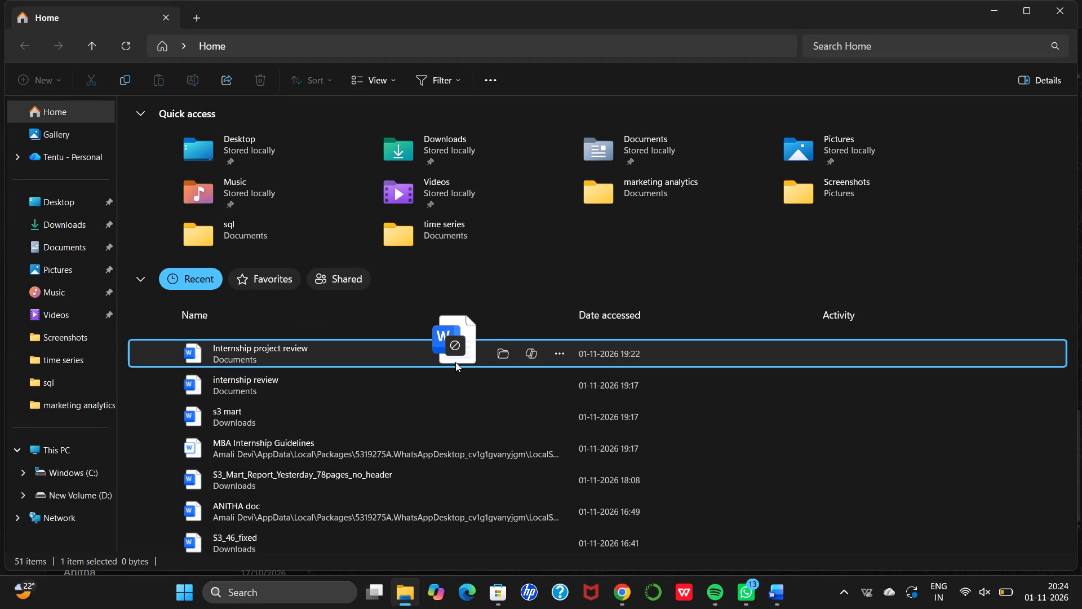
Pick up the "Internship project review" Word document from the recent files and carry it over to WhatsApp.
drag(455, 362, 455, 356)
click(364, 346)
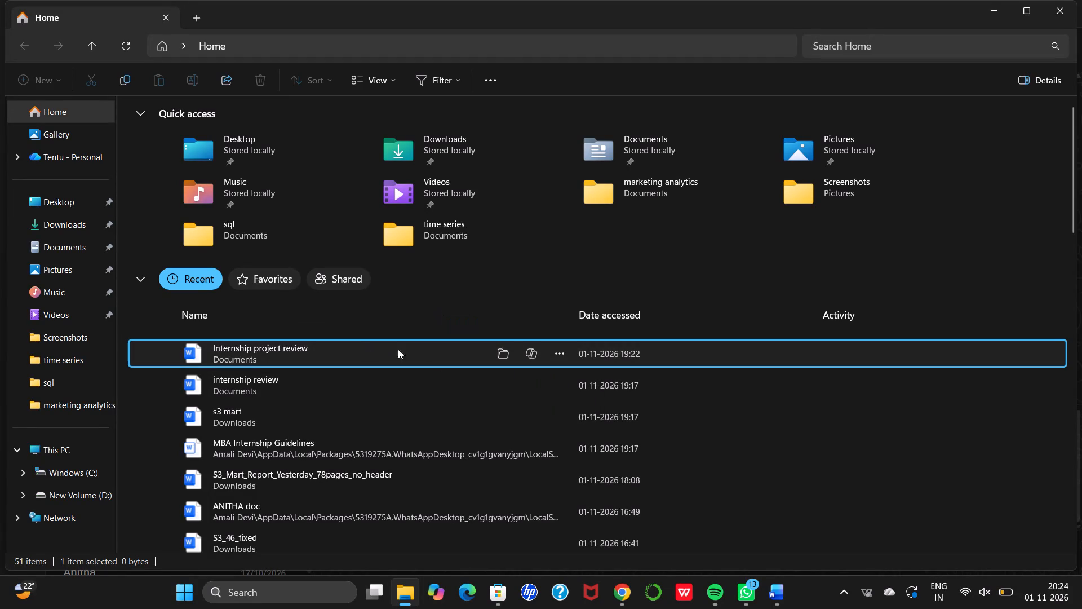
scroll(757, 483, up, 1)
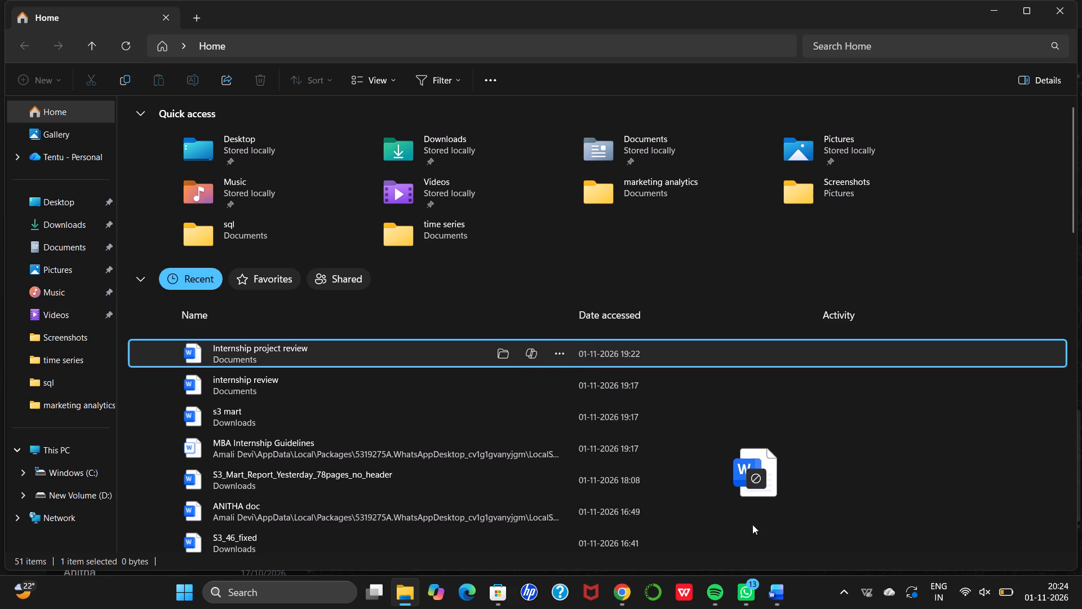
scroll(752, 524, up, 1)
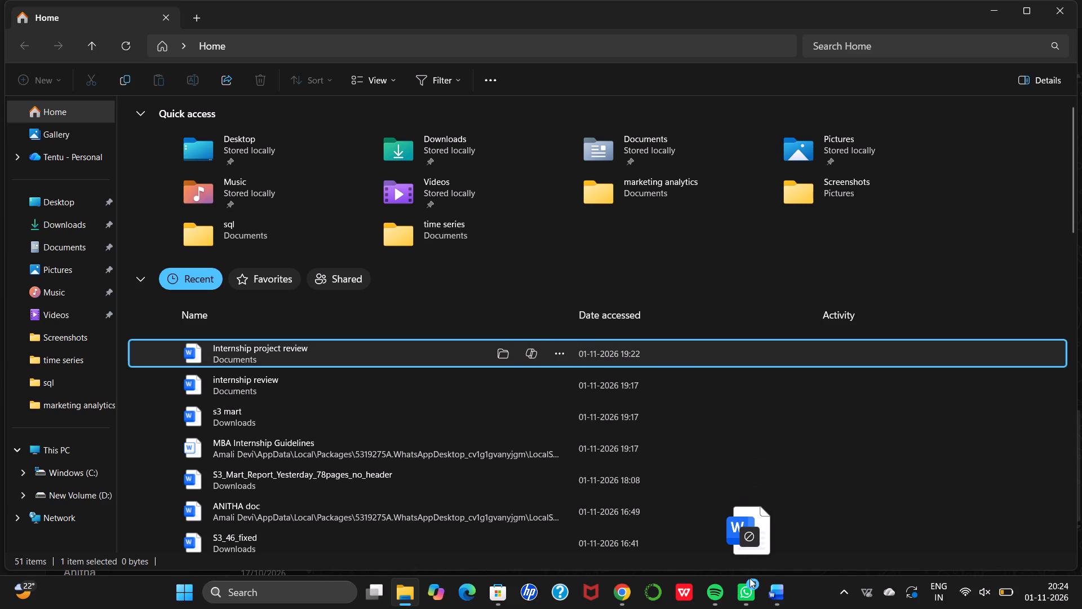
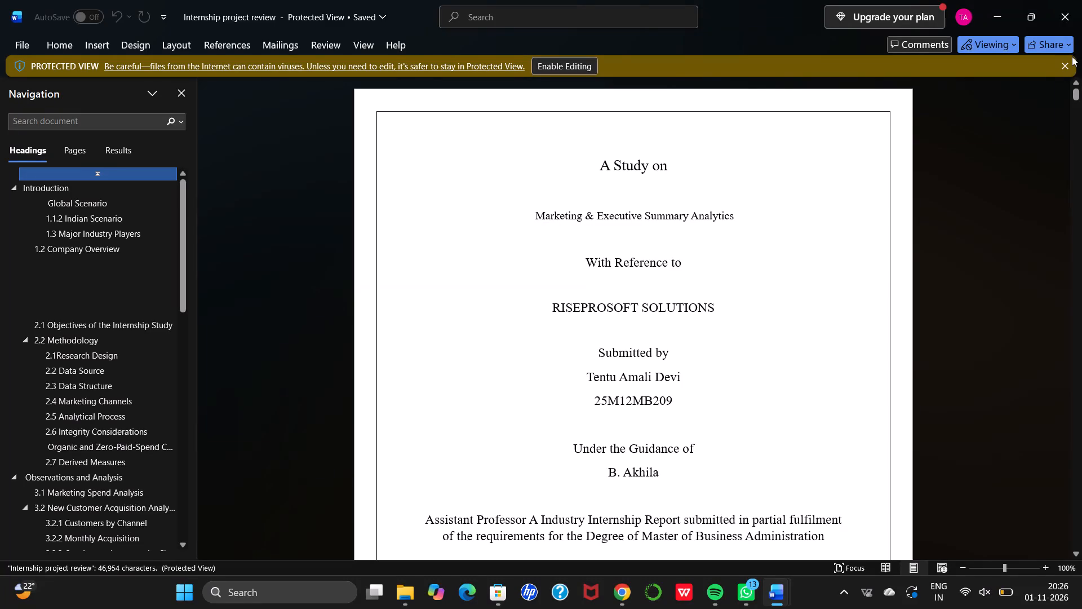
Dismiss the Protected View warning and close the read-only copy of the "Internship project review" document.
click(1068, 59)
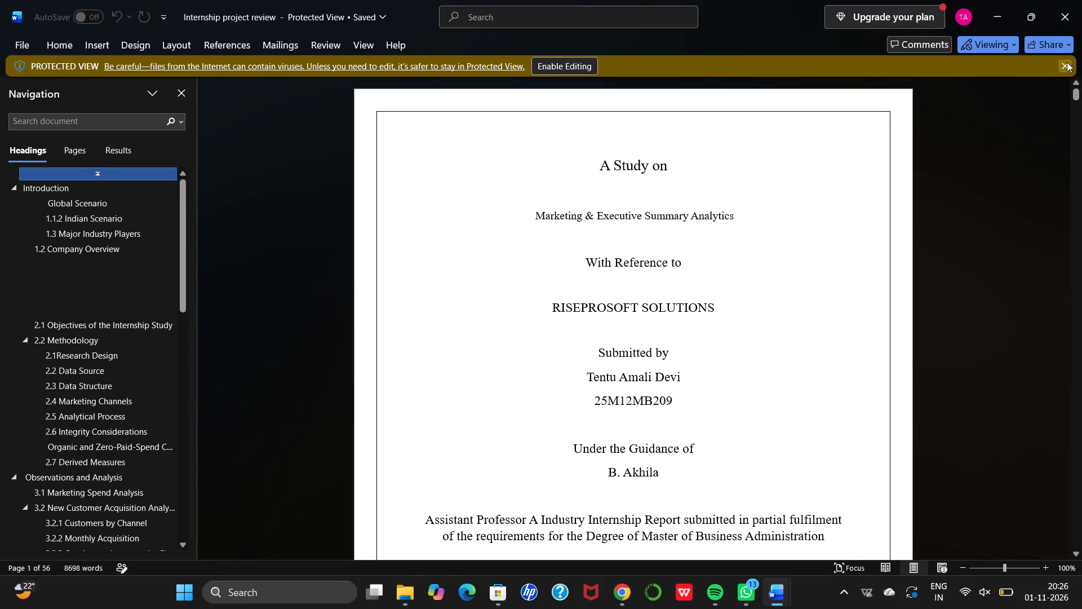
click(1067, 64)
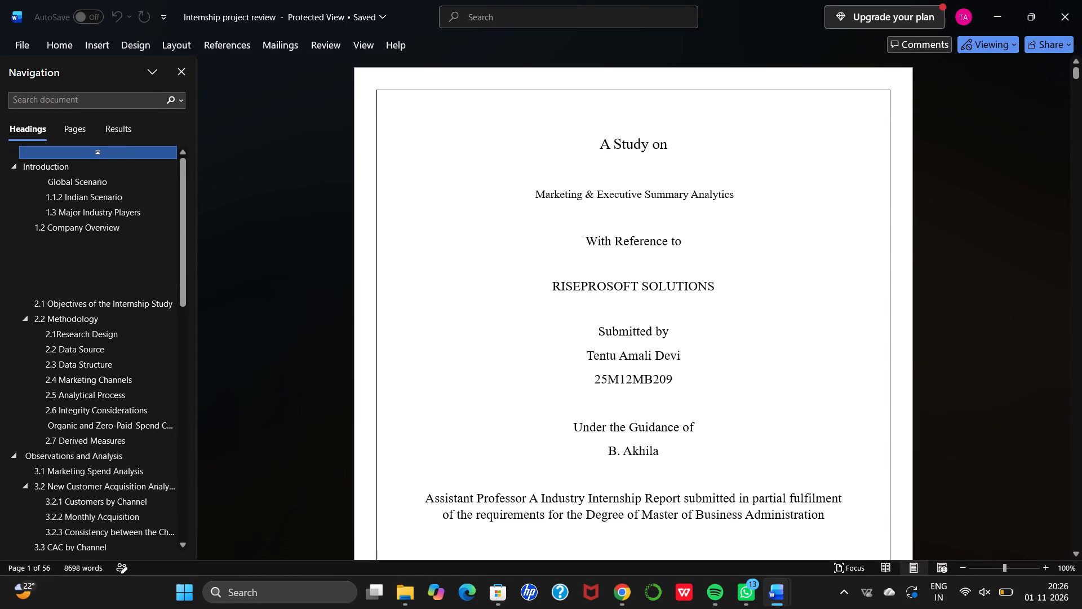
click(1068, 14)
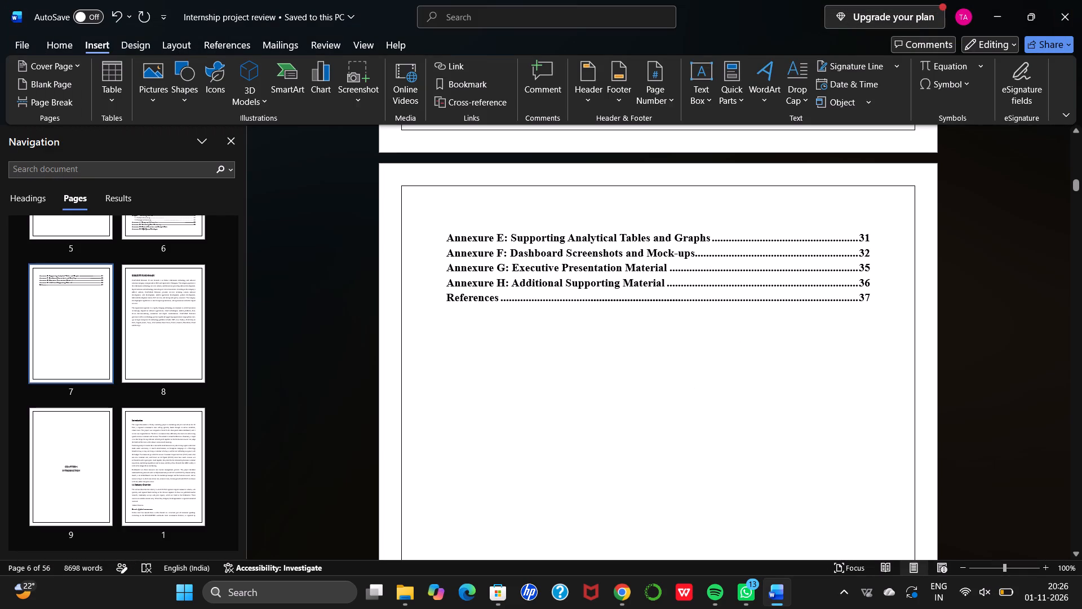
Review the editable "Internship project review" report, examining its front pages and title page and browsing the page thumbnails through to the end.
scroll(689, 383, up, 3)
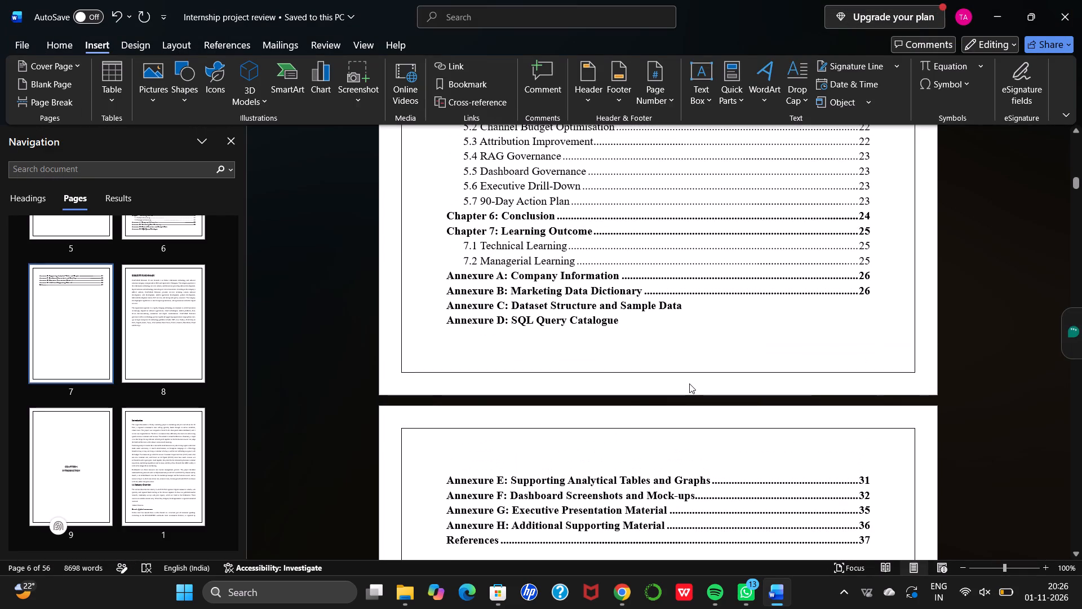
scroll(689, 383, up, 19)
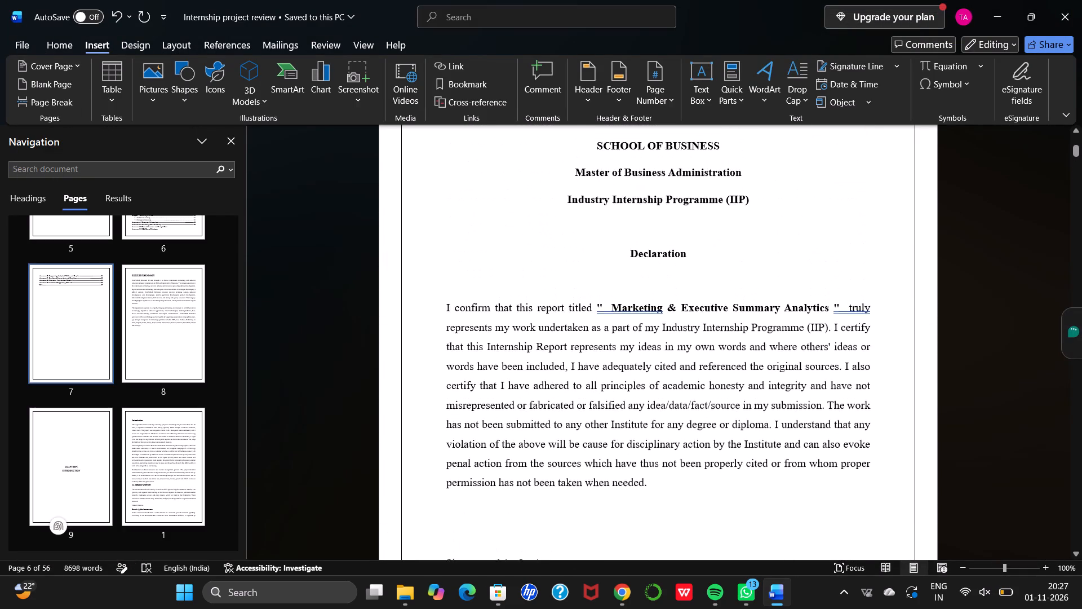
scroll(689, 383, up, 19)
scroll(689, 383, up, 5)
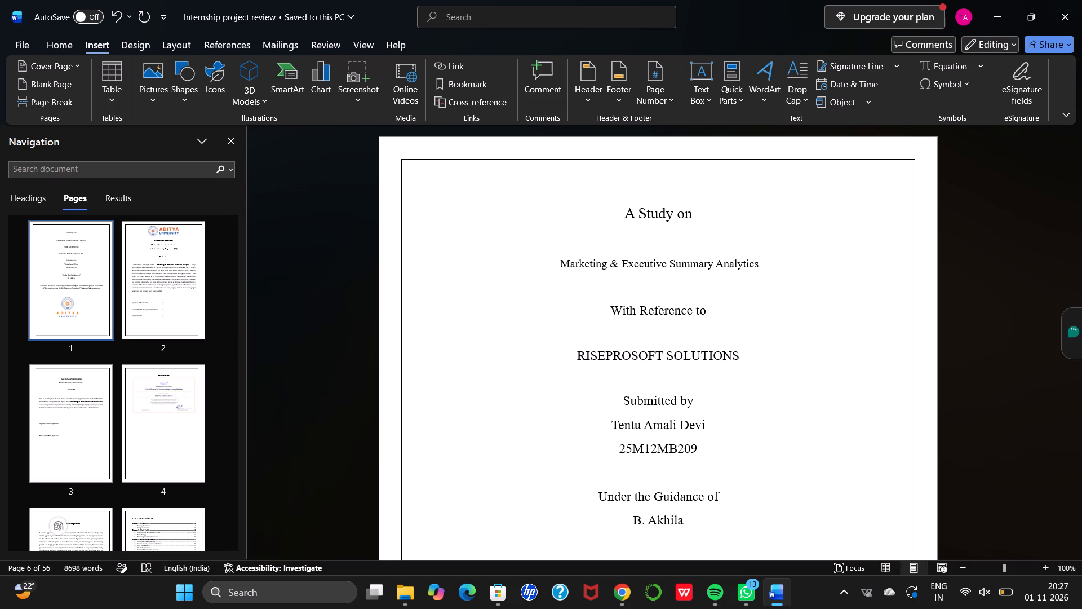
scroll(216, 287, down, 1)
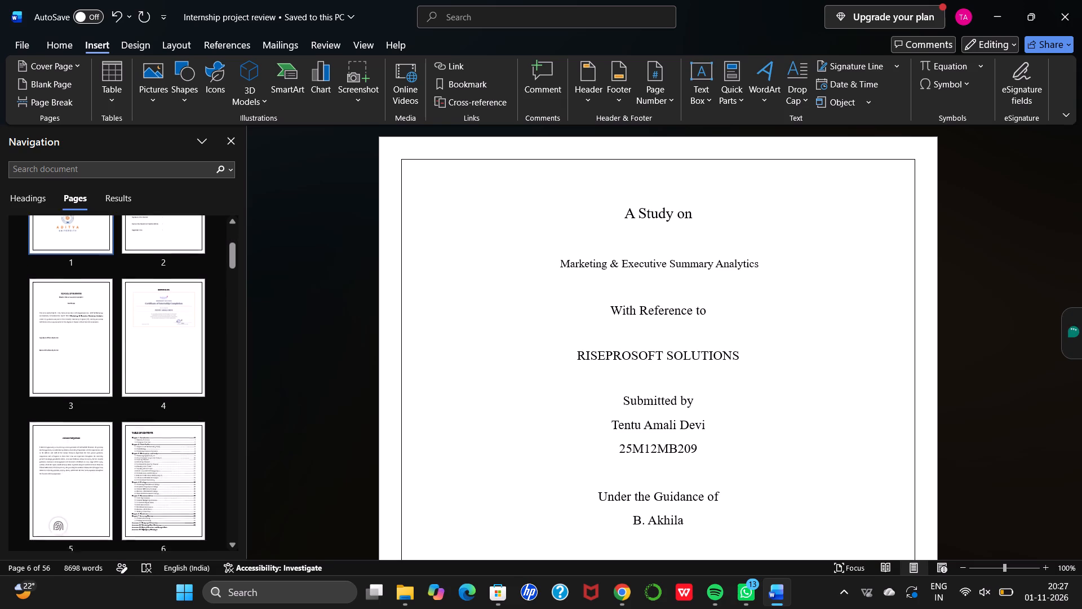
scroll(216, 287, down, 1)
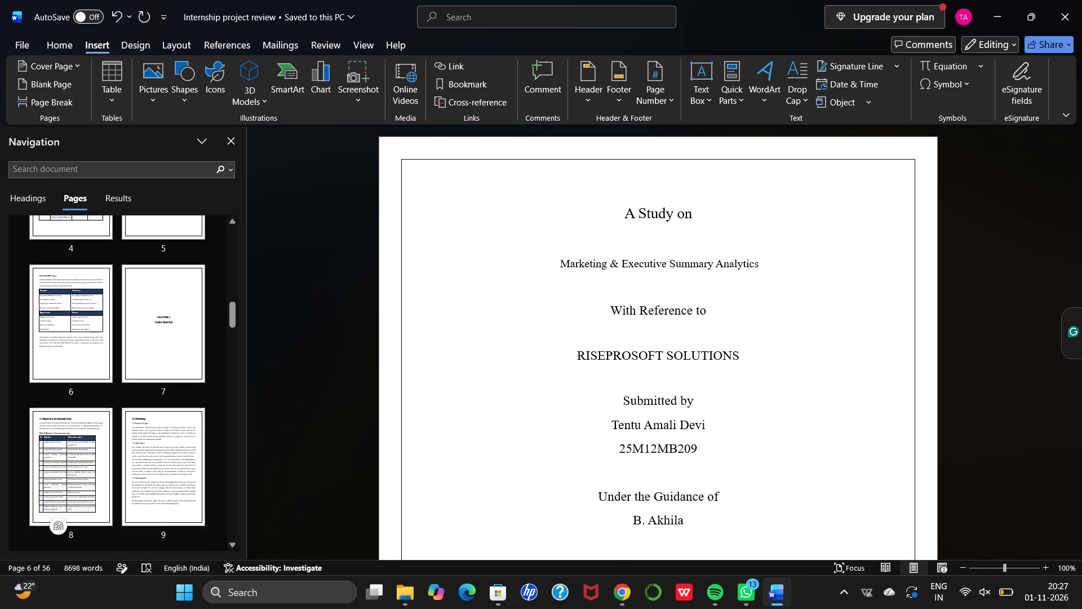
scroll(138, 336, up, 7)
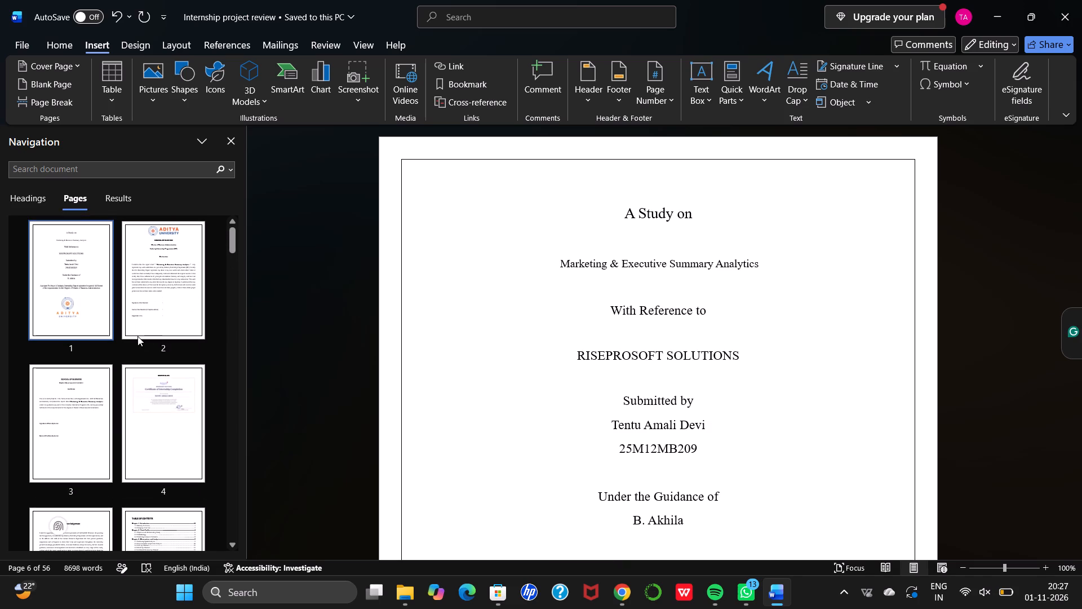
scroll(138, 336, up, 1)
scroll(575, 245, up, 5)
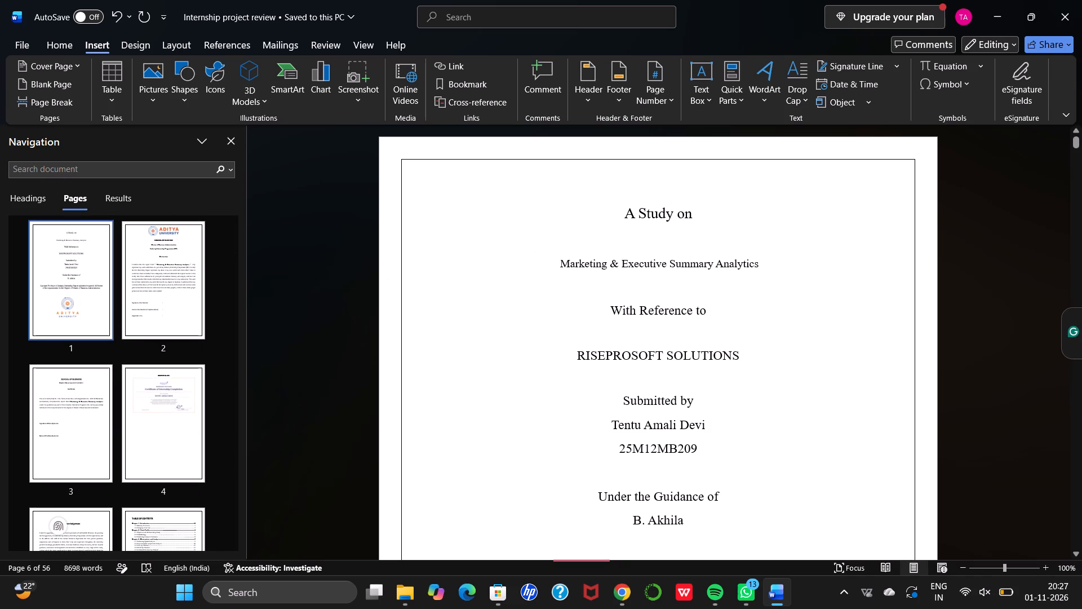
scroll(575, 245, down, 3)
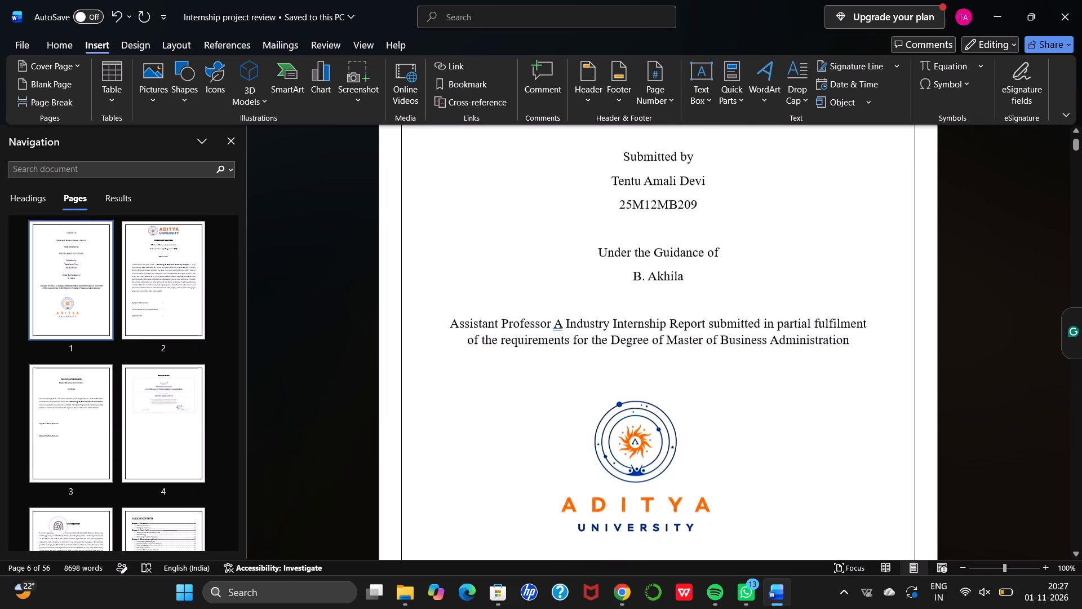
scroll(575, 245, down, 1)
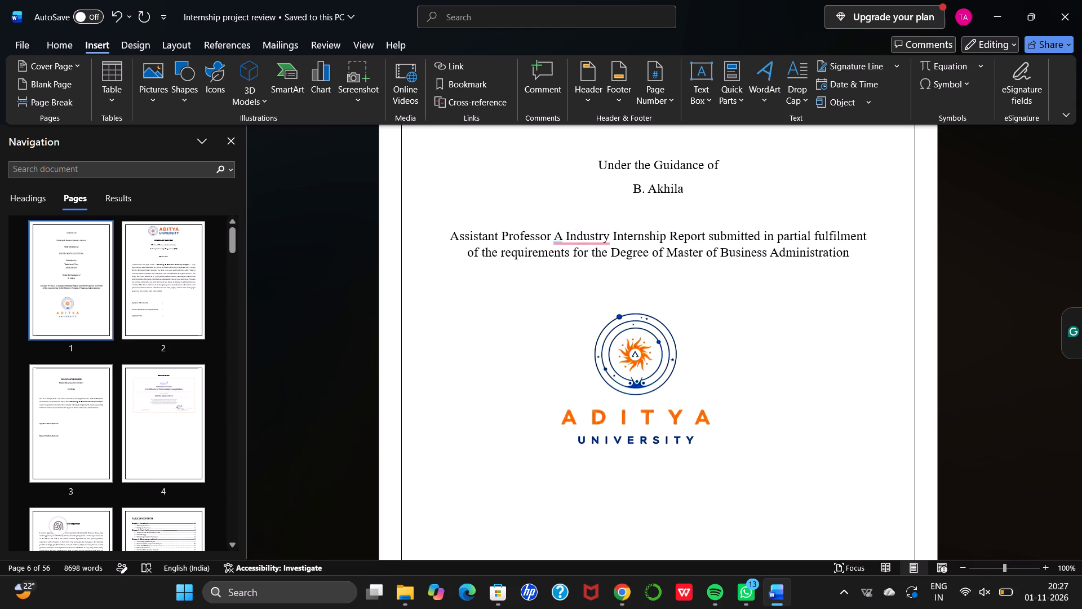
scroll(73, 387, down, 20)
scroll(73, 387, down, 20)
scroll(73, 387, down, 20)
scroll(73, 387, up, 4)
scroll(73, 387, down, 14)
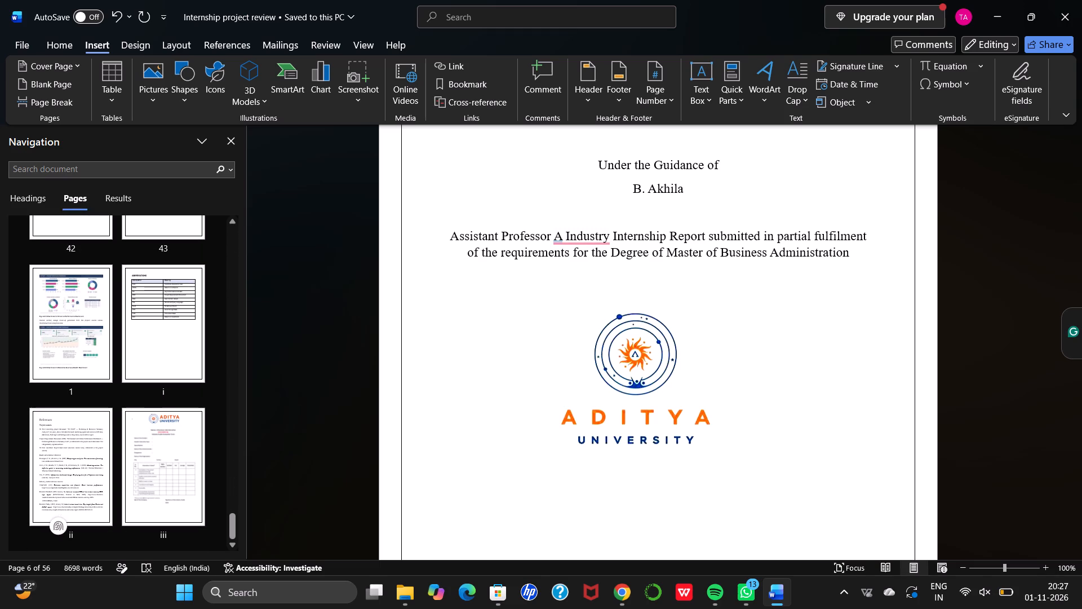
scroll(162, 346, down, 3)
Examine the report's closing section in the page thumbnails, from the appendix pages around page 34 through to the last page.
scroll(162, 346, down, 11)
scroll(123, 353, up, 7)
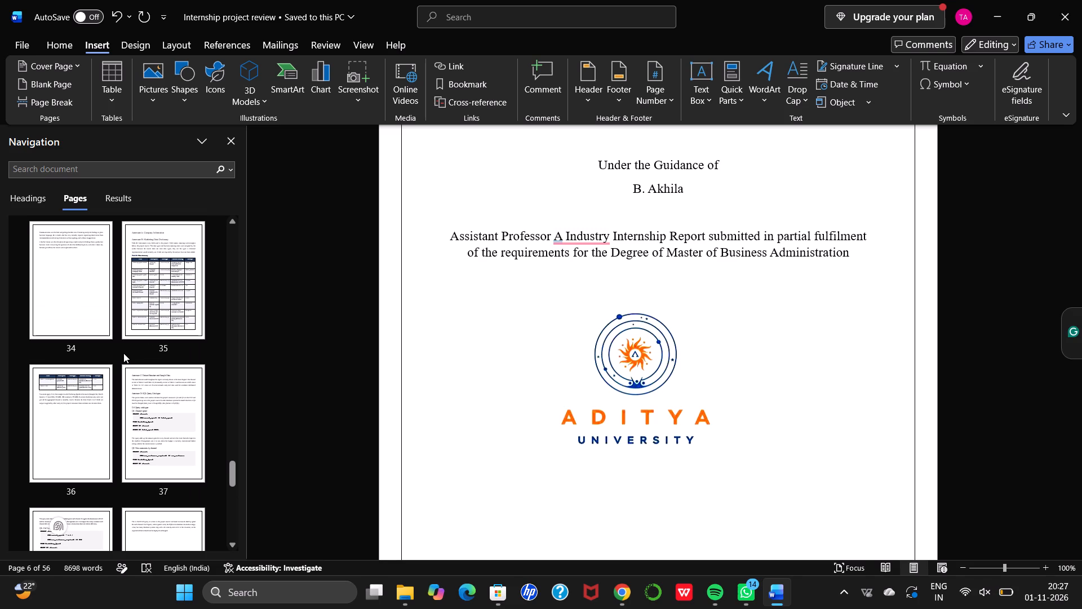
scroll(123, 353, up, 1)
scroll(123, 353, down, 12)
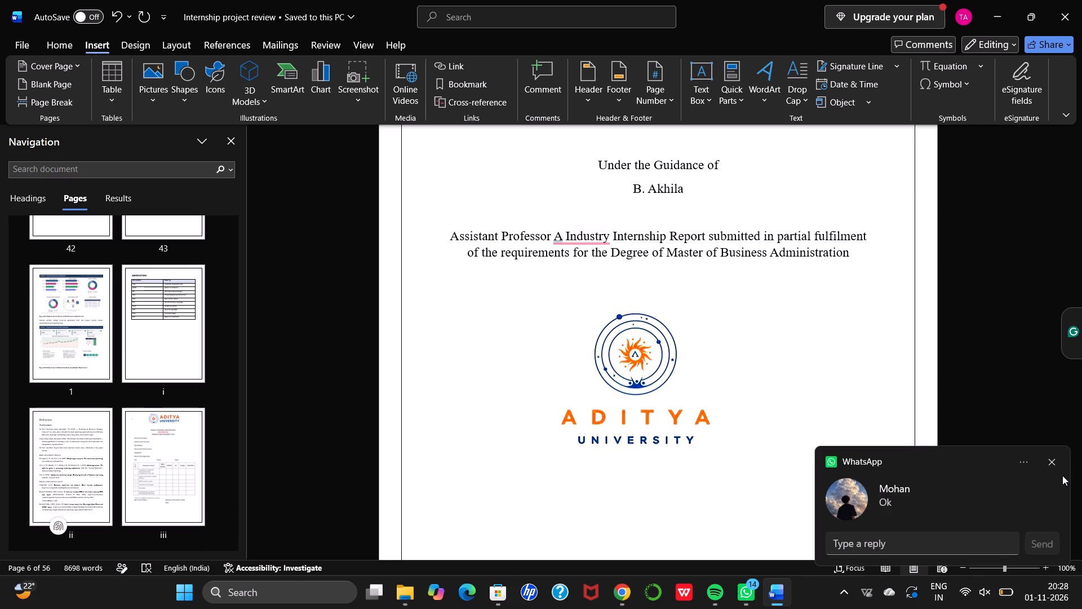
Dismiss the incoming WhatsApp message notification.
click(1051, 462)
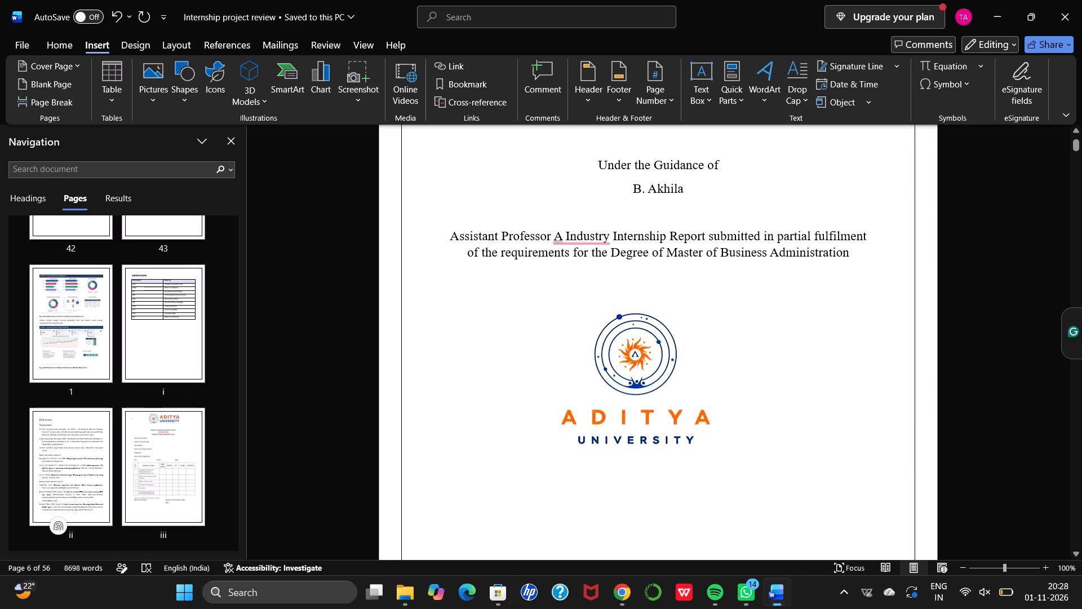
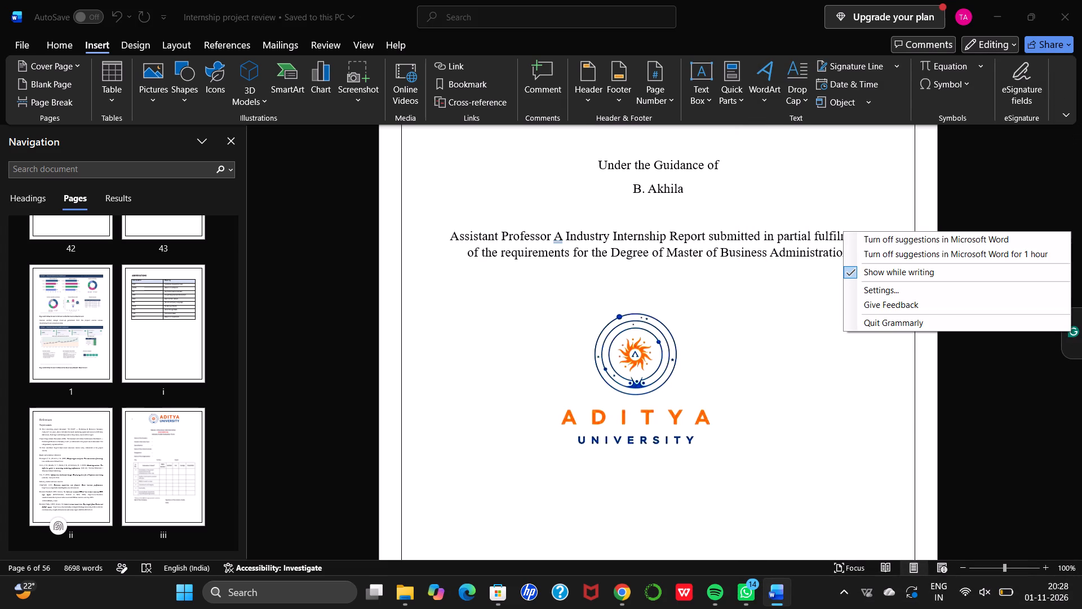
Turn off Grammarly suggestions in Microsoft Word for 1 hour.
click(916, 249)
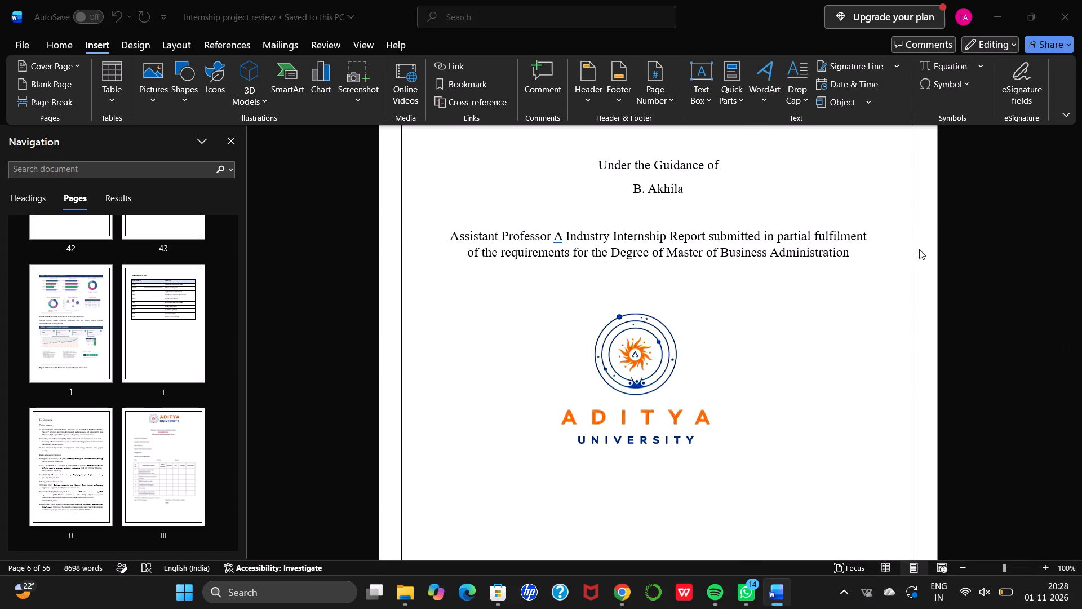
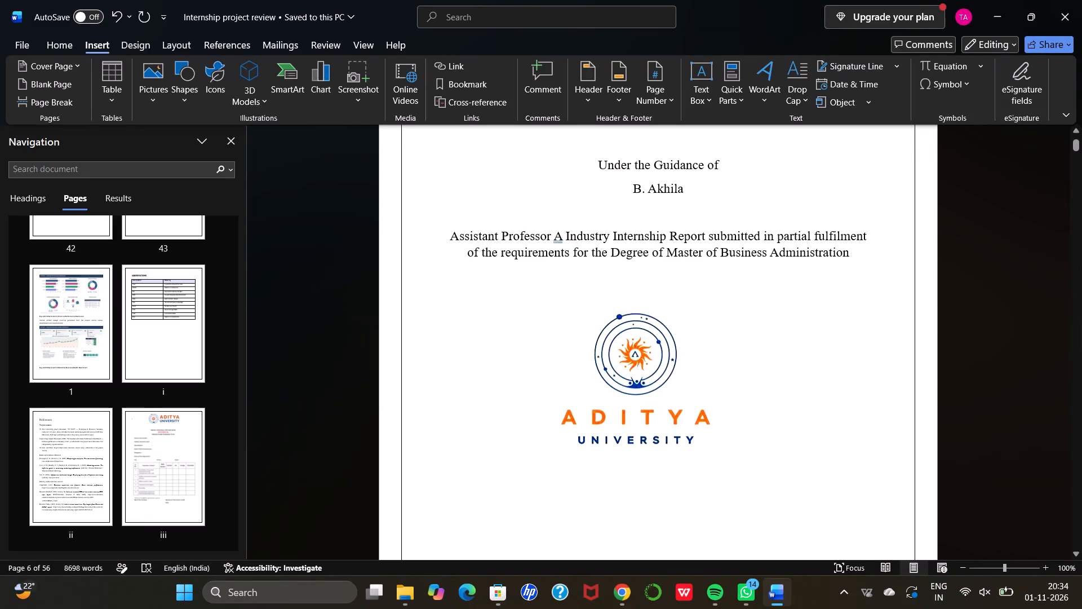
Look through the report's page thumbnails from the front matter through the chapter pages to examine the page order and numbering.
scroll(625, 407, down, 20)
scroll(625, 407, down, 20)
scroll(625, 407, down, 20)
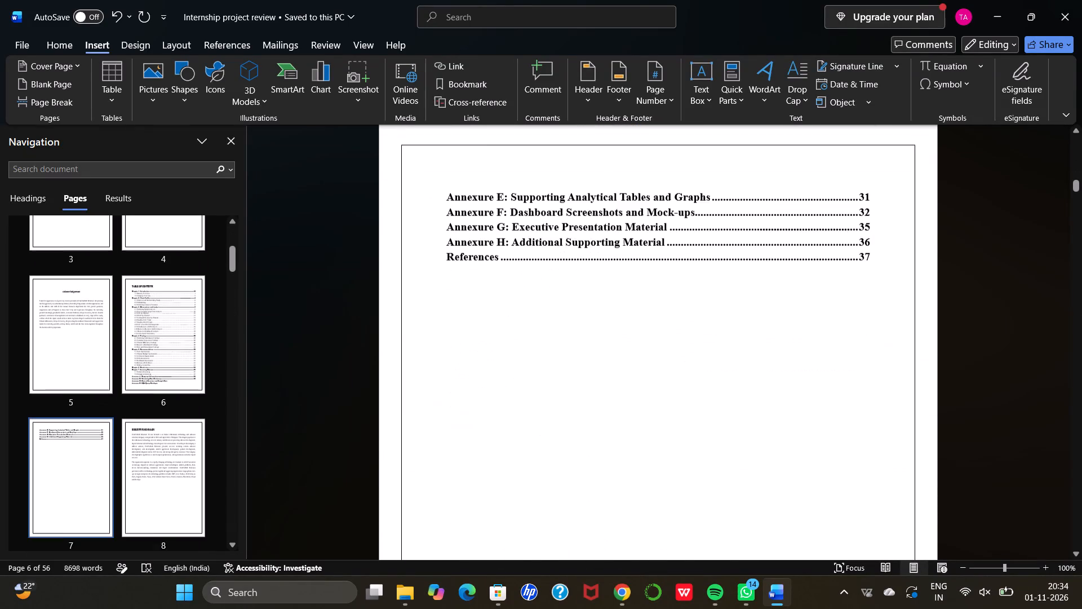
scroll(625, 407, down, 13)
scroll(625, 407, down, 20)
scroll(625, 407, down, 20)
scroll(625, 407, down, 1)
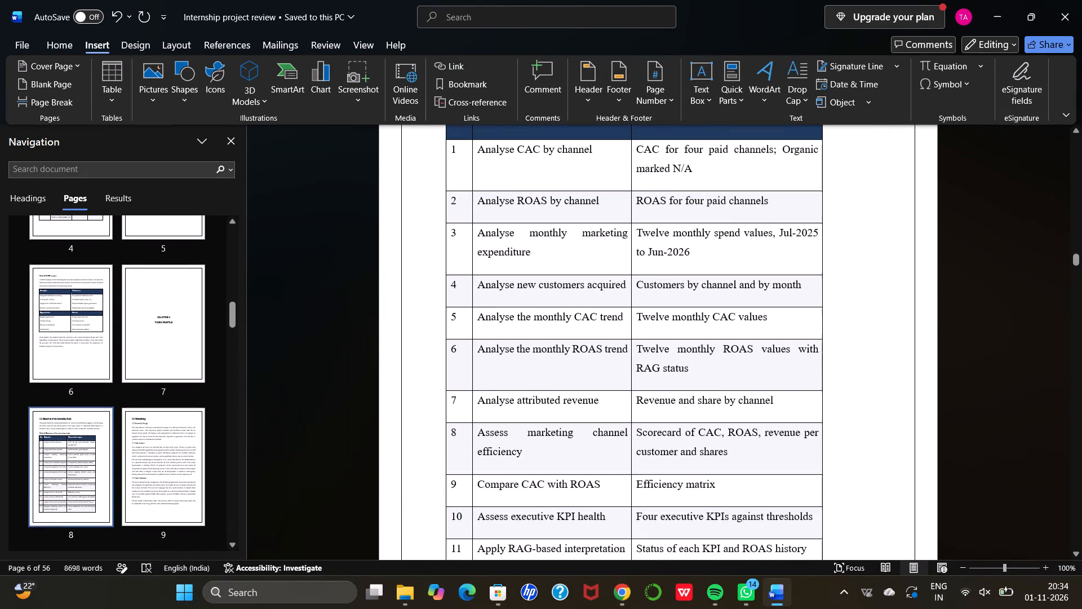
scroll(148, 317, up, 1)
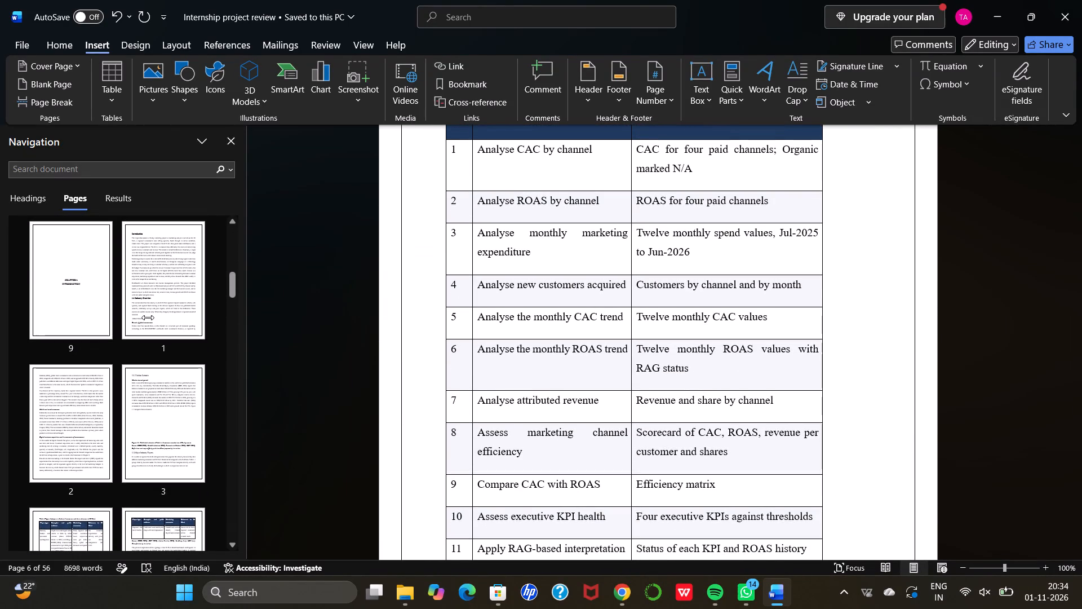
scroll(148, 317, up, 3)
scroll(148, 317, down, 3)
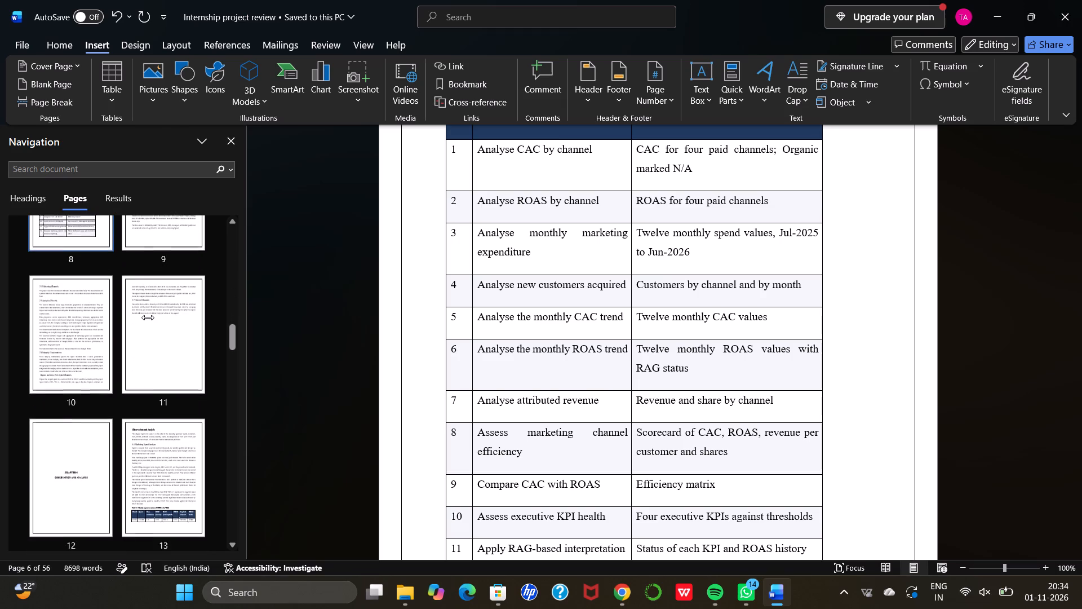
scroll(148, 317, down, 2)
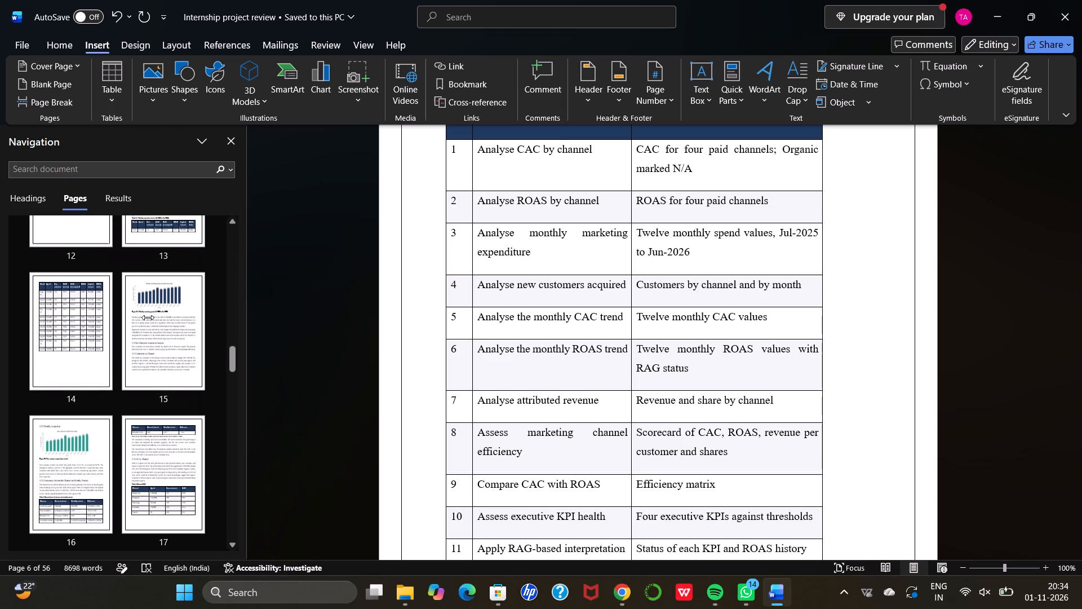
scroll(148, 317, down, 1)
scroll(148, 317, up, 4)
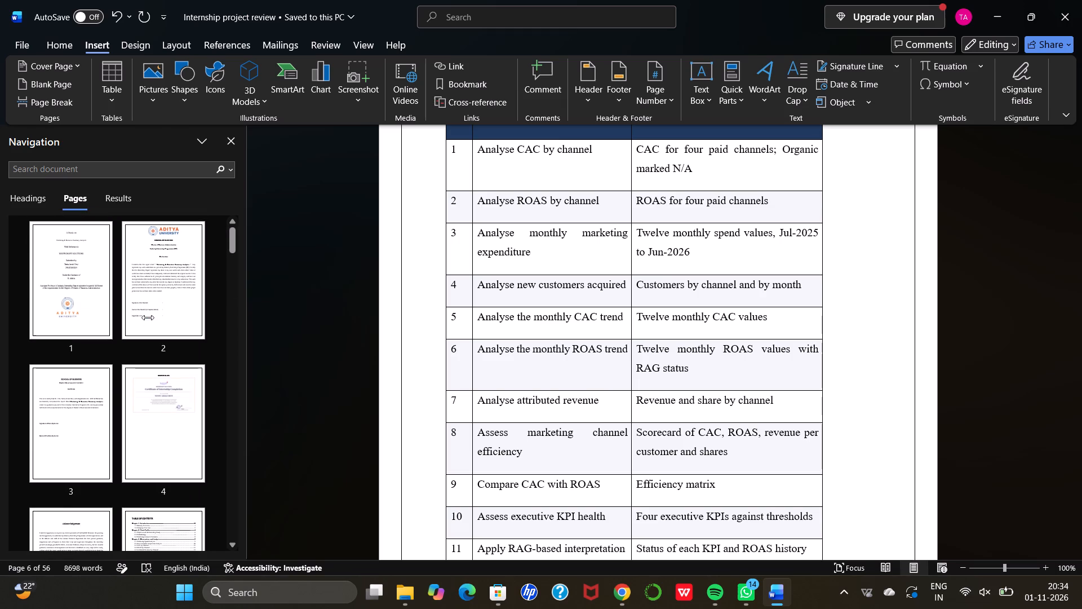
scroll(148, 317, up, 9)
scroll(148, 317, down, 1)
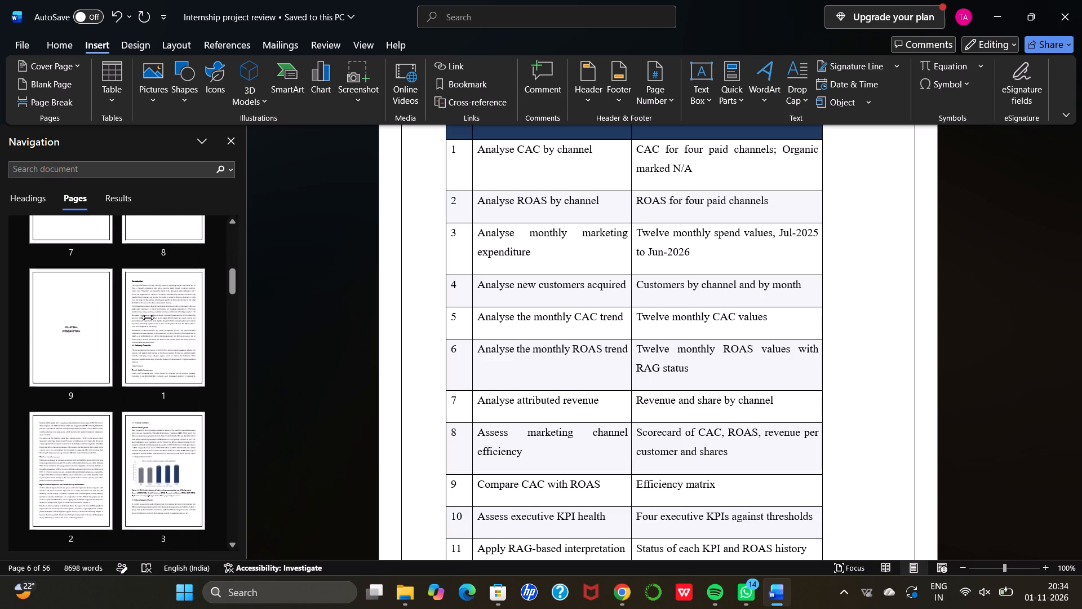
scroll(148, 317, down, 1)
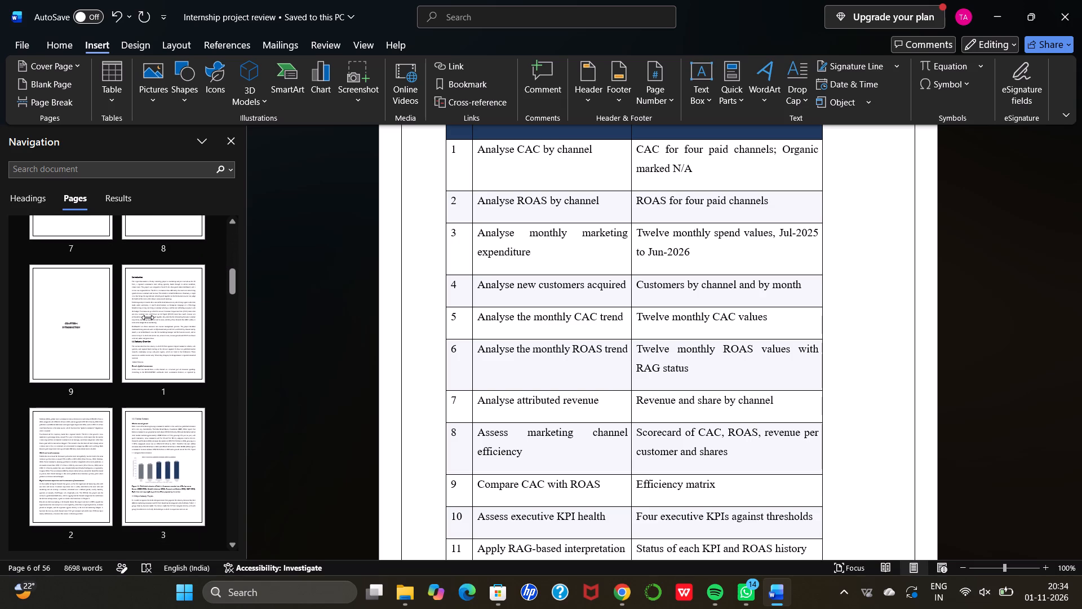
scroll(148, 317, down, 1)
scroll(154, 407, down, 1)
scroll(154, 407, up, 3)
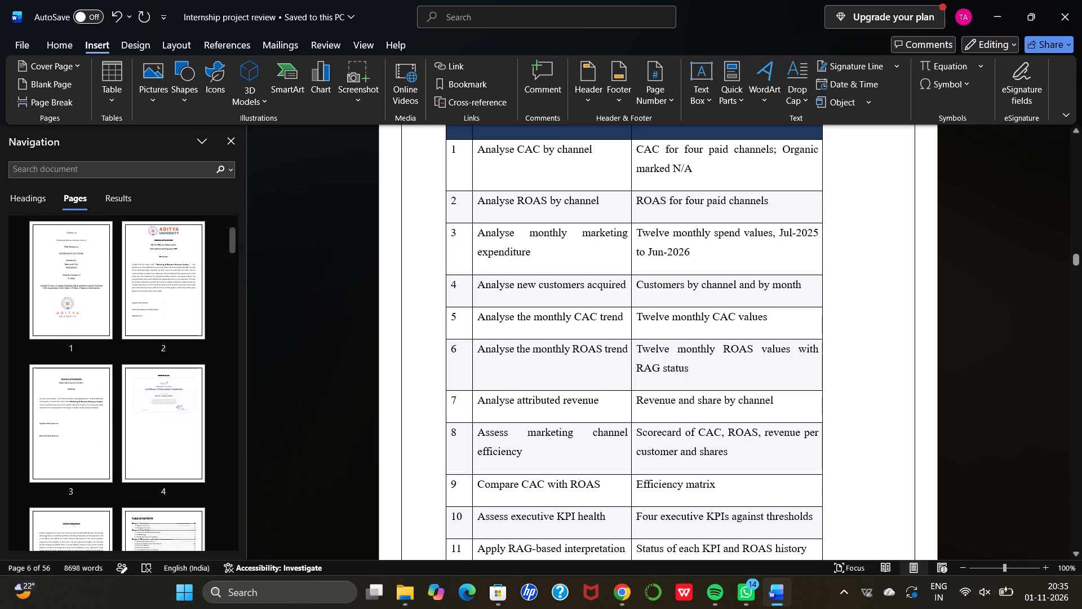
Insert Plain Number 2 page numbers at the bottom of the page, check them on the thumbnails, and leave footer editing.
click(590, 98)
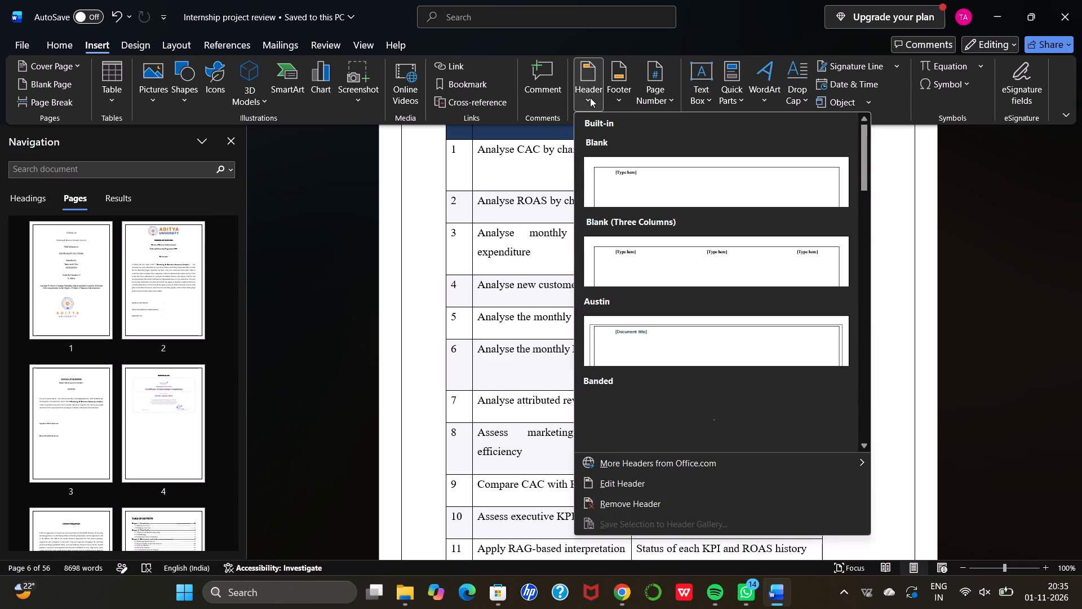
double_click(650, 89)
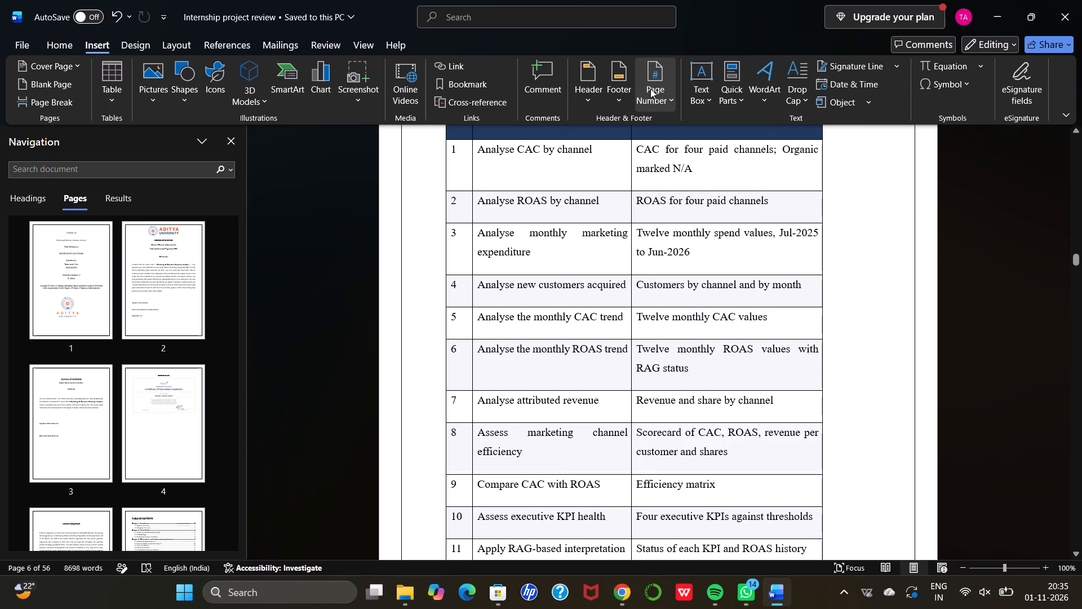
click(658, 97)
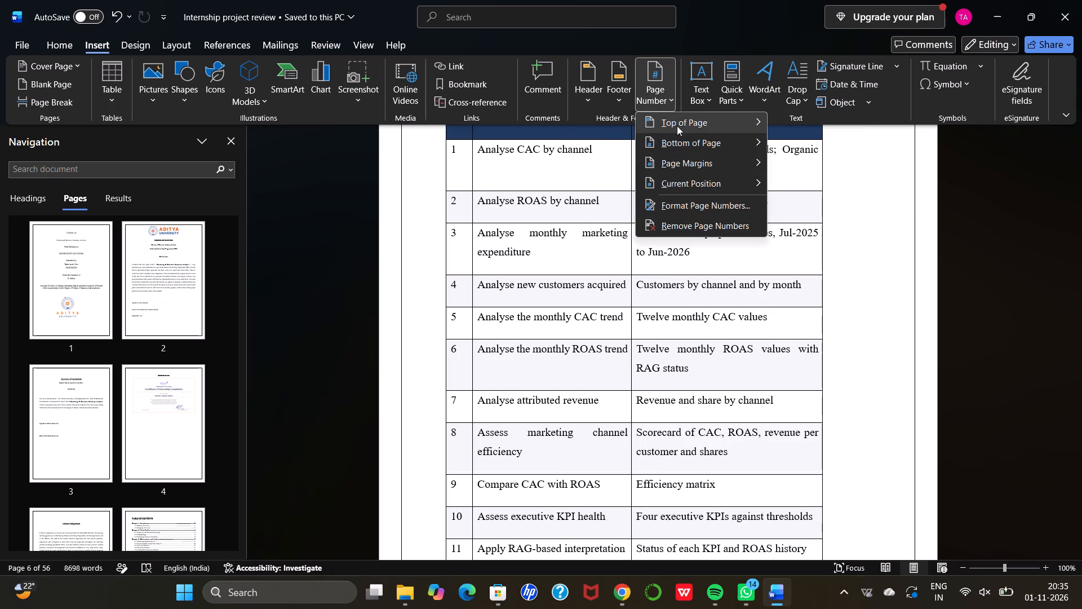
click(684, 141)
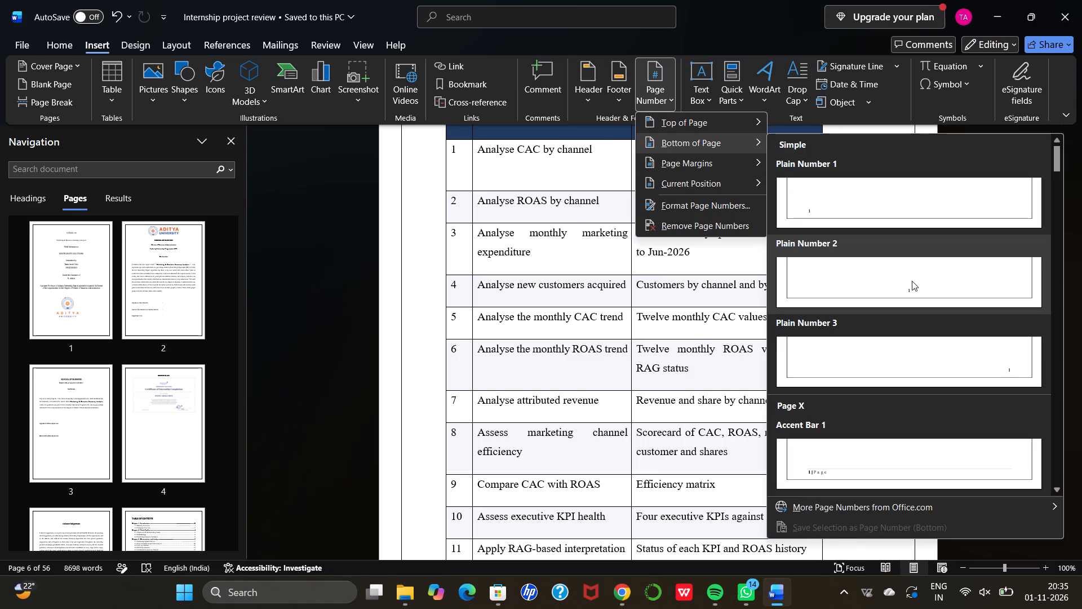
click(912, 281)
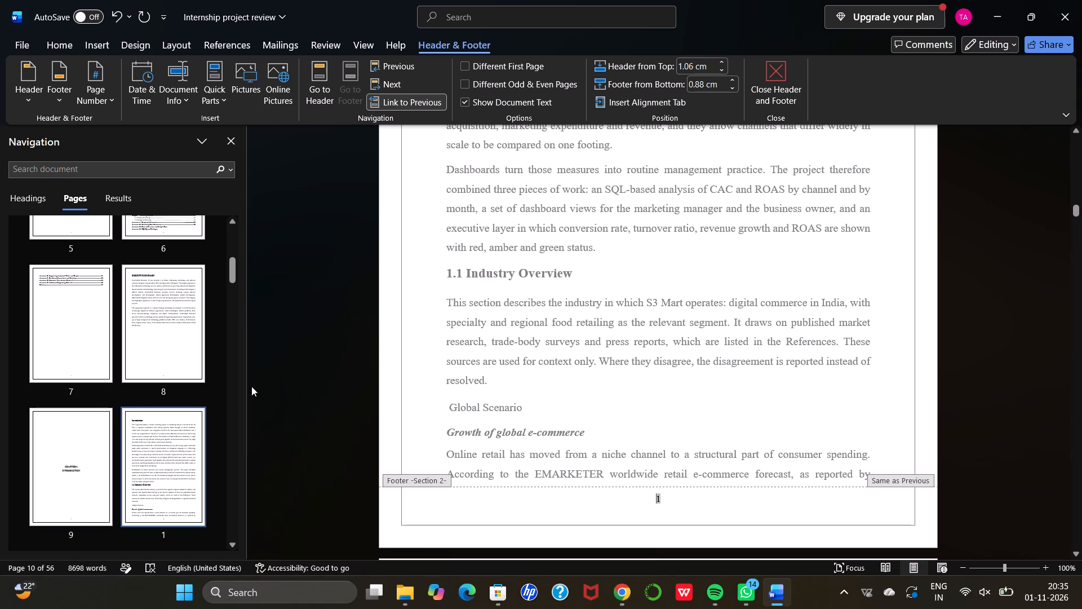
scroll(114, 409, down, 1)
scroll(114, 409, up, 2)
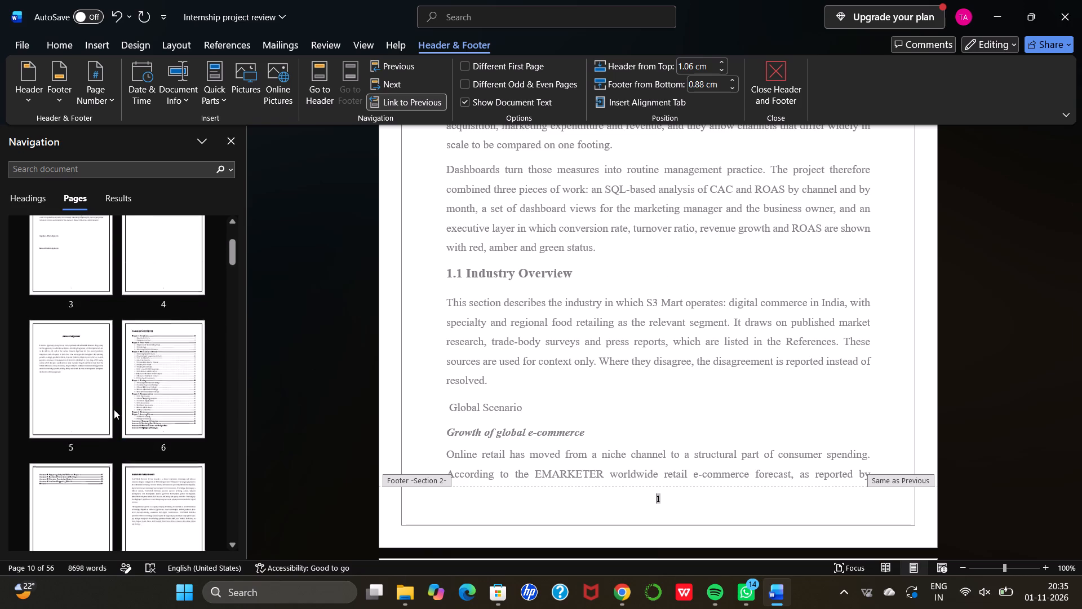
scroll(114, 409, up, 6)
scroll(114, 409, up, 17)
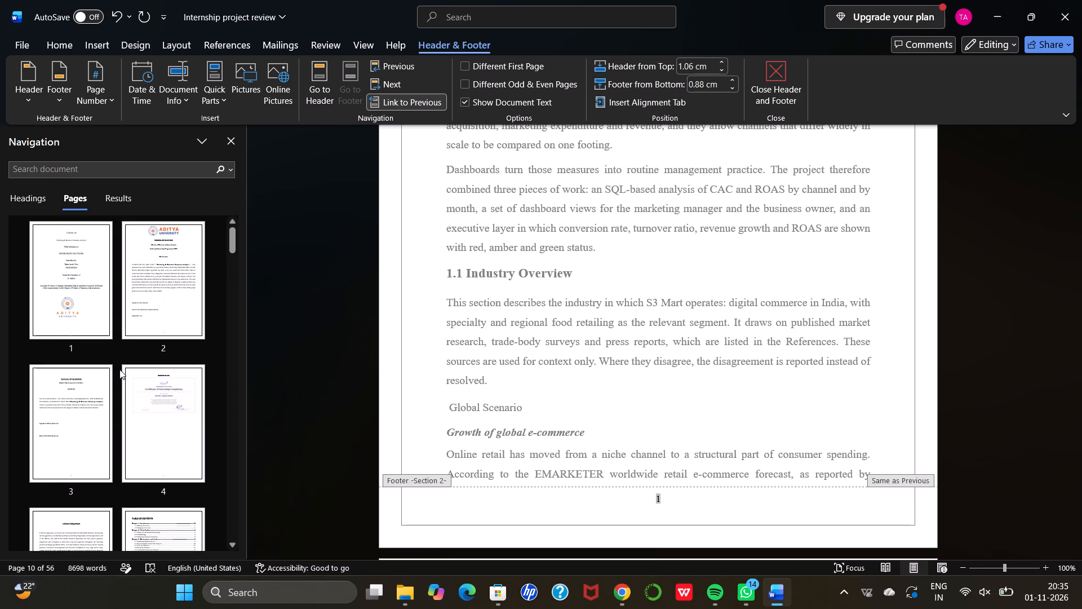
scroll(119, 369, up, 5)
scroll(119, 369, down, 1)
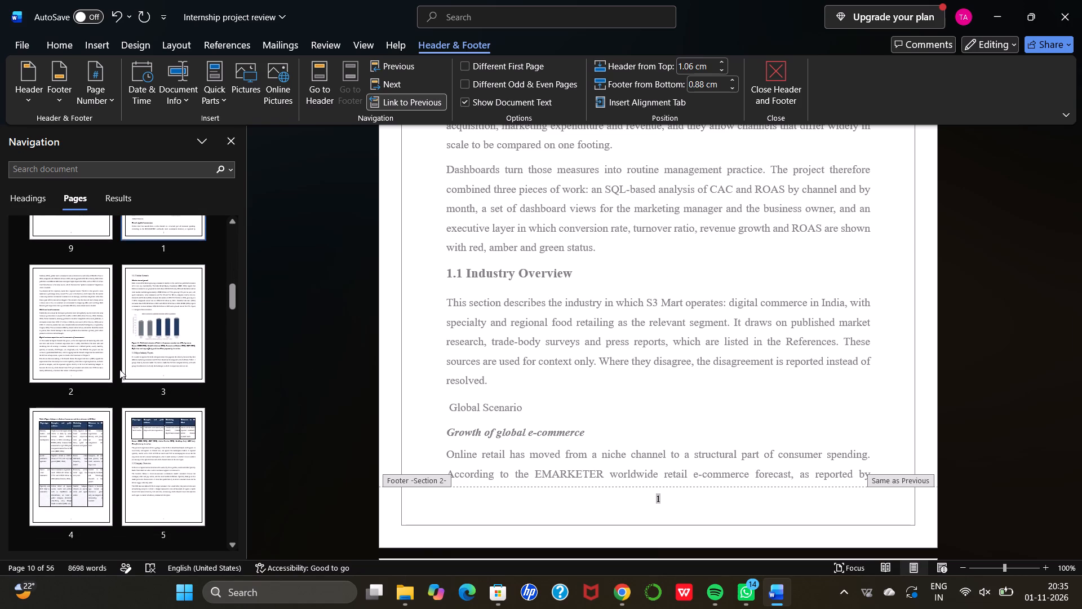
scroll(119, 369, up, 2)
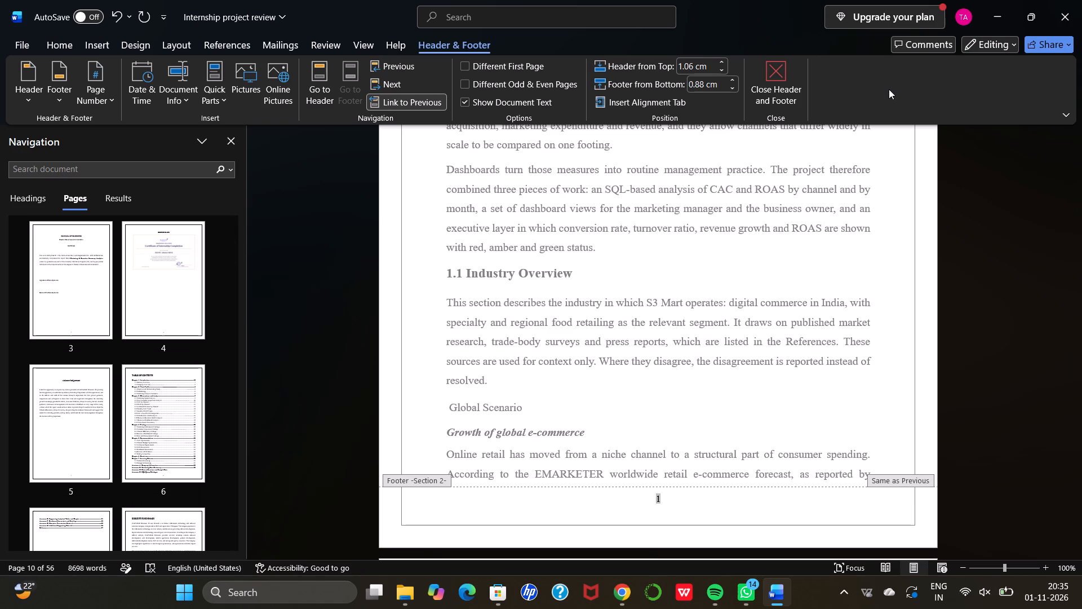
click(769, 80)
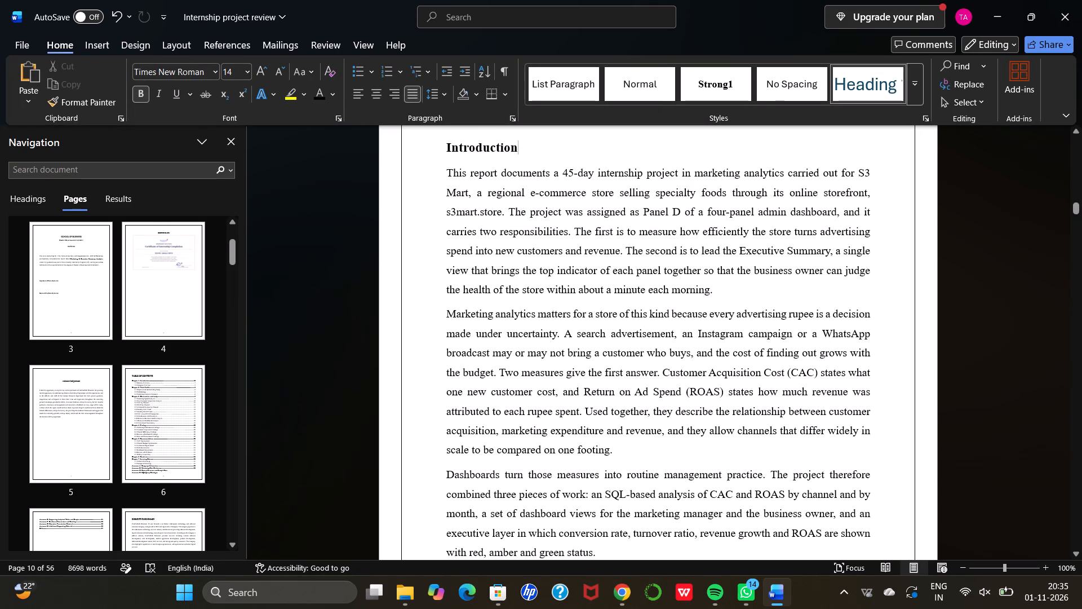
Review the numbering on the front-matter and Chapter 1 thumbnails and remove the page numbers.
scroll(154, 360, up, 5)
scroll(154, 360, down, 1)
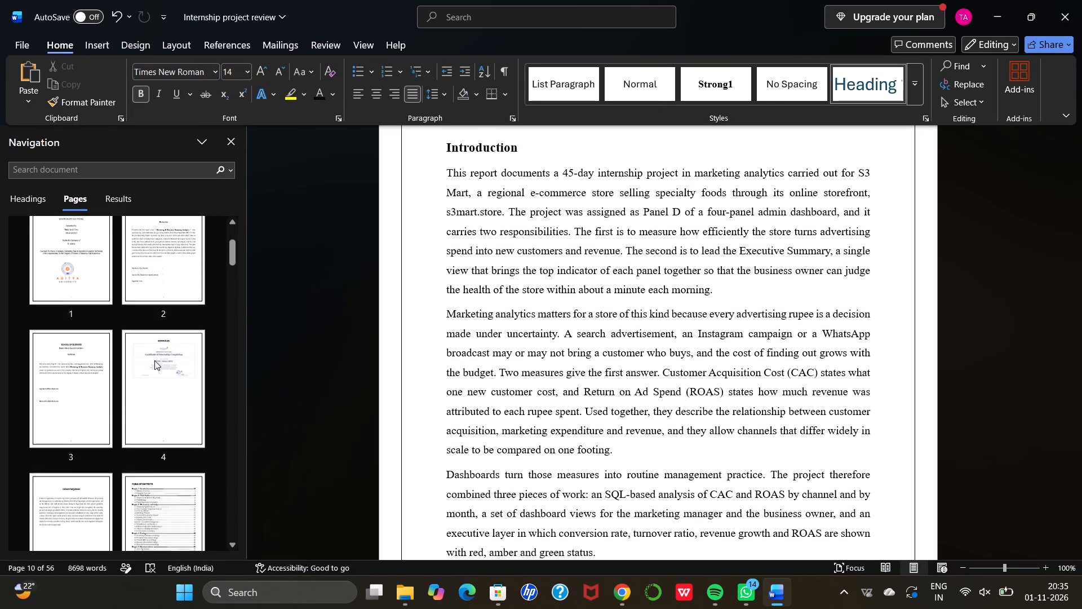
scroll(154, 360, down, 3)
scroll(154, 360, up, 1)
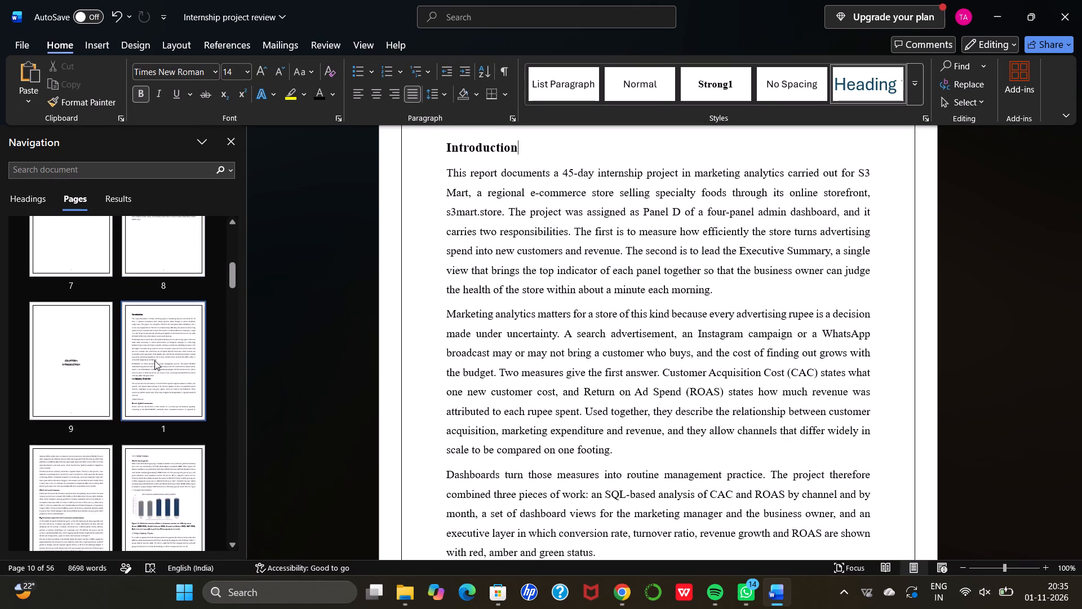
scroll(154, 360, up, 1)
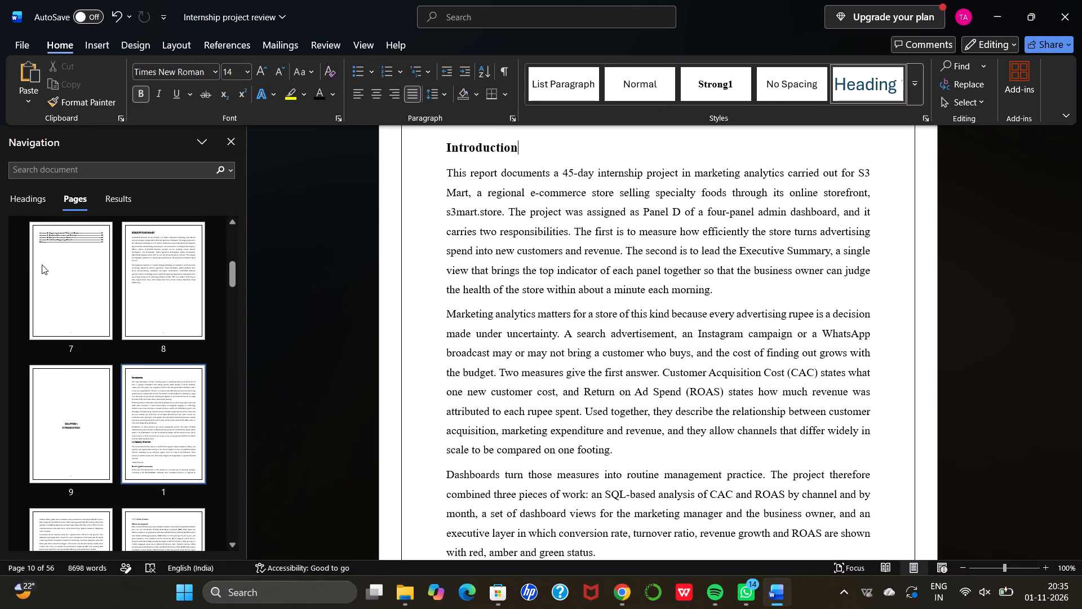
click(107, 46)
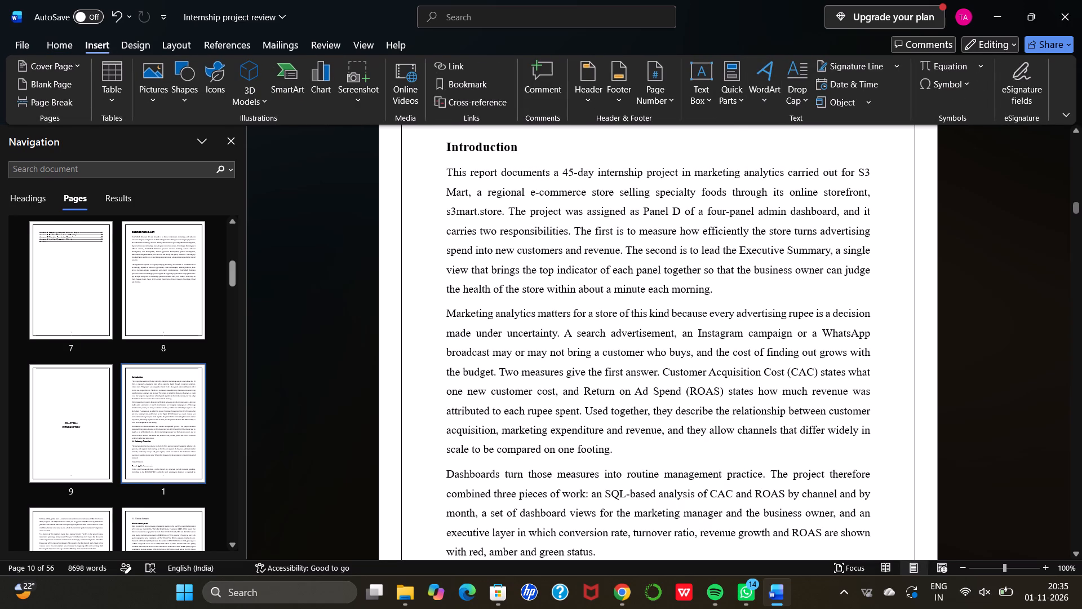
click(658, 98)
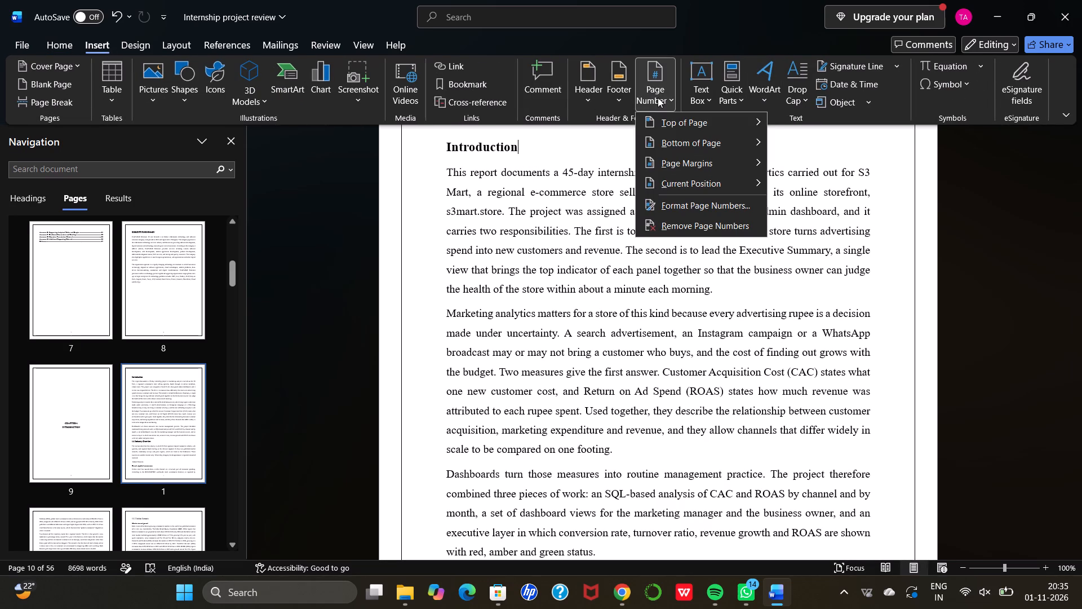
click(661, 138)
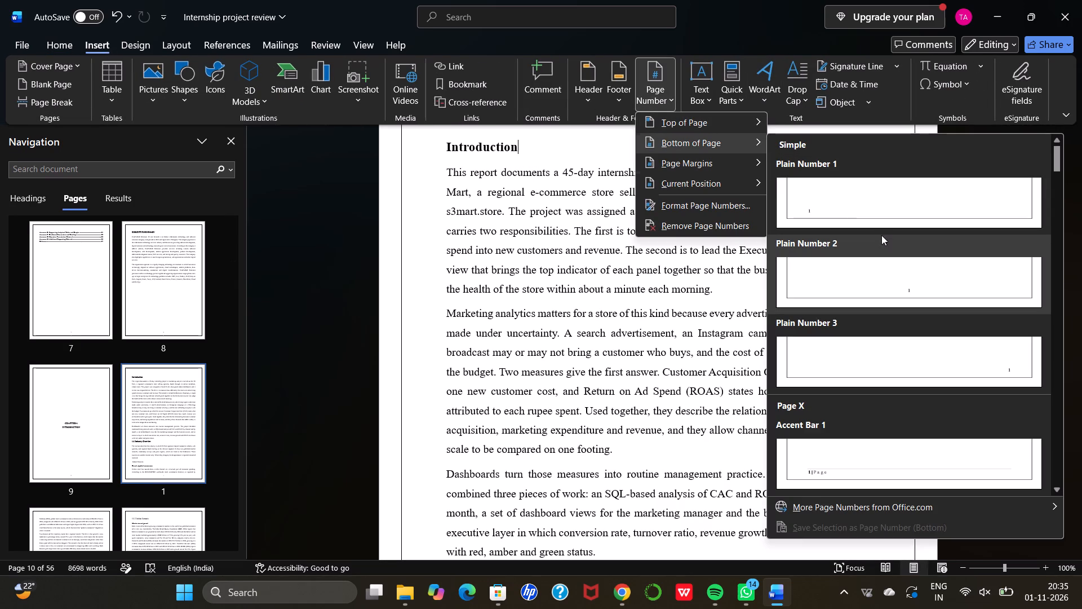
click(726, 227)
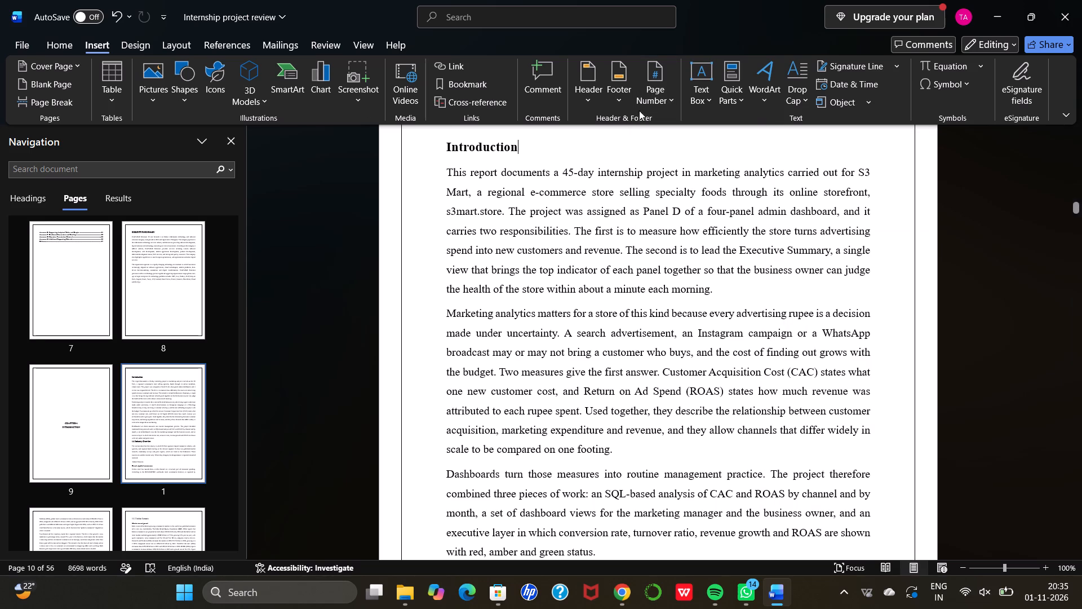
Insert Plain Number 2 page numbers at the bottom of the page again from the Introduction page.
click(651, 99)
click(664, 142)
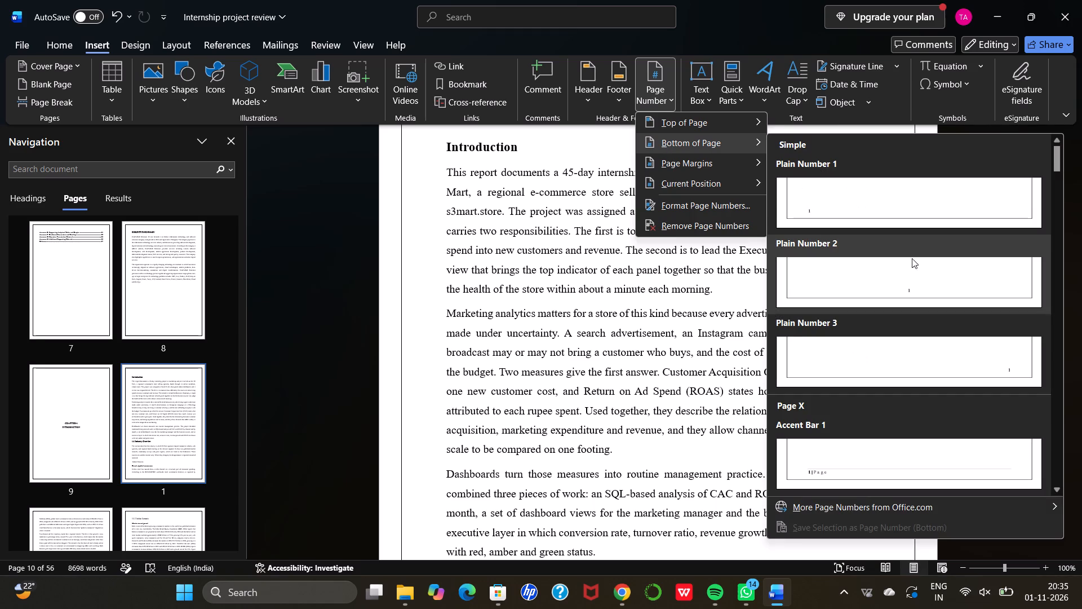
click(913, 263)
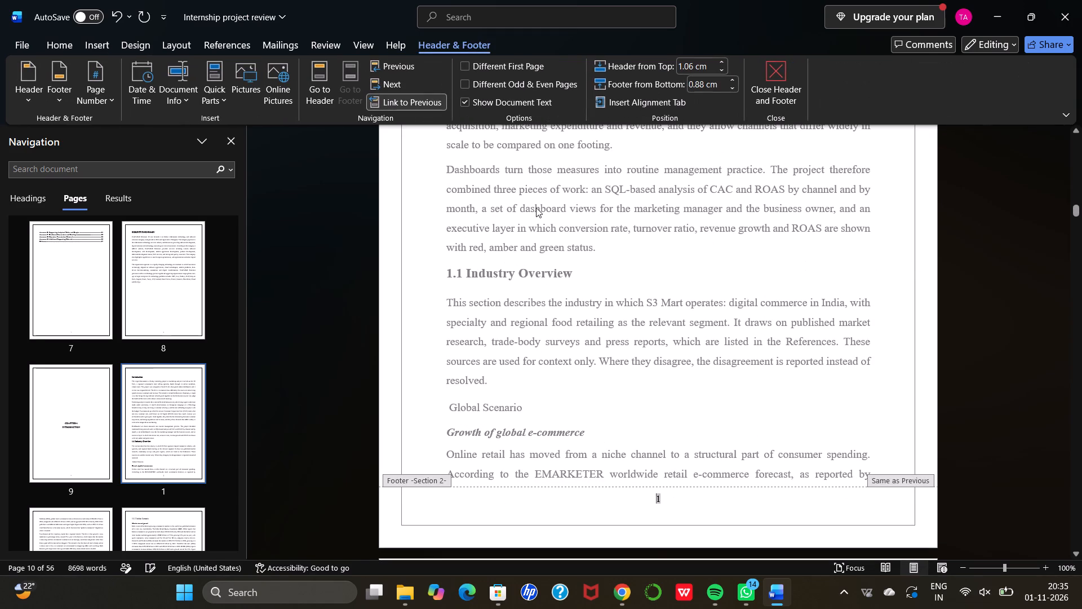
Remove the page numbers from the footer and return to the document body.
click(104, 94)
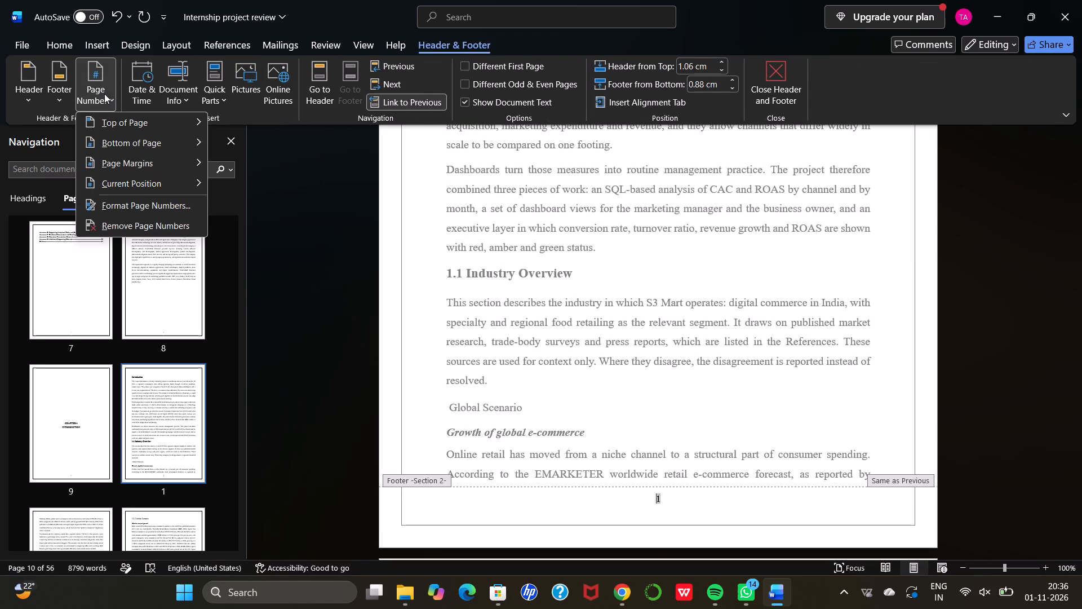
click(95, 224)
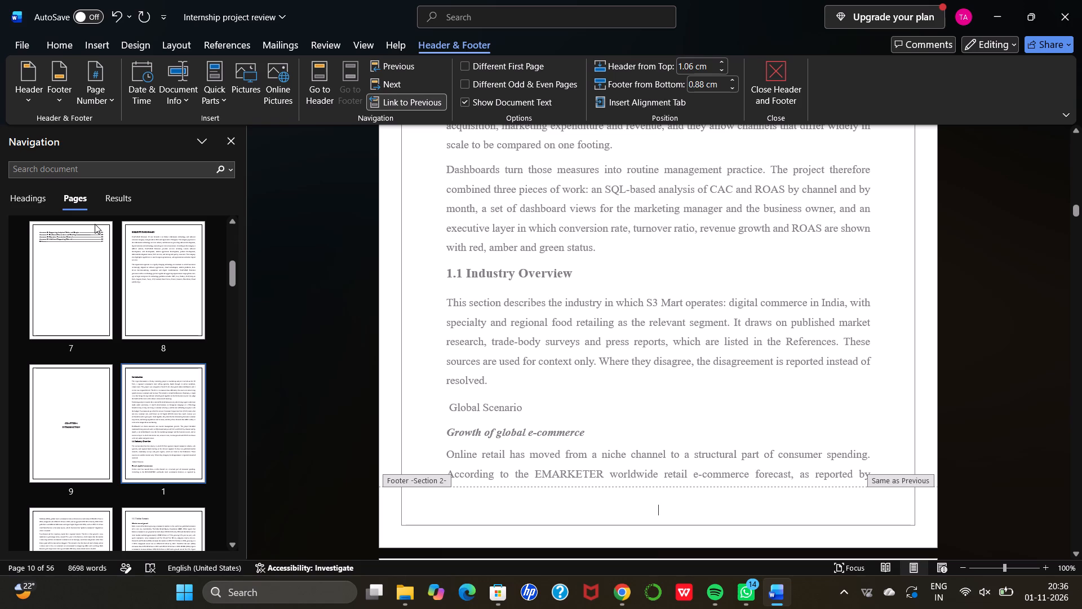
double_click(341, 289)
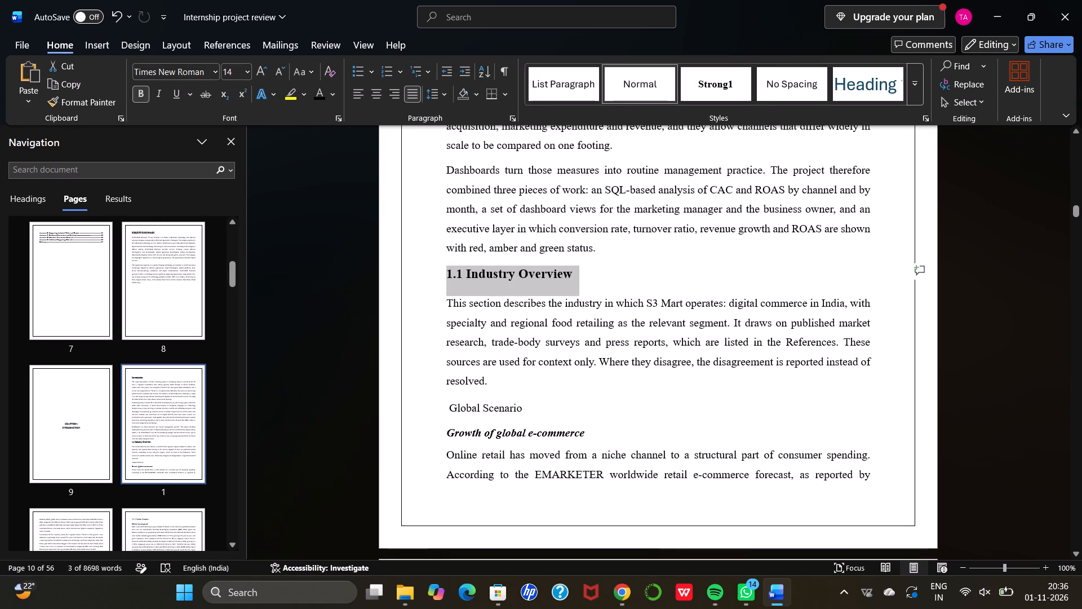
Close the Navigation pane and look over the Introduction, table of contents and other front-matter pages back to the cover page.
scroll(686, 377, down, 1)
scroll(800, 191, up, 4)
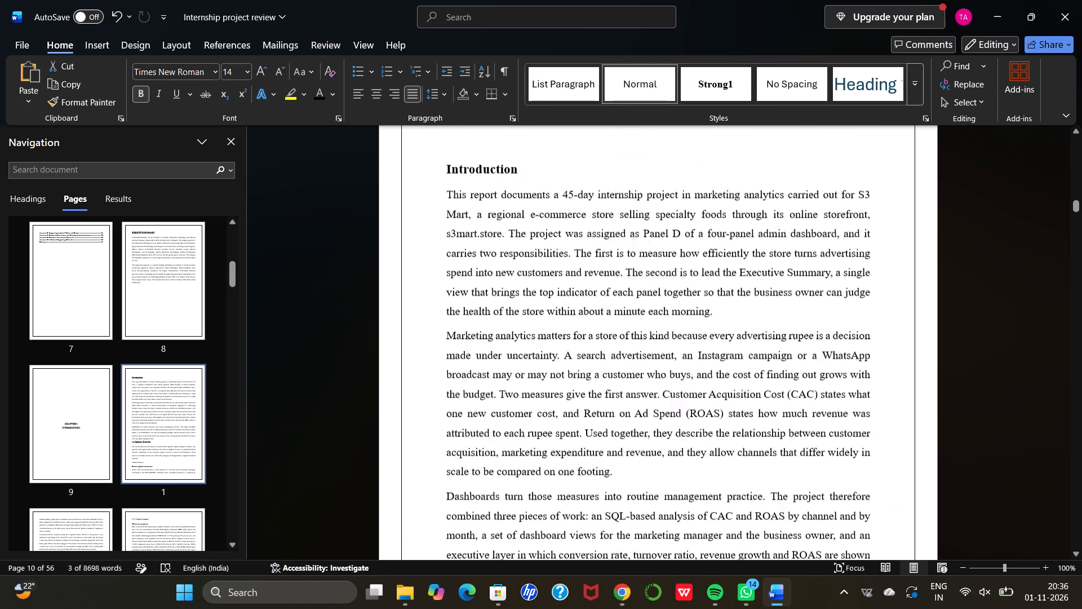
scroll(800, 191, up, 13)
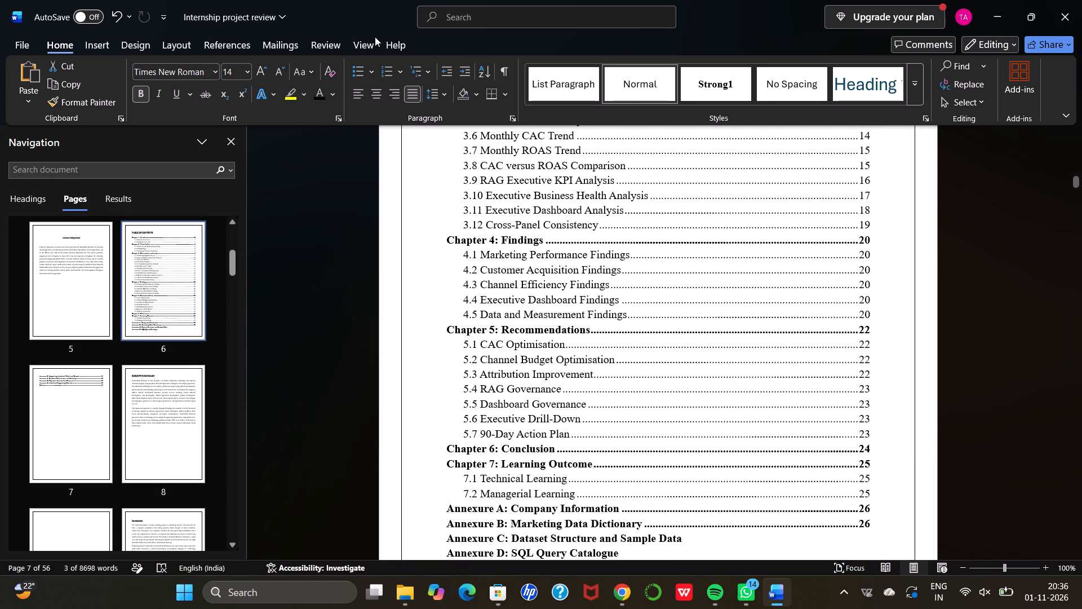
click(231, 140)
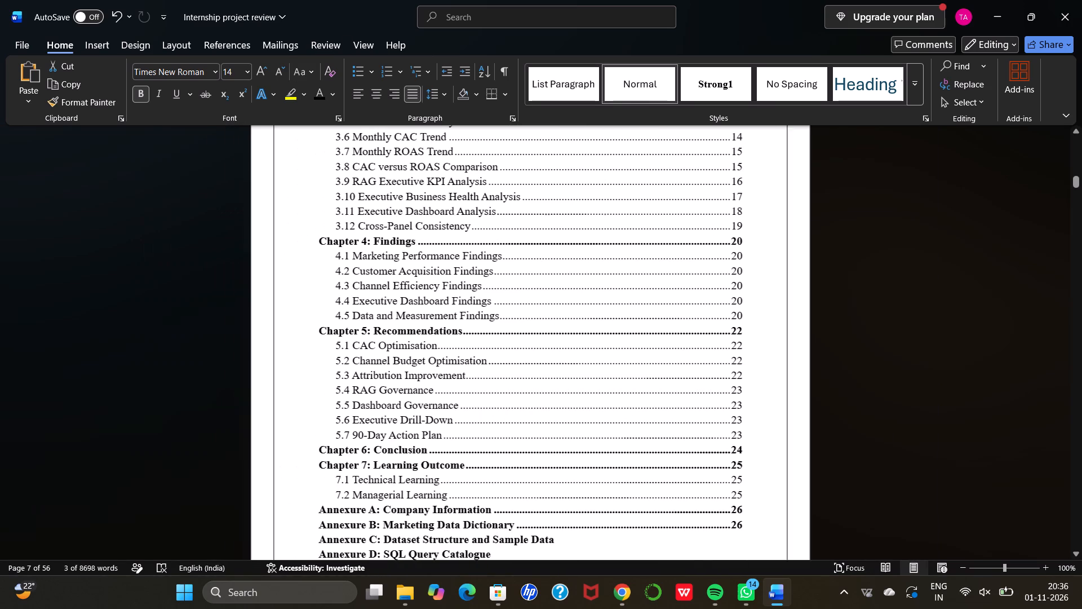
scroll(540, 280, up, 9)
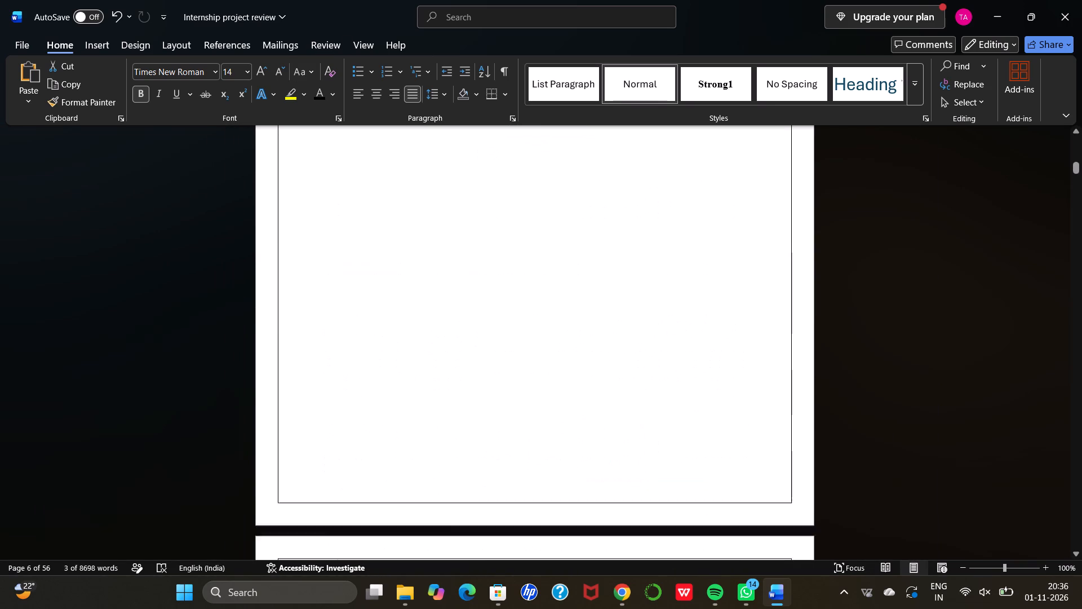
scroll(540, 280, down, 12)
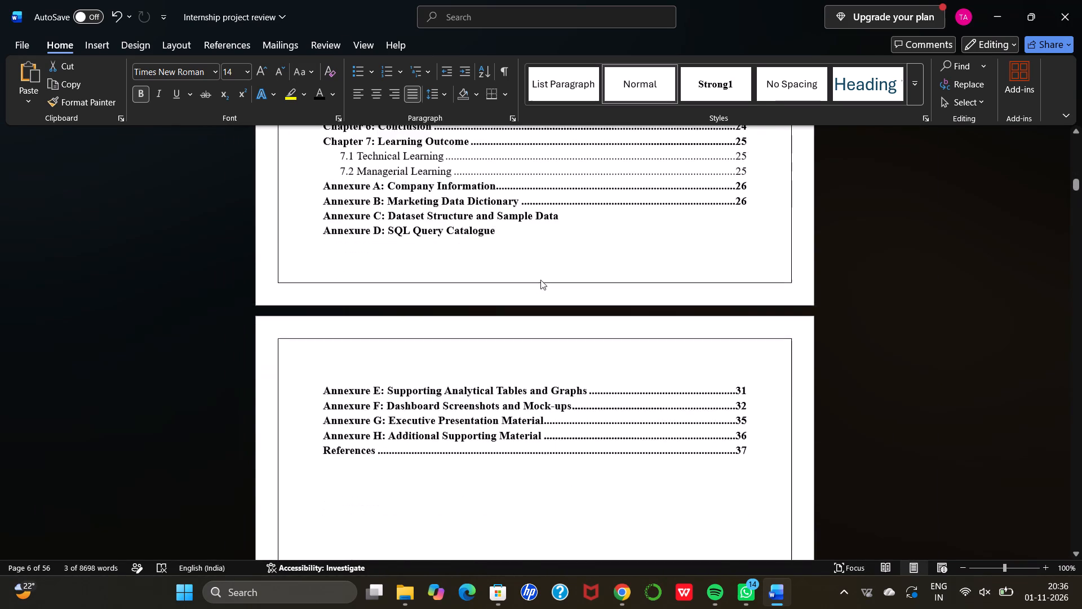
scroll(540, 280, down, 2)
scroll(540, 280, up, 17)
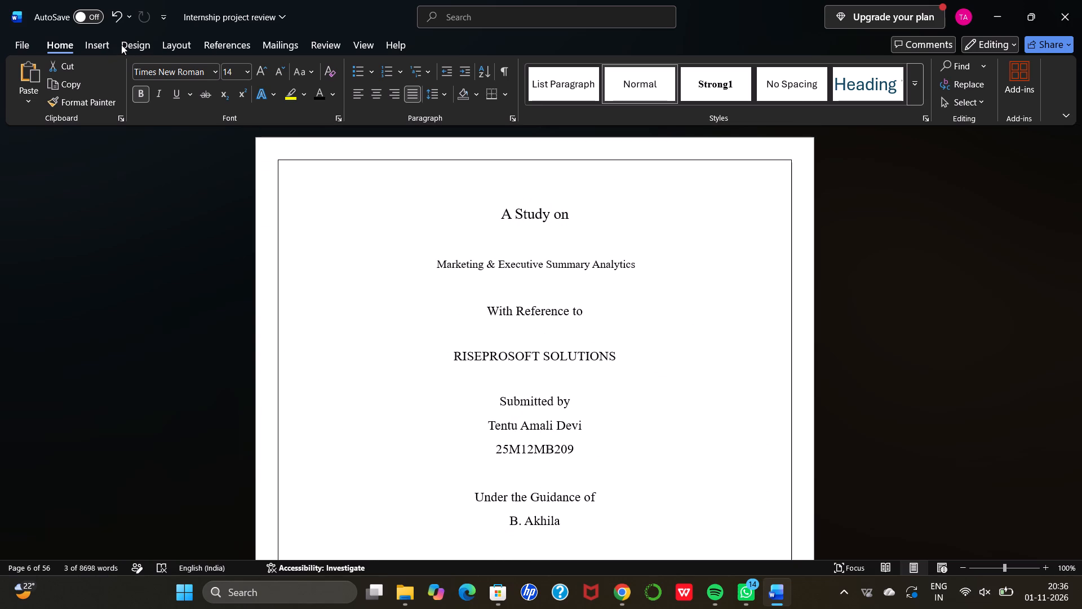
Insert Plain Number 2 page numbers at the bottom of the page.
click(99, 47)
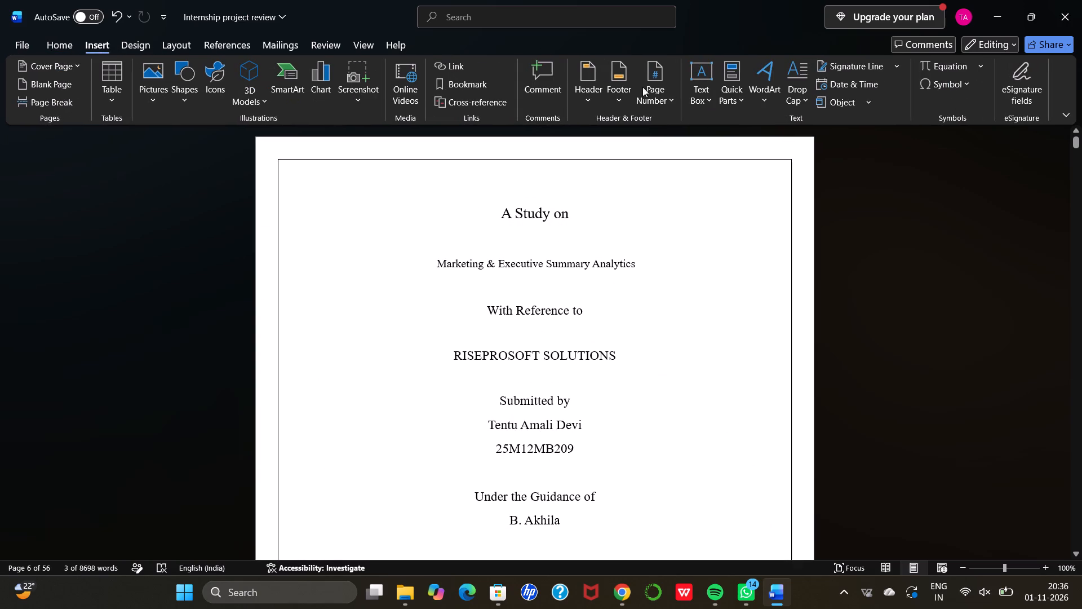
click(662, 102)
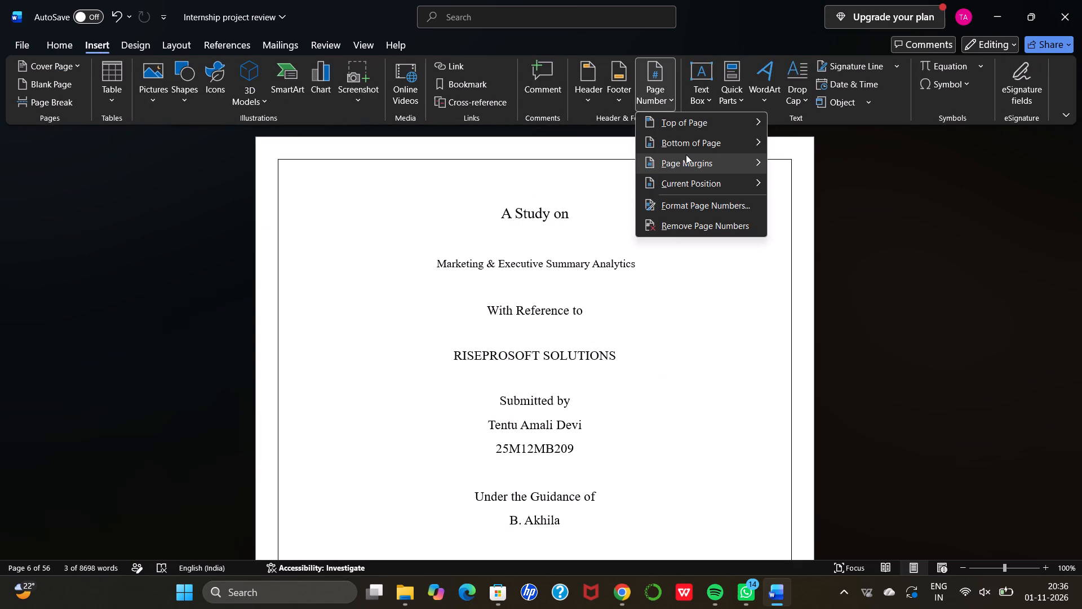
click(692, 142)
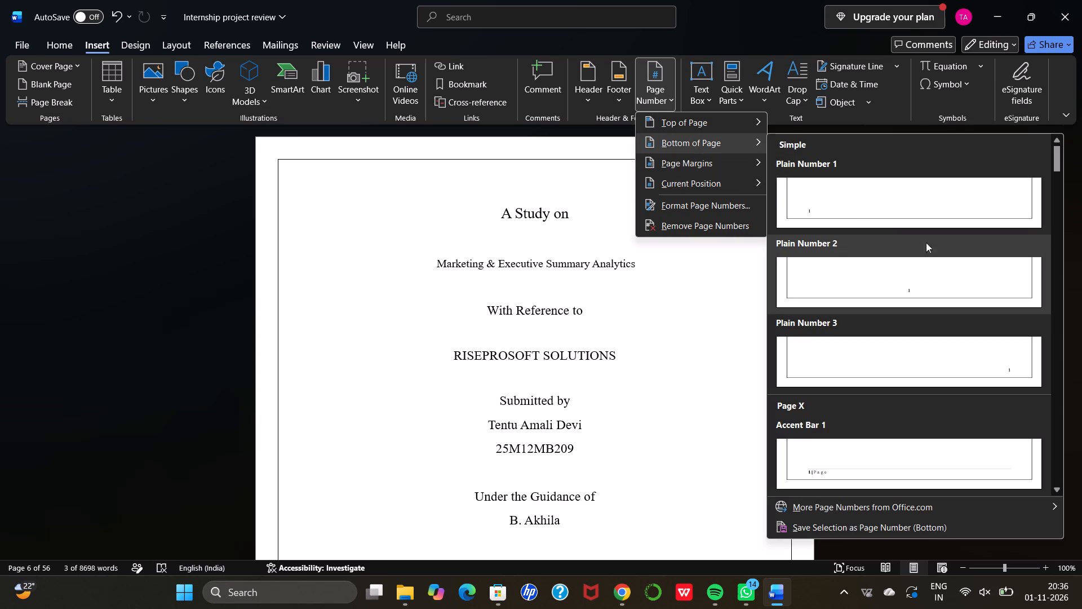
click(953, 289)
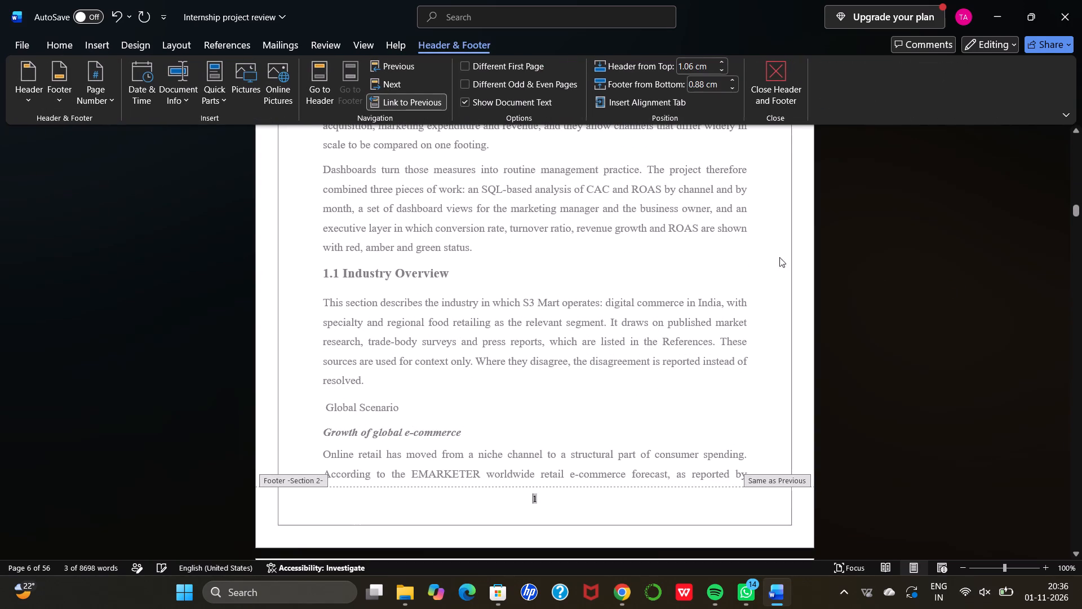
Check the footer page numbers from the Introduction through the chapters and annexures to the evaluation form at the document's end.
scroll(594, 355, down, 6)
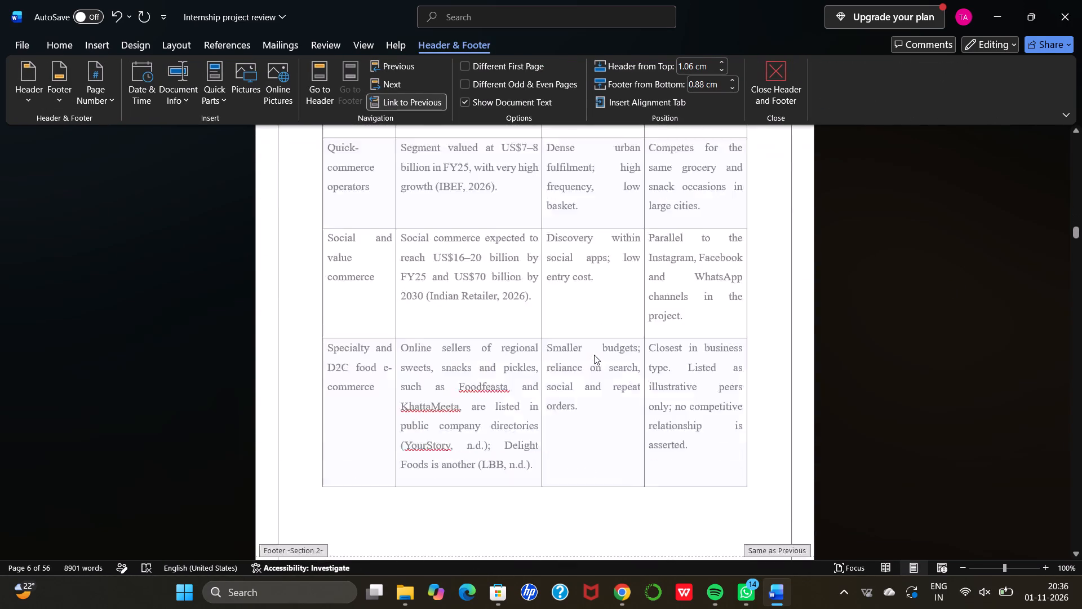
scroll(594, 355, down, 5)
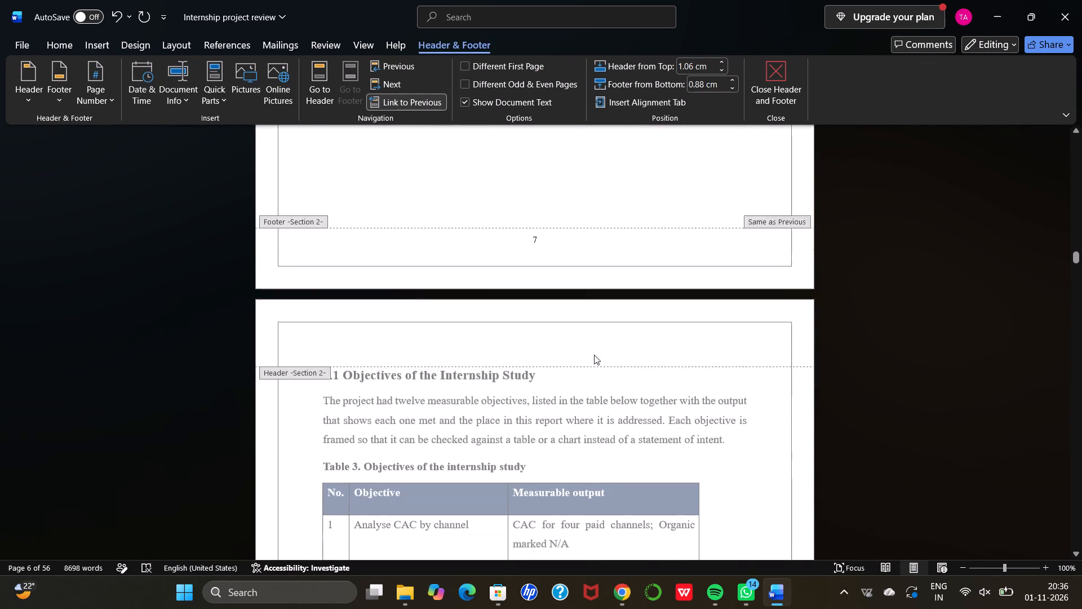
scroll(594, 355, down, 6)
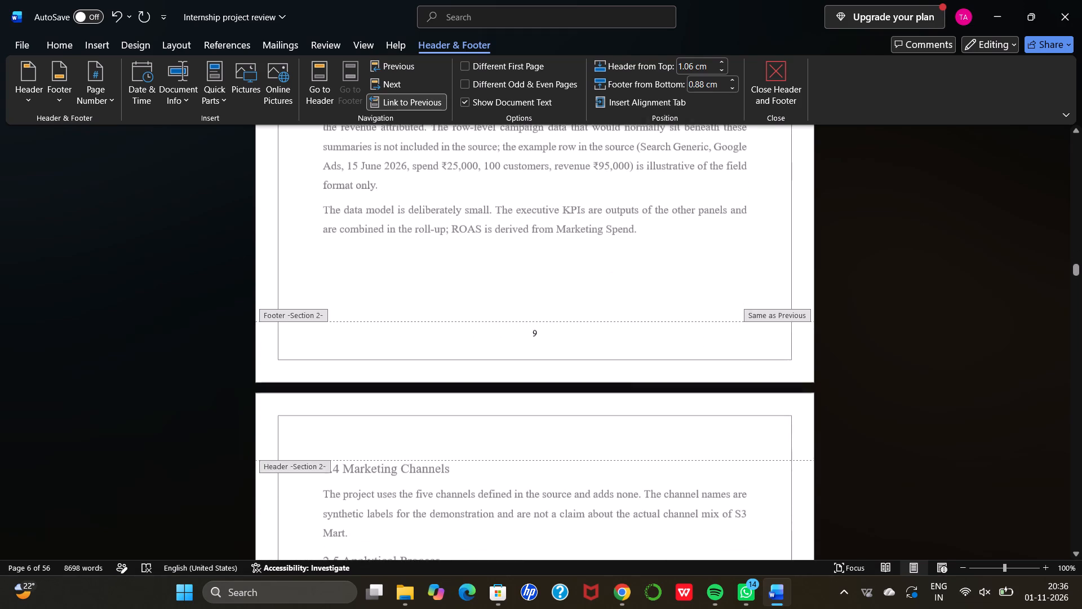
scroll(594, 355, down, 7)
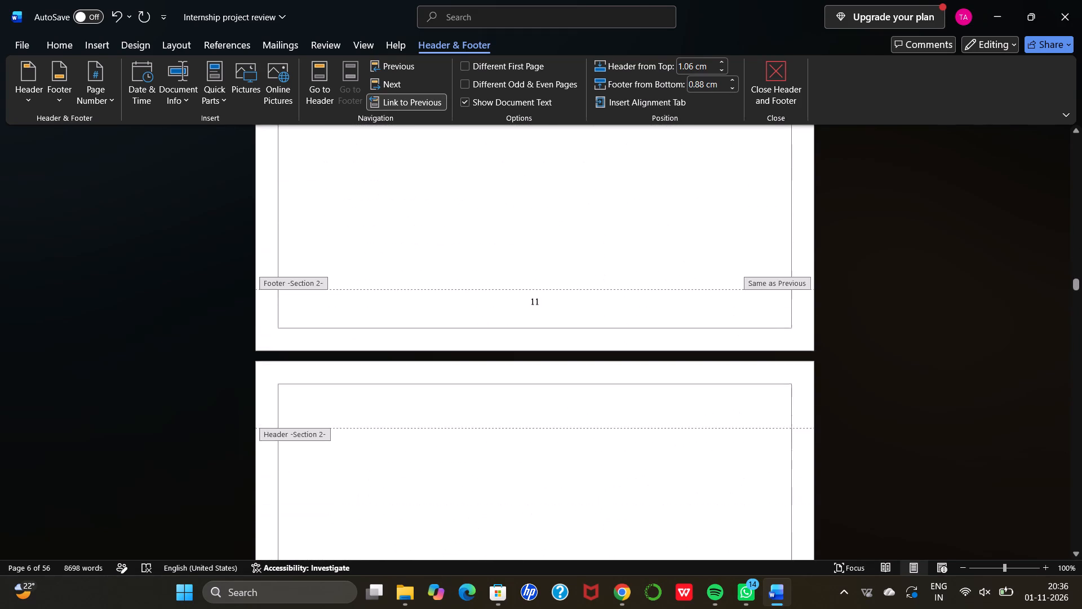
scroll(594, 355, down, 6)
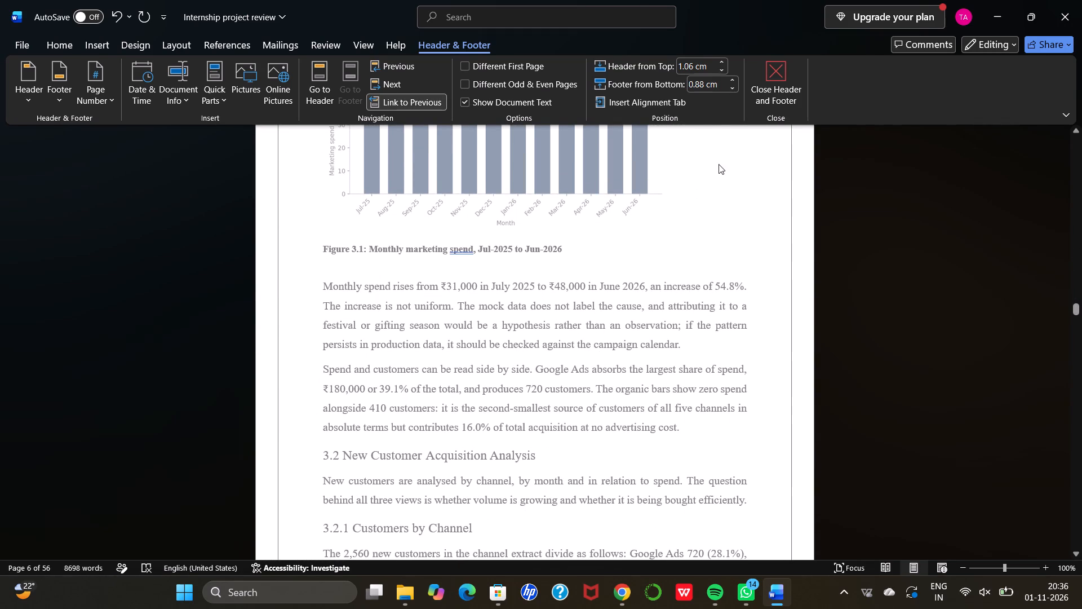
scroll(672, 292, down, 4)
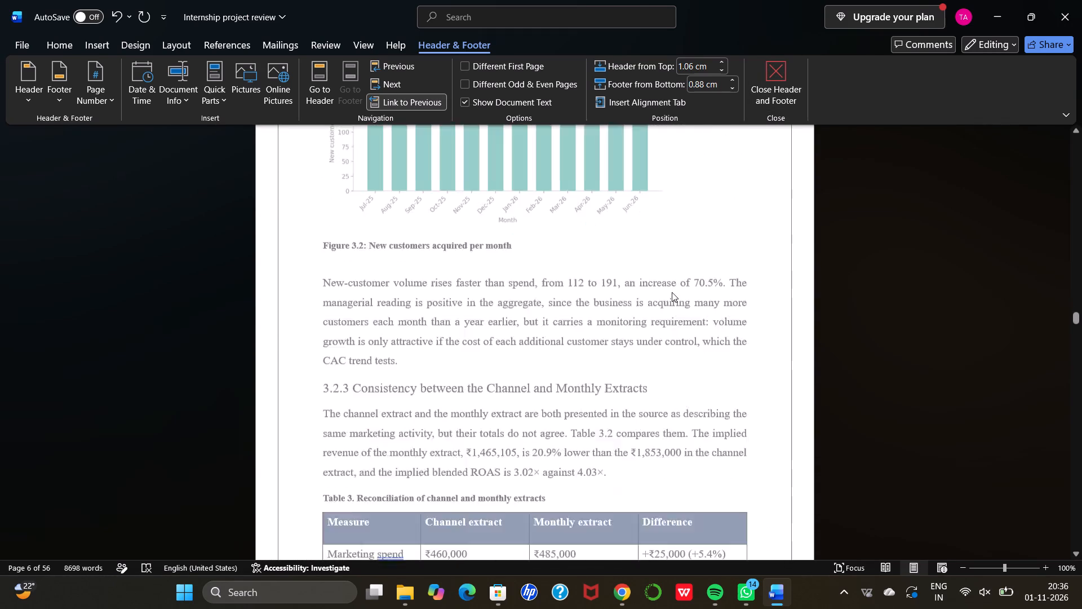
scroll(672, 292, down, 10)
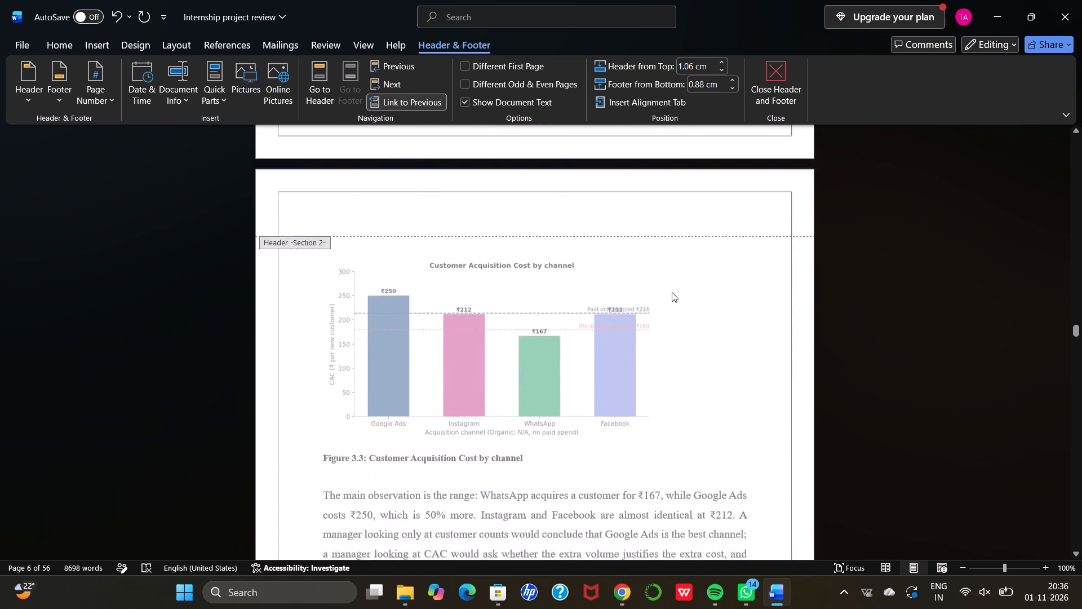
scroll(672, 292, down, 9)
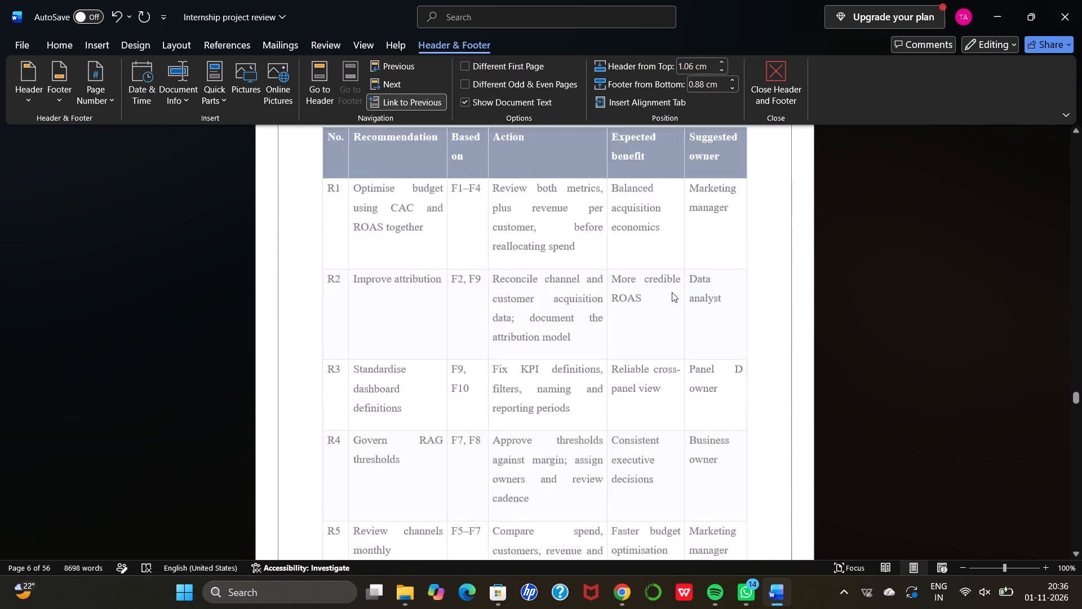
scroll(672, 292, down, 4)
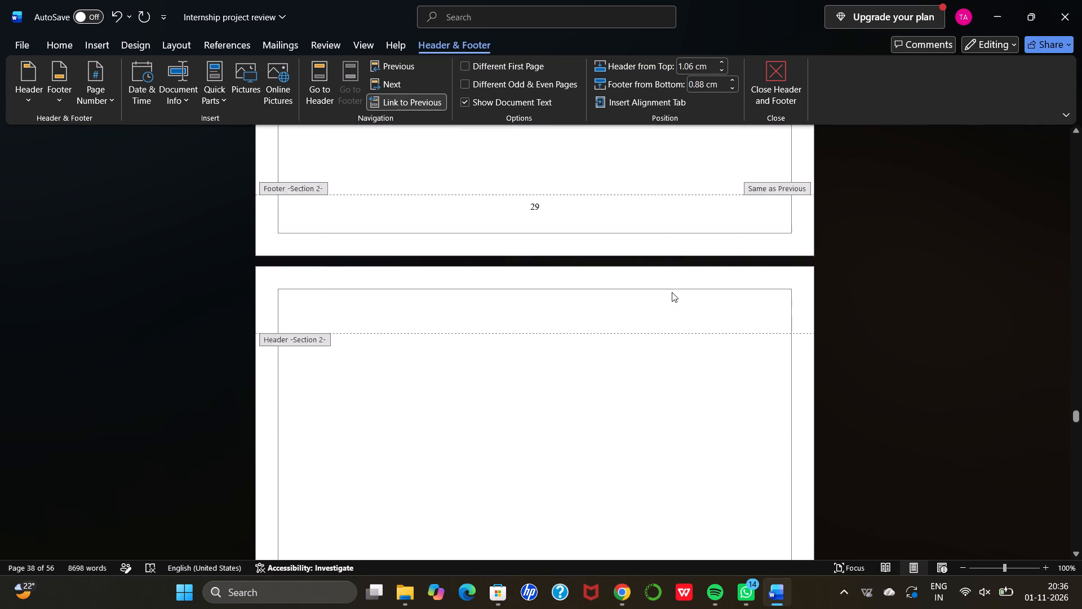
scroll(672, 292, down, 6)
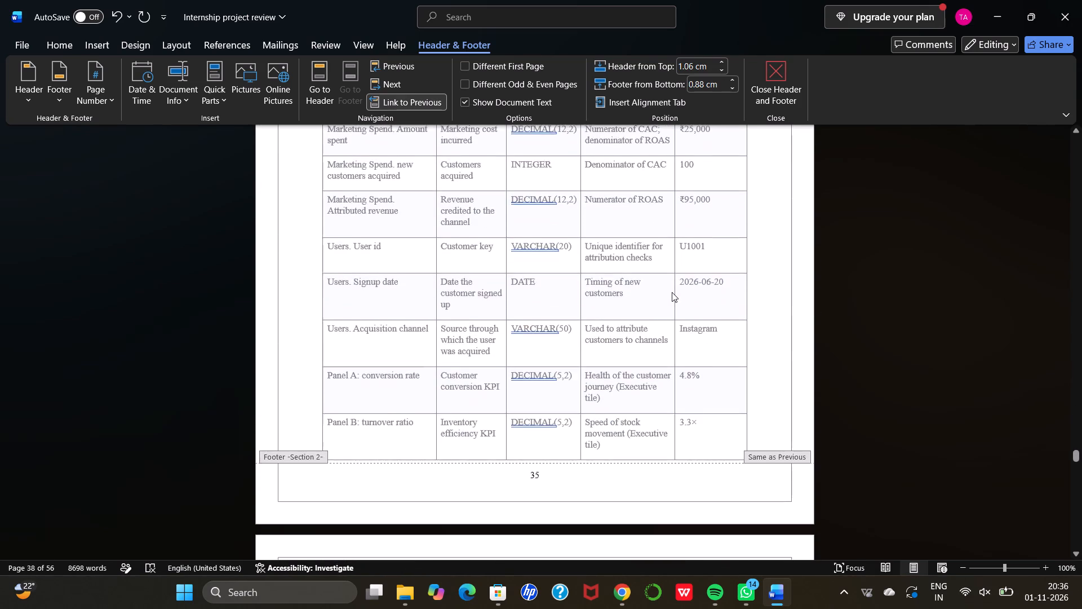
scroll(672, 292, down, 5)
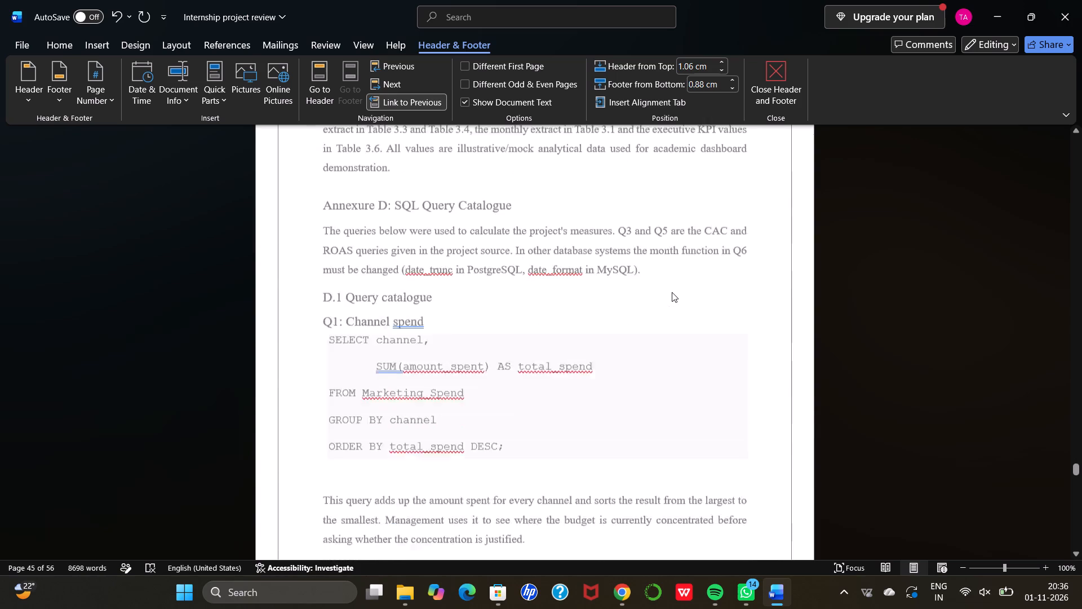
scroll(672, 292, down, 11)
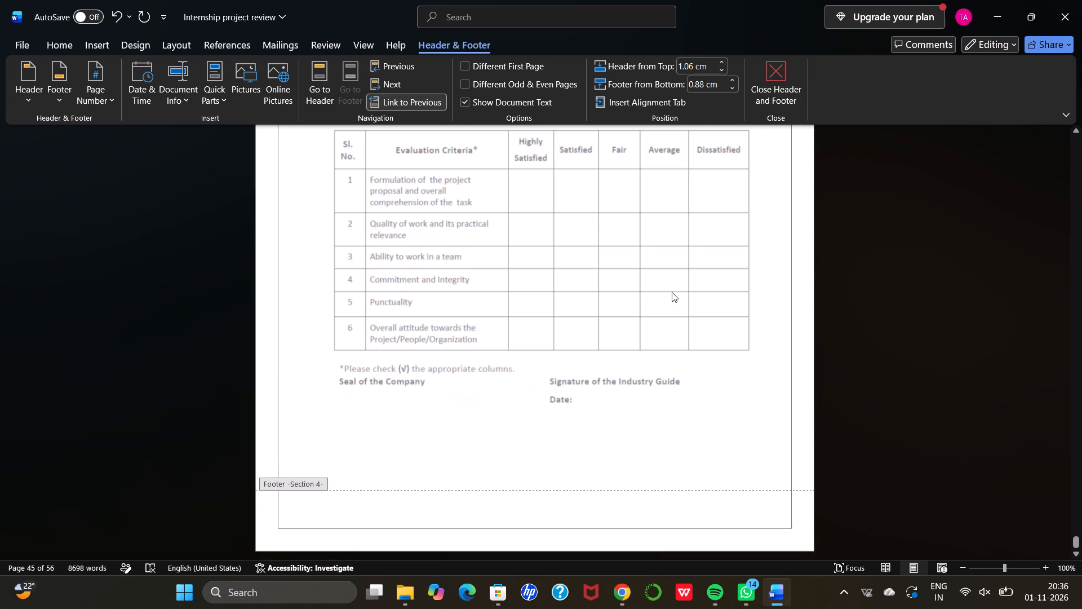
scroll(556, 467, down, 1)
Examine the footers from the evaluation form back to the Channel Performance Dashboard page, comparing Sections 2, 3 and 4, and leave footer editing.
scroll(556, 467, up, 2)
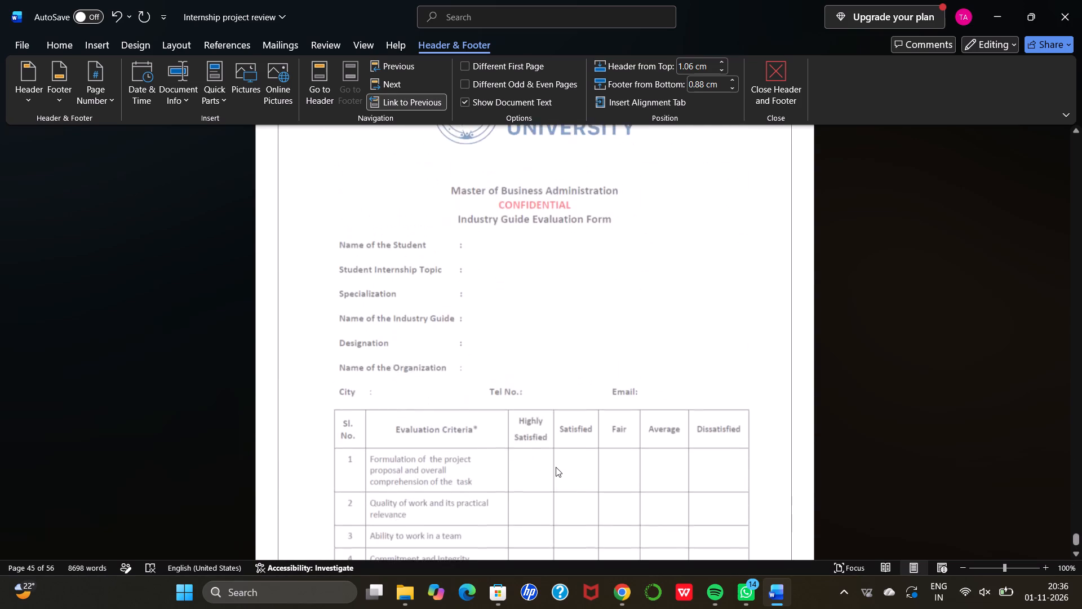
scroll(556, 467, up, 5)
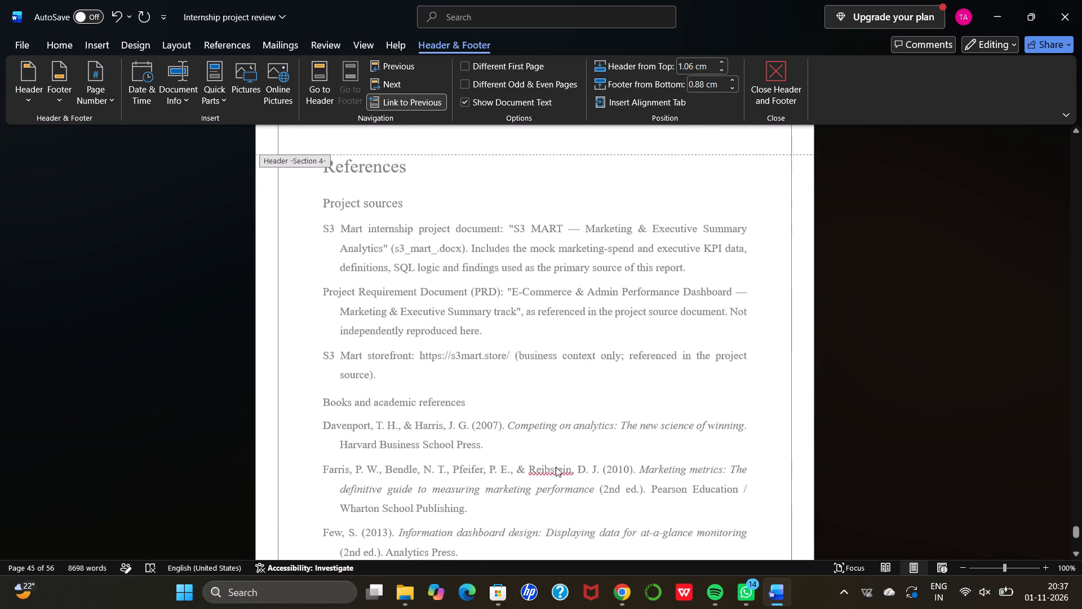
scroll(556, 467, up, 10)
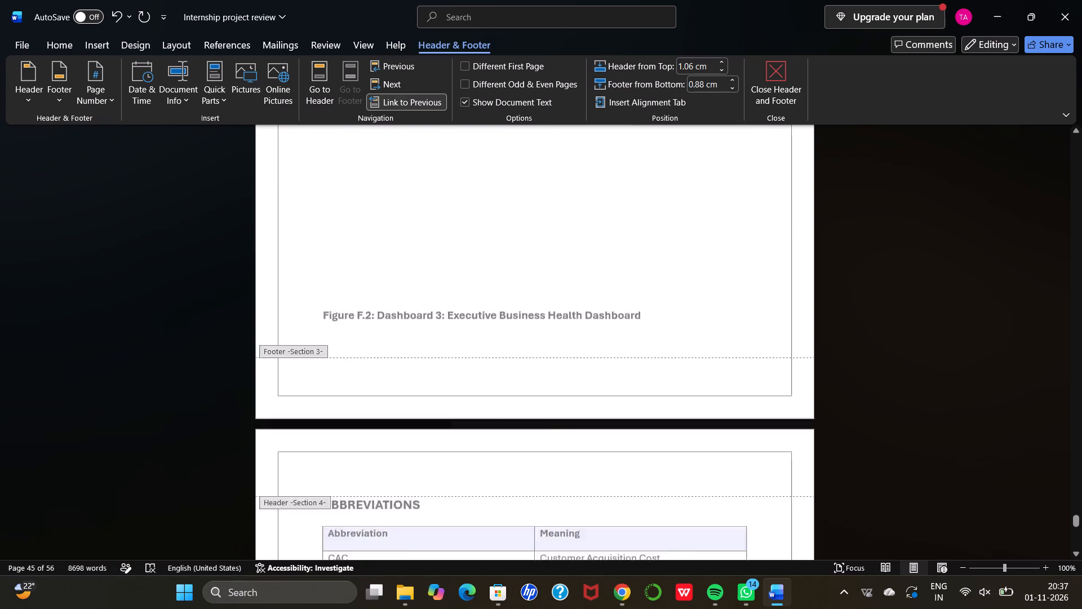
scroll(556, 467, up, 6)
scroll(556, 467, down, 3)
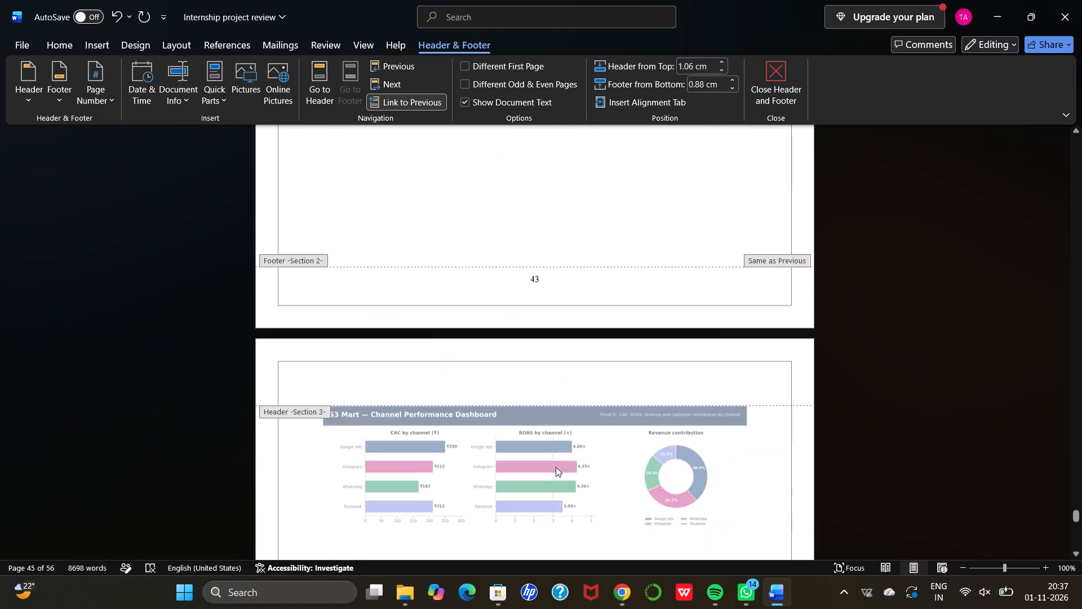
scroll(556, 467, down, 4)
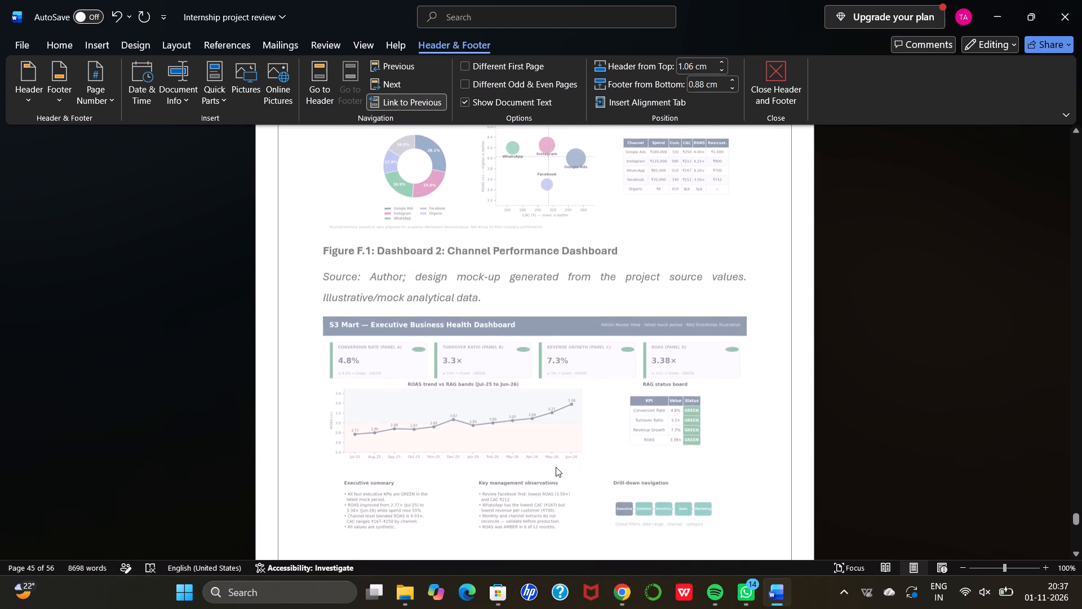
scroll(556, 467, down, 1)
scroll(505, 320, up, 6)
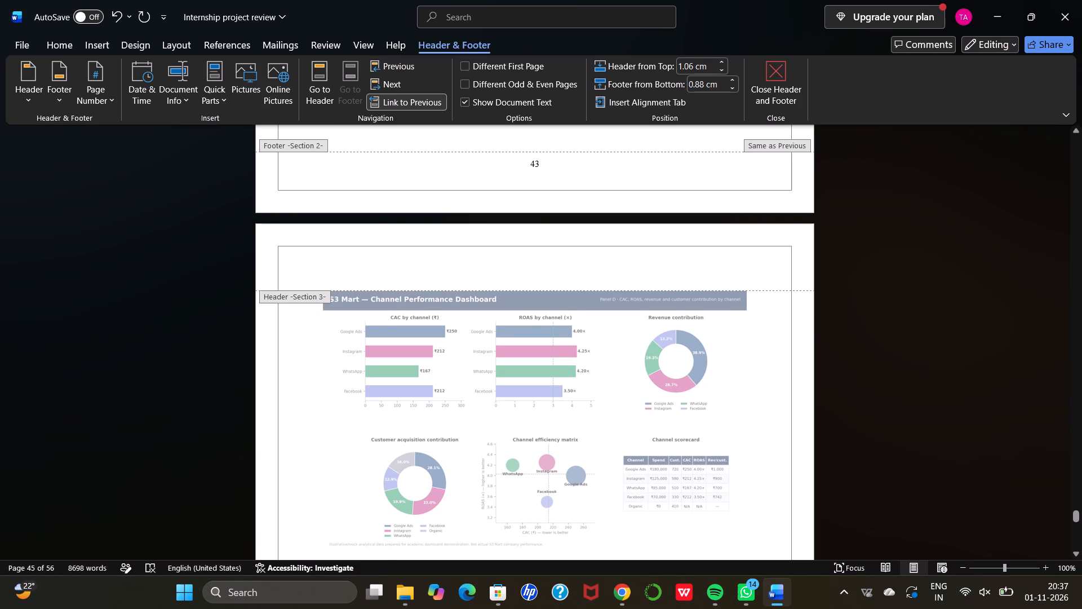
click(789, 80)
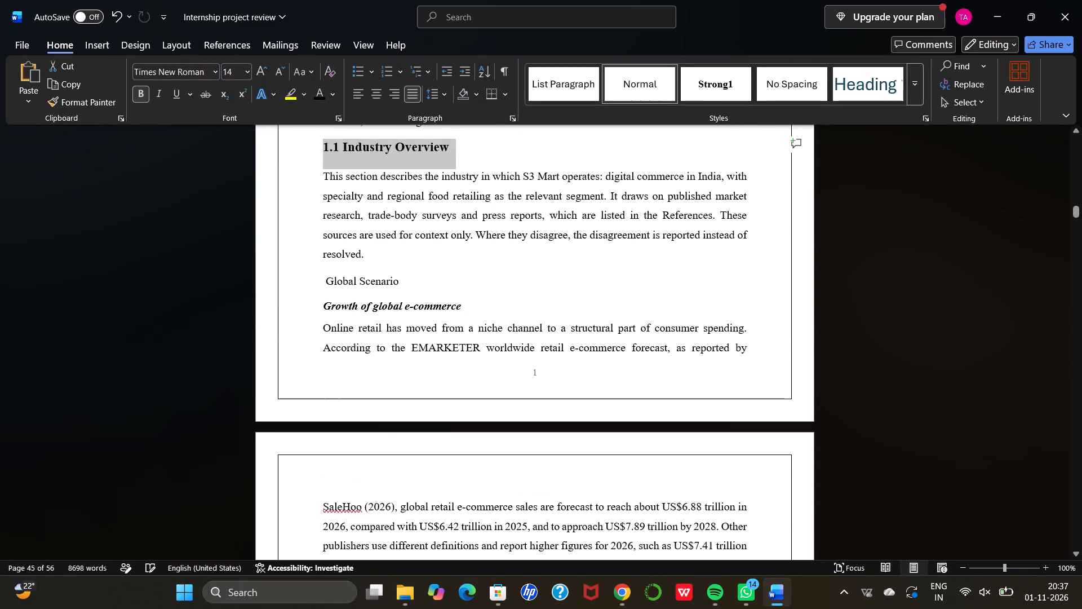
Check the page numbers from the Industry Overview page through the chapters and annexures to the Abbreviations page.
scroll(574, 341, down, 15)
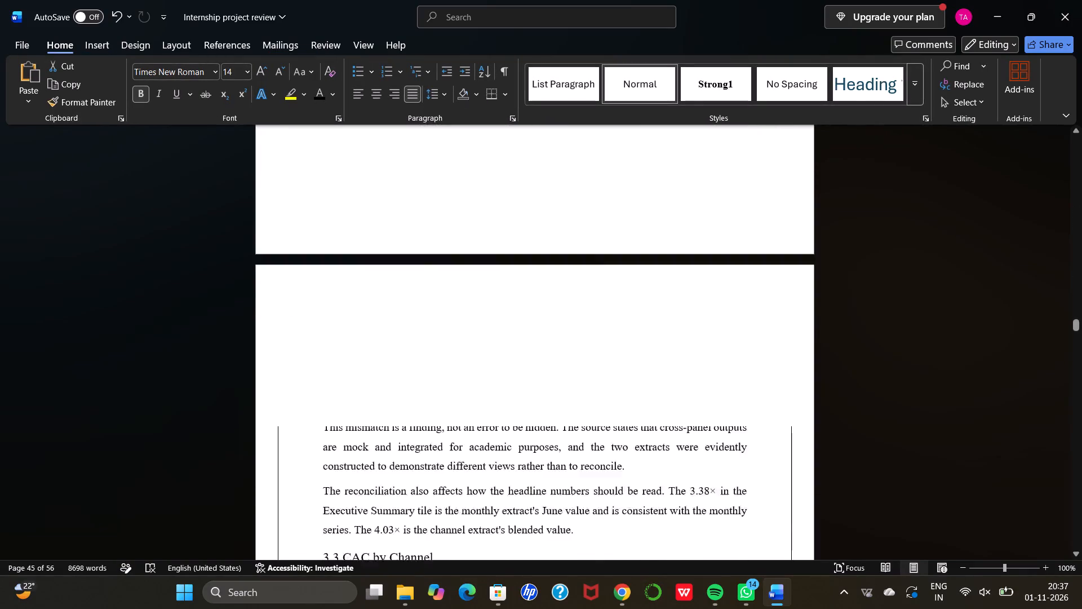
scroll(574, 341, down, 12)
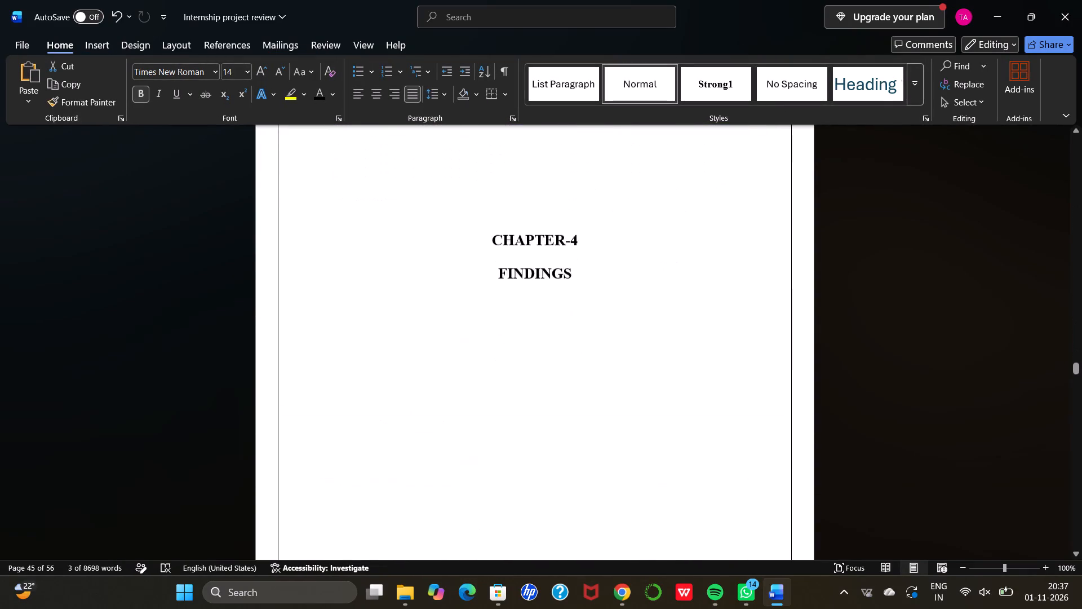
scroll(574, 341, down, 9)
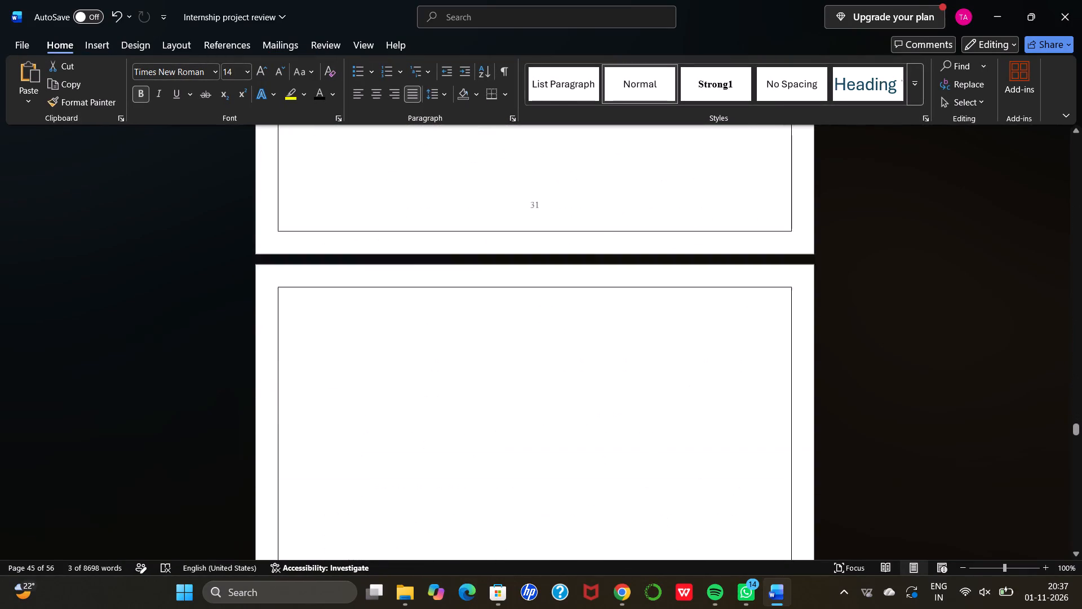
scroll(574, 341, down, 7)
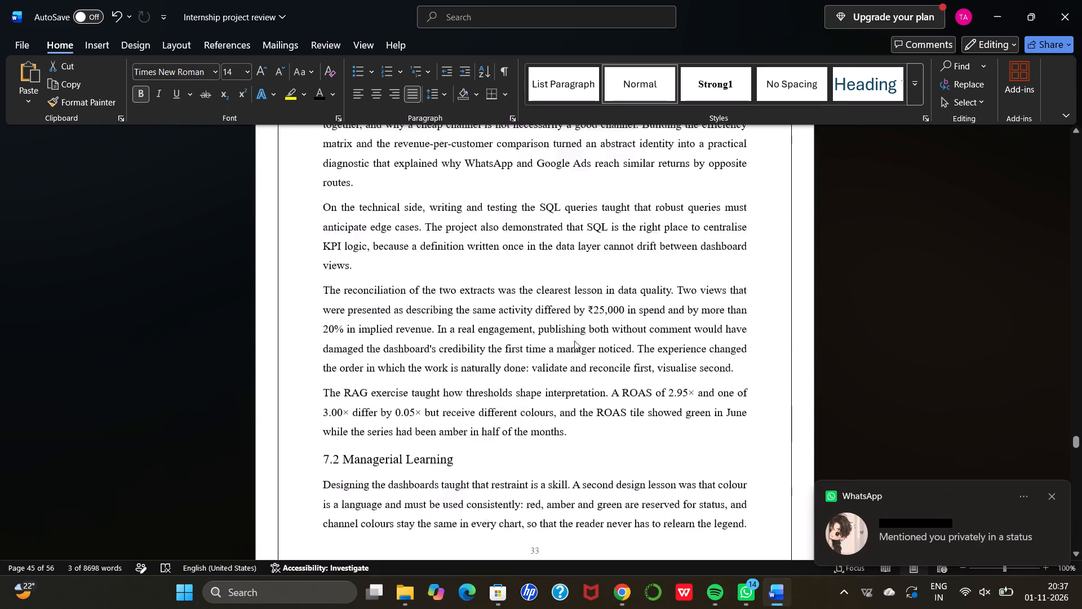
scroll(574, 341, down, 8)
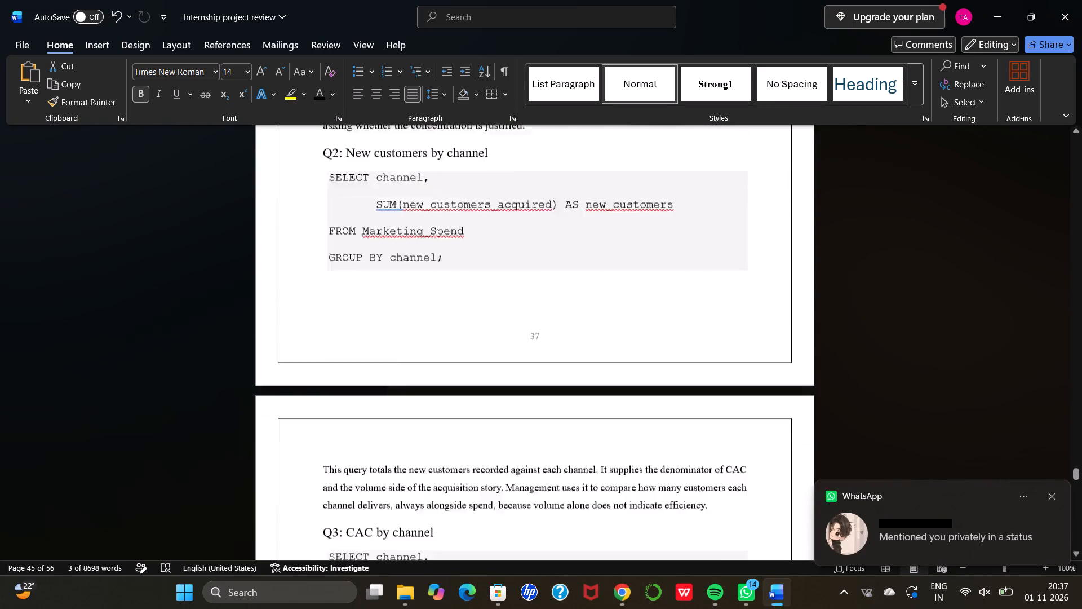
scroll(574, 341, down, 7)
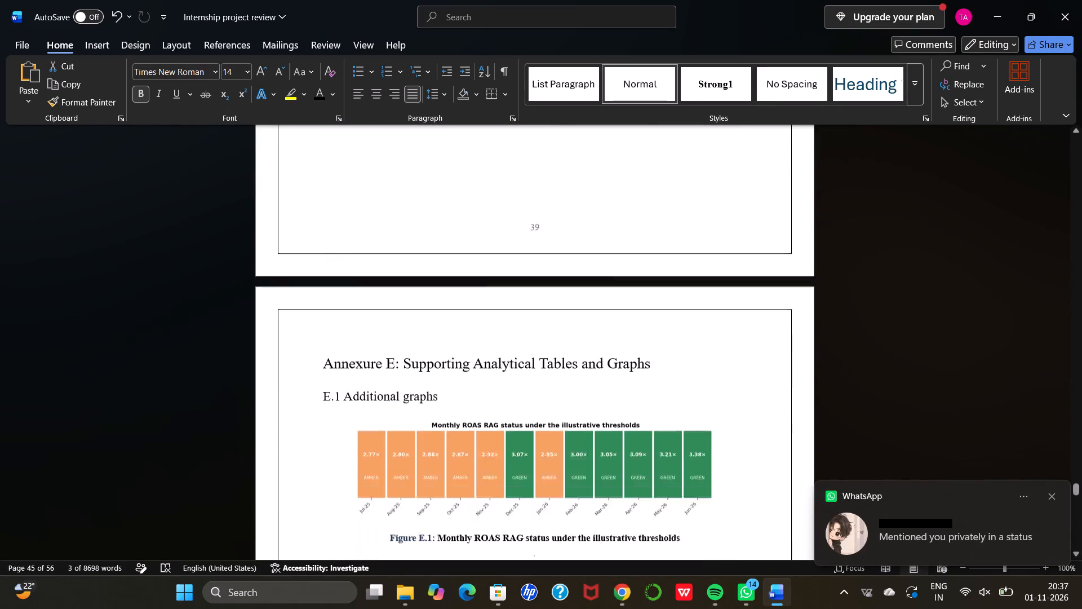
scroll(574, 341, down, 5)
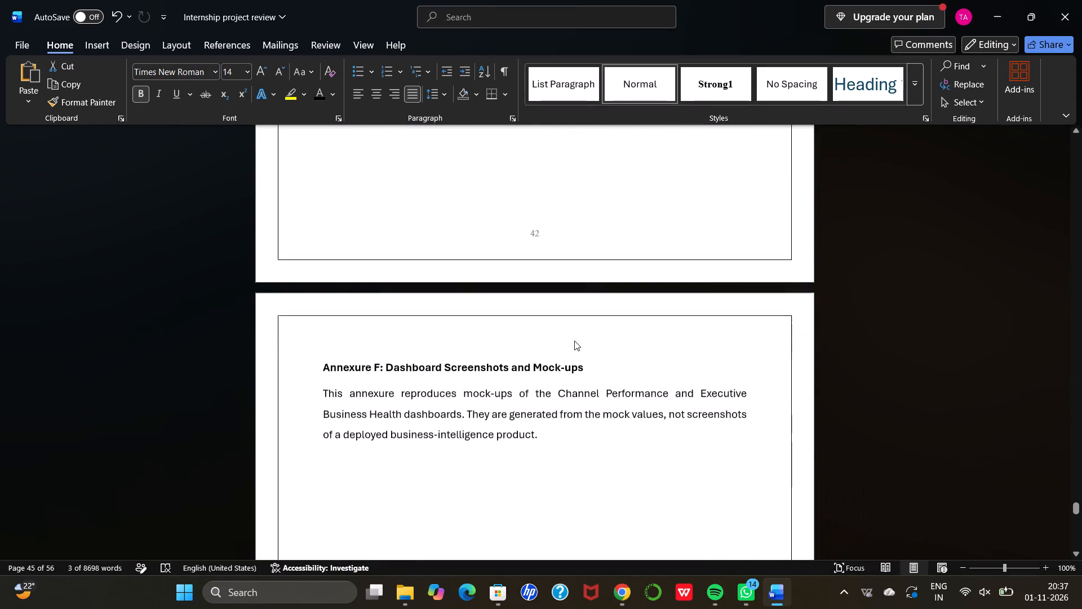
scroll(574, 341, down, 7)
Compare the page bottoms from Annexure F to Abbreviations and place the cursor after the Figure F.2 caption.
scroll(574, 341, up, 5)
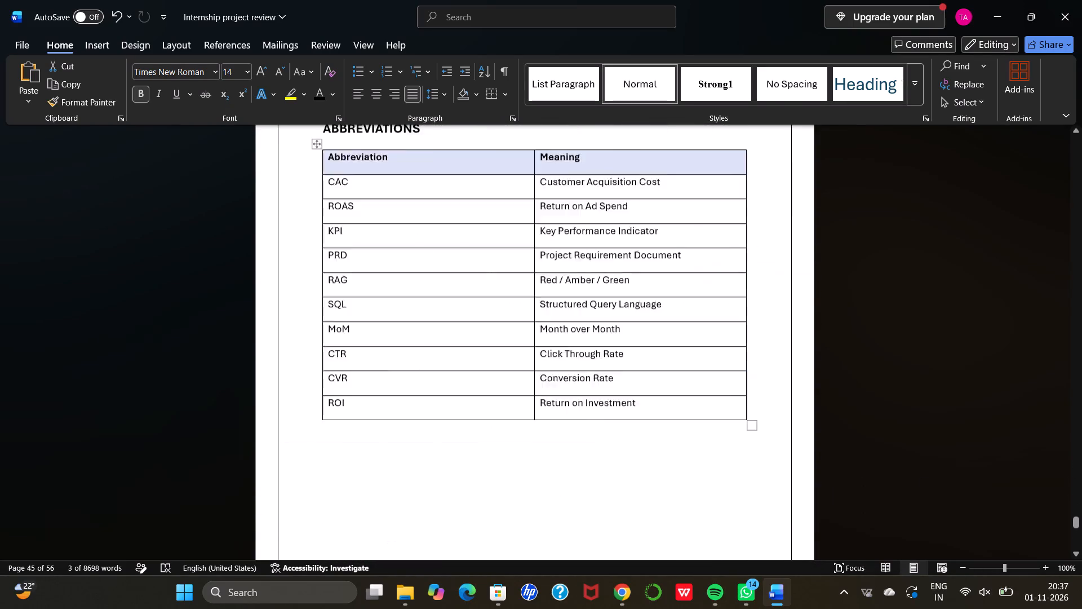
scroll(574, 341, up, 11)
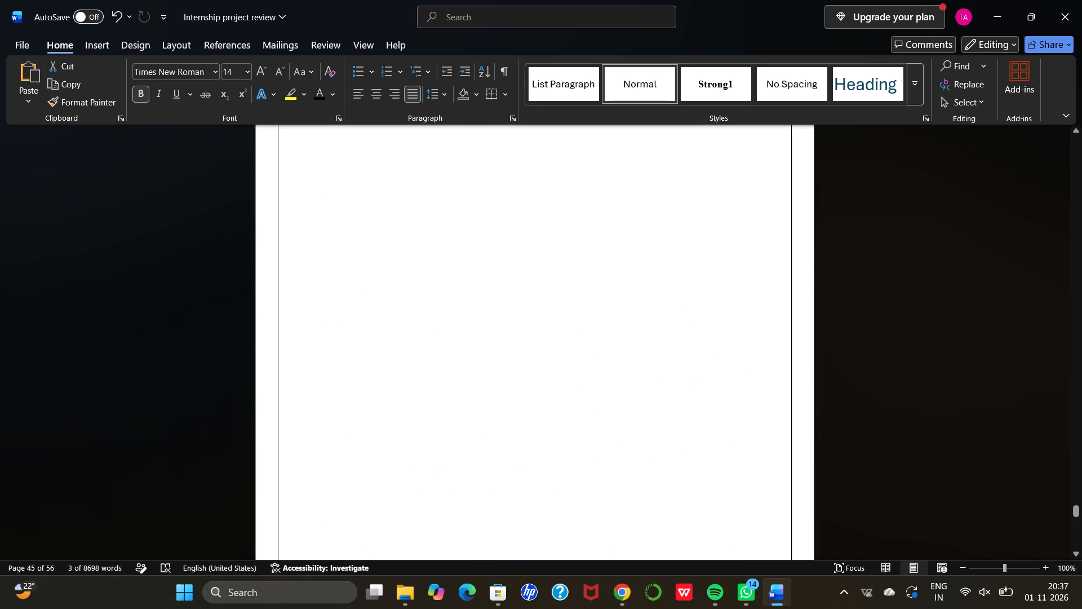
scroll(574, 341, down, 6)
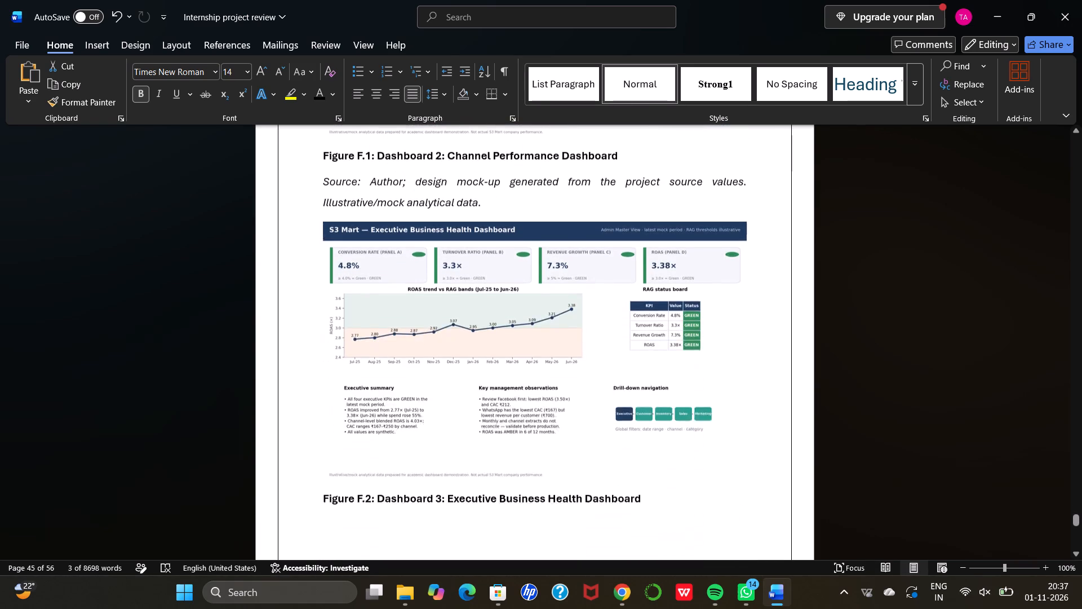
scroll(574, 341, down, 2)
scroll(599, 234, up, 1)
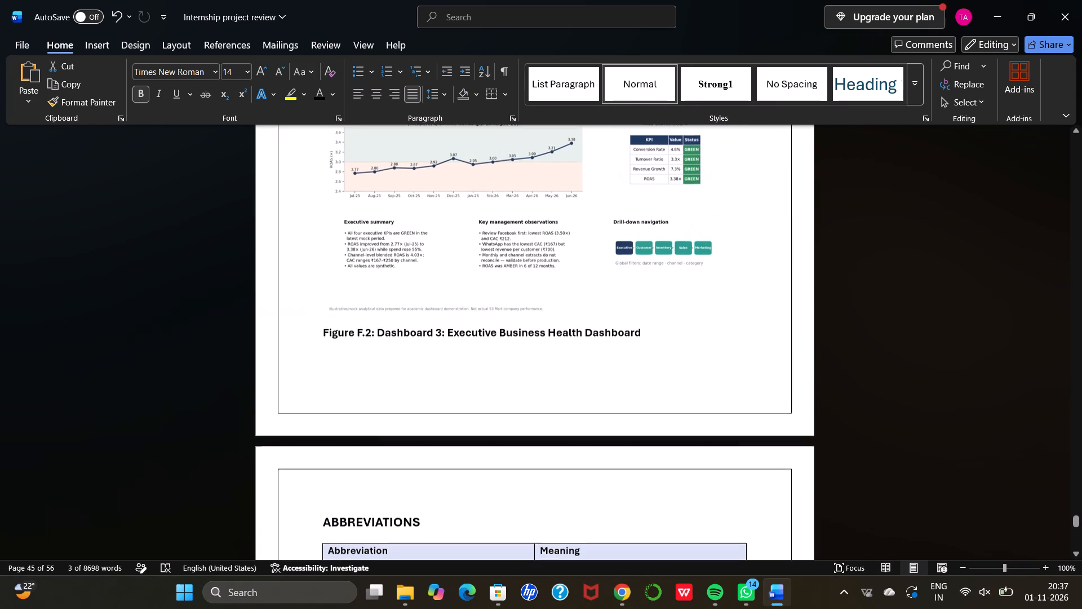
click(688, 341)
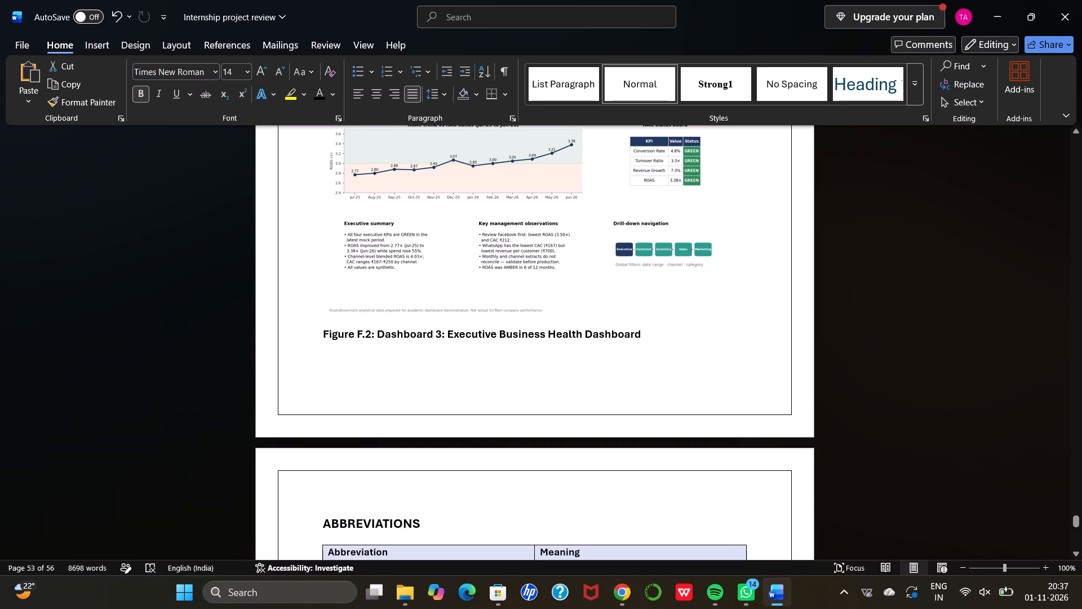
Check the page numbering from the cover page through the table of contents and blank front-matter pages to the Introduction's first pages.
scroll(688, 296, up, 20)
scroll(688, 296, up, 3)
scroll(688, 296, up, 20)
scroll(688, 296, up, 1)
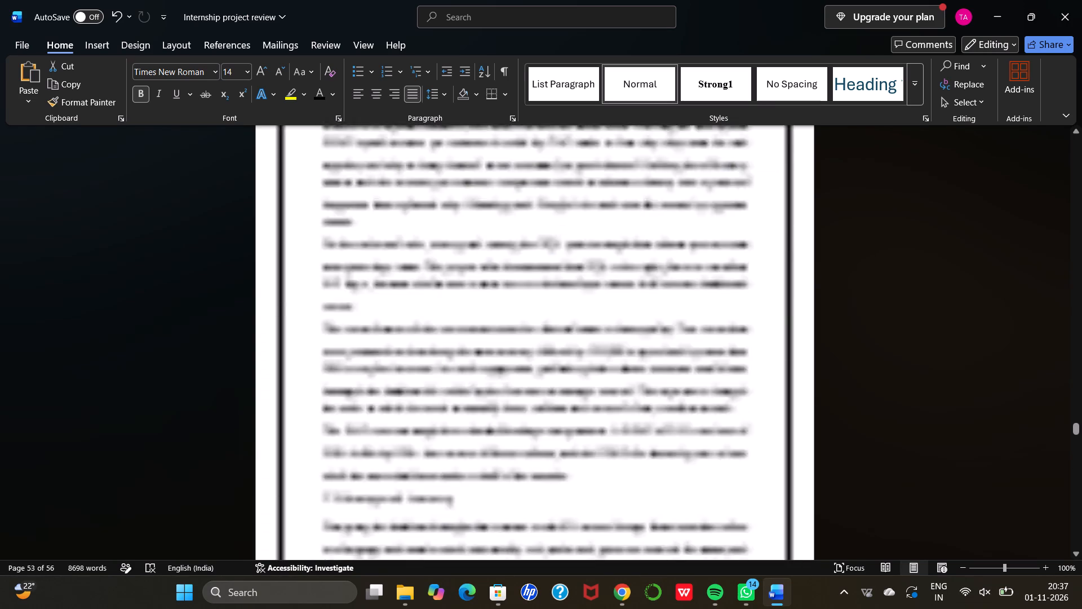
scroll(688, 296, up, 20)
scroll(688, 296, up, 12)
scroll(688, 296, down, 2)
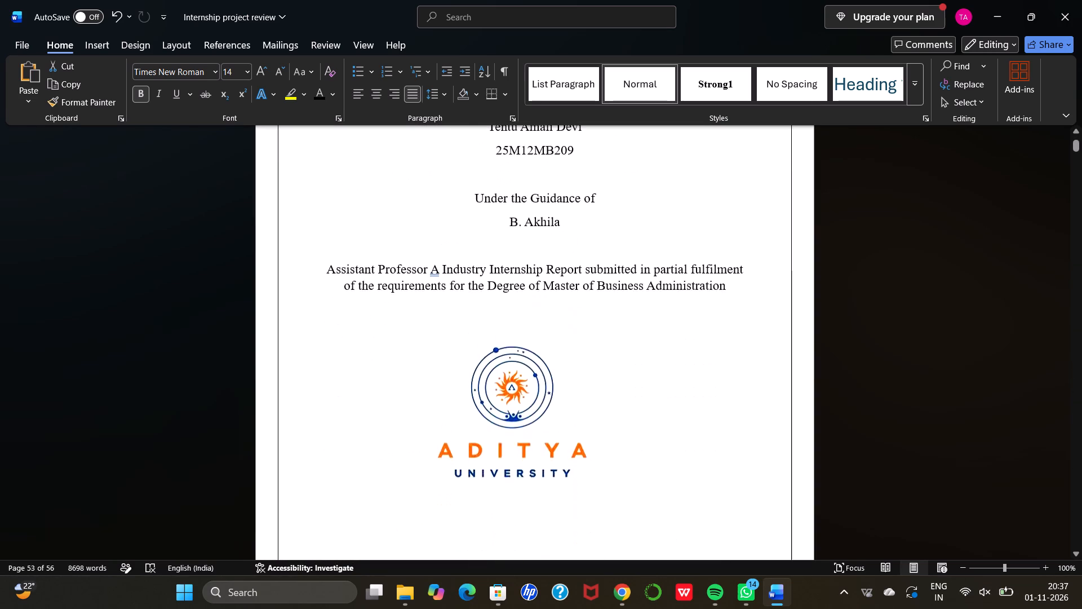
scroll(688, 296, down, 12)
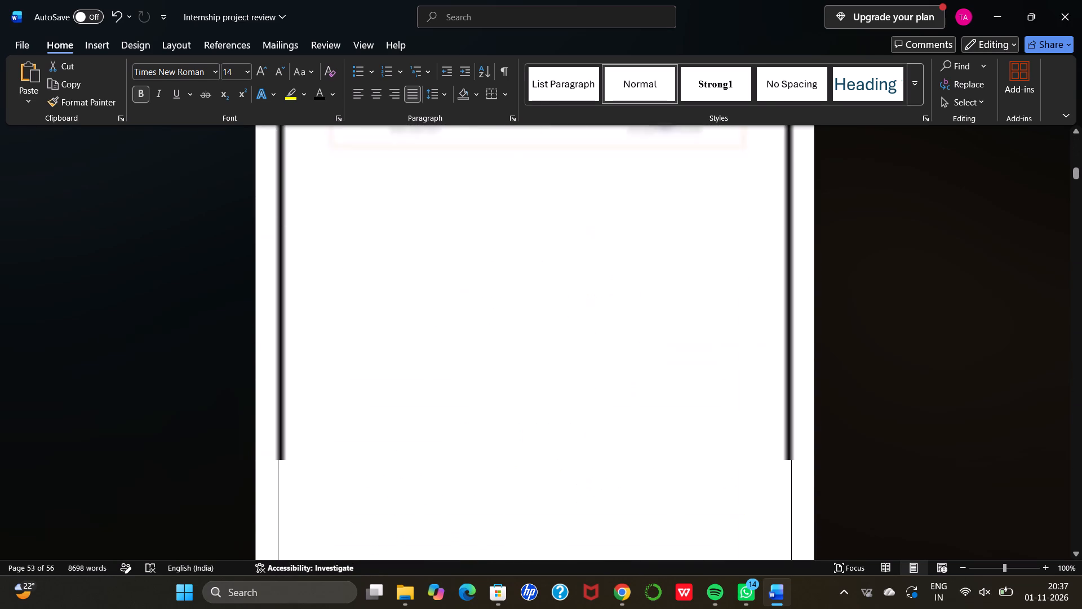
scroll(688, 296, down, 6)
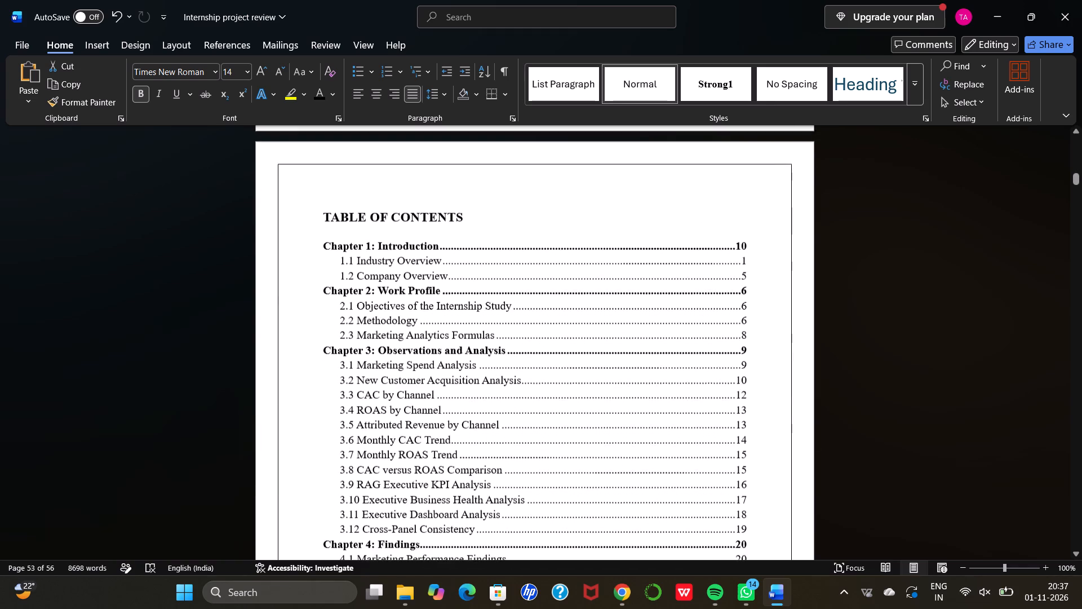
scroll(688, 296, down, 3)
scroll(688, 296, up, 1)
scroll(688, 296, right, 1)
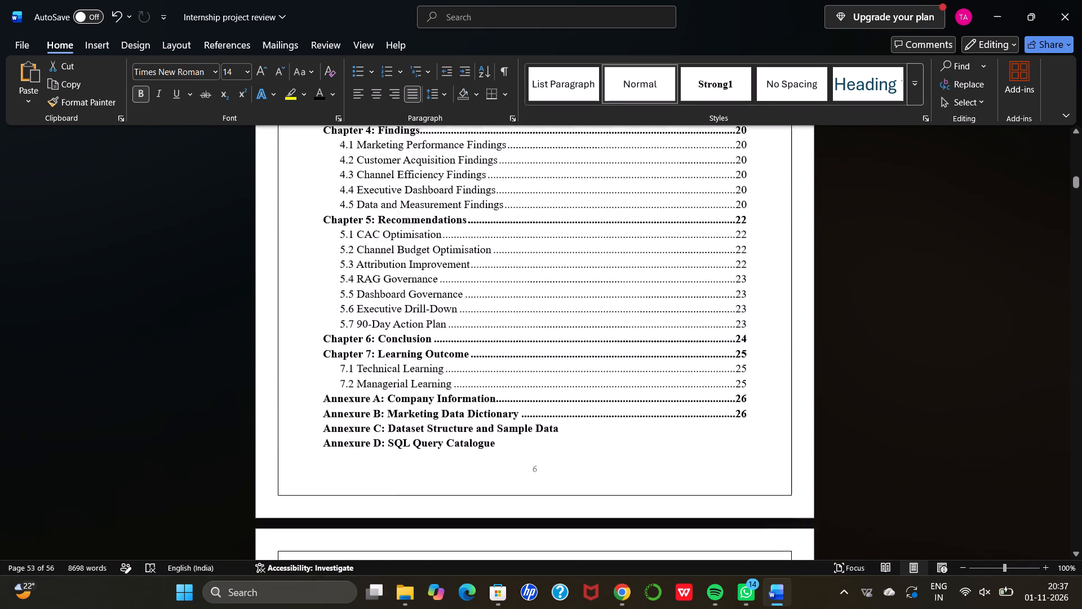
scroll(688, 296, right, 1)
scroll(688, 296, down, 1)
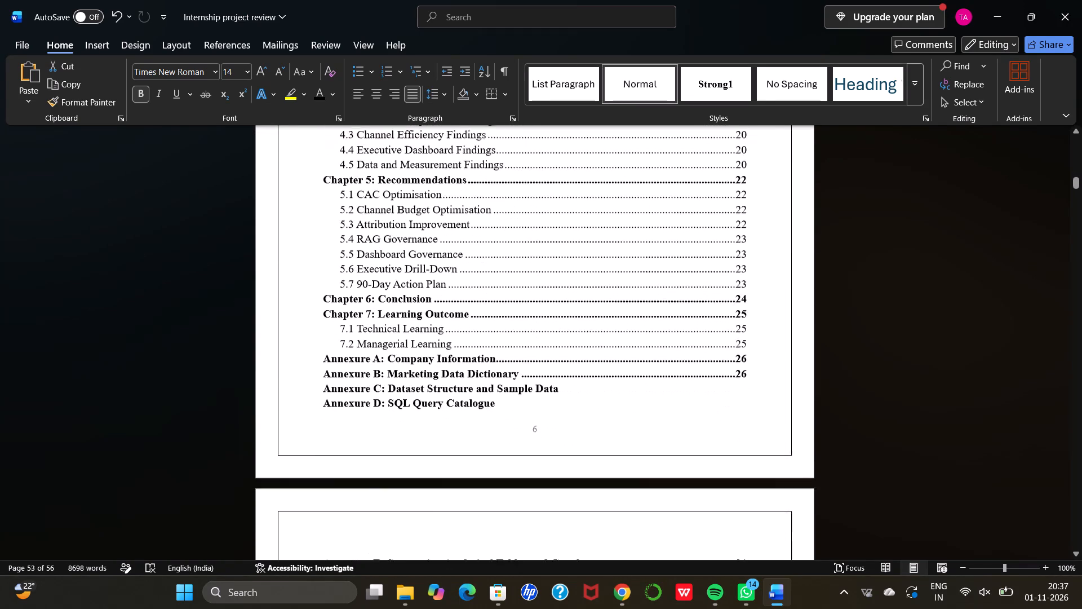
scroll(688, 296, down, 7)
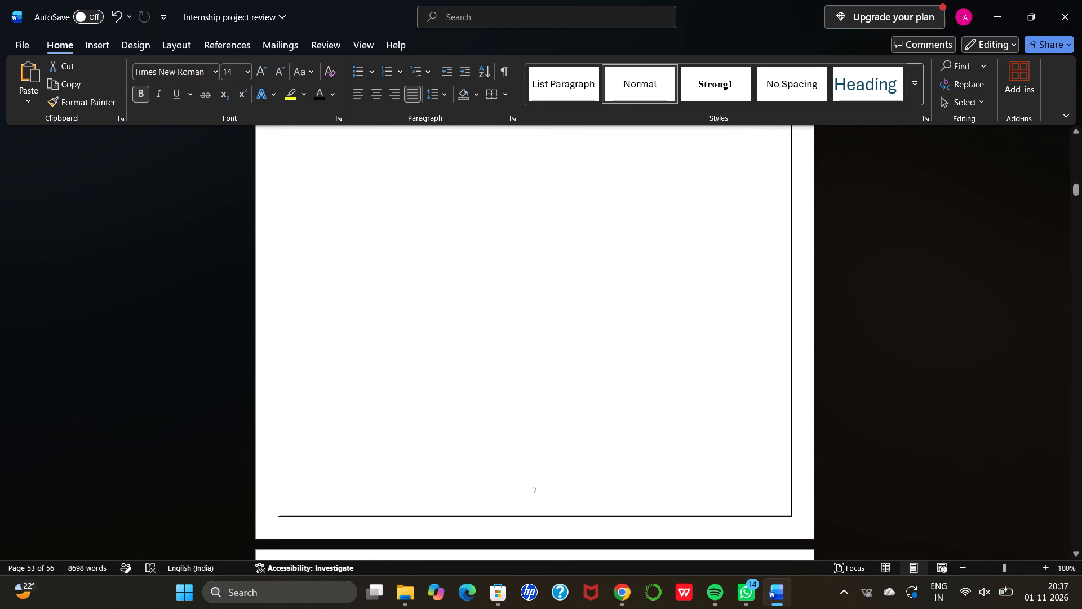
scroll(688, 296, down, 8)
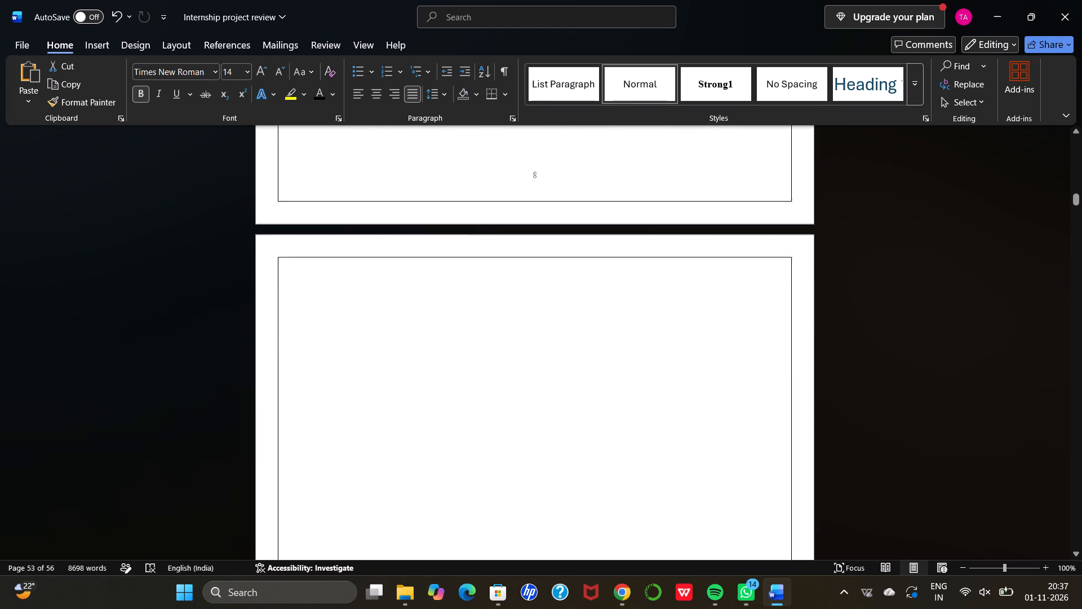
scroll(688, 296, down, 8)
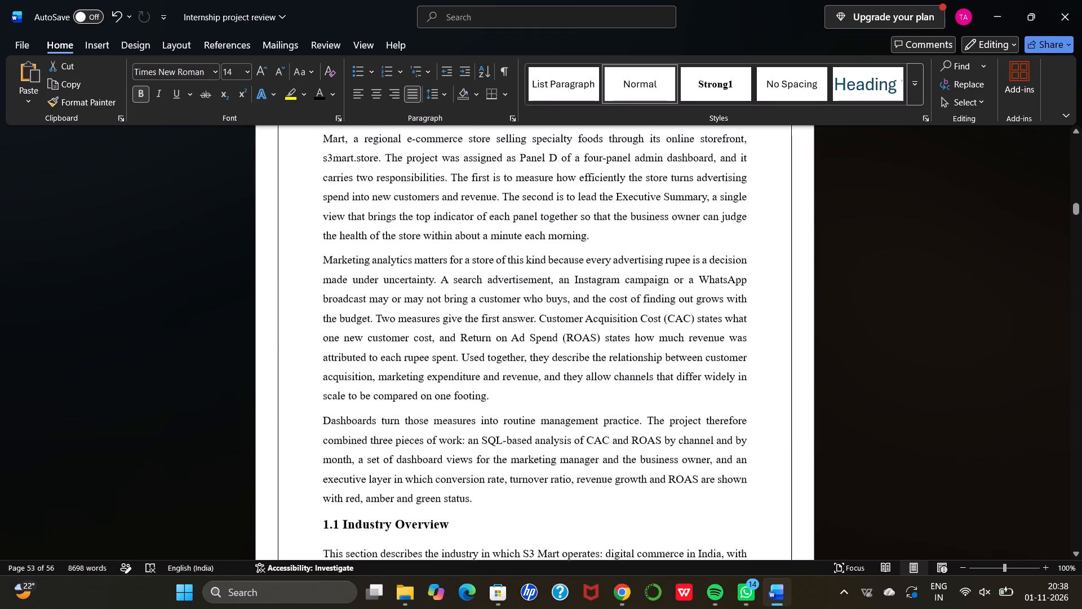
scroll(688, 296, down, 5)
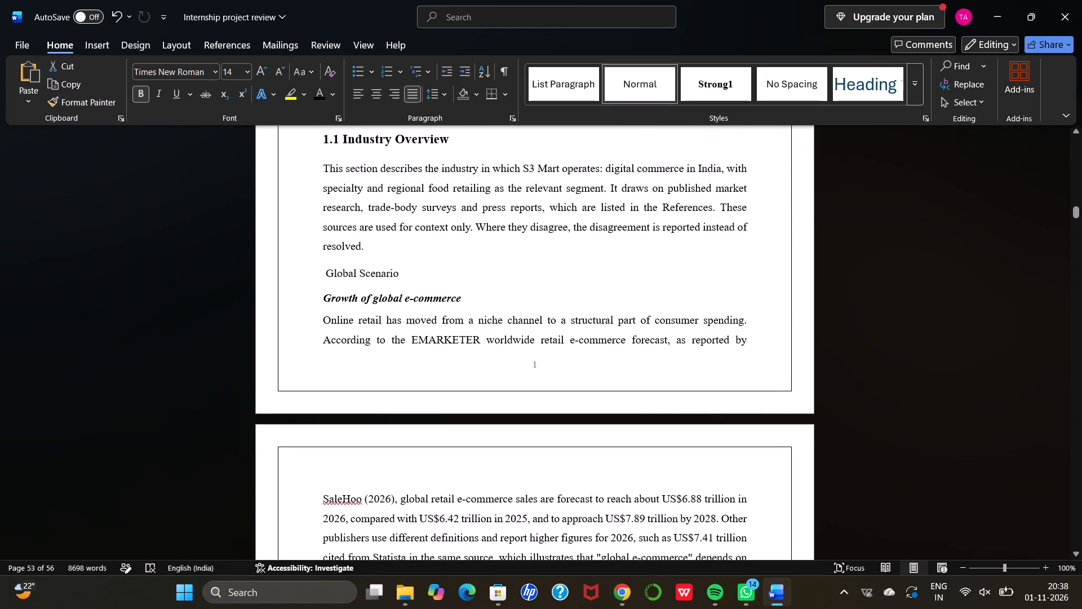
scroll(688, 296, up, 5)
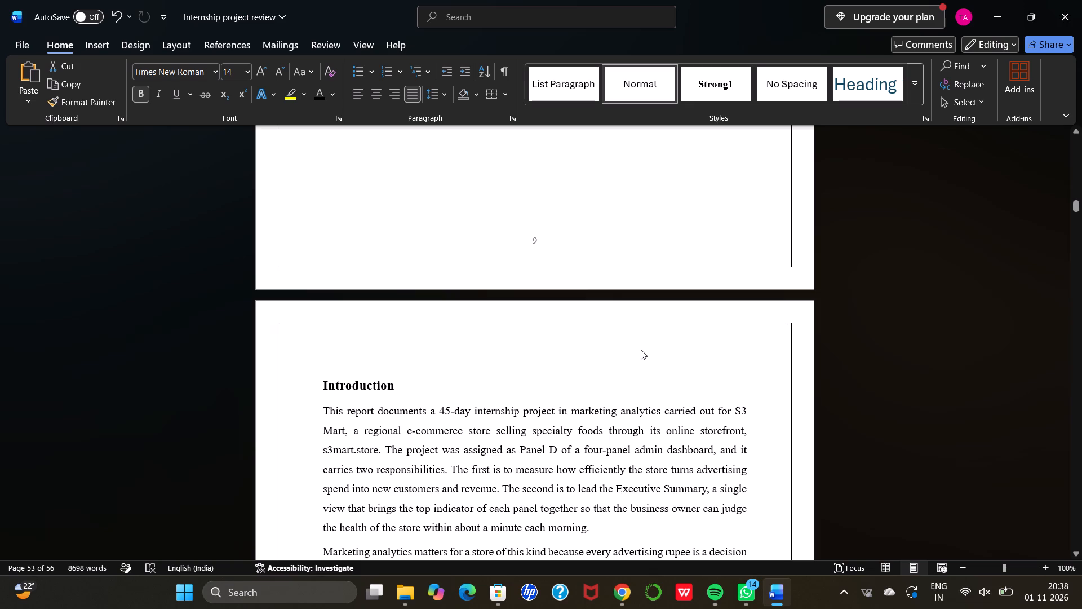
scroll(639, 350, down, 6)
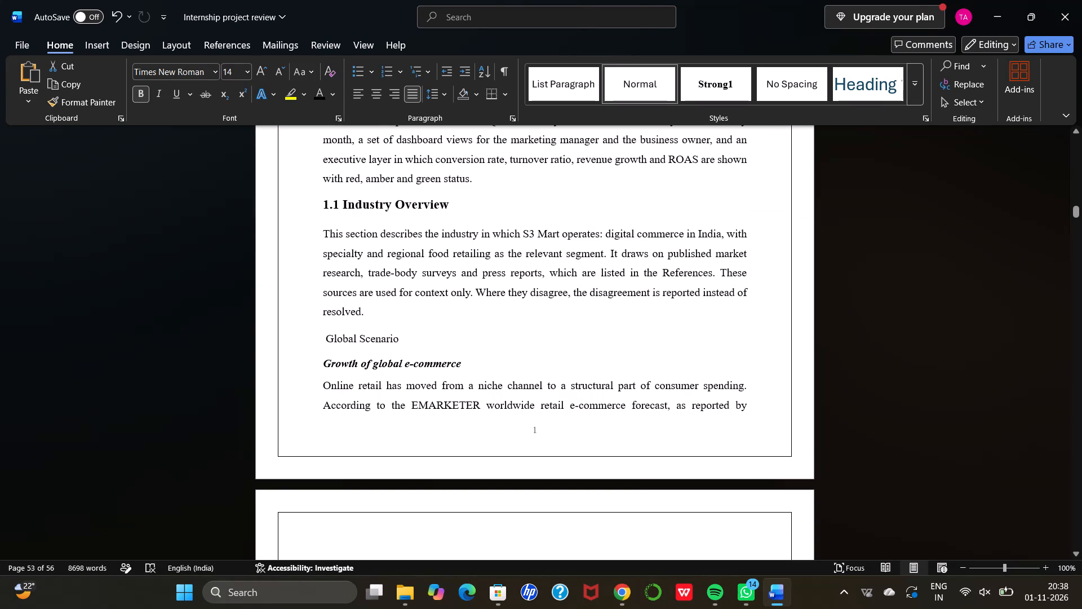
scroll(607, 418, up, 4)
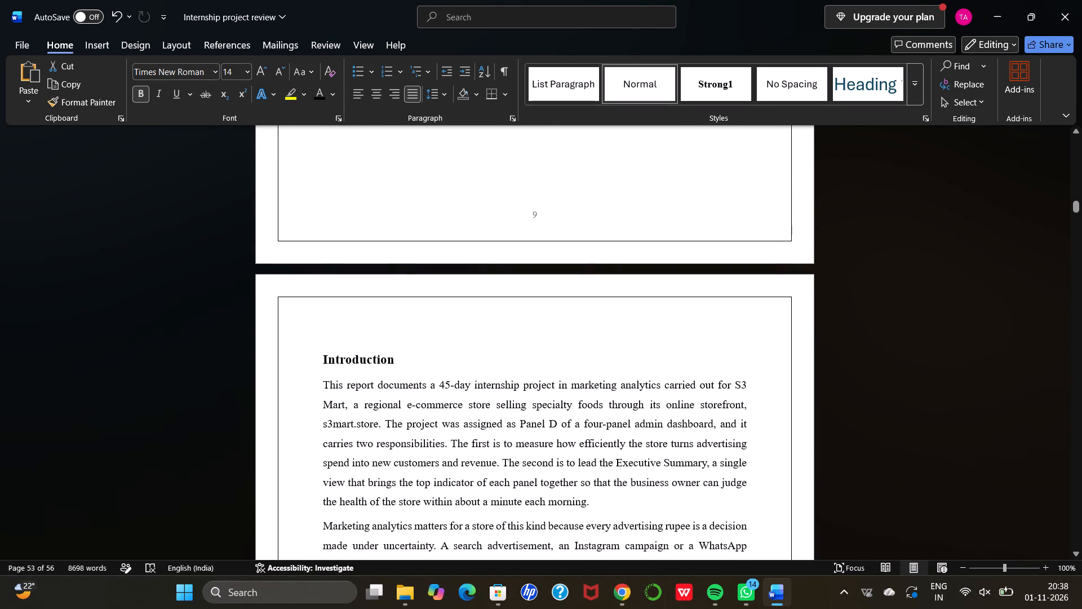
scroll(529, 435, down, 11)
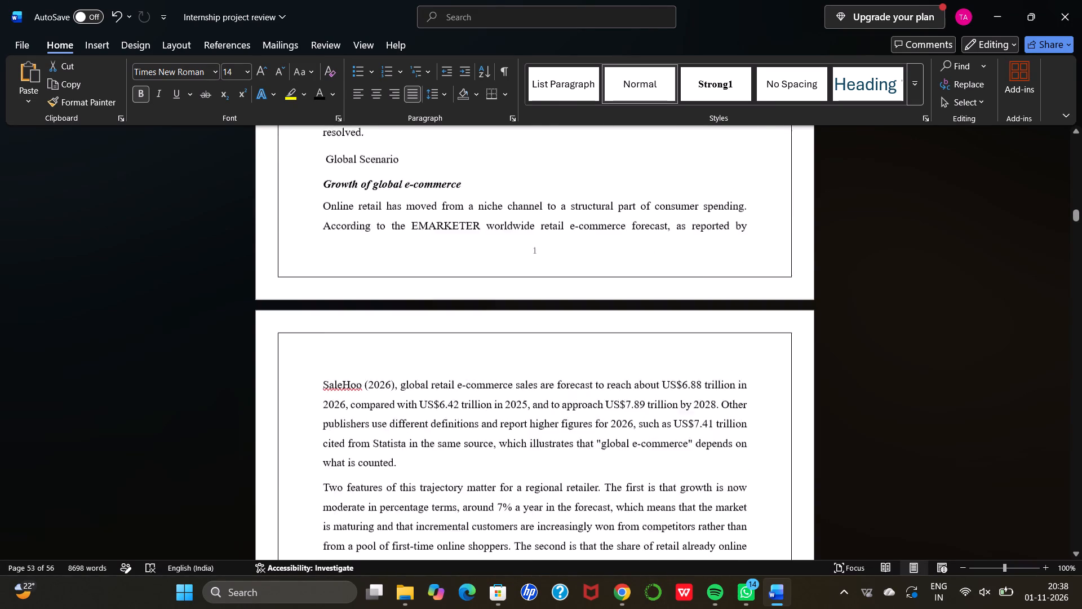
Recheck the page numbers from the Introduction through the recommendations and Annexure F to the Figure F.2 dashboard page.
scroll(529, 435, down, 17)
scroll(529, 435, down, 5)
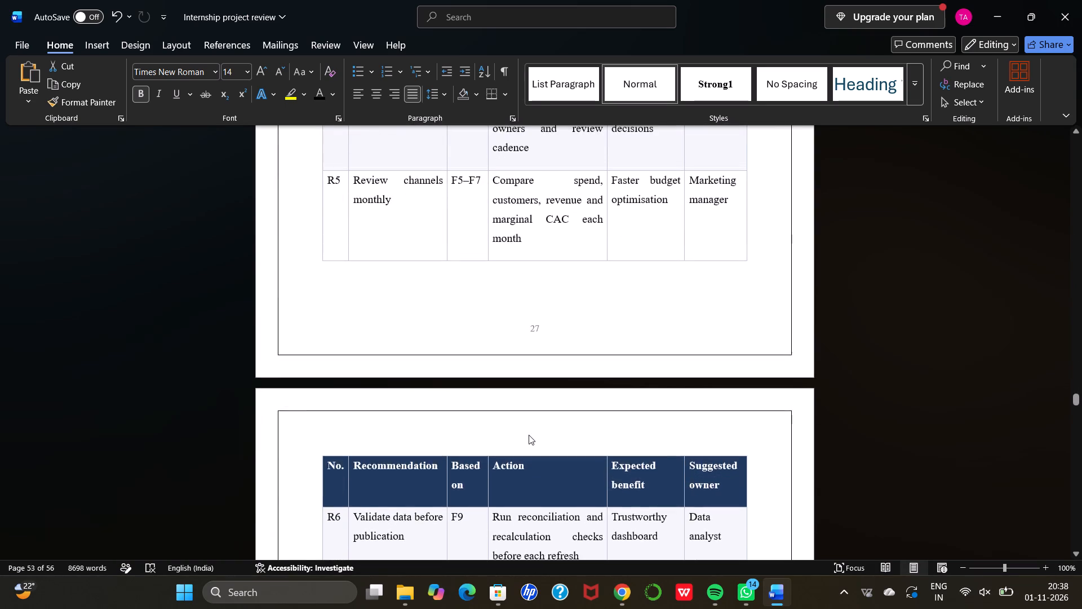
scroll(529, 435, down, 20)
scroll(529, 435, down, 13)
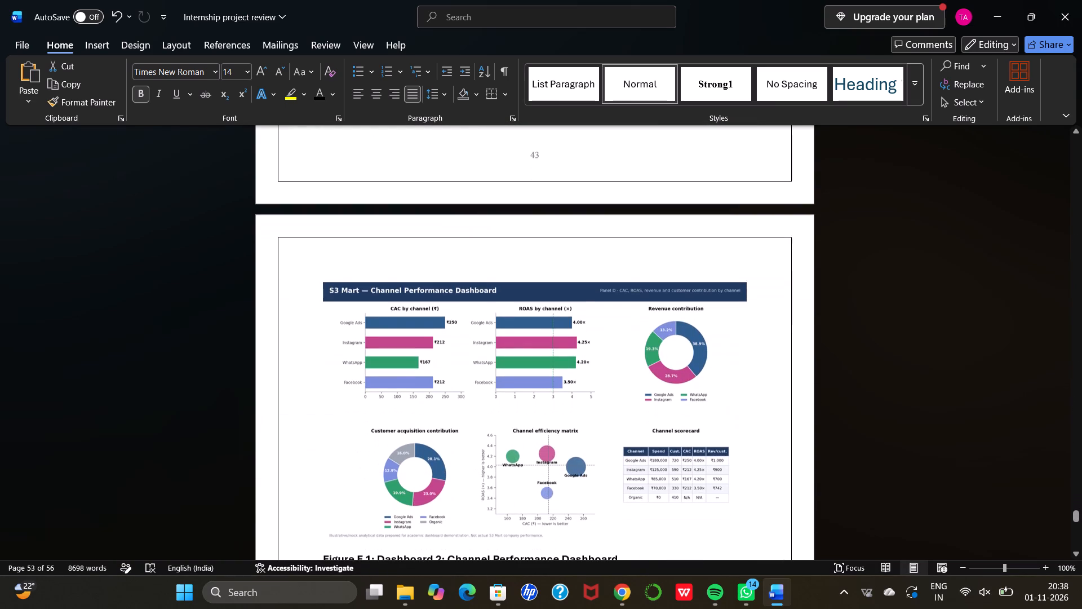
scroll(529, 435, down, 4)
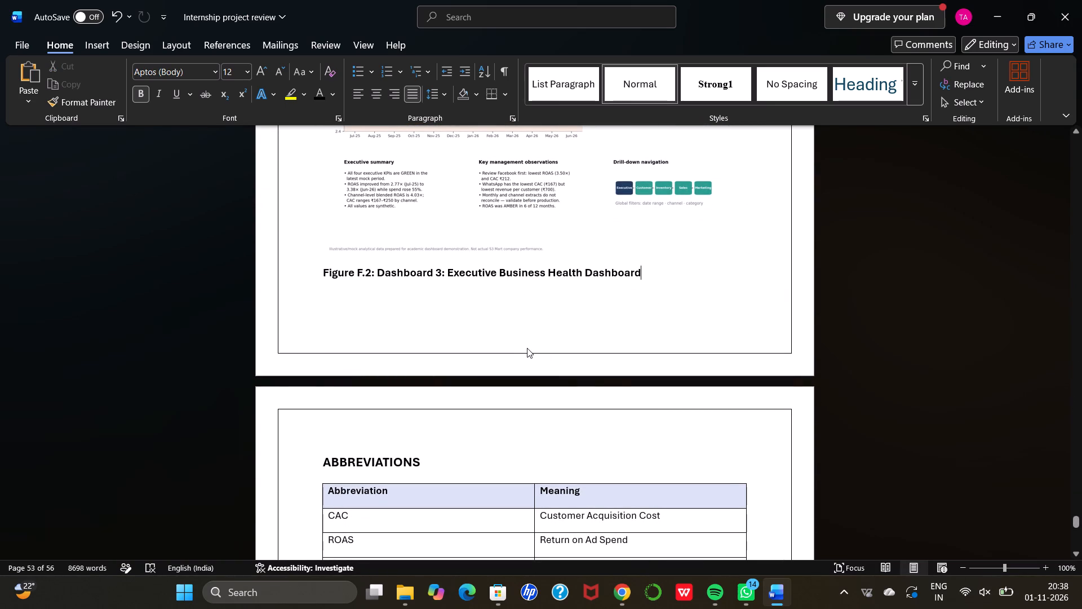
Set the page number format to i, ii, iii, … for the section containing the Annexure F dashboard pages.
scroll(527, 348, up, 5)
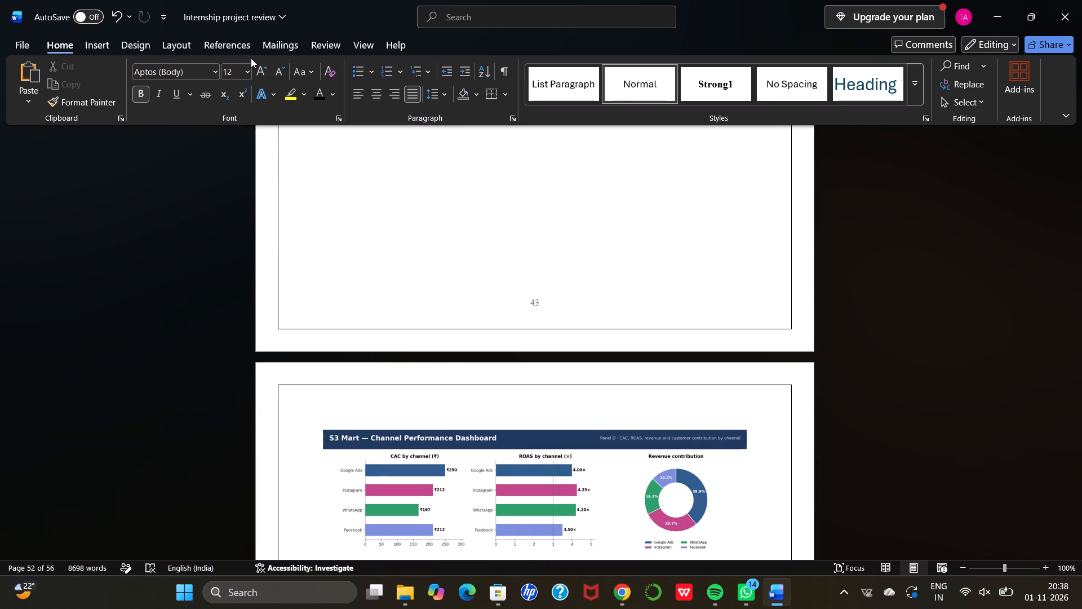
click(103, 46)
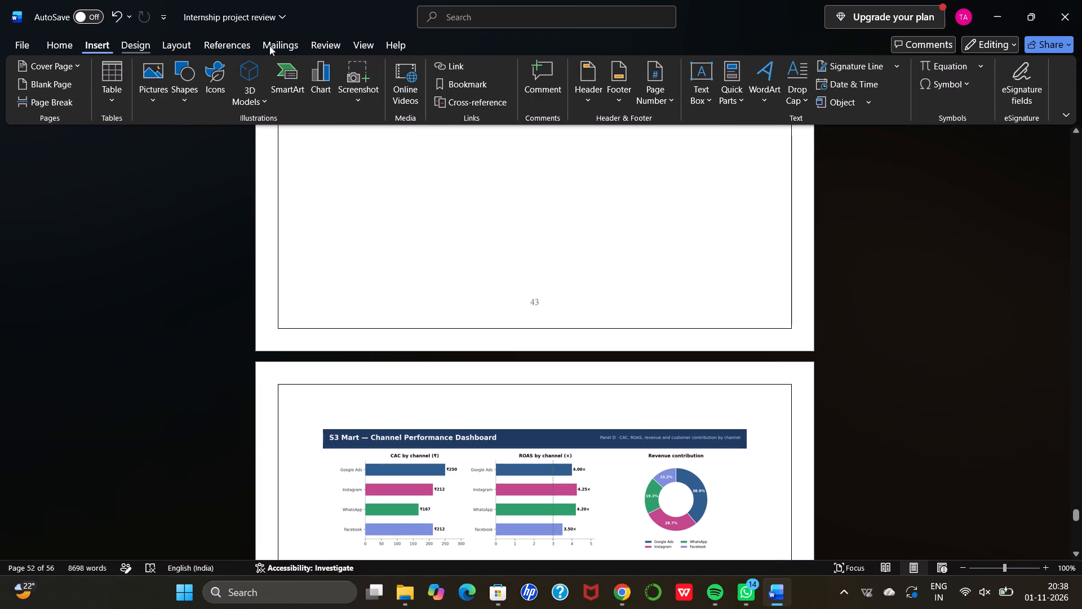
click(651, 71)
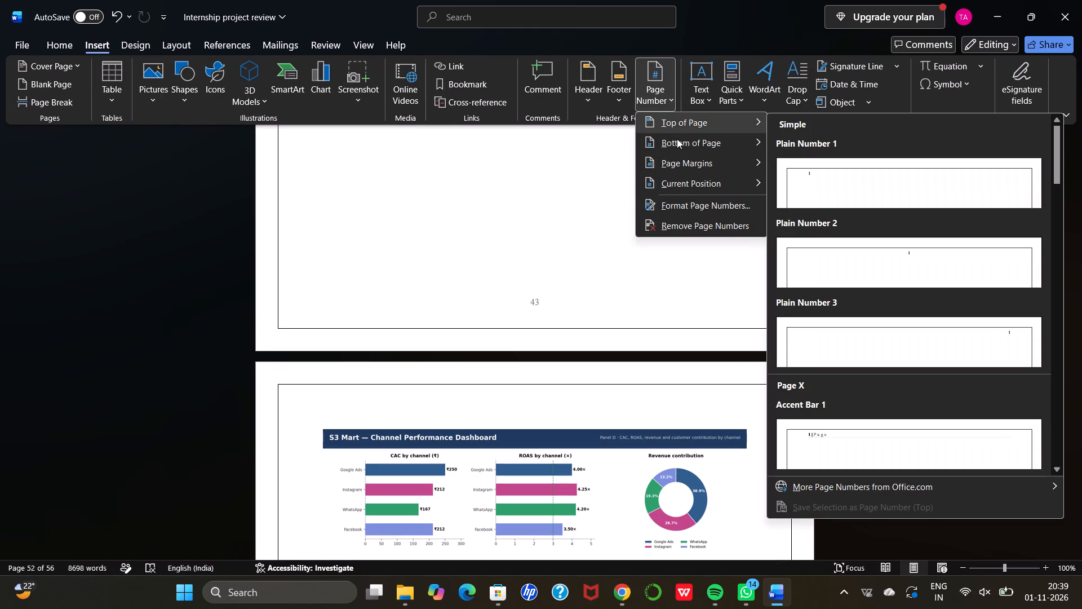
click(677, 202)
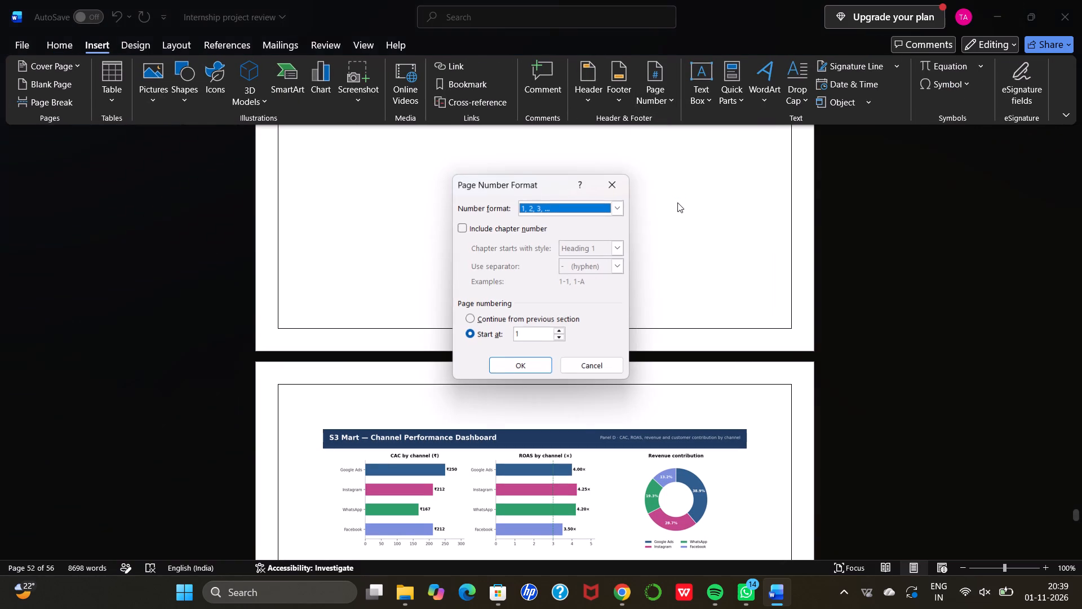
click(621, 206)
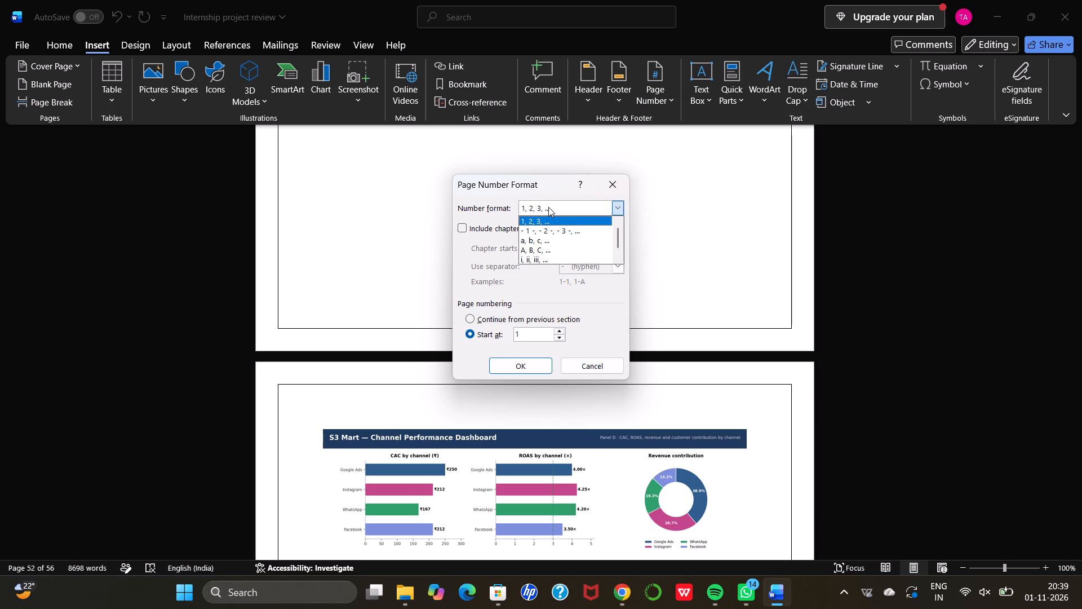
click(548, 207)
click(621, 209)
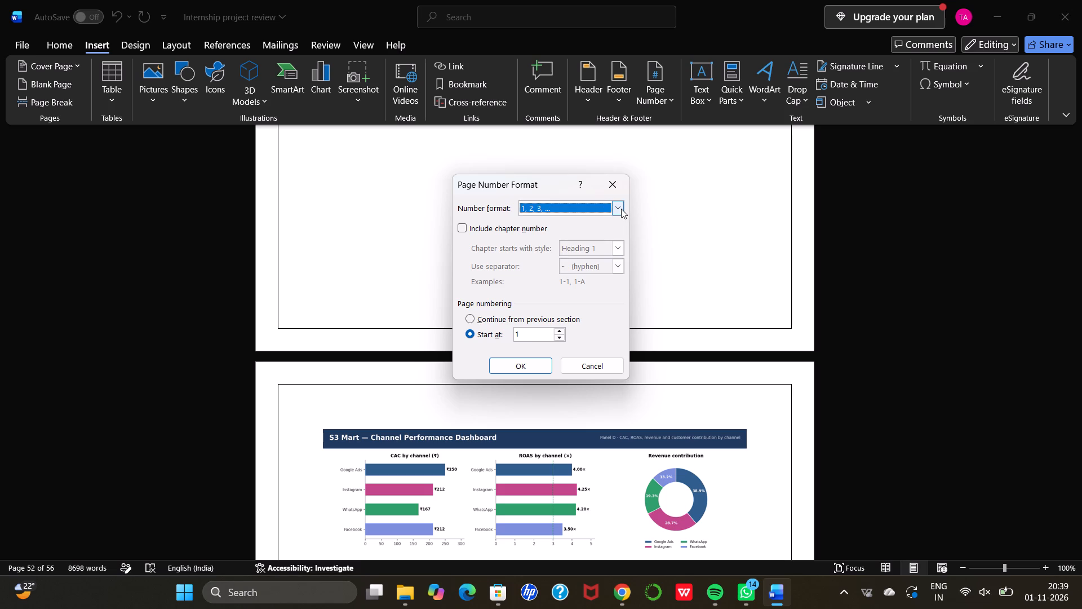
scroll(573, 232, down, 1)
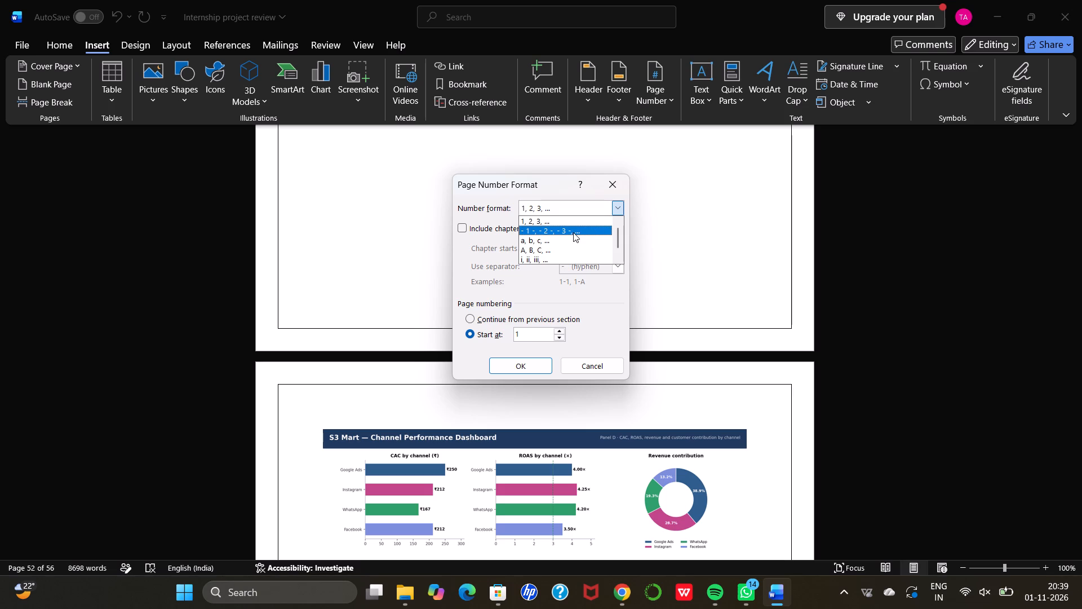
scroll(573, 232, down, 1)
click(531, 255)
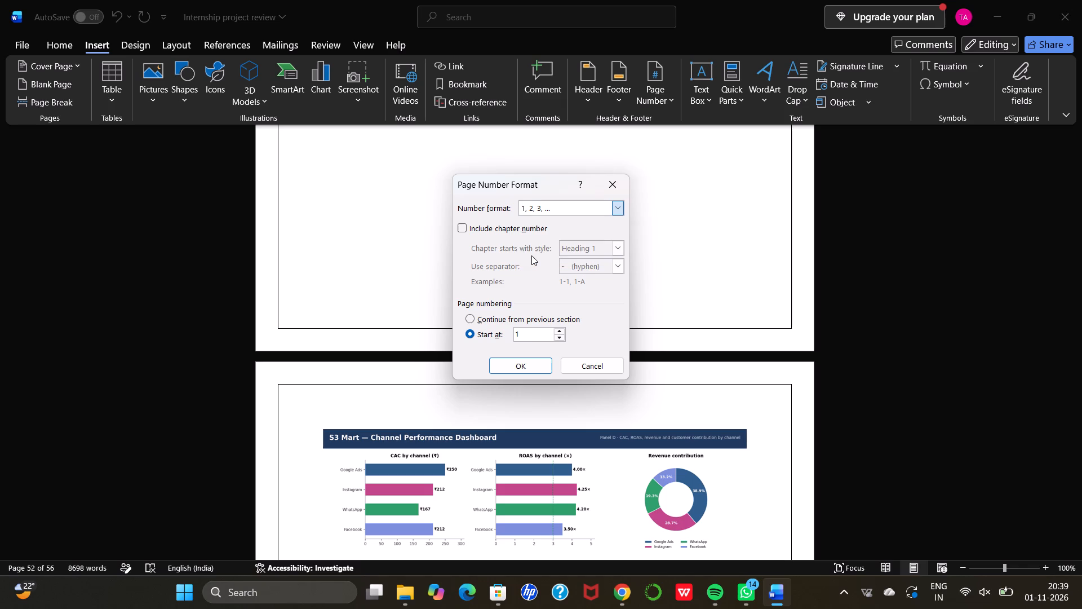
click(516, 369)
Check the page numbering around the Figure F.1 and F.2 dashboards and from the cover page through the Declaration and faculty guide pages.
scroll(516, 369, up, 1)
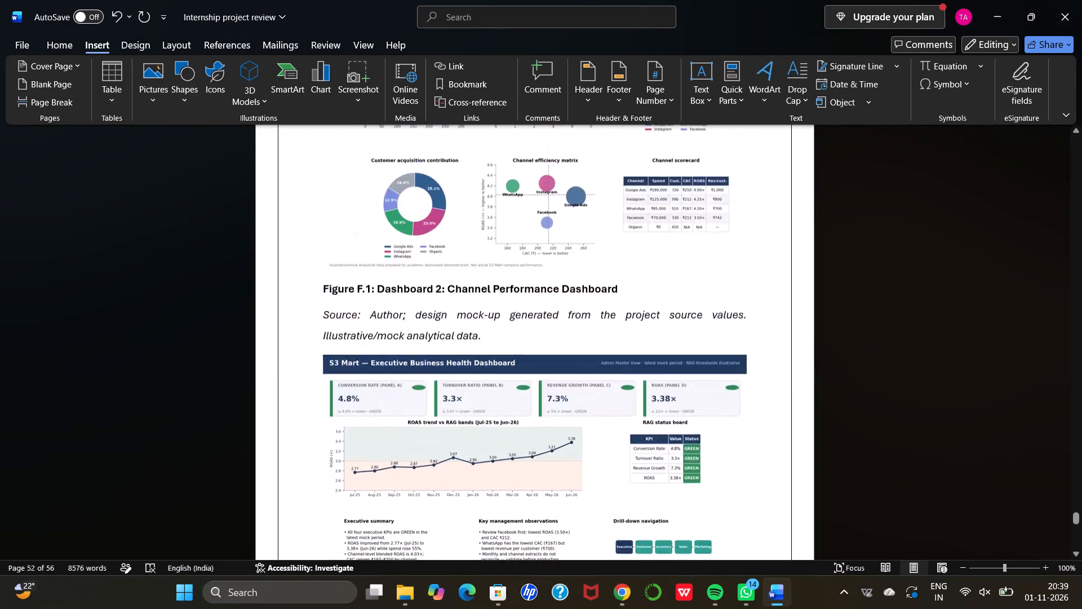
scroll(516, 369, up, 3)
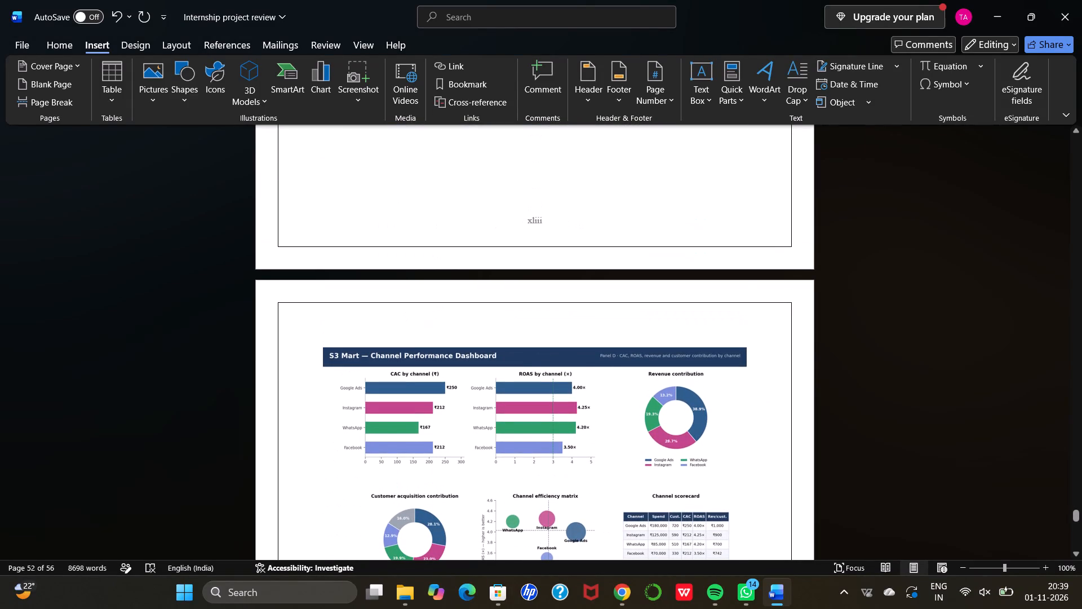
scroll(516, 369, down, 2)
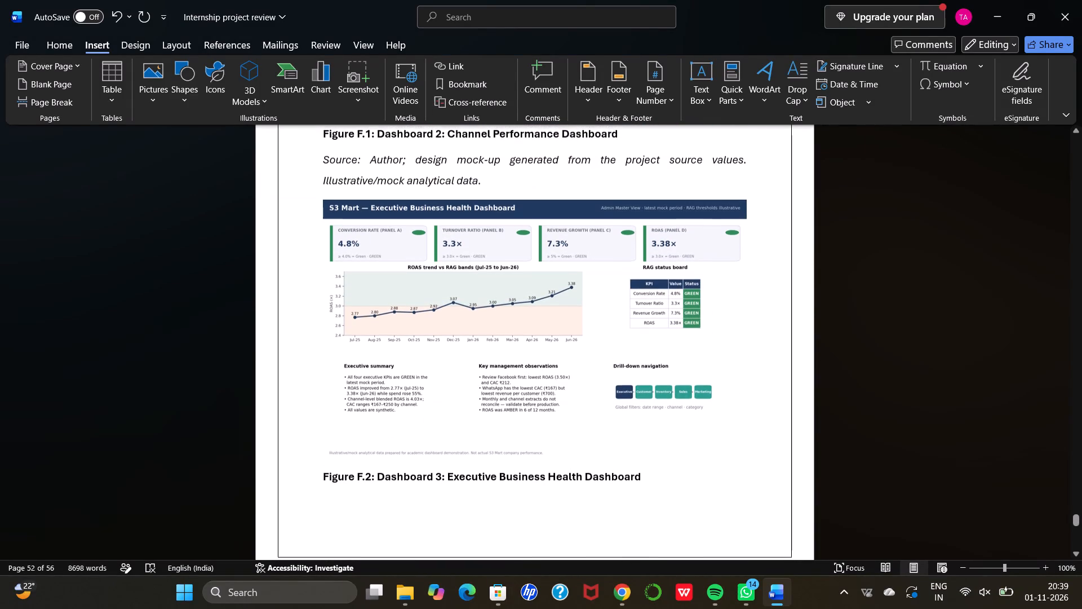
scroll(516, 369, up, 15)
scroll(516, 369, up, 7)
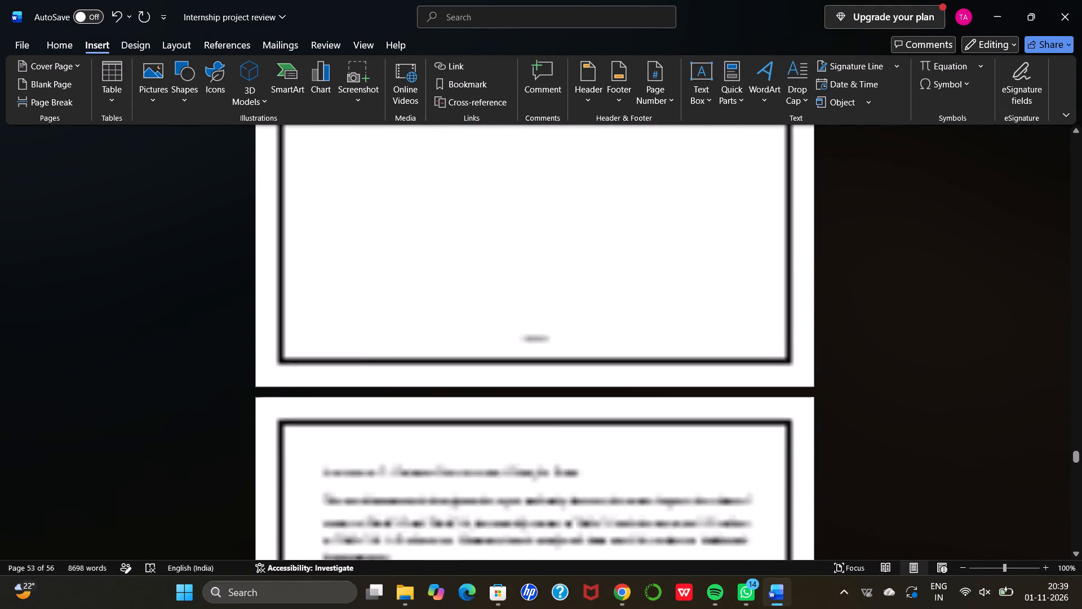
scroll(516, 369, up, 5)
scroll(516, 369, up, 20)
scroll(516, 369, up, 20)
scroll(516, 369, up, 20)
scroll(516, 369, up, 4)
scroll(516, 369, down, 1)
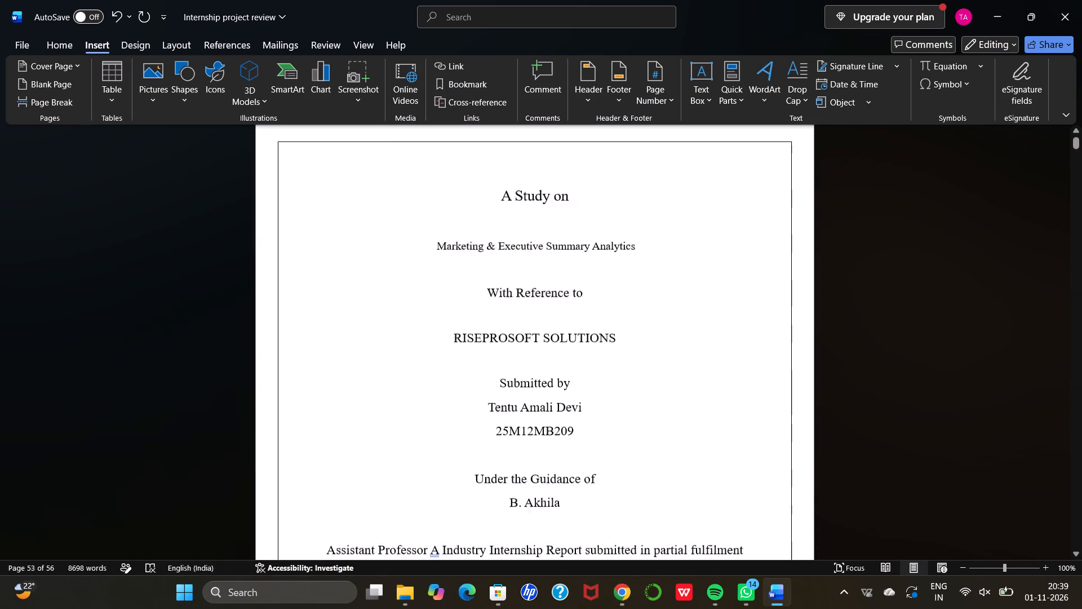
scroll(516, 369, down, 7)
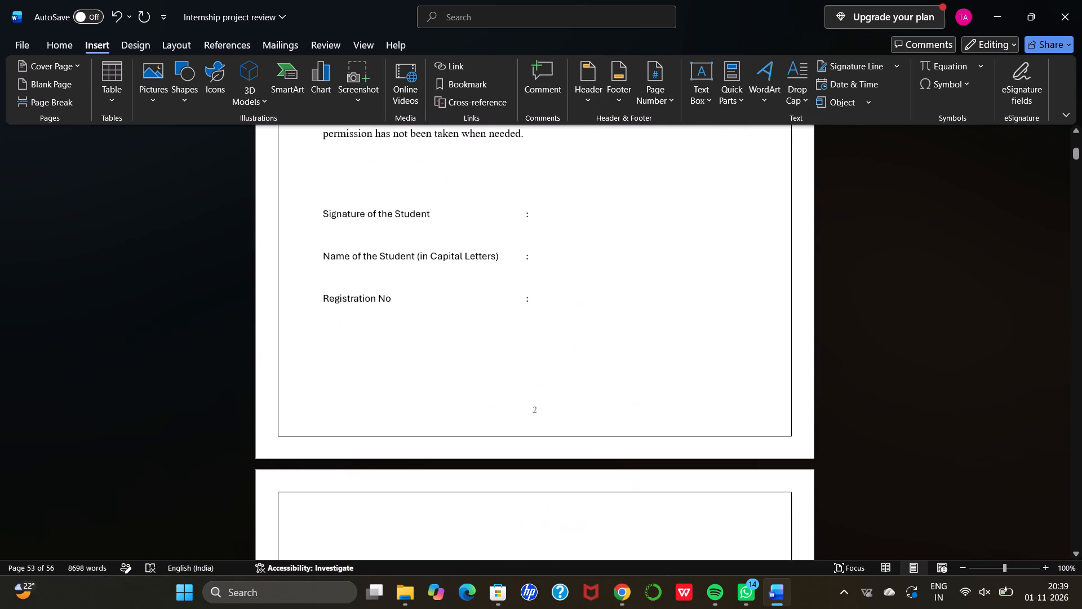
scroll(516, 369, down, 5)
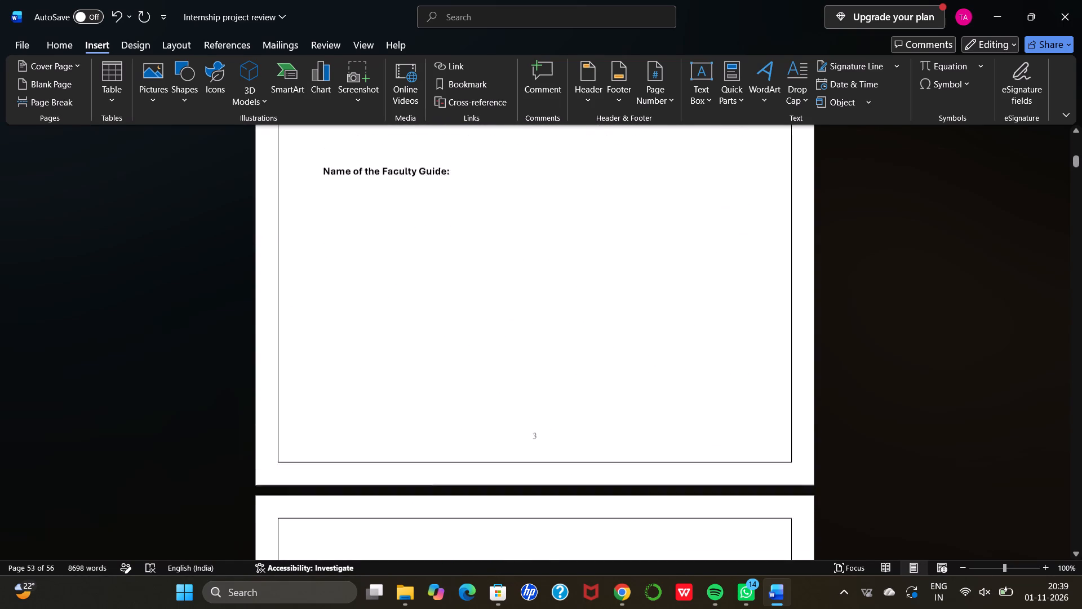
scroll(516, 369, down, 3)
Insert the Plain Number 2 page number at the bottom of the page in Section 1, starting from the cover page.
scroll(516, 369, up, 16)
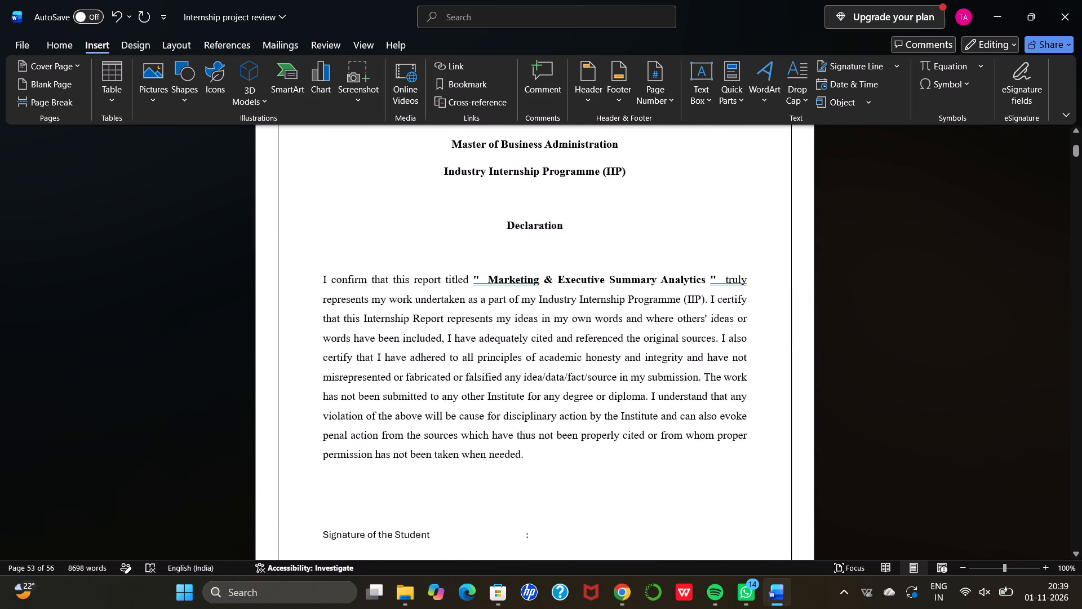
scroll(516, 369, up, 19)
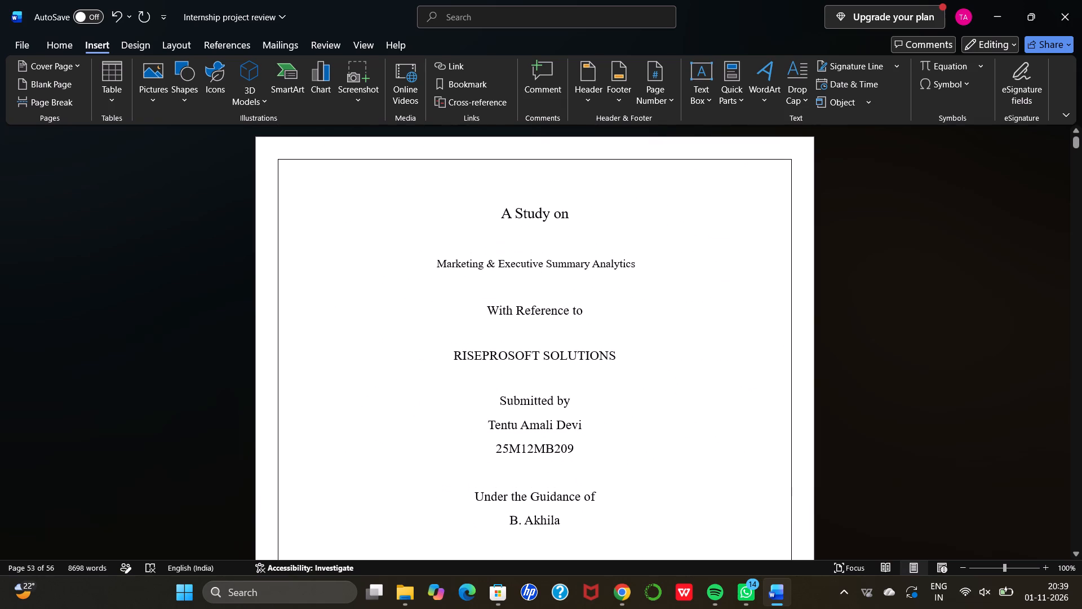
scroll(576, 401, down, 4)
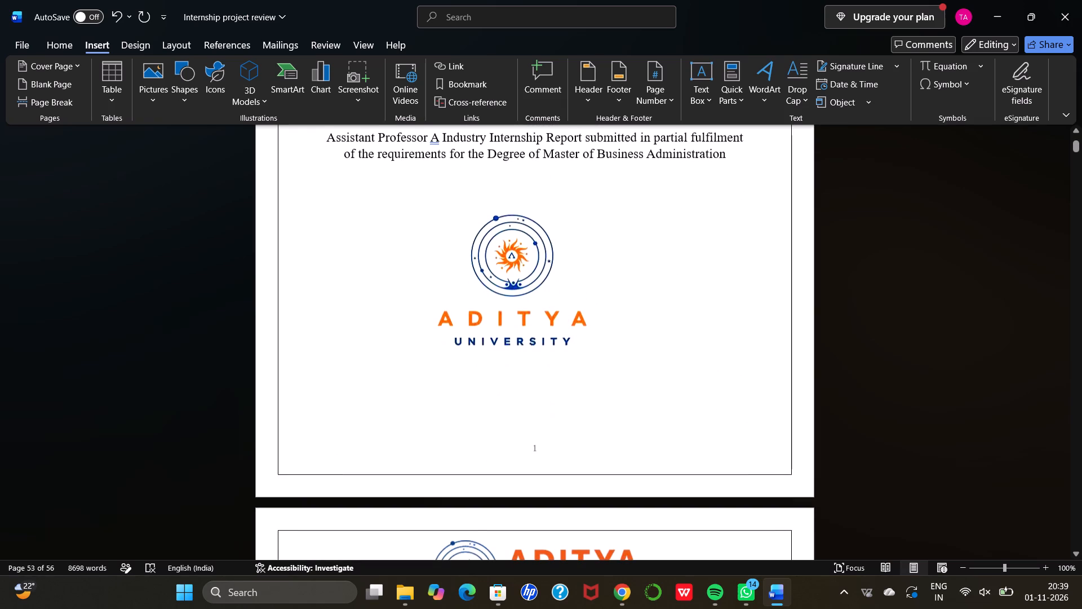
click(546, 446)
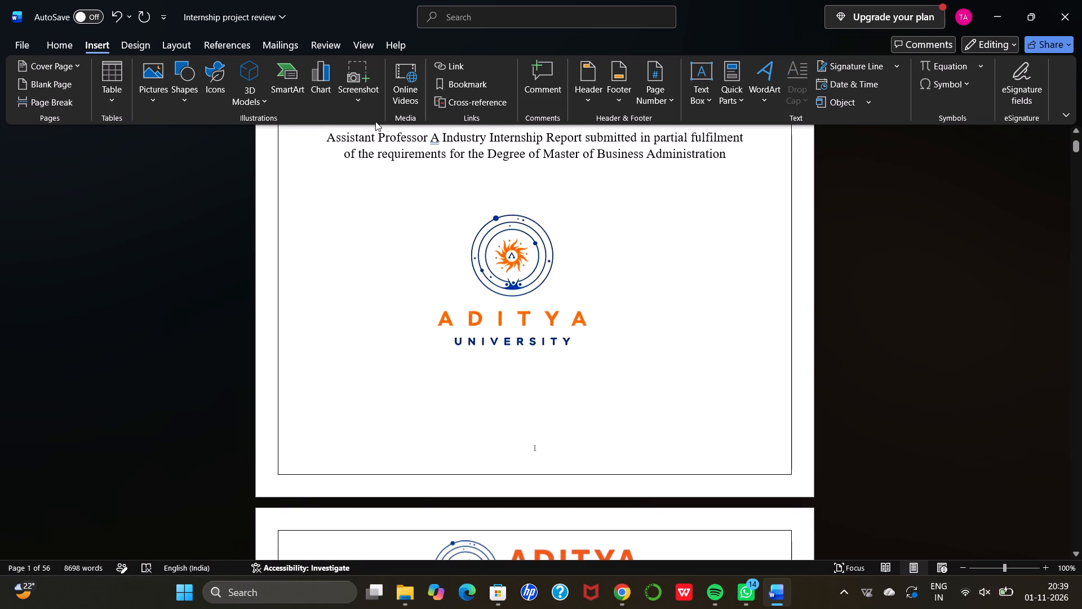
click(655, 89)
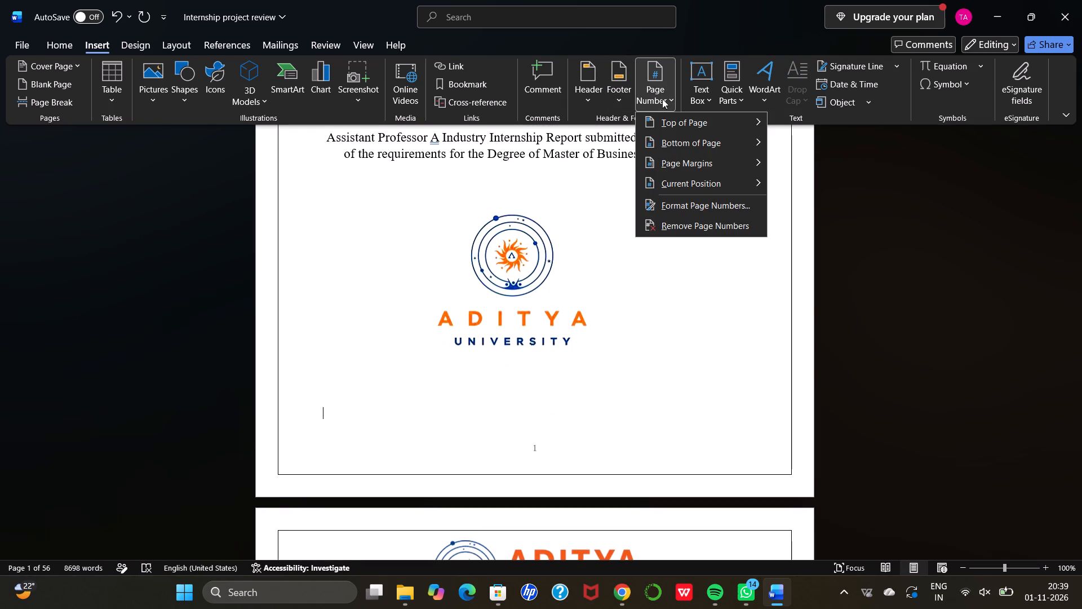
click(680, 140)
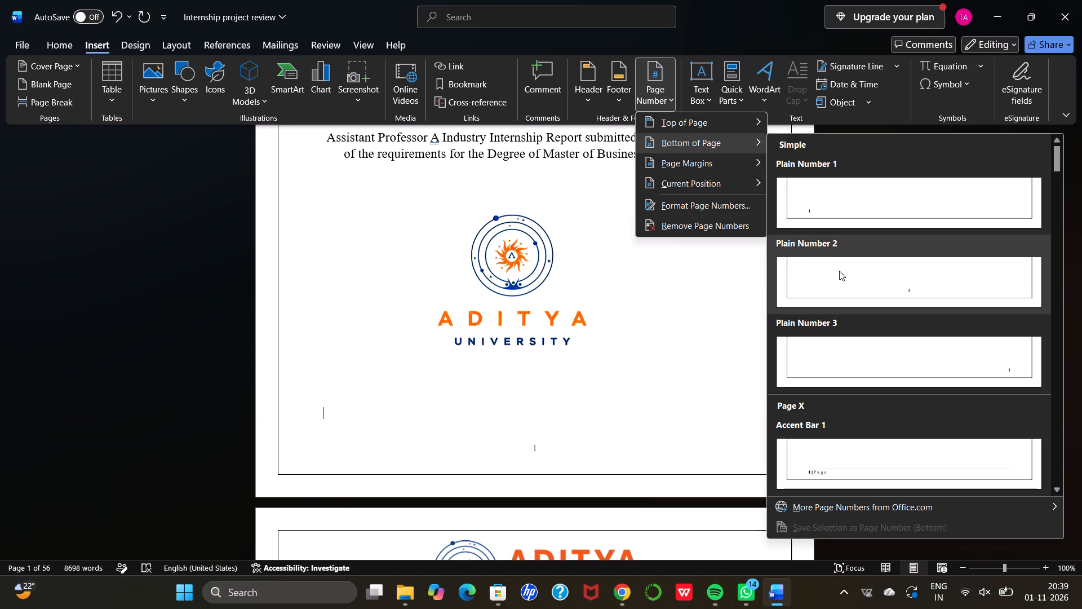
click(839, 271)
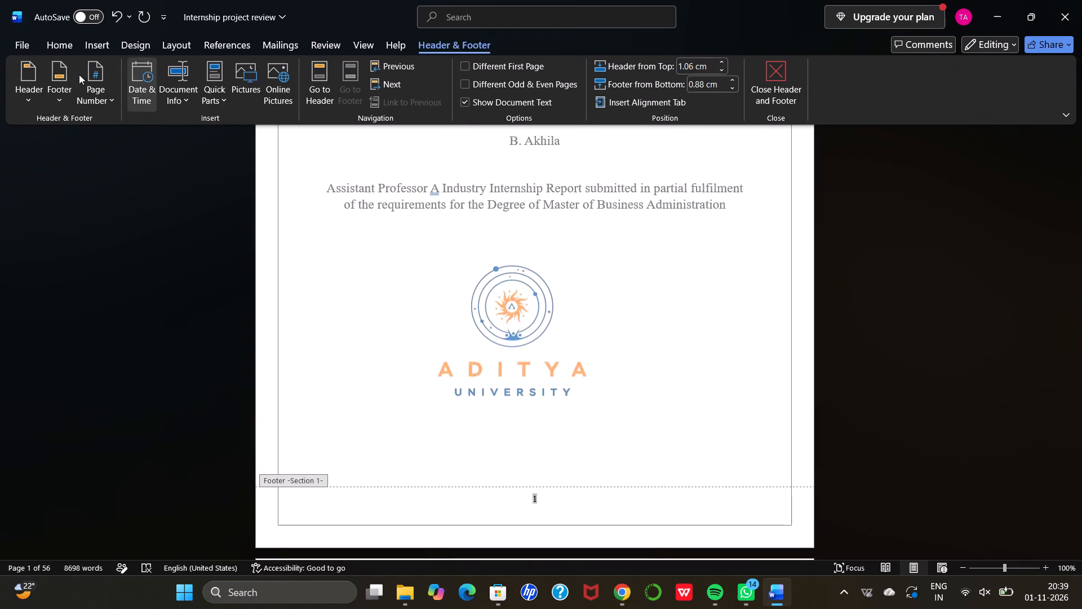
Set Section 1's page number format to i, ii, iii, ….
click(90, 98)
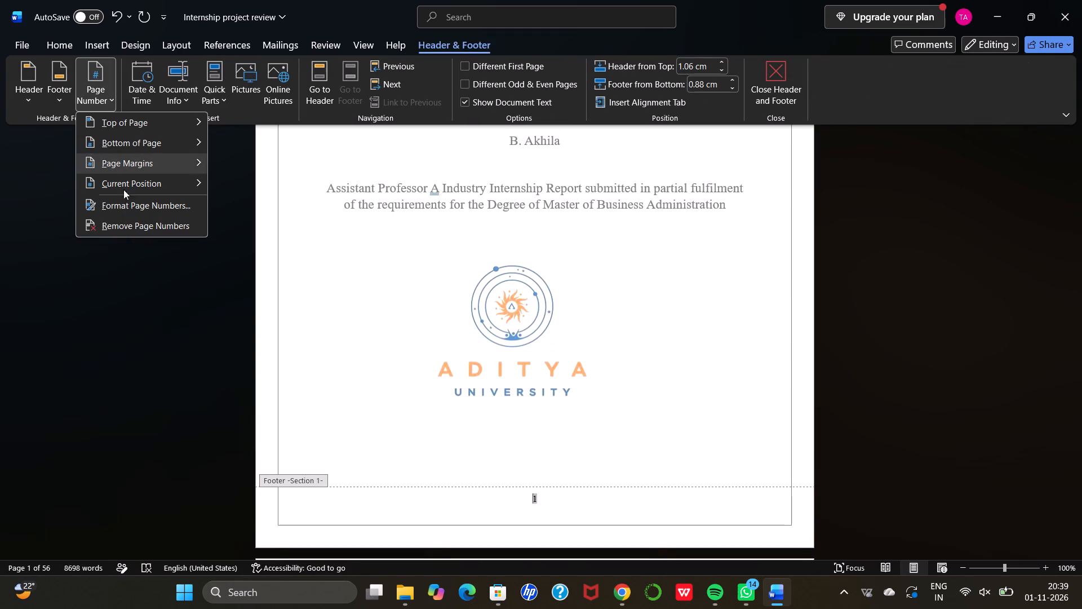
click(130, 203)
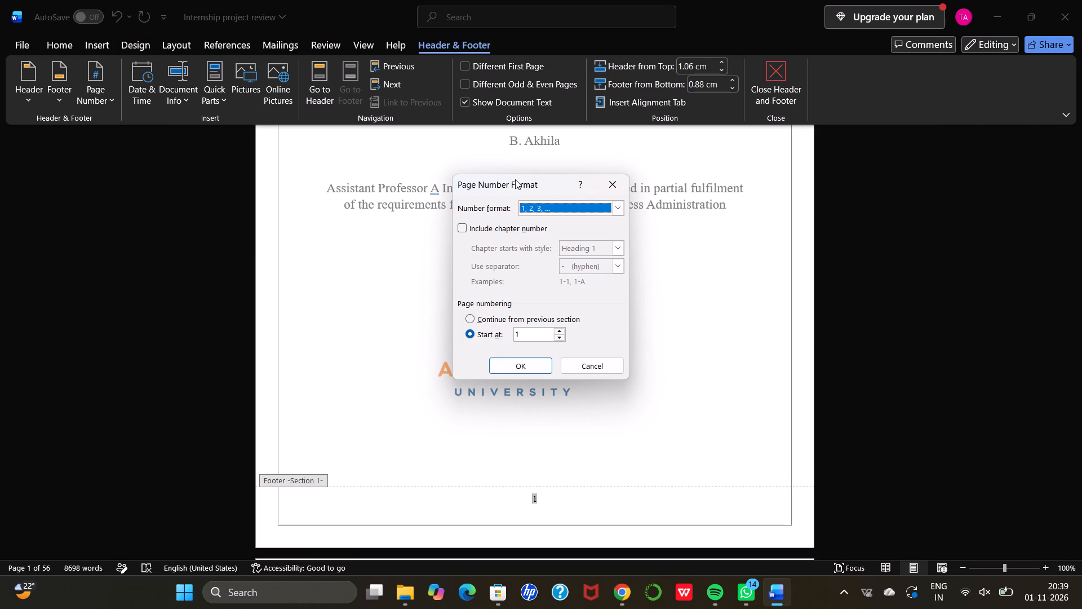
click(624, 209)
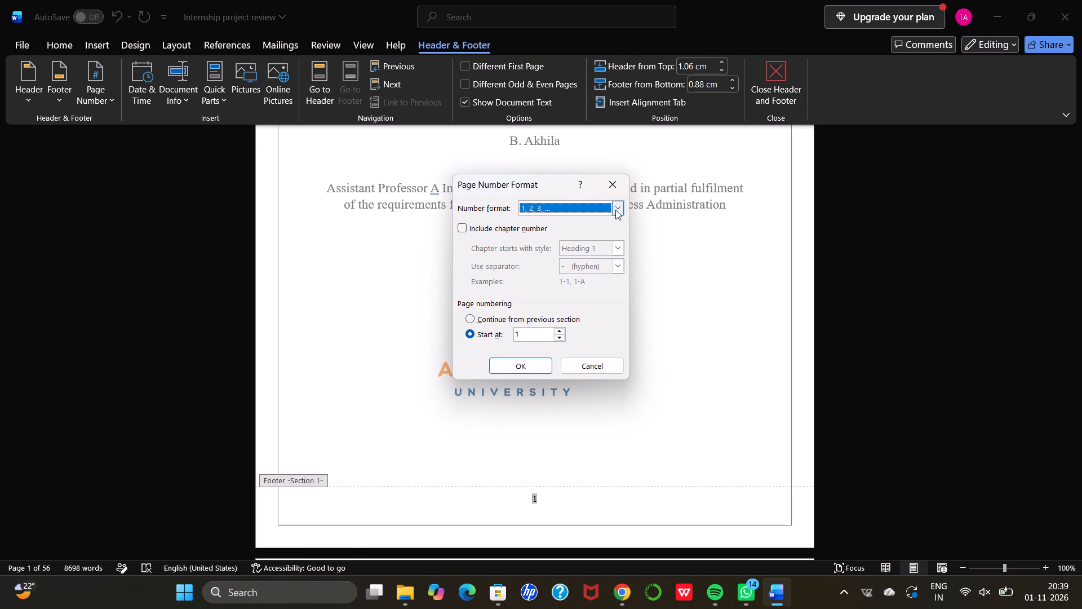
click(615, 210)
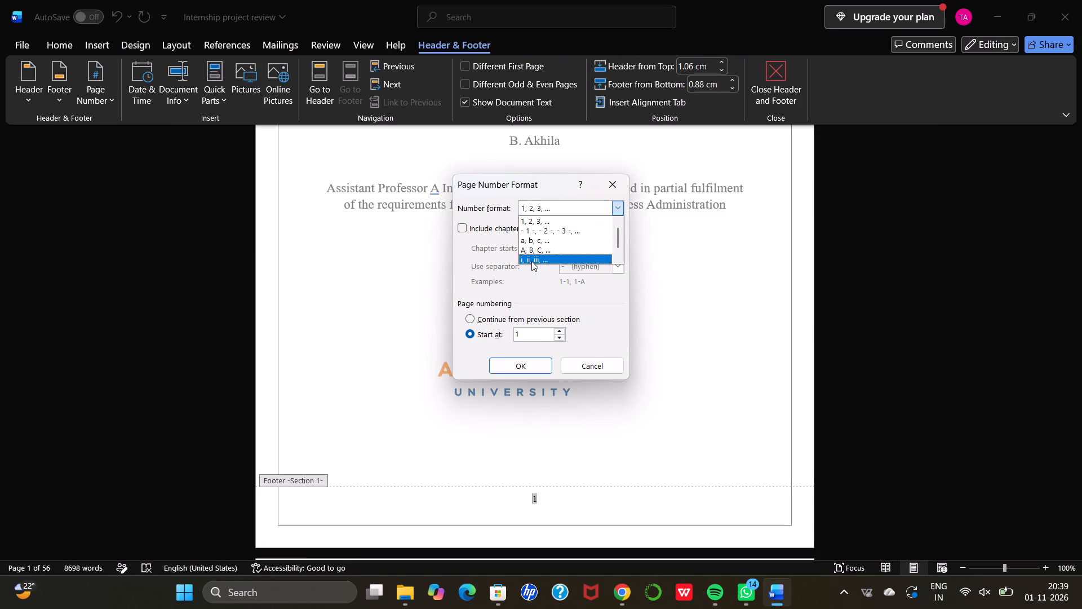
click(531, 261)
click(505, 367)
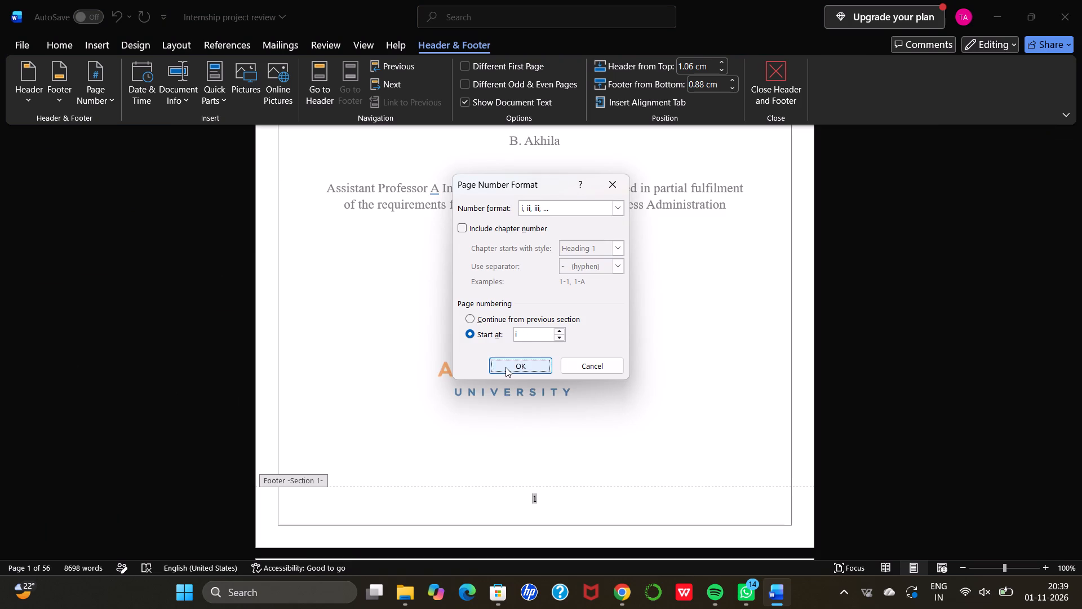
Check the page numbers from the Declaration through the certificates, table of contents and blank page to the Industry Overview page.
scroll(505, 367, down, 6)
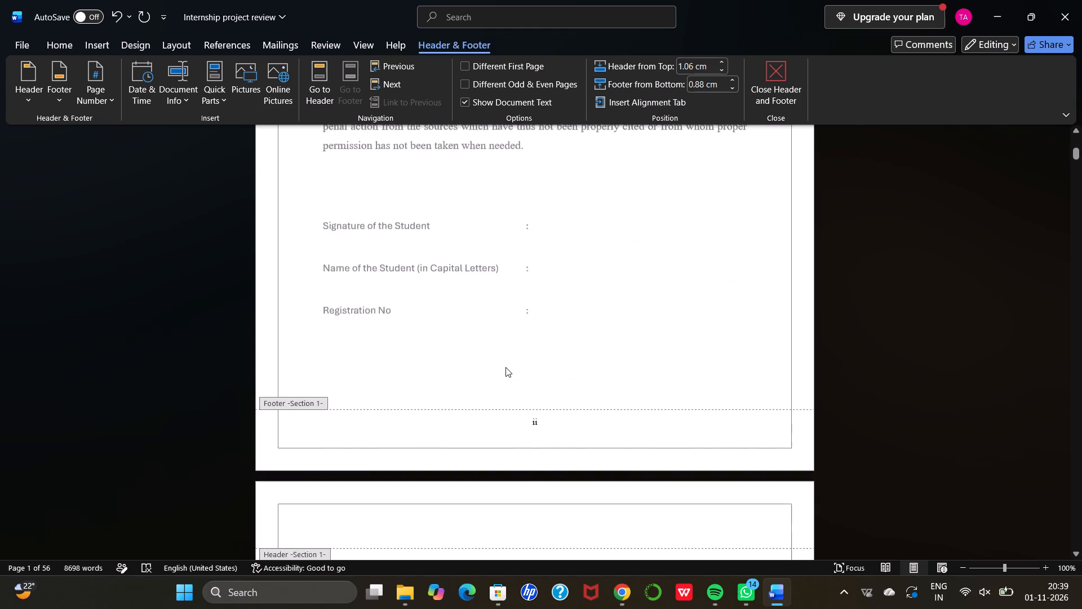
scroll(505, 367, down, 9)
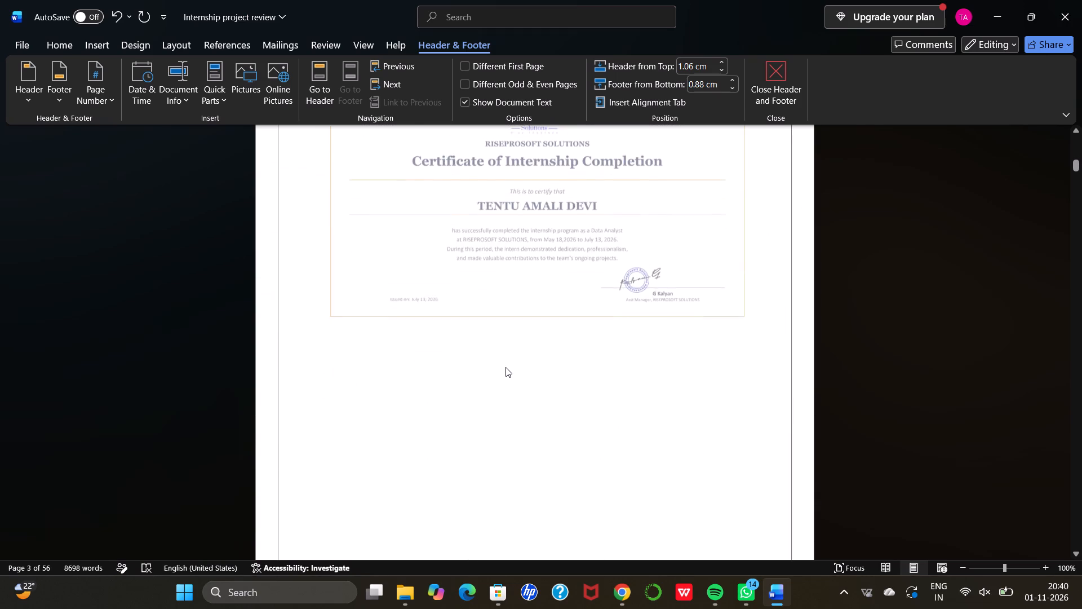
scroll(505, 367, down, 11)
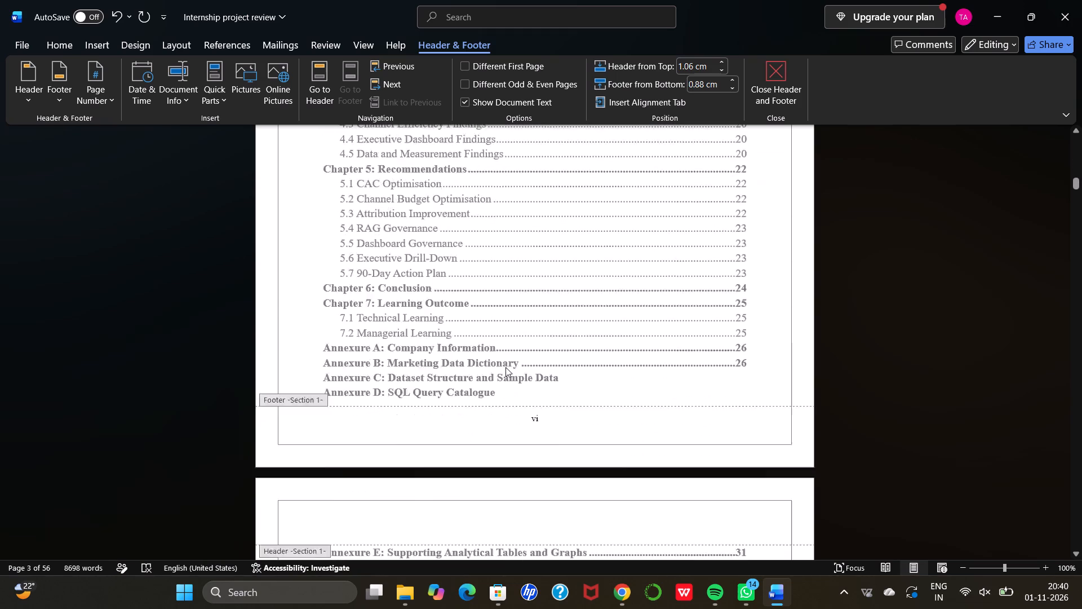
scroll(505, 367, down, 8)
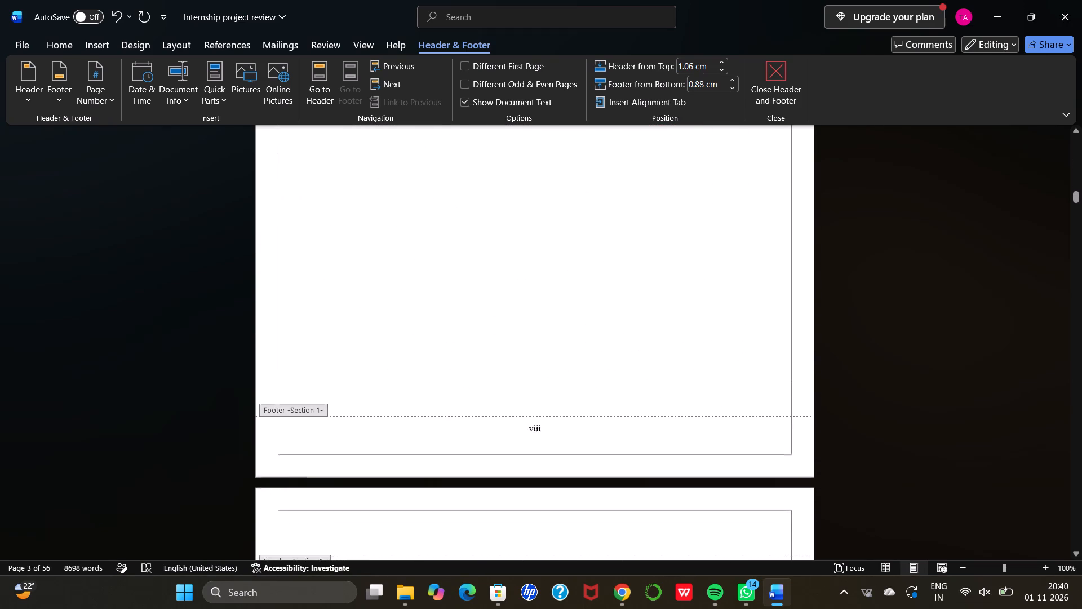
scroll(505, 367, down, 11)
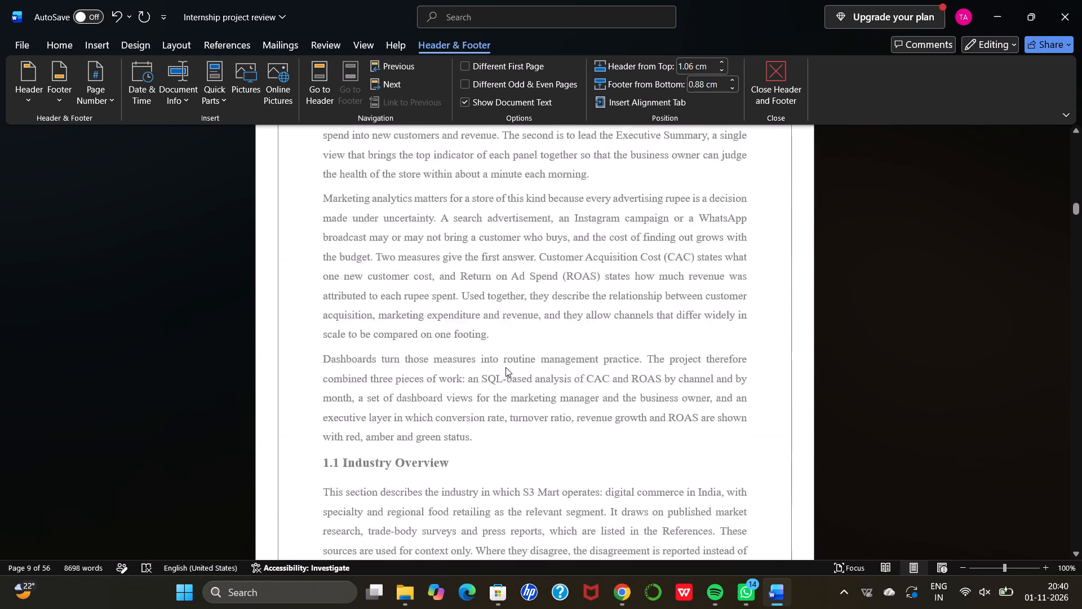
scroll(505, 367, down, 2)
Insert the Plain Number 2 page number at the bottom of the page in Section 2, from the Industry Overview page.
click(505, 367)
double_click(505, 367)
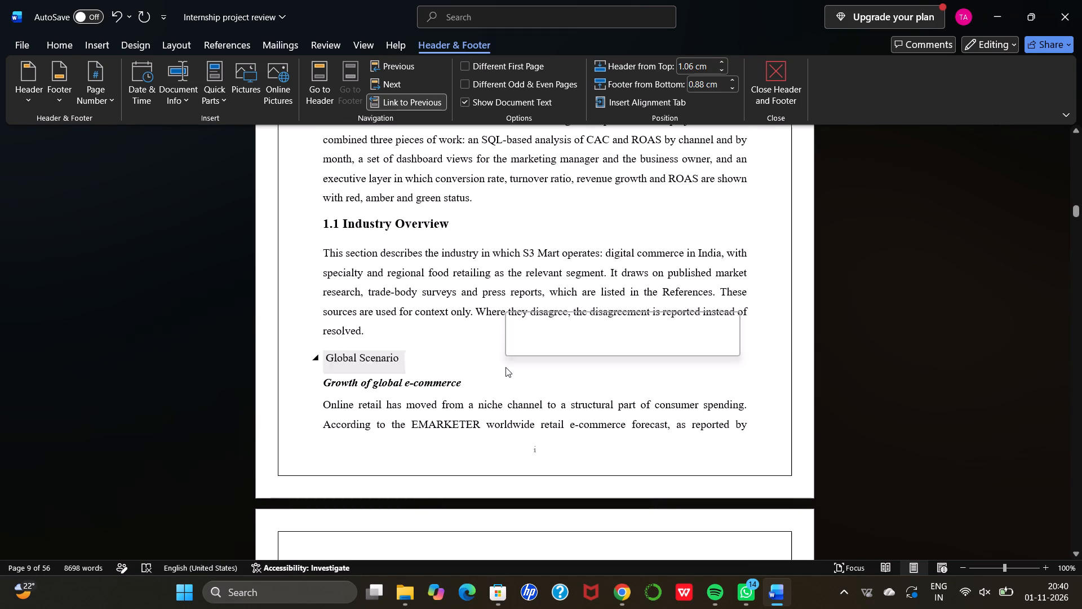
click(547, 453)
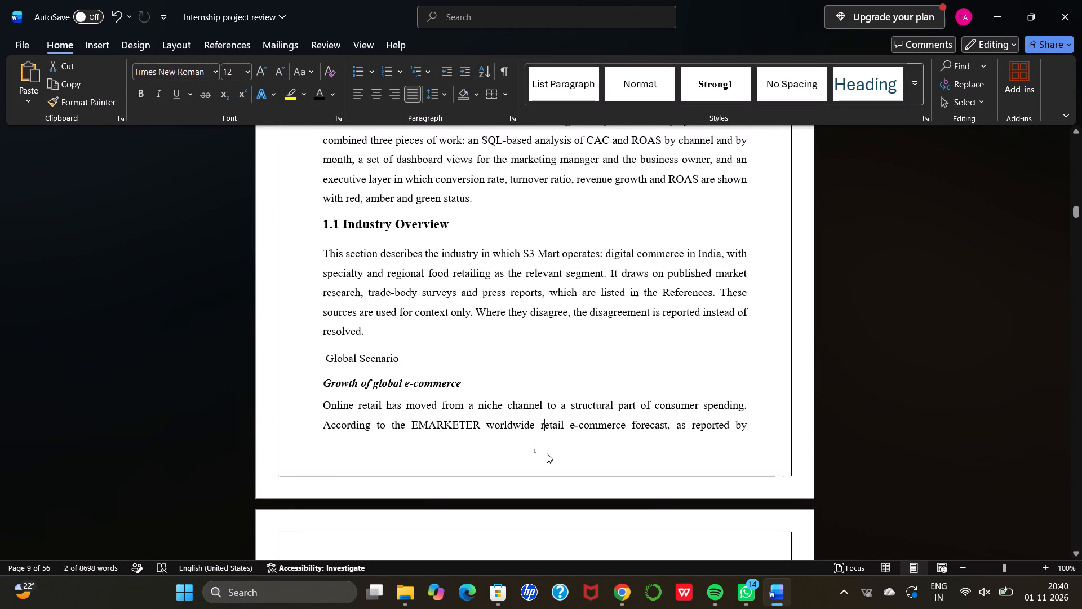
click(754, 425)
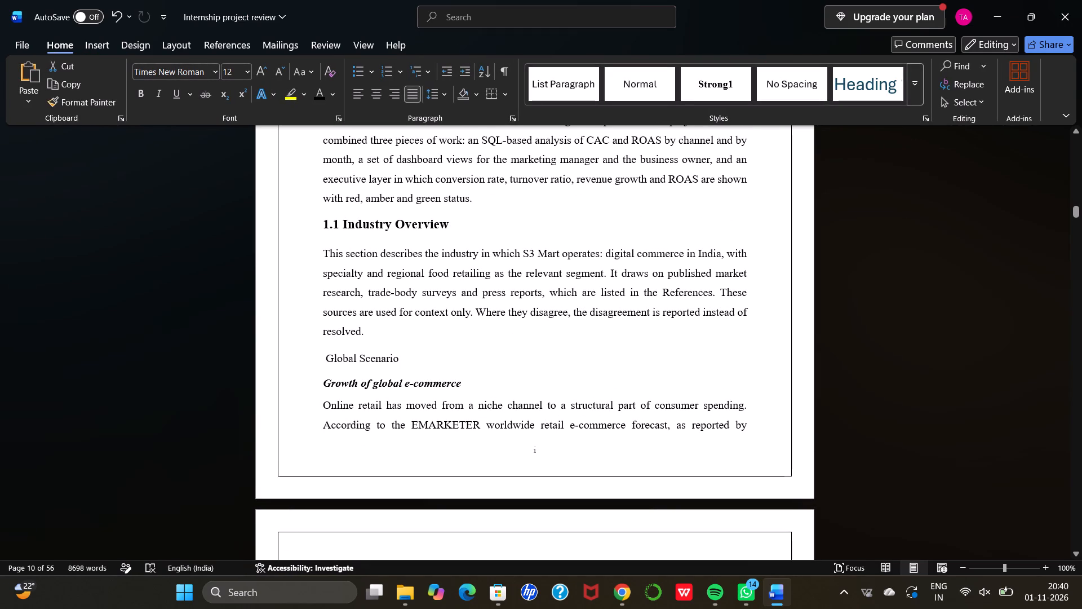
click(97, 39)
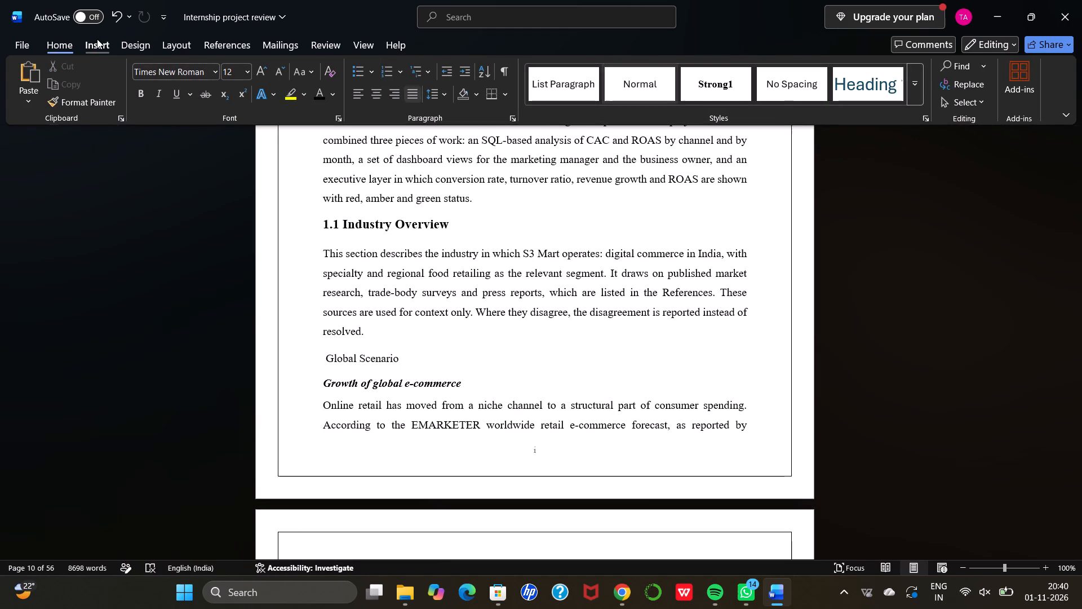
click(651, 99)
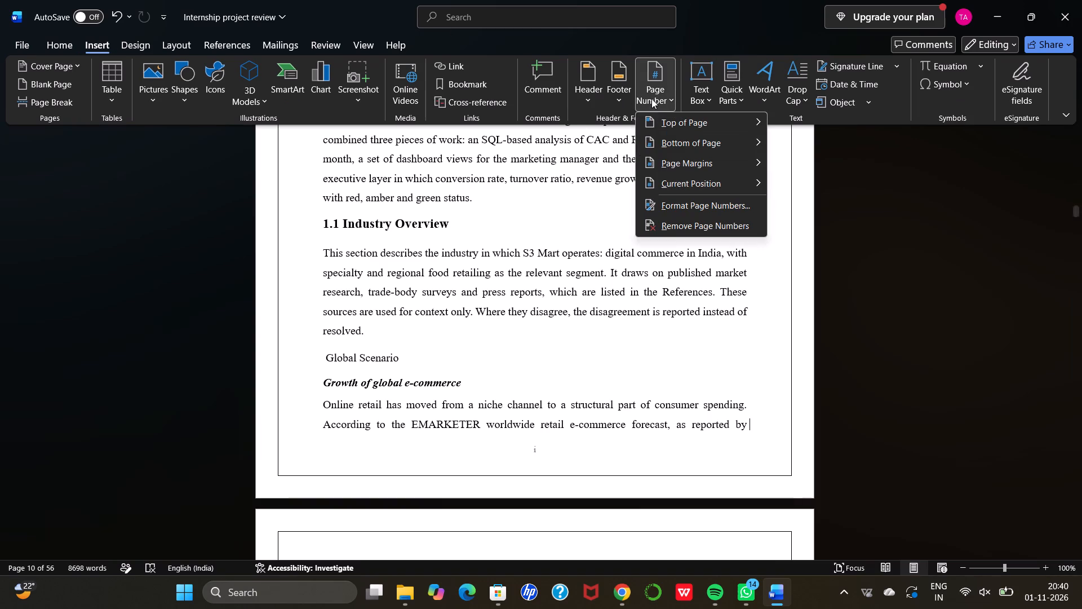
click(664, 140)
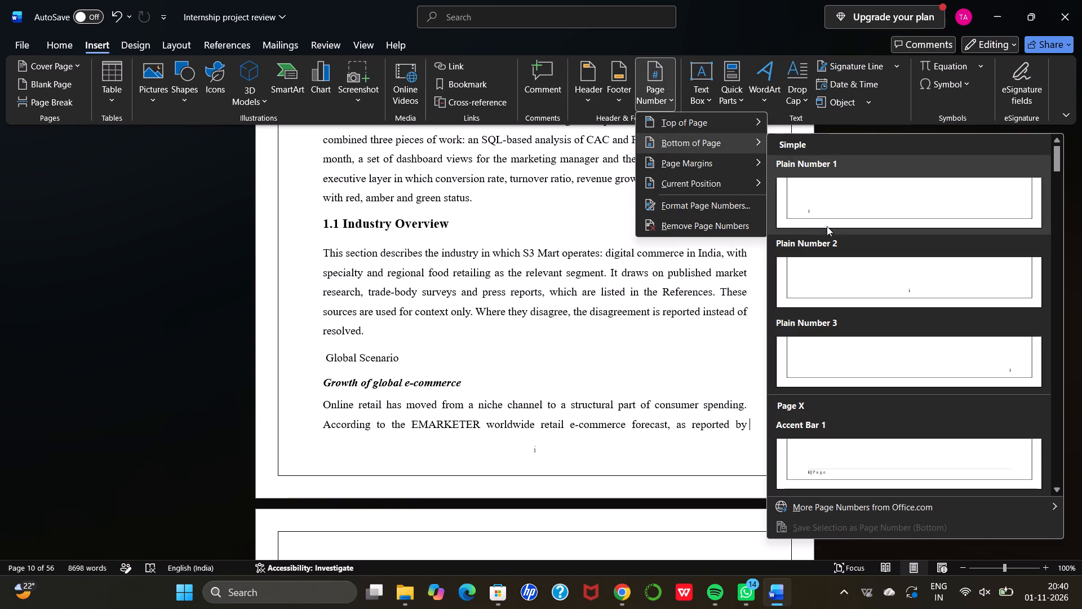
click(850, 267)
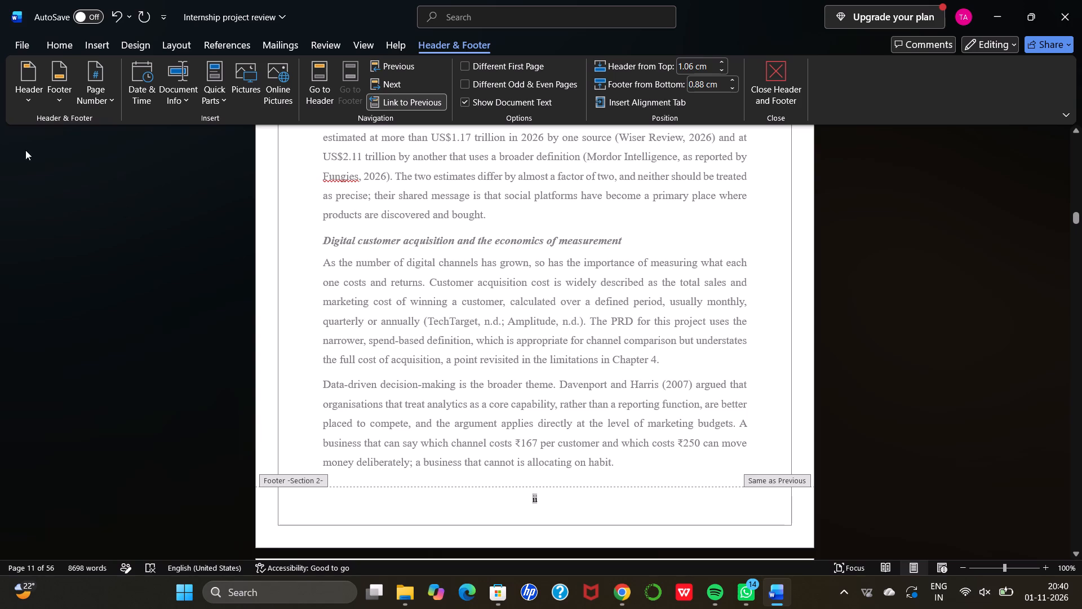
Set Section 2's page number format to 1, 2, 3, … without including chapter numbers.
click(88, 104)
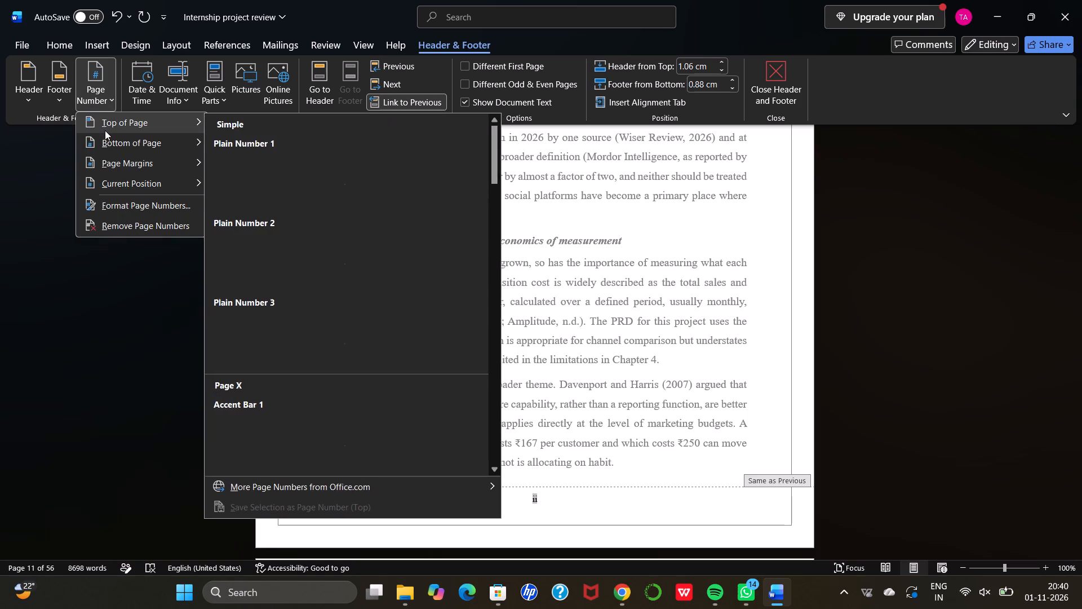
click(121, 208)
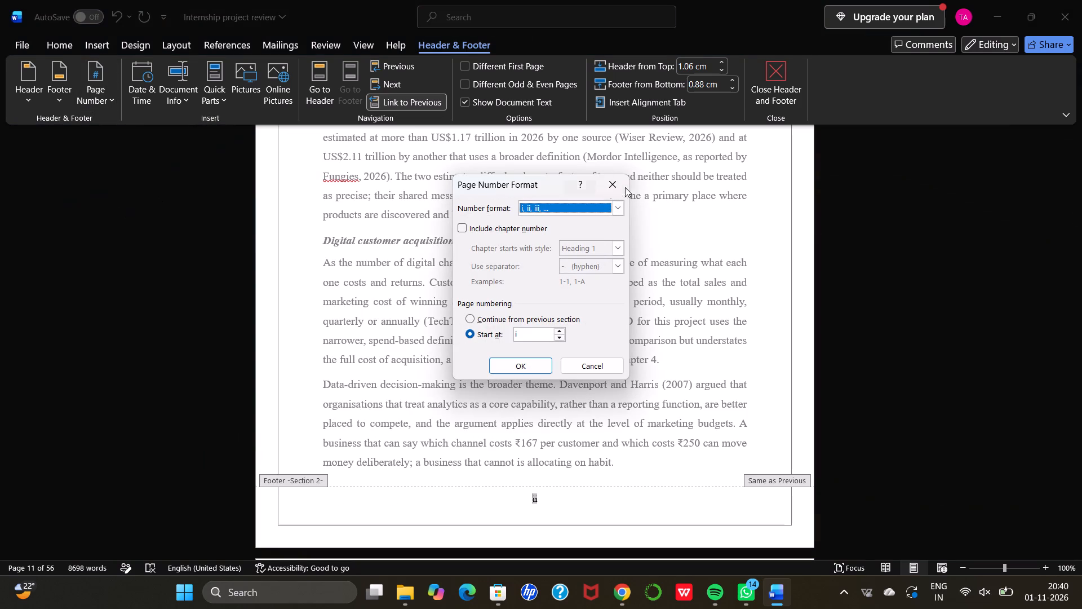
click(620, 206)
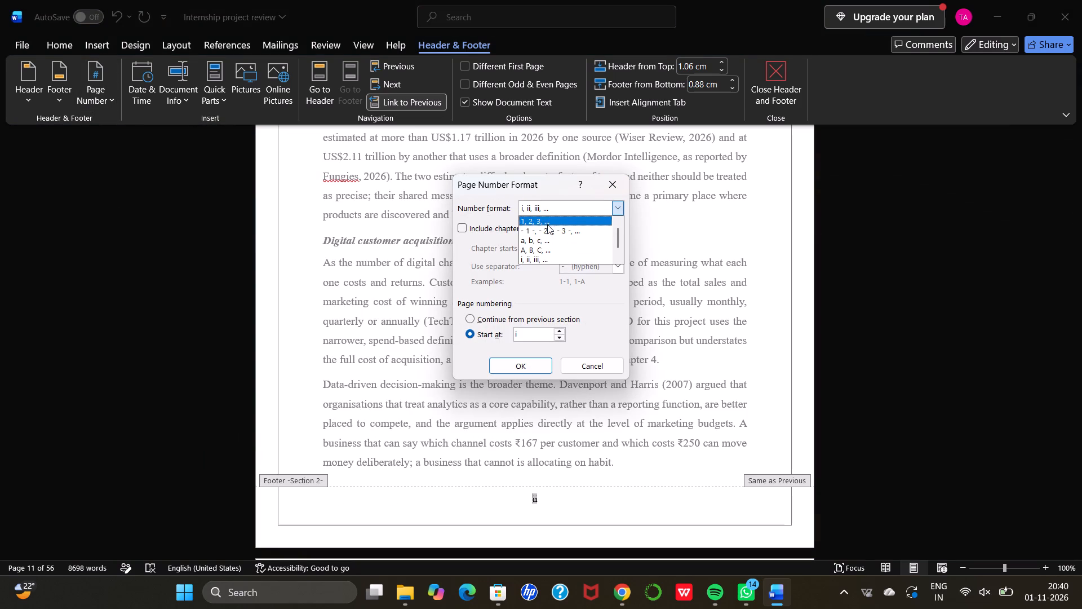
double_click(547, 222)
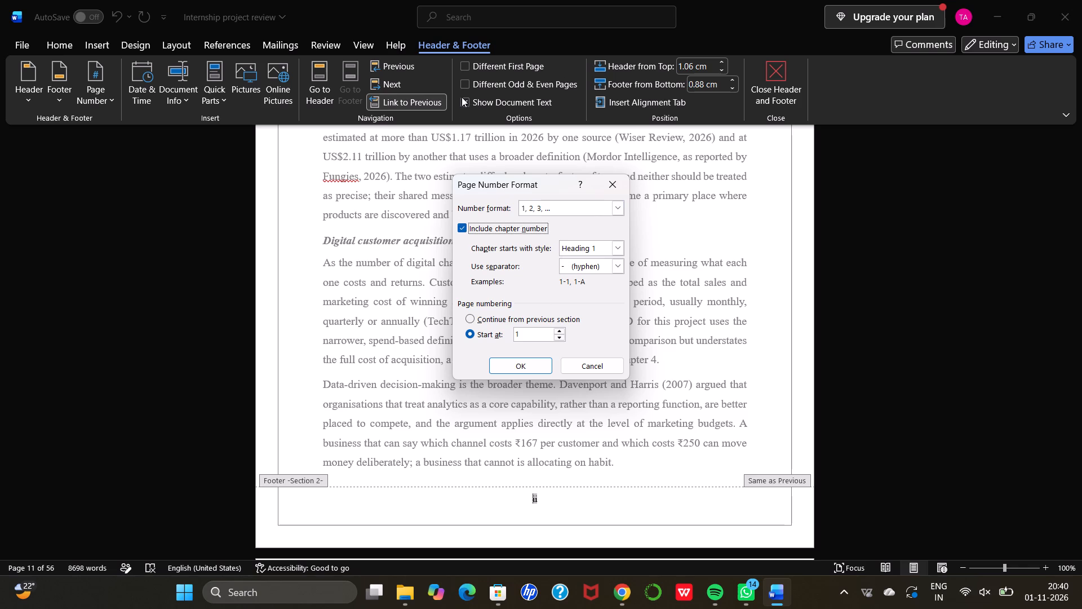
click(460, 226)
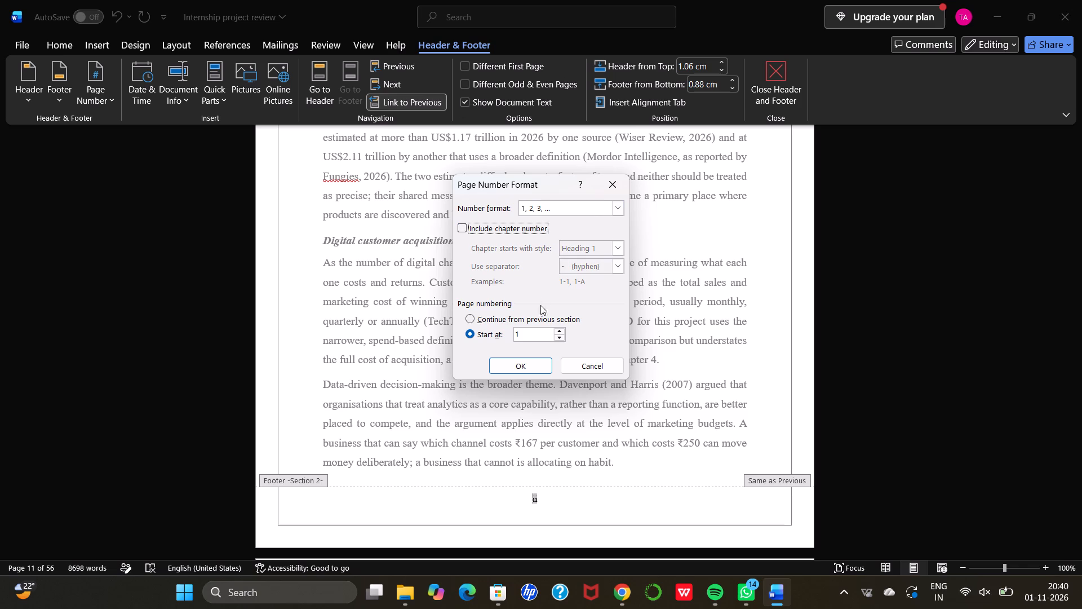
click(516, 367)
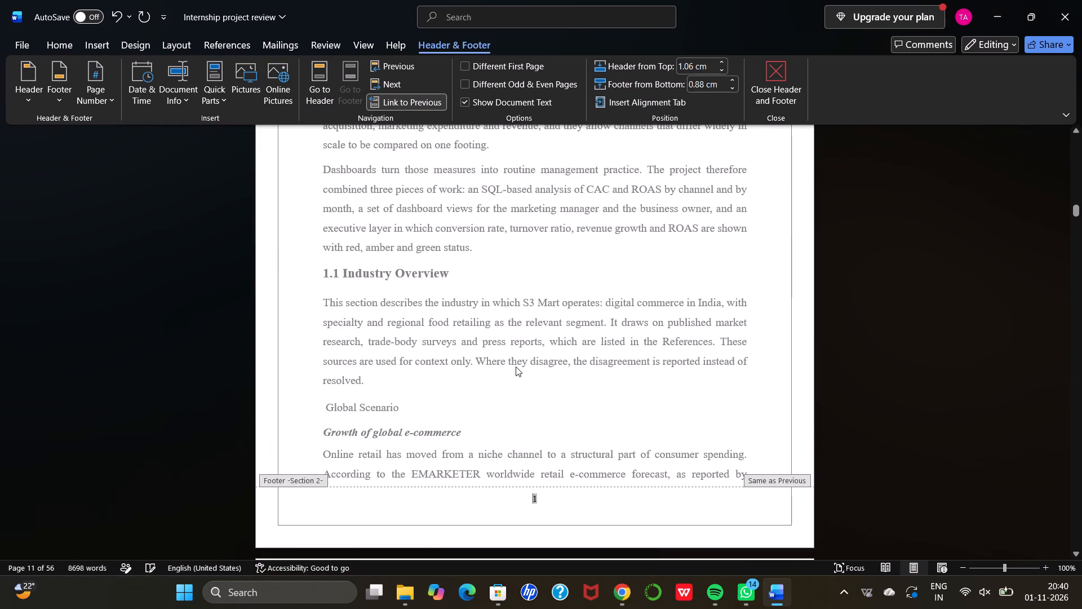
Check the page numbers on both sides of the break between Section 1 and the Introduction, and leave footer editing.
scroll(516, 367, up, 10)
scroll(516, 367, down, 1)
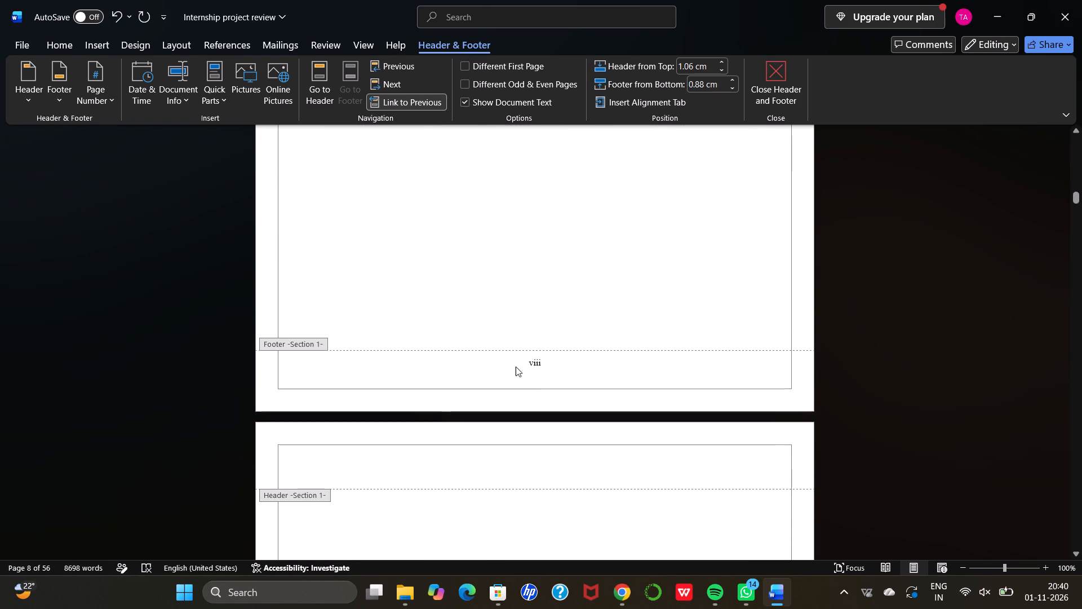
scroll(516, 367, down, 9)
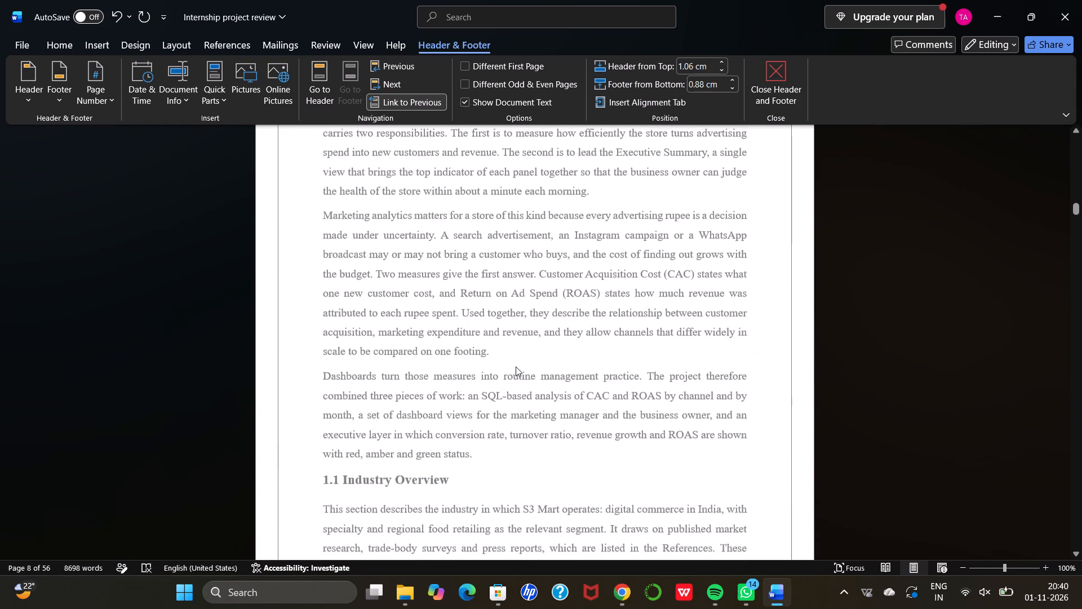
scroll(516, 367, down, 5)
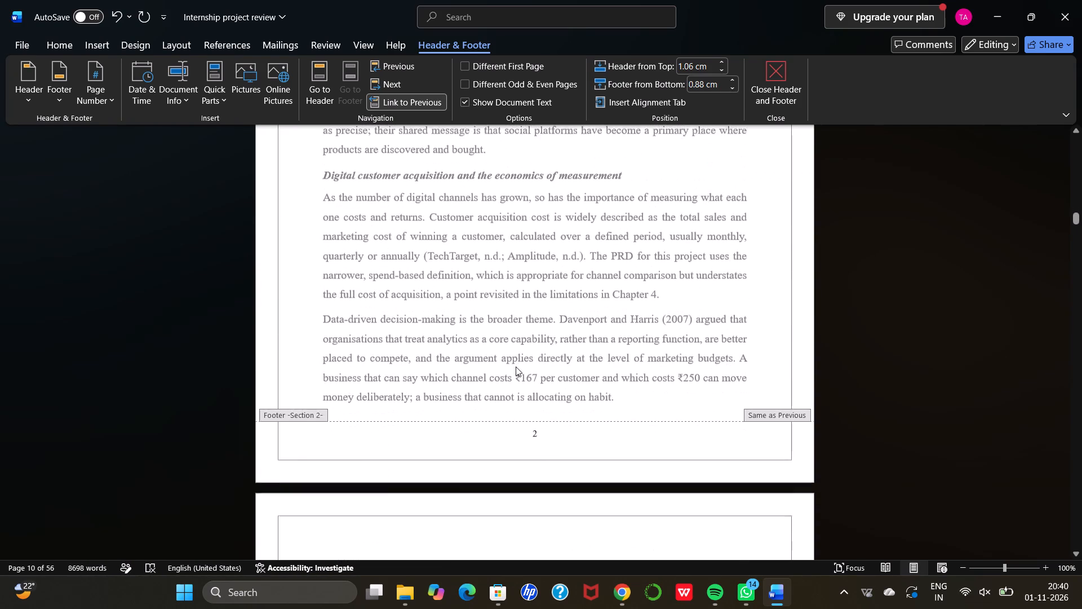
scroll(516, 367, down, 1)
scroll(516, 367, up, 6)
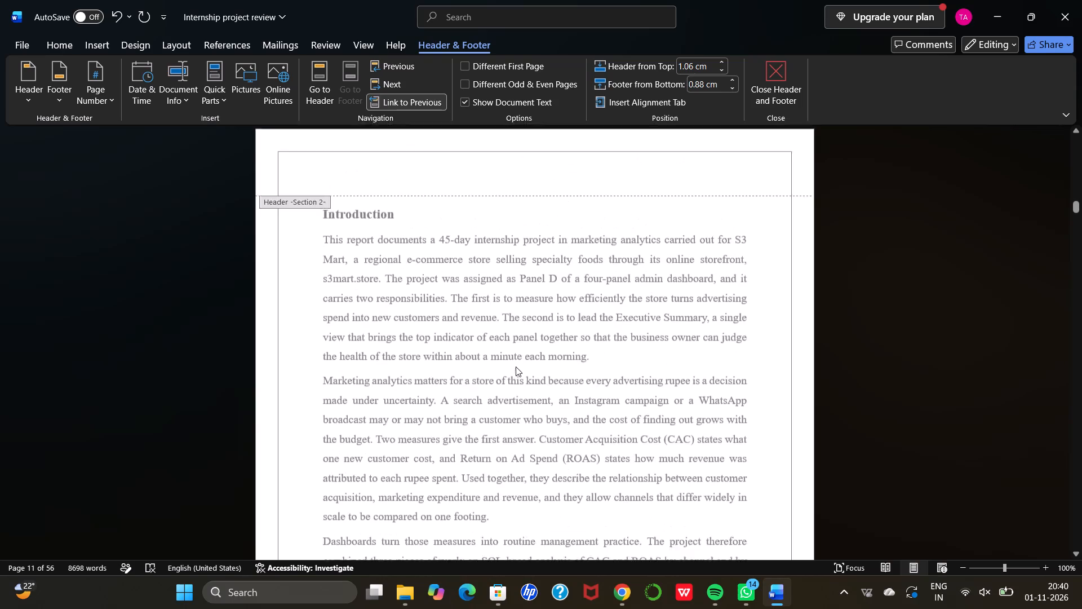
scroll(516, 367, up, 3)
double_click(892, 302)
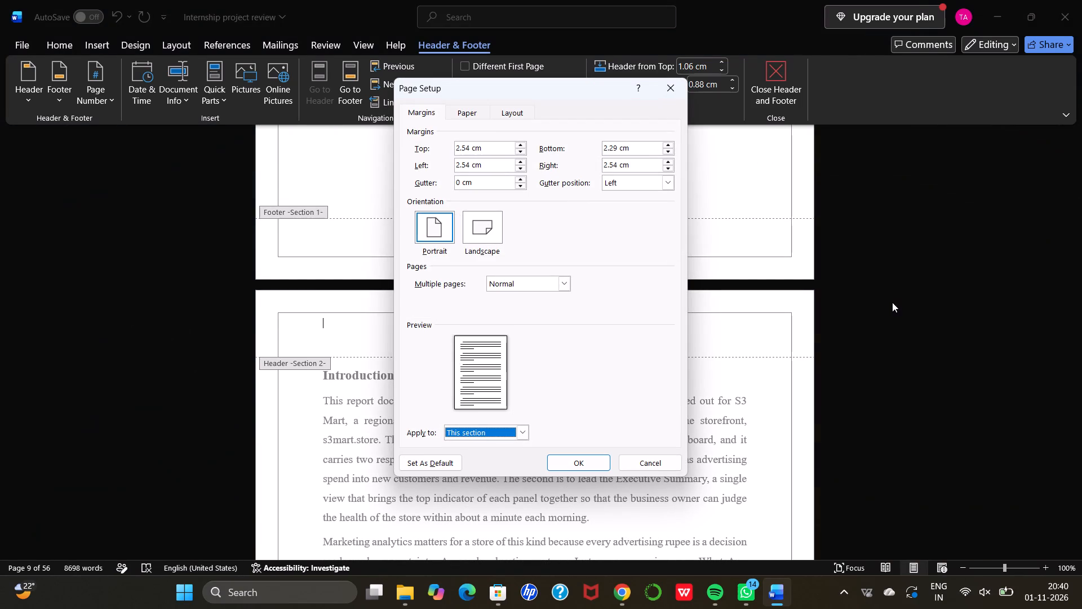
click(666, 93)
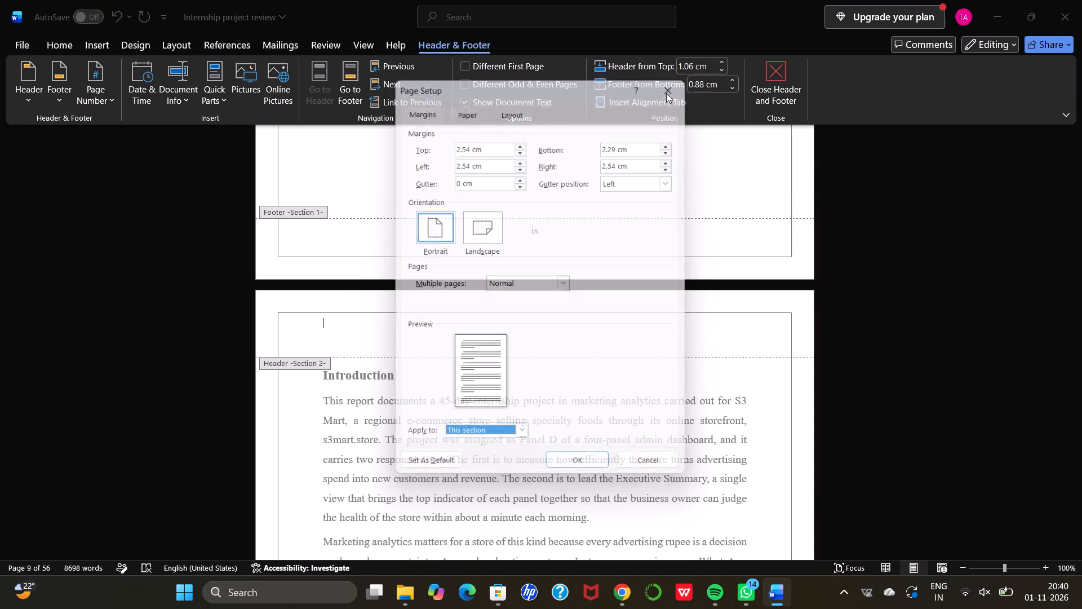
double_click(589, 376)
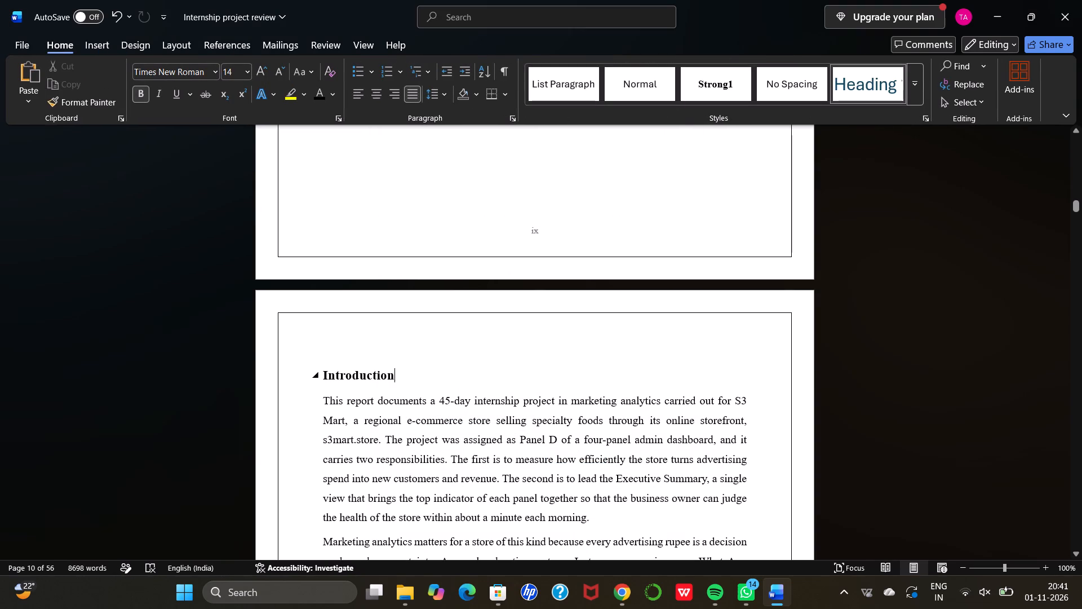
Check the page numbers through the body, abbreviations table and references, and back up to the cover page.
scroll(589, 376, down, 3)
scroll(589, 376, down, 20)
scroll(589, 376, down, 7)
scroll(589, 376, down, 15)
scroll(589, 376, up, 4)
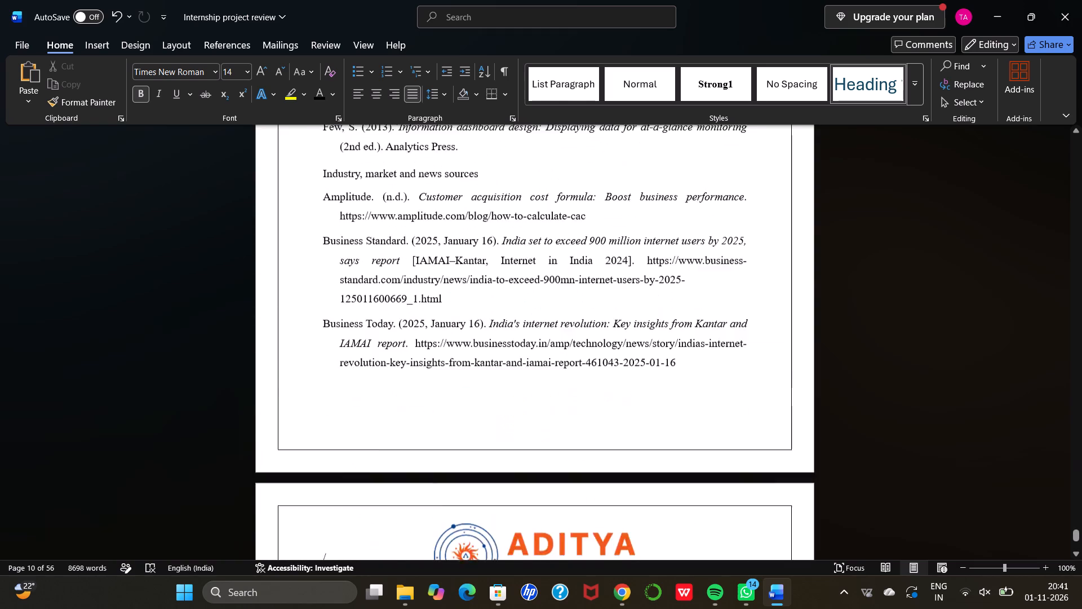
scroll(589, 376, up, 9)
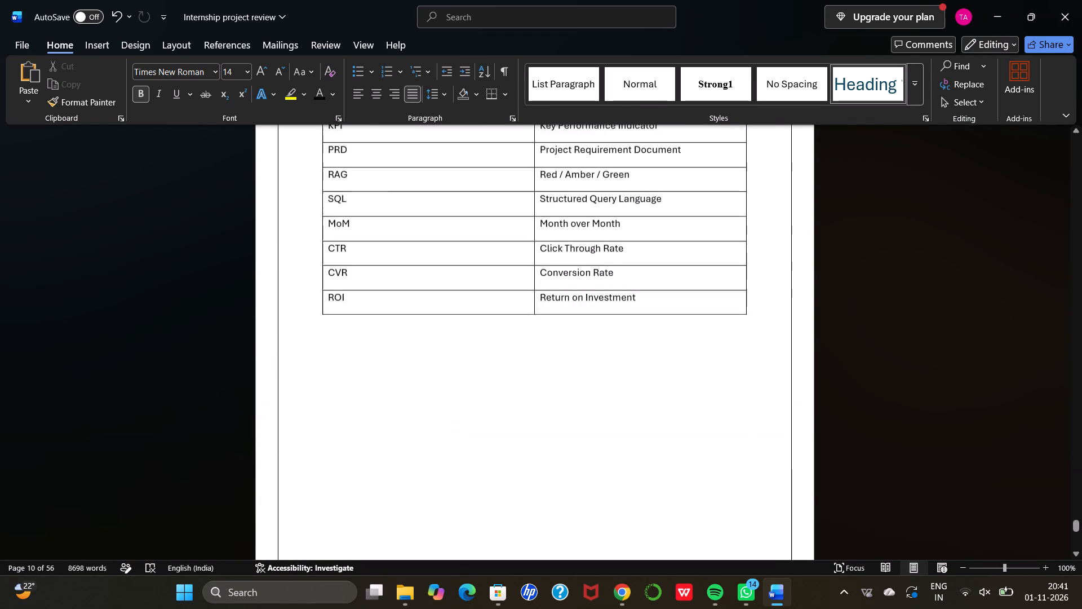
scroll(589, 376, up, 5)
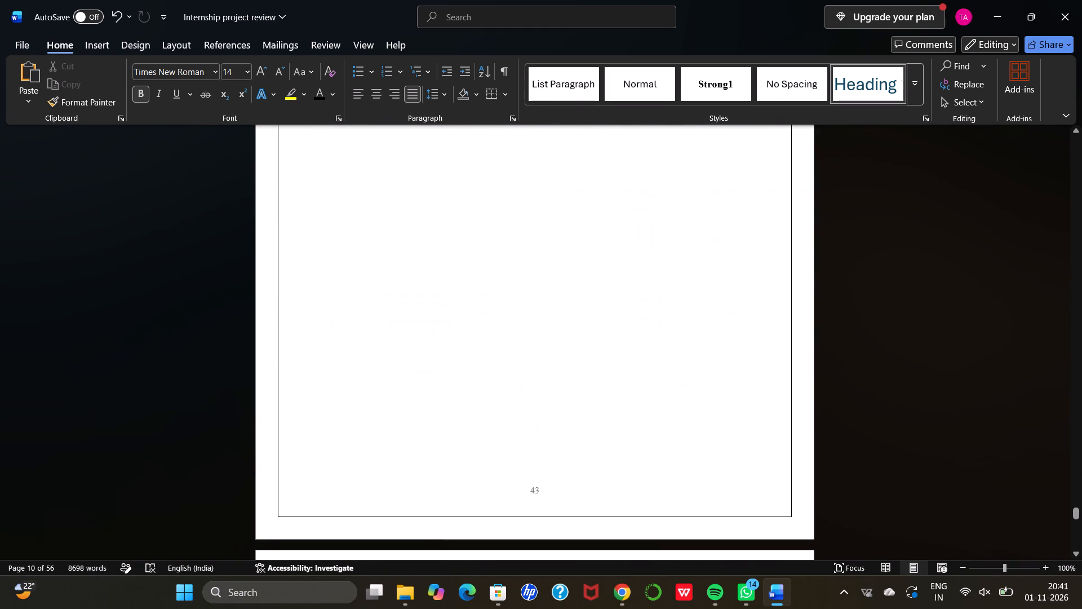
scroll(589, 376, up, 20)
scroll(589, 376, up, 1)
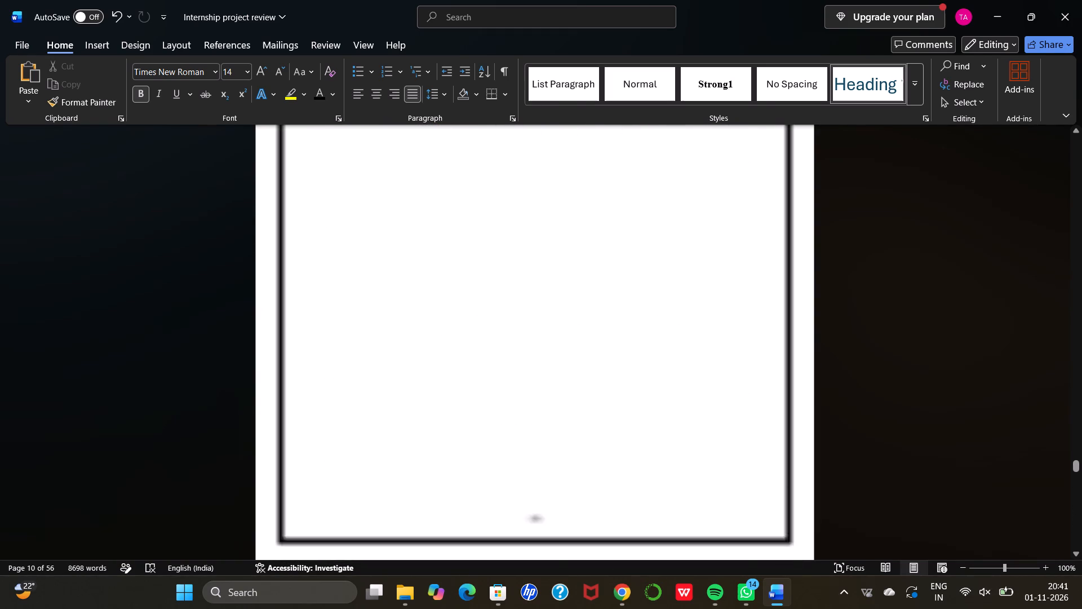
scroll(589, 376, up, 19)
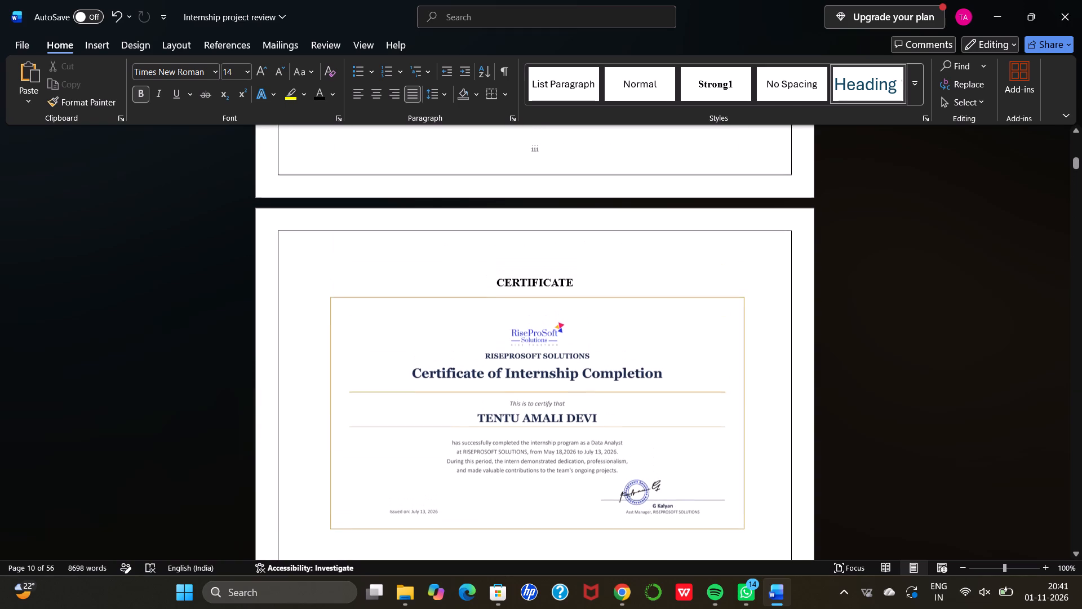
scroll(589, 376, up, 10)
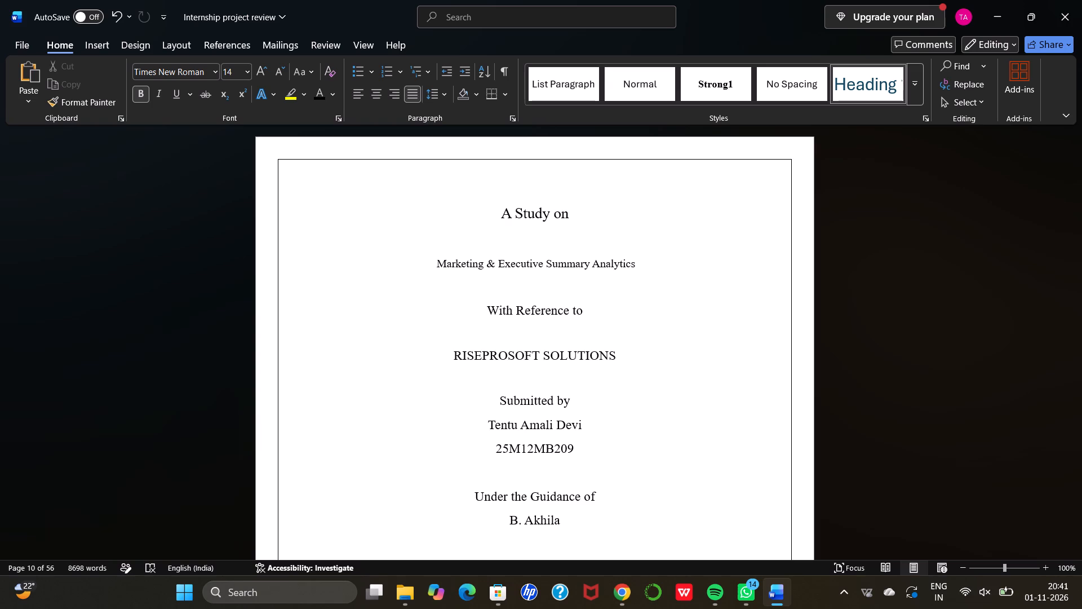
Check the bottom-of-page numbering on every front matter page, from the cover page through to the Introduction.
scroll(597, 361, down, 1)
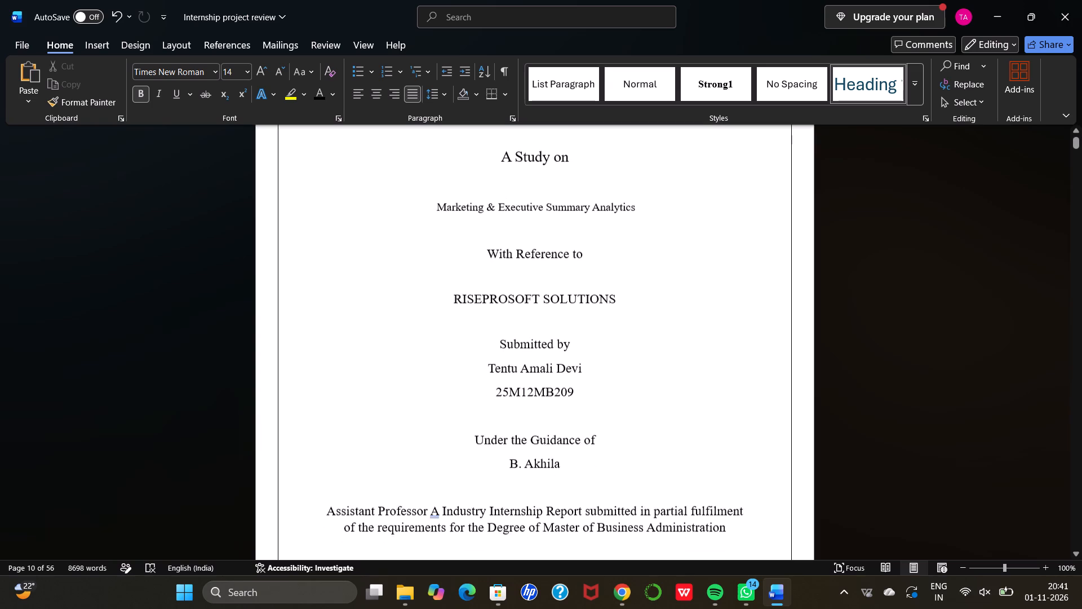
scroll(597, 361, down, 1)
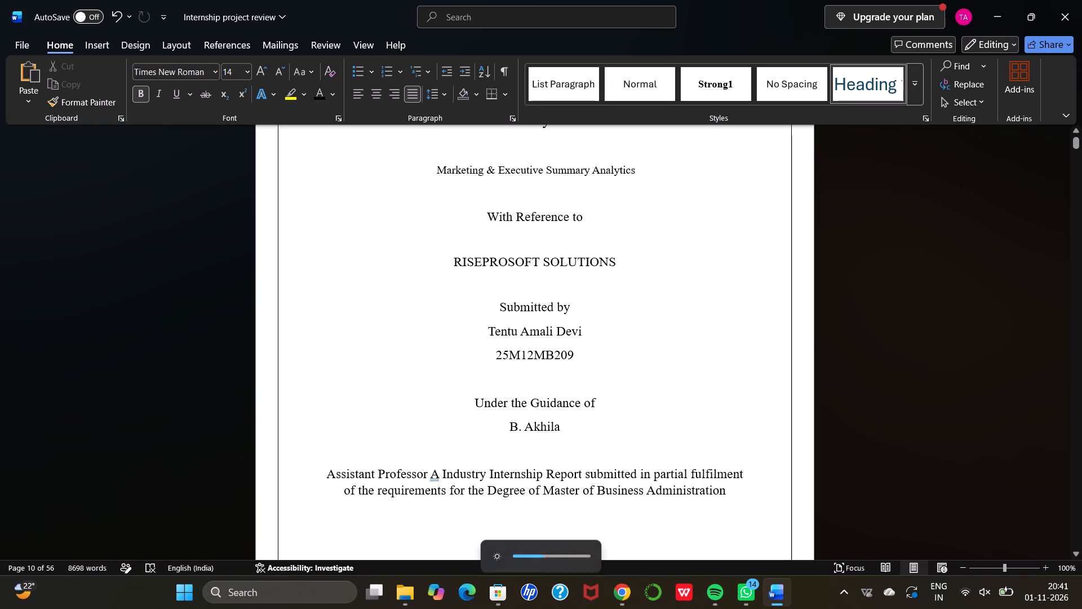
scroll(599, 361, down, 2)
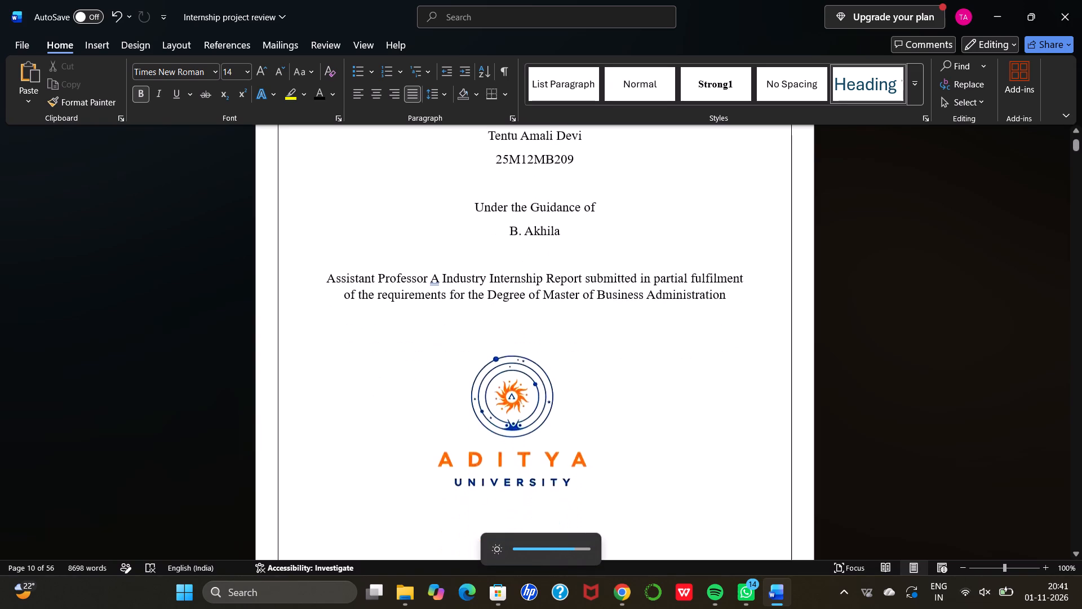
scroll(599, 361, down, 4)
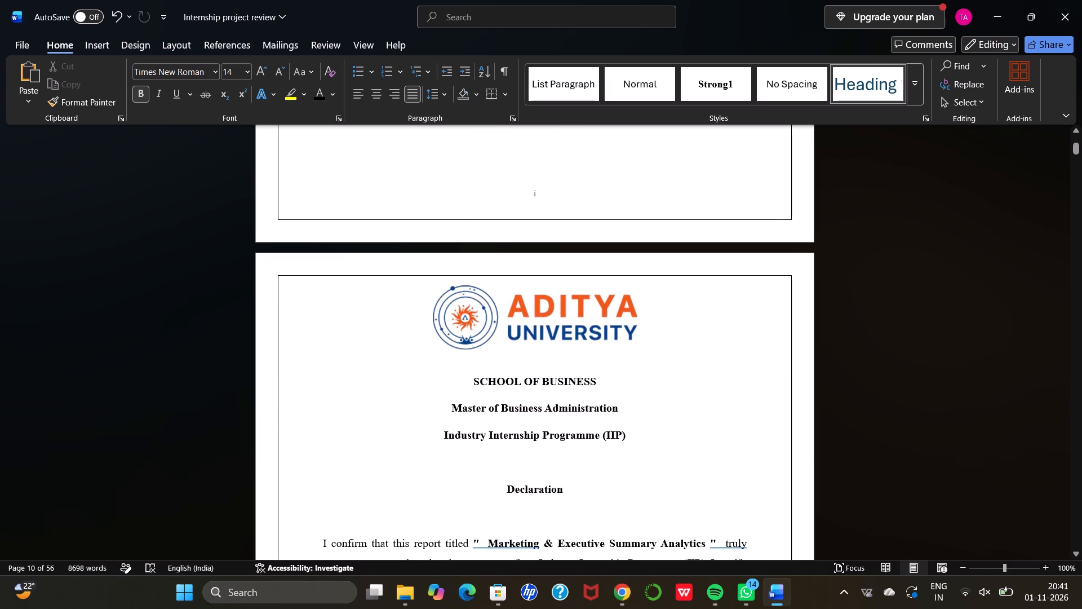
scroll(599, 361, down, 7)
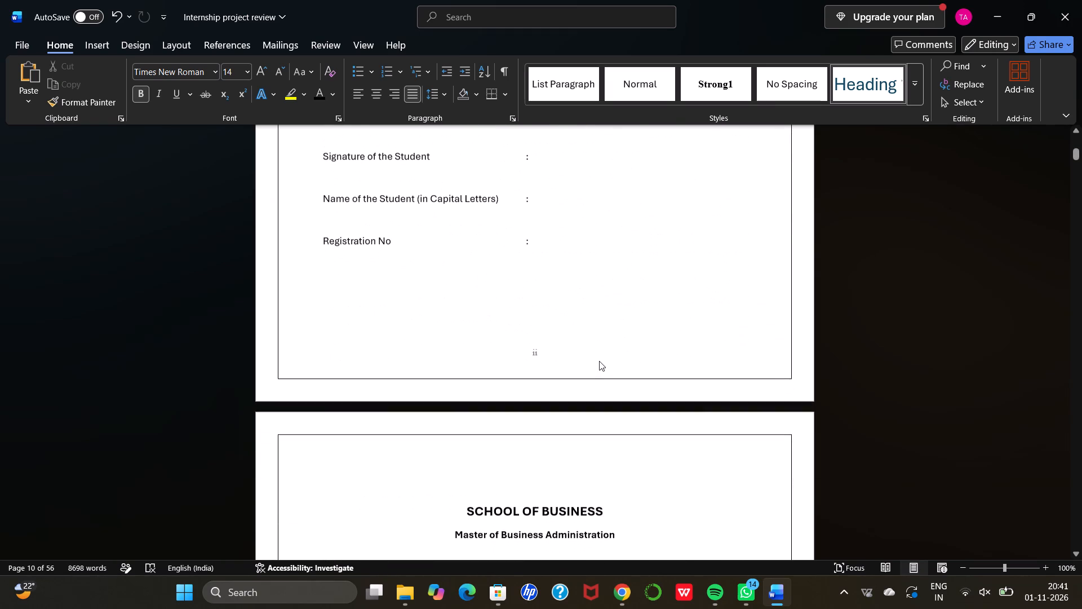
scroll(599, 361, down, 4)
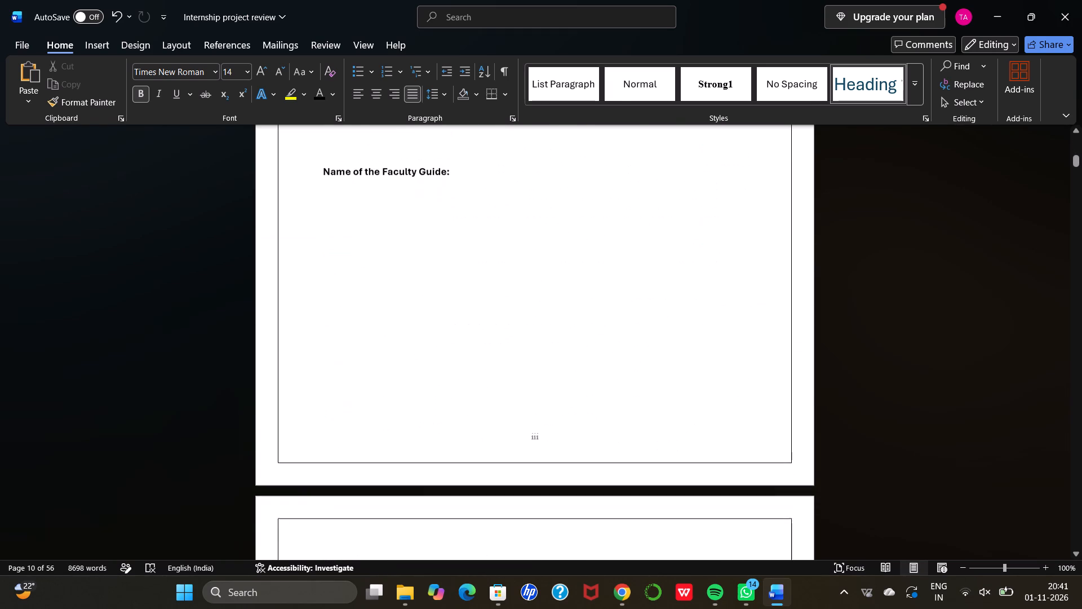
scroll(599, 361, down, 2)
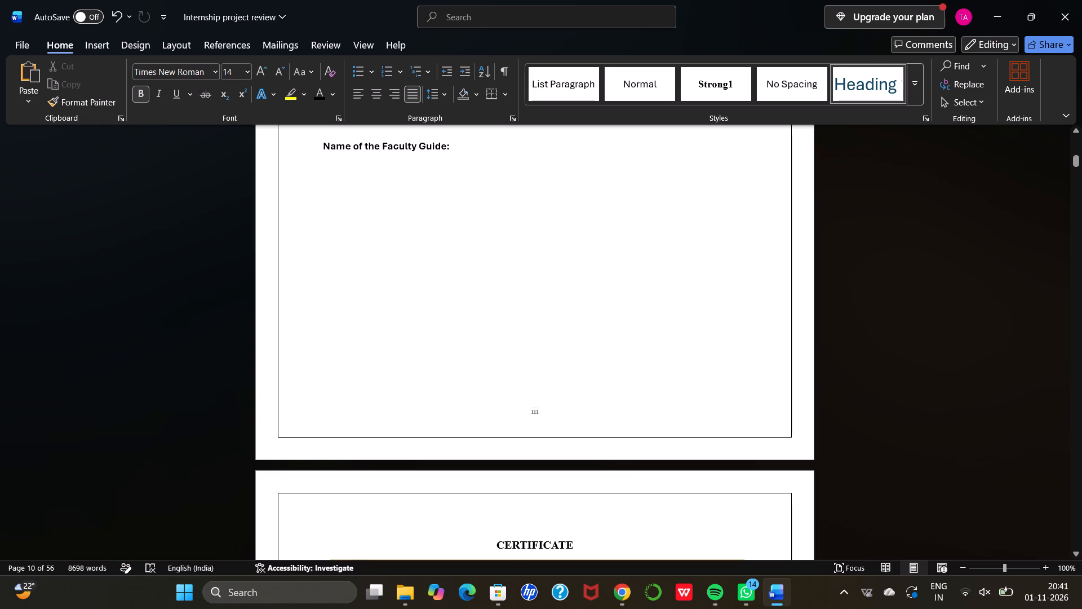
scroll(599, 361, down, 12)
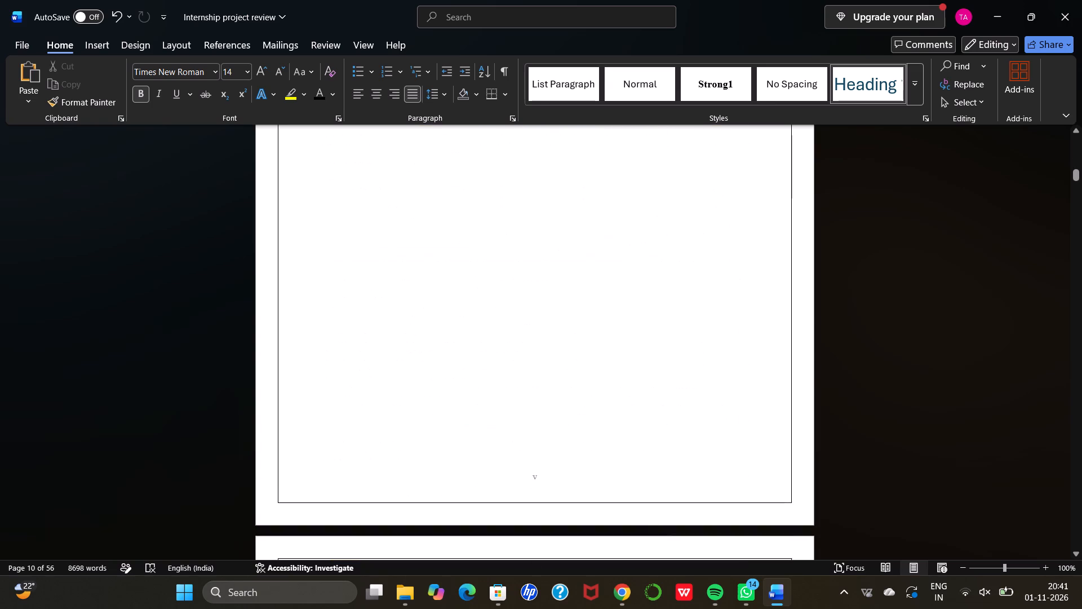
scroll(599, 361, down, 9)
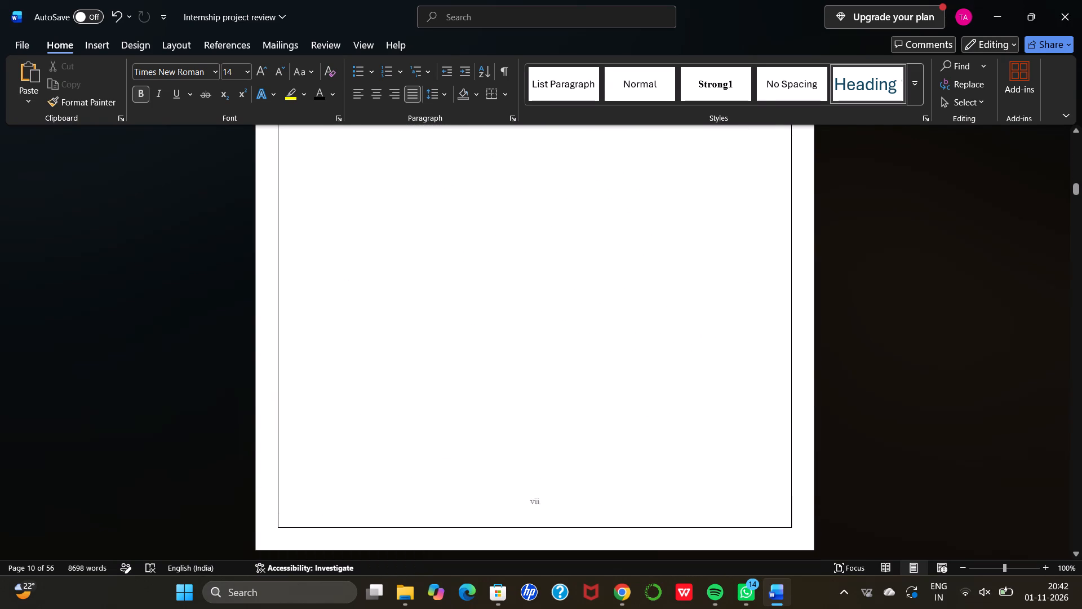
scroll(599, 361, down, 9)
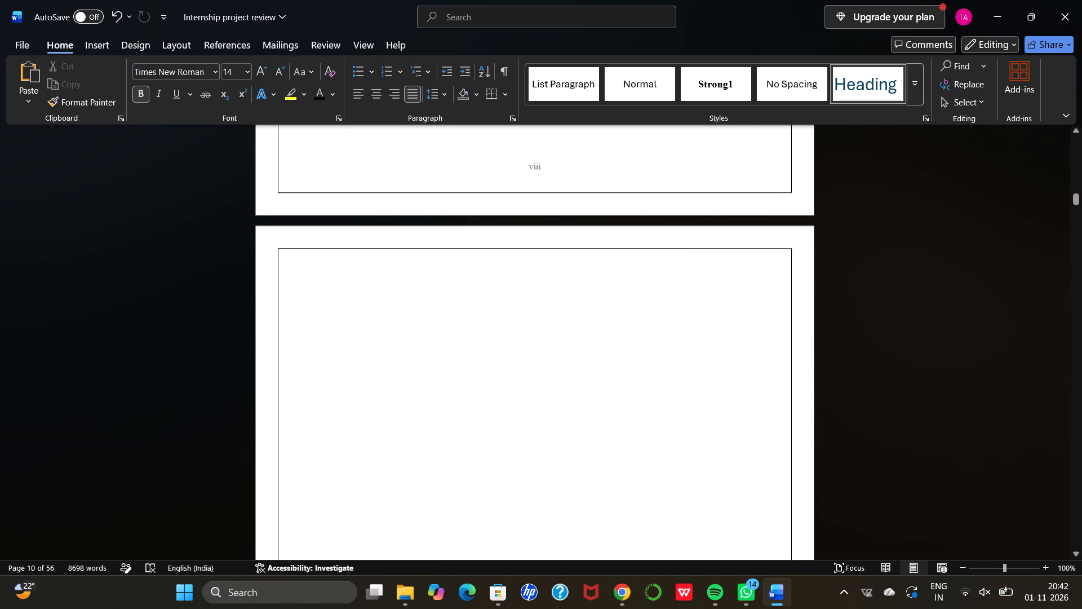
scroll(601, 355, down, 7)
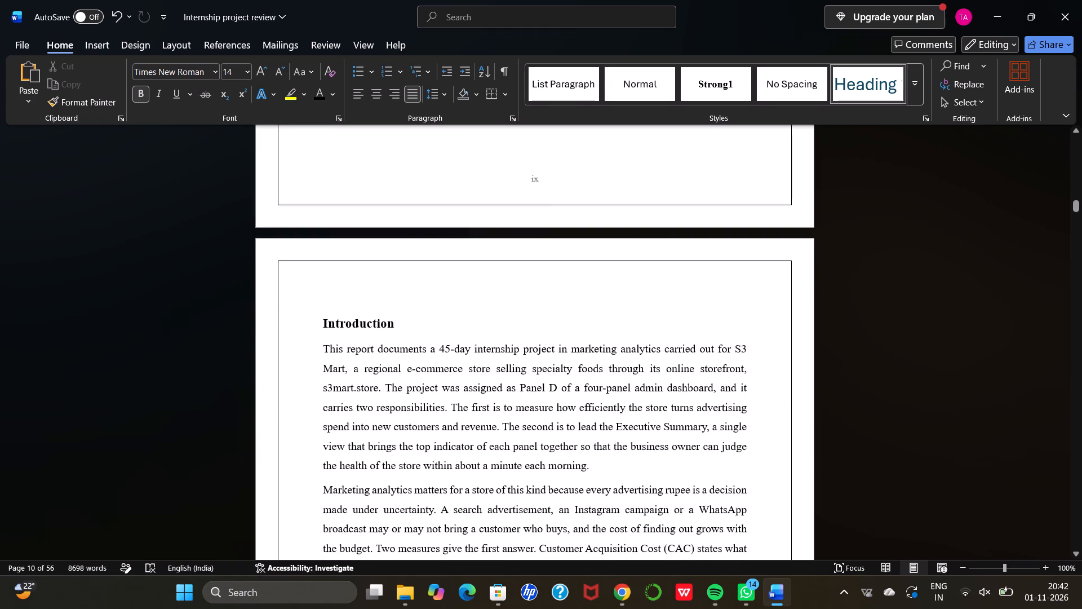
Check the page numbers from the Introduction through the Indian Scenario pages and Table 1, and return to the cover page.
scroll(601, 355, down, 2)
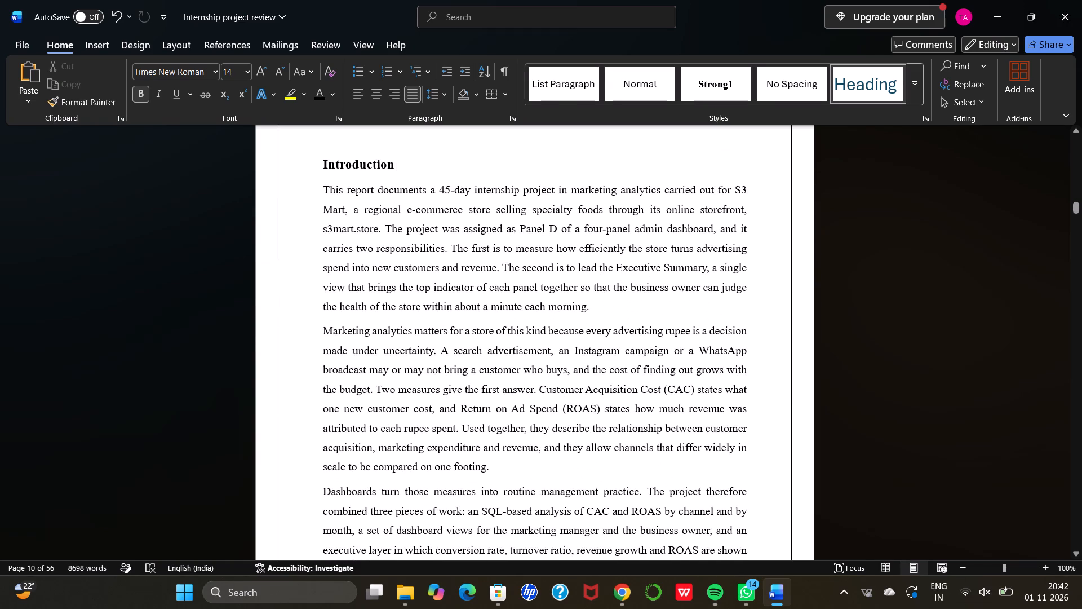
scroll(601, 355, down, 12)
scroll(601, 355, up, 1)
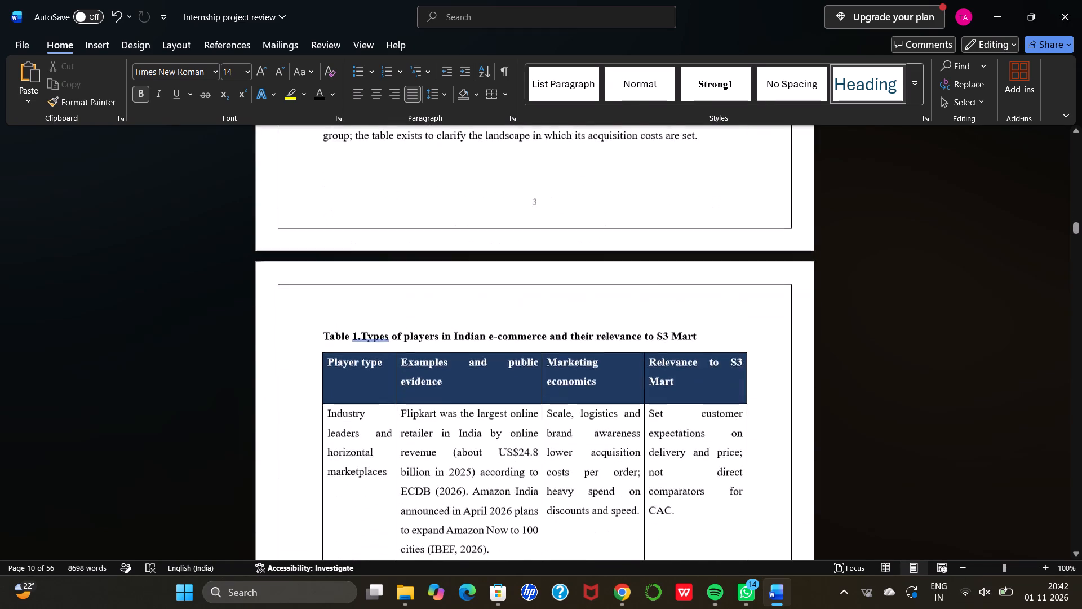
scroll(601, 355, up, 1)
scroll(601, 355, down, 1)
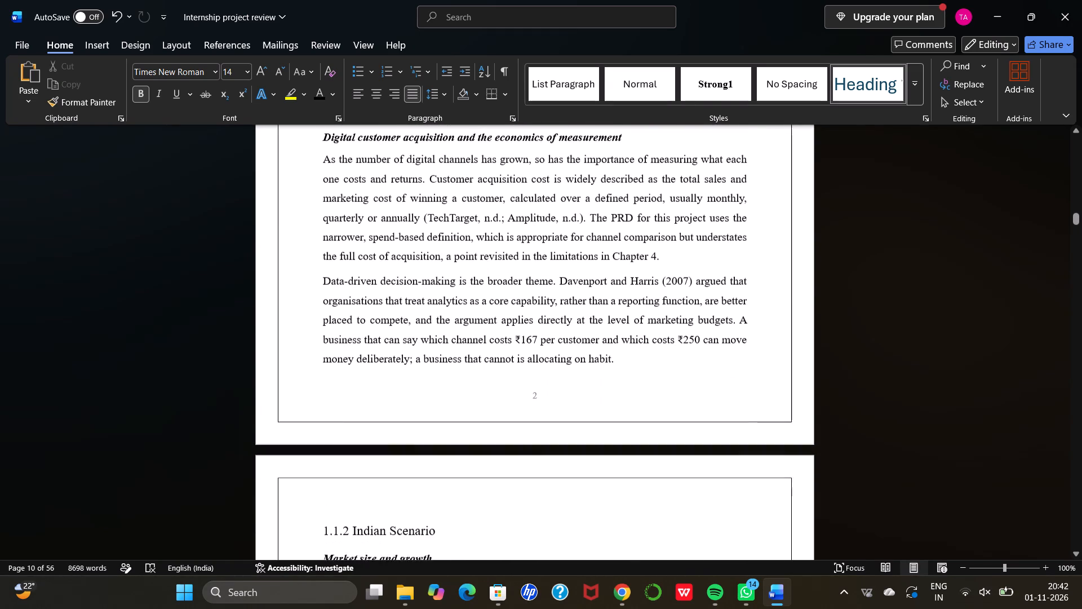
scroll(601, 355, down, 1)
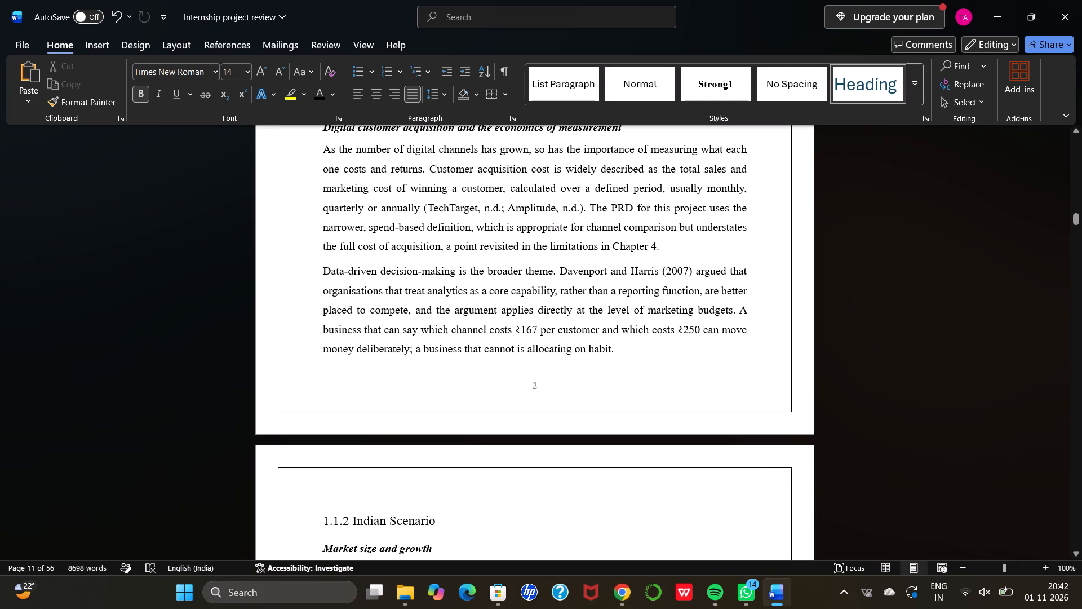
scroll(601, 355, up, 10)
scroll(601, 355, up, 11)
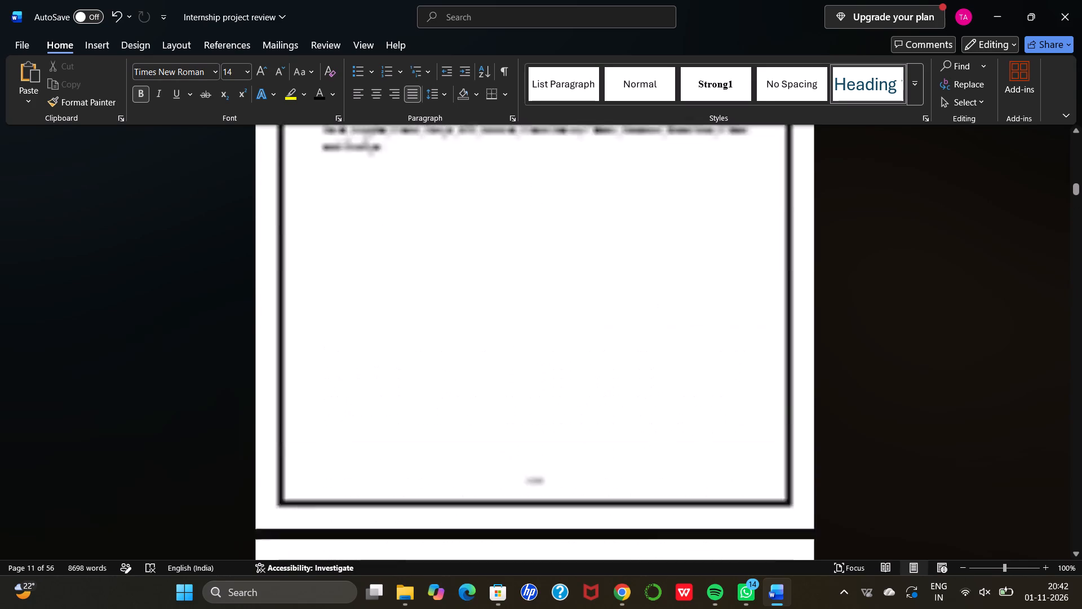
scroll(601, 355, up, 11)
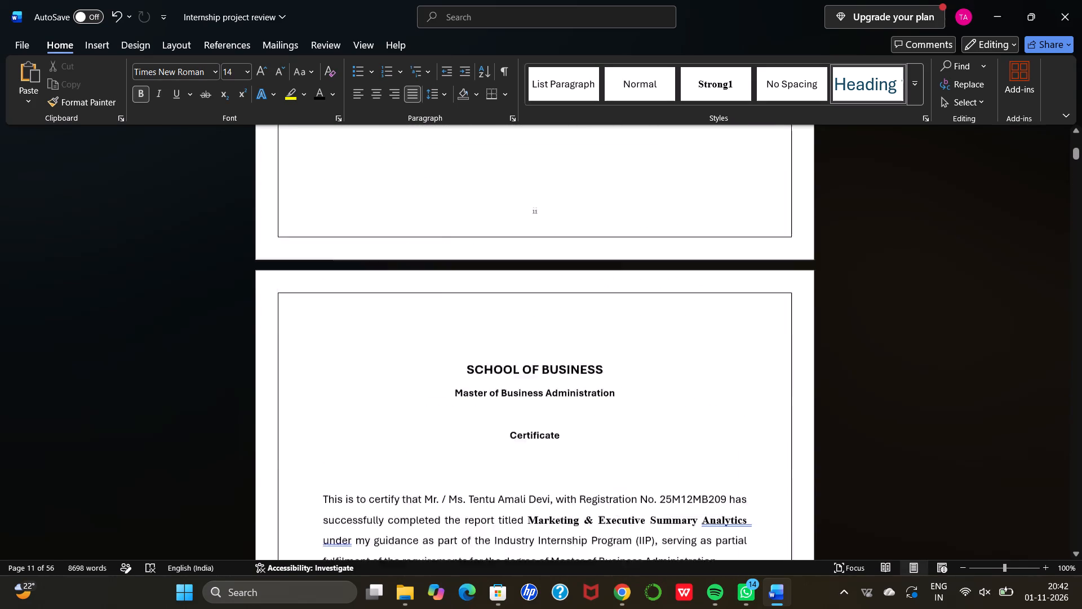
scroll(601, 355, up, 15)
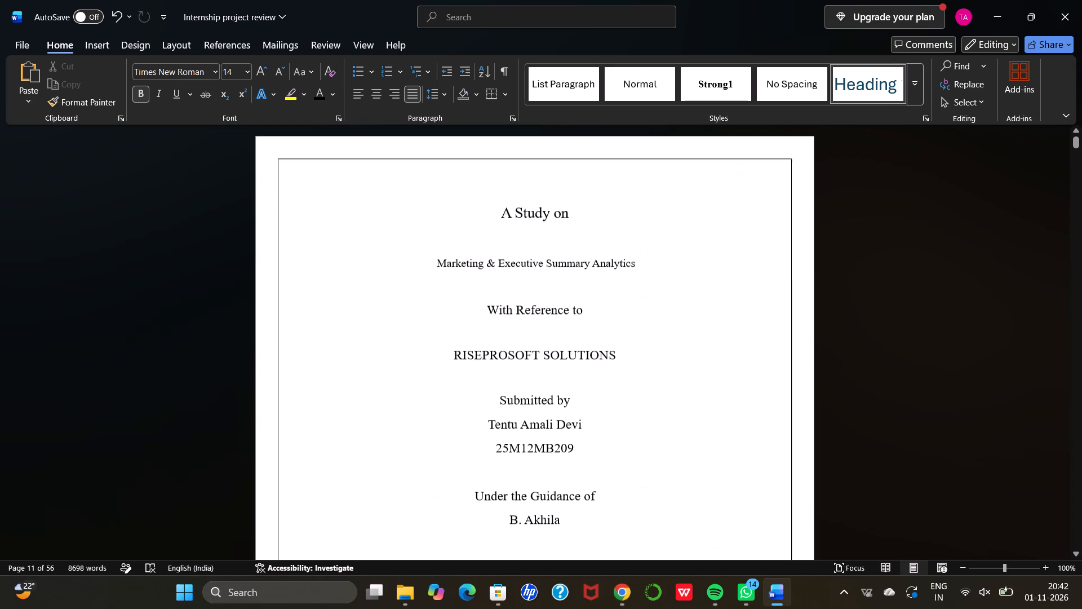
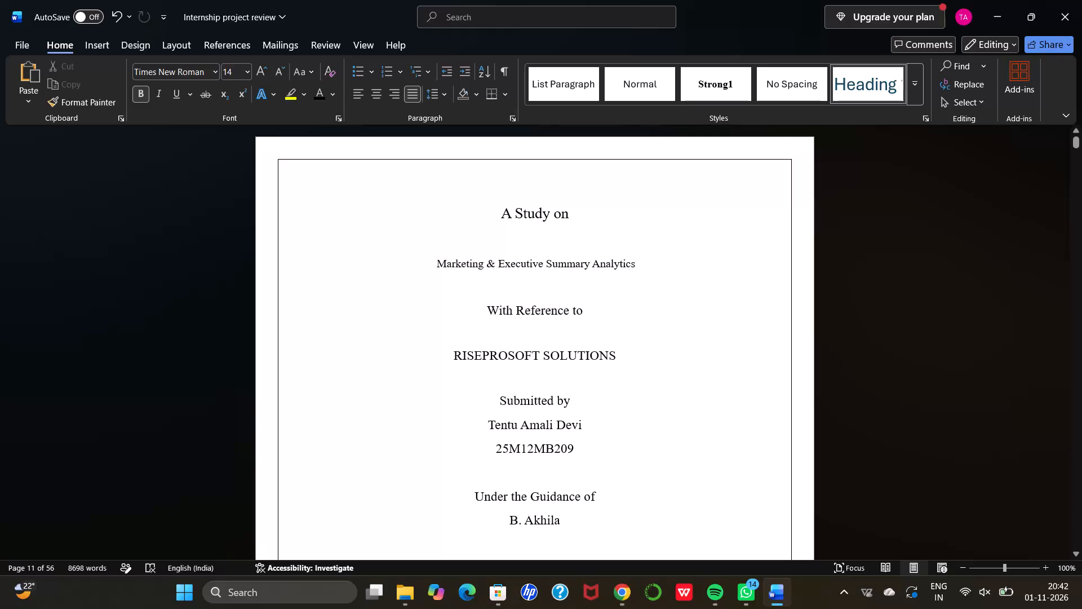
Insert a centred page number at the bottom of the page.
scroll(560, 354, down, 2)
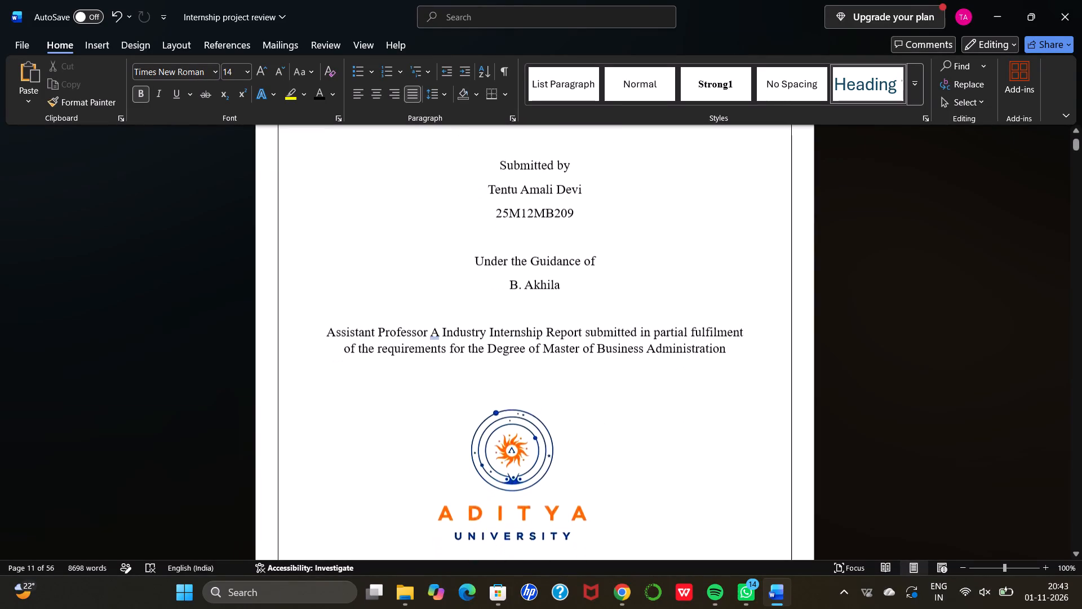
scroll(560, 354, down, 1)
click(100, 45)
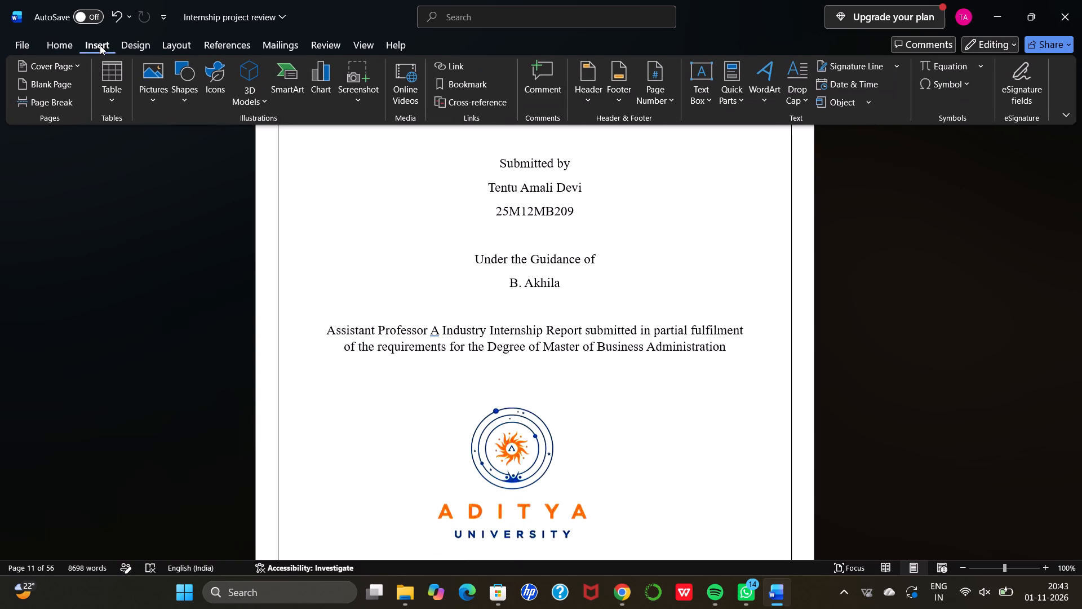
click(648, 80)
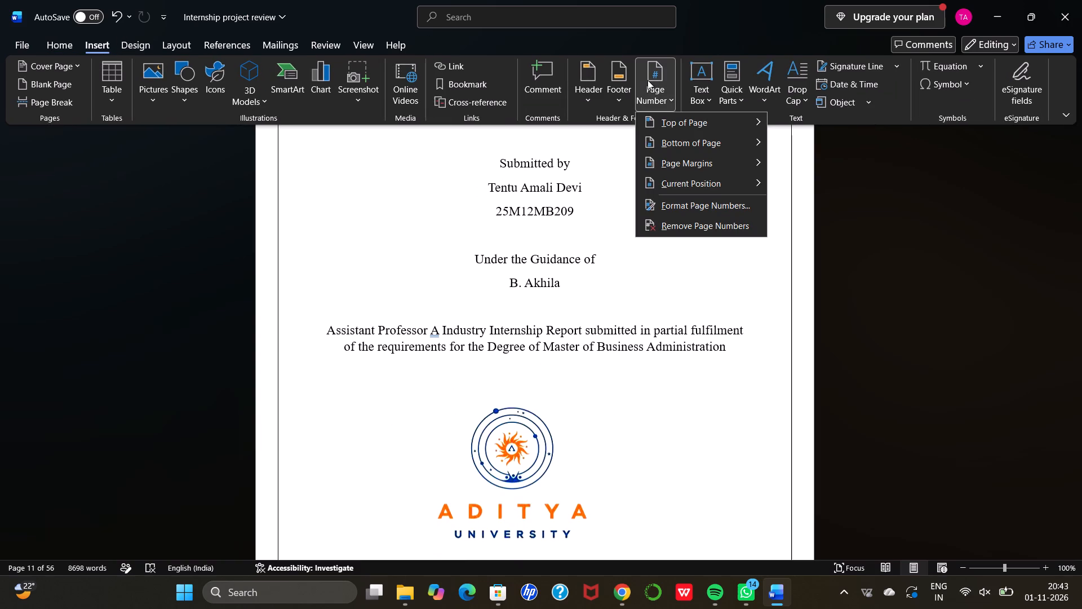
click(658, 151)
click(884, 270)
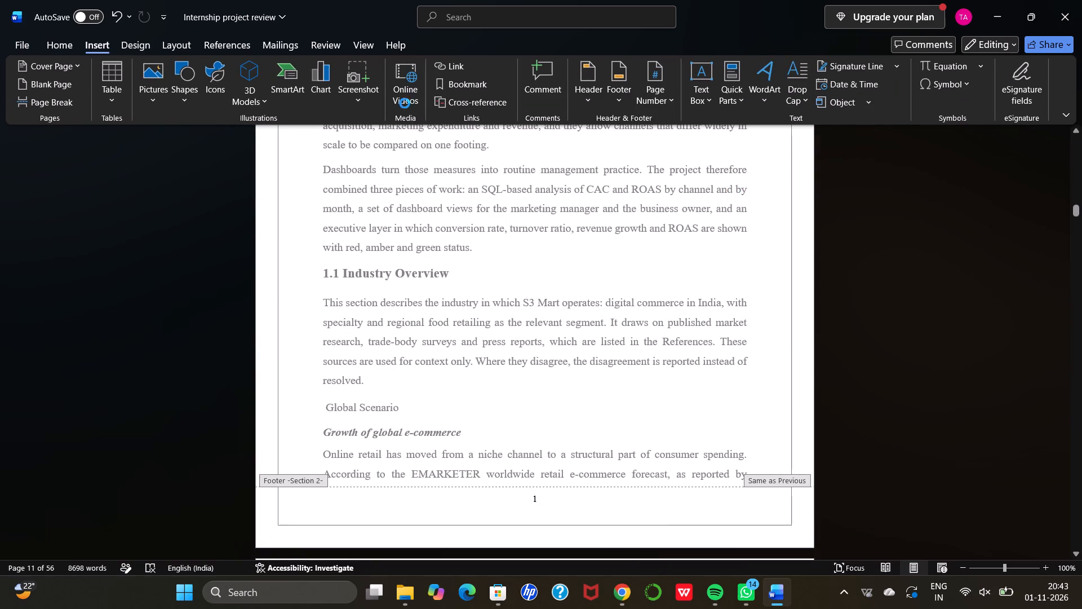
Remove the page numbers from the document's footers and leave footer editing.
click(109, 101)
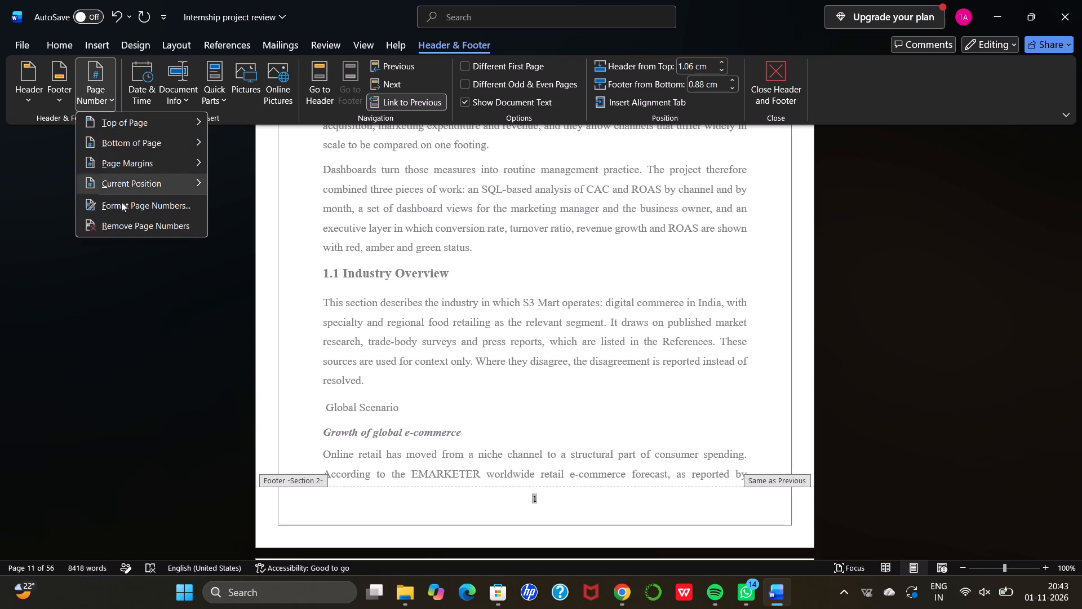
click(123, 218)
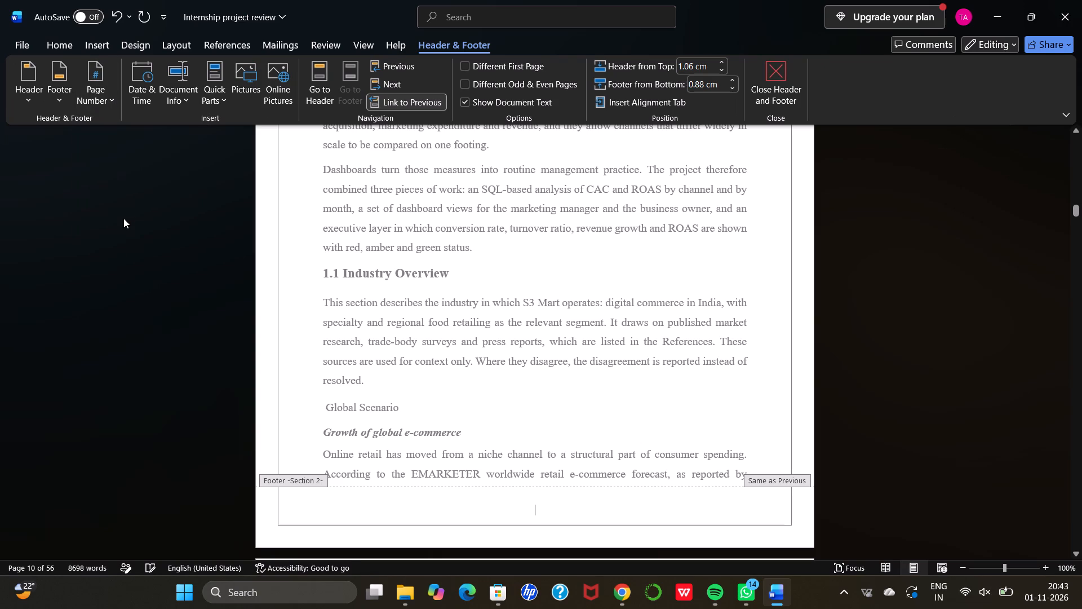
click(522, 395)
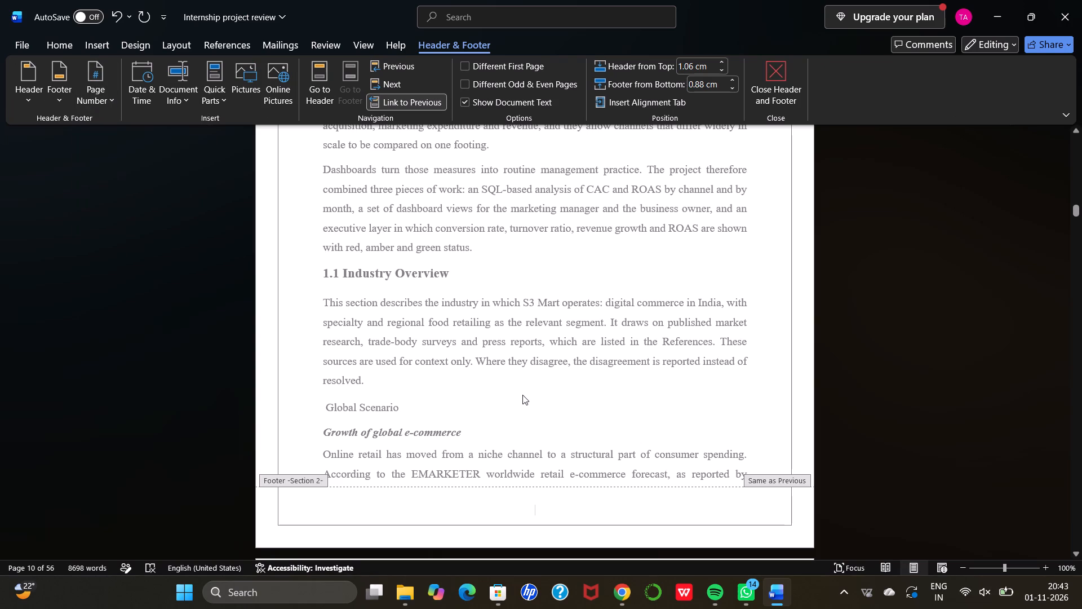
double_click(522, 395)
Enter a 1 by hand below the university logo on the cover page, one line further down, and centre it.
scroll(522, 395, up, 12)
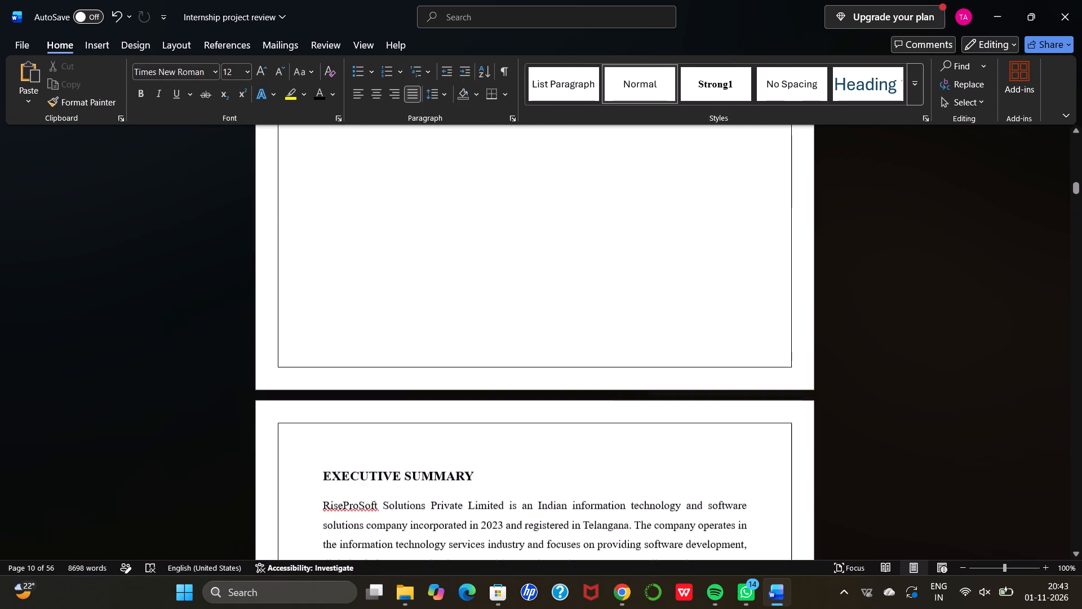
scroll(522, 395, up, 12)
scroll(522, 395, up, 9)
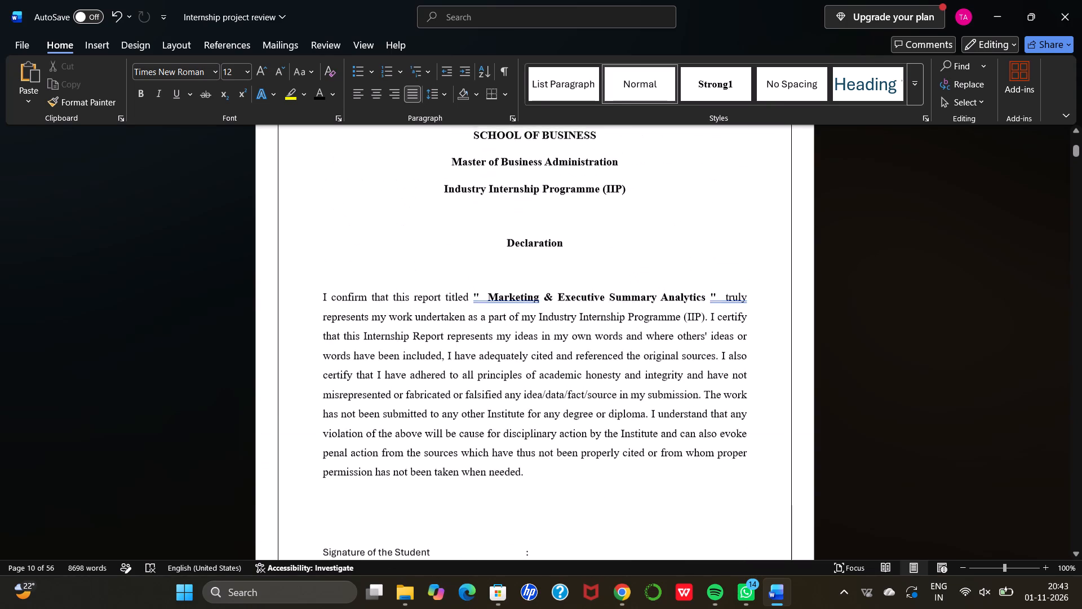
scroll(522, 395, up, 10)
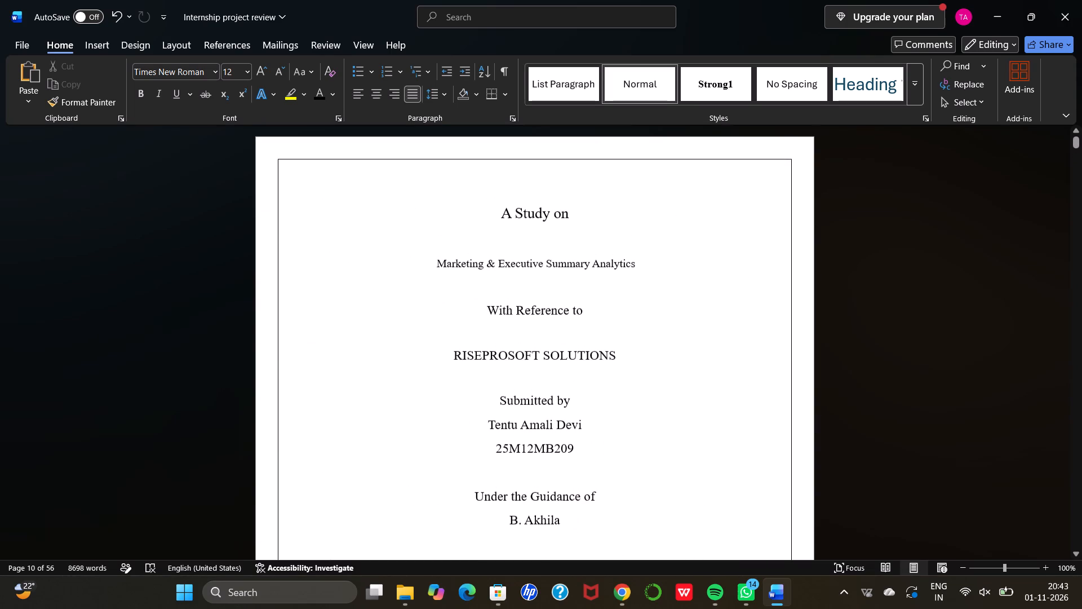
scroll(522, 395, down, 5)
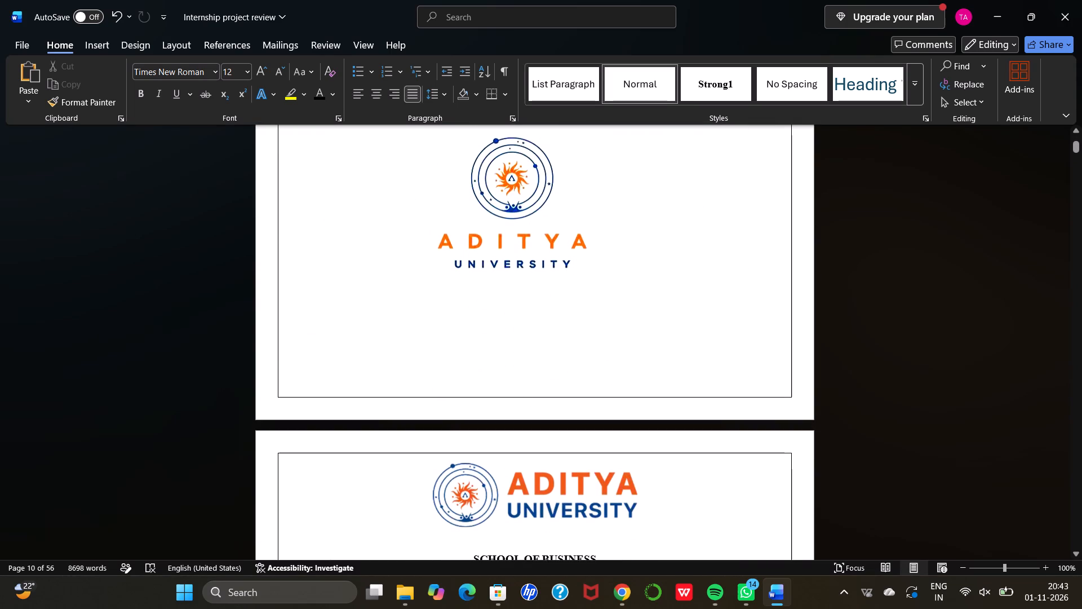
click(517, 325)
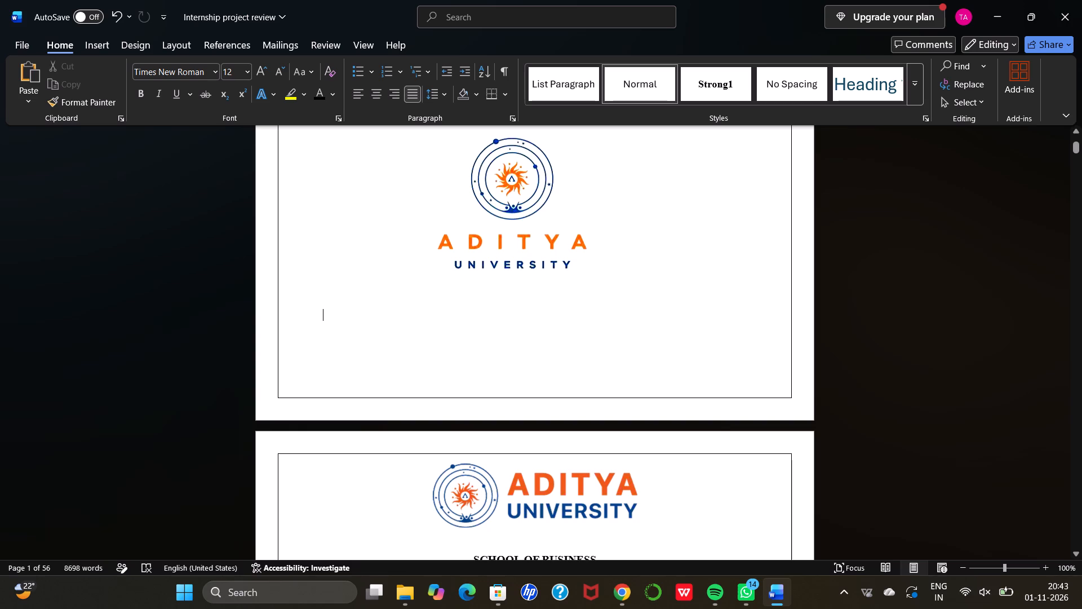
key(1)
key(Left)
key(Return)
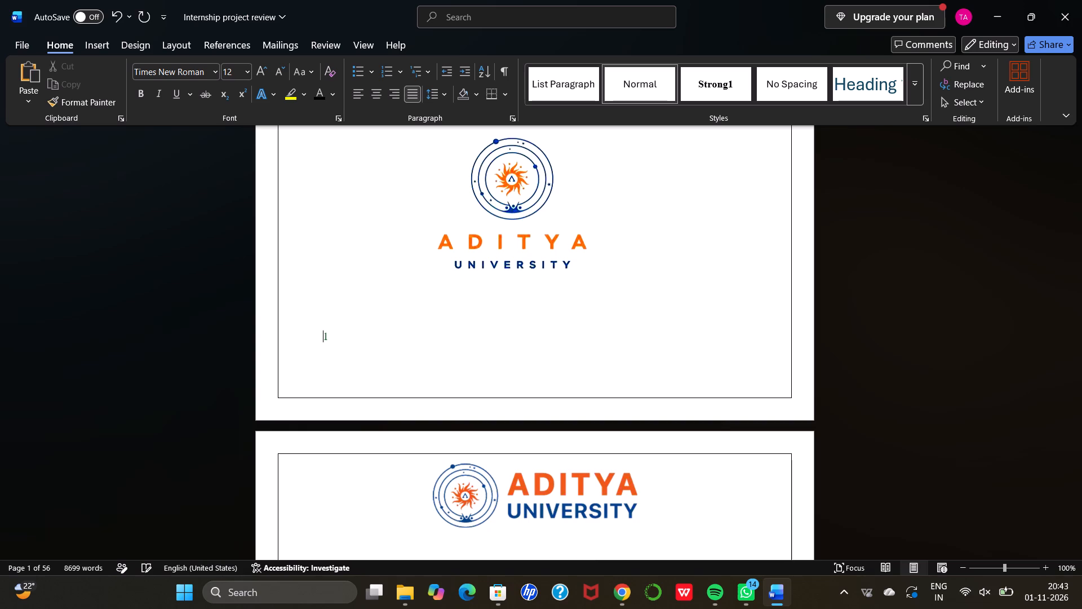
key(Return)
key(BackSpace)
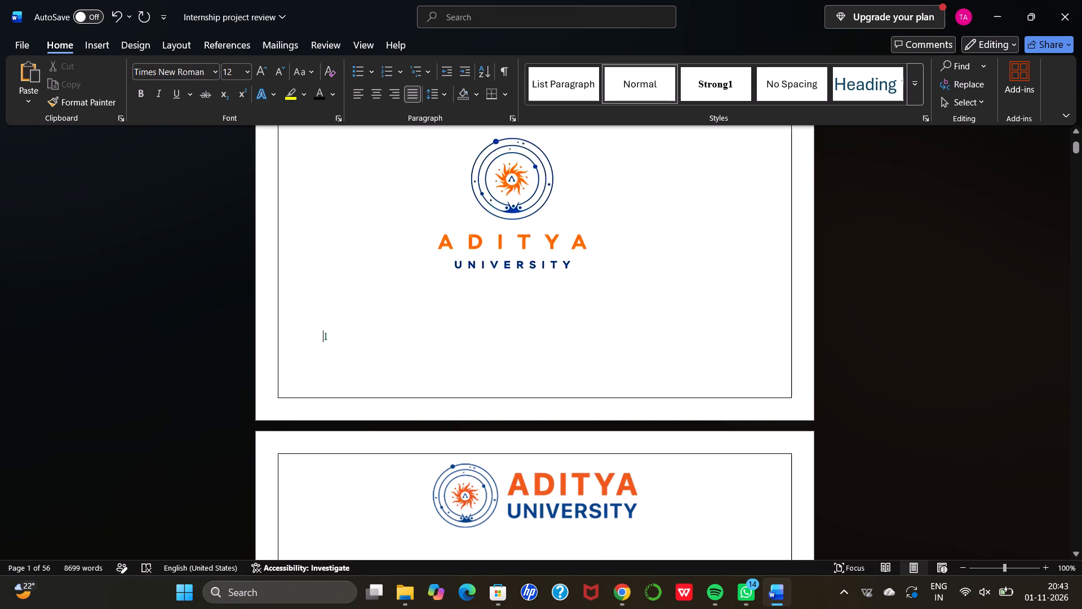
drag(330, 338, 318, 338)
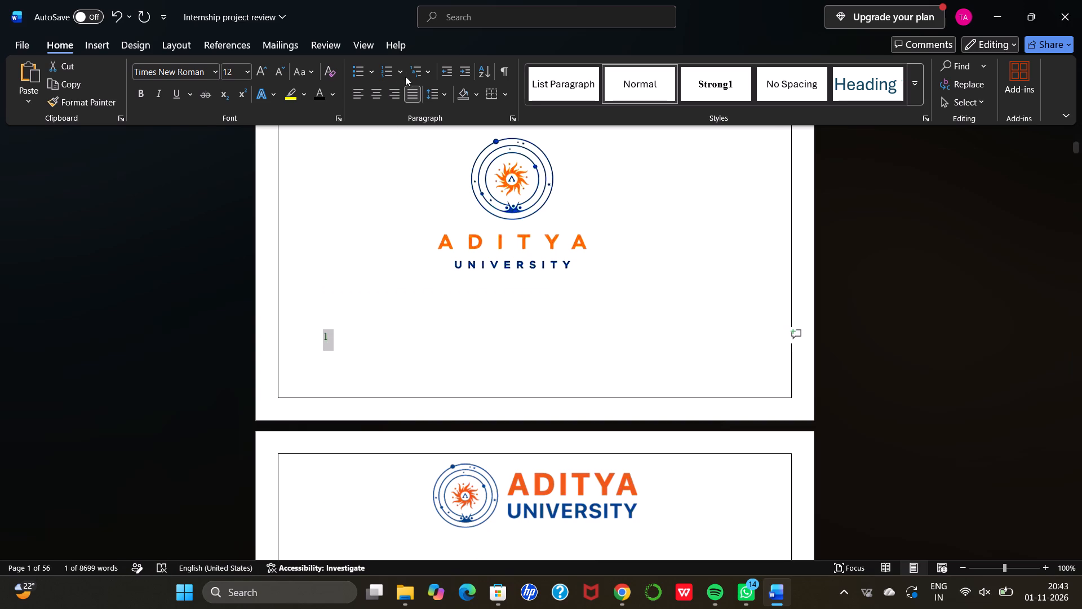
click(375, 98)
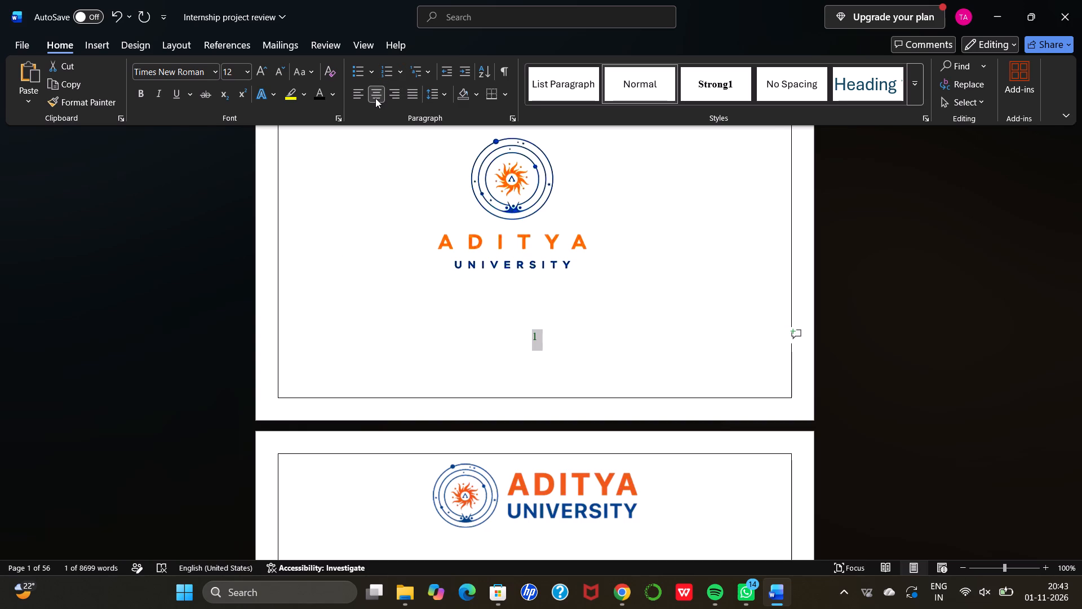
click(557, 366)
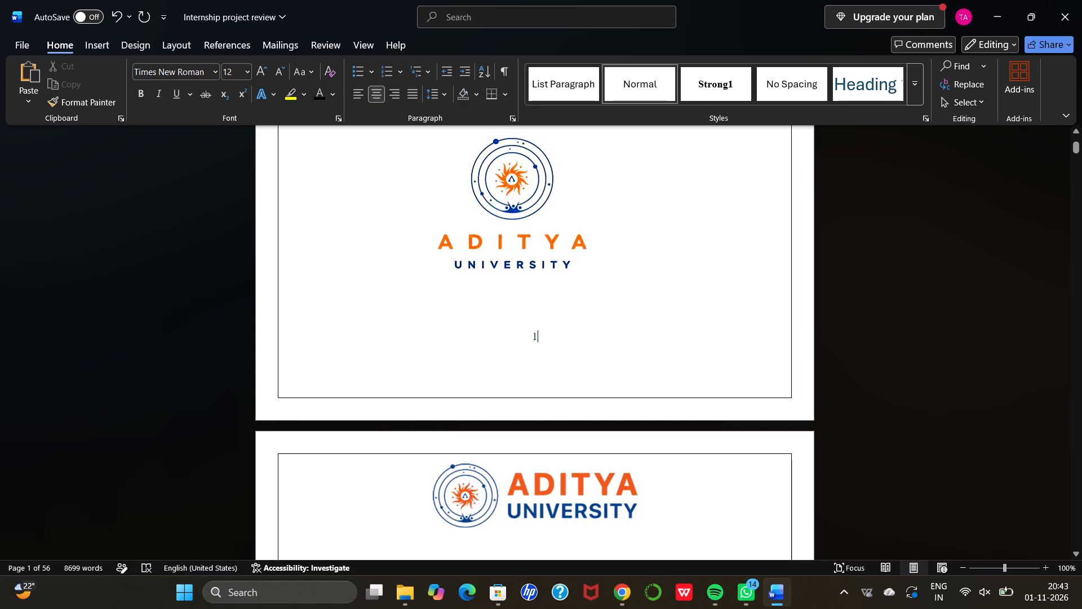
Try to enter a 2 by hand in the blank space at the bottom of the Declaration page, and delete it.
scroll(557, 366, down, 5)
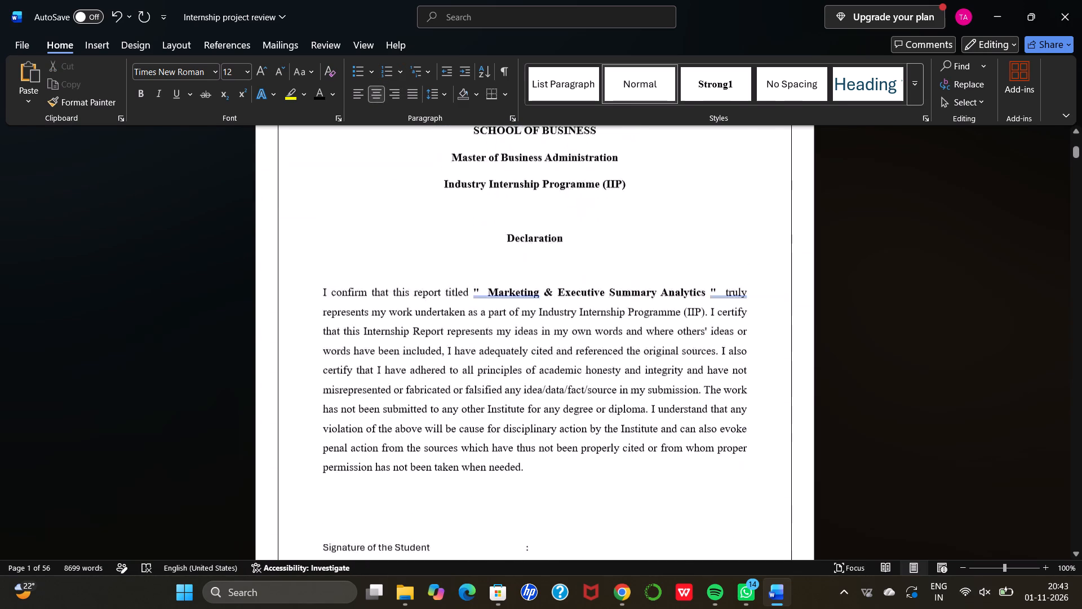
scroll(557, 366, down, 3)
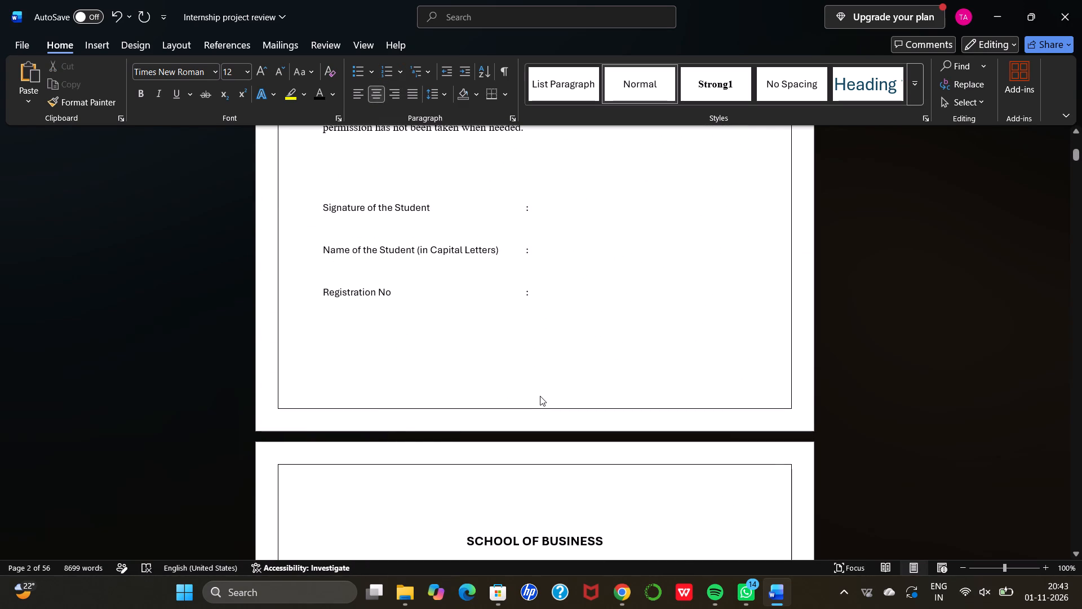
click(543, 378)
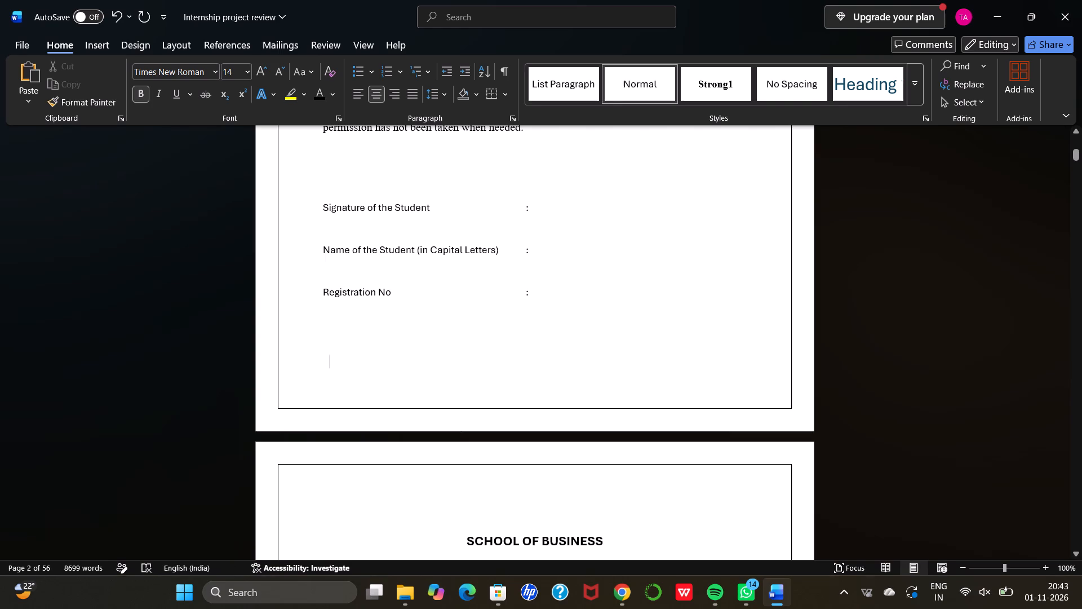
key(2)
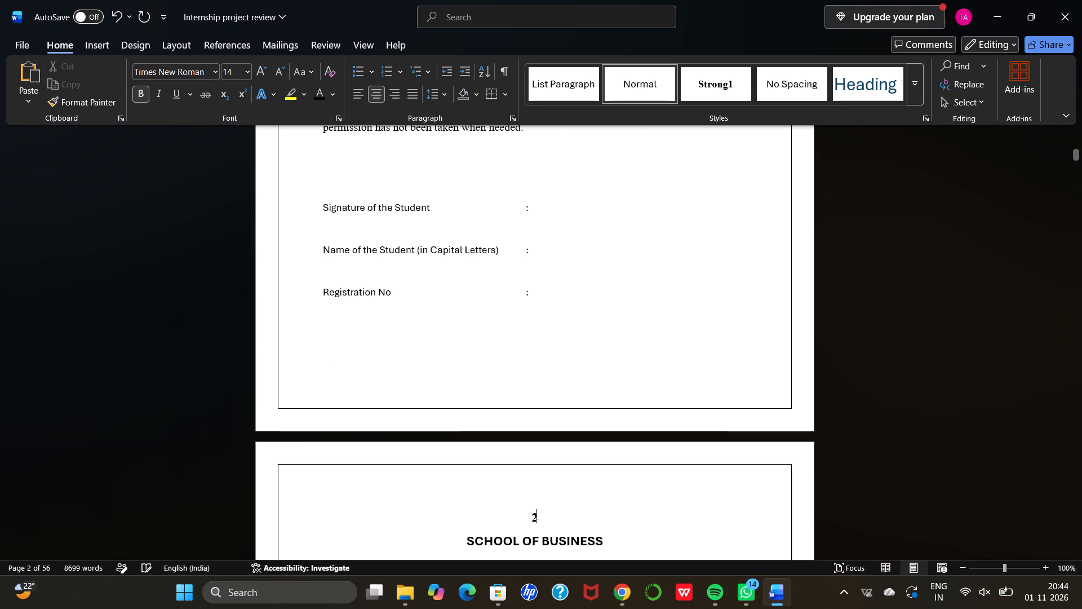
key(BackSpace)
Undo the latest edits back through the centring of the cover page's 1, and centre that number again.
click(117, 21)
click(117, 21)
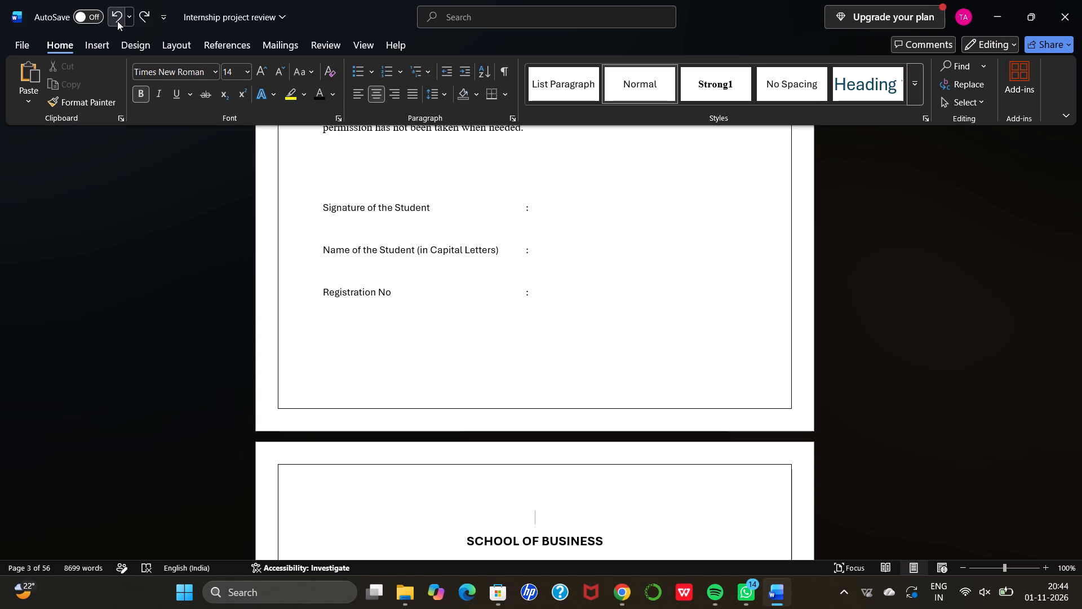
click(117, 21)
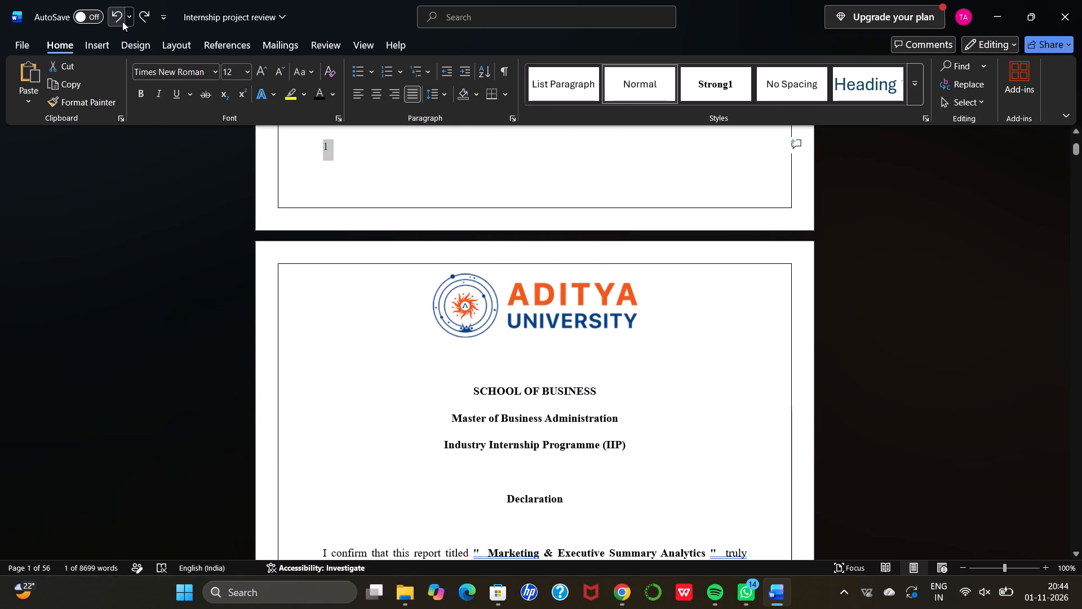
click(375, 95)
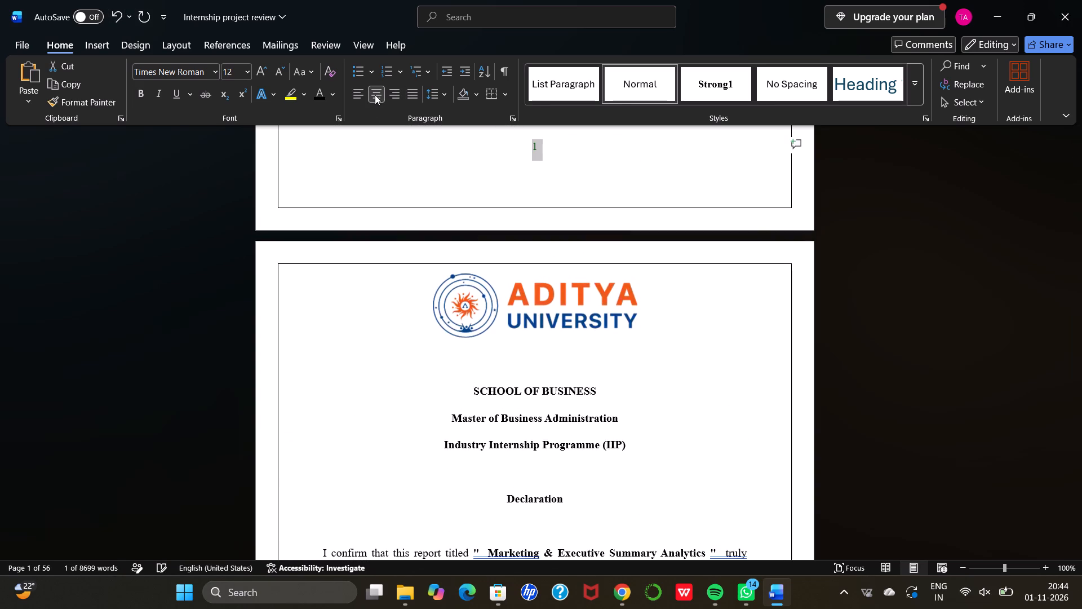
Enter a 2 by hand on a new line below Registration No on the Declaration page and centre it.
scroll(449, 319, down, 5)
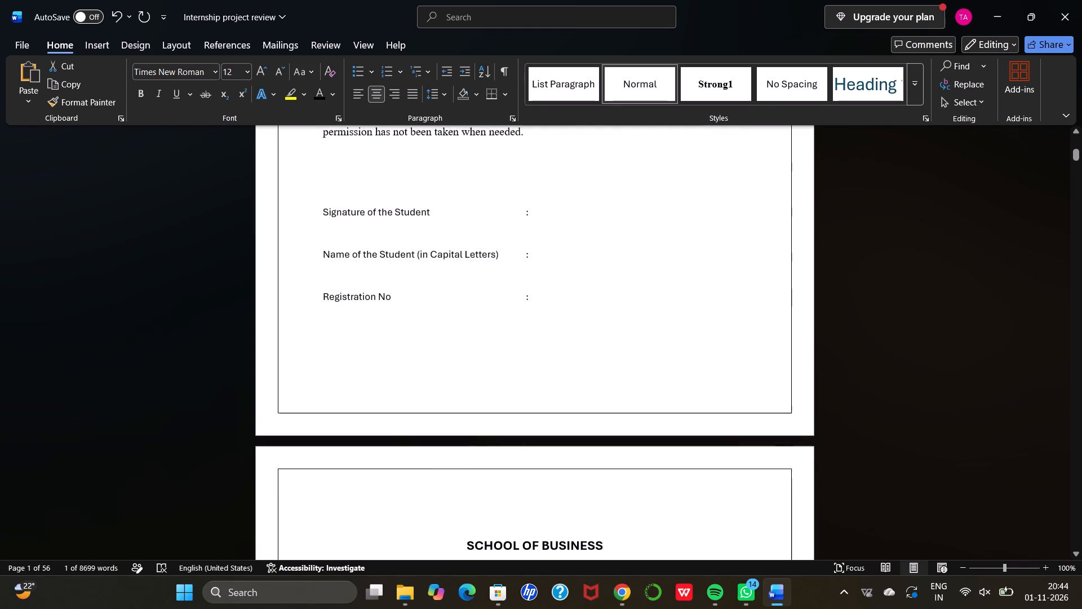
click(422, 333)
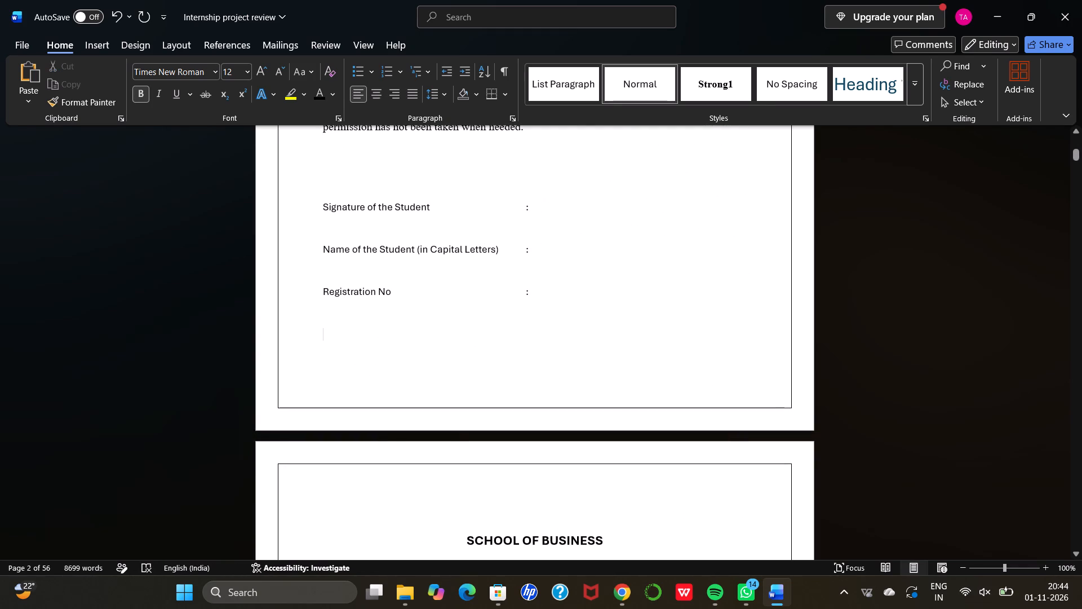
key(Return)
key(2)
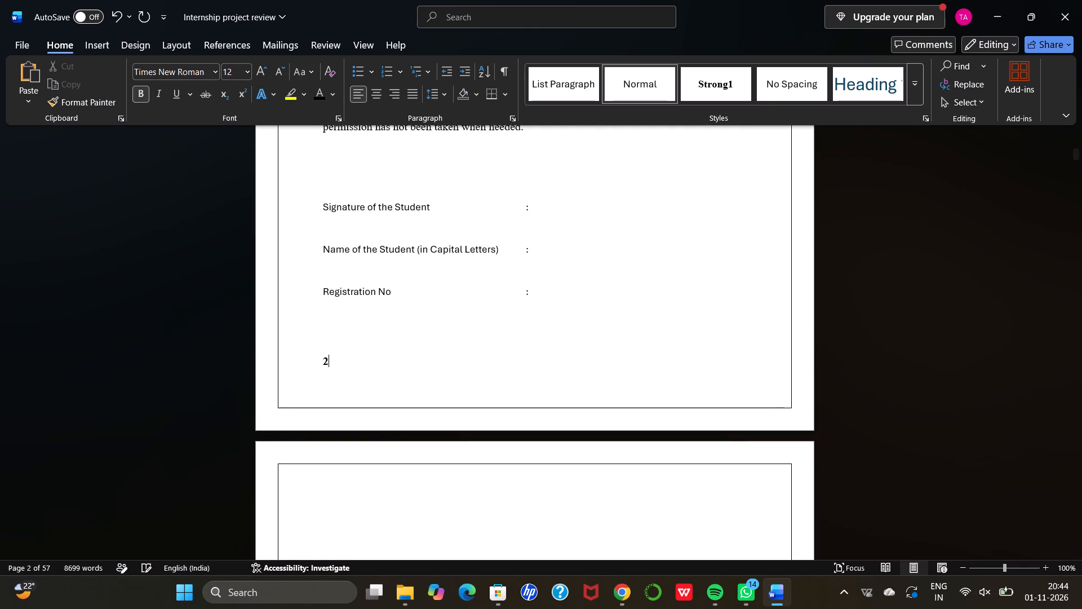
drag(319, 359, 340, 351)
drag(330, 362, 311, 356)
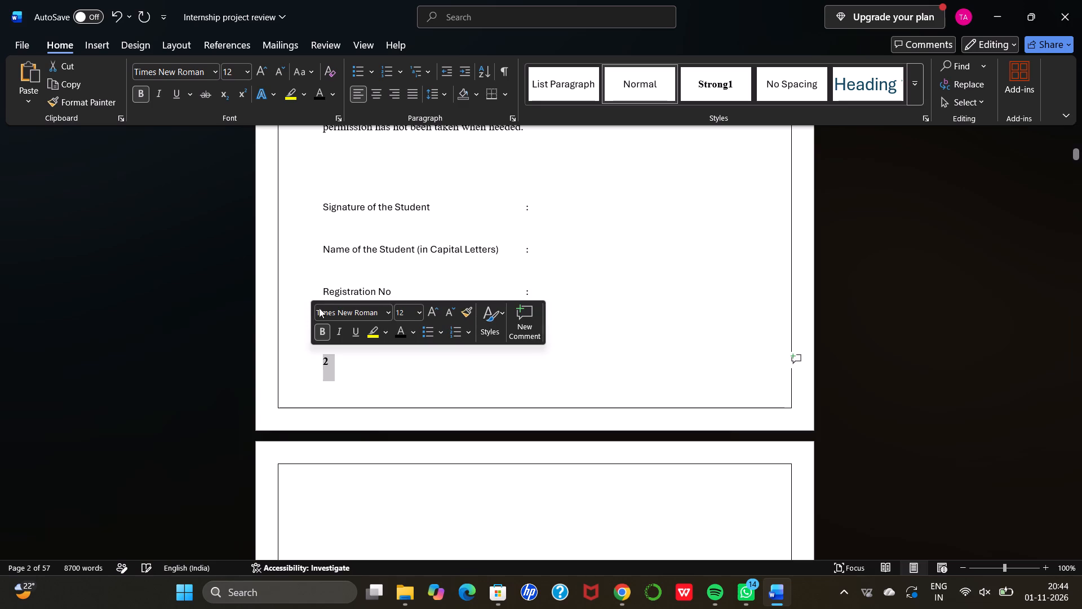
click(376, 96)
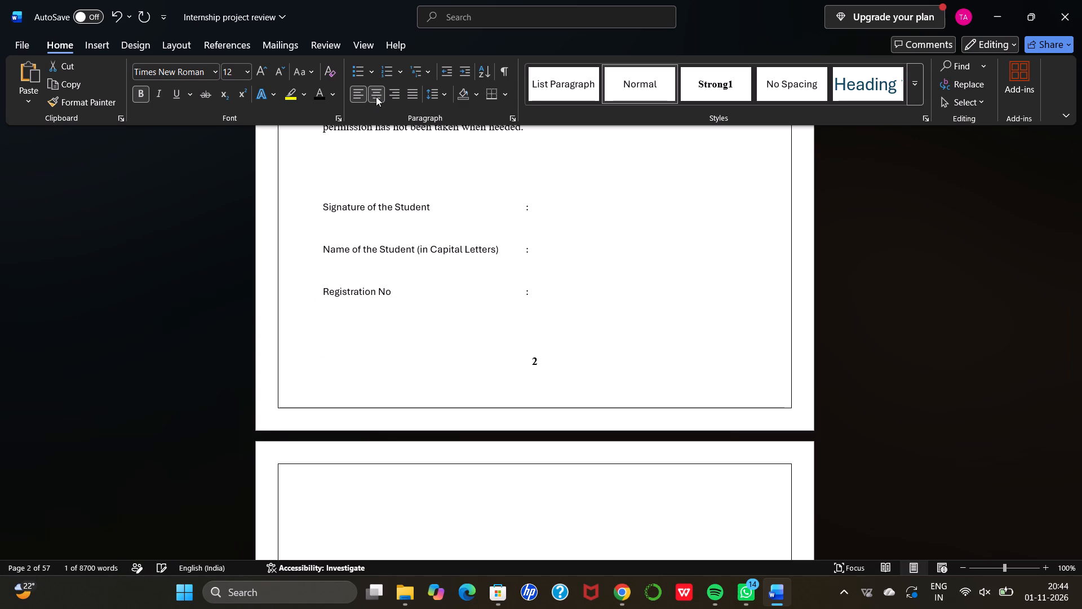
Undo the centring and entry of the 2 on the Declaration page, along with the new line added for it.
scroll(472, 325, down, 1)
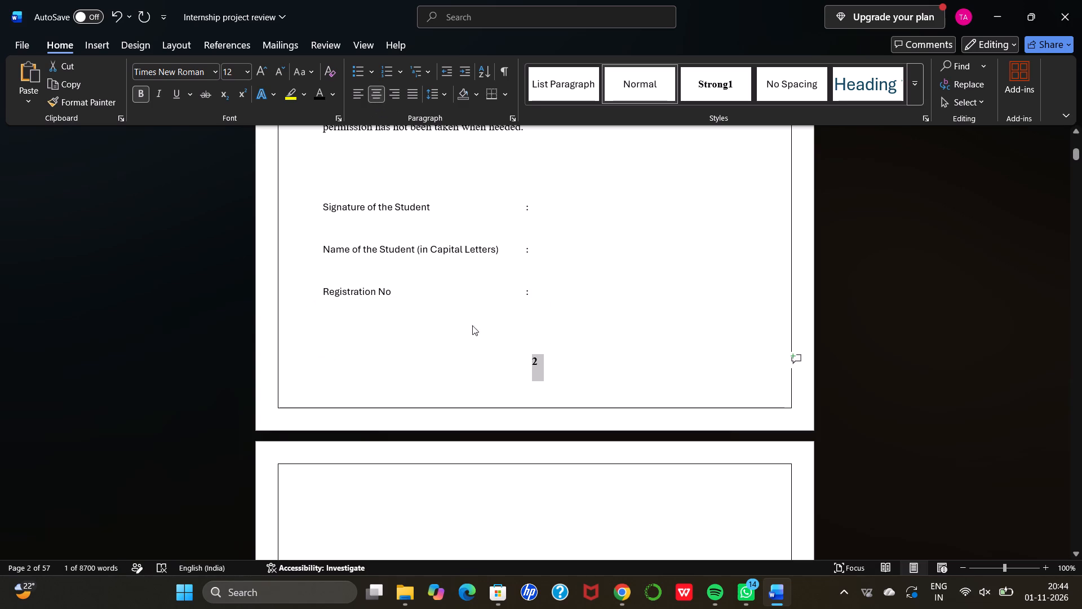
scroll(472, 325, down, 5)
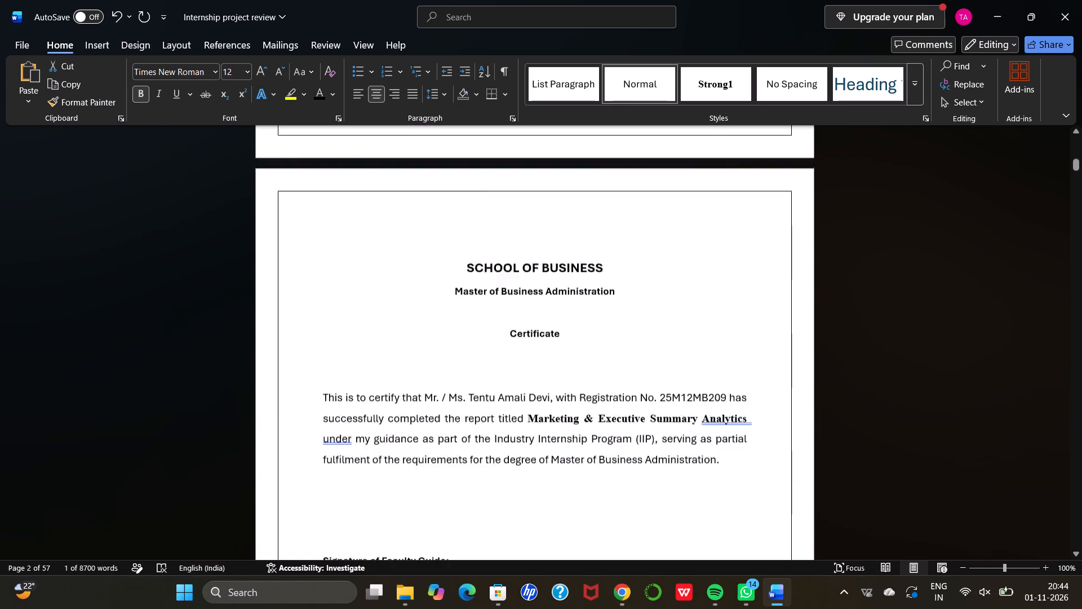
scroll(472, 325, down, 3)
scroll(472, 325, up, 6)
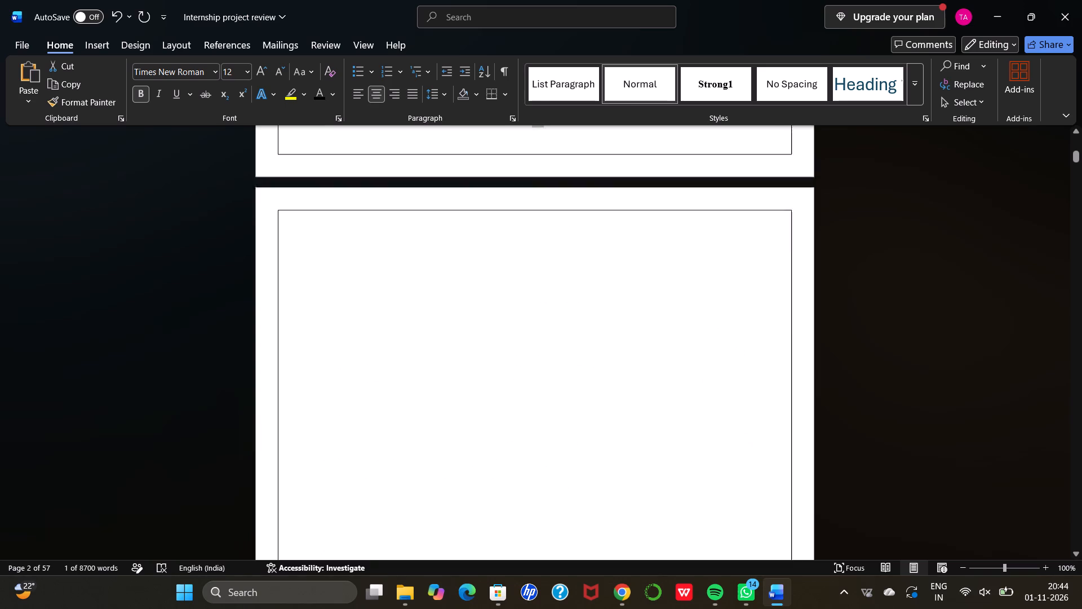
scroll(472, 325, up, 11)
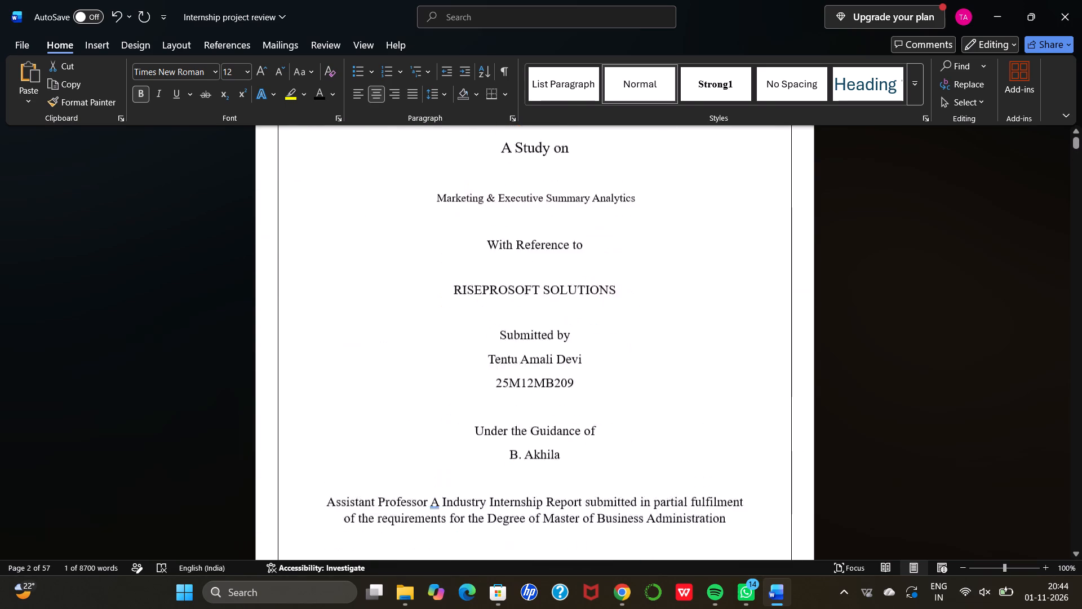
scroll(472, 325, down, 10)
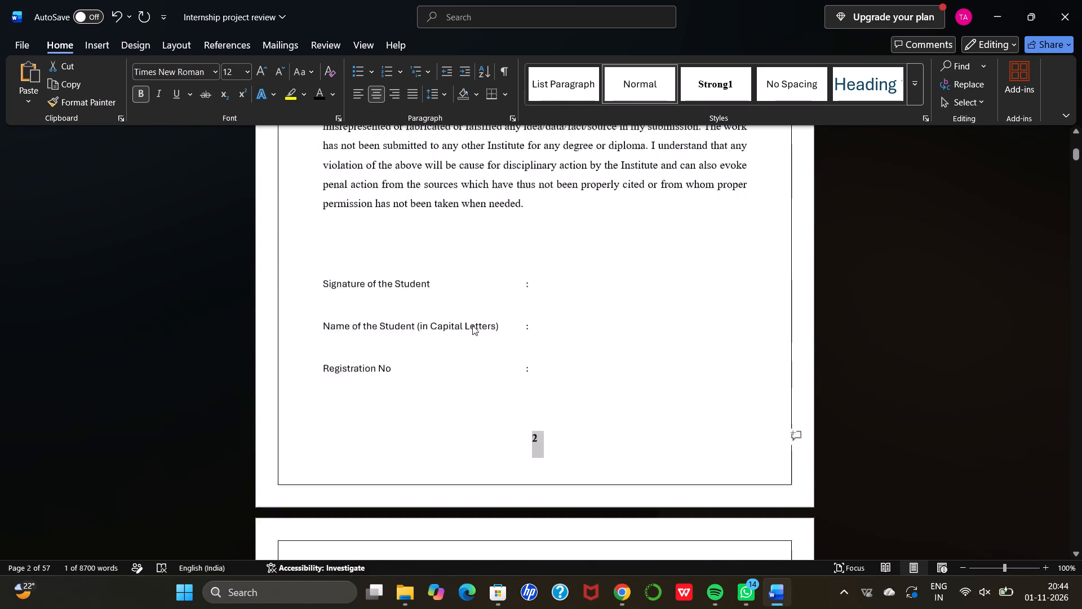
scroll(472, 325, down, 6)
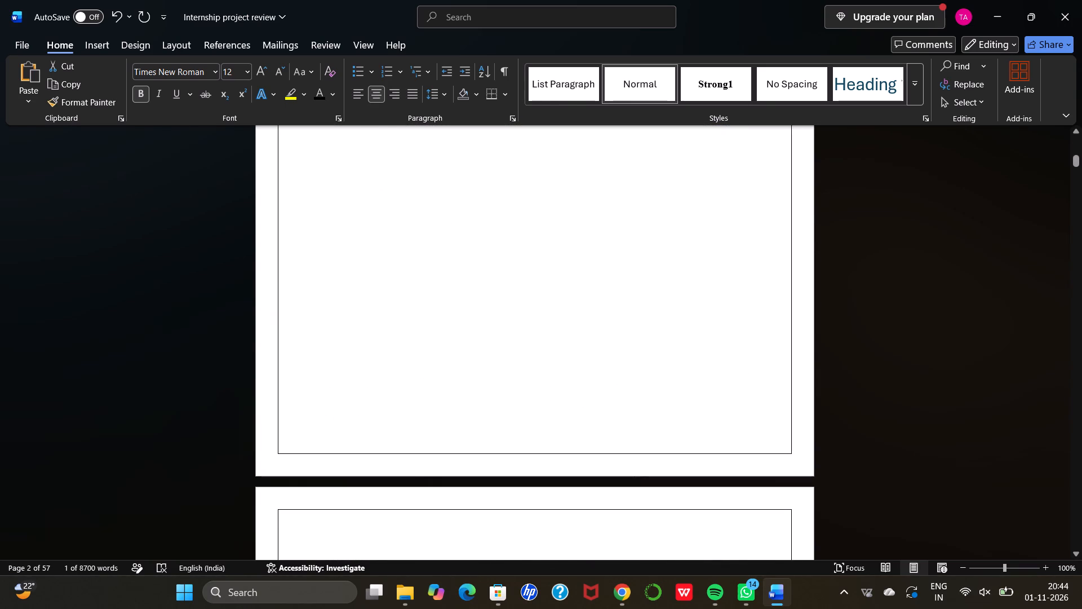
click(117, 14)
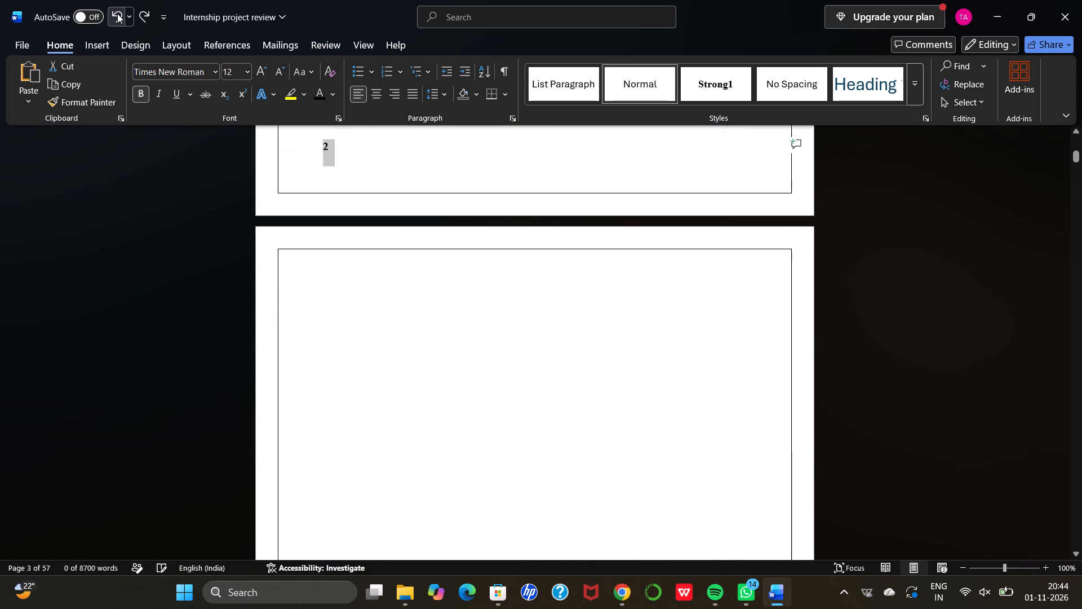
click(117, 14)
click(117, 14)
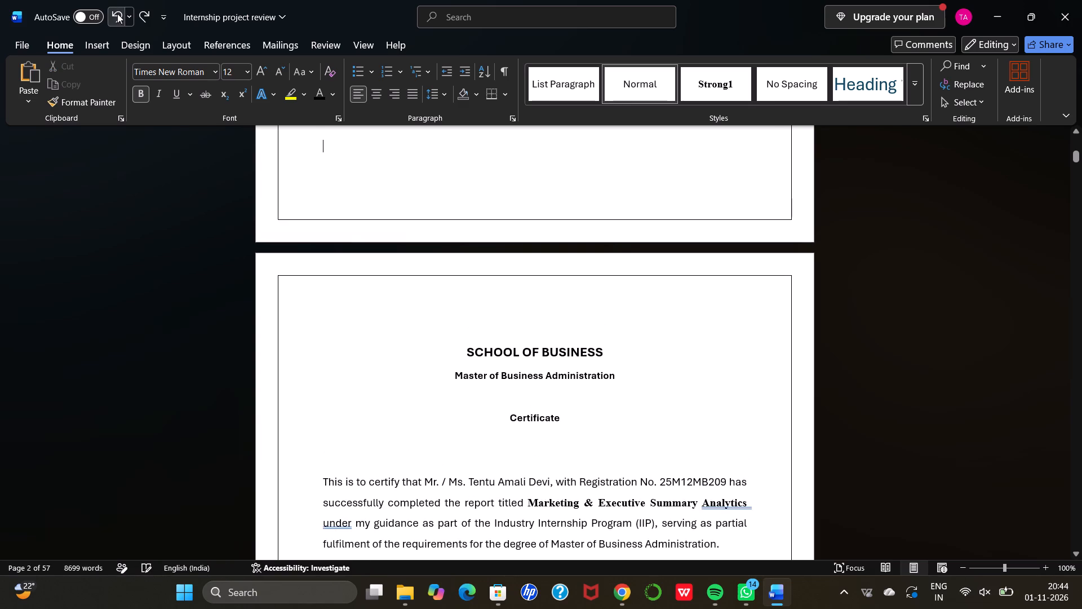
Examine the page bottoms from the cover page to the Certificate page, checking the space below Registration No on the Declaration page.
scroll(351, 240, up, 4)
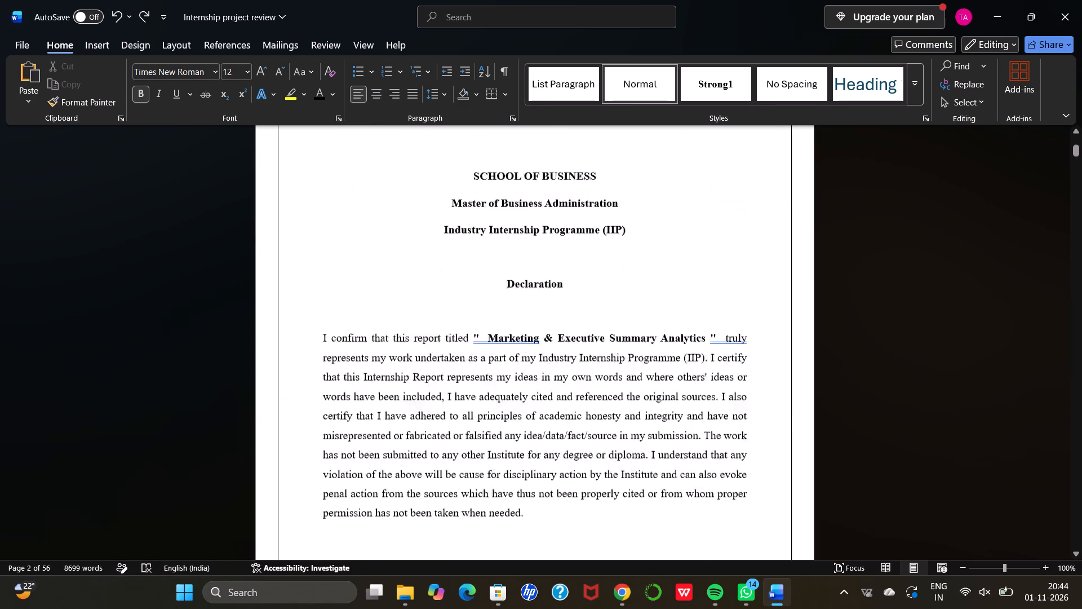
scroll(351, 240, up, 4)
scroll(351, 240, down, 6)
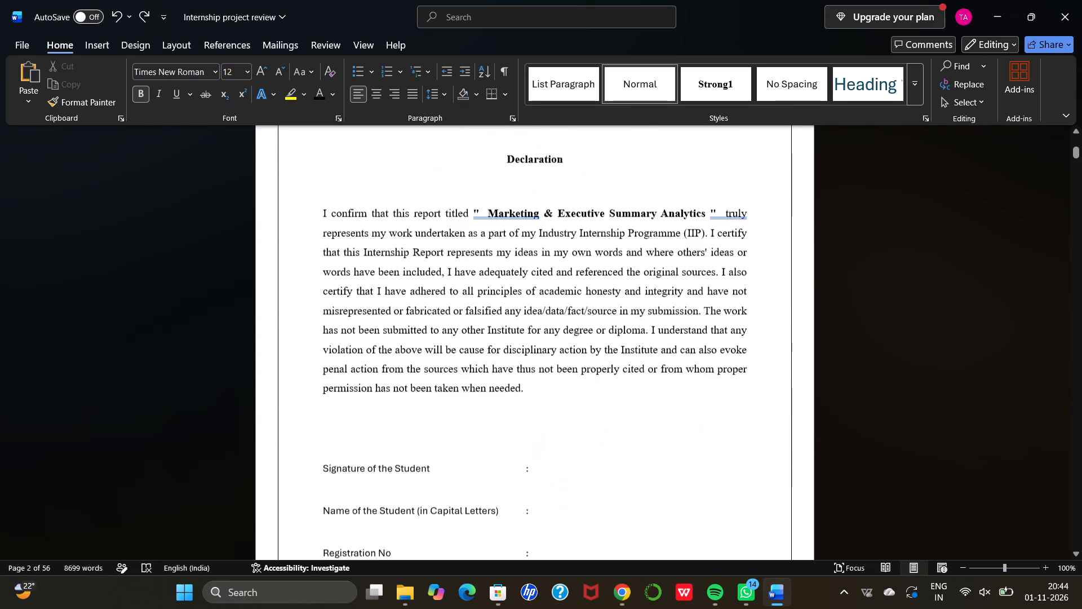
scroll(351, 240, down, 7)
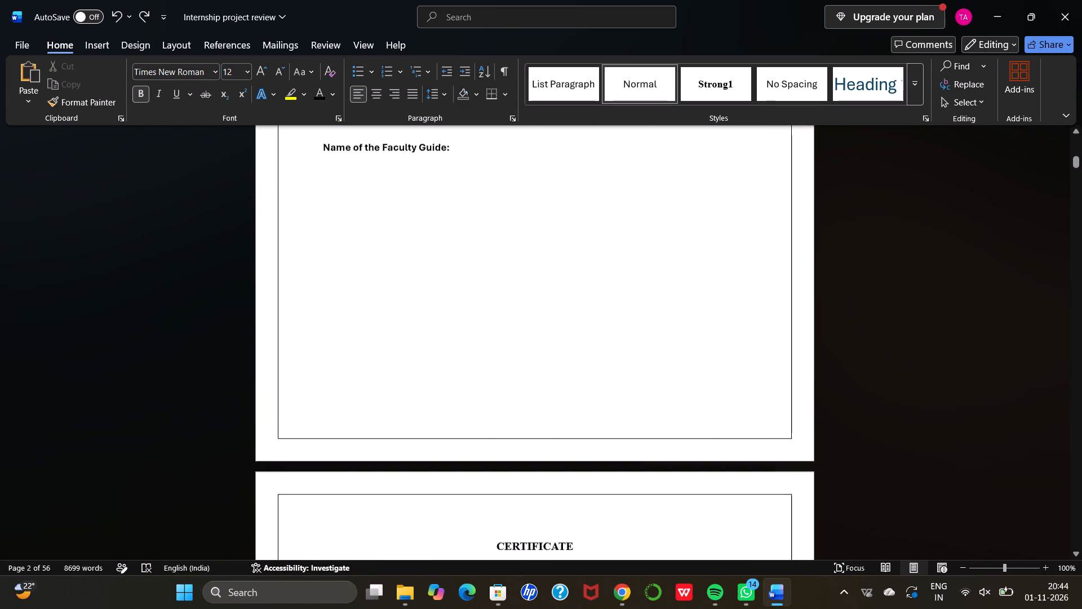
scroll(351, 240, down, 3)
scroll(351, 240, up, 9)
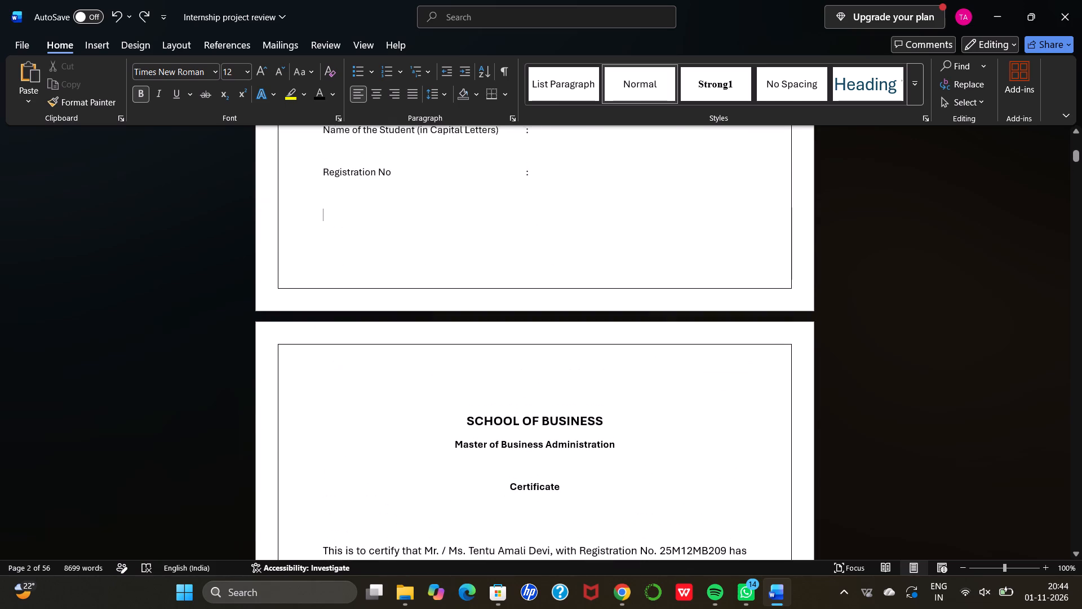
scroll(351, 240, up, 5)
scroll(351, 240, down, 6)
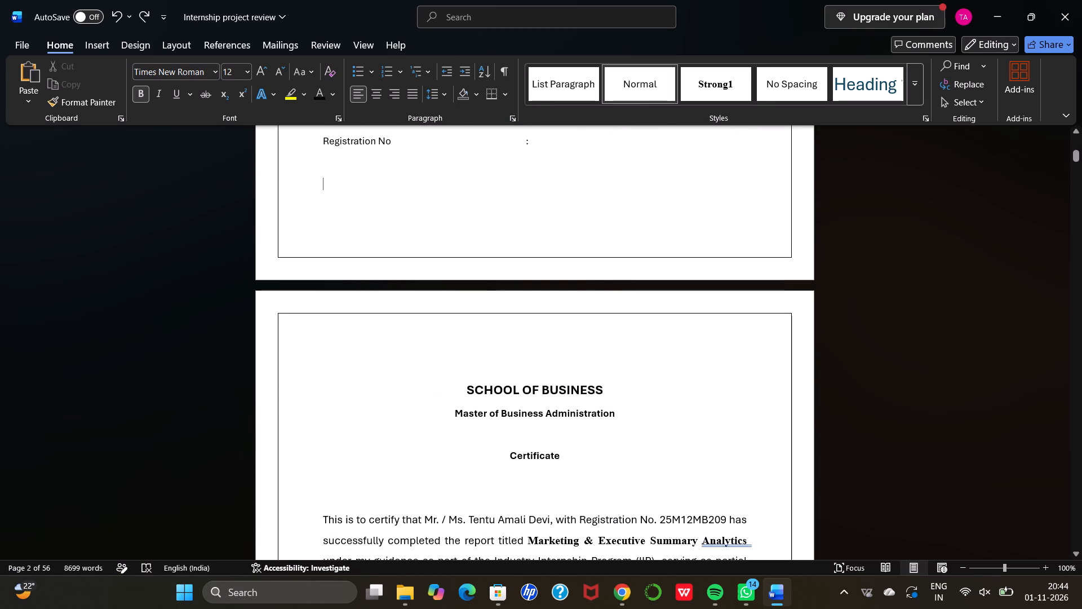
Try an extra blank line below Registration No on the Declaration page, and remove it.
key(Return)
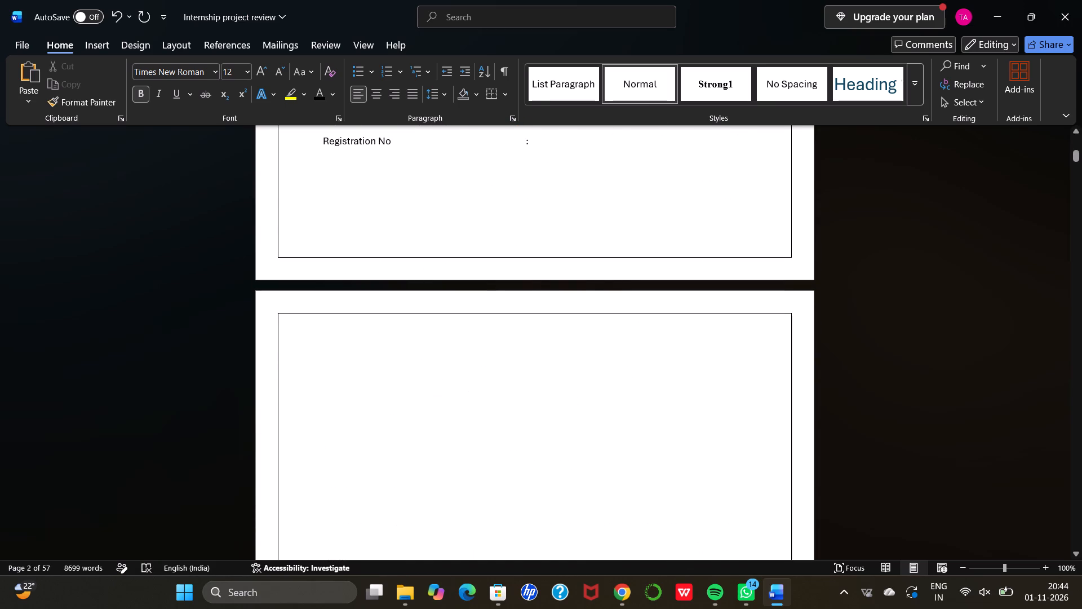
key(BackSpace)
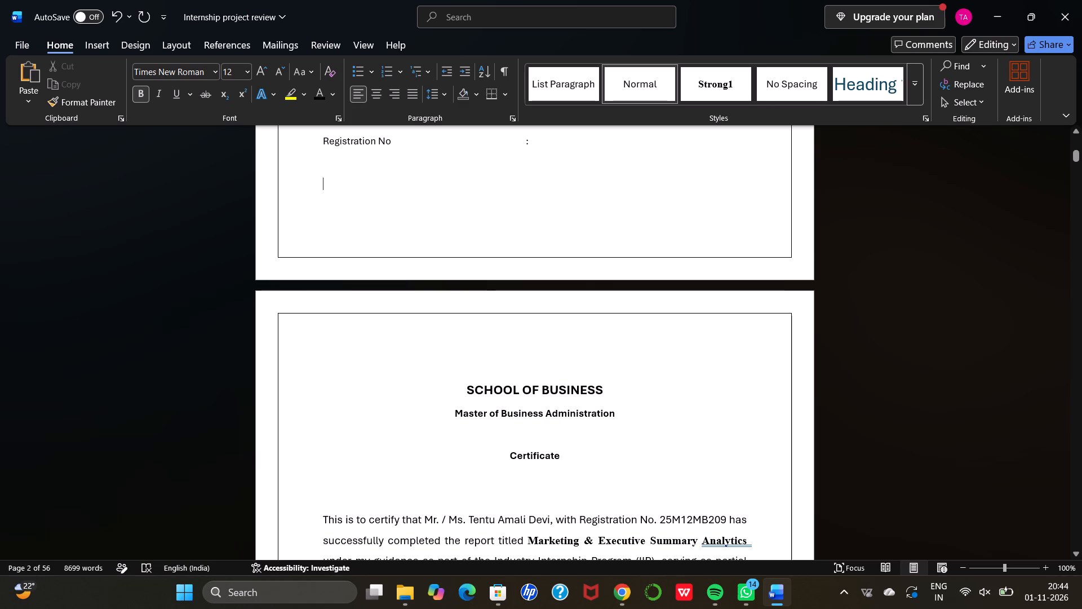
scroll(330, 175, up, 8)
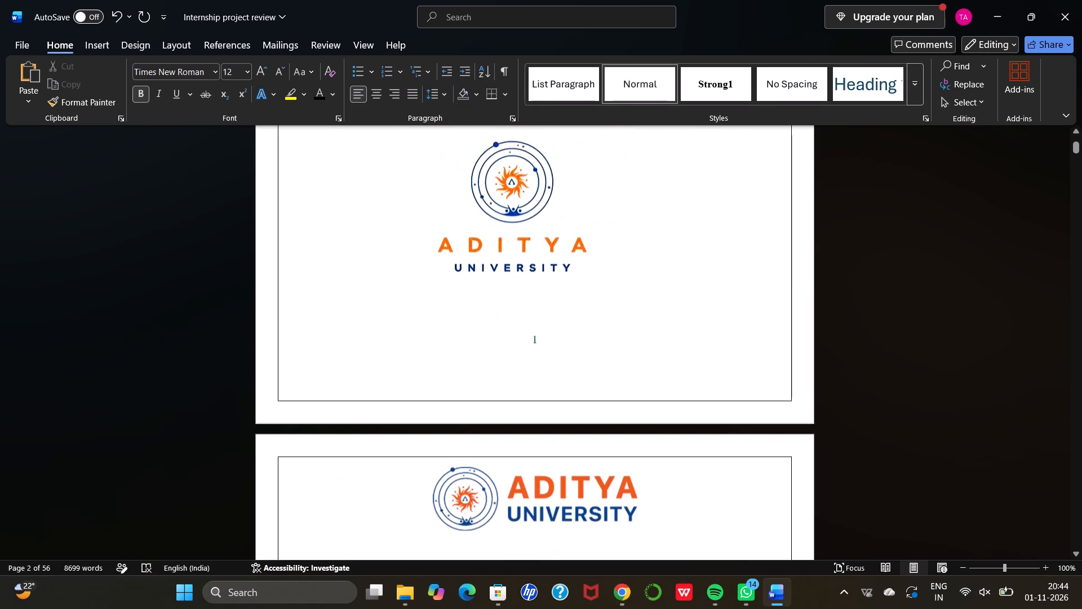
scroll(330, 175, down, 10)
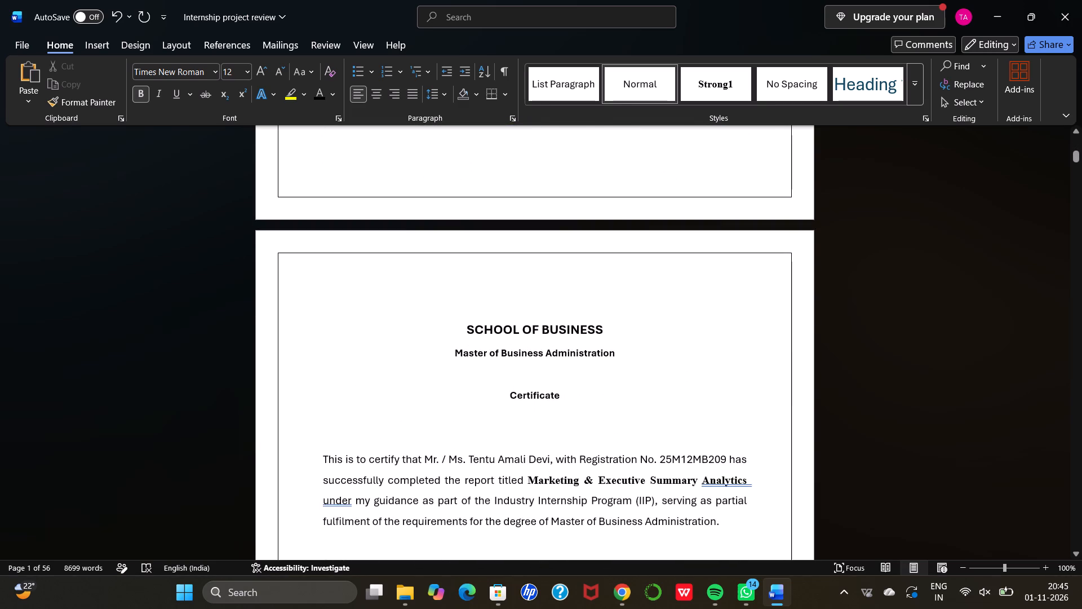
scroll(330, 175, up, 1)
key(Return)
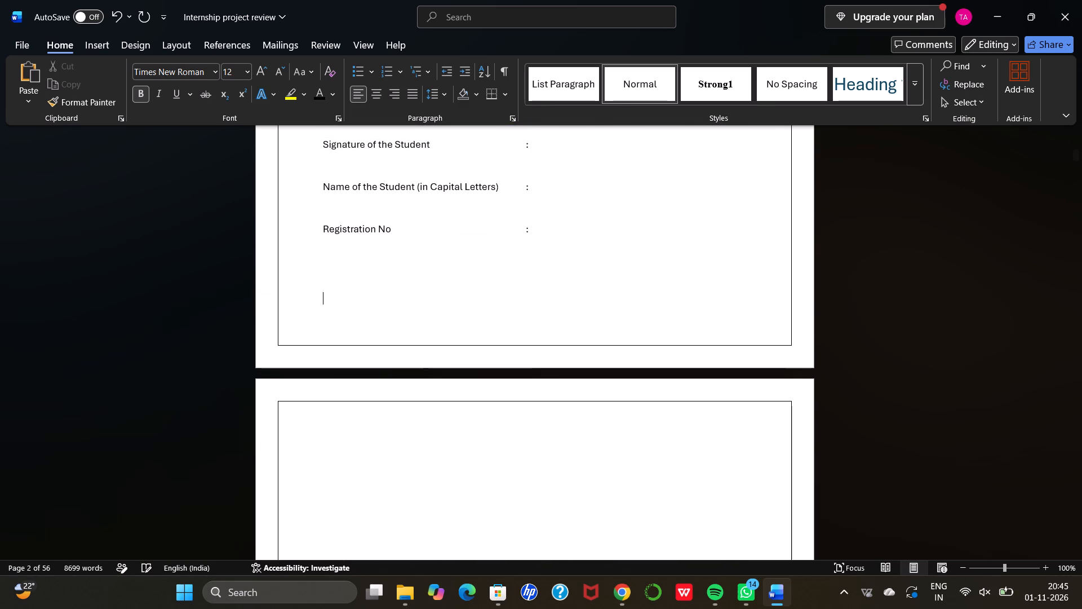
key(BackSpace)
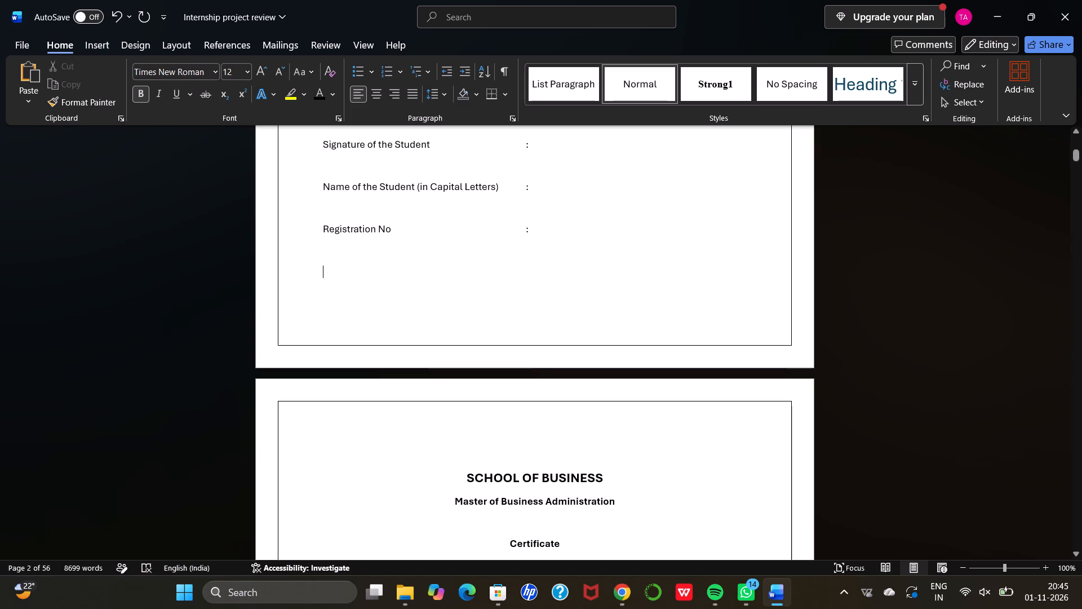
Enter a 2 by hand on the existing blank line below Registration No on the Declaration page and centre it.
key(2)
drag(332, 271, 321, 275)
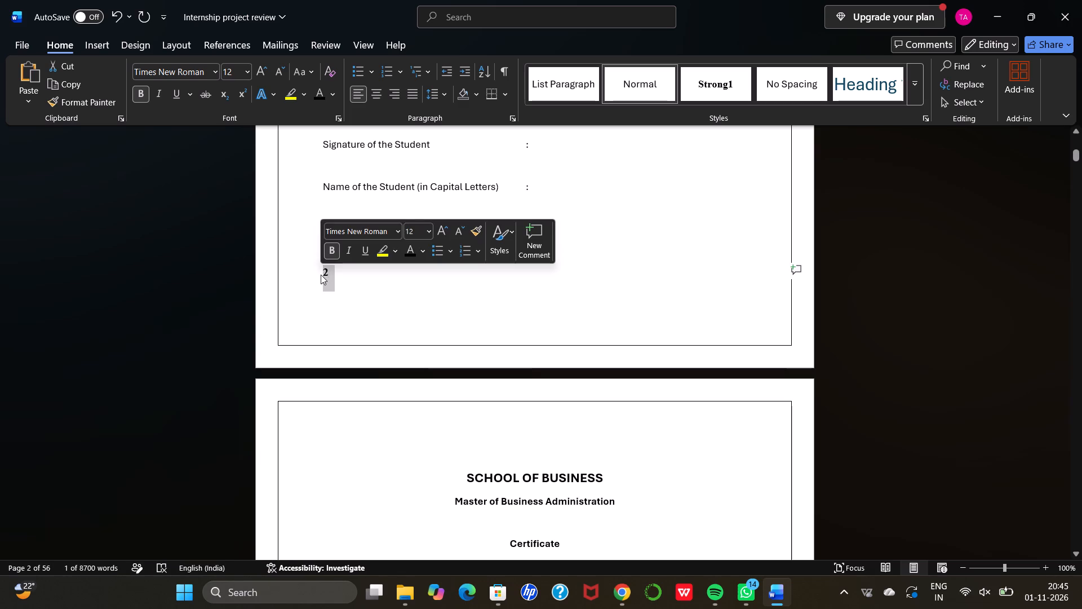
click(373, 96)
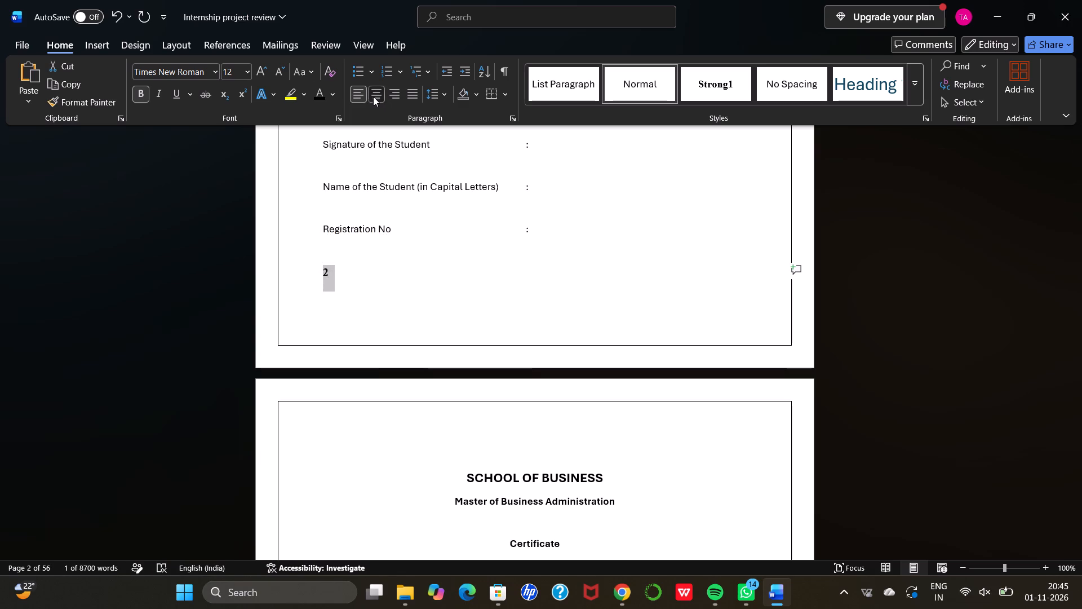
Enter a centred 3 by hand near the bottom of the School of Business Certificate page, six lines below its existing centred blank line.
scroll(446, 373, down, 3)
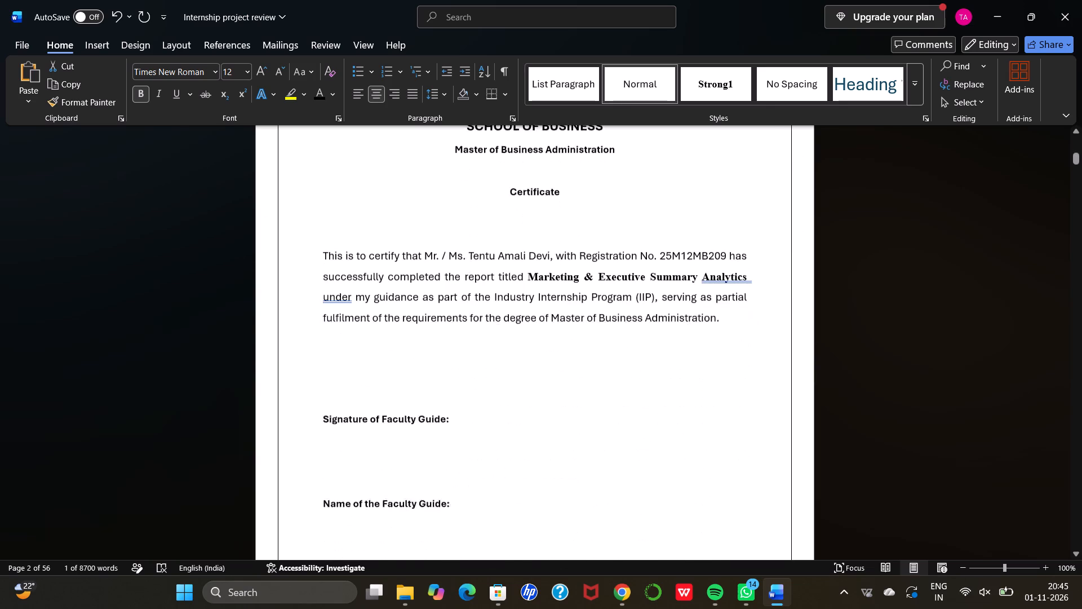
scroll(446, 373, down, 3)
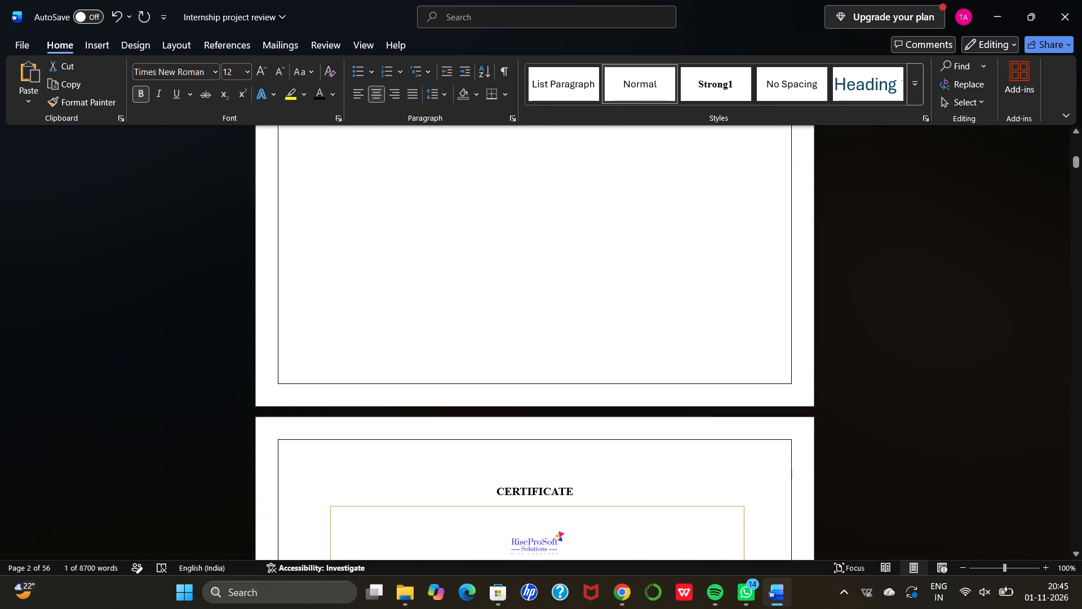
click(334, 264)
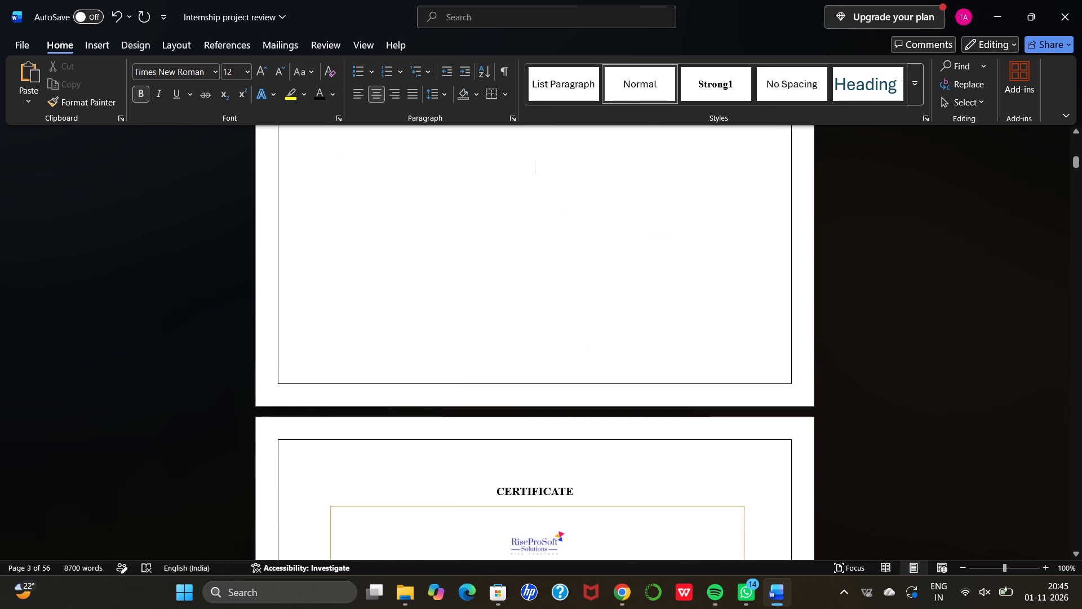
key(Return)
key(Return)
key(Return)
key(Return)
key(Return)
key(Return)
key(Return)
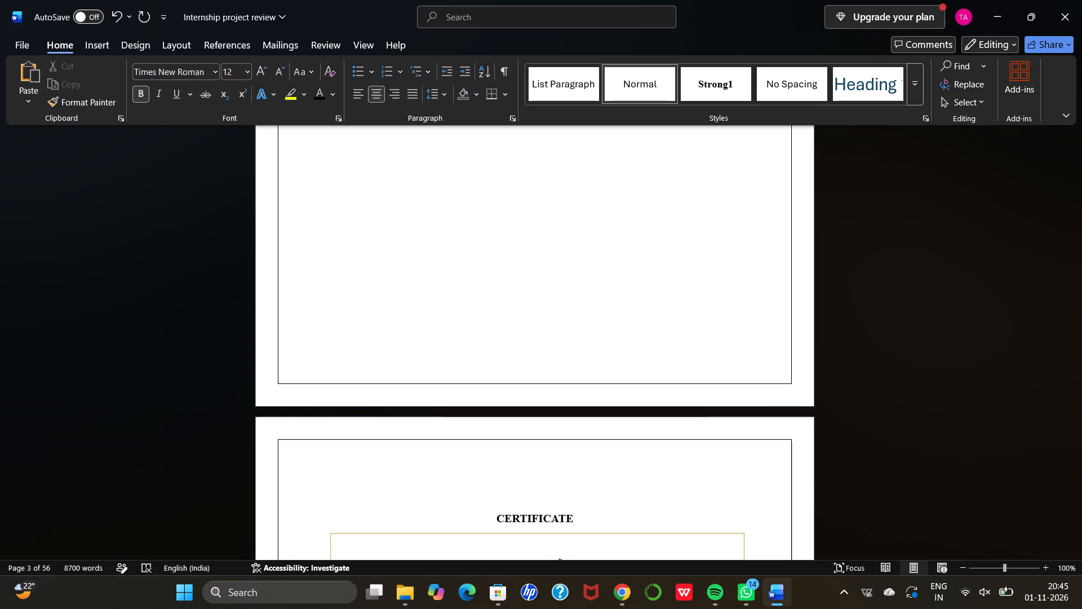
key(BackSpace)
key(3)
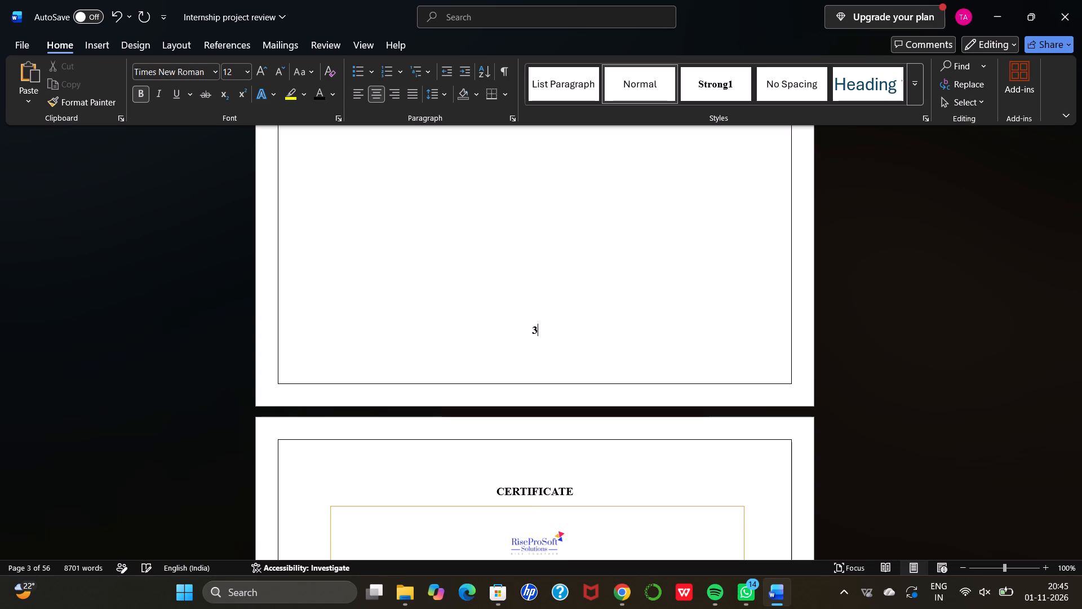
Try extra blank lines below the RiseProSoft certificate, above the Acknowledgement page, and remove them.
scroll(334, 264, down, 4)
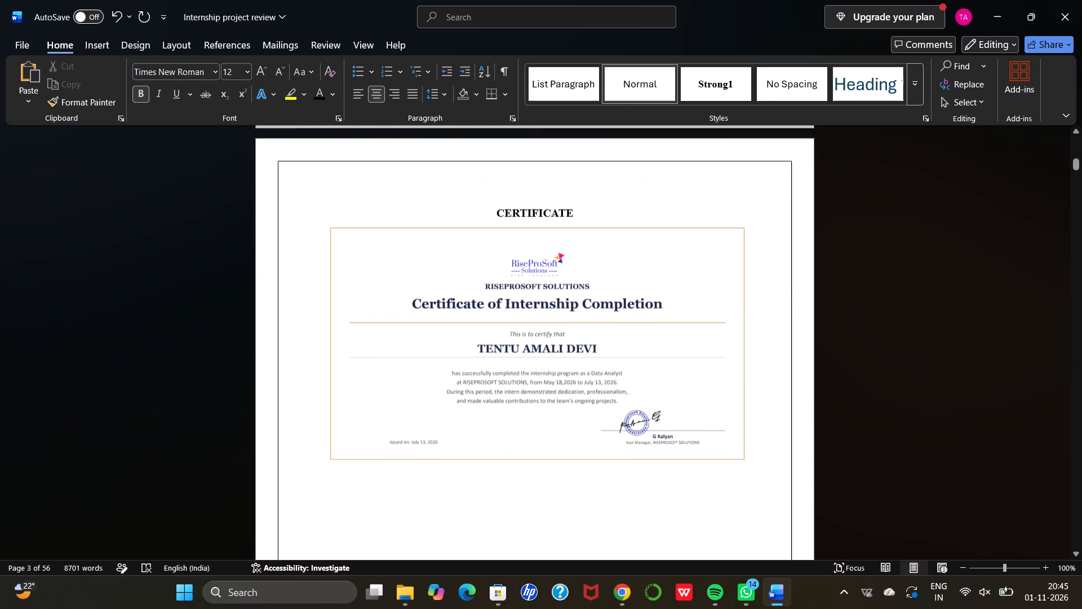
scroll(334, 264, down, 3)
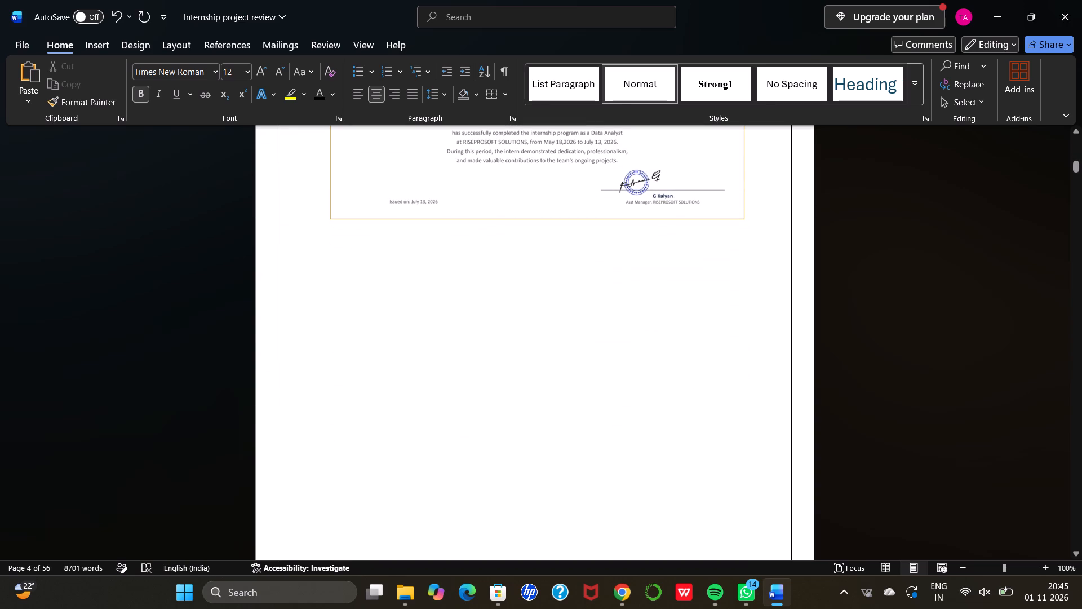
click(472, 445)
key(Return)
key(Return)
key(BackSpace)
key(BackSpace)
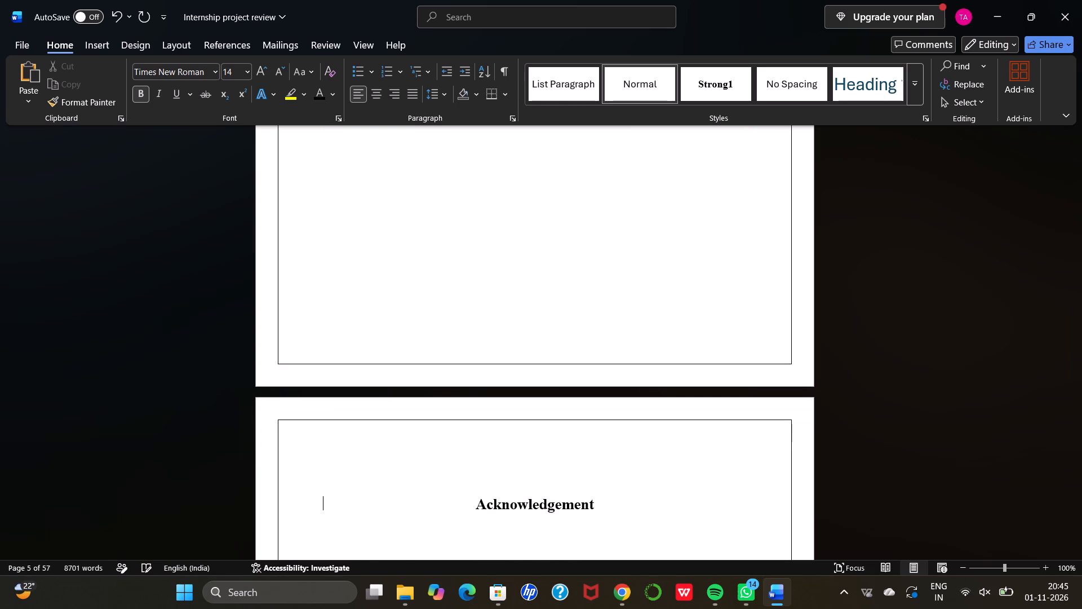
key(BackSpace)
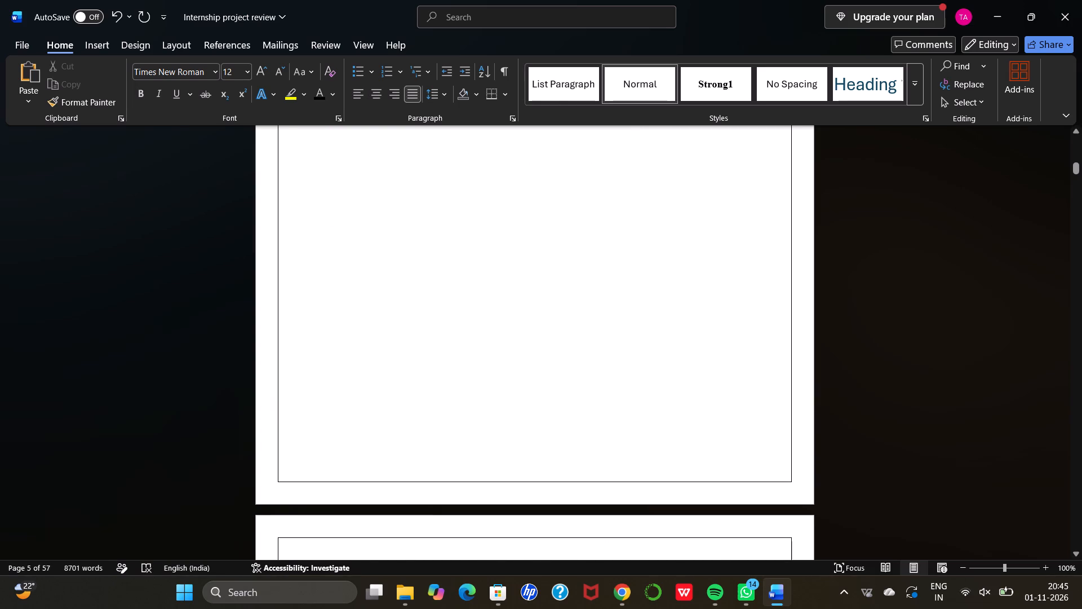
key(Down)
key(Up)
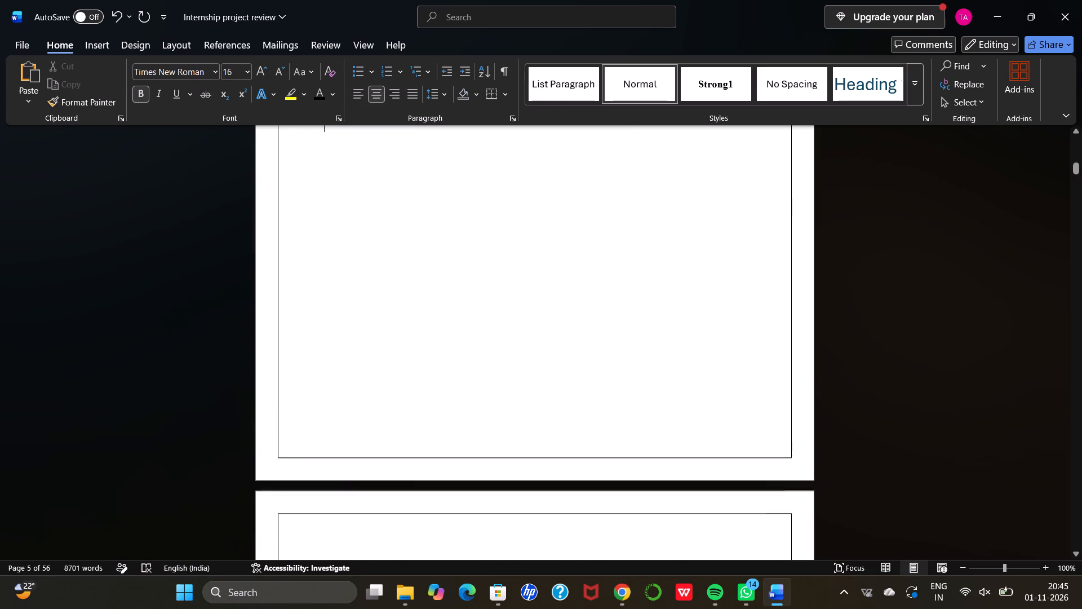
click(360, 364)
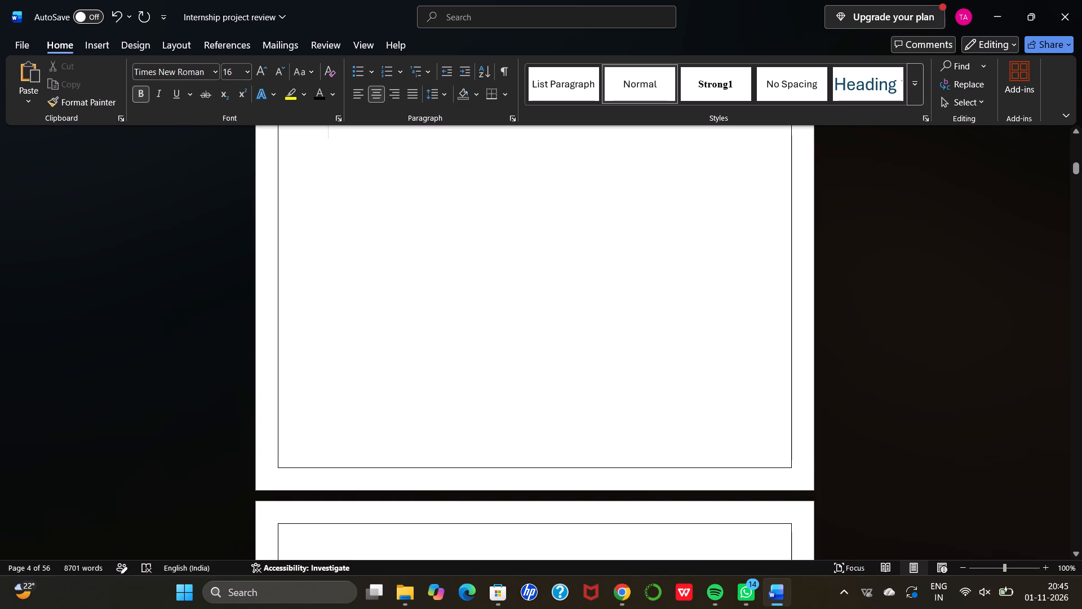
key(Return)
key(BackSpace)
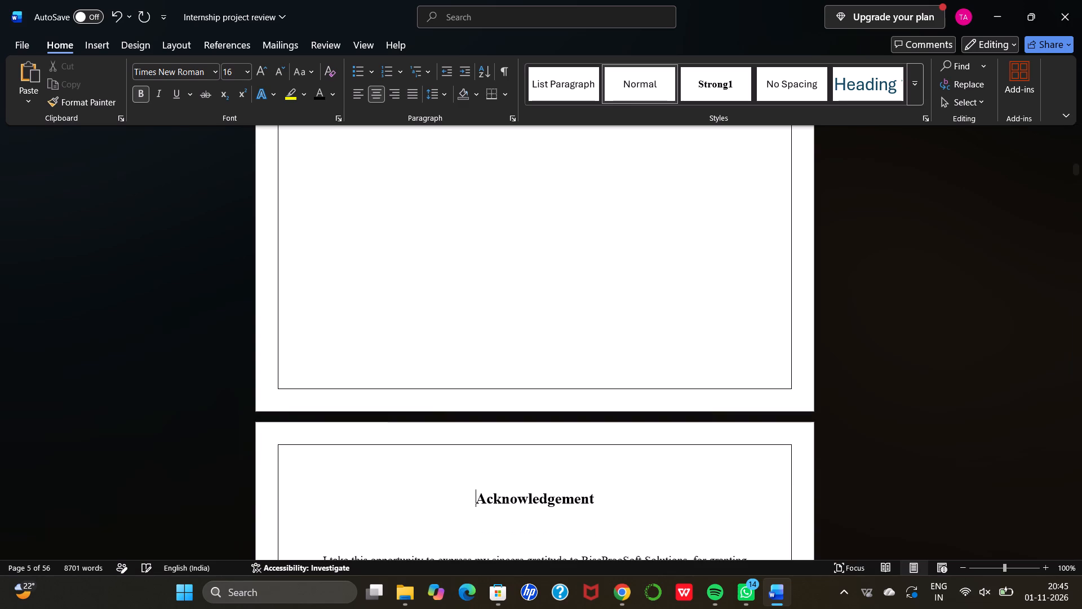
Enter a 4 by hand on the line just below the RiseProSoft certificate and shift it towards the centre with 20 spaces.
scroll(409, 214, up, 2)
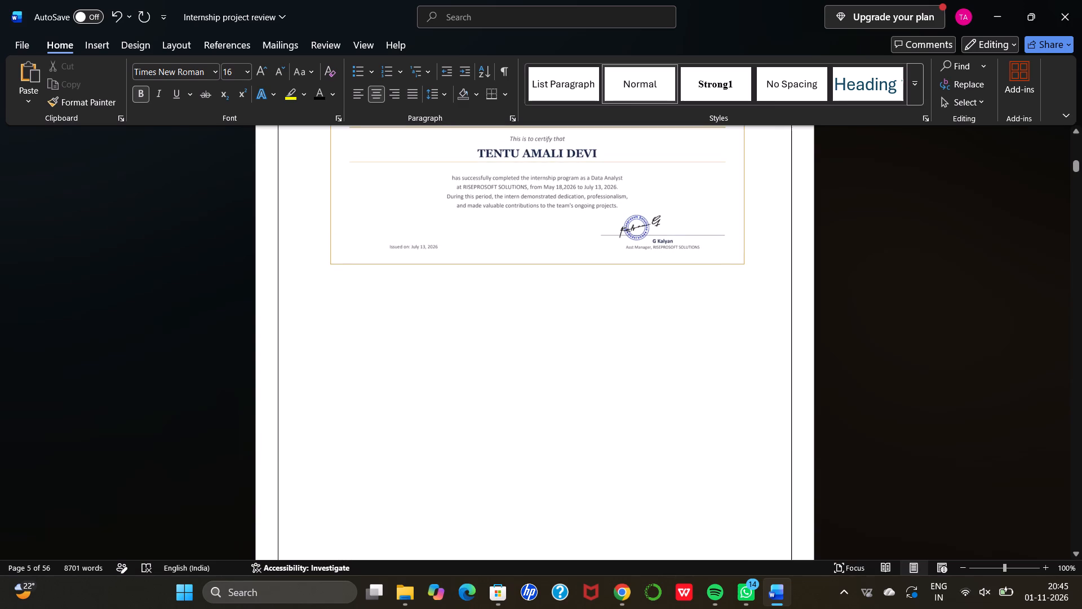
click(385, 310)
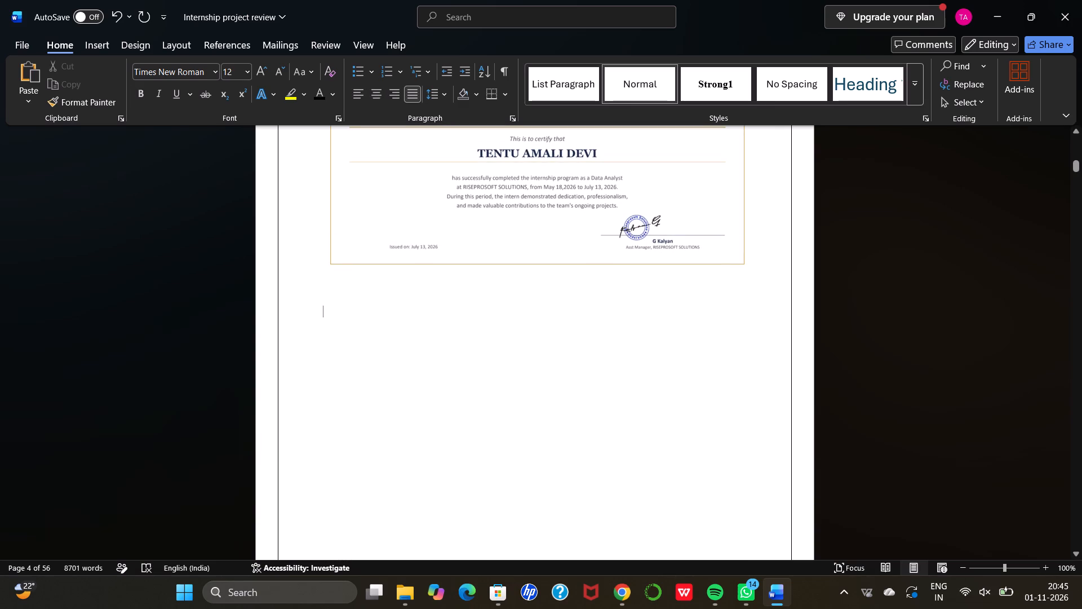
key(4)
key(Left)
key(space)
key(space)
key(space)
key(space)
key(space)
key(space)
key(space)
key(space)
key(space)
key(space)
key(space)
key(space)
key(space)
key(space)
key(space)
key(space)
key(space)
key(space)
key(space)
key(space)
Move the 4 down sixteen lines towards the bottom of the RiseProSoft certificate page.
key(Return)
key(Return)
key(Return)
key(Return)
key(Return)
key(Return)
key(Return)
key(Return)
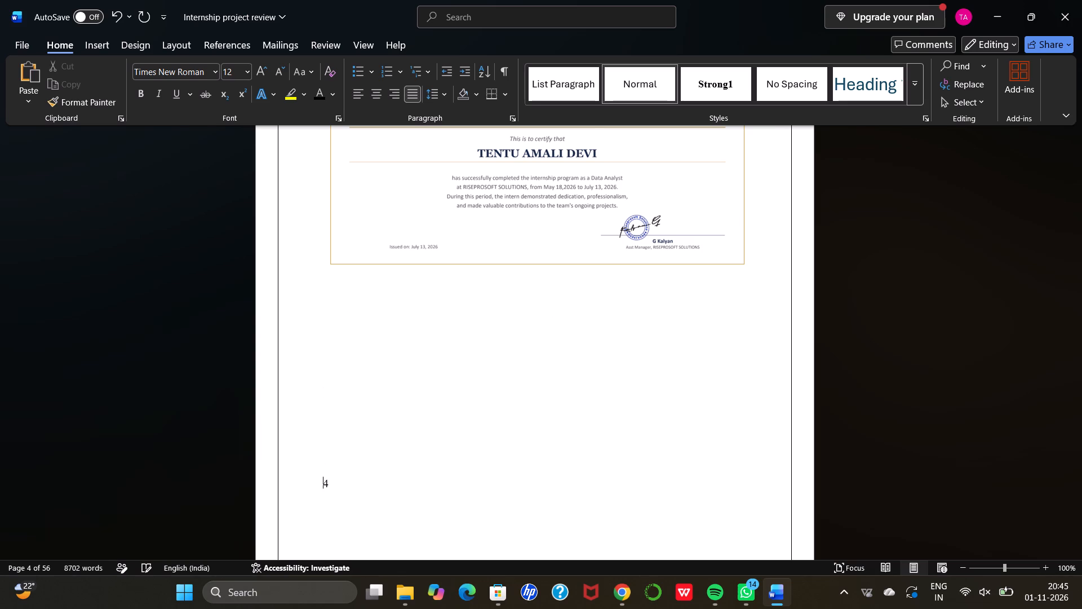
scroll(385, 310, down, 2)
key(Return)
key(Return)
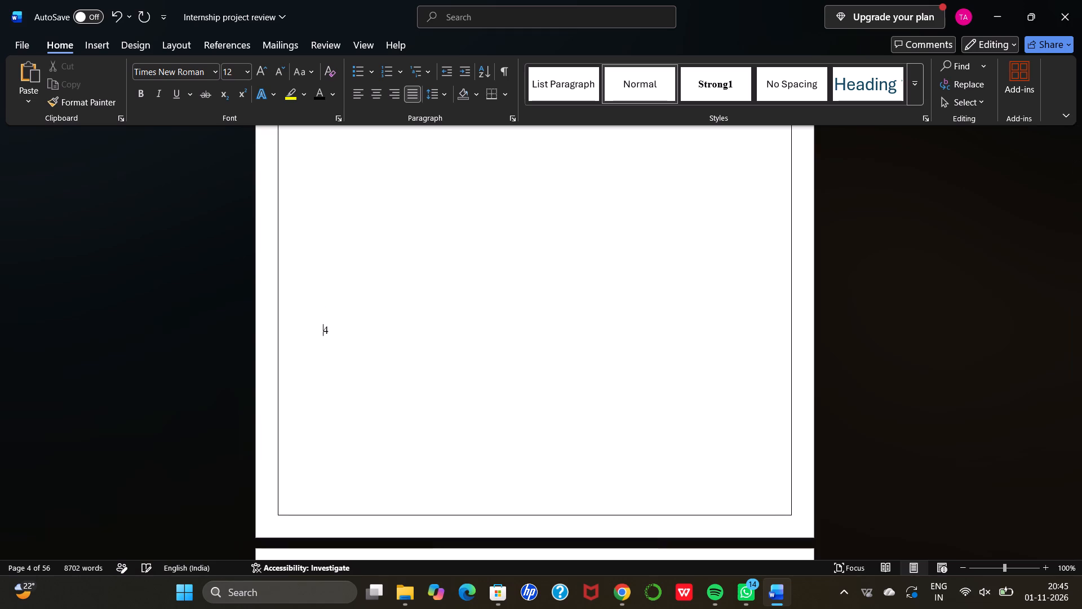
key(Return)
key(Return)
scroll(385, 310, down, 1)
key(Return)
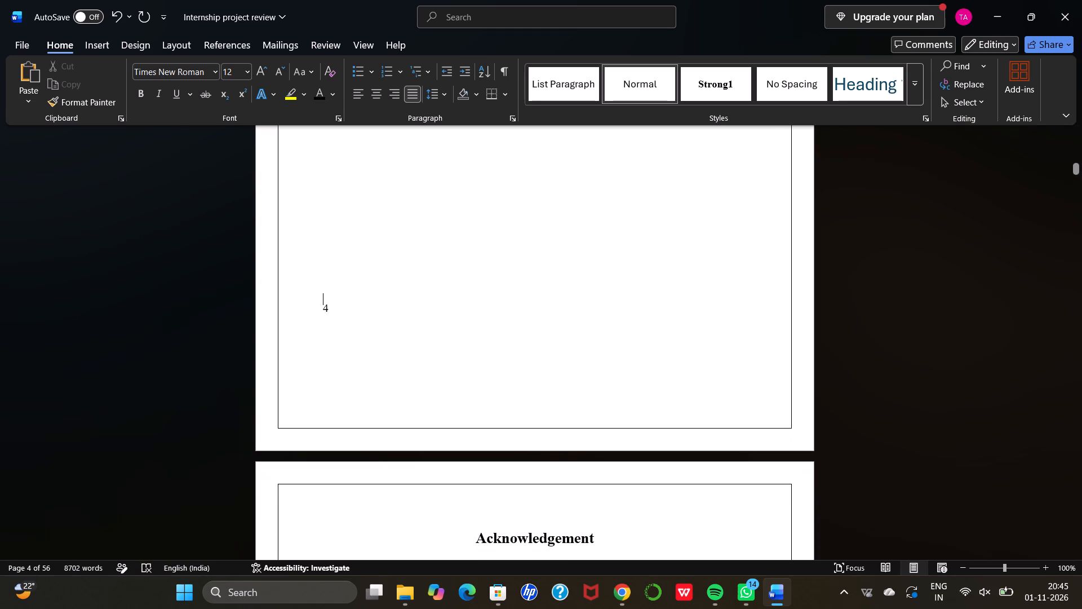
key(Return)
key(Return)
key(Return)
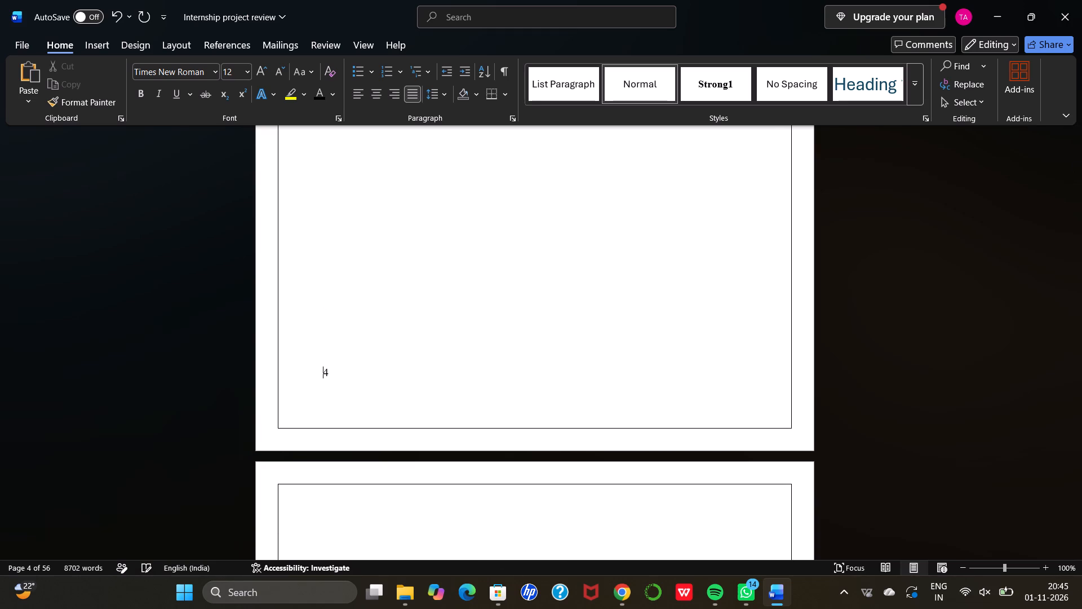
Remove the last three blank lines above the 4 on the RiseProSoft certificate page, and delete the 4 itself.
scroll(385, 310, down, 1)
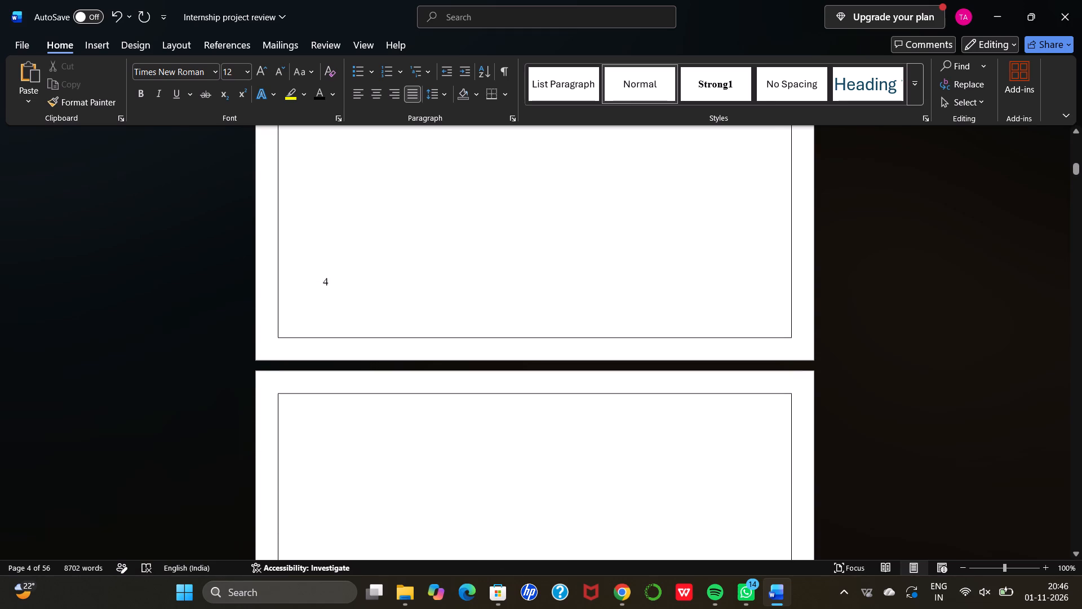
scroll(385, 310, down, 1)
key(BackSpace)
key(BackSpace)
key(BackSpace)
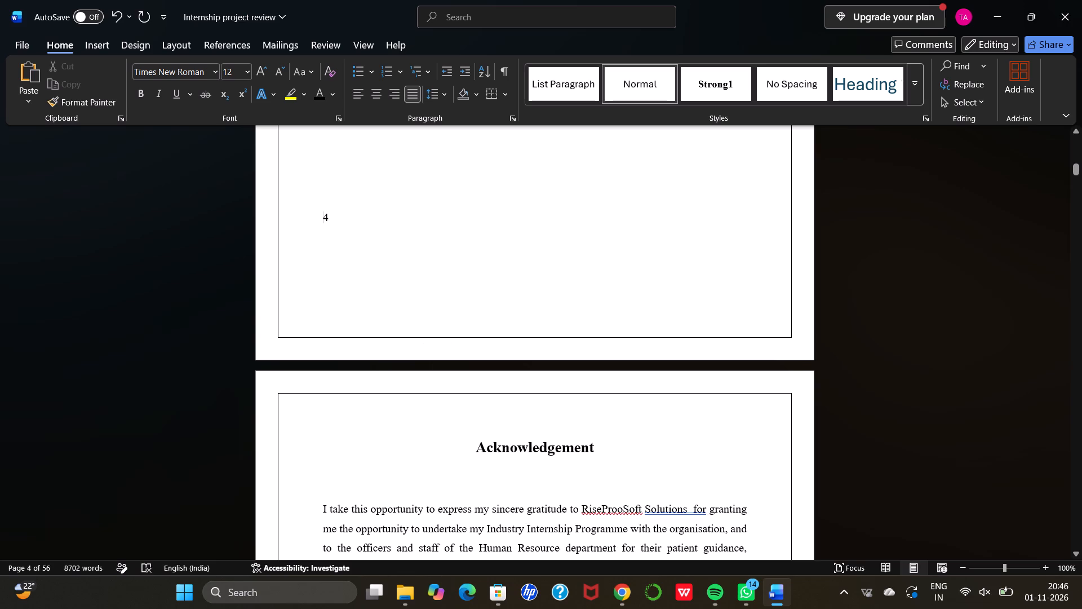
click(340, 217)
key(BackSpace)
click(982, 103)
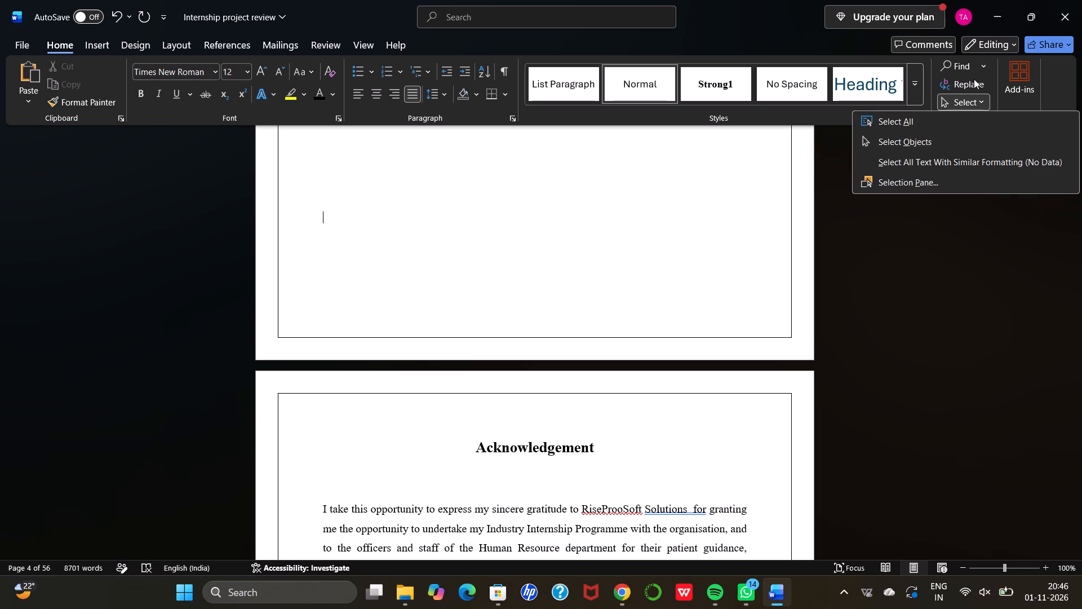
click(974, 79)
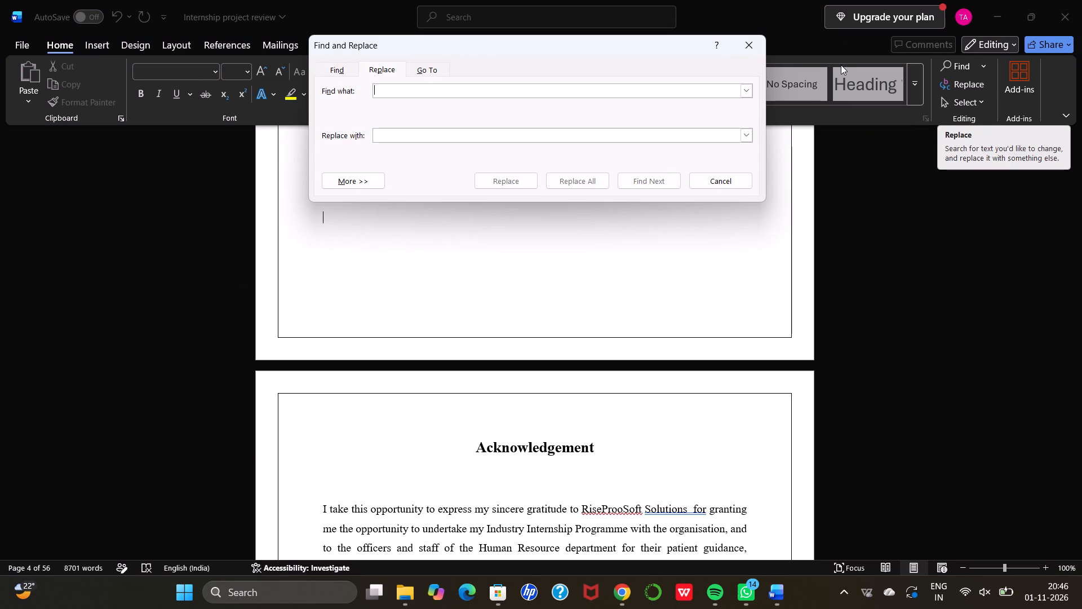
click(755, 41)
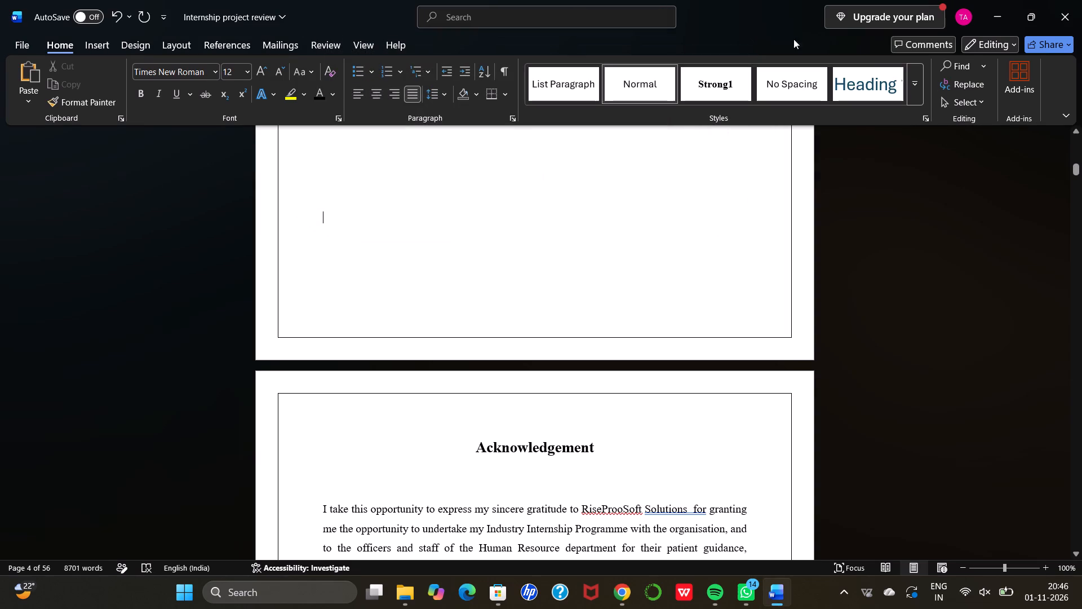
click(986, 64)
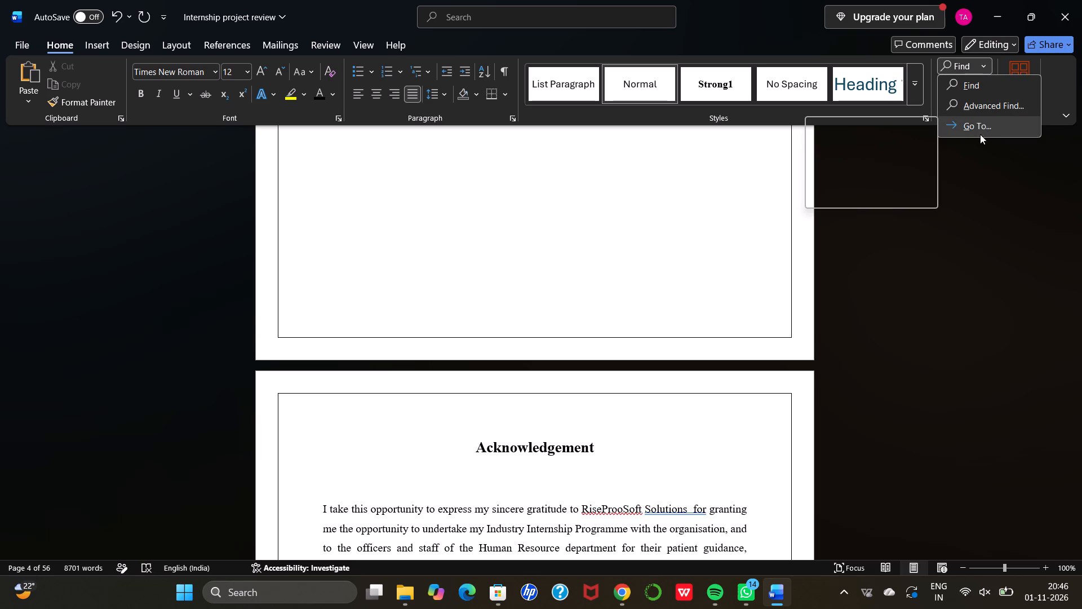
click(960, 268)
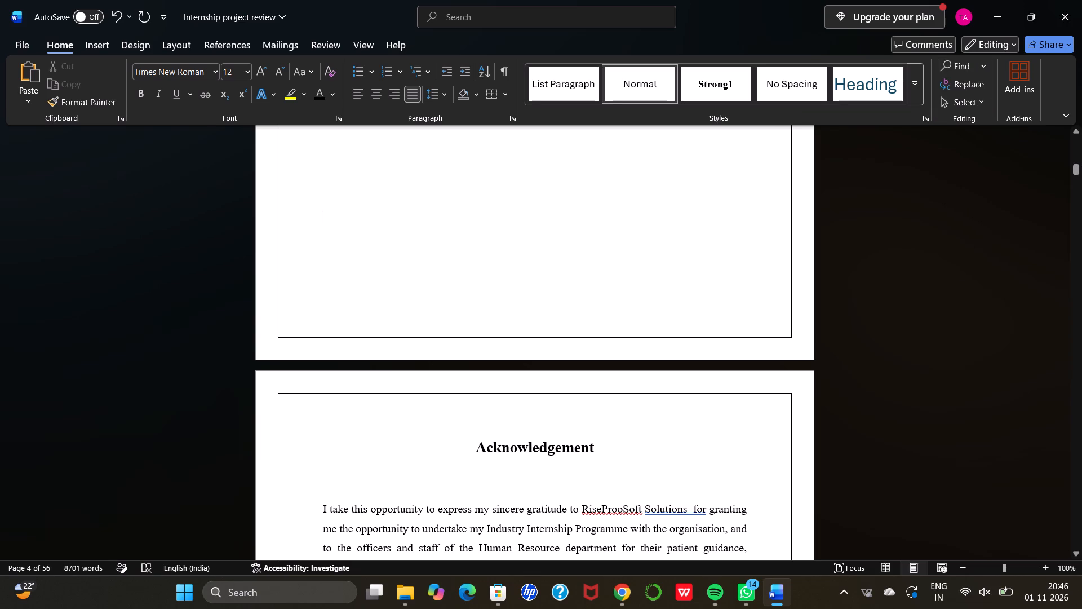
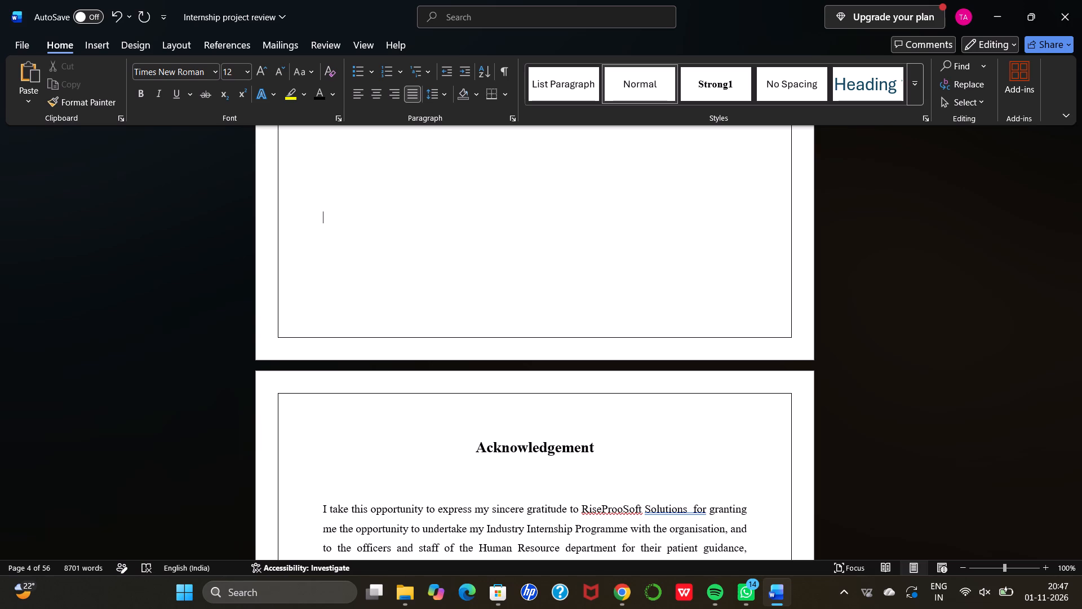
Enter a 4 by hand below the RiseProSoft certificate and move it down three lines towards the bottom of that page.
scroll(645, 278, up, 3)
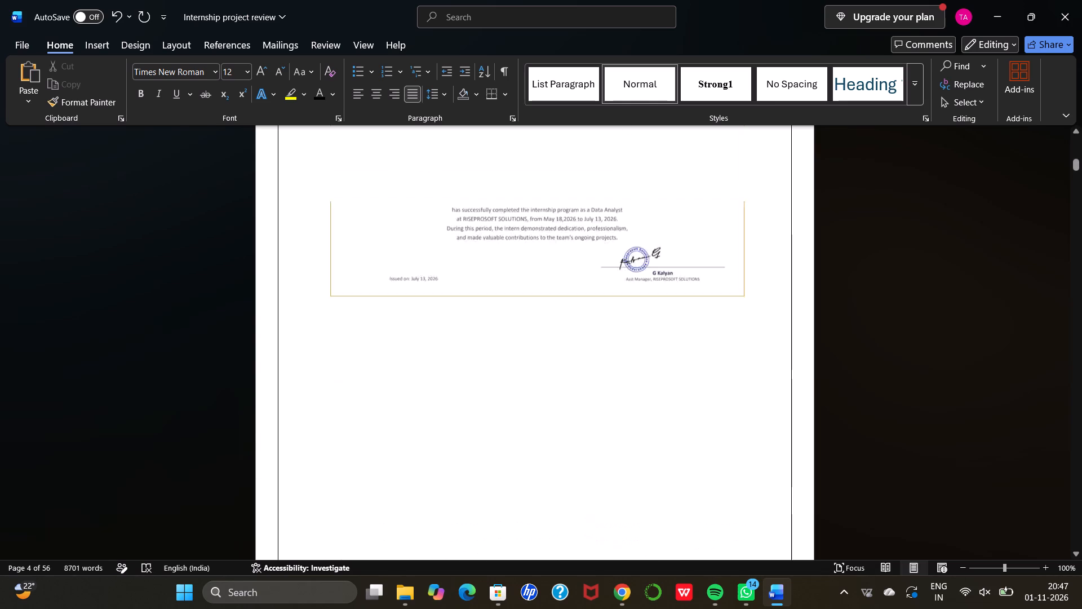
scroll(645, 278, up, 7)
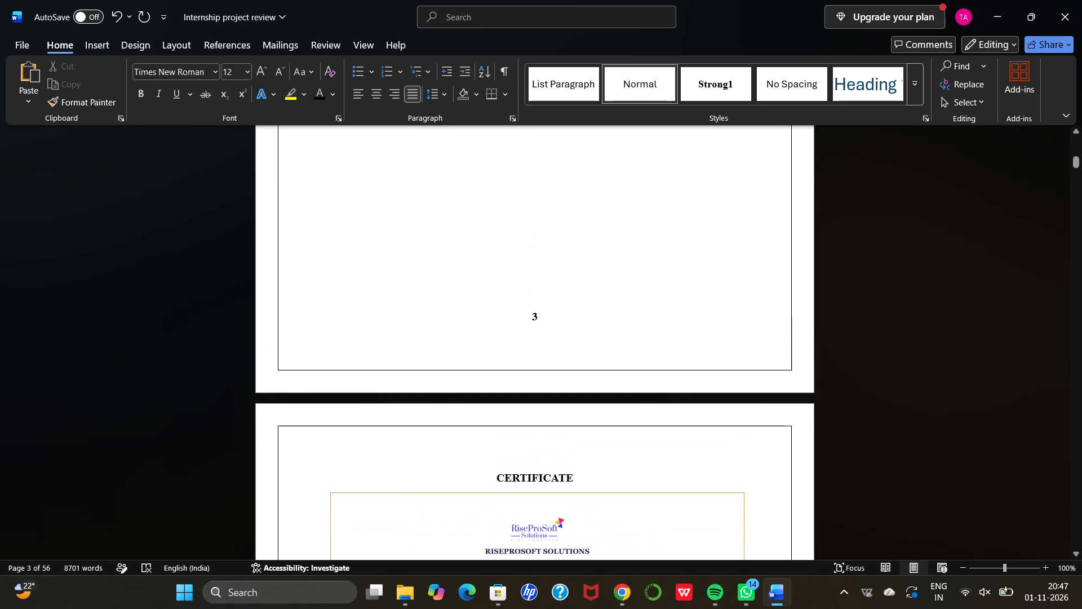
scroll(645, 278, down, 7)
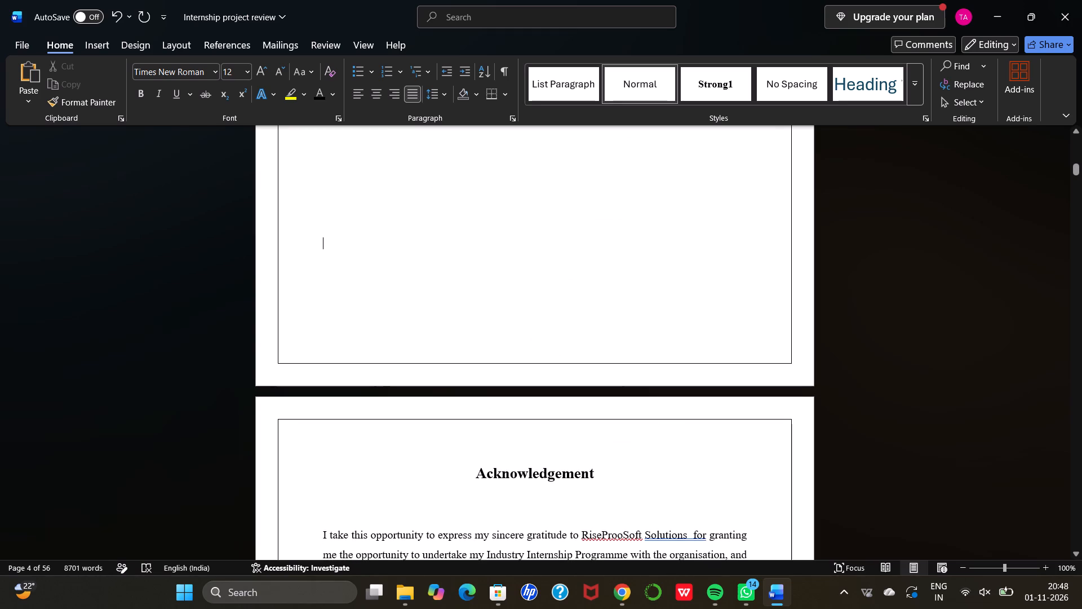
key(4)
key(Left)
key(Return)
key(Return)
key(Return)
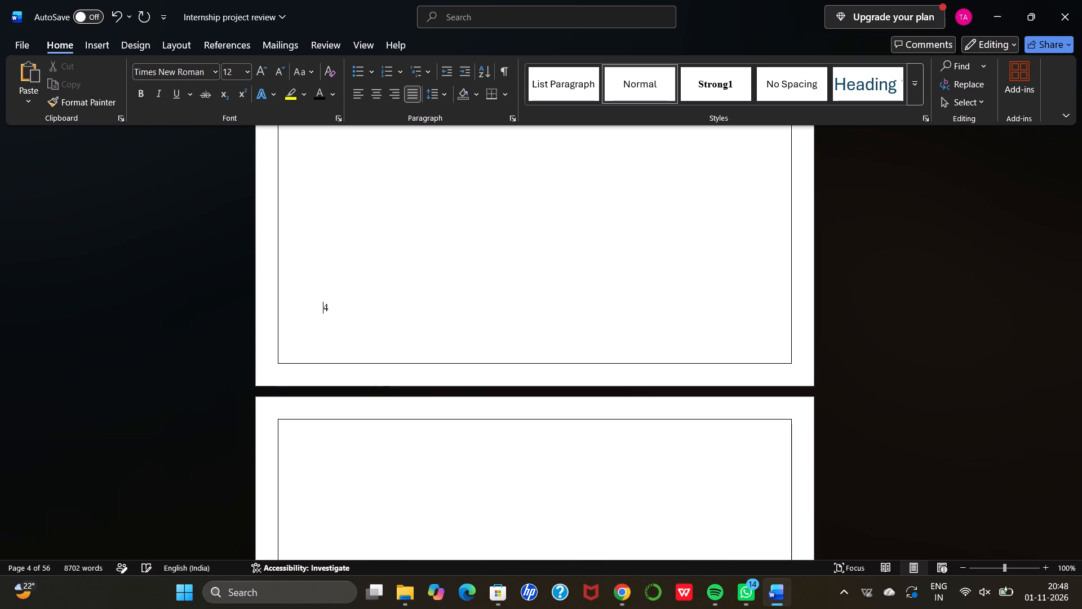
key(Return)
key(BackSpace)
scroll(323, 243, down, 4)
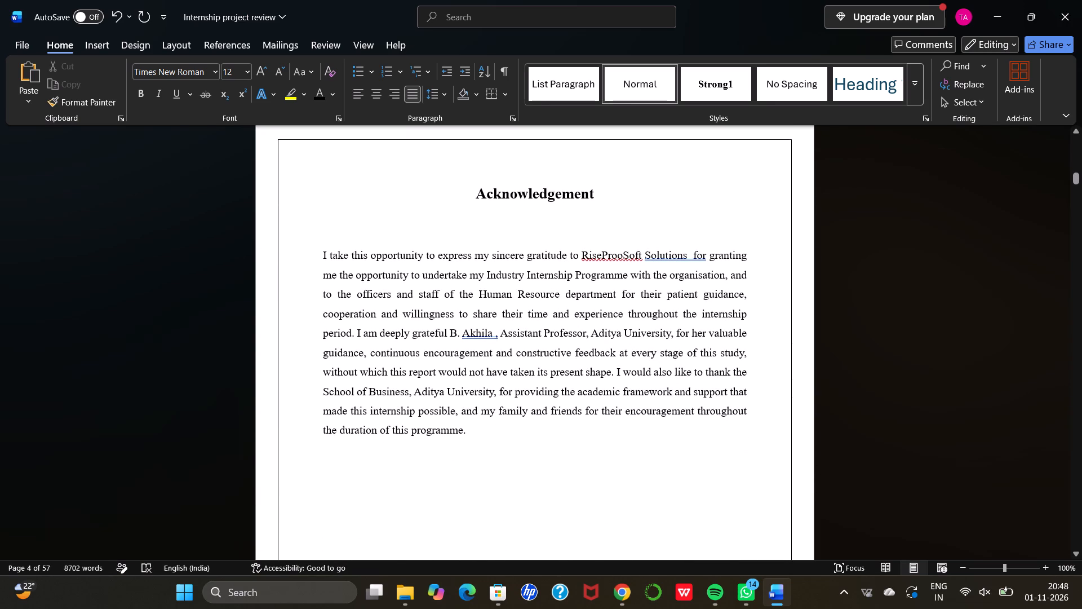
scroll(323, 243, up, 1)
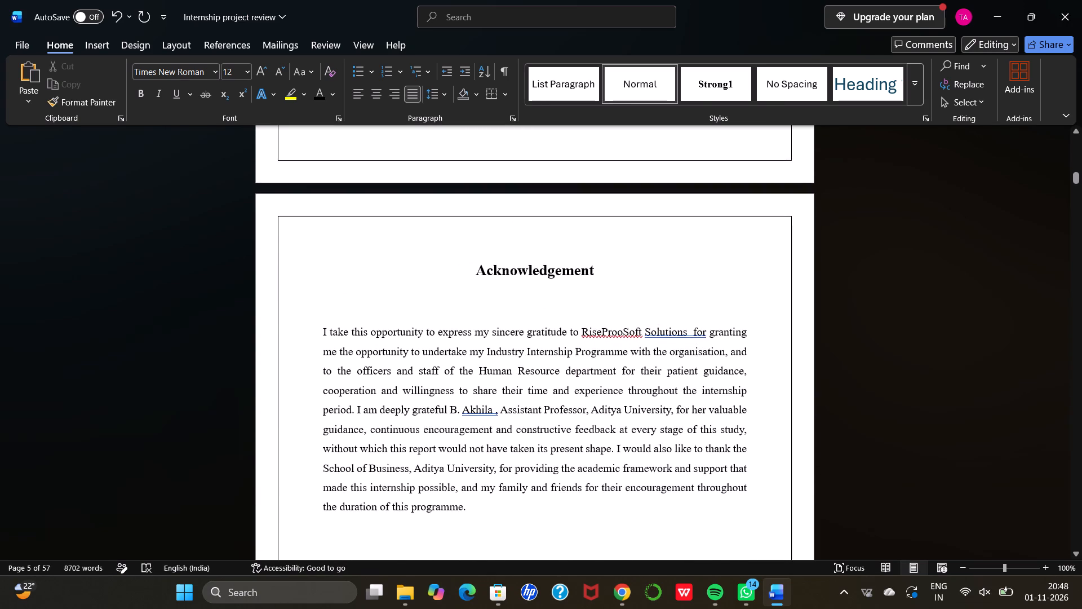
scroll(323, 243, up, 4)
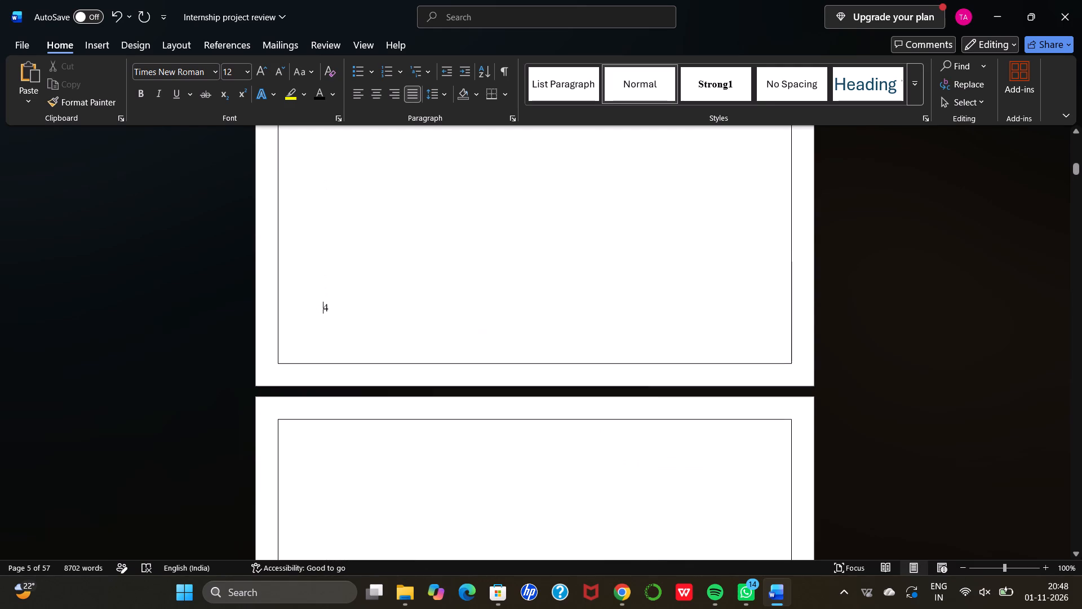
Remove the last five blank lines above the 4 on the RiseProSoft certificate page, and delete the 4 itself.
key(BackSpace)
key(BackSpace)
key(BackSpace)
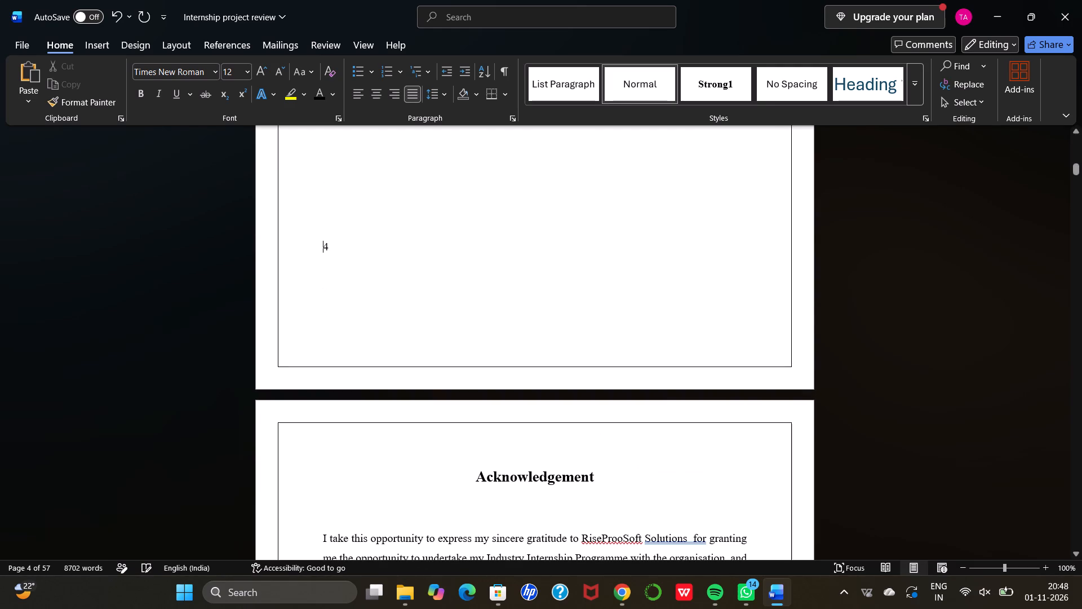
key(BackSpace)
key(BackSpace)
drag(331, 205, 291, 209)
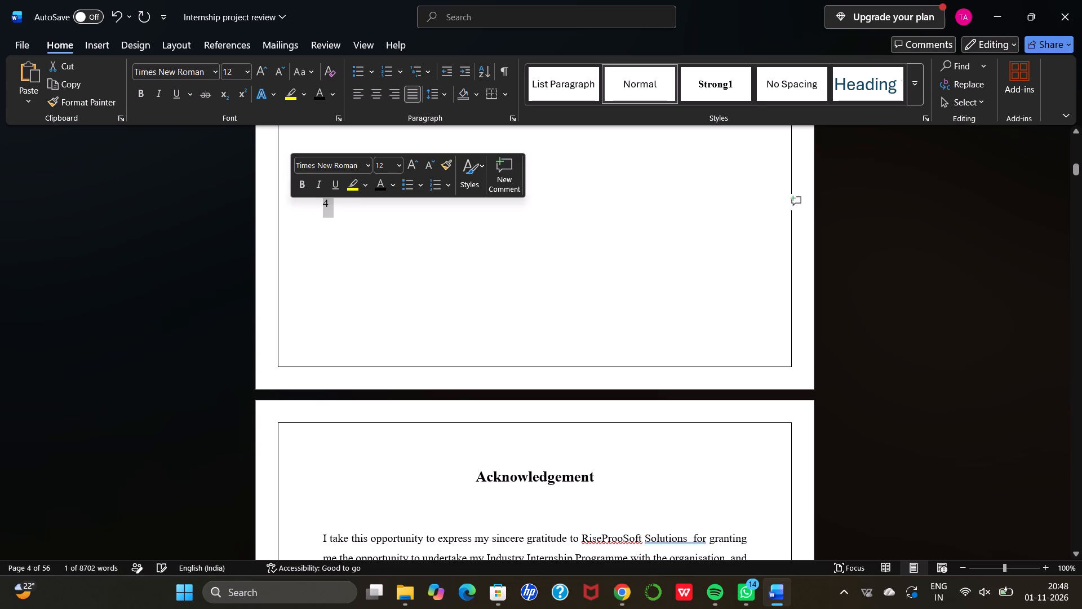
key(BackSpace)
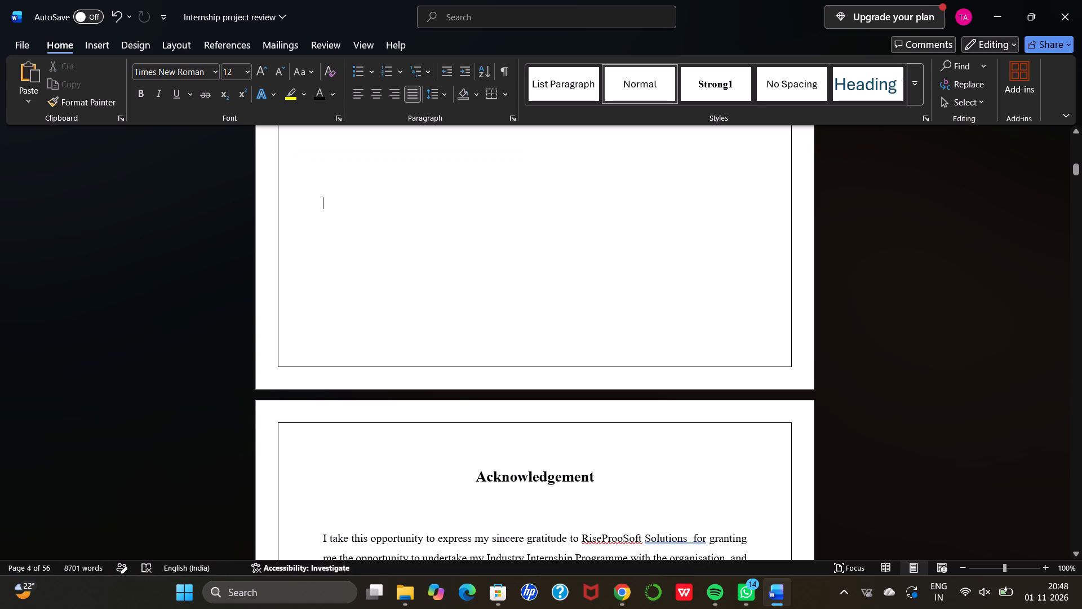
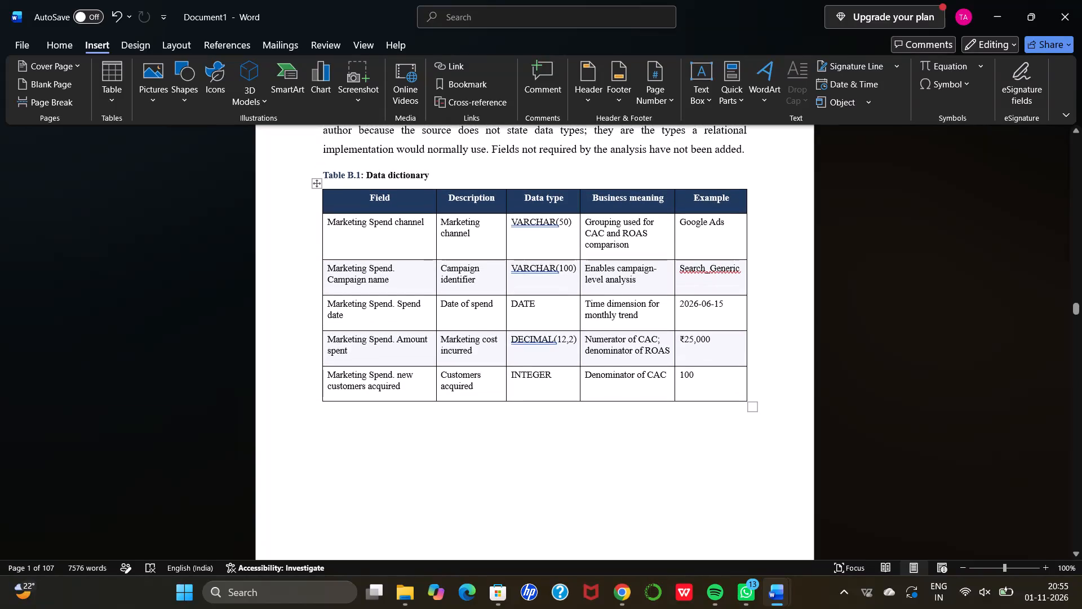
Delete the incomplete Table B.1 Data dictionary together with its caption from Document1.
click(345, 425)
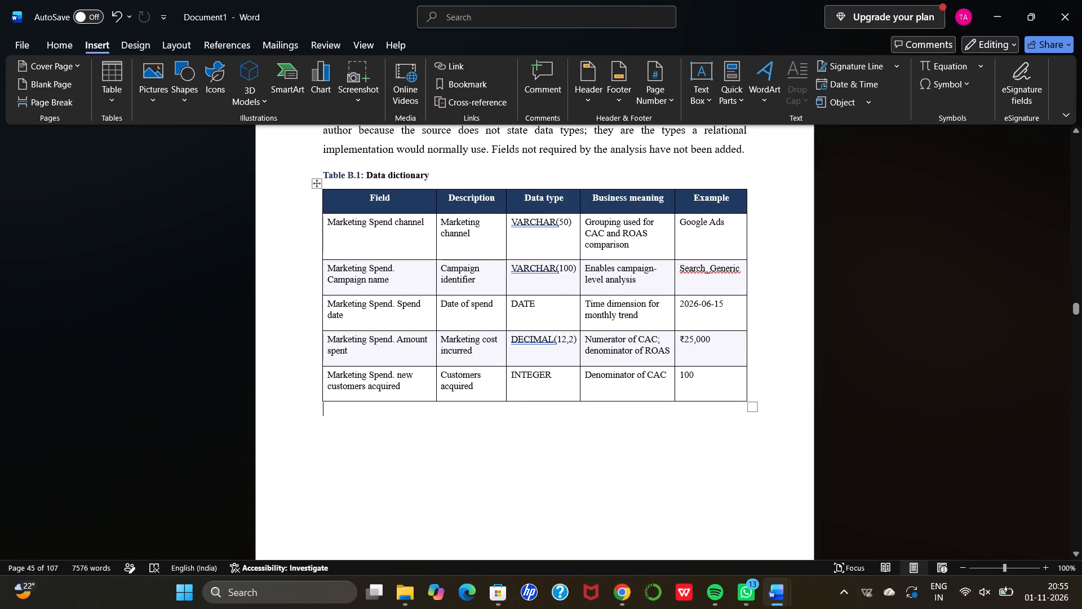
drag(326, 170, 434, 236)
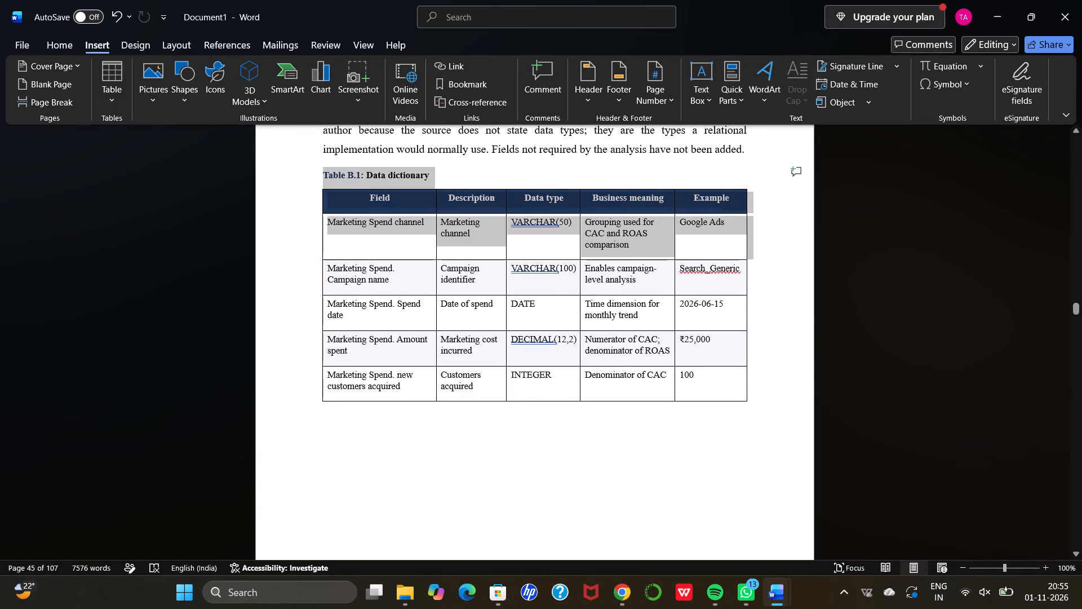
drag(434, 236, 649, 427)
key(BackSpace)
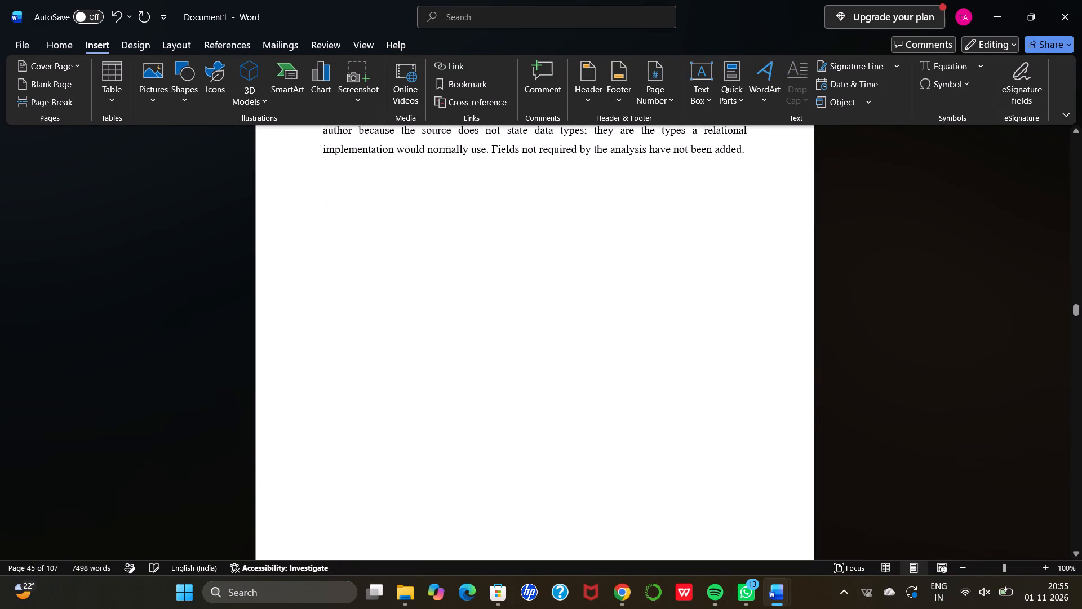
Paste the copied full Table B.1 Data dictionary, with its caption and following notes, below the paragraph ending "have not been added".
click(324, 176)
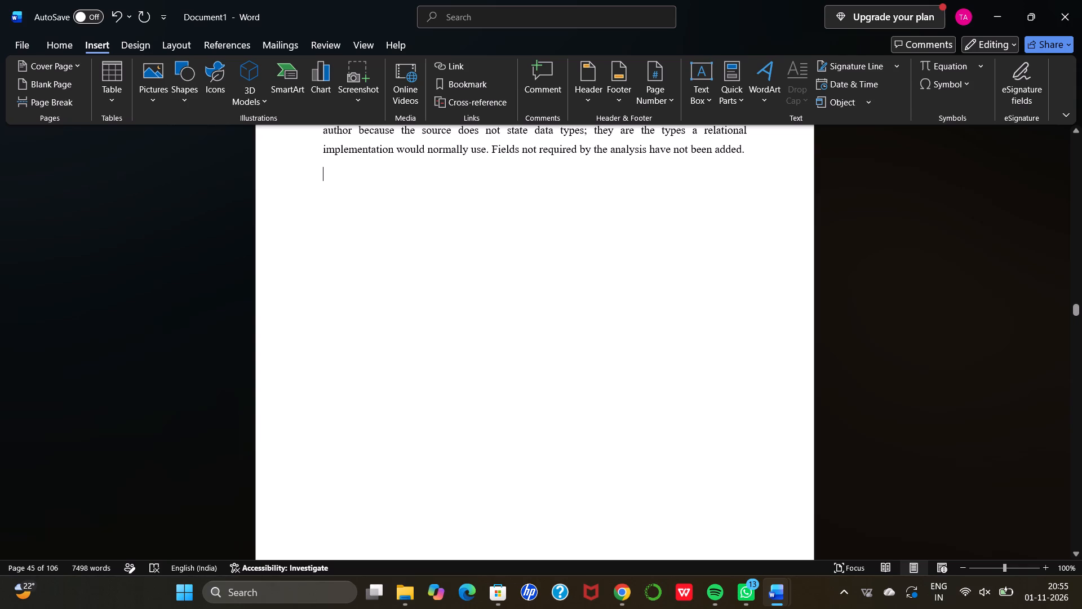
key(ctrl+v)
click(324, 176)
scroll(450, 215, up, 1)
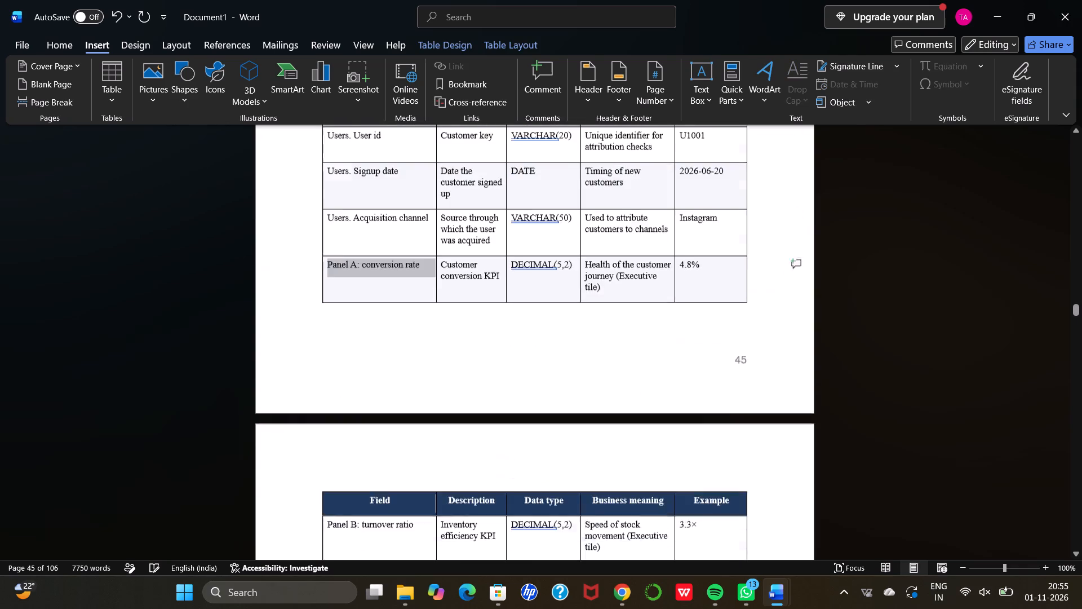
scroll(450, 215, up, 3)
scroll(450, 215, down, 3)
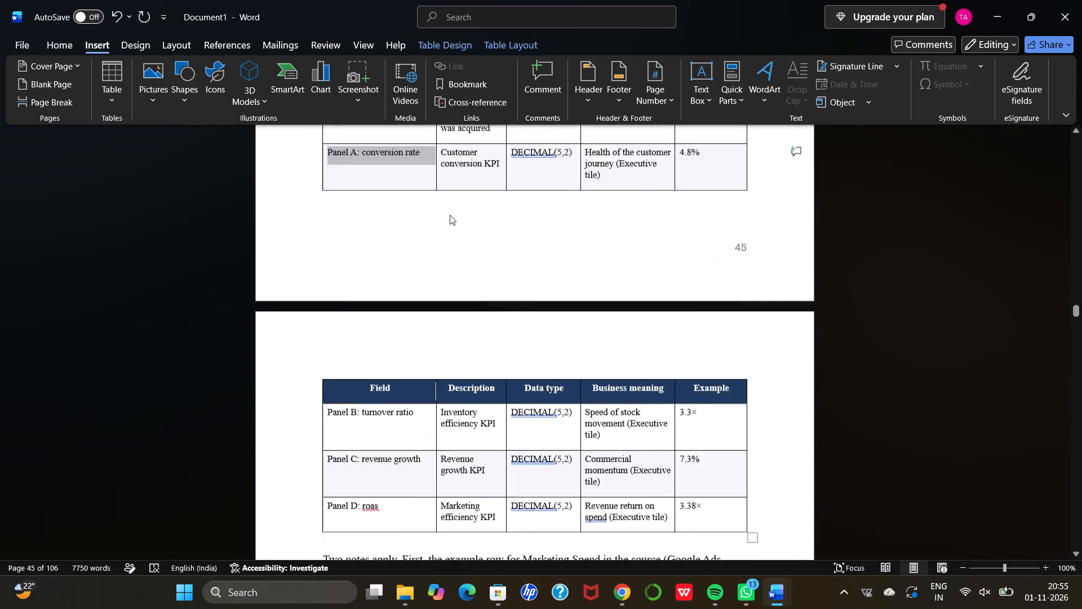
scroll(450, 215, down, 1)
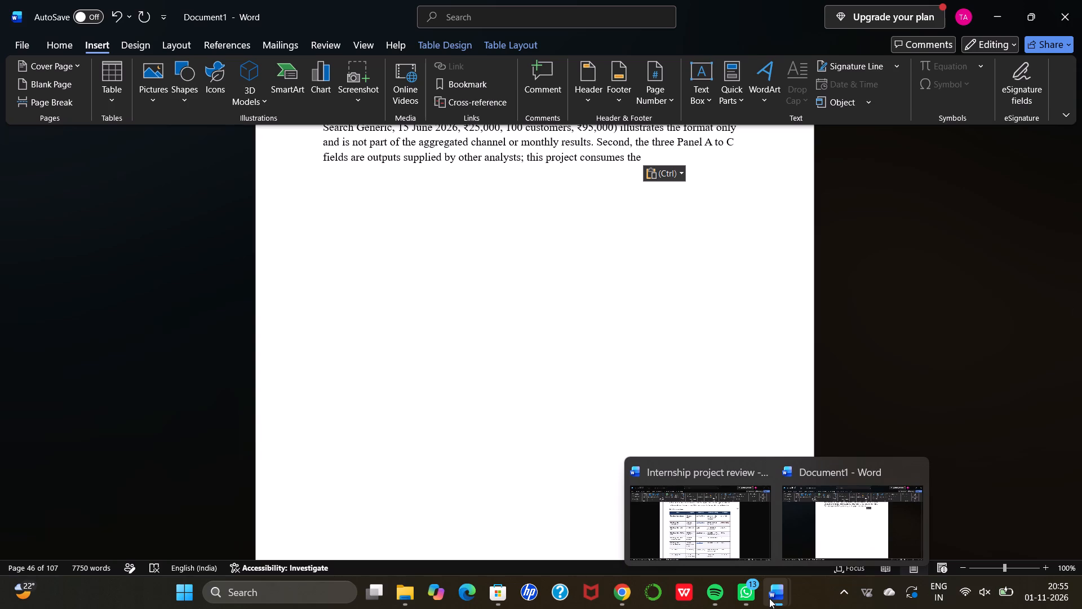
Switch to the "Internship project review" document at its Table B.1 Data dictionary.
click(713, 535)
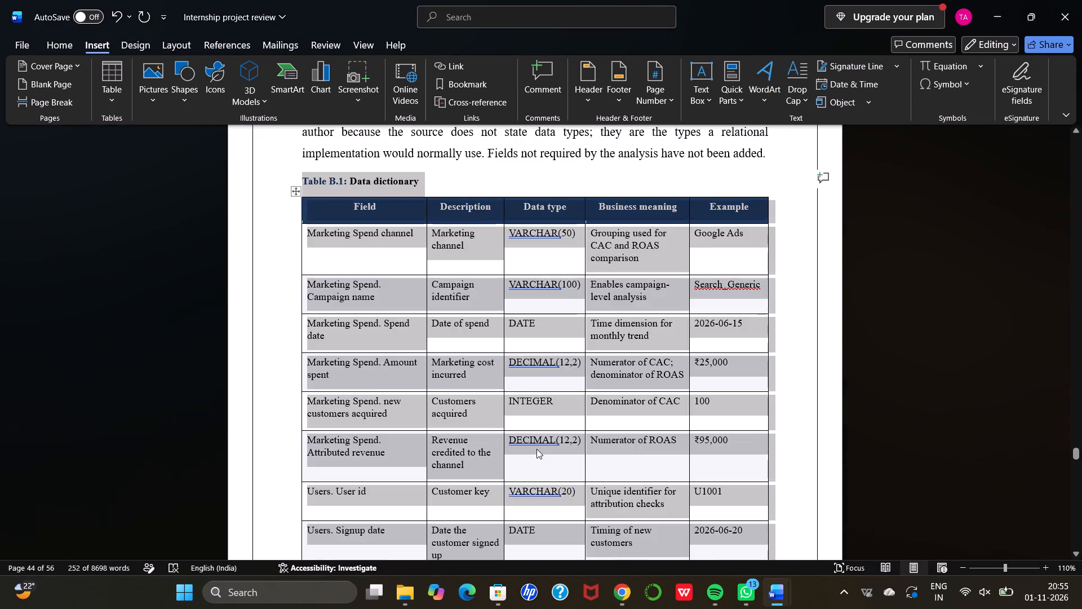
Copy "them and does not calculate them." from the end of the data dictionary notes and paste it at the end of that paragraph in Document1.
scroll(536, 449, down, 5)
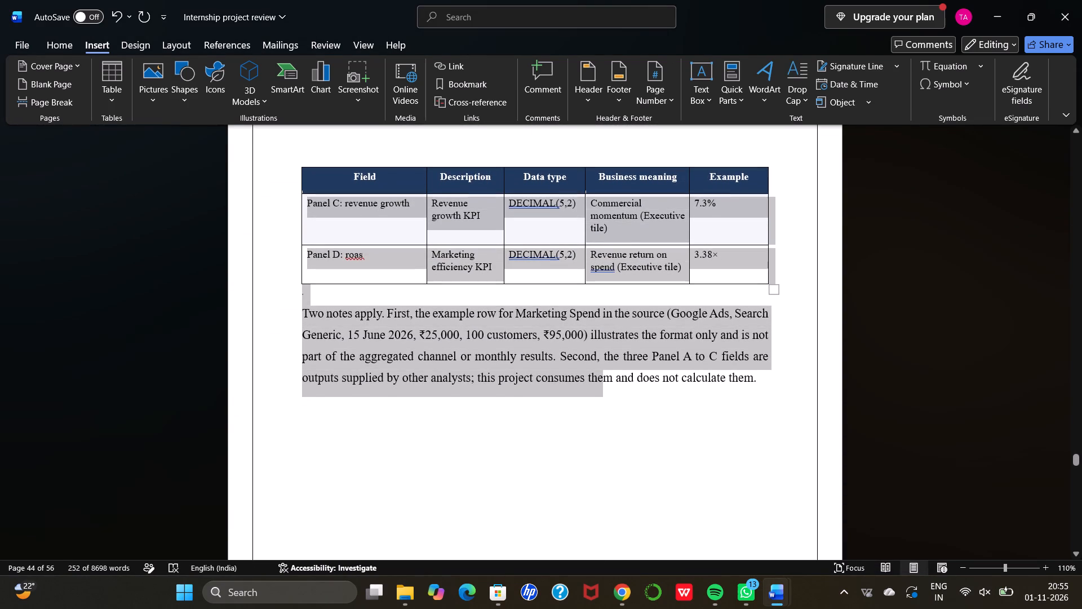
drag(609, 409, 604, 377)
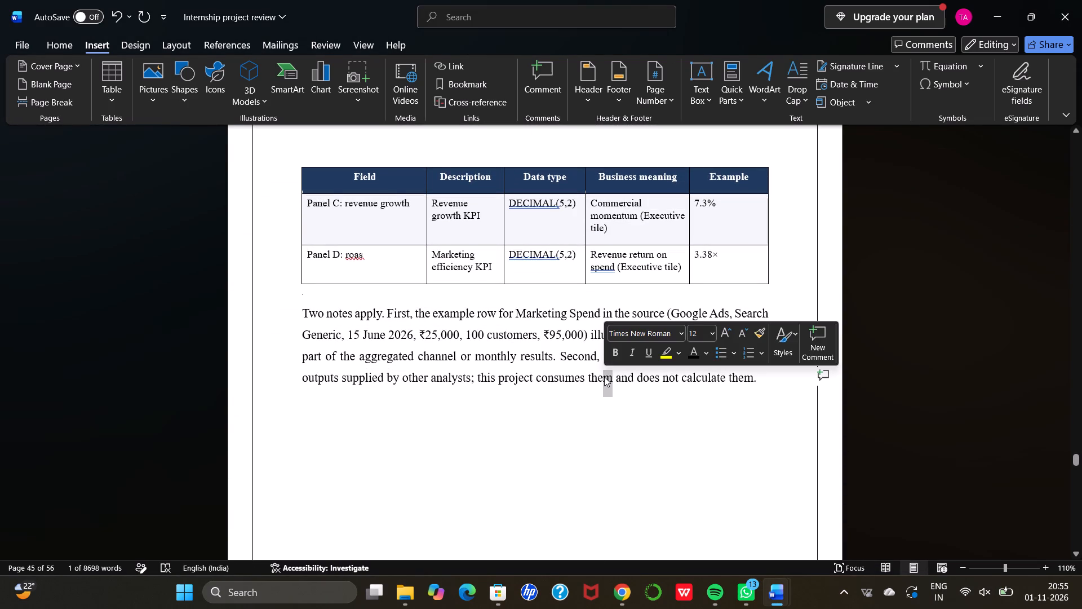
click(604, 377)
drag(604, 377, 773, 389)
key(ctrl+c)
ctrl+click(773, 389)
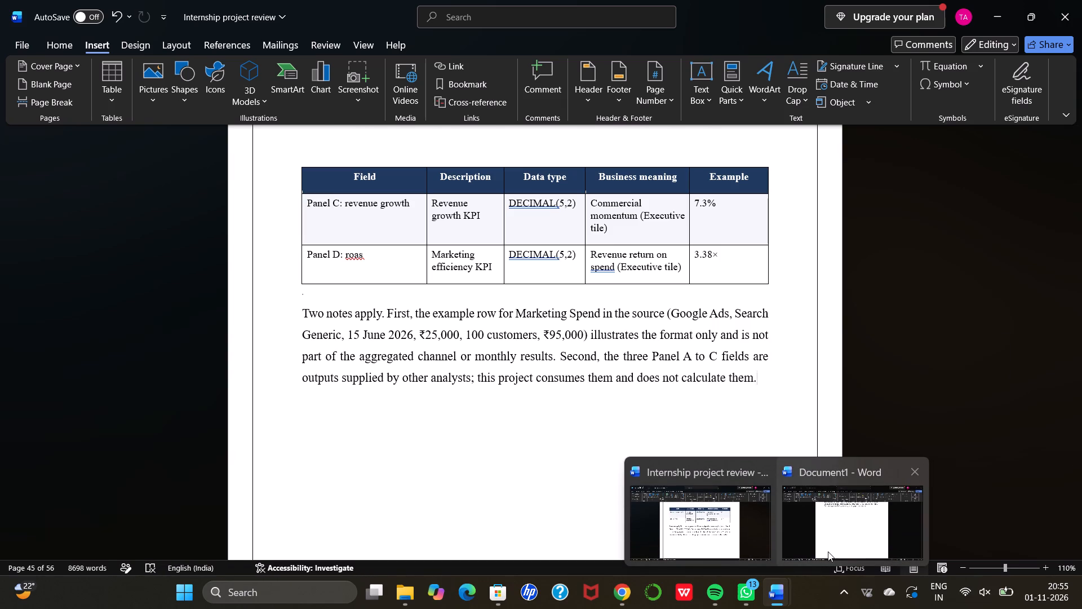
click(828, 551)
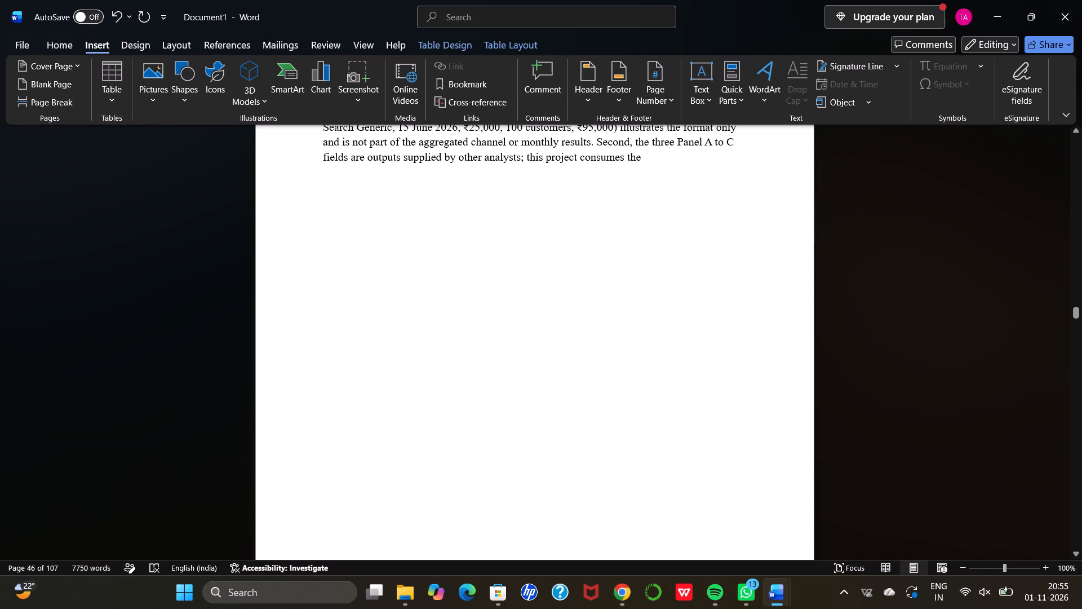
click(642, 156)
key(ctrl+v)
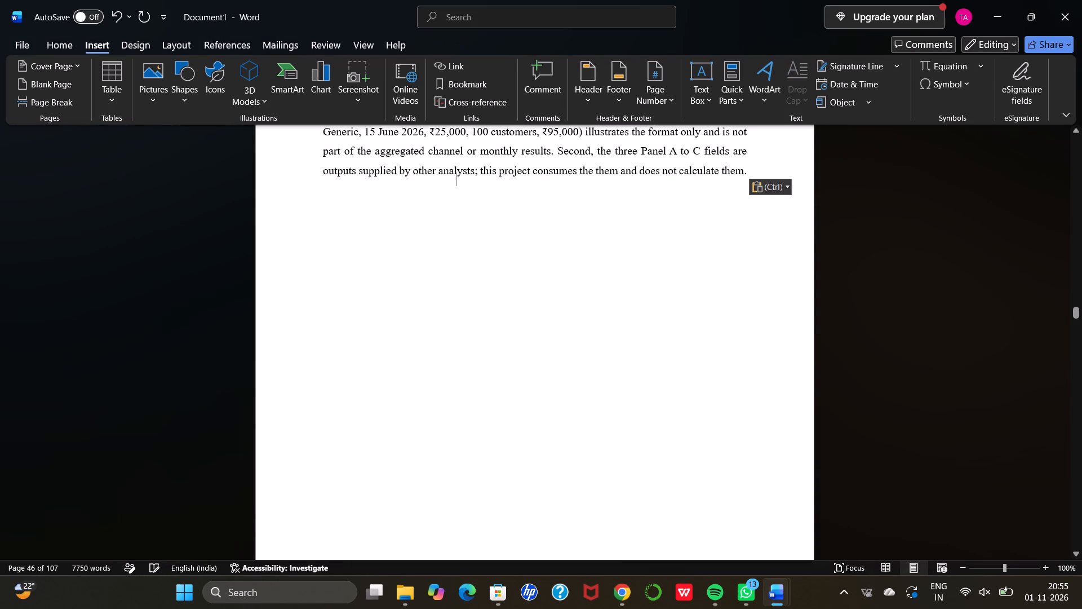
scroll(746, 340, down, 2)
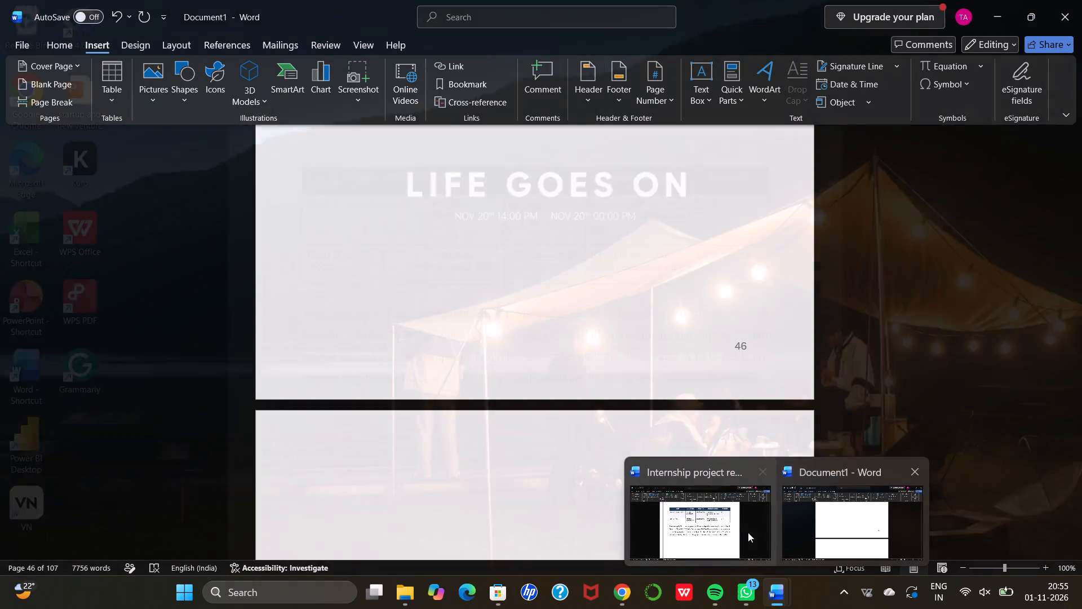
Switch to the Internship project review and copy everything from the Annexure C heading to the end of Annexure D's SQL query catalogue.
click(725, 530)
scroll(555, 459, down, 3)
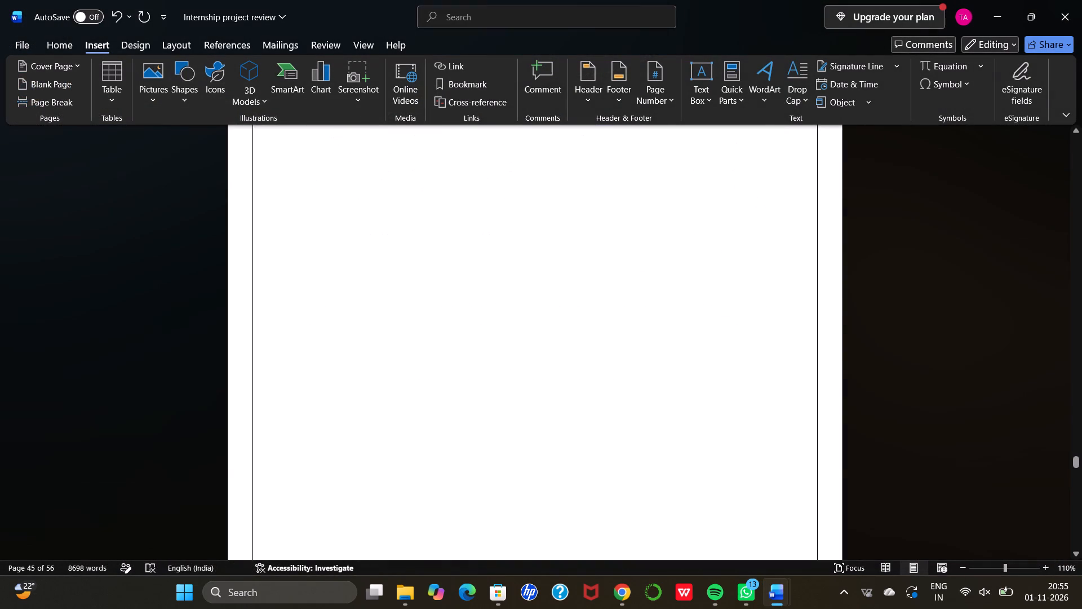
scroll(555, 459, down, 1)
scroll(555, 459, up, 1)
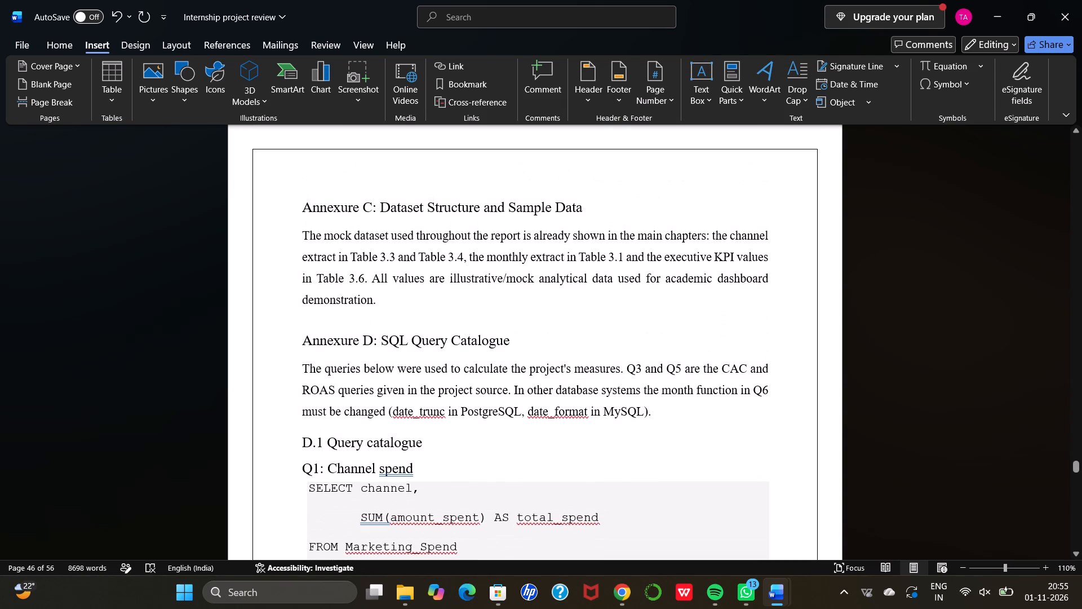
drag(303, 209, 463, 608)
scroll(425, 478, up, 2)
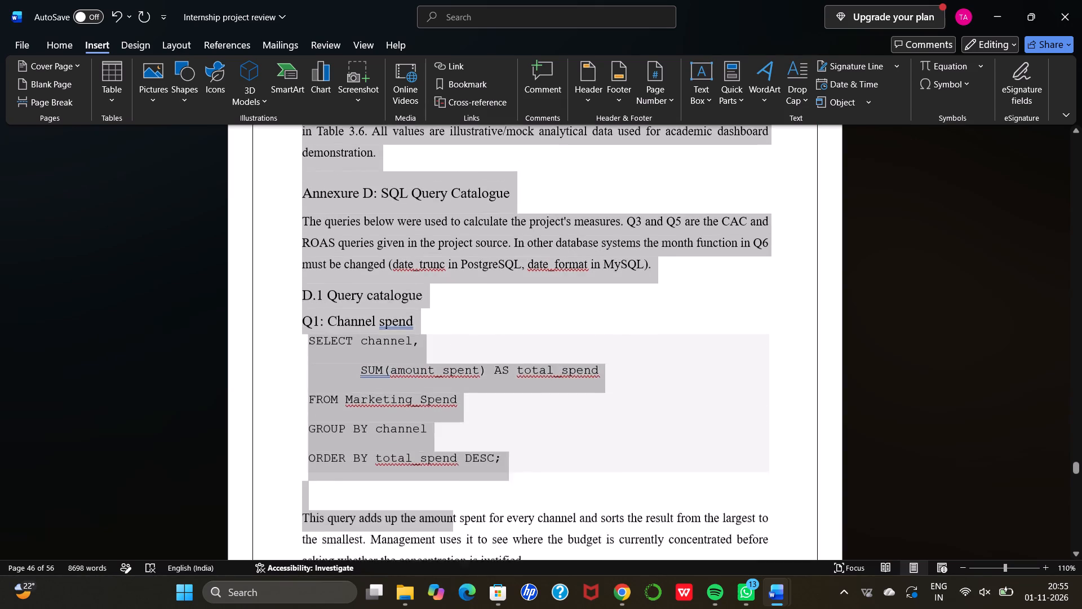
drag(463, 608, 487, 489)
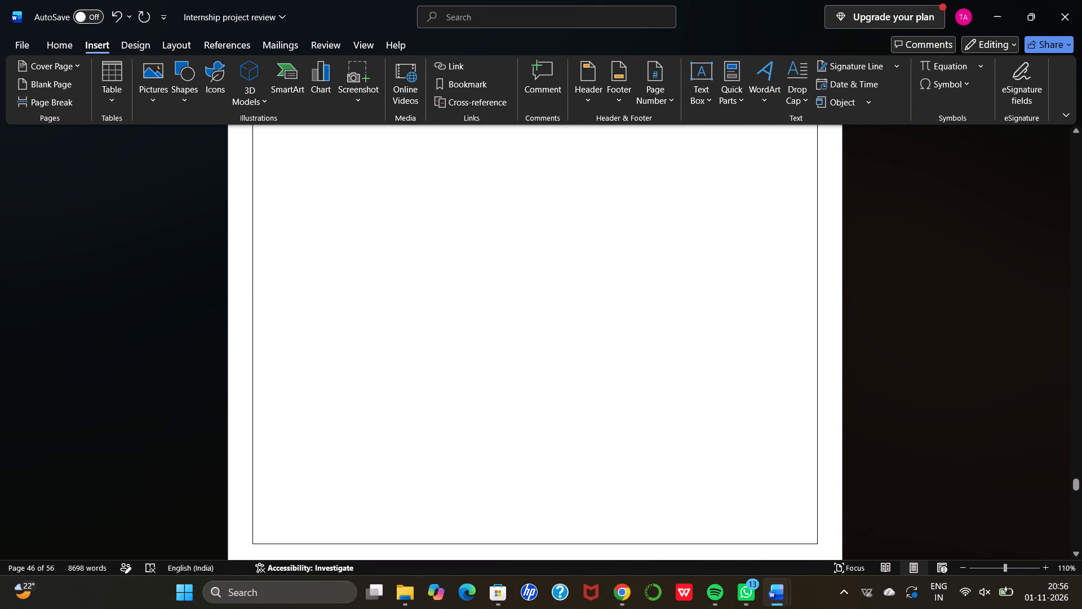
drag(487, 489, 492, 340)
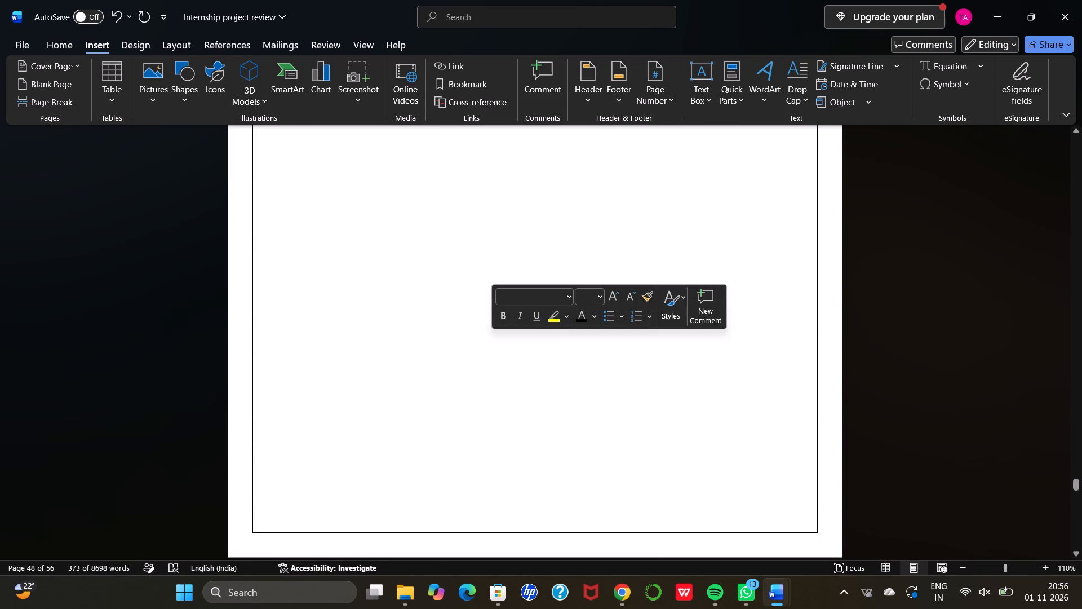
key(ctrl+c)
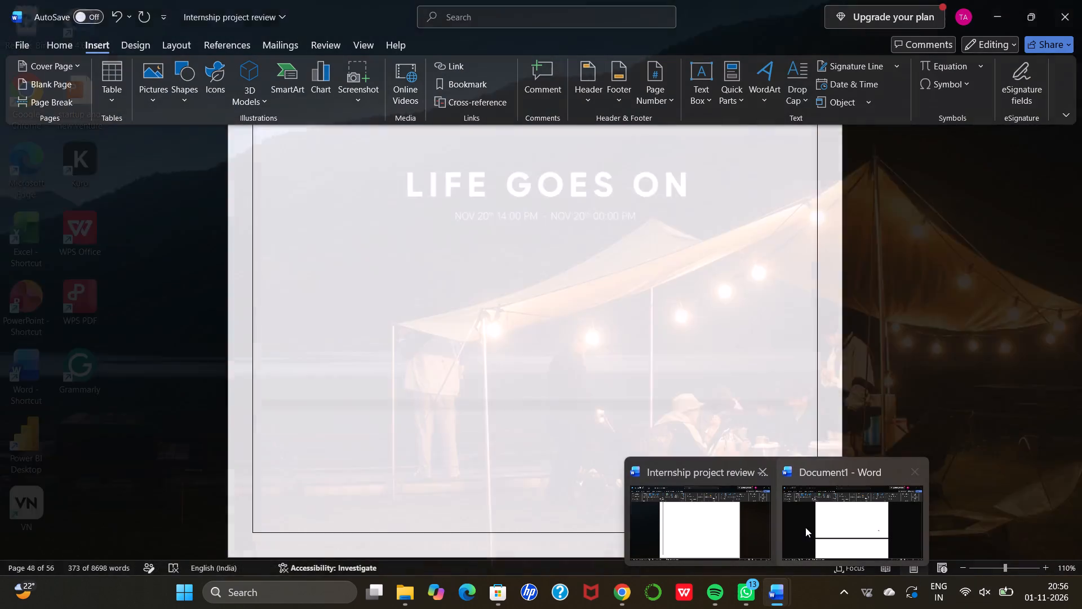
Paste the copied Annexure C and Annexure D content at the start of the blank page 47 in Document1.
click(812, 528)
scroll(569, 376, up, 4)
scroll(569, 376, down, 1)
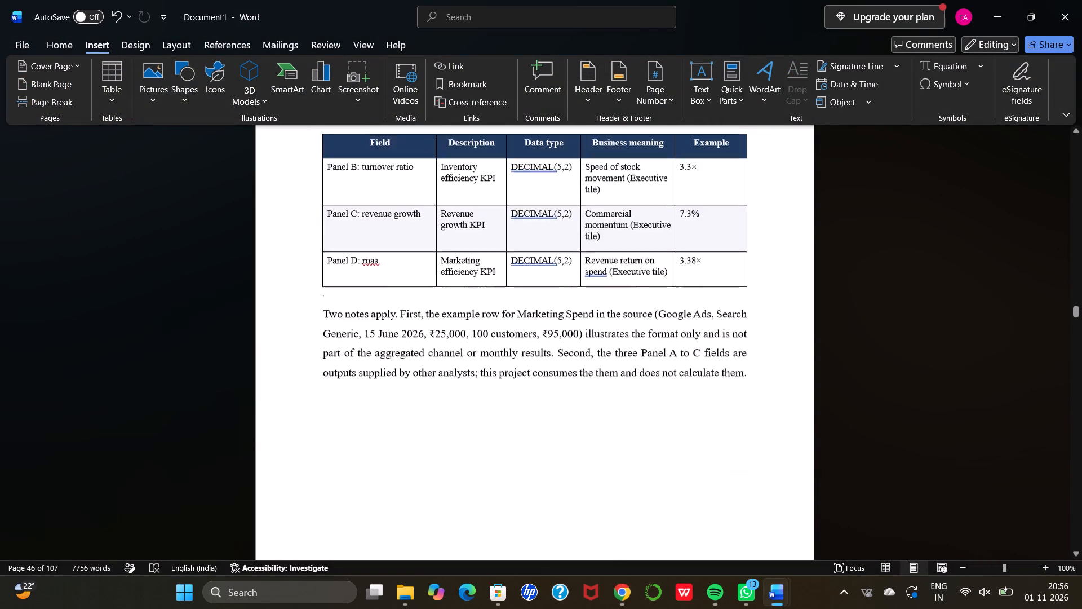
scroll(569, 376, down, 2)
scroll(467, 304, up, 1)
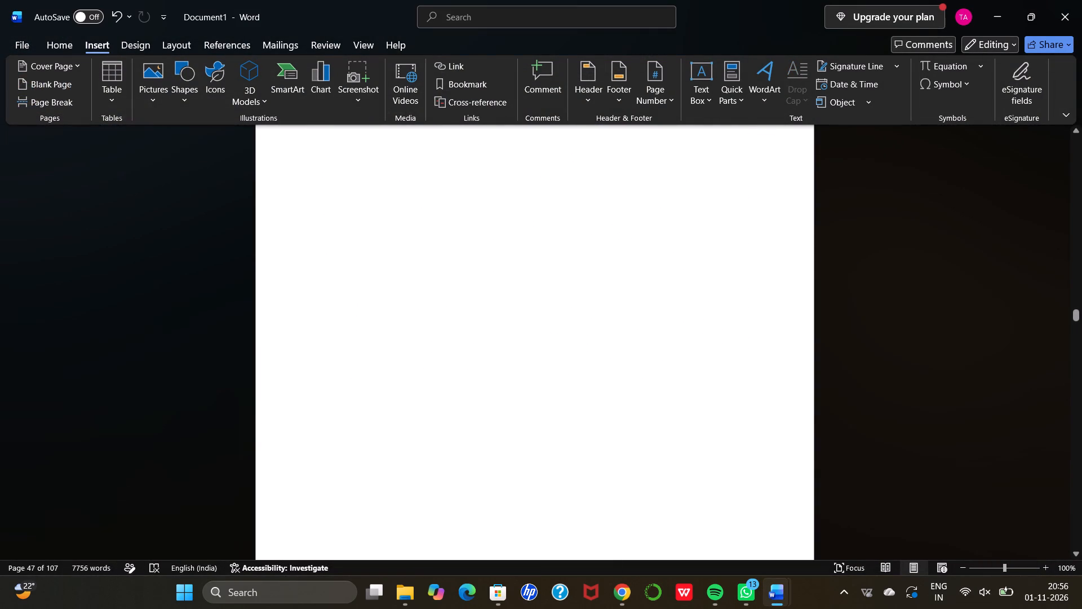
scroll(467, 304, up, 1)
click(319, 224)
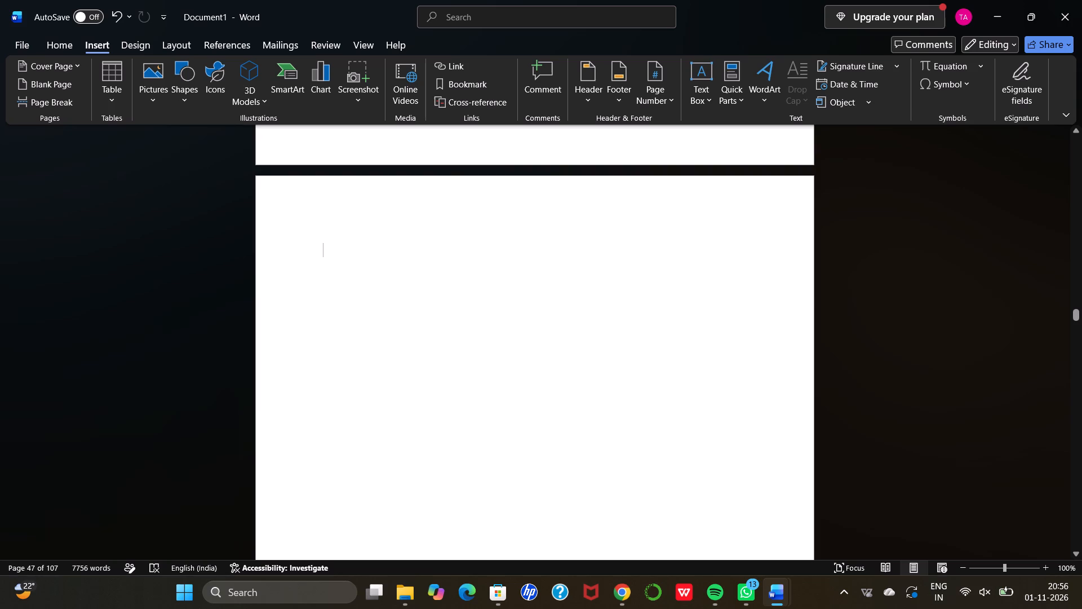
key(ctrl+v)
scroll(363, 219, up, 2)
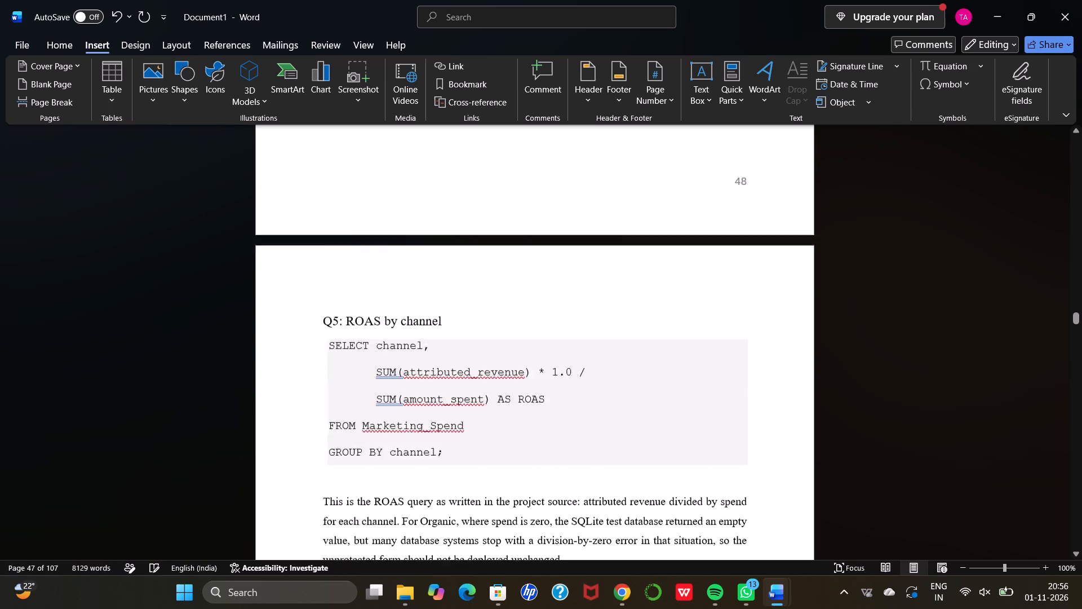
scroll(363, 219, up, 5)
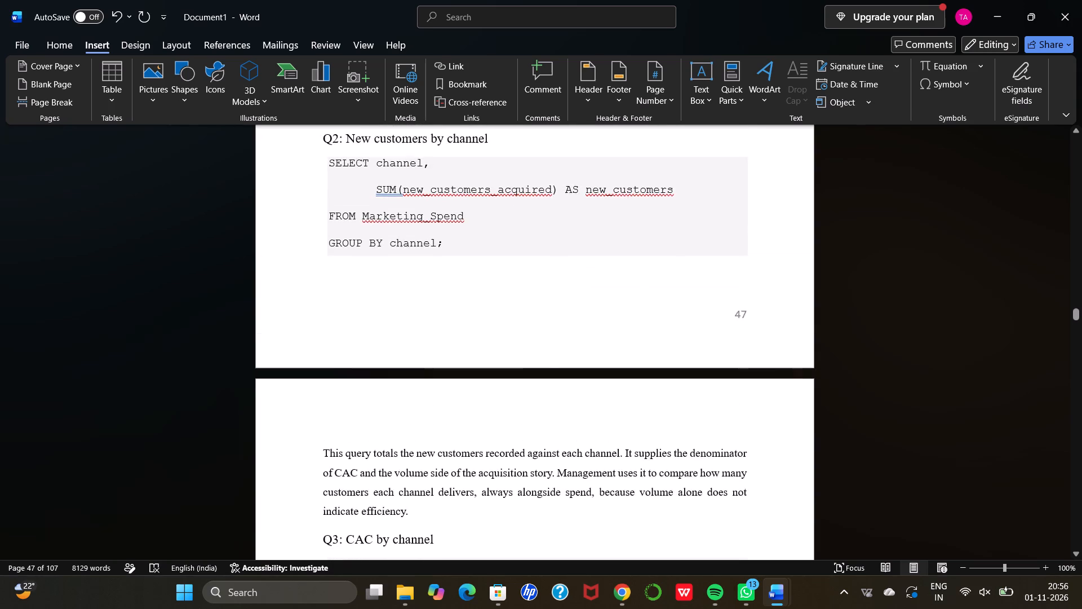
scroll(363, 219, up, 4)
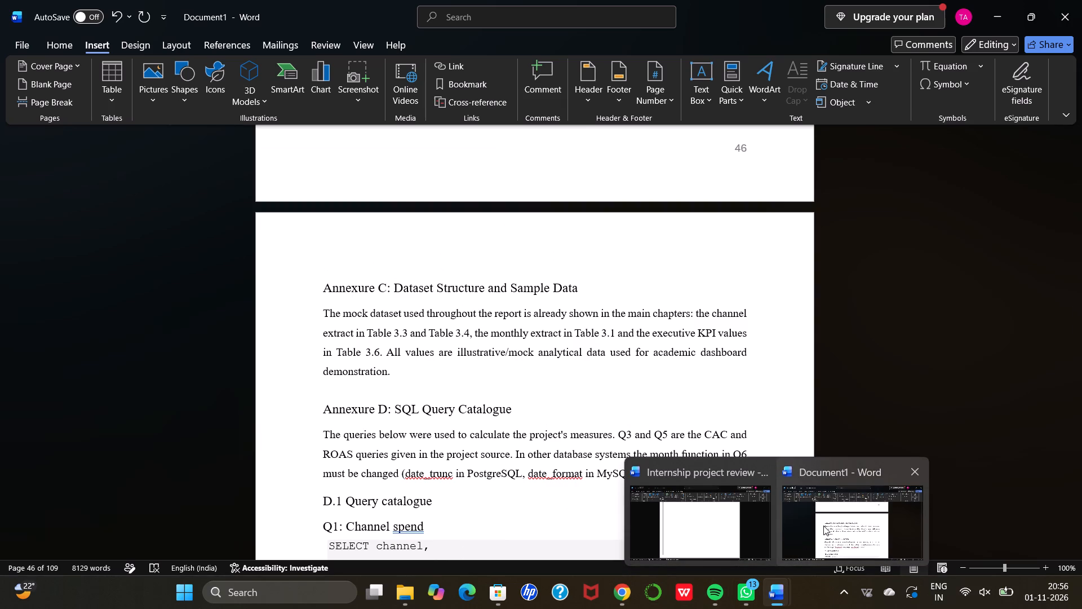
Look through the Annexure D pages in the Internship project review and locate where Annexure E begins.
click(649, 508)
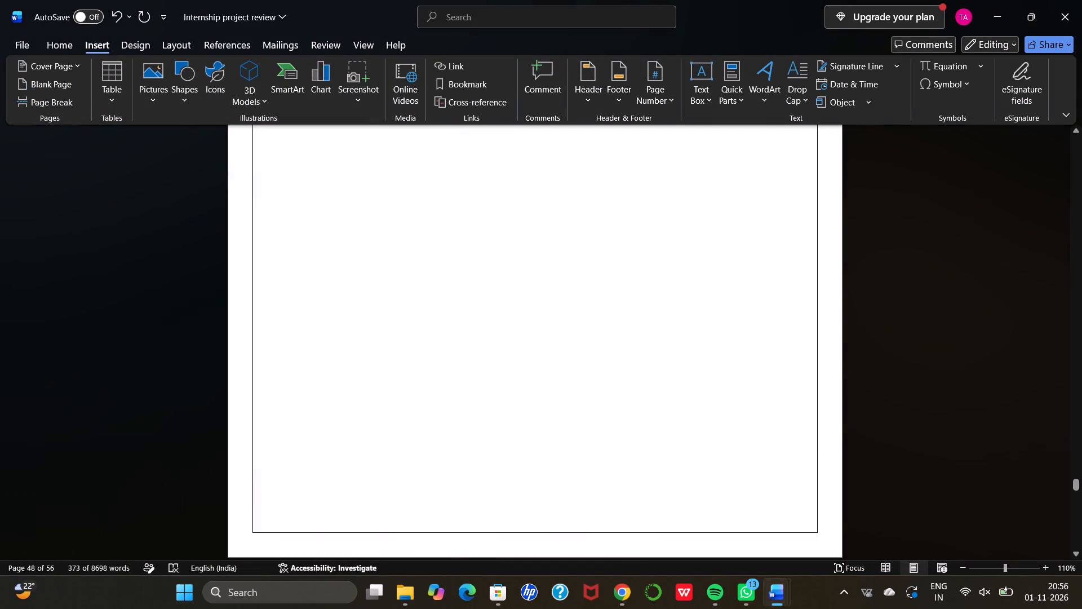
scroll(458, 293, up, 9)
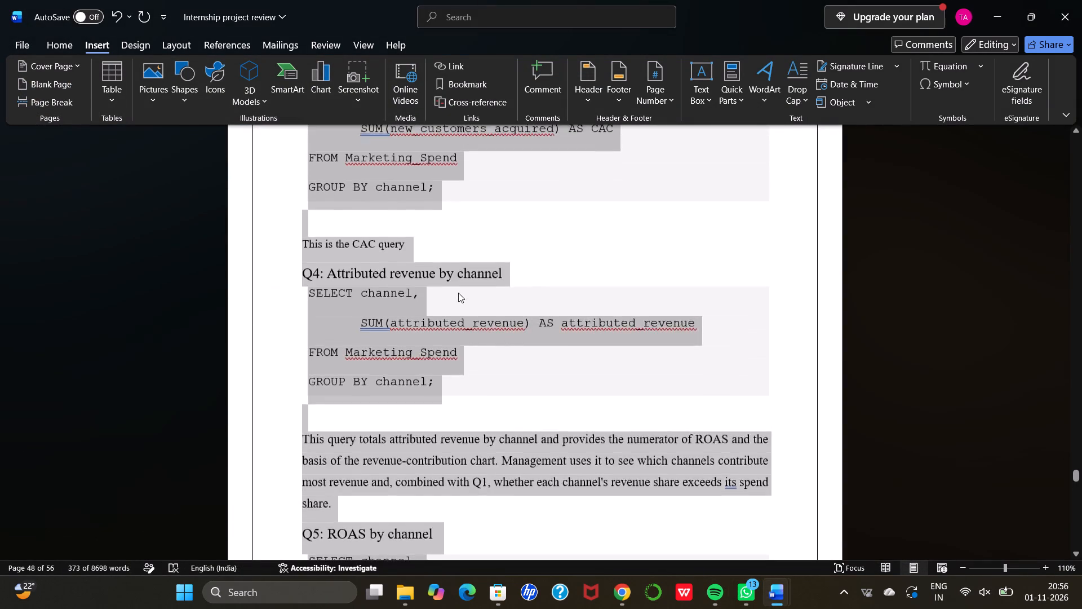
scroll(458, 293, up, 3)
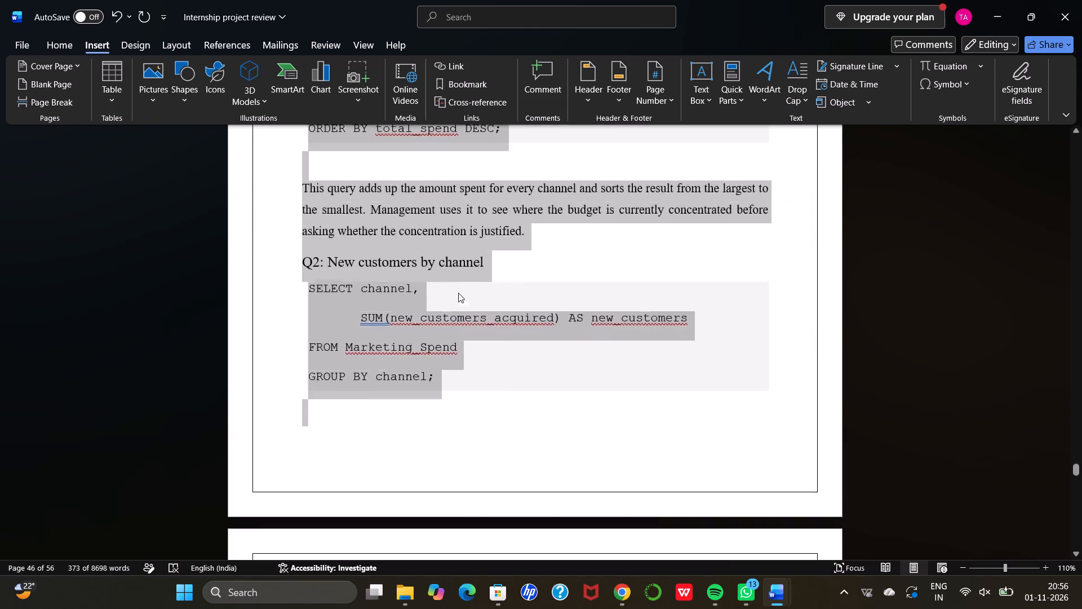
scroll(458, 293, up, 4)
scroll(458, 293, down, 9)
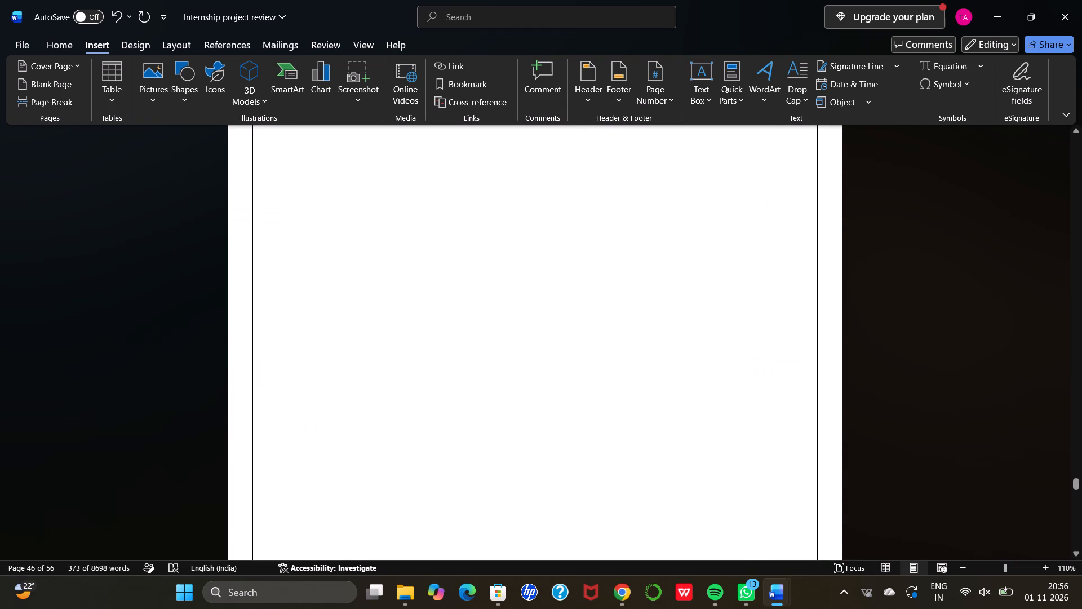
scroll(458, 293, down, 2)
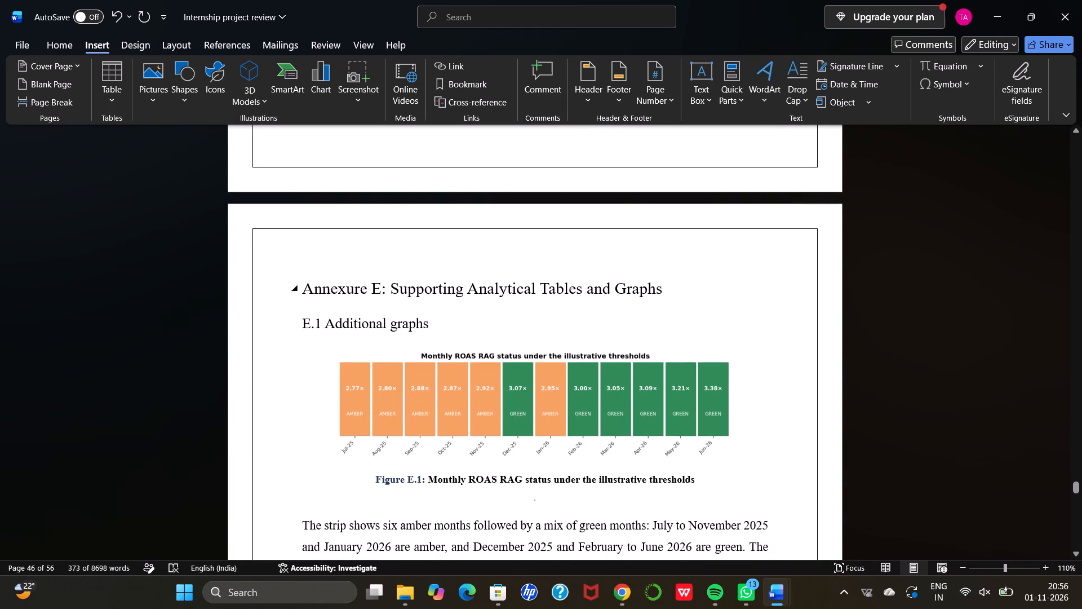
scroll(311, 289, up, 3)
scroll(311, 289, down, 1)
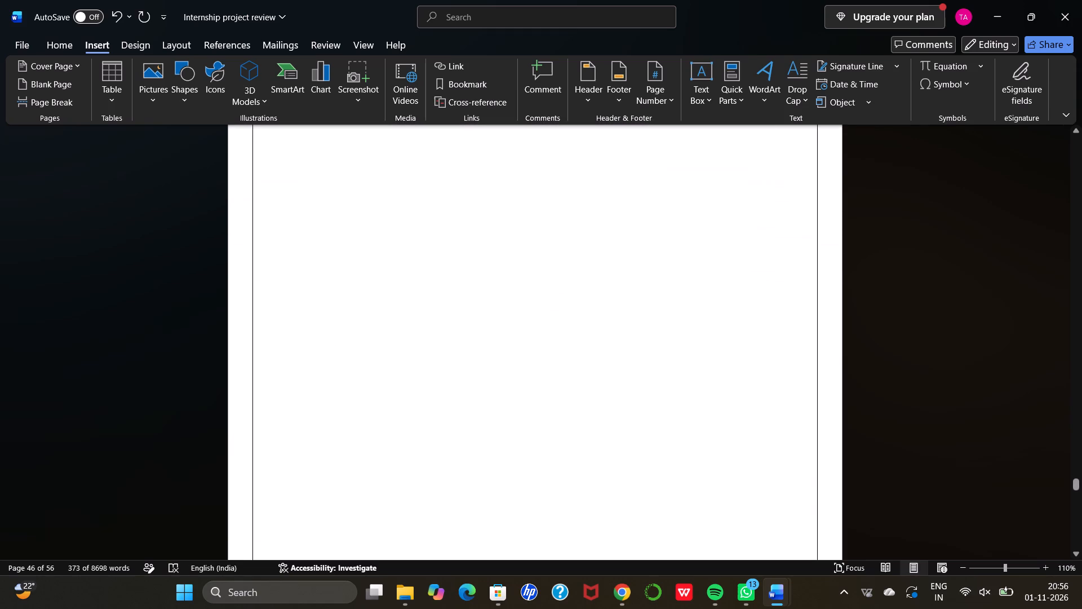
scroll(311, 289, down, 1)
scroll(311, 289, up, 2)
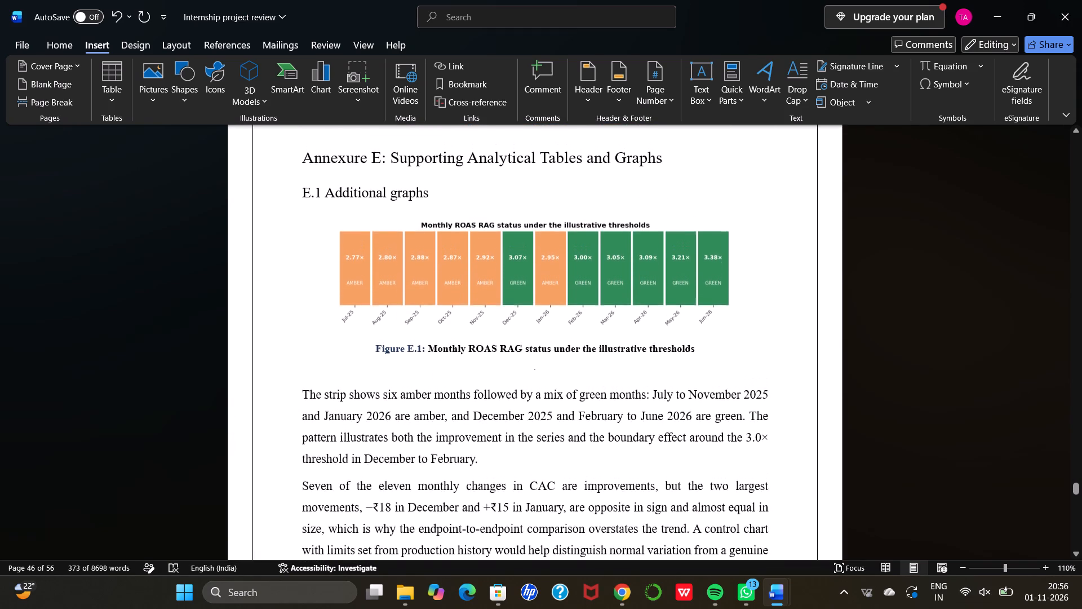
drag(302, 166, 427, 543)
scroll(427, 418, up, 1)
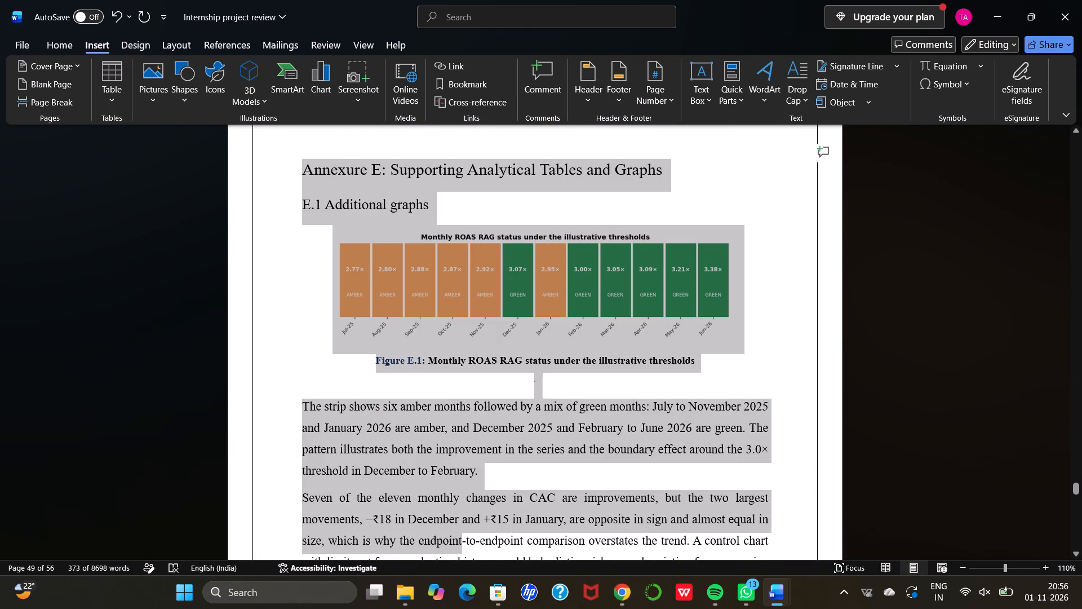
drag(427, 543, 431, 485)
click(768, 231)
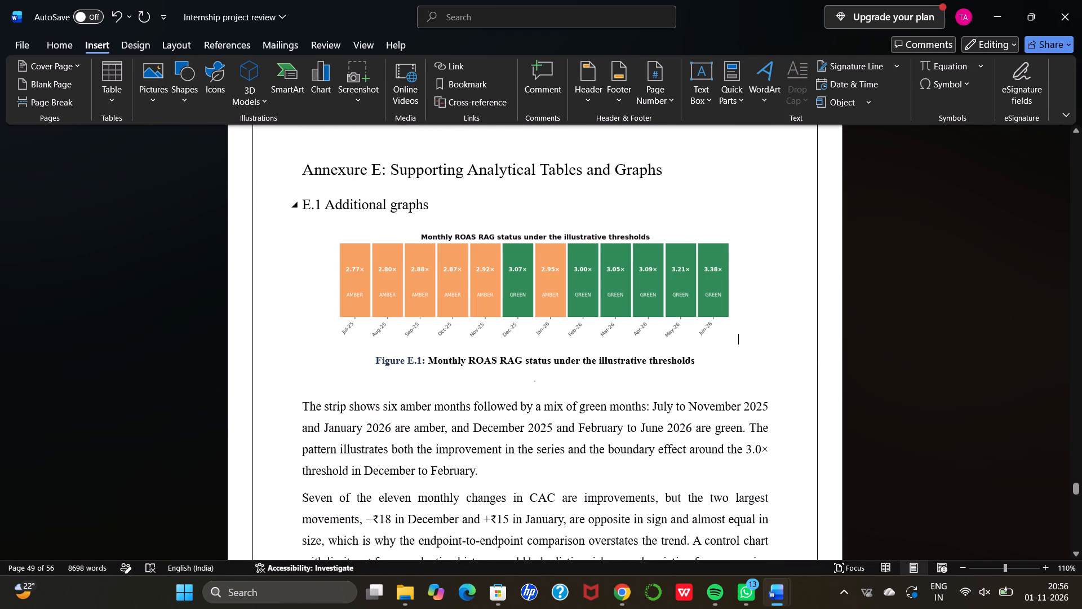
Copy the Annexure E section of the Internship project review, from its heading and Figure E.1 through its text on to page 50.
drag(302, 167, 307, 170)
drag(307, 170, 533, 608)
scroll(451, 474, up, 3)
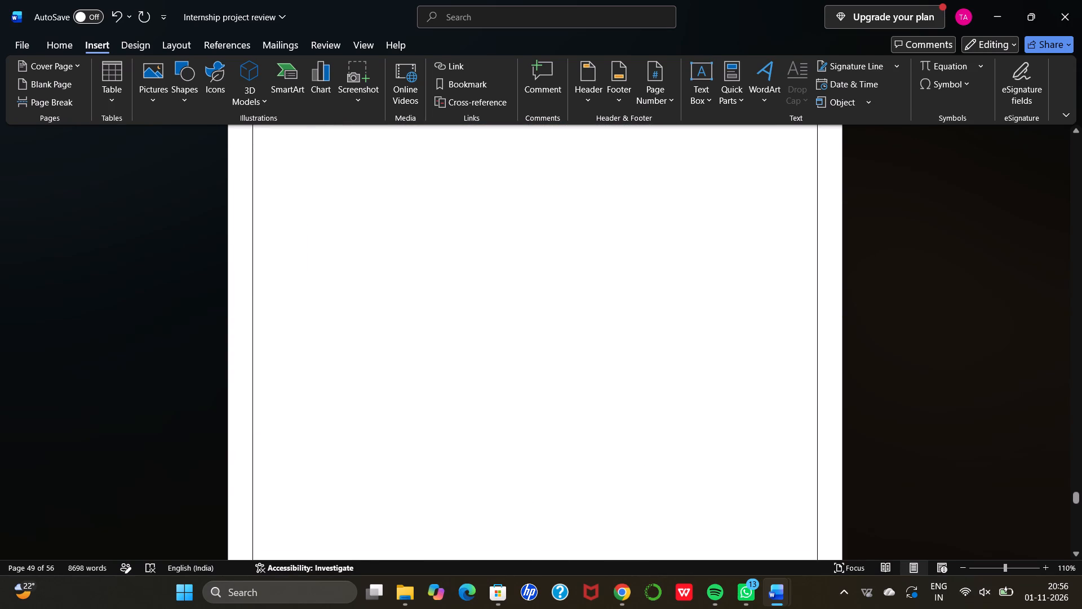
drag(533, 608, 507, 163)
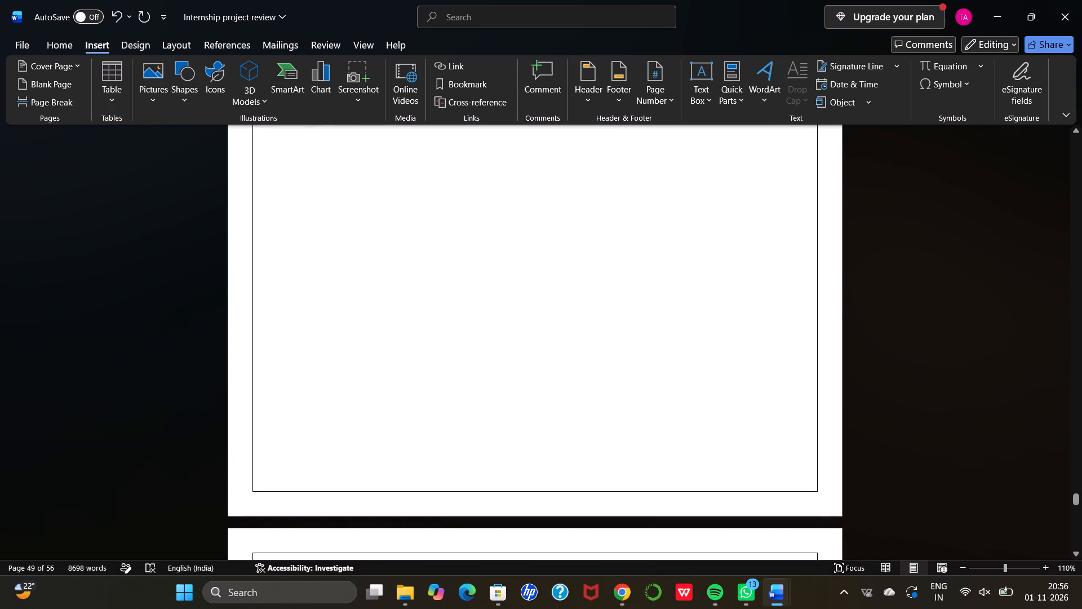
drag(507, 163, 507, 64)
key(ctrl+c)
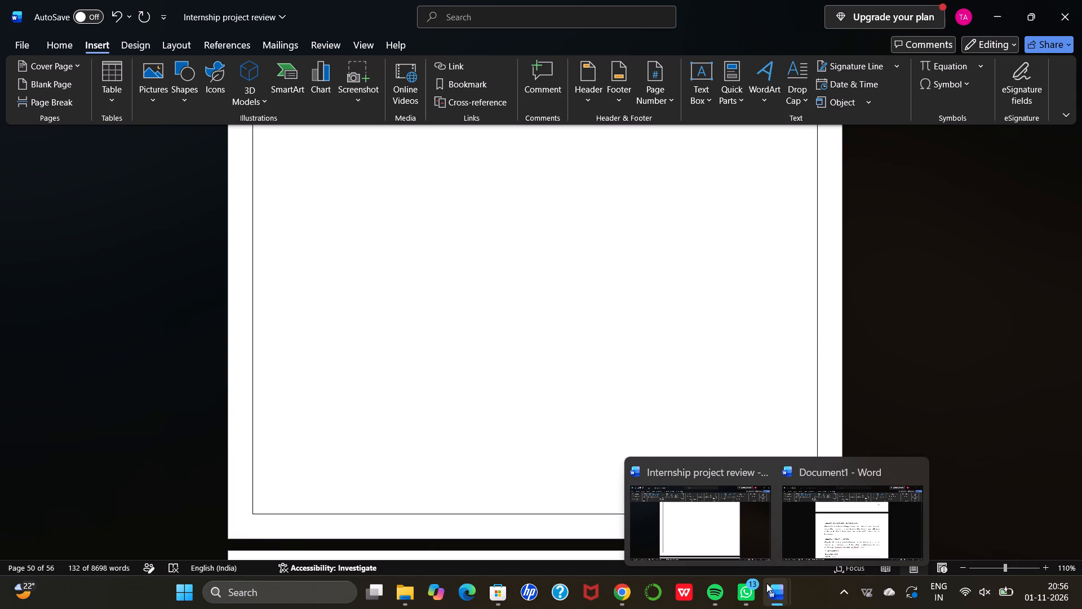
click(706, 528)
scroll(513, 386, up, 5)
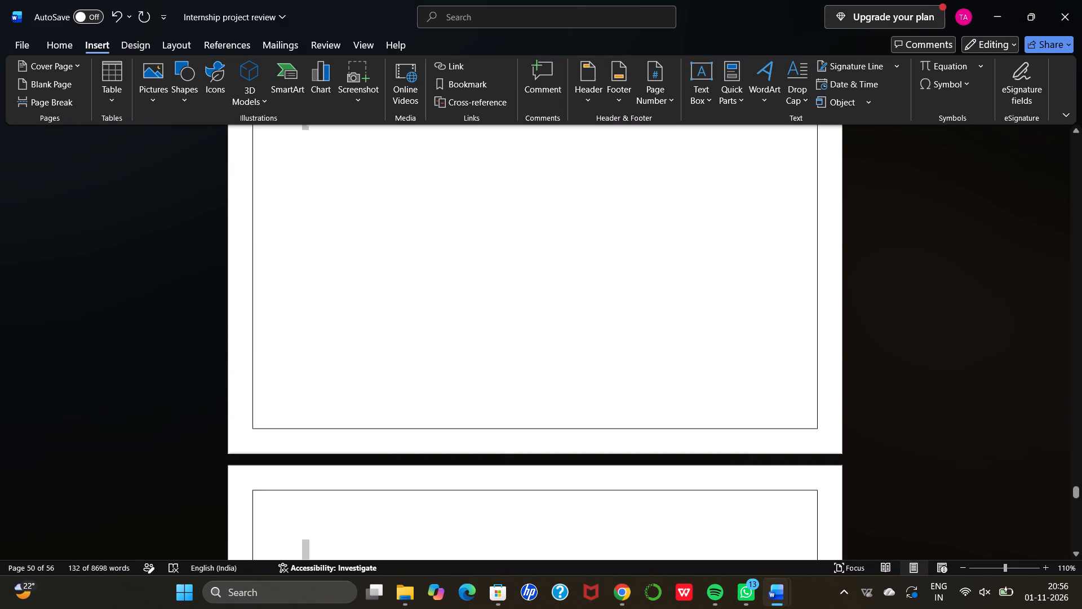
scroll(513, 386, down, 1)
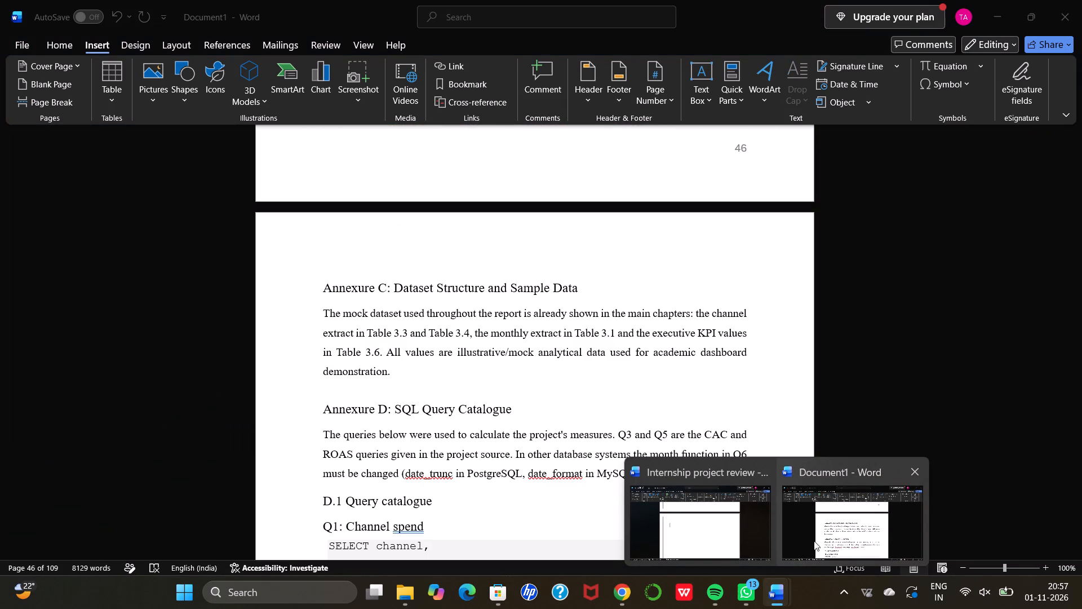
Switch to Document1 and paste the copied section at the start of the blank page 50.
click(824, 541)
scroll(570, 488, down, 3)
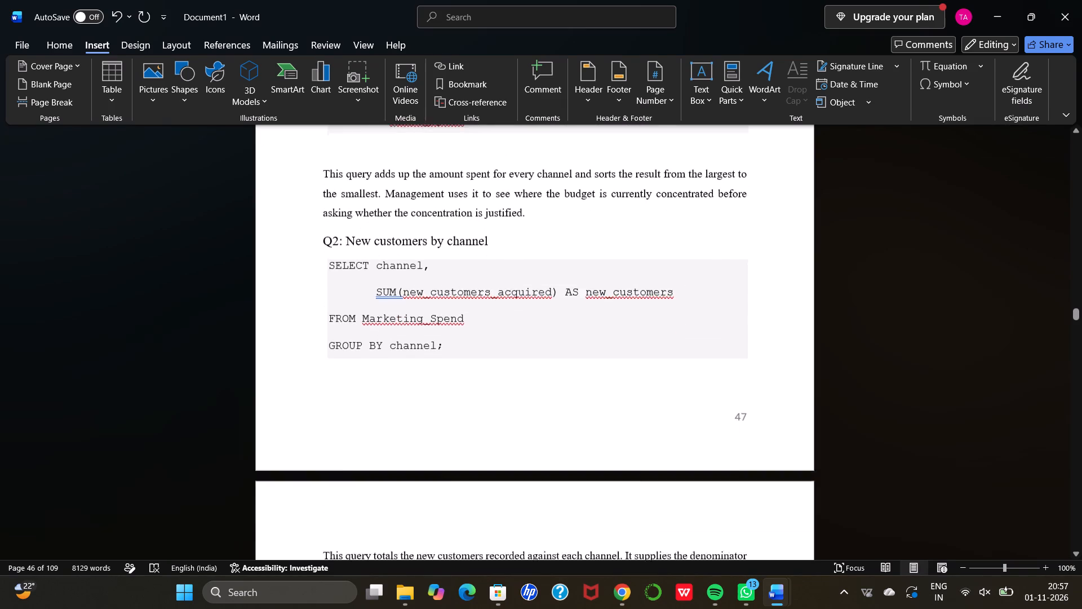
scroll(570, 488, down, 7)
scroll(570, 488, up, 1)
click(331, 507)
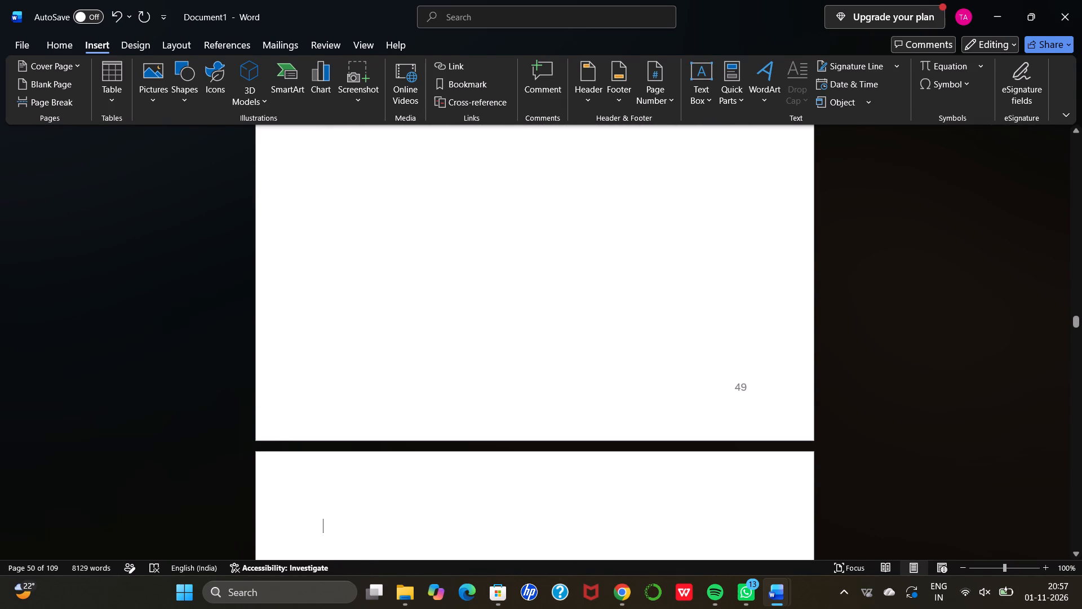
key(ctrl+v)
Look back through Document1 from the newly pasted pages to page 46, comparing them with the Annexure C and D pages already there.
ctrl+click(331, 507)
scroll(331, 507, up, 1)
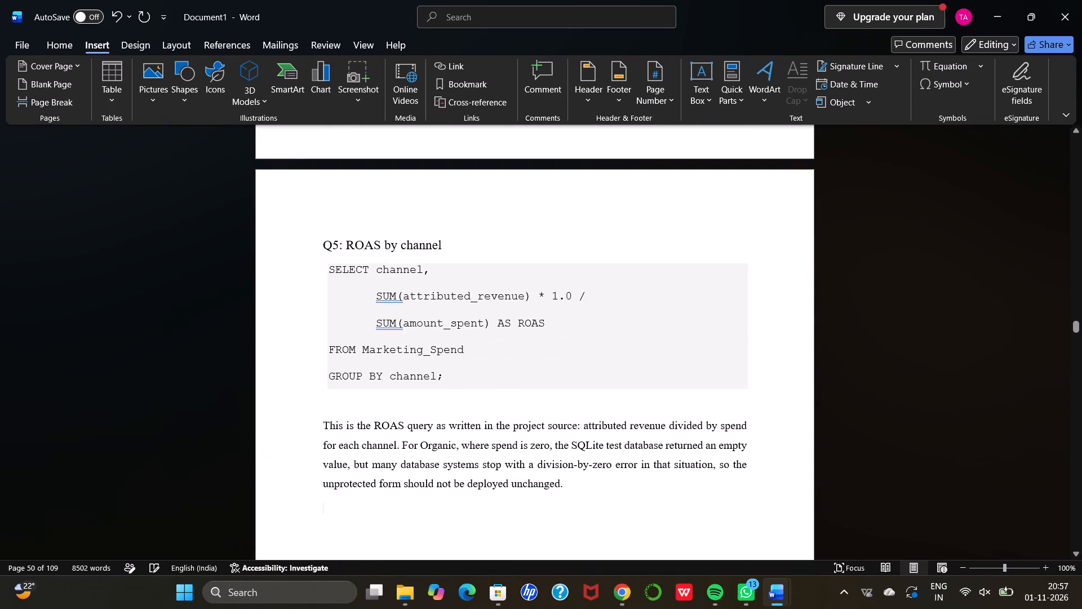
scroll(331, 507, up, 5)
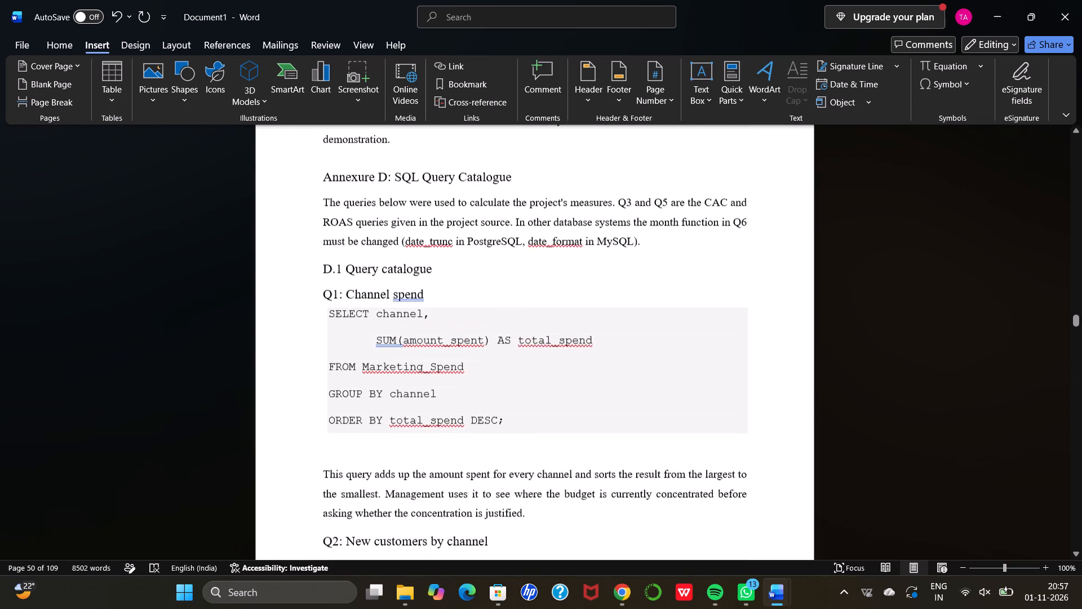
scroll(331, 507, up, 6)
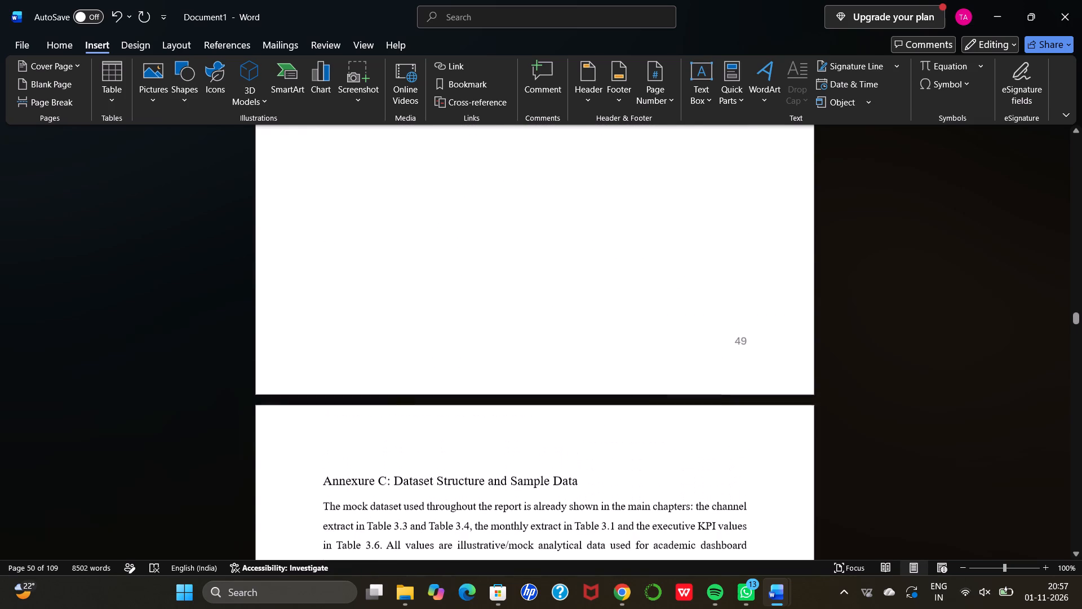
scroll(331, 507, up, 9)
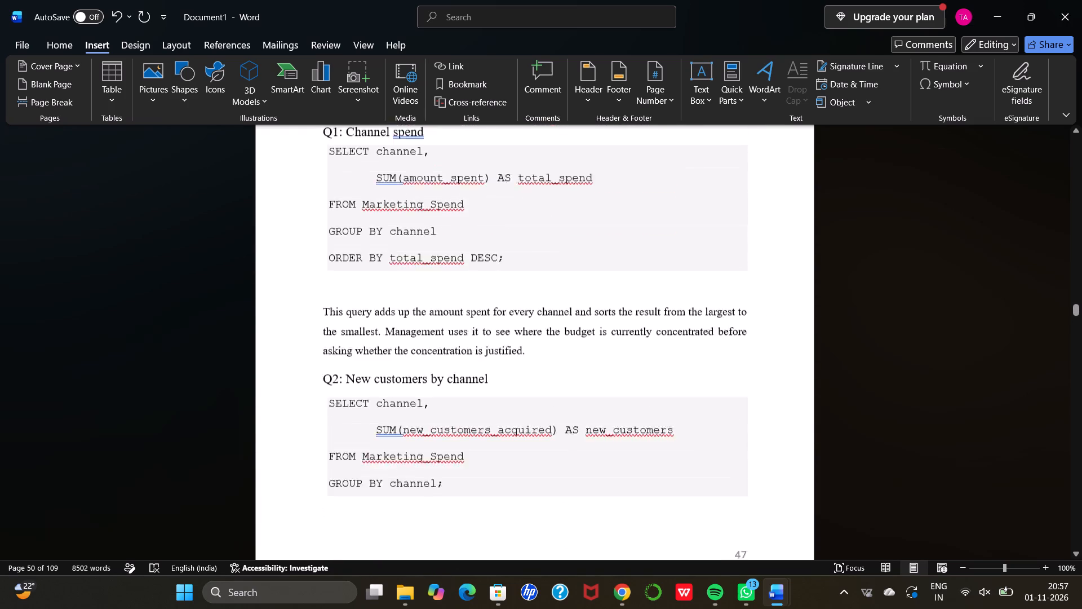
scroll(331, 507, up, 1)
scroll(331, 507, down, 4)
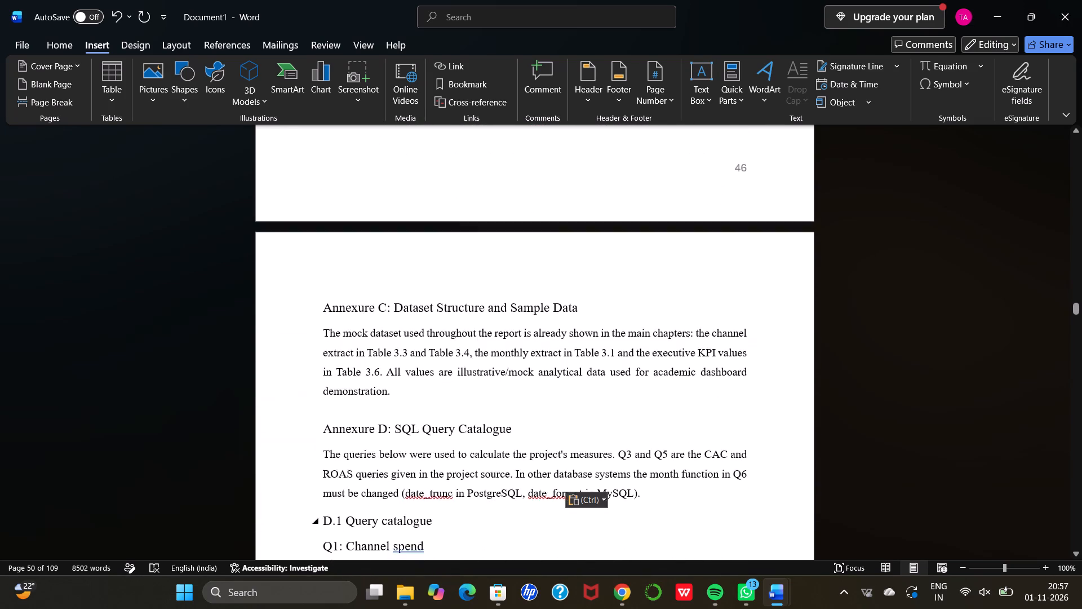
scroll(331, 507, down, 5)
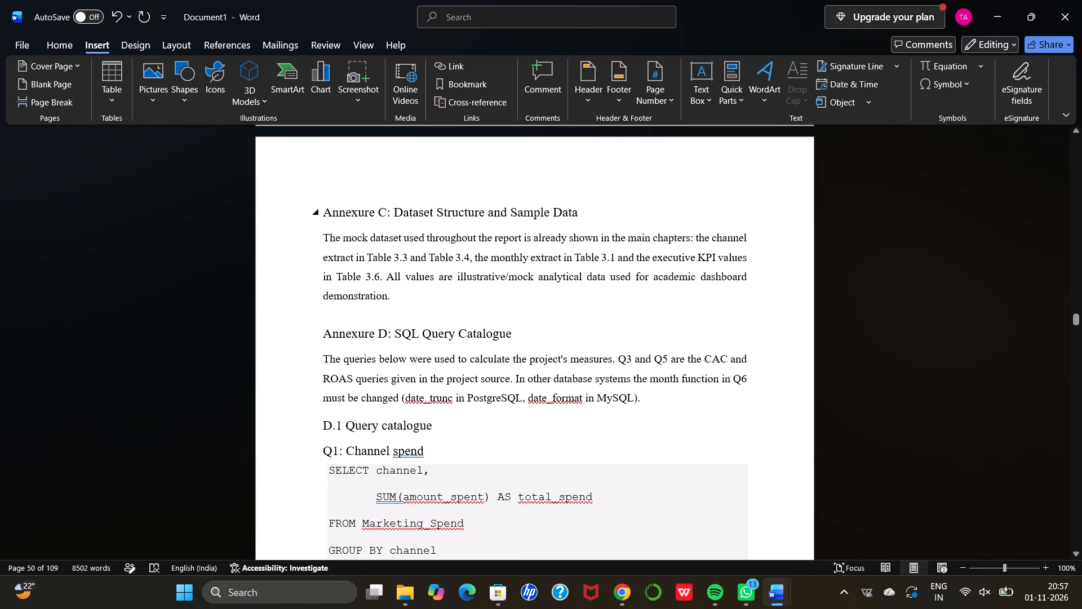
Delete the repeated Annexure C and D content in Document1, from the Annexure C heading on page 50 through the Q4 explanation on page 51.
drag(323, 211, 429, 565)
scroll(418, 530, up, 2)
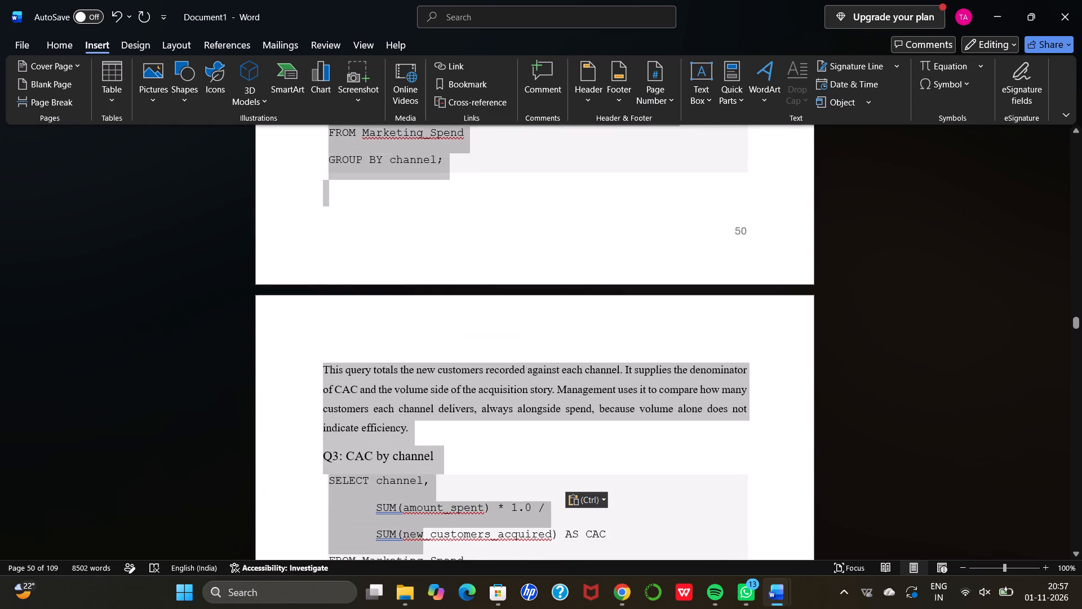
drag(429, 565, 456, 508)
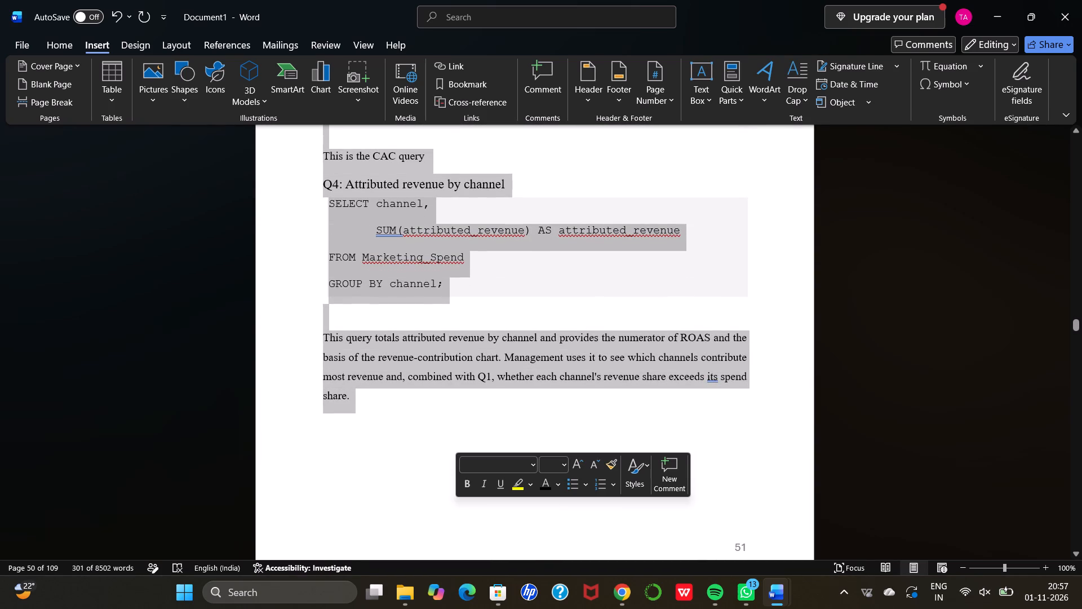
scroll(456, 508, up, 5)
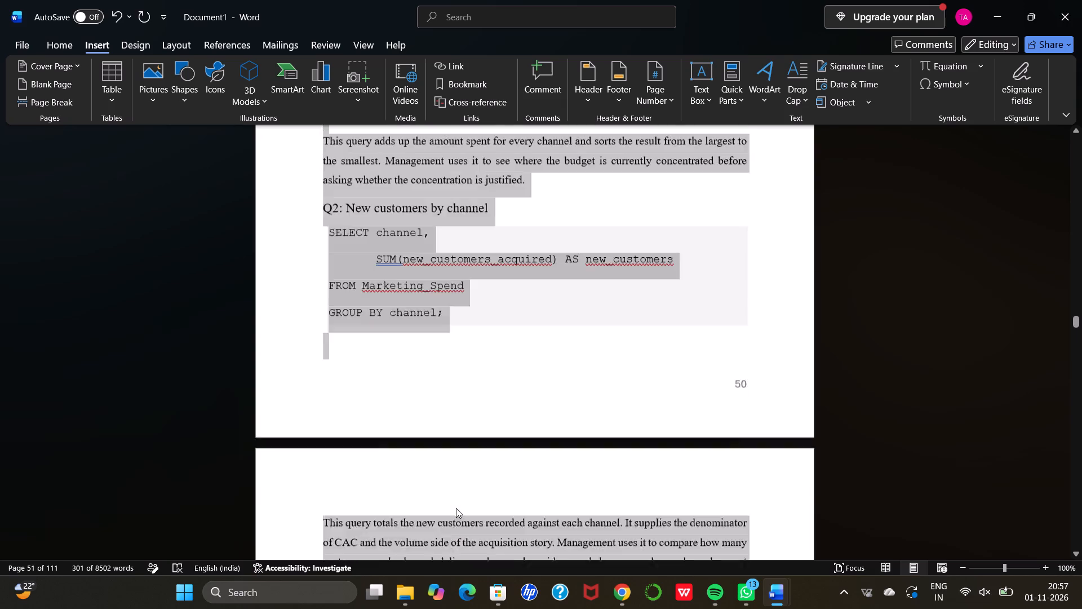
scroll(456, 508, up, 6)
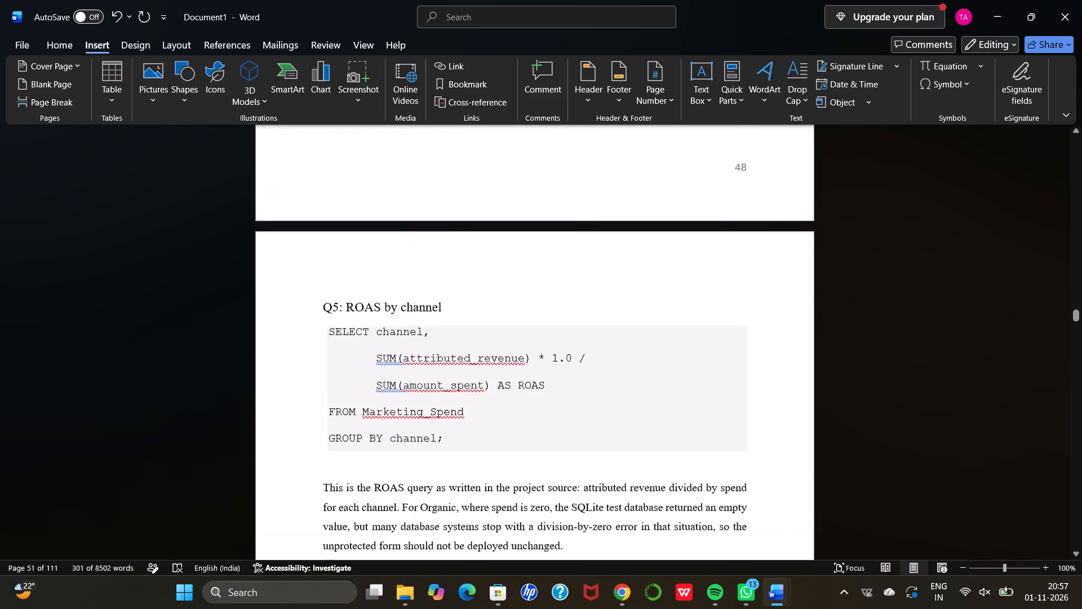
scroll(456, 508, up, 4)
scroll(456, 508, down, 1)
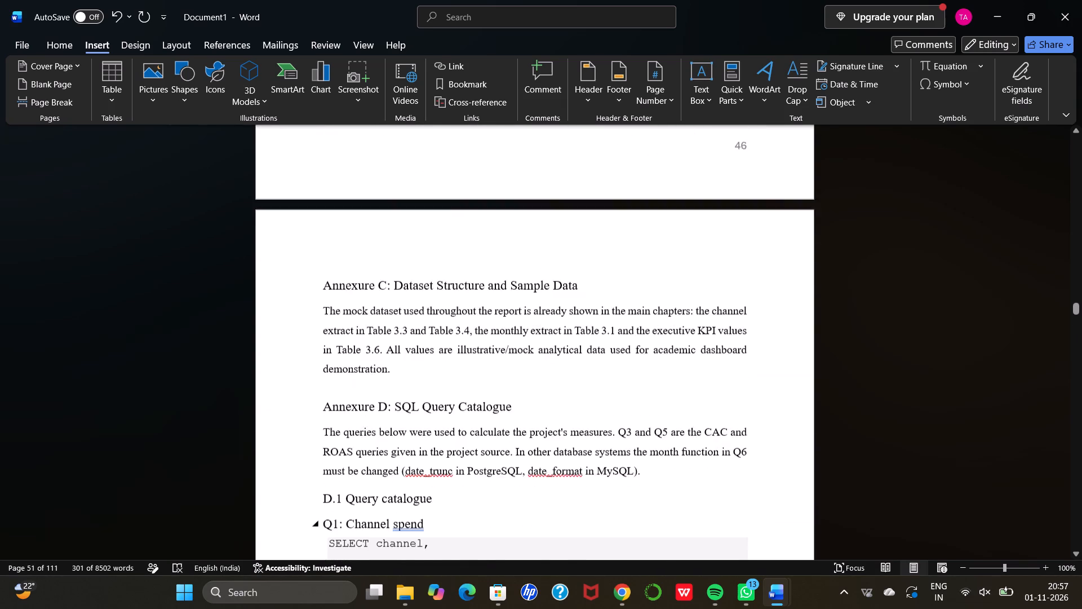
scroll(456, 508, down, 8)
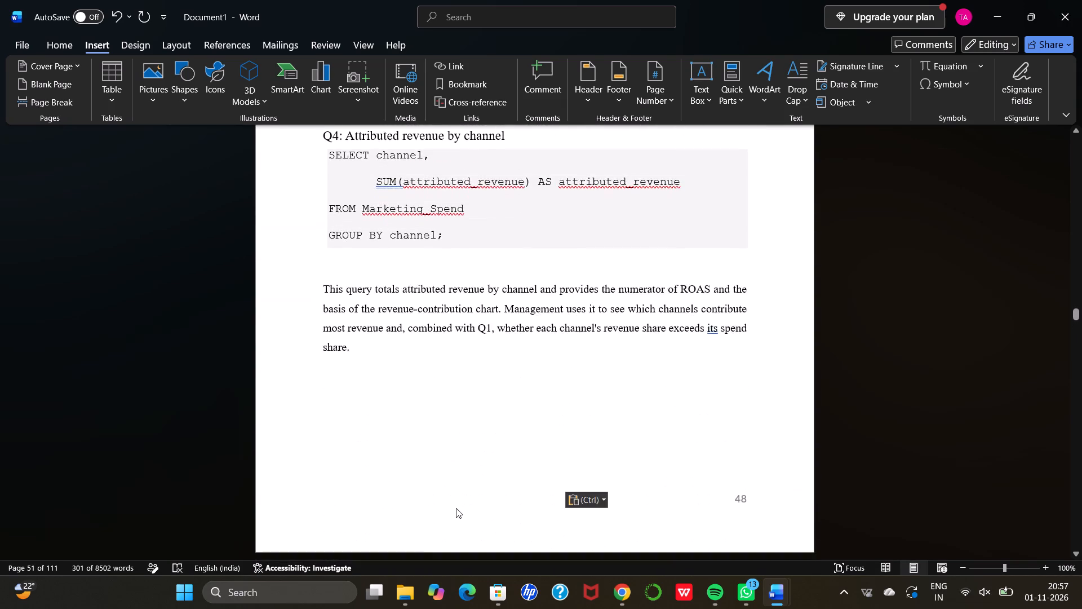
scroll(456, 508, down, 5)
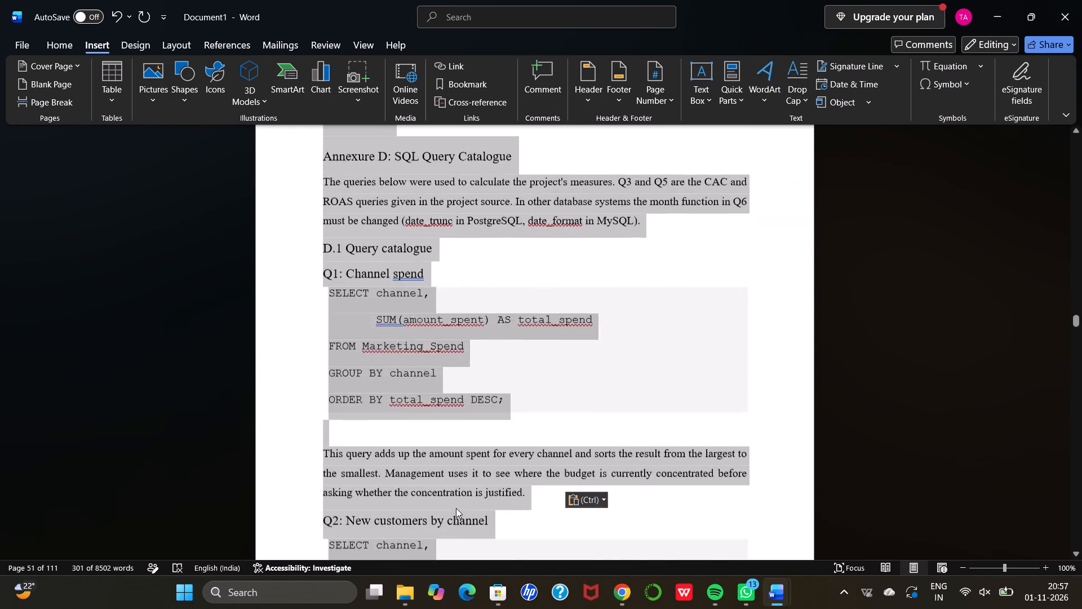
scroll(456, 508, down, 4)
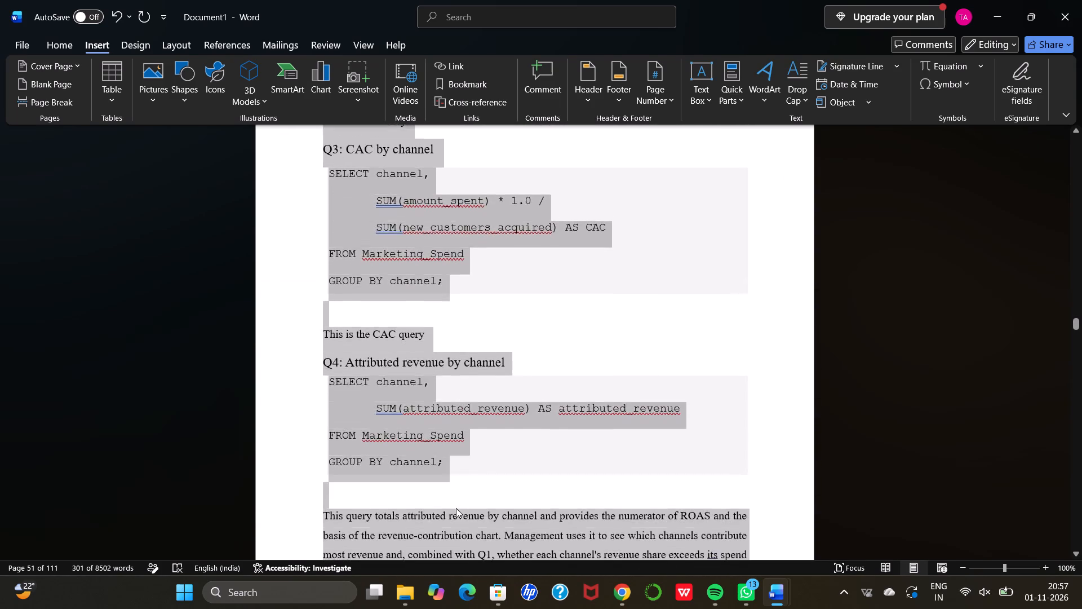
scroll(456, 508, down, 1)
key(BackSpace)
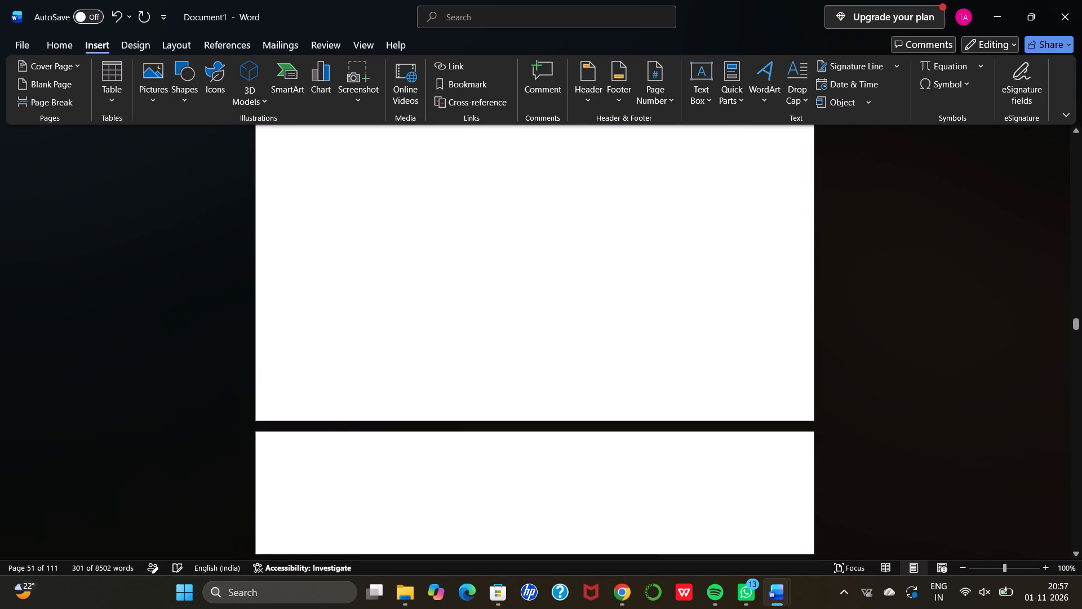
Examine pages 50 and 51 of Document1 and the blank pages that follow the deleted content.
scroll(456, 508, down, 7)
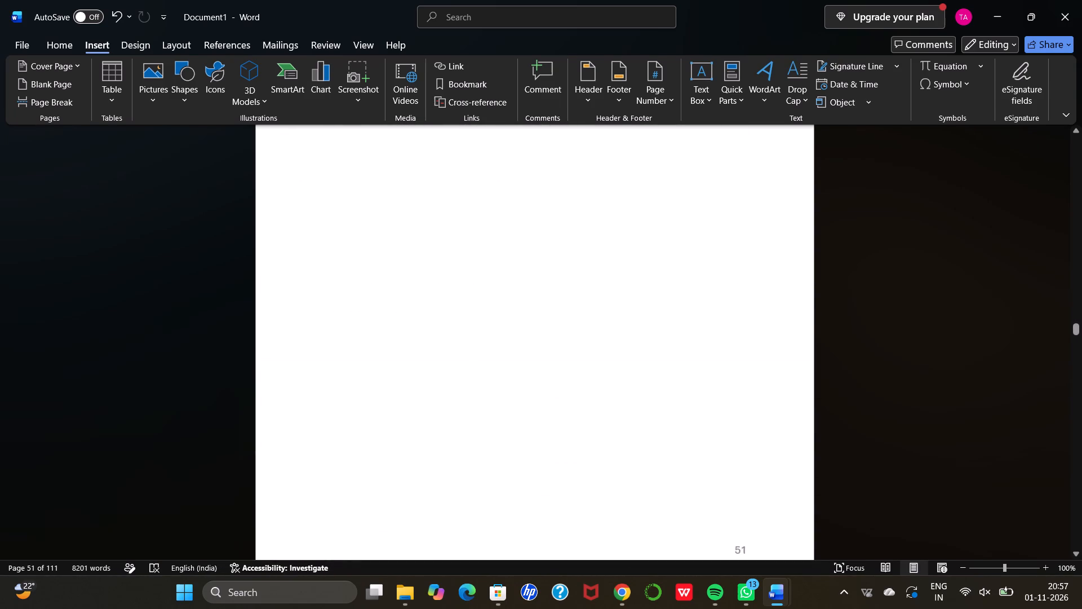
scroll(456, 508, down, 2)
scroll(456, 508, up, 1)
scroll(456, 508, down, 1)
scroll(456, 508, up, 6)
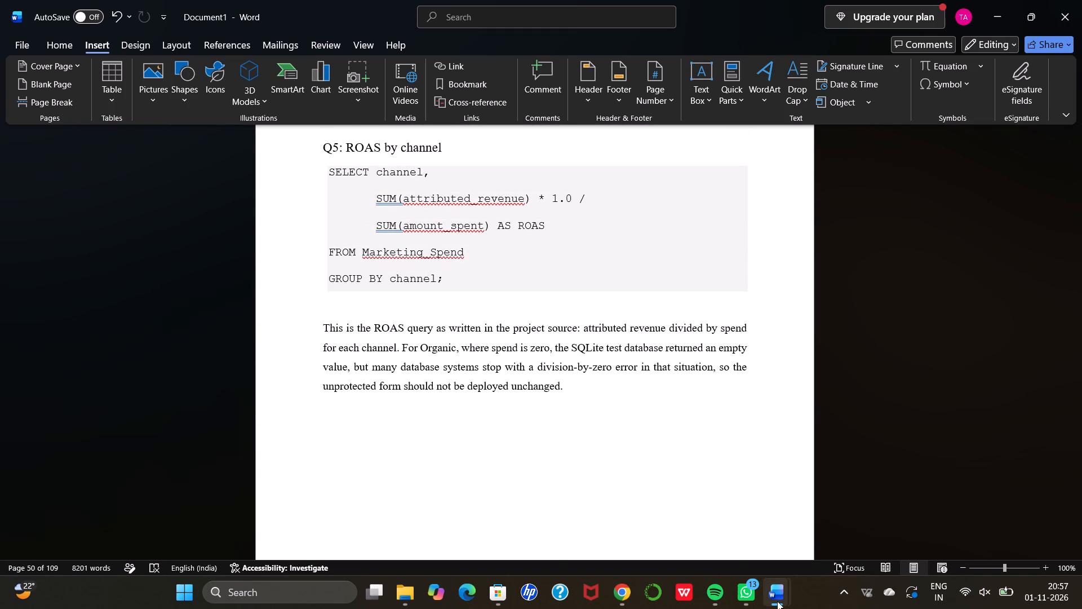
Switch to the Internship project review and copy the Annexure E section, from its heading and Figure E.1 through the closing paragraph on CAC changes.
click(719, 535)
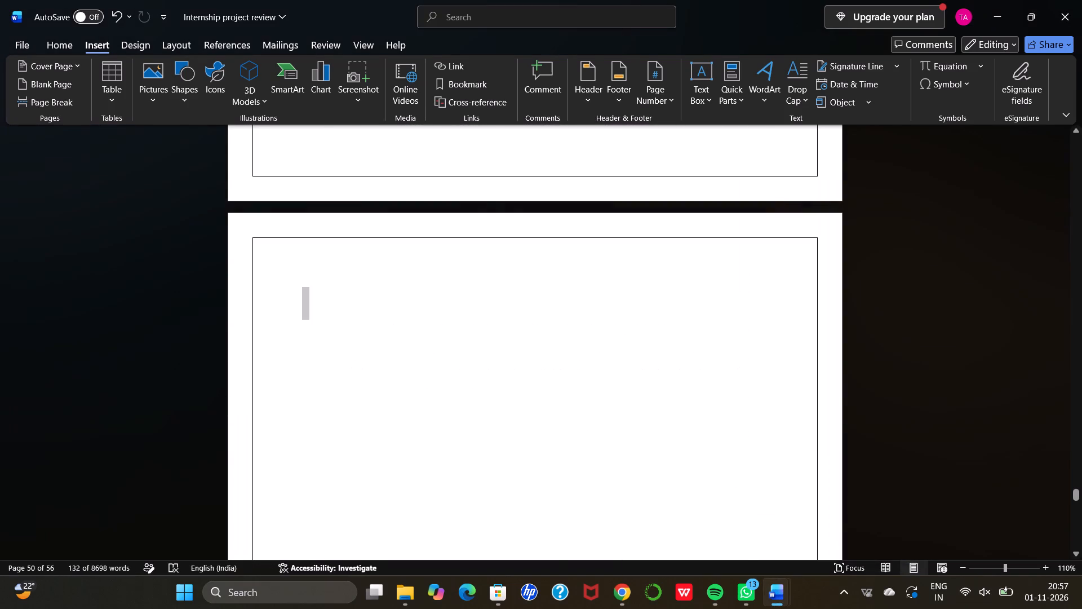
scroll(765, 582, left, 1)
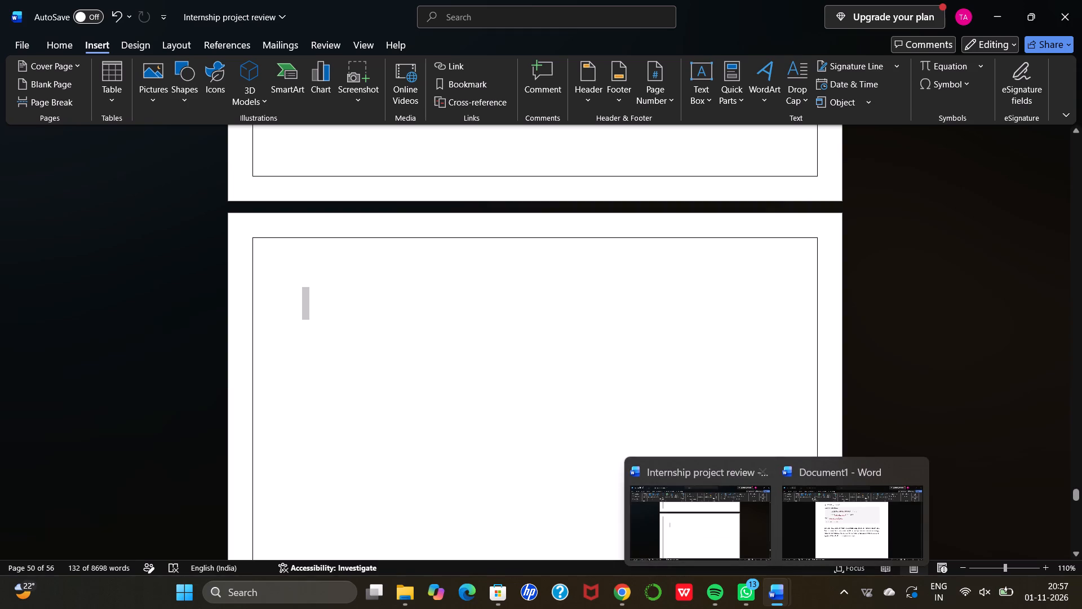
click(523, 430)
scroll(523, 430, up, 4)
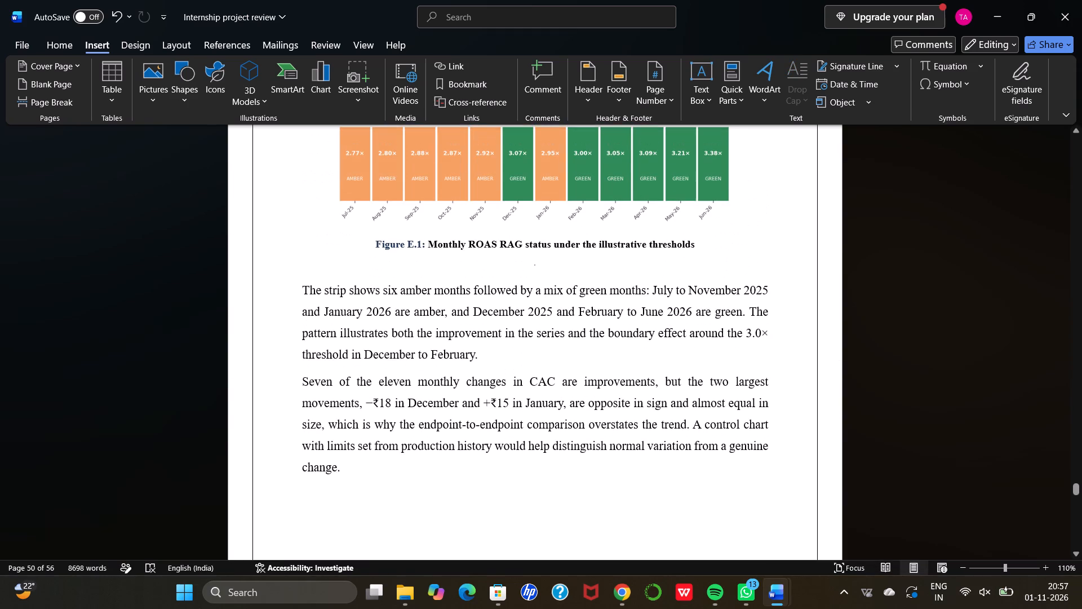
scroll(523, 430, down, 1)
scroll(523, 430, up, 3)
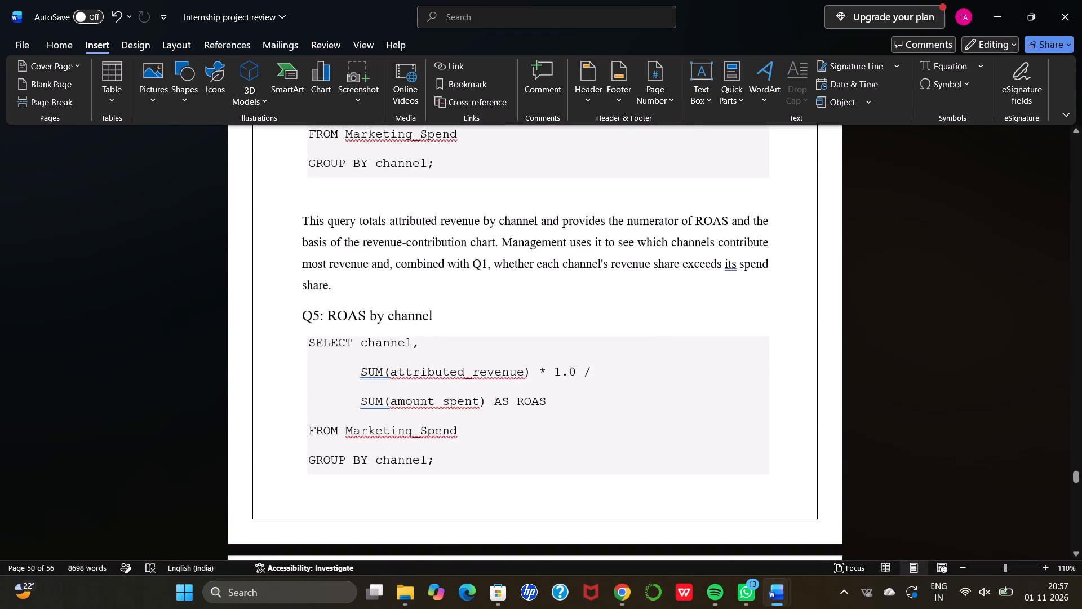
scroll(523, 430, down, 4)
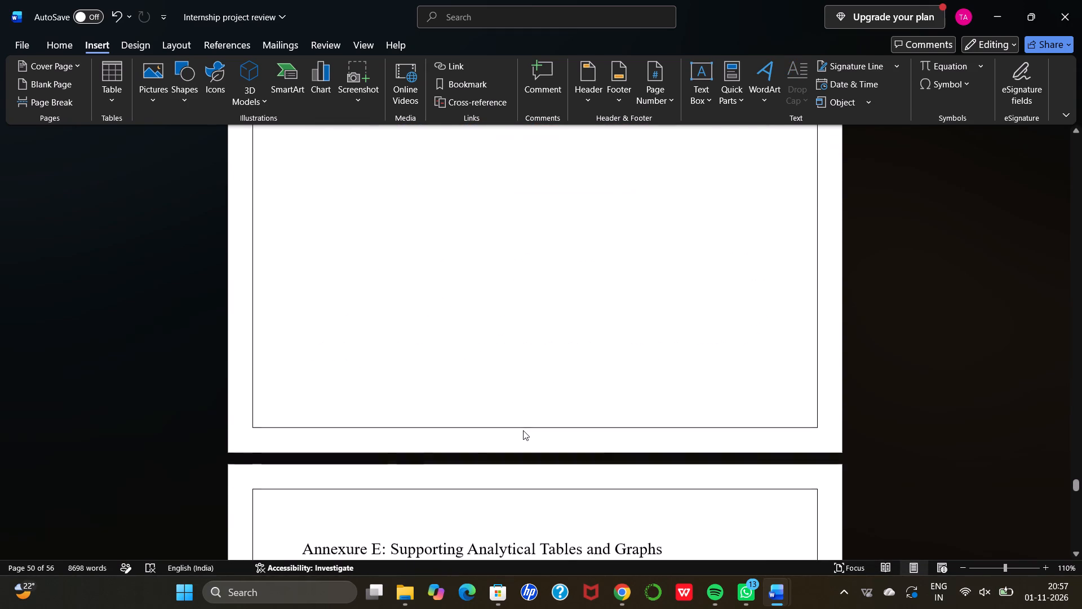
scroll(523, 430, down, 1)
drag(304, 423, 495, 457)
scroll(500, 607, up, 1)
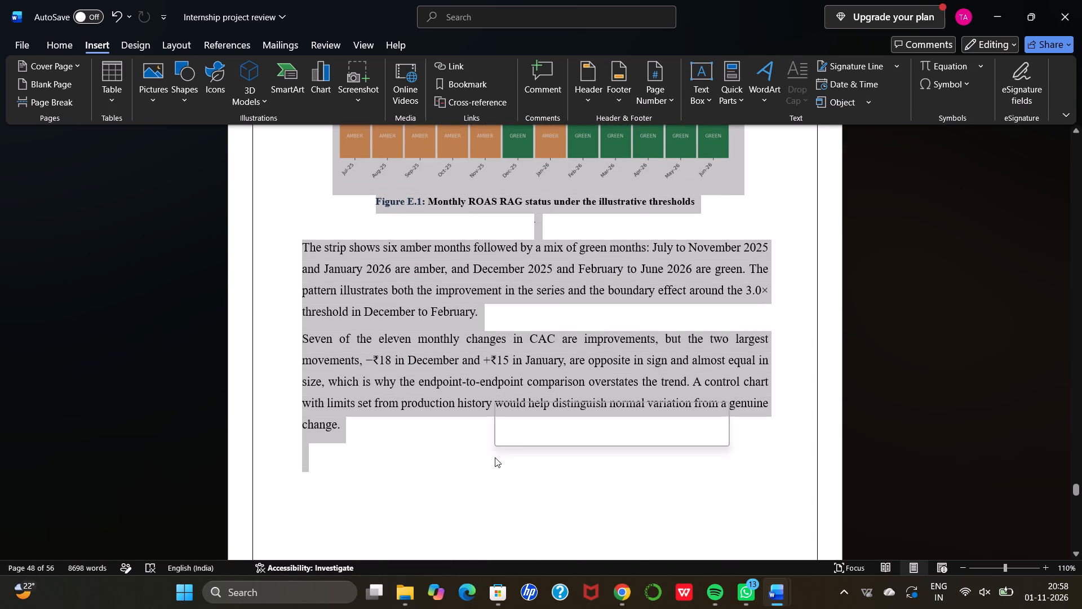
key(ctrl+c)
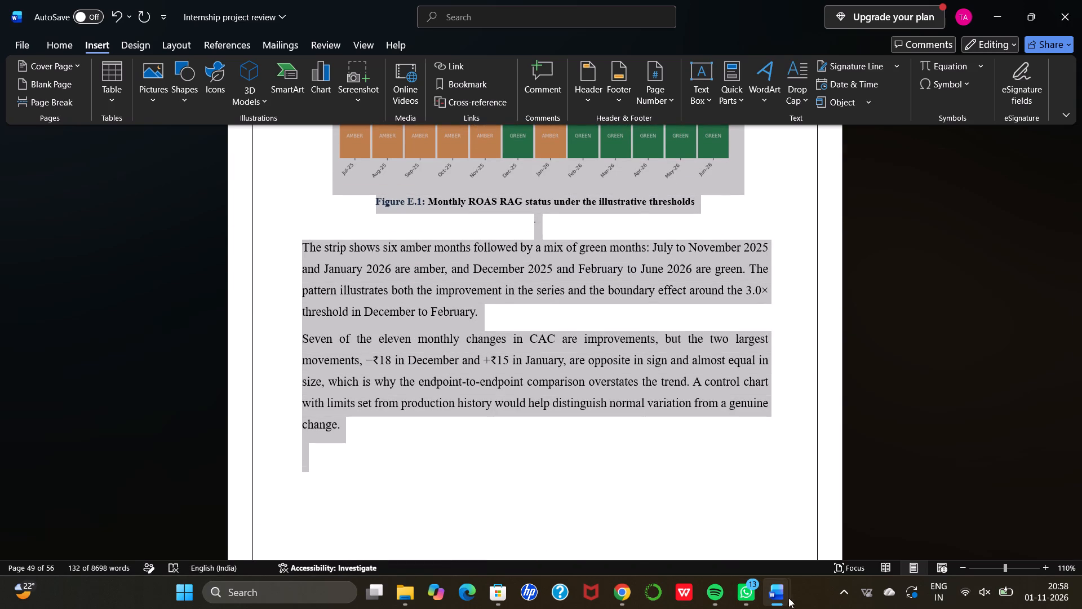
Paste the copied Annexure E section at the start of the blank page 51 in Document1 and place the cursor on page 52.
click(827, 536)
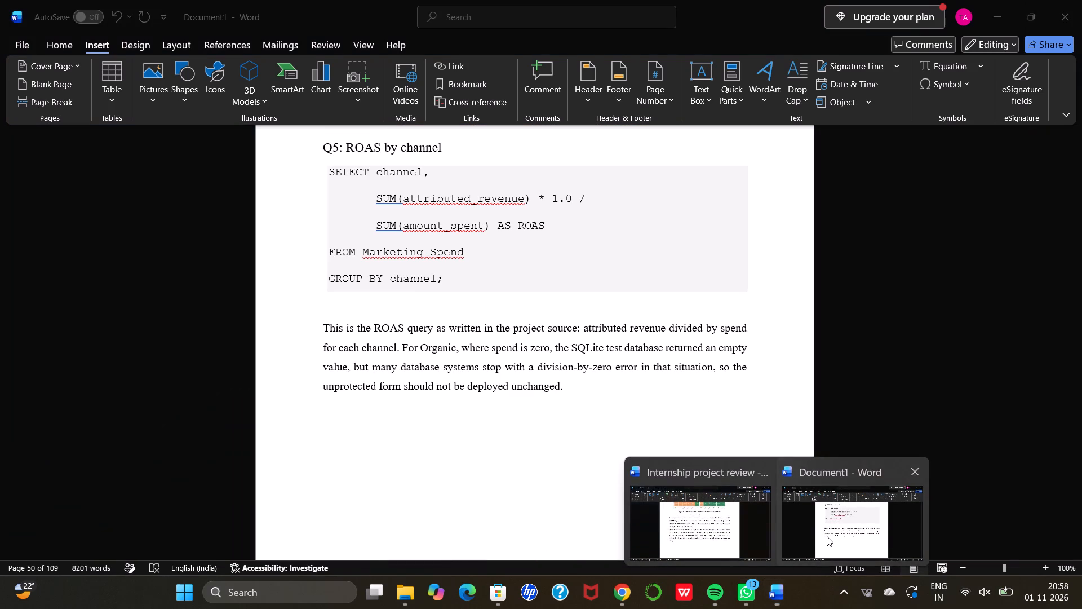
scroll(531, 495, down, 3)
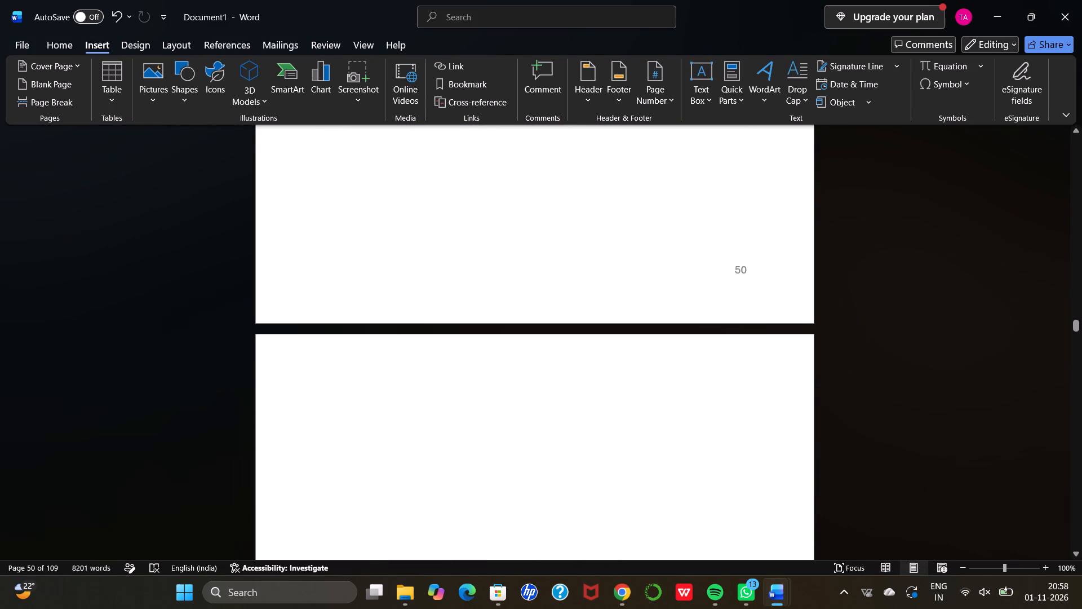
click(316, 389)
key(ctrl+v)
scroll(365, 411, down, 2)
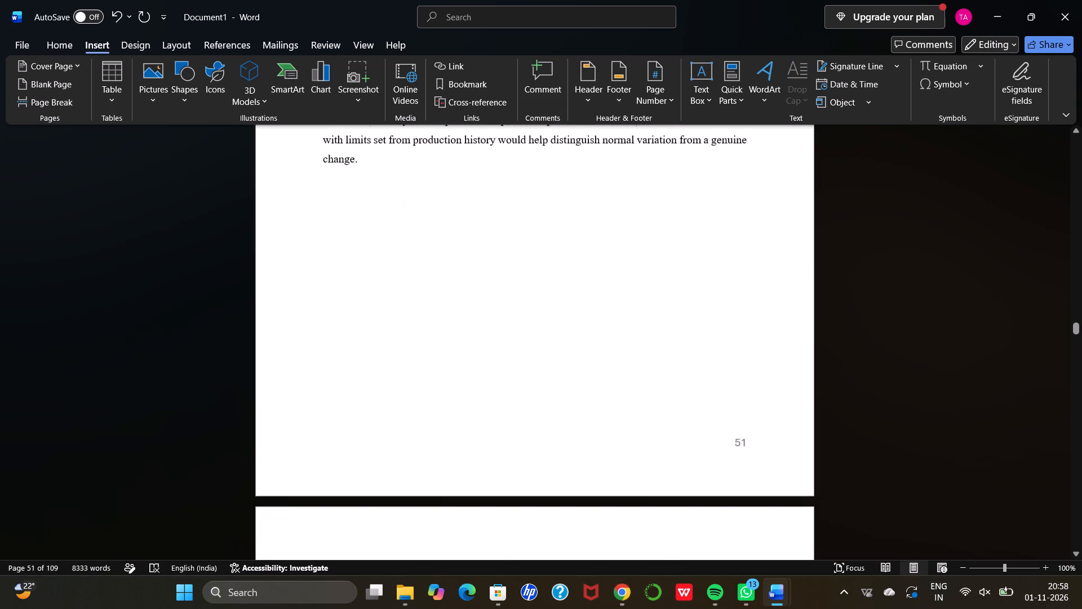
scroll(367, 426, down, 1)
click(337, 387)
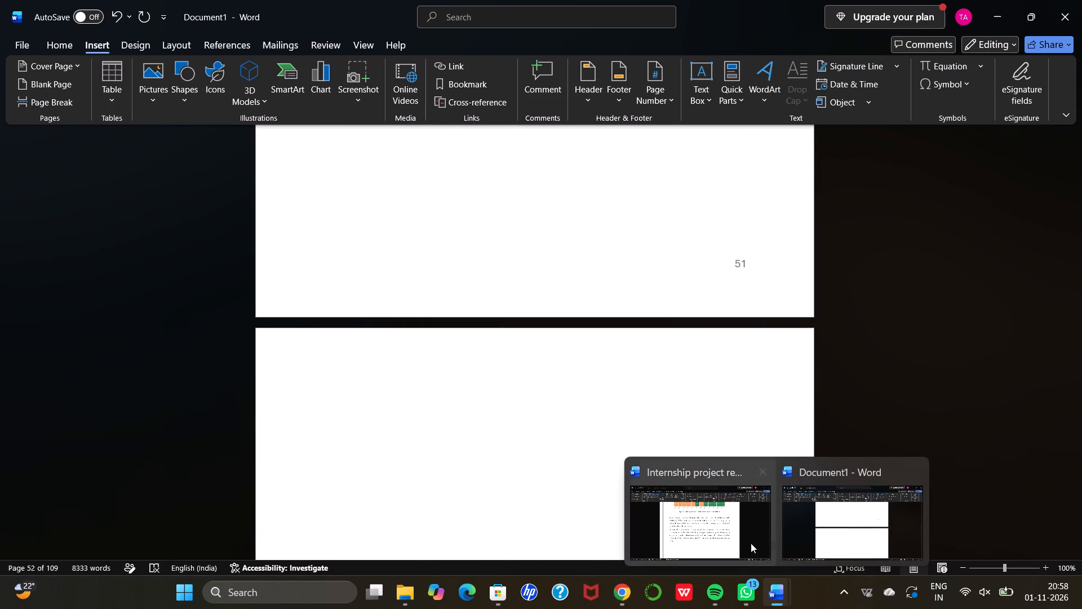
Switch to the Internship project review and examine the pages around Annexure E for the content that comes next.
click(722, 527)
scroll(548, 474, down, 5)
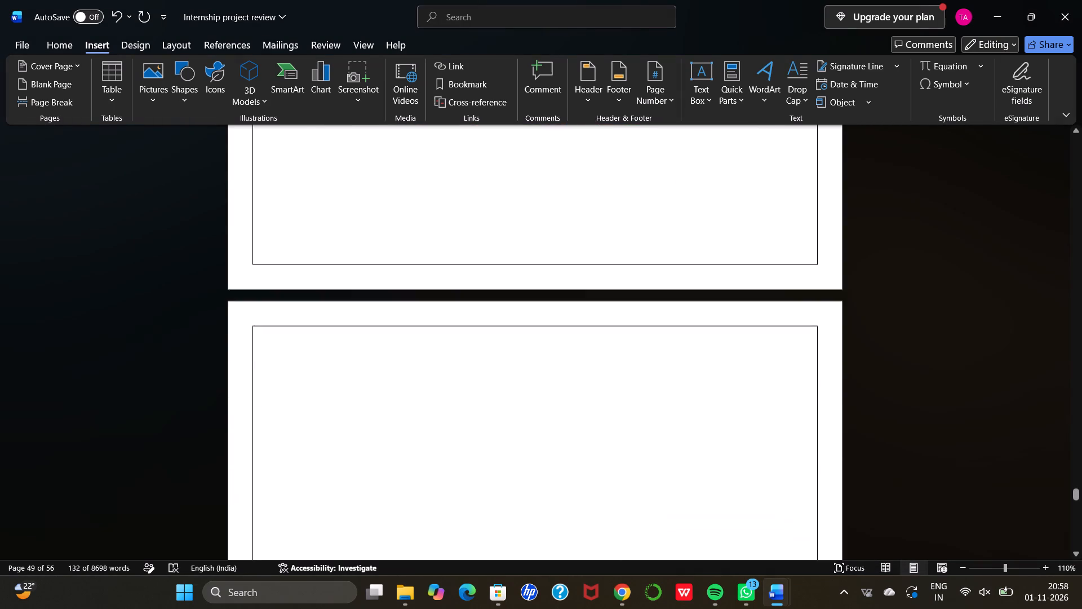
scroll(548, 474, down, 5)
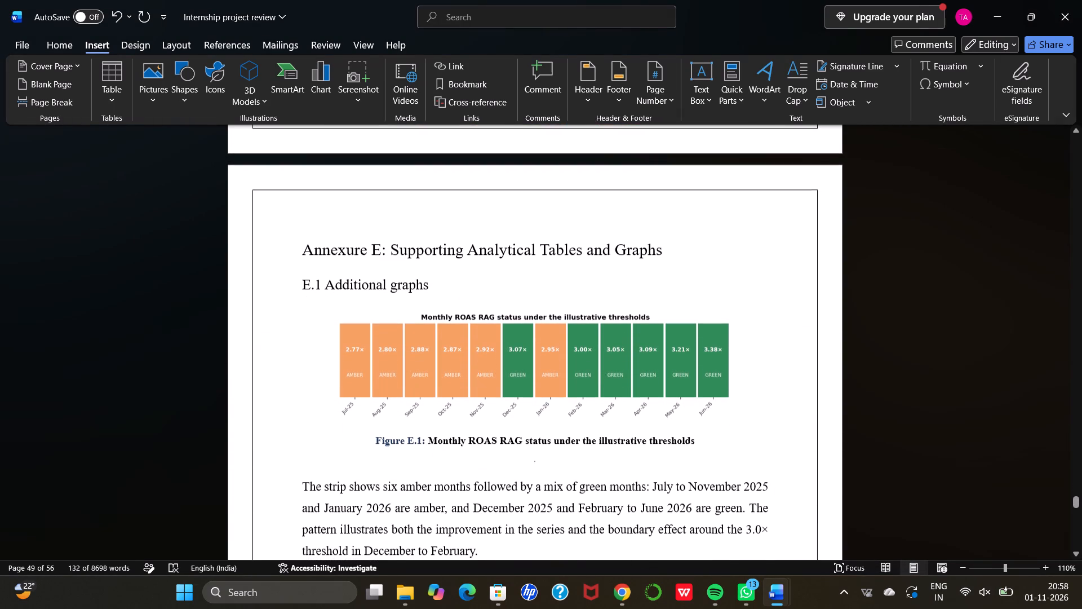
scroll(624, 442, up, 5)
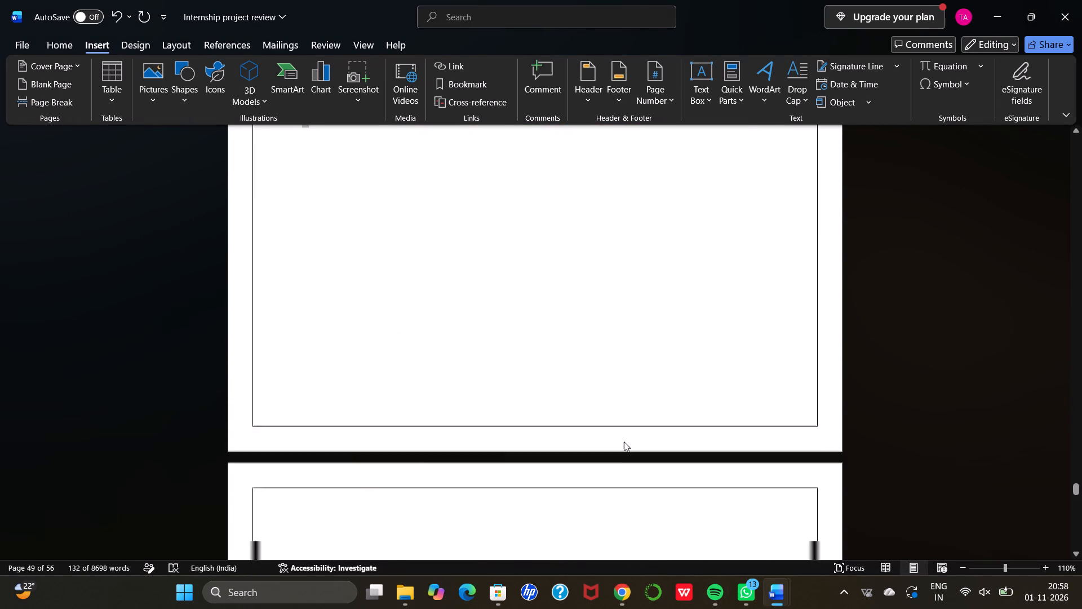
scroll(624, 442, up, 1)
scroll(624, 442, down, 3)
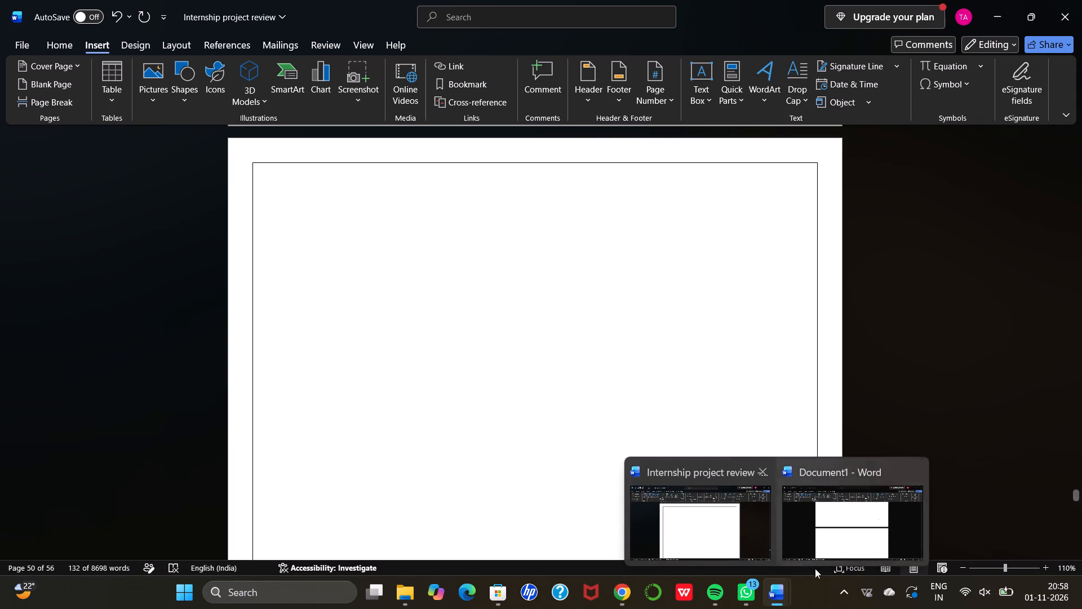
click(731, 536)
scroll(603, 427, up, 1)
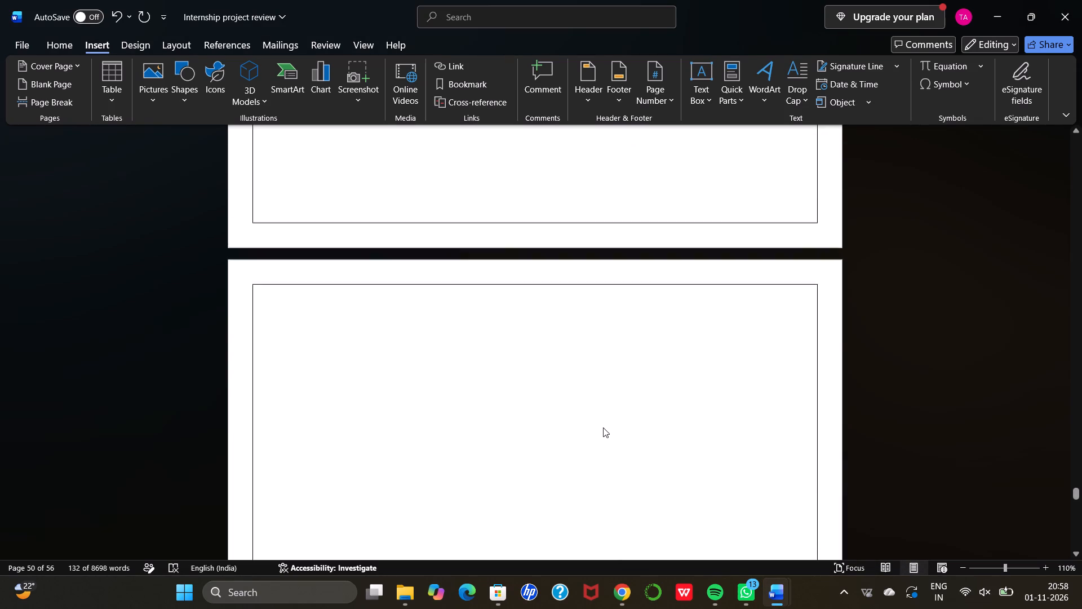
scroll(603, 427, up, 6)
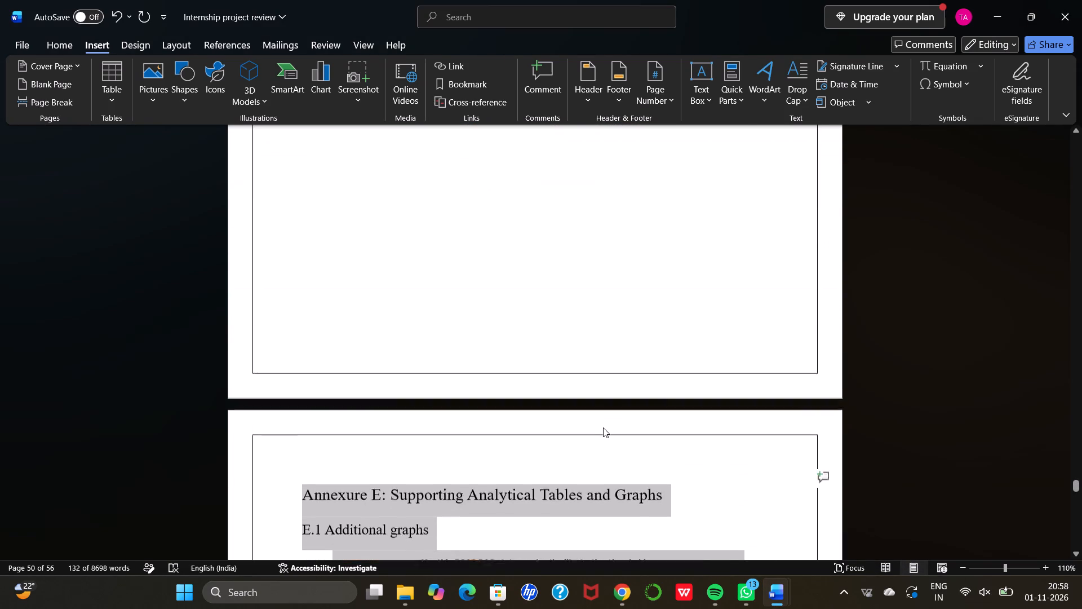
scroll(603, 427, up, 1)
scroll(603, 427, down, 2)
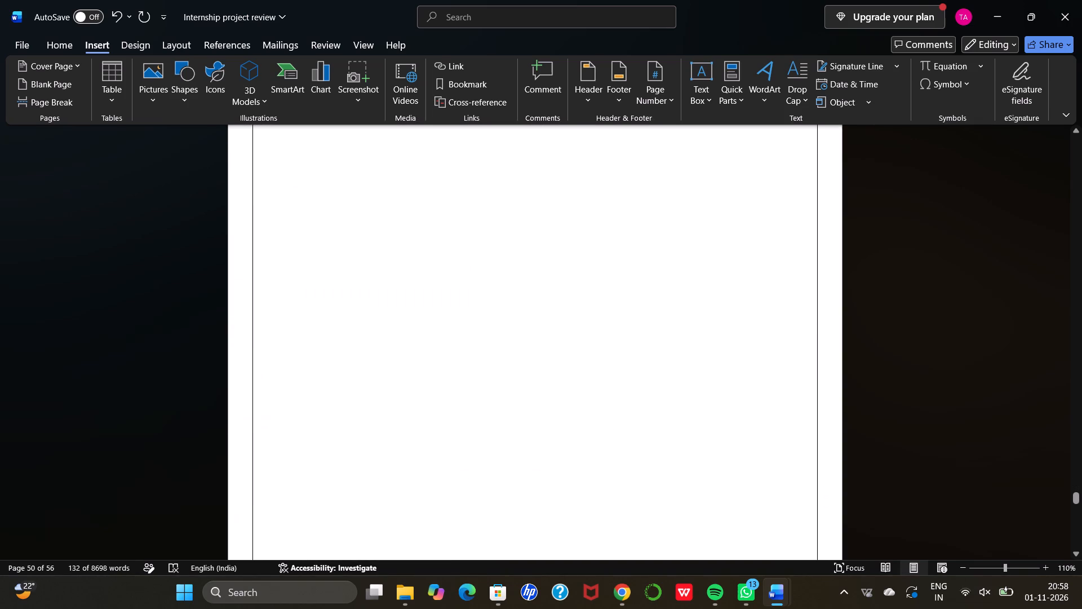
scroll(603, 427, down, 3)
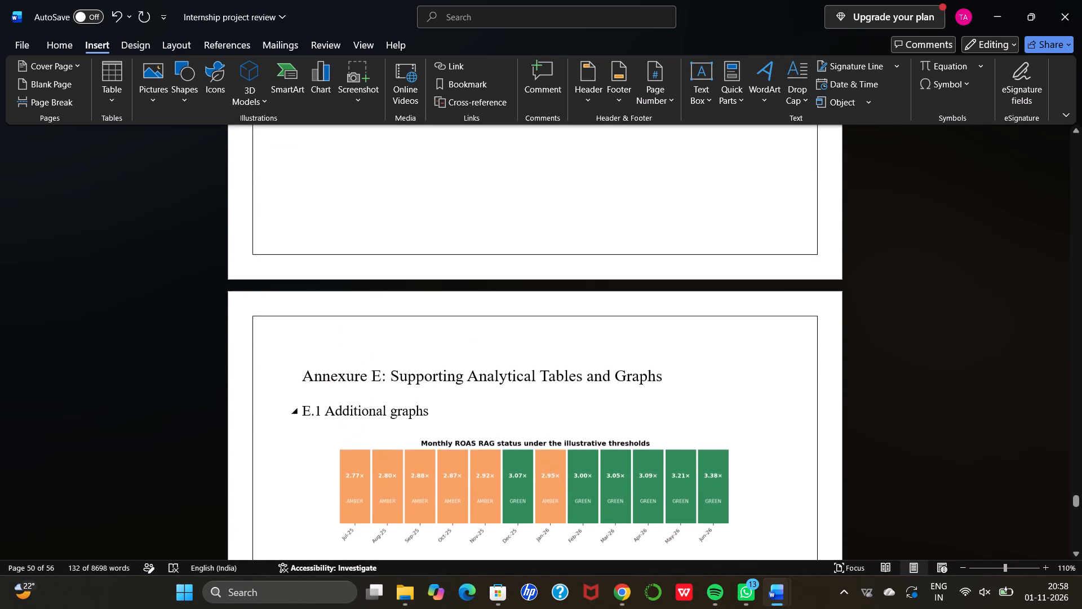
scroll(603, 427, up, 4)
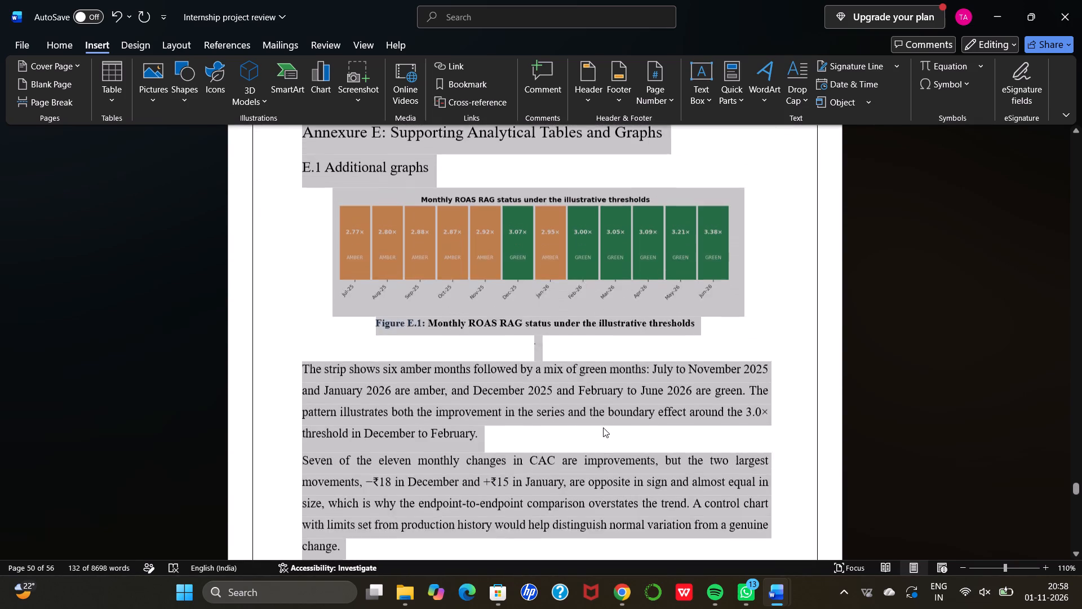
Copy the Annexure F: Dashboard Screenshots and Mock-ups heading and its introductory paragraph.
scroll(603, 427, down, 3)
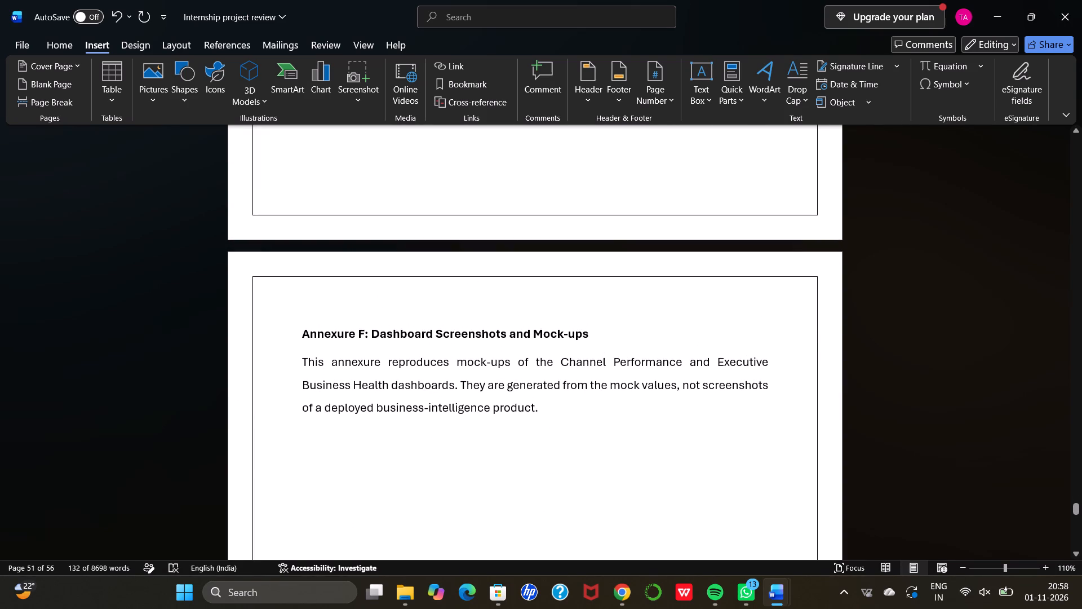
drag(302, 333, 561, 423)
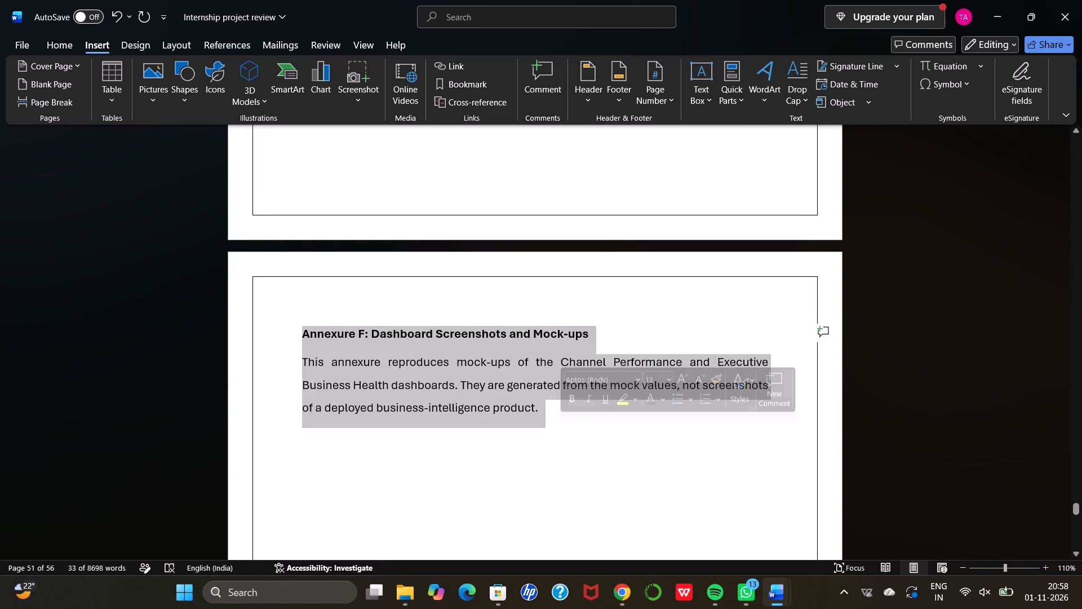
key(ctrl+c)
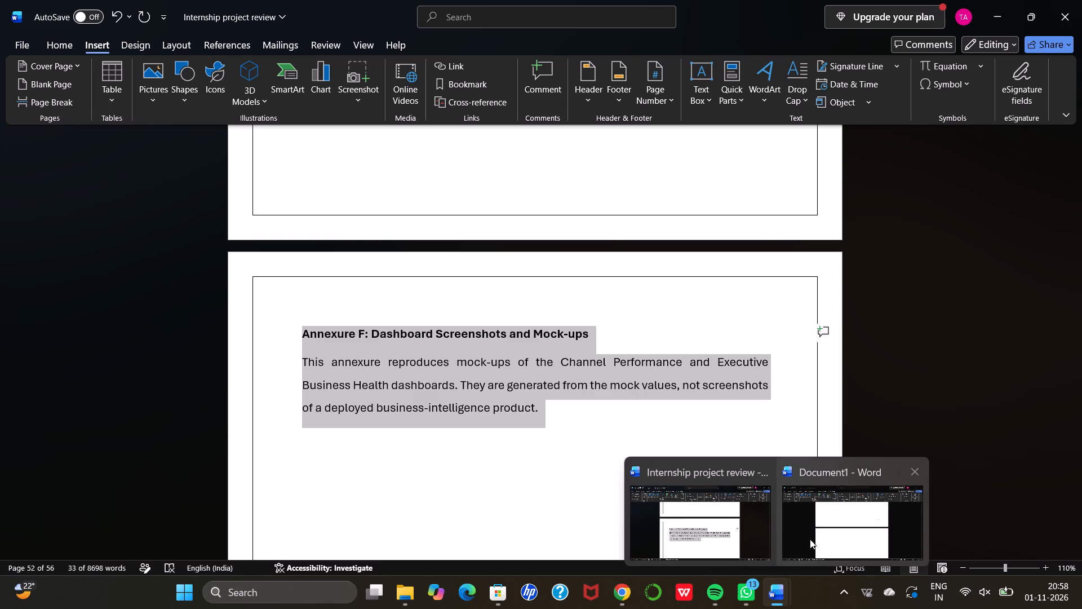
Switch to Document1 and insert empty paragraphs after the word "change" ending Annexure E, down to the start of page 52.
click(823, 529)
scroll(575, 366, up, 1)
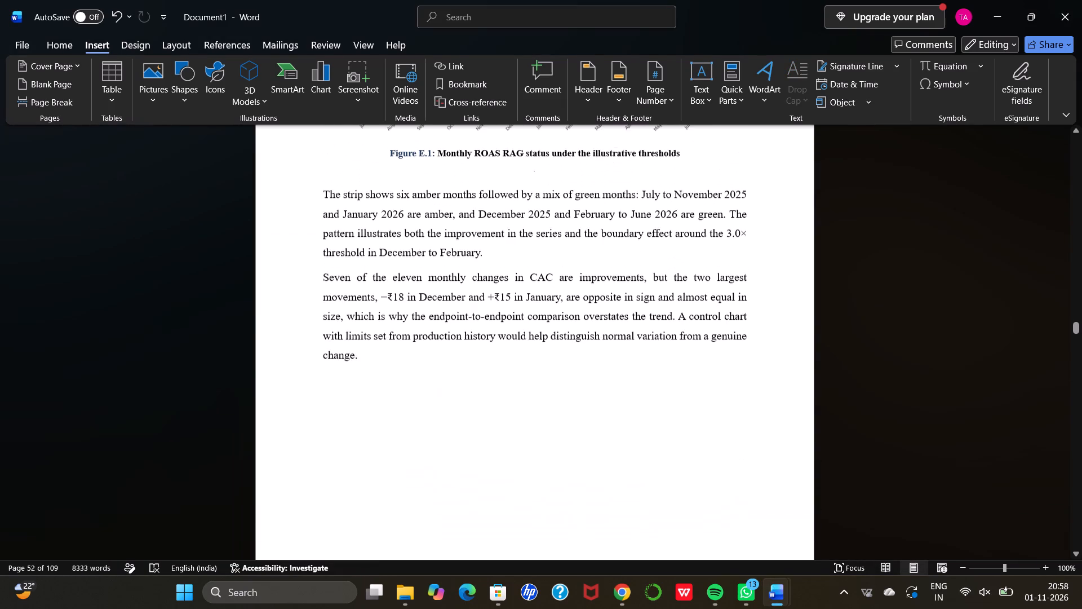
scroll(575, 366, up, 1)
click(355, 367)
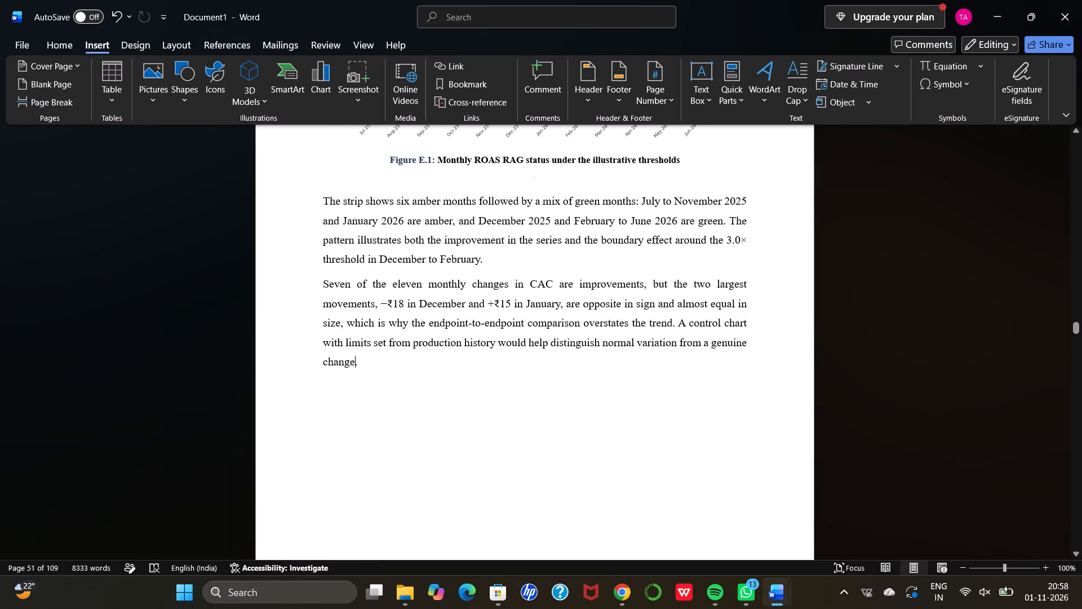
key(Return)
key(Return)
key(Return)
key(Return)
key(Return)
key(Return)
key(Return)
key(Return)
key(Return)
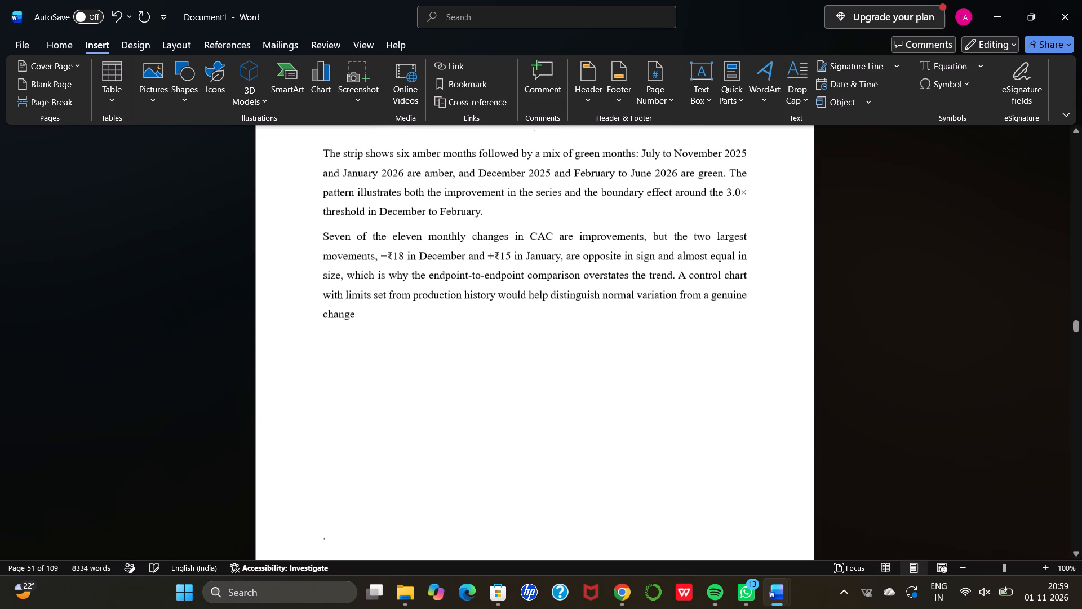
key(Return)
key(Return)
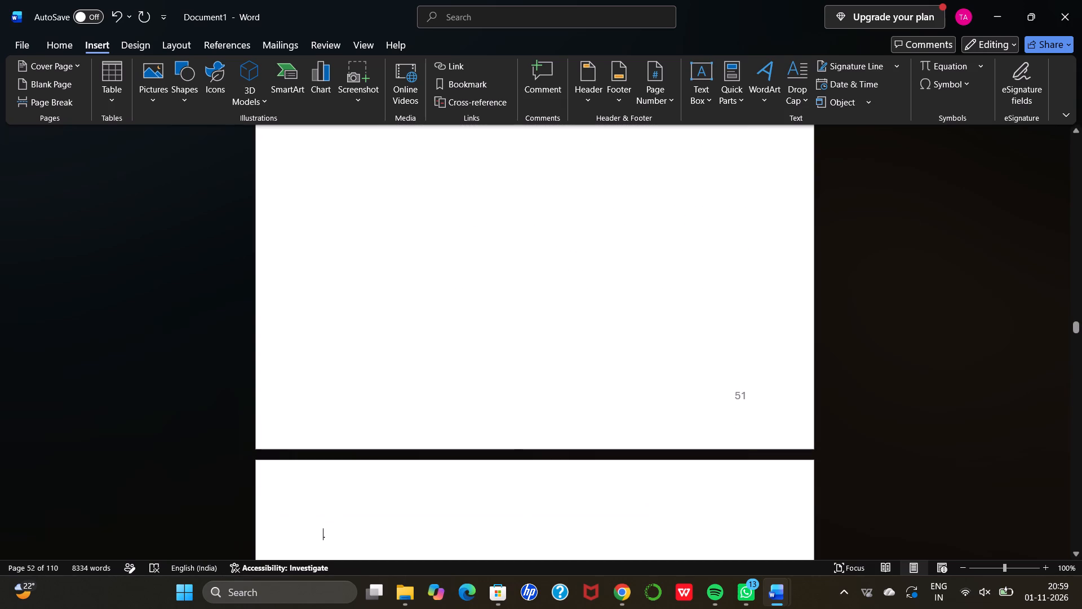
Paste the copied Annexure F heading and paragraph on page 52 and delete the stray full stop below them.
key(ctrl+v)
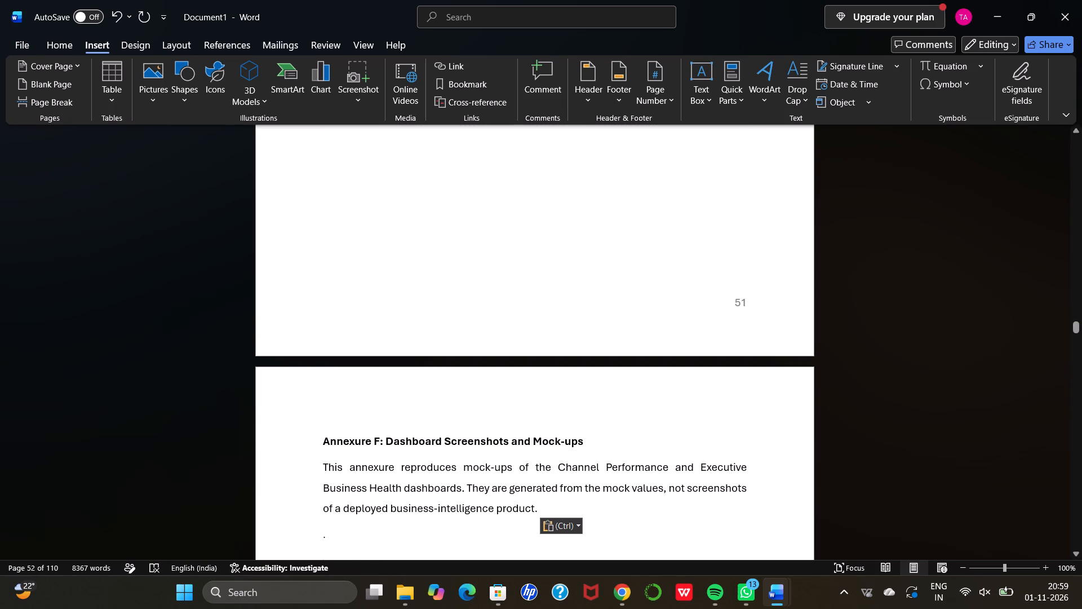
click(329, 540)
key(BackSpace)
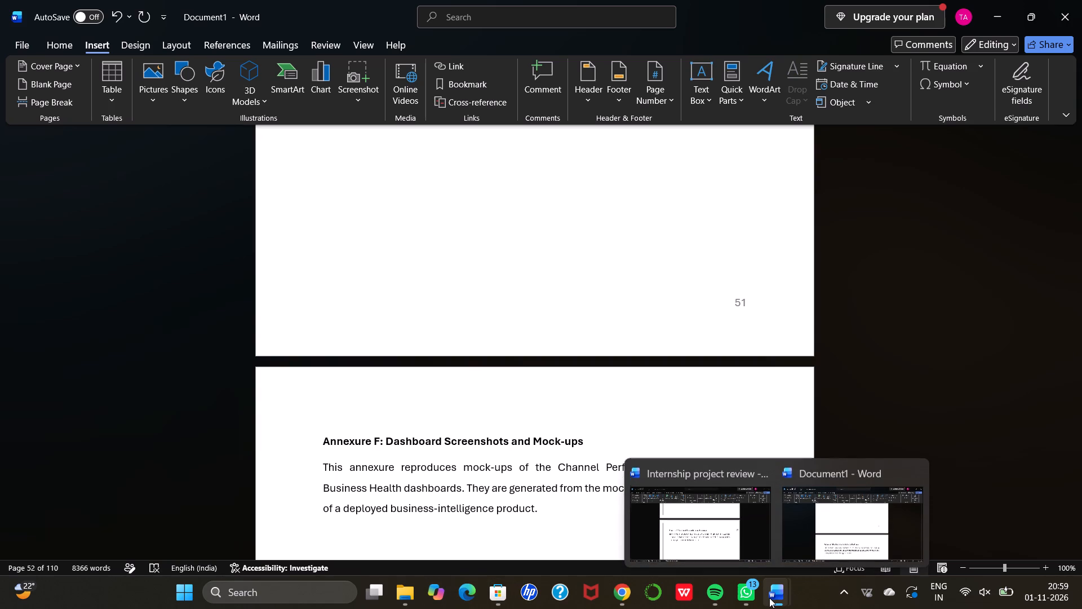
Switch to the Internship project review and locate the Channel Performance Dashboard following the Annexure F text.
click(706, 534)
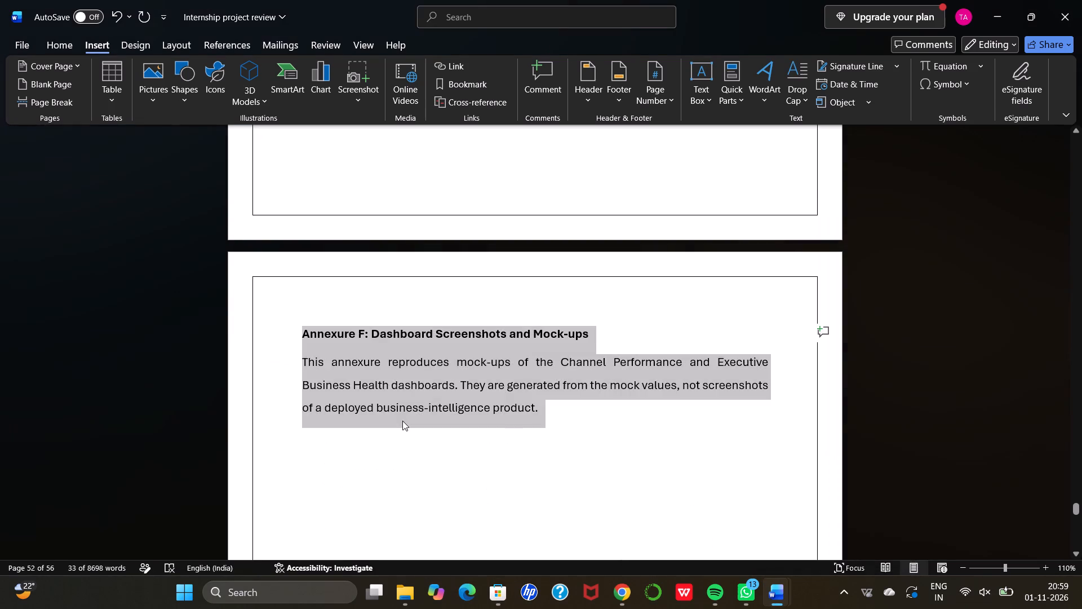
scroll(402, 421, down, 6)
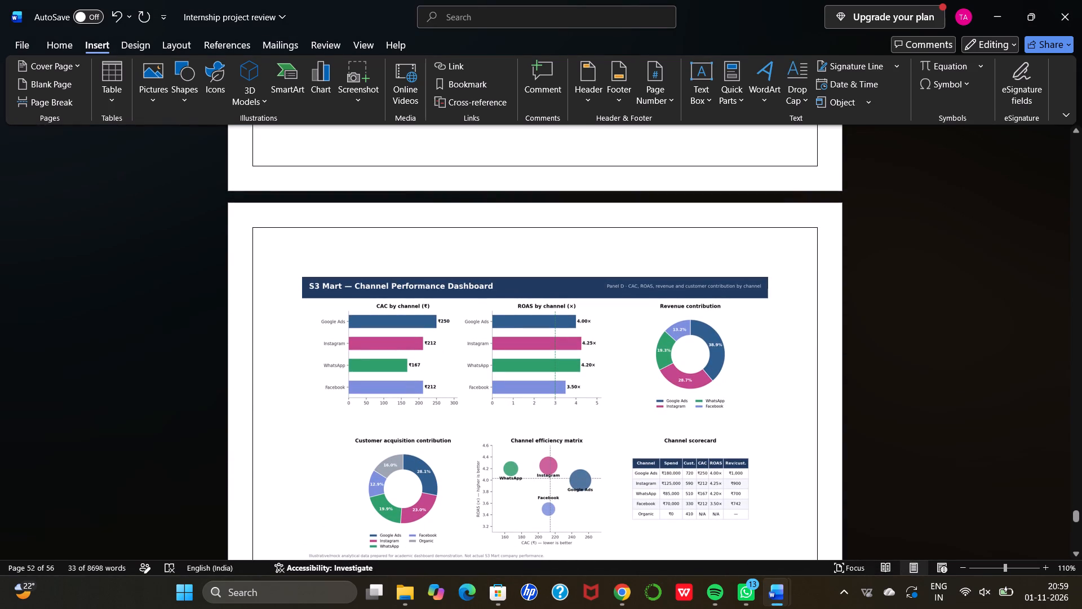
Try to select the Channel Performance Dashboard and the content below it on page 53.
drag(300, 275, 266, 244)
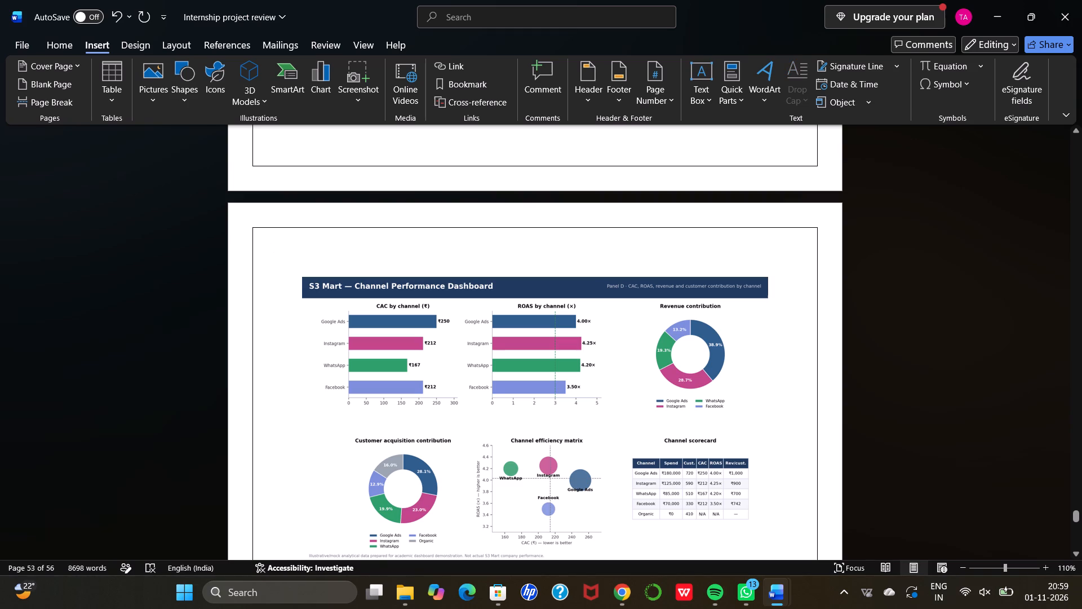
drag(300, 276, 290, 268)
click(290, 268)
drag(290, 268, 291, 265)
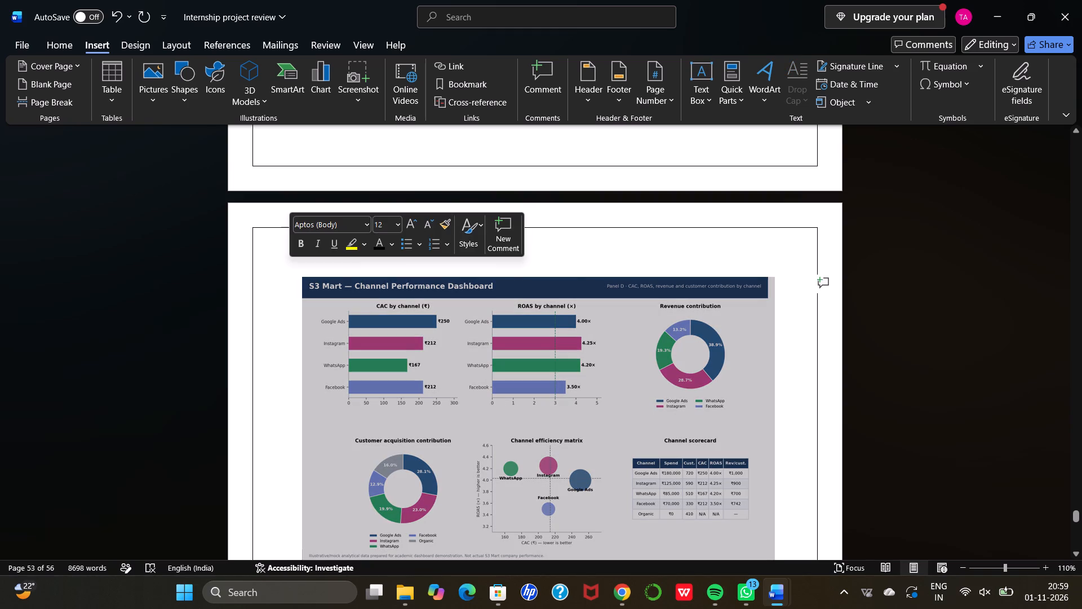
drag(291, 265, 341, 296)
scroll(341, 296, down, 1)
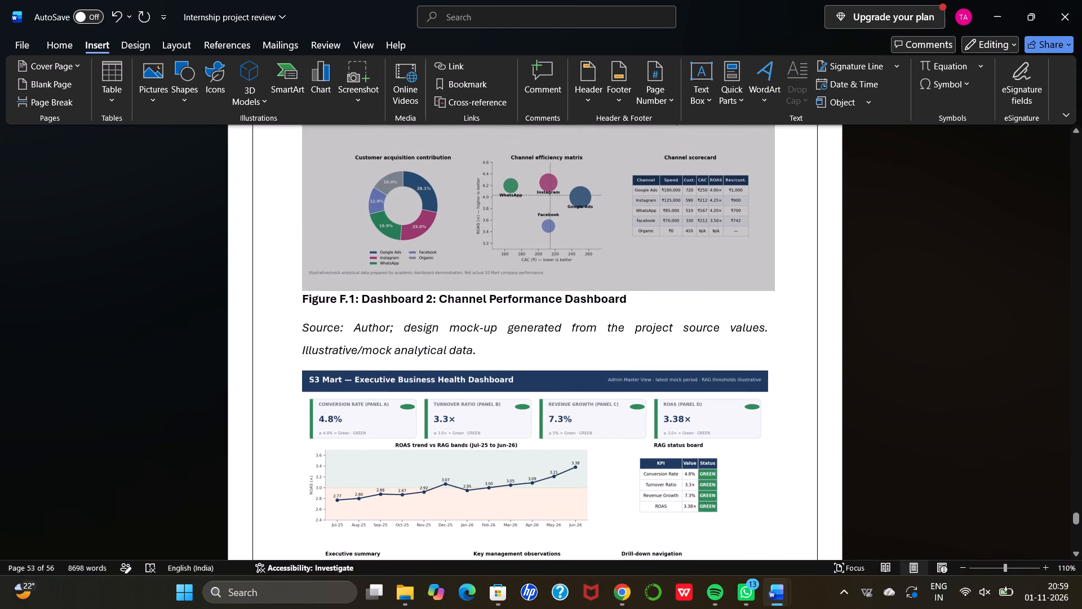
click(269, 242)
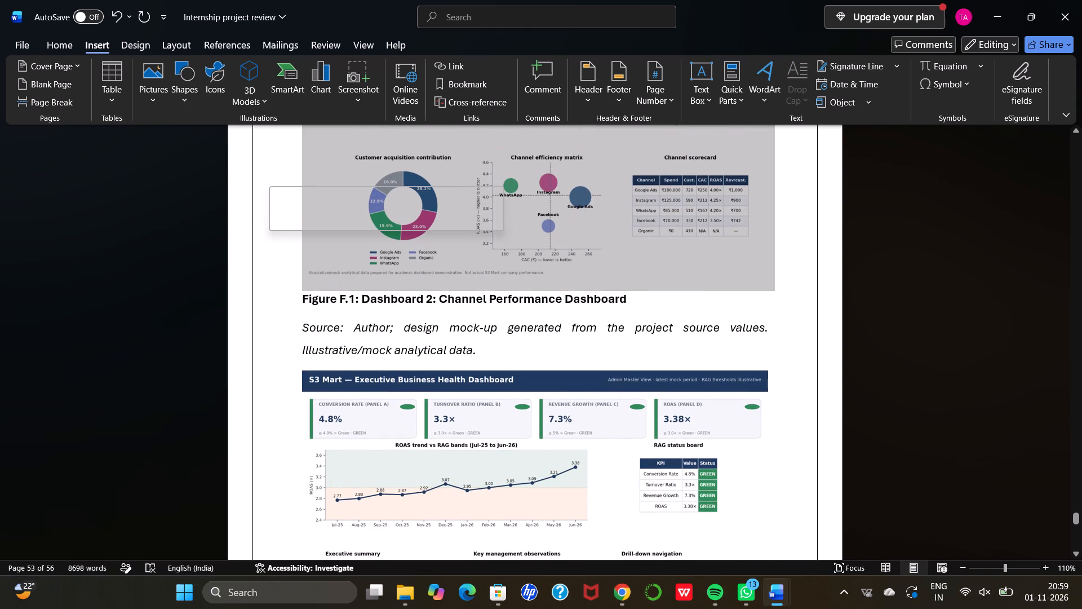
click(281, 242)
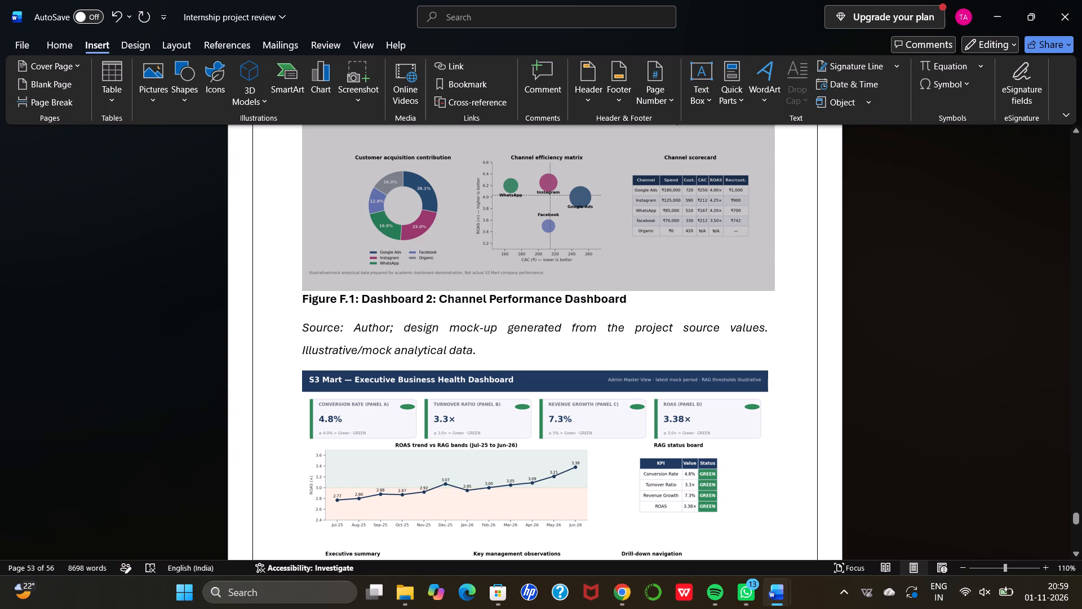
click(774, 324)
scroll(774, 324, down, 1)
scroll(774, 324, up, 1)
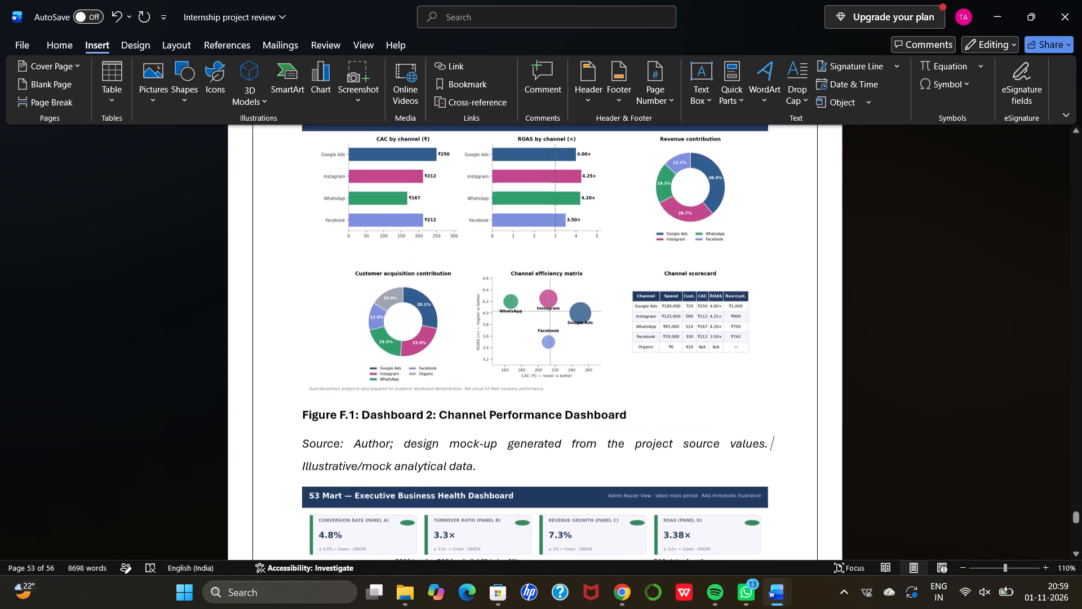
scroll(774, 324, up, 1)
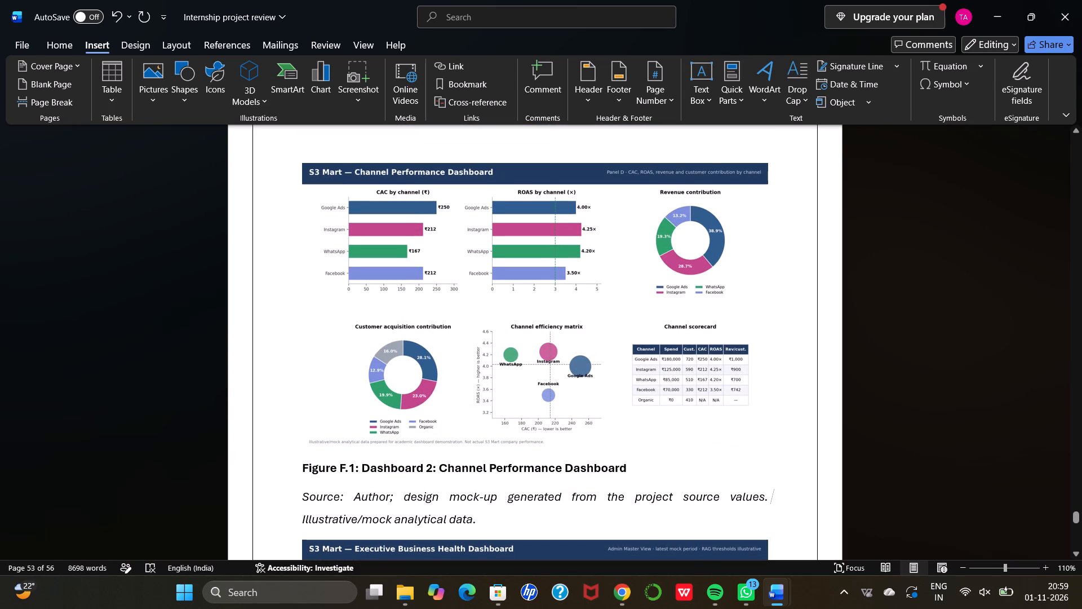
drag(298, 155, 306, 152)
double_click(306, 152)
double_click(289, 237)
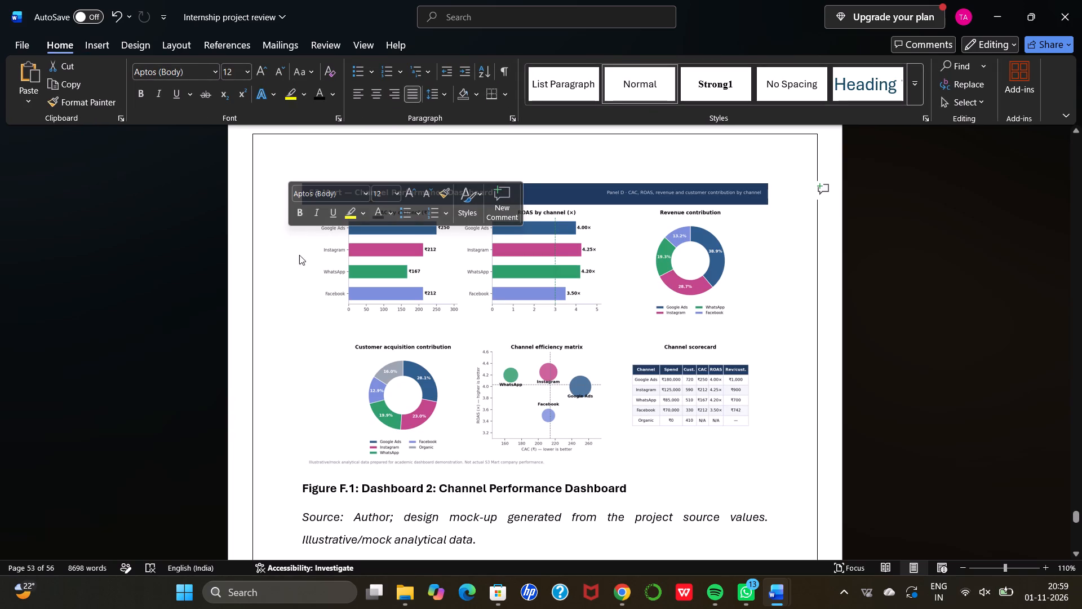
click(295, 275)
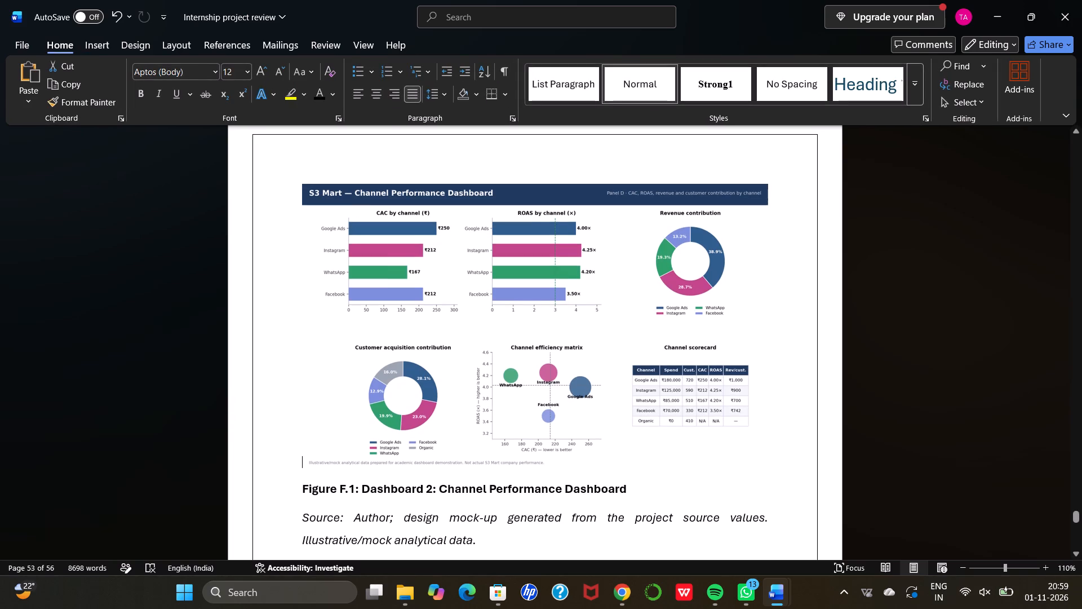
Copy the Channel Performance Dashboard picture above the Figure F.1 caption.
click(357, 228)
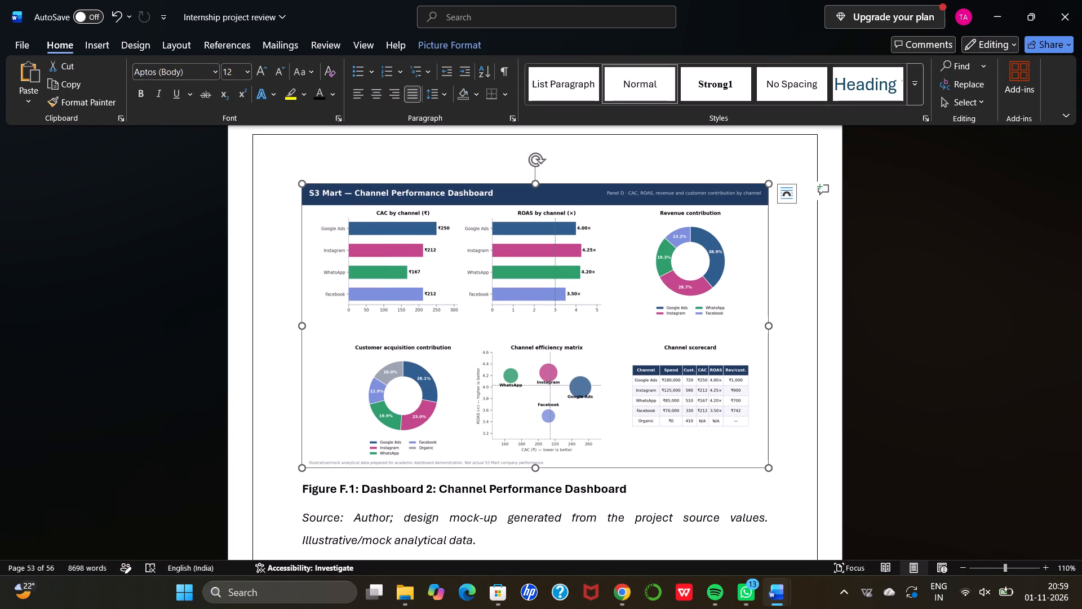
key(ctrl+c)
Paste the Channel Performance Dashboard picture below the Annexure F paragraph in Document1 and start a new line after it.
click(831, 517)
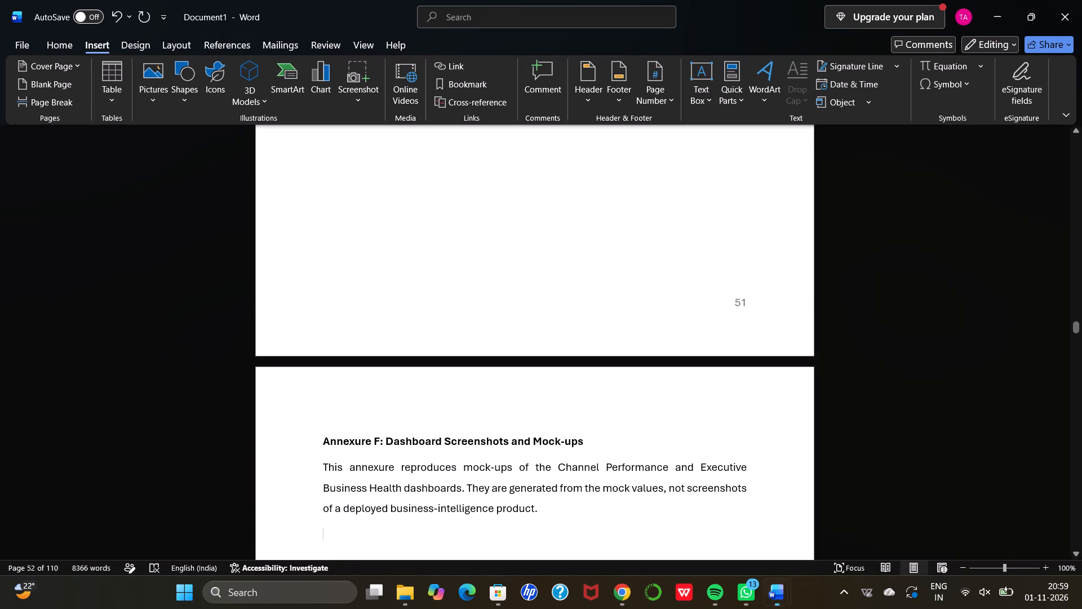
scroll(574, 497, down, 1)
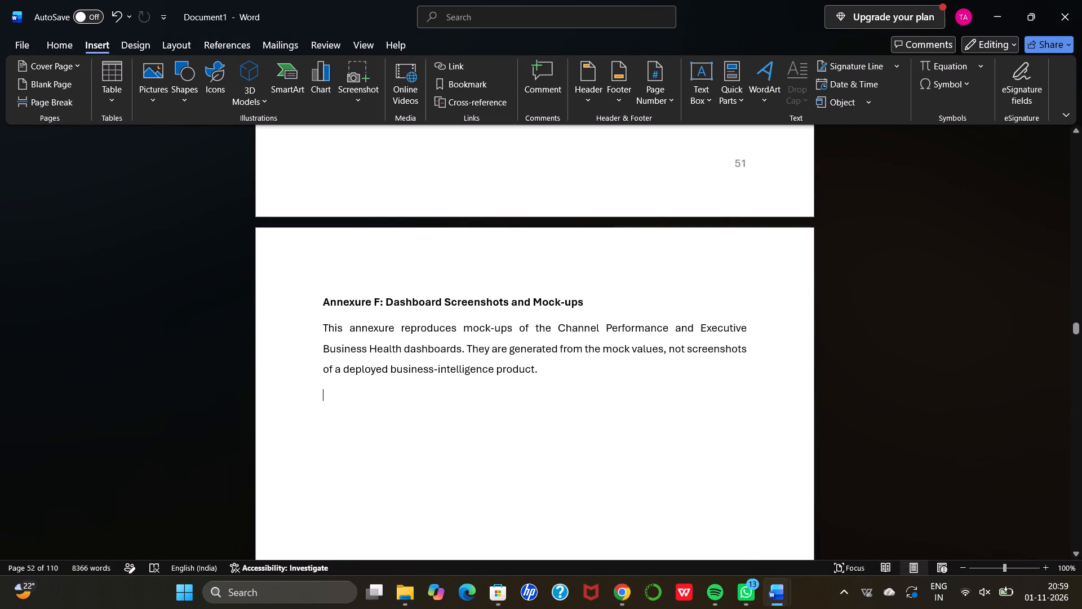
key(ctrl+v)
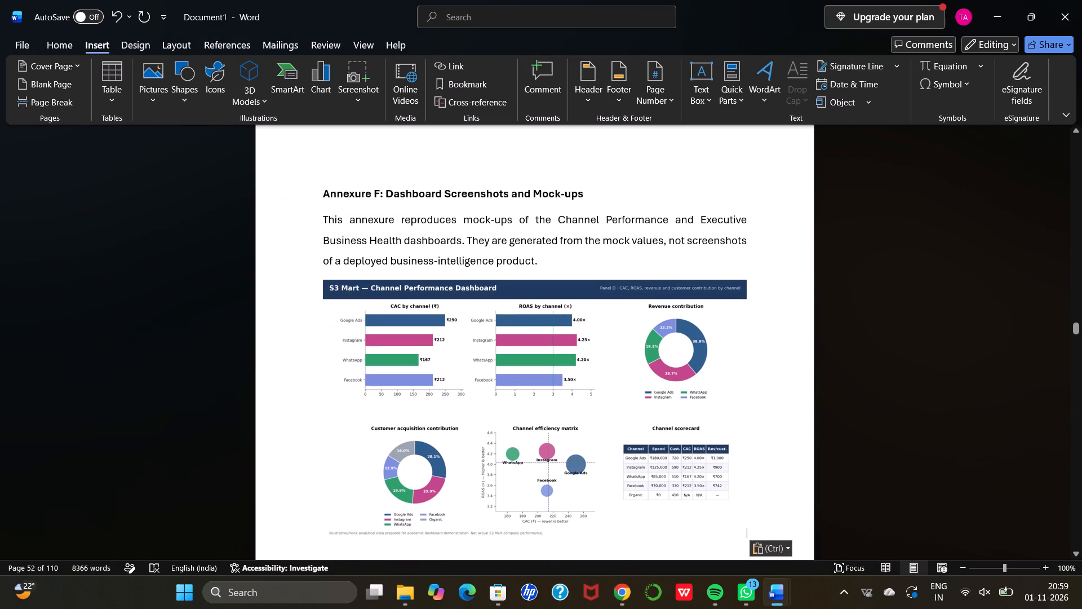
key(Return)
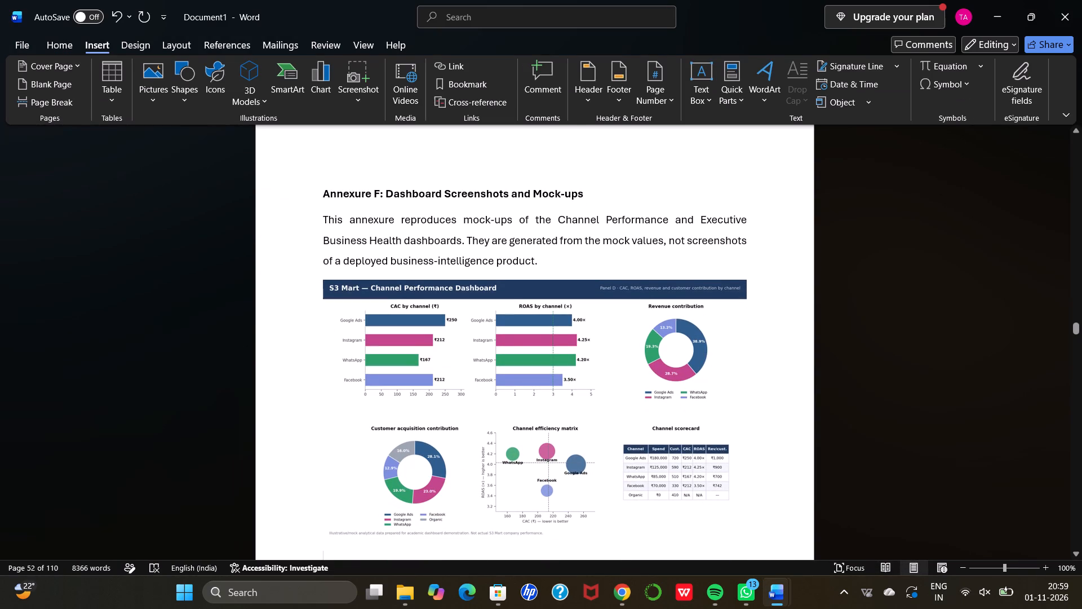
Insert blank lines before the Channel Performance Dashboard picture to push it to the top of page 53.
click(320, 283)
key(Return)
key(Return)
key(Return)
key(Return)
key(Return)
key(Return)
key(Return)
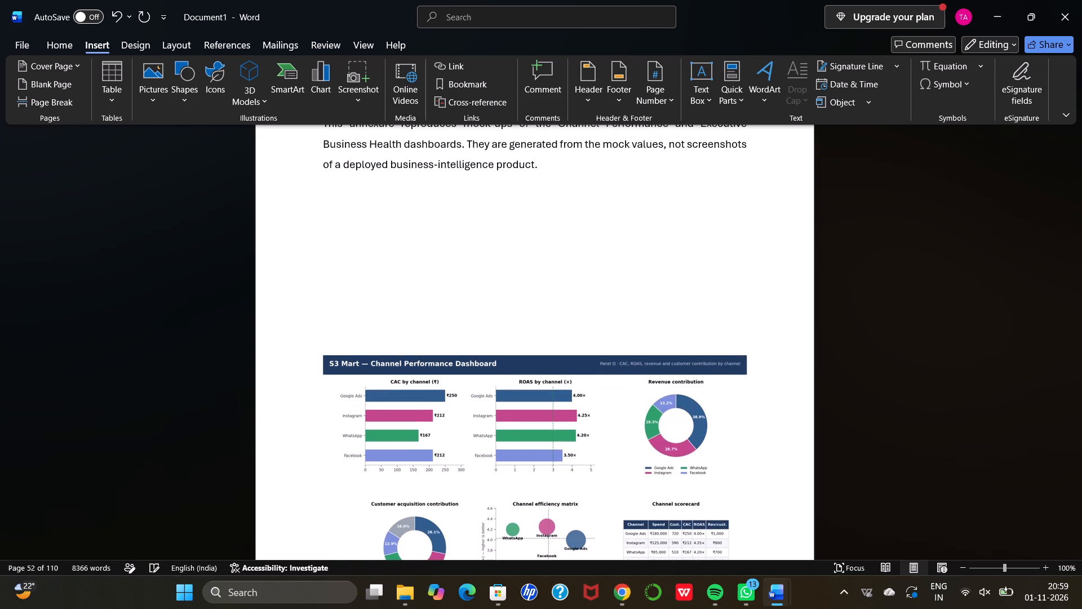
key(Return)
key(Return)
key(Return)
key(Return)
key(Return)
key(Return)
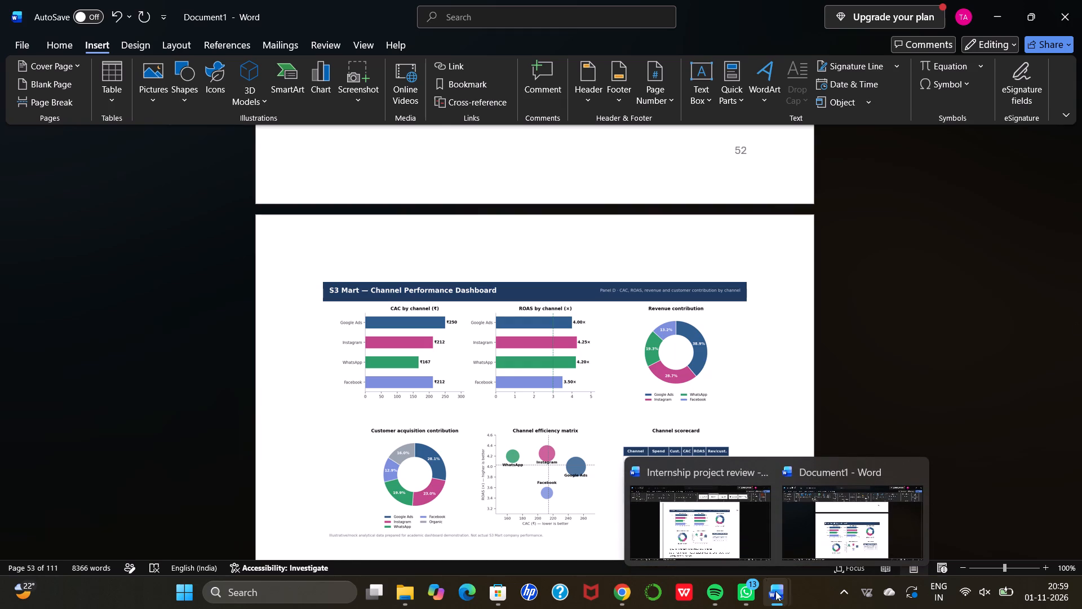
Copy the Figure F.1 caption and source note from the Internship project review and paste them below the Channel Performance Dashboard in Document1.
click(720, 530)
scroll(495, 456, down, 1)
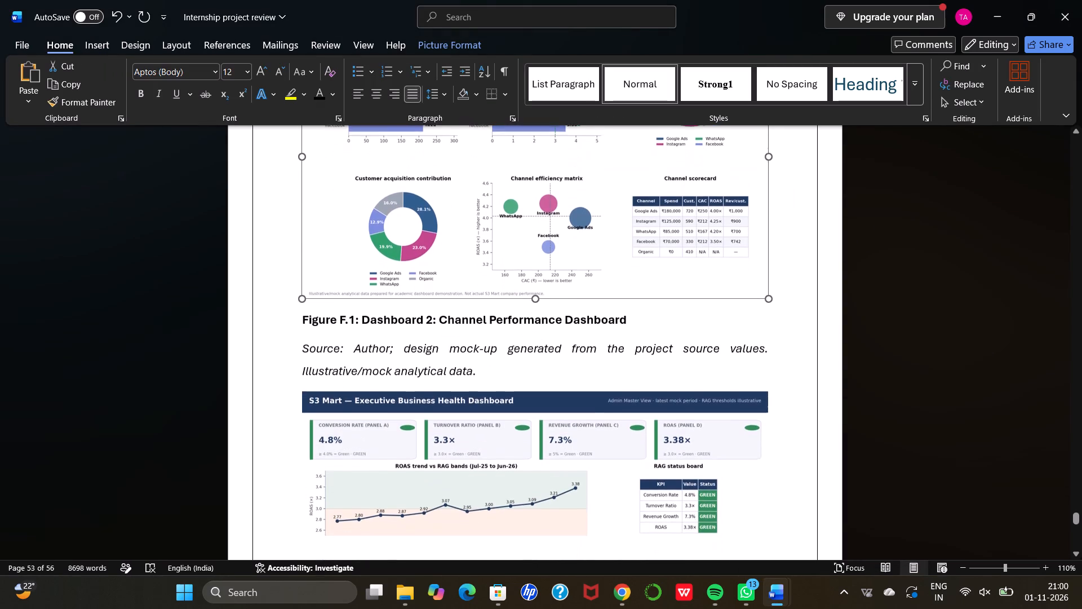
drag(303, 313, 513, 368)
key(ctrl+c)
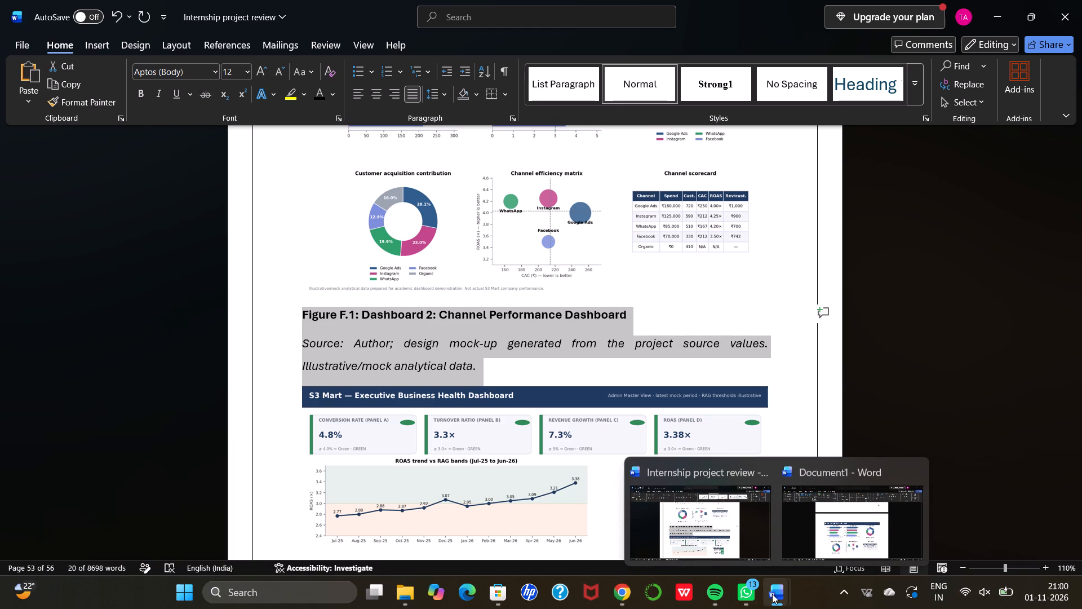
click(828, 518)
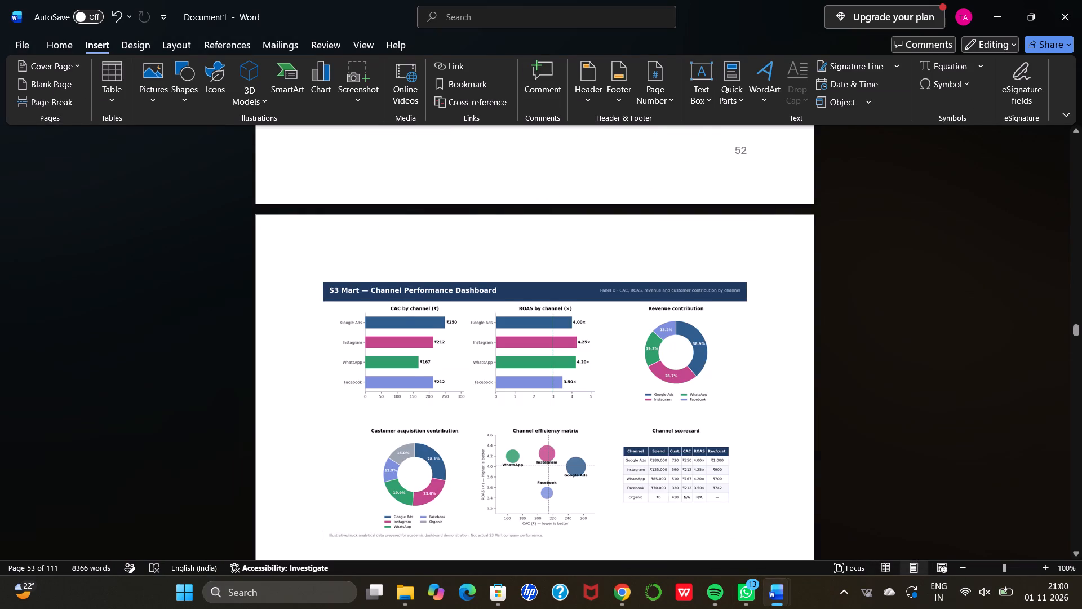
scroll(695, 476, down, 1)
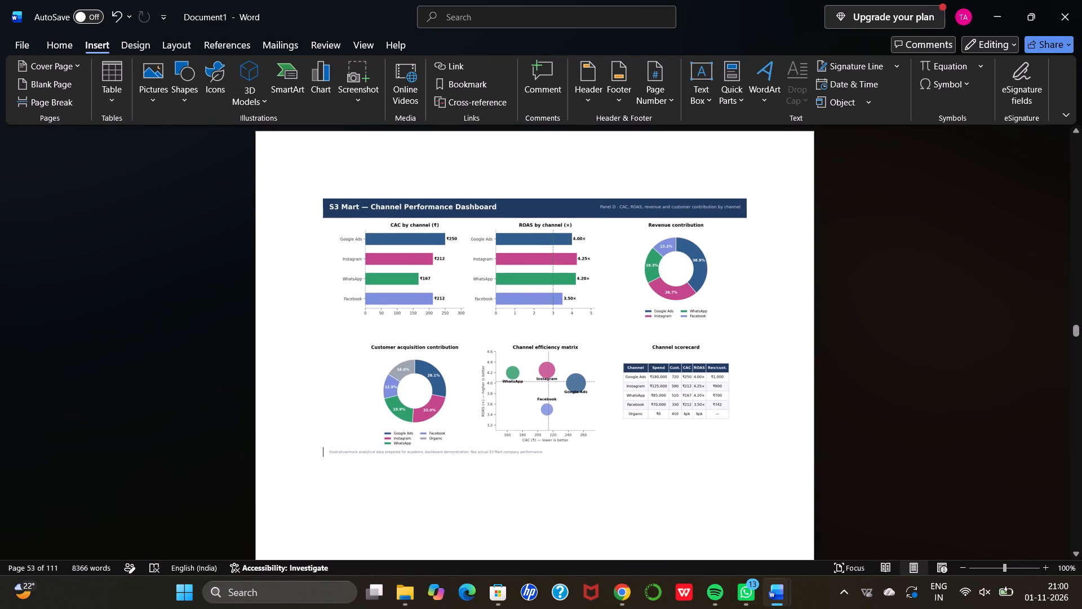
click(759, 425)
key(Return)
key(ctrl+v)
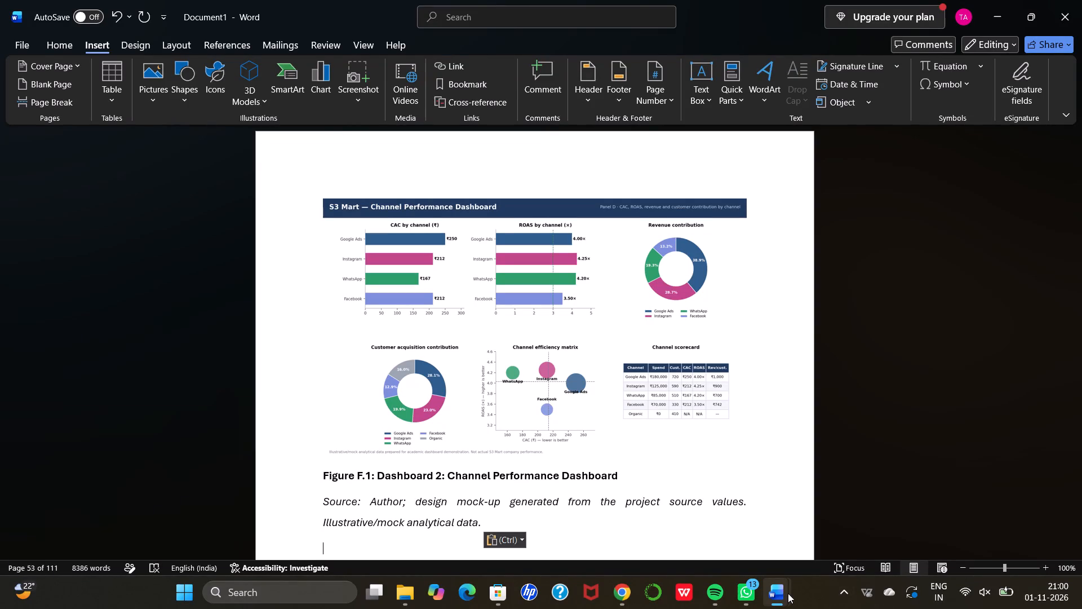
Copy the Executive Business Health Dashboard picture from the Internship project review and paste it below the Figure F.1 source note in Document1.
click(729, 523)
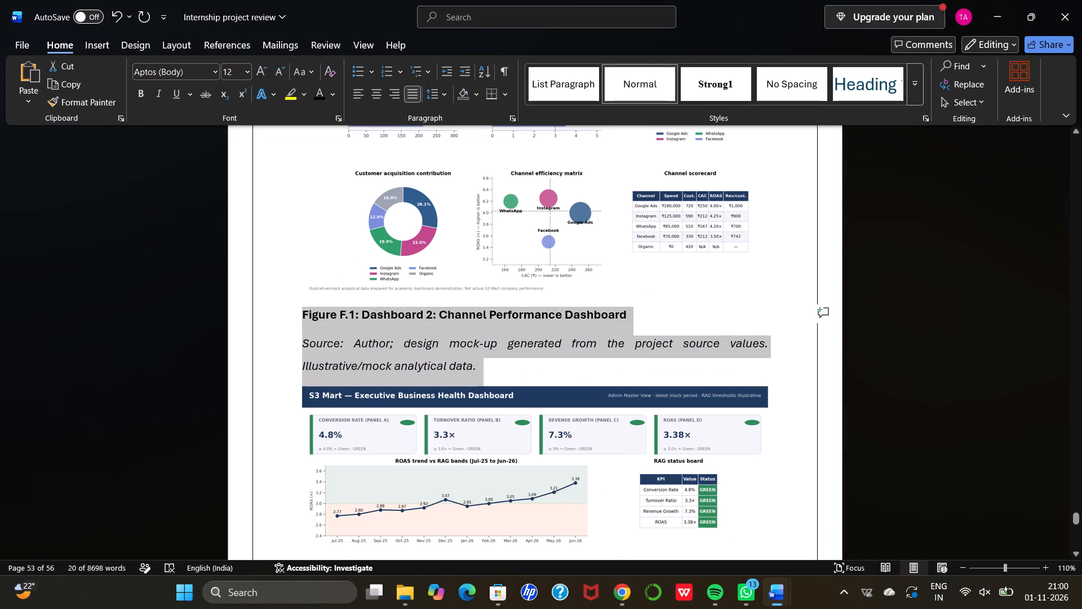
scroll(636, 456, down, 1)
click(610, 395)
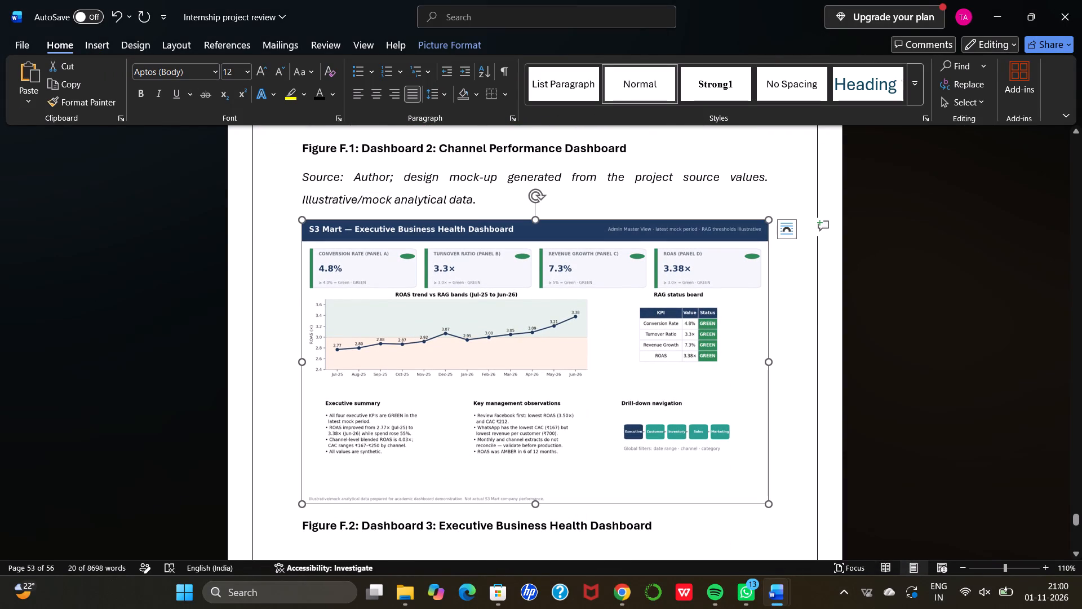
key(ctrl+c)
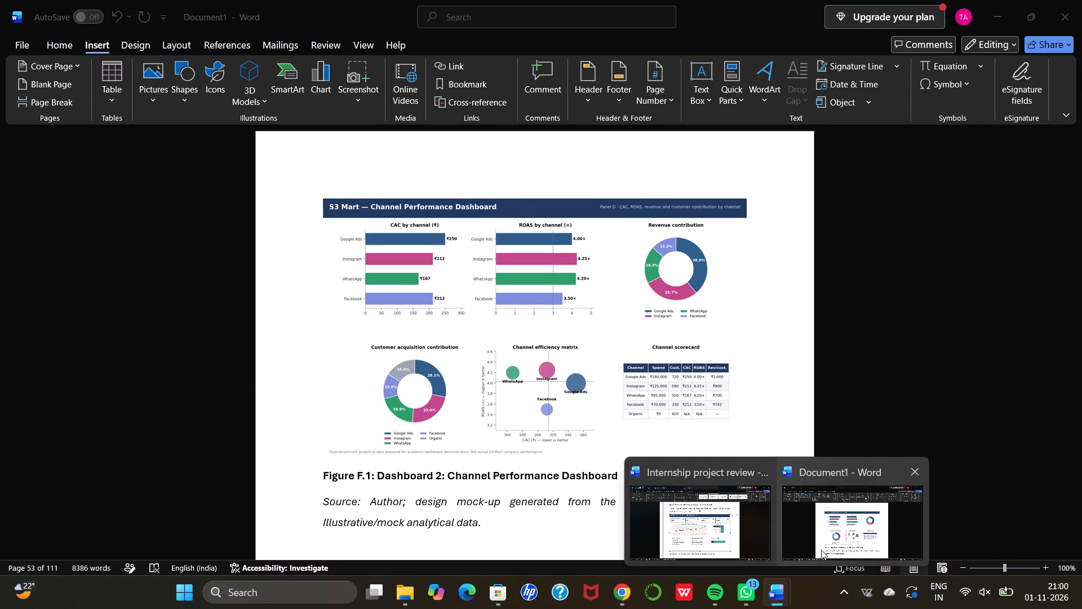
click(821, 550)
scroll(577, 483, down, 1)
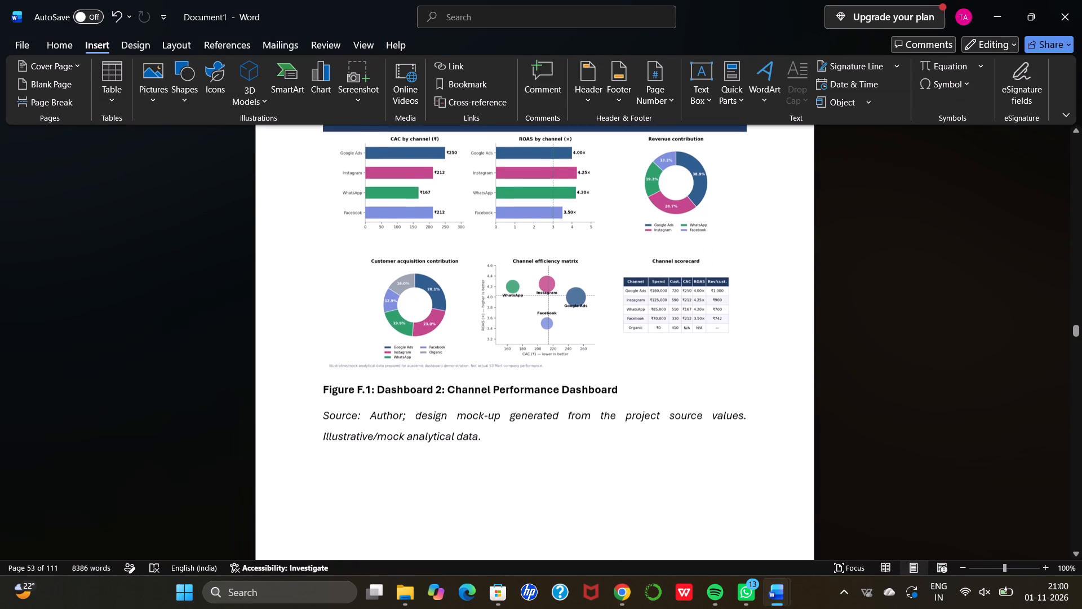
key(ctrl+v)
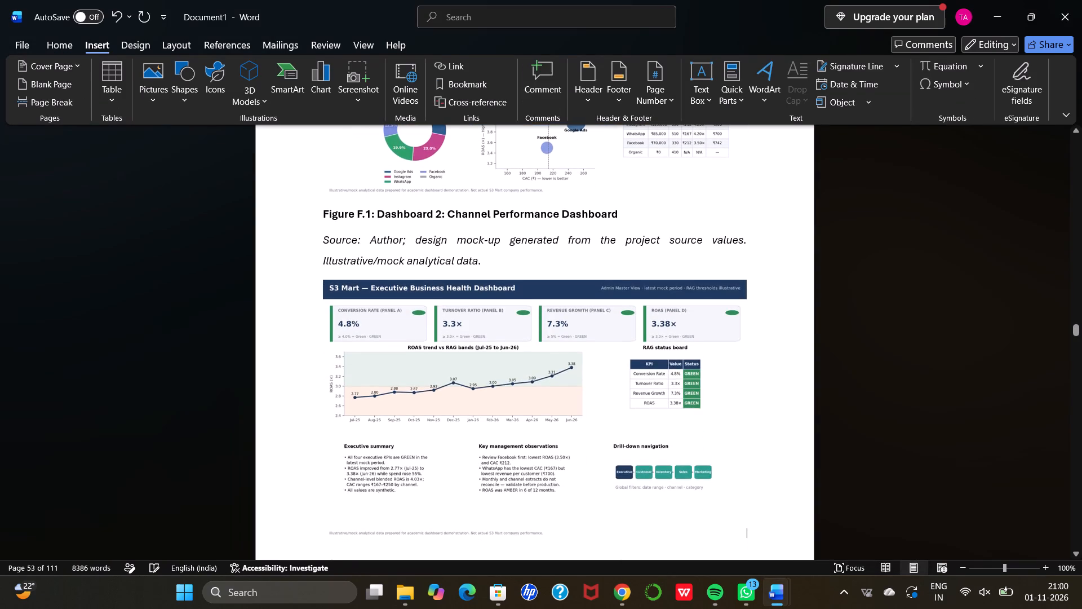
Crop the small disclaimer line off the bottom edge of the pasted Executive Business Health Dashboard picture and place the cursor below it.
scroll(577, 483, down, 1)
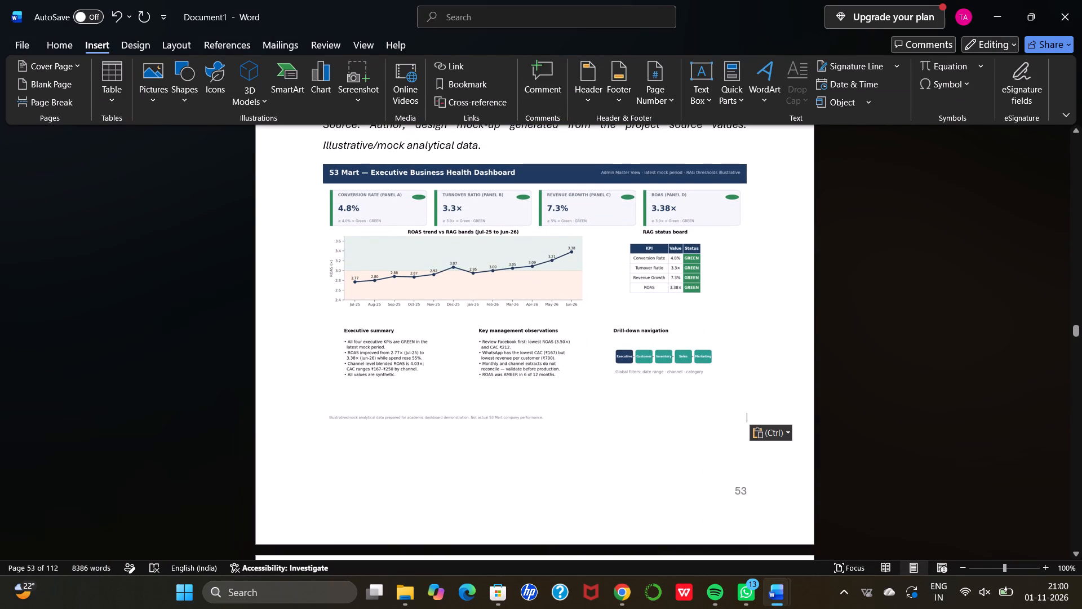
click(538, 401)
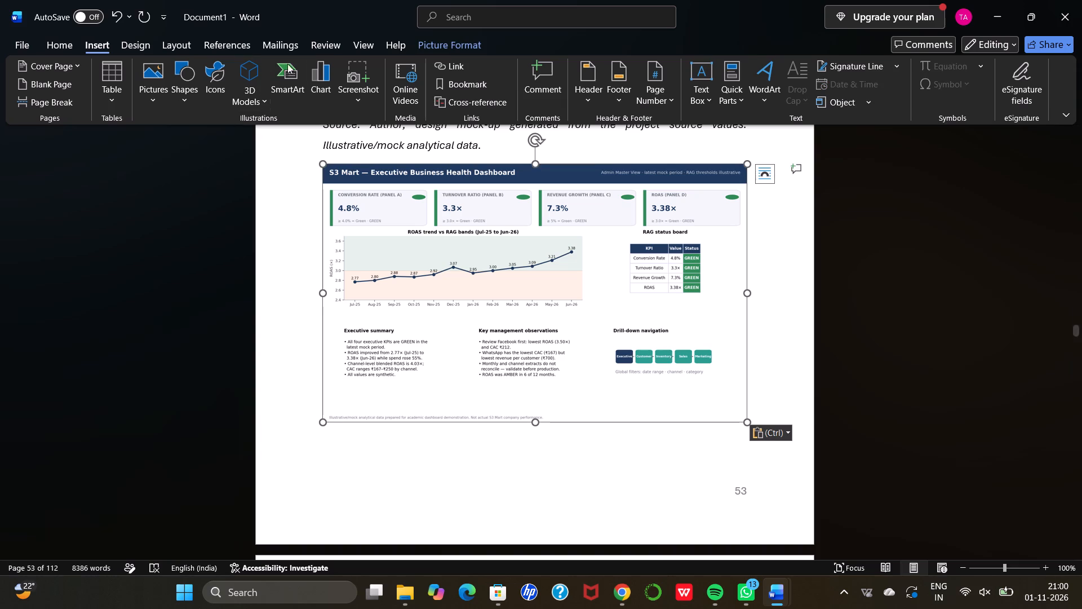
click(432, 44)
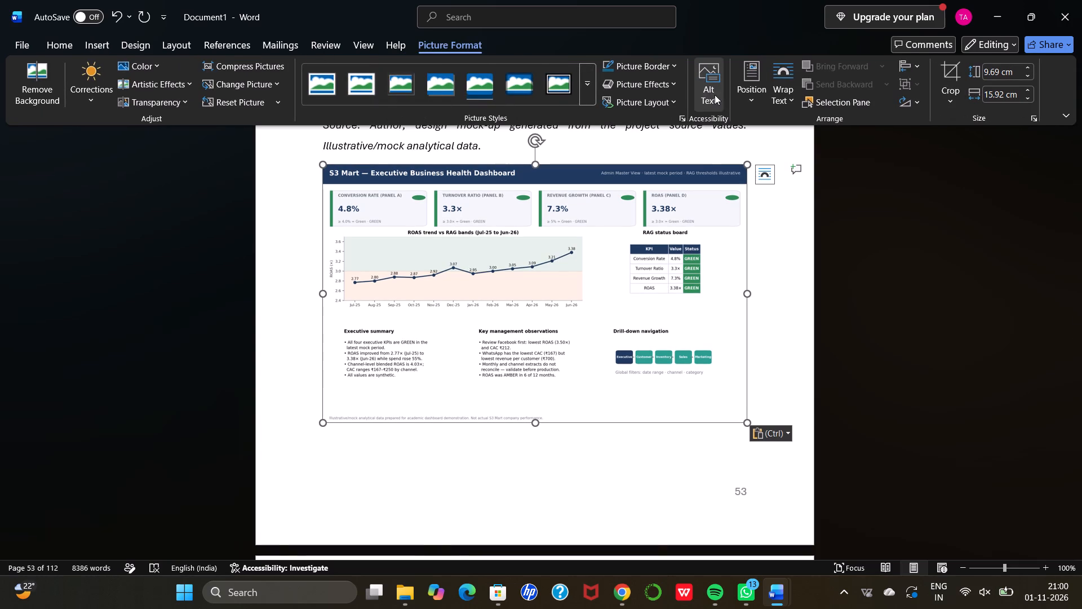
click(947, 96)
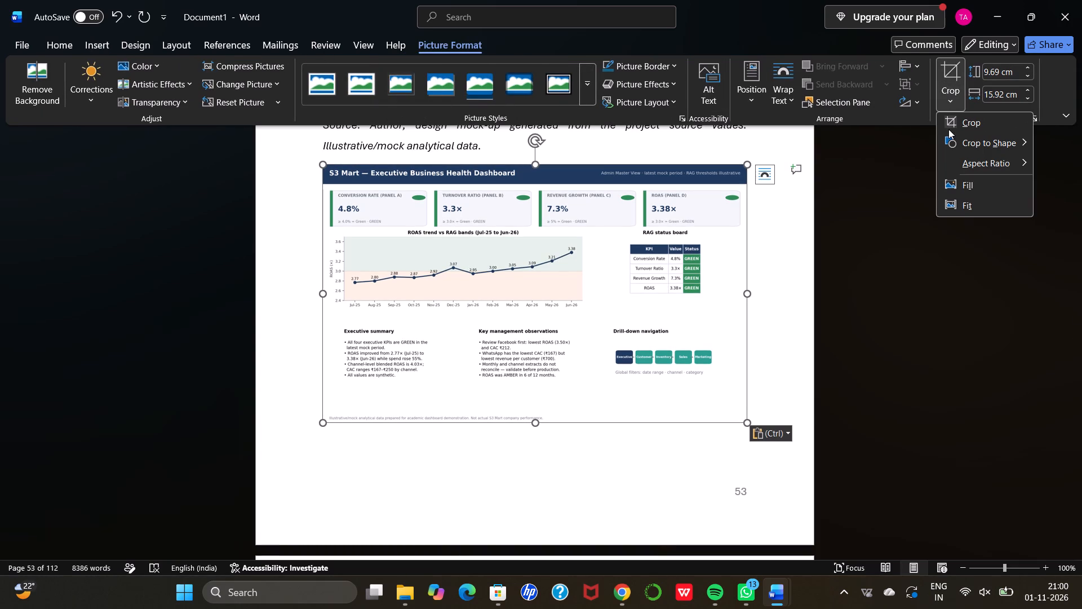
click(951, 130)
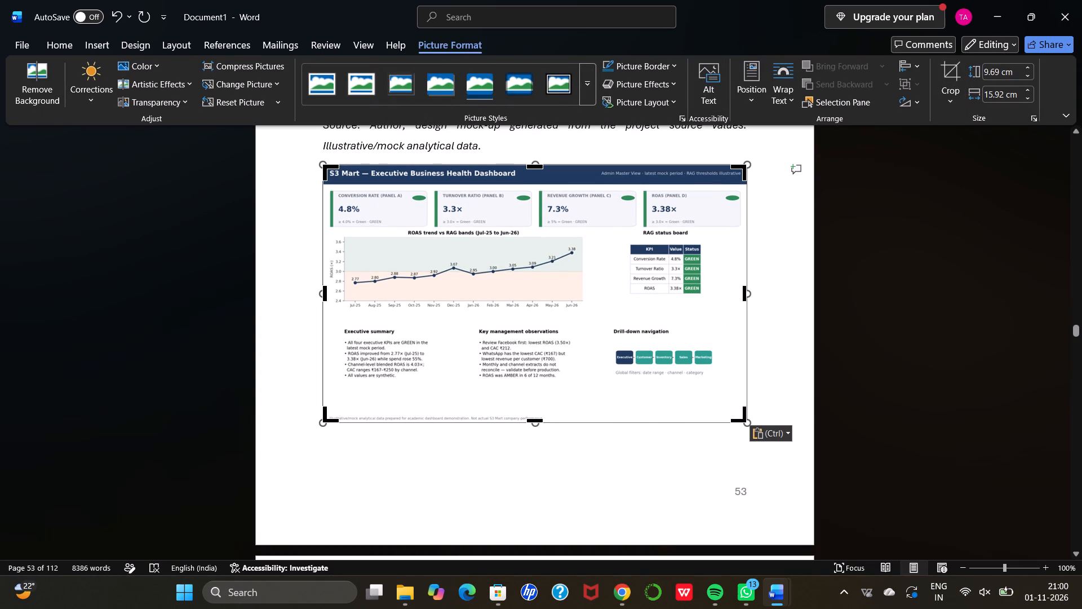
drag(530, 420, 531, 413)
double_click(544, 440)
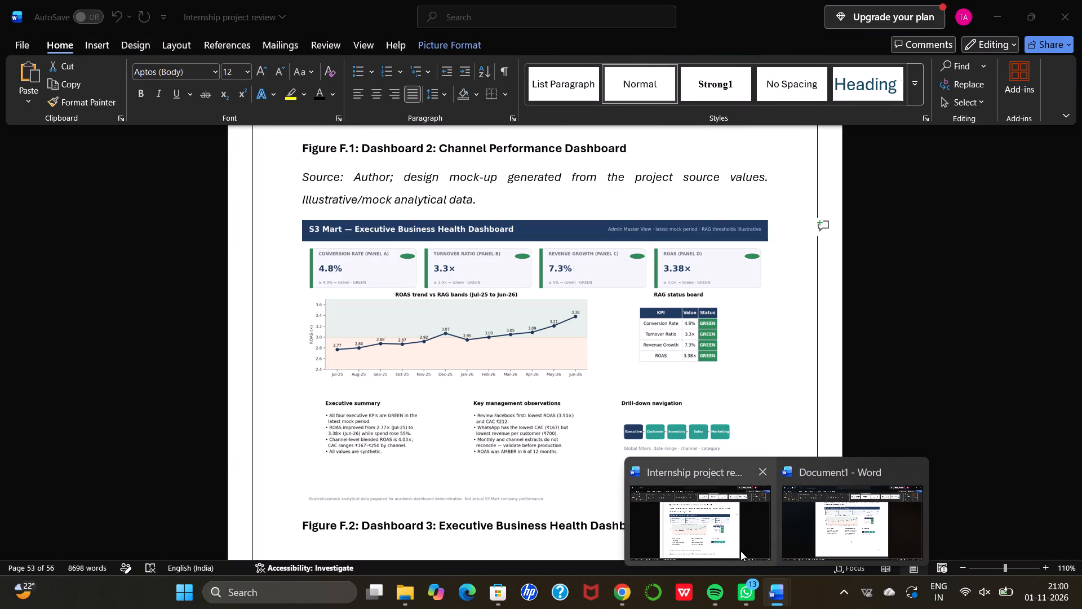
Copy the Figure F.2 caption from the Internship project review and paste it under the Executive Business Health Dashboard on page 53 of Document1.
click(734, 534)
scroll(584, 461, down, 1)
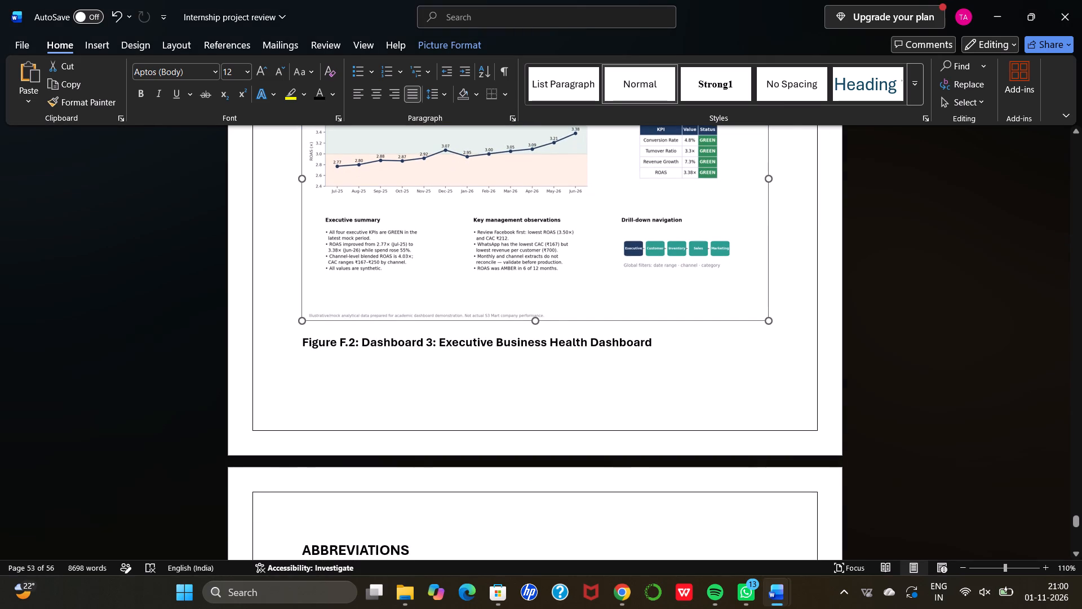
drag(304, 339, 587, 332)
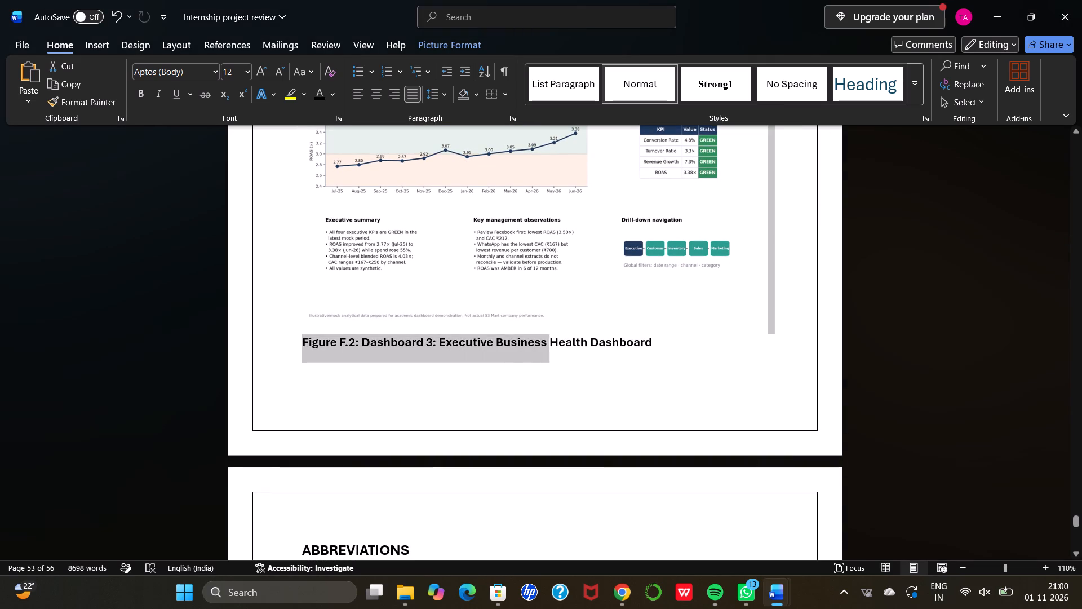
drag(587, 332, 655, 343)
key(ctrl+c)
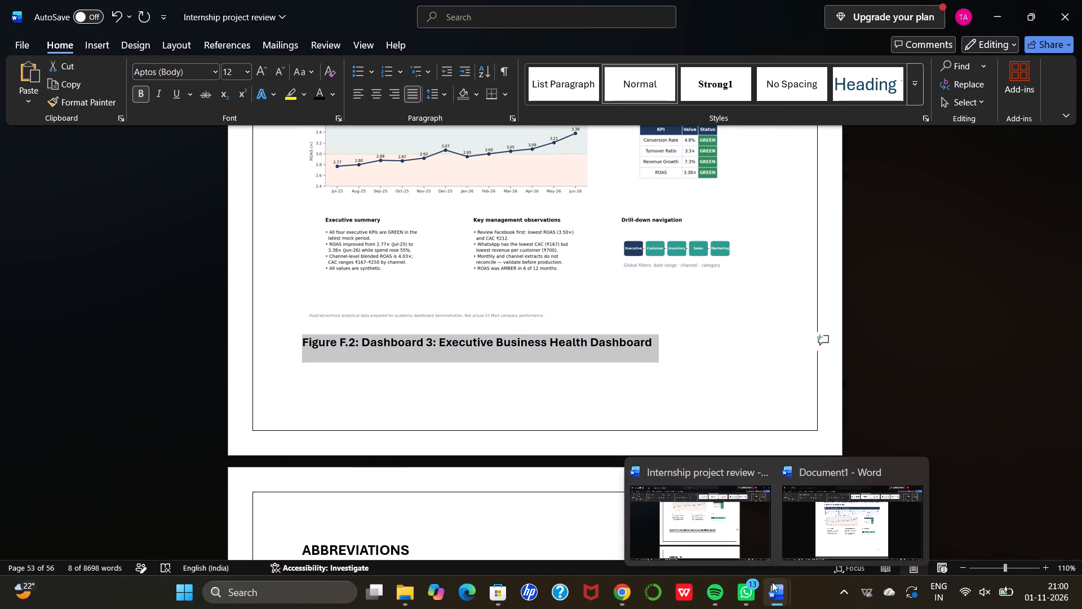
click(824, 539)
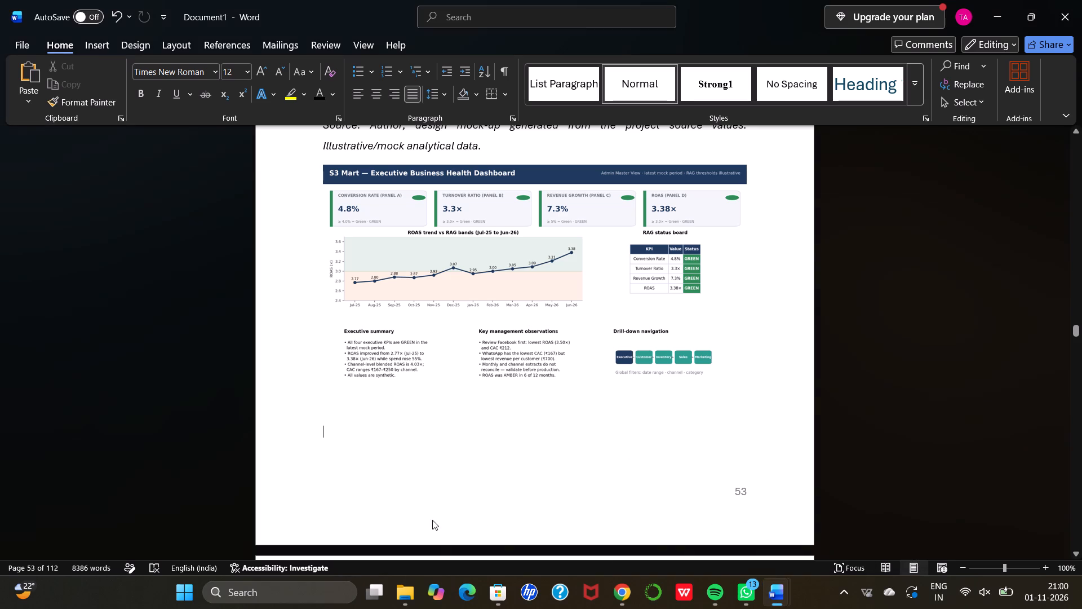
key(ctrl+v)
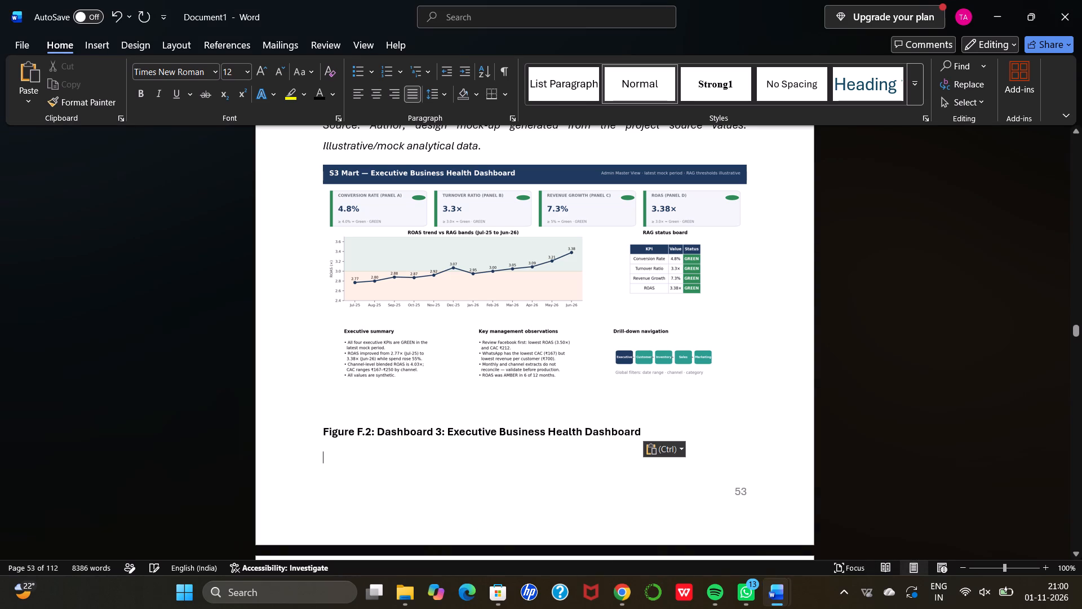
Place the cursor at the top of blank page 54 in Document1 and switch to the Abbreviations page of the Internship project review.
scroll(465, 444, down, 1)
click(331, 410)
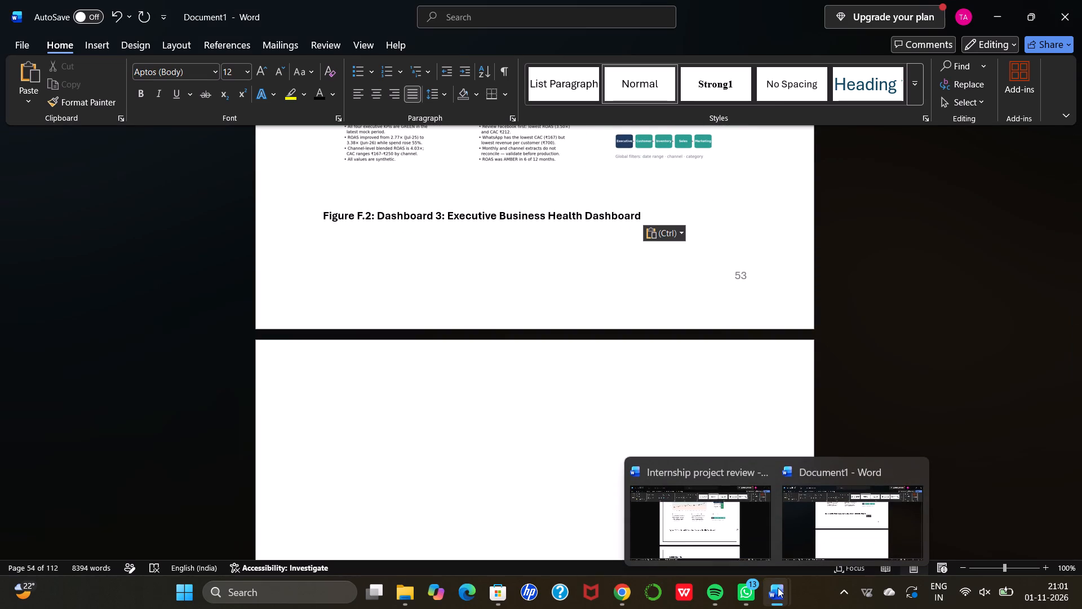
click(740, 534)
scroll(559, 449, down, 3)
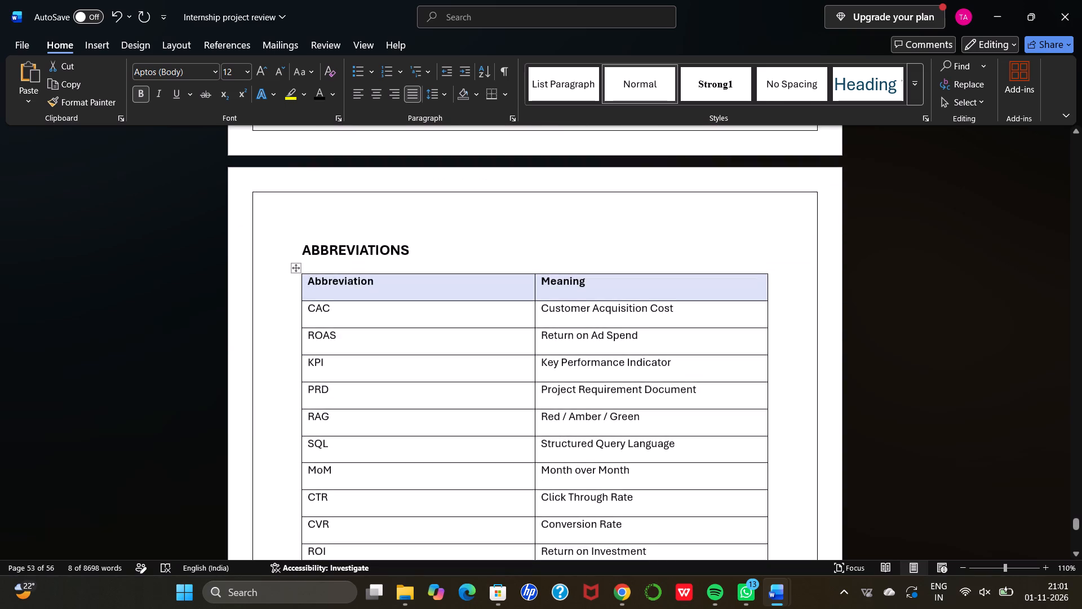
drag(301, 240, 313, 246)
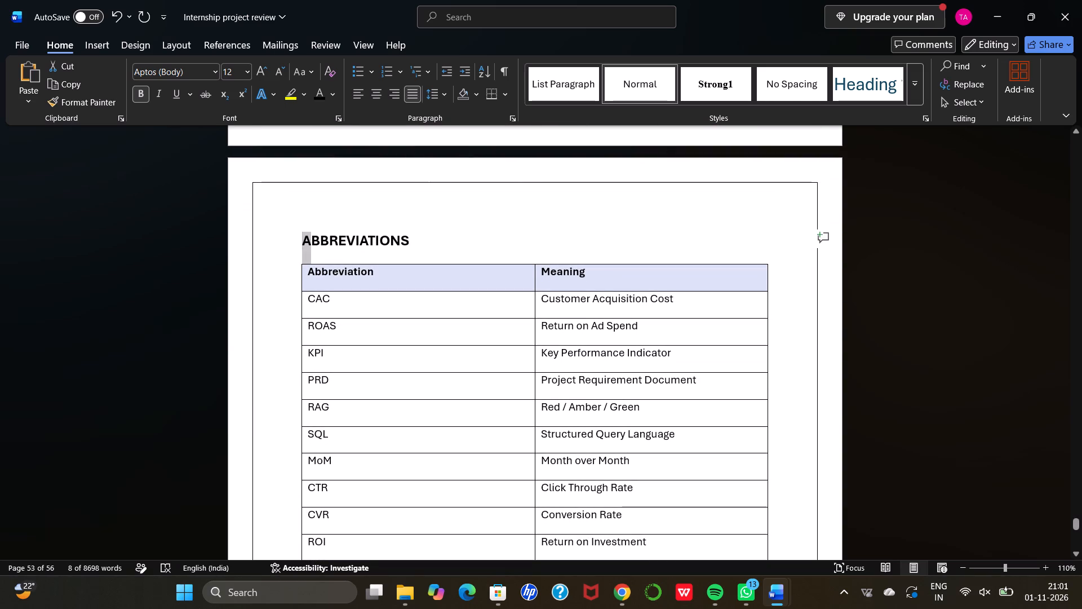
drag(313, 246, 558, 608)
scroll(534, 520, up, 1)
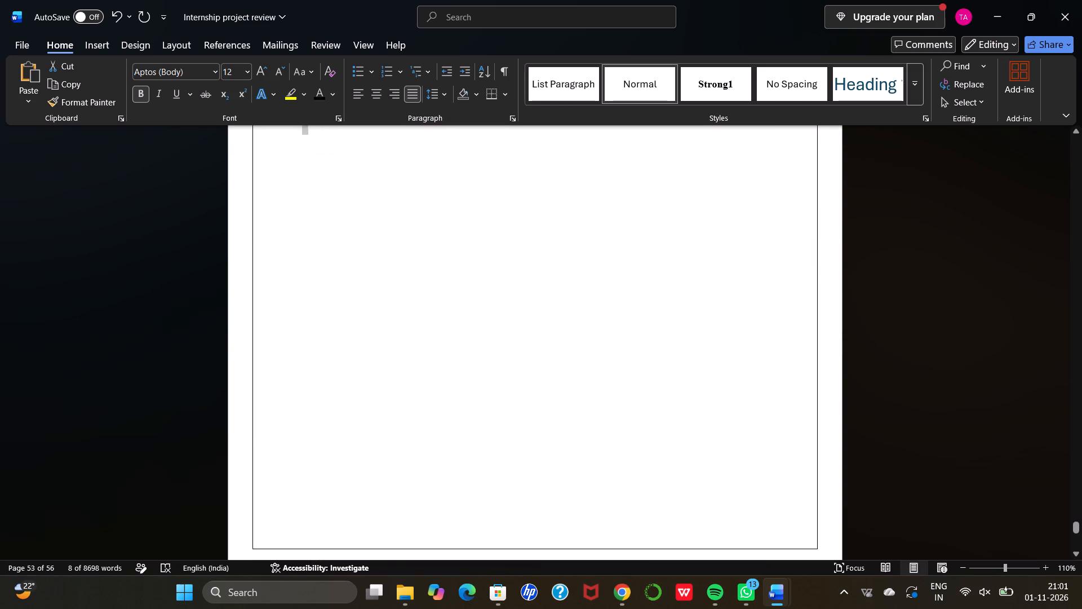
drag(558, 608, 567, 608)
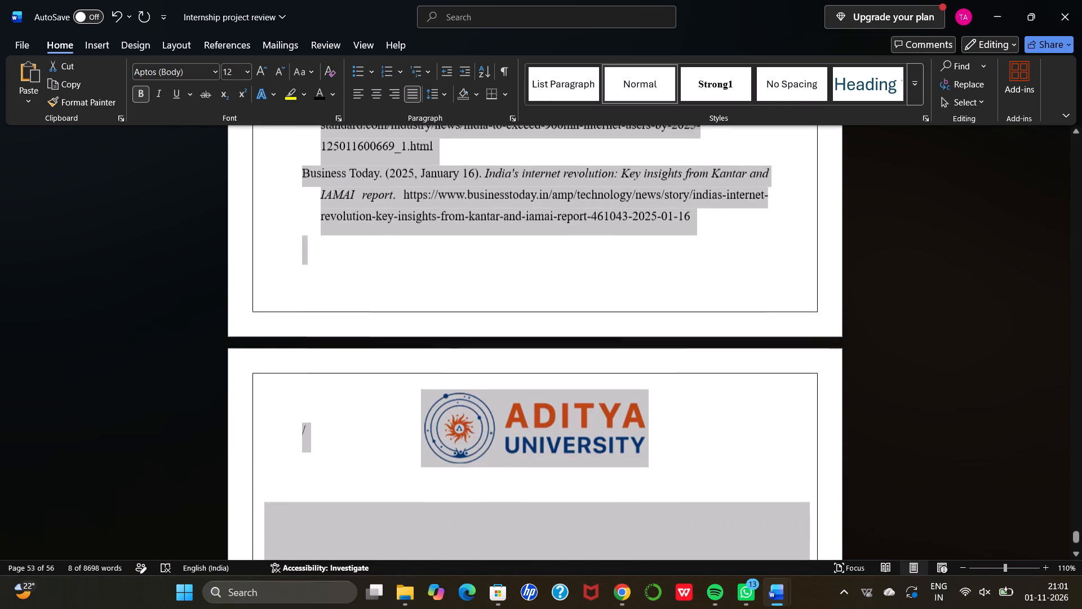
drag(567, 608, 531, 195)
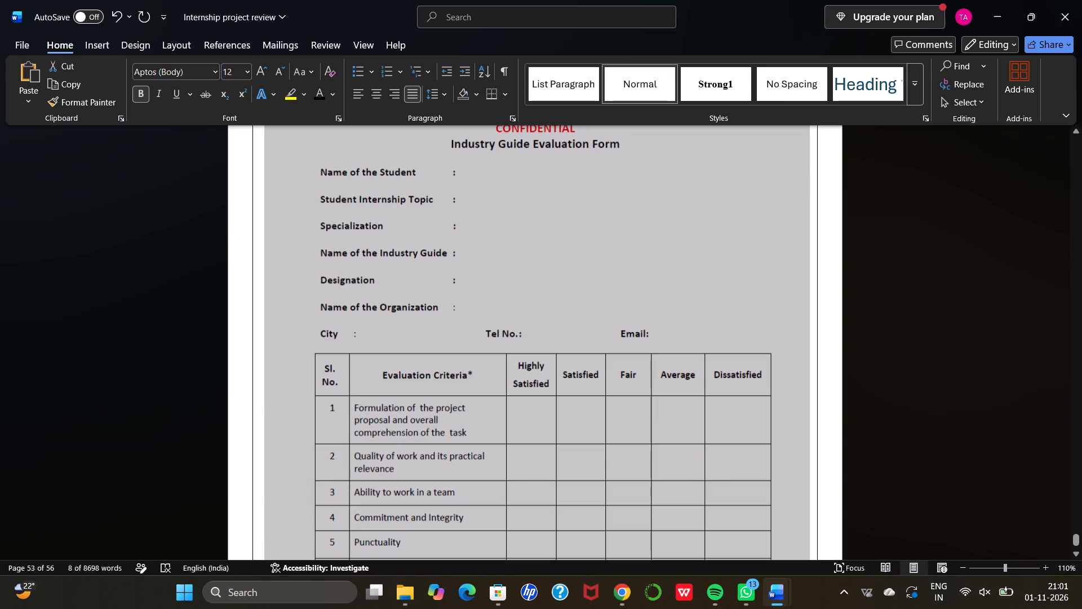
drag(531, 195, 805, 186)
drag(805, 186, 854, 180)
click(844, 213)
Copy the Abbreviations heading and table plus the full References section from the Internship project review and paste them on page 54 of Document1.
scroll(737, 171, up, 4)
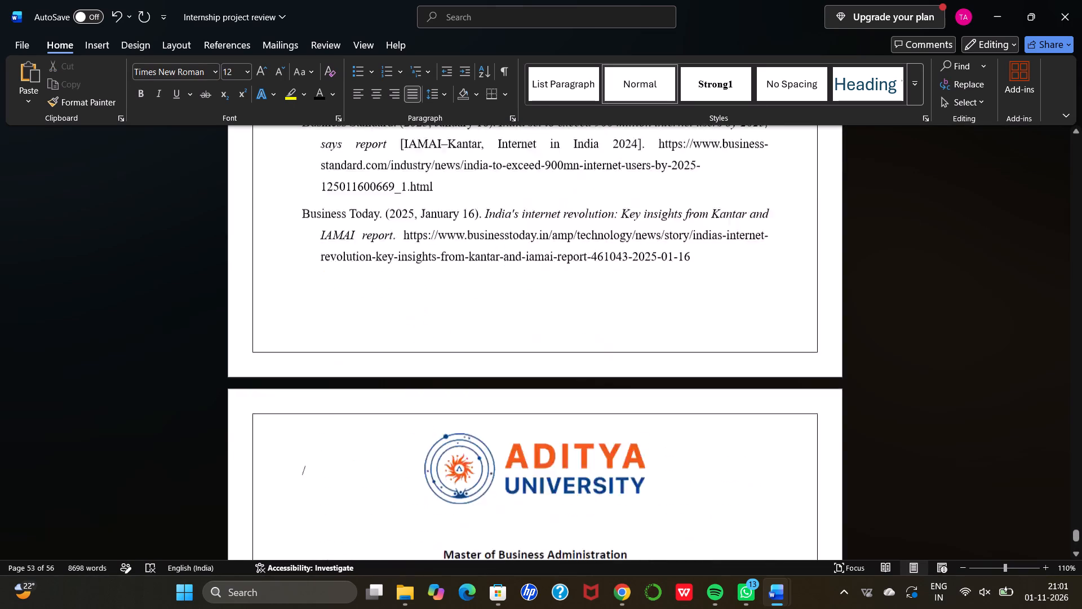
scroll(737, 171, up, 4)
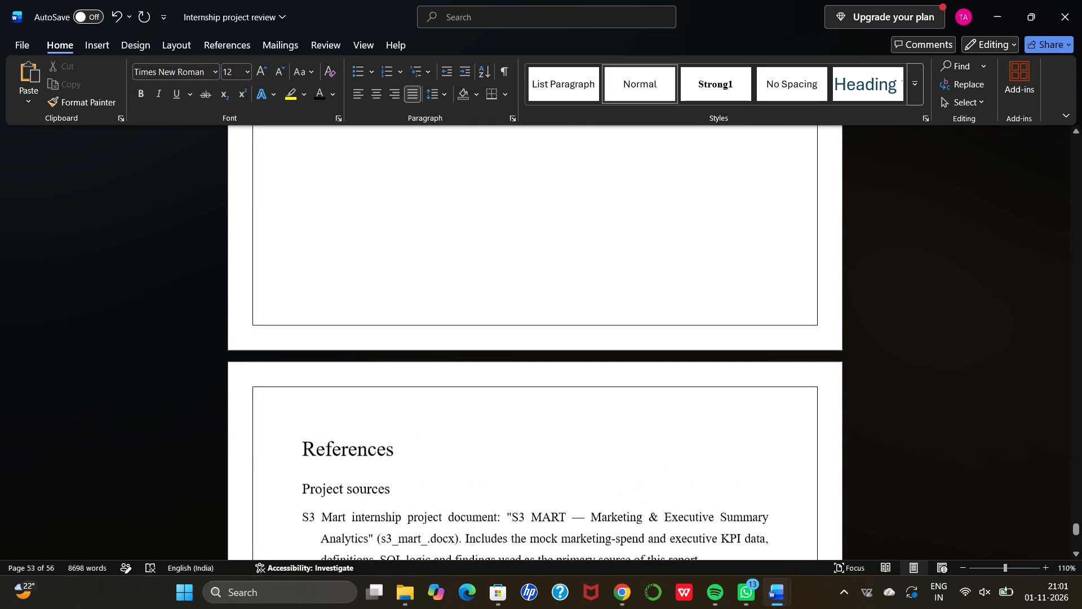
scroll(737, 171, up, 2)
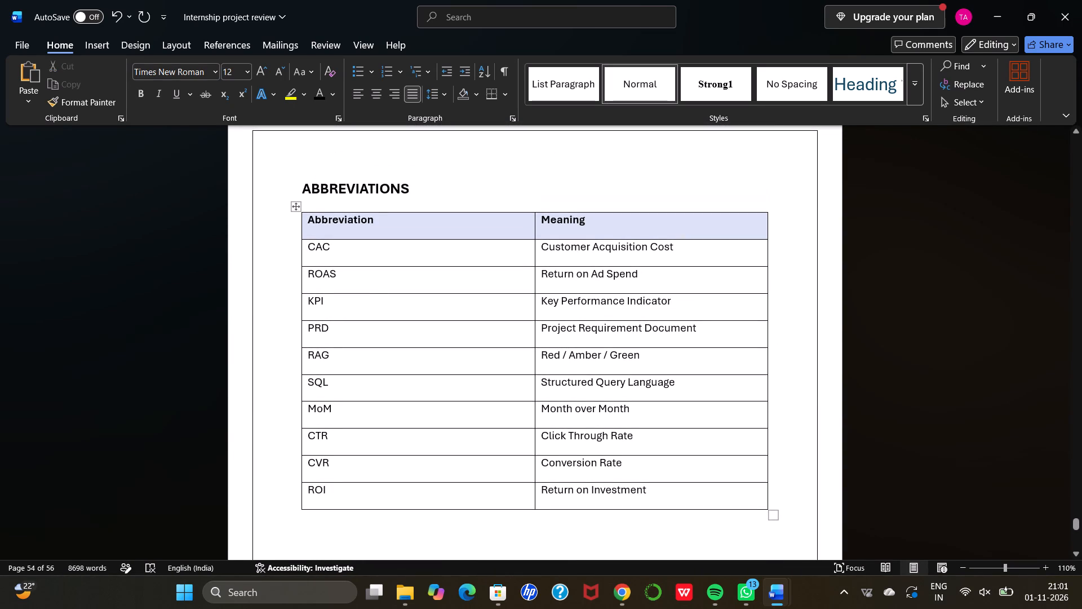
drag(300, 187, 456, 566)
scroll(481, 407, up, 1)
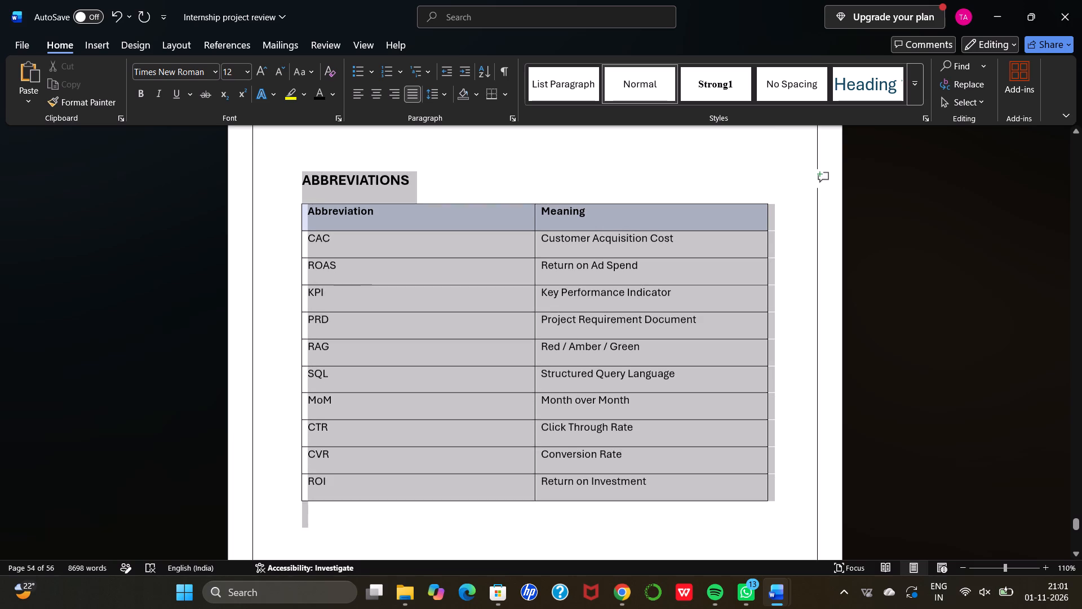
drag(456, 566, 468, 532)
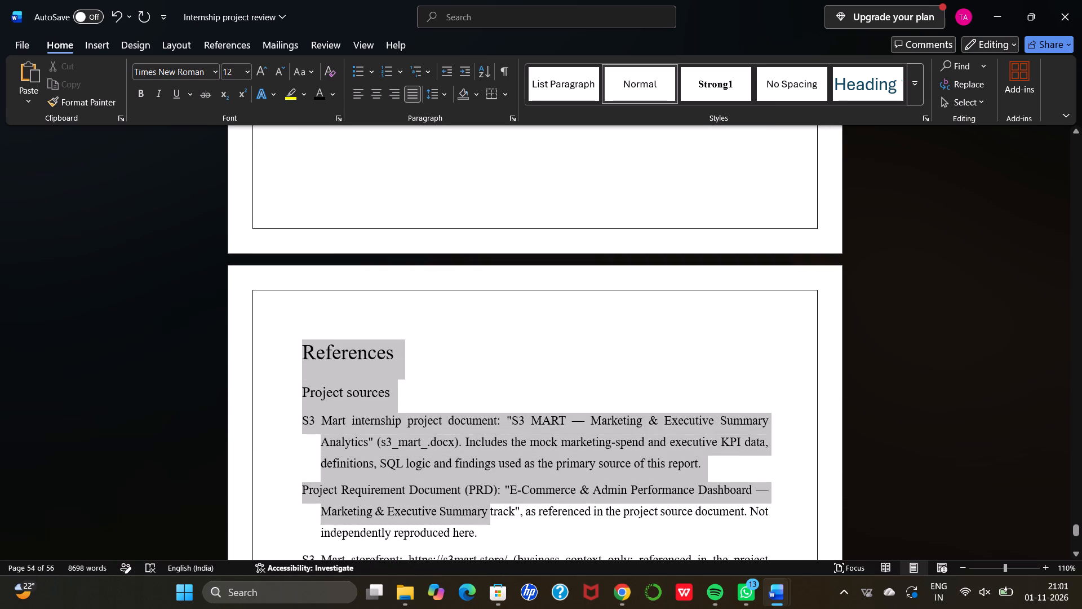
drag(468, 532, 553, 518)
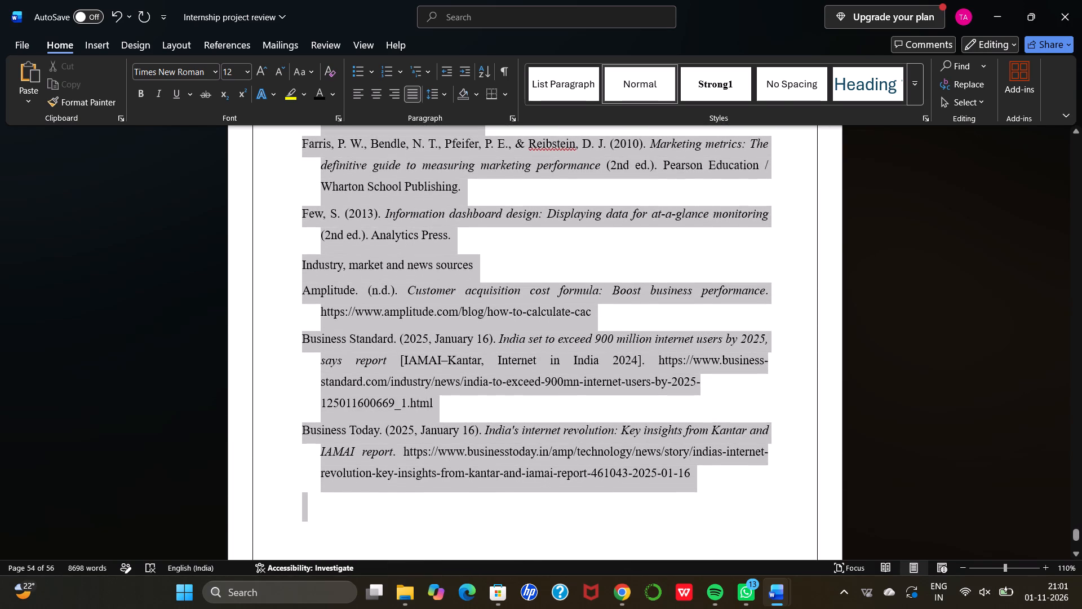
drag(553, 518, 607, 505)
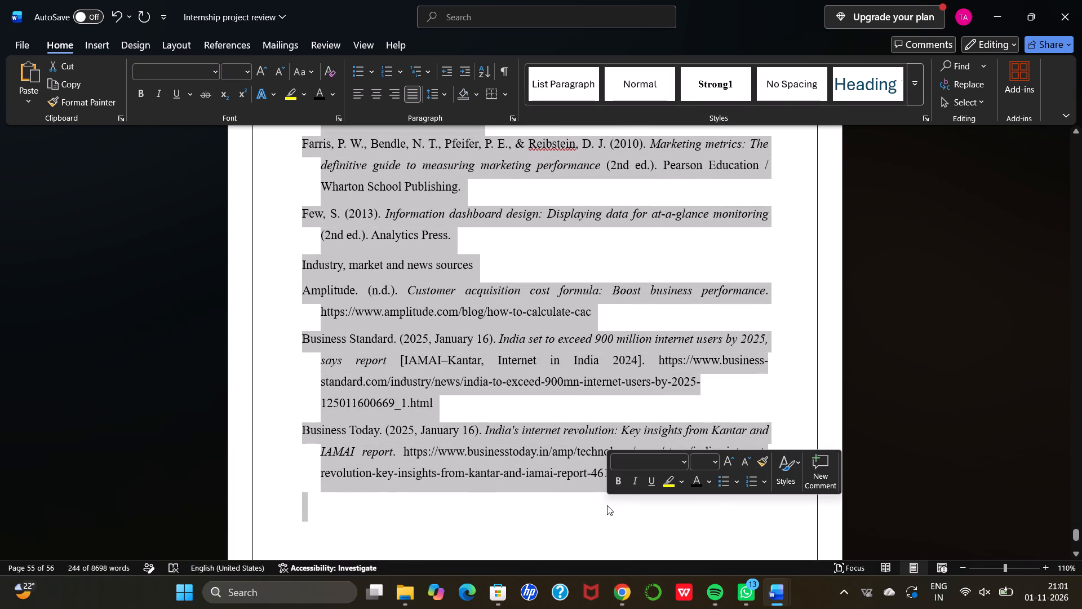
key(ctrl+c)
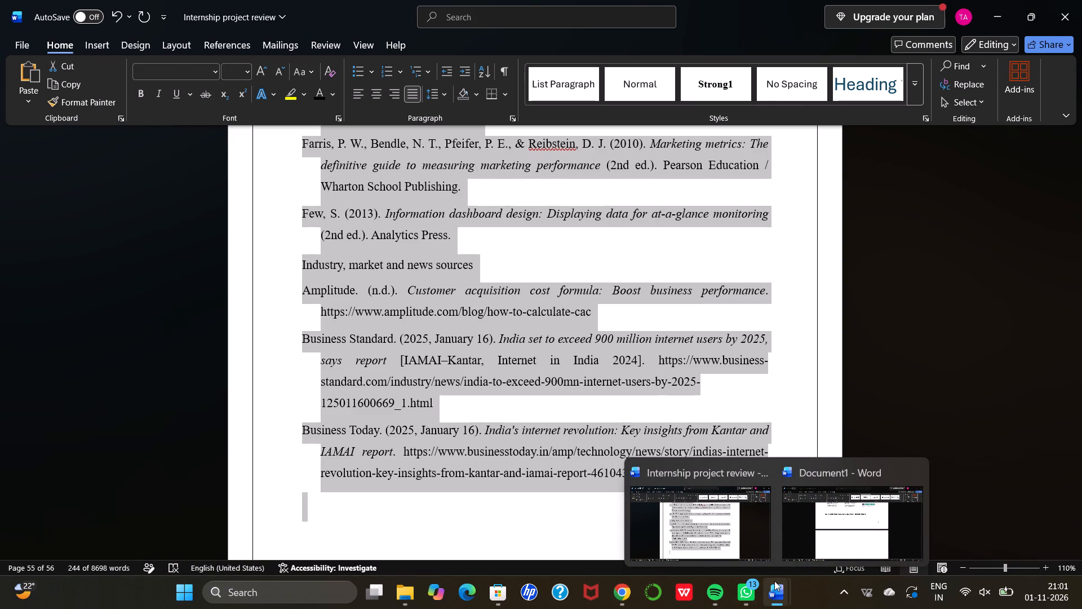
click(832, 527)
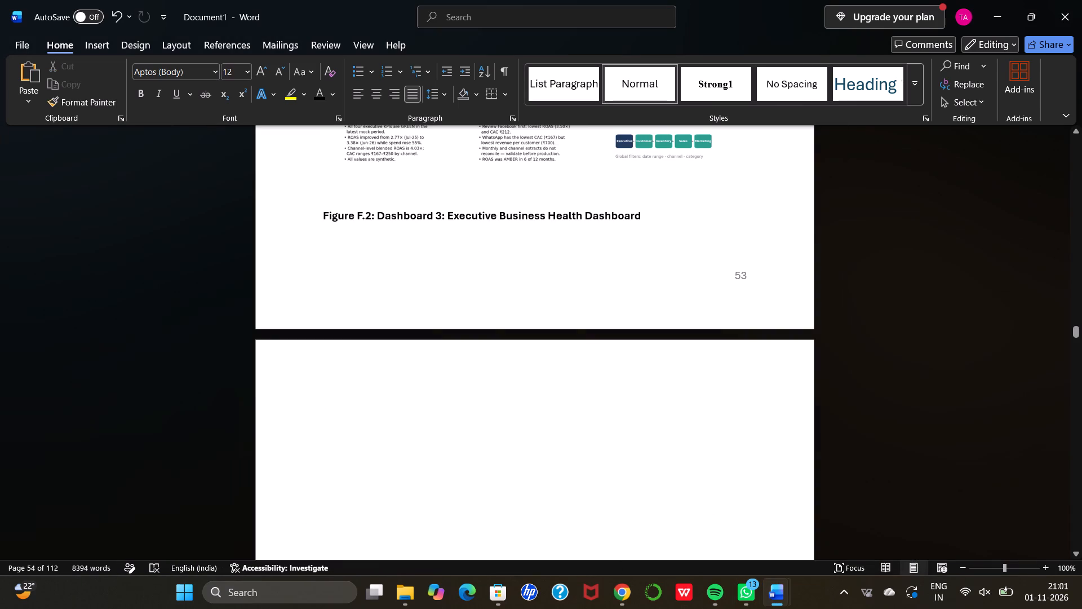
key(ctrl+v)
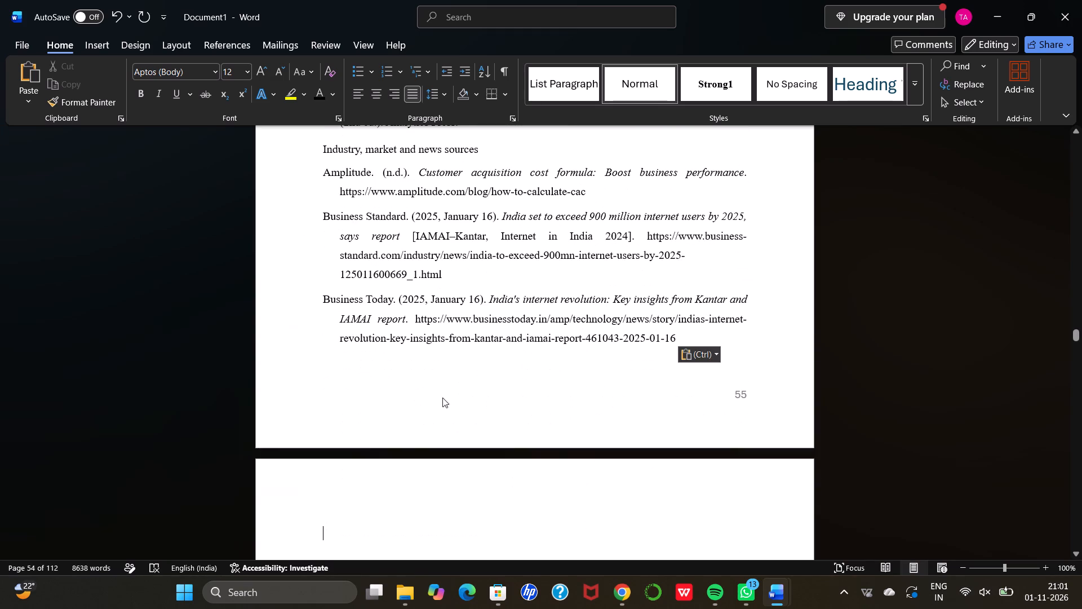
Review the pasted References and look back through the transferred annexures in Document1 as far as Annexure B's data dictionary.
scroll(451, 390, up, 3)
scroll(451, 390, down, 2)
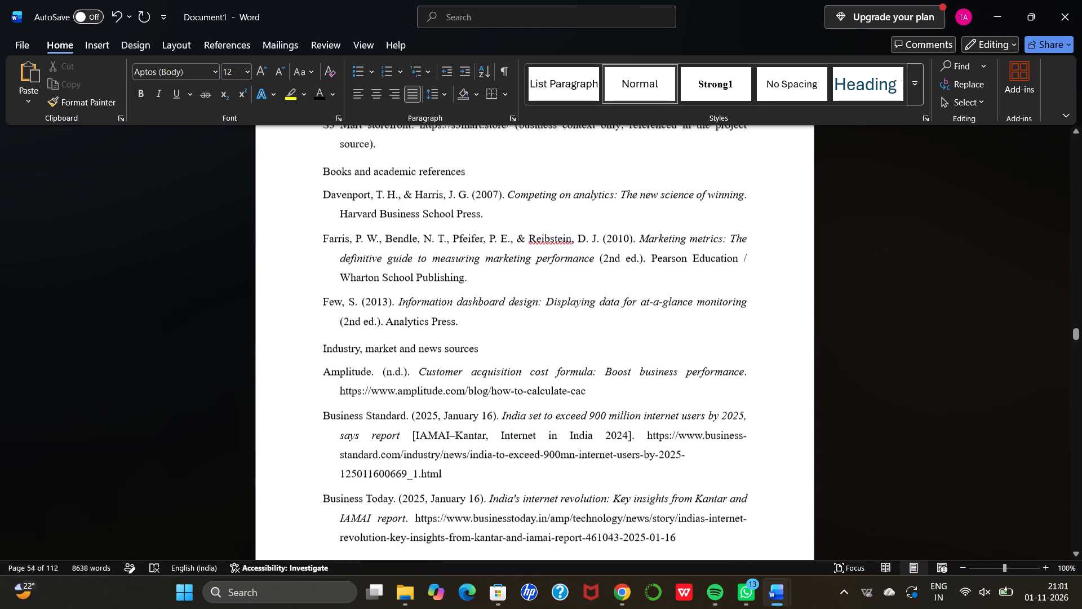
scroll(451, 390, down, 2)
scroll(451, 390, up, 8)
scroll(451, 390, down, 2)
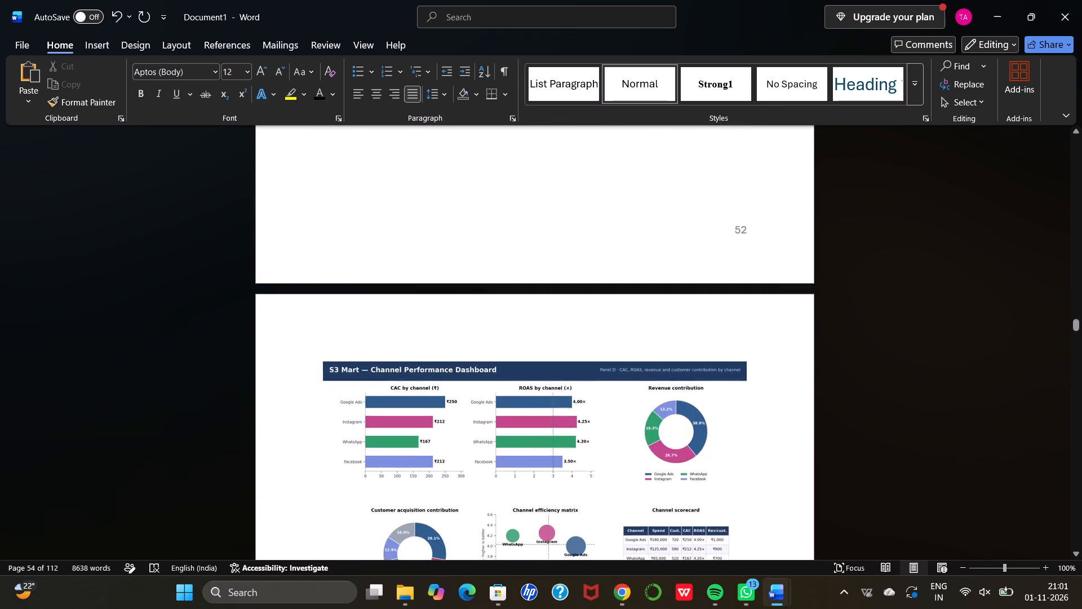
scroll(451, 390, down, 2)
scroll(451, 390, up, 3)
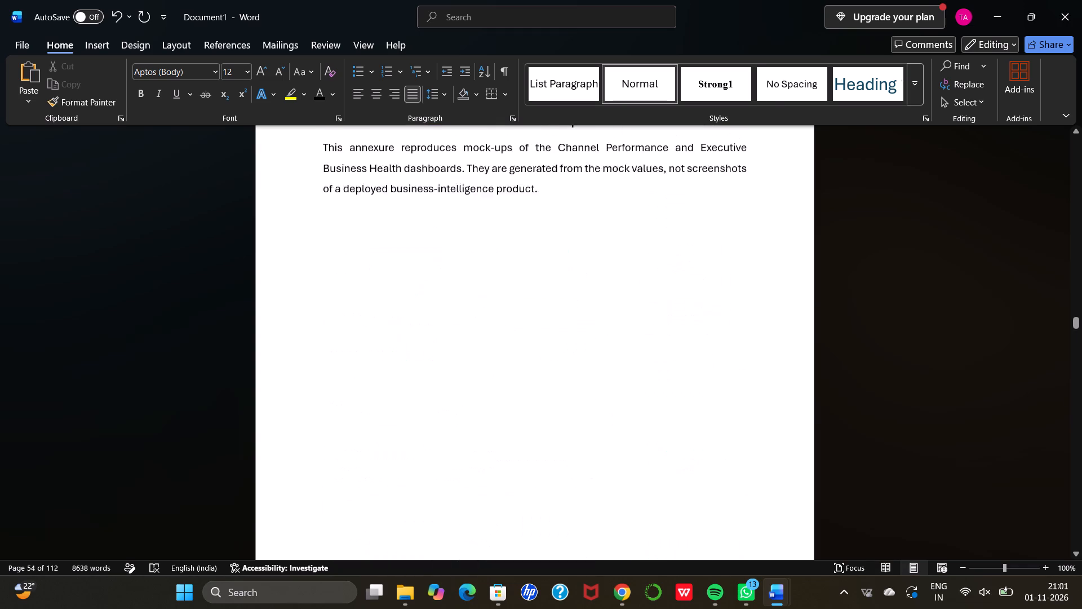
scroll(451, 390, up, 4)
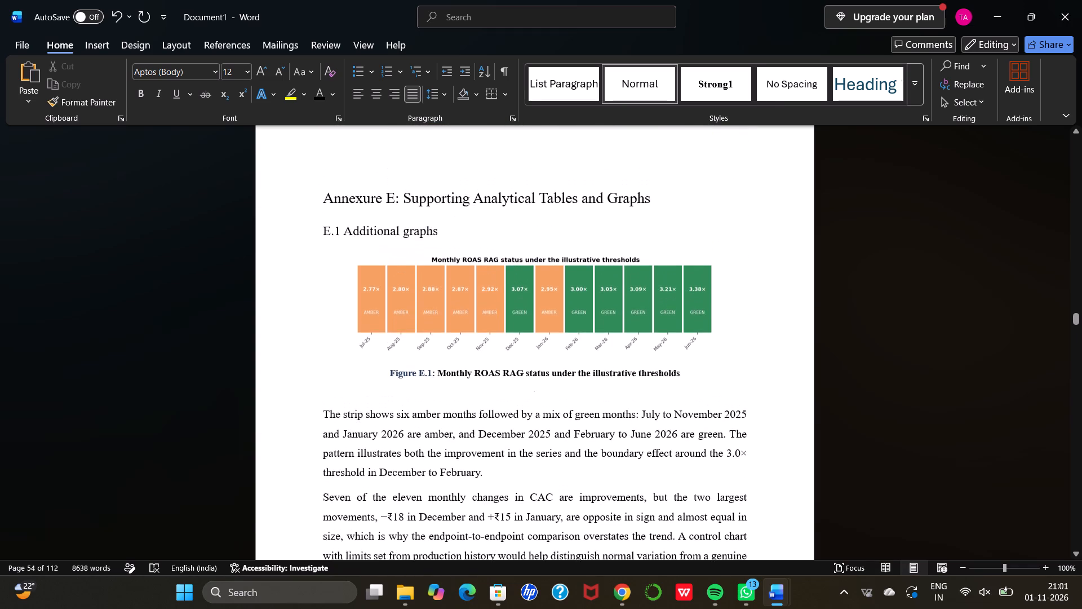
scroll(451, 390, up, 4)
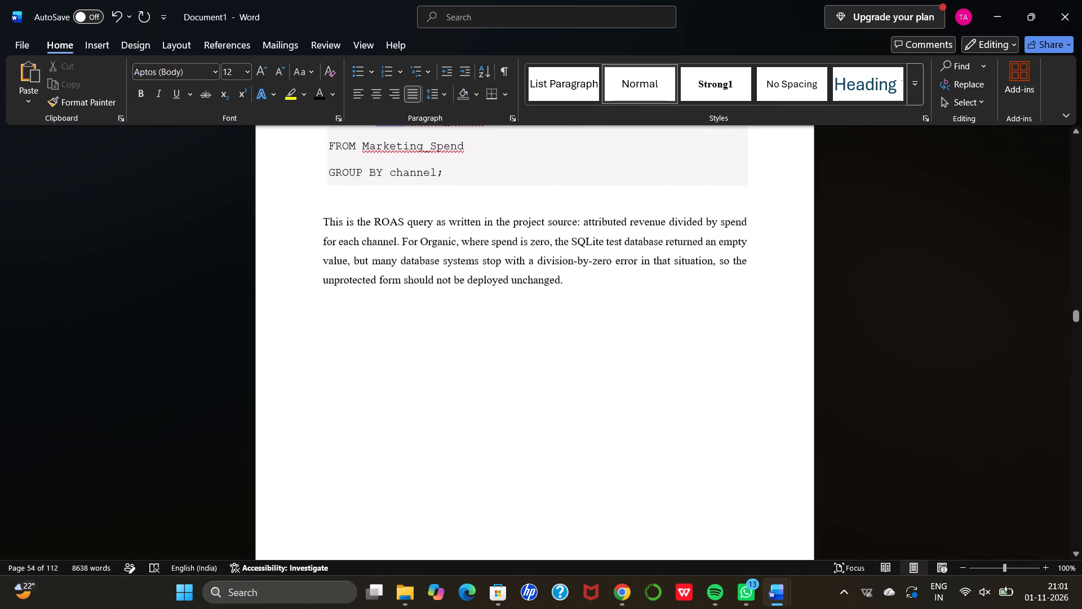
scroll(451, 390, up, 7)
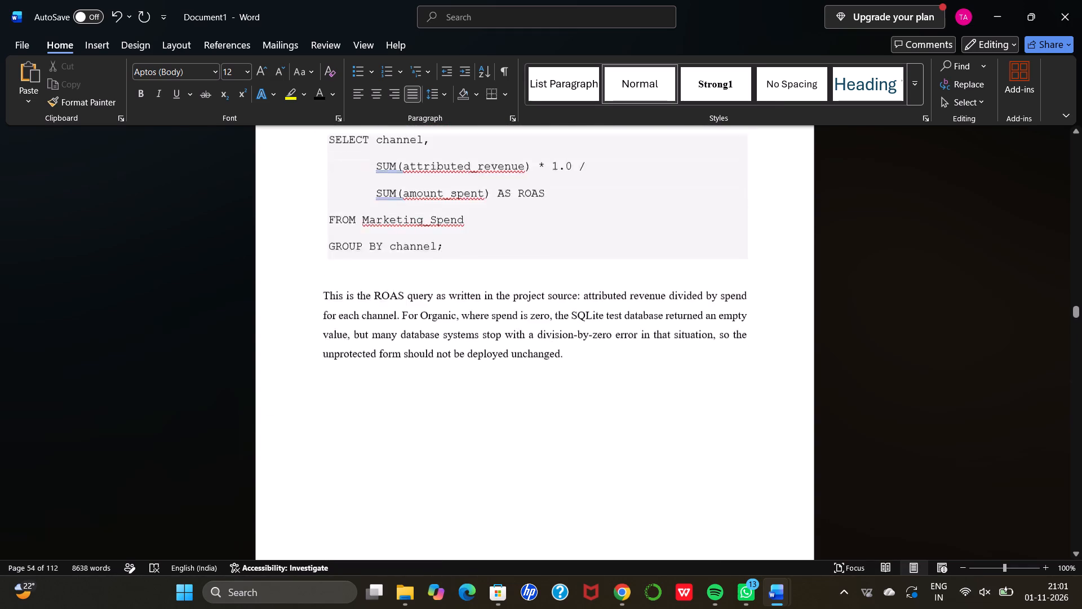
scroll(451, 390, up, 9)
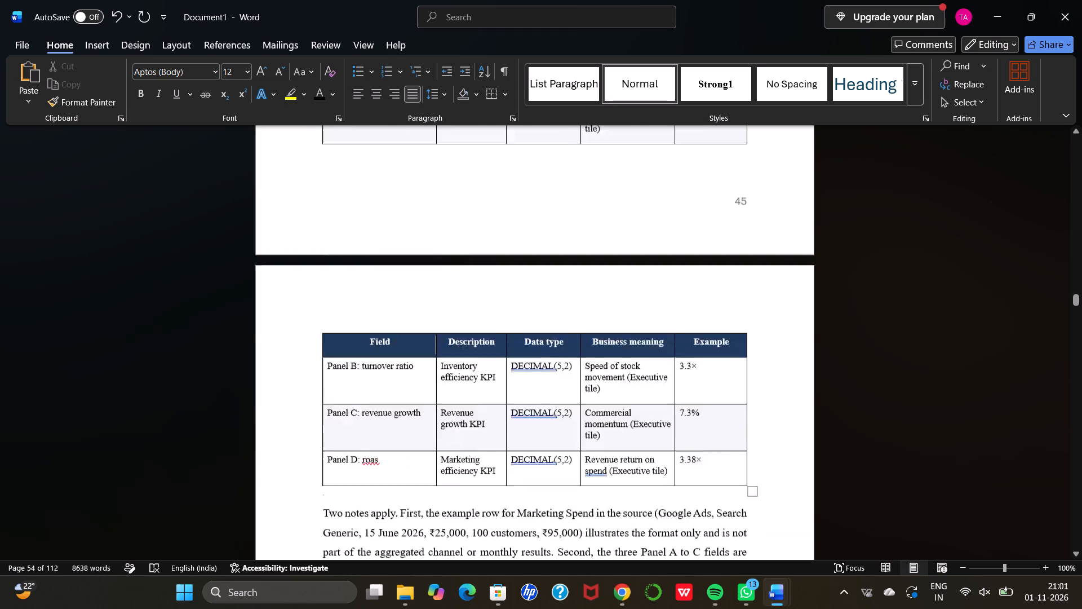
scroll(451, 390, up, 3)
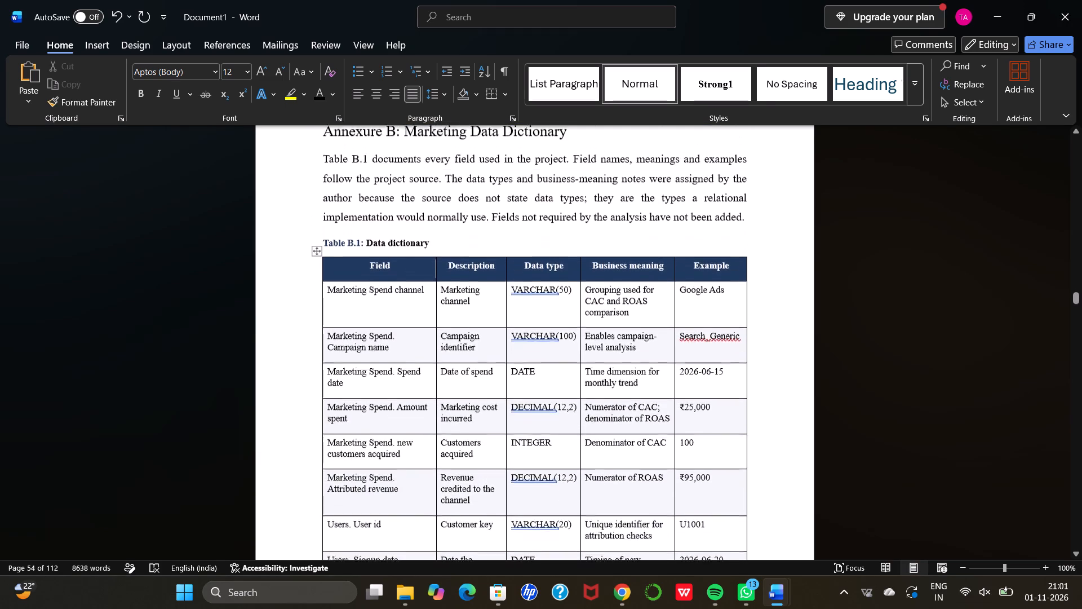
Examine the blank pages that follow the pasted References section around page 56 of Document1.
scroll(451, 390, down, 13)
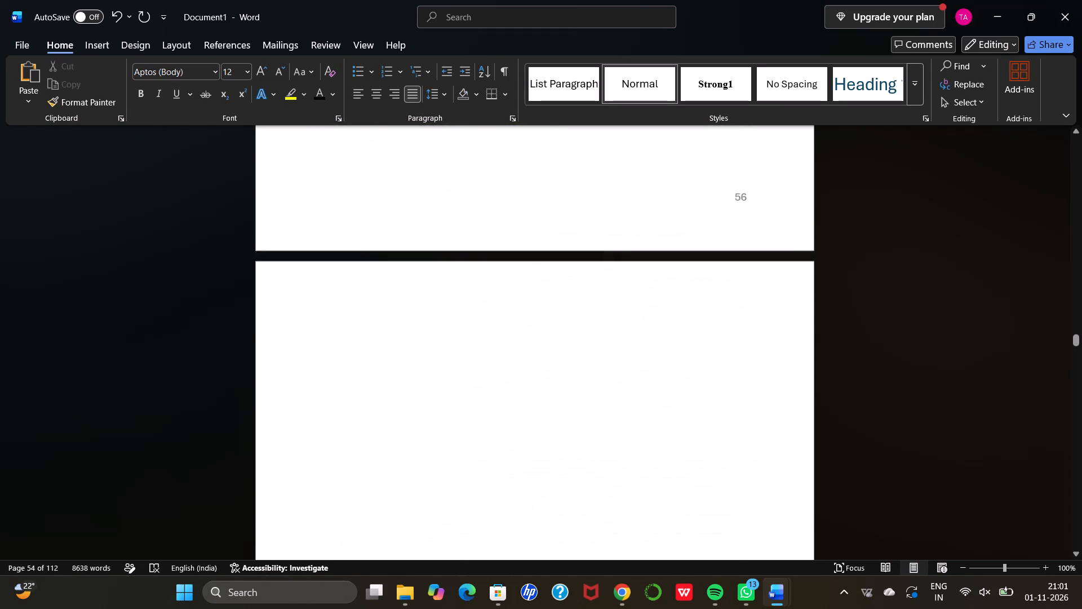
scroll(451, 390, down, 7)
scroll(451, 390, up, 4)
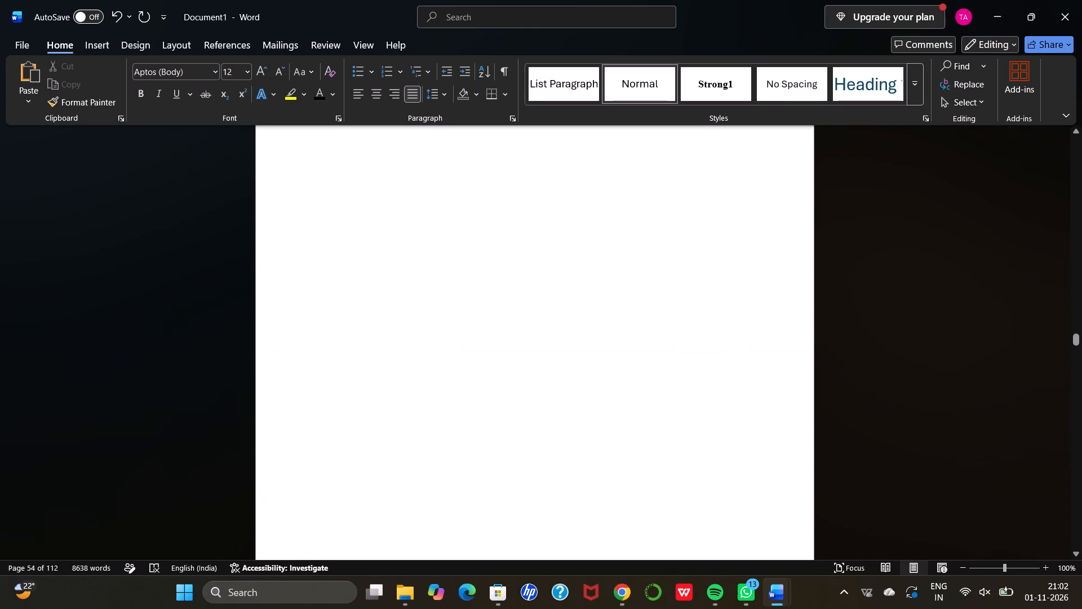
scroll(451, 390, up, 4)
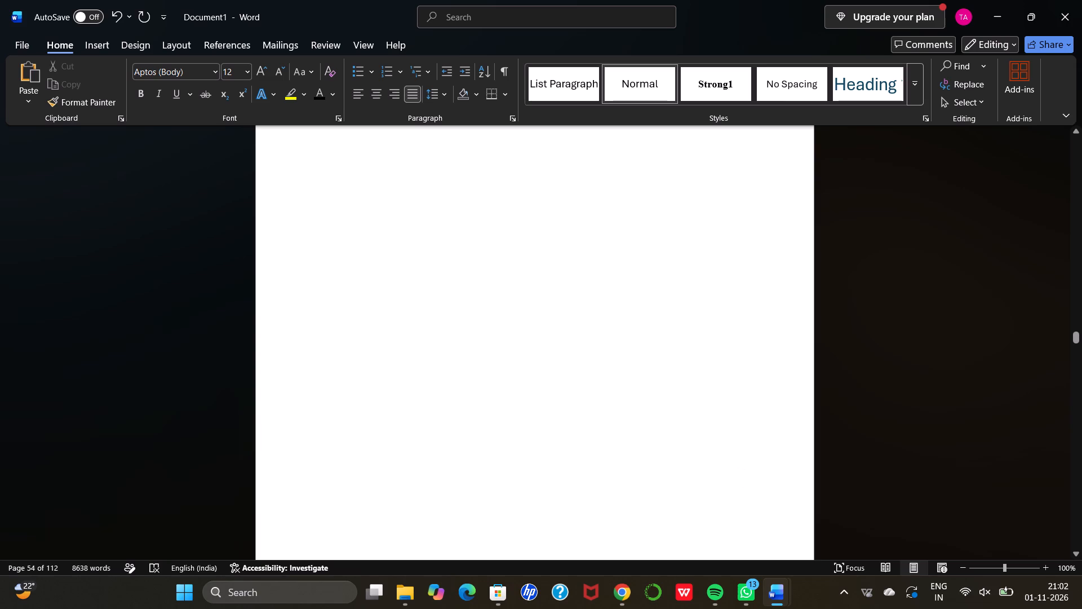
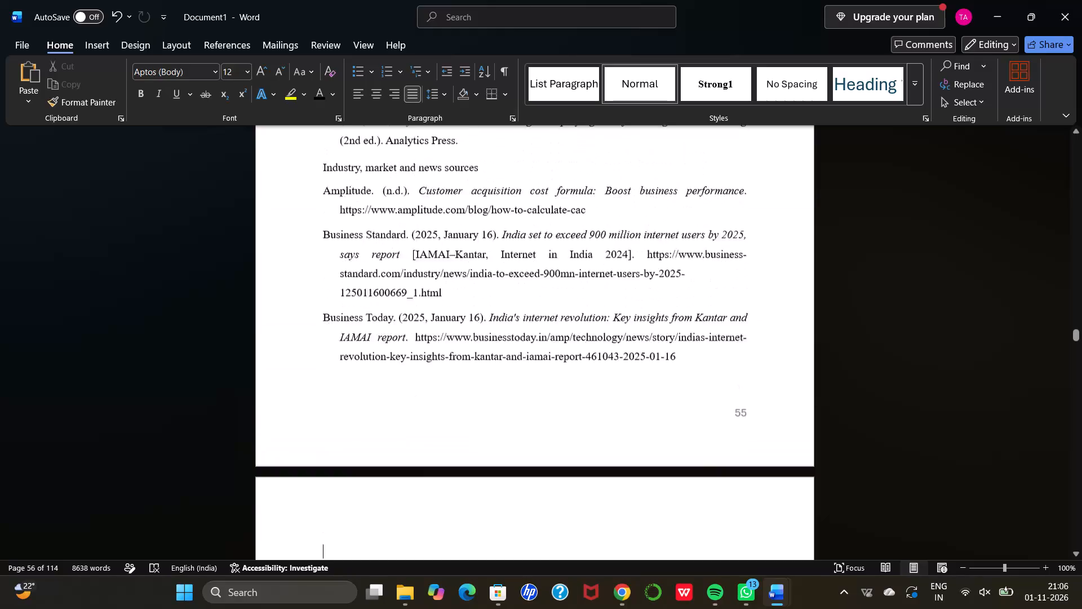
Look back through Document1 from the References to the title page and check the front pages from there.
scroll(416, 391, up, 6)
scroll(416, 391, up, 20)
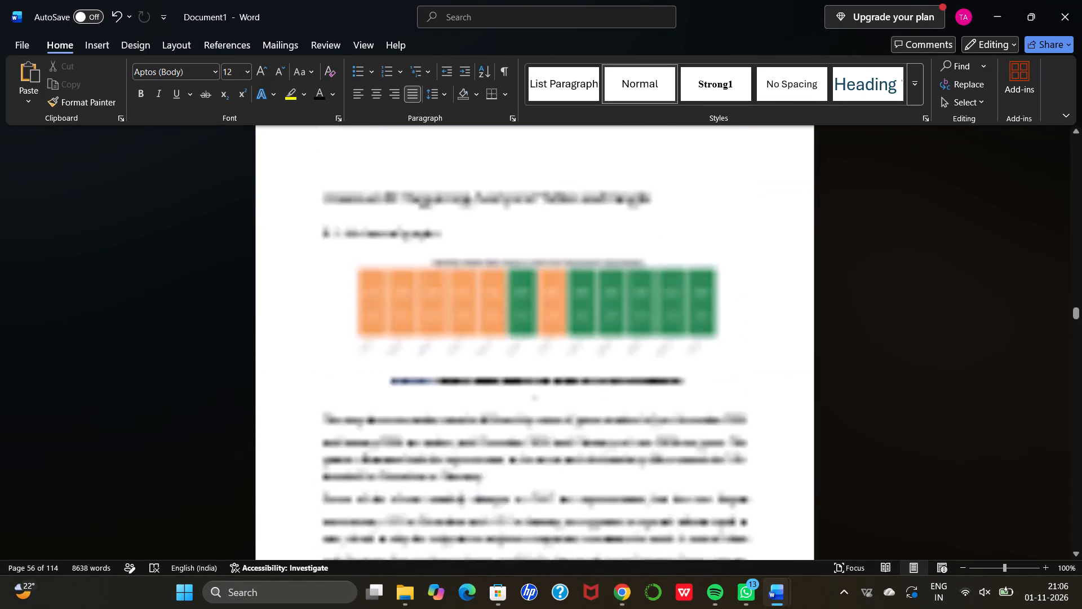
scroll(416, 391, up, 19)
scroll(416, 391, up, 12)
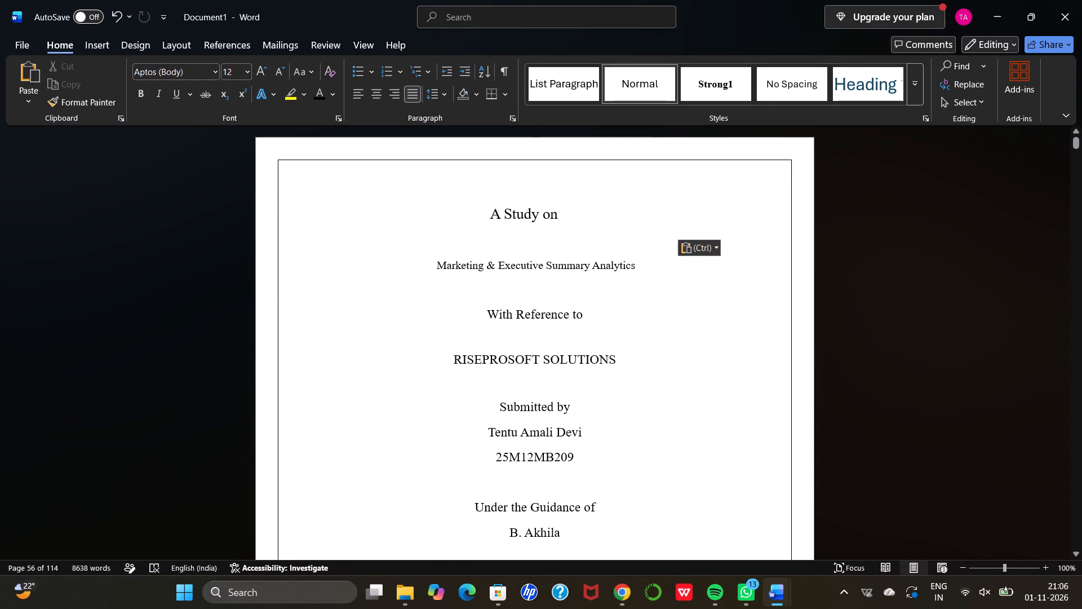
scroll(416, 391, down, 2)
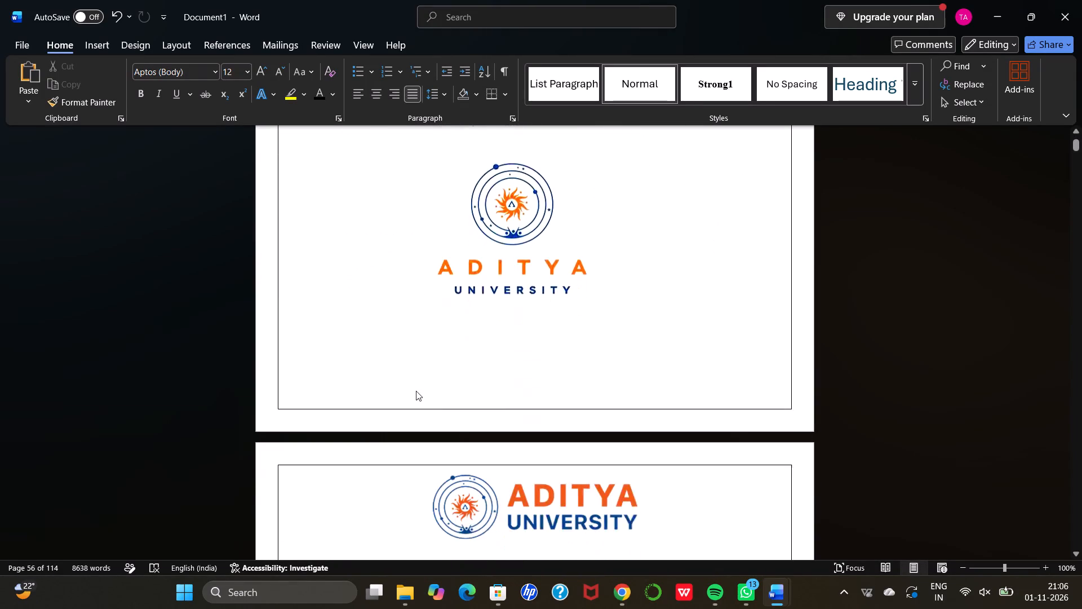
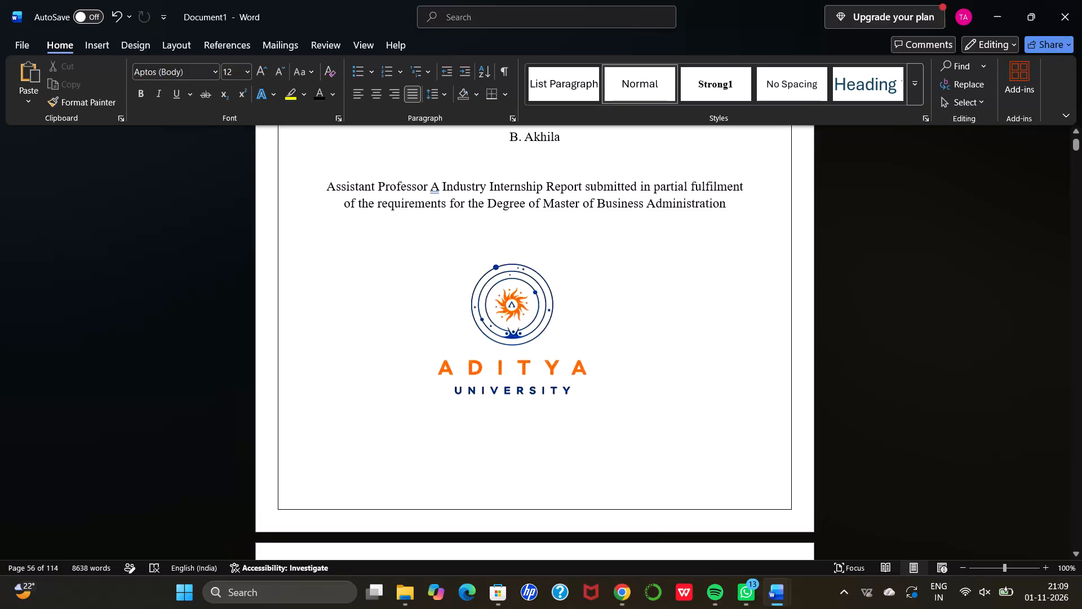
Review the front pages of Document1 from the title page through the declaration, certificates and acknowledgement to the table of contents.
scroll(493, 389, down, 4)
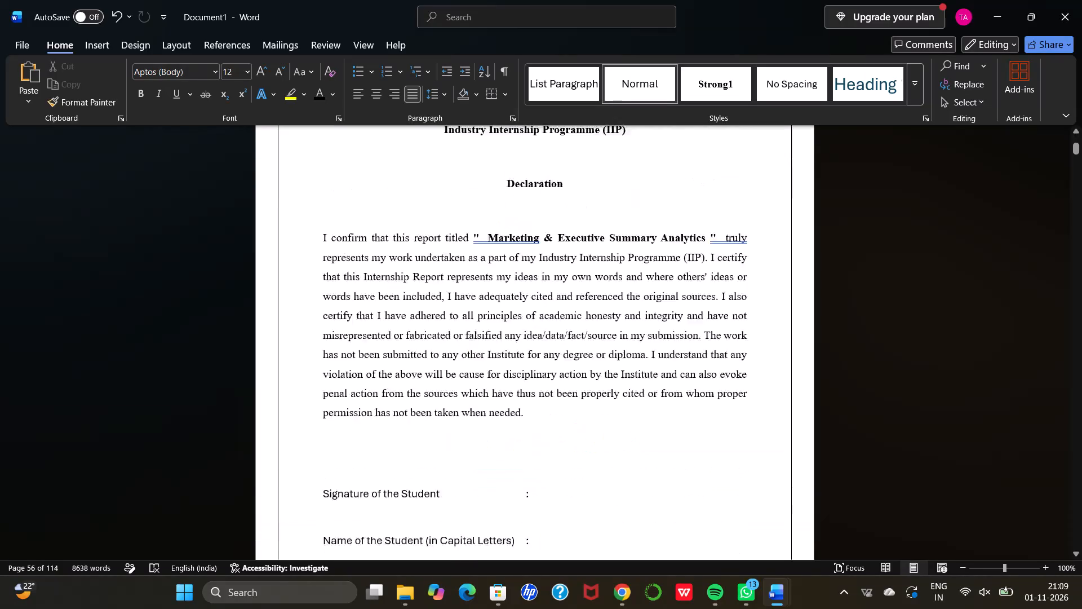
scroll(493, 389, down, 13)
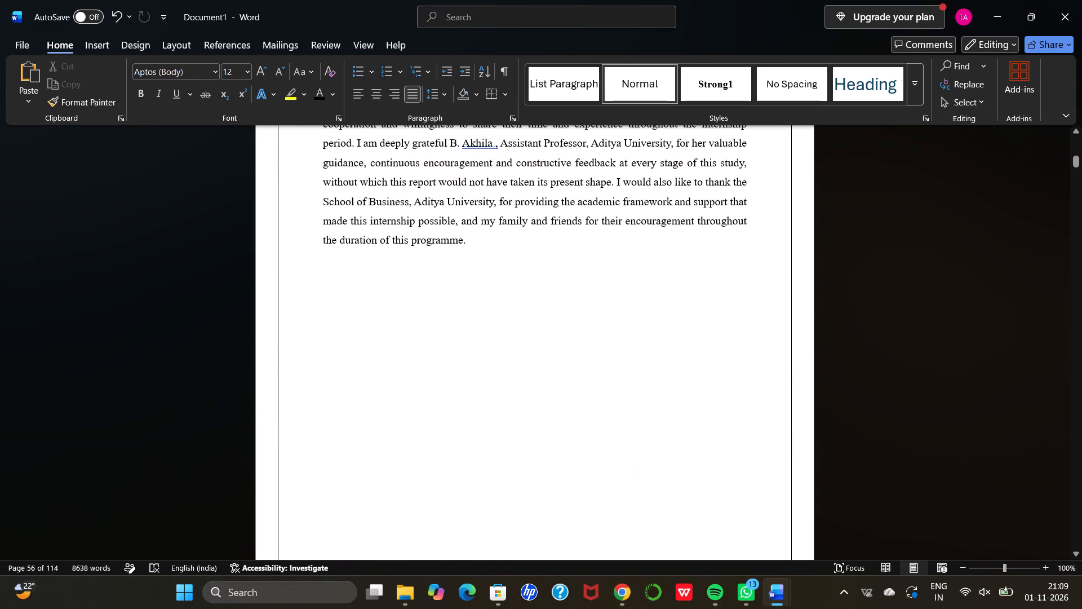
scroll(493, 389, down, 7)
scroll(493, 389, up, 17)
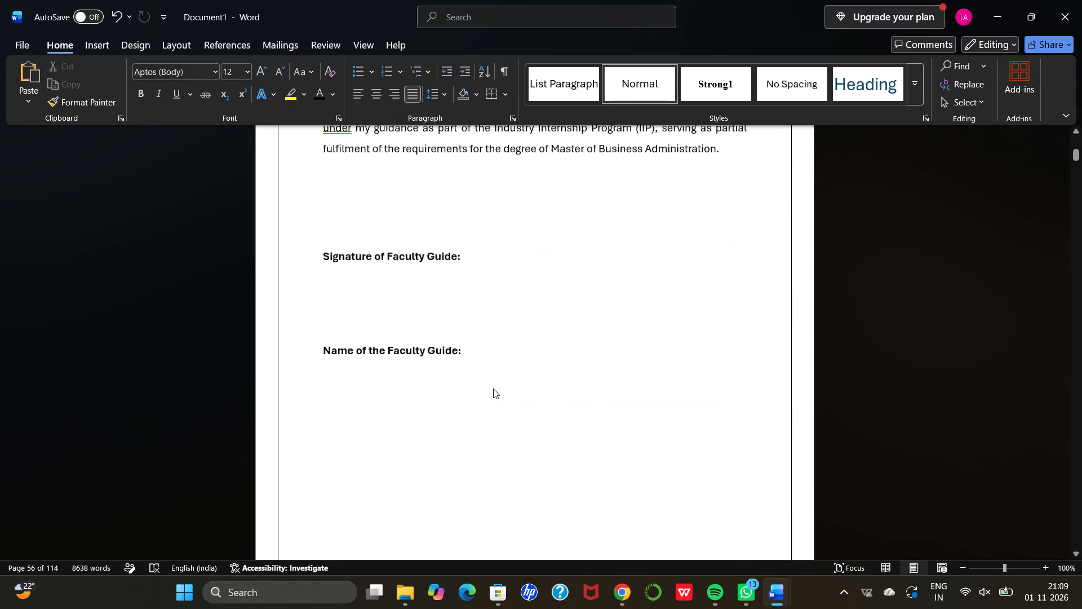
scroll(493, 389, up, 13)
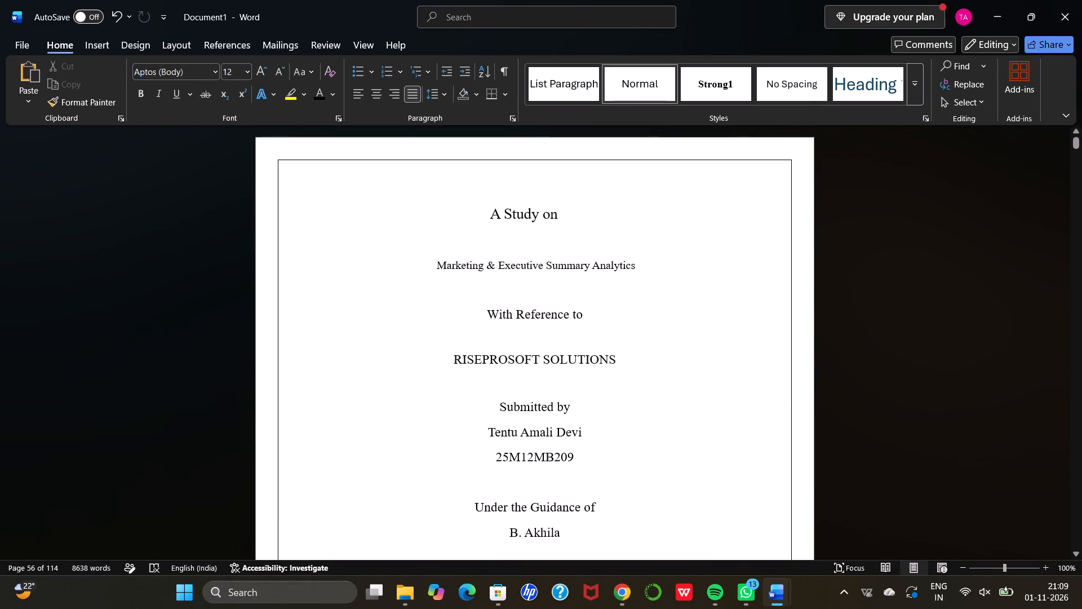
scroll(471, 407, down, 20)
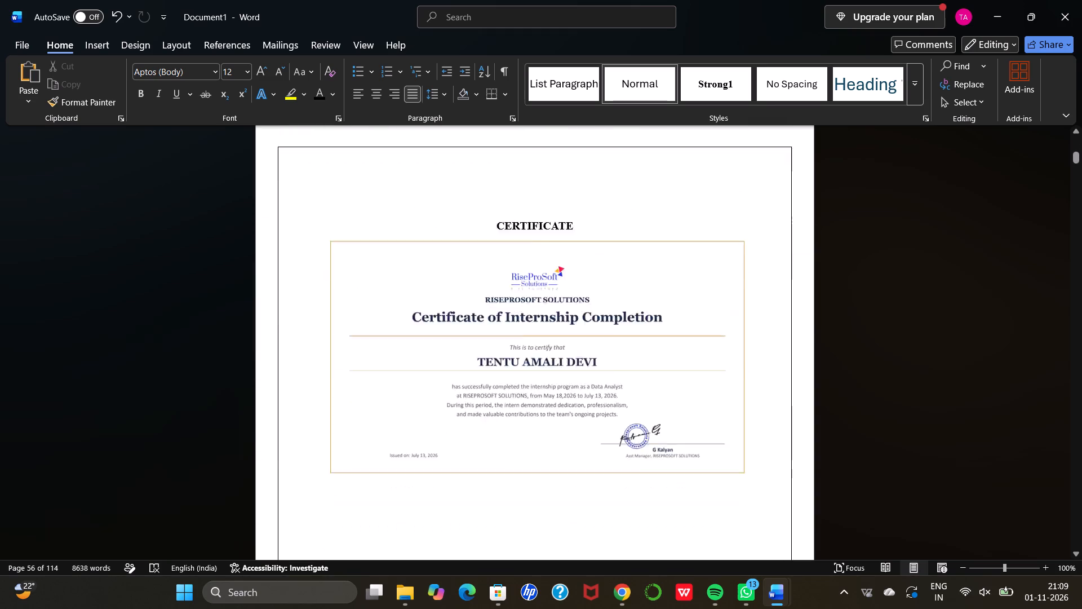
scroll(471, 407, down, 4)
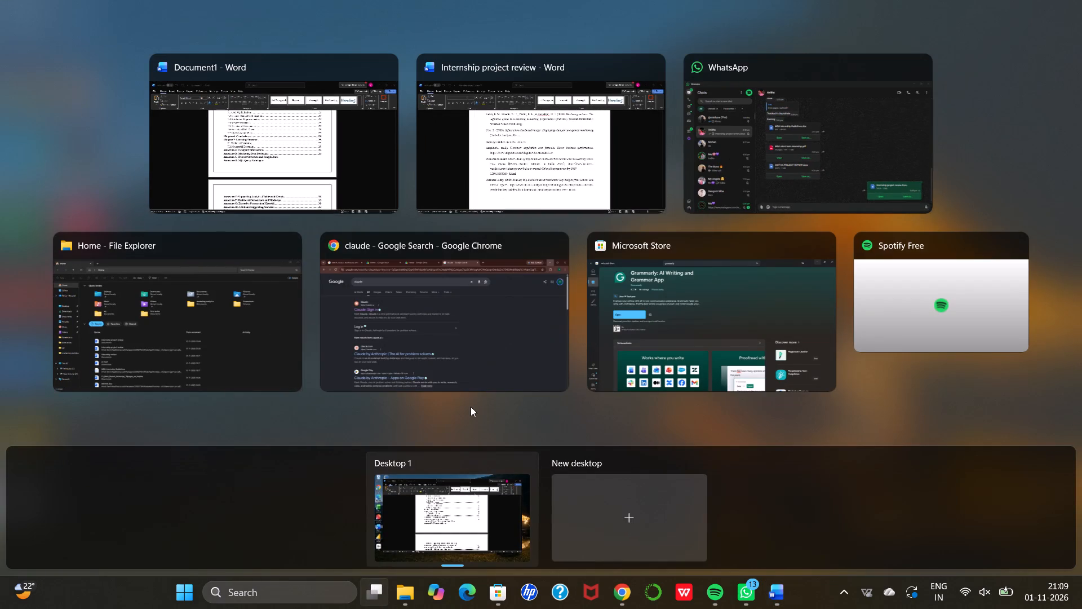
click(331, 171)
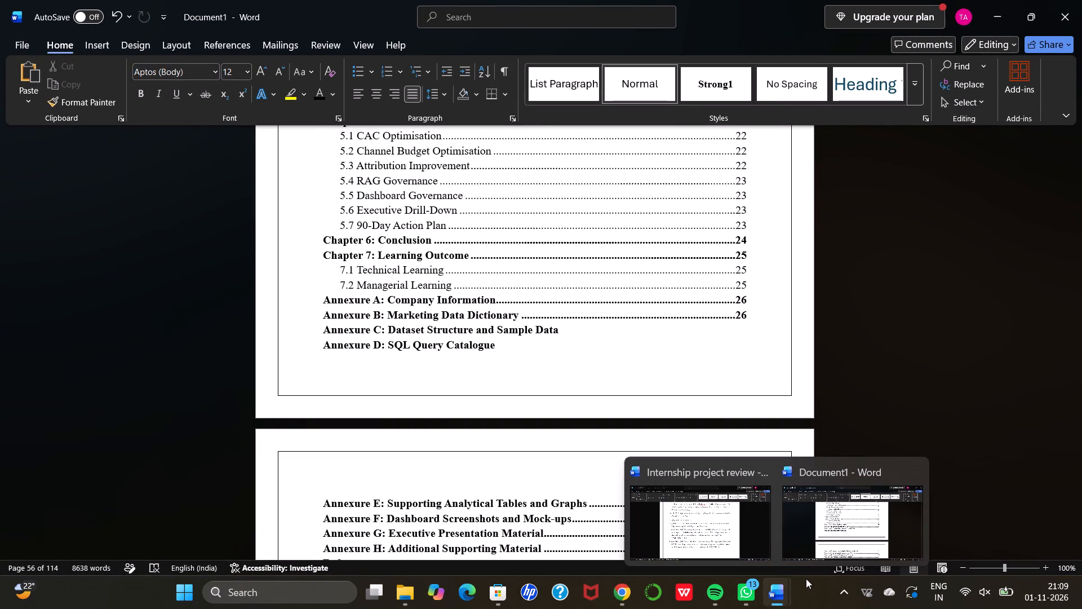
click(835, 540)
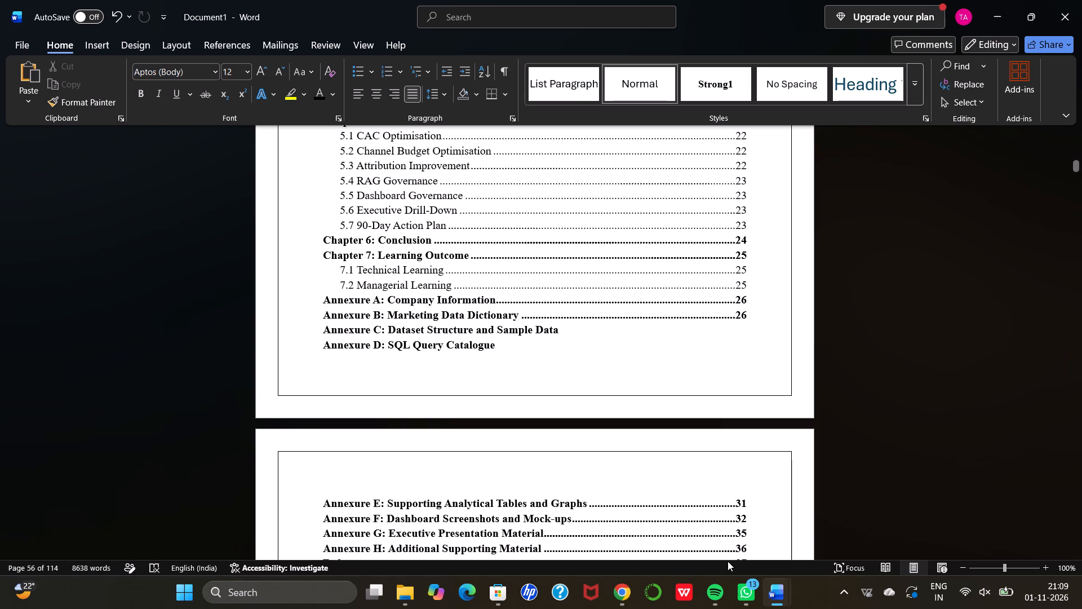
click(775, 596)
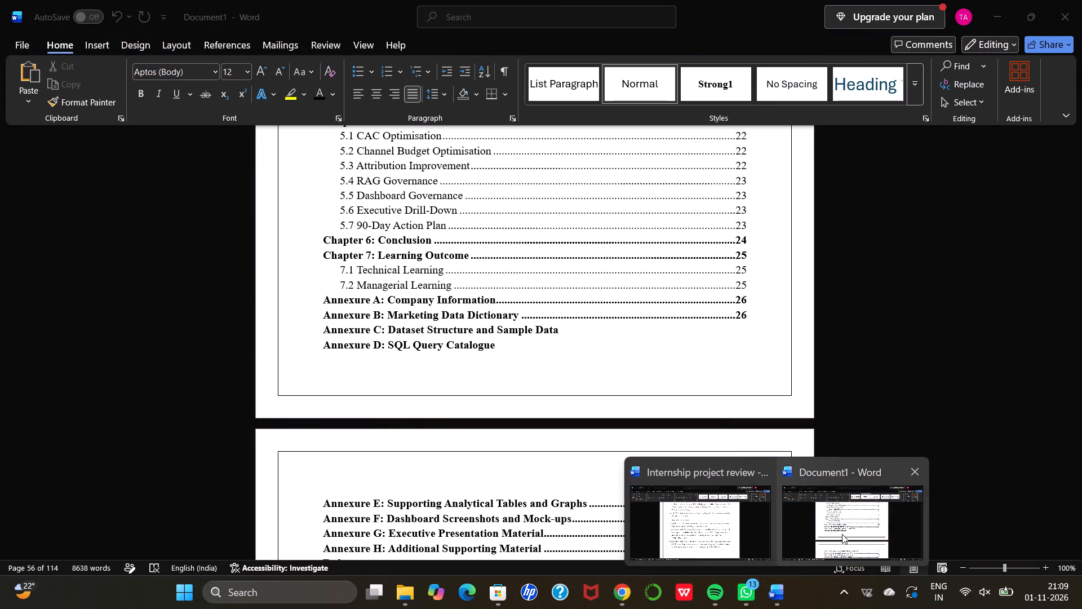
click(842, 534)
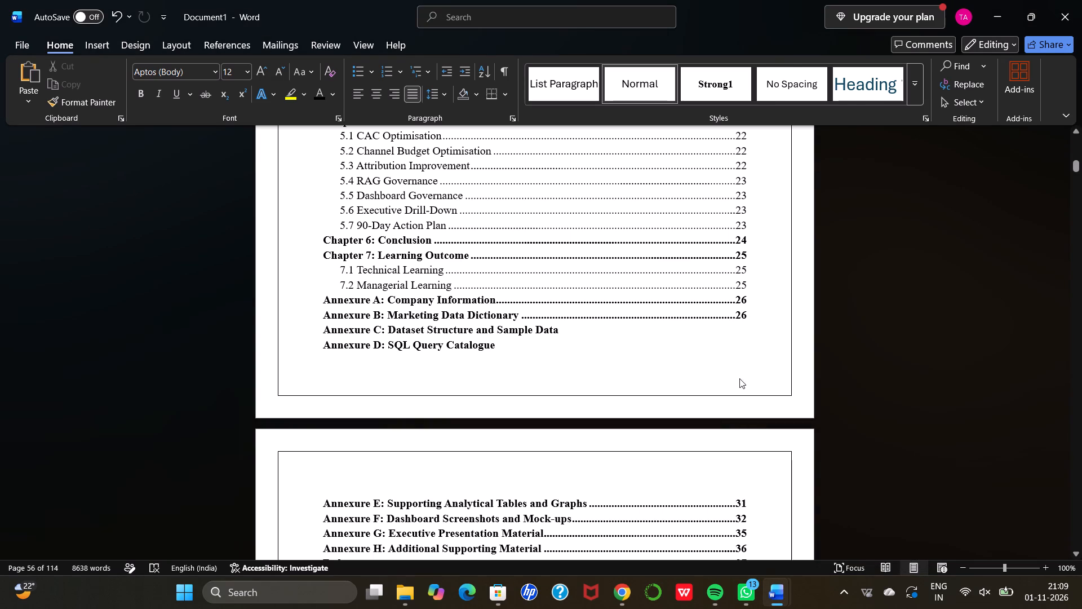
Look through Document1's front pages from the certificates to the table of contents and return to the title page.
scroll(739, 378, up, 20)
scroll(739, 378, down, 2)
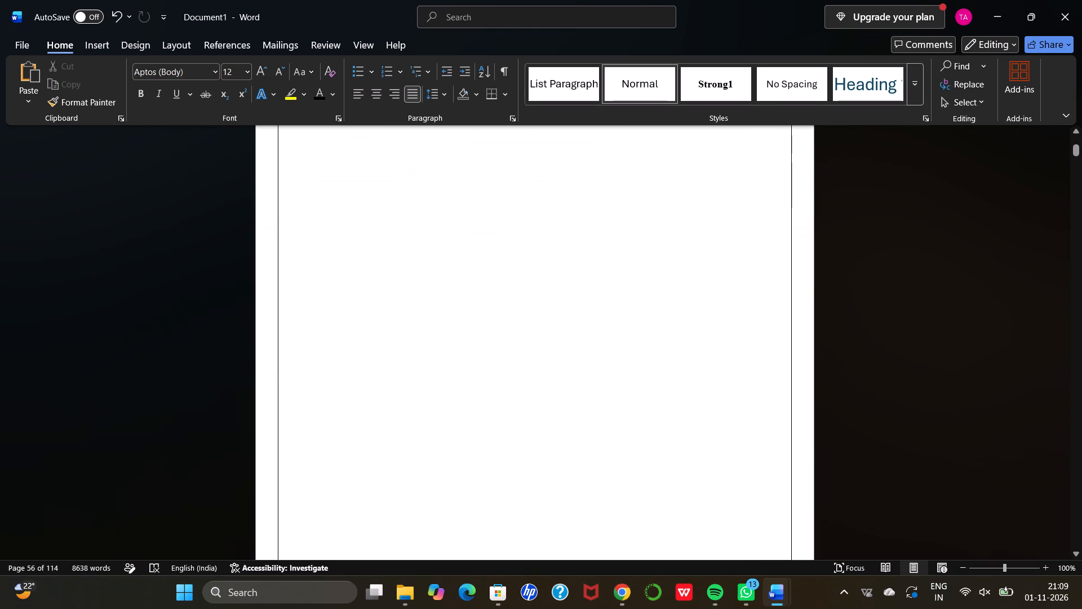
scroll(739, 378, down, 7)
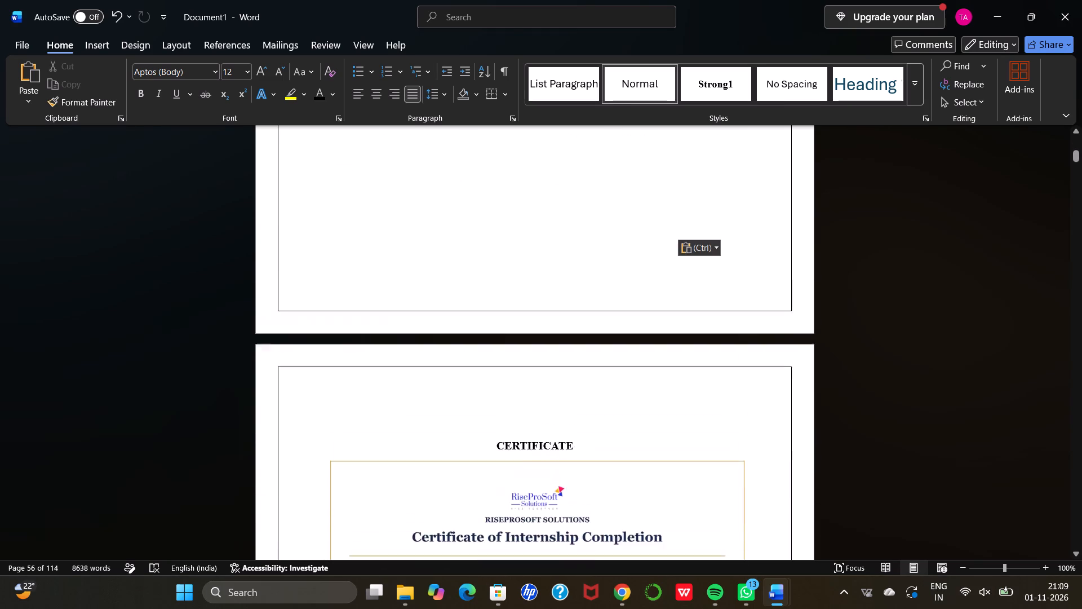
scroll(739, 378, down, 8)
scroll(739, 378, up, 6)
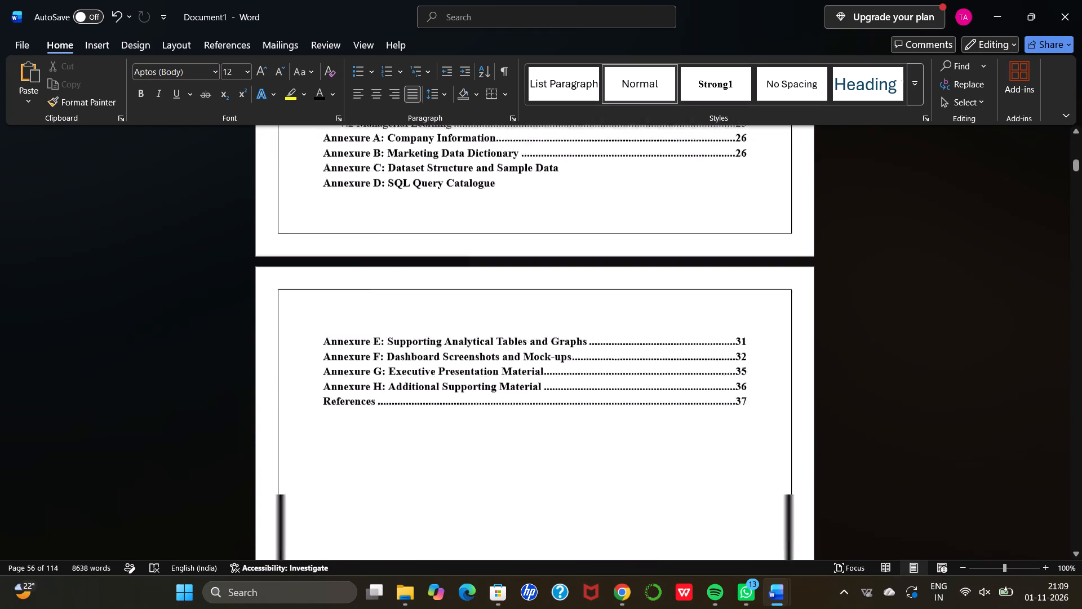
scroll(739, 378, up, 11)
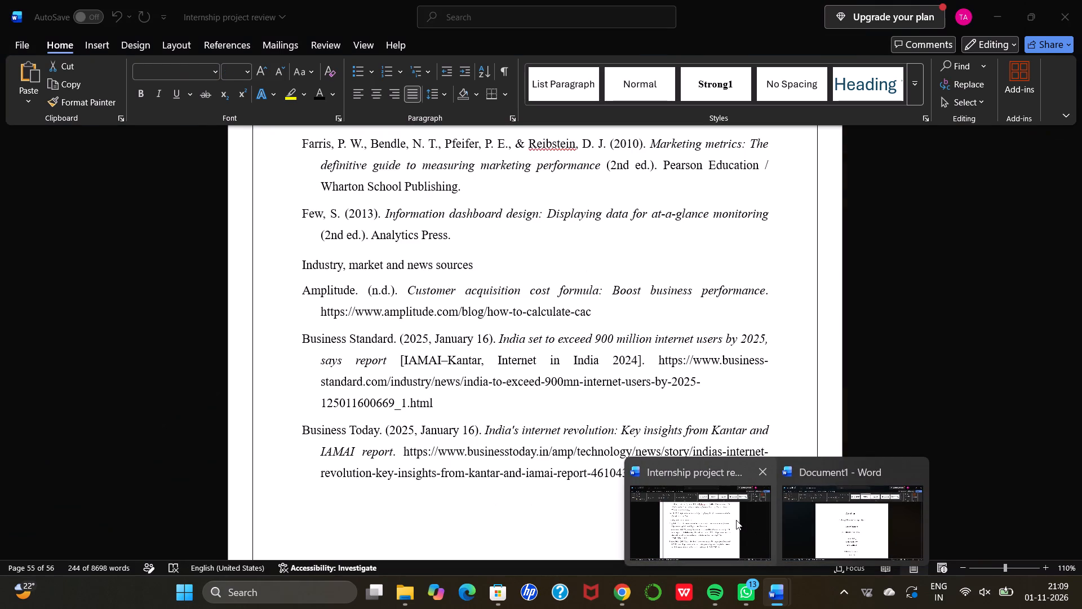
Insert page numbers at the bottom of the page in Document1 using the Plain Number 3 style.
click(802, 519)
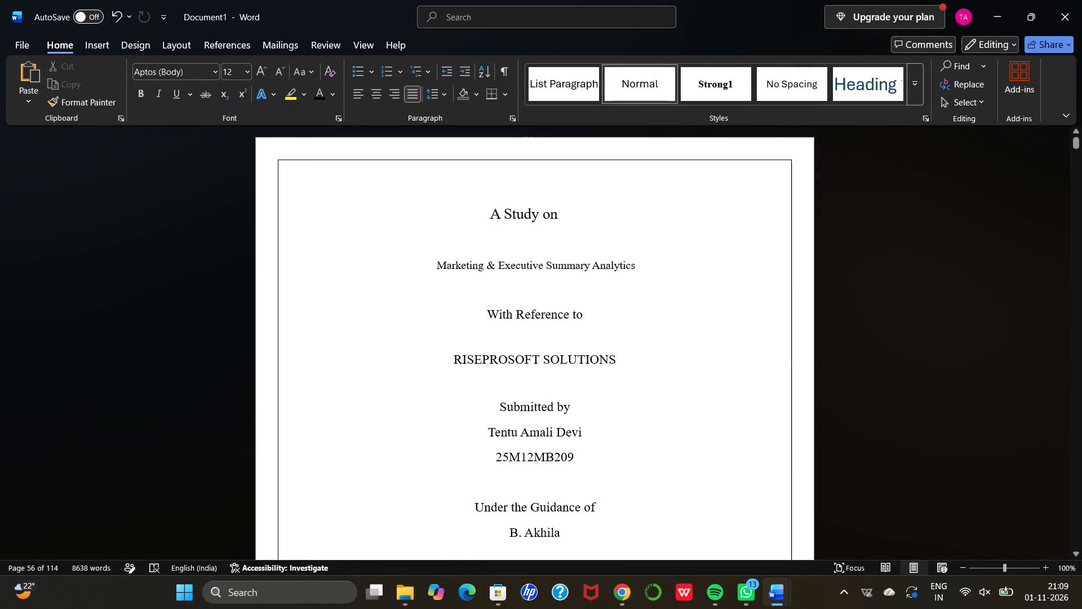
click(141, 43)
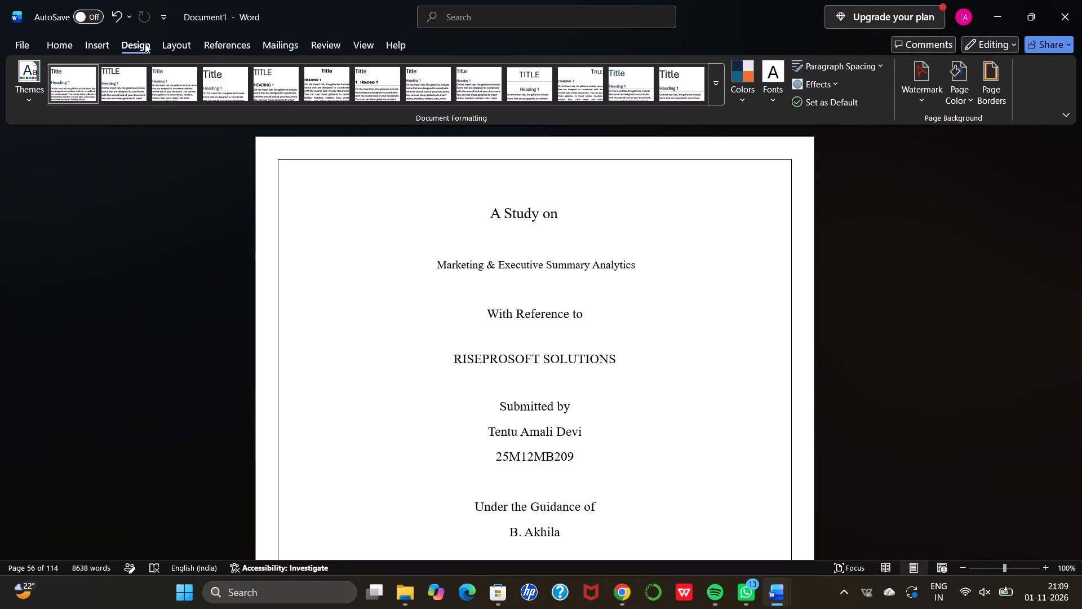
click(112, 43)
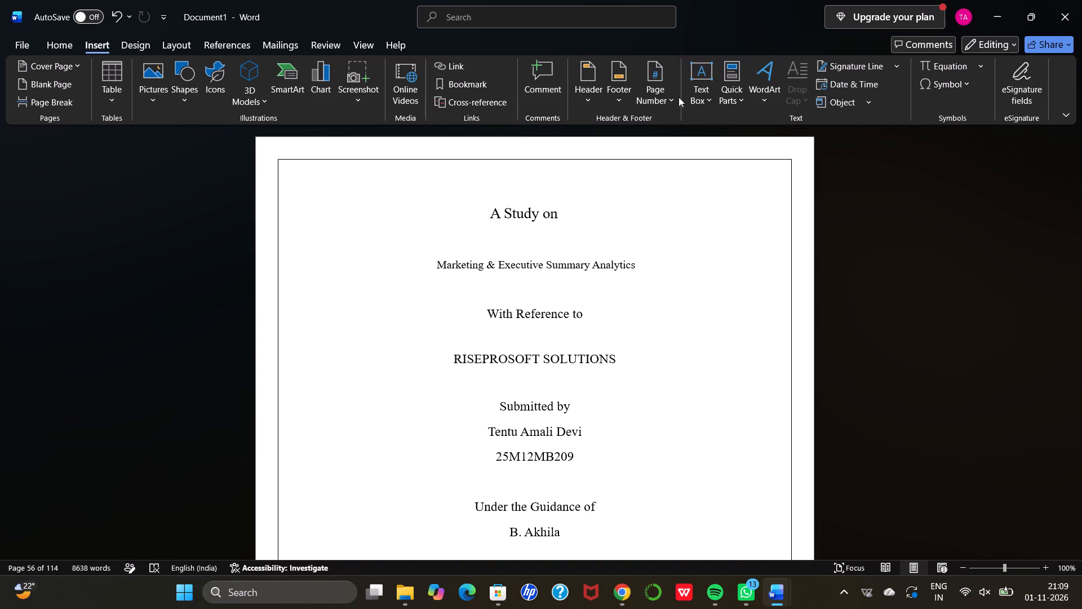
click(661, 95)
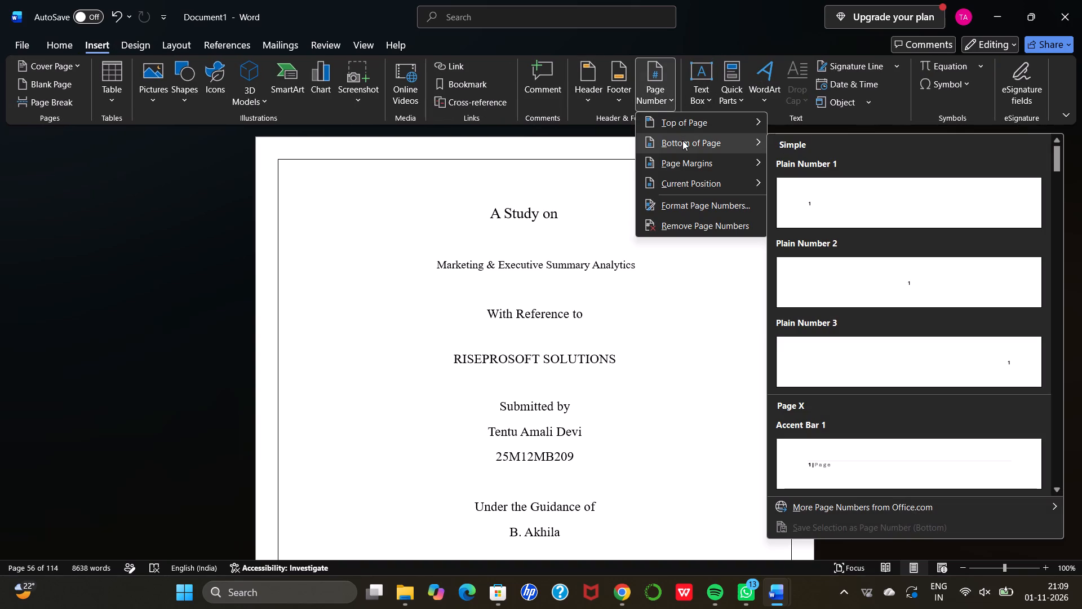
click(682, 140)
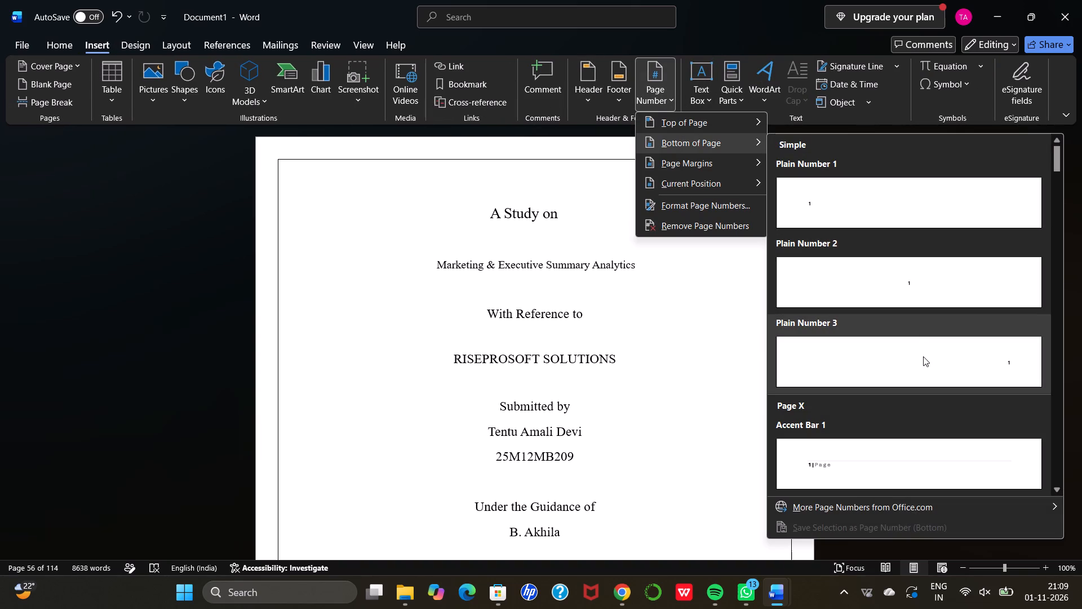
click(923, 356)
Check the footers from the numbered References page back through the annexures and chapters to the title page.
scroll(744, 345, down, 1)
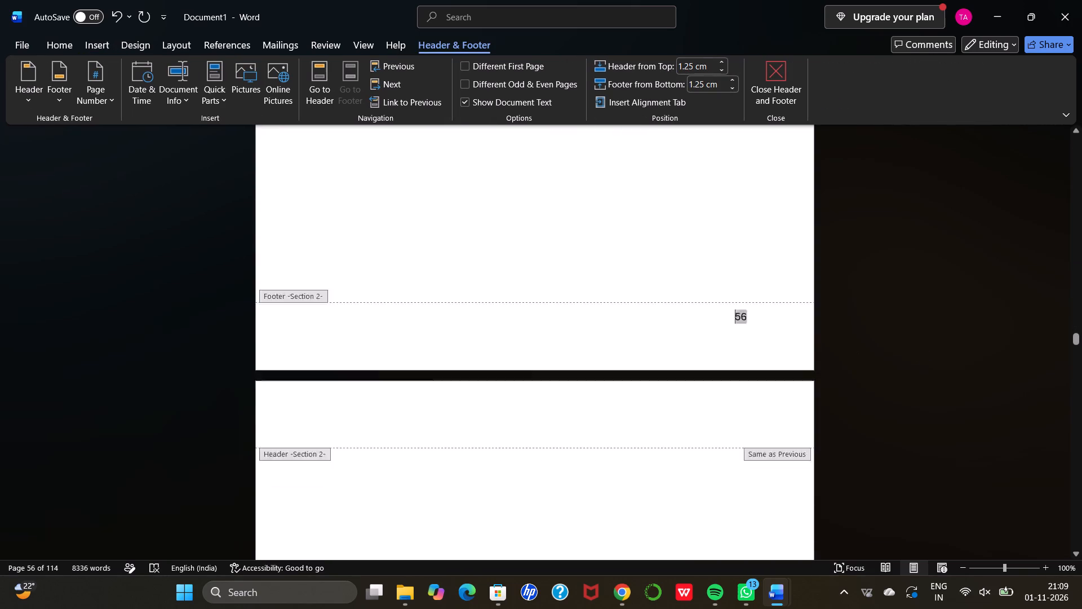
scroll(744, 345, down, 4)
scroll(744, 345, right, 2)
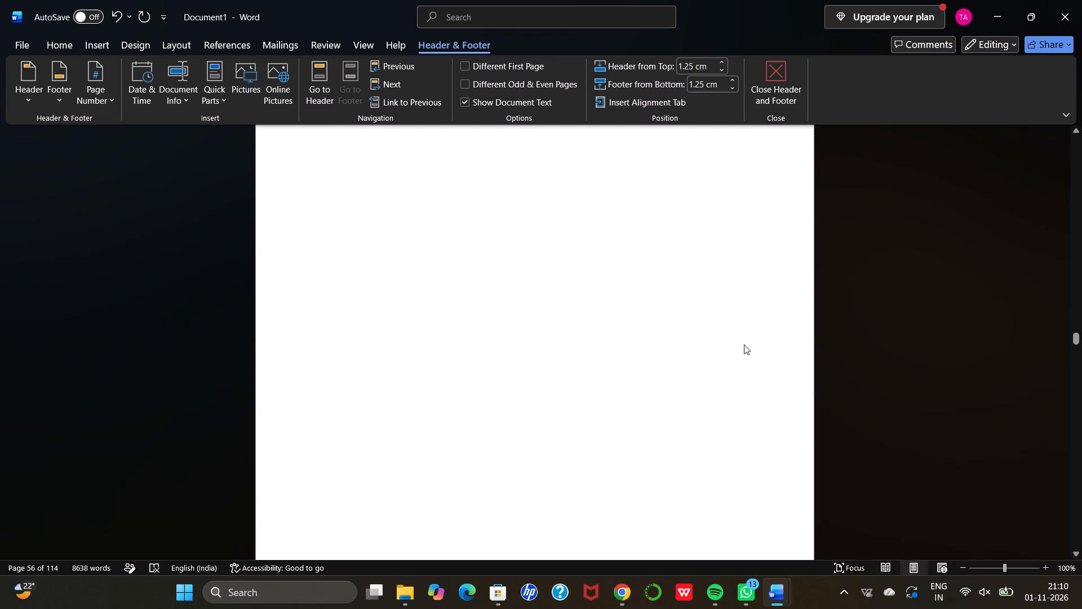
scroll(744, 345, up, 15)
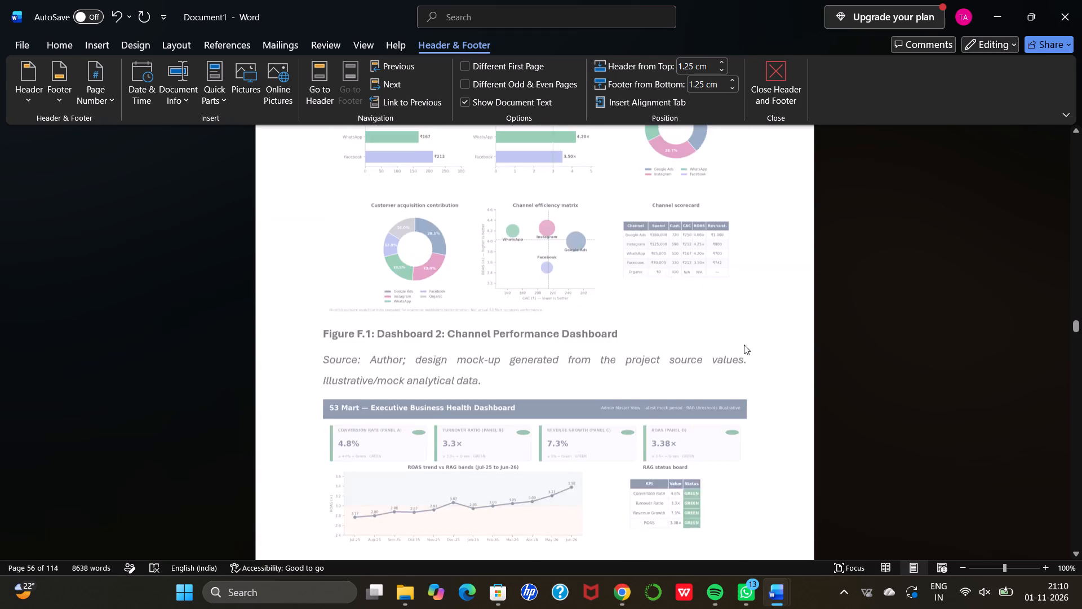
scroll(744, 345, up, 14)
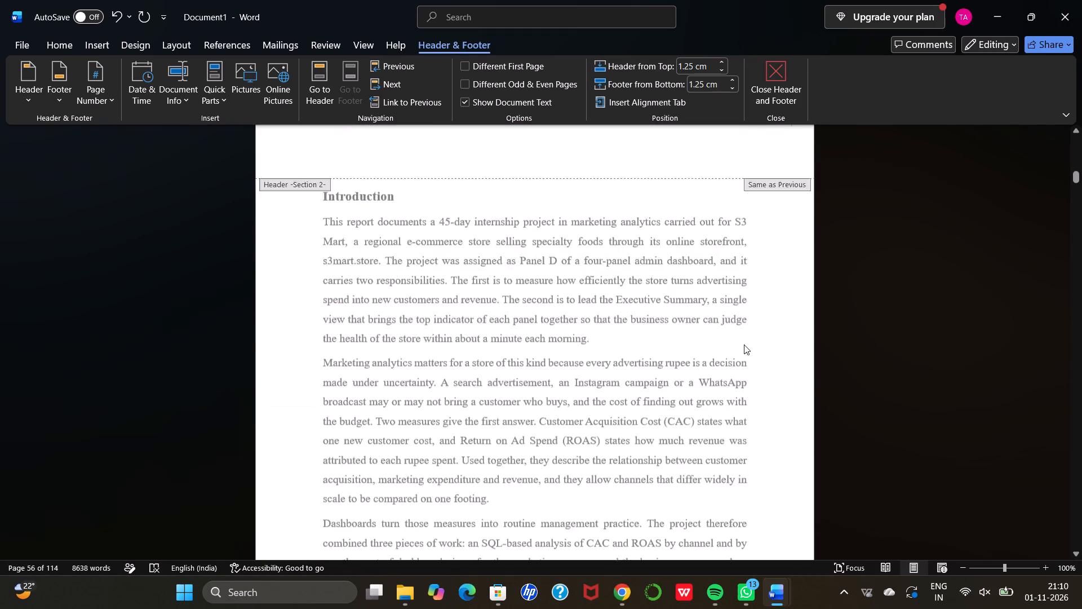
scroll(744, 345, up, 7)
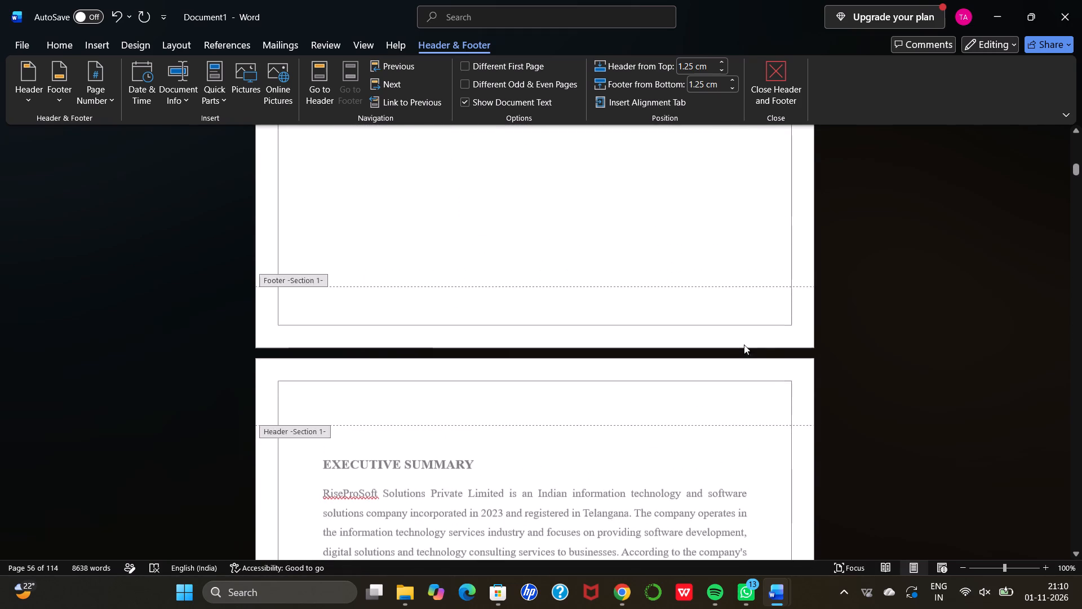
scroll(744, 345, up, 4)
Check the header and footer areas from the title page through the Executive Summary into the Chapter 1 text.
scroll(744, 345, down, 1)
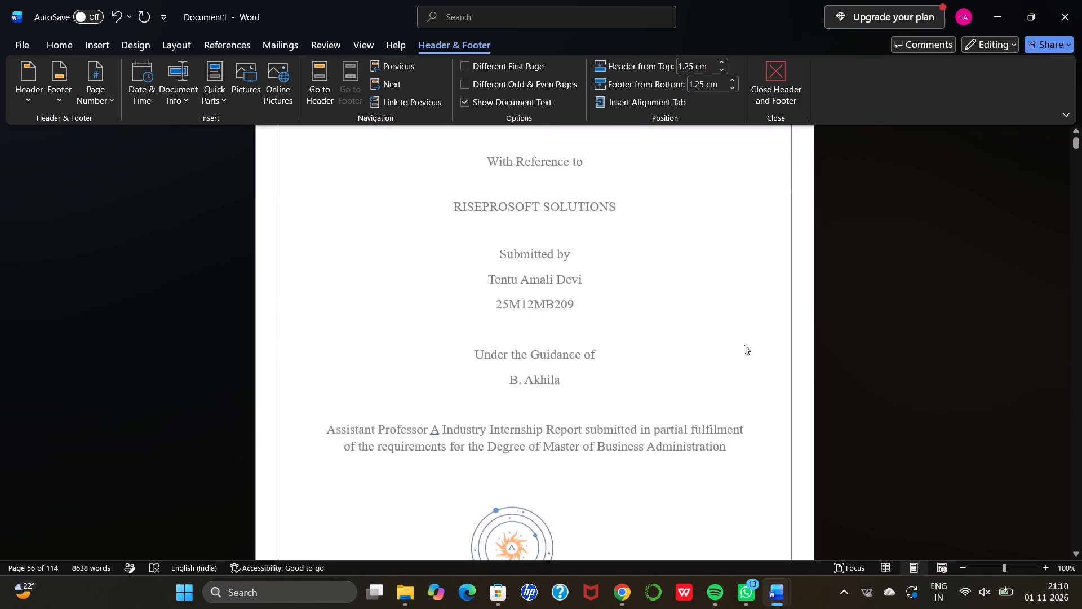
scroll(744, 345, down, 7)
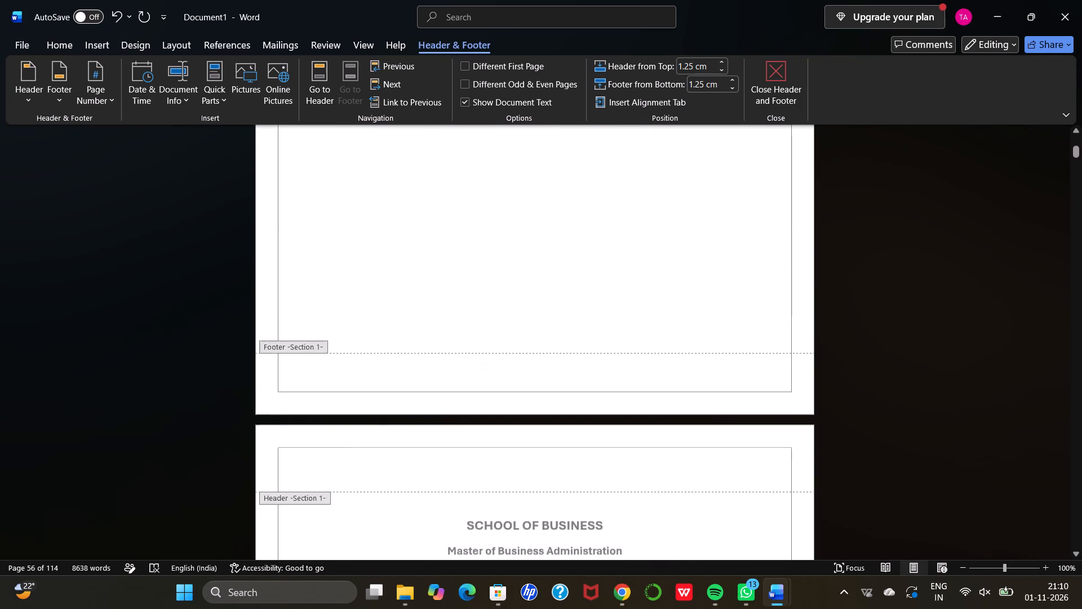
scroll(744, 345, down, 5)
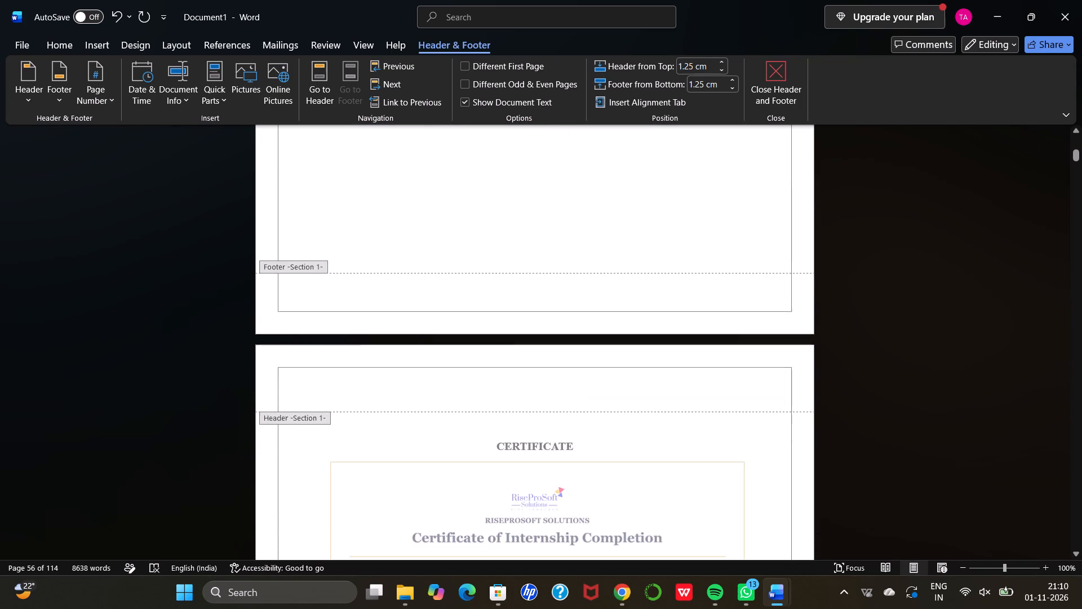
scroll(744, 345, down, 6)
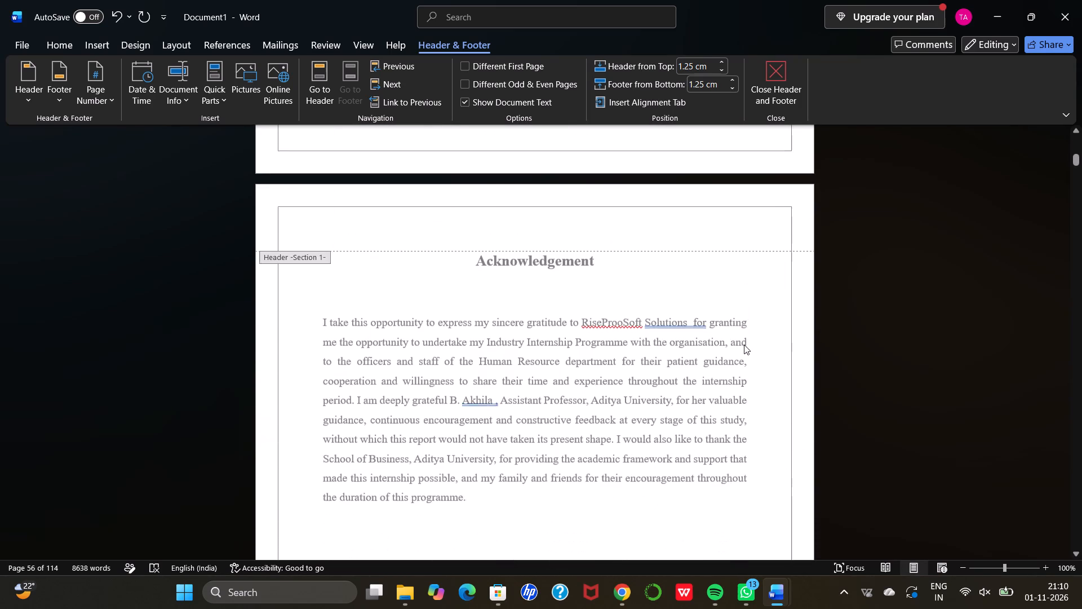
scroll(744, 345, down, 7)
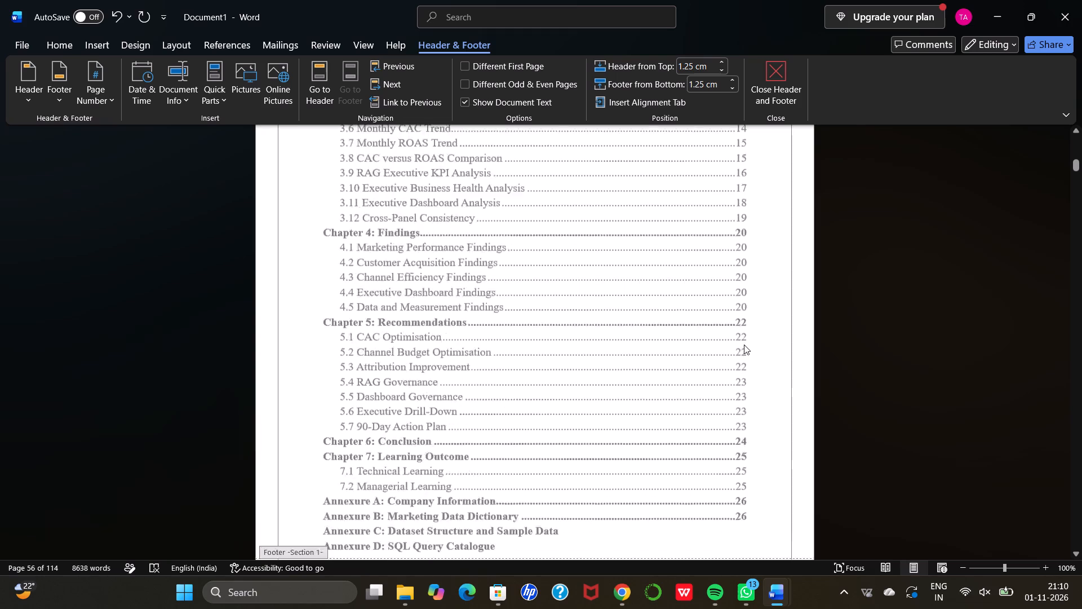
scroll(744, 345, down, 7)
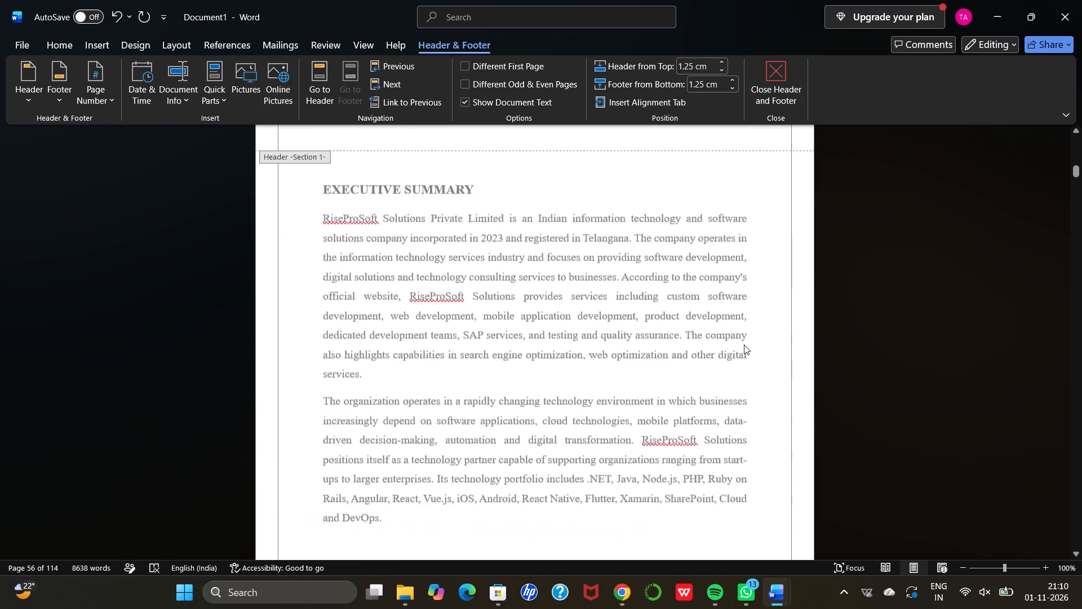
scroll(744, 345, down, 7)
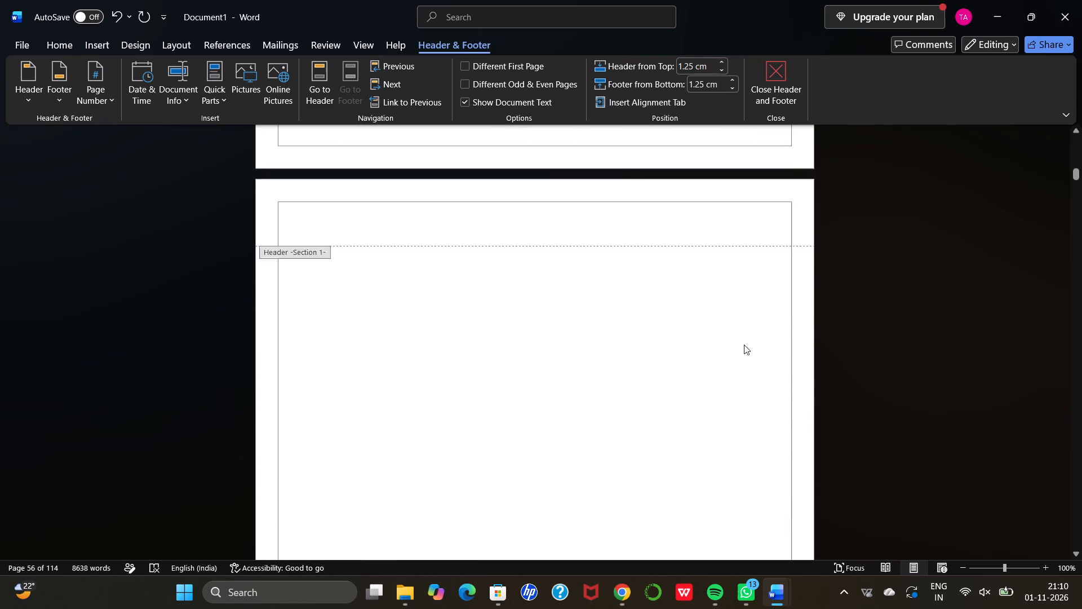
scroll(744, 345, down, 8)
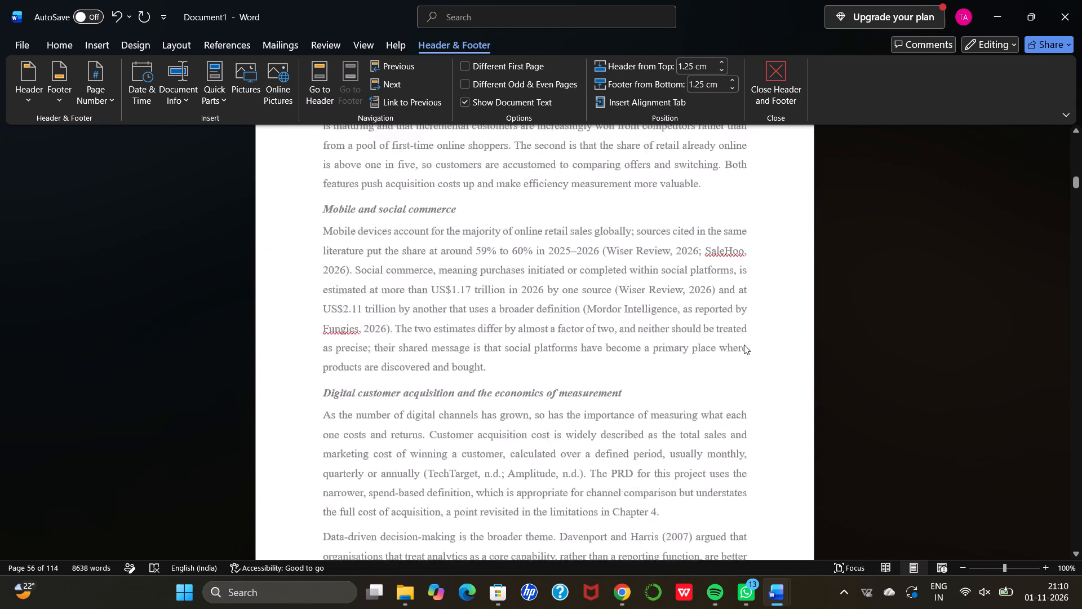
scroll(744, 345, down, 1)
Check the footer page numbers around the Chapter 1 title page and onward through Chapter 1 to Chapter 2.
scroll(744, 345, up, 2)
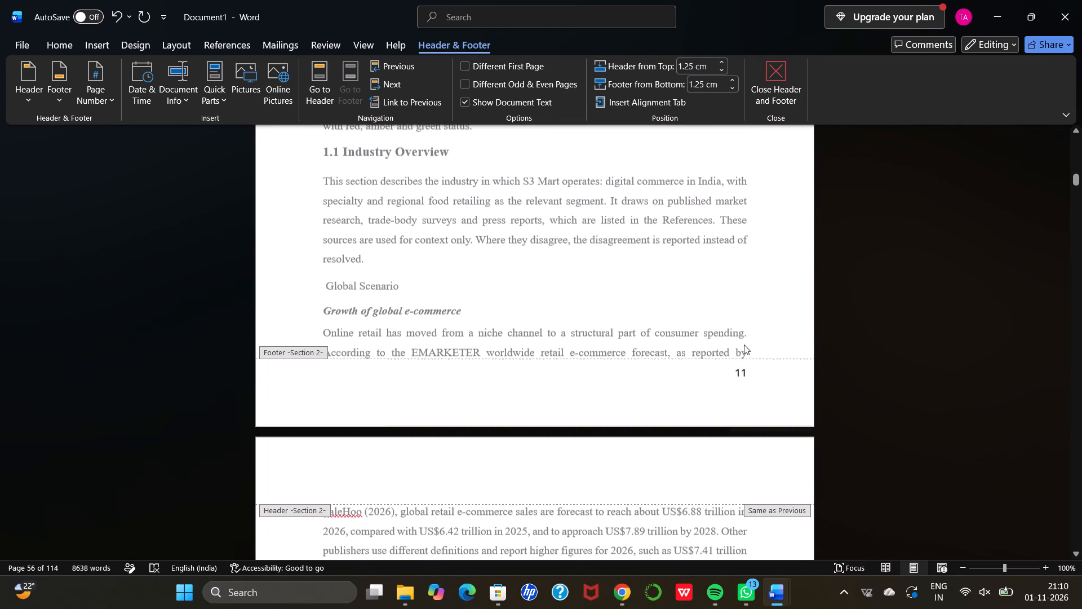
scroll(739, 368, up, 1)
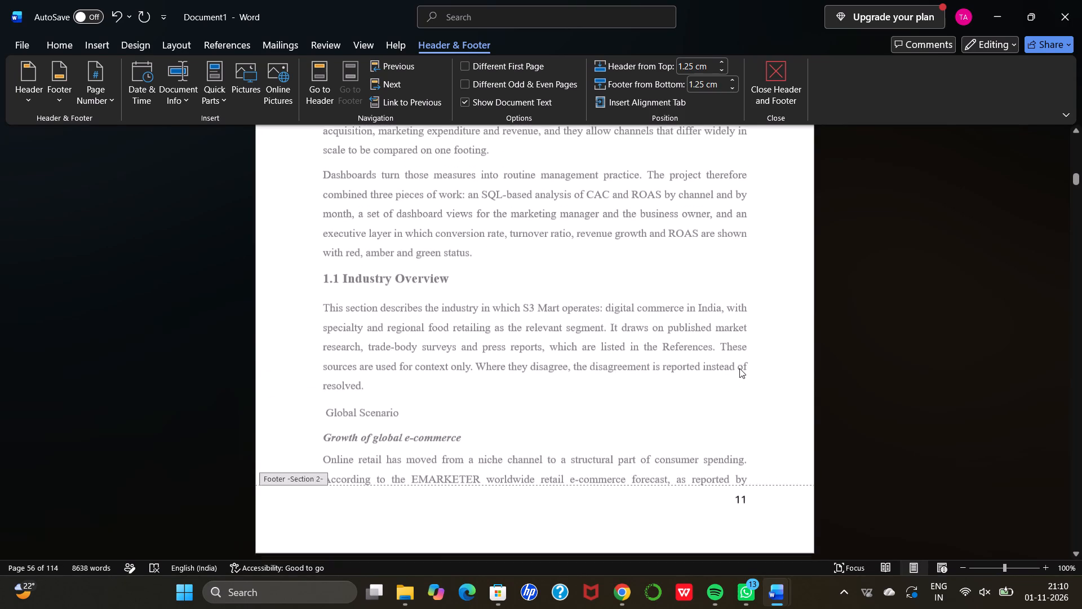
scroll(739, 368, up, 4)
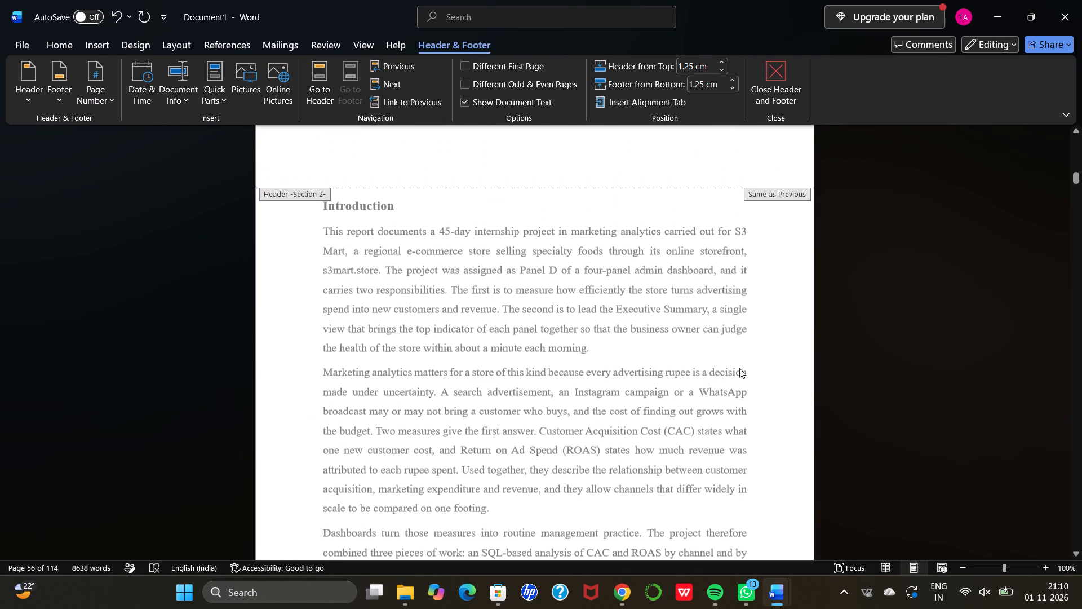
scroll(739, 368, up, 3)
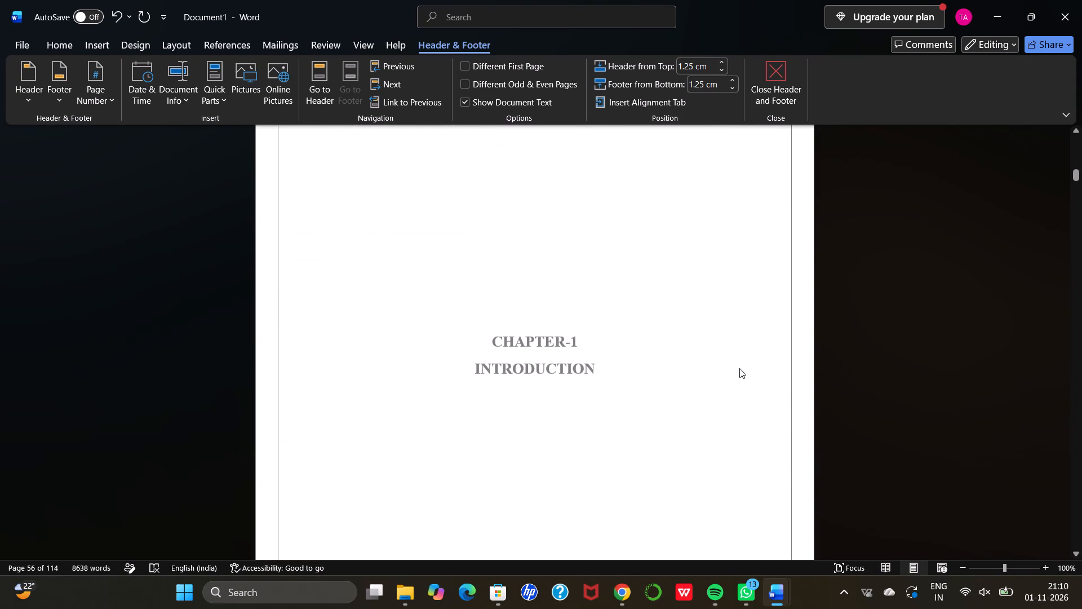
scroll(739, 368, down, 5)
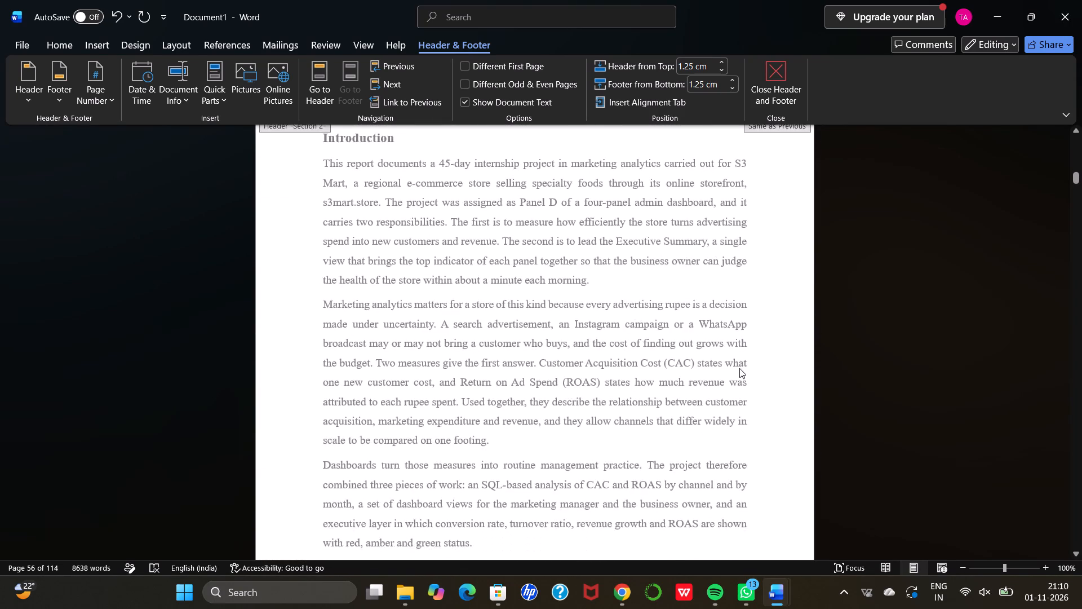
scroll(739, 368, down, 8)
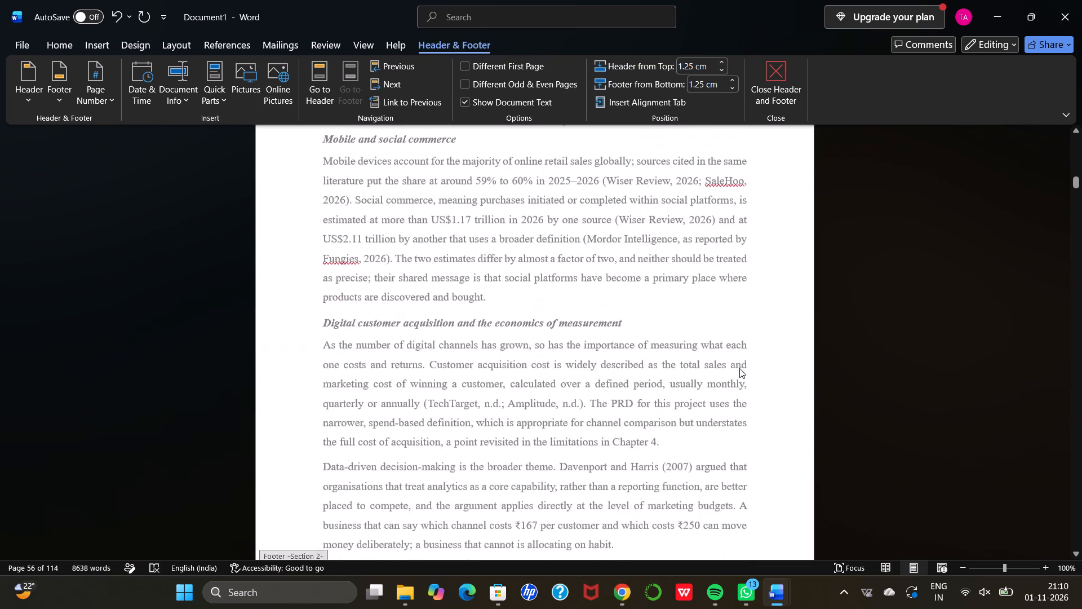
scroll(739, 368, down, 11)
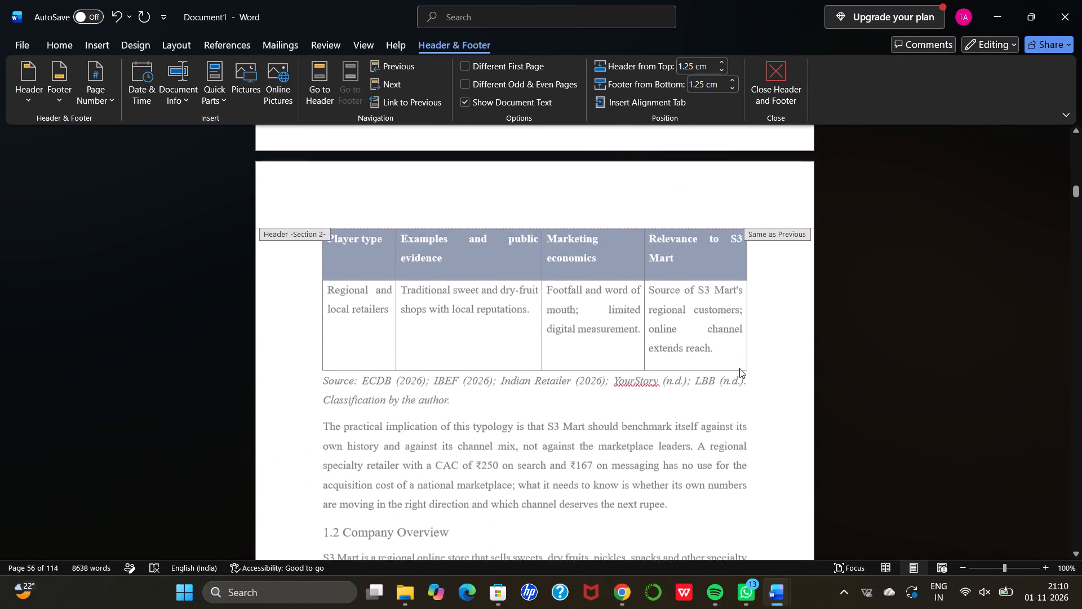
scroll(739, 368, down, 13)
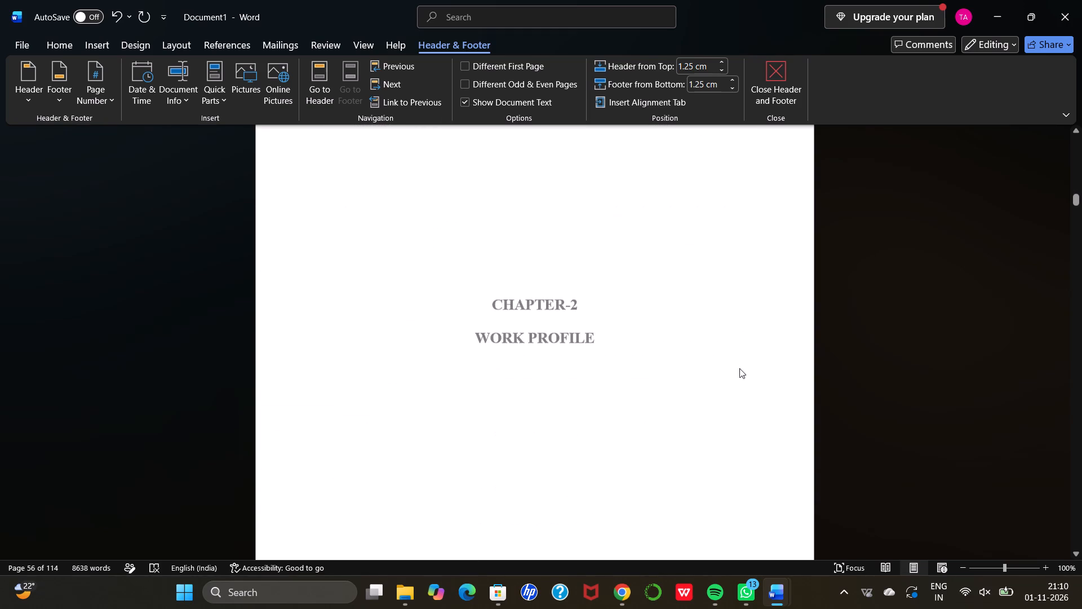
scroll(739, 368, down, 5)
Return to the title page and recheck the Section 1 footers through the declaration and certificates to the table of contents.
scroll(739, 368, up, 1)
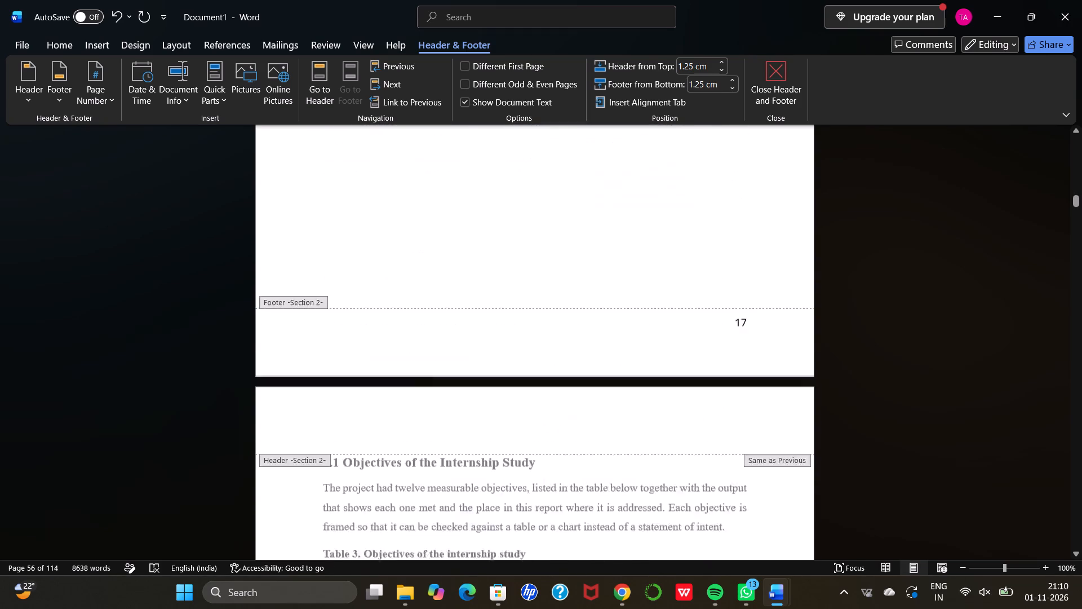
scroll(739, 368, up, 20)
scroll(739, 368, up, 20)
scroll(739, 368, up, 20)
scroll(739, 368, up, 3)
scroll(739, 368, down, 1)
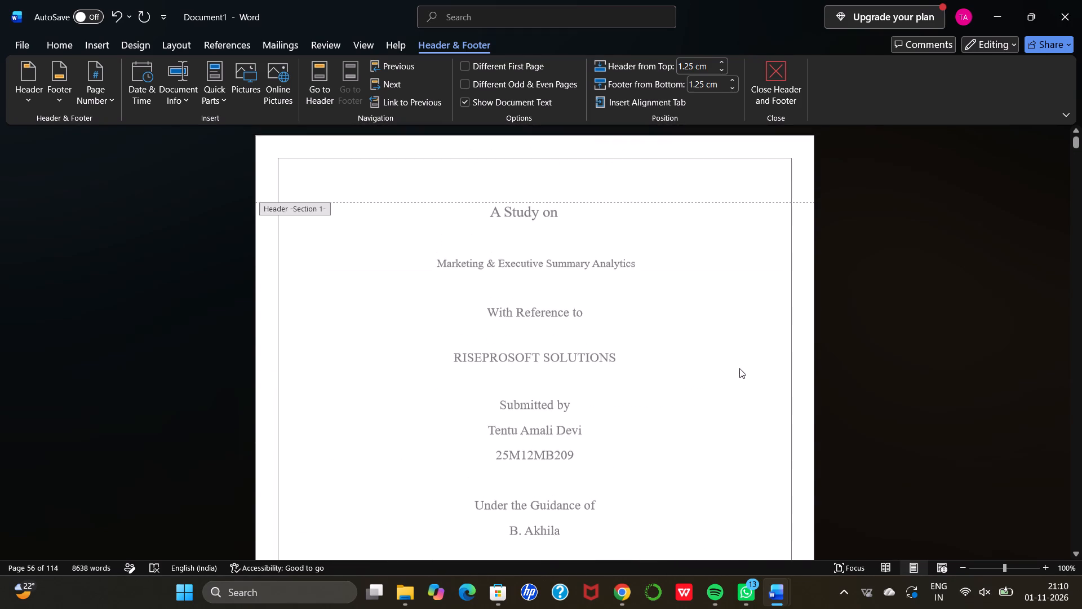
scroll(739, 368, down, 5)
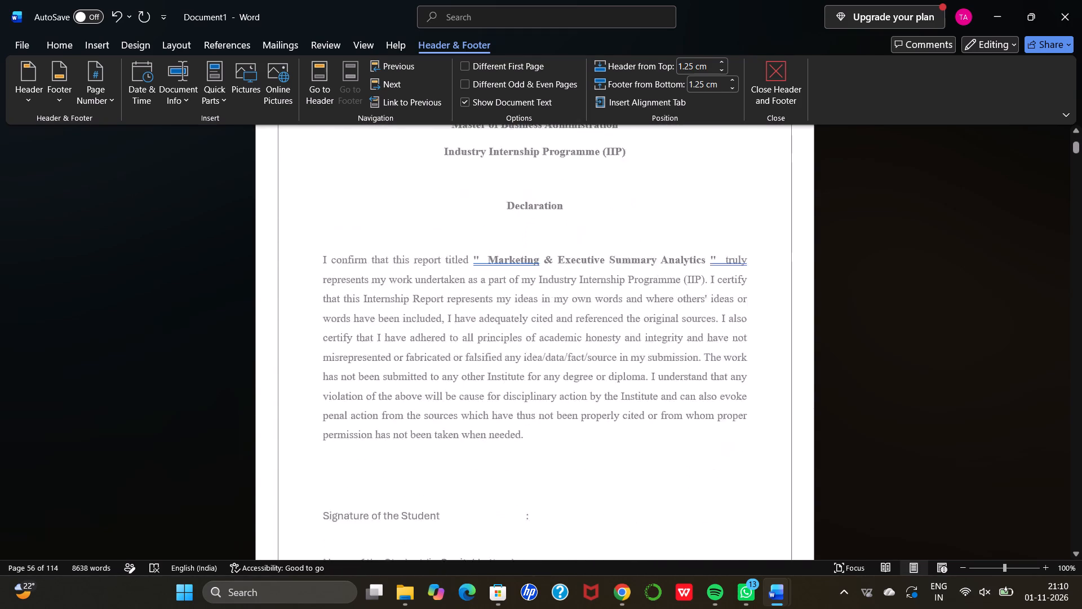
scroll(739, 368, down, 8)
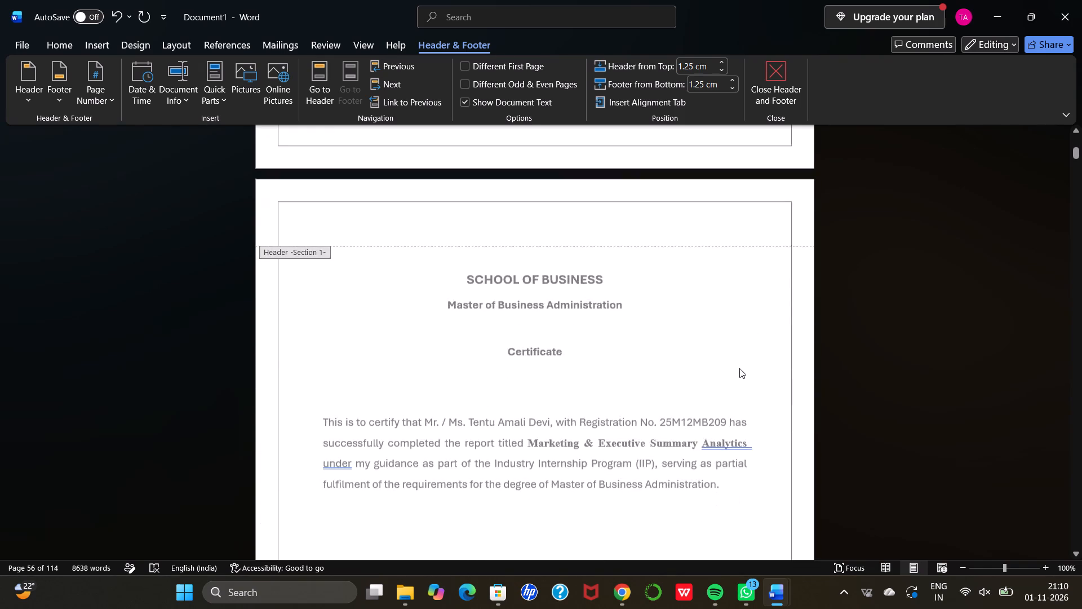
scroll(739, 368, down, 7)
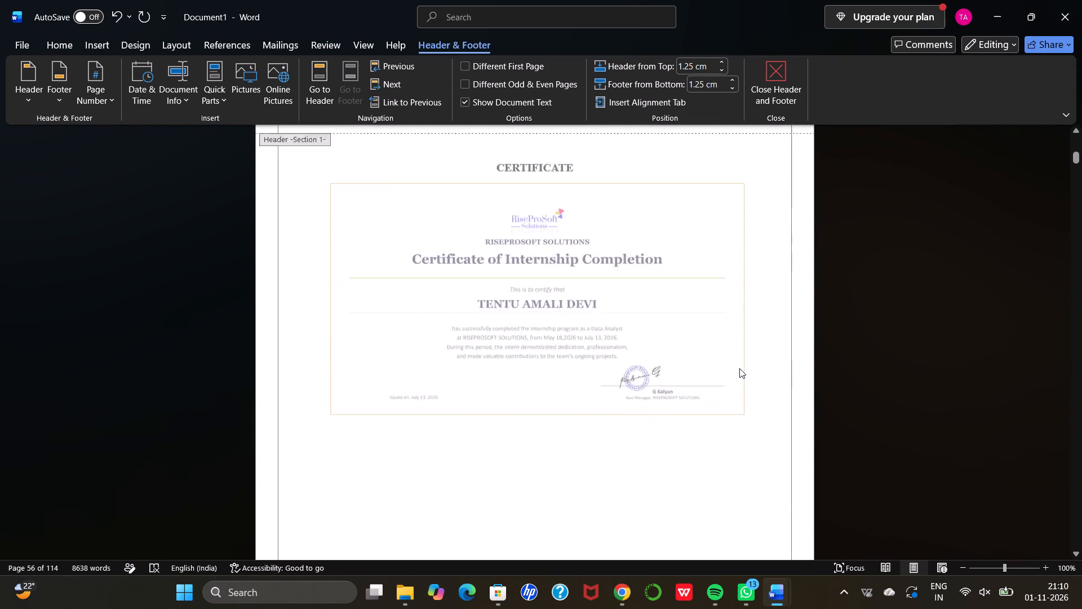
scroll(739, 368, down, 6)
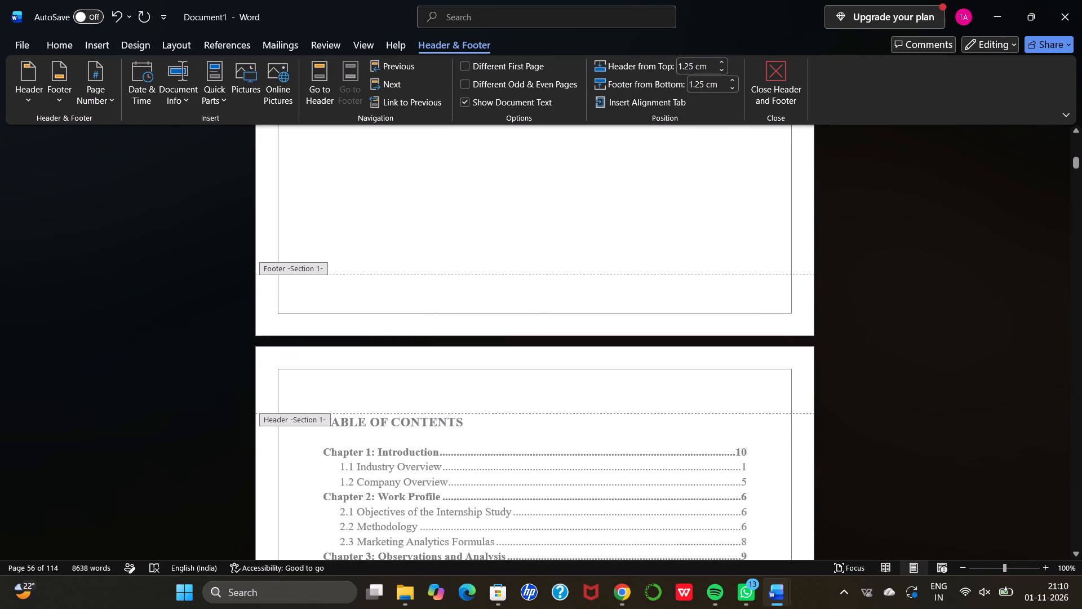
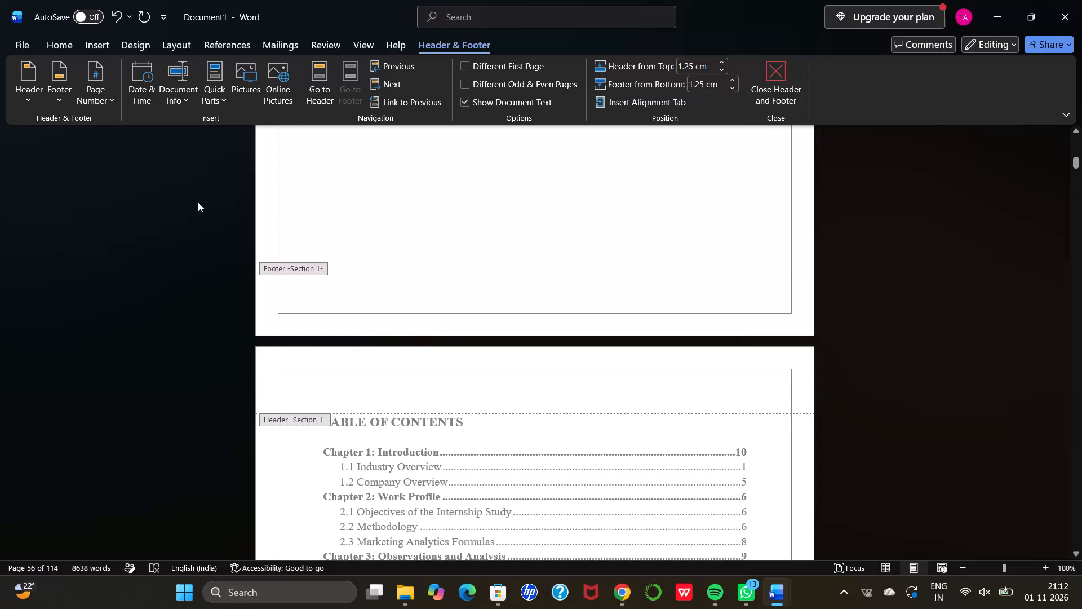
Apply the i, ii, iii, … number format to the page numbers of the current section.
click(100, 101)
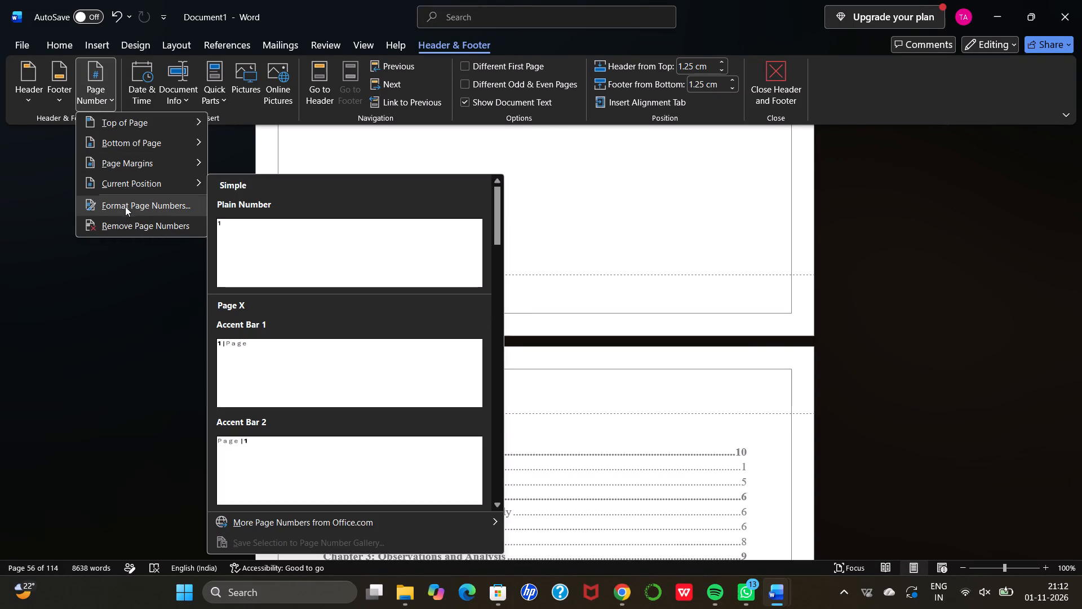
click(126, 206)
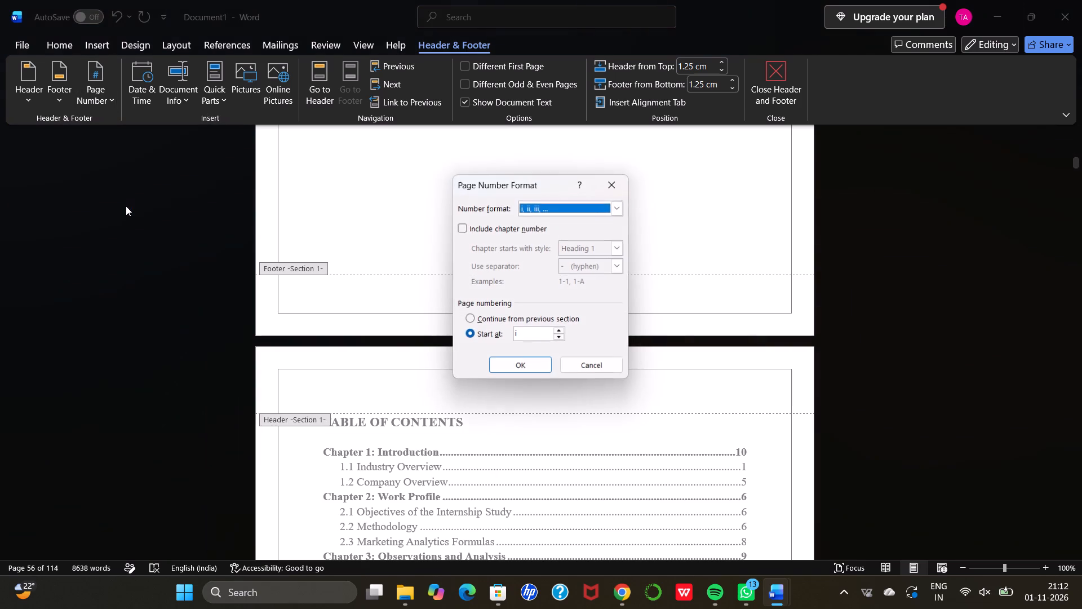
click(616, 210)
click(587, 222)
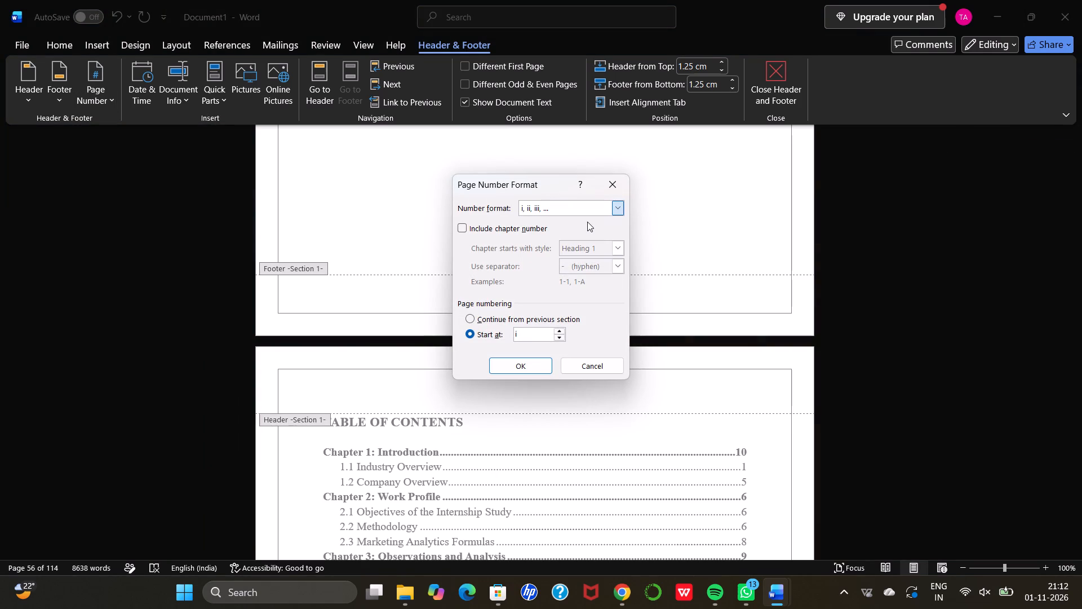
click(528, 368)
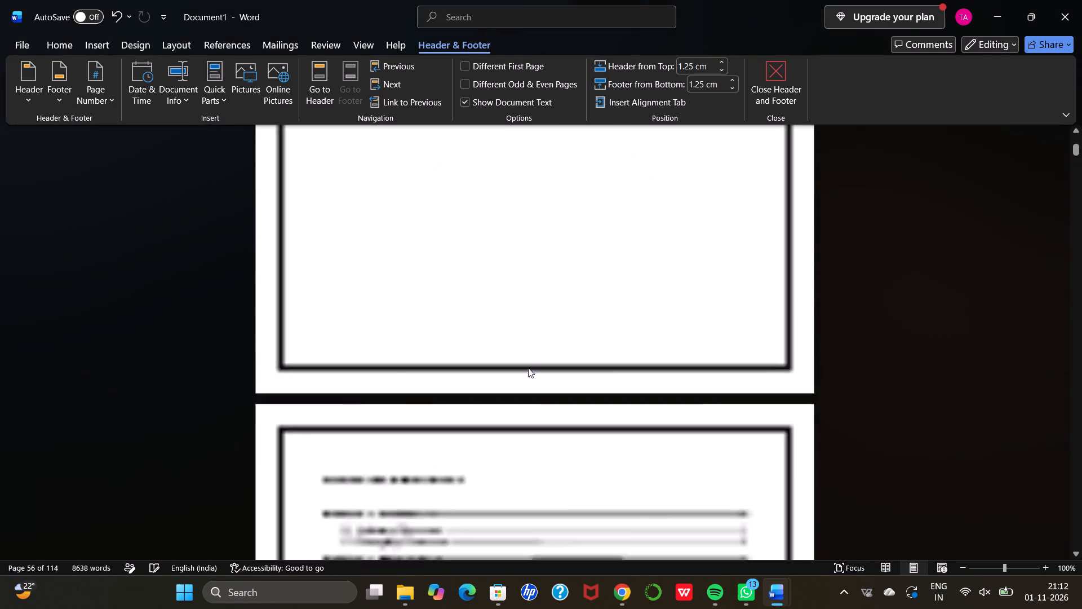
Insert a centred Plain Number 2 page number at the bottom of the Section 1 pages.
click(112, 95)
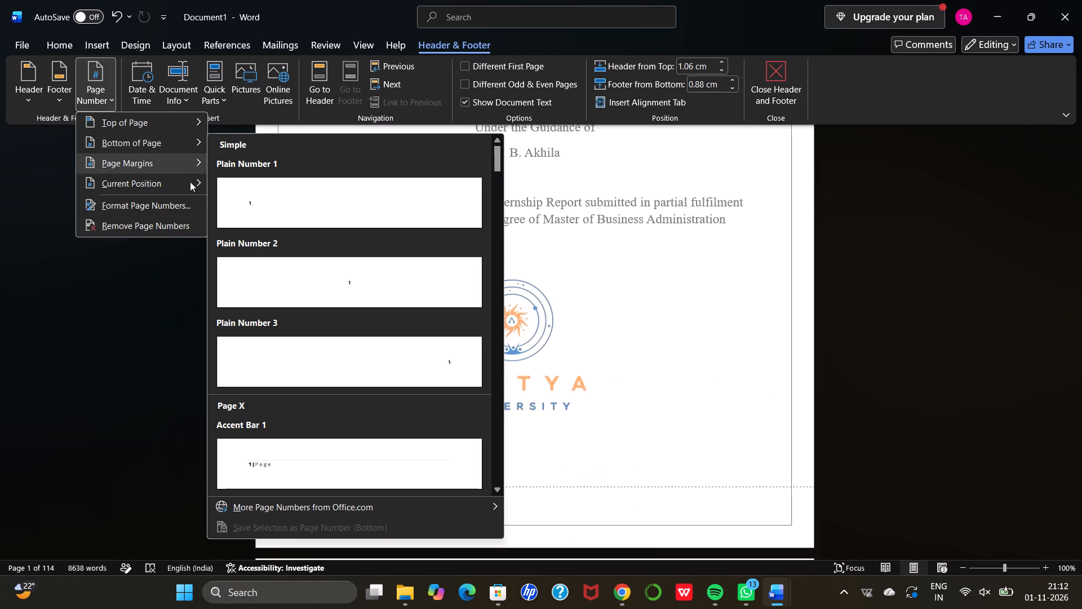
click(310, 283)
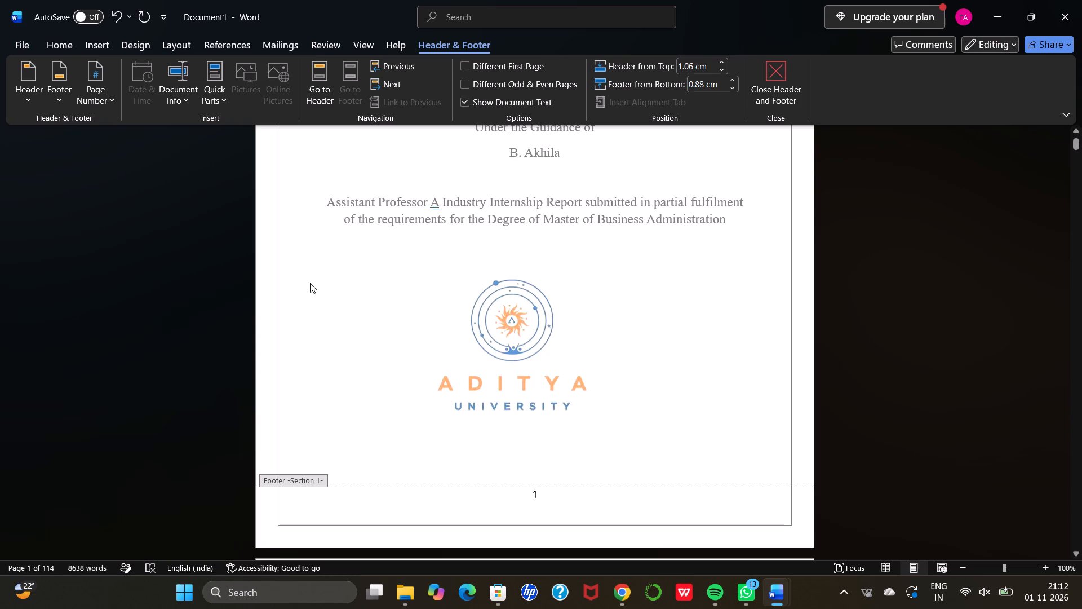
Check the footer page numbers from the title page through the front pages into the Section 2 Introduction pages.
scroll(310, 283, down, 6)
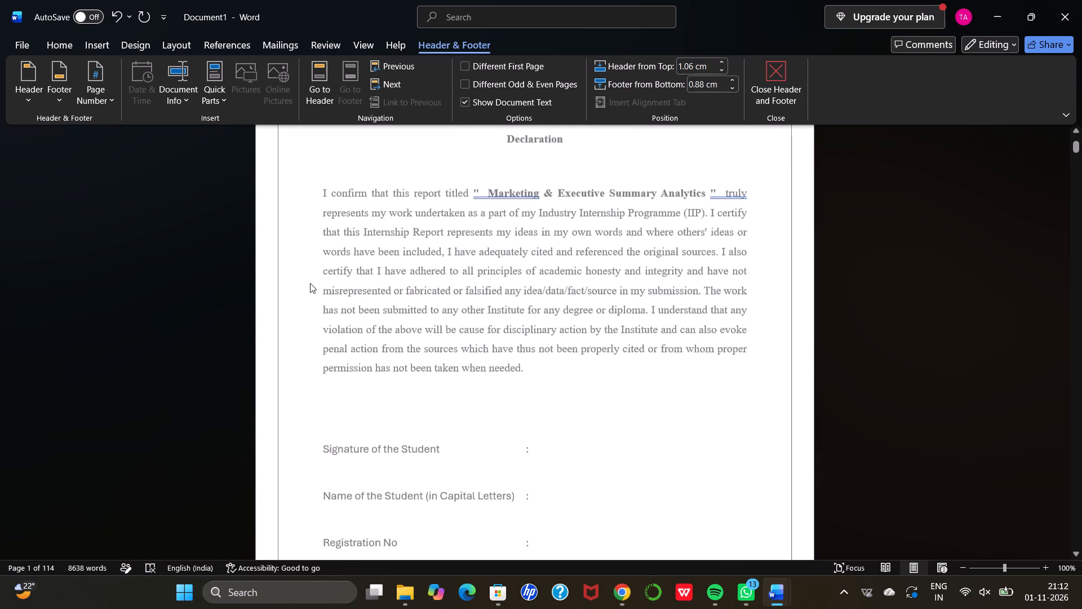
scroll(310, 283, down, 12)
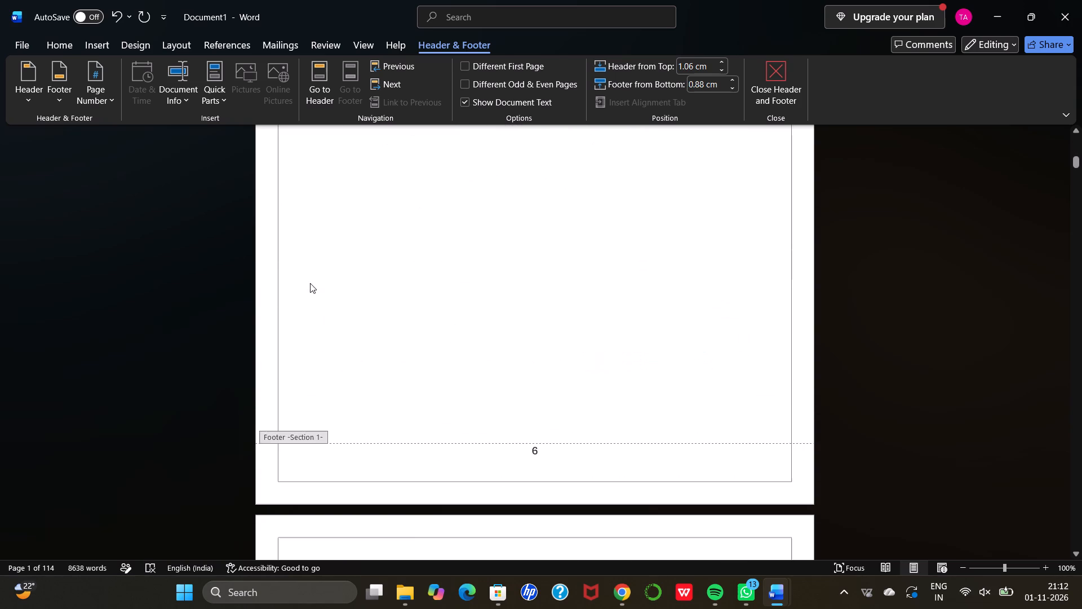
scroll(310, 283, down, 14)
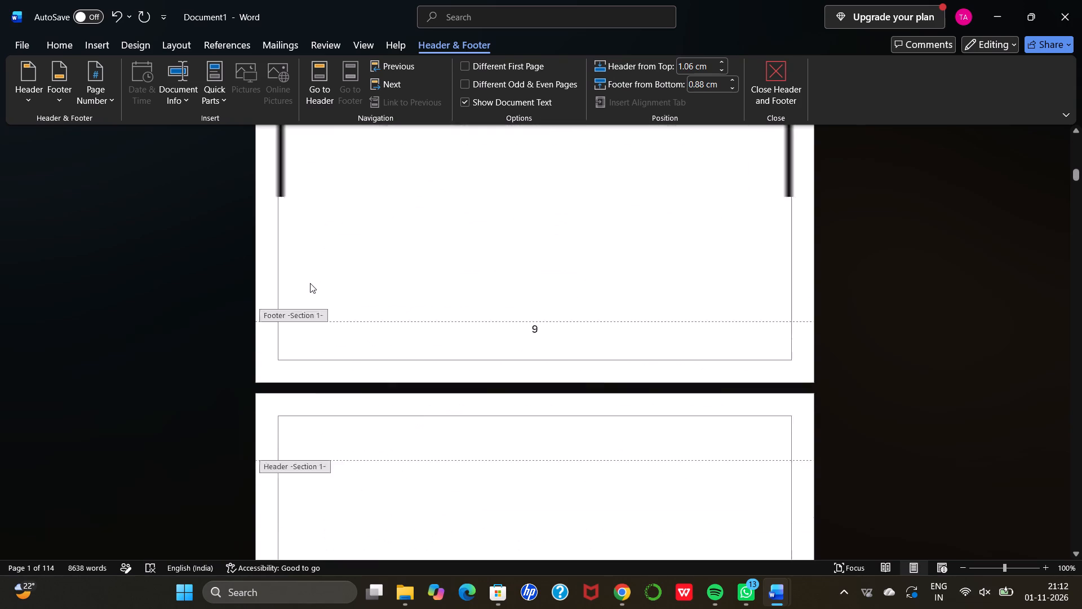
scroll(310, 283, down, 9)
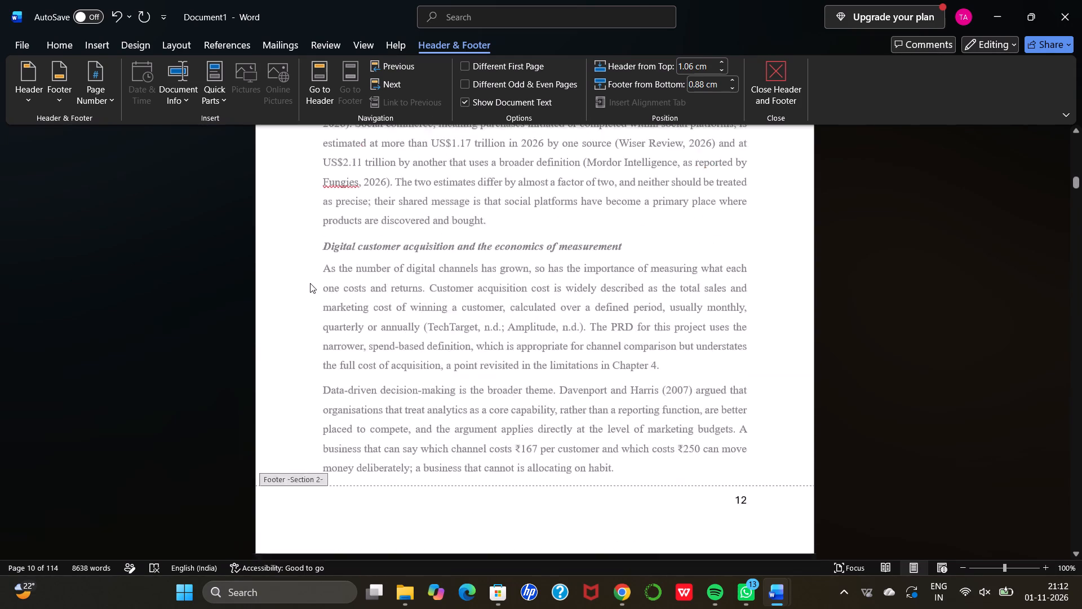
scroll(310, 283, up, 7)
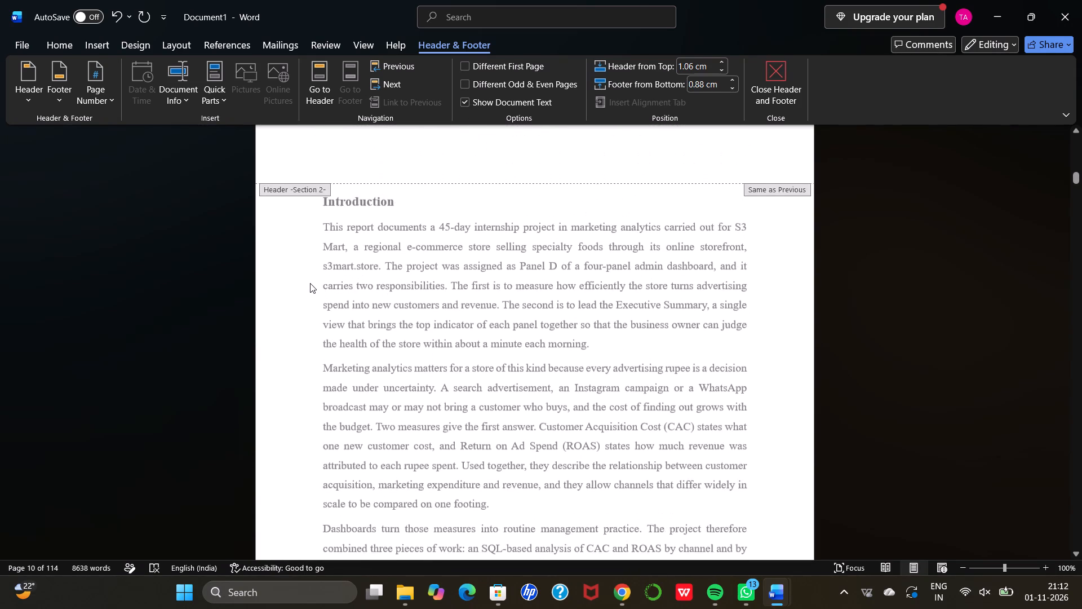
scroll(310, 283, up, 1)
scroll(310, 283, down, 4)
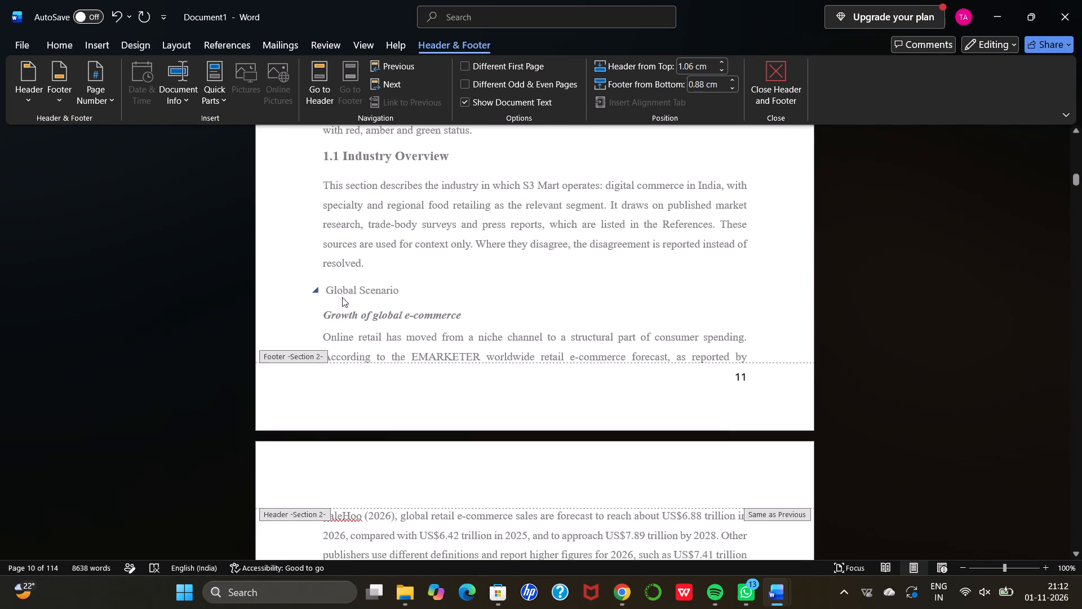
Delete the page number from the Section 2 footer under 1.1 Industry Overview, remove its page numbering, and exit footer editing.
click(489, 409)
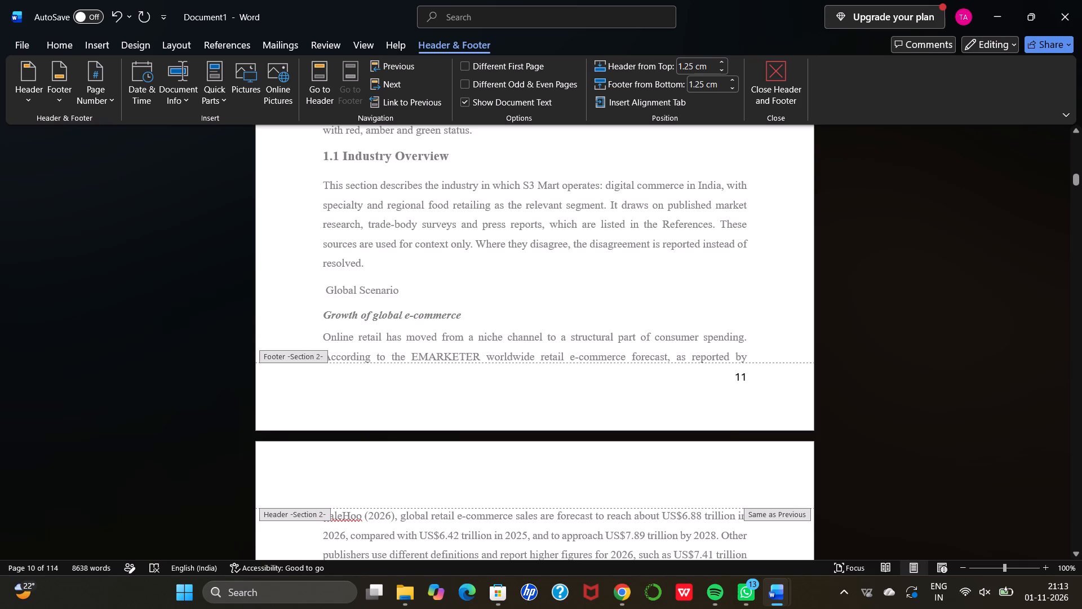
click(748, 379)
key(BackSpace)
key(BackSpace)
click(531, 400)
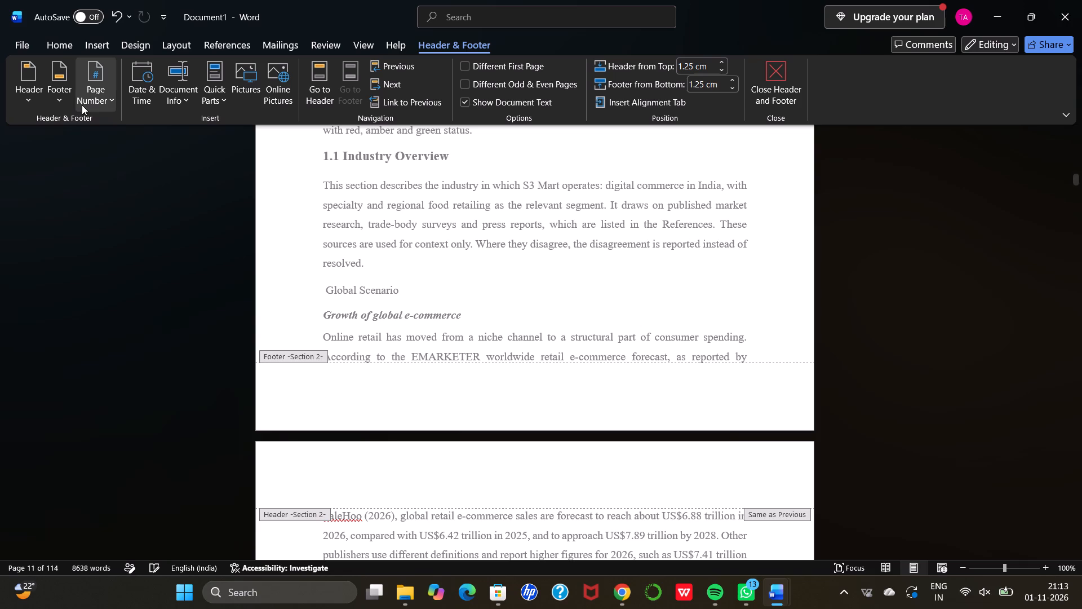
click(91, 105)
click(105, 148)
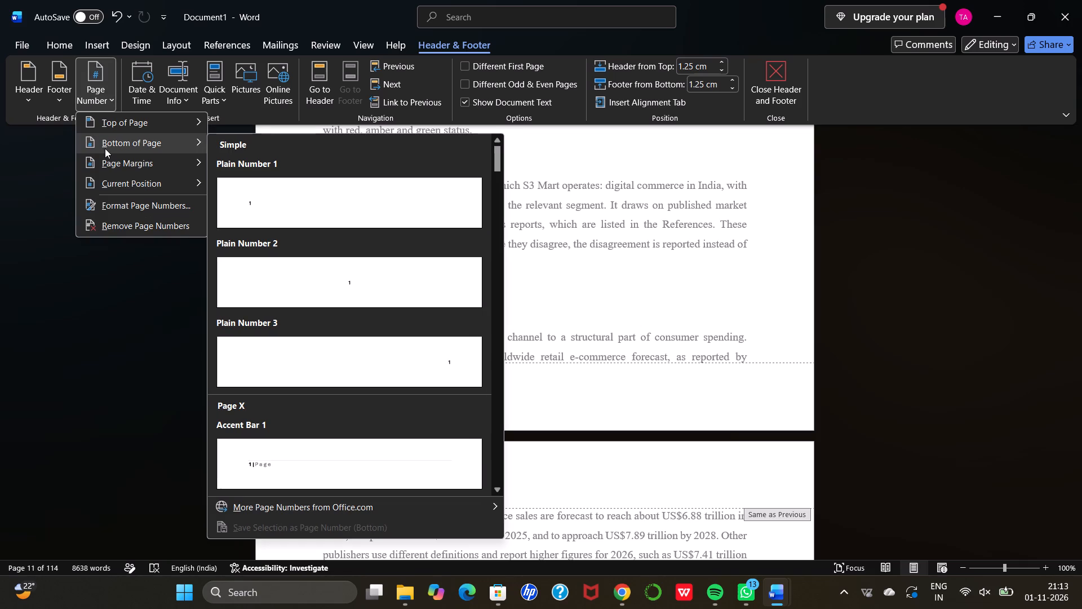
click(111, 217)
scroll(373, 333, up, 1)
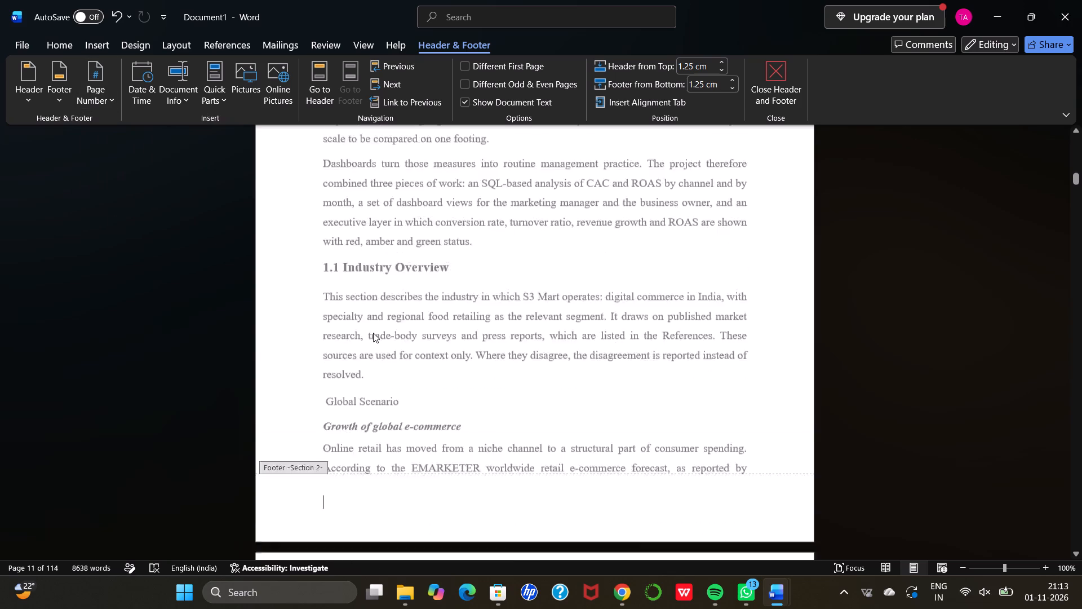
scroll(373, 333, up, 3)
scroll(373, 333, down, 2)
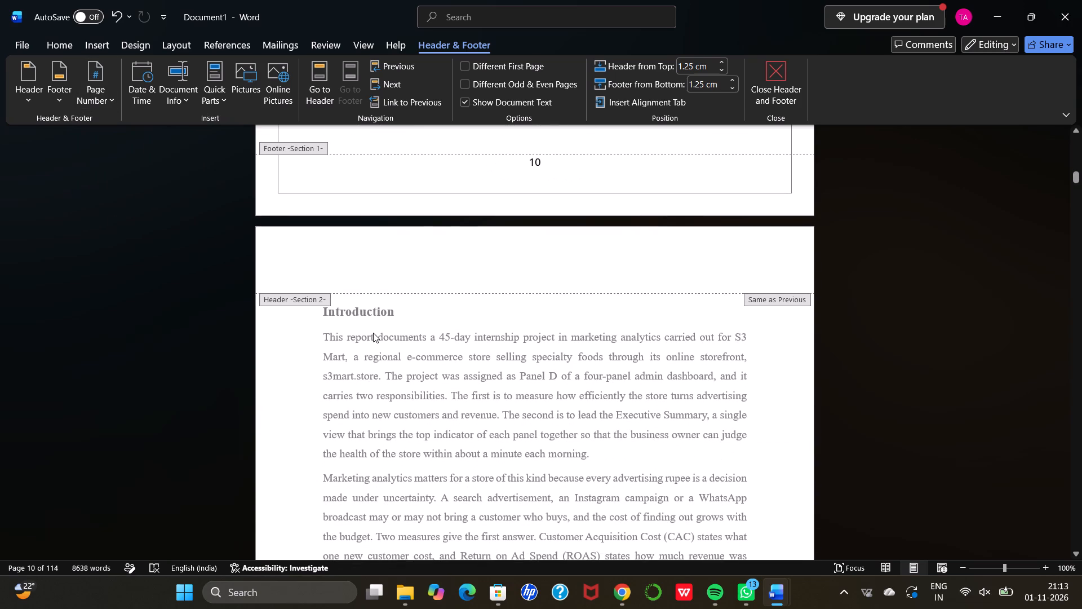
click(780, 85)
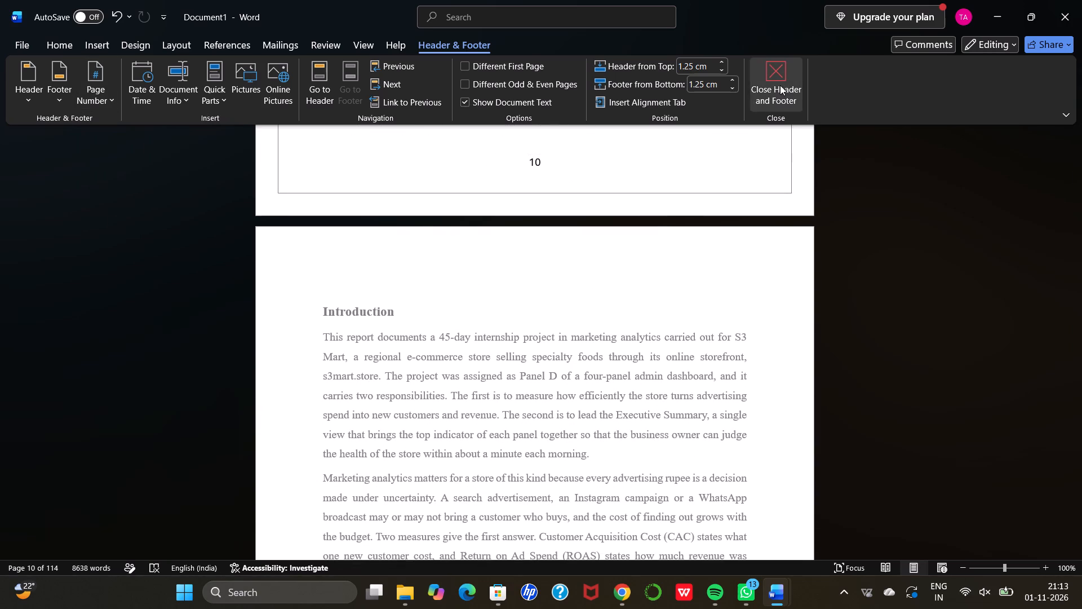
Look back from the References through the annexures and chapters to the title page.
scroll(585, 274, up, 6)
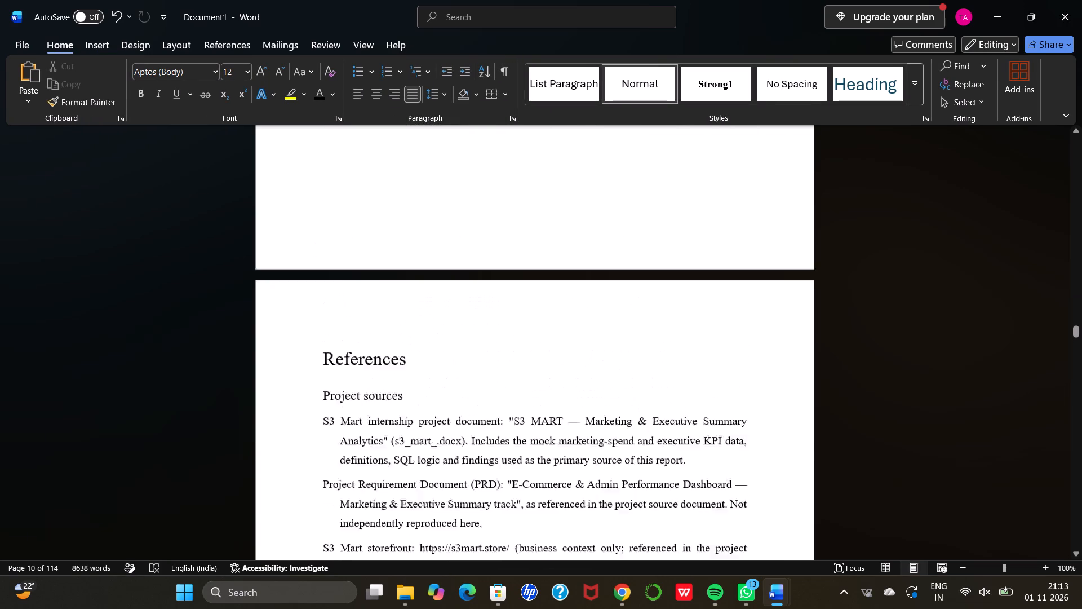
scroll(585, 274, up, 8)
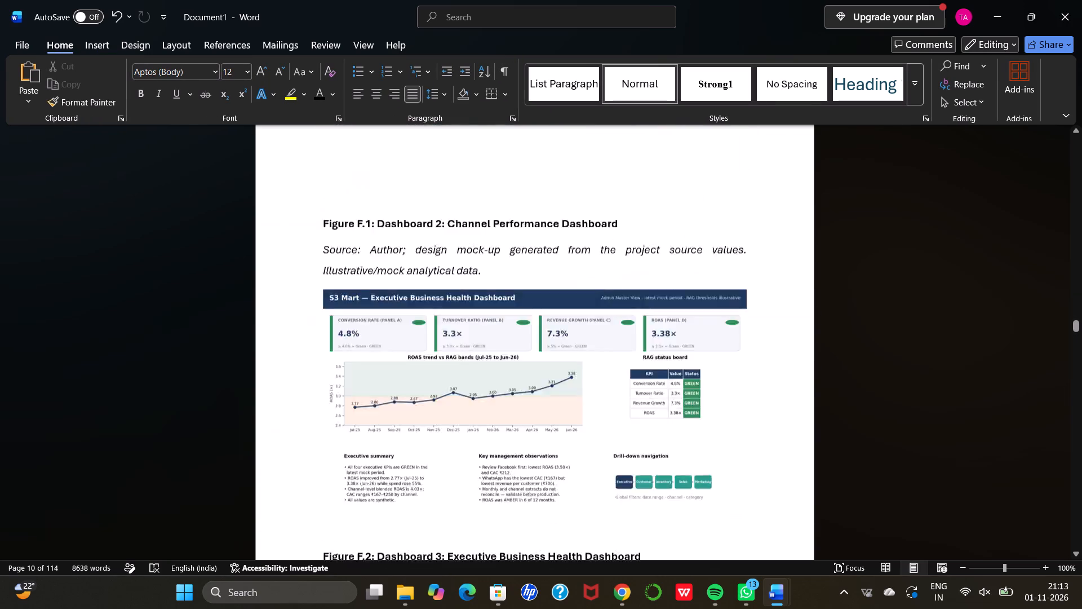
scroll(585, 274, up, 15)
scroll(585, 274, up, 10)
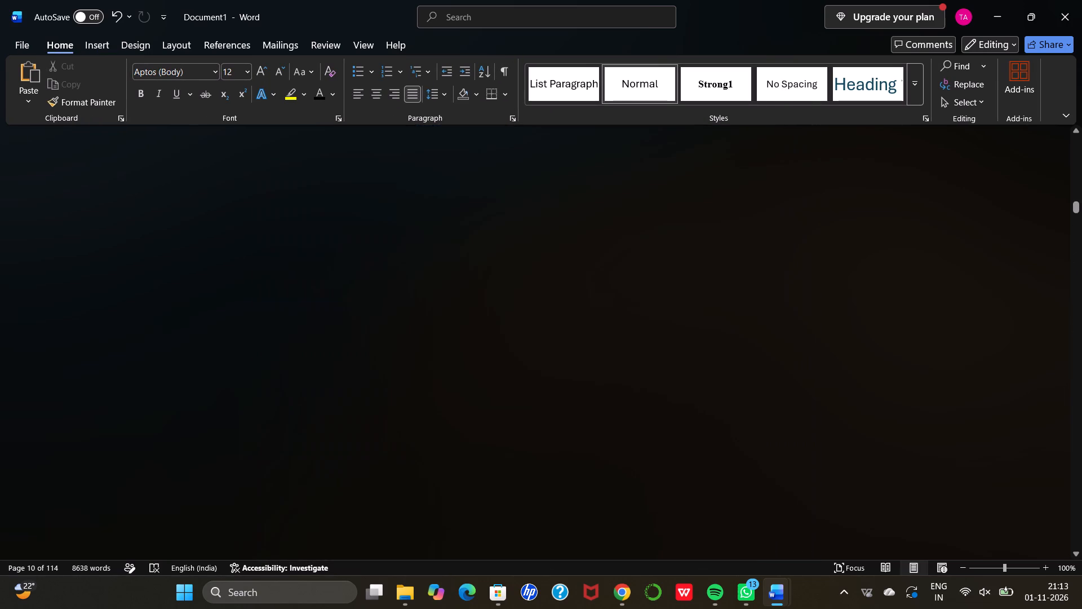
scroll(585, 274, up, 20)
scroll(585, 274, up, 4)
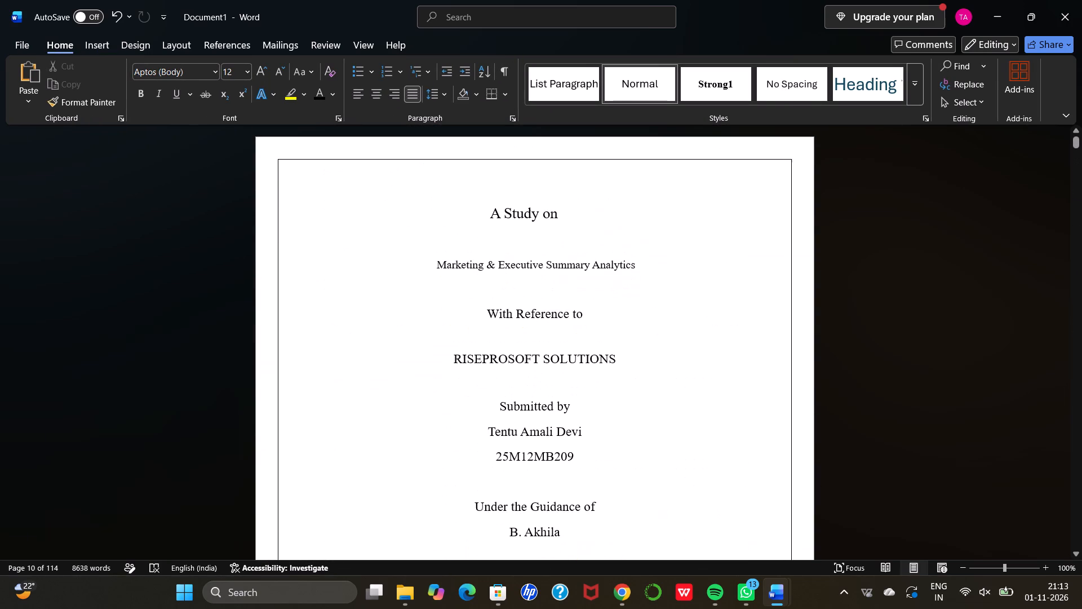
scroll(585, 274, up, 1)
Check the bottom page numbers from the title page through the table of contents and Executive Summary to the Introduction page.
scroll(585, 274, down, 18)
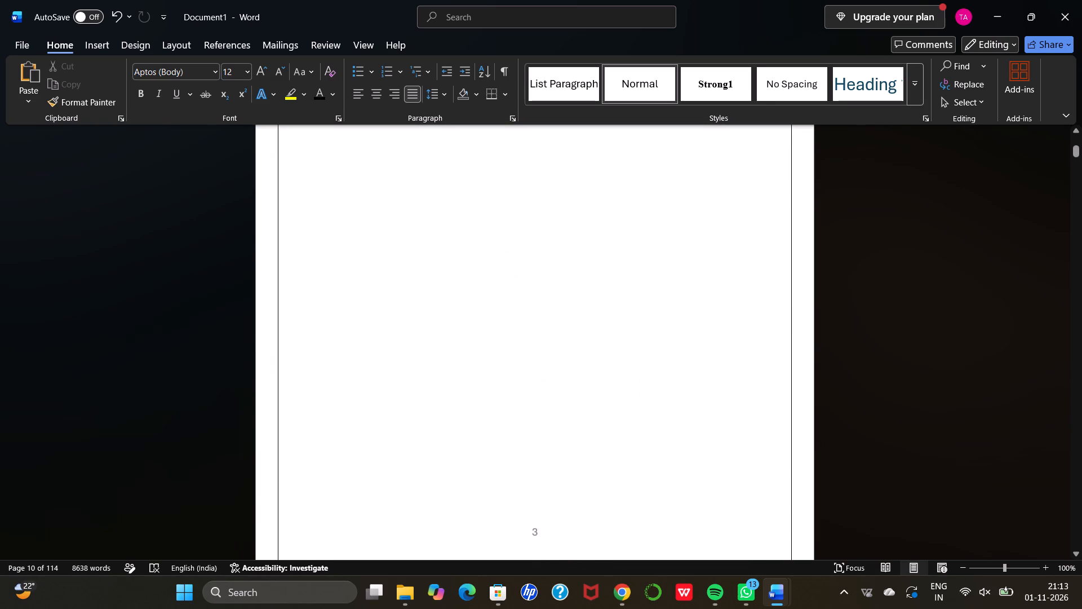
scroll(585, 274, down, 9)
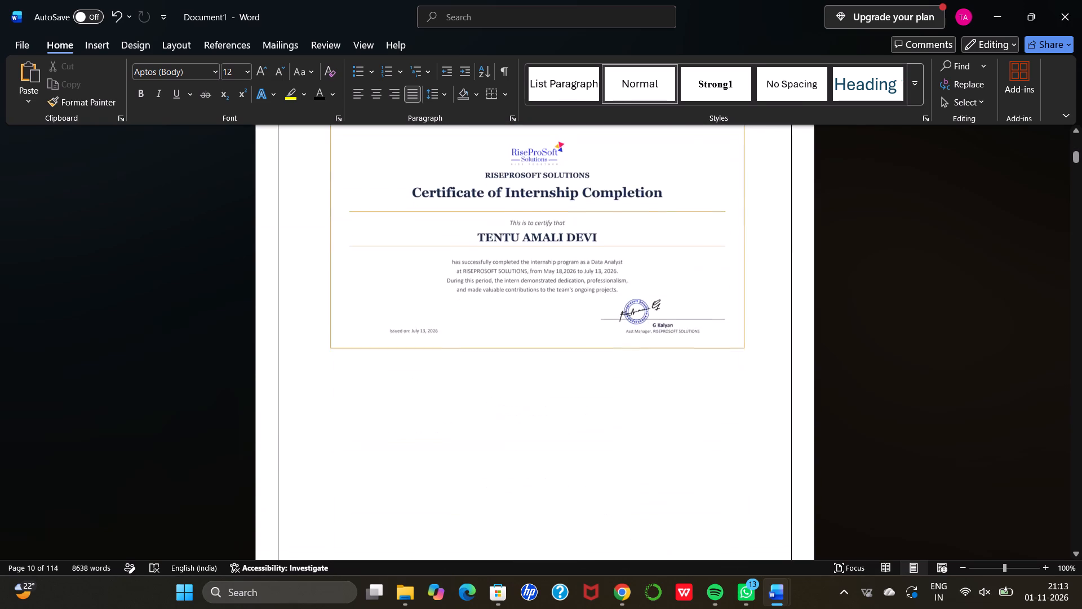
scroll(585, 274, down, 8)
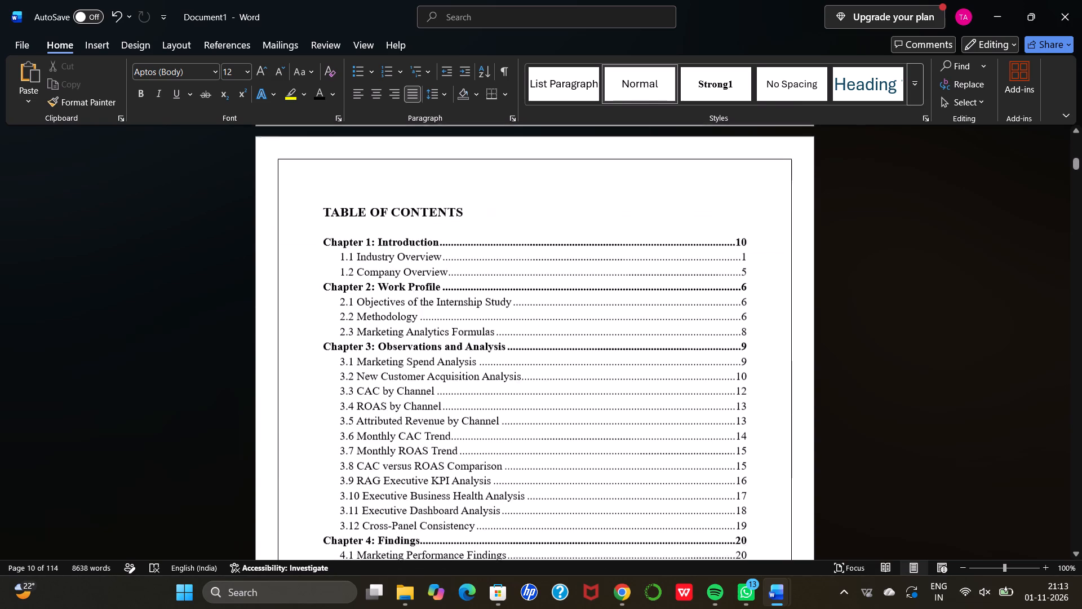
scroll(585, 274, down, 10)
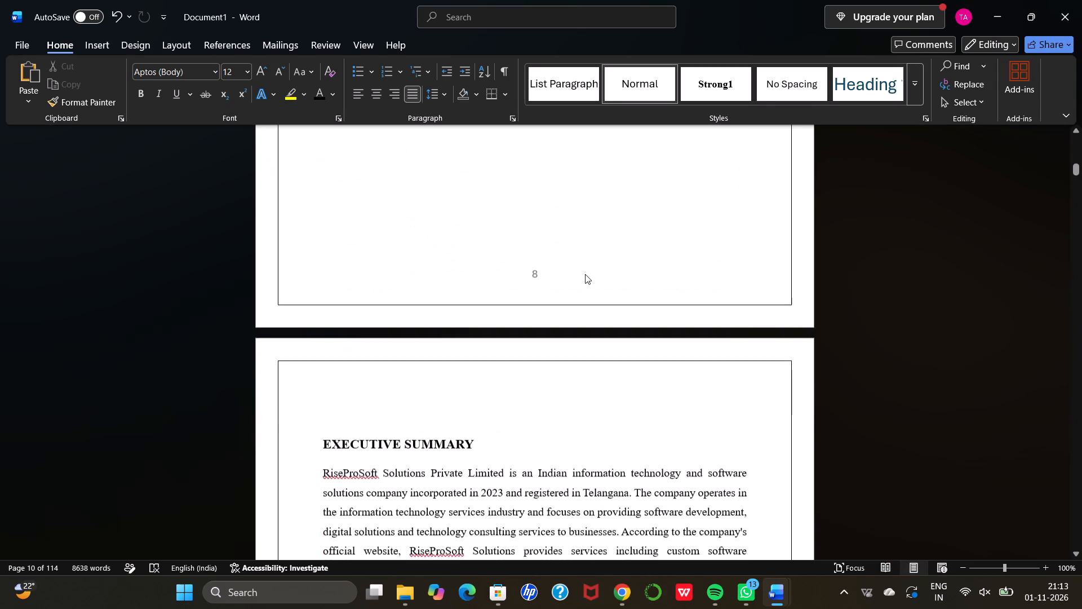
scroll(585, 274, down, 9)
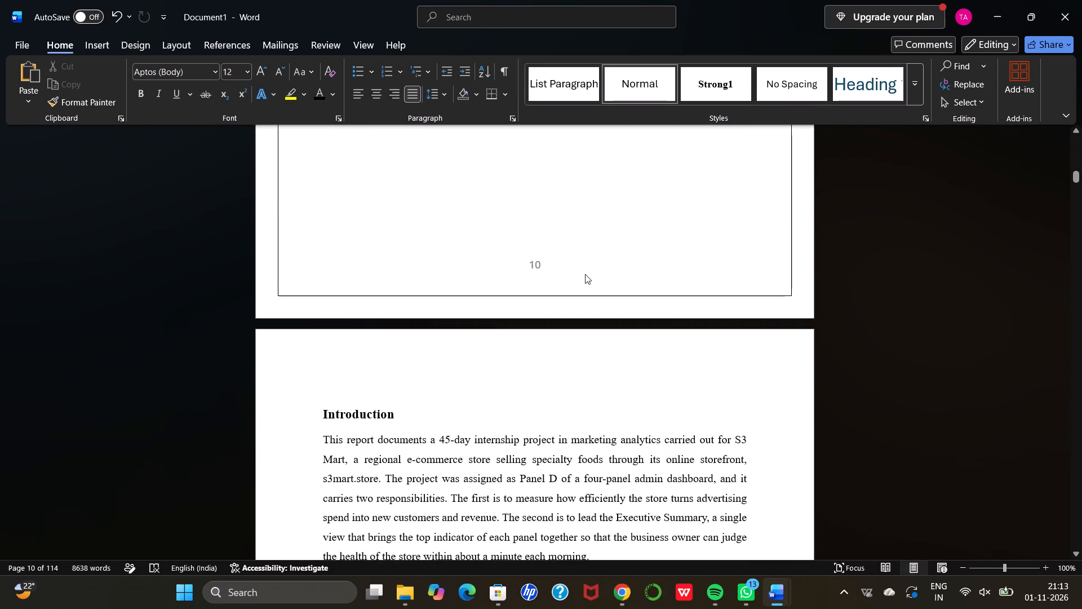
scroll(585, 274, down, 4)
scroll(585, 274, up, 1)
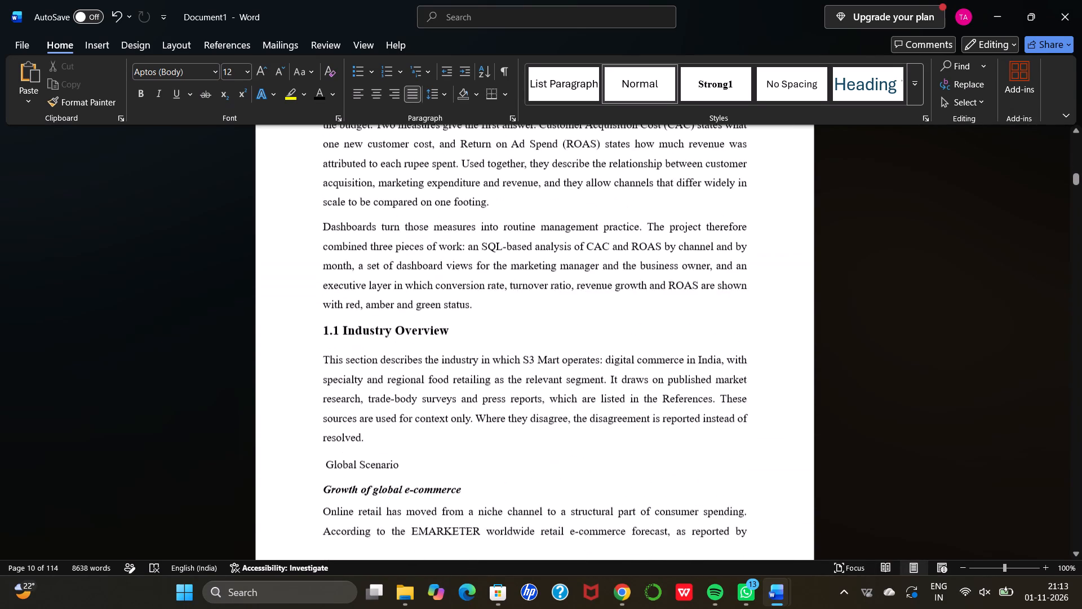
scroll(585, 274, up, 1)
scroll(585, 274, down, 2)
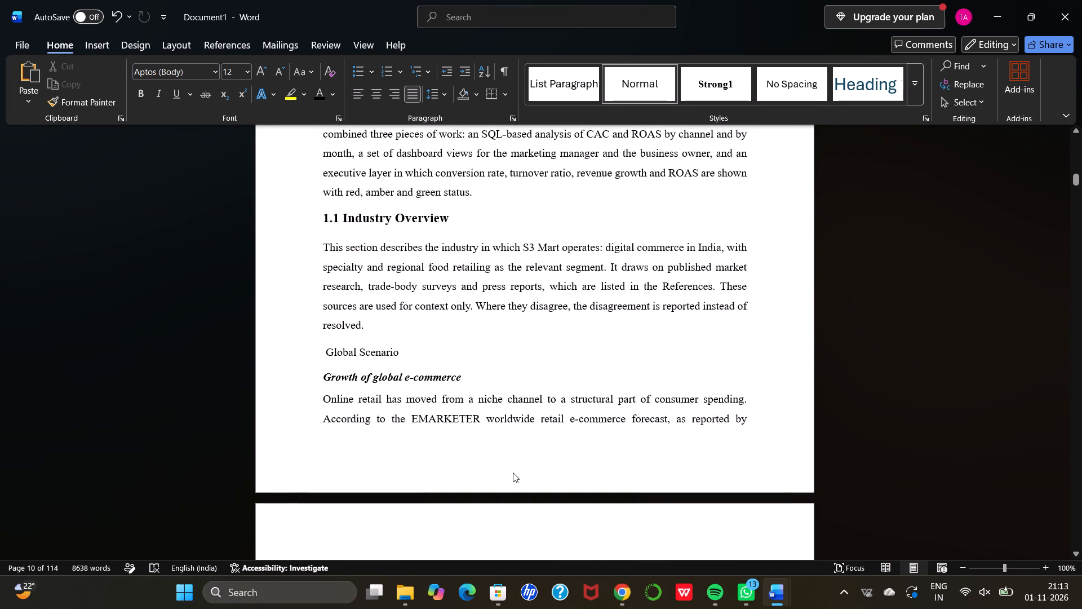
Remove the italic formatting from the subheading Growth of global e-commerce under Global Scenario.
click(513, 473)
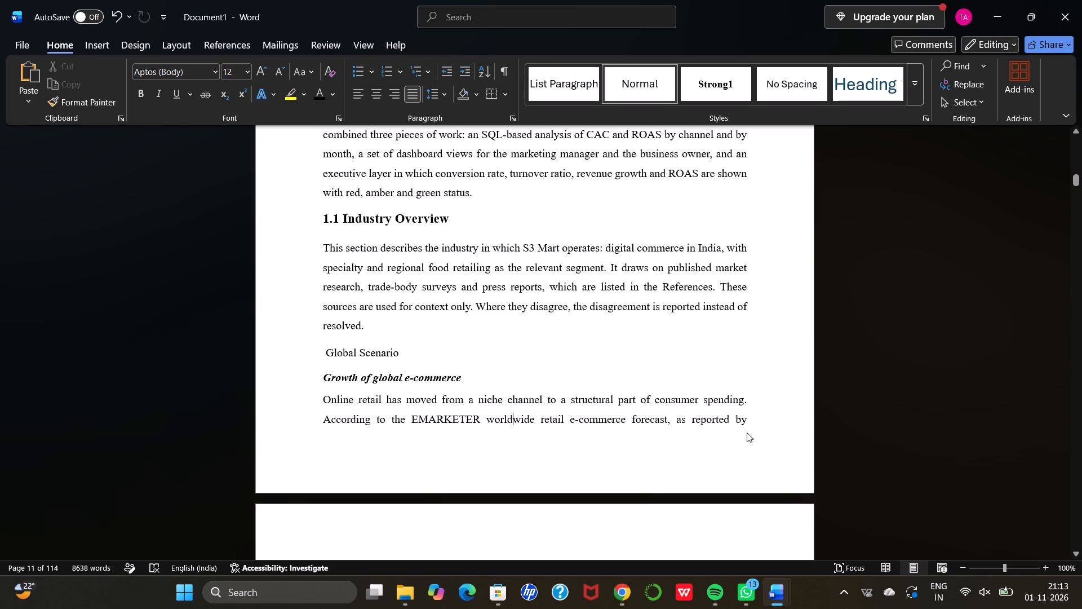
click(753, 422)
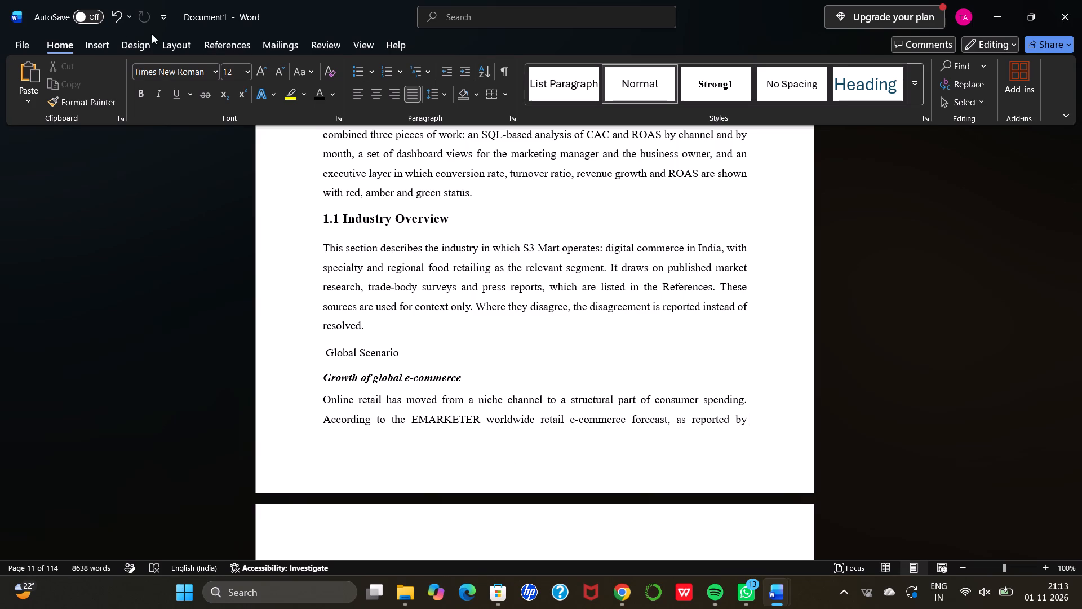
click(109, 40)
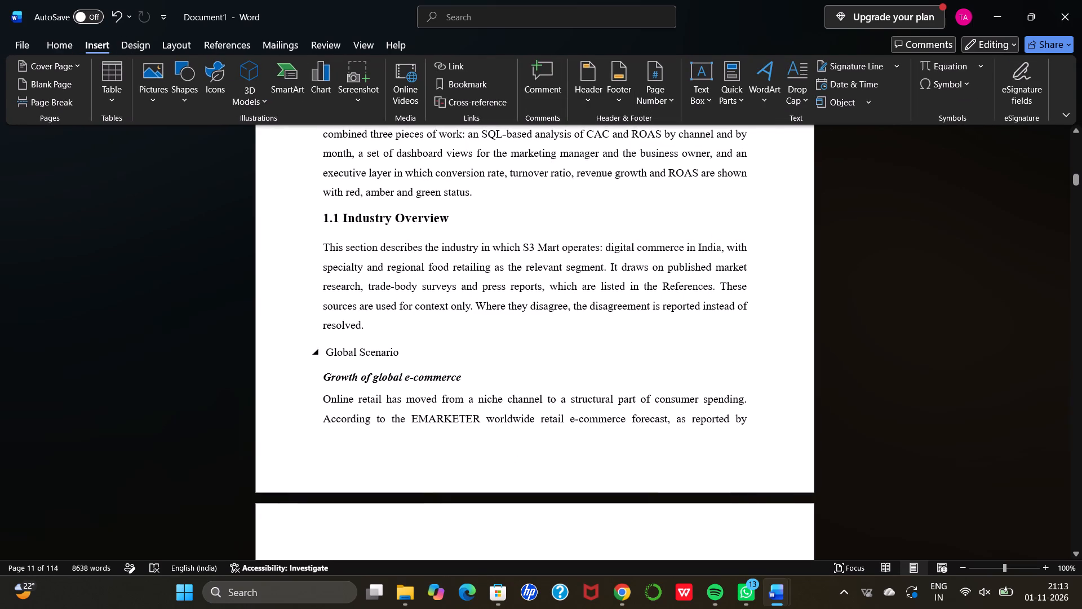
drag(459, 381, 465, 380)
click(469, 379)
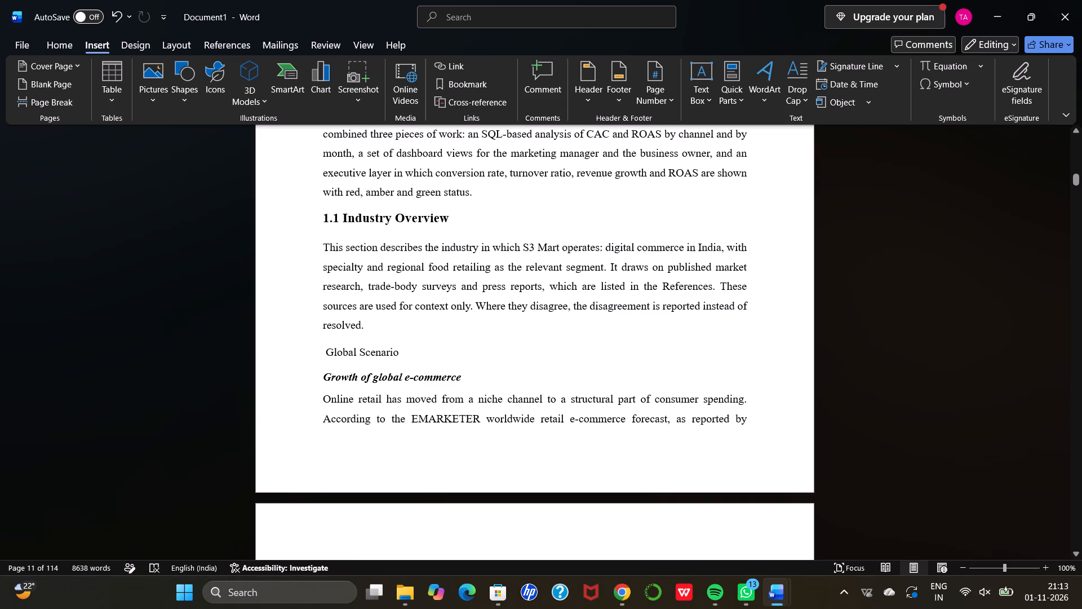
drag(463, 376, 327, 373)
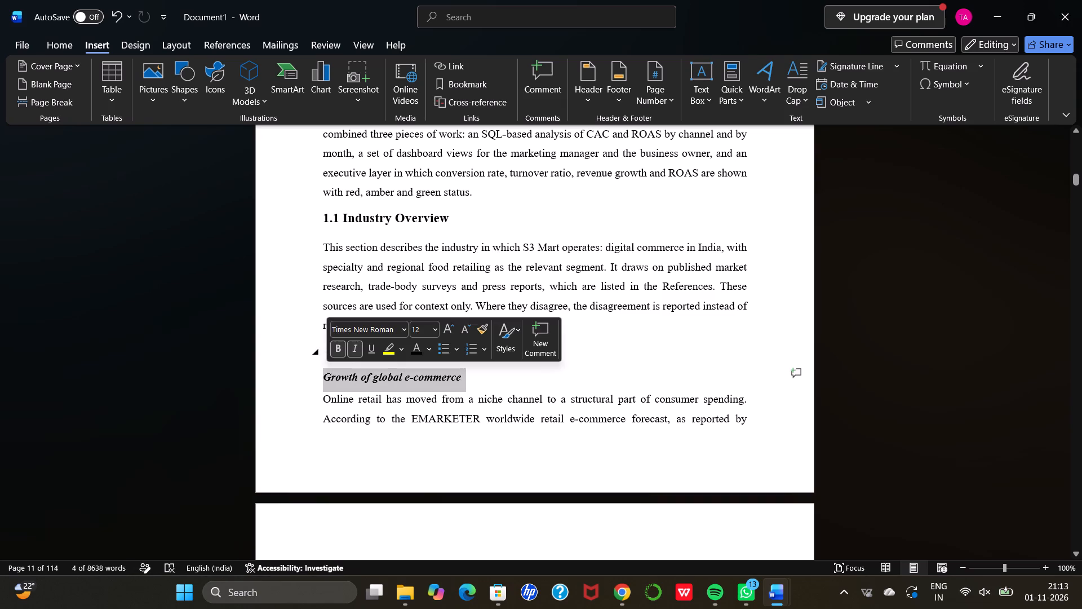
click(358, 344)
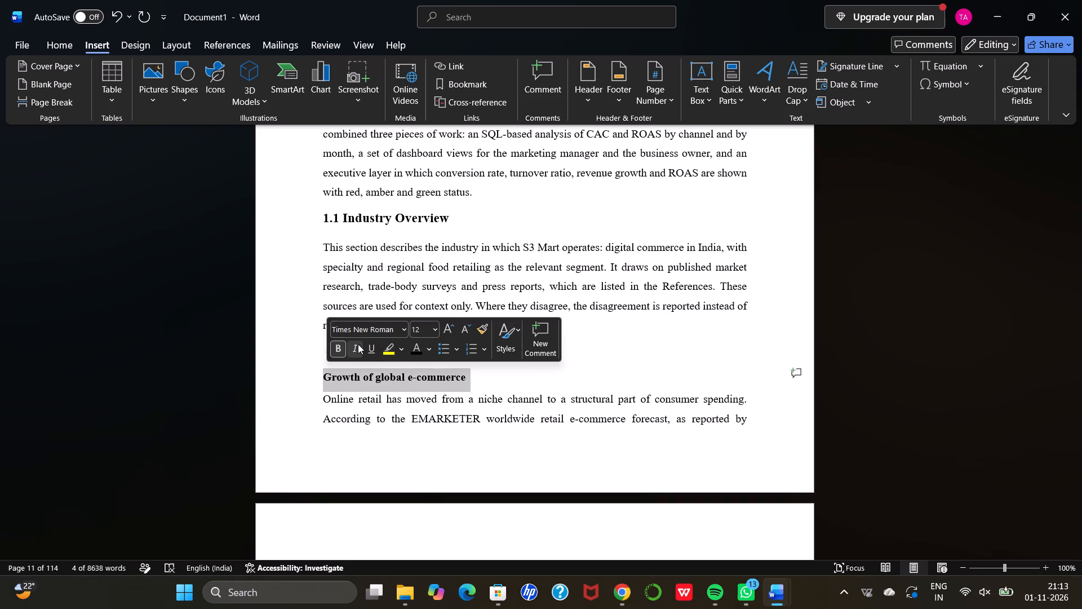
click(558, 383)
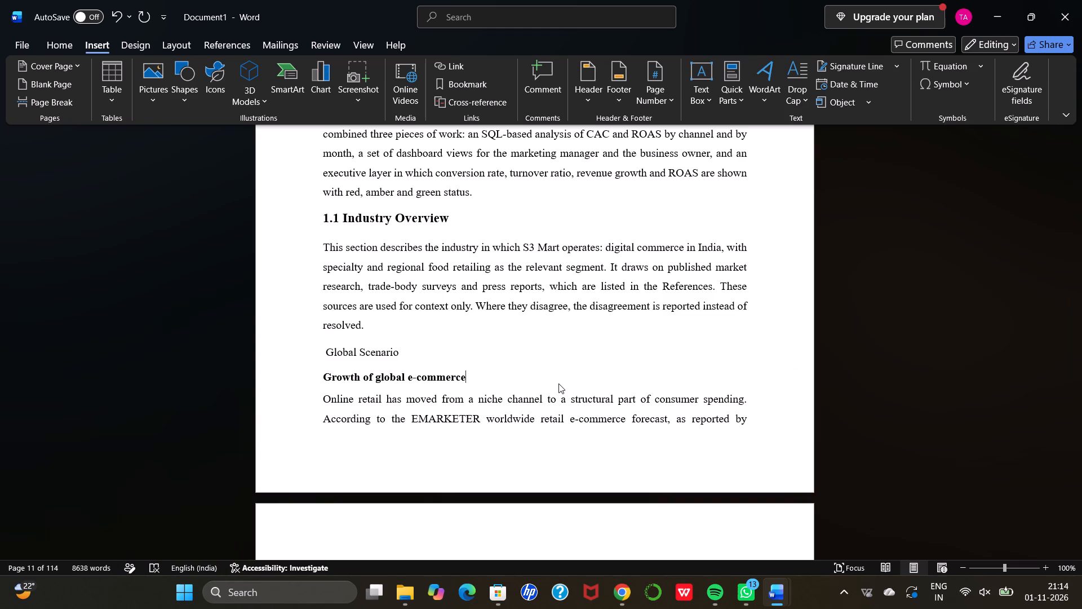
Insert centred page numbers at the bottom of the pages in the section containing 1.1 Industry Overview.
click(660, 86)
click(676, 147)
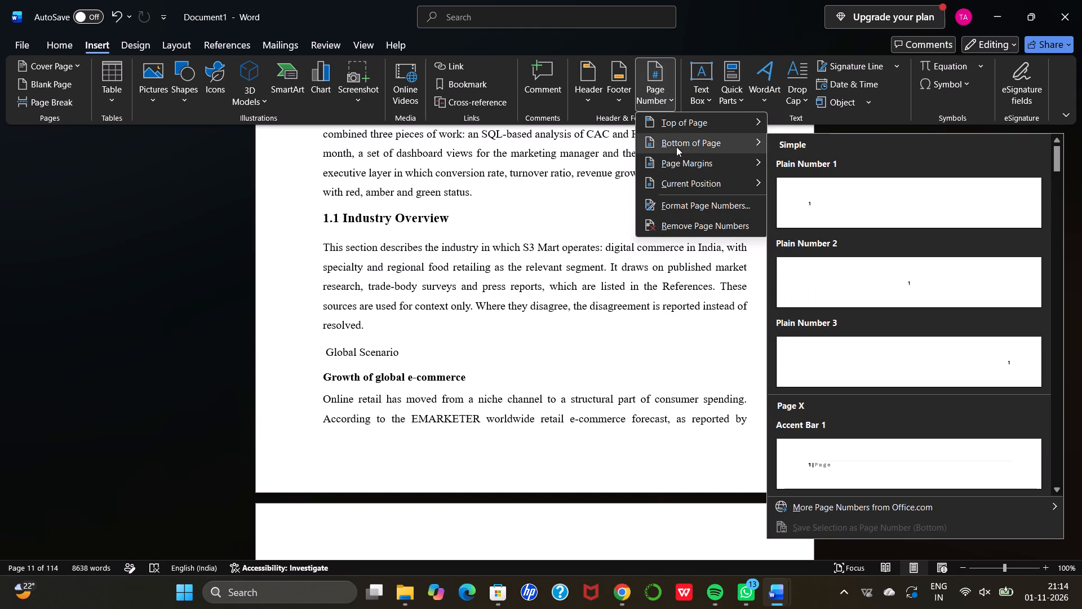
Insert Plain Number 2 centred page numbers at the bottom of the pages in the section containing 1.1 Industry Overview.
click(822, 272)
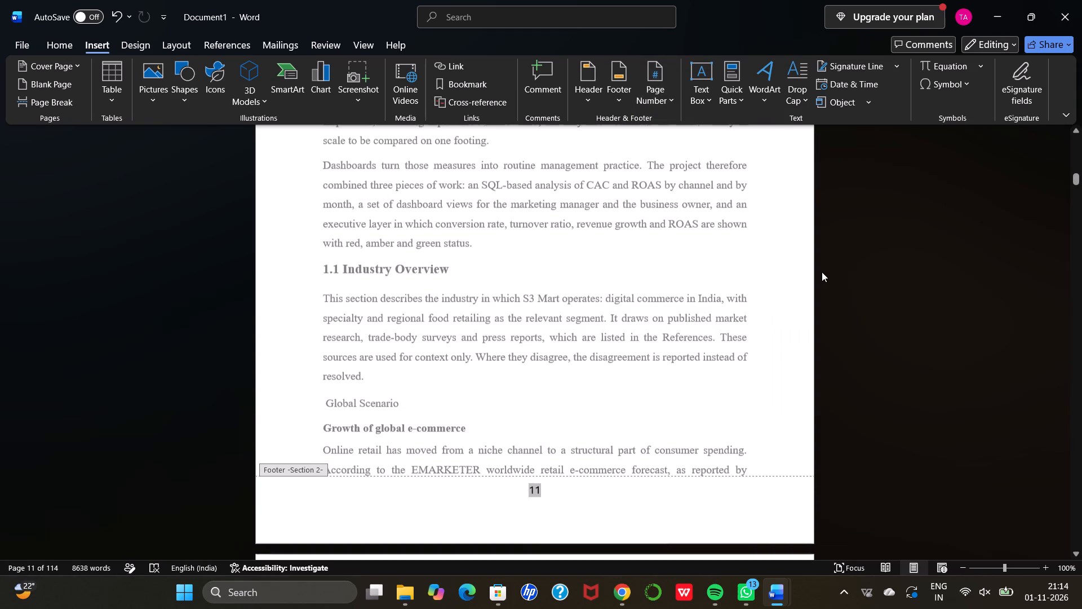
Check the bottom page numbers from 1.1 Industry Overview to the document's end, return to the title page and close footer editing.
scroll(646, 365, down, 8)
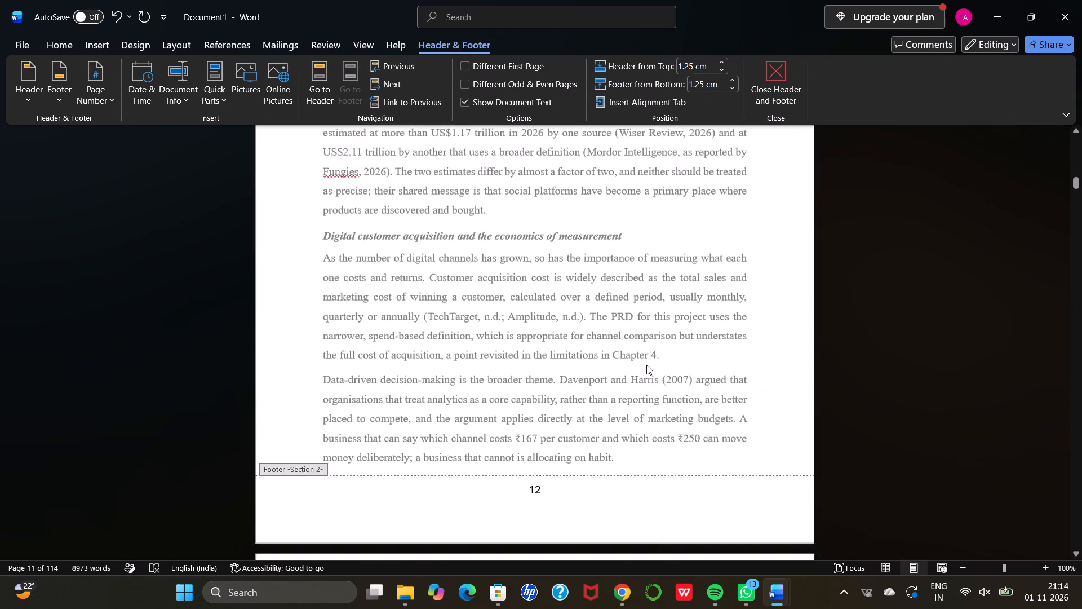
scroll(646, 365, down, 12)
scroll(646, 365, down, 10)
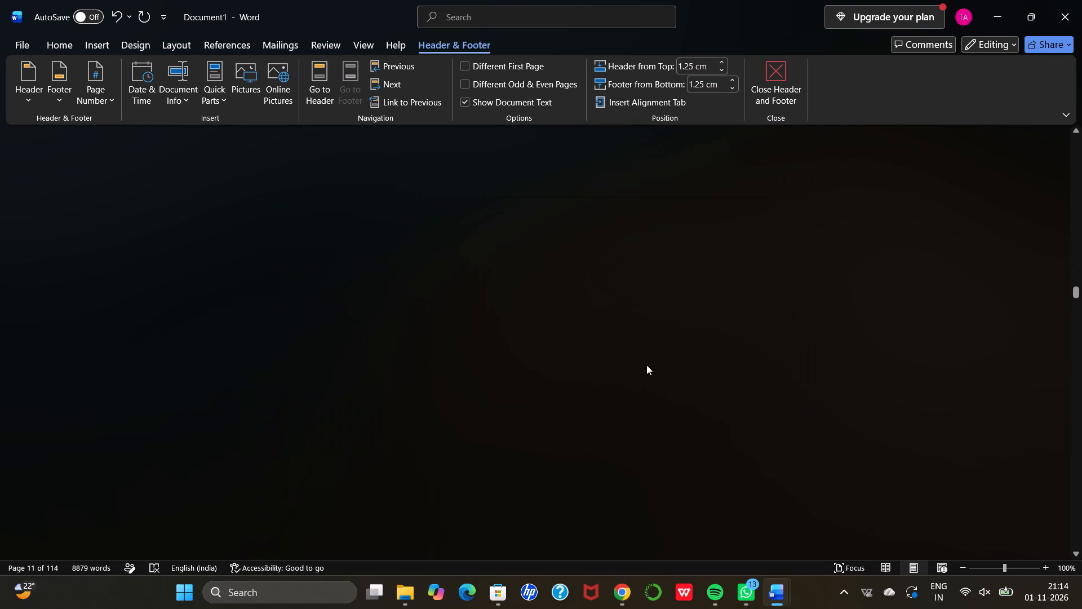
scroll(646, 365, down, 14)
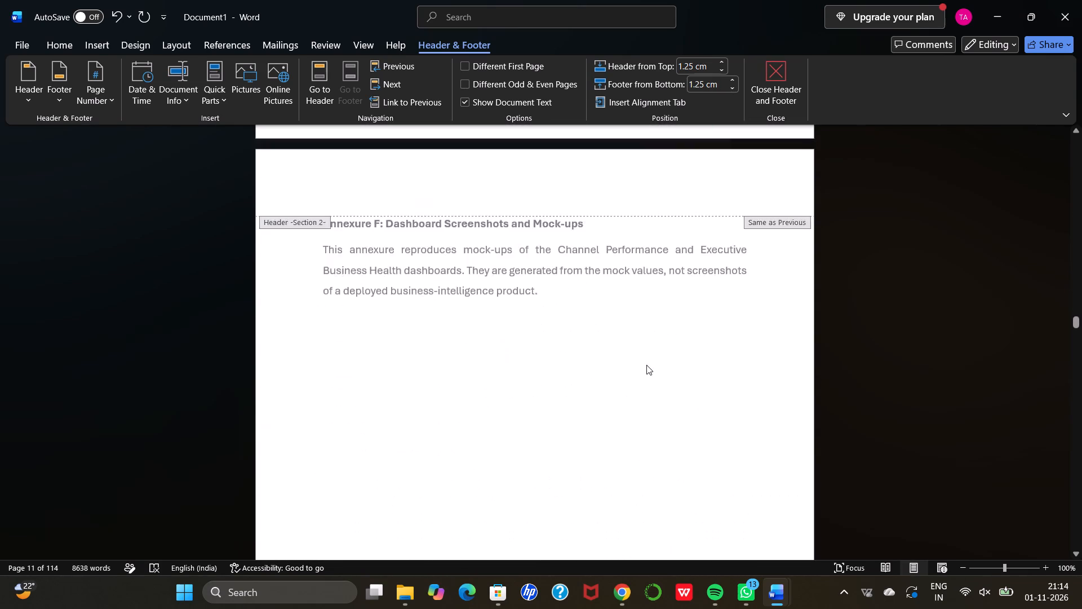
scroll(646, 365, down, 18)
scroll(646, 365, down, 3)
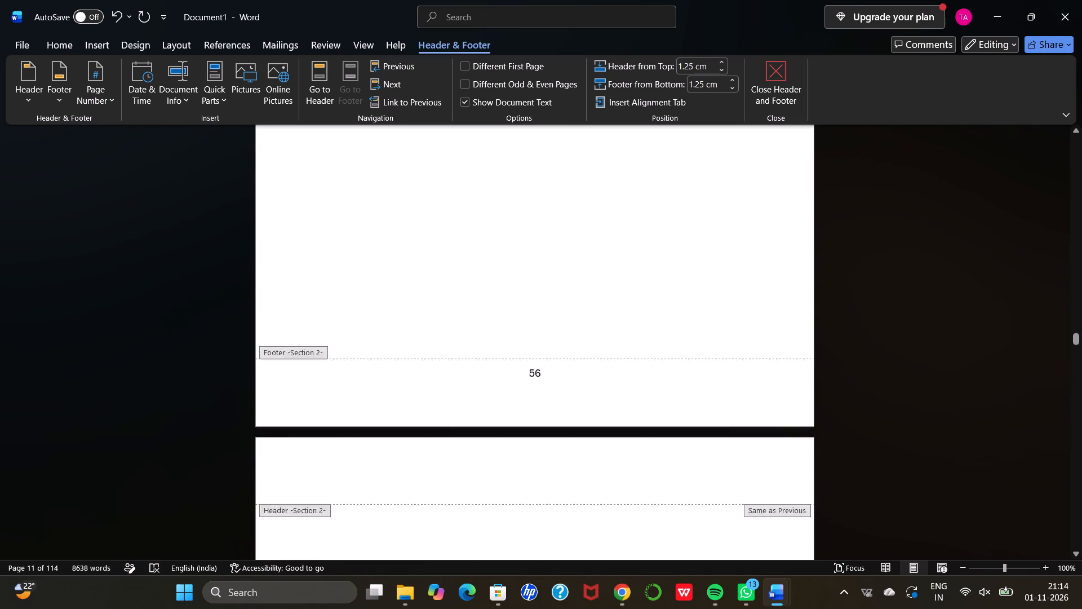
scroll(646, 365, down, 20)
scroll(646, 365, down, 1)
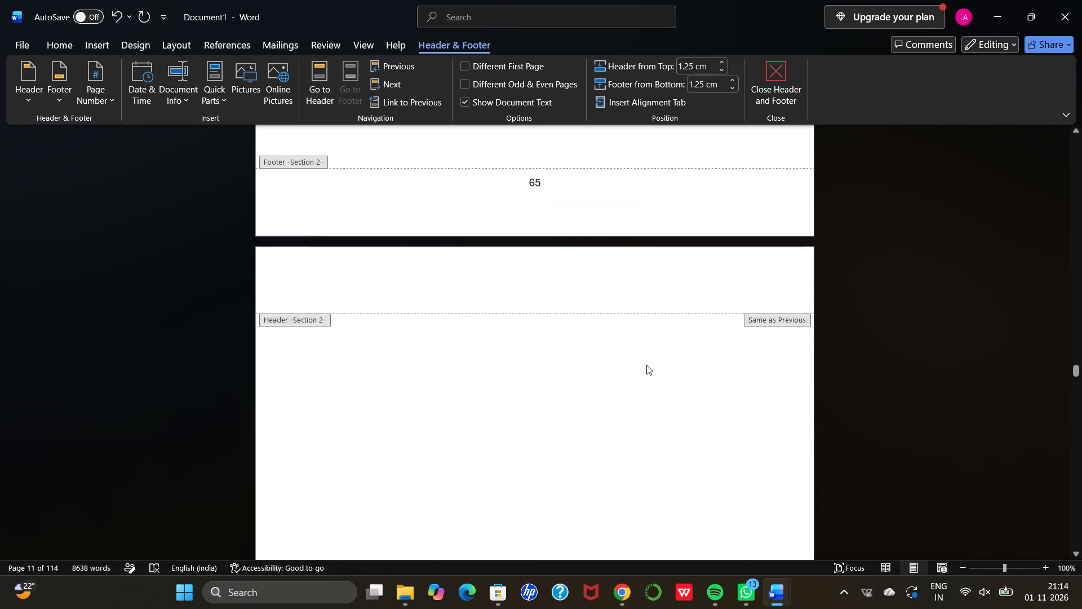
scroll(646, 365, down, 12)
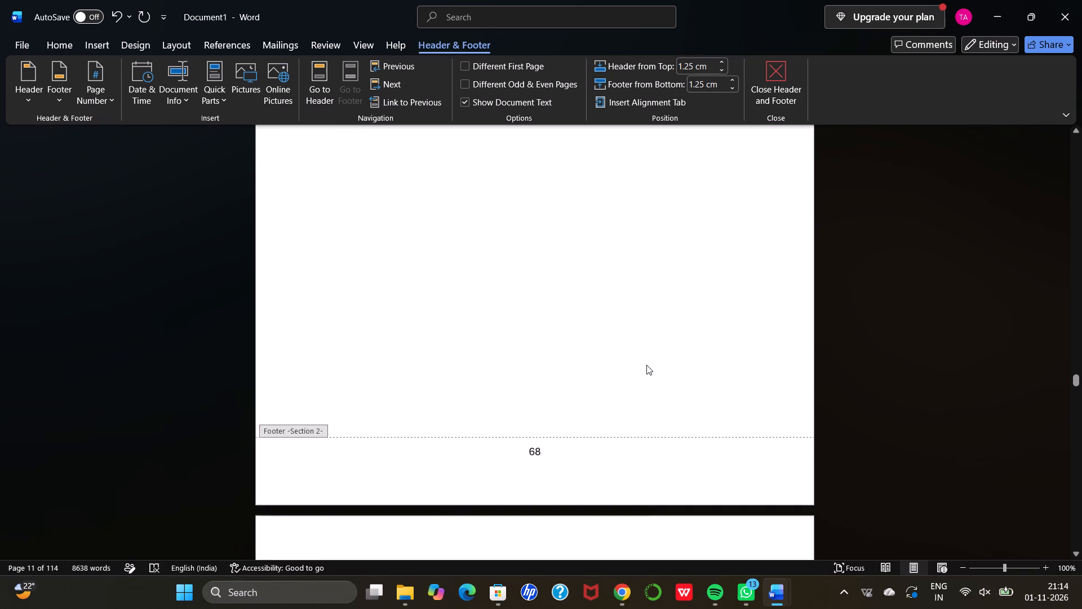
scroll(646, 365, down, 15)
scroll(646, 365, down, 16)
scroll(646, 365, down, 20)
scroll(646, 365, down, 8)
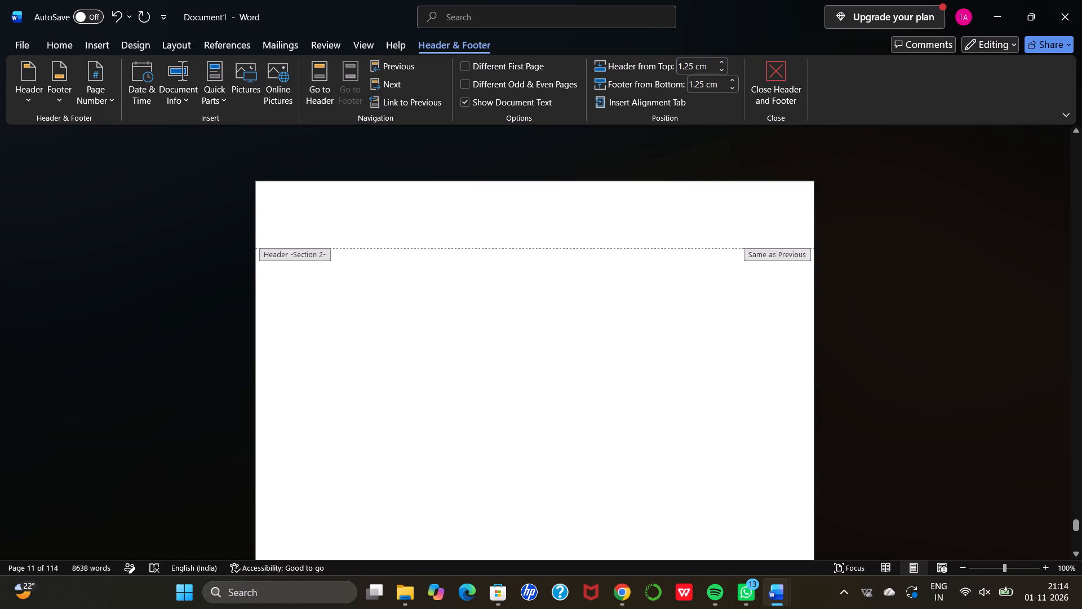
scroll(646, 365, down, 18)
scroll(646, 365, up, 20)
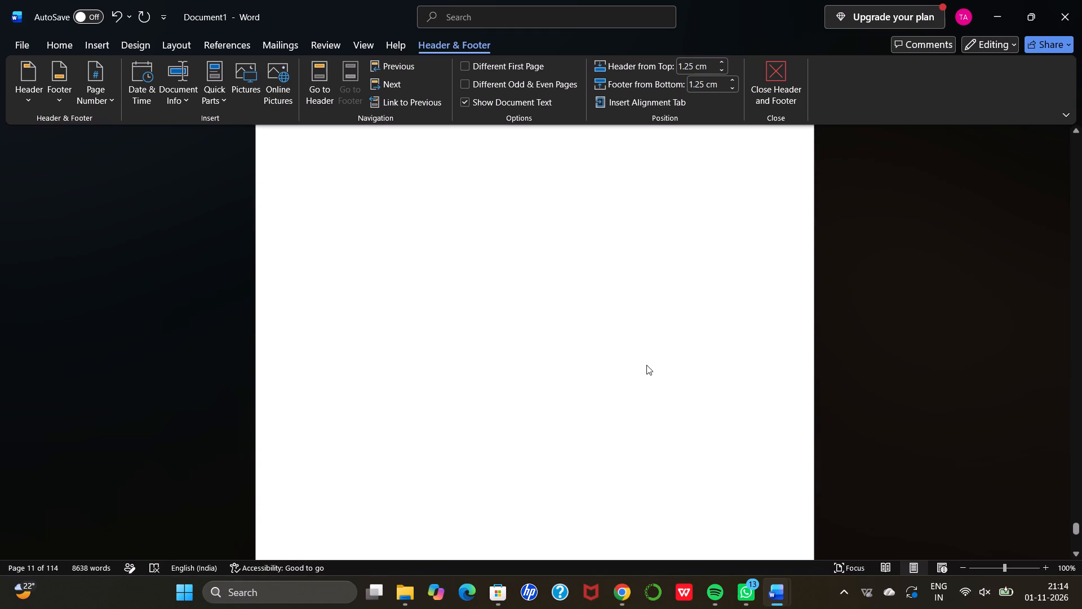
scroll(646, 365, up, 12)
scroll(646, 365, up, 20)
scroll(646, 365, up, 20)
scroll(646, 365, up, 20)
scroll(646, 365, up, 11)
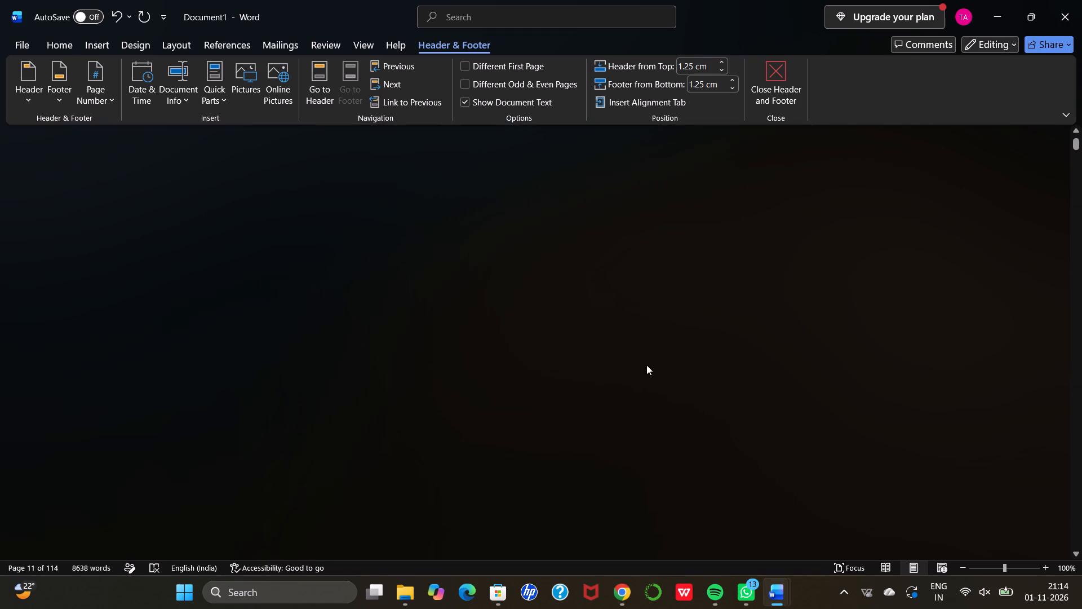
scroll(646, 365, up, 1)
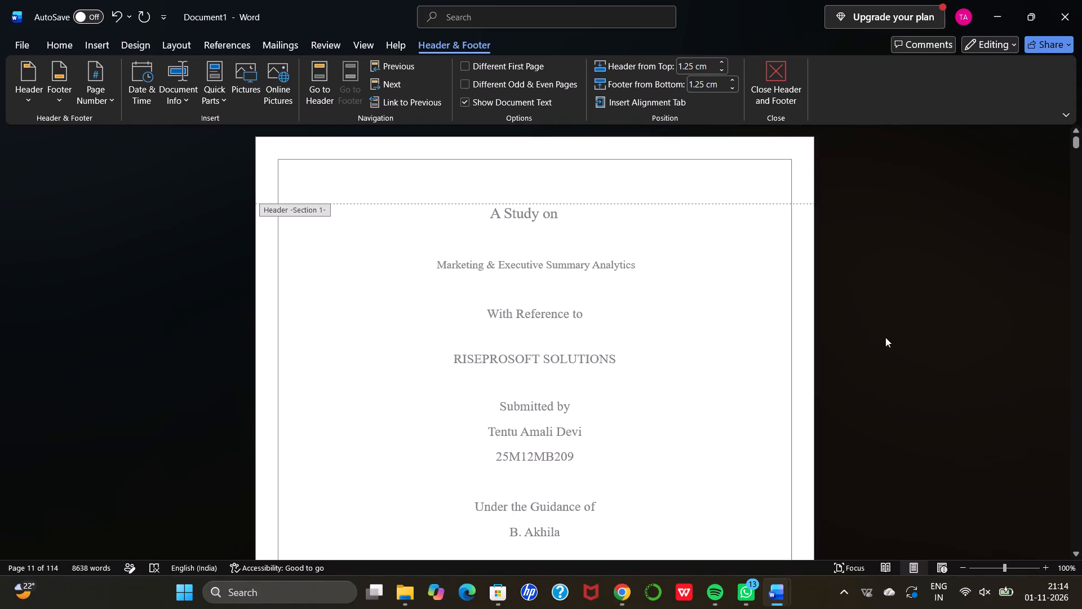
double_click(892, 364)
Look through the report from the title page past the findings table and annexures to the blank pages at the end.
scroll(699, 424, down, 13)
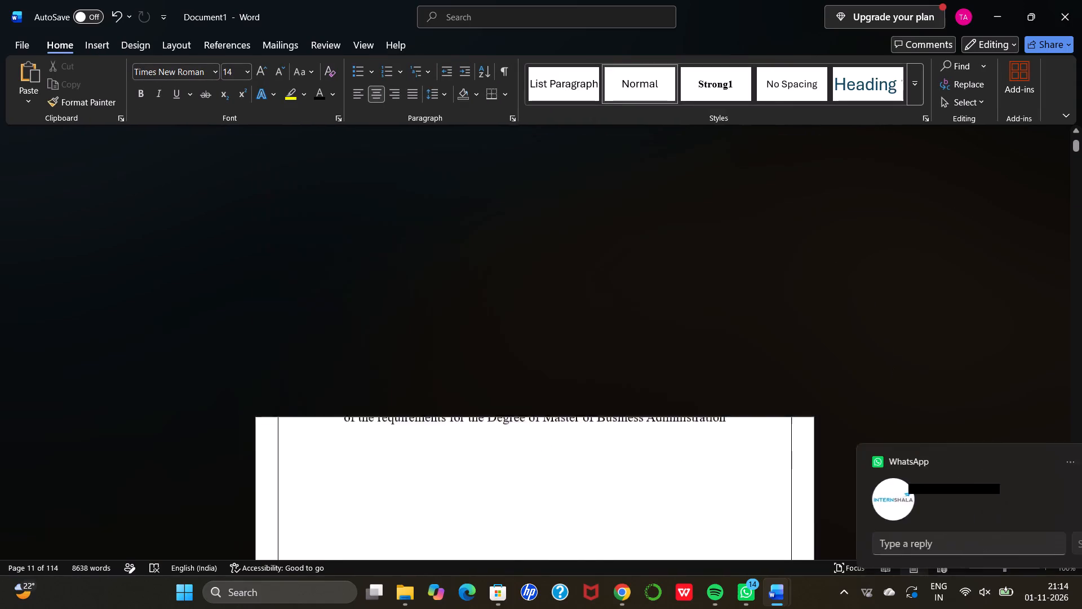
scroll(699, 424, down, 17)
scroll(699, 424, down, 20)
scroll(699, 424, down, 8)
scroll(699, 424, down, 18)
scroll(699, 424, down, 10)
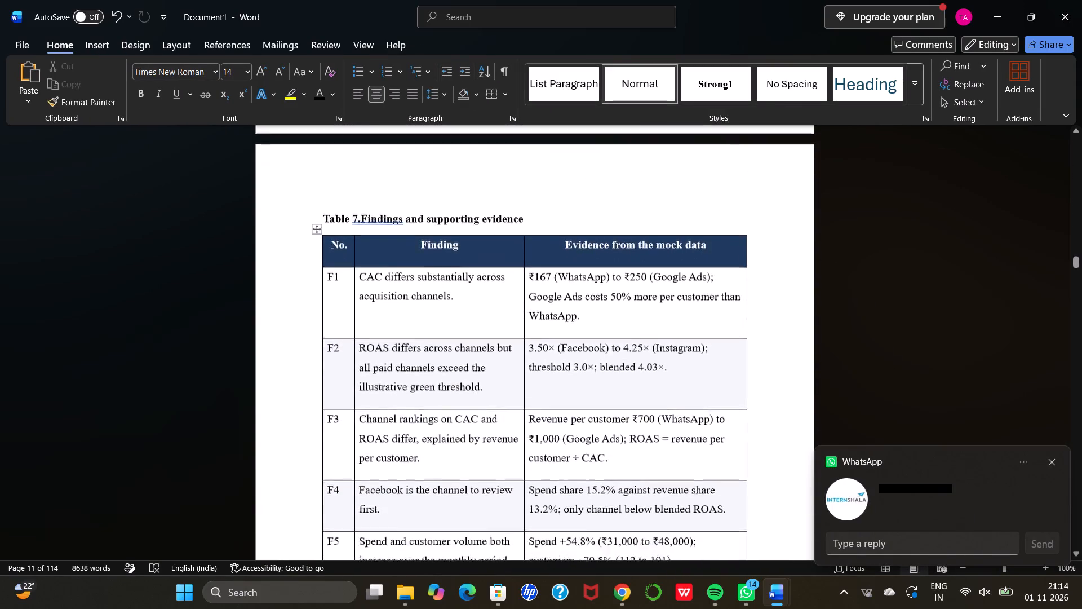
scroll(699, 424, down, 18)
scroll(699, 424, down, 12)
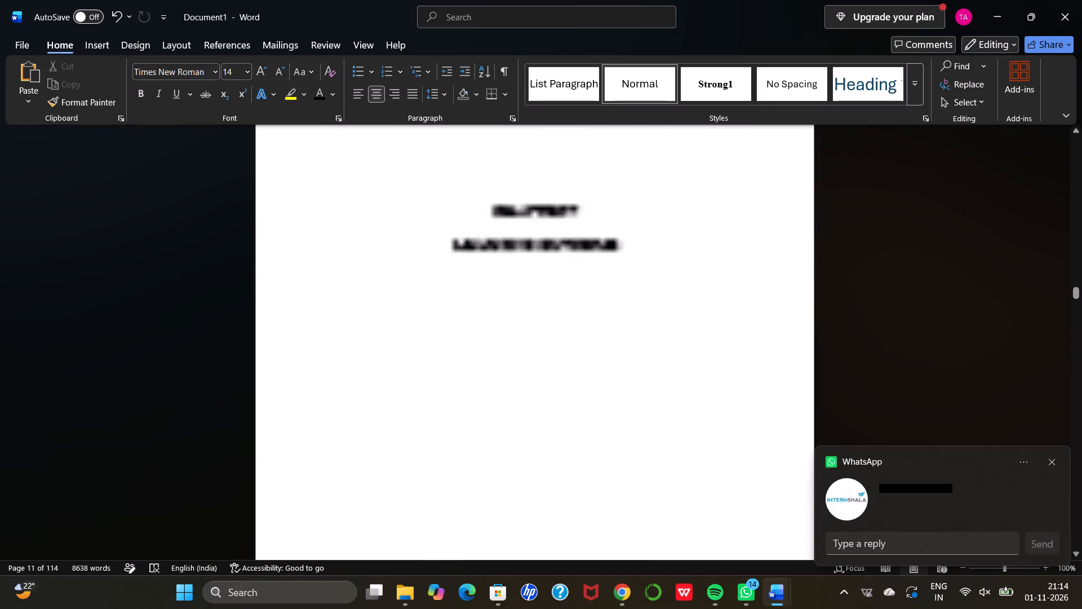
scroll(699, 424, down, 20)
scroll(699, 424, down, 10)
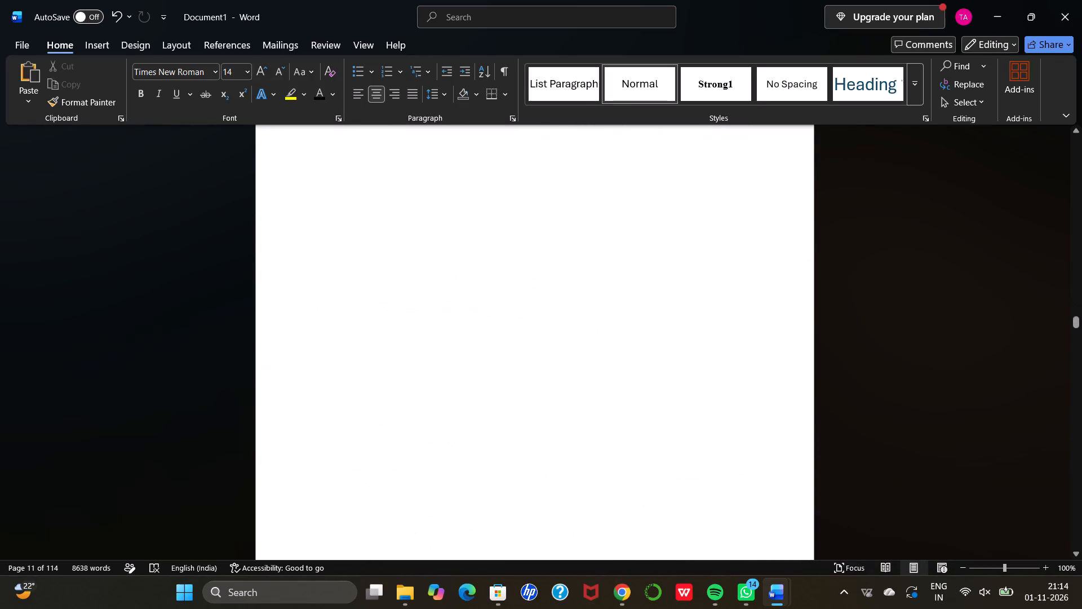
scroll(699, 424, down, 15)
scroll(699, 424, up, 19)
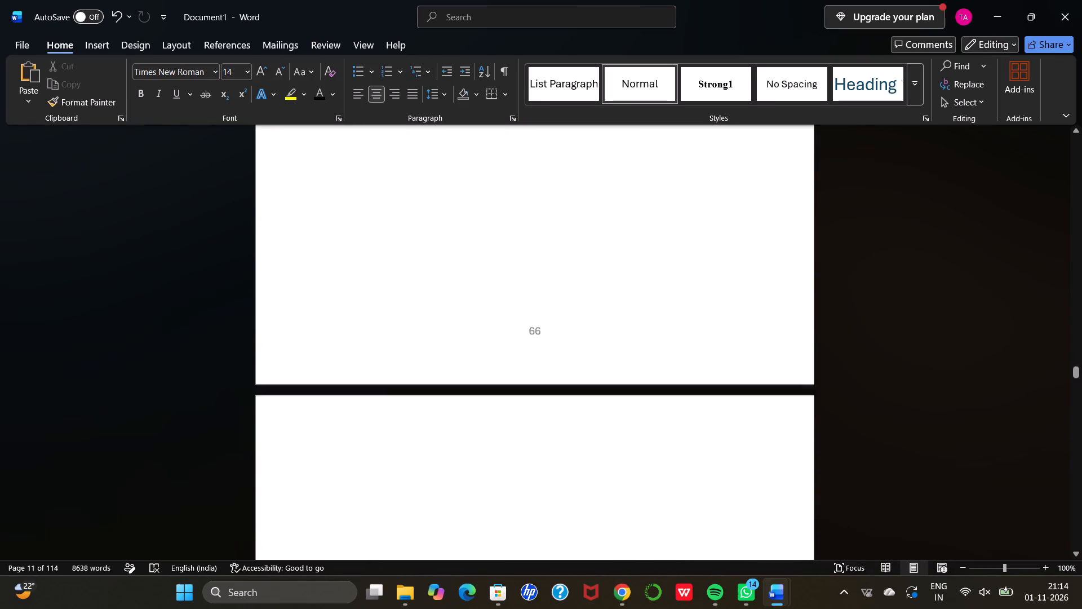
scroll(699, 424, up, 7)
scroll(699, 424, down, 13)
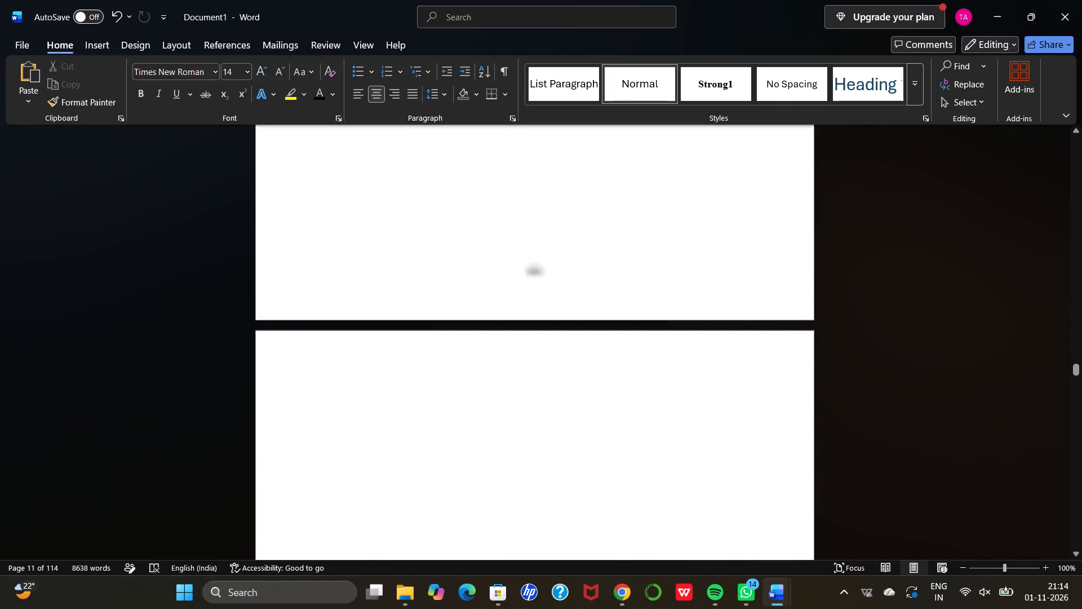
scroll(699, 424, down, 20)
scroll(699, 424, down, 20)
scroll(699, 424, down, 16)
scroll(699, 424, down, 20)
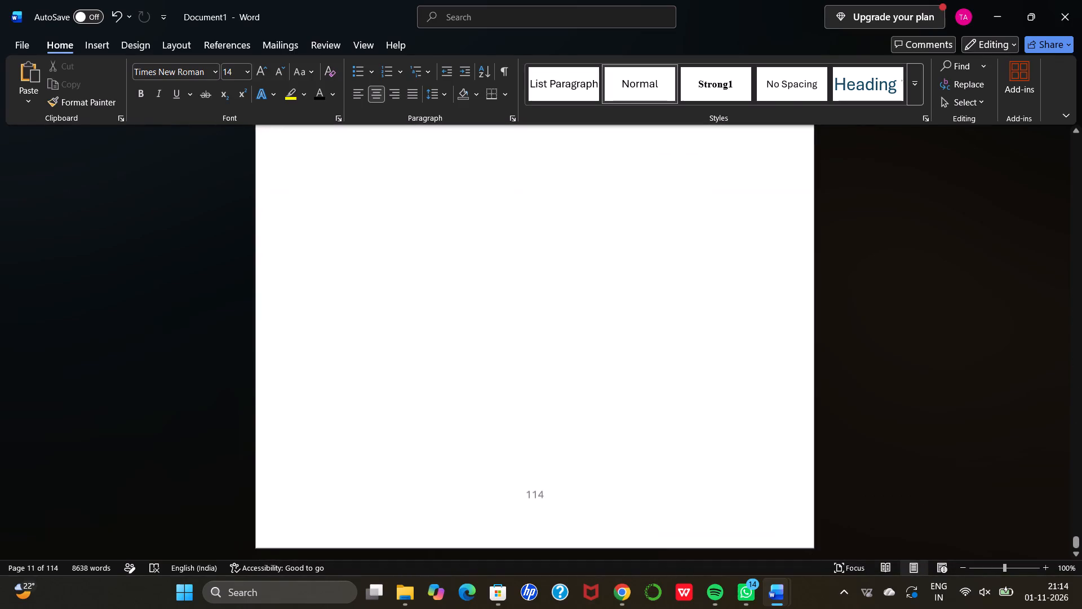
Delete the empty line between RISEPROSOFT SOLUTIONS and Submitted by on the title page.
key(Delete)
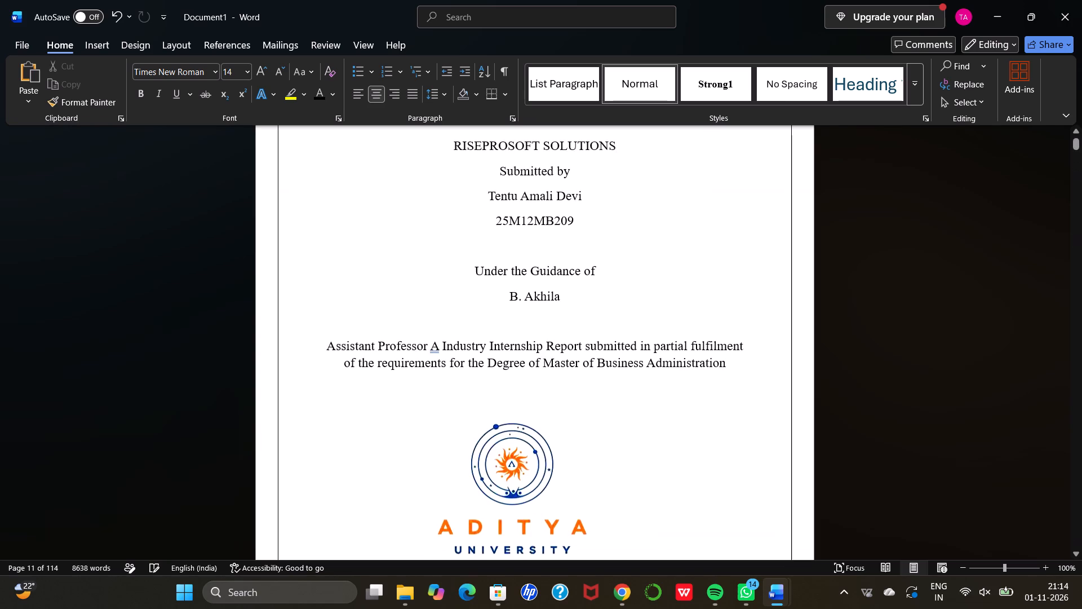
Check the bottom page numbers from the title page through the References to the blank pages at the document's end.
scroll(673, 434, down, 9)
scroll(673, 434, down, 14)
scroll(673, 434, down, 20)
scroll(673, 434, down, 19)
scroll(673, 434, down, 15)
scroll(673, 434, down, 8)
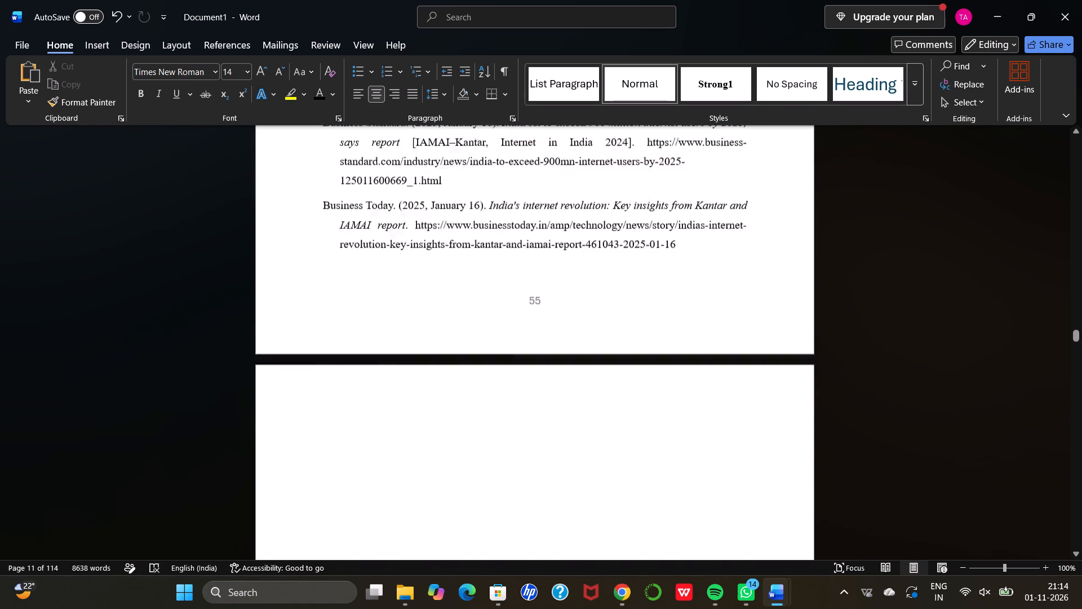
scroll(673, 434, down, 20)
scroll(673, 434, down, 13)
scroll(673, 434, down, 13)
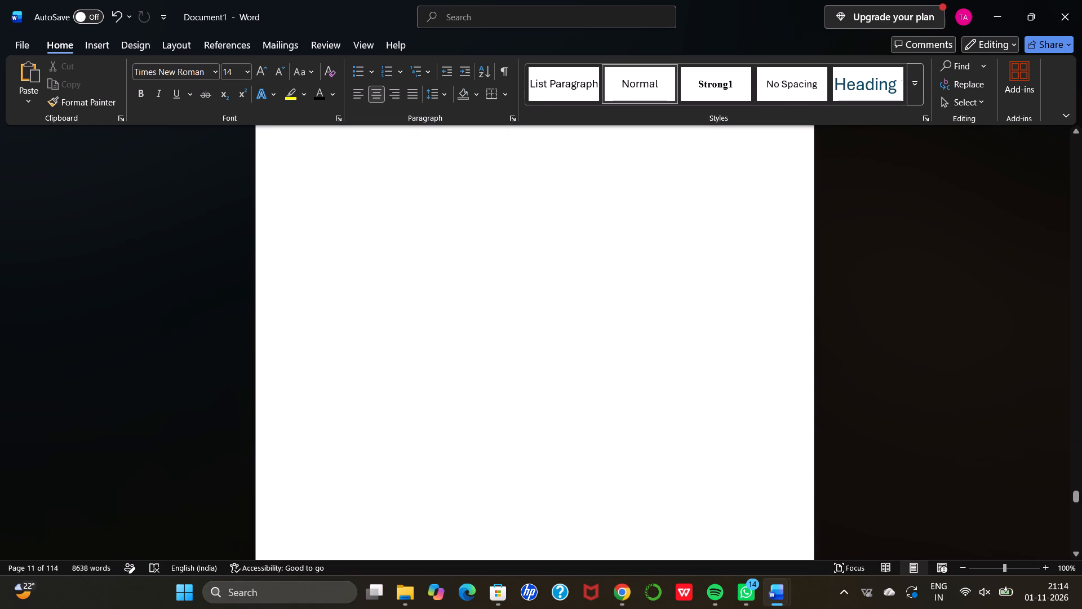
scroll(673, 434, down, 16)
scroll(673, 434, down, 17)
scroll(673, 434, down, 6)
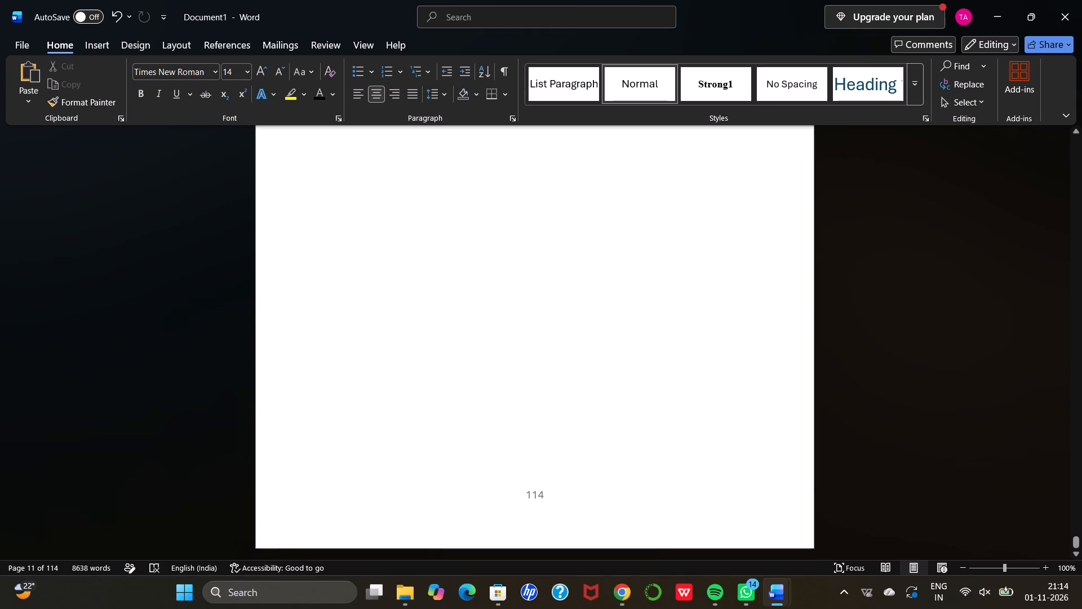
Show the Navigation pane with page thumbnails, positioned at the last pages of the document.
click(596, 456)
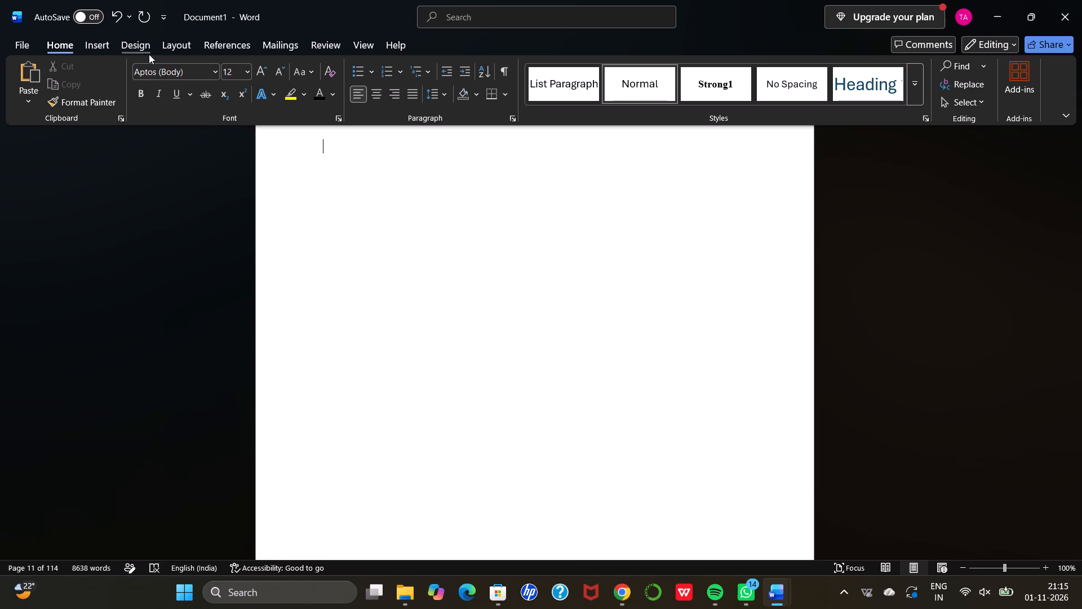
click(361, 43)
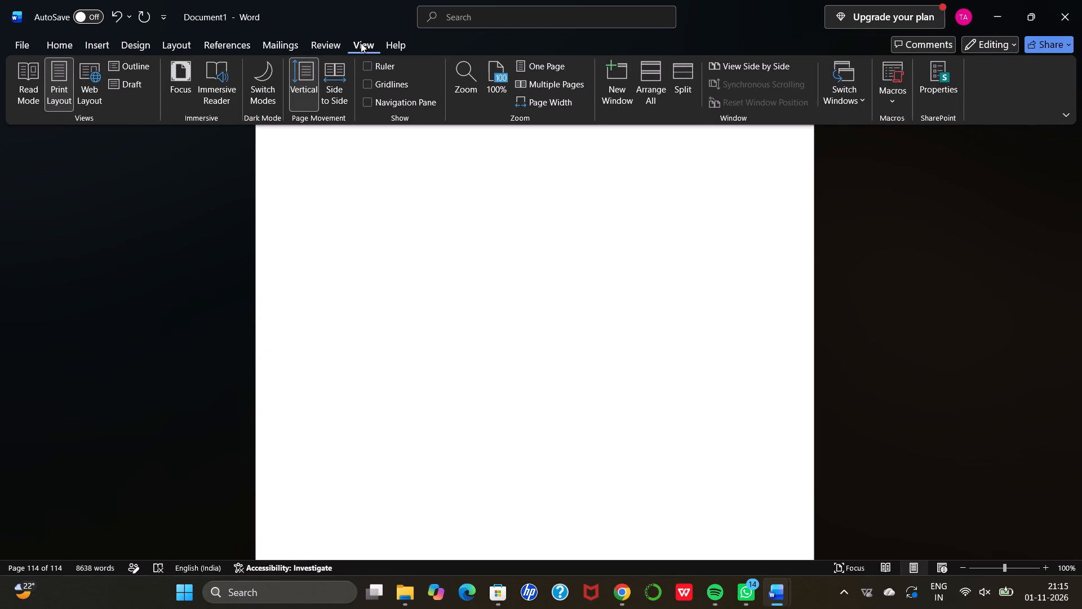
click(405, 104)
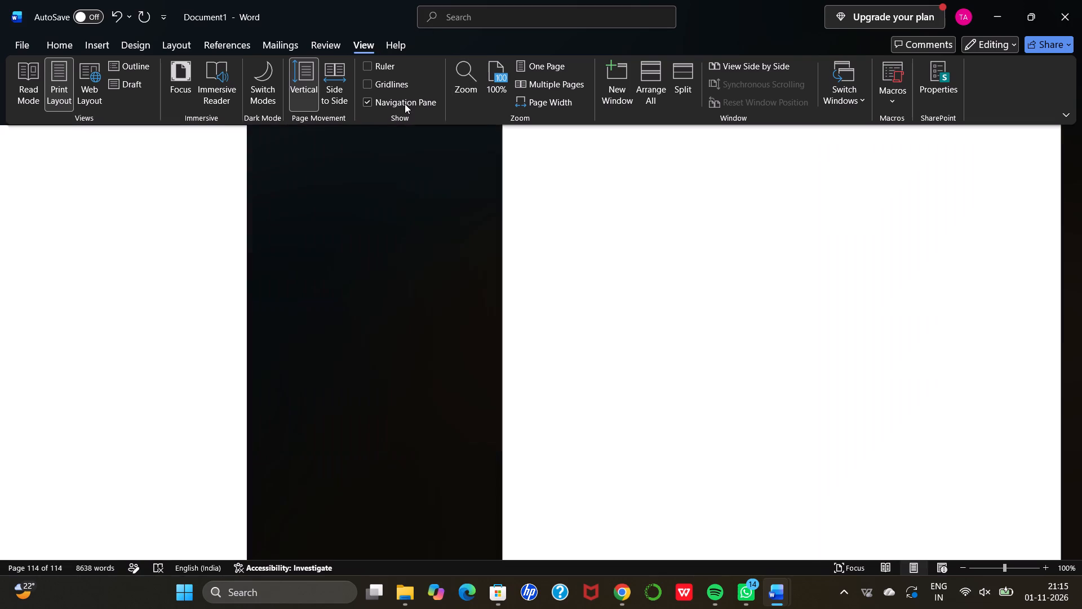
click(81, 201)
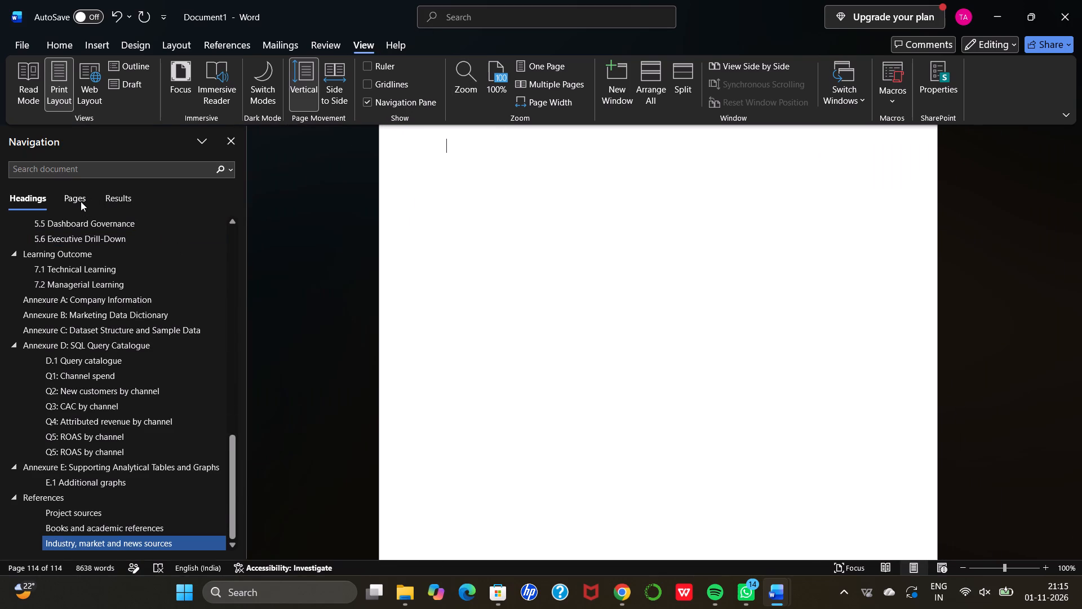
scroll(116, 312, down, 8)
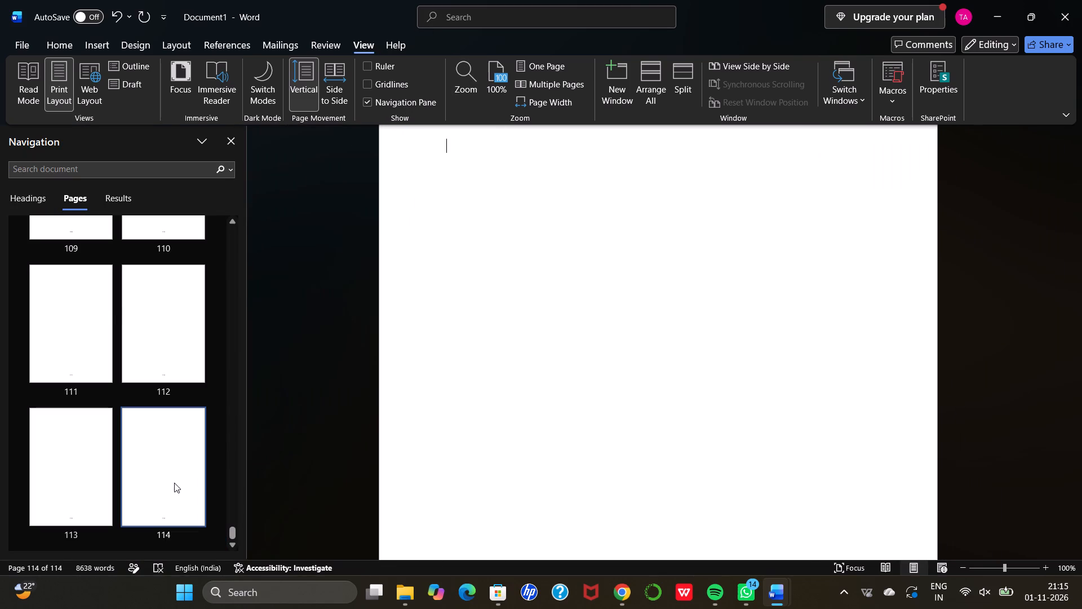
Delete blank pages 114 and 113 at the end of the document.
click(173, 479)
key(Delete)
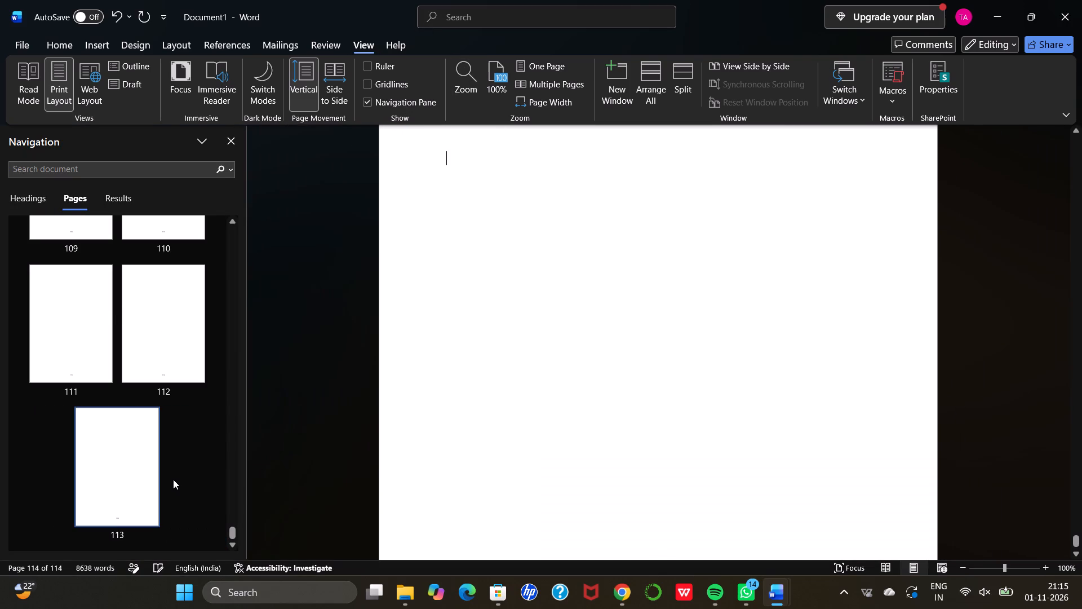
key(Delete)
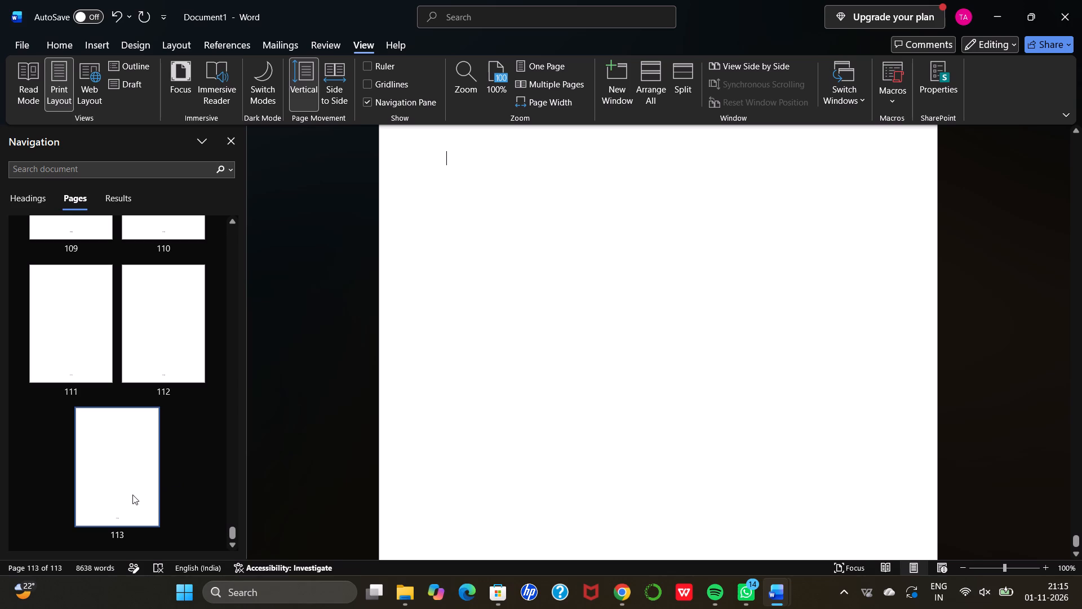
click(132, 495)
key(Delete)
key(Delete)
key(Delete)
key(Delete)
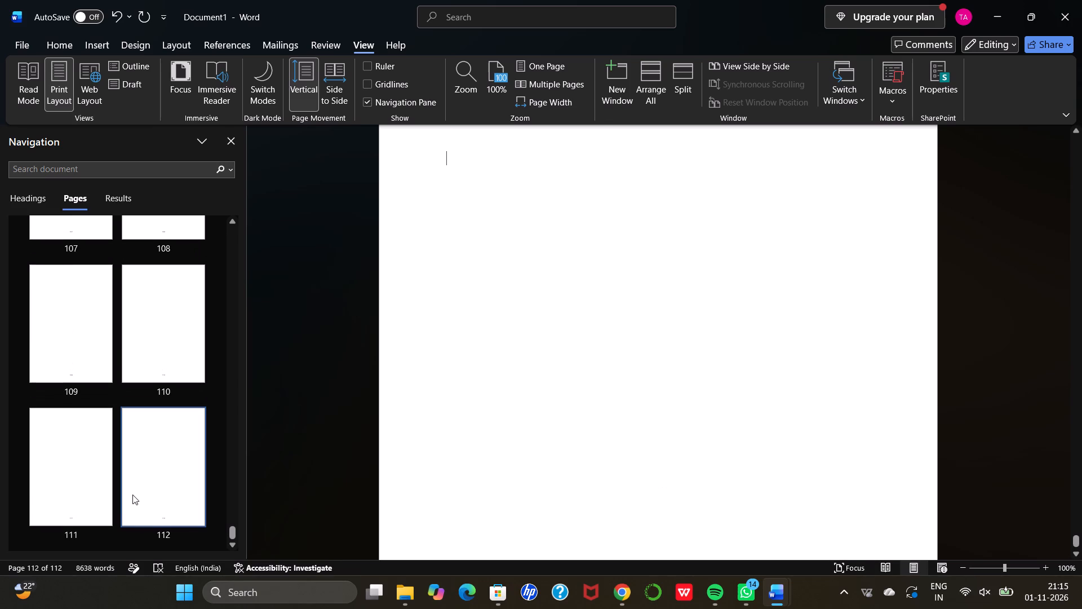
key(Delete)
key(Delete)
key(Delete)
key(Delete)
key(Delete)
Remove one more blank page at the end of the document, working from pages 112 and 110.
click(172, 476)
key(Delete)
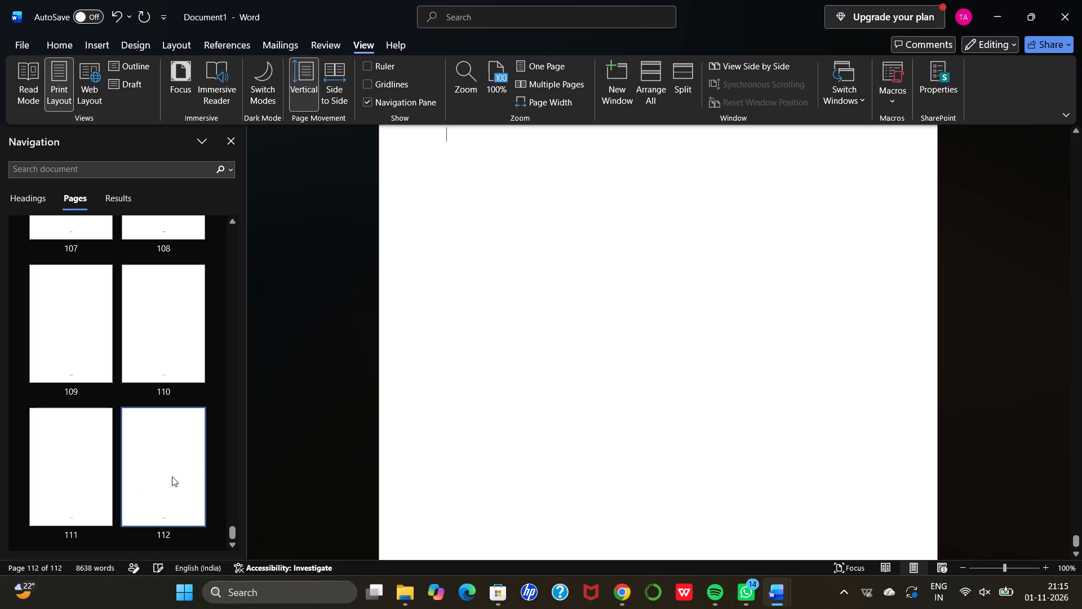
key(Delete)
click(143, 342)
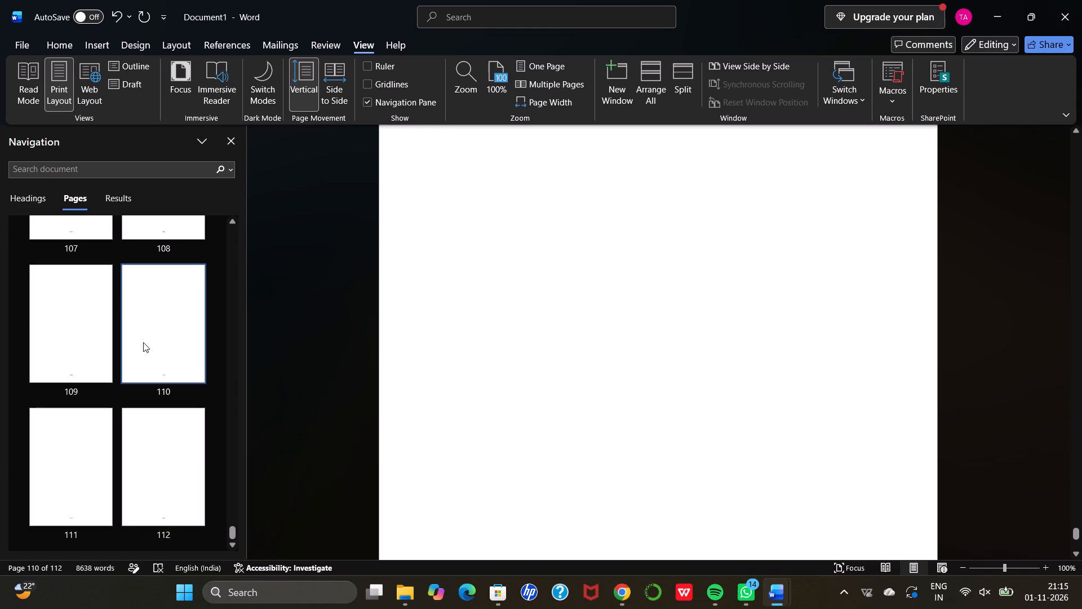
key(Delete)
key(BackSpace)
click(193, 482)
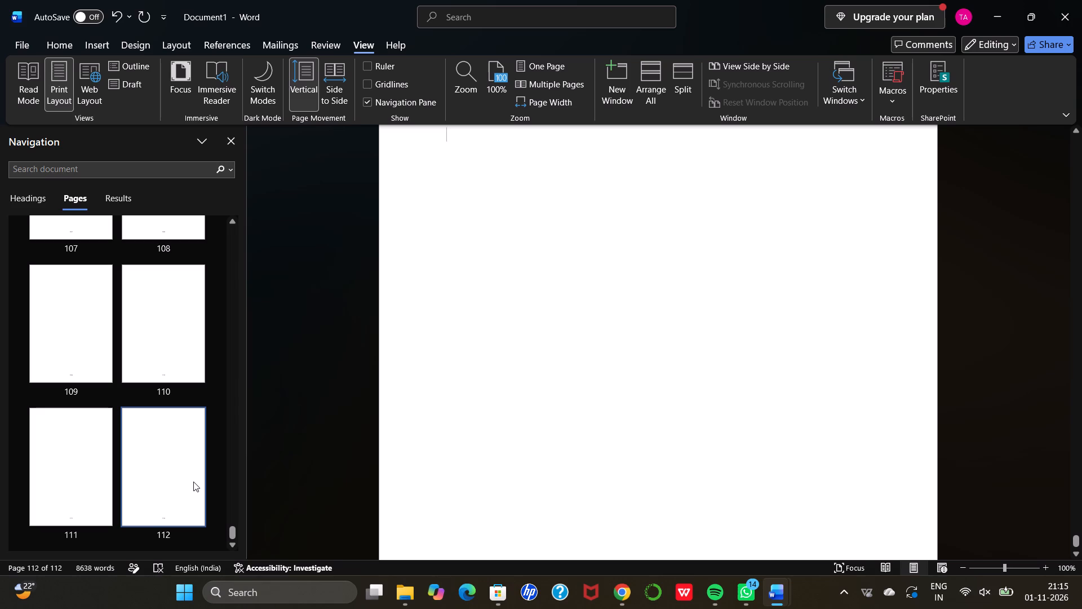
click(193, 481)
right_click(193, 481)
right_click(438, 391)
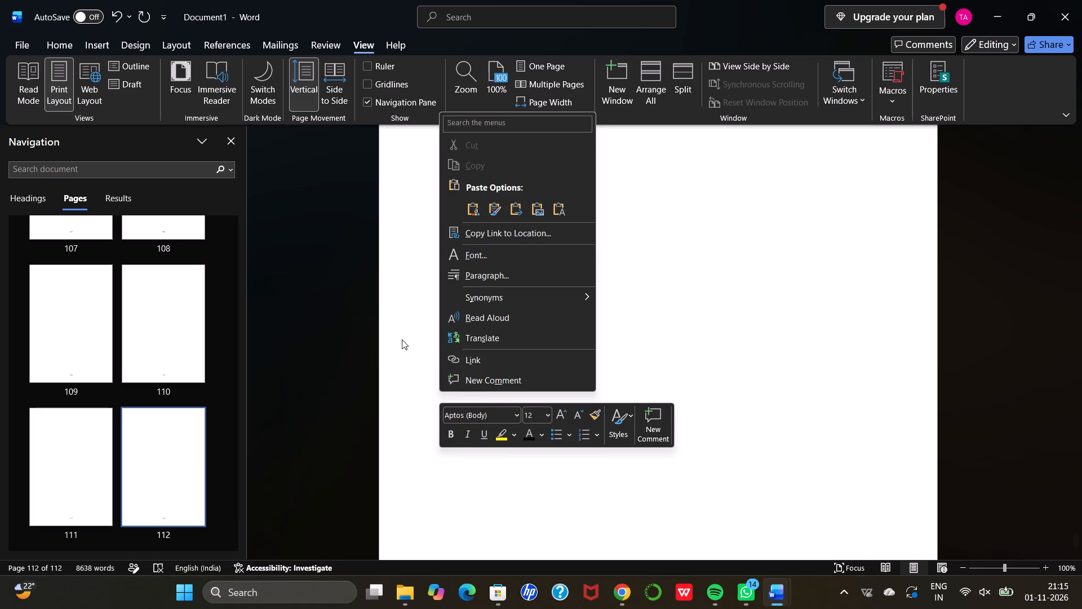
click(321, 296)
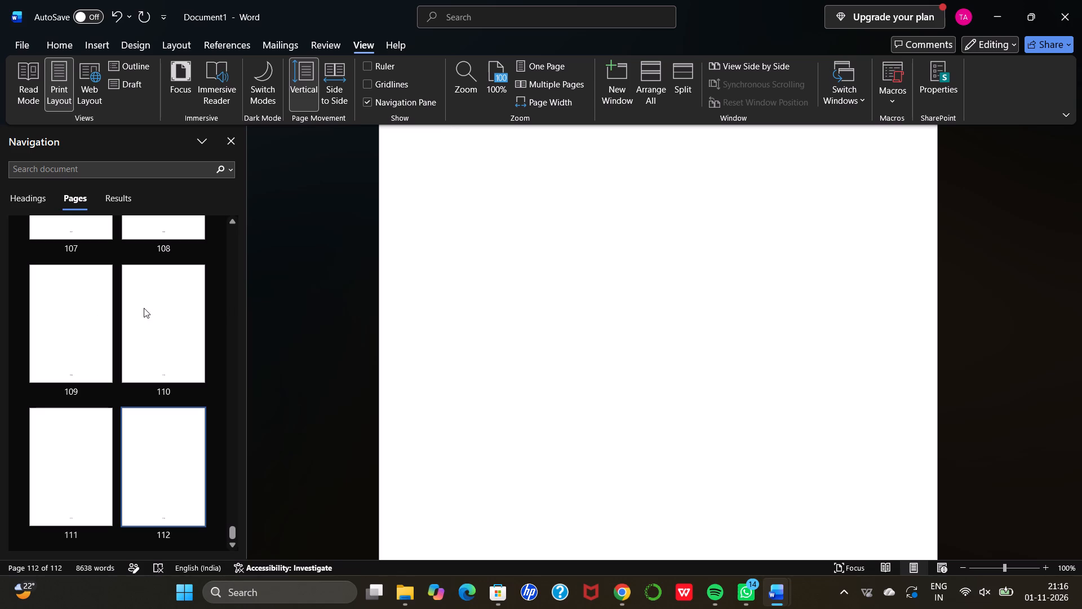
key(Delete)
key(Delete)
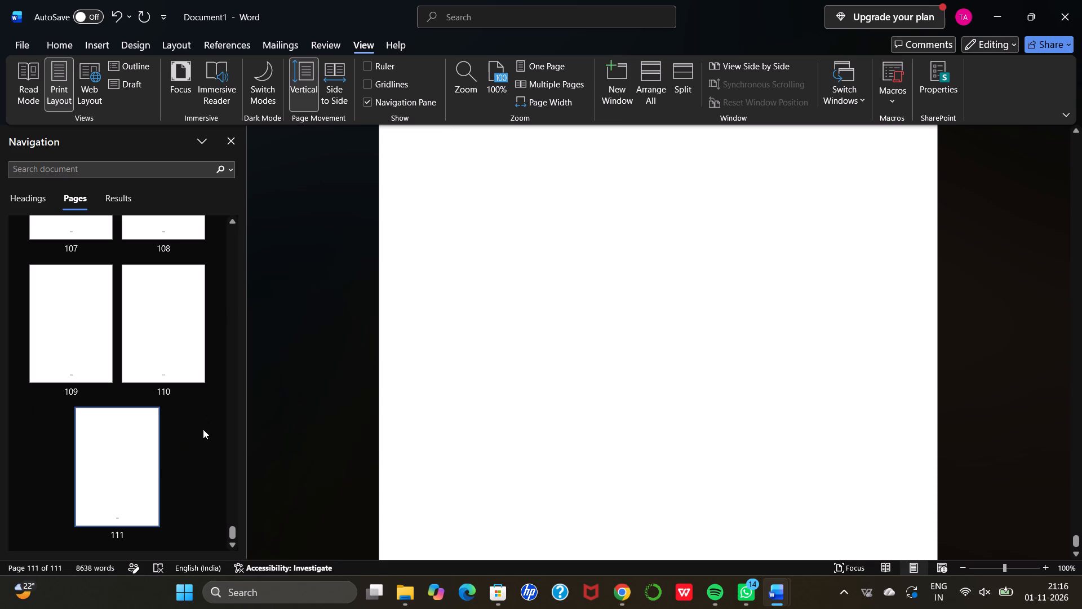
Remove another blank page at the end of the document, working from pages 111 and 108.
click(126, 472)
key(Delete)
click(175, 232)
key(Delete)
key(Delete)
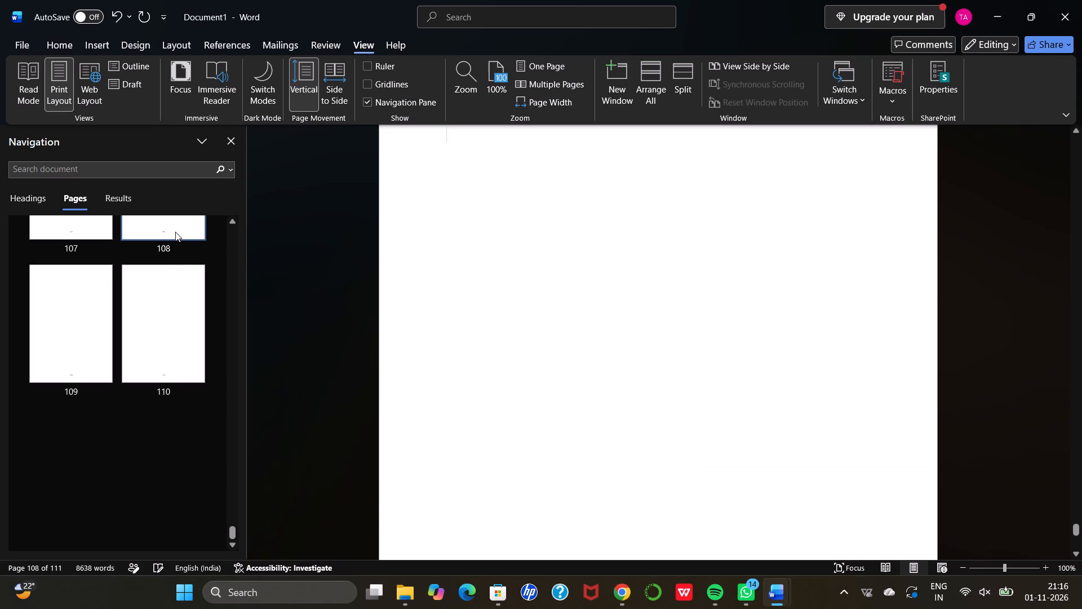
scroll(150, 399, down, 2)
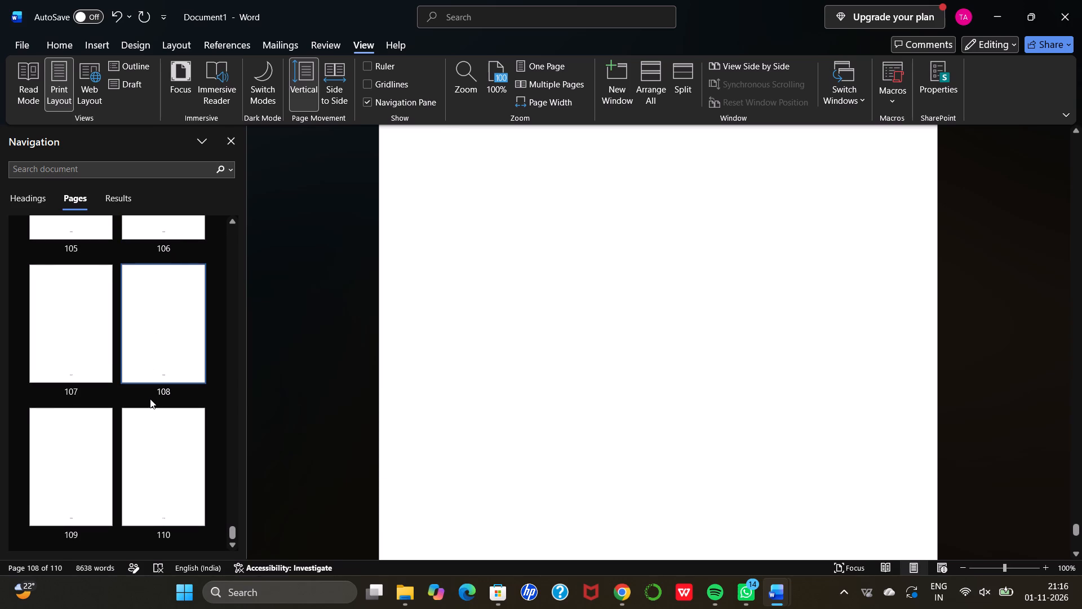
Delete blank pages 110 and 109 at the end of the document.
click(161, 457)
key(Delete)
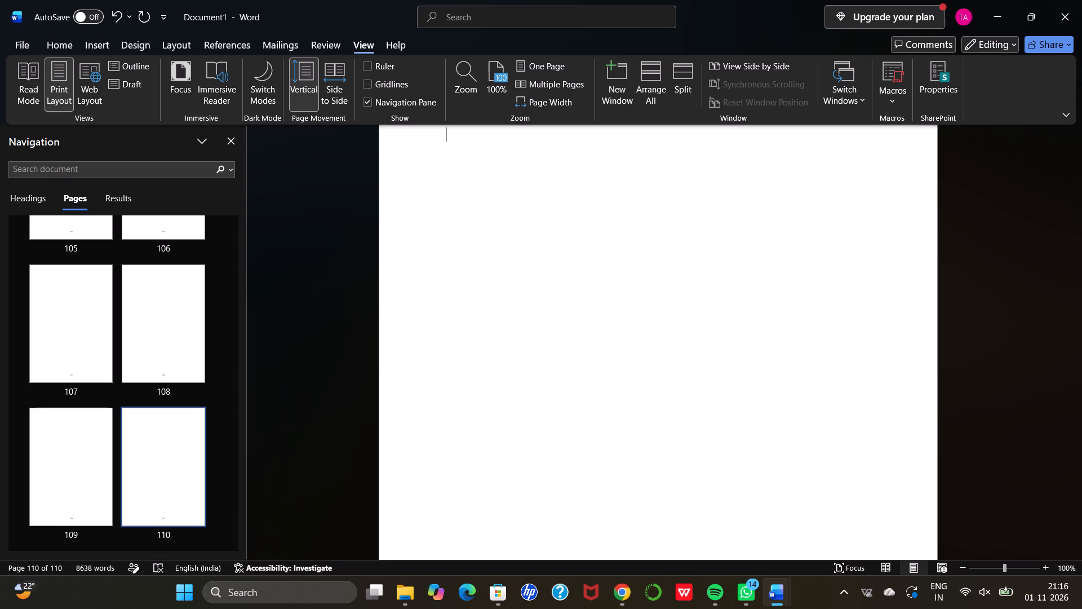
key(Delete)
key(Delete)
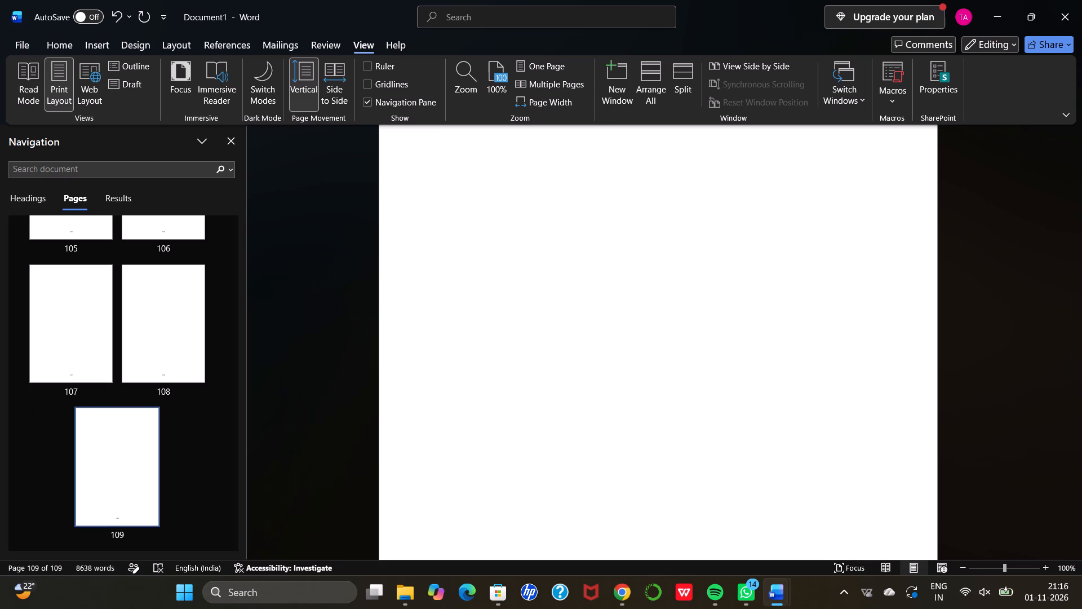
click(119, 448)
key(Delete)
Delete blank pages 108 and 107 at the end of the document, working from pages 108, 106 and 107.
click(145, 453)
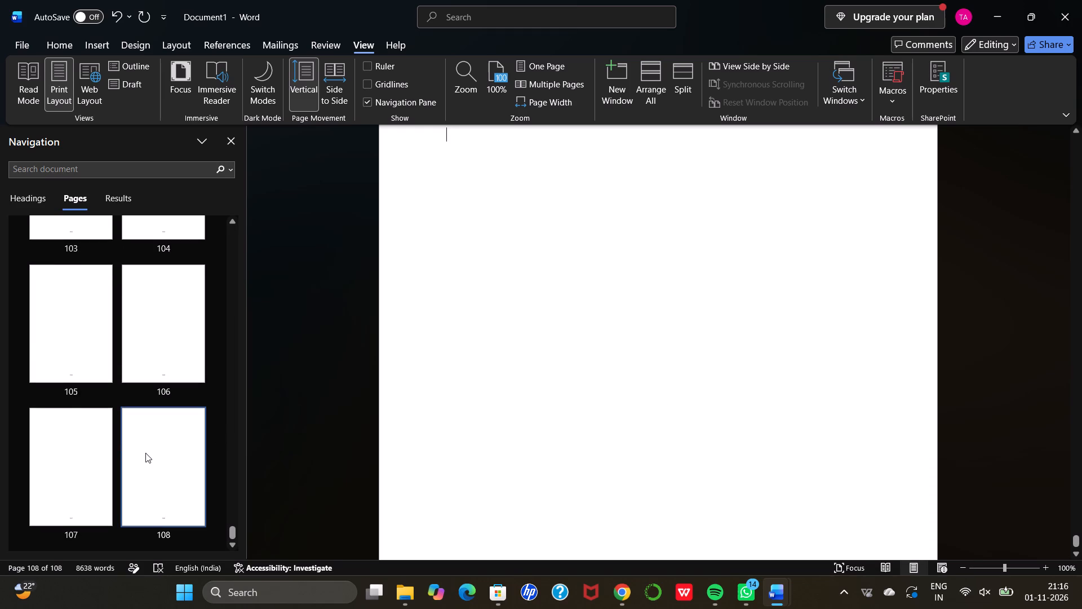
key(Delete)
key(Delete)
click(171, 367)
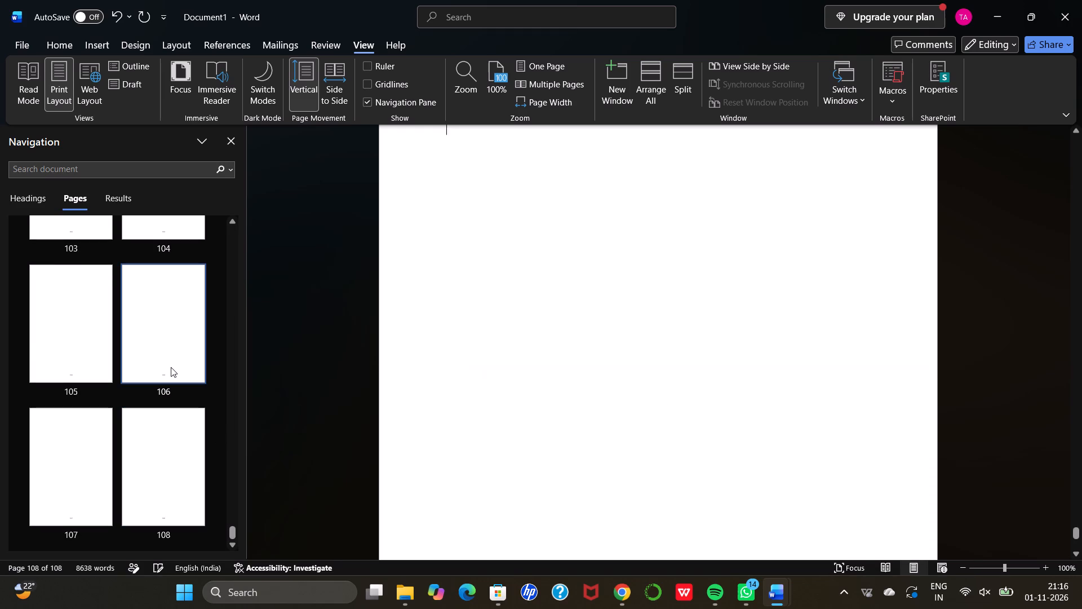
key(Delete)
key(Delete)
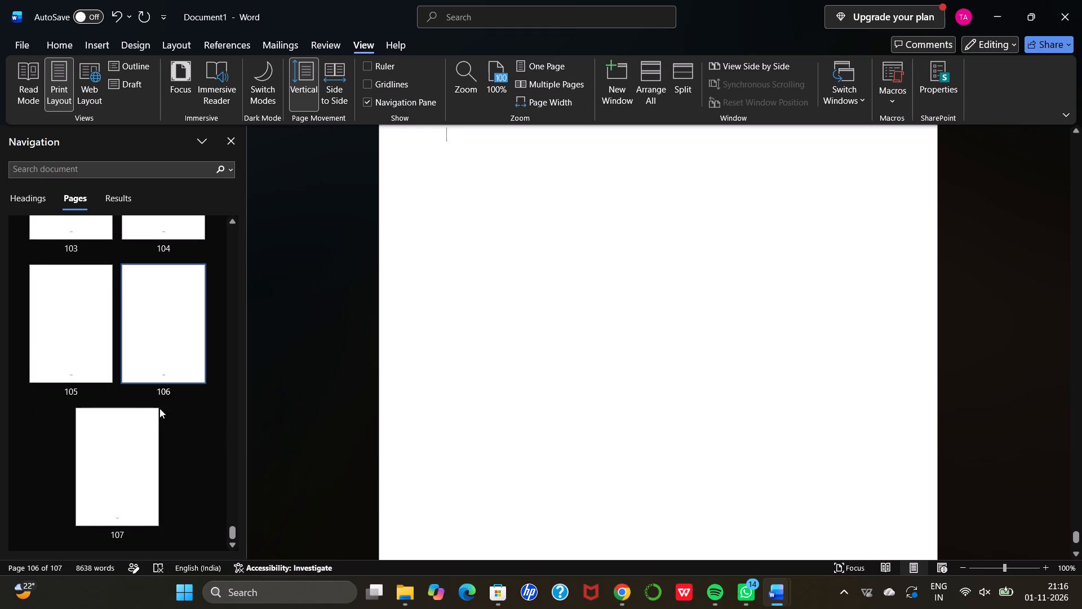
click(108, 506)
click(108, 506)
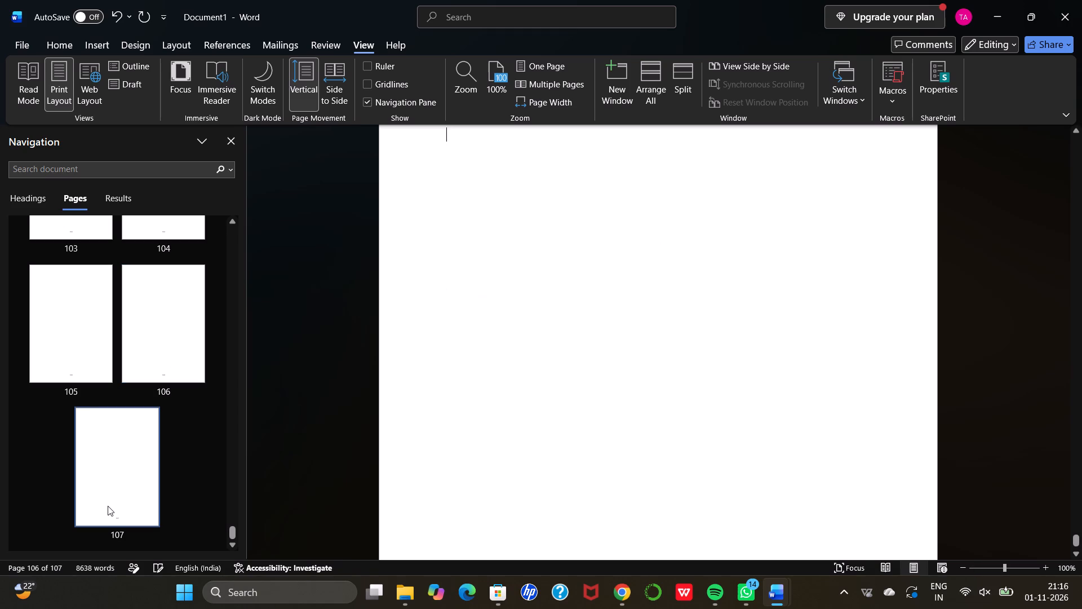
key(Delete)
key(Delete)
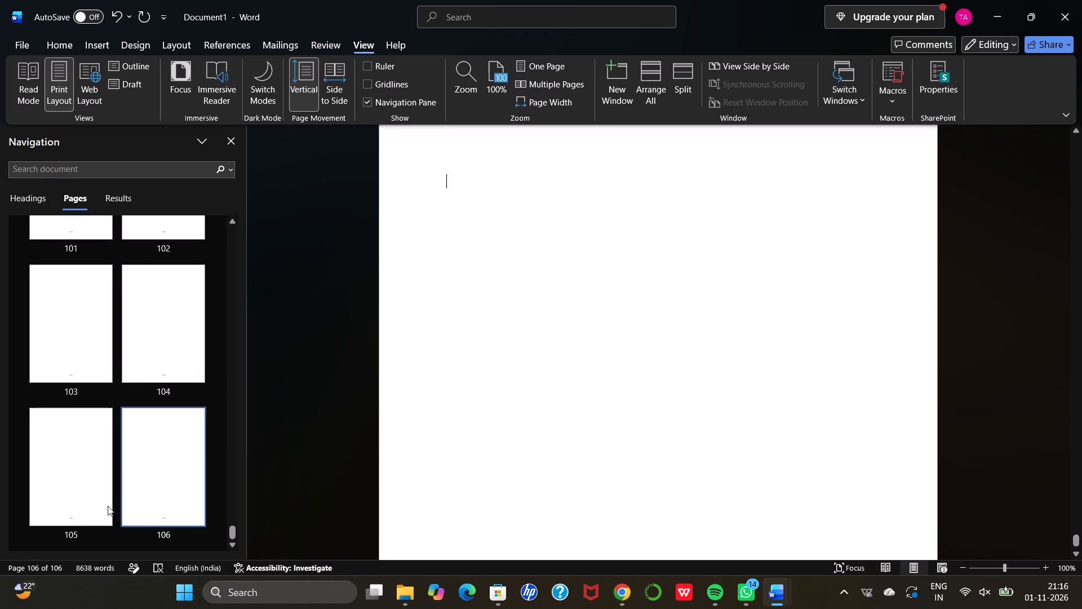
Delete blank page 106 at the end of the document.
click(164, 499)
key(ctrl+Delete)
key(ctrl+Delete)
drag(203, 532, 94, 366)
key(Delete)
key(Delete)
key(Delete)
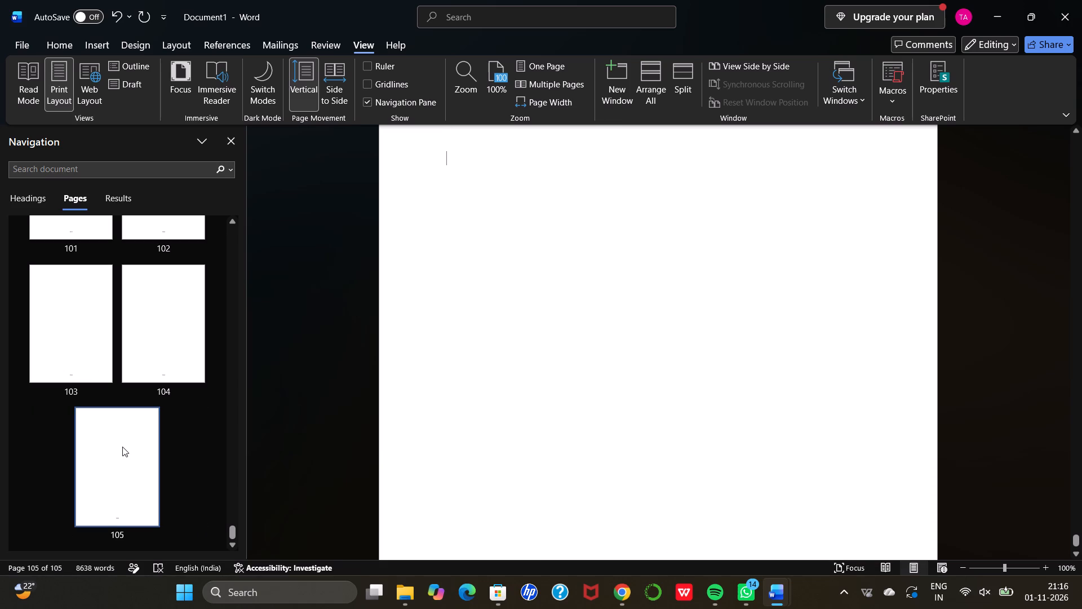
key(Delete)
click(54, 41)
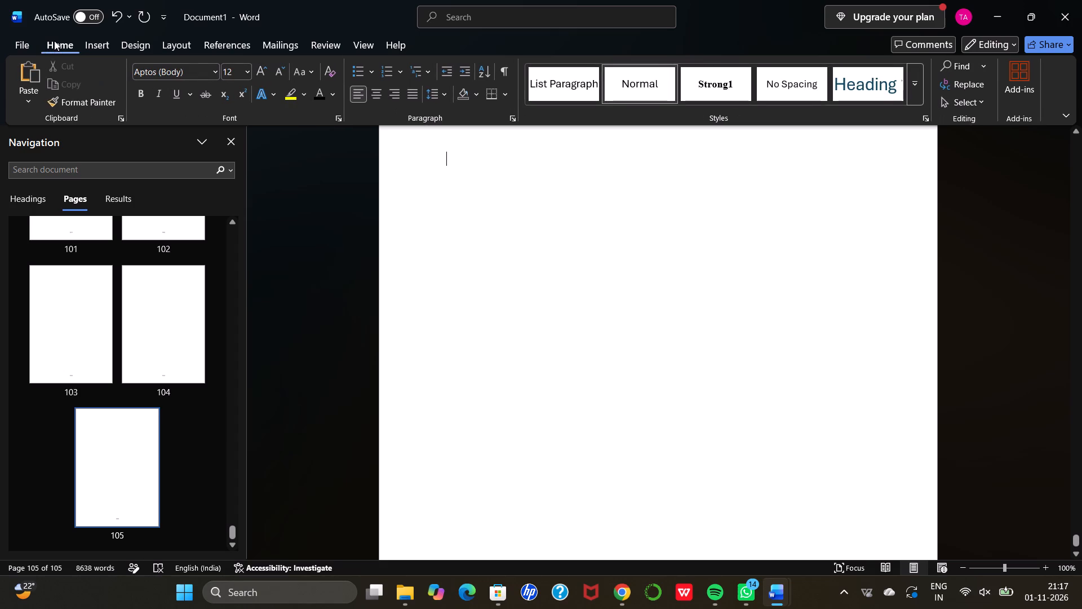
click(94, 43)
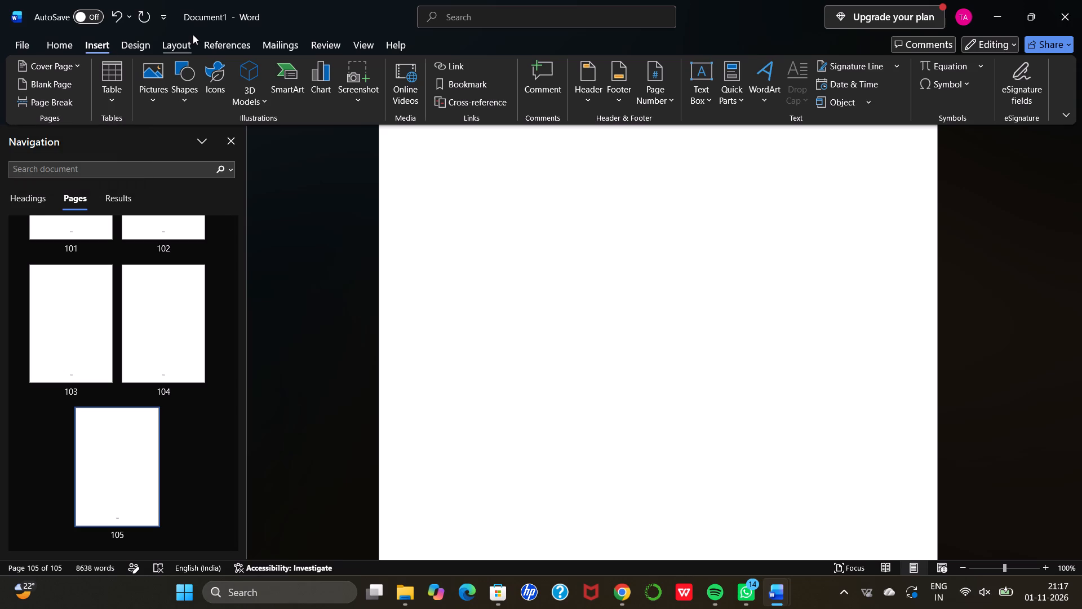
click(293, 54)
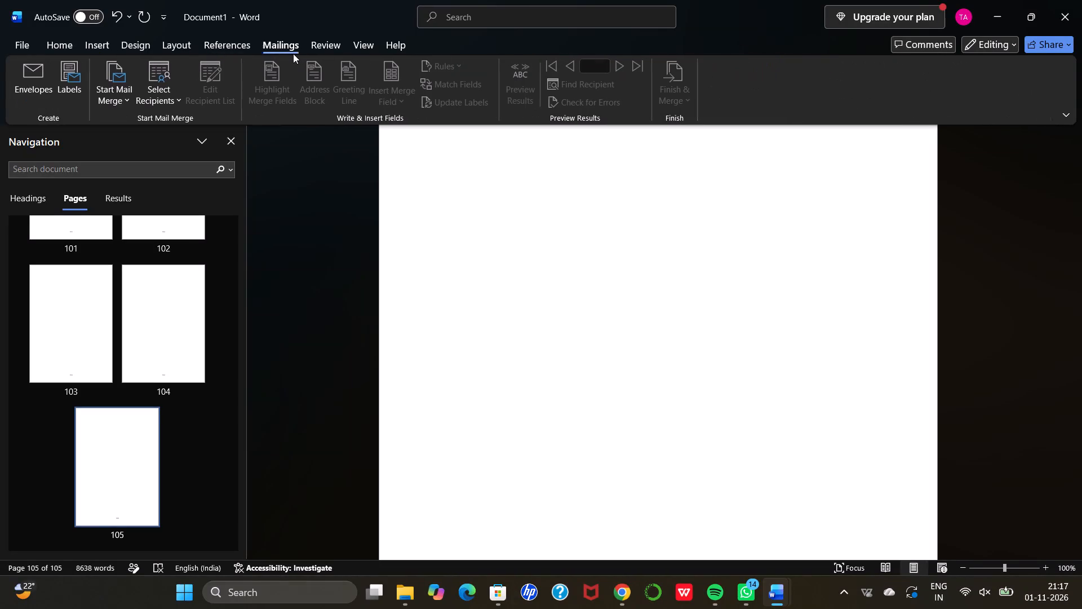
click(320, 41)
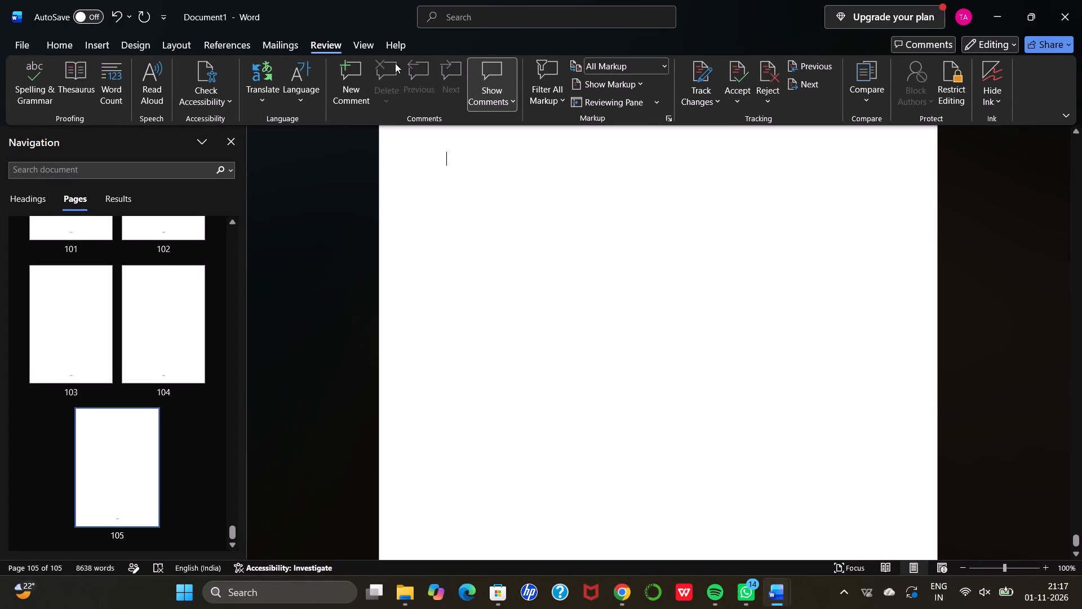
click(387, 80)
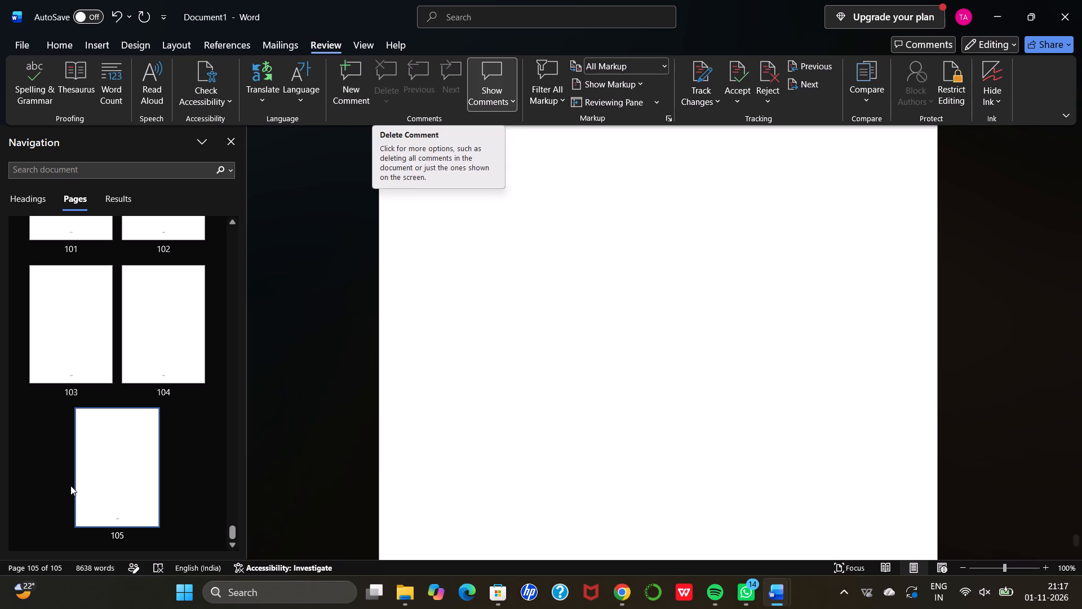
Delete blank page 105 at the end of the document.
click(107, 476)
key(Delete)
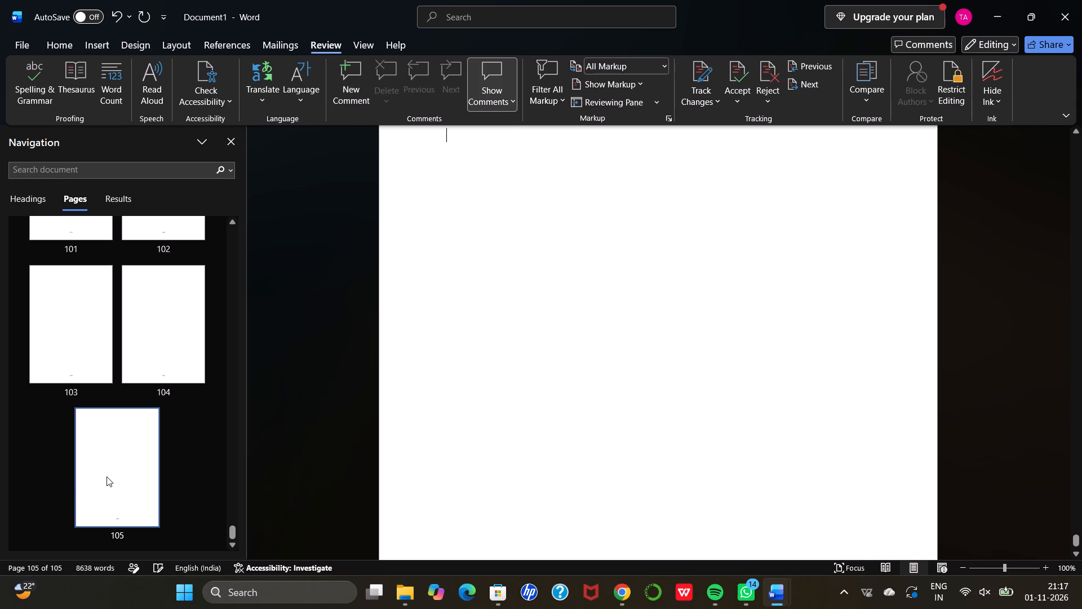
key(Delete)
click(59, 44)
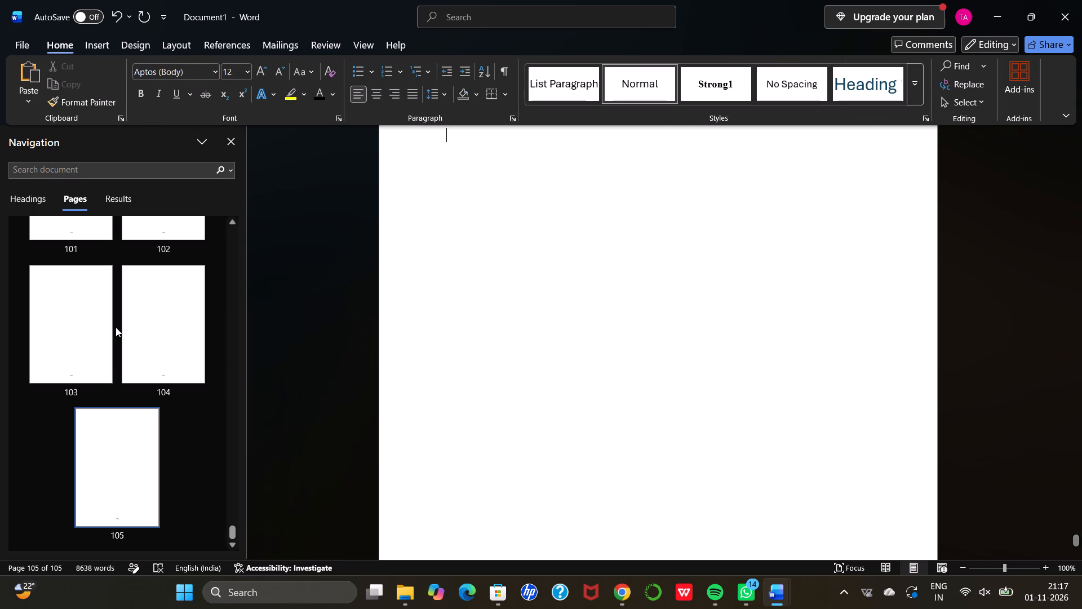
key(Delete)
key(Delete)
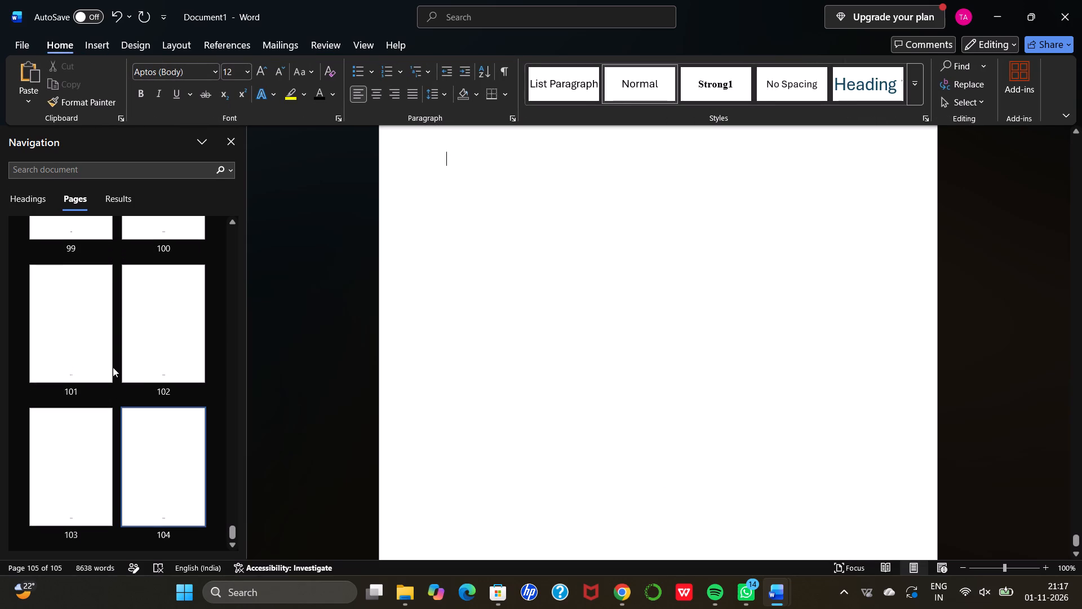
Delete blank page 104 at the end of the document.
scroll(109, 353, up, 11)
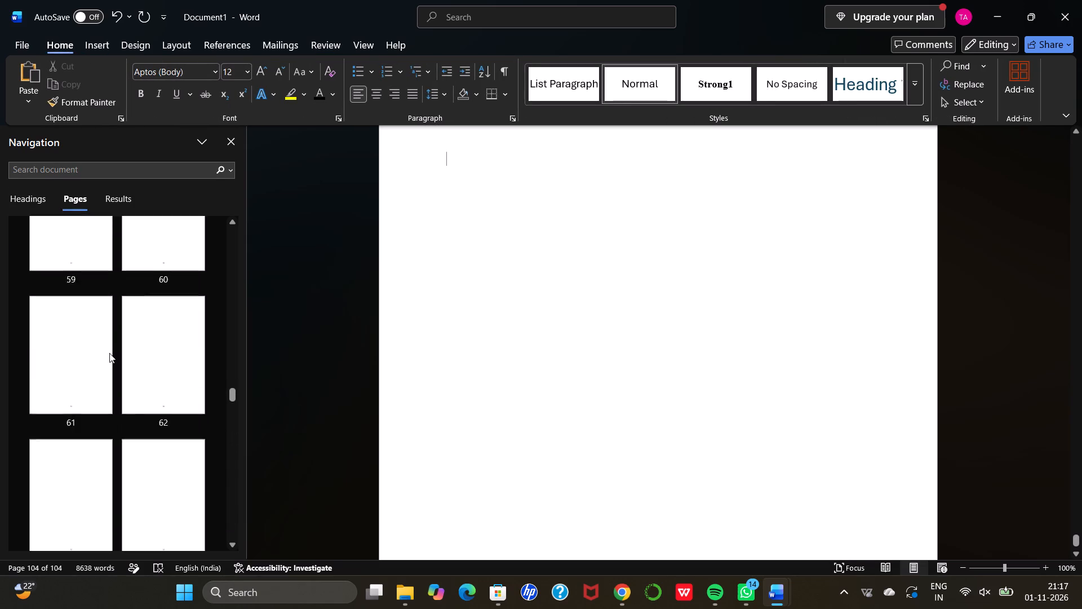
scroll(109, 353, up, 1)
scroll(109, 353, down, 7)
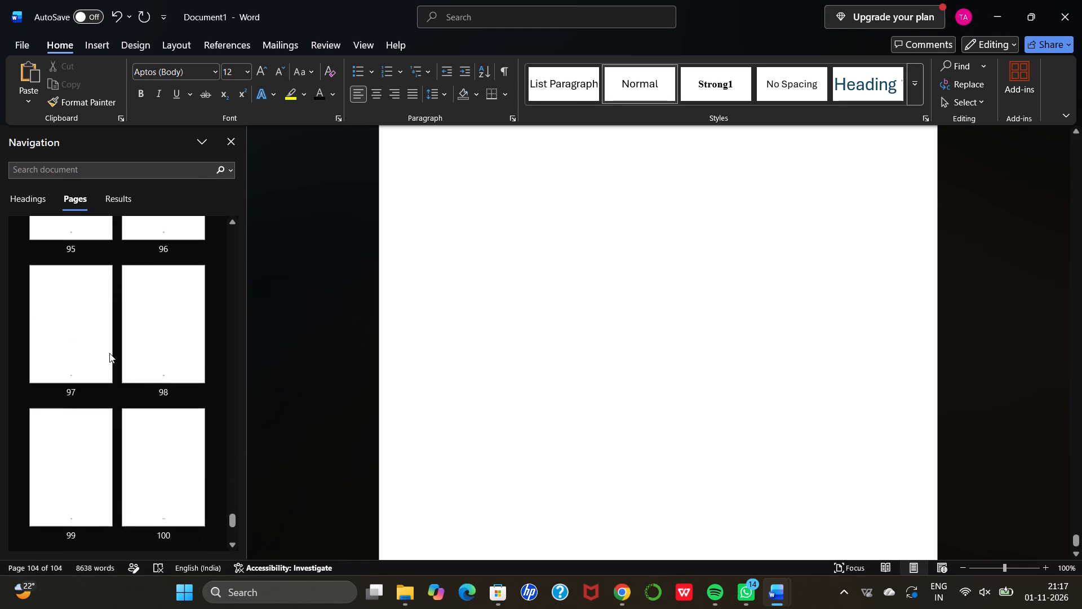
scroll(109, 353, down, 18)
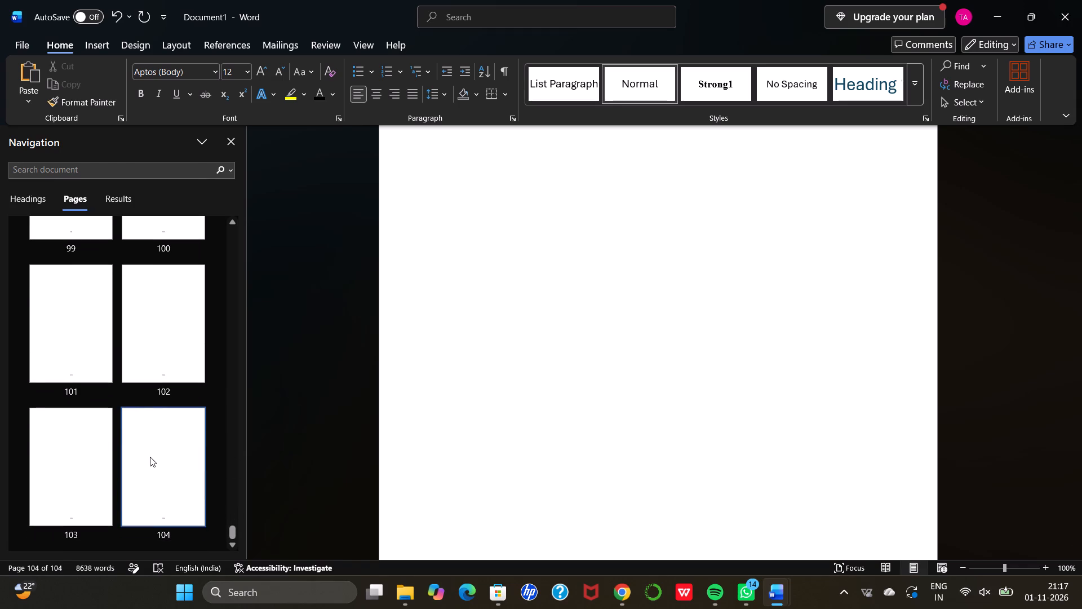
click(150, 457)
key(Delete)
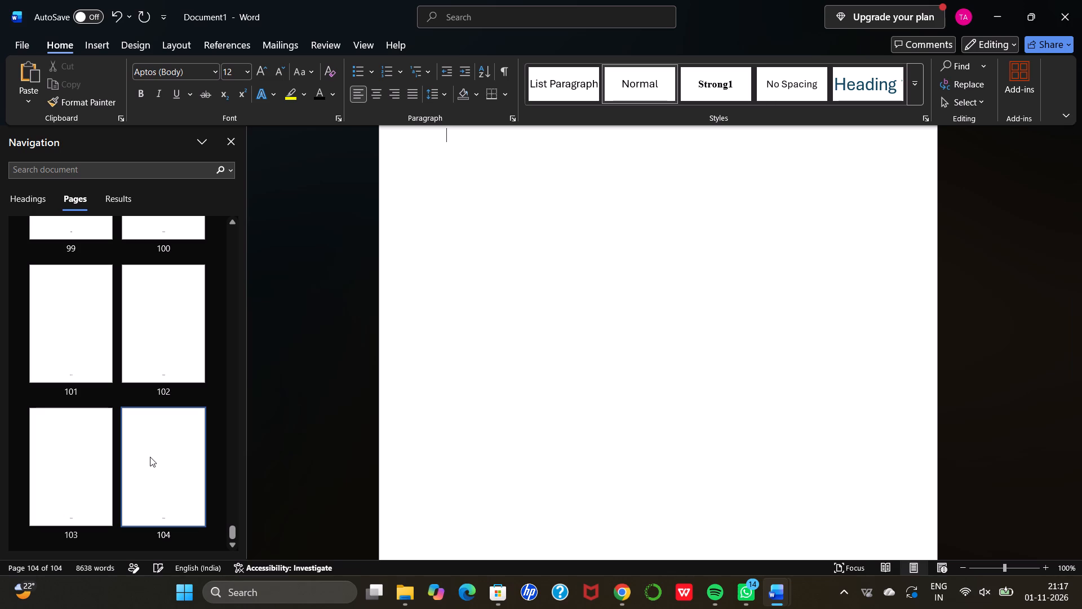
key(Delete)
key(Delete)
key(Delete)
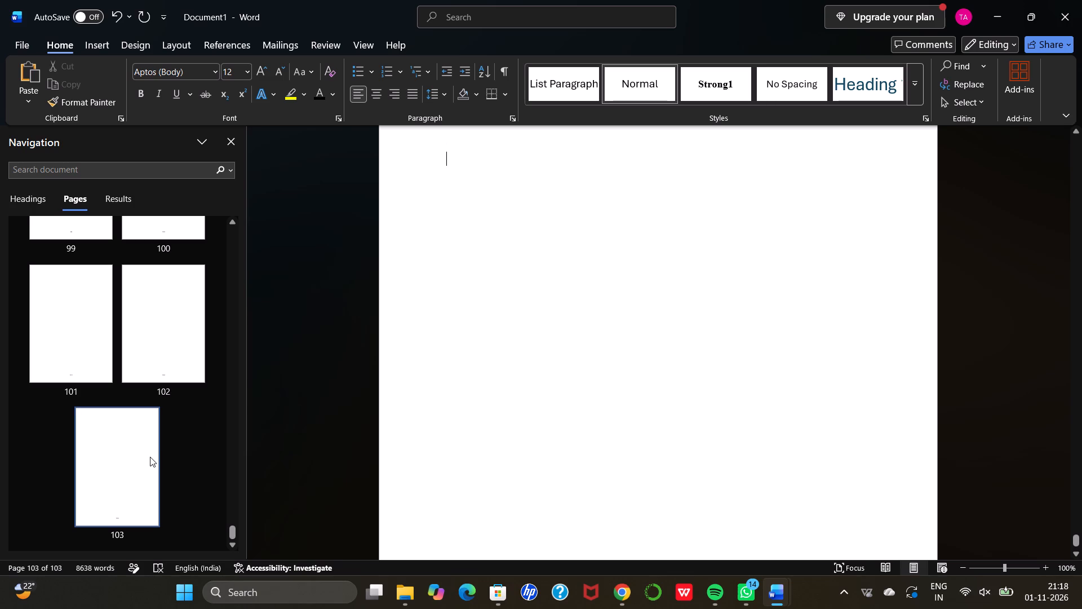
Remove another blank page at the end of the document, working from pages 103 and 102.
key(Delete)
key(Delete)
key(Delete)
key(Delete)
click(161, 326)
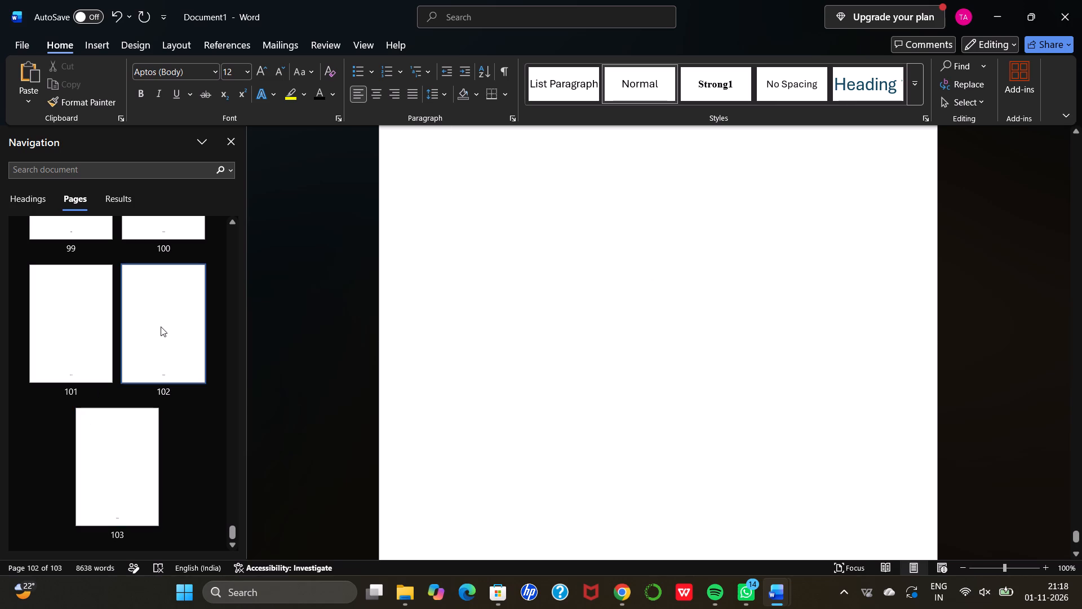
key(Delete)
click(94, 480)
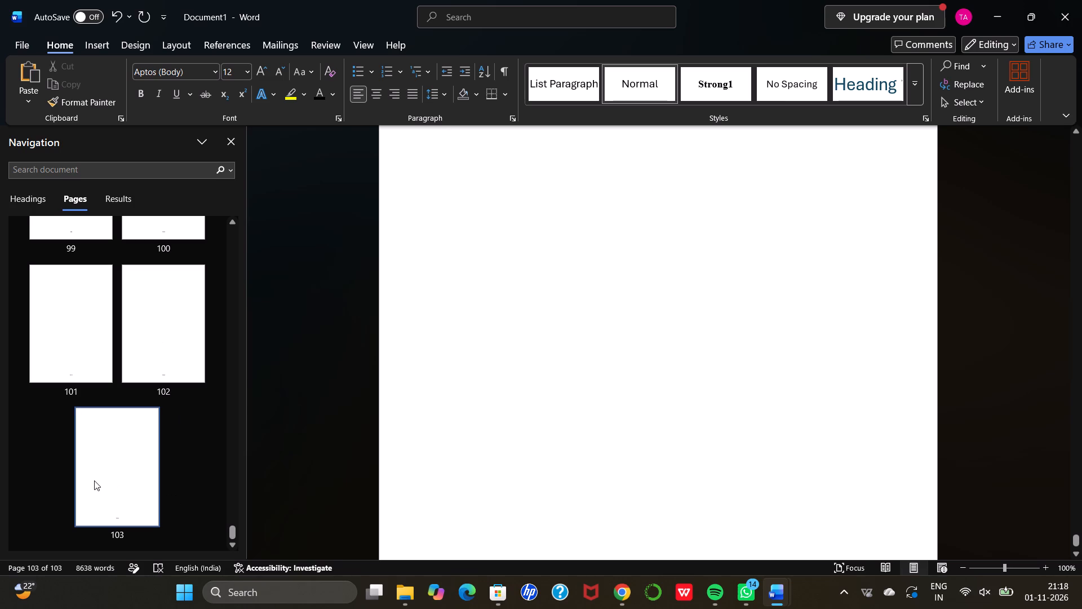
key(Delete)
key(Delete)
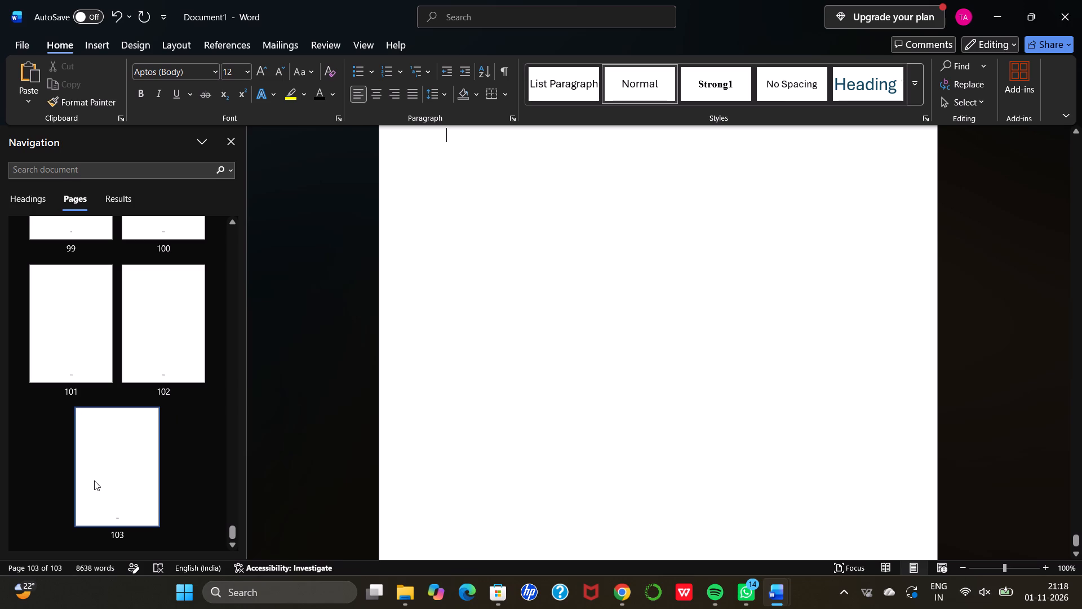
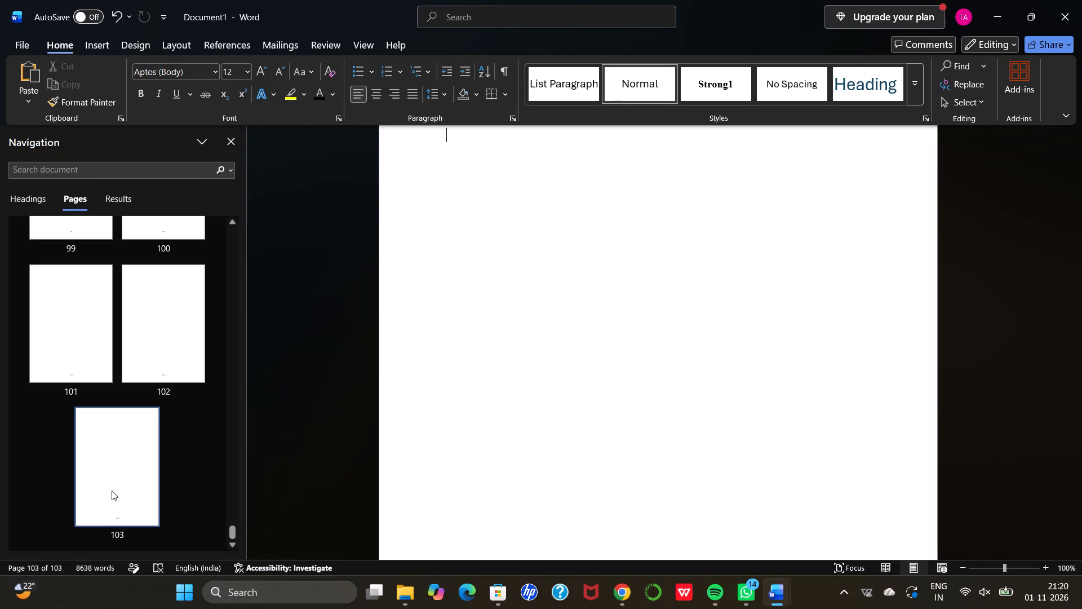
Delete blank page 103 at the end of the document.
click(112, 491)
key(Delete)
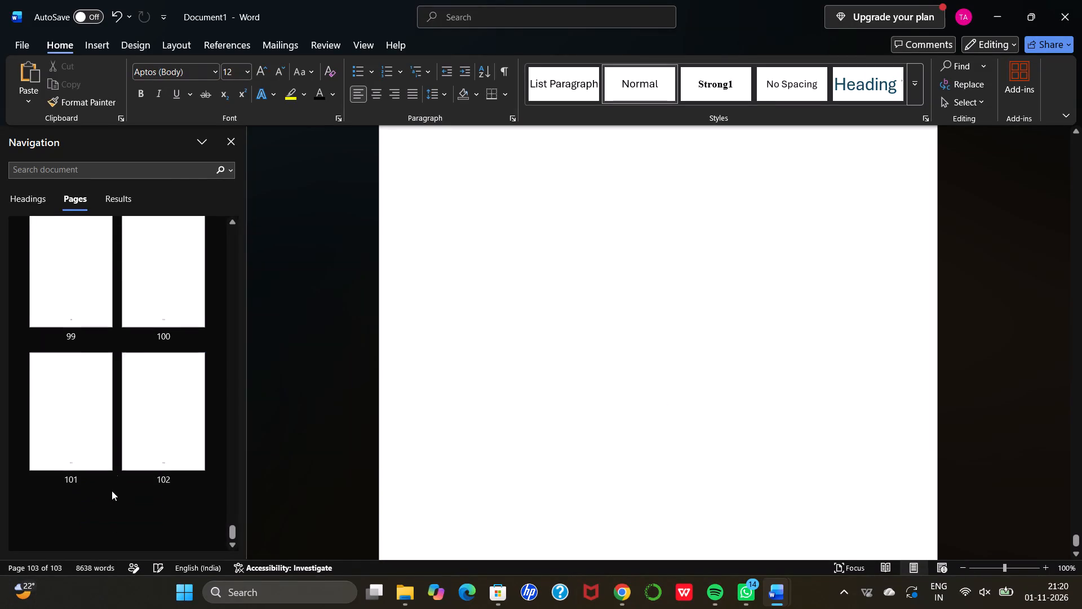
key(Delete)
key(Delete)
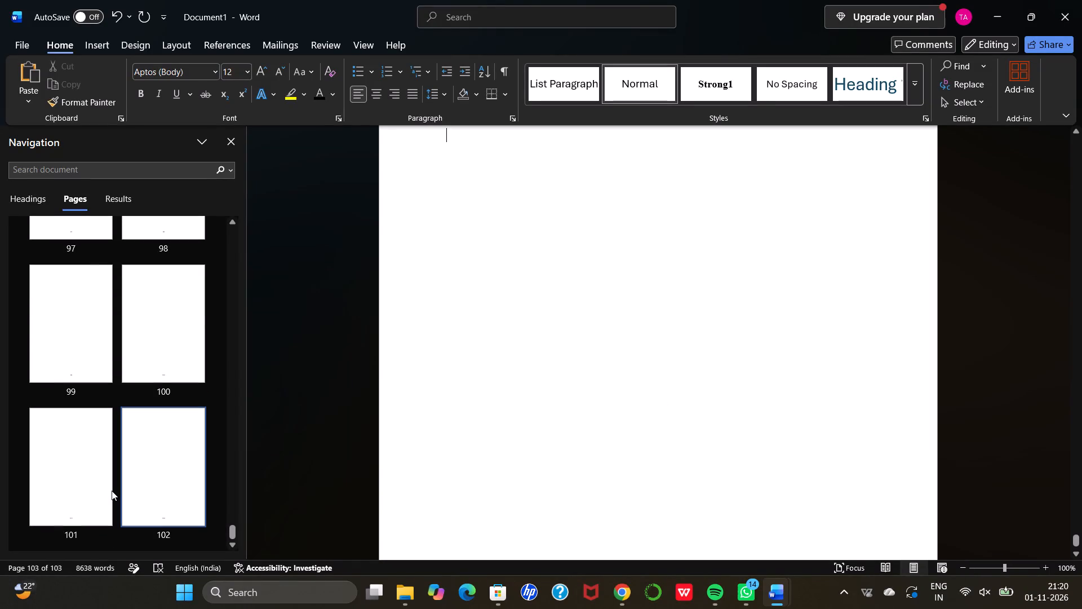
key(Delete)
key(Delete)
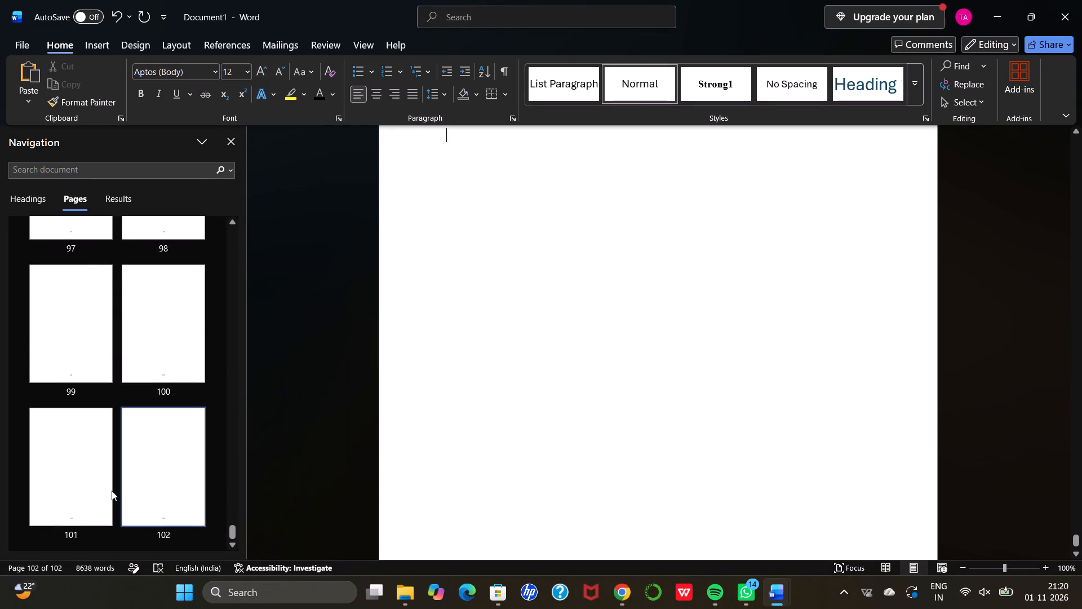
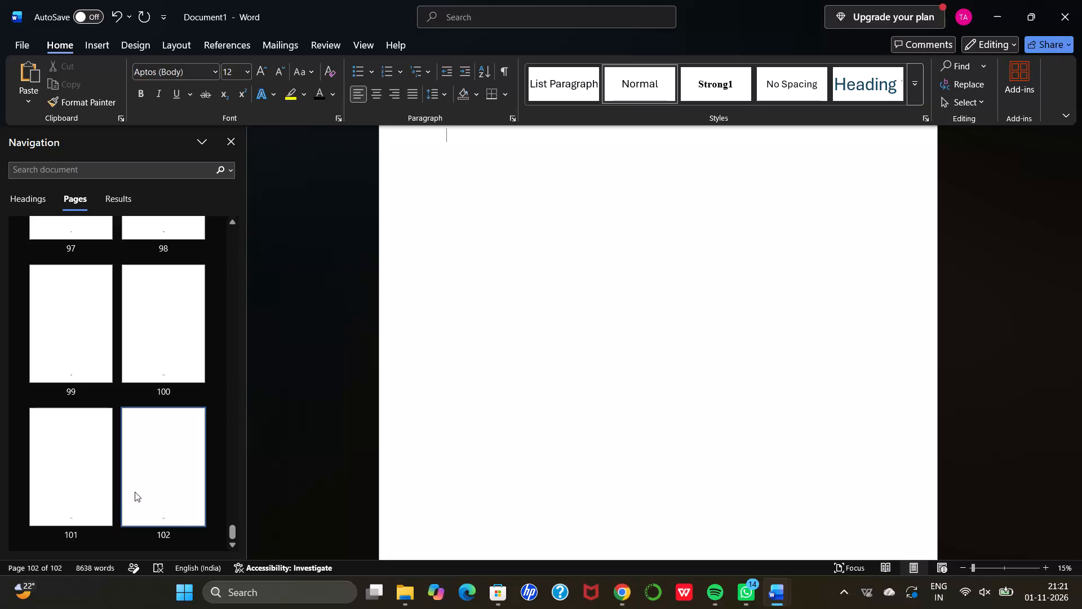
Delete blank page 102 at the end of the document.
key(Delete)
key(Delete)
key(Delete)
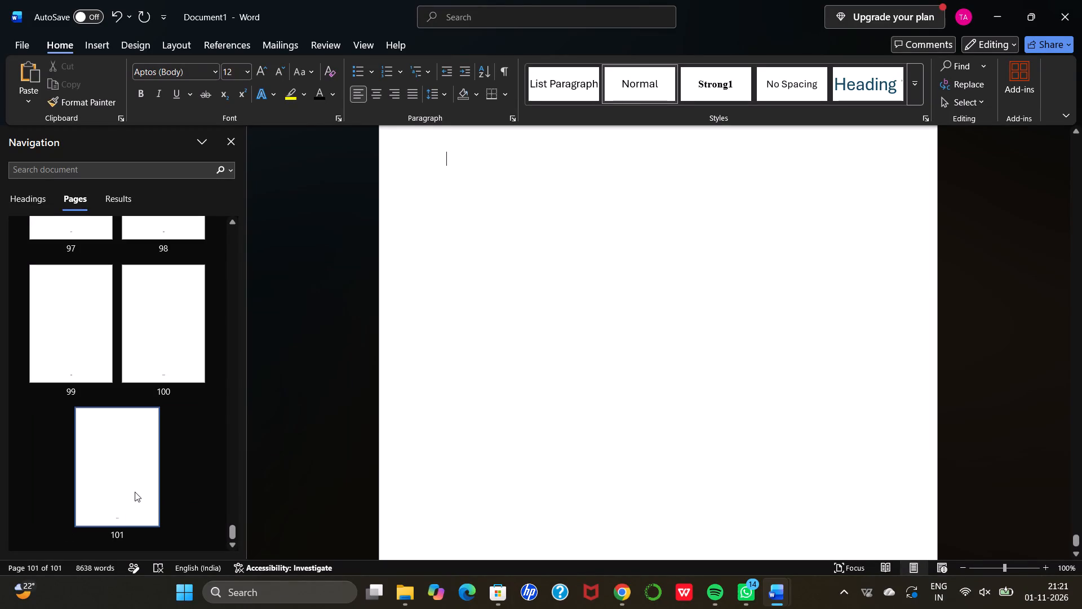
Try to delete blank page 101 at the end of the document.
key(Delete)
key(Delete)
key(Delete)
key(Delete)
key(Delete)
key(Delete)
key(Delete)
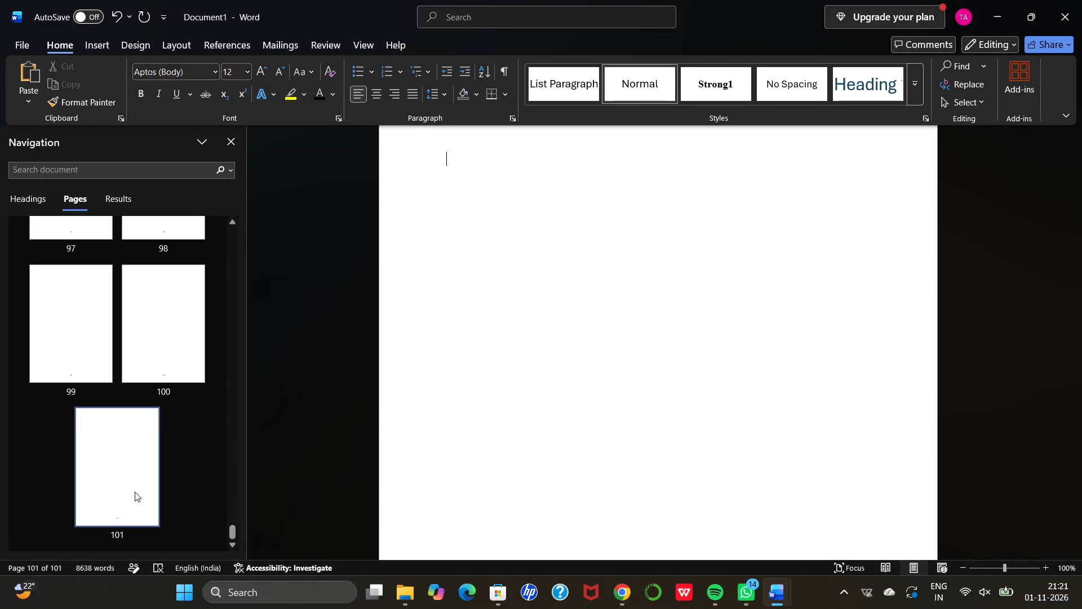
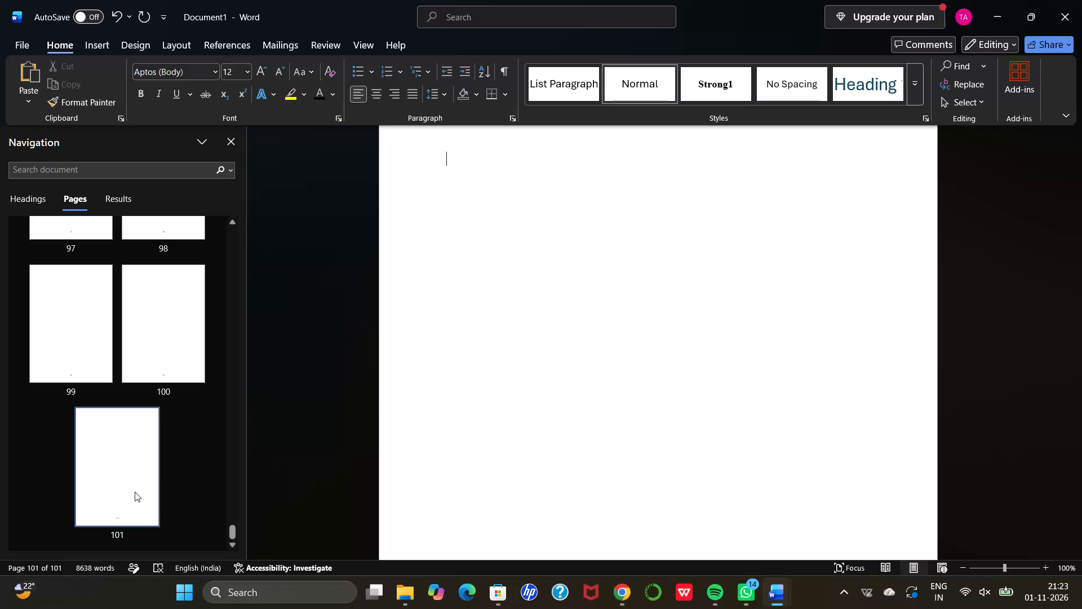
Delete blank page 101 at the end of the document.
key(Delete)
click(171, 337)
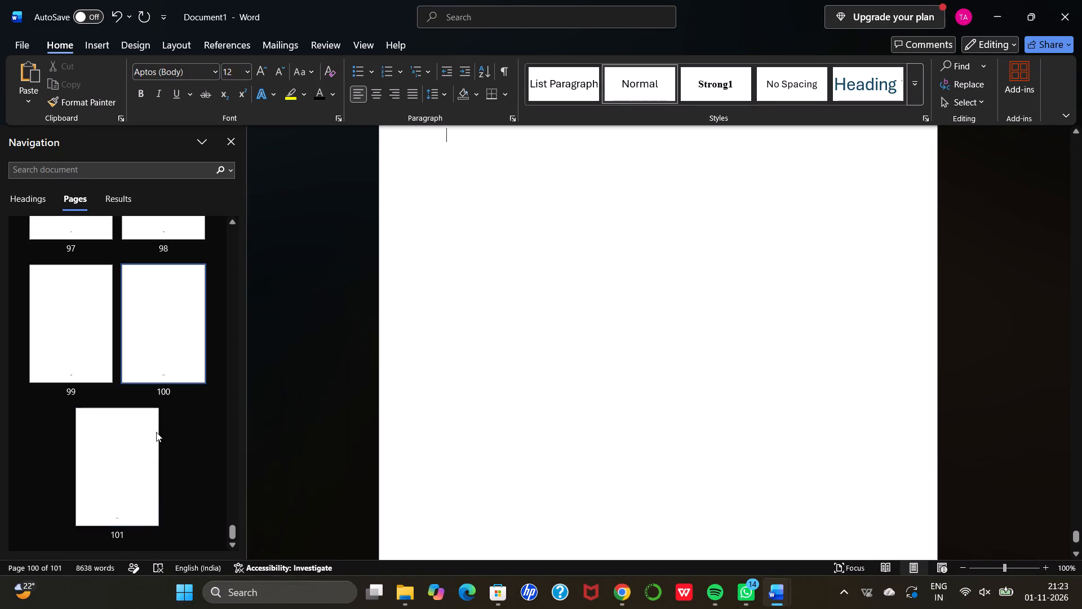
click(130, 460)
key(BackSpace)
key(BackSpace)
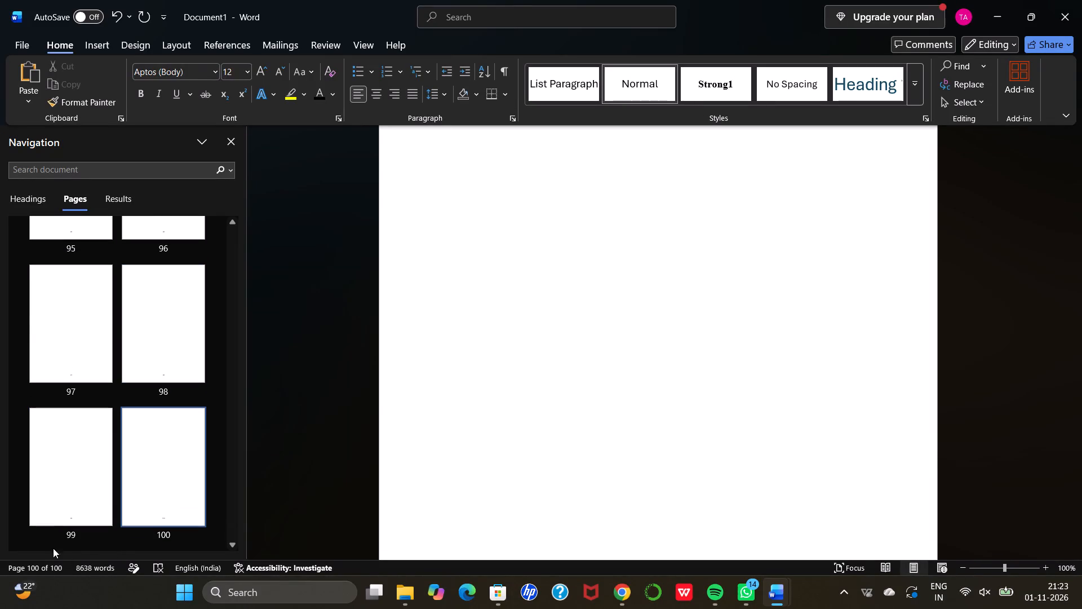
Delete the surplus blank pages after the References, from page 100 back through page 57.
click(162, 482)
key(BackSpace)
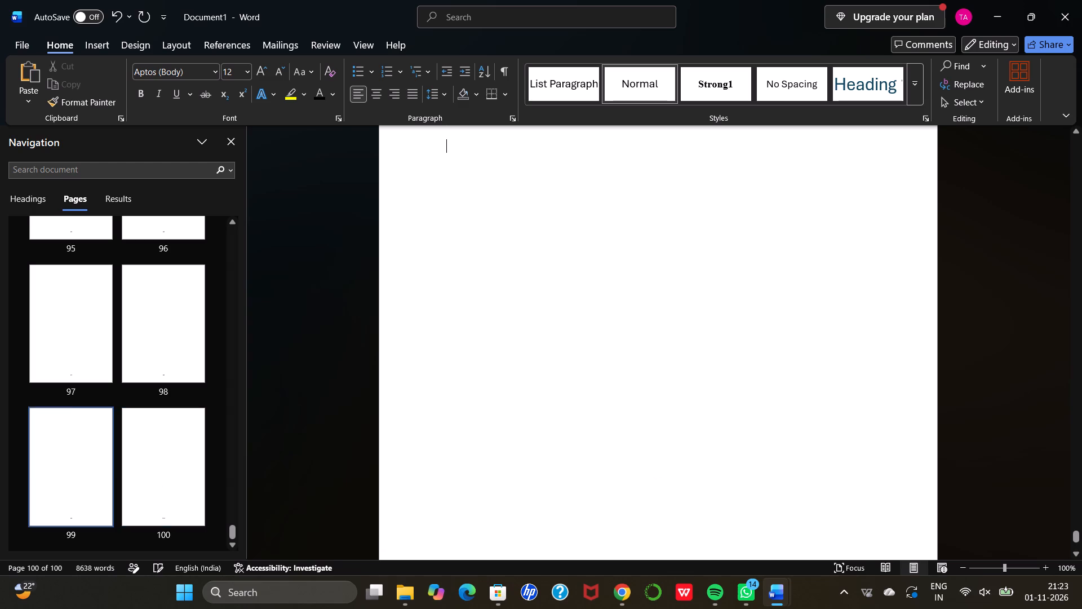
key(BackSpace)
key(BackSpace)
key(BackSpace)
key(BackSpace)
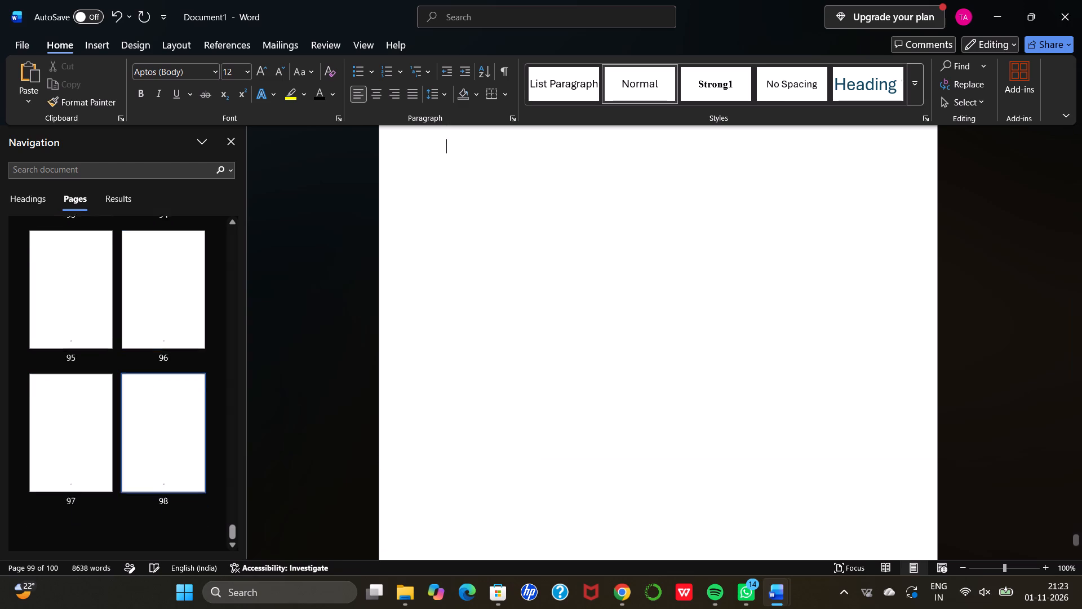
key(BackSpace)
key(BackSpace)
key(BackSpace)
key(BackSpace)
key(BackSpace)
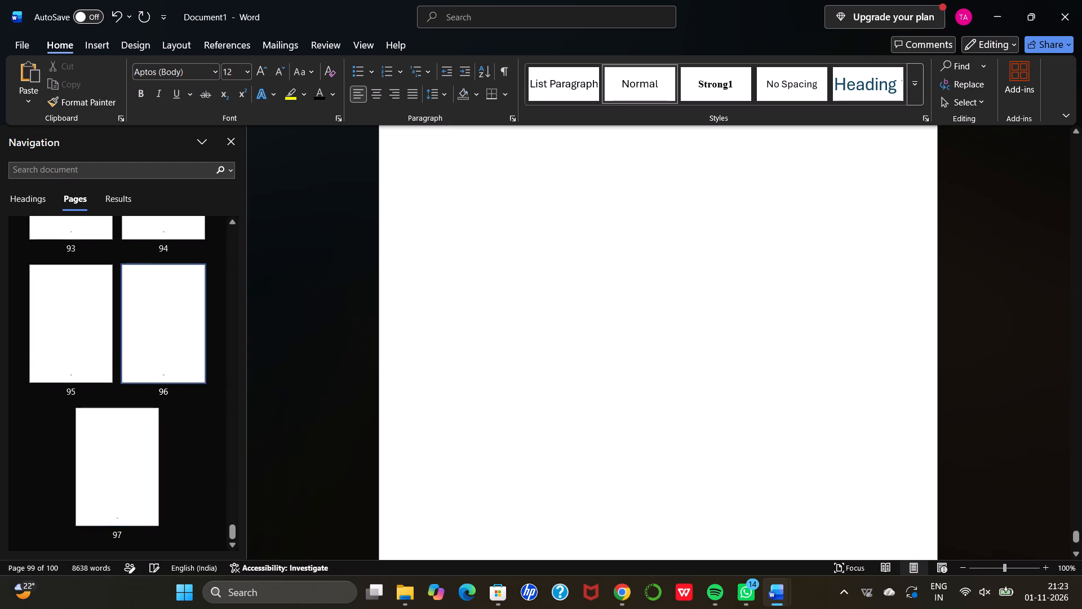
key(BackSpace)
key(BackSpace)
key(BackSpace)
key(BackSpace)
key(BackSpace)
key(BackSpace)
key(BackSpace)
key(BackSpace)
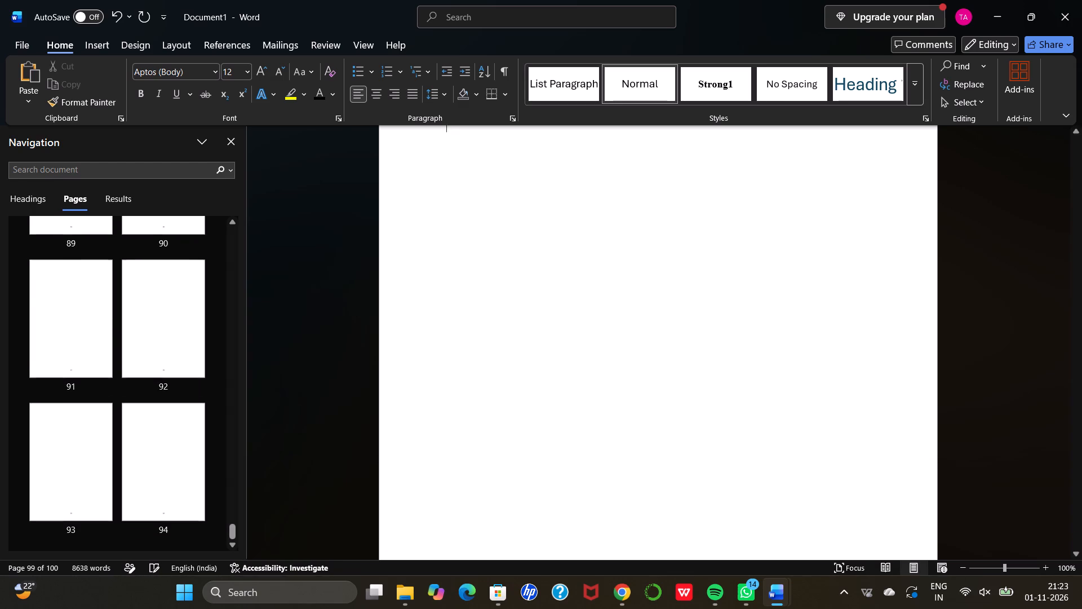
key(BackSpace)
key(BackSpace)
key(BackSpace)
key(BackSpace)
key(BackSpace)
key(BackSpace)
key(BackSpace)
key(BackSpace)
key(BackSpace)
key(BackSpace)
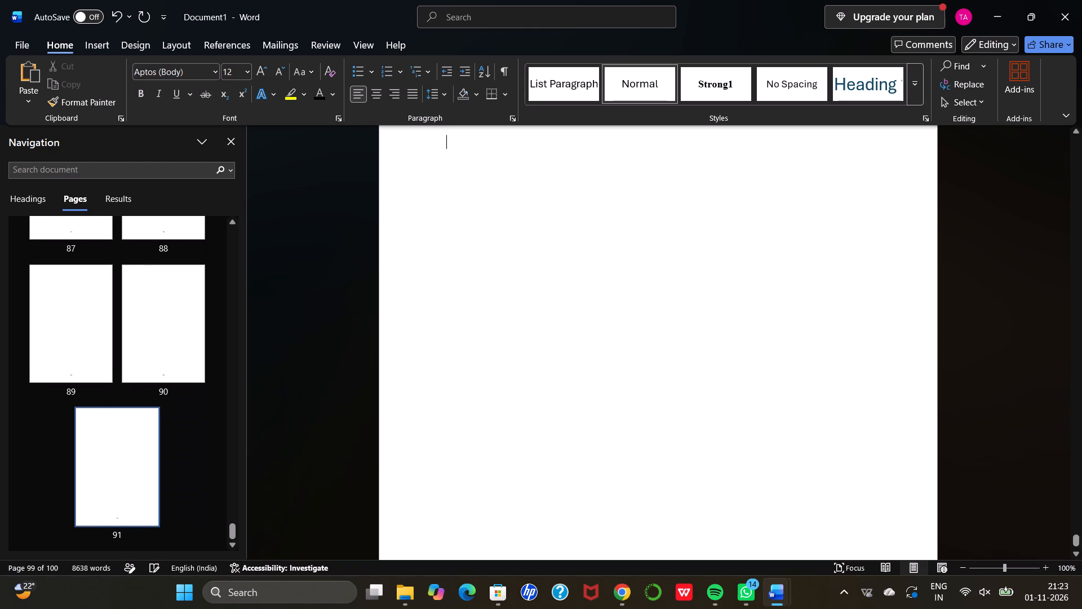
key(BackSpace)
key(BackSpace)
key(BackSpace)
key(BackSpace)
key(BackSpace)
key(BackSpace)
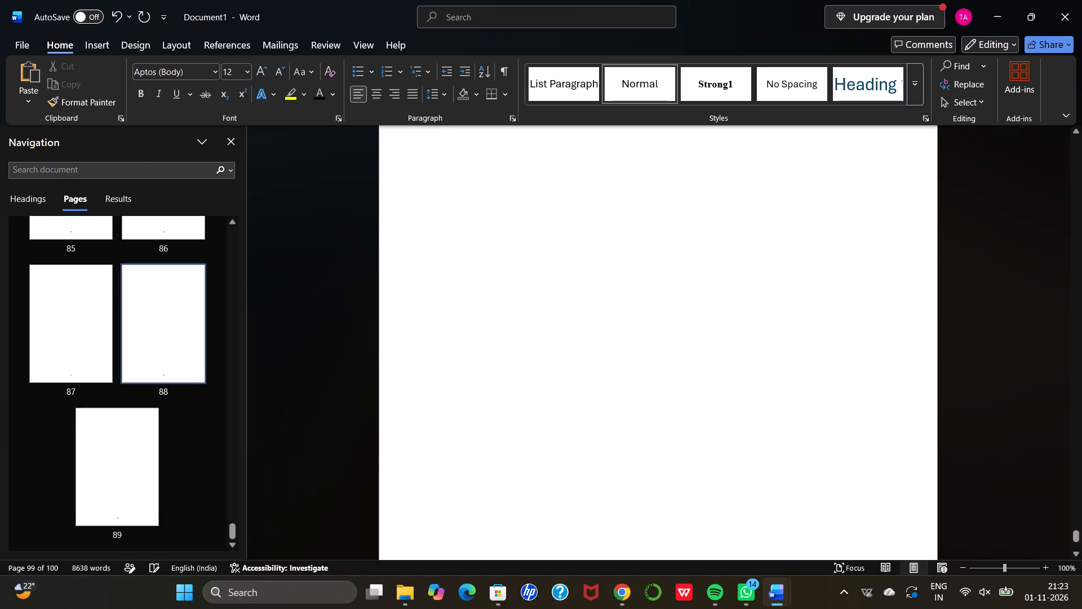
key(BackSpace)
key(BackSpace)
key(BackSpace)
key(BackSpace)
key(BackSpace)
key(BackSpace)
key(BackSpace)
key(BackSpace)
key(BackSpace)
key(BackSpace)
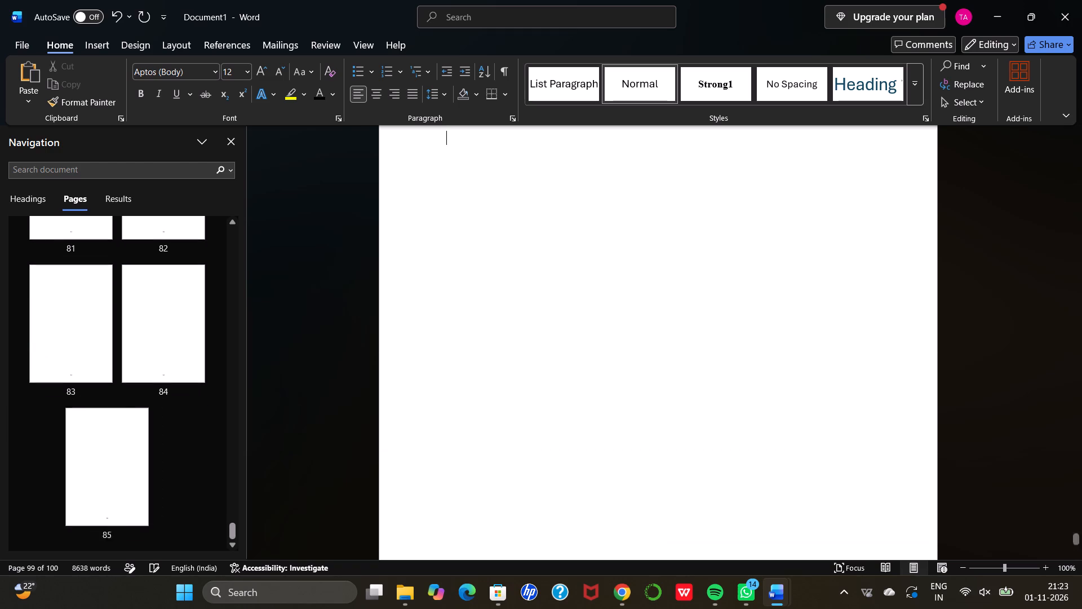
key(BackSpace)
key(BackSpace)
key(BackSpace)
key(BackSpace)
key(BackSpace)
key(BackSpace)
key(BackSpace)
key(BackSpace)
key(BackSpace)
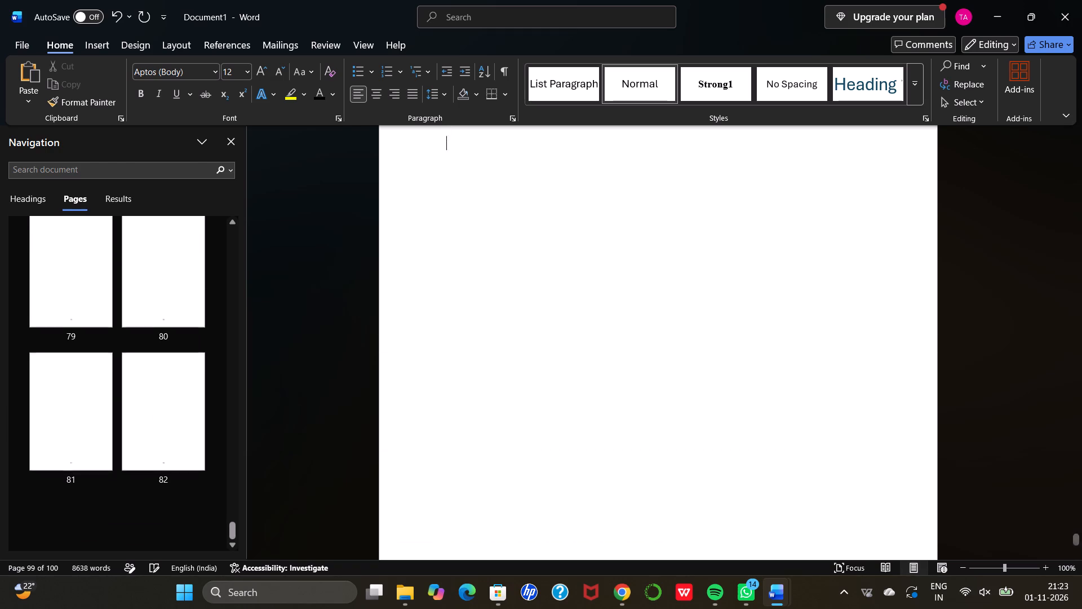
key(BackSpace)
key(BackSpace)
key(BackSpace)
key(BackSpace)
key(BackSpace)
key(BackSpace)
key(BackSpace)
key(BackSpace)
key(BackSpace)
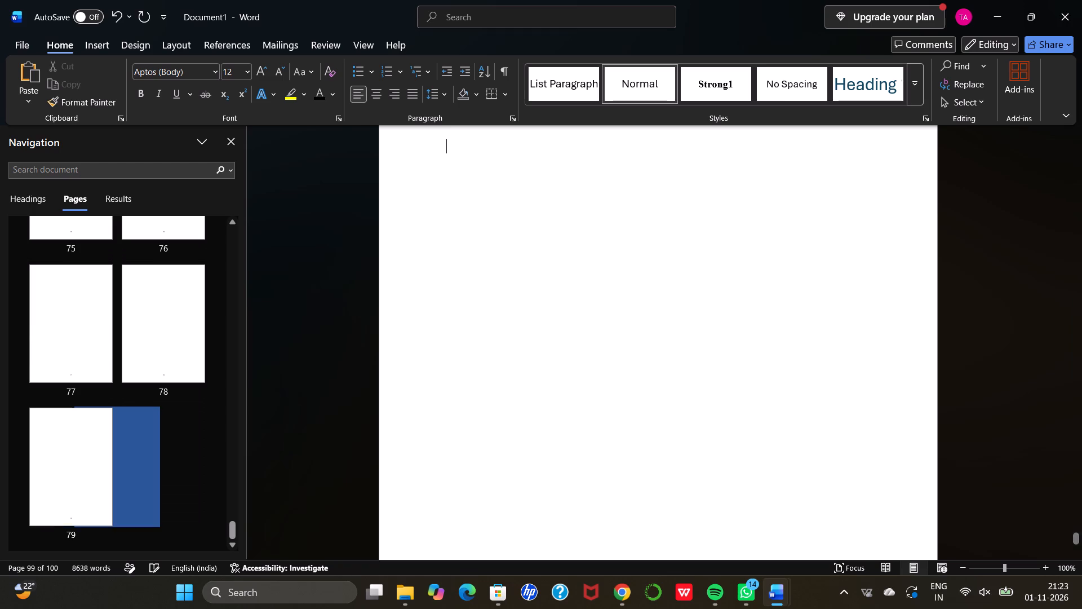
key(BackSpace)
key(BackSpace)
key(BackSpace)
key(BackSpace)
key(BackSpace)
key(BackSpace)
key(BackSpace)
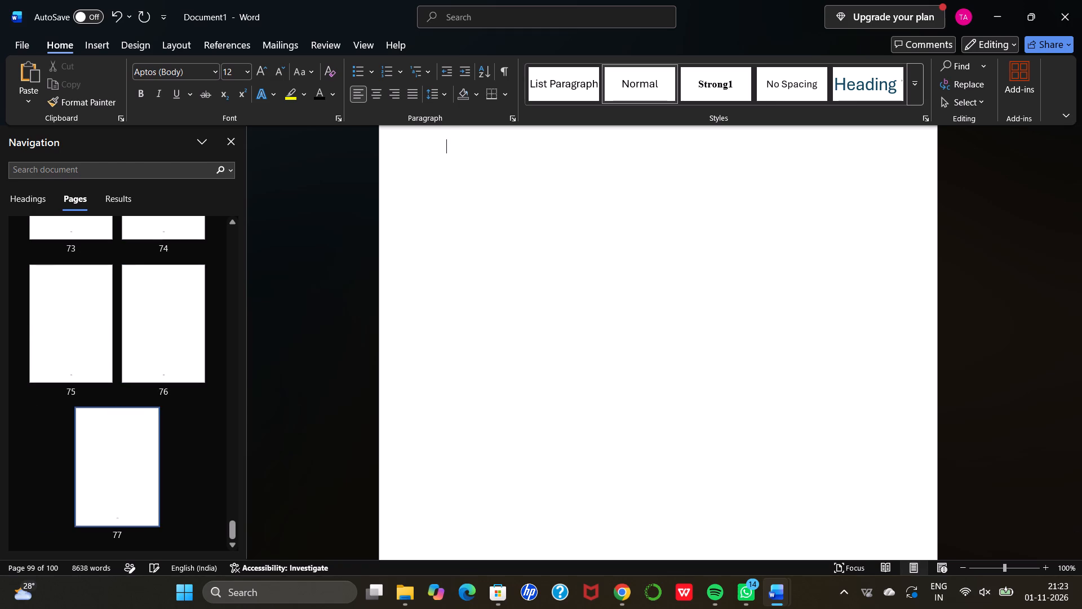
key(BackSpace)
key(BackSpace)
key(BackSpace)
key(BackSpace)
key(BackSpace)
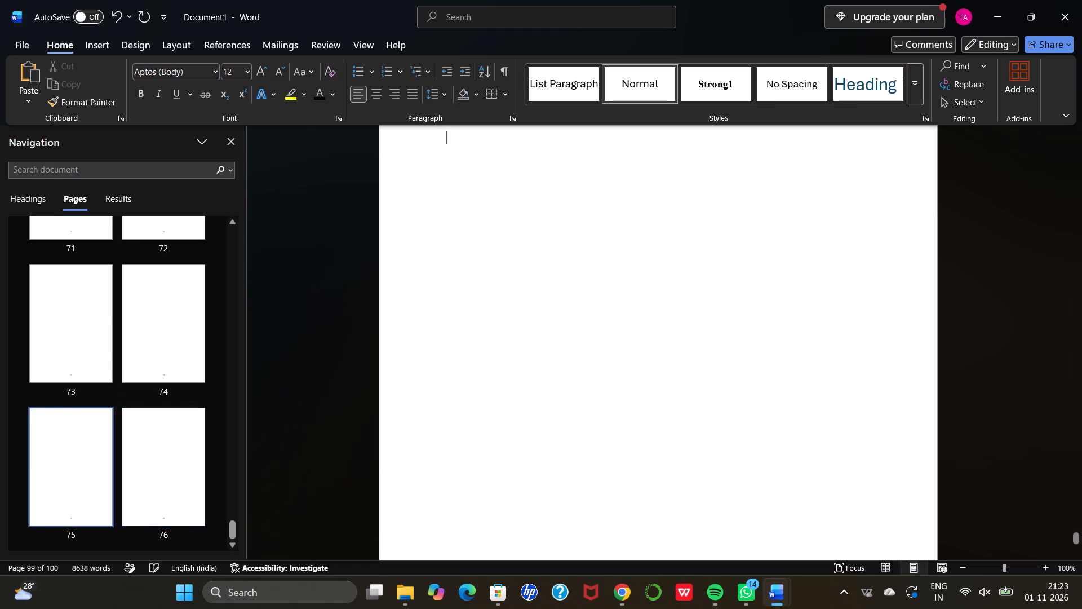
key(BackSpace)
key(BackSpace)
key(BackSpace)
key(BackSpace)
key(BackSpace)
key(BackSpace)
key(BackSpace)
key(BackSpace)
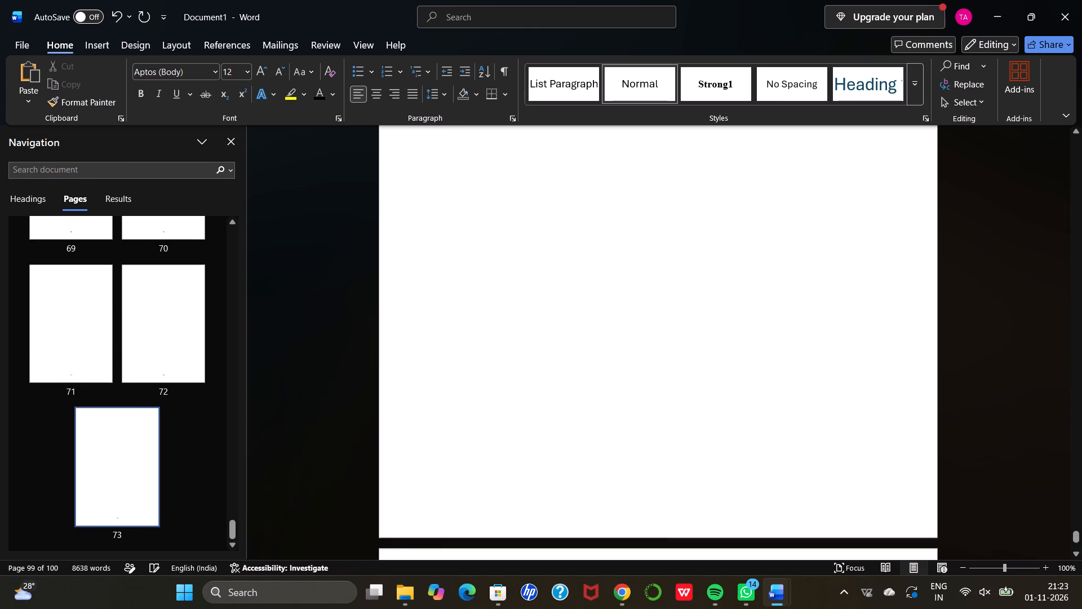
key(BackSpace)
key(BackSpace)
key(BackSpace)
key(BackSpace)
key(BackSpace)
key(BackSpace)
key(BackSpace)
key(BackSpace)
key(BackSpace)
key(BackSpace)
key(BackSpace)
key(BackSpace)
key(BackSpace)
key(BackSpace)
key(BackSpace)
key(BackSpace)
key(BackSpace)
key(BackSpace)
key(BackSpace)
key(BackSpace)
key(BackSpace)
key(BackSpace)
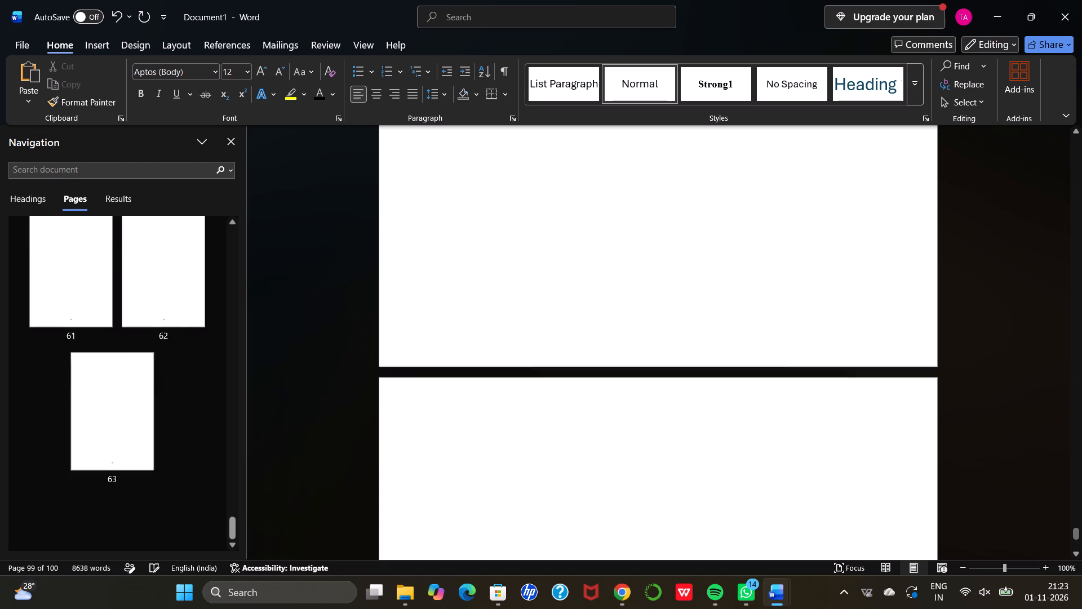
key(BackSpace)
key(BackSpace)
key(BackSpace)
key(BackSpace)
key(BackSpace)
key(BackSpace)
key(BackSpace)
key(BackSpace)
key(BackSpace)
key(BackSpace)
key(BackSpace)
key(BackSpace)
key(BackSpace)
key(BackSpace)
key(BackSpace)
key(BackSpace)
key(BackSpace)
key(BackSpace)
key(BackSpace)
key(BackSpace)
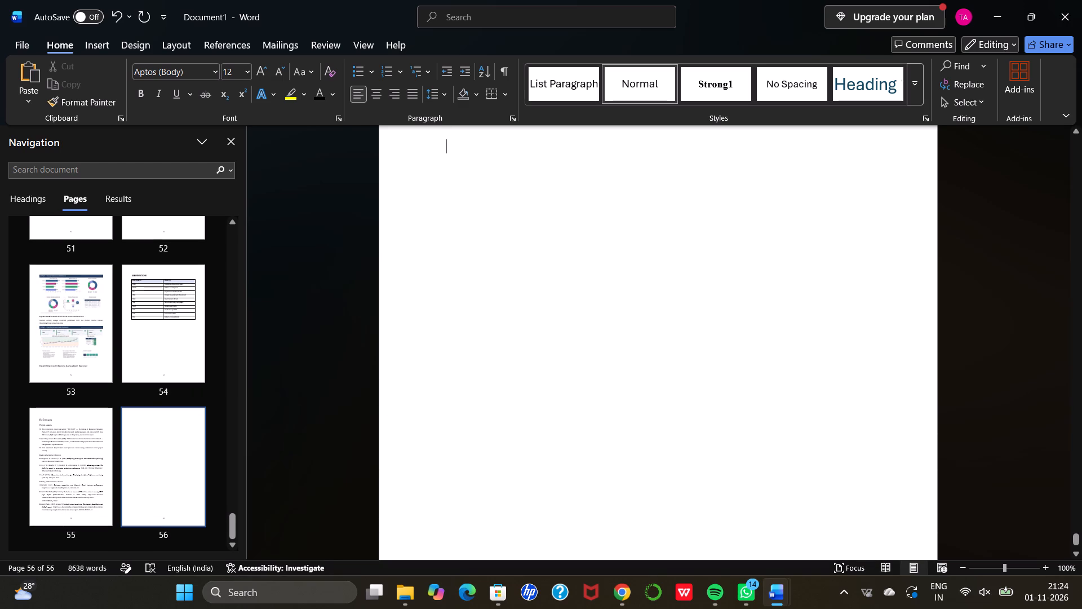
Go to blank page 56 directly after the References page.
click(131, 499)
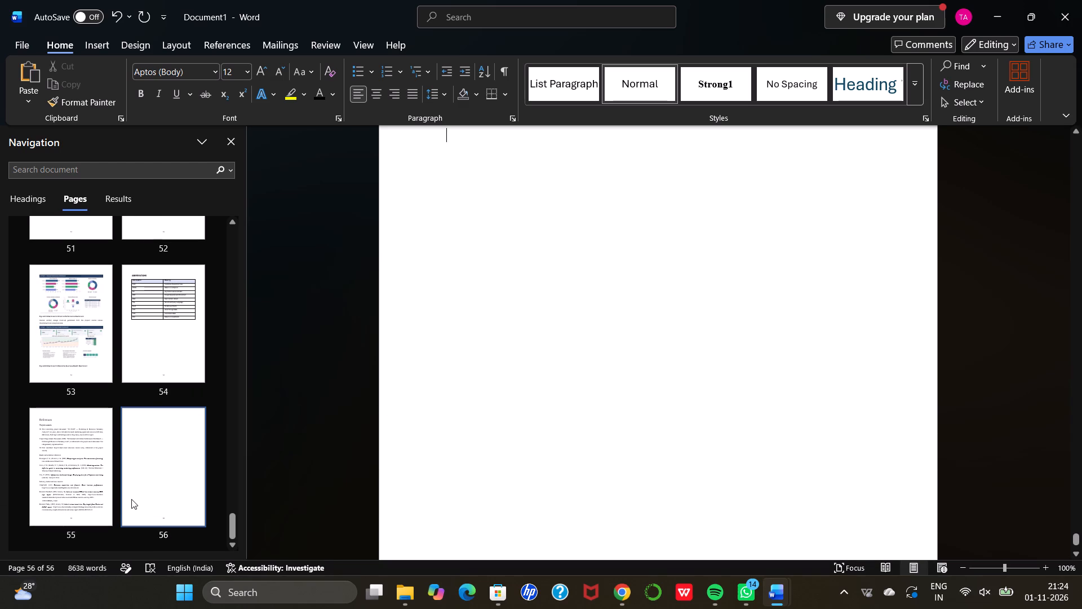
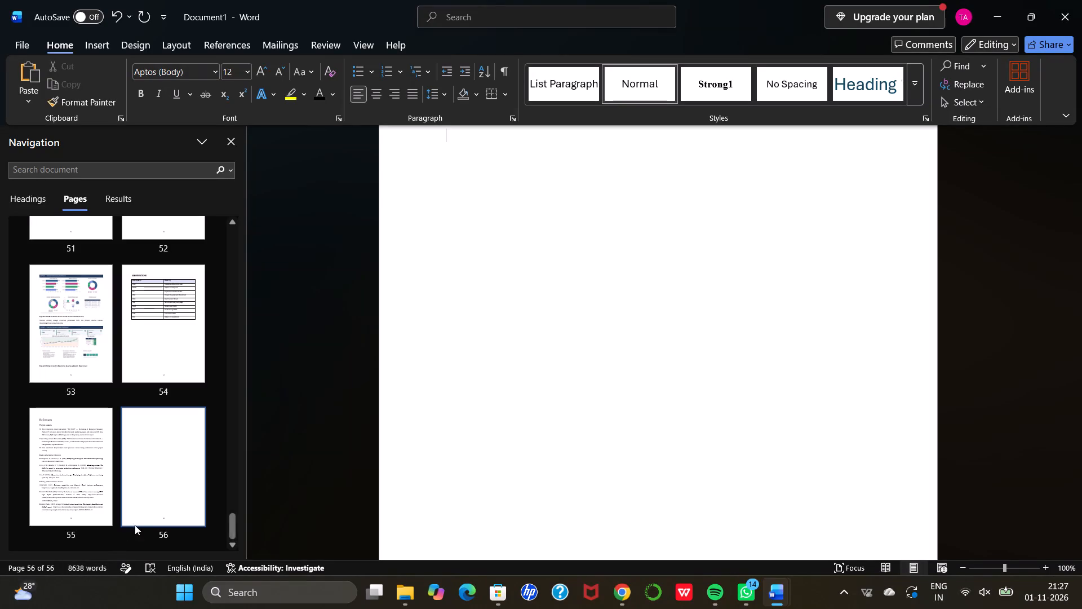
Return from the end of the document and examine the opening pages, from the cover through the internship certificate and blank page 3.
click(149, 501)
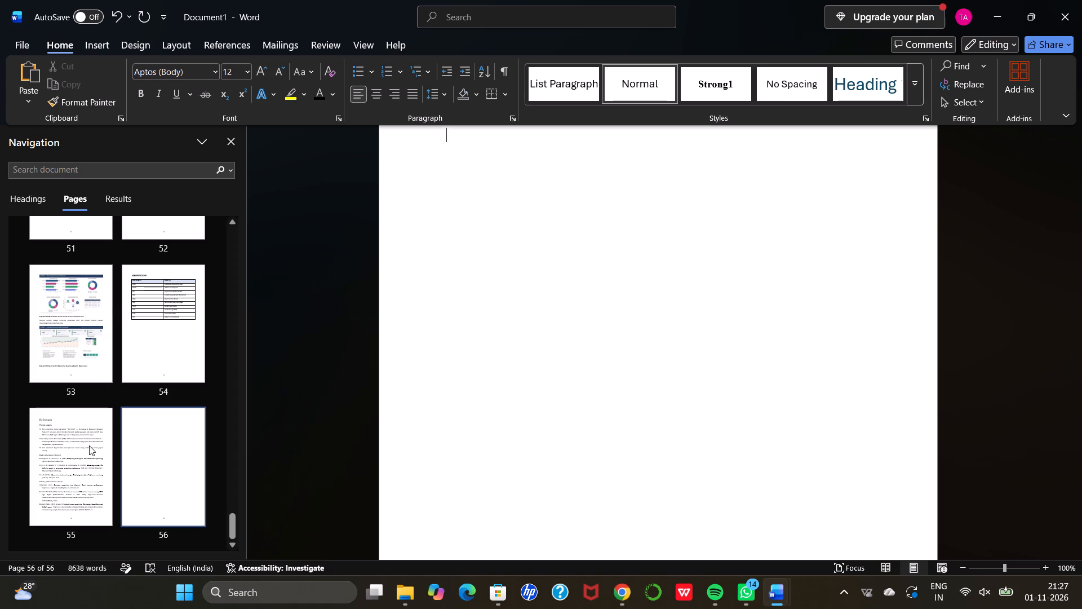
scroll(89, 445, up, 2)
scroll(89, 445, down, 1)
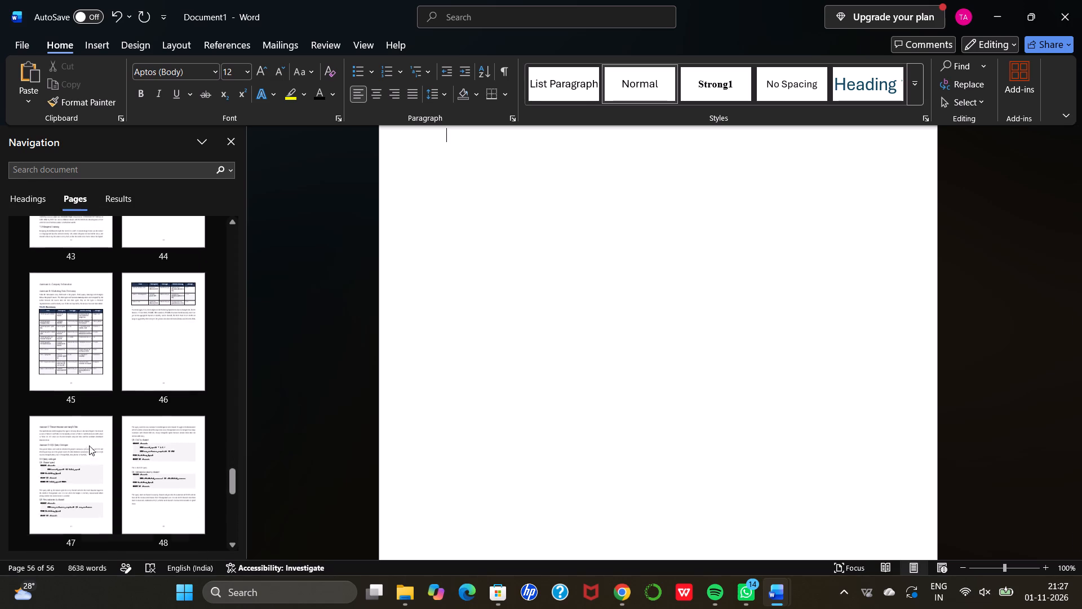
scroll(89, 445, down, 1)
scroll(89, 445, up, 4)
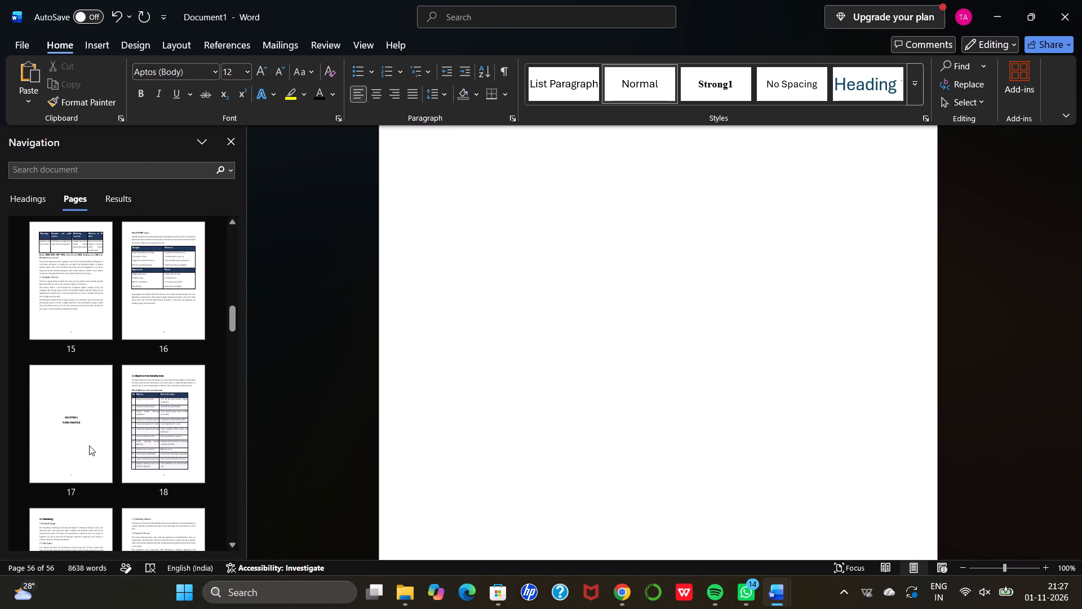
scroll(89, 445, up, 6)
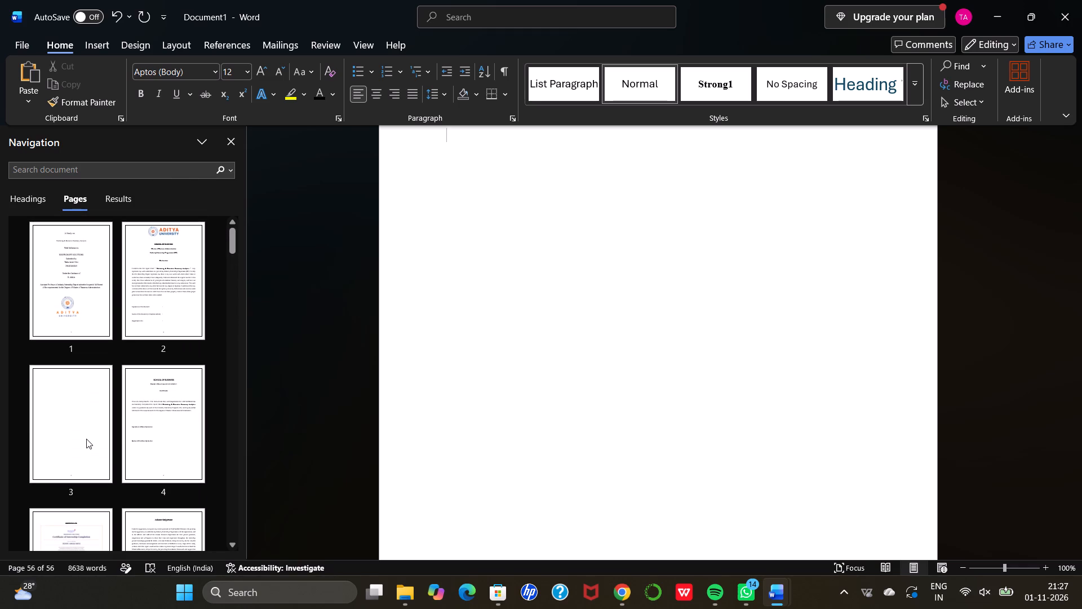
click(83, 437)
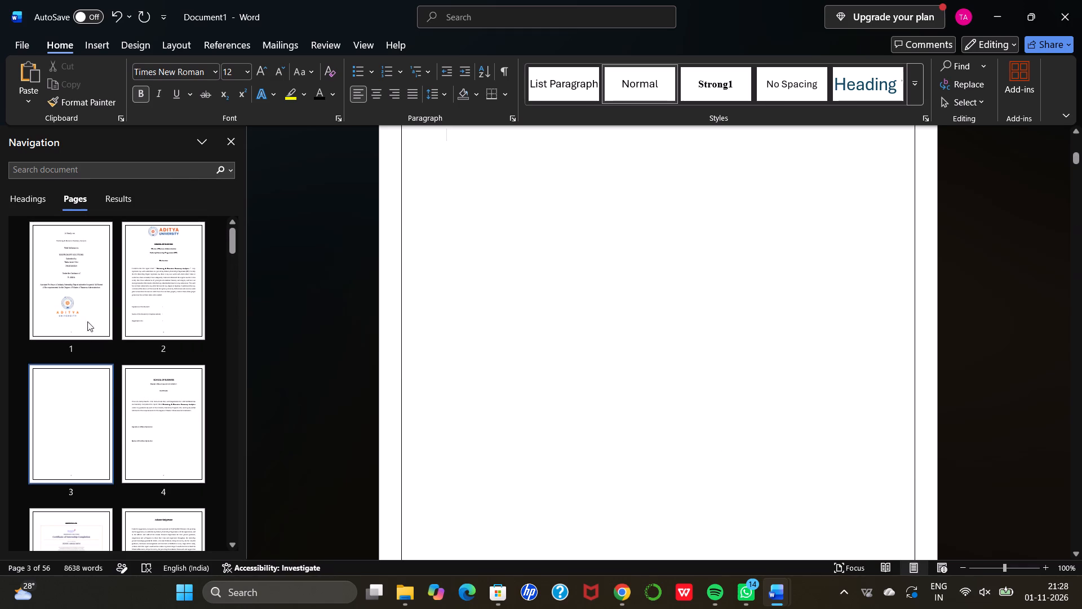
click(85, 308)
click(159, 302)
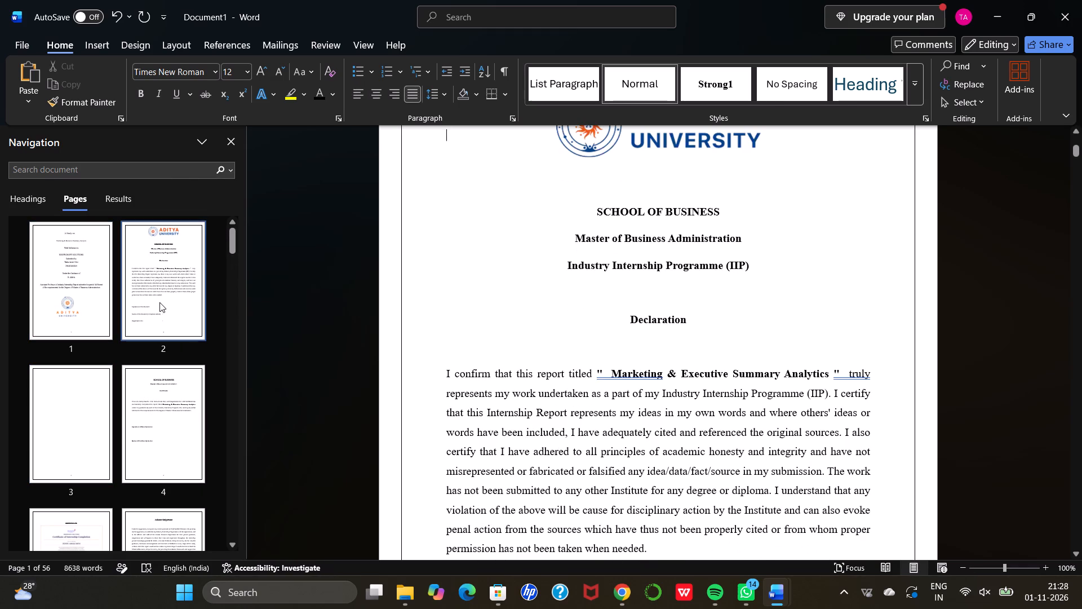
click(60, 289)
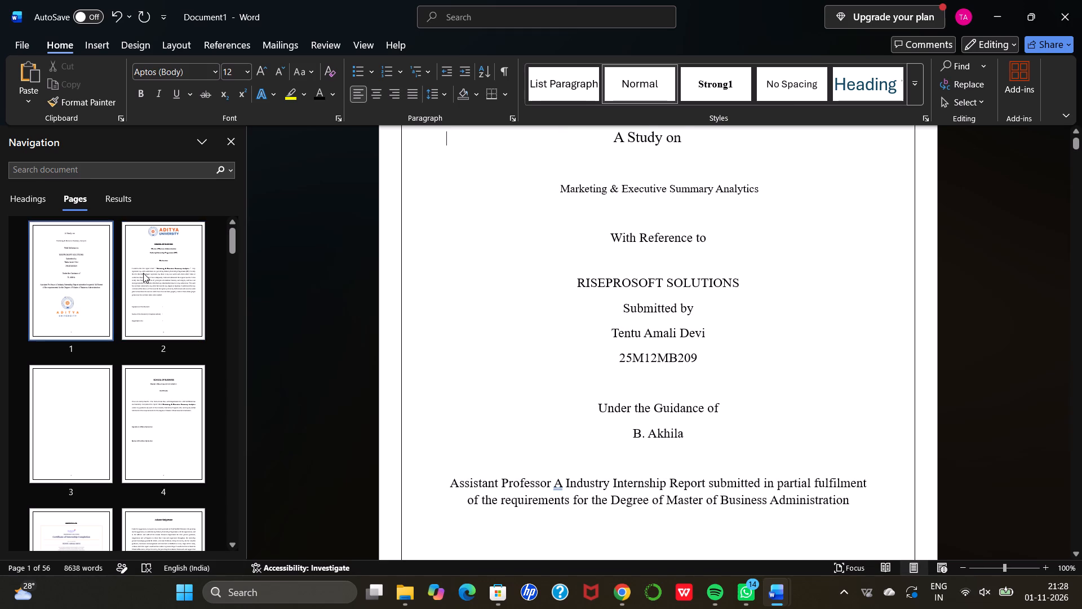
click(149, 273)
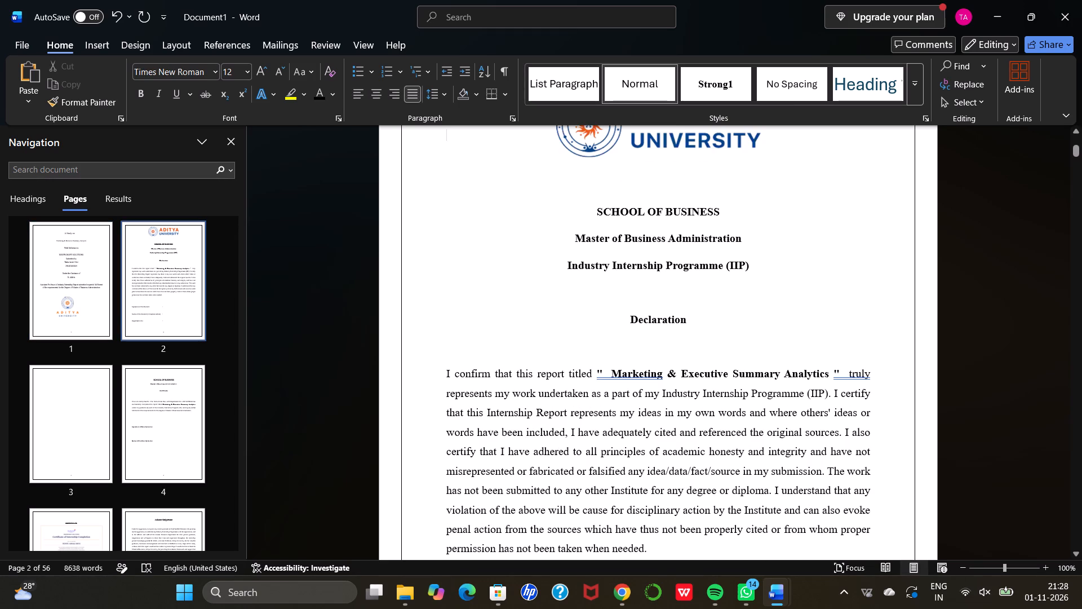
click(172, 447)
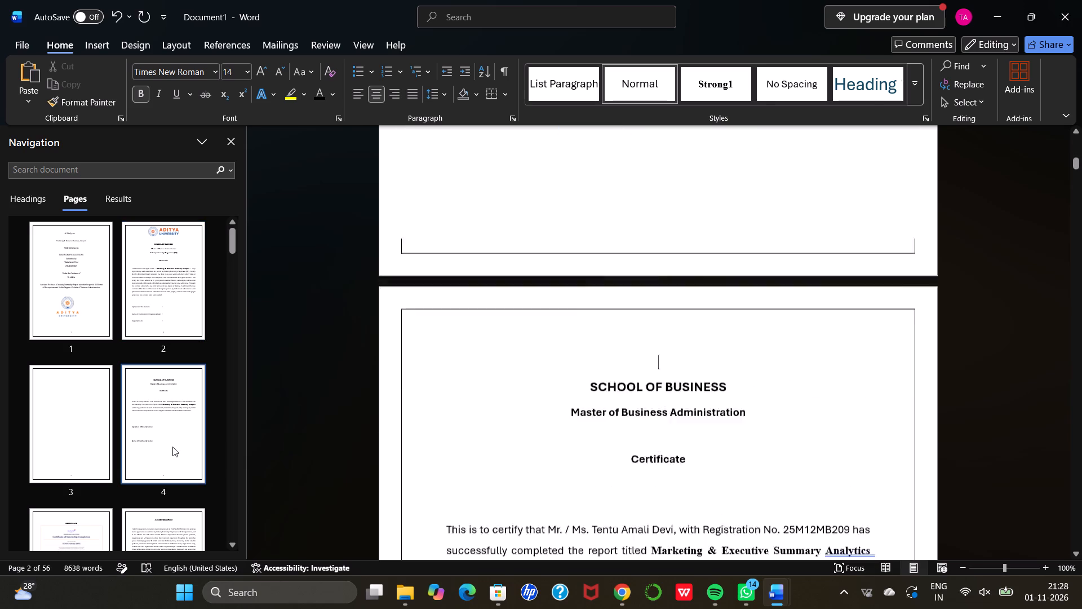
scroll(116, 462, down, 1)
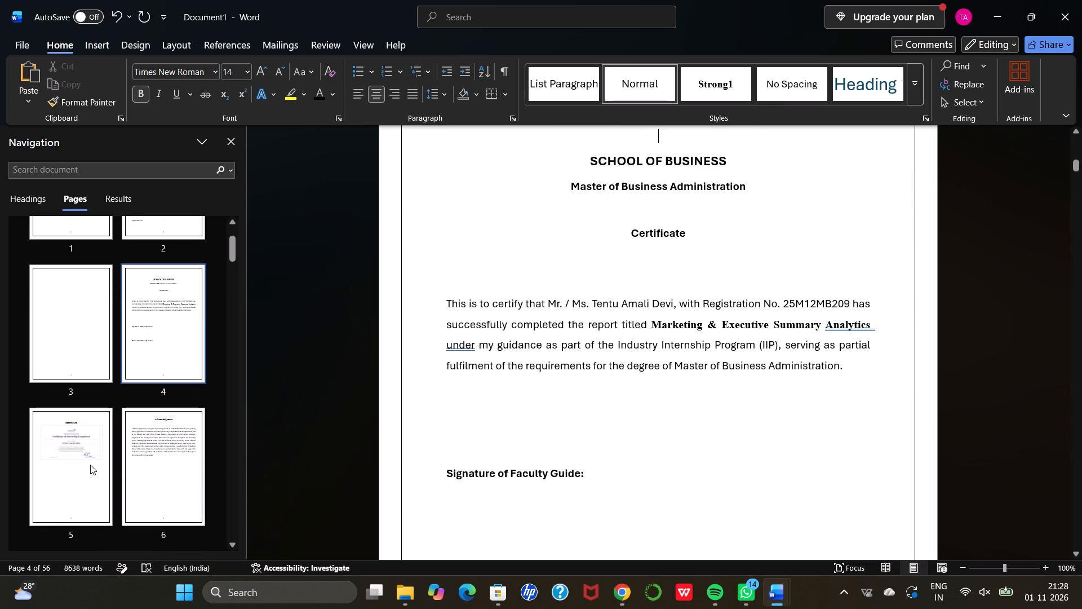
click(90, 465)
click(60, 358)
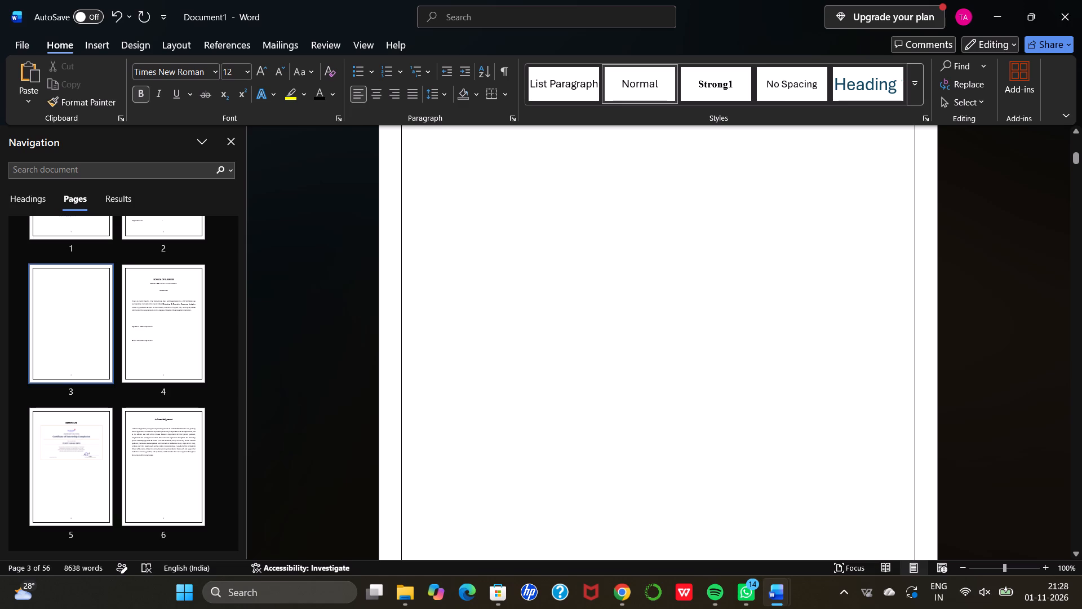
Check the front matter again page by page, from the cover through the table of contents and Executive Summary.
scroll(150, 307, up, 1)
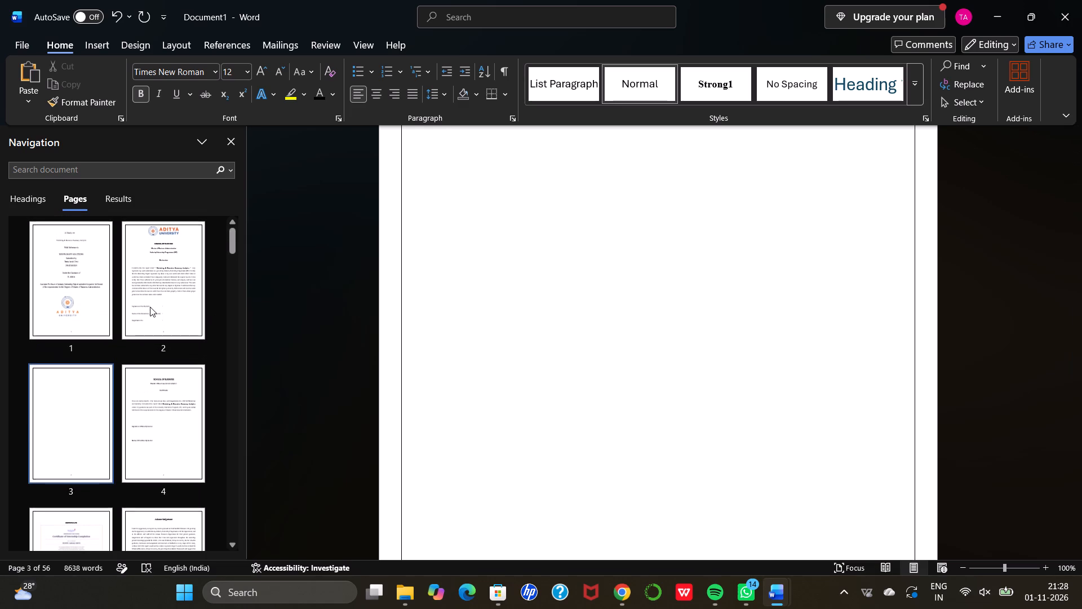
scroll(150, 307, up, 1)
click(63, 285)
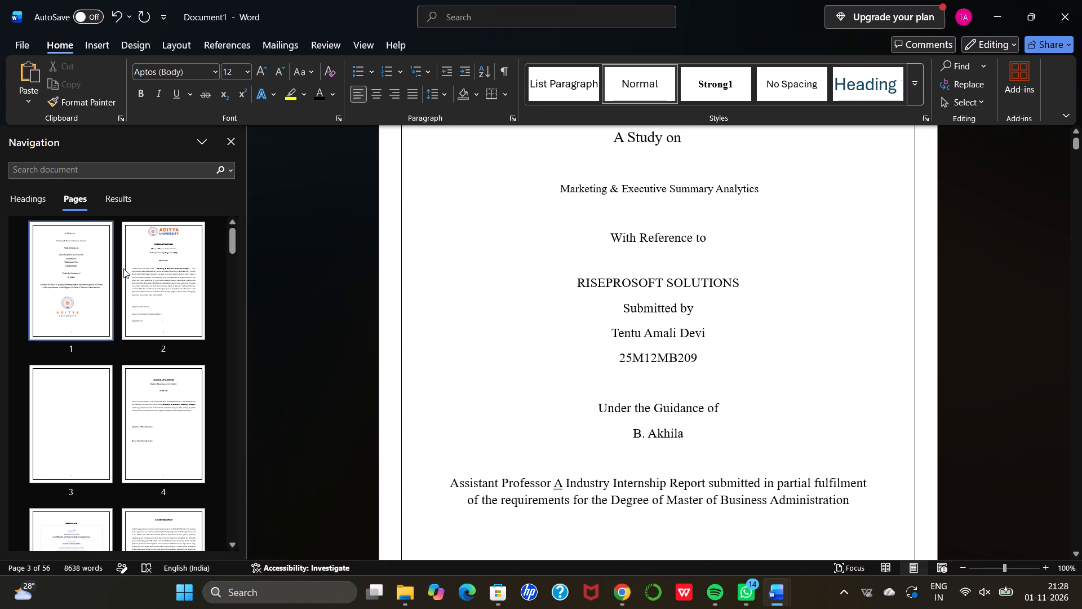
click(139, 272)
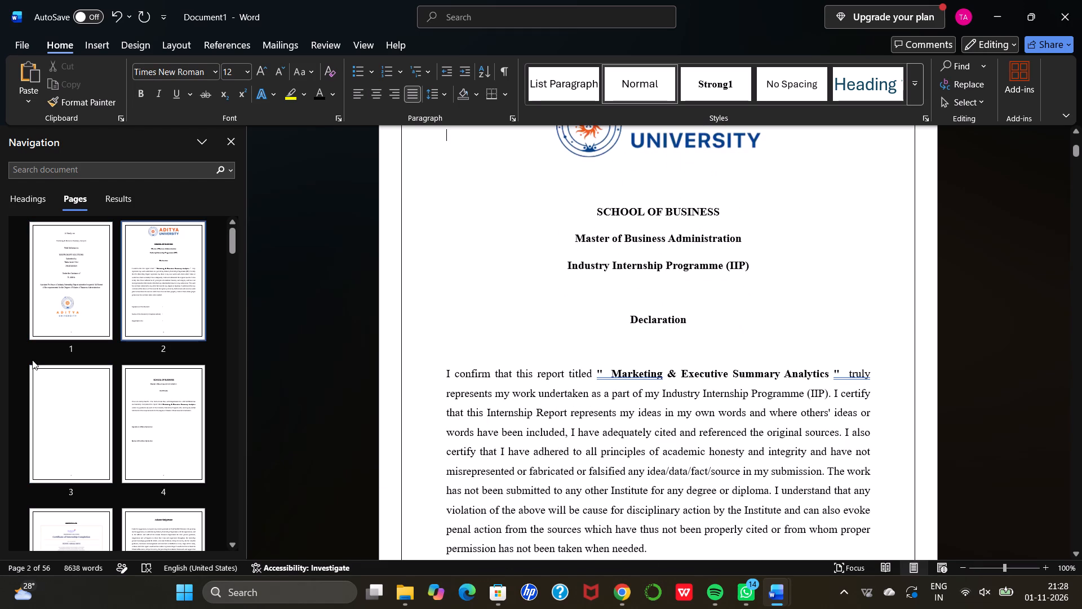
click(73, 393)
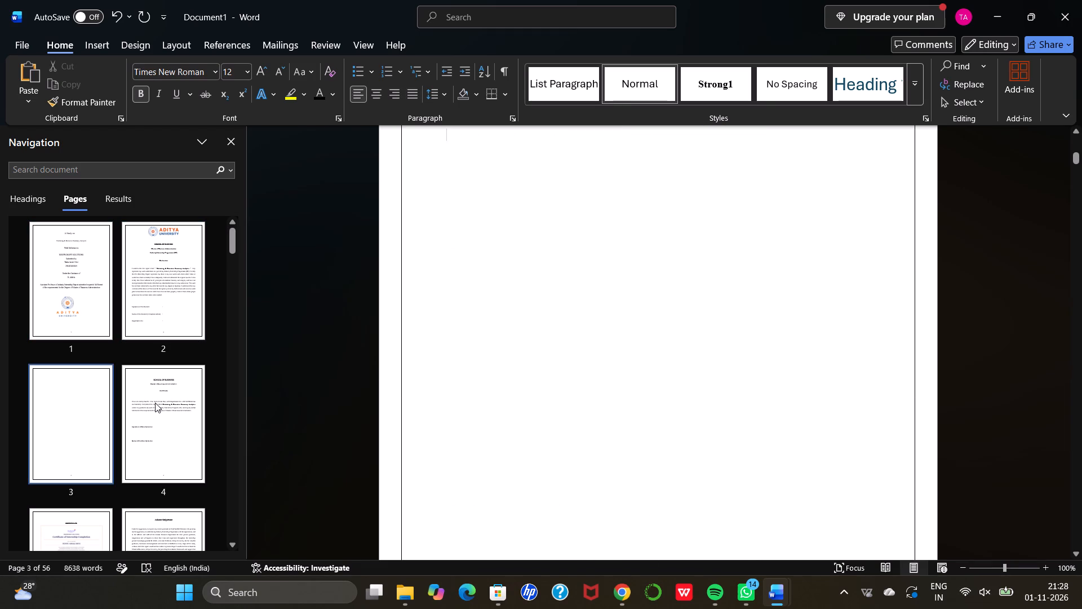
click(155, 403)
scroll(155, 403, down, 1)
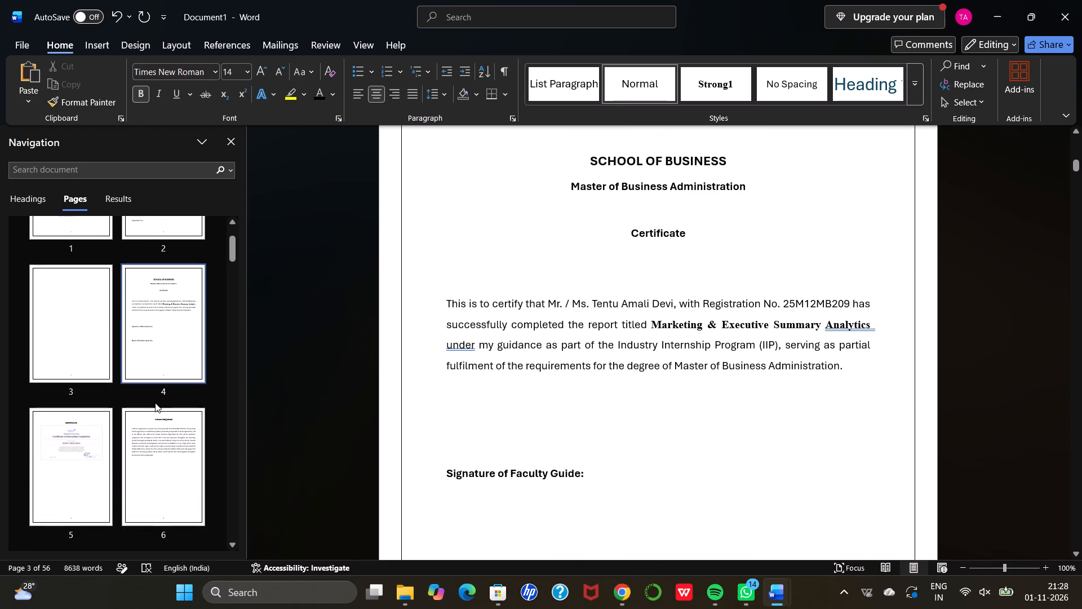
scroll(155, 403, down, 1)
click(79, 458)
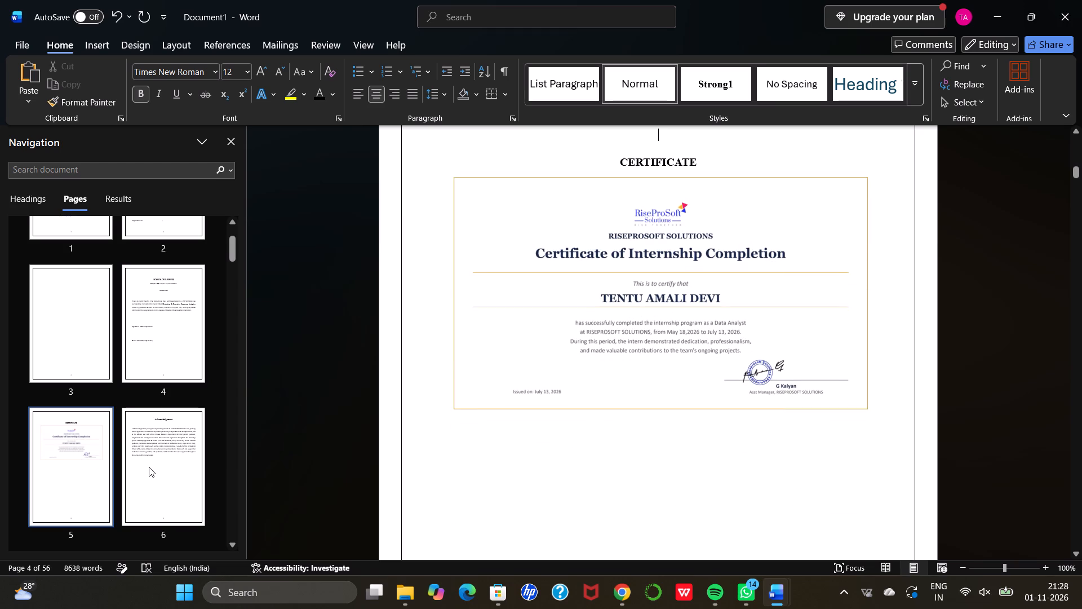
click(149, 467)
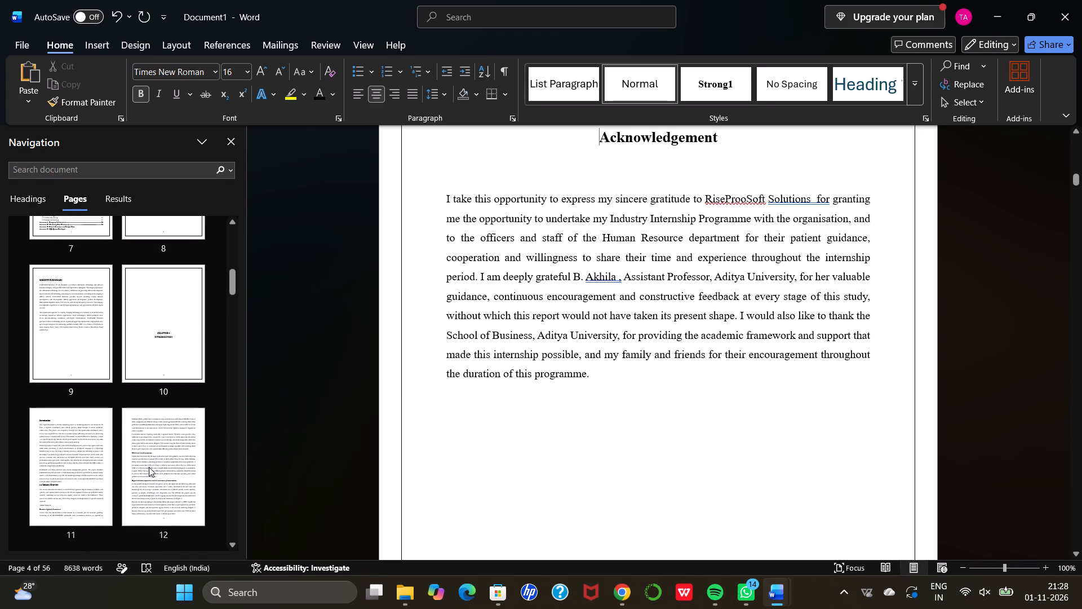
scroll(149, 467, up, 1)
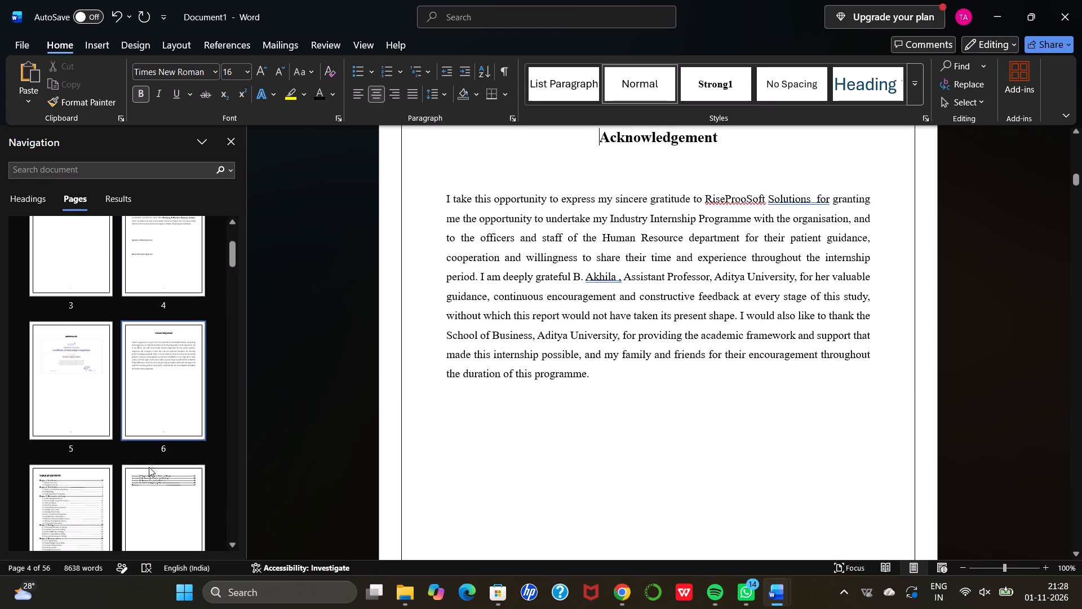
click(156, 453)
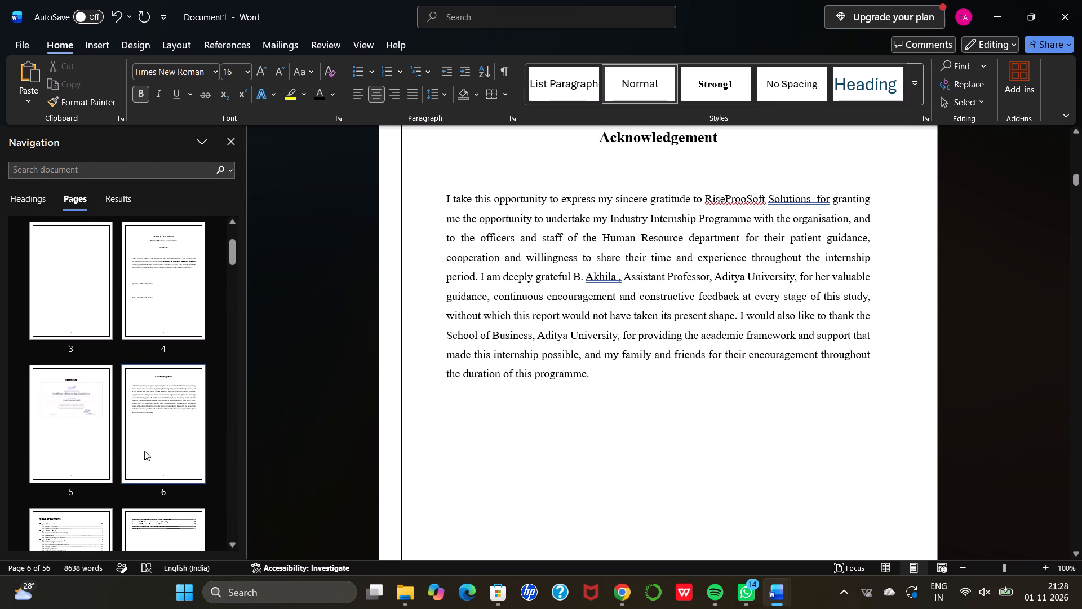
click(98, 451)
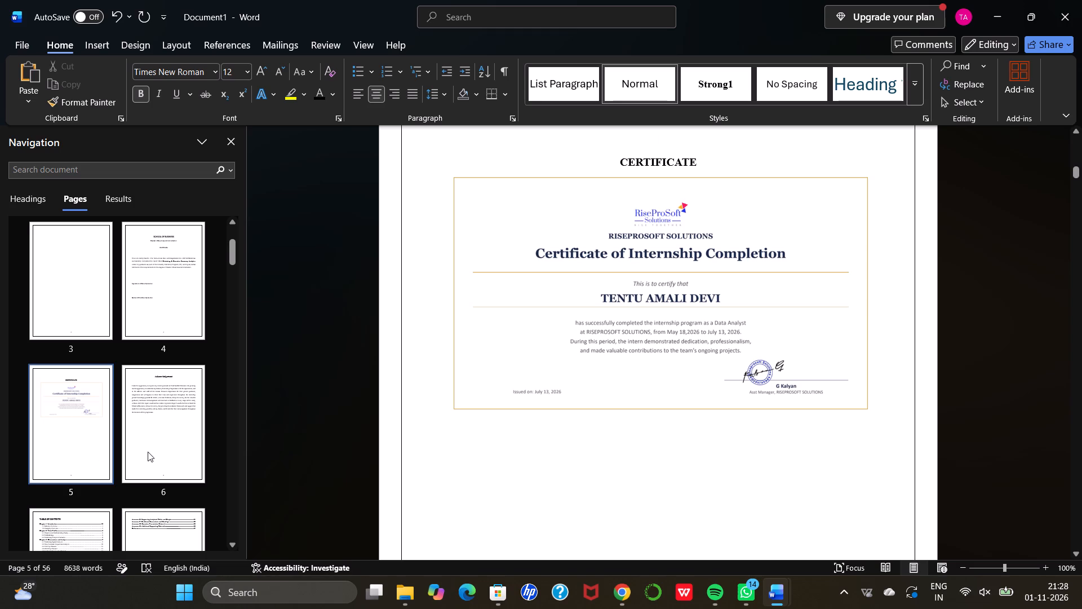
click(148, 452)
scroll(148, 452, down, 1)
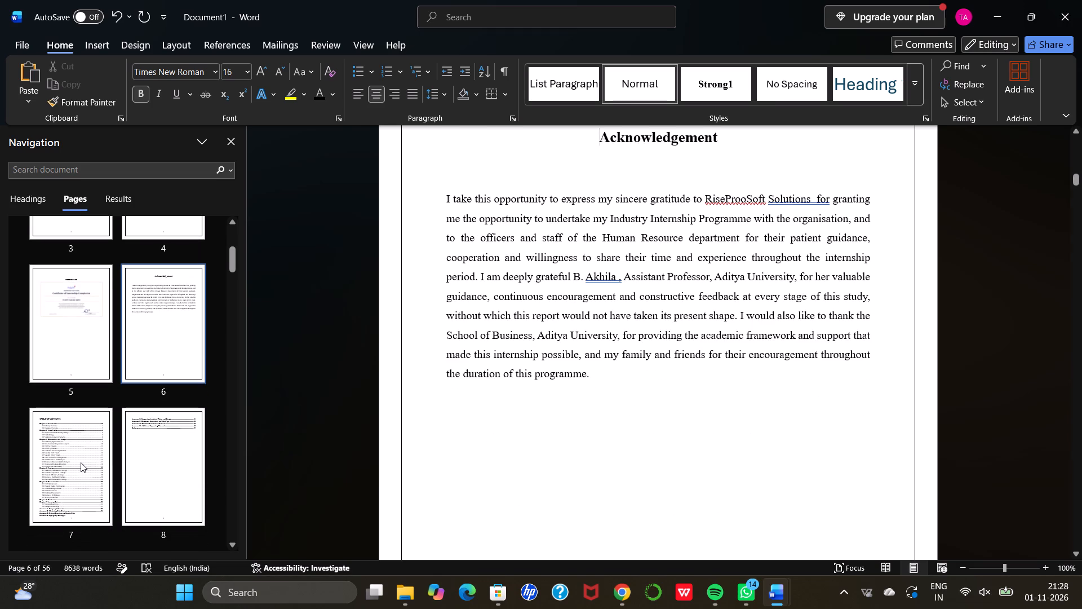
click(81, 462)
click(145, 464)
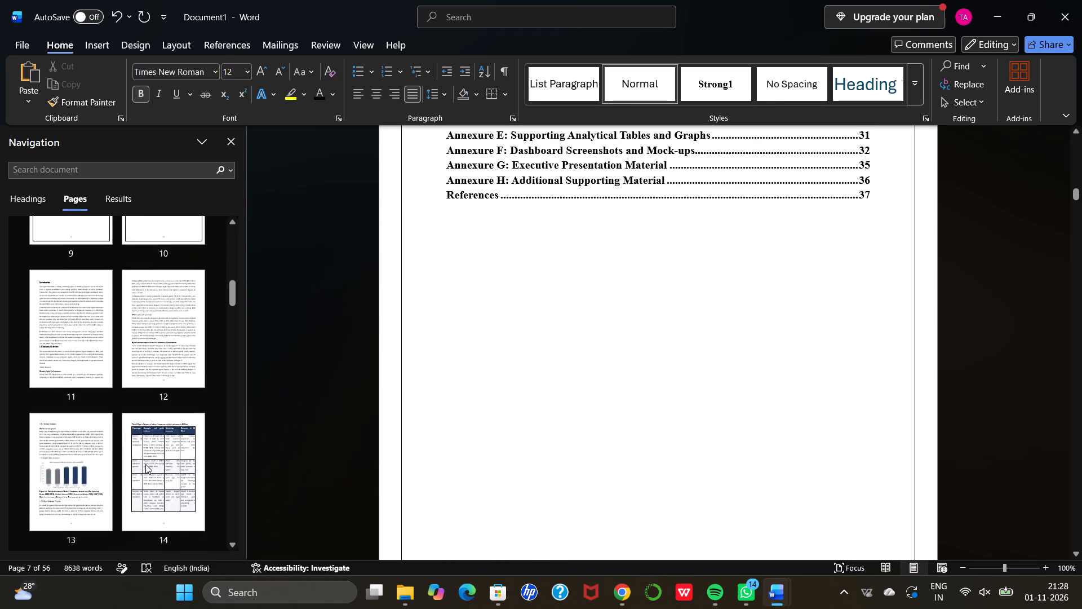
scroll(145, 464, up, 1)
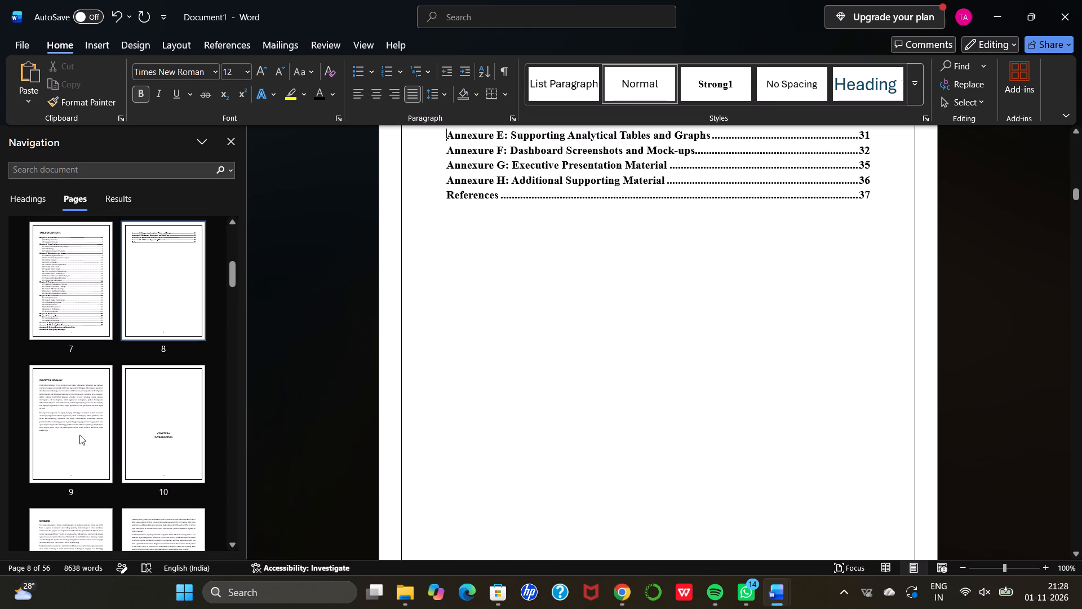
click(79, 435)
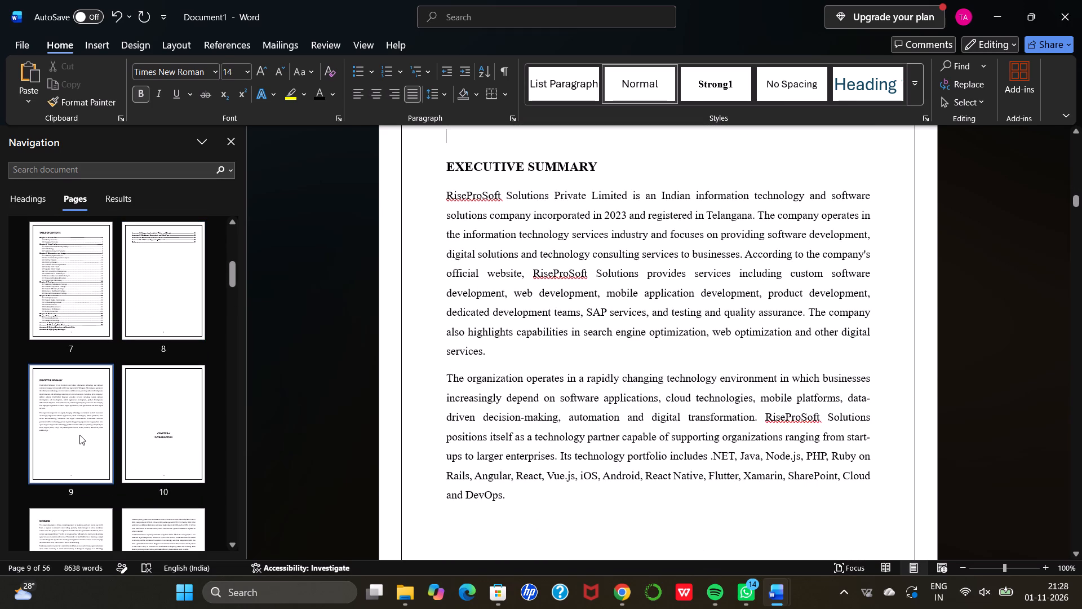
Remove empty lines directly above the CHAPTER-1 title on page 10 to move the title higher.
scroll(119, 423, down, 1)
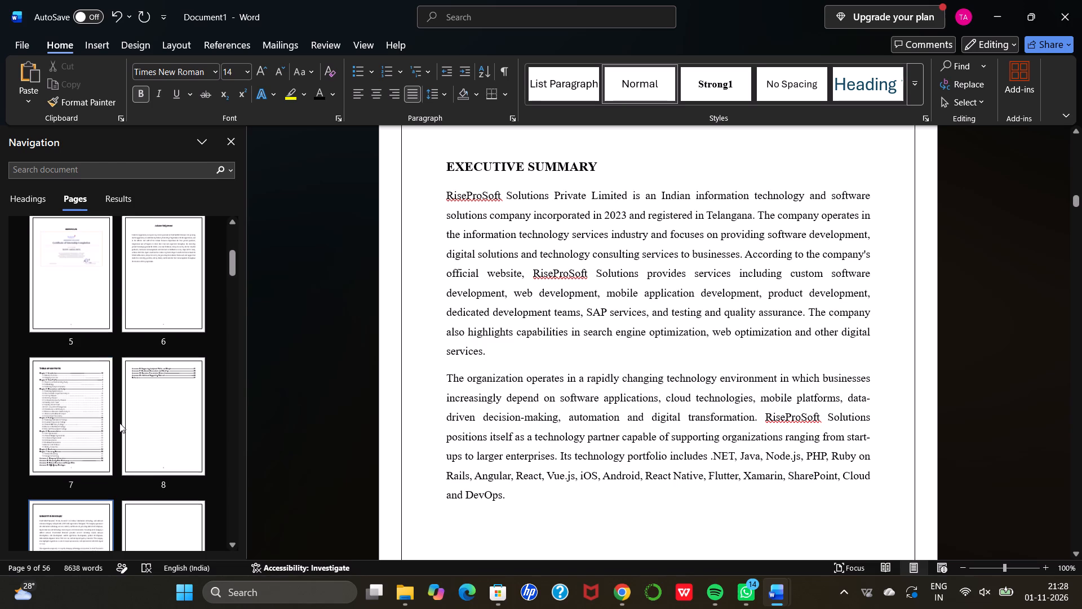
scroll(119, 423, down, 1)
click(148, 370)
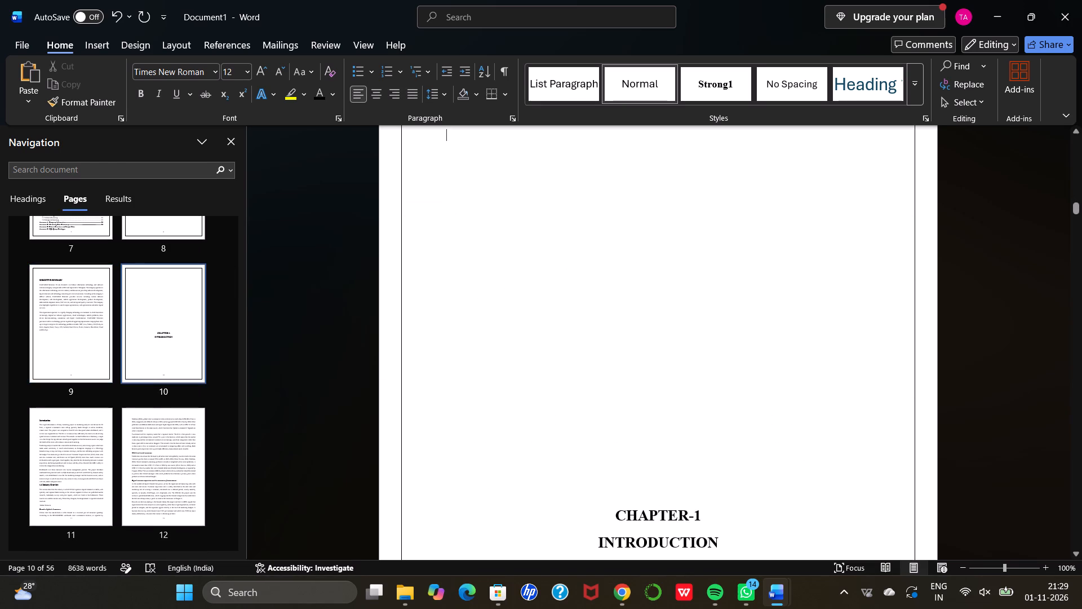
click(604, 512)
key(BackSpace)
key(BackSpace)
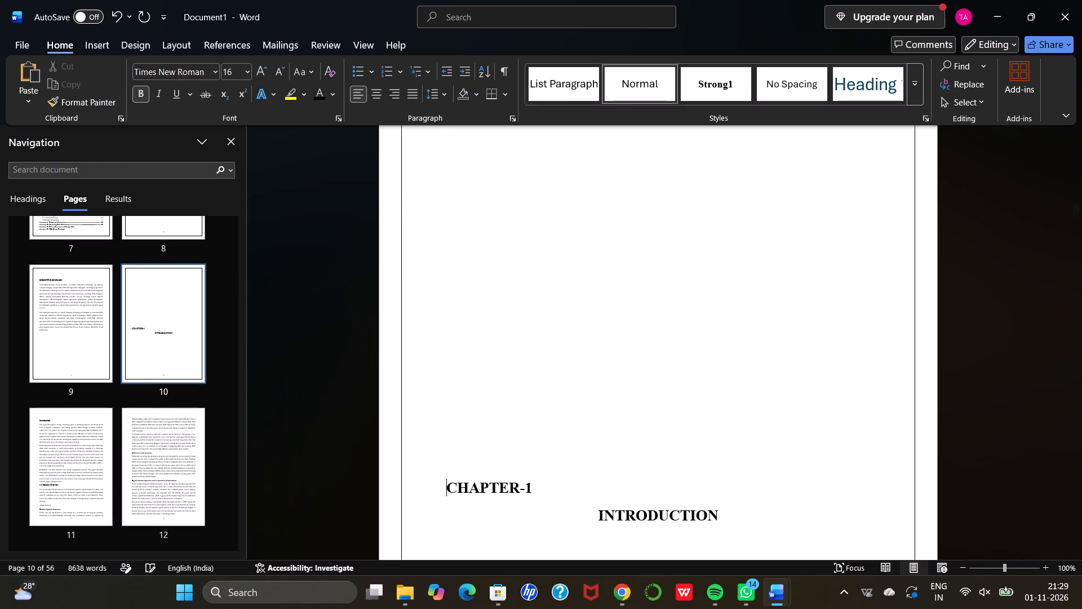
key(BackSpace)
key(BackSpace)
Pad the CHAPTER-1 line with leading spaces until it sits centred above INTRODUCTION.
key(space)
key(space)
key(space)
key(space)
key(space)
key(space)
key(space)
key(space)
key(space)
key(space)
key(space)
key(space)
key(space)
key(space)
key(space)
key(space)
key(space)
key(space)
key(space)
key(space)
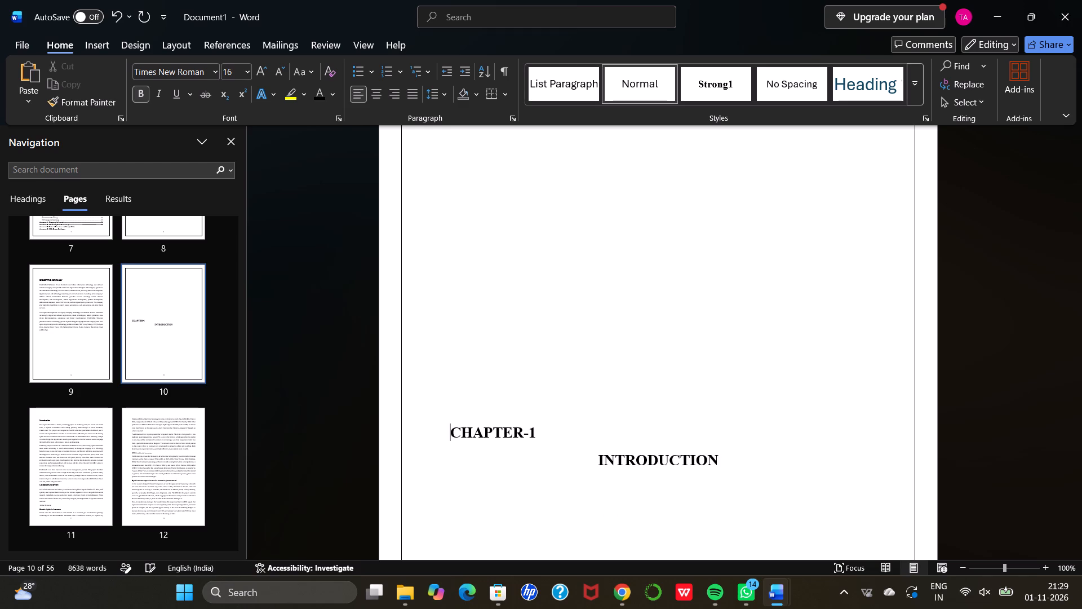
key(space)
key(space)
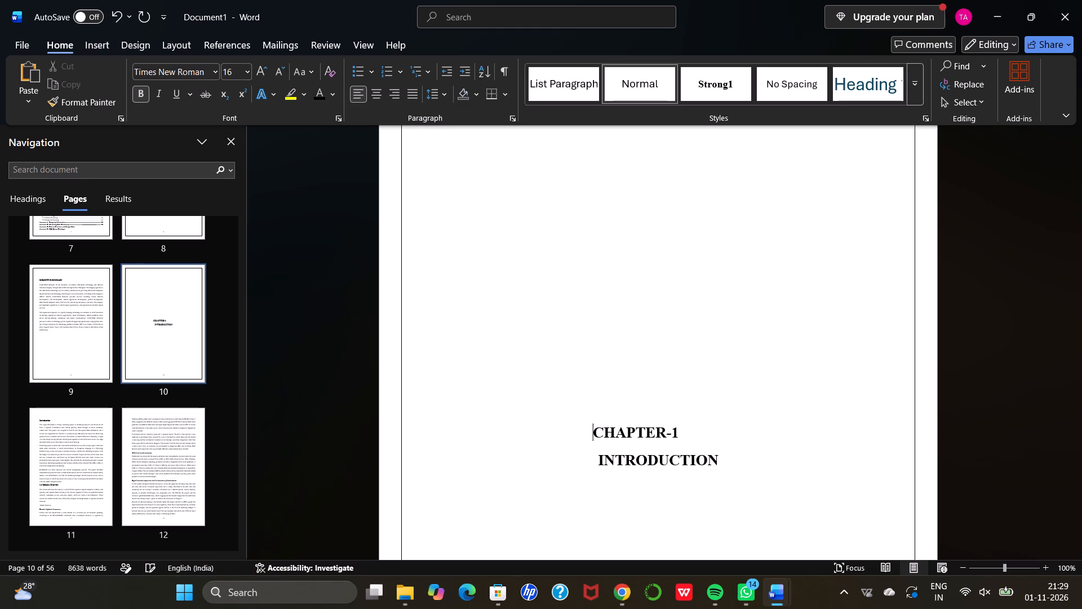
key(space)
key(space)
key(space)
key(space)
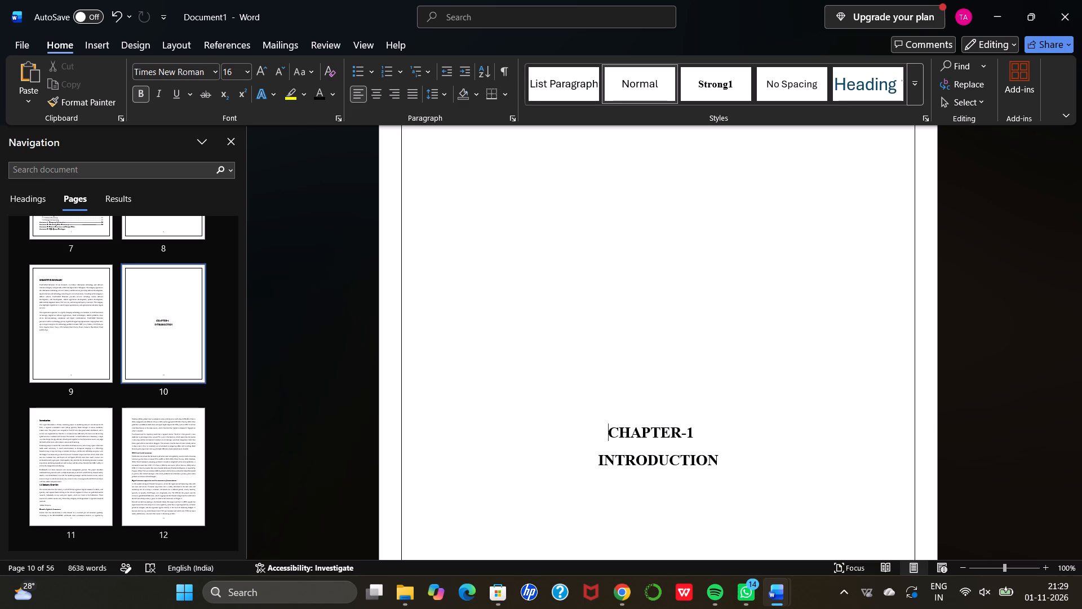
Review the Chapter 1 pages from the title page on page 10 through the industry players table on page 14.
scroll(604, 512, down, 1)
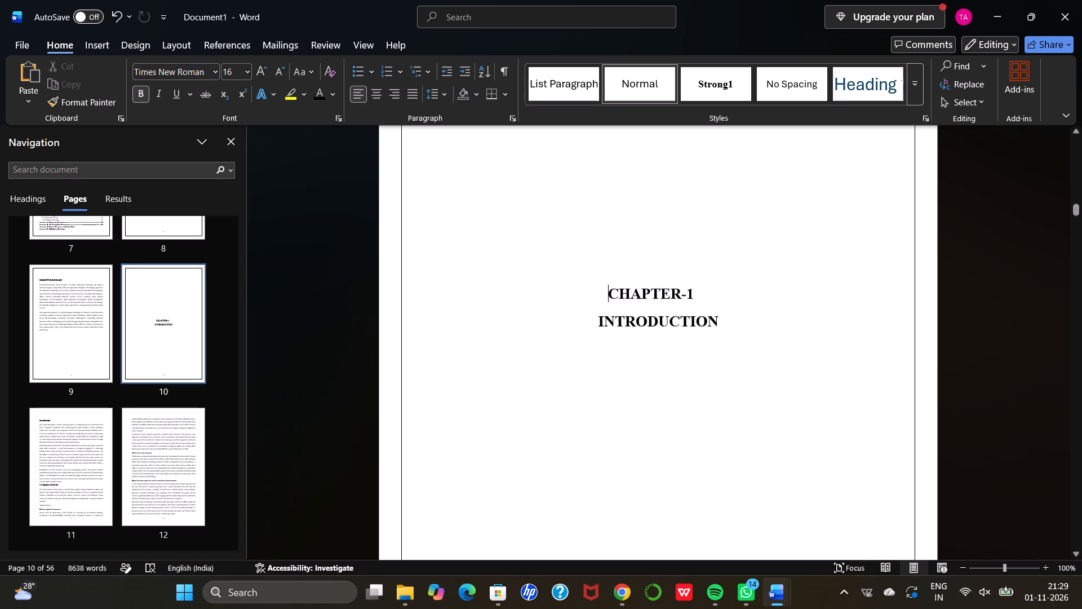
scroll(604, 512, down, 3)
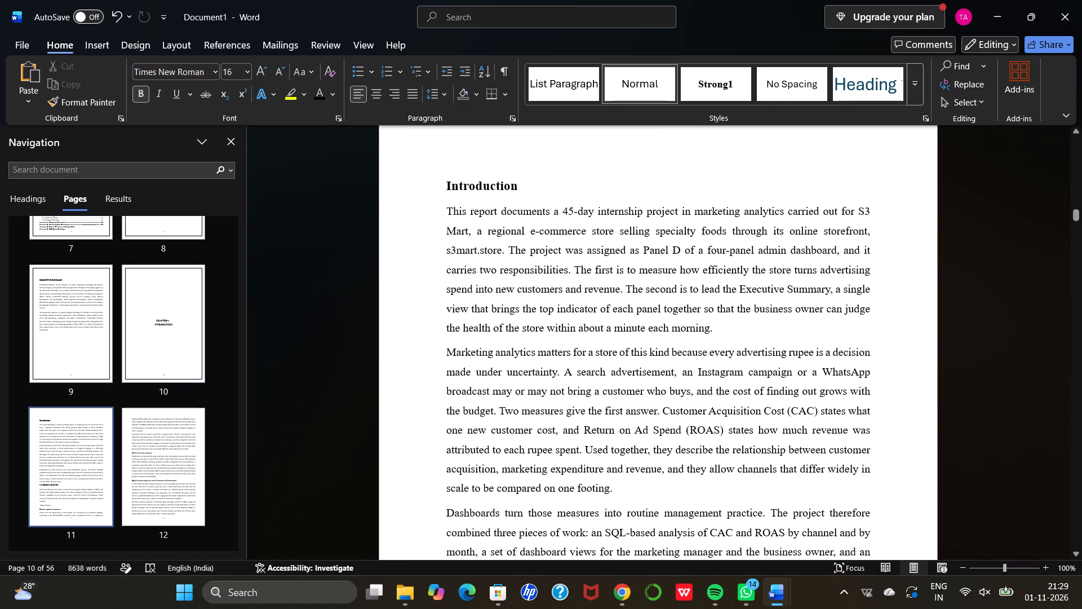
scroll(604, 512, down, 6)
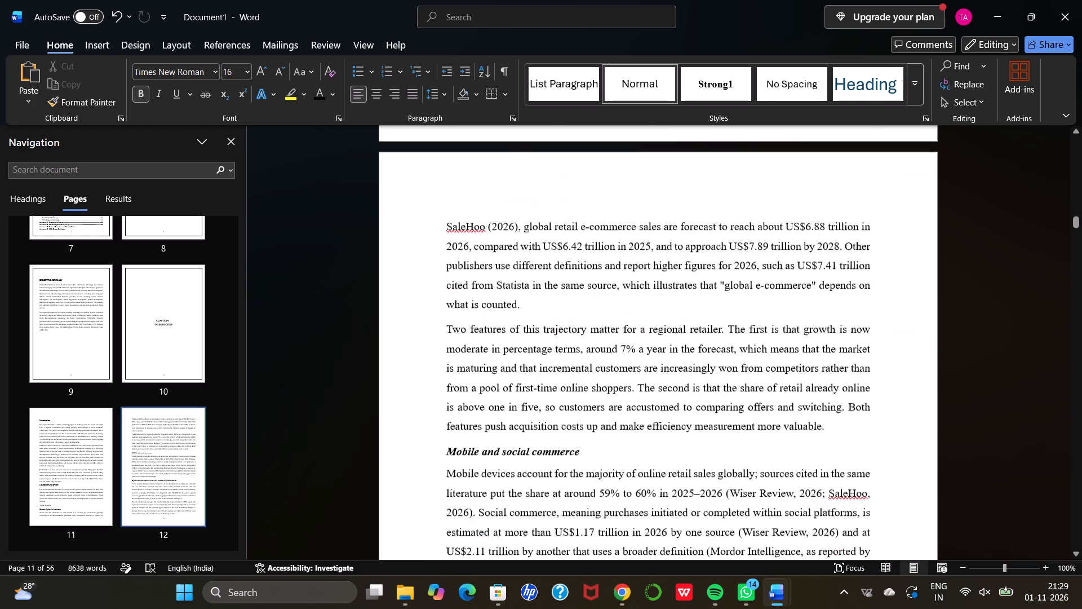
scroll(604, 512, down, 4)
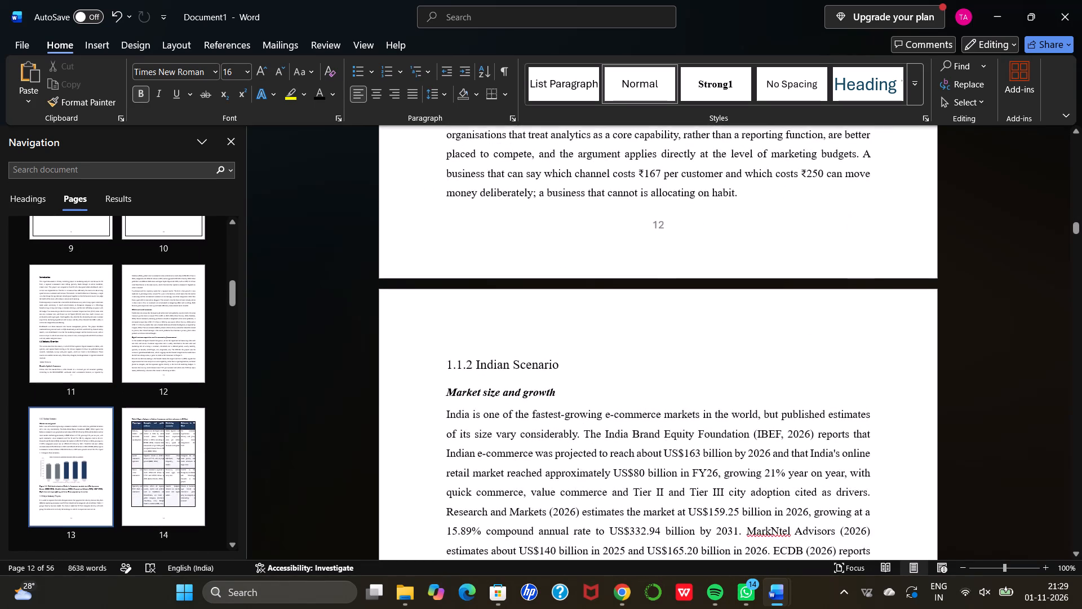
scroll(604, 512, down, 5)
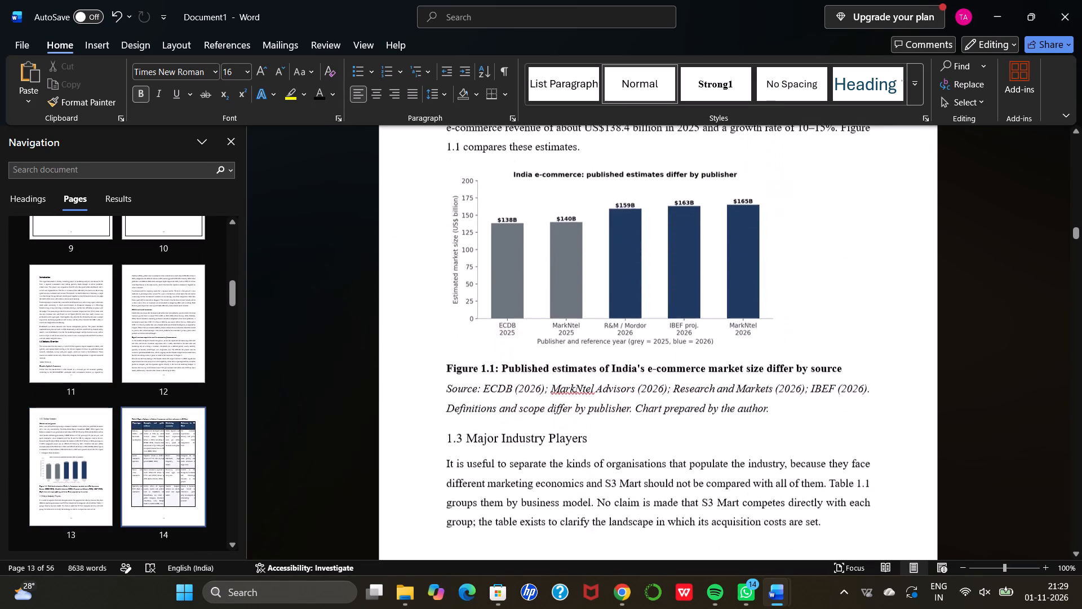
scroll(604, 512, down, 5)
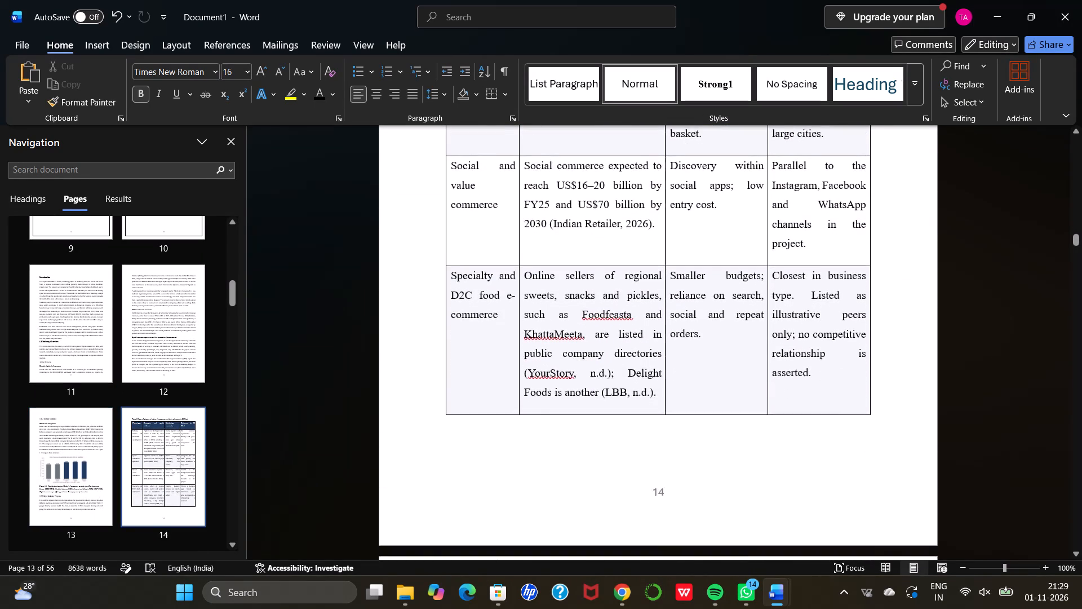
Continue checking the industry players table from the end of page 14 onto page 15.
scroll(604, 512, down, 2)
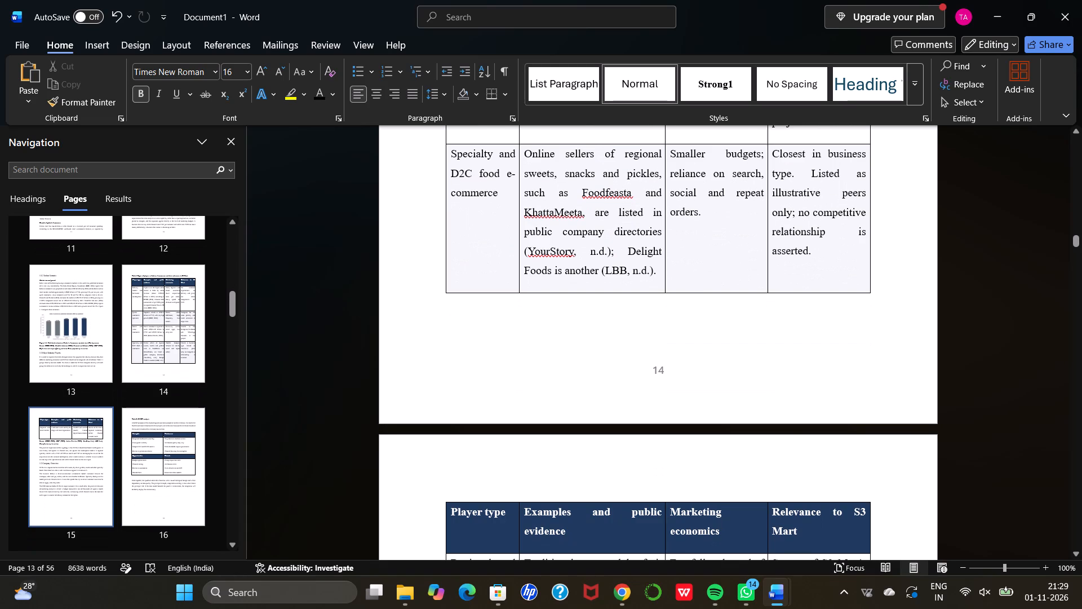
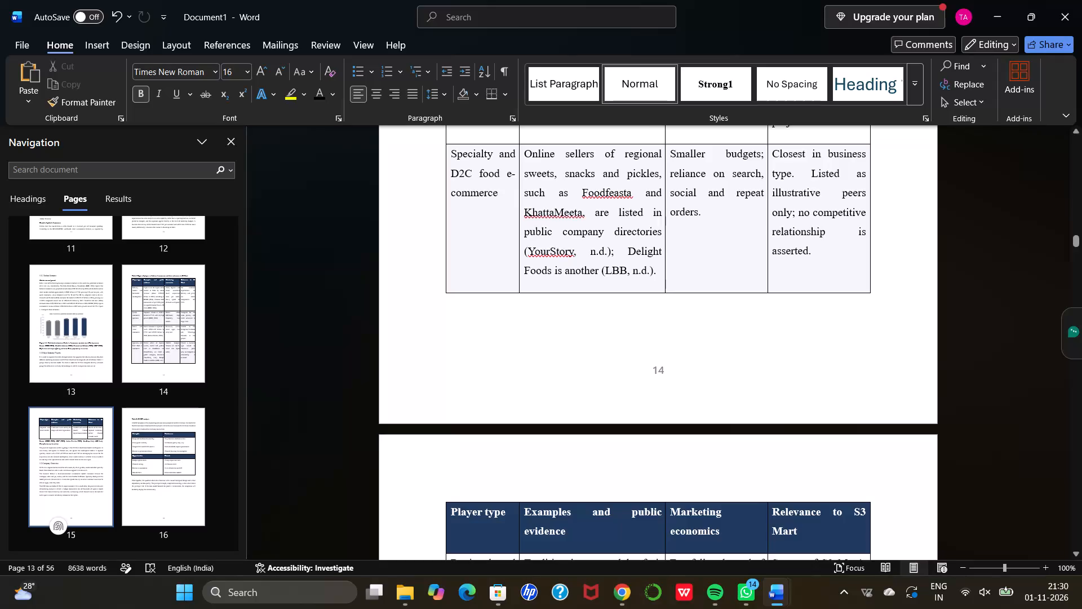
Review the Chapter 2 pages from the title page on page 17 through the objectives table to the Methodology section on page 19.
scroll(67, 464, down, 1)
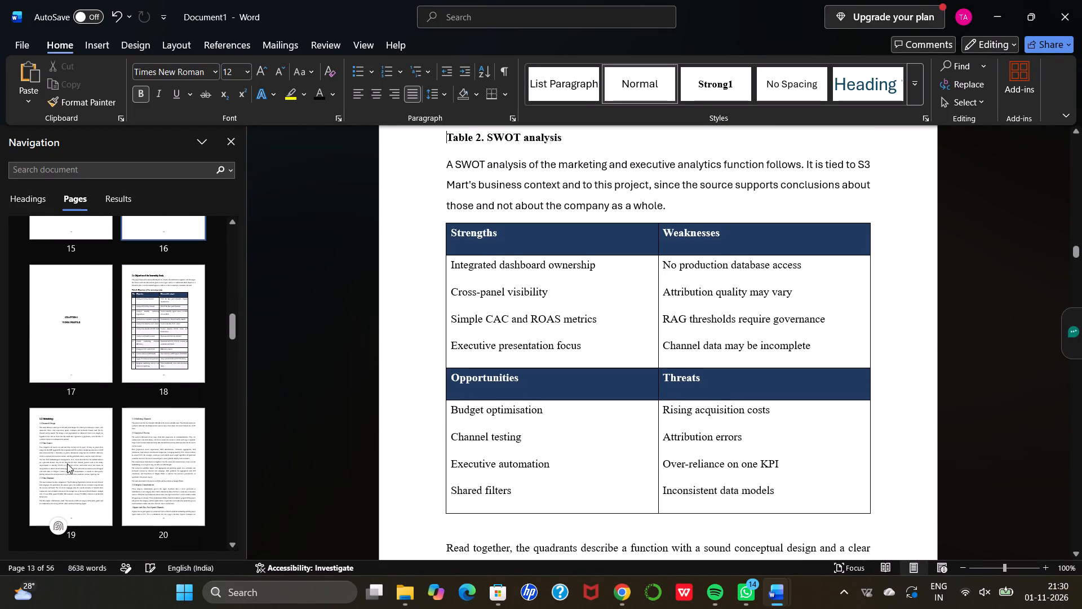
click(78, 360)
click(163, 355)
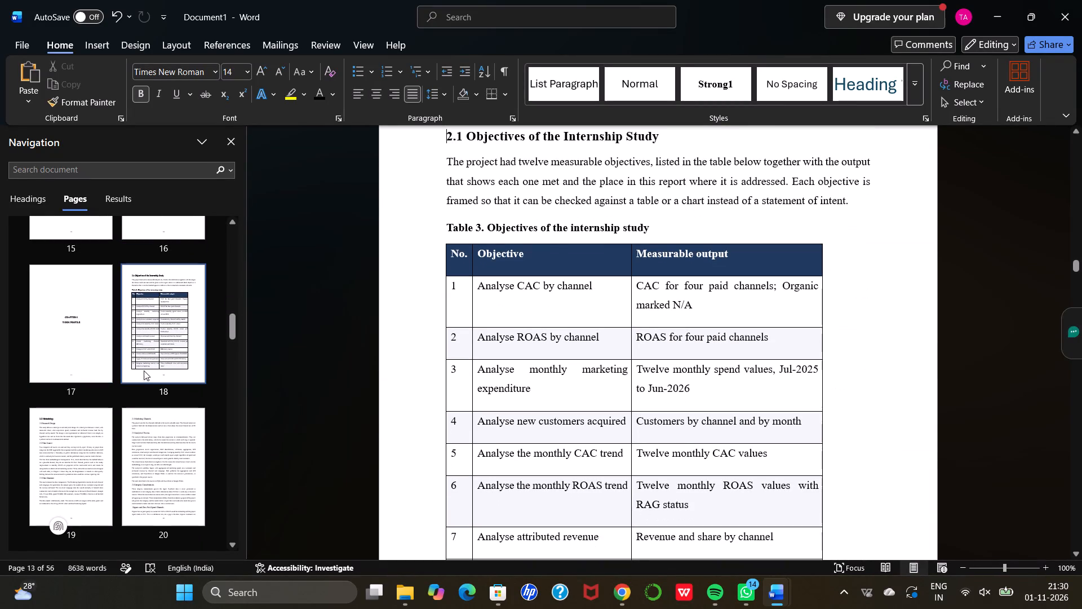
click(95, 365)
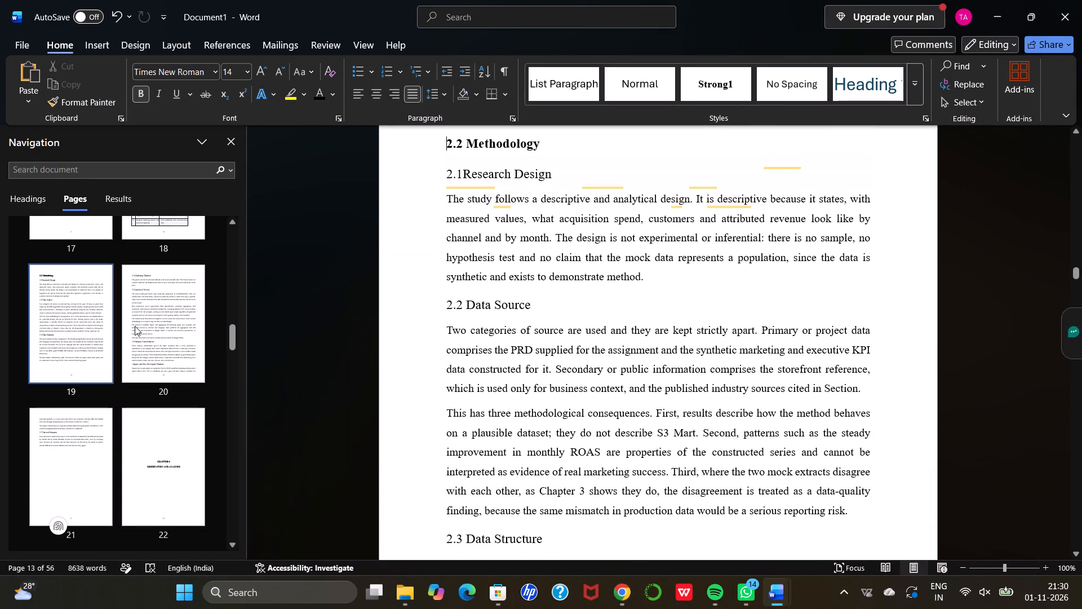
scroll(136, 324, up, 20)
scroll(136, 324, up, 20)
scroll(136, 324, up, 7)
scroll(136, 324, down, 1)
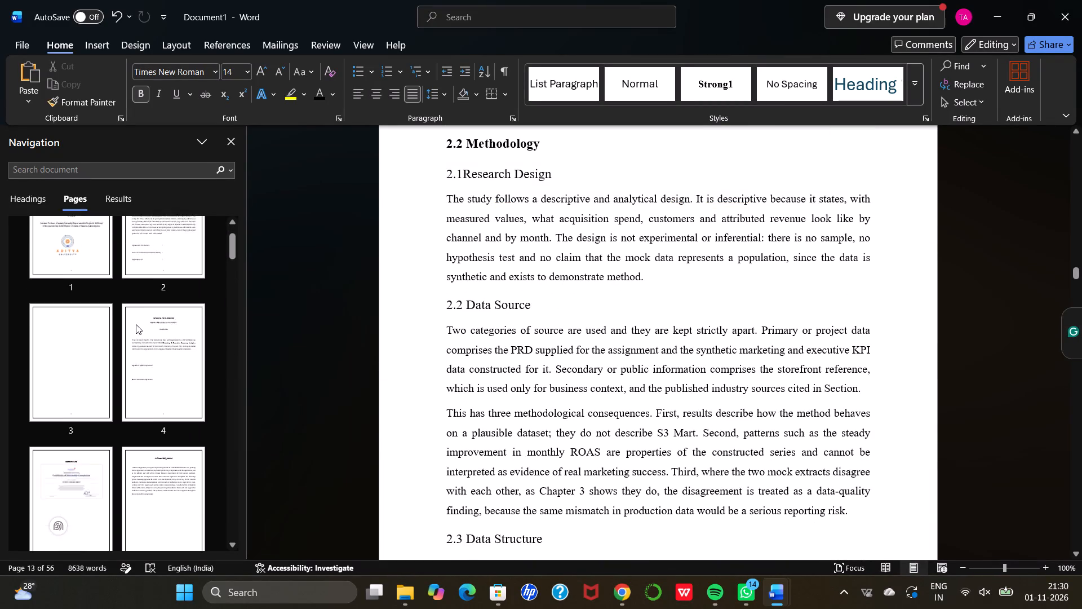
Review the page thumbnails through to page 56, checking the Abbreviations page 54 and the dashboard page 53 in full.
scroll(136, 324, down, 3)
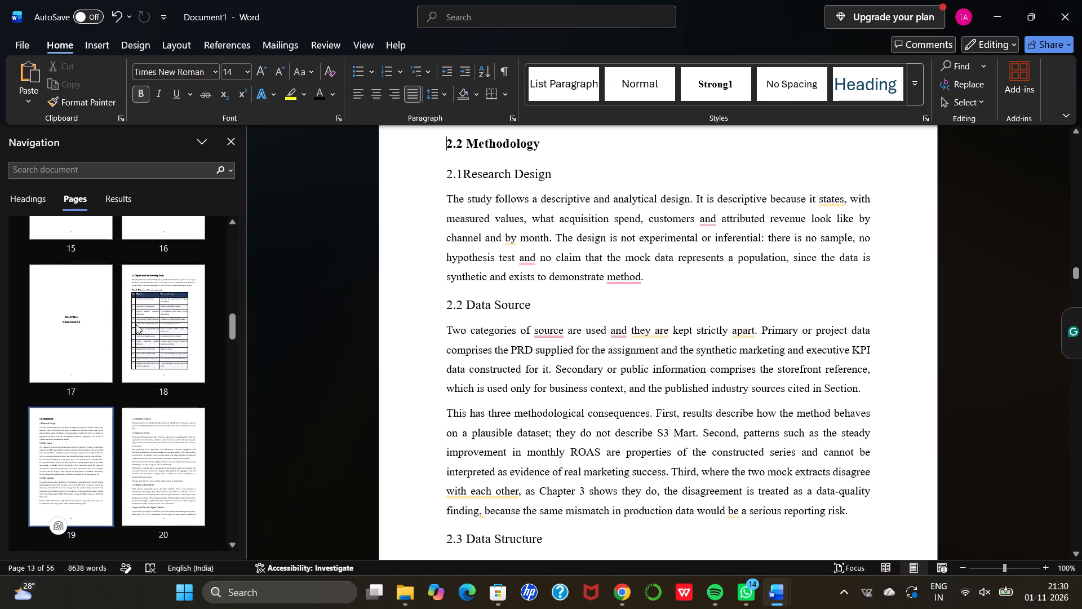
scroll(136, 324, down, 3)
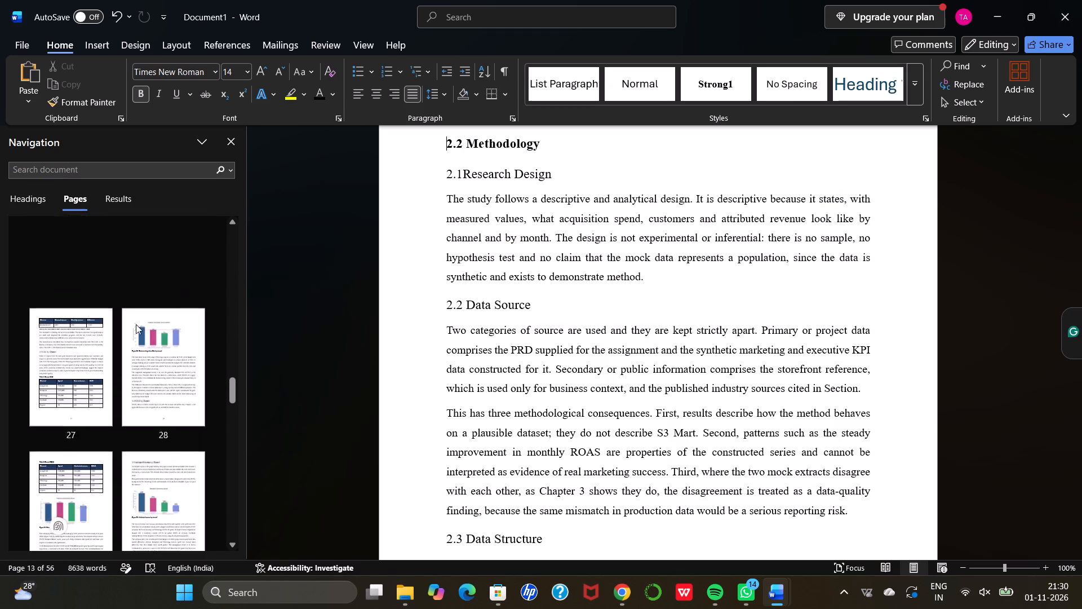
scroll(136, 324, down, 3)
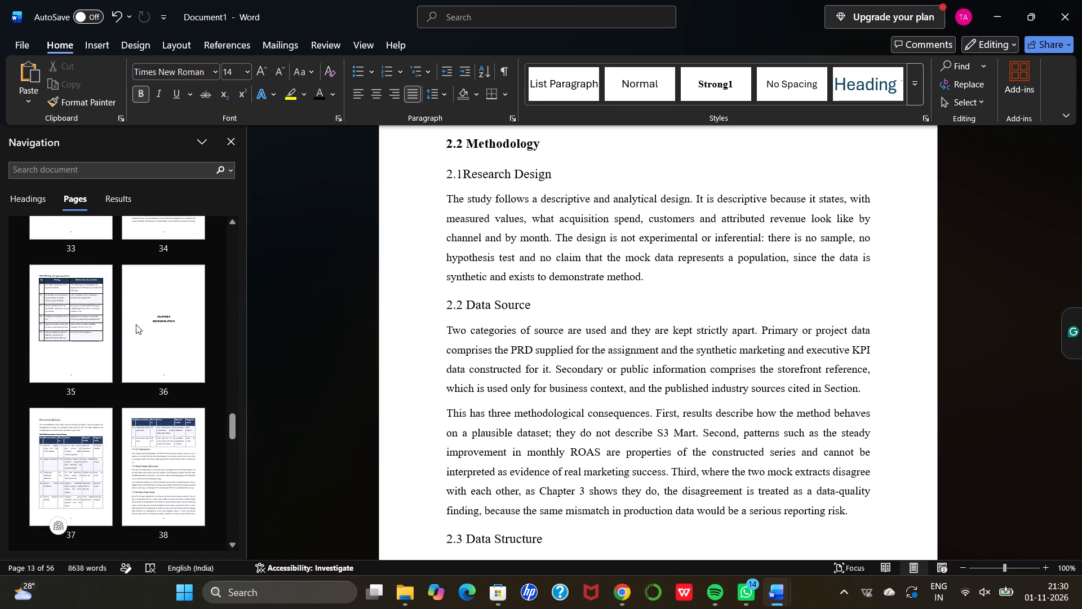
scroll(136, 324, down, 3)
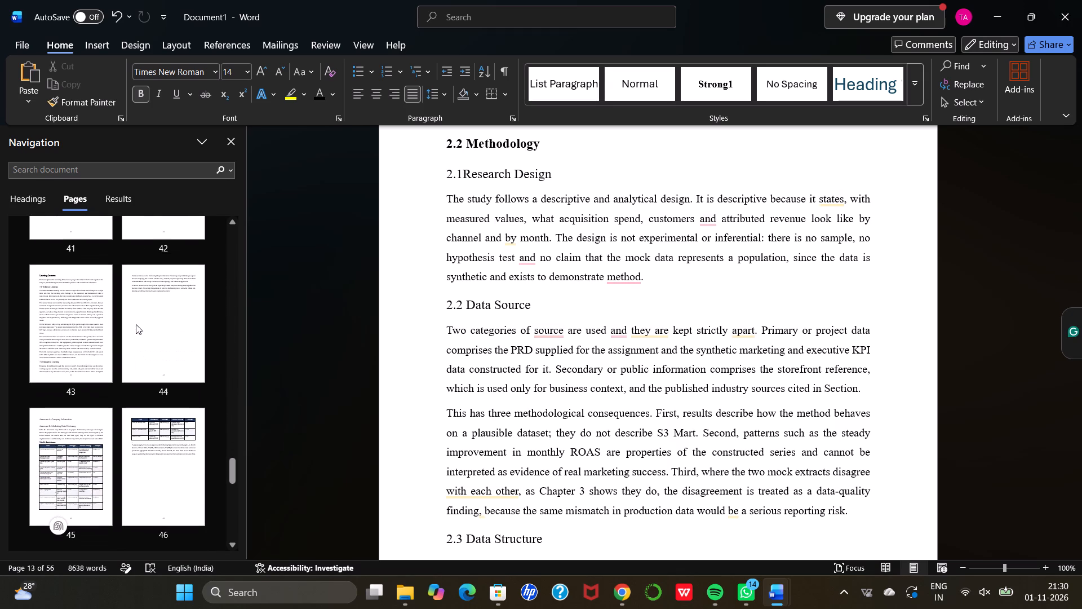
scroll(136, 324, down, 3)
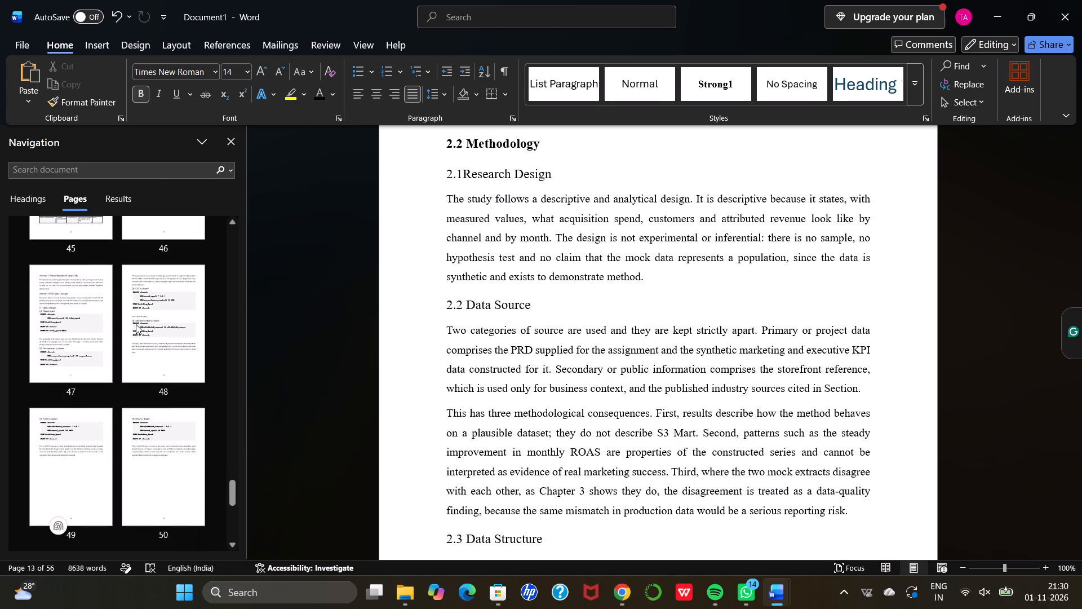
scroll(136, 324, down, 2)
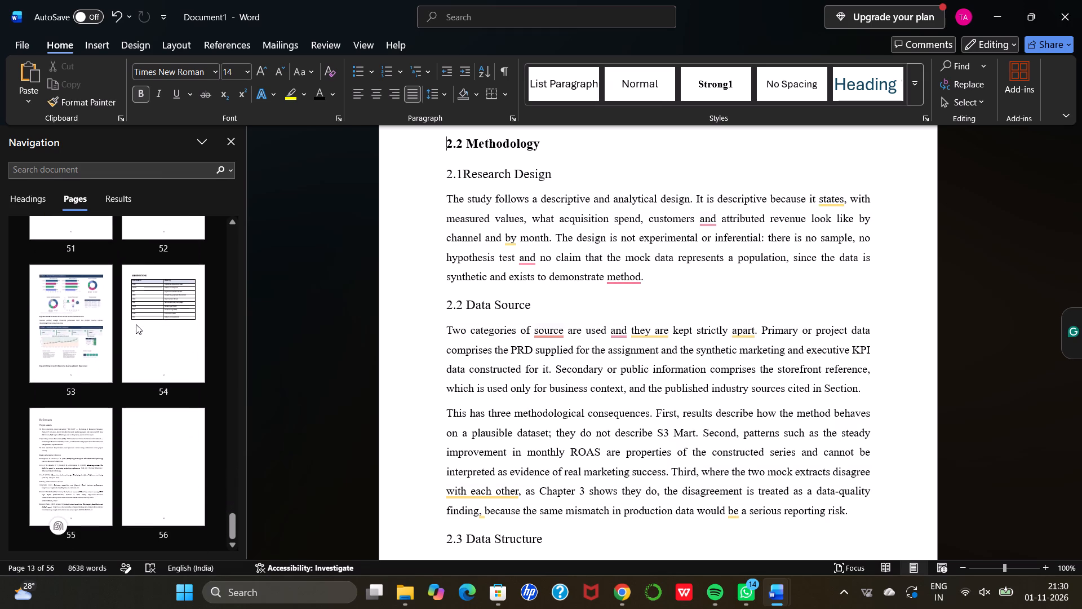
scroll(136, 324, down, 1)
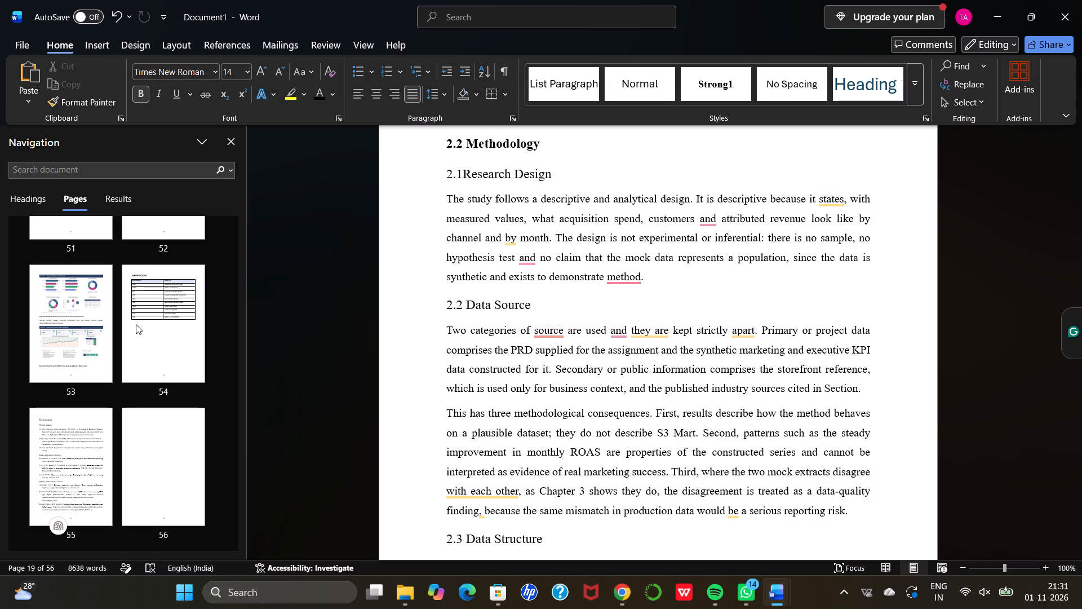
click(136, 324)
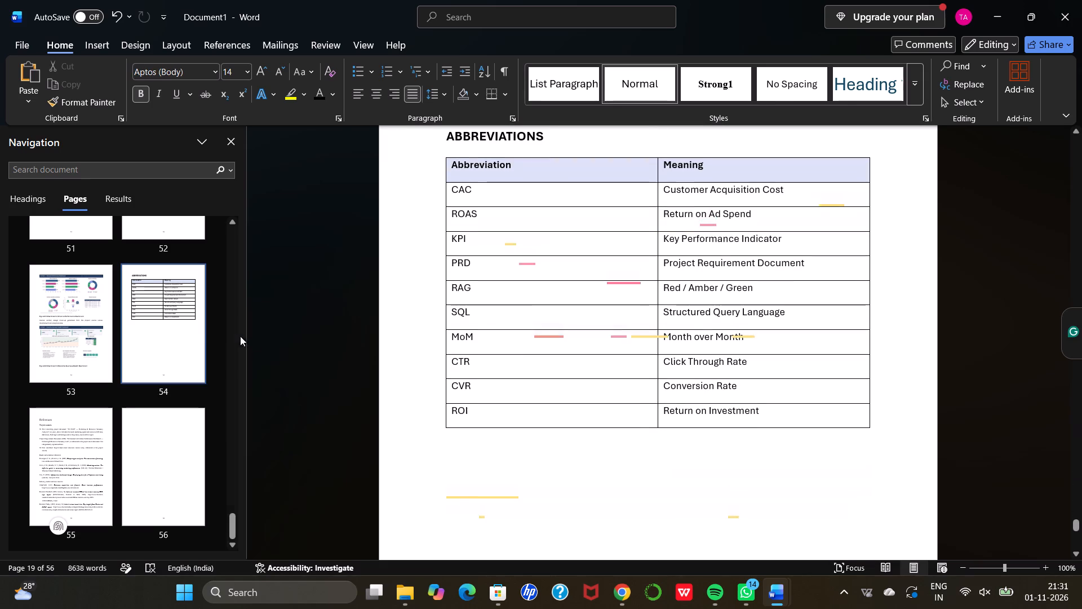
click(61, 328)
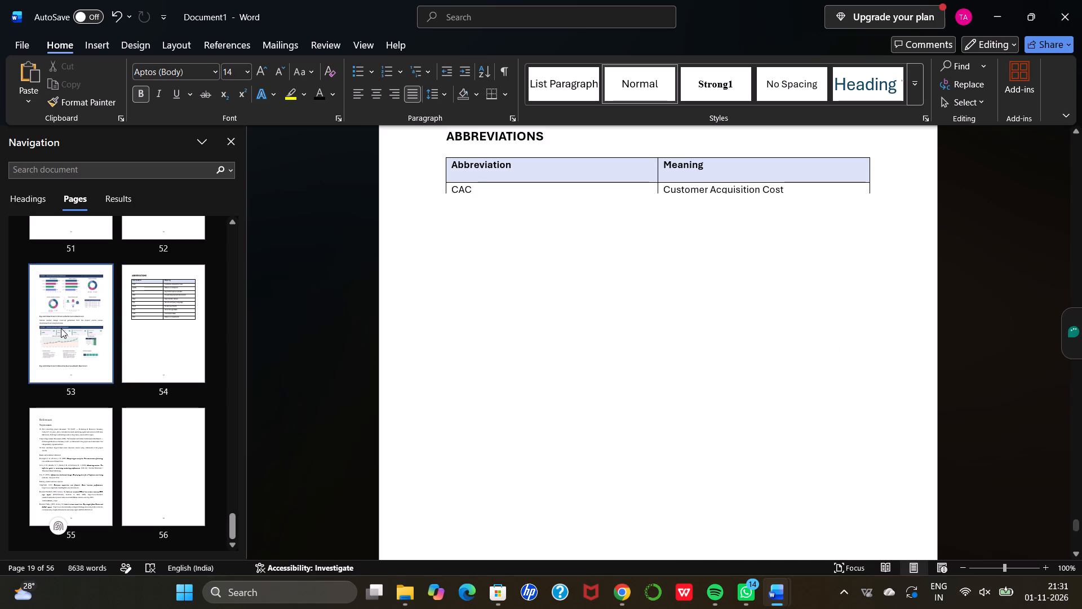
Look back over the page thumbnails from the appendices to the cover page, checking the overall page layout.
scroll(205, 331, up, 2)
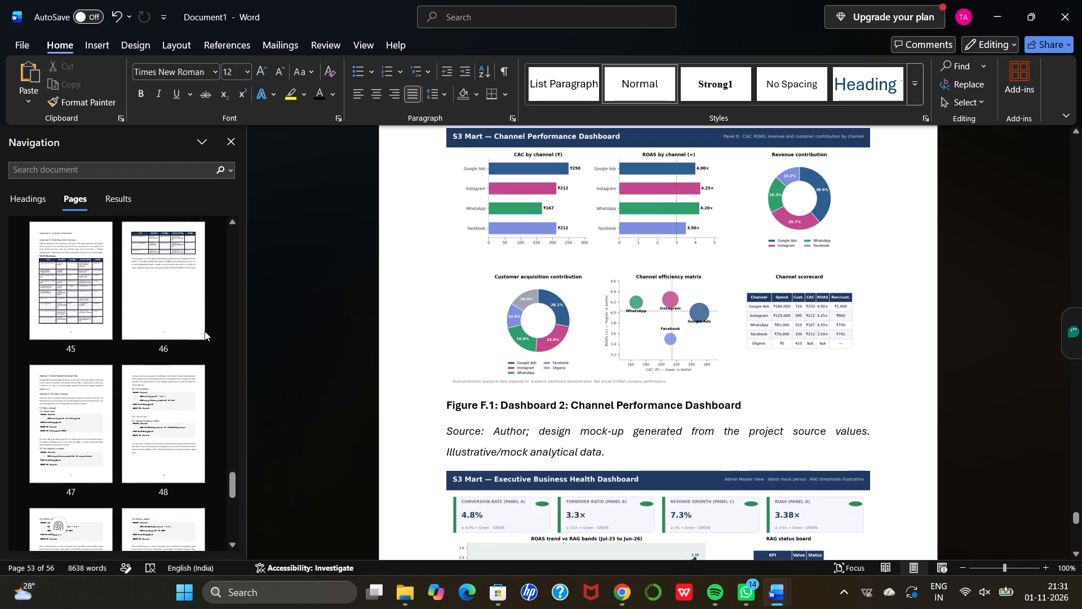
scroll(205, 331, up, 3)
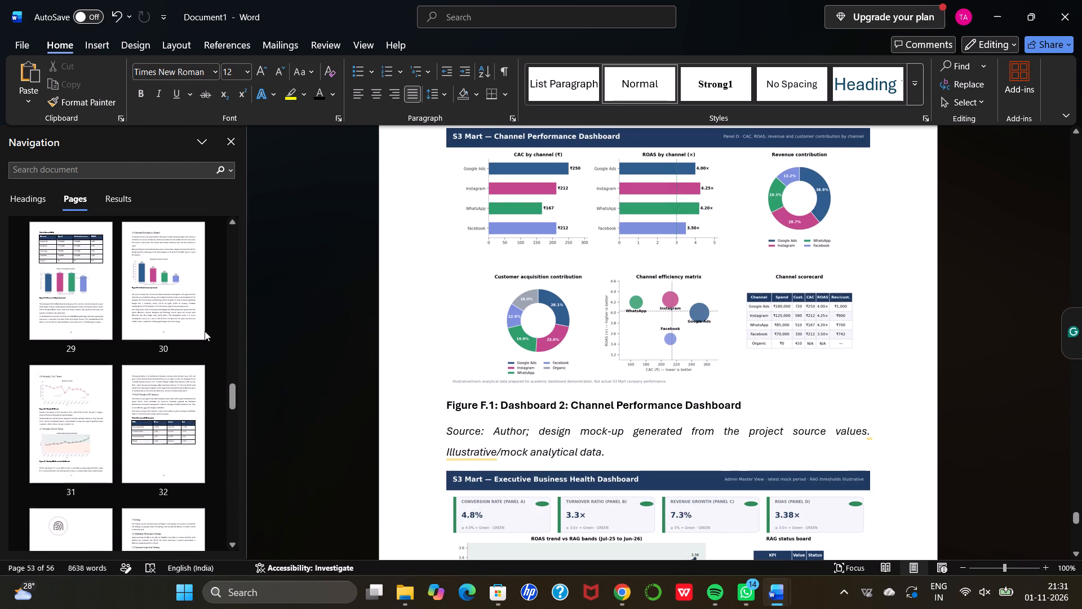
scroll(205, 331, up, 3)
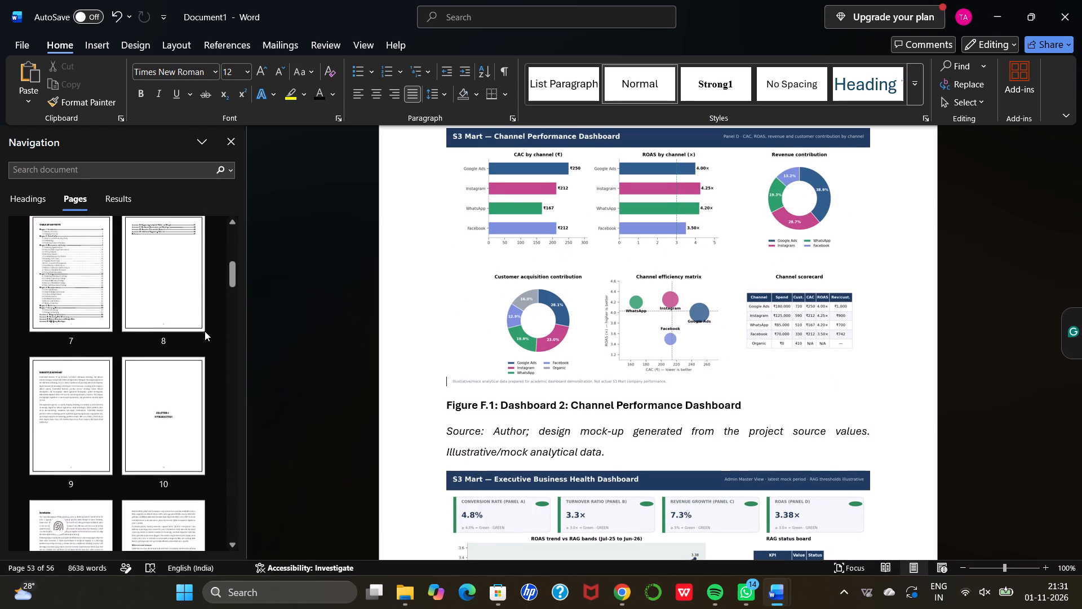
scroll(205, 331, up, 2)
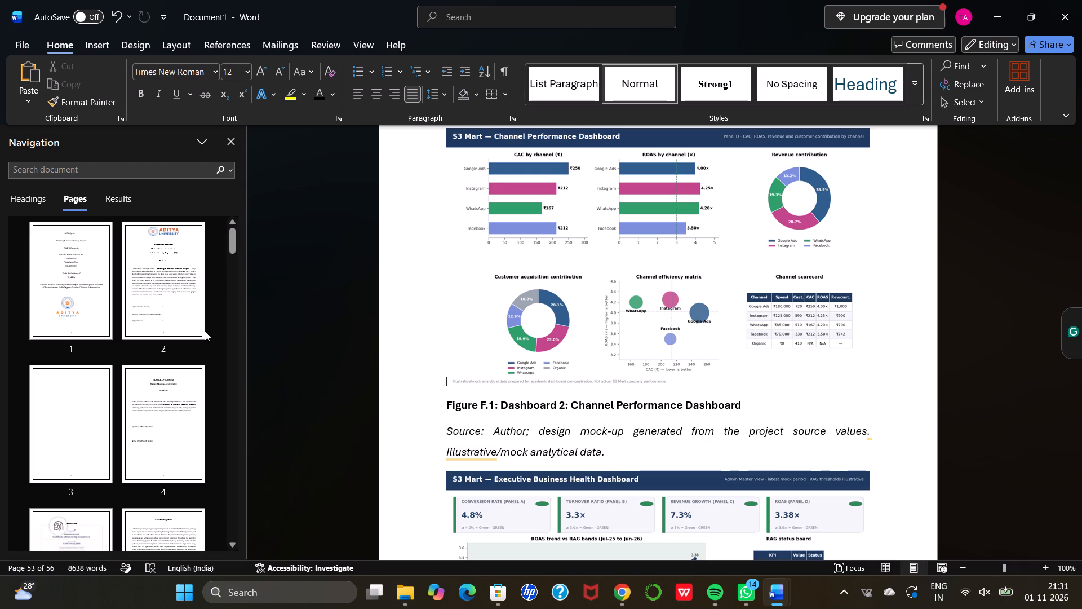
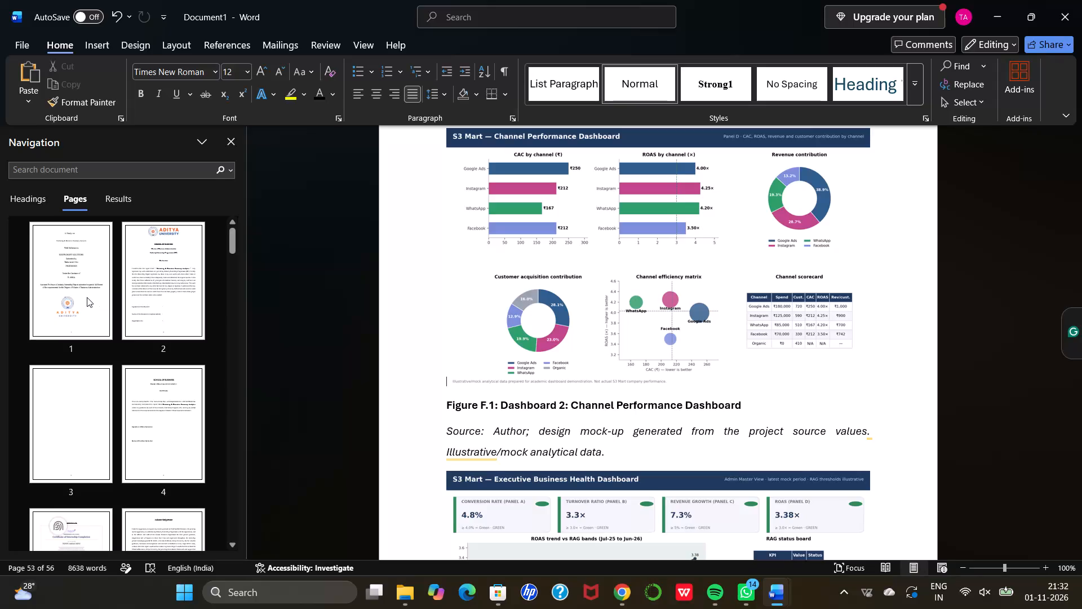
View the cover page and the Declaration page 2 in full to check their layout.
click(85, 297)
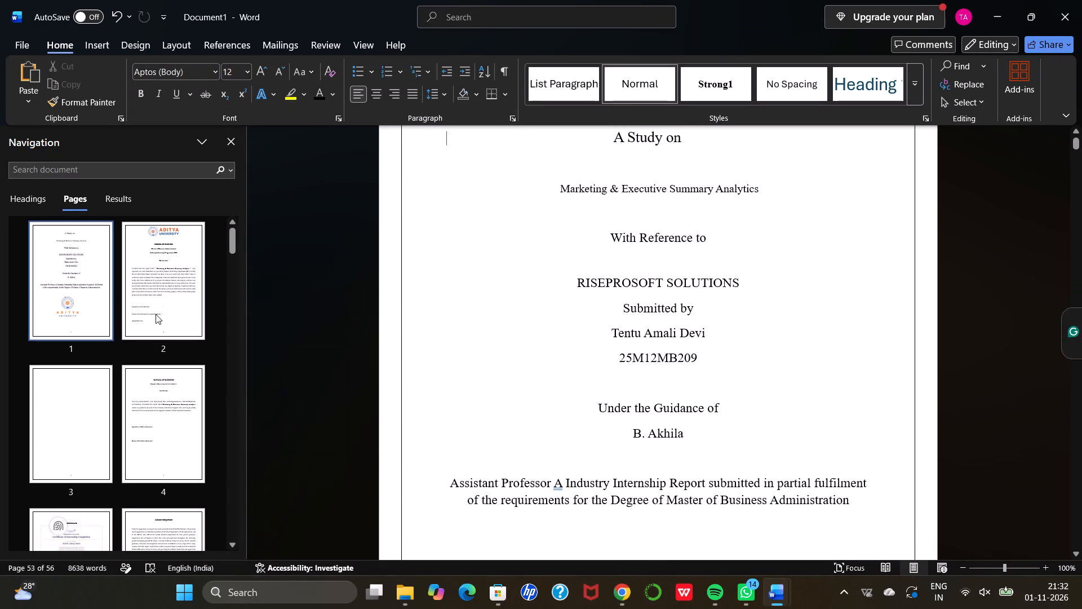
click(162, 316)
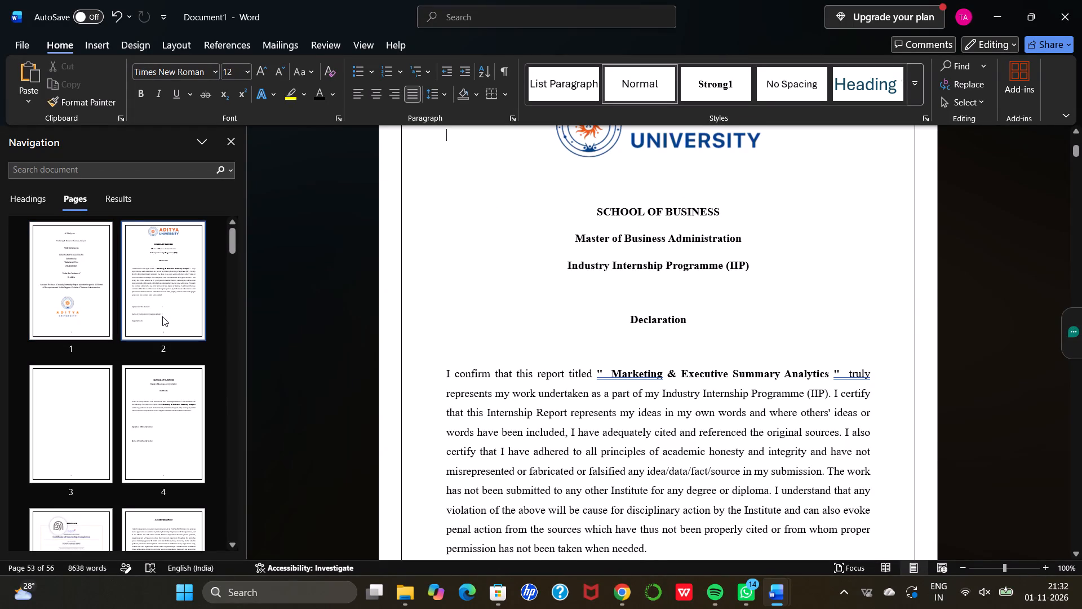
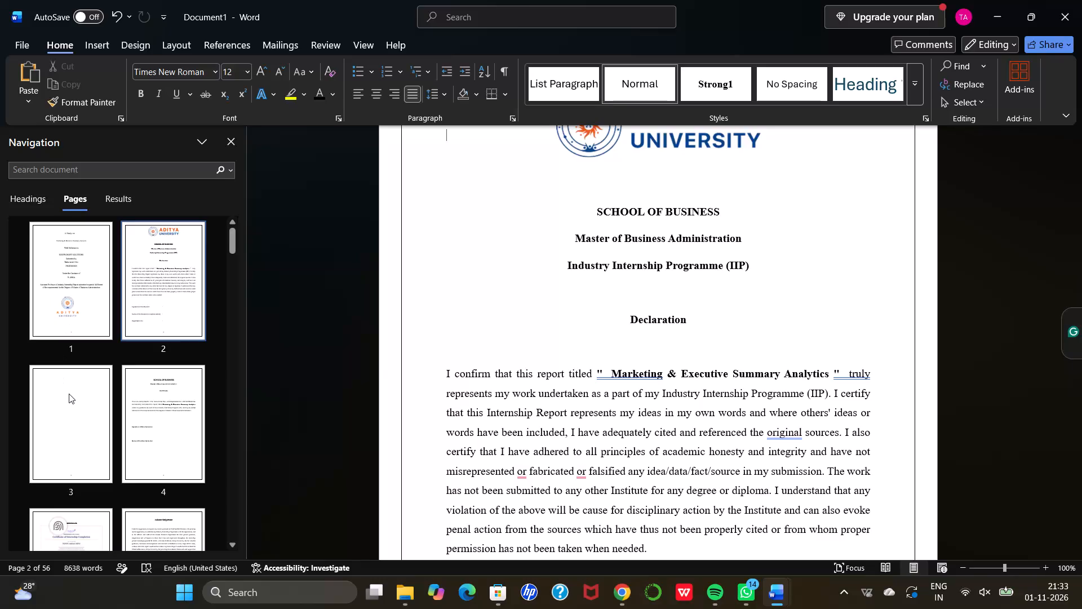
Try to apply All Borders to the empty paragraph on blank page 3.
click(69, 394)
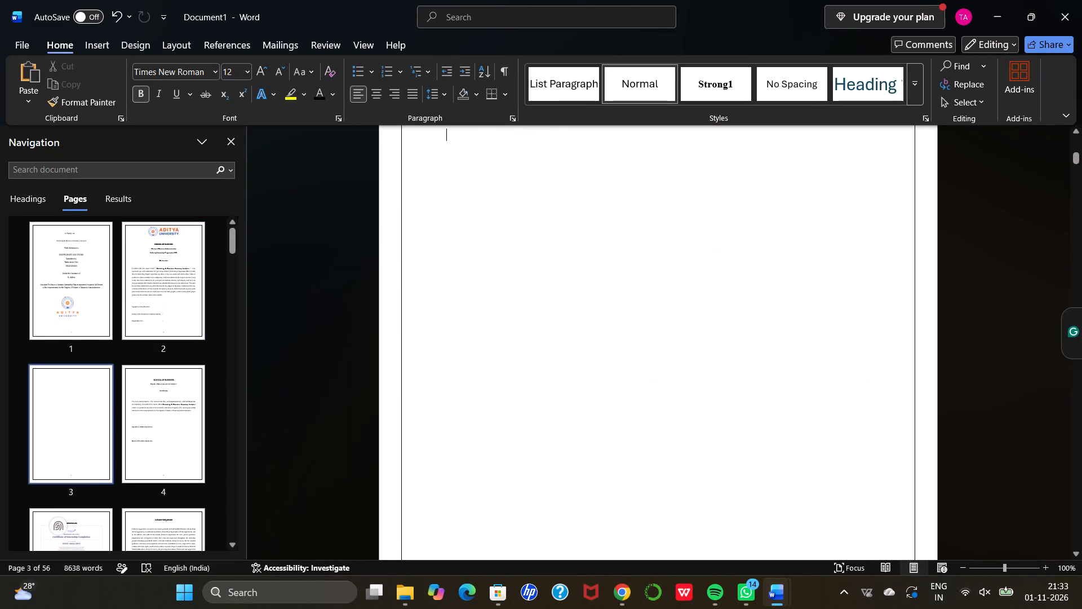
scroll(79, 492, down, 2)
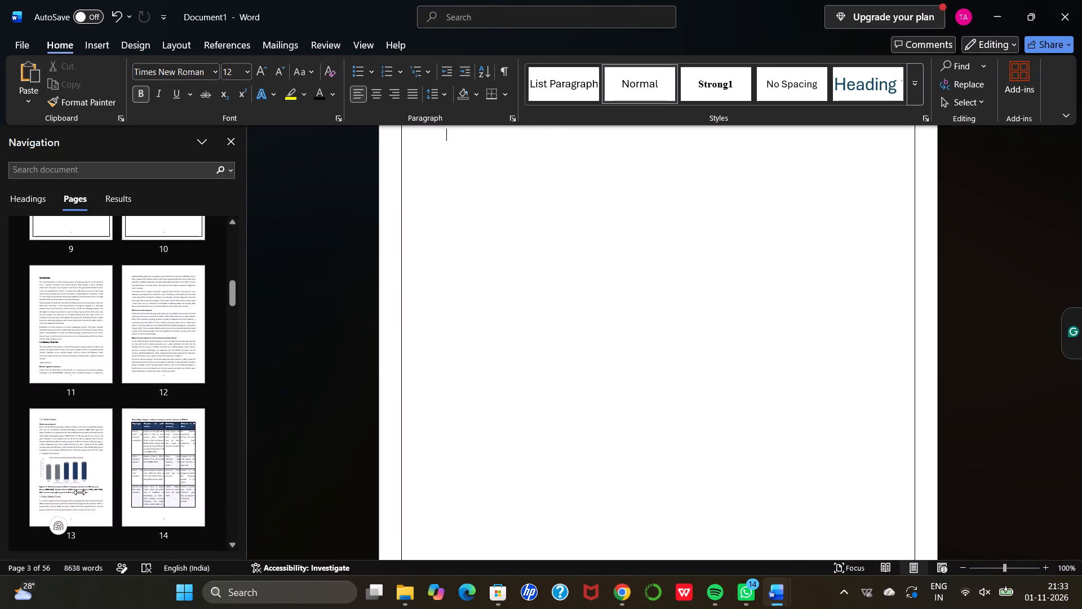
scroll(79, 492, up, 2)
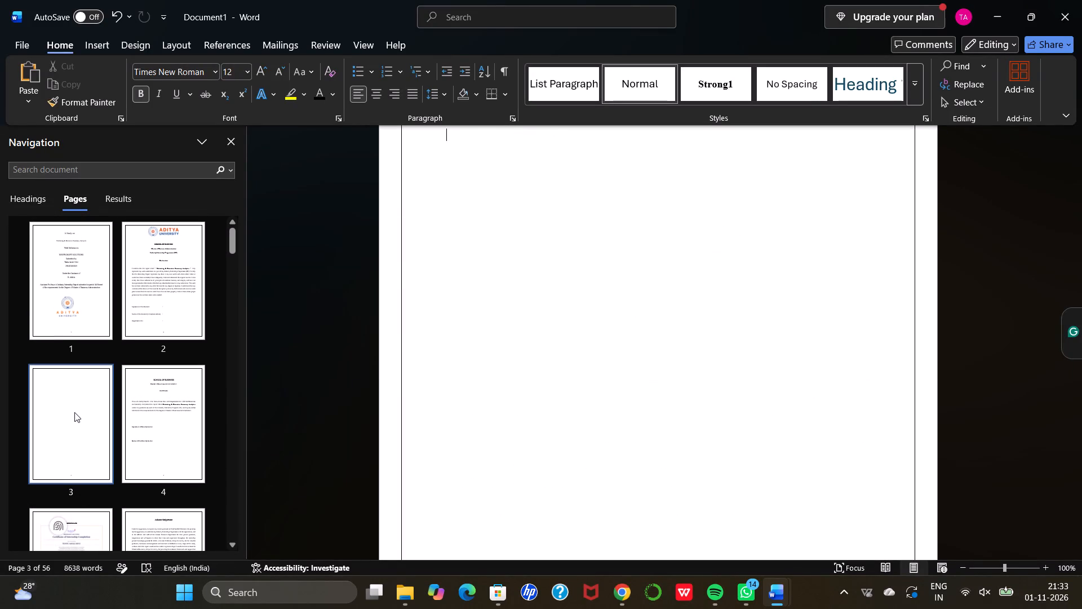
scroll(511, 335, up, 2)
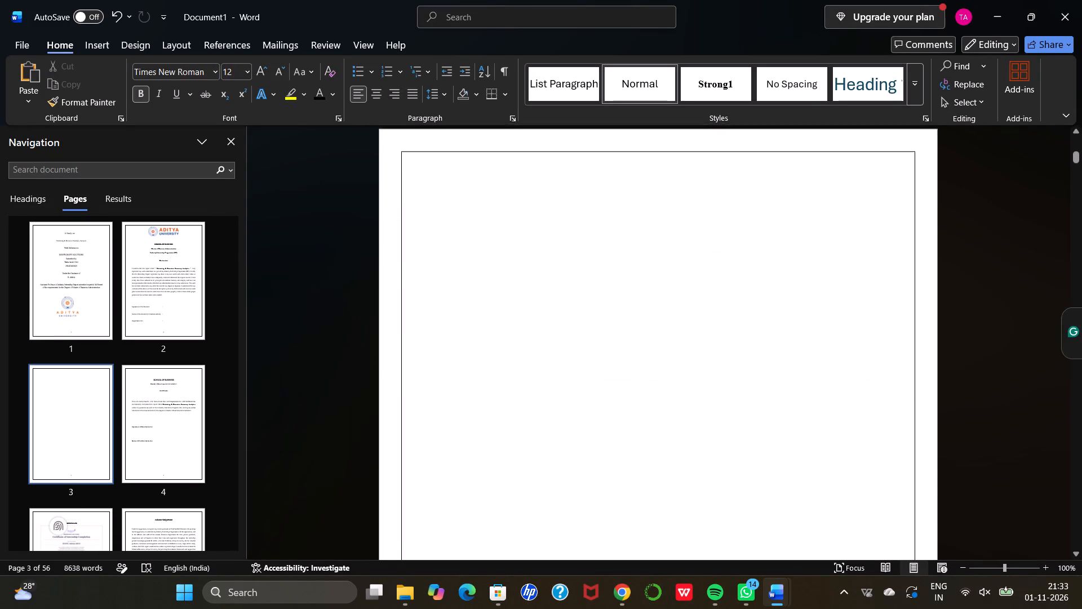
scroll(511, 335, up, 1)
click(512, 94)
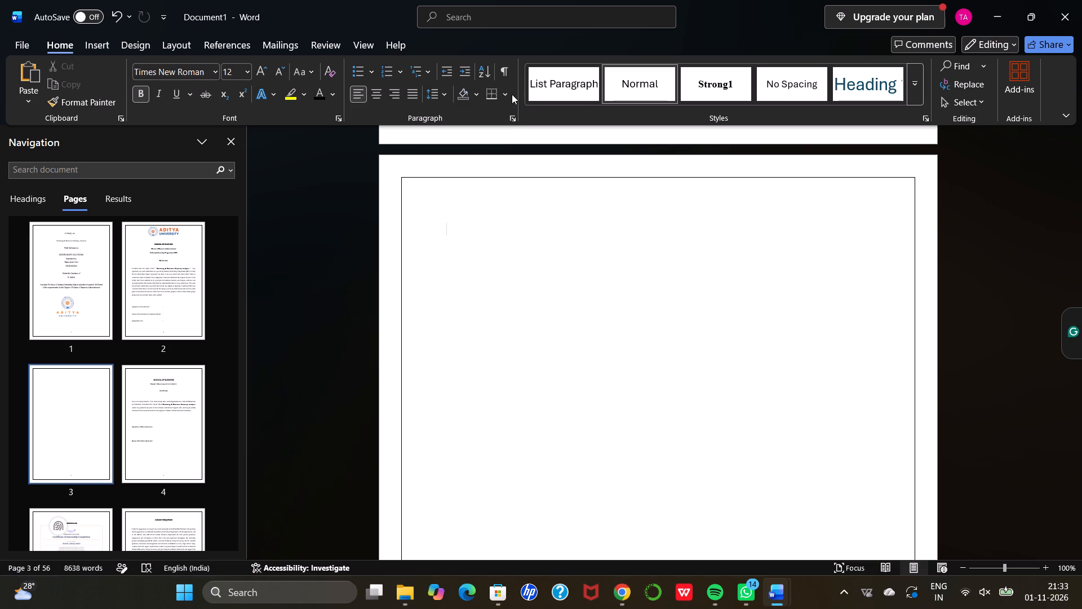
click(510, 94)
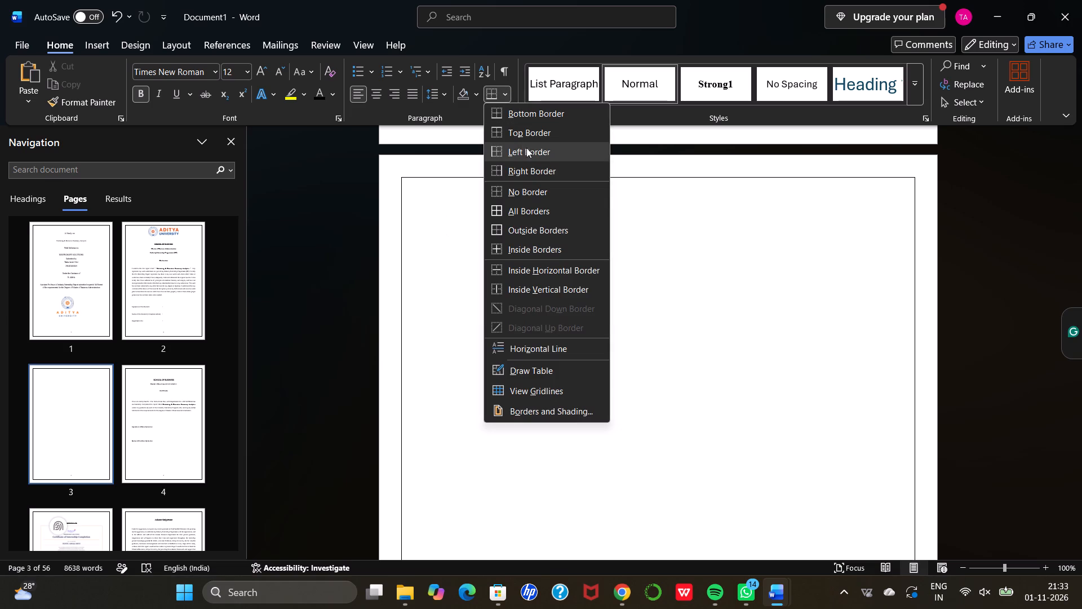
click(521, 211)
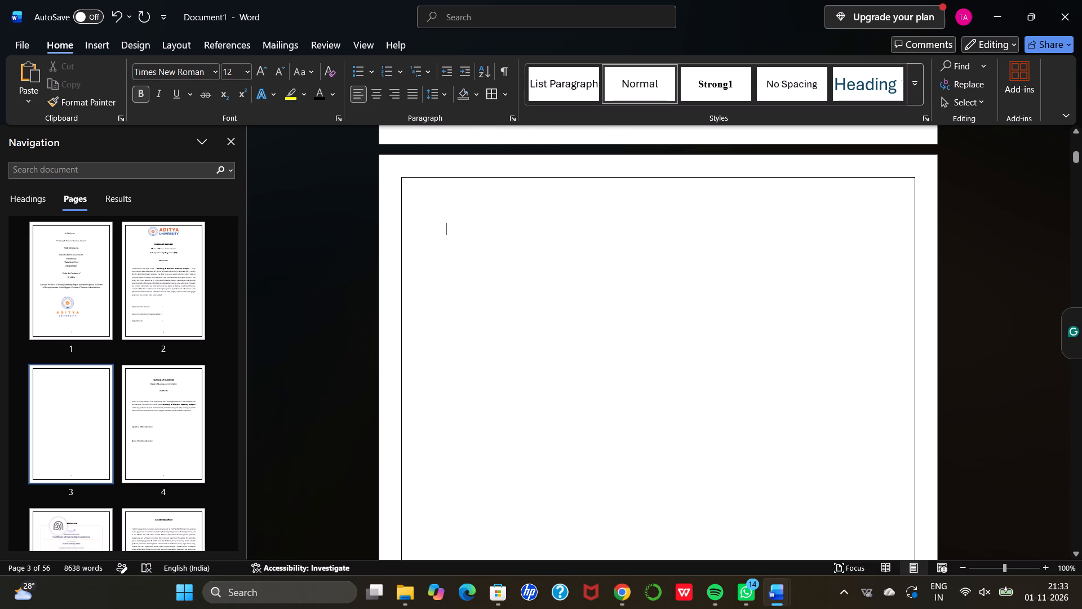
Insert a table with 3 columns and 10 rows at the top of blank page 3.
click(85, 49)
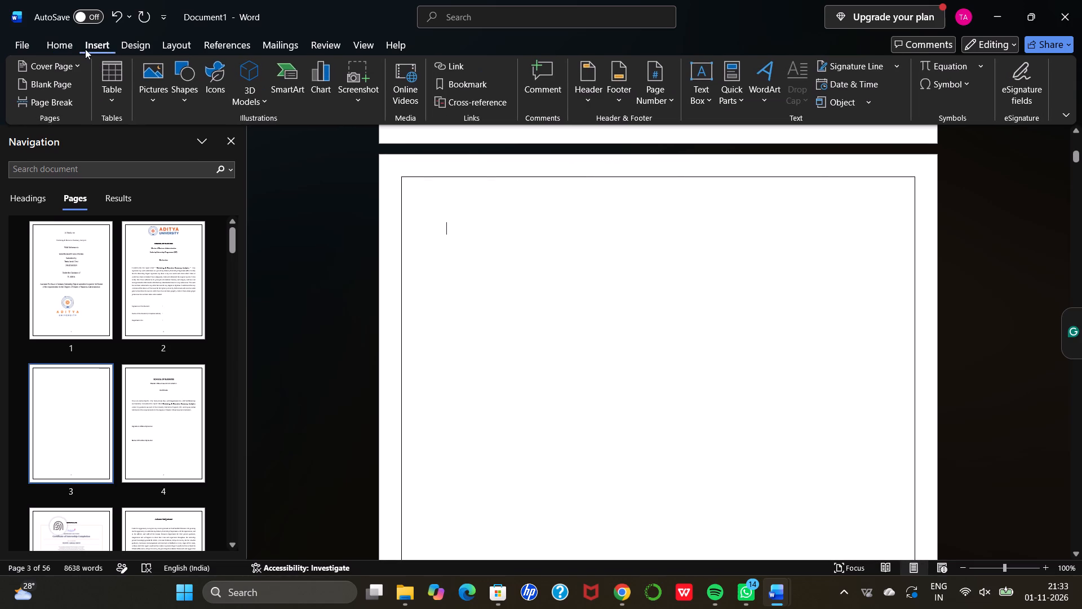
click(113, 89)
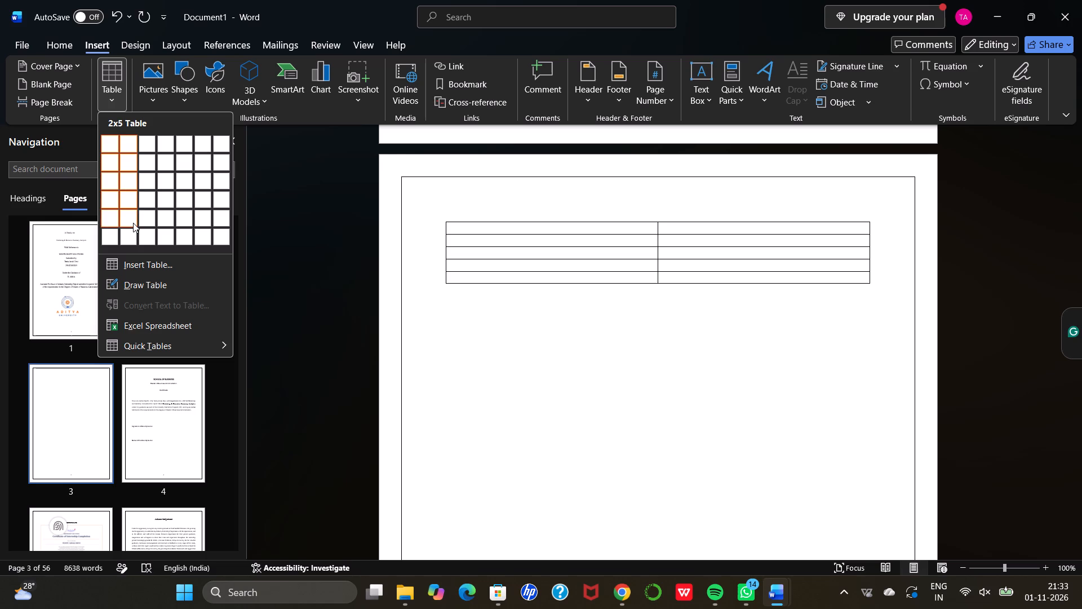
click(128, 260)
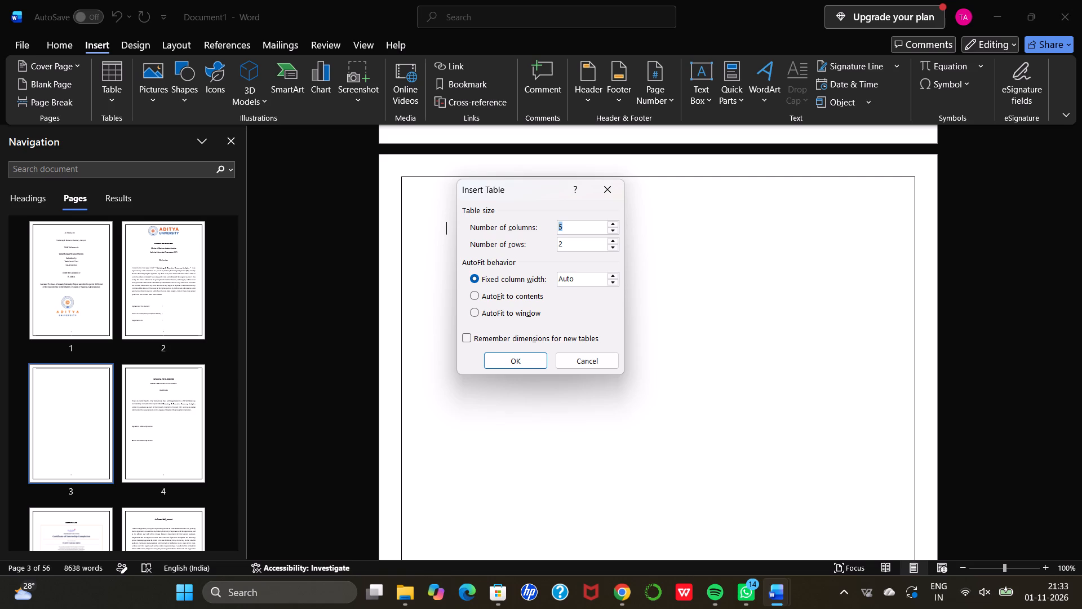
key(3)
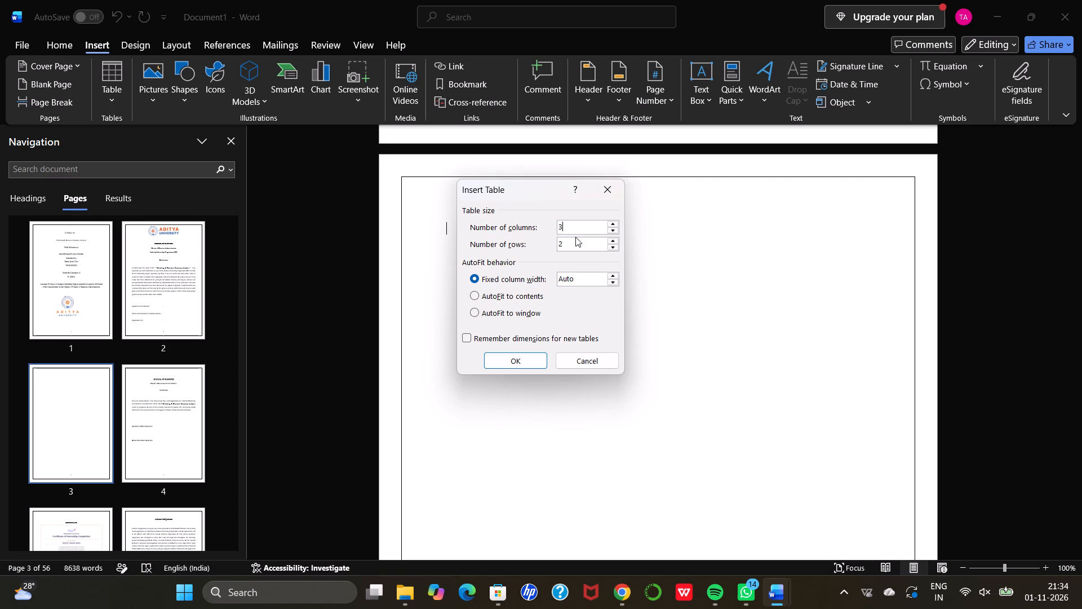
click(575, 237)
key(BackSpace)
text(10)
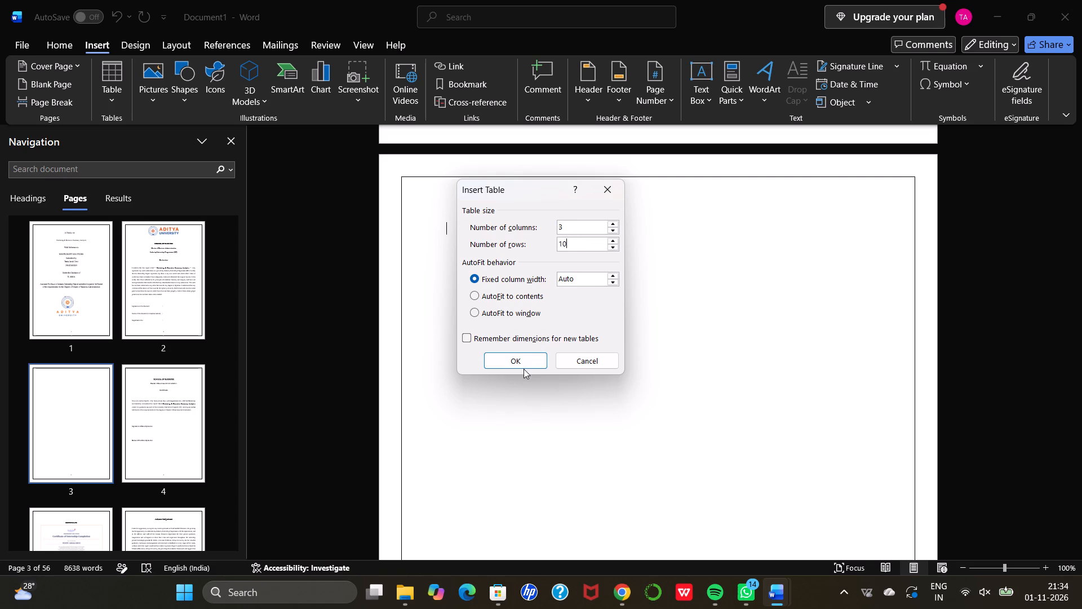
click(522, 362)
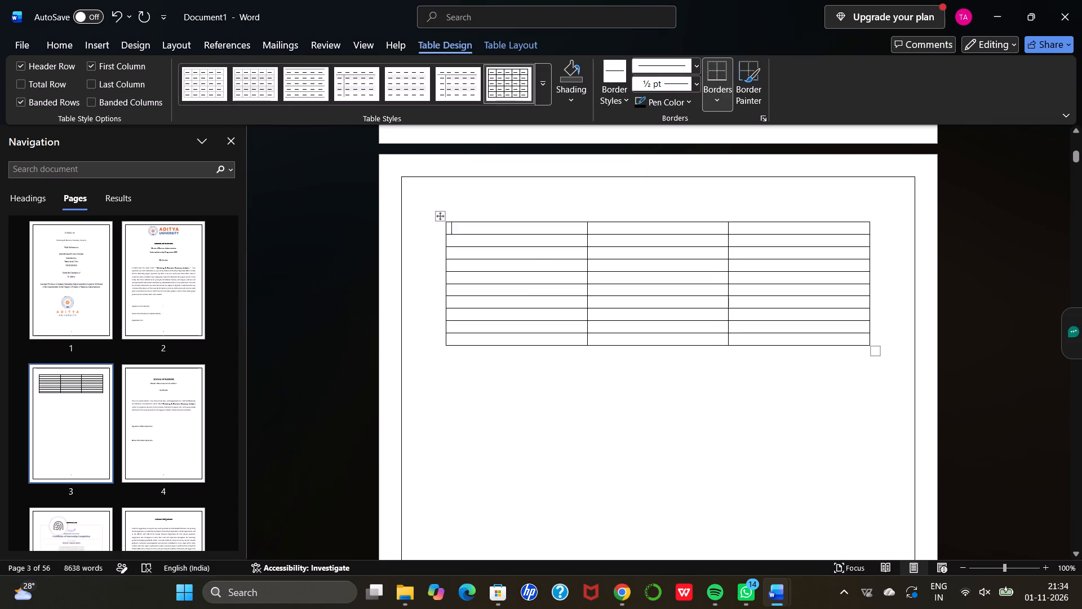
Narrow the table's first column to about a third of its width in all rows, giving the space to the second column.
drag(589, 228, 587, 228)
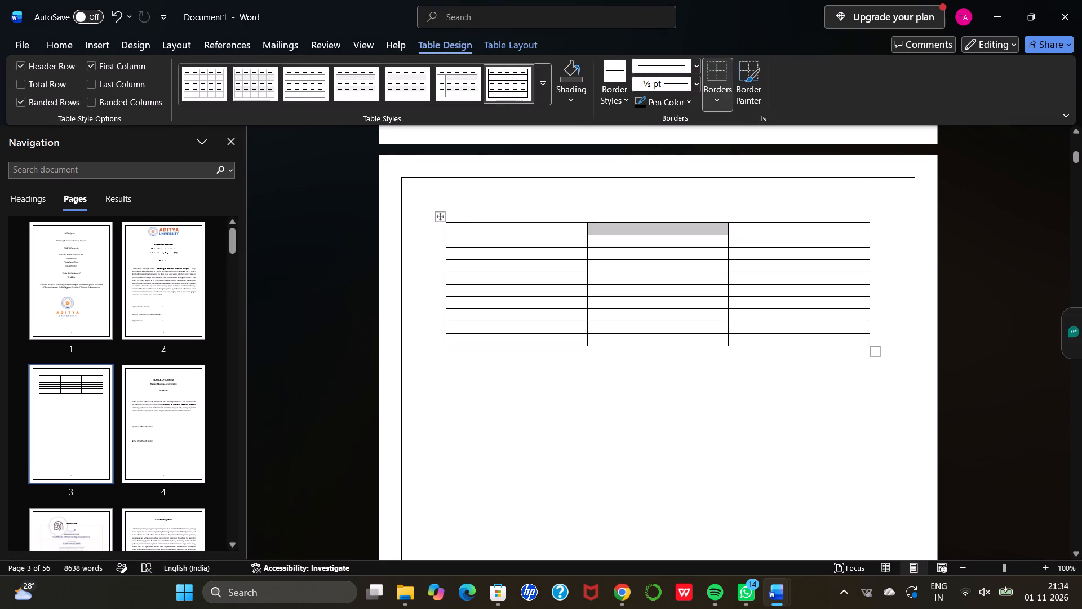
drag(587, 228, 573, 231)
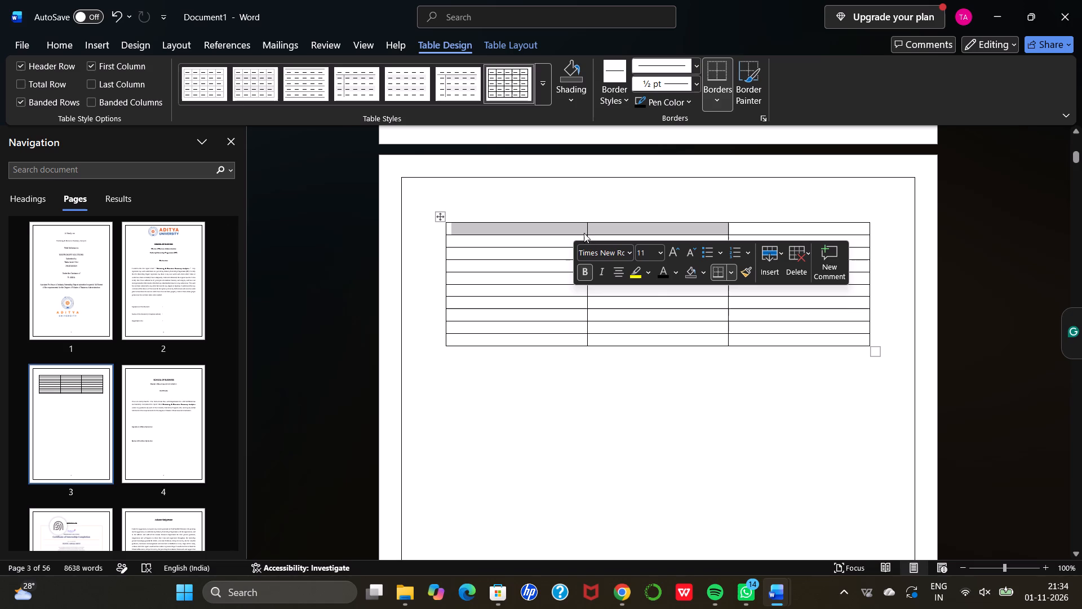
drag(586, 226, 535, 238)
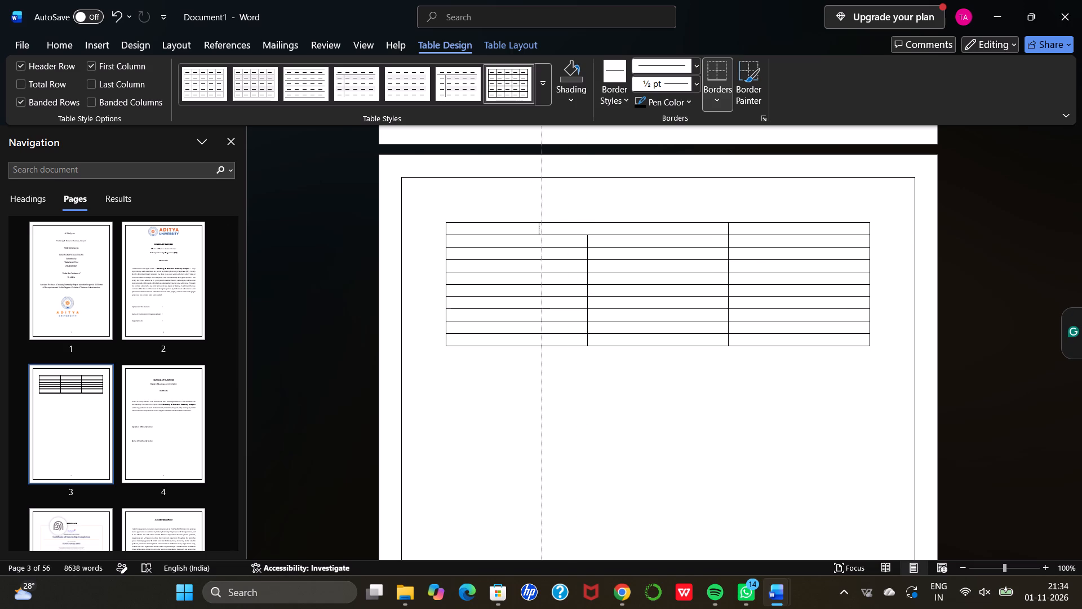
drag(535, 238, 531, 239)
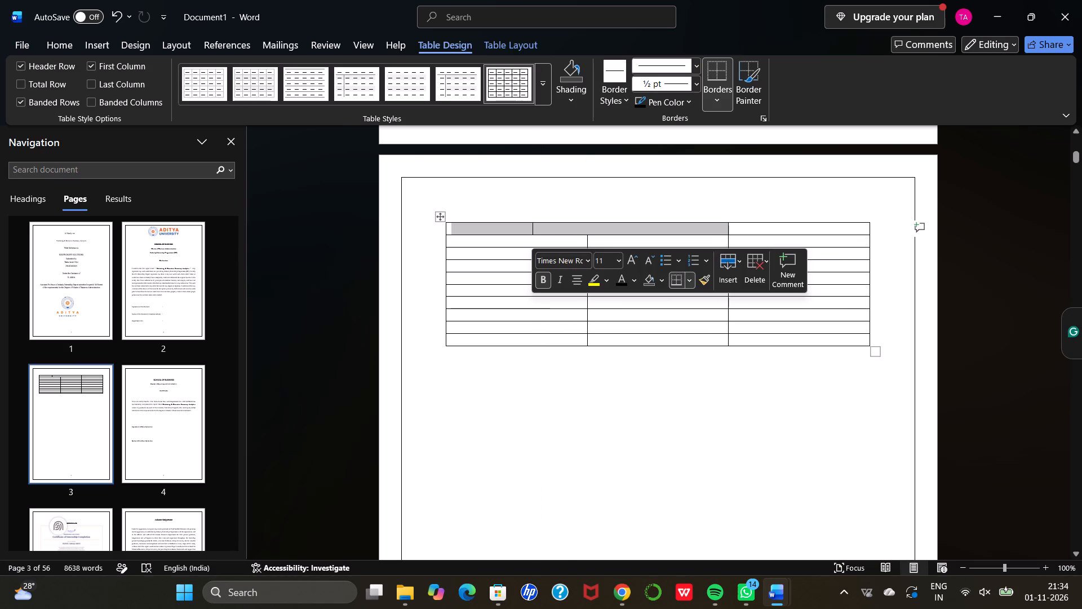
drag(587, 245, 532, 251)
click(532, 251)
drag(532, 251, 530, 251)
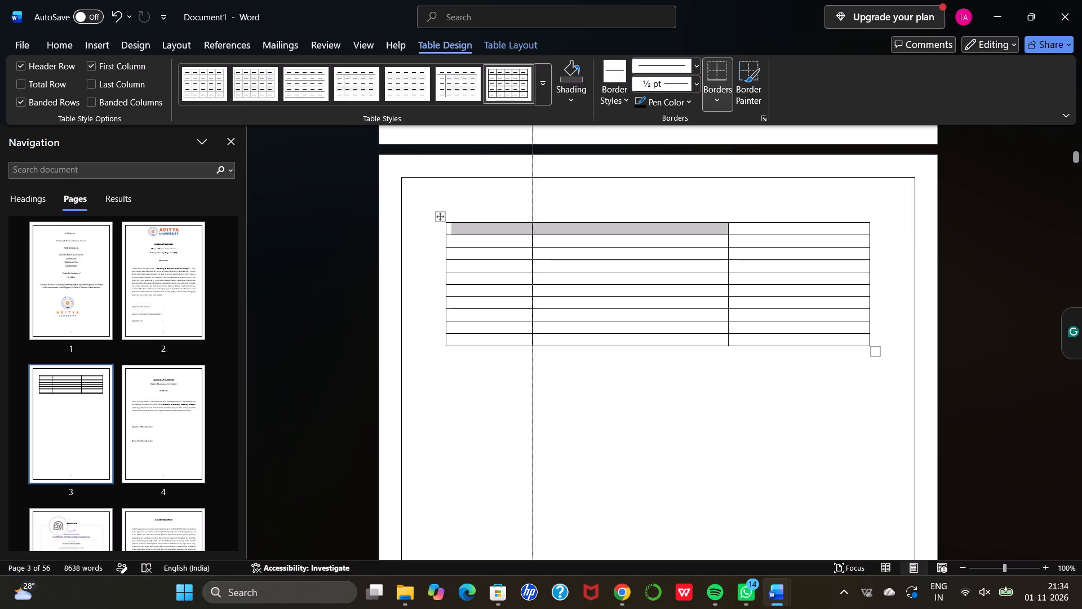
drag(530, 251, 493, 255)
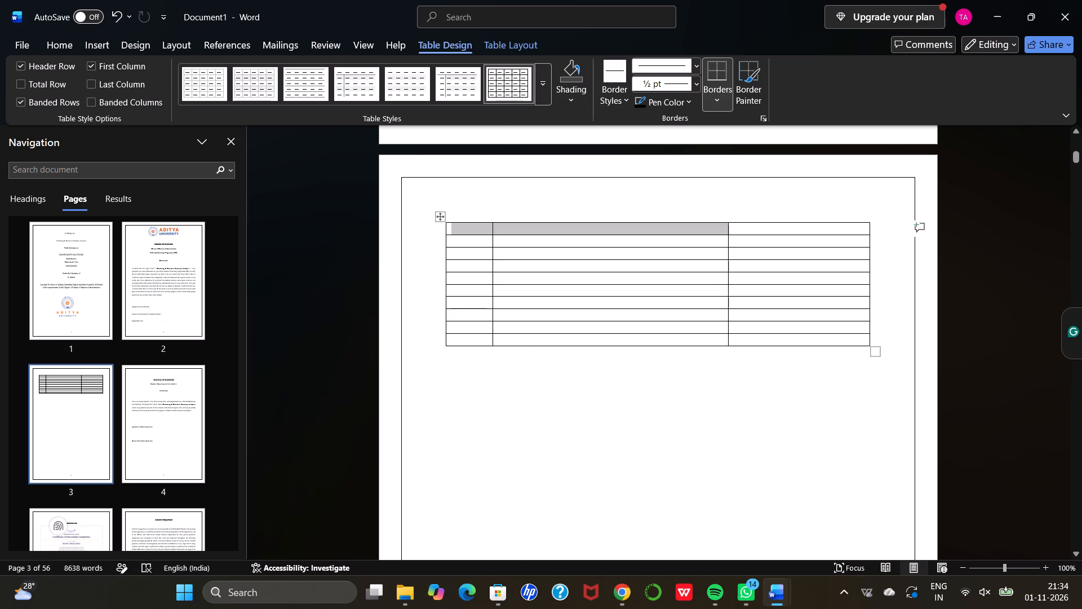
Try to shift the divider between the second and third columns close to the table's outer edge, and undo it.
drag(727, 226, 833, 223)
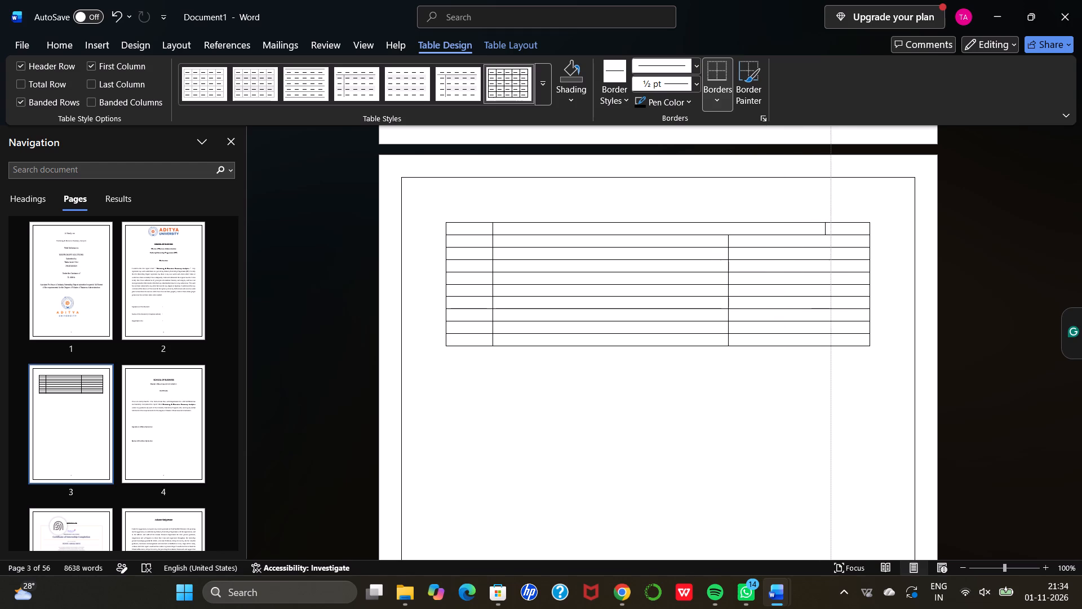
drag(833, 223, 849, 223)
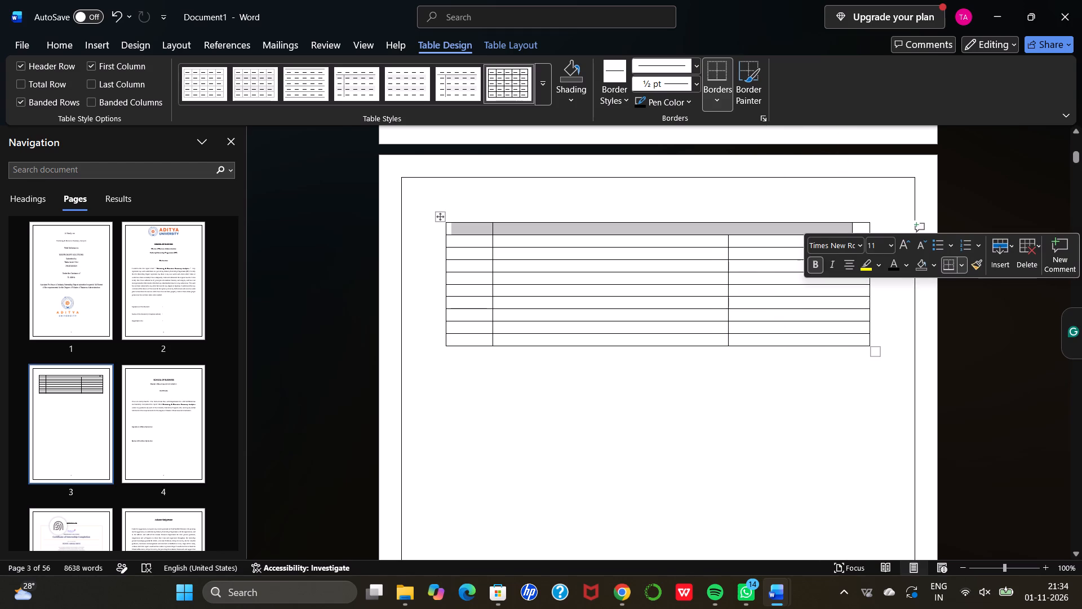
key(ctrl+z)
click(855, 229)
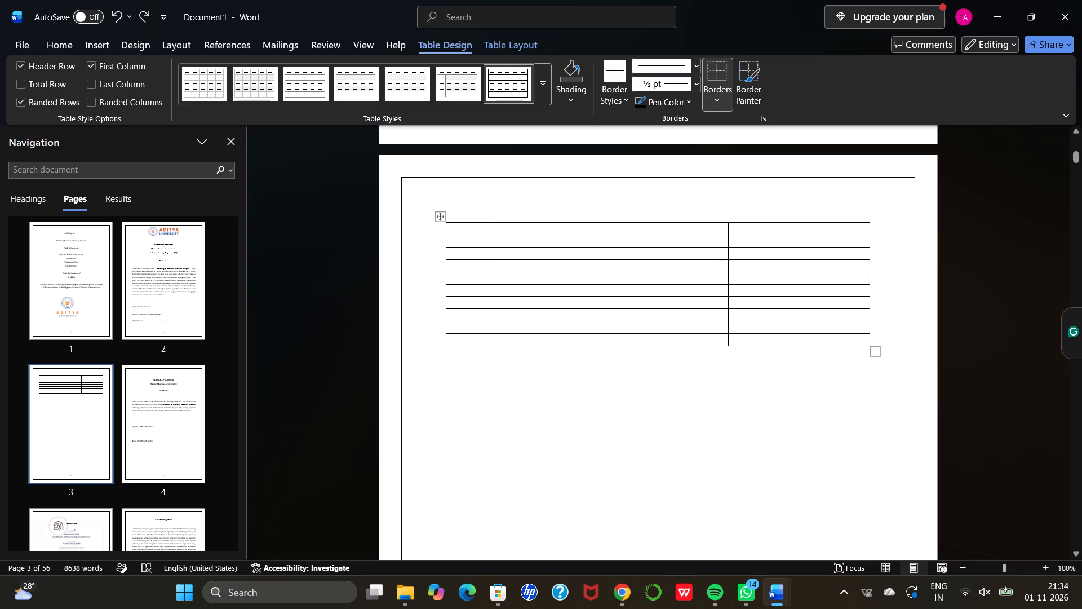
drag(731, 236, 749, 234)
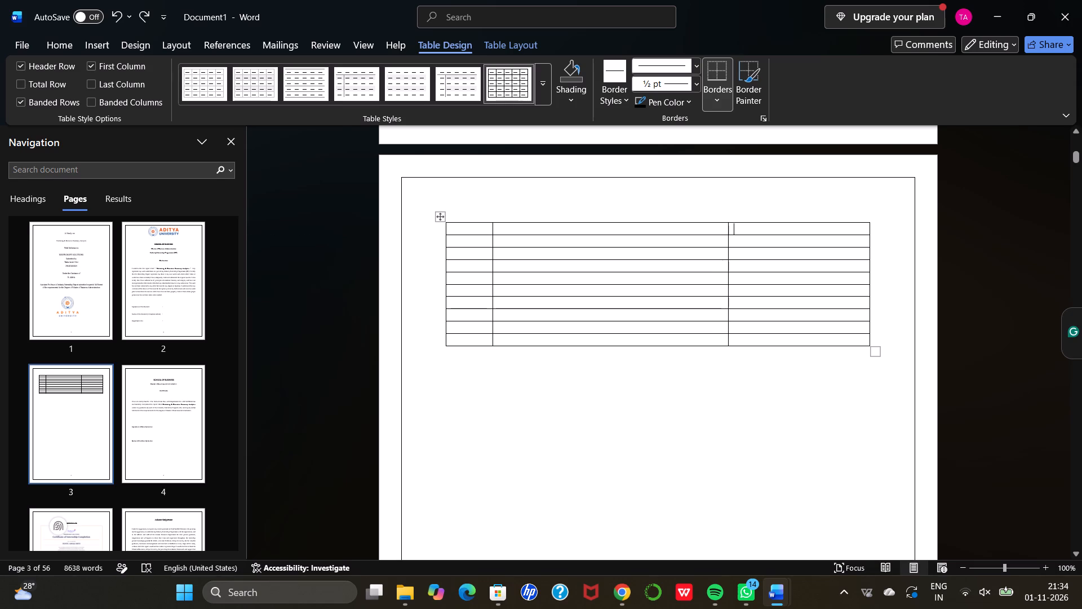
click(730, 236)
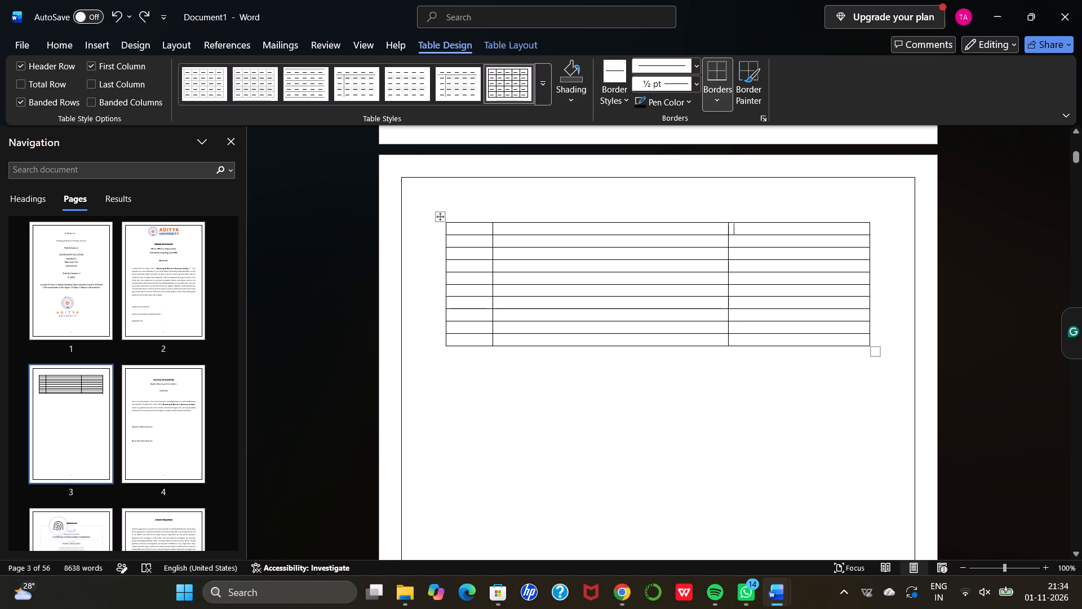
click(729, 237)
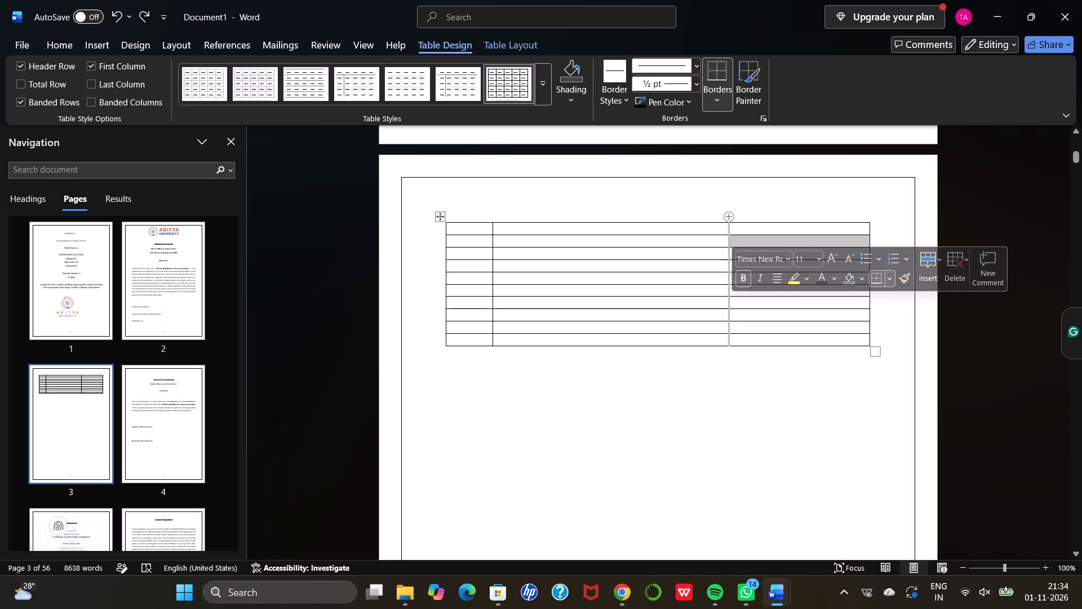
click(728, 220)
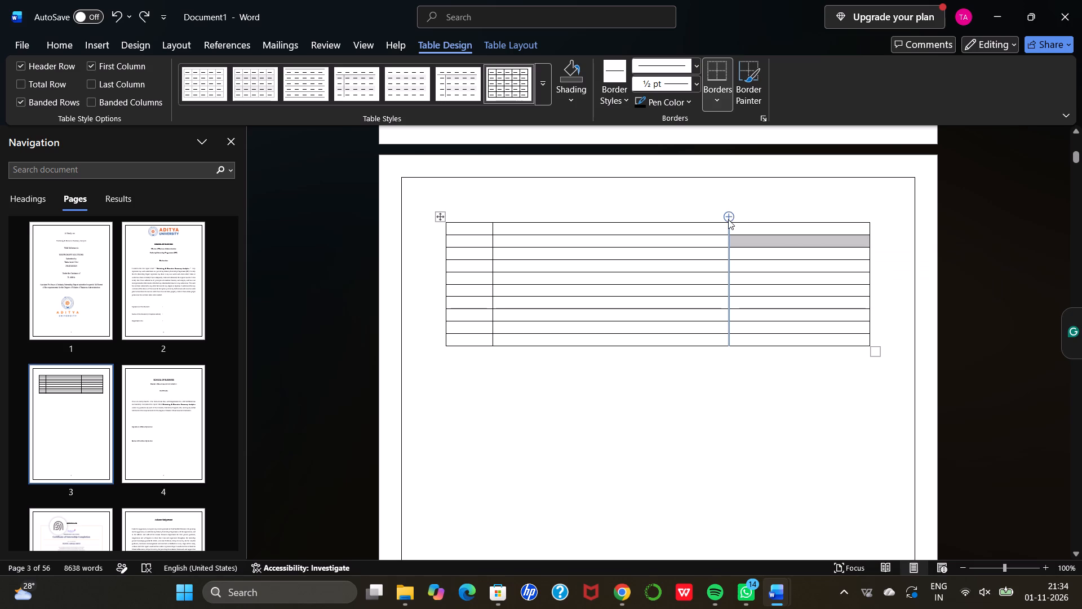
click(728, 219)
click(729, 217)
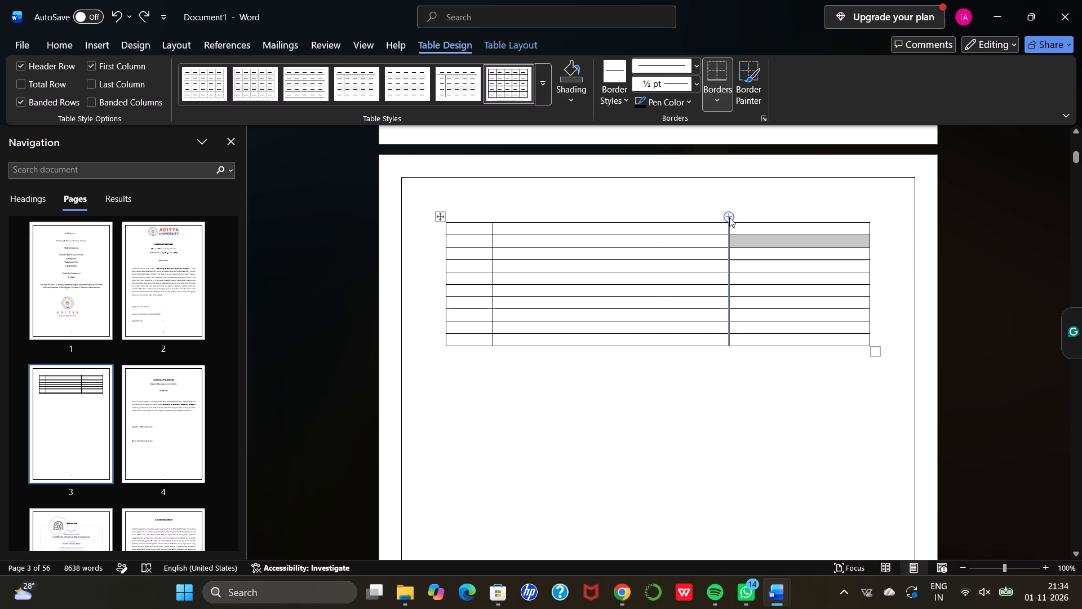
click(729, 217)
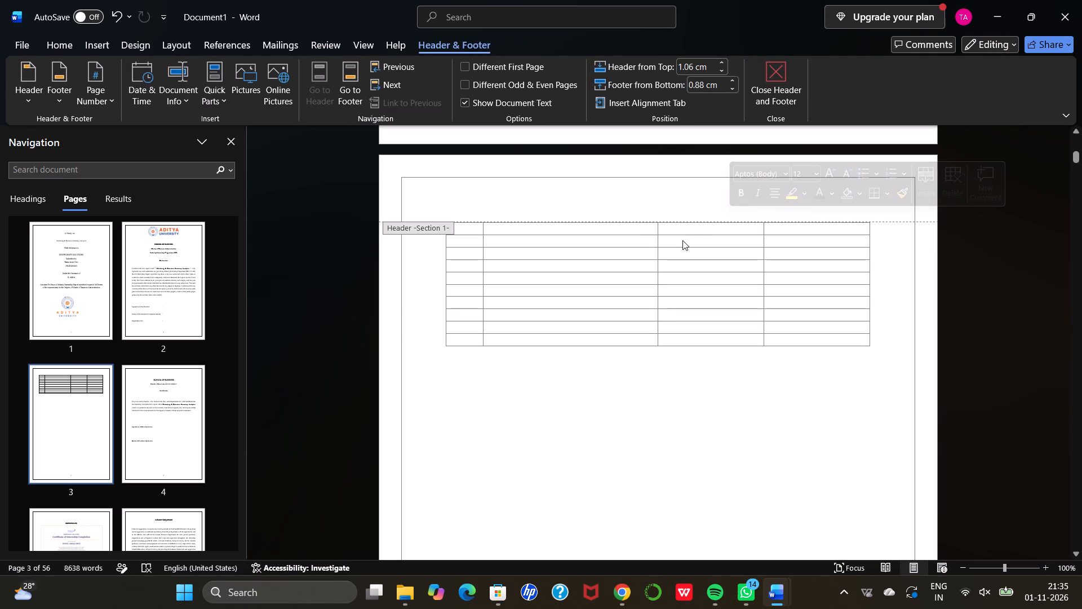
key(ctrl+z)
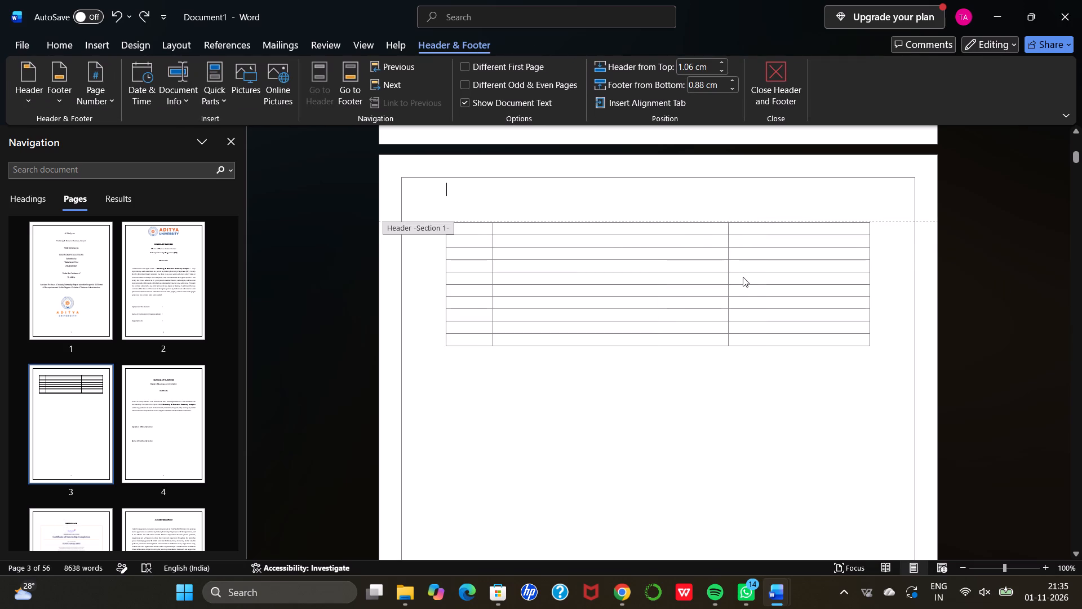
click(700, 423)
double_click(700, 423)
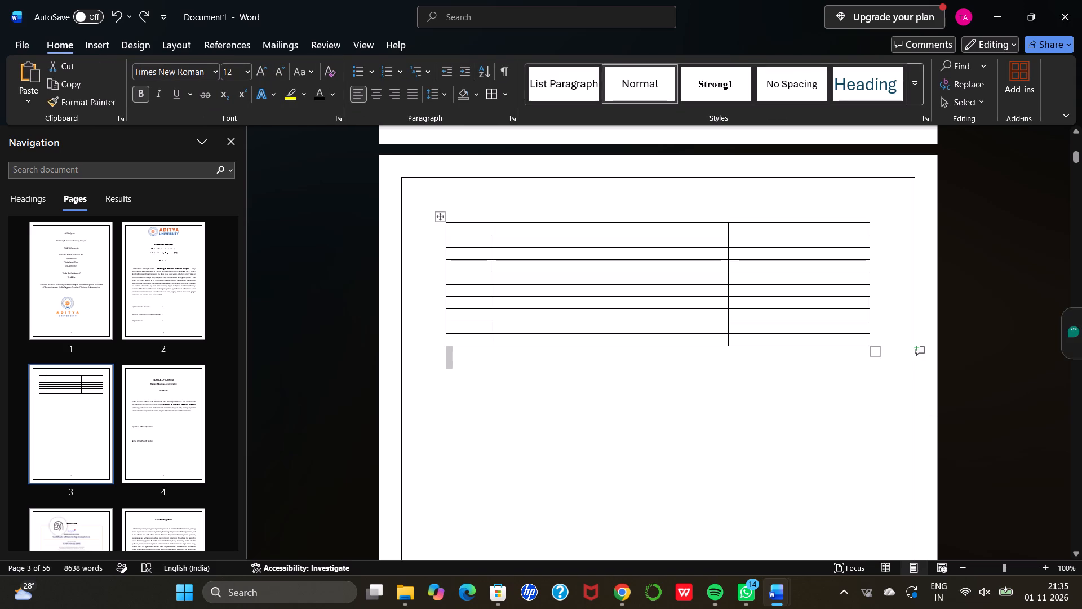
Narrow the table's third column to about half its width in all rows, giving the space to the second column.
click(728, 296)
drag(728, 296, 740, 295)
drag(729, 229, 745, 227)
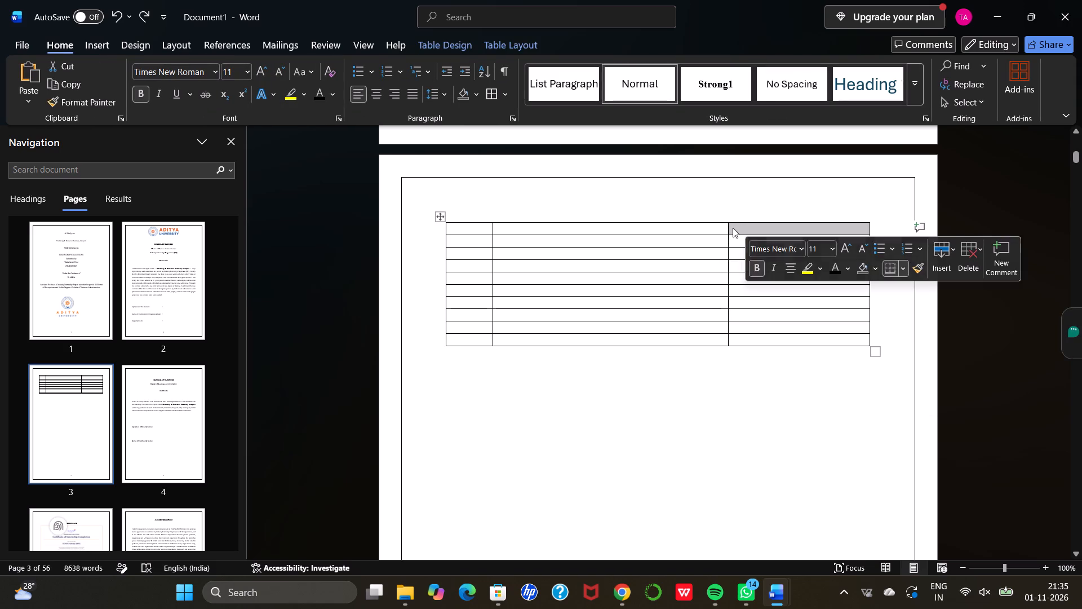
click(729, 232)
click(729, 232)
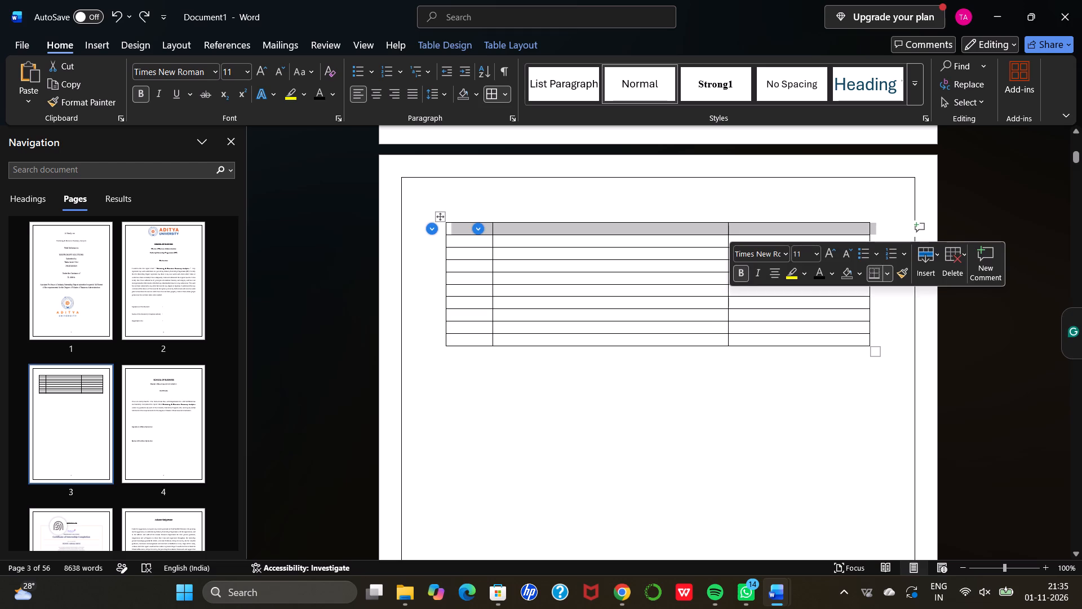
drag(728, 231, 769, 226)
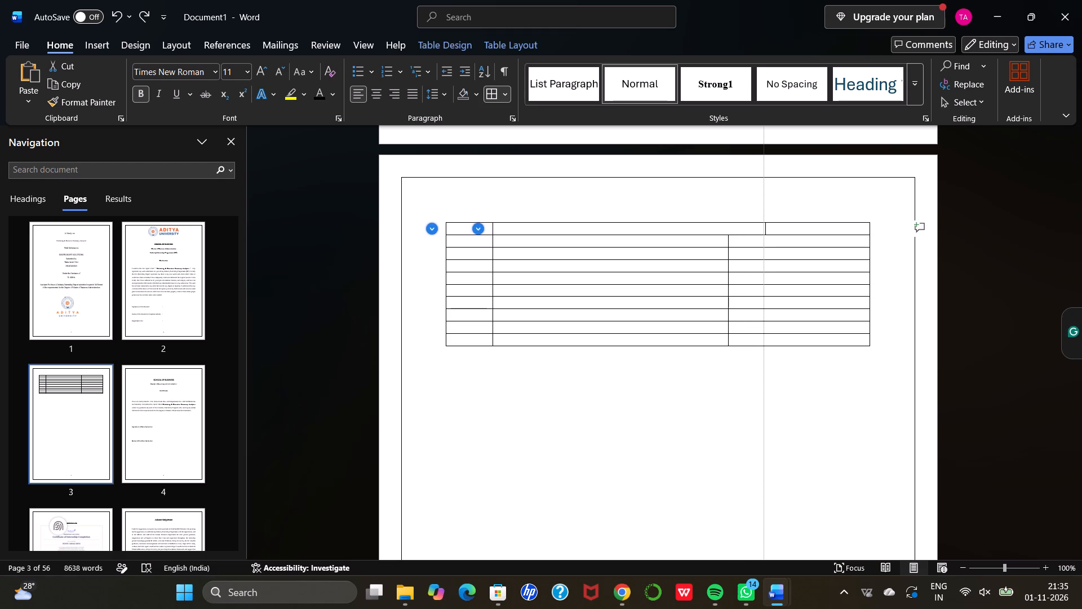
drag(769, 226, 794, 224)
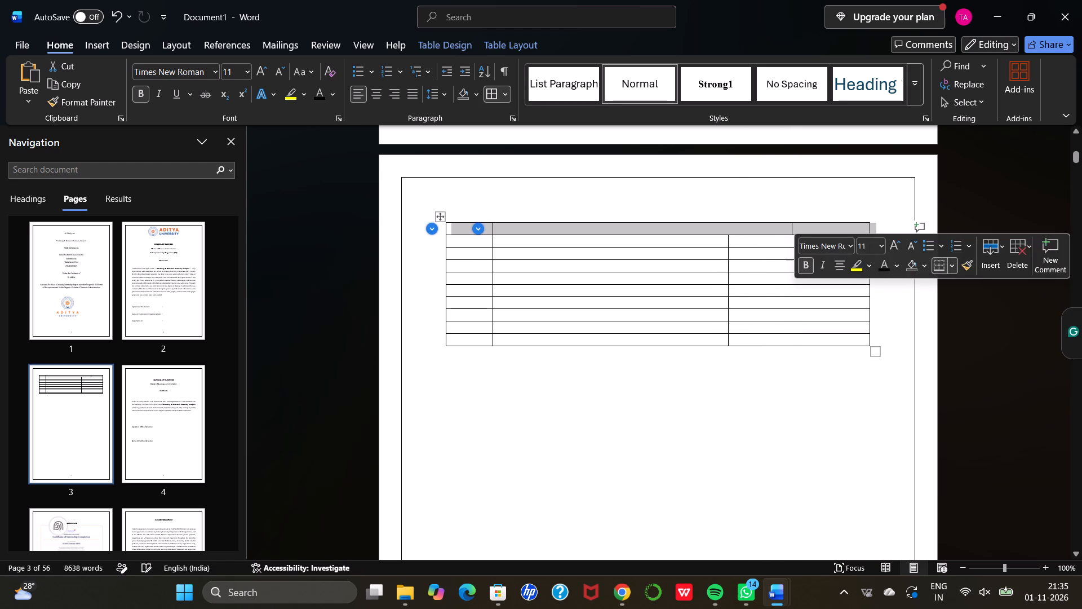
drag(728, 244, 769, 240)
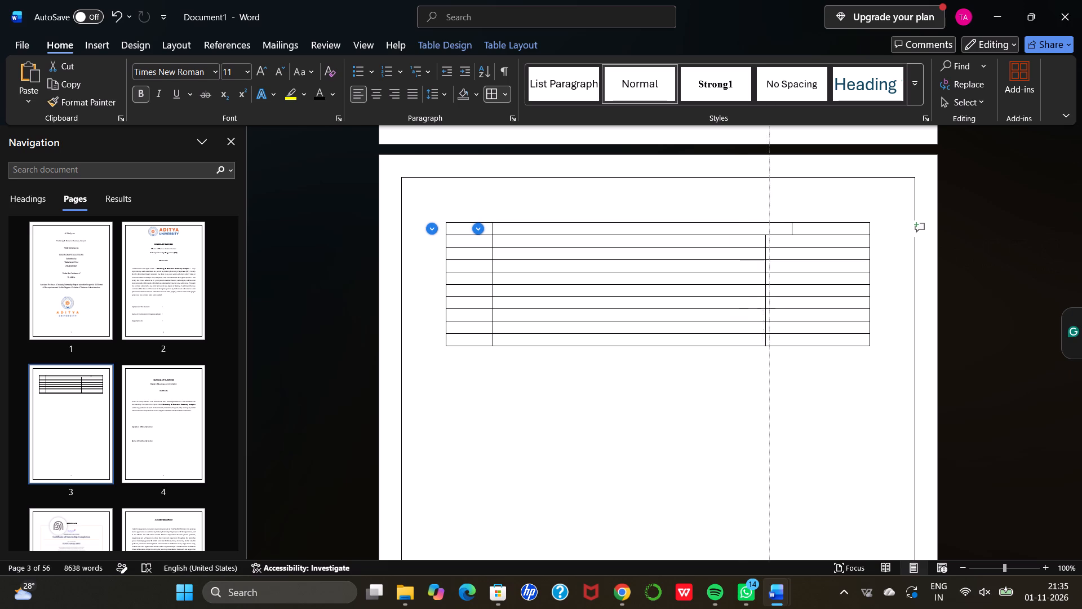
drag(769, 240, 790, 237)
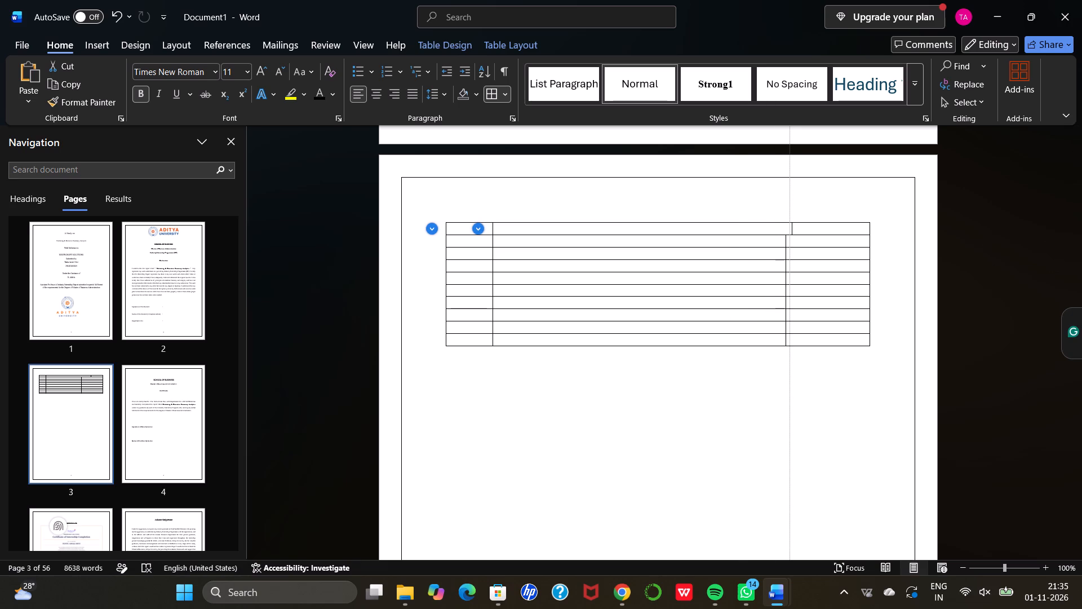
drag(790, 237, 792, 239)
drag(792, 239, 791, 239)
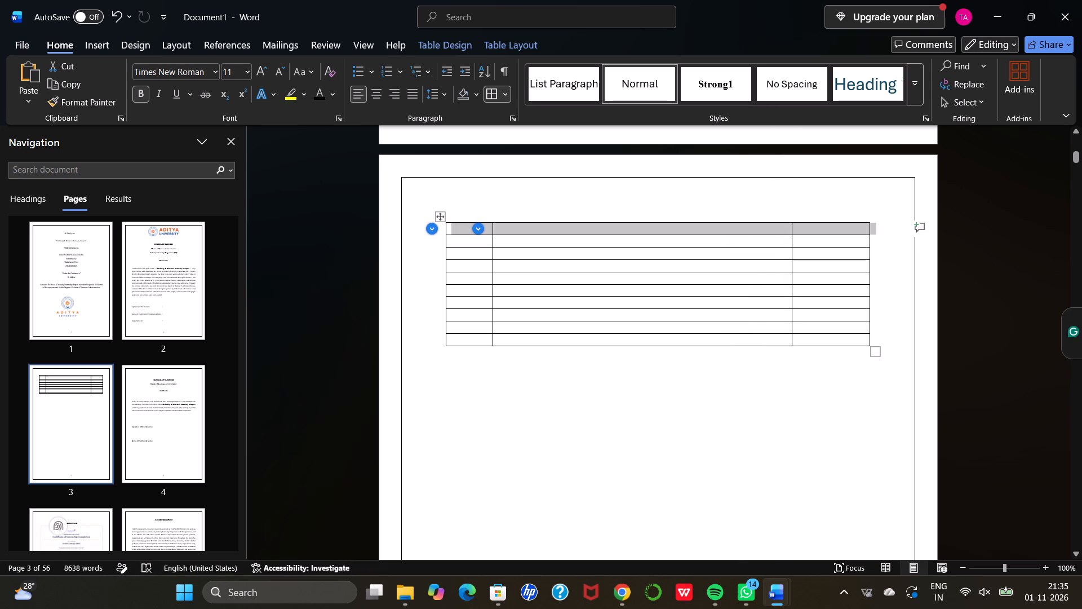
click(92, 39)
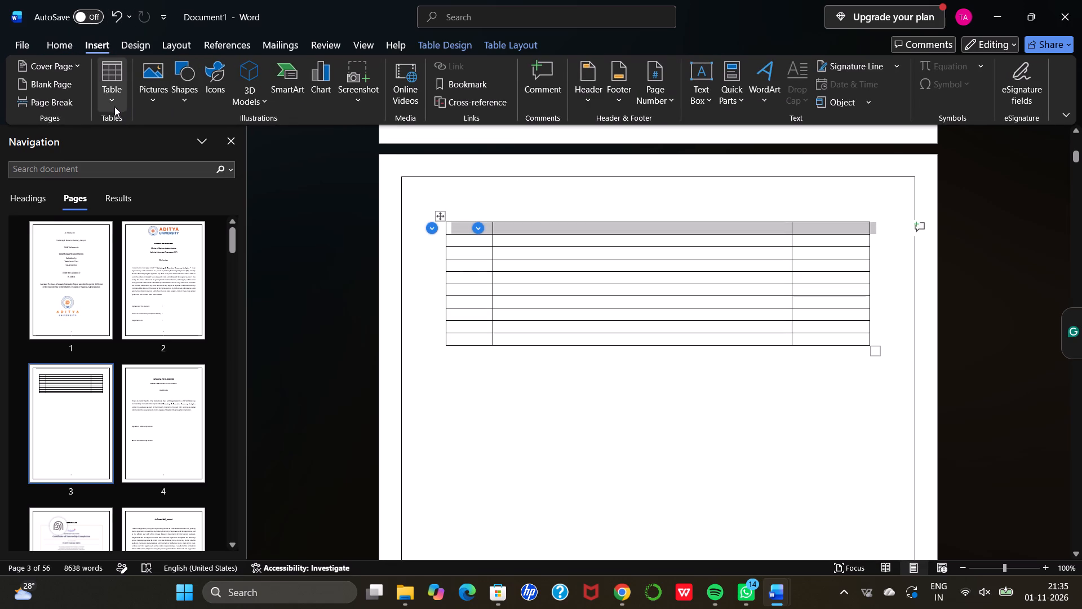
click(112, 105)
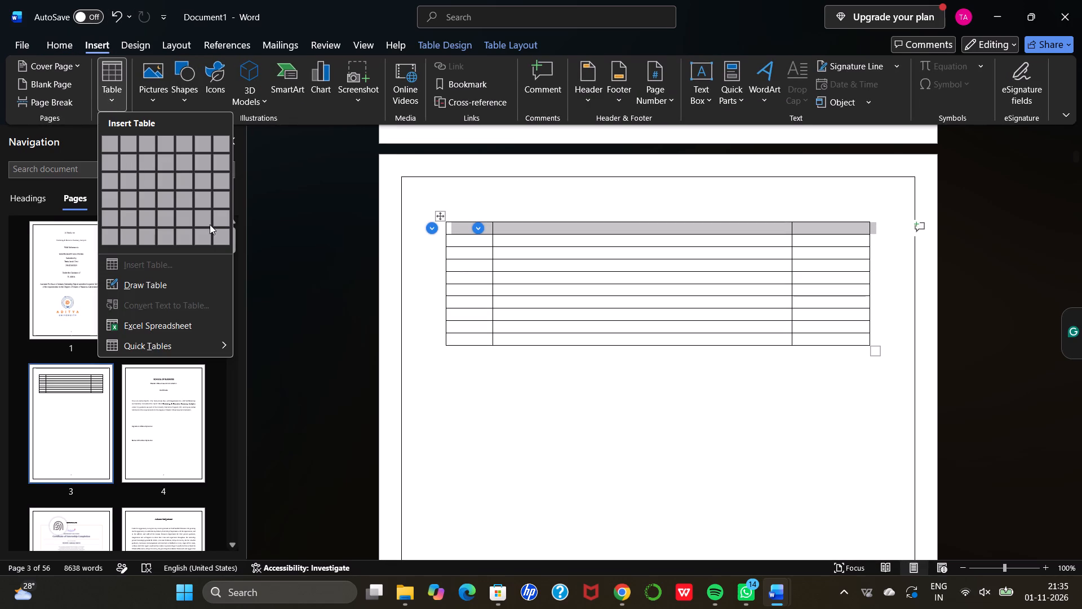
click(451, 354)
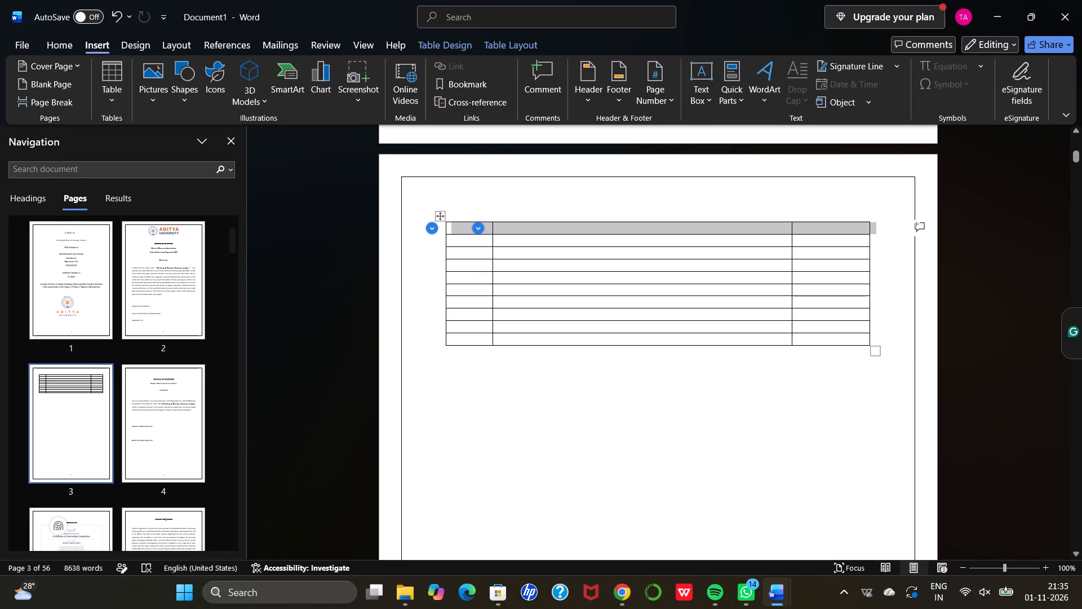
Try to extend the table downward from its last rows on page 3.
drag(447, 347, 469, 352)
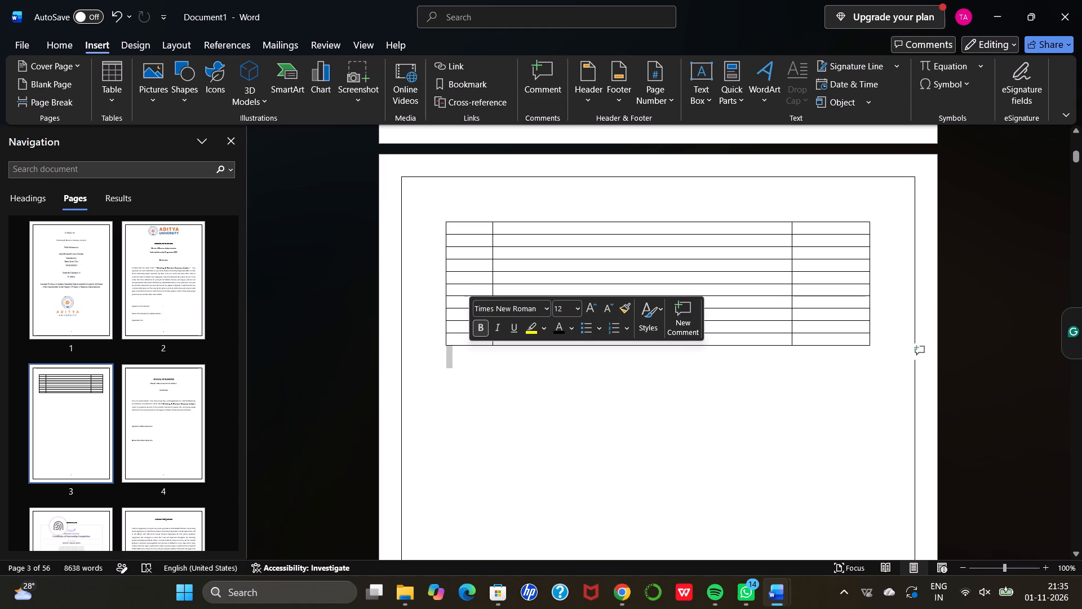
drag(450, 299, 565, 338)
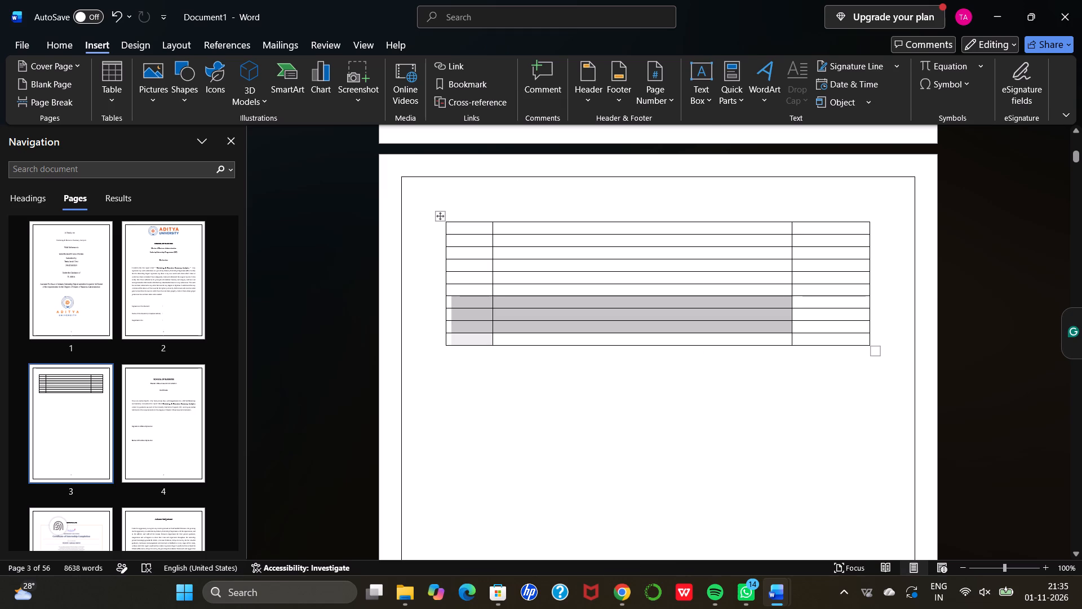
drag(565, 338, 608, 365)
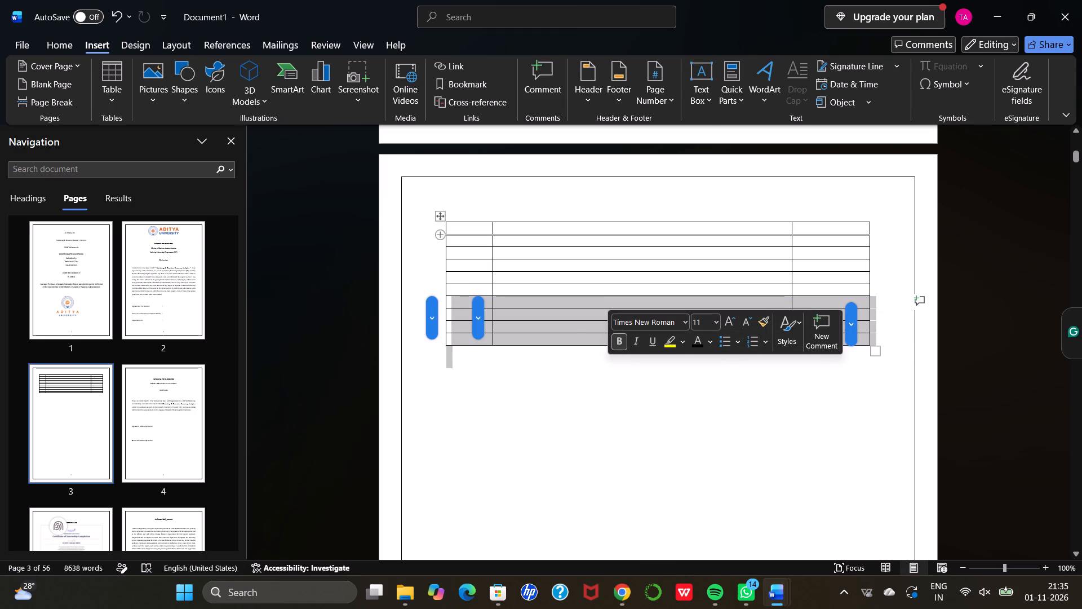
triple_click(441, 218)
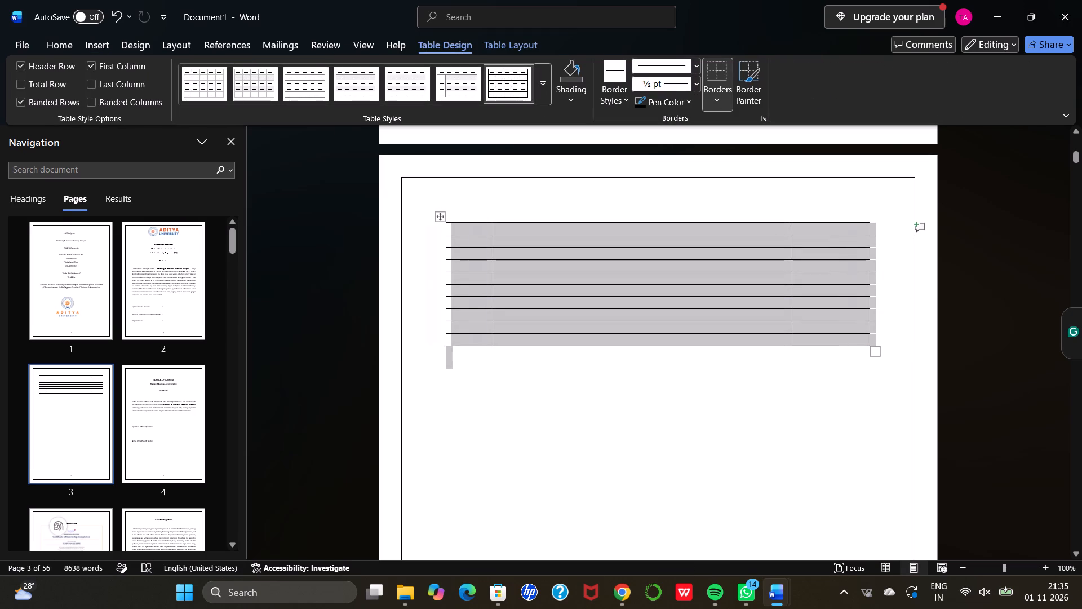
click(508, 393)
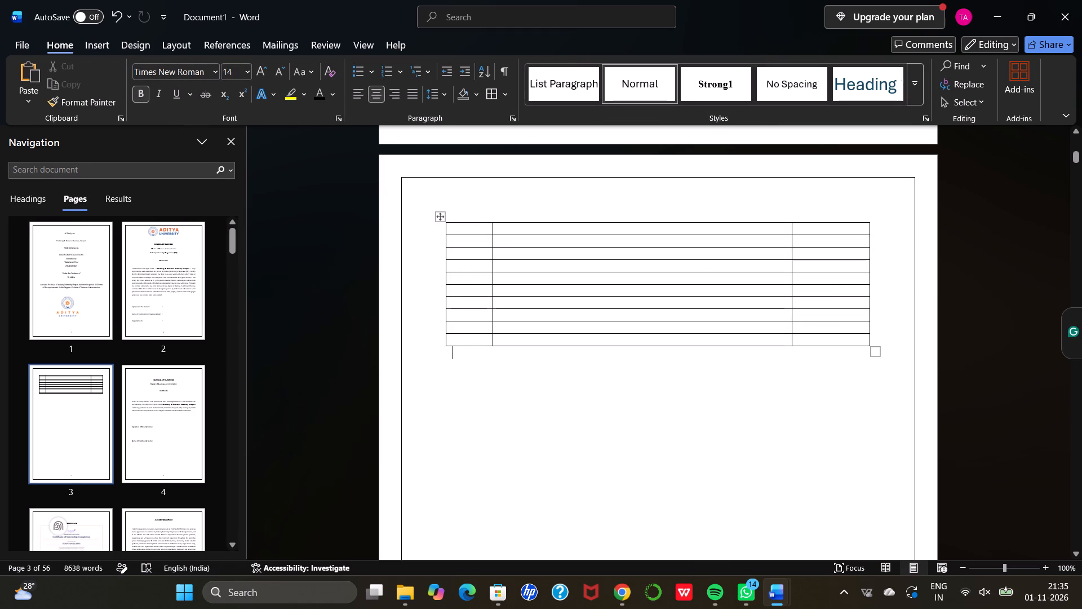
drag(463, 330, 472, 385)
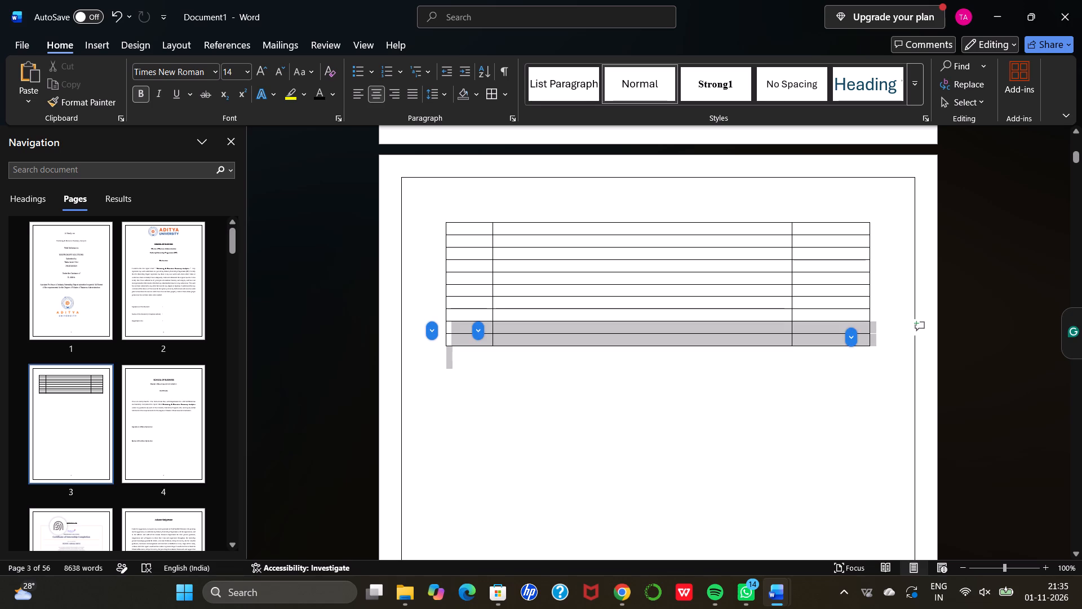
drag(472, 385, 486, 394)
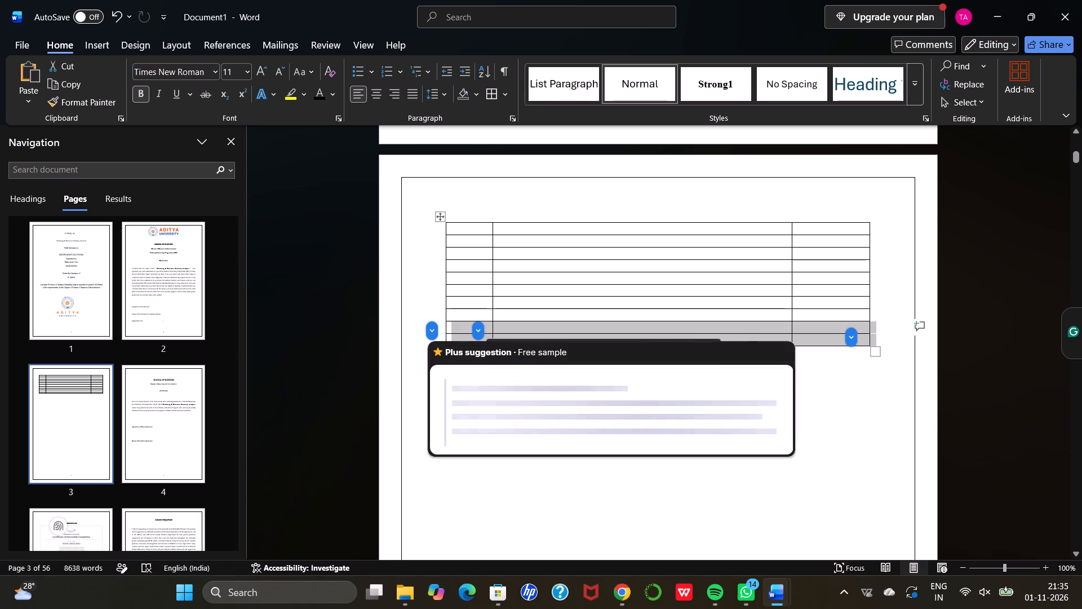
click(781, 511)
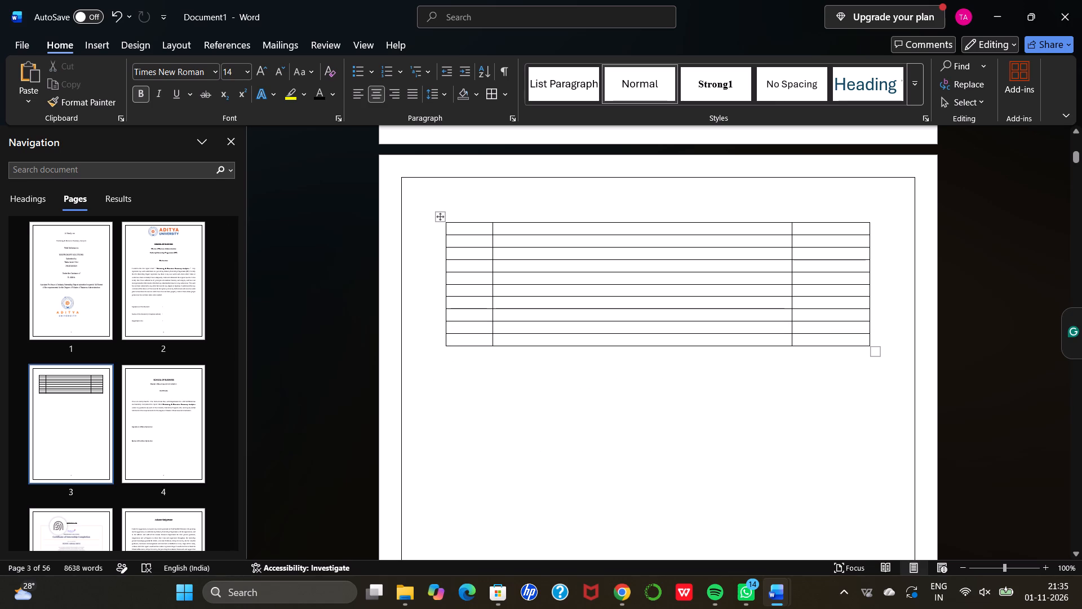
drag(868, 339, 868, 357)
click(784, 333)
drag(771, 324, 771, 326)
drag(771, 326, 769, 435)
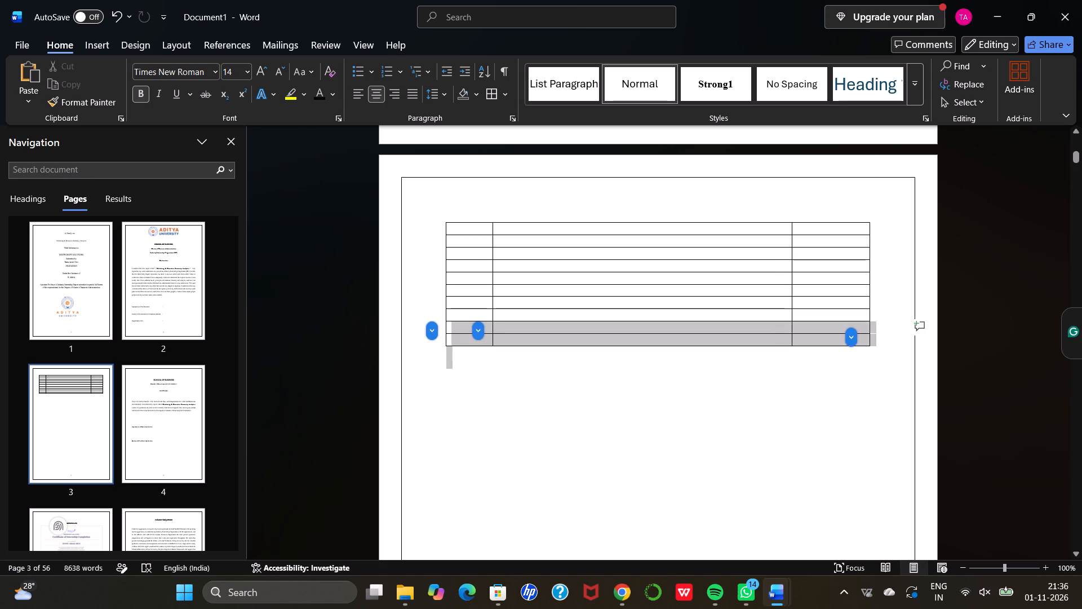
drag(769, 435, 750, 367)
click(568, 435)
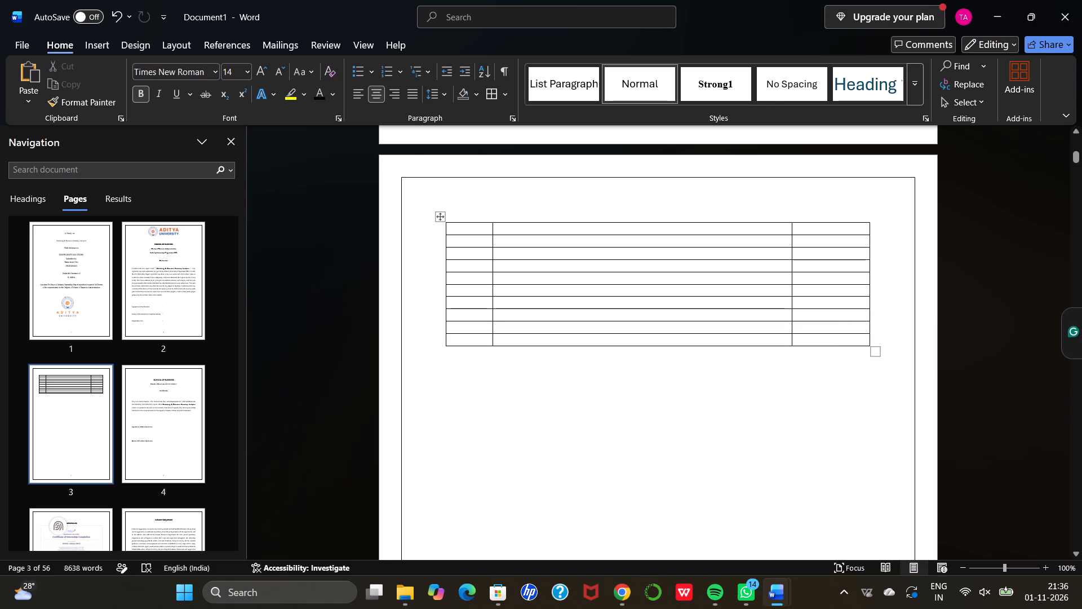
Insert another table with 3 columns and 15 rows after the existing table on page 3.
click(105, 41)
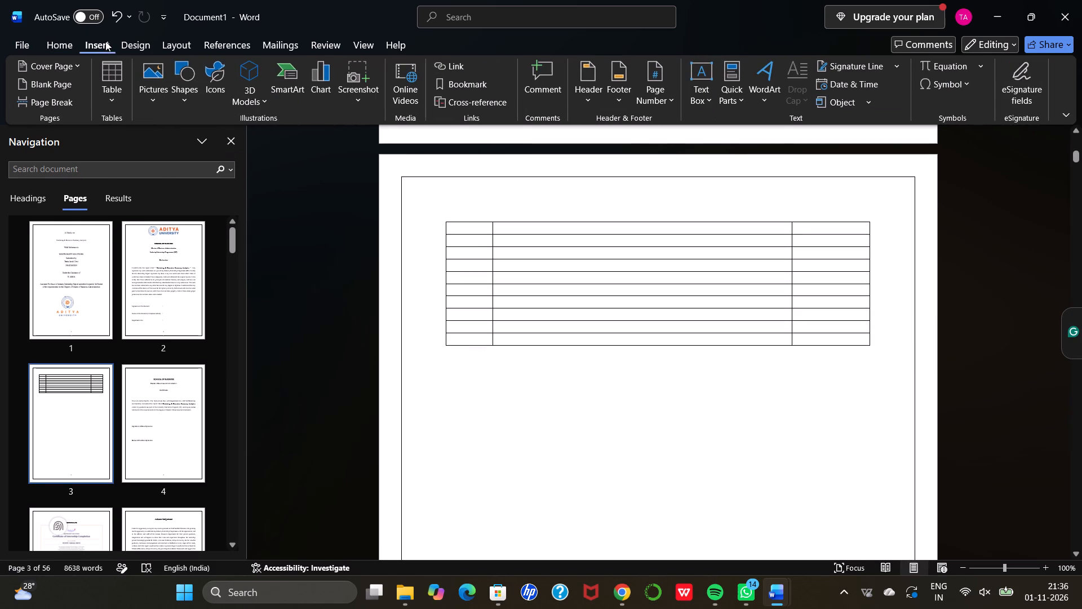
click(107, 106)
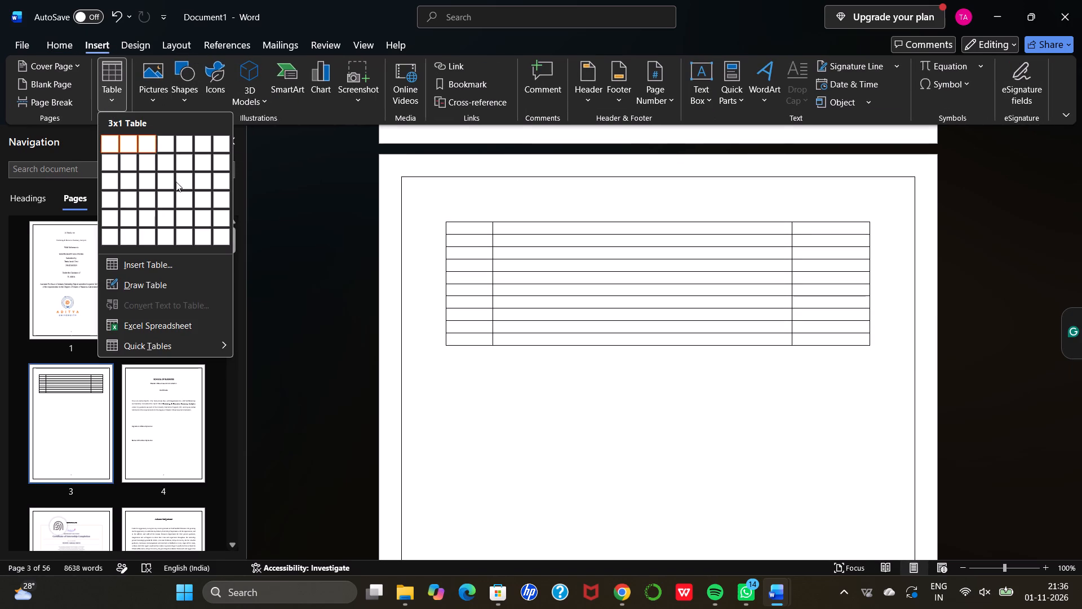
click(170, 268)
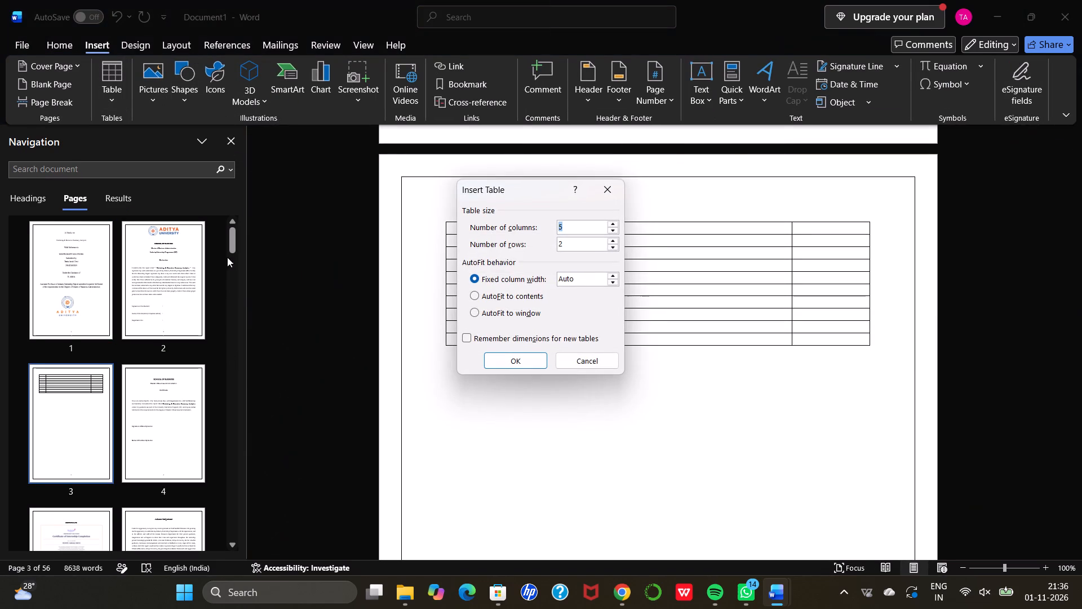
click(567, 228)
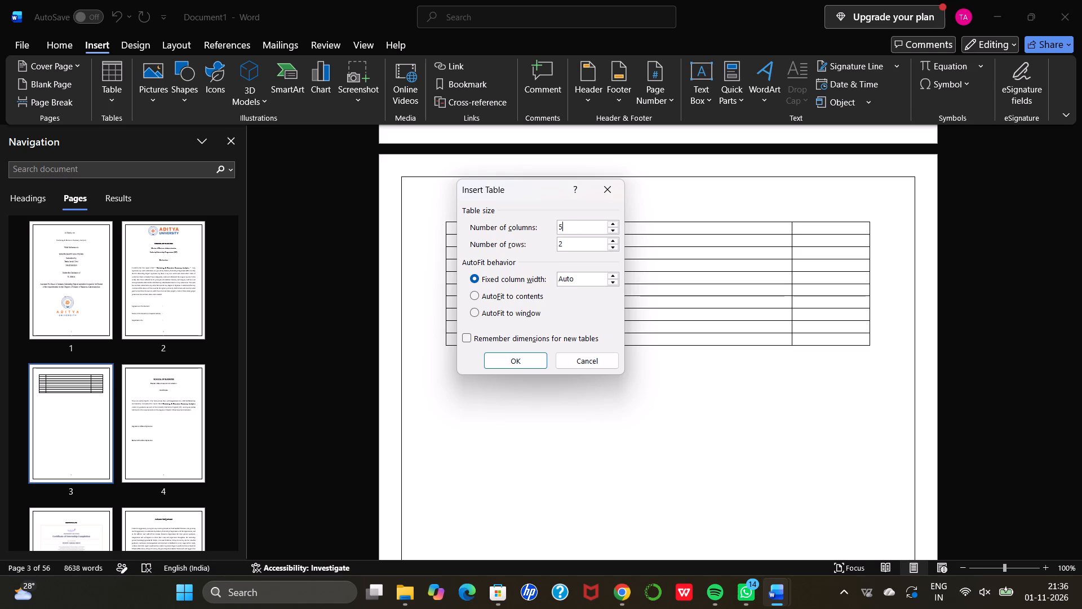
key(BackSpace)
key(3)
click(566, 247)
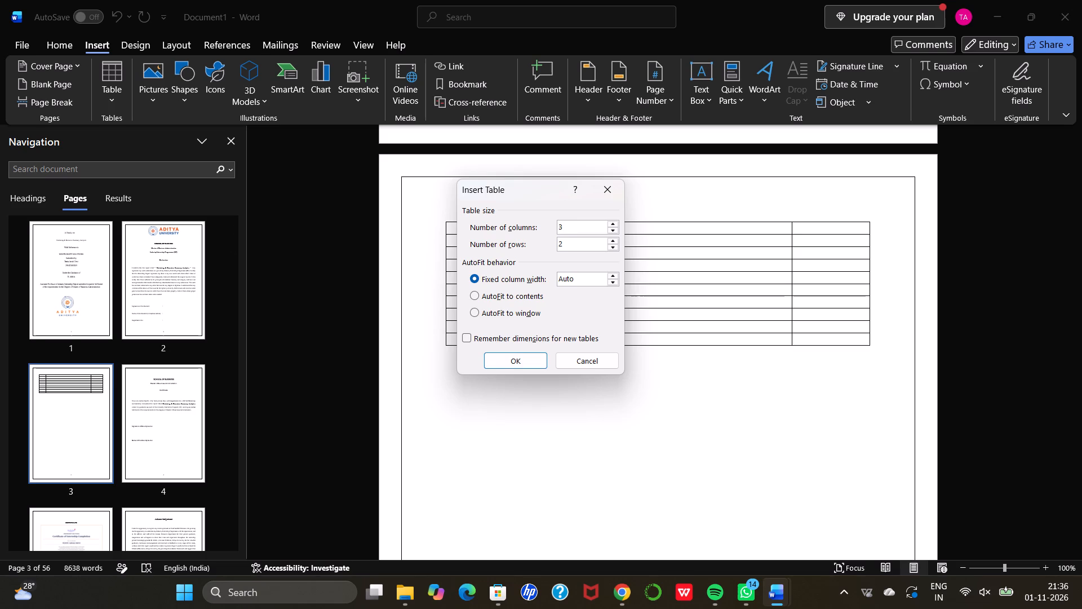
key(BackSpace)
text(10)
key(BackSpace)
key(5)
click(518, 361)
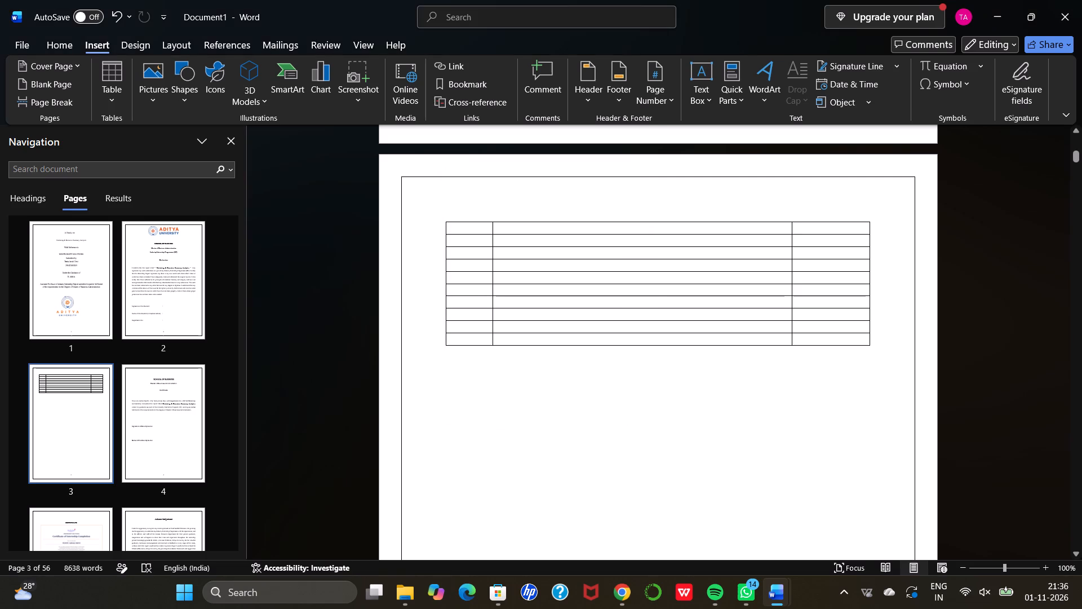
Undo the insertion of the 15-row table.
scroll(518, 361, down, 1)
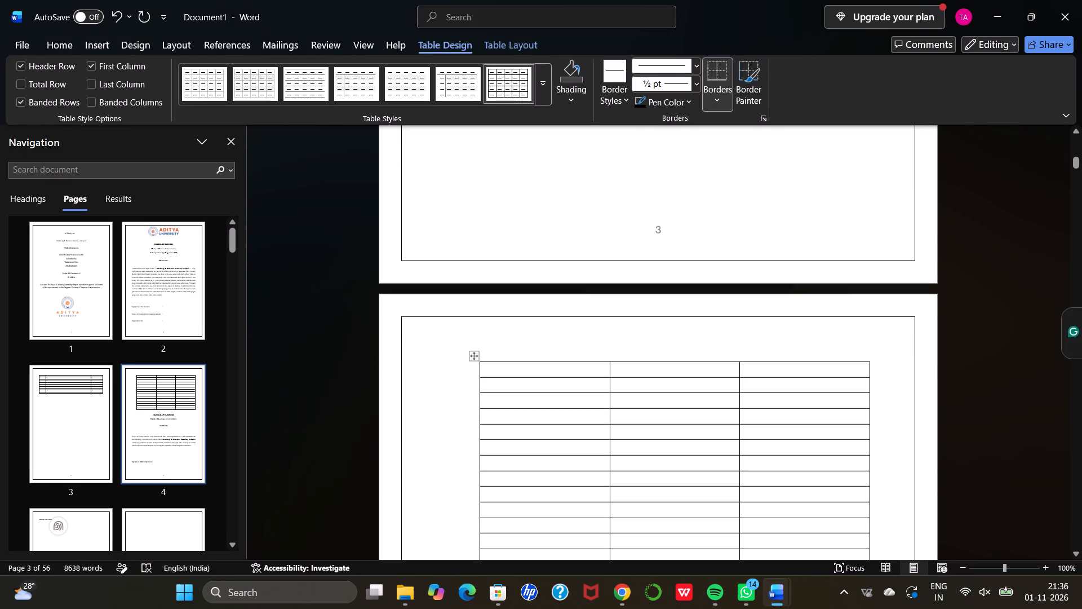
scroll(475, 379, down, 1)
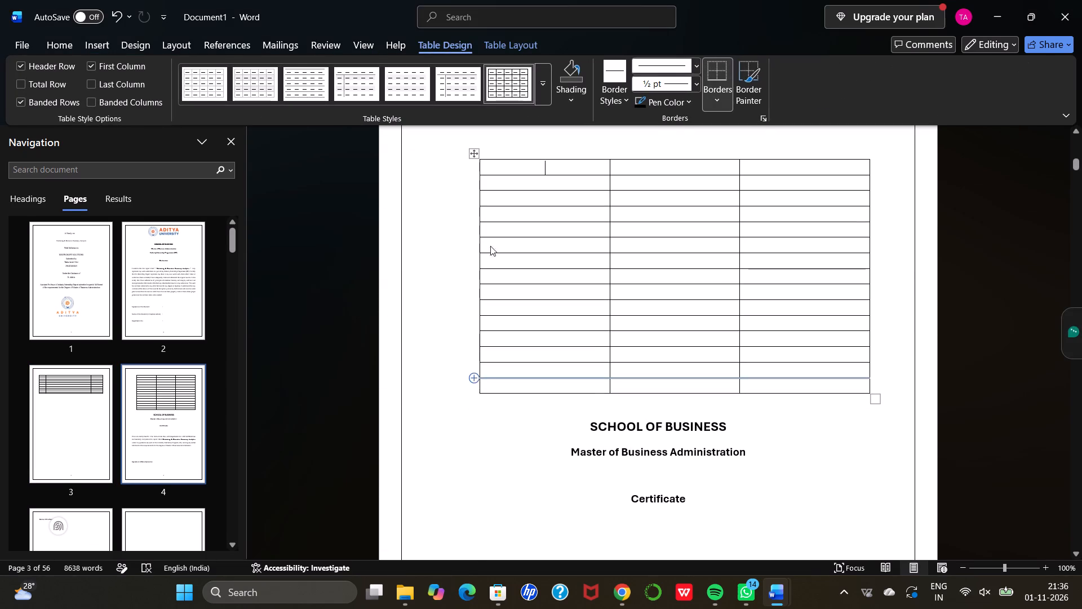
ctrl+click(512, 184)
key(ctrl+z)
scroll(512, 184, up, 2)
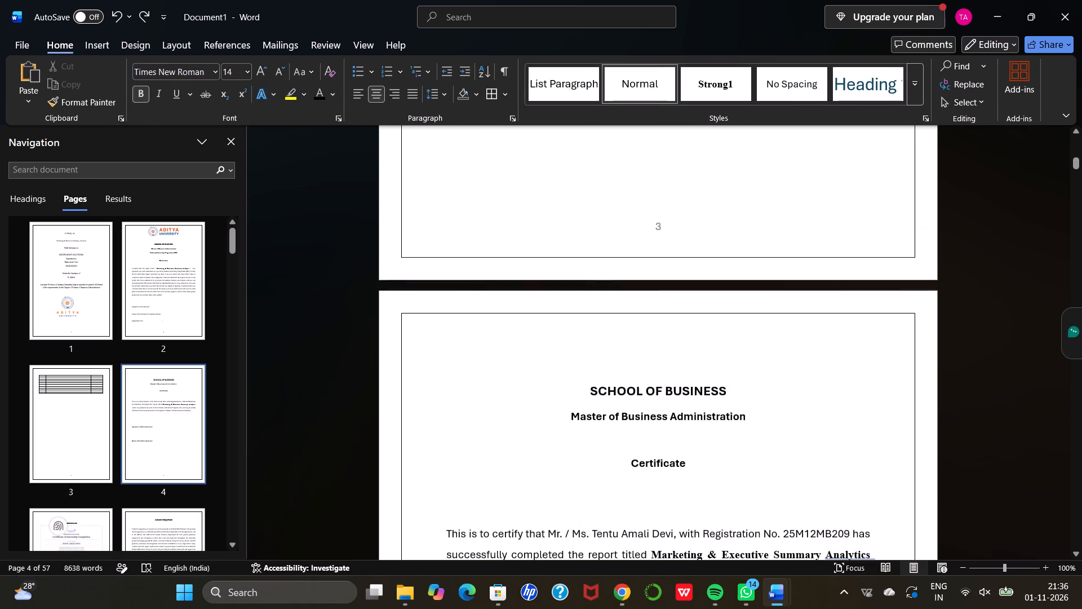
Delete the existing three-column table from page 3.
scroll(512, 184, up, 3)
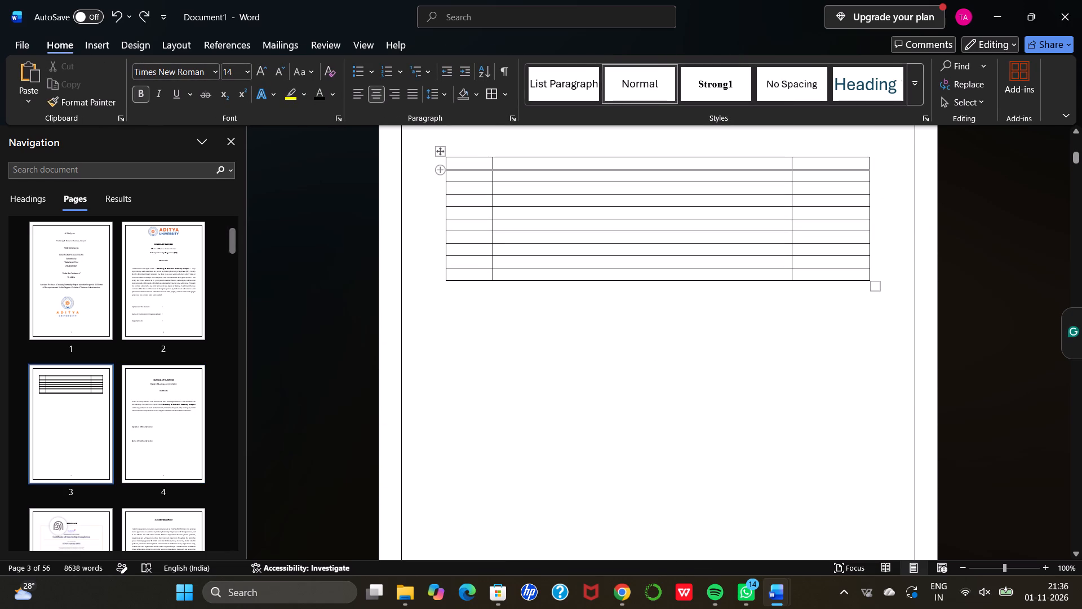
click(451, 165)
drag(451, 165, 688, 204)
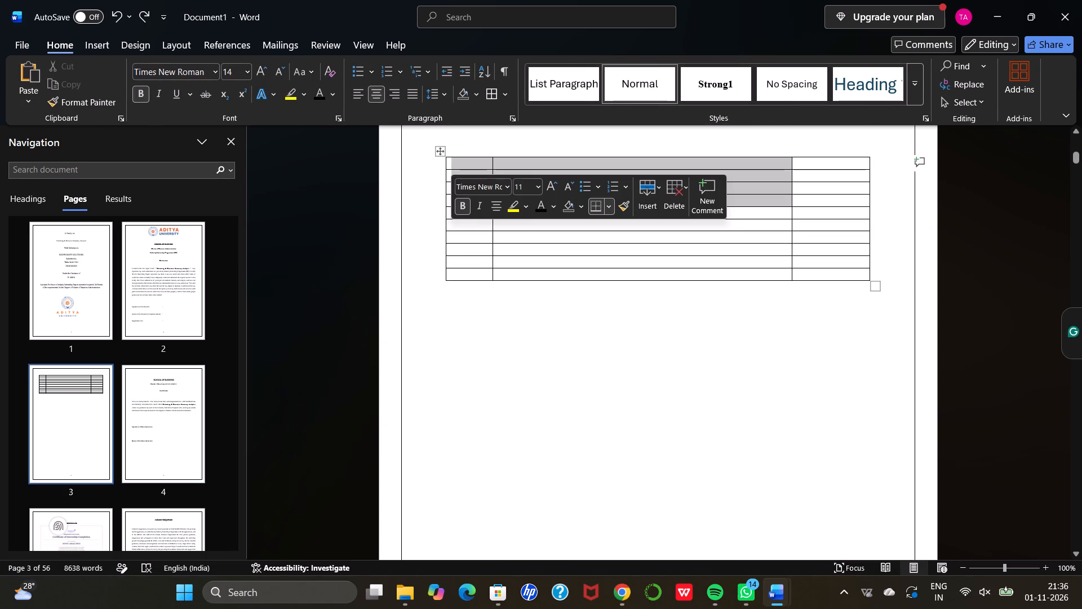
drag(688, 204, 838, 274)
scroll(716, 255, right, 1)
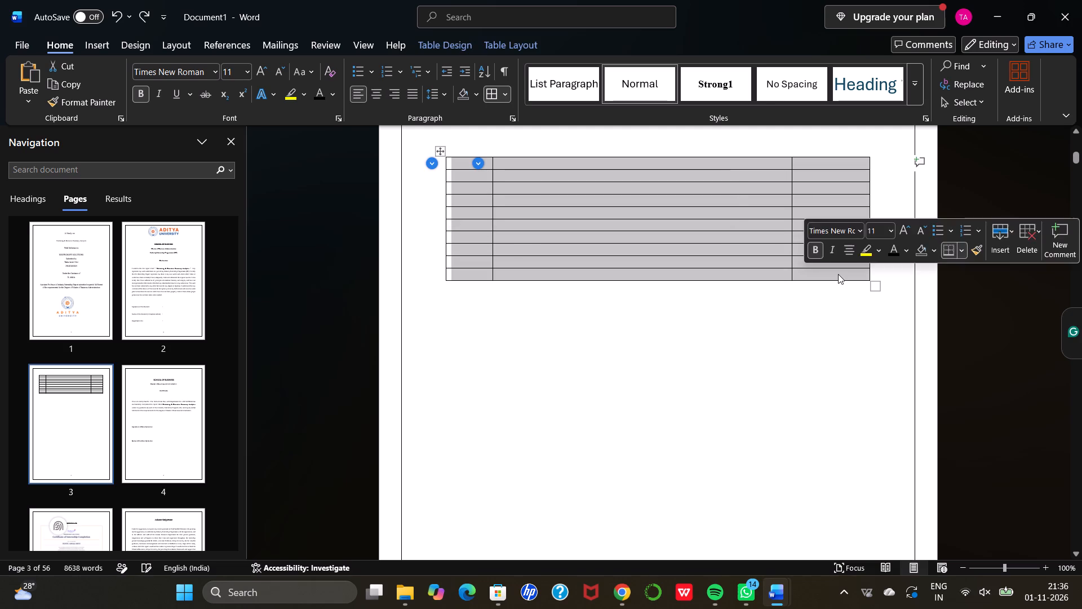
key(BackSpace)
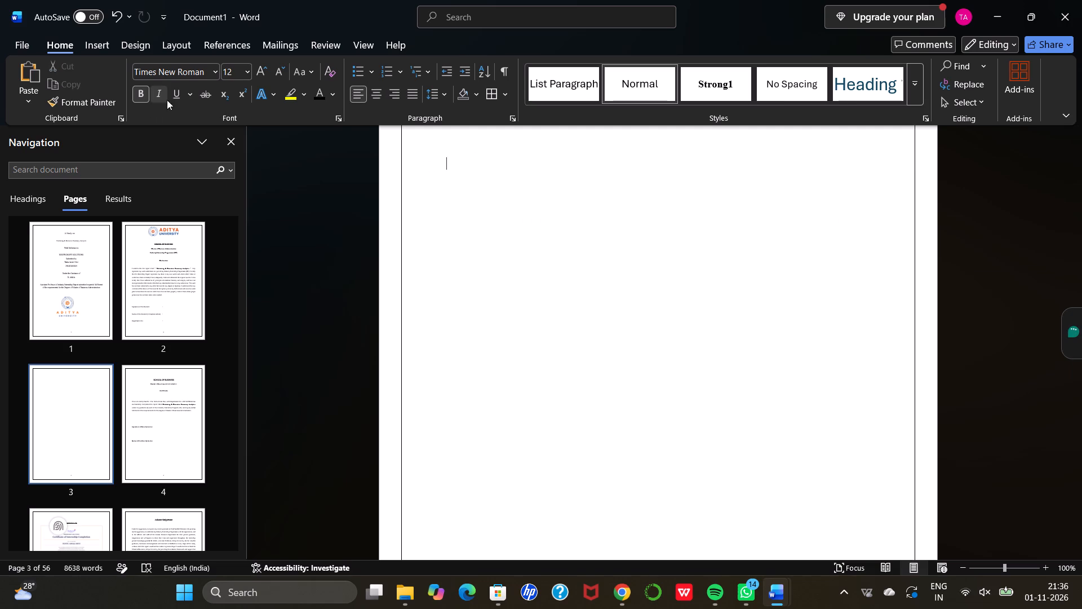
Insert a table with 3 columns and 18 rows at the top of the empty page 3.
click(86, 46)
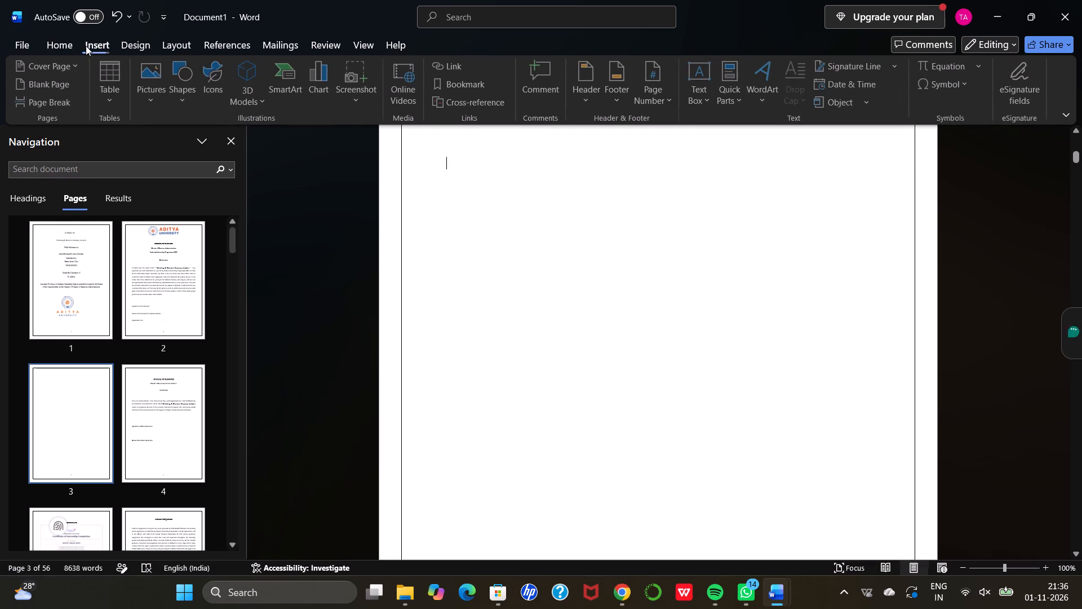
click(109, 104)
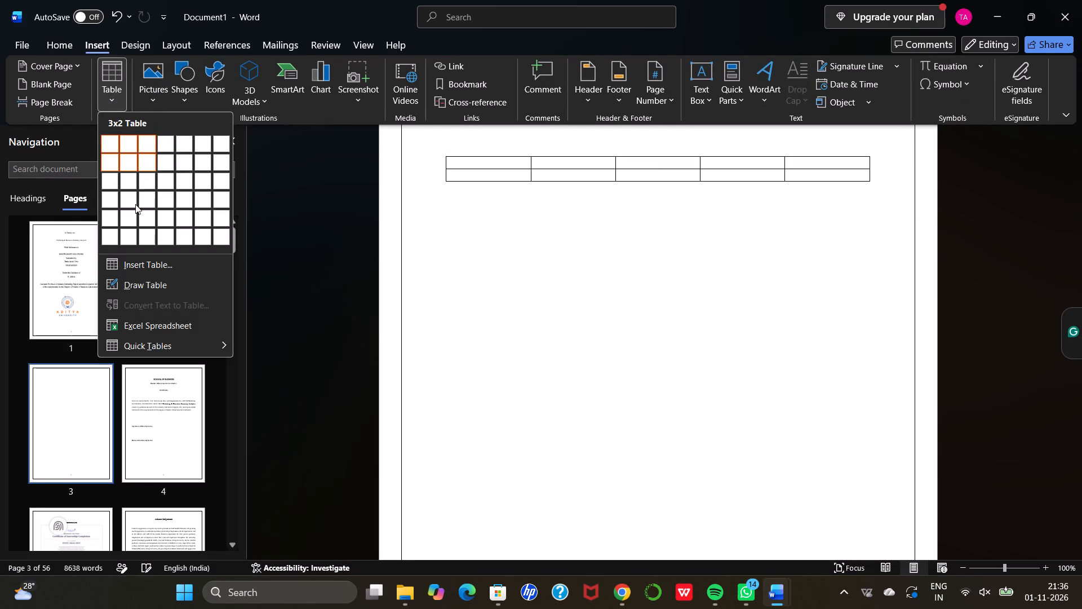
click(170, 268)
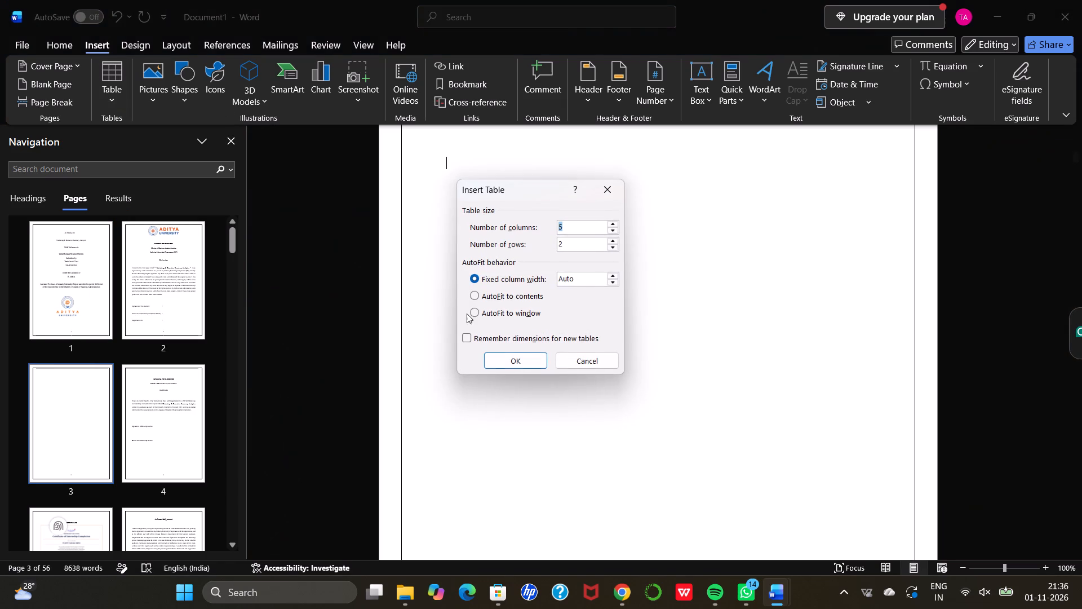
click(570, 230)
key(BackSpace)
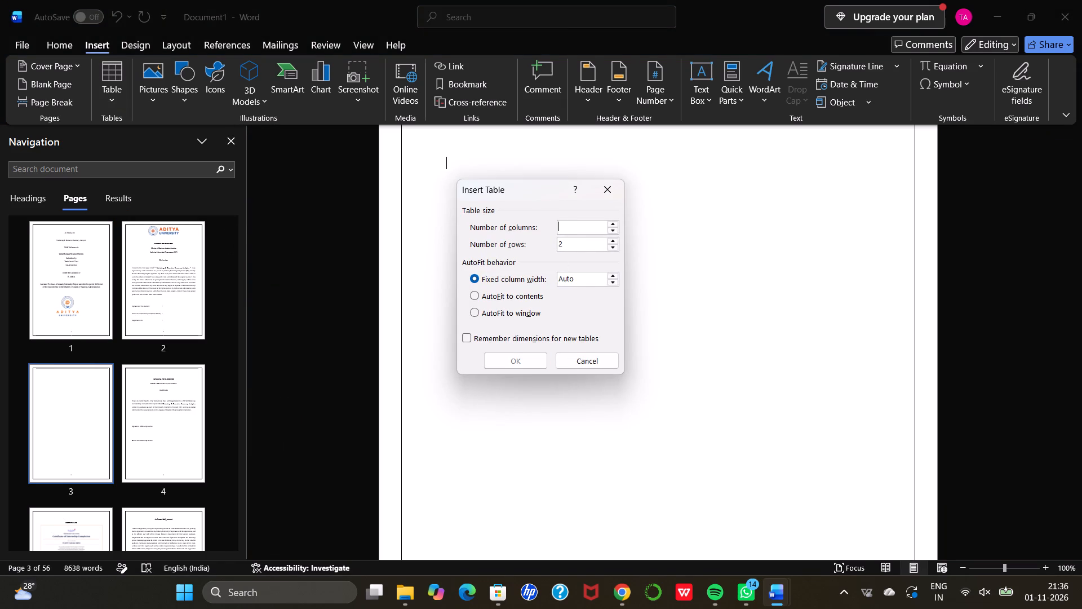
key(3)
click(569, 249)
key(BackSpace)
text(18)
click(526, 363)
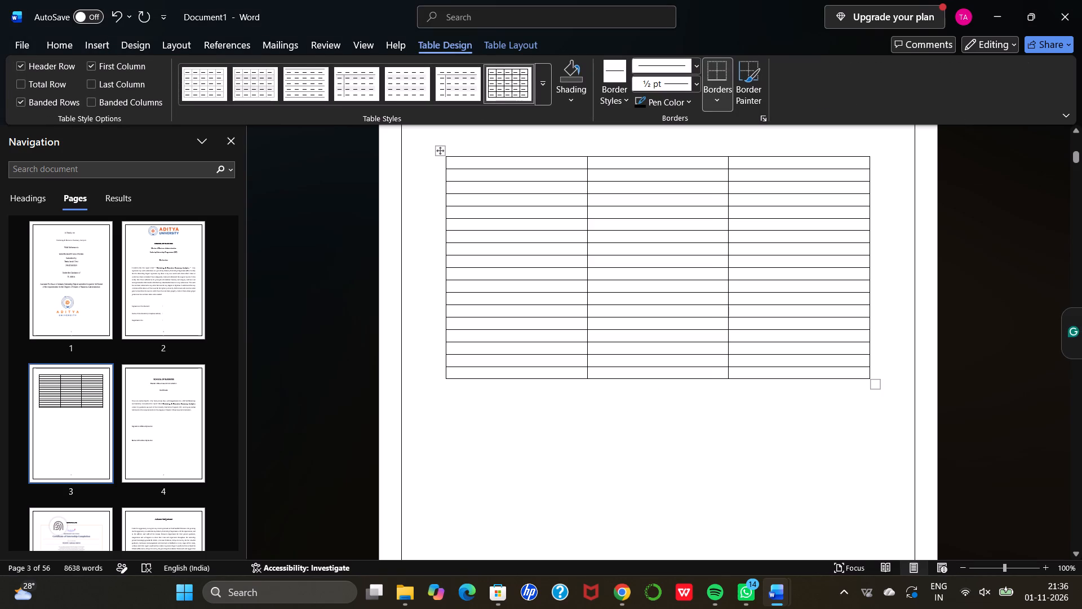
Set the font size of the whole table, including the empty paragraph below it, to 18.
drag(454, 166, 722, 337)
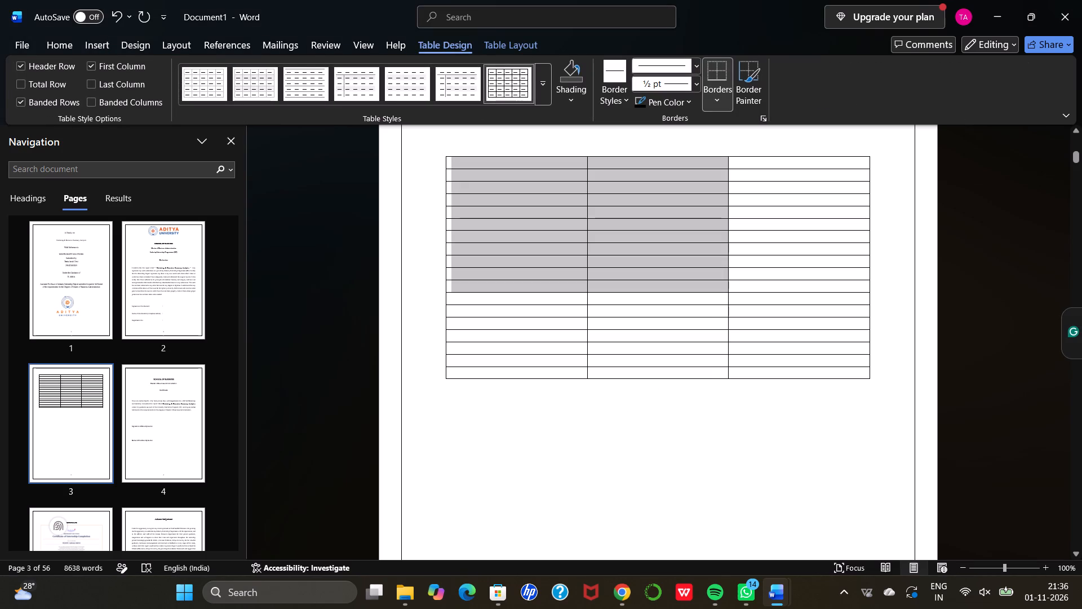
drag(722, 337, 854, 381)
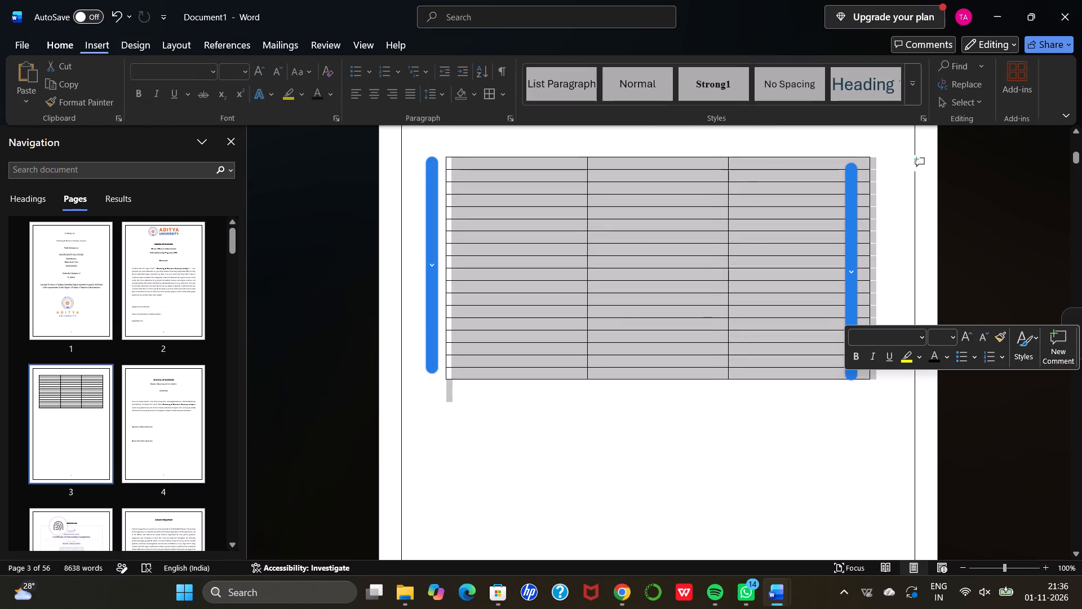
click(249, 76)
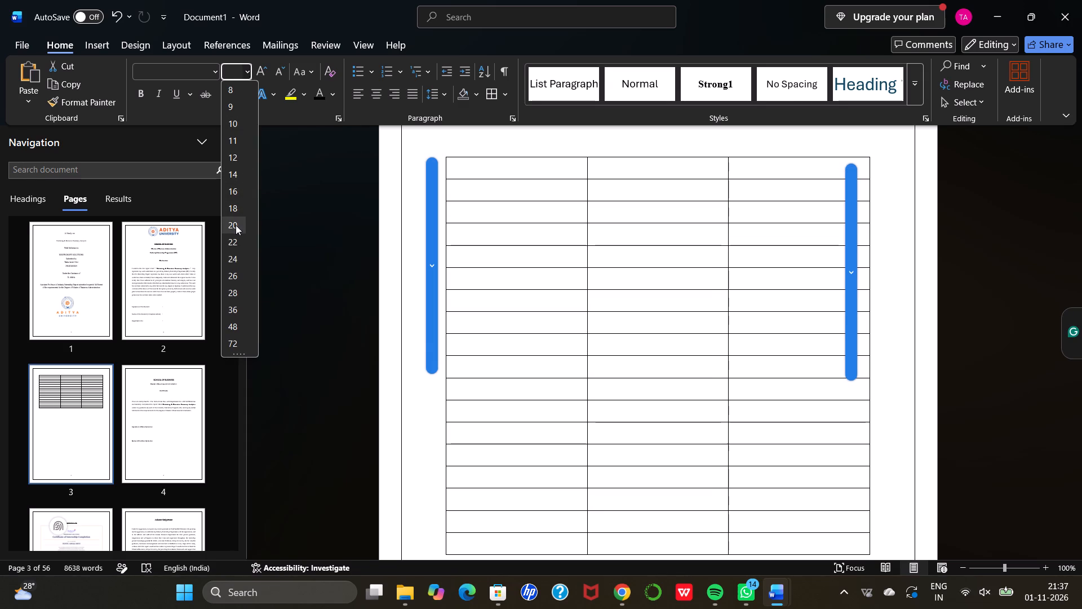
click(234, 207)
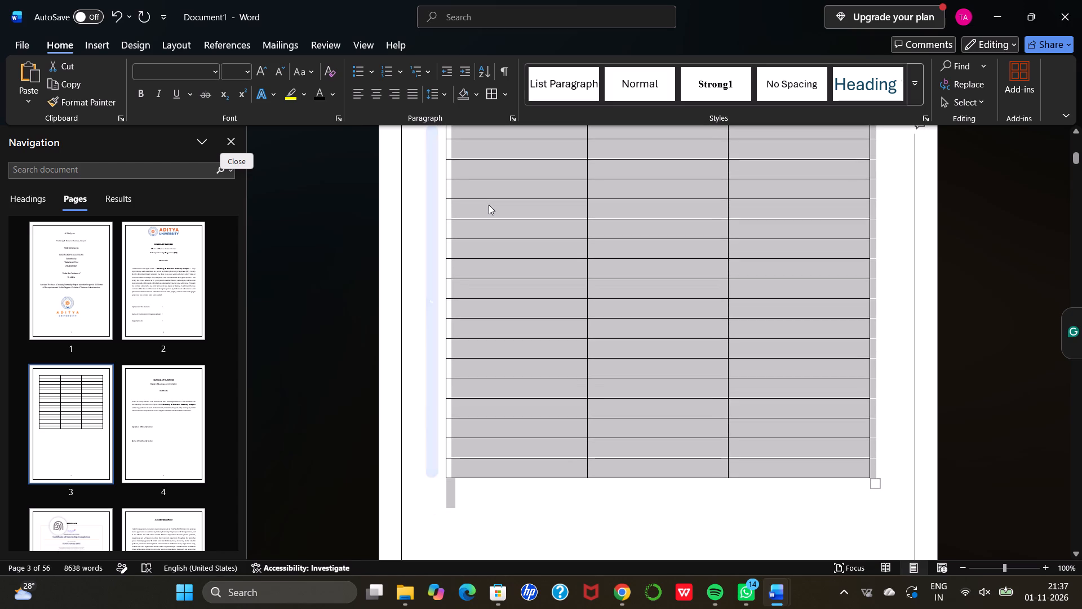
scroll(489, 205, down, 1)
click(481, 378)
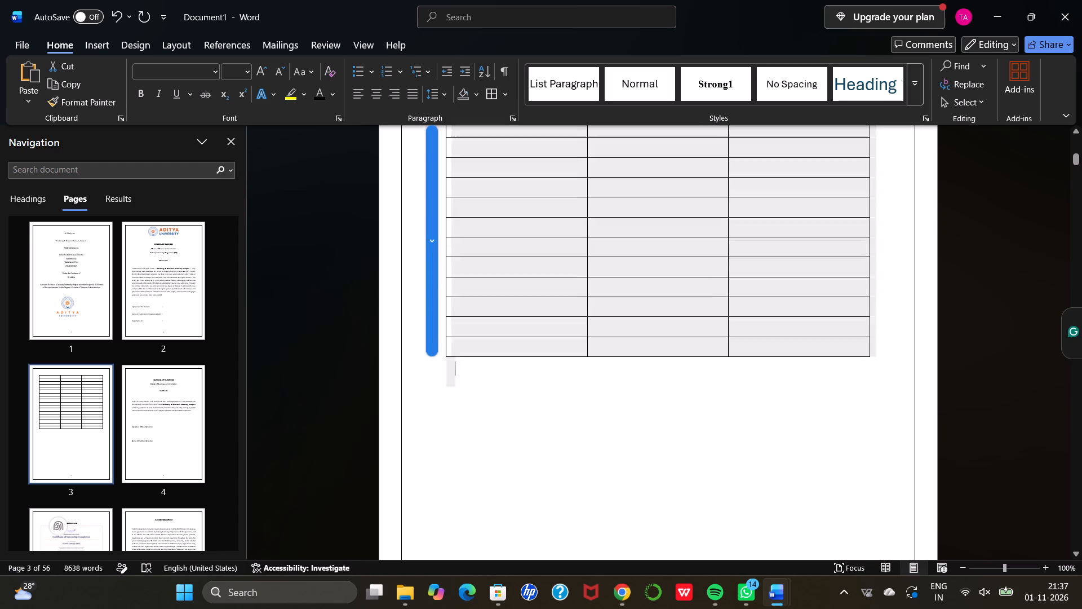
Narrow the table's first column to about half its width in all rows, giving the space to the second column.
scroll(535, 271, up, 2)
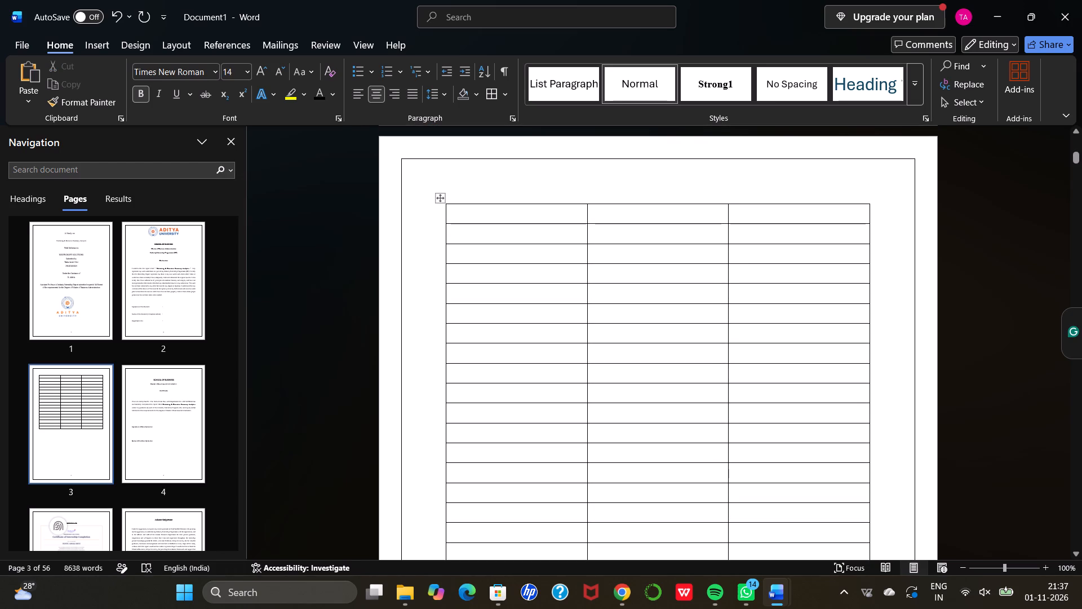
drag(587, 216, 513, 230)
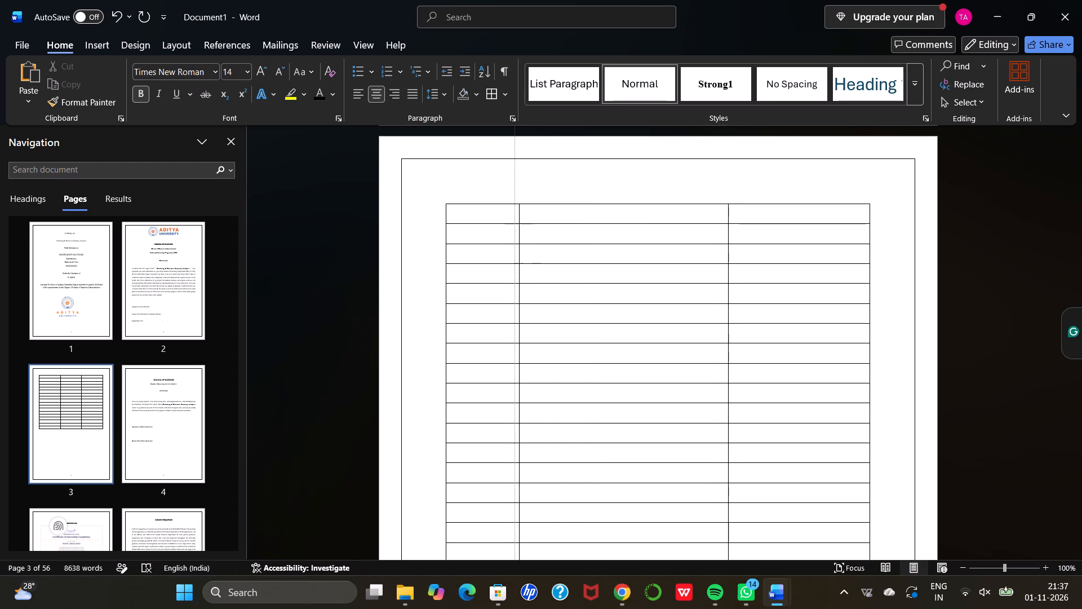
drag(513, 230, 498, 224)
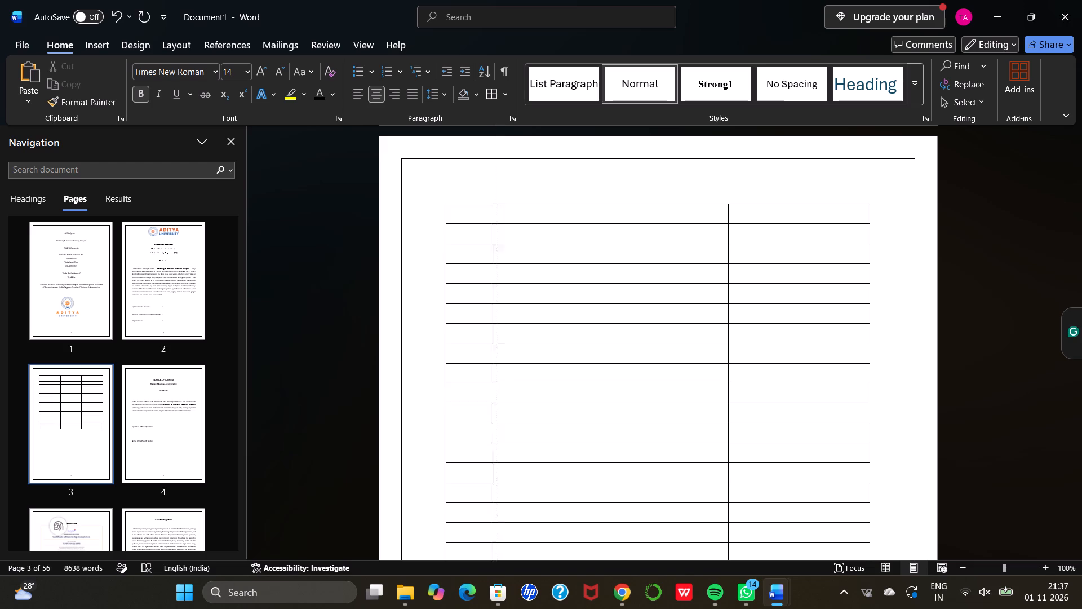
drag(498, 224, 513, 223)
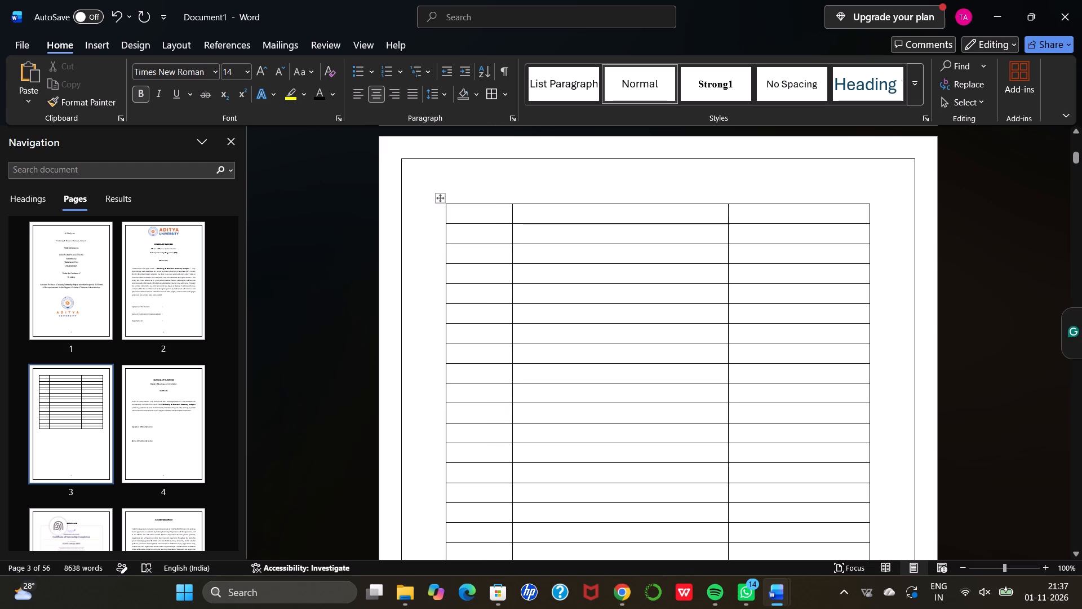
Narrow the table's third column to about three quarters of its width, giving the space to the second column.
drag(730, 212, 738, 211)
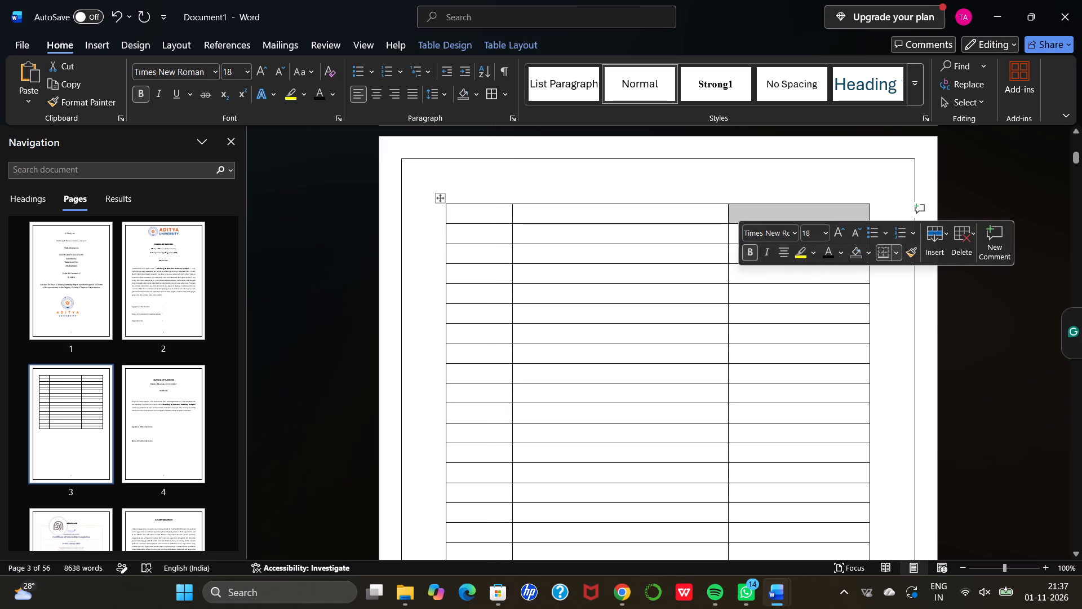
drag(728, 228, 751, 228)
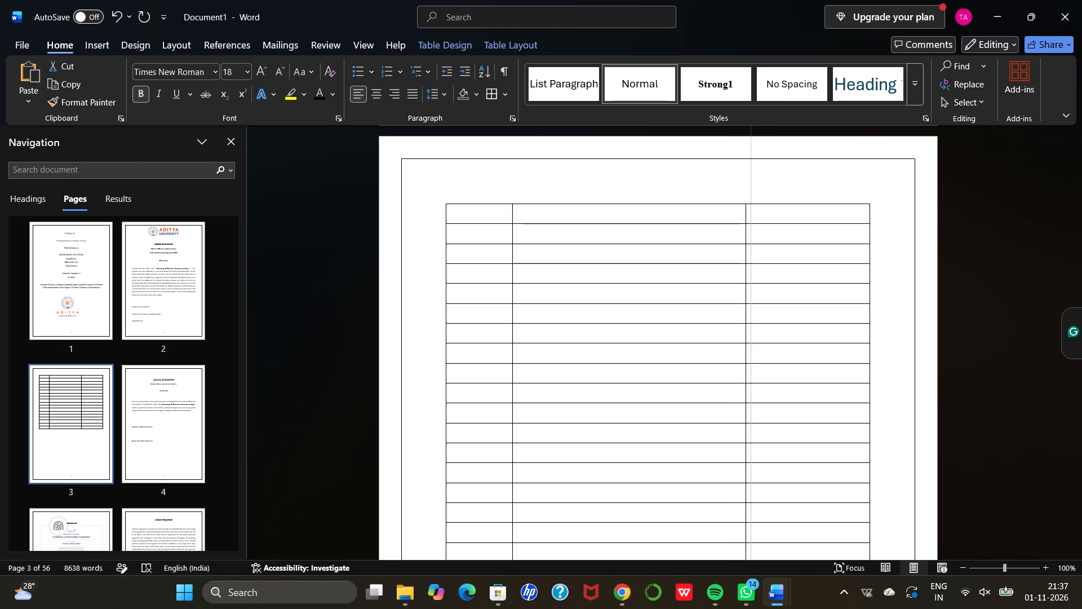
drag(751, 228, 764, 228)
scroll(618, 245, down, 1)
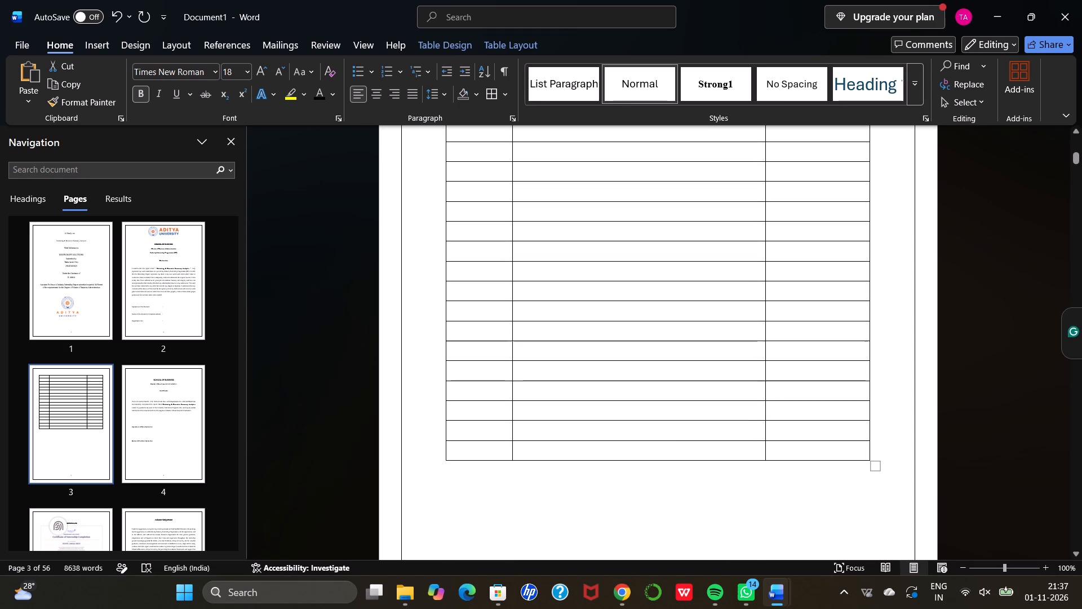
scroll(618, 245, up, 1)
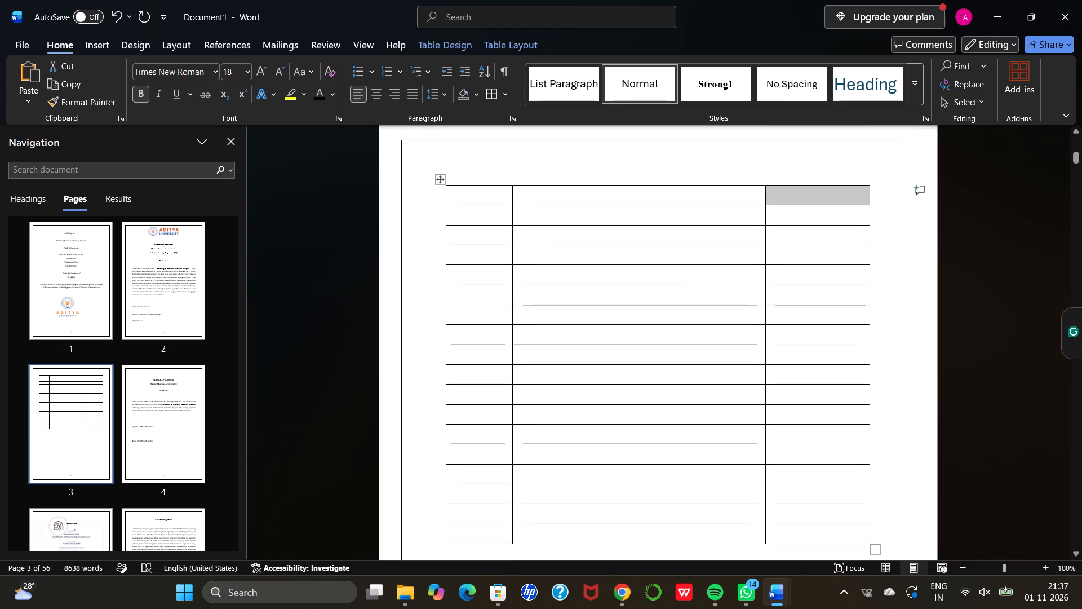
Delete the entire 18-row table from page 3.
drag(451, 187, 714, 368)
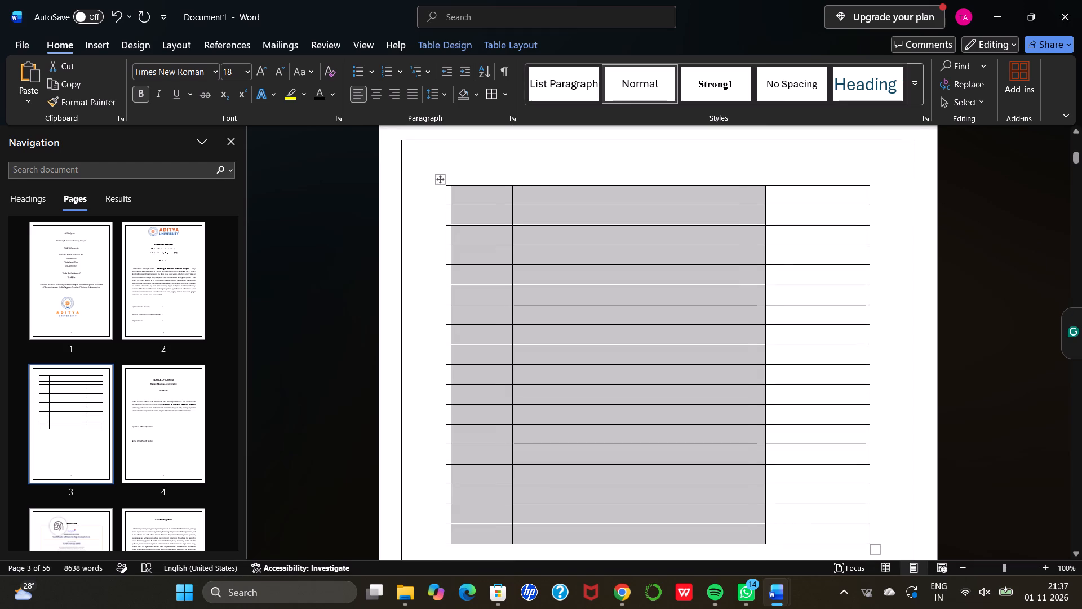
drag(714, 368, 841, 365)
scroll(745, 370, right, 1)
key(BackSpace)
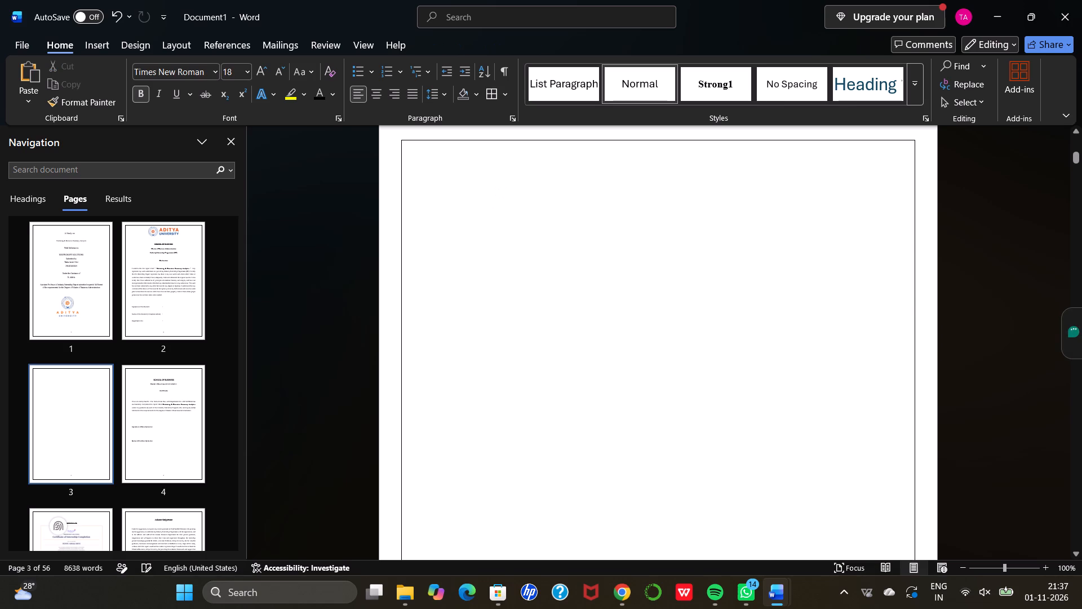
Insert a table with 3 columns and 25 rows at the top of page 3 and check how far it fills the page.
click(94, 43)
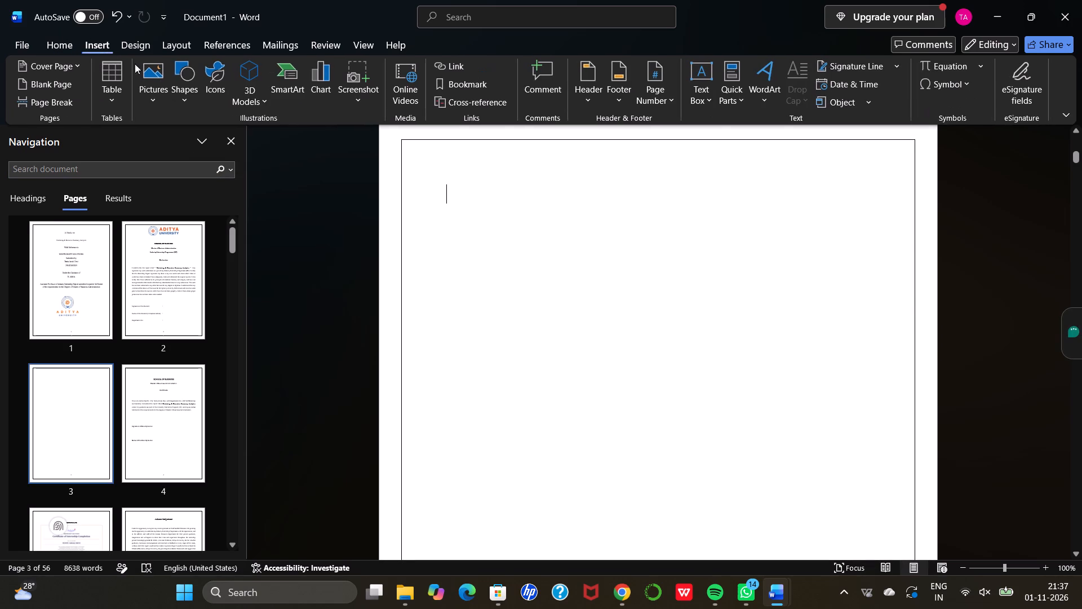
click(116, 100)
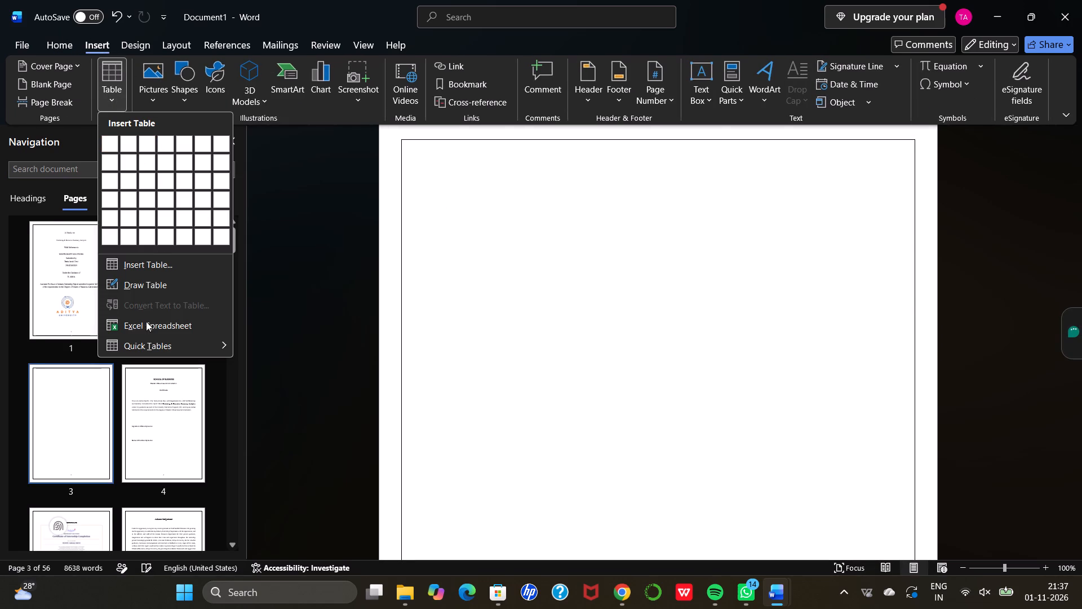
click(159, 262)
click(566, 232)
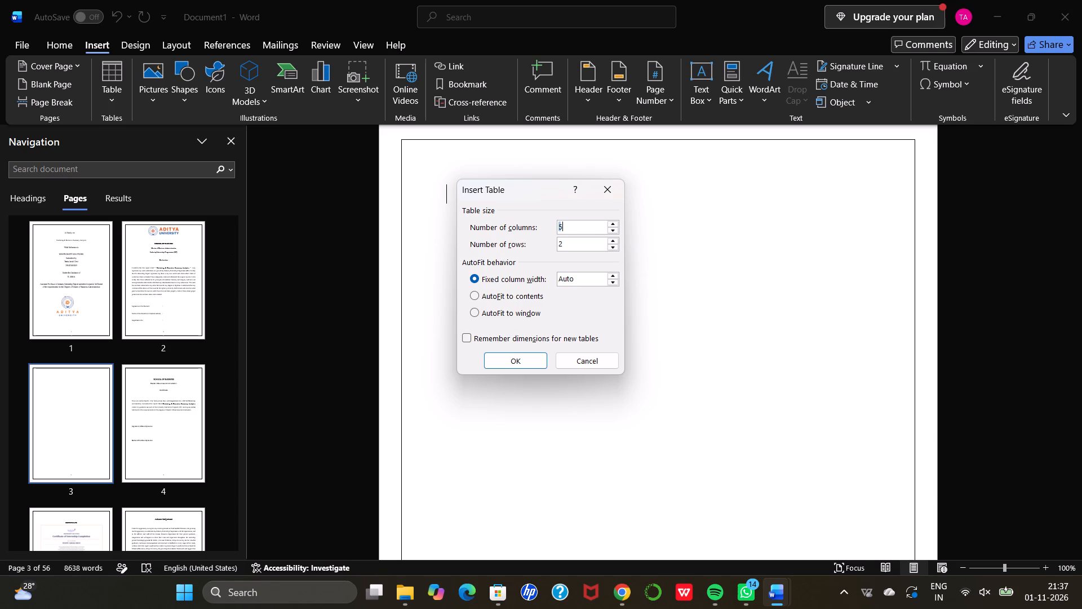
key(BackSpace)
key(3)
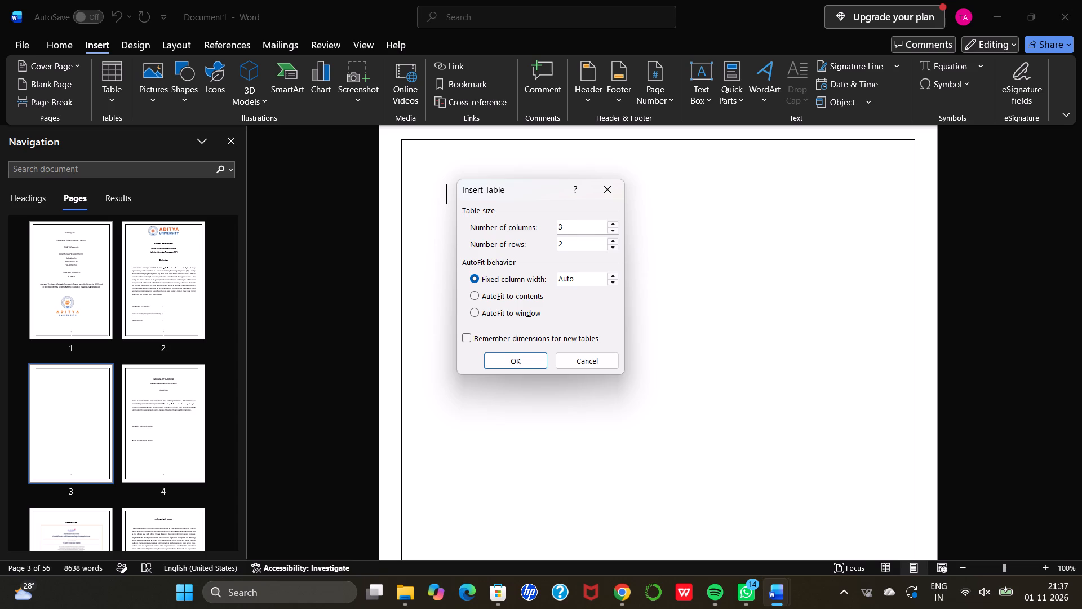
click(567, 240)
key(BackSpace)
key(2)
key(5)
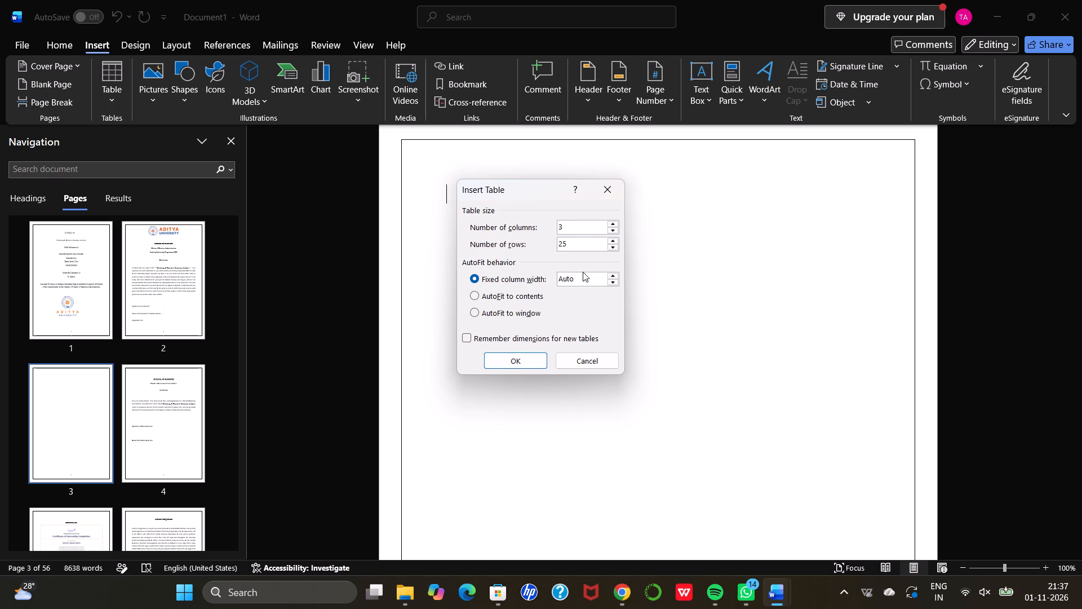
click(527, 358)
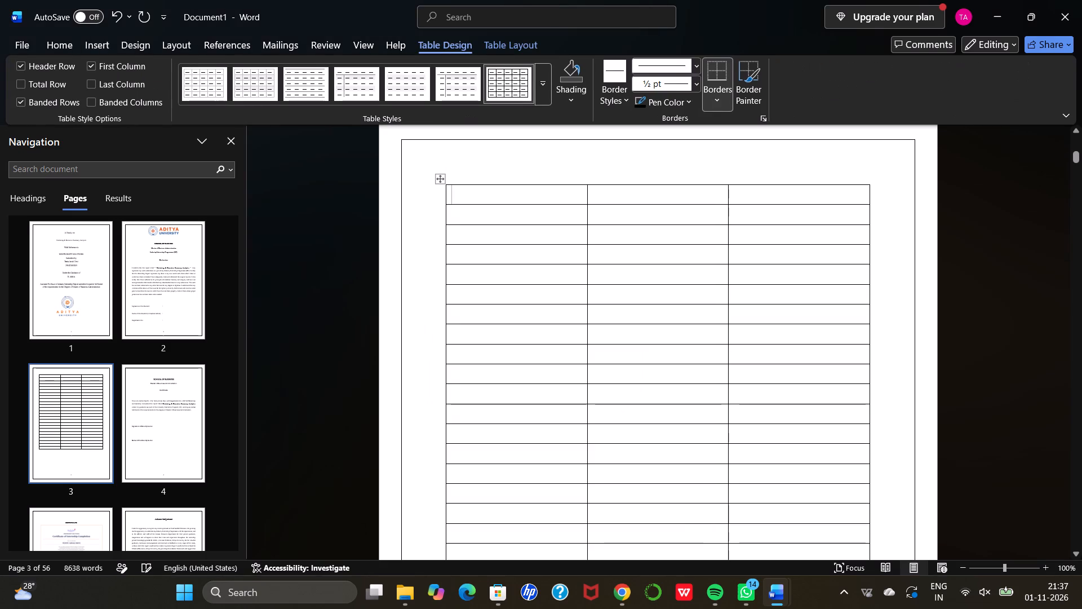
scroll(529, 328, down, 3)
scroll(529, 328, up, 1)
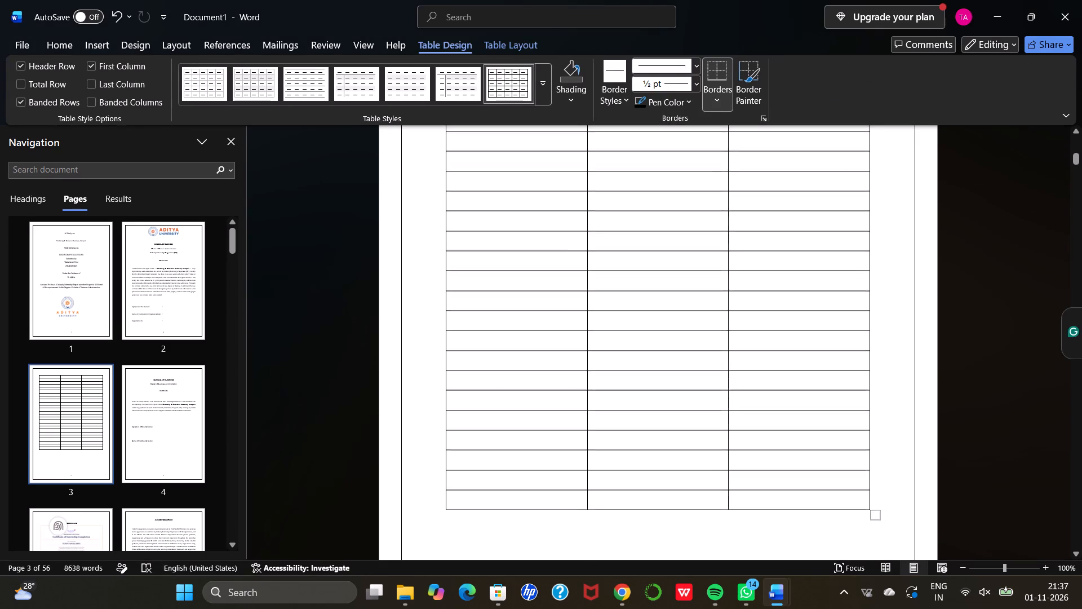
Narrow the table's first column to just over half its width and the third to about two thirds, widening the second column.
scroll(551, 295, up, 1)
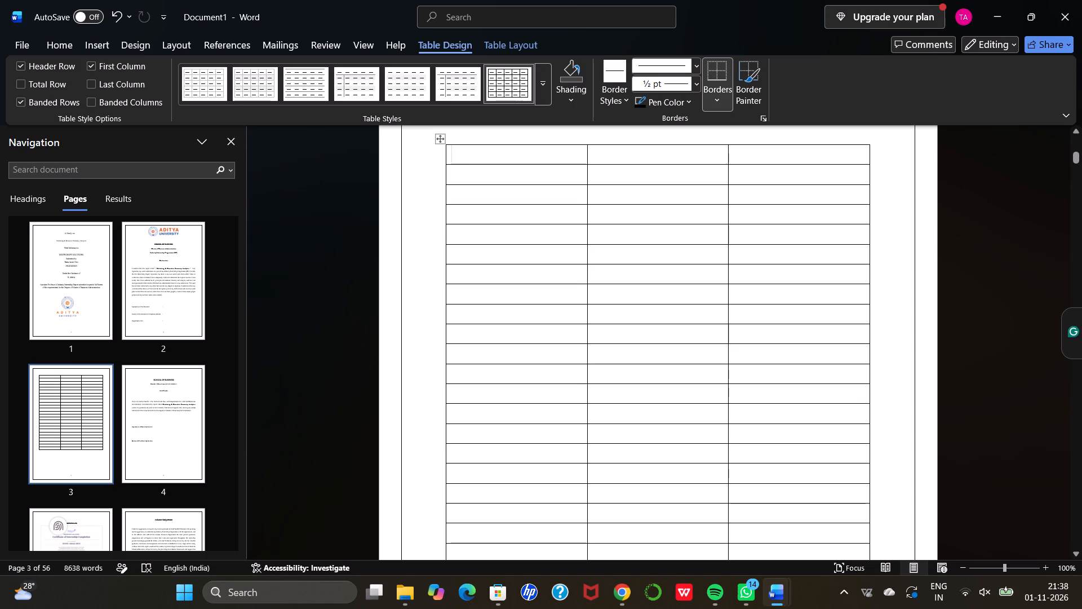
click(589, 152)
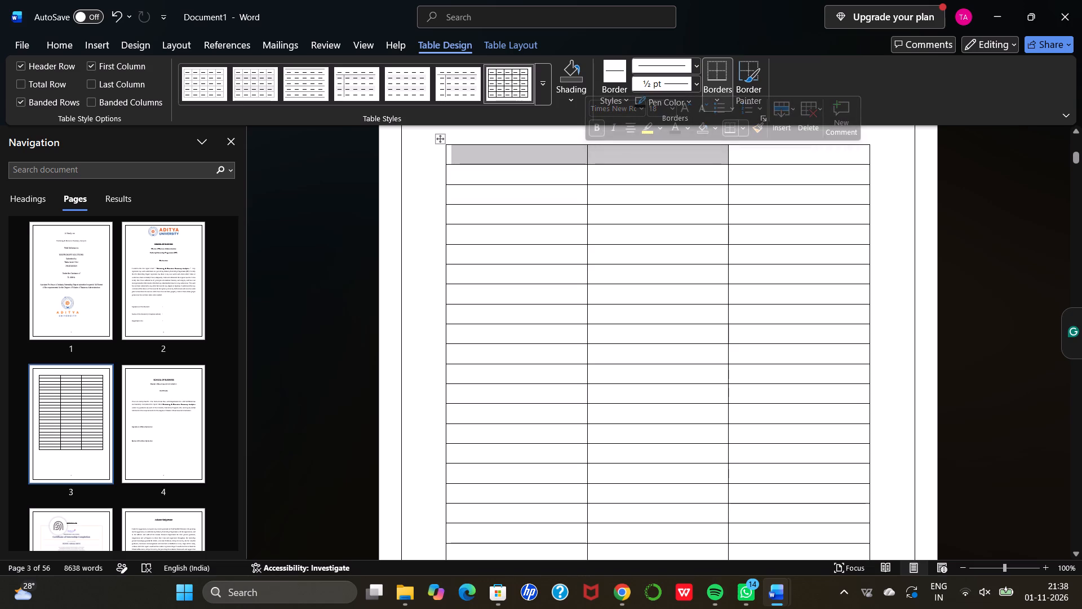
double_click(589, 175)
click(588, 192)
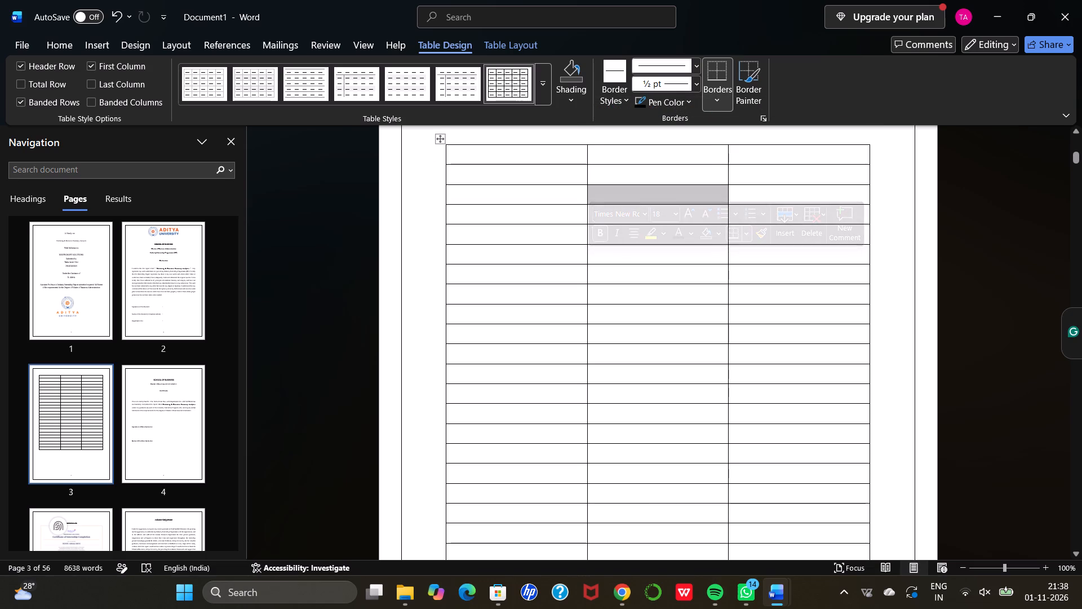
drag(589, 144, 568, 151)
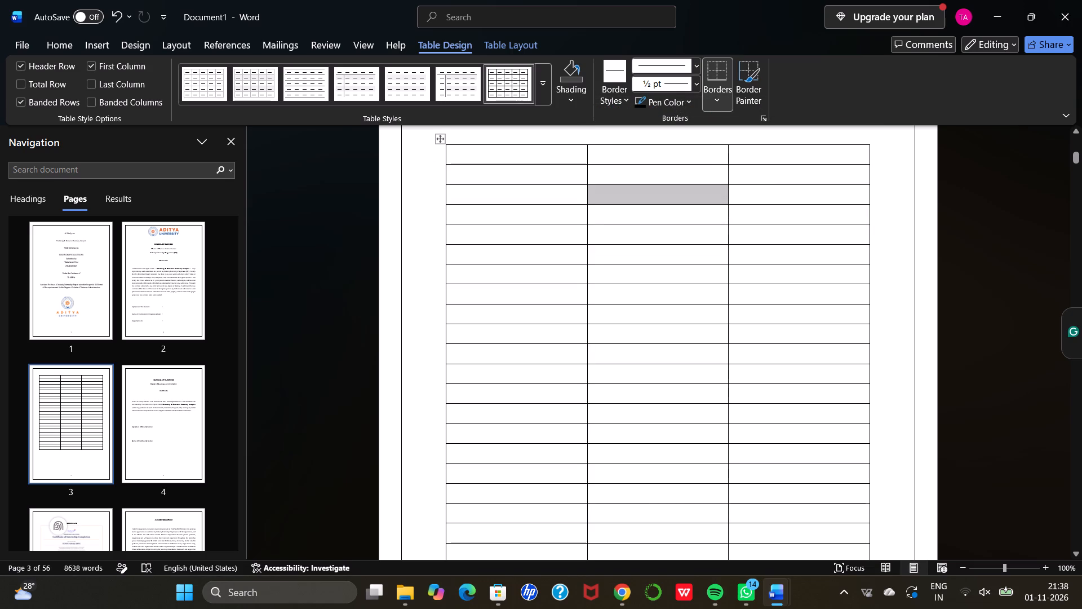
drag(568, 151, 586, 155)
drag(586, 155, 527, 166)
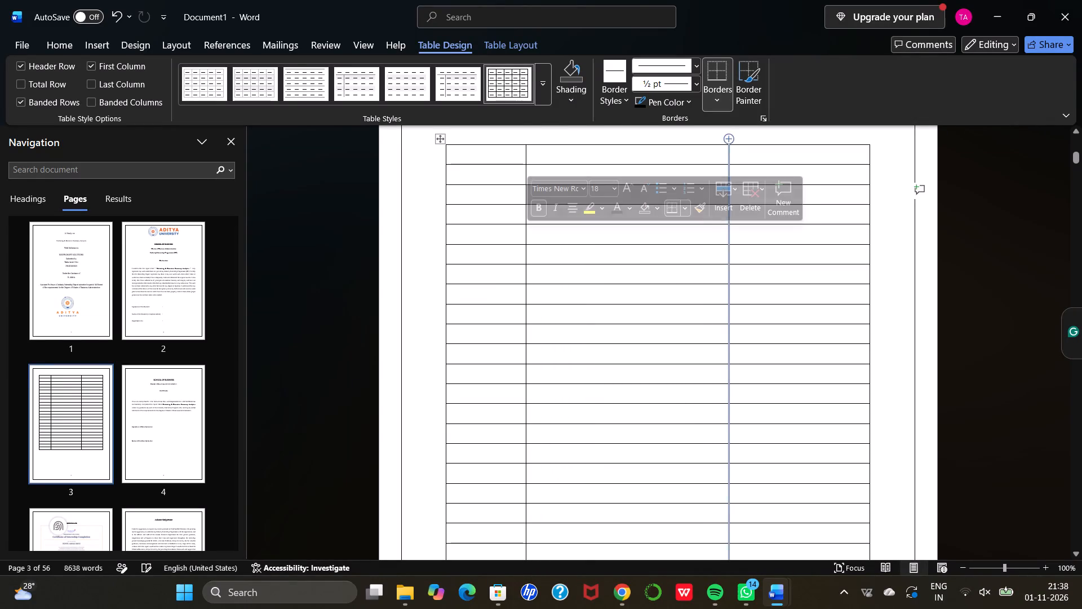
drag(728, 151, 774, 151)
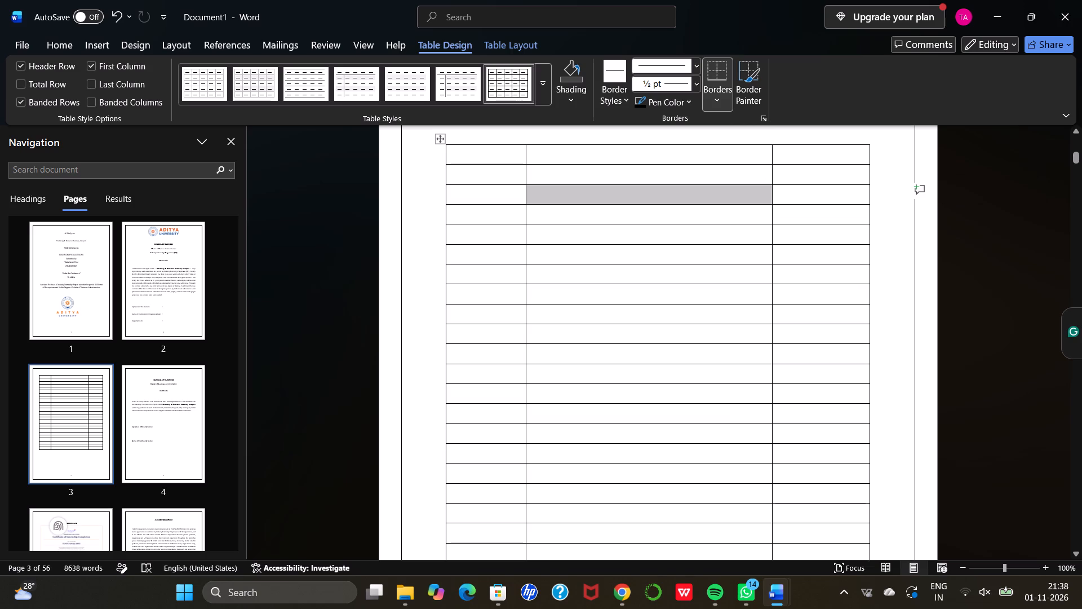
Enter the heading "Chapter Number" on two lines in the first cell of the table's top row.
click(489, 152)
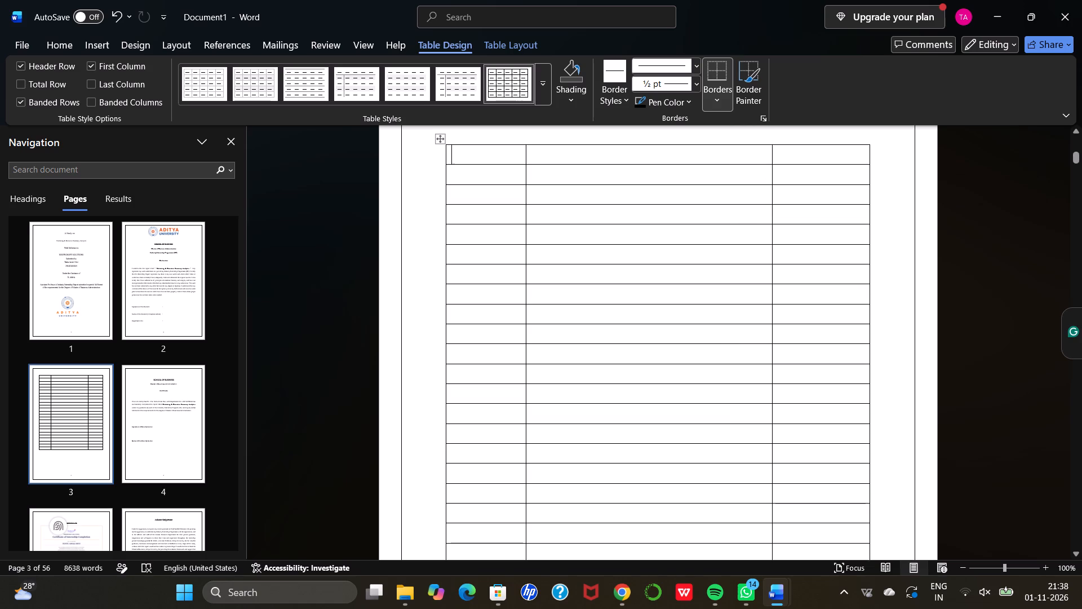
text(ch)
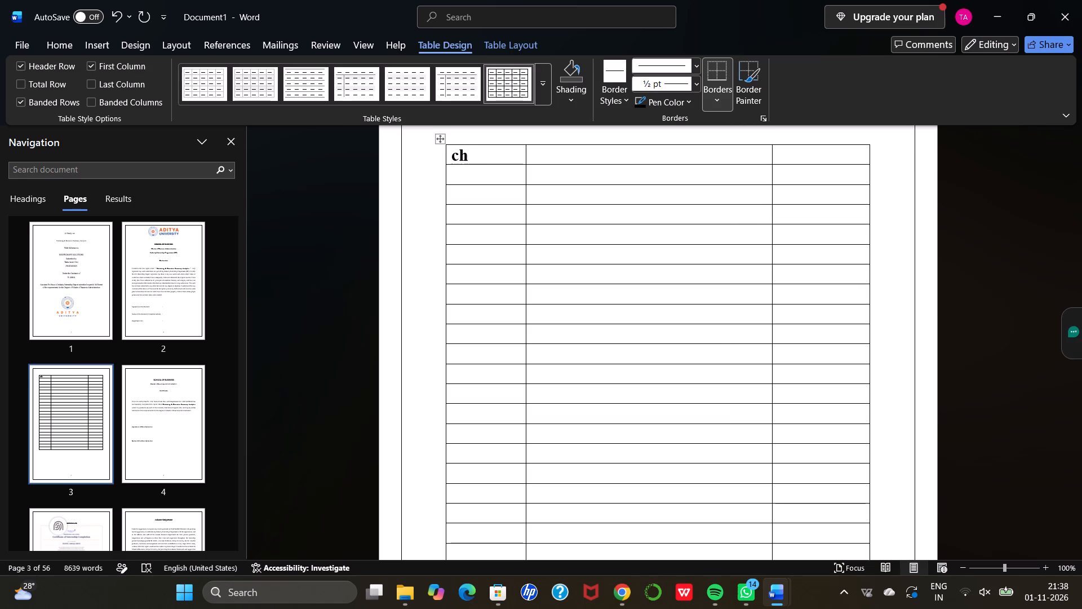
key(BackSpace)
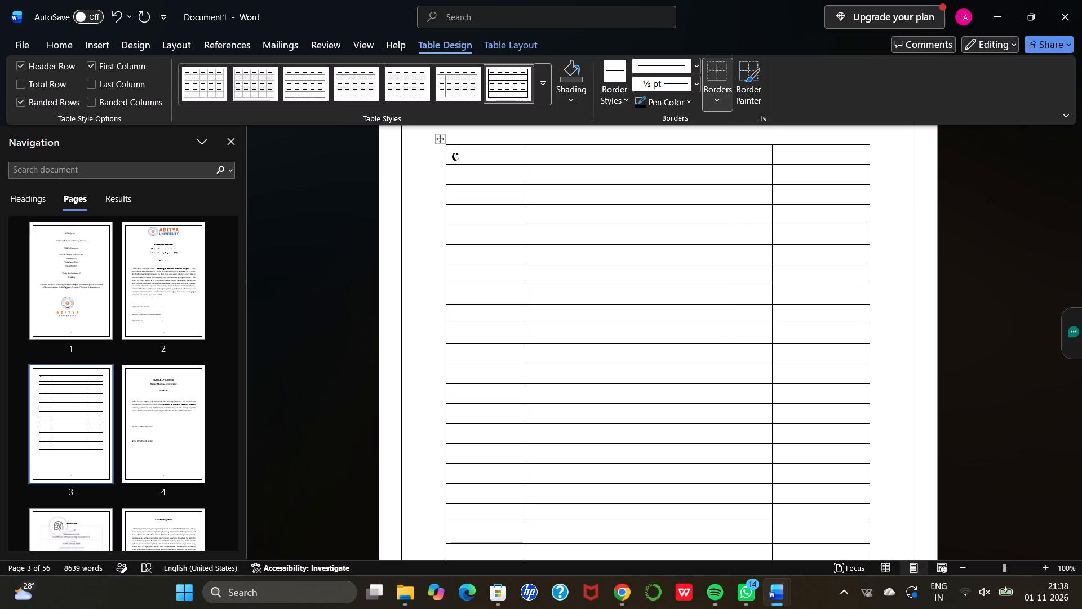
click(489, 152)
key(h)
text(apter)
key(Return)
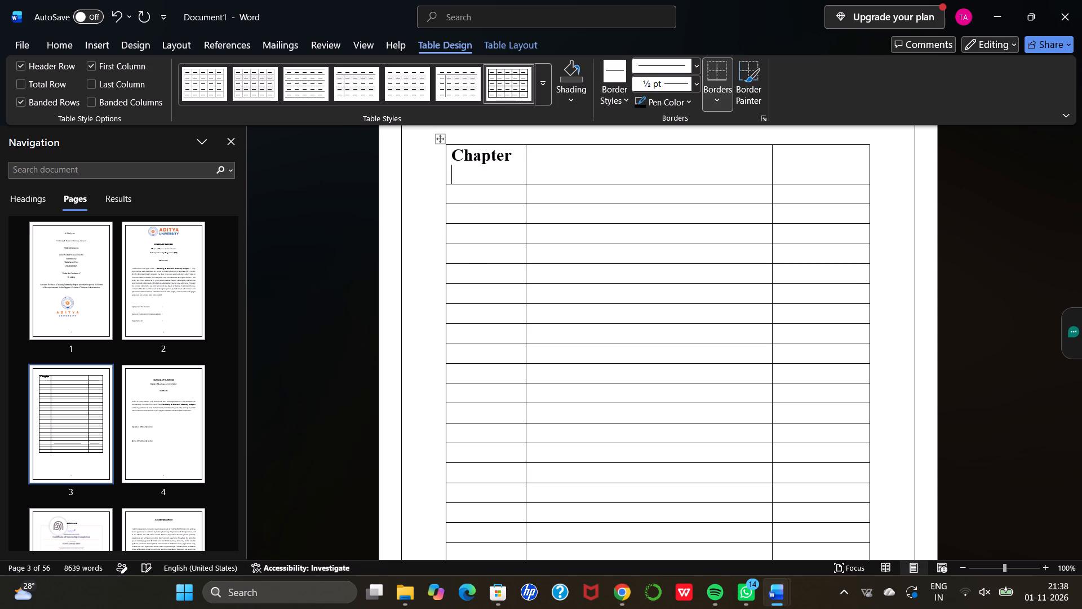
text(nam)
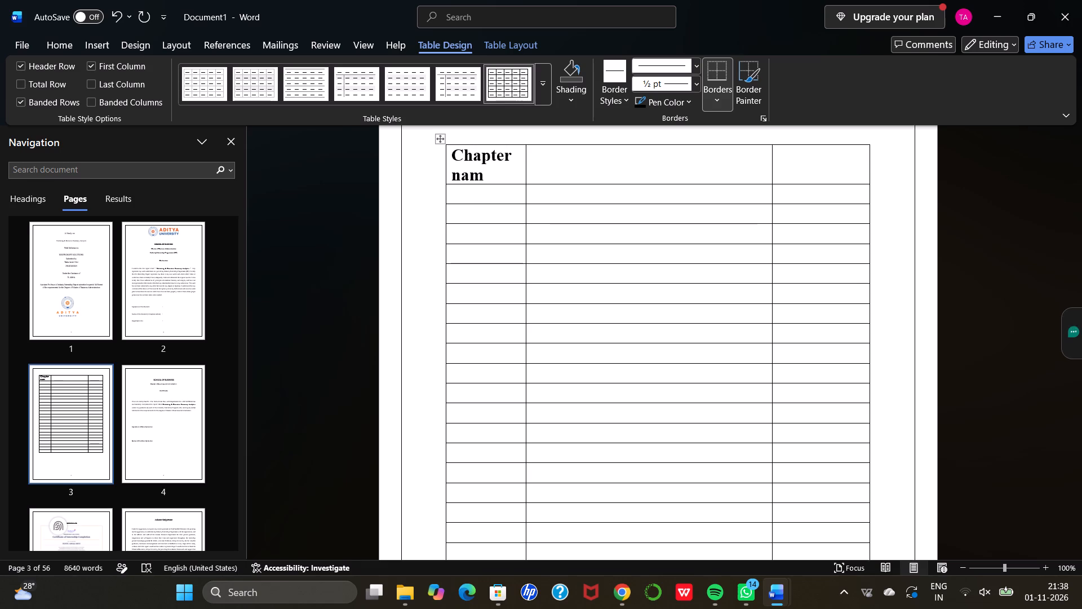
key(BackSpace)
key(BackSpace)
key(BackSpace)
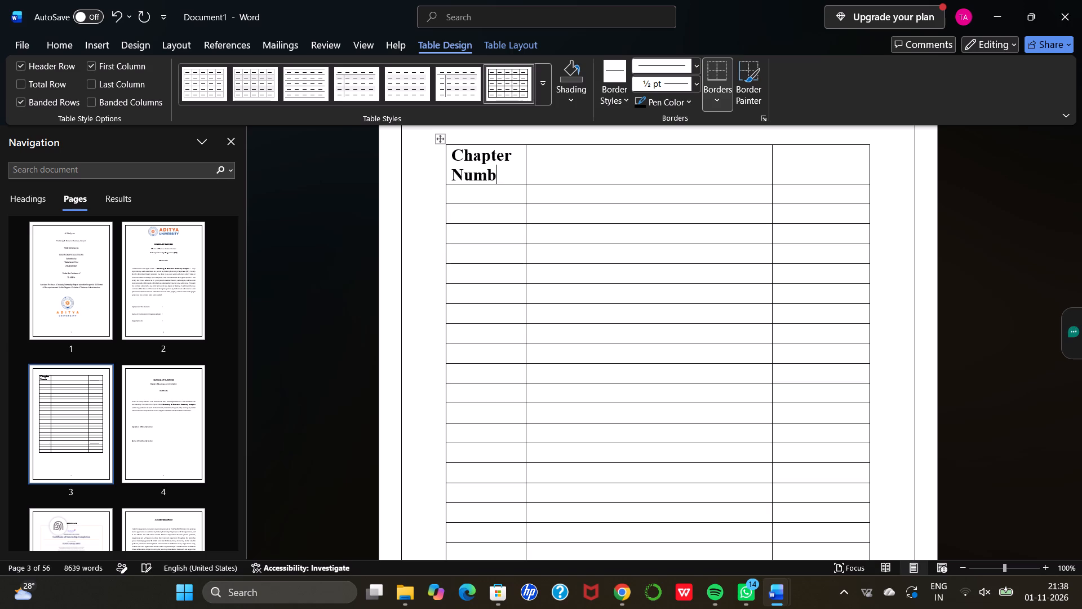
Enter the heading "CONTENTS" in the top row's second cell, spaced in towards the middle of the cell.
key(Right)
key(space)
key(space)
key(space)
key(space)
key(space)
key(space)
key(space)
key(space)
key(space)
key(space)
key(space)
key(space)
key(space)
key(space)
key(space)
key(space)
key(Down)
key(Up)
key(space)
key(space)
key(space)
text(co)
key(BackSpace)
key(BackSpace)
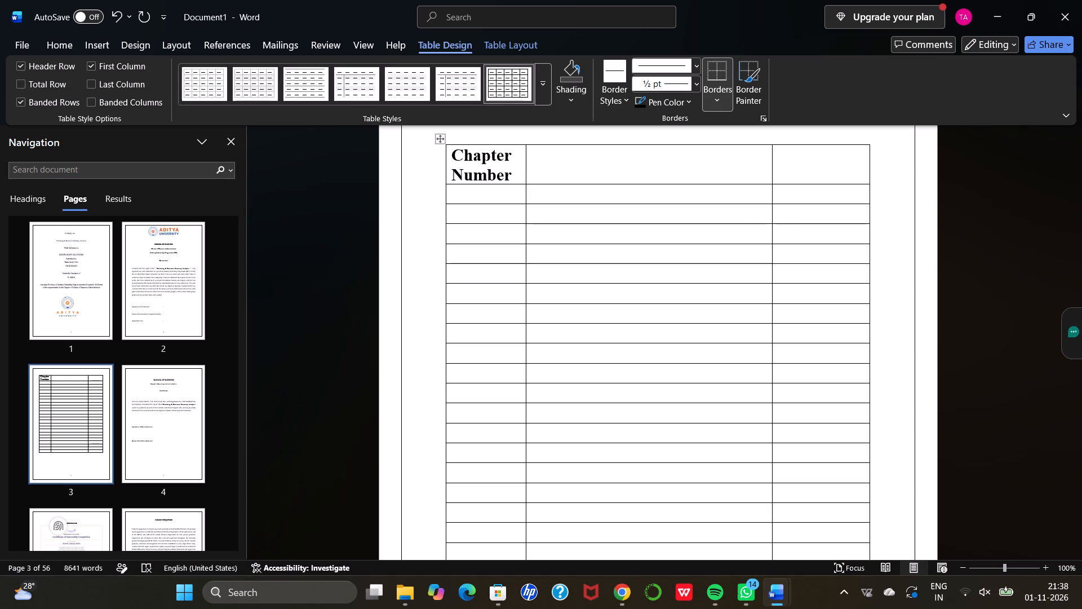
text(CO)
text(NTENTS)
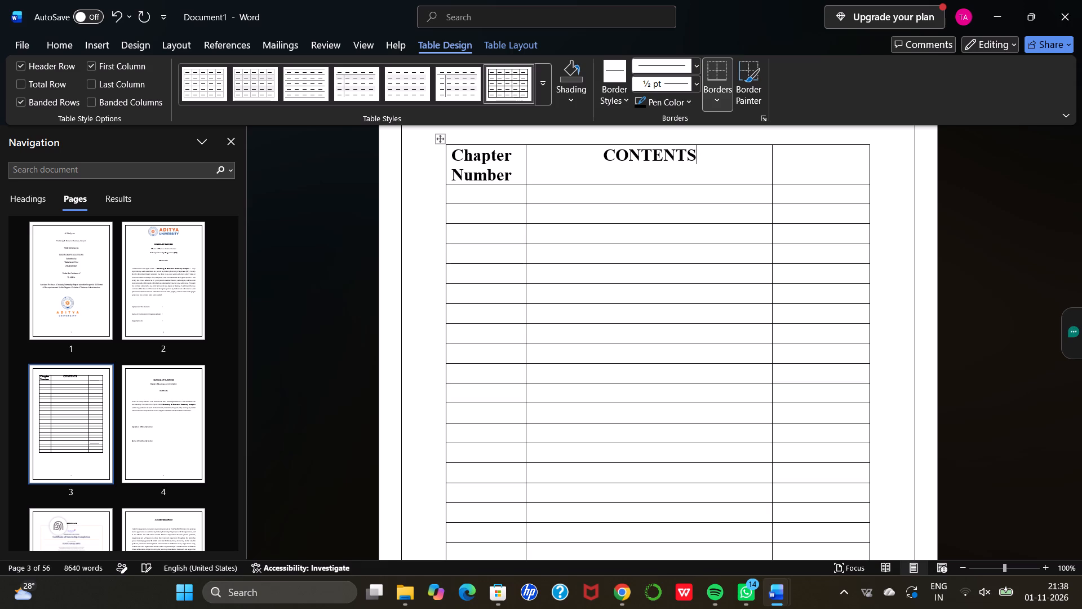
Centre-align the "CONTENTS" heading in its cell.
drag(603, 155, 687, 155)
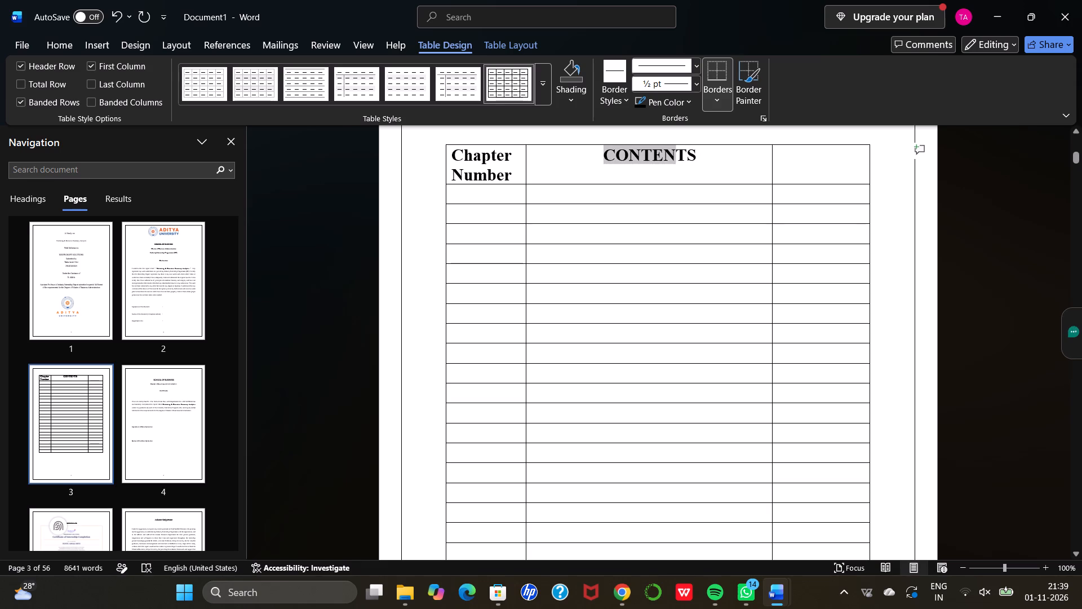
drag(687, 155, 695, 156)
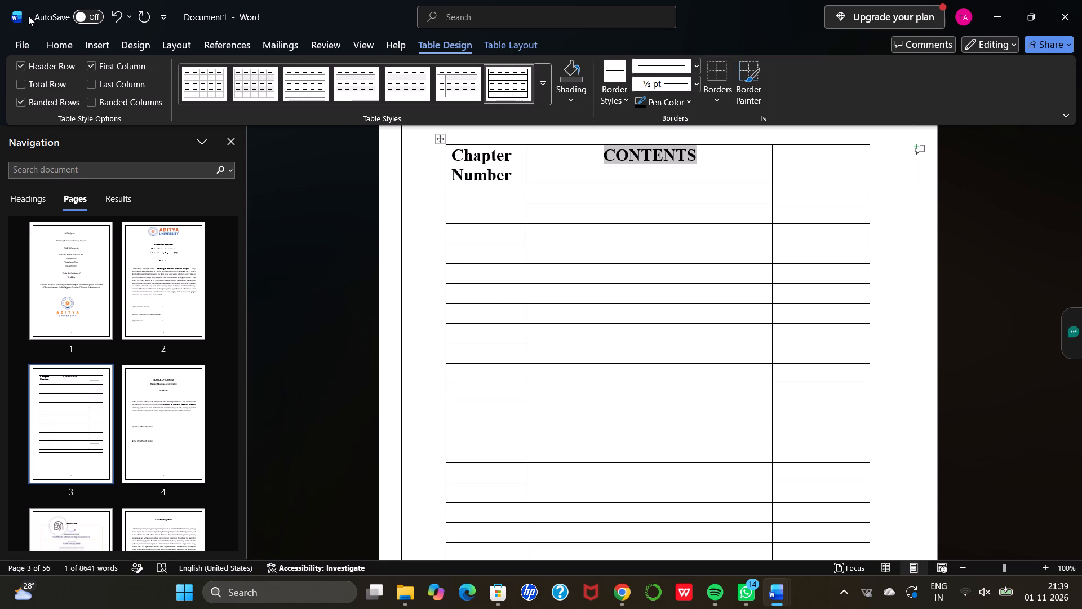
click(61, 51)
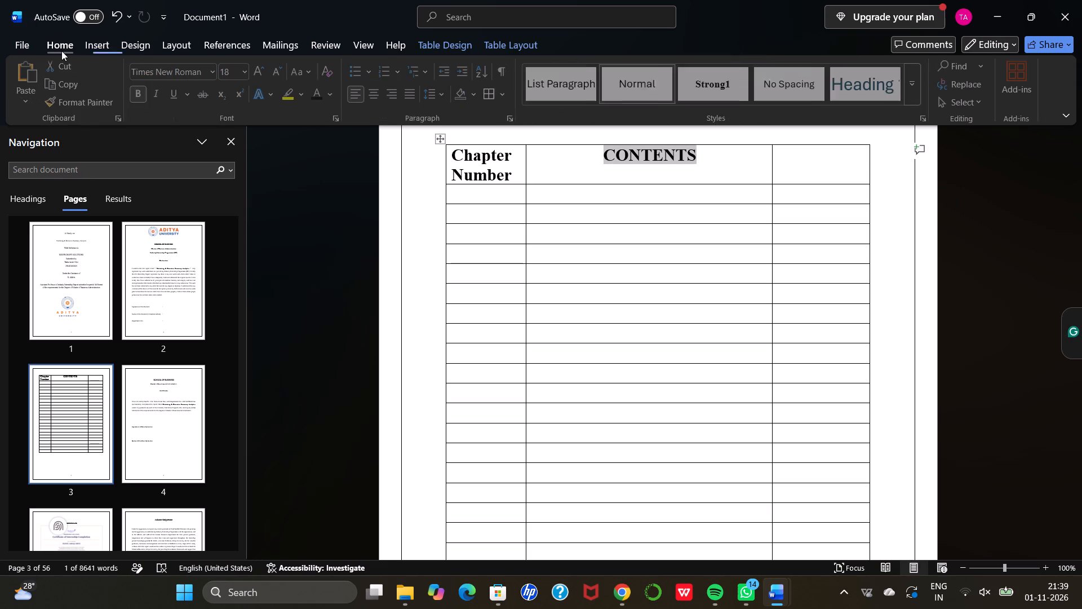
click(410, 94)
click(410, 94)
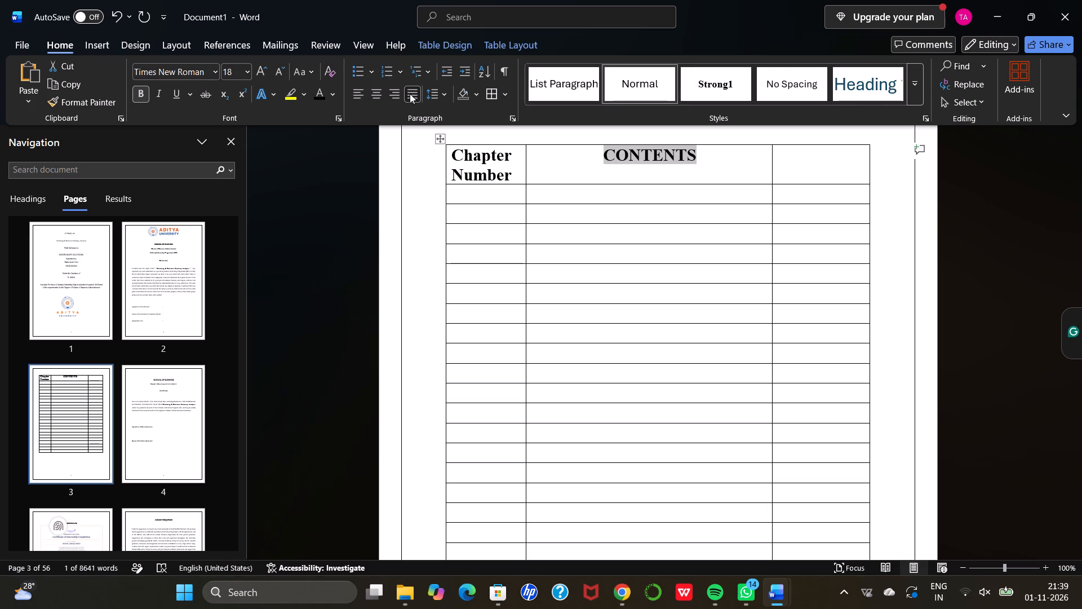
click(393, 92)
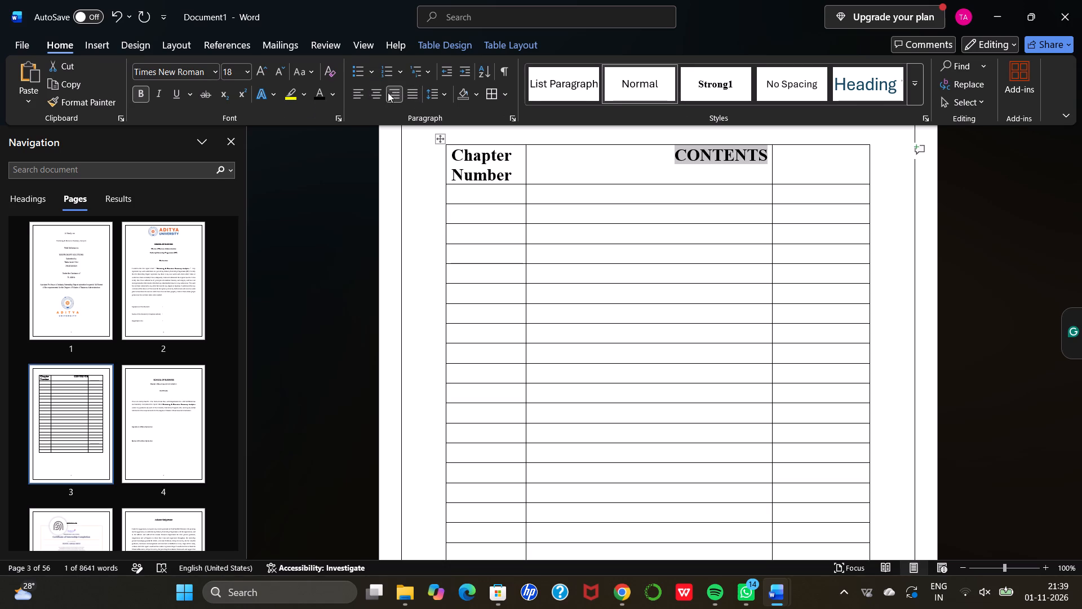
click(381, 92)
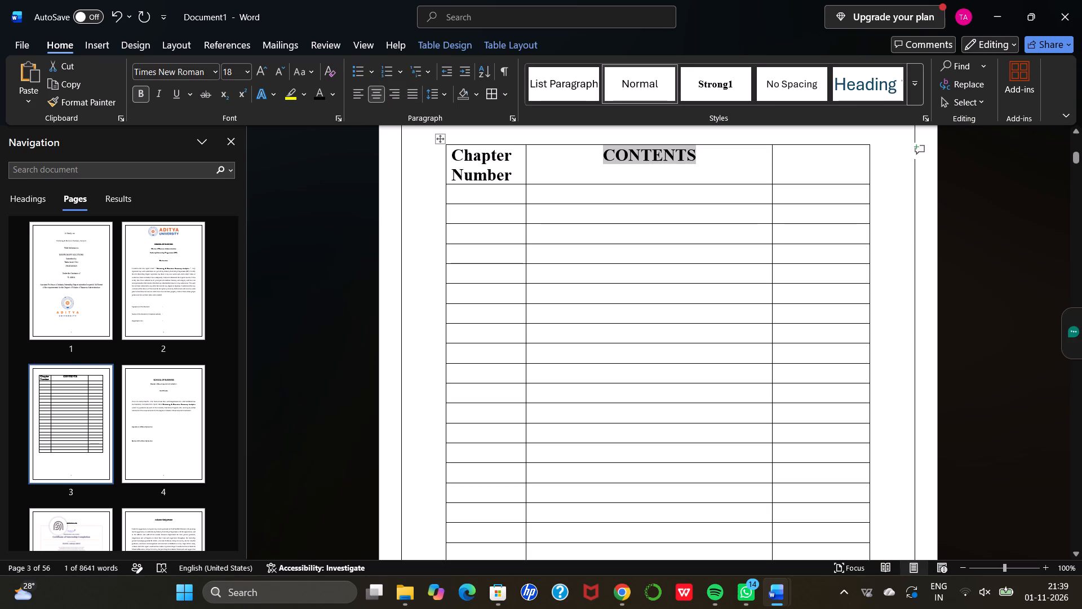
Move the "CONTENTS" heading down to the second line of its cell.
click(601, 152)
click(601, 152)
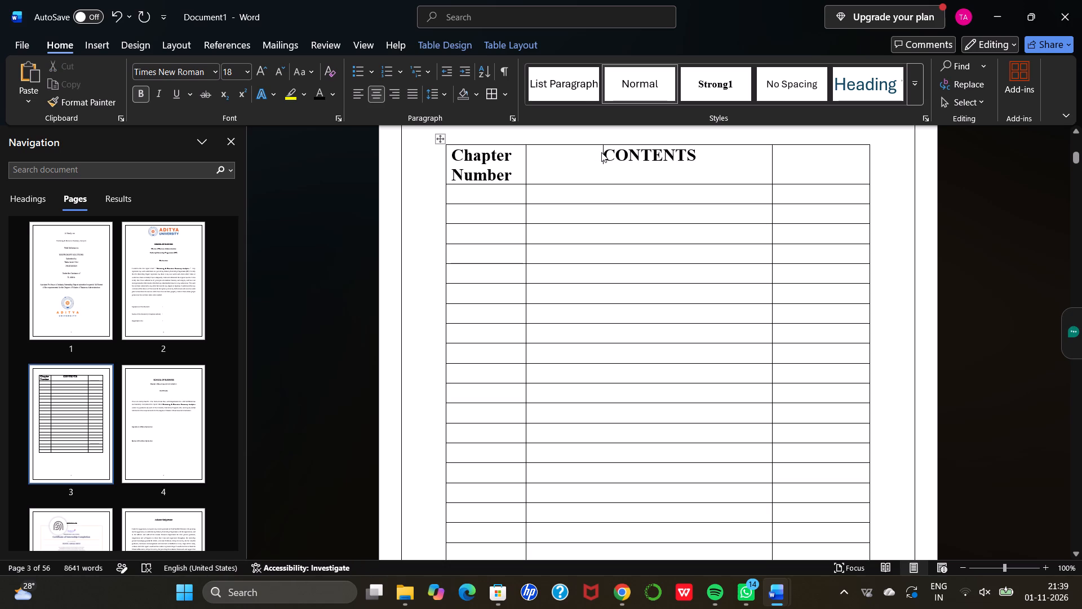
key(Return)
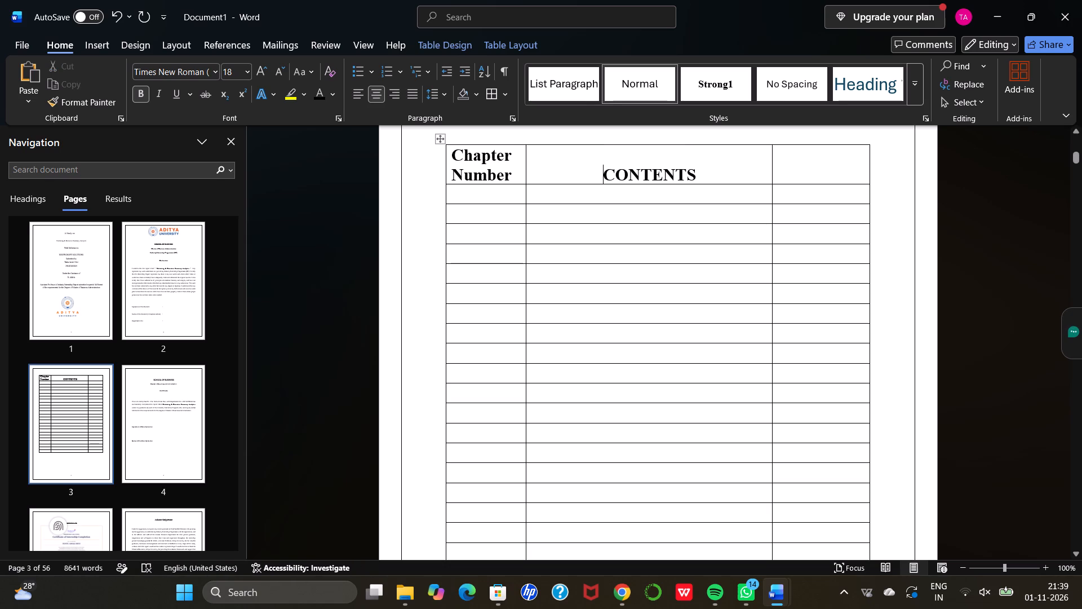
Enter the heading "Page no" on the second line of the top row's third cell.
click(825, 171)
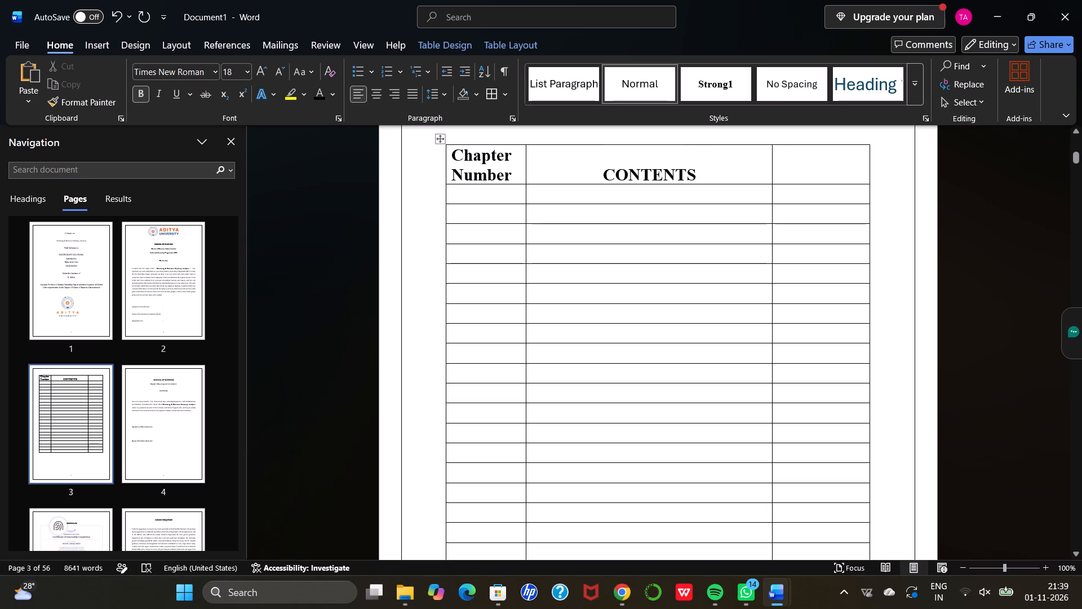
key(Return)
text(PA)
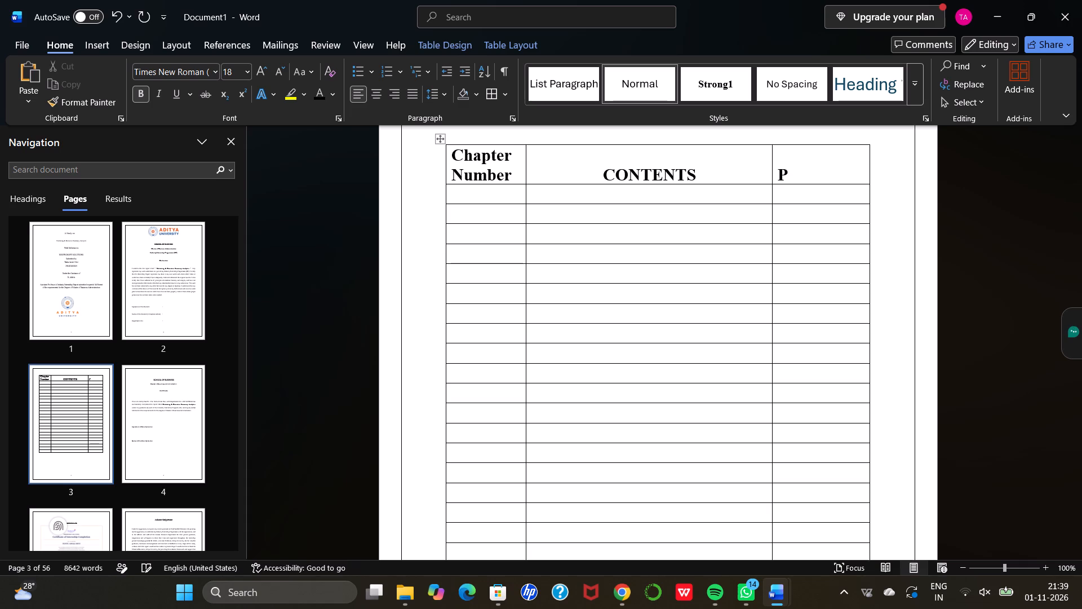
text(age no)
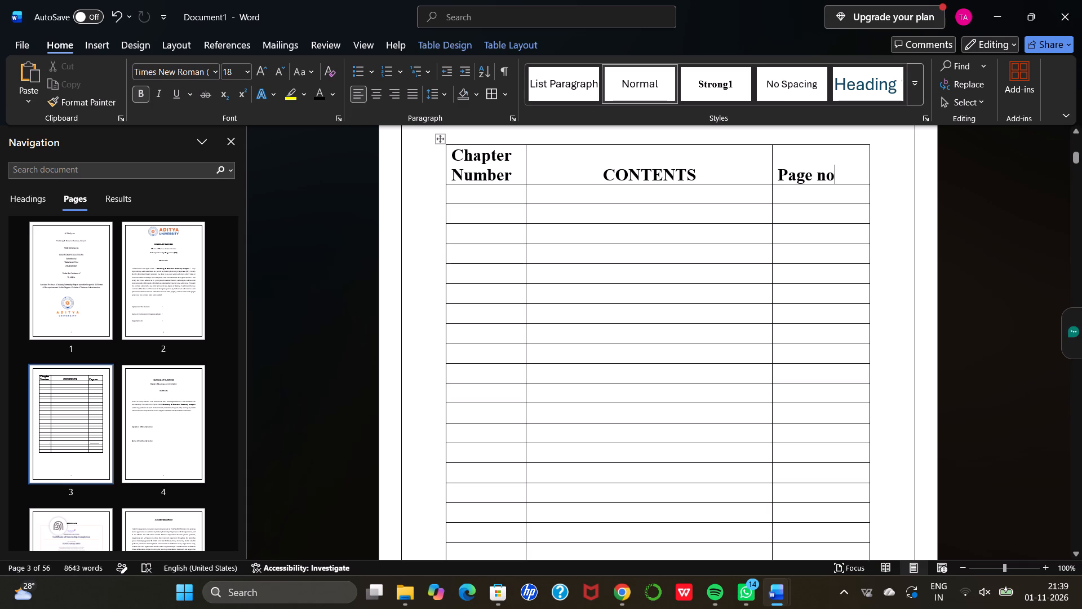
Enter "Title page" in non-bold 12 pt text in the second row's CONTENTS cell, spaced in towards the middle.
click(648, 197)
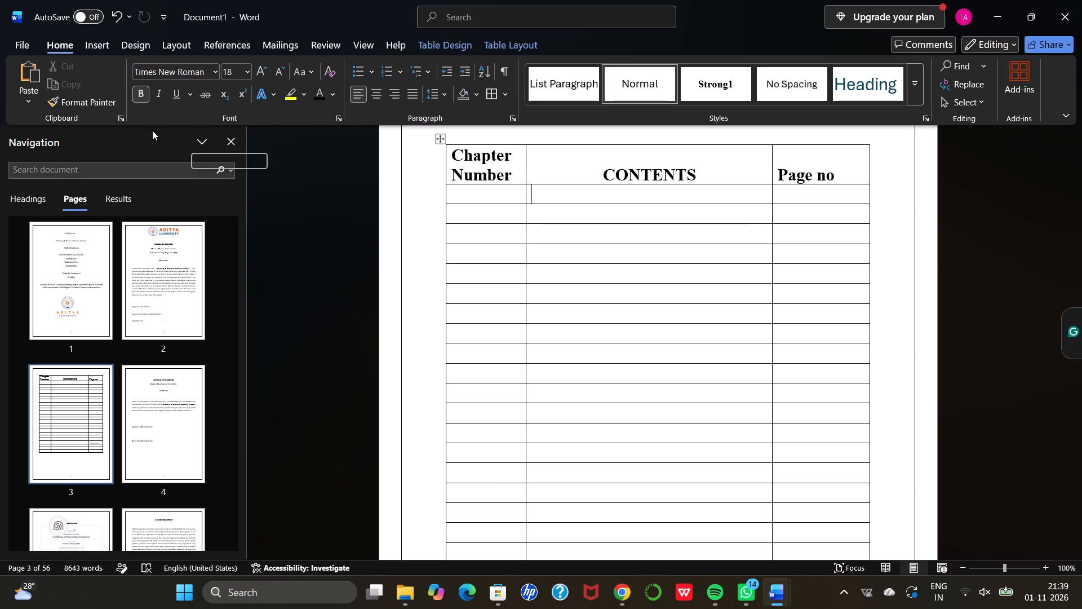
click(139, 97)
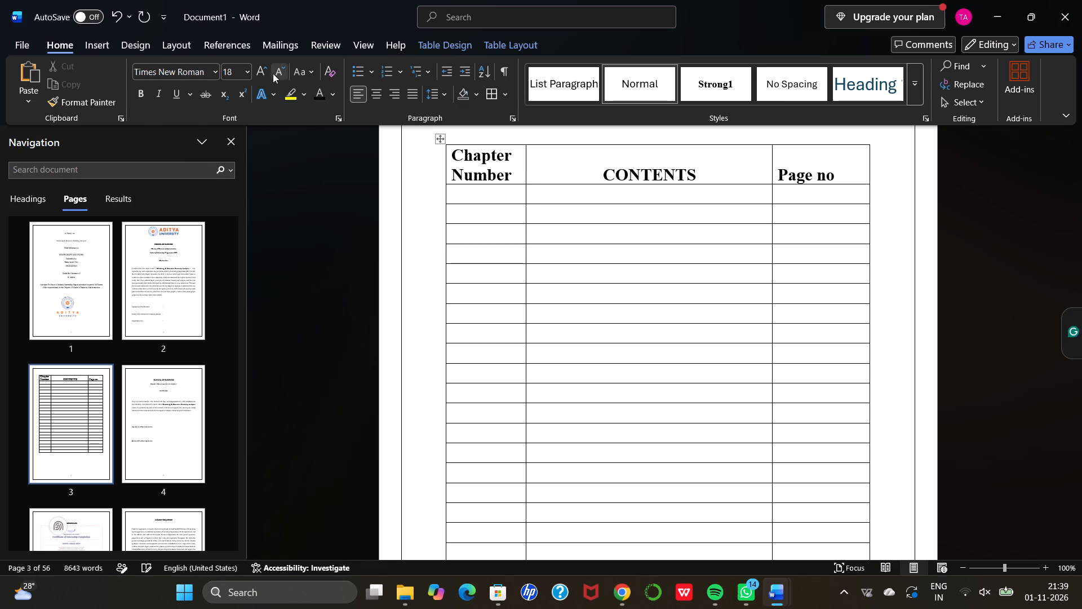
click(273, 73)
click(273, 73)
click(273, 73)
key(space)
key(space)
key(space)
key(space)
key(space)
key(space)
key(space)
key(space)
key(space)
key(space)
key(space)
key(space)
key(space)
key(space)
key(space)
key(space)
key(space)
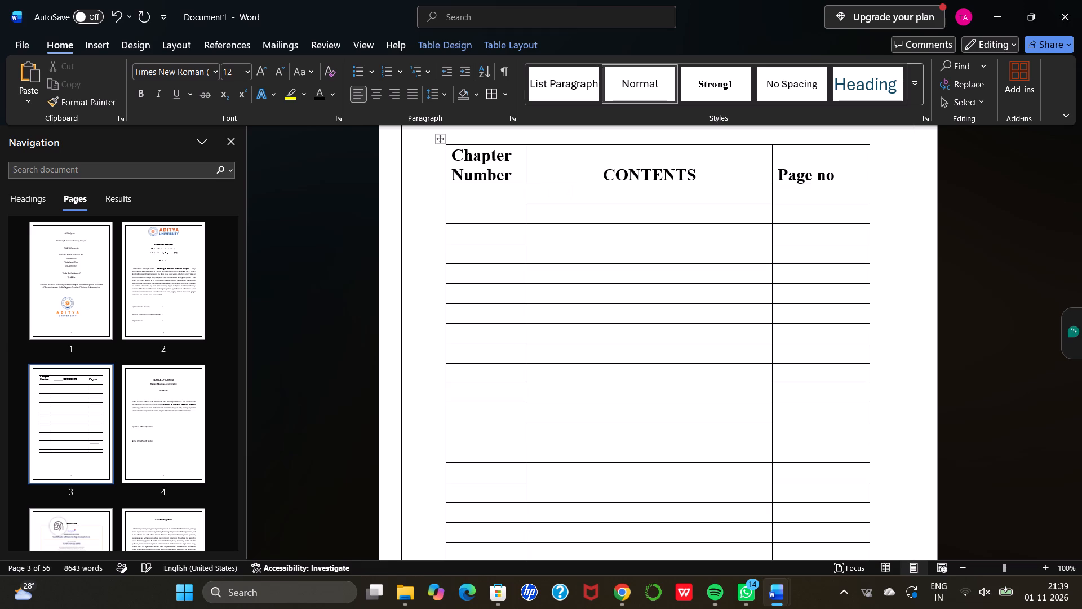
key(space)
key(space)
key(space)
text(t)
key(BackSpace)
key(t)
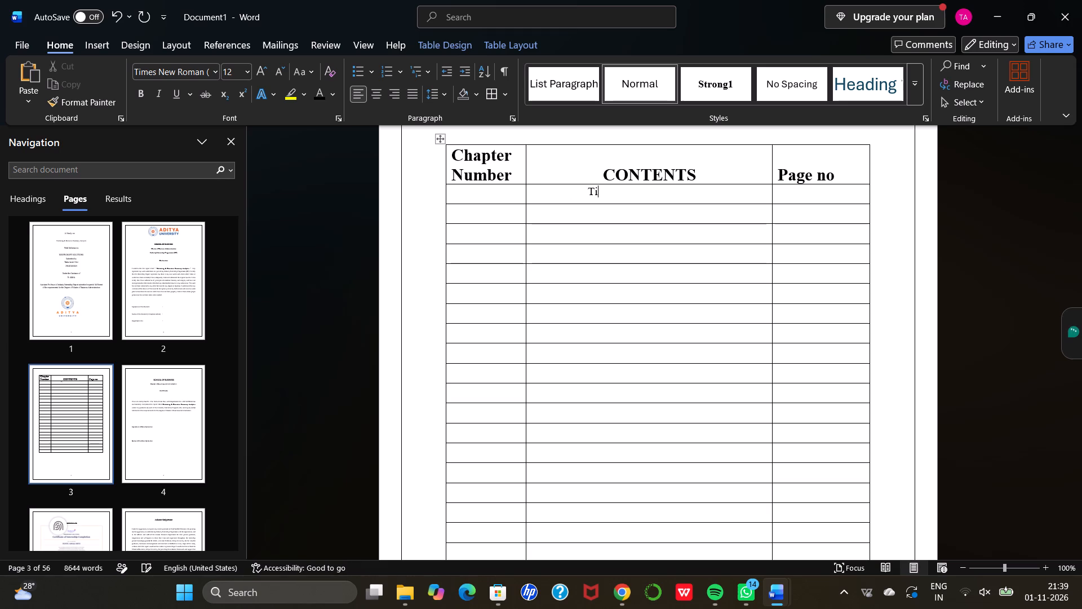
text(tle pagr)
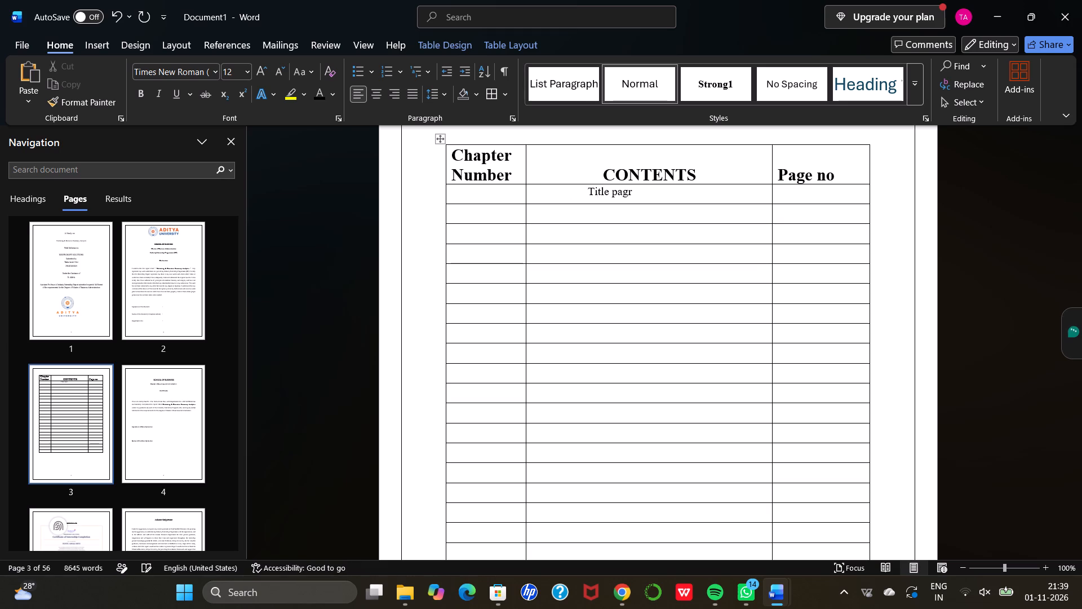
key(BackSpace)
key(e)
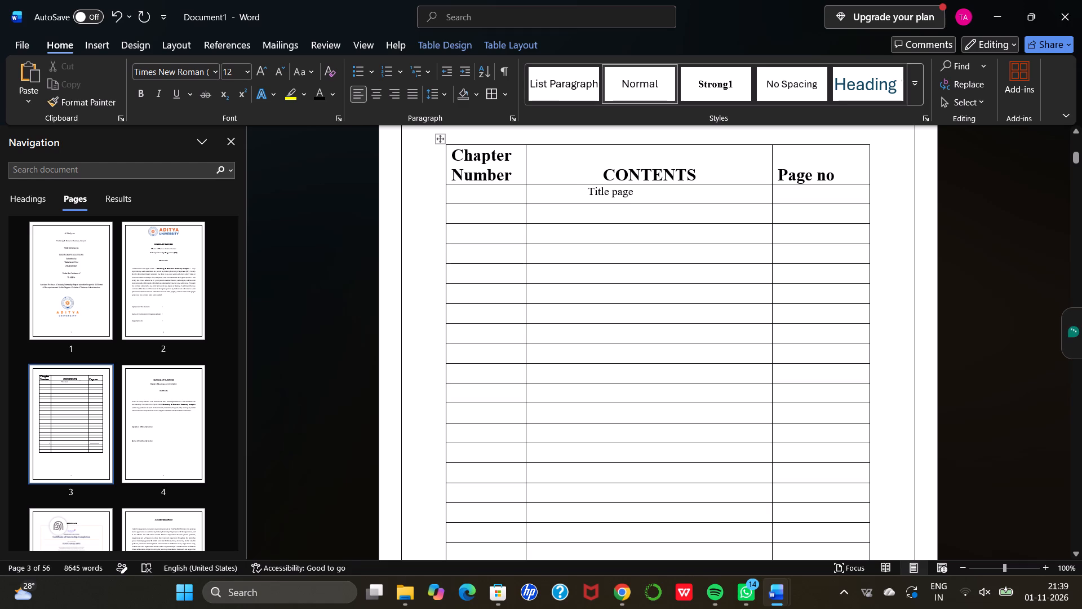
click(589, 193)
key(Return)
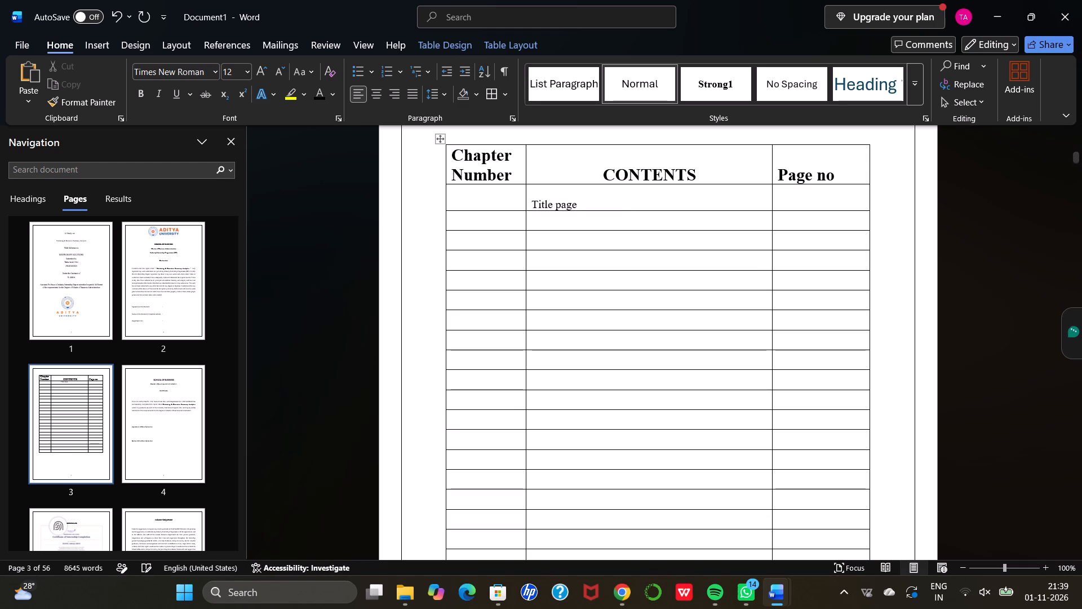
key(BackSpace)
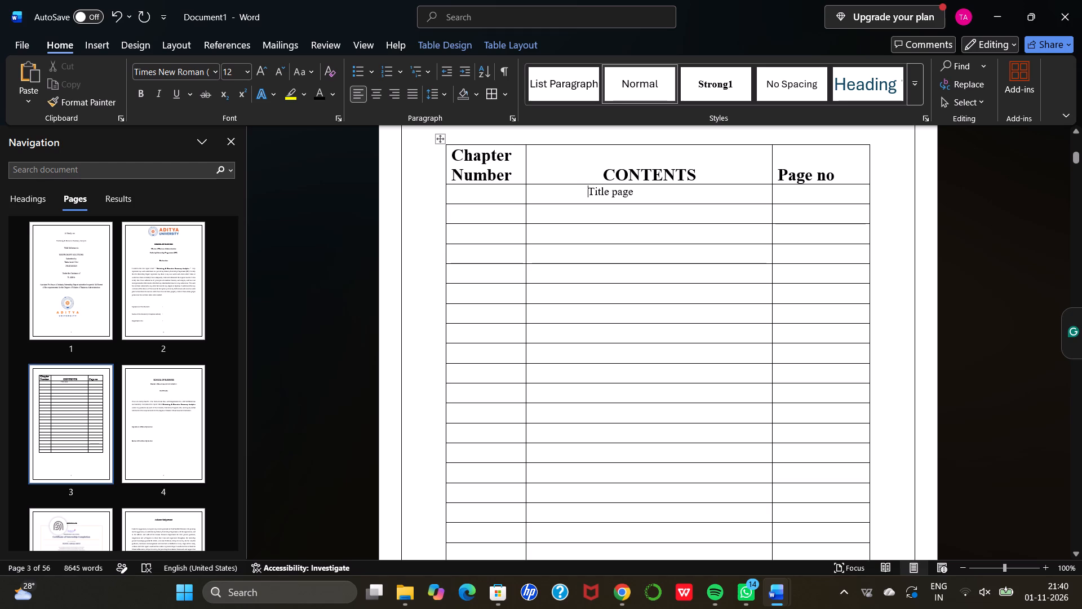
Centre-align the "Title page" entry in its cell.
drag(586, 191, 633, 197)
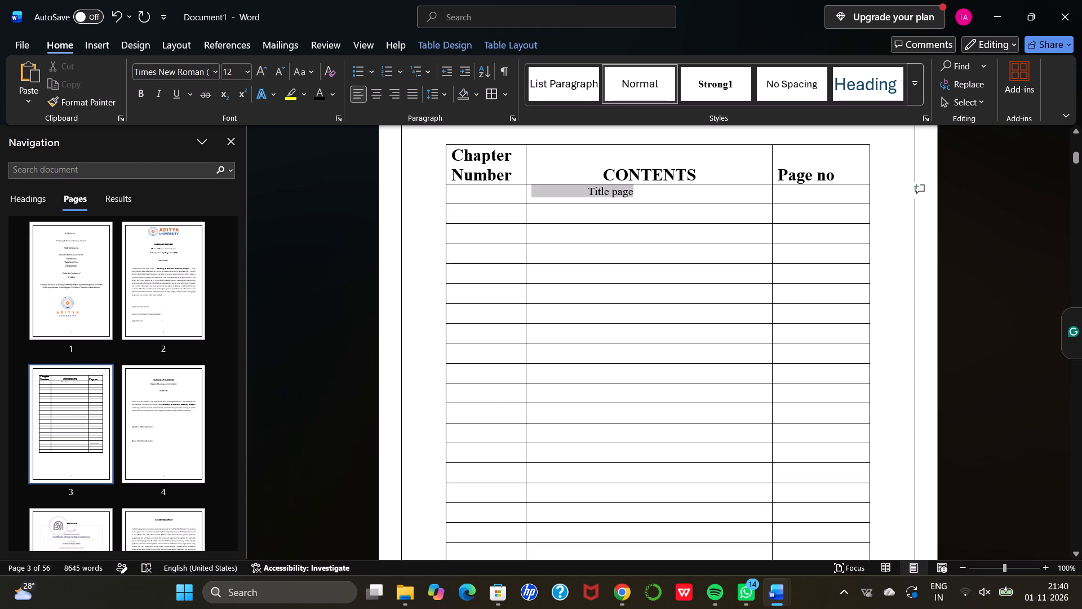
drag(633, 197, 633, 197)
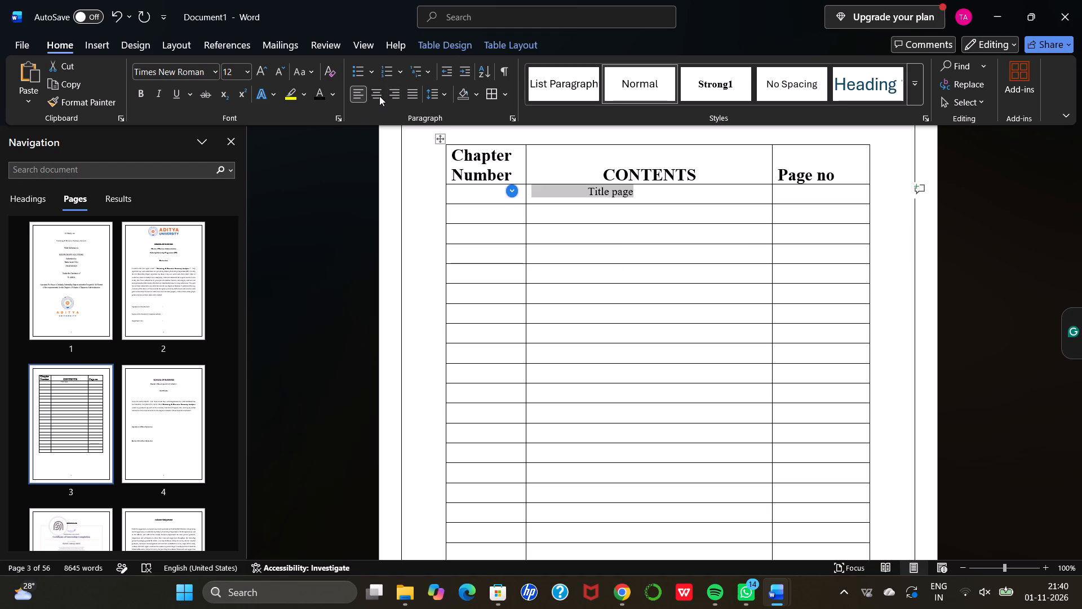
click(379, 96)
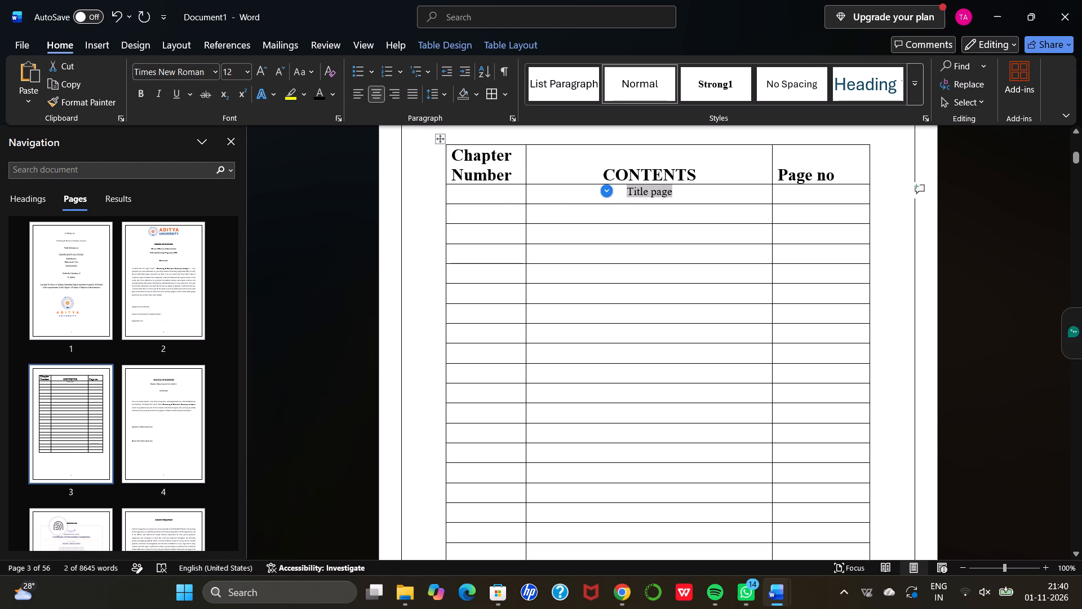
Move the "Title page" entry down to the second line of its cell.
click(619, 190)
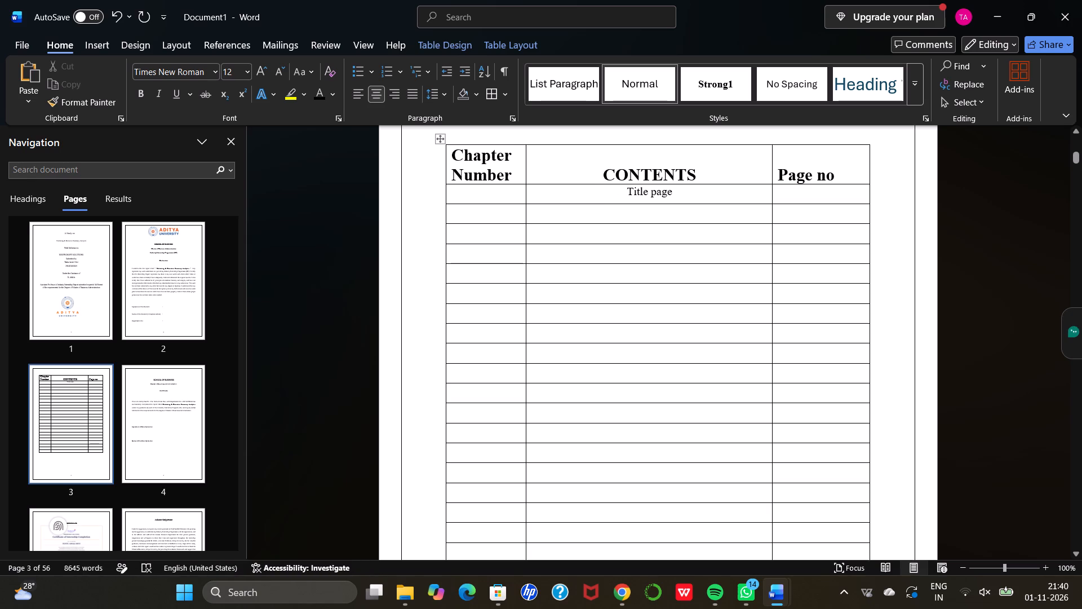
key(Return)
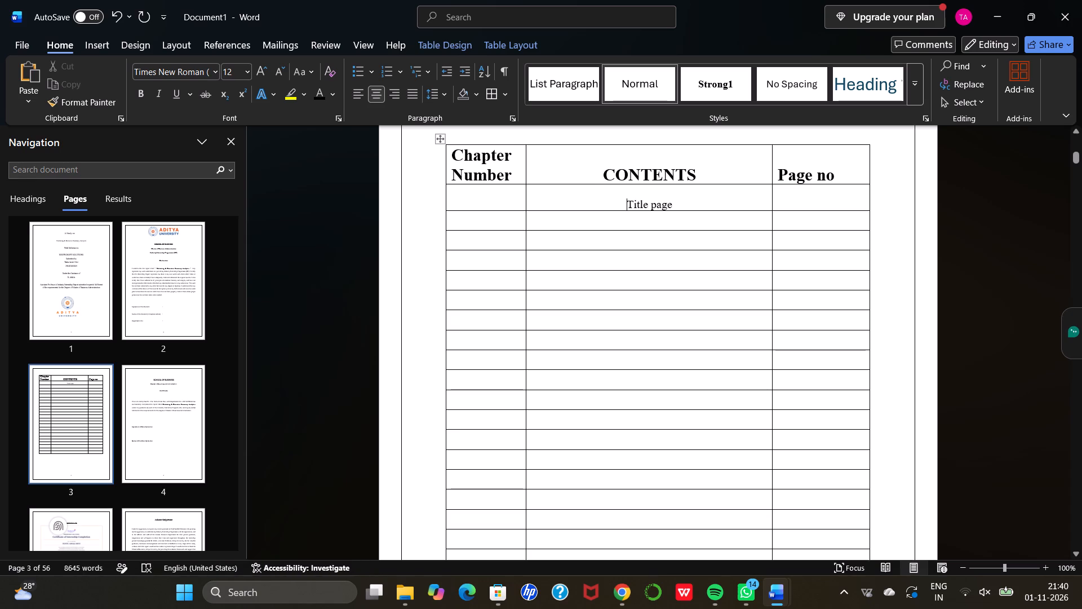
Enter page number 1 for "Title page" in the Page no column, spaced in towards the middle of the cell.
click(829, 199)
key(Return)
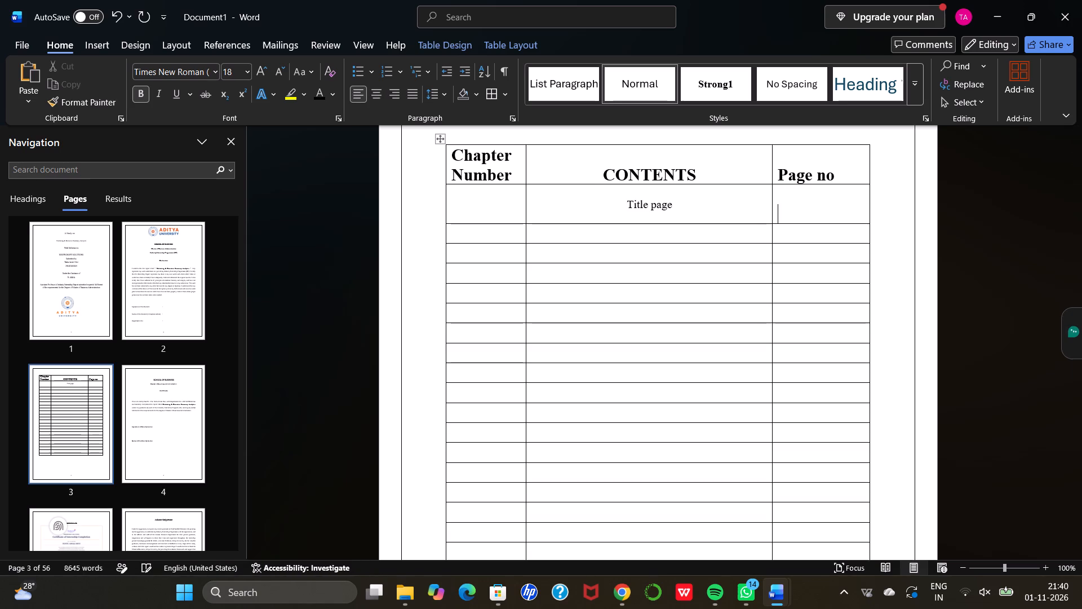
key(BackSpace)
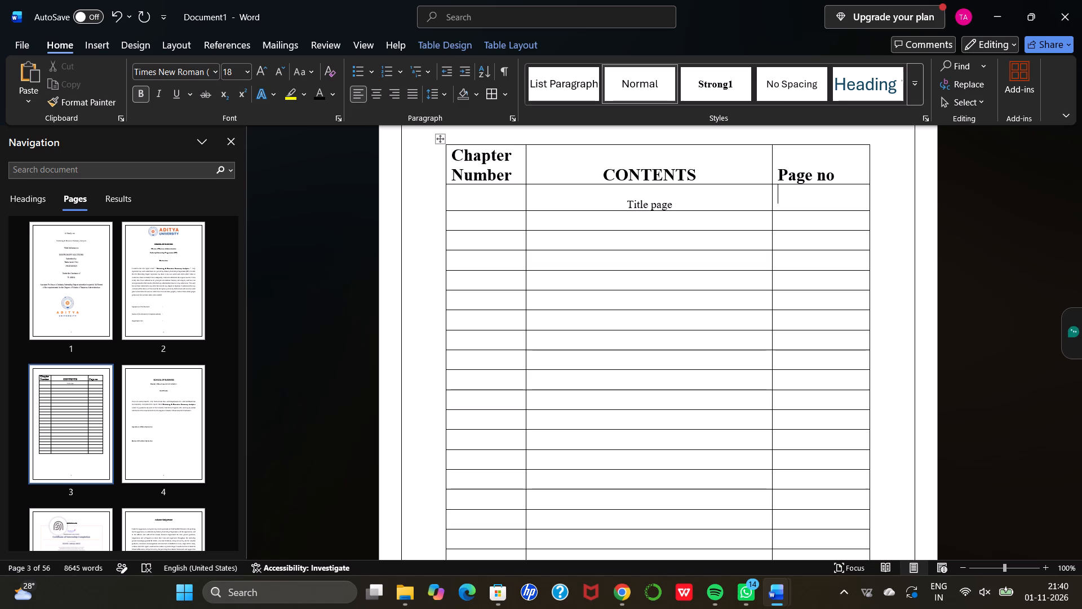
key(1)
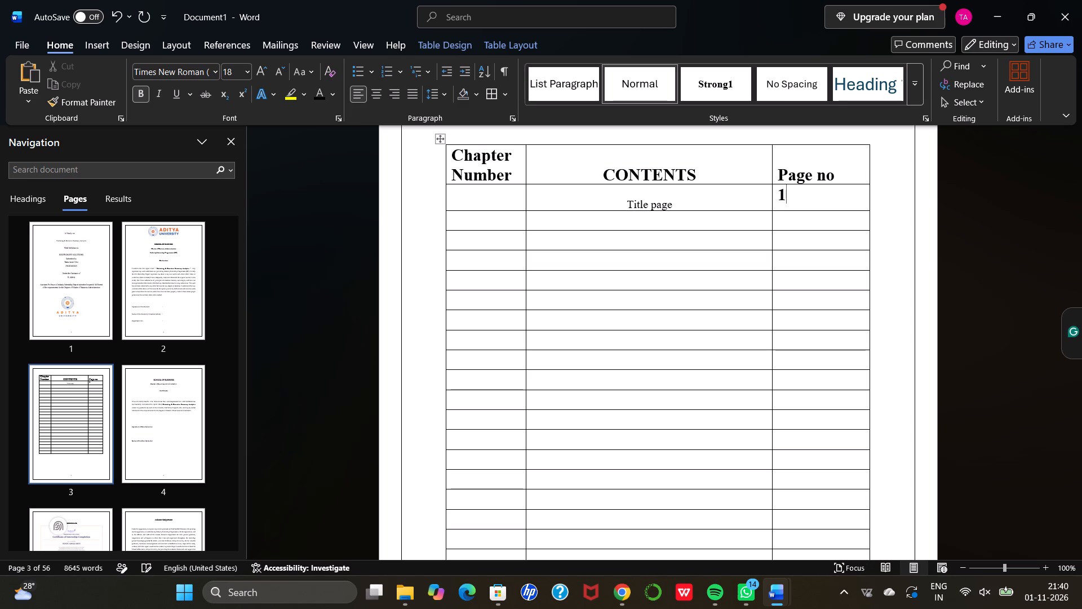
click(779, 196)
key(space)
key(space)
key(space)
key(space)
key(space)
key(Return)
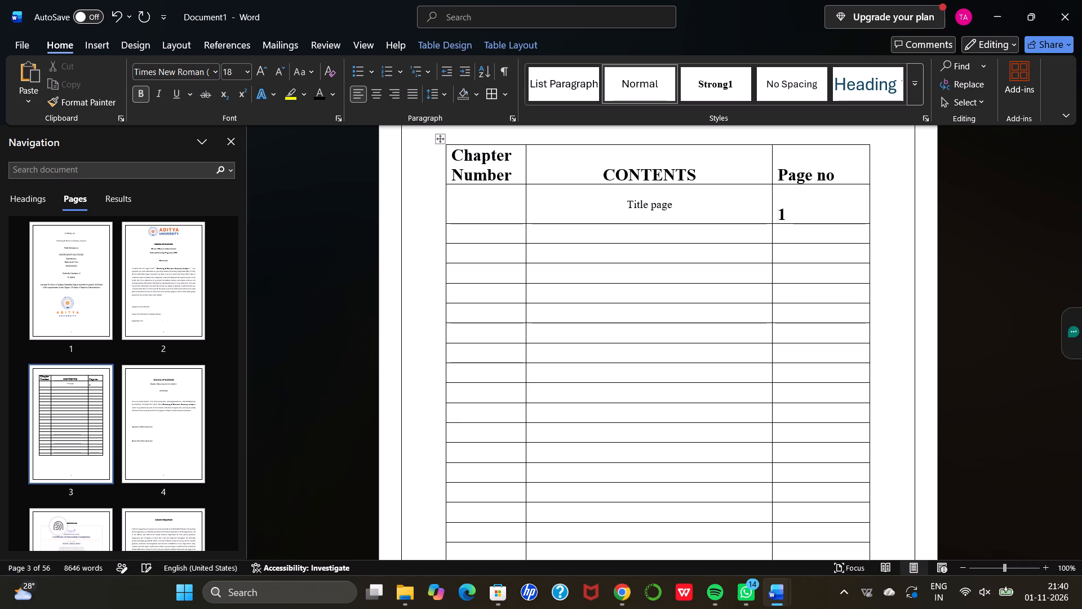
key(BackSpace)
key(Right)
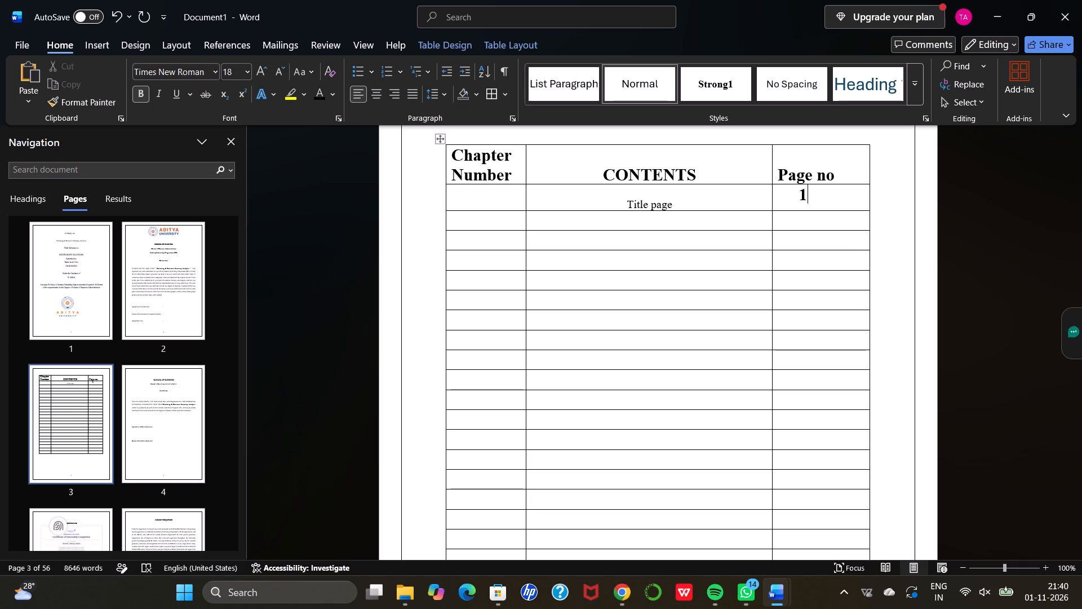
Replace the "Title page" row's page number with a 1 placed one space further into the cell.
key(BackSpace)
key(space)
key(Return)
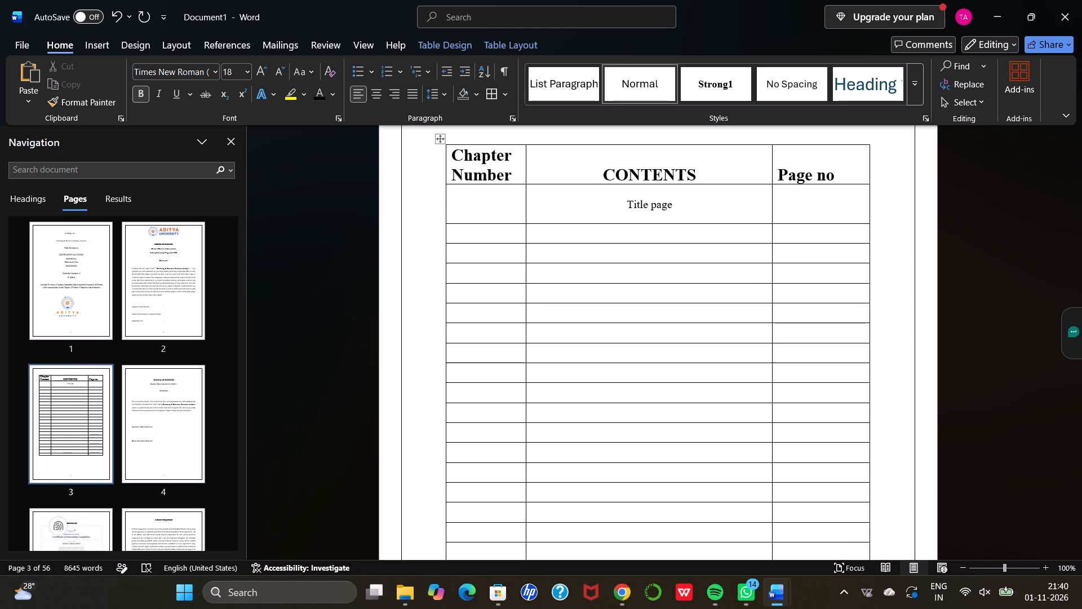
key(BackSpace)
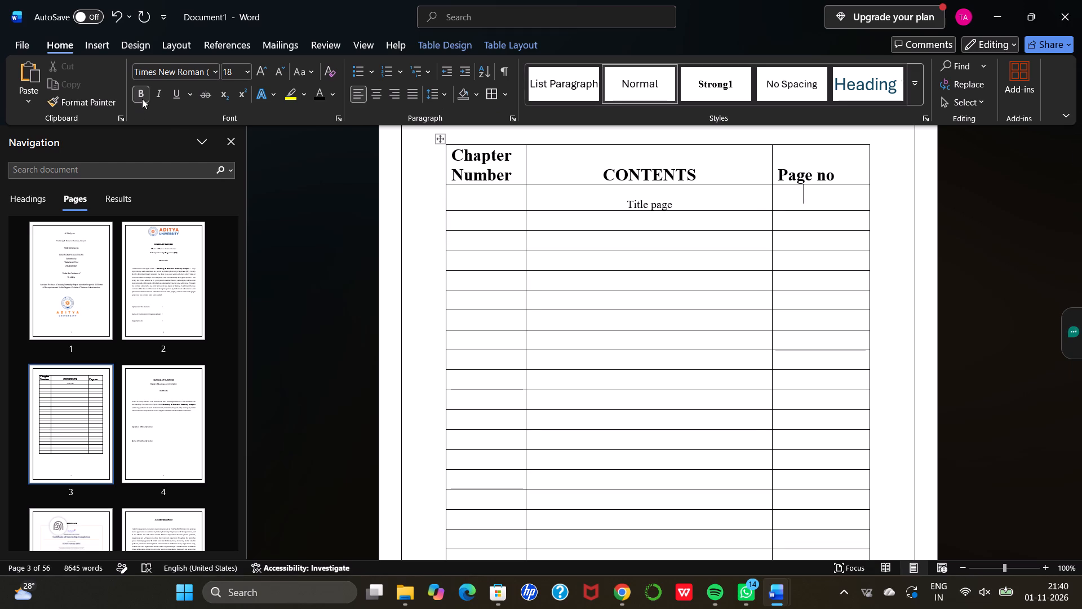
click(144, 98)
click(144, 98)
key(Return)
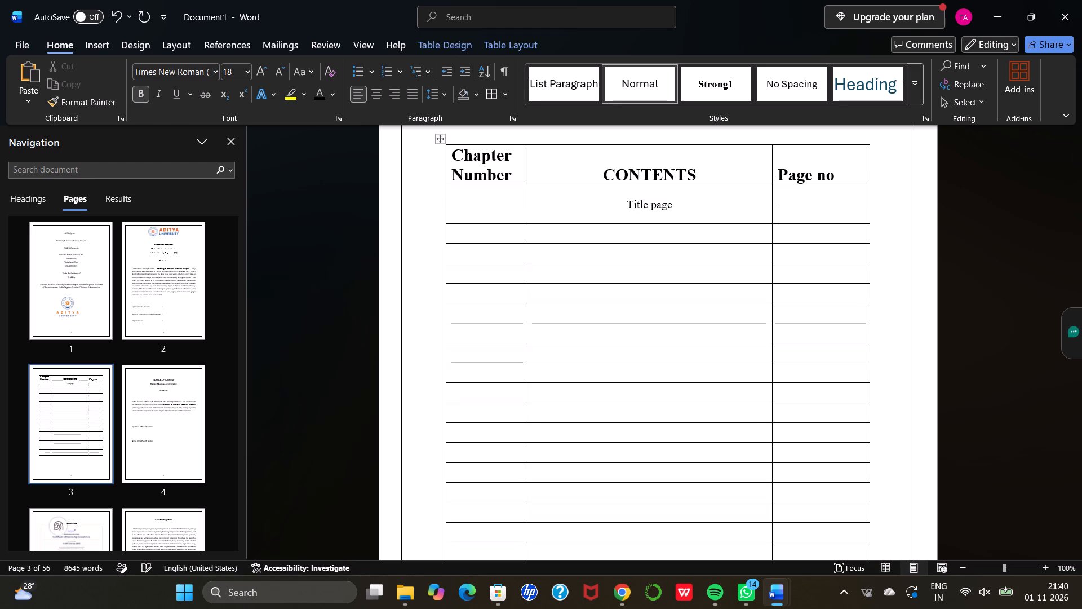
key(BackSpace)
key(1)
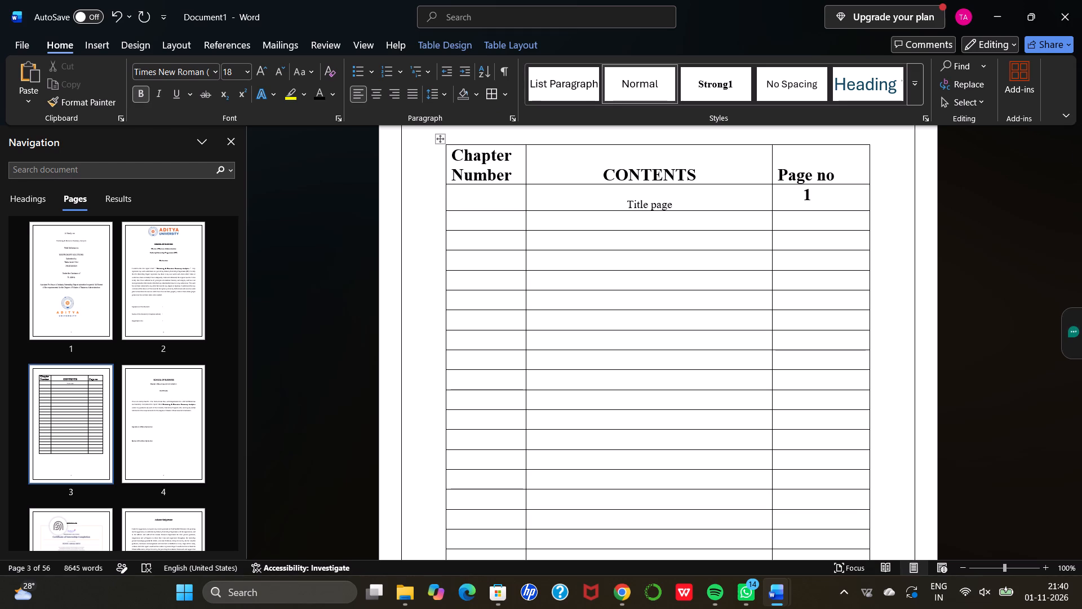
Re-enter page number 1 in the "Title page" row at font size 10, followed by a line break.
key(BackSpace)
click(134, 103)
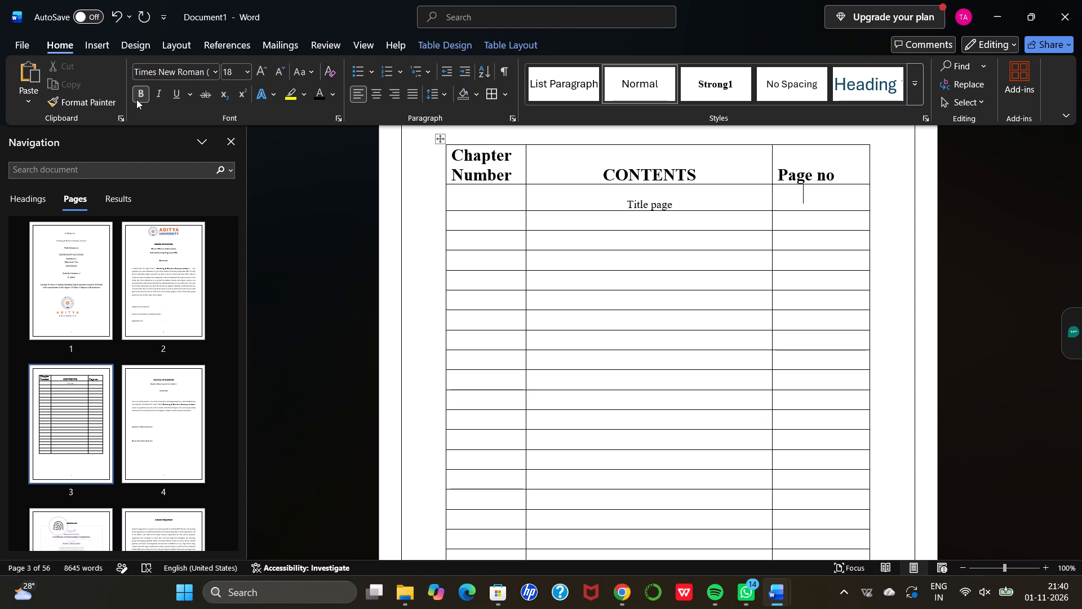
click(136, 99)
click(255, 76)
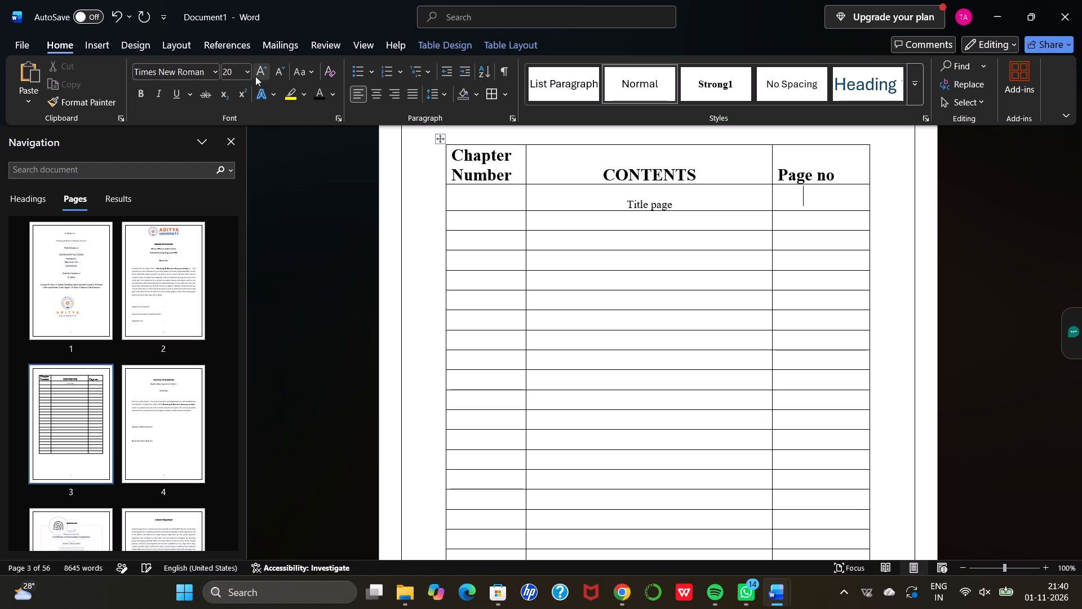
click(255, 76)
triple_click(277, 74)
double_click(277, 74)
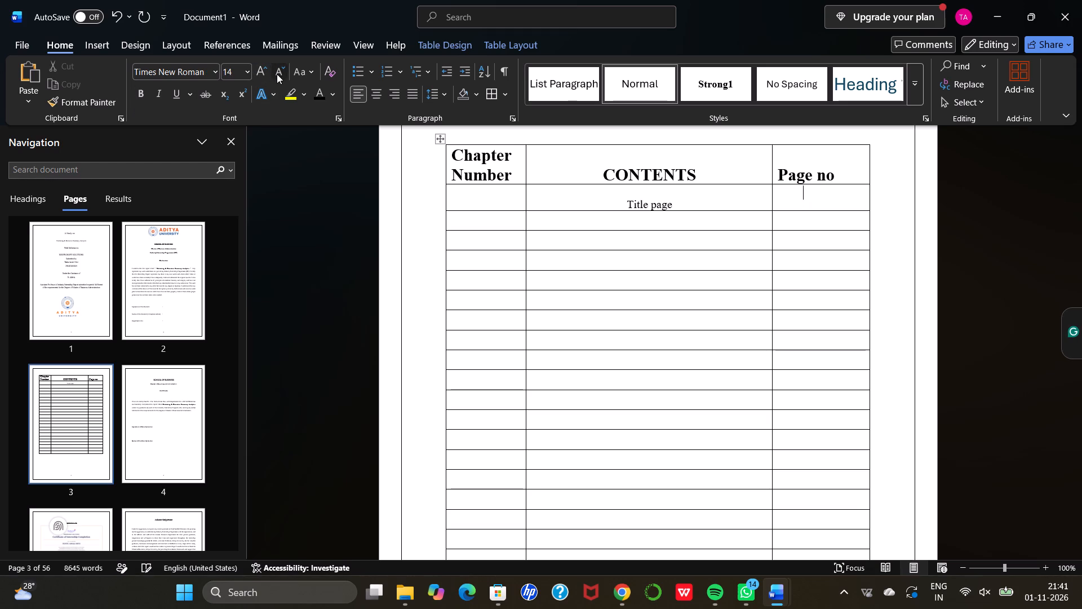
click(277, 74)
key(1)
key(BackSpace)
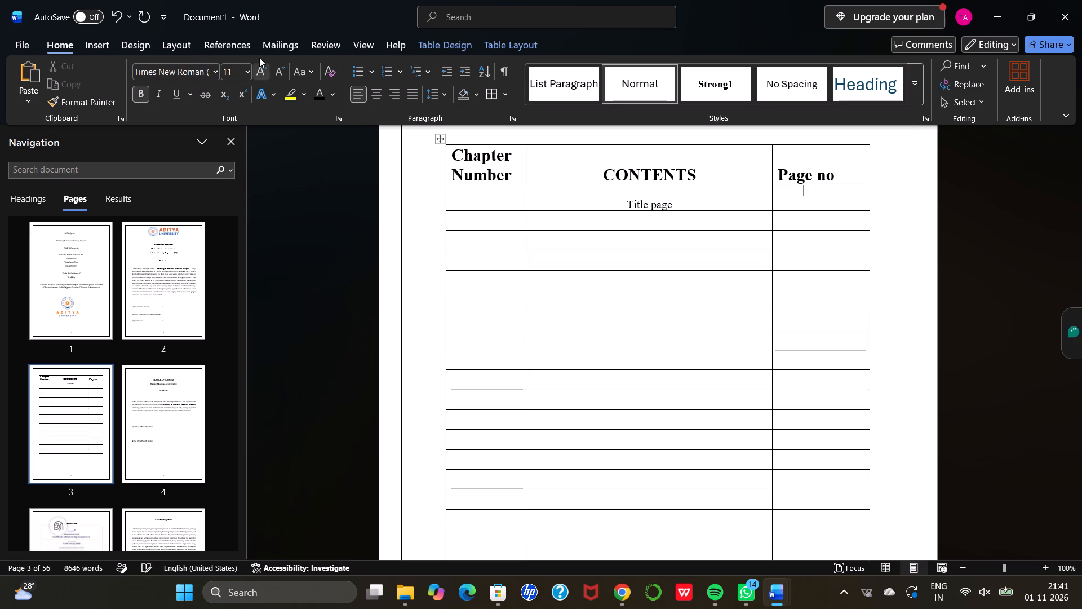
click(280, 71)
key(1)
key(Return)
Move the "Title page" row's page number 1 to the second line of its cell, indented with spaces towards the middle.
key(BackSpace)
key(Left)
key(Return)
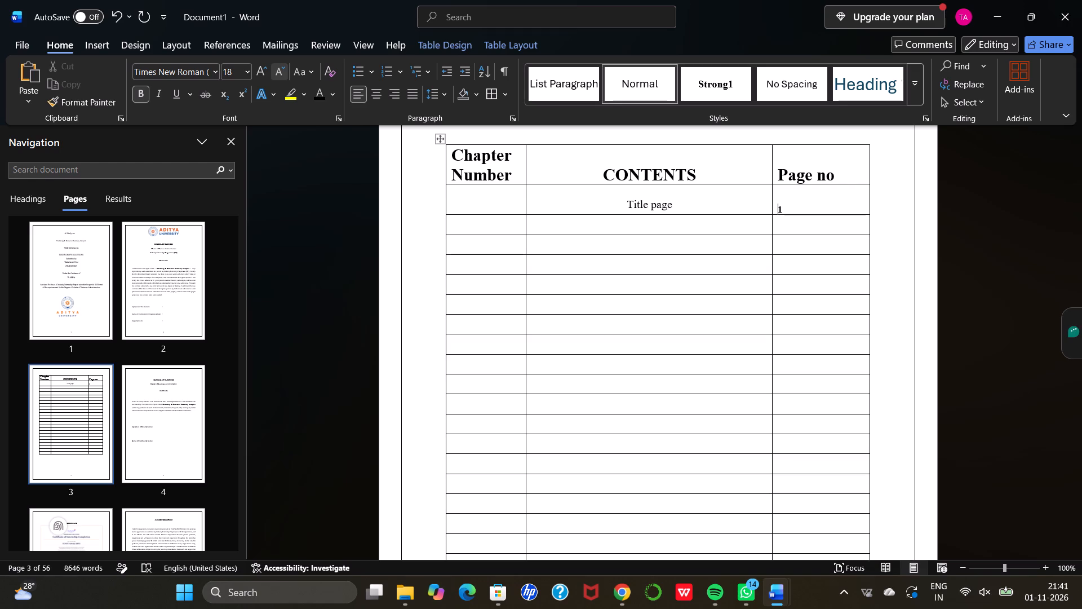
key(space)
key(space)
key(space)
key(space)
key(space)
key(space)
key(BackSpace)
key(space)
key(space)
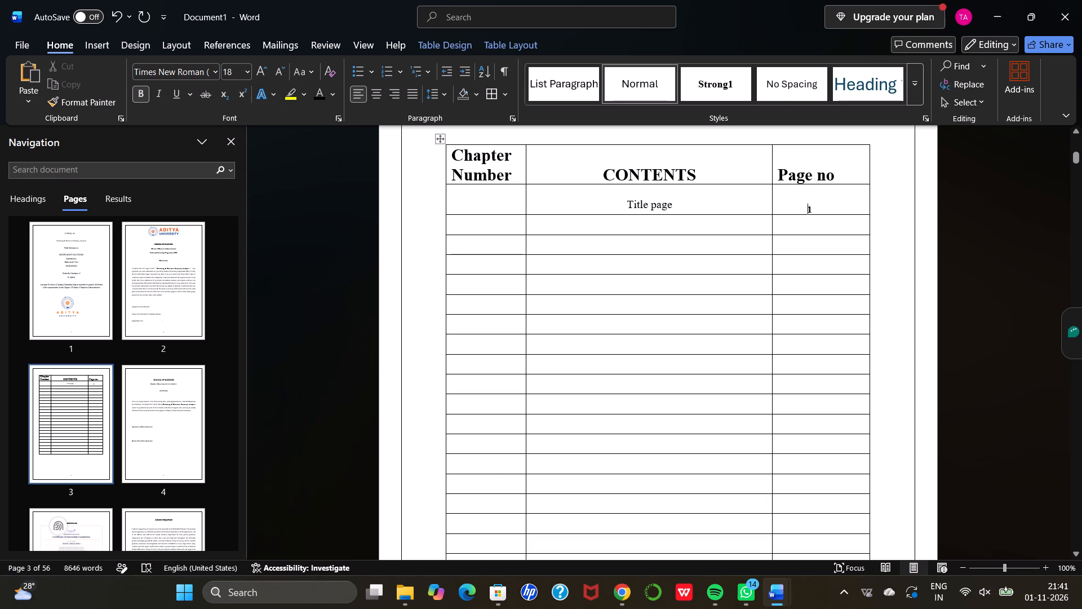
Set the "Title page" entry's font size to 14.
drag(624, 204, 676, 210)
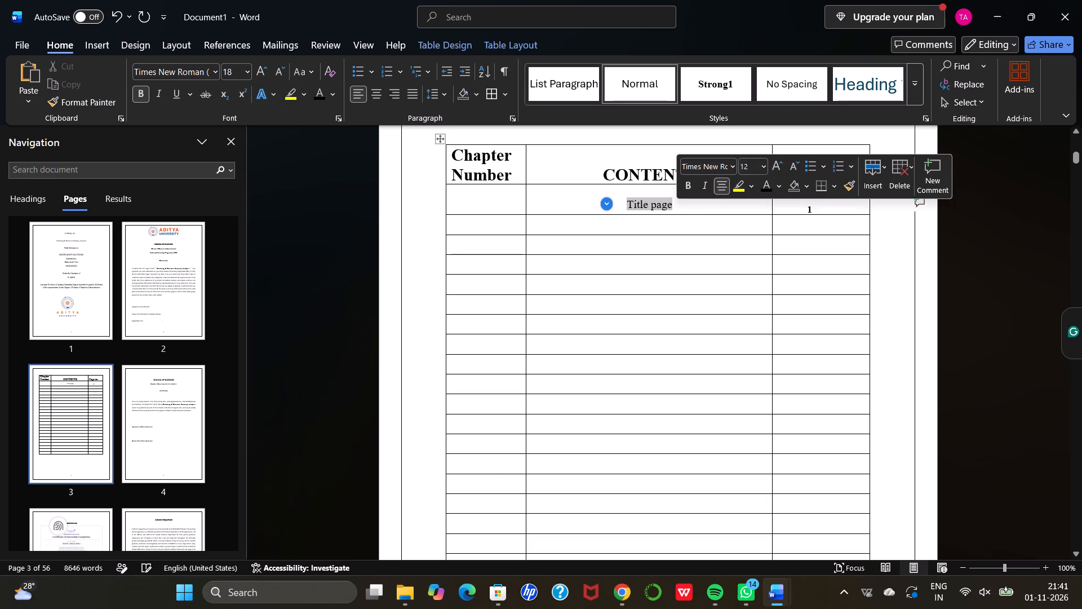
click(265, 71)
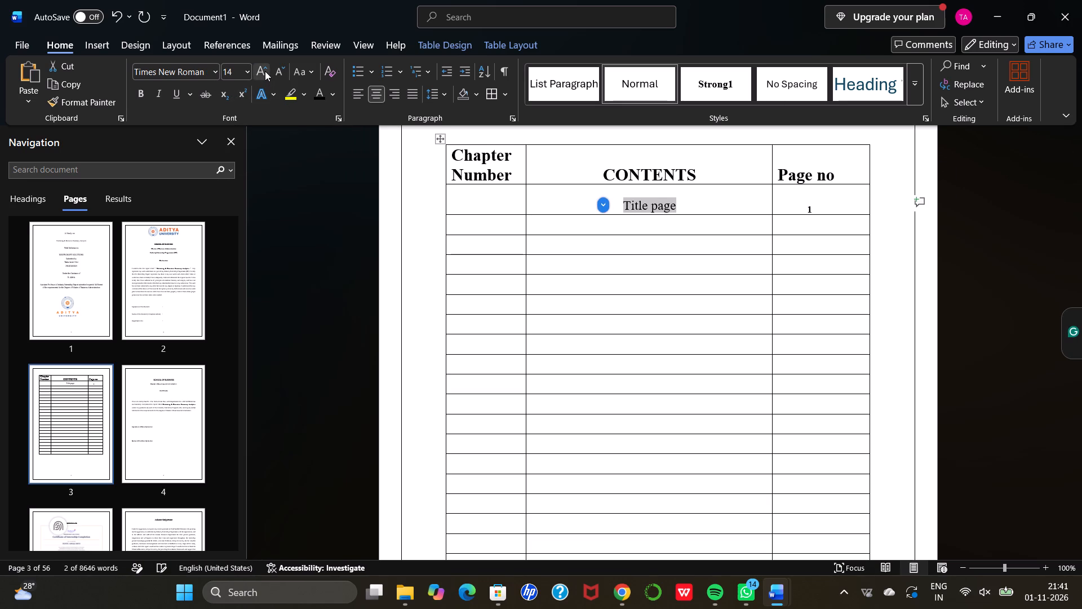
Indent the empty CONTENTS cell below "Title page" with spaces so its text starts nearer the middle.
click(575, 229)
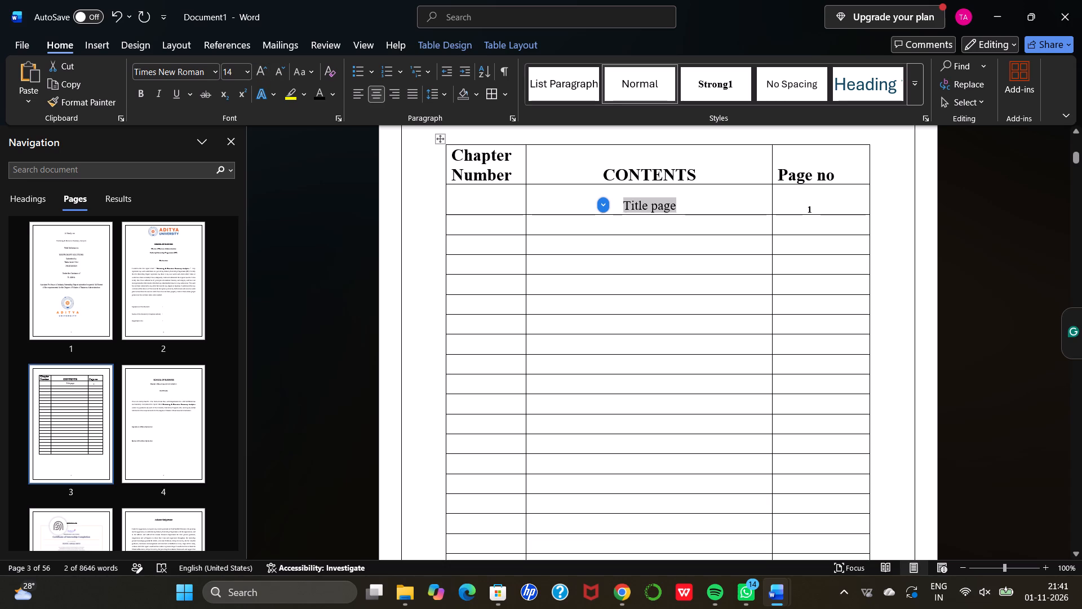
key(space)
key(space)
key(space)
key(space)
key(space)
key(space)
key(space)
key(space)
key(space)
key(space)
key(space)
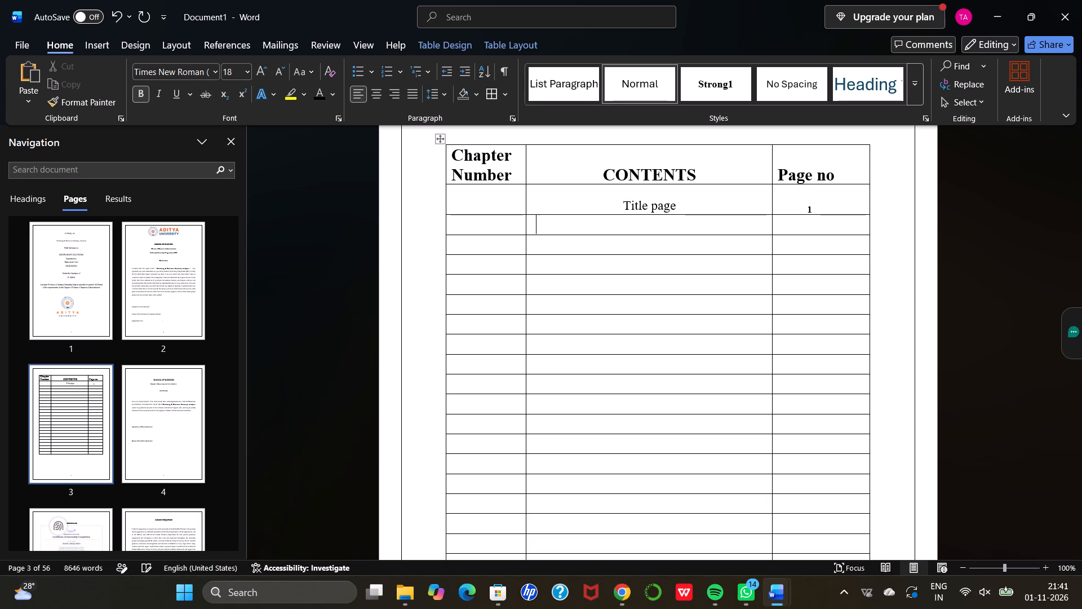
key(space)
key(space)
key(space)
key(space)
key(space)
key(space)
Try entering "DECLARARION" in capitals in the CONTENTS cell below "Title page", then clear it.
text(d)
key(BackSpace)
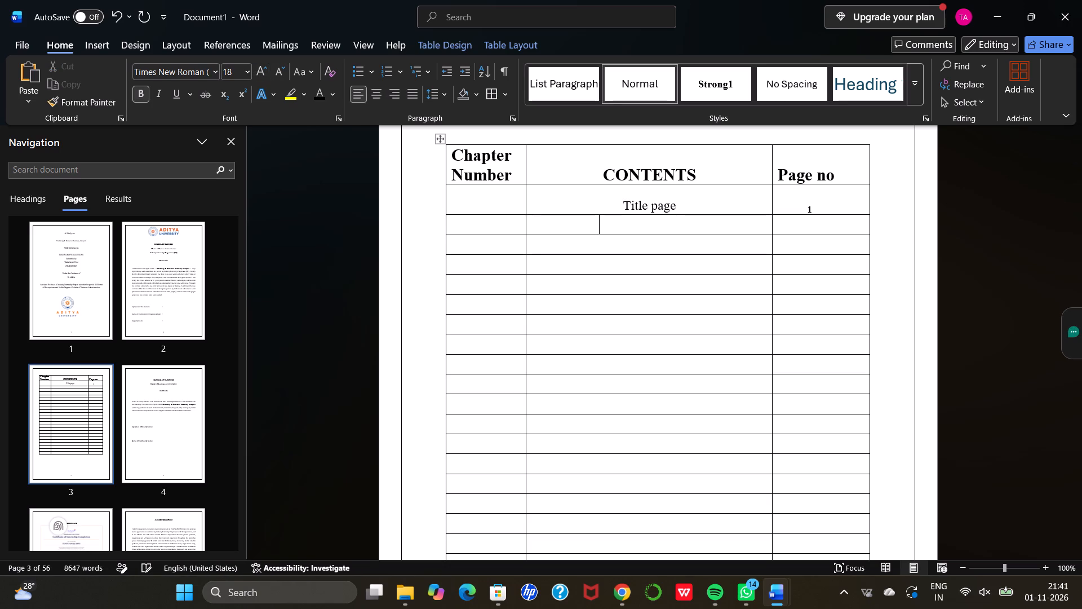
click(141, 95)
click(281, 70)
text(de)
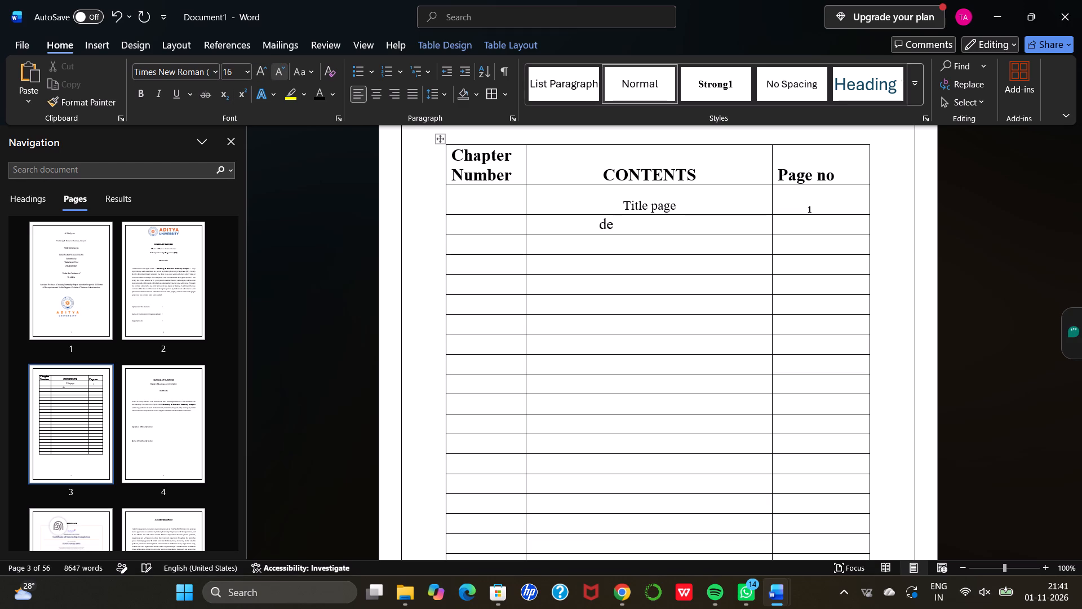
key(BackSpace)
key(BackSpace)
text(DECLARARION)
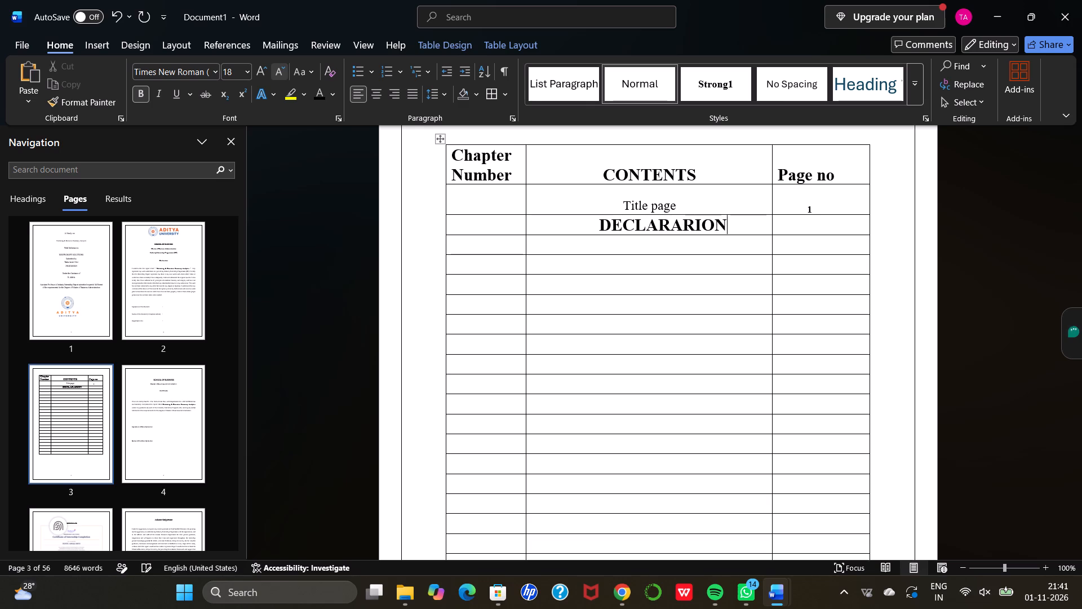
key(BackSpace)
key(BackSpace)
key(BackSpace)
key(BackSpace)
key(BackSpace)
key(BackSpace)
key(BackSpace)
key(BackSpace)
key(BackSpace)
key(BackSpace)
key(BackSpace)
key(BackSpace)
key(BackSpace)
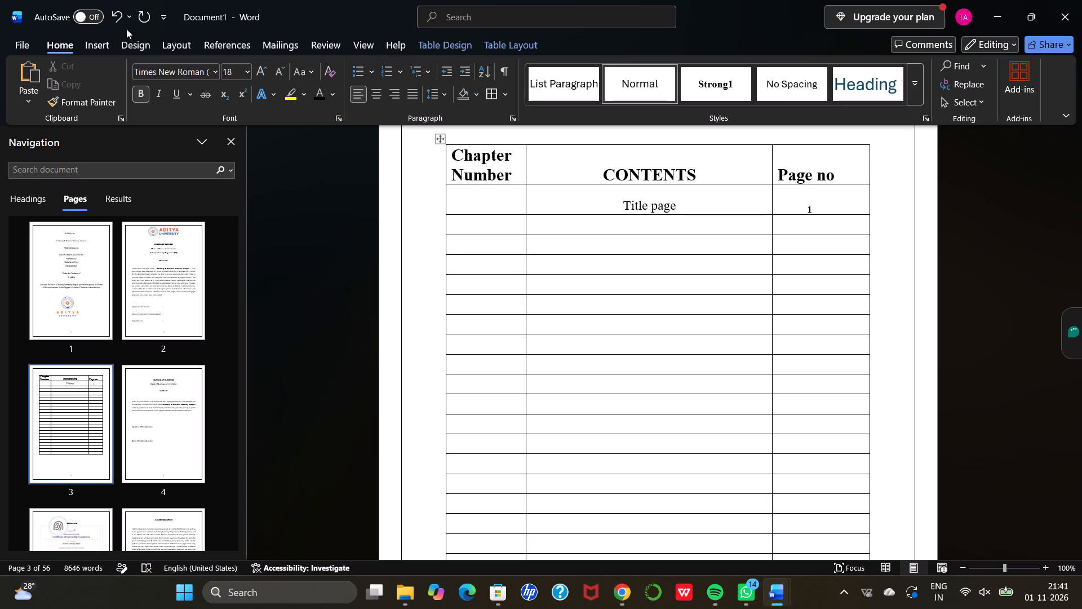
Enter "Declaration" in the CONTENTS cell below "Title page", without bold and at font size 16.
click(139, 89)
click(276, 74)
click(276, 74)
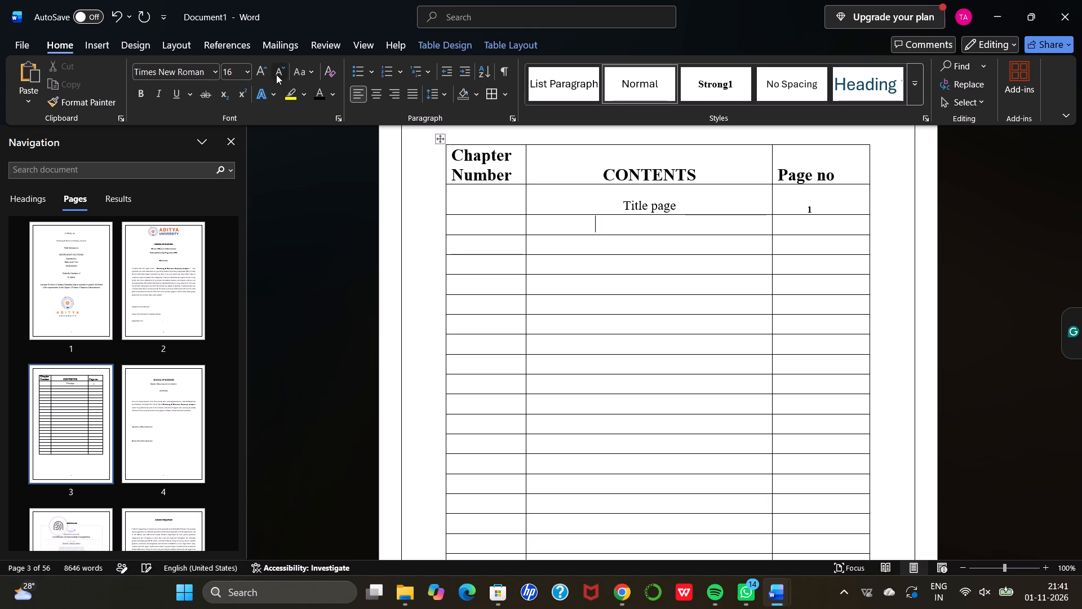
click(262, 69)
key(d)
text(ec)
text(laration)
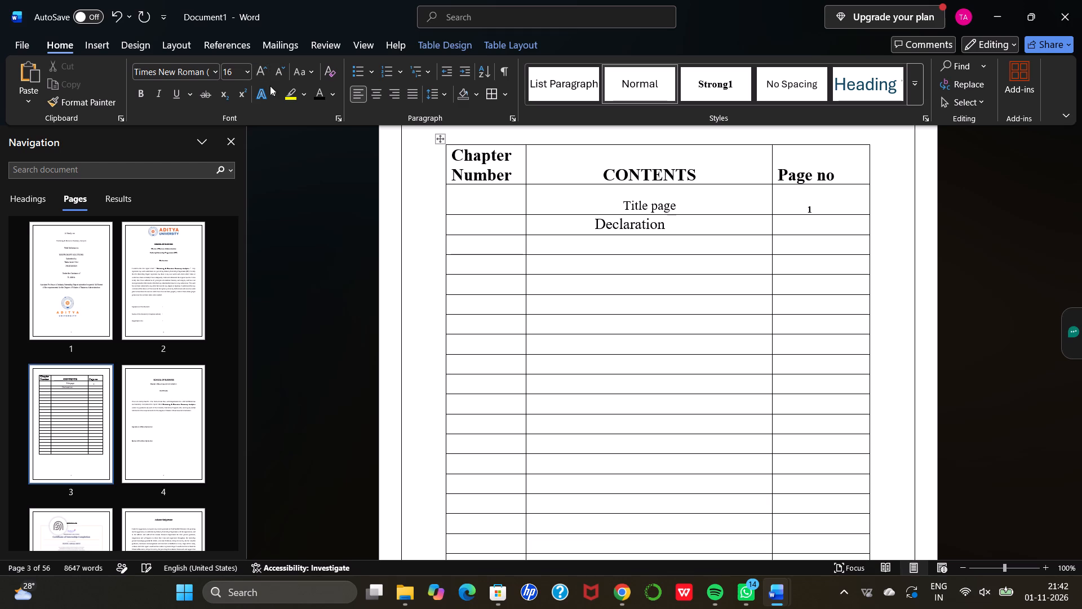
Enter "Certificate" in the CONTENTS cell below "Declaration", indented with spaces to line up with the entry above.
click(594, 250)
key(space)
key(space)
key(space)
key(space)
key(space)
key(space)
key(space)
key(space)
key(space)
key(space)
key(space)
key(space)
key(space)
key(space)
key(space)
key(space)
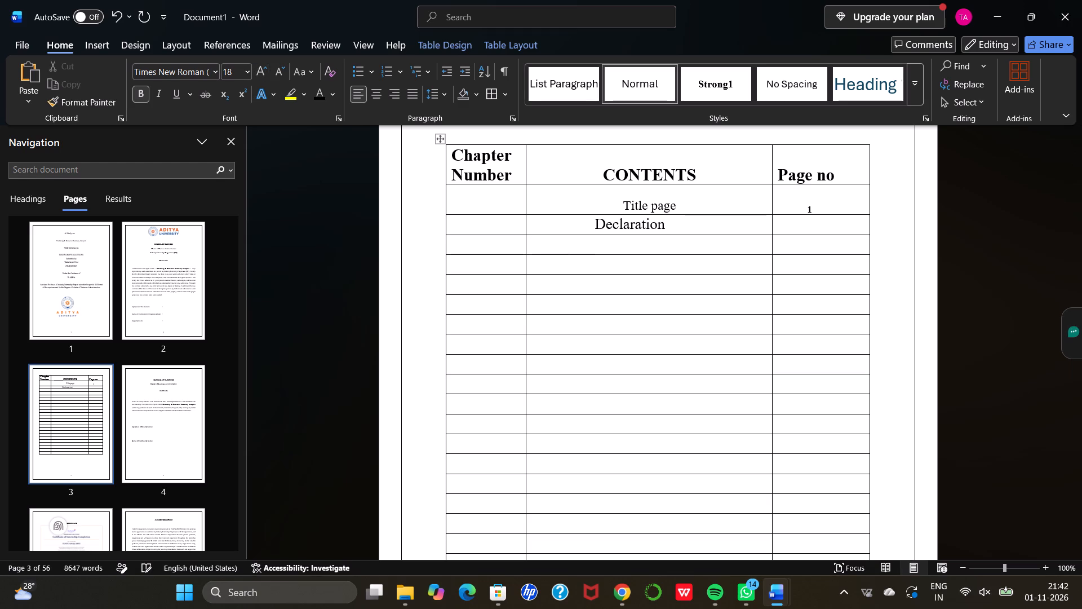
key(c)
key(BackSpace)
text(CER)
key(BackSpace)
key(BackSpace)
text(ertificate)
Enter "Index" in the CONTENTS cell below "Certificate", indented with spaces towards the middle.
key(Down)
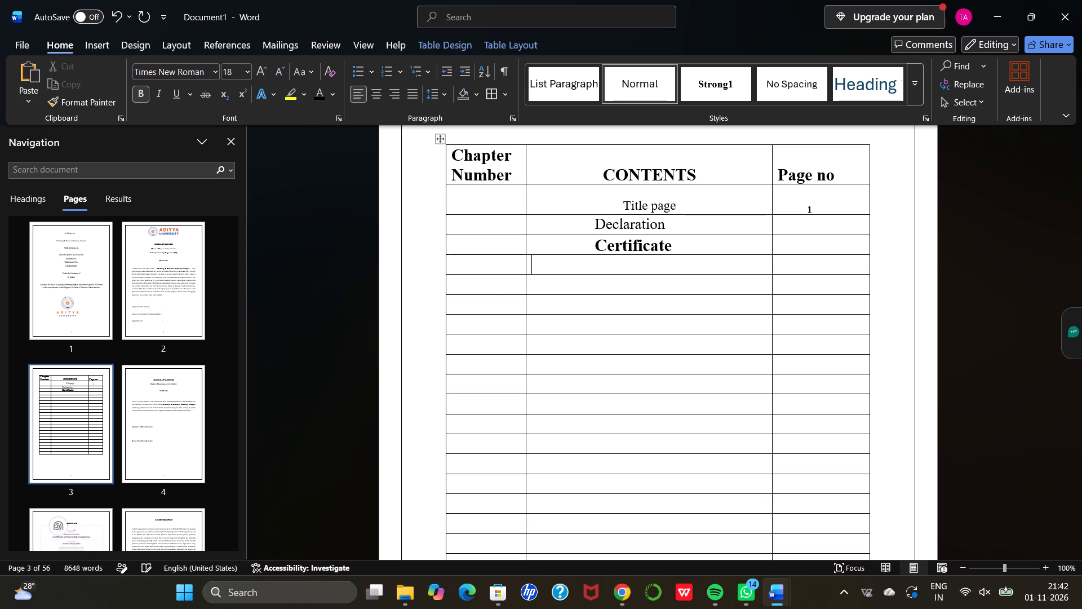
key(space)
key(space)
key(space)
key(space)
key(space)
key(space)
key(space)
key(space)
key(space)
key(space)
key(space)
key(space)
key(space)
key(space)
key(space)
text(ndex)
Enter "Executive summary" in the CONTENTS cell below "Index", indented with spaces.
key(Down)
key(space)
key(space)
key(space)
key(space)
key(space)
key(space)
key(space)
key(space)
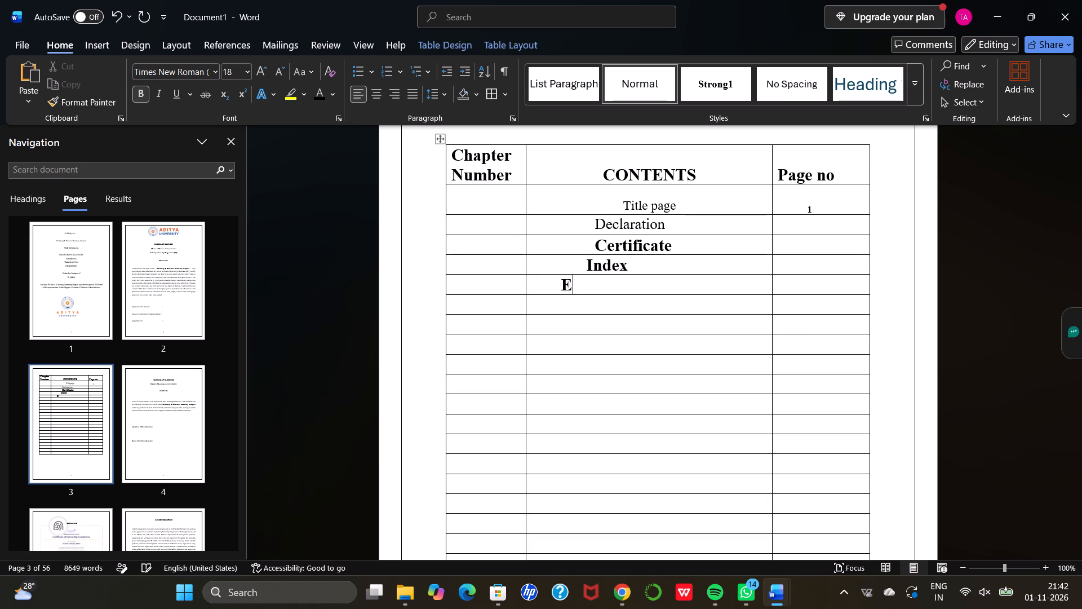
text(xe)
text(cutive summary)
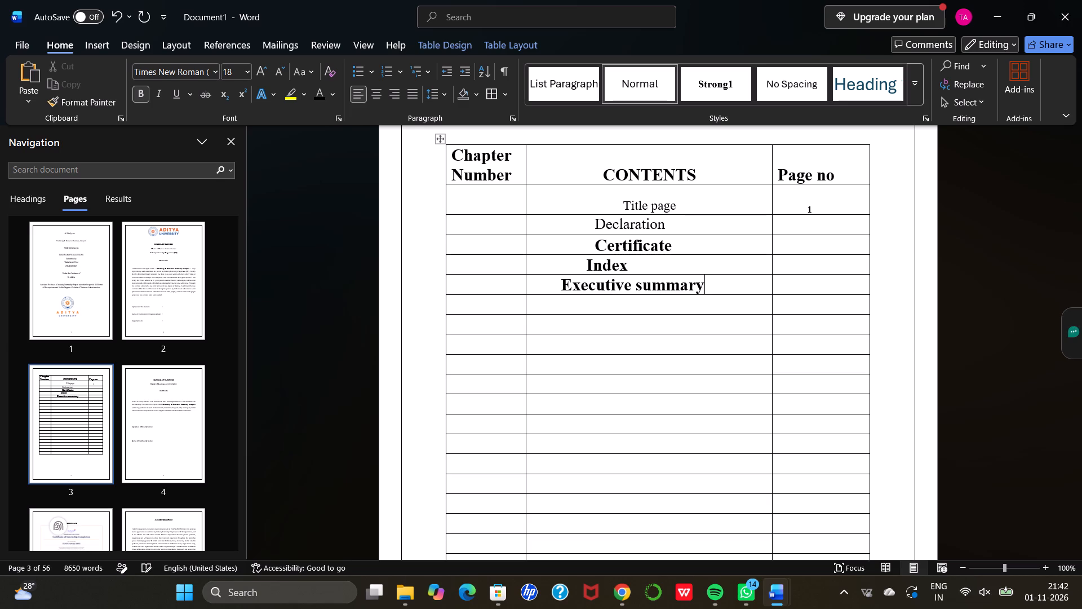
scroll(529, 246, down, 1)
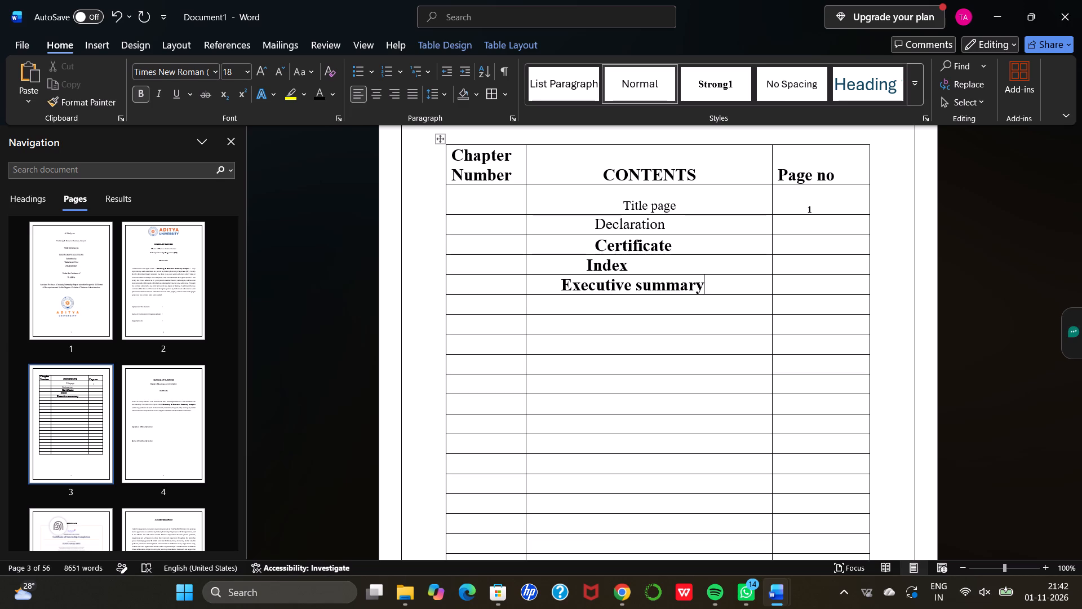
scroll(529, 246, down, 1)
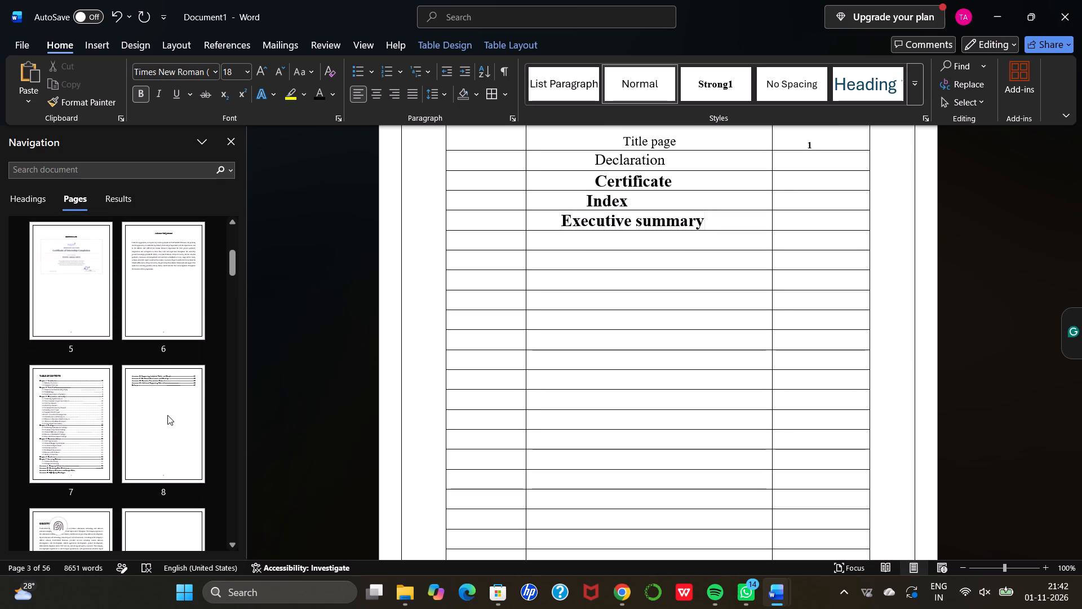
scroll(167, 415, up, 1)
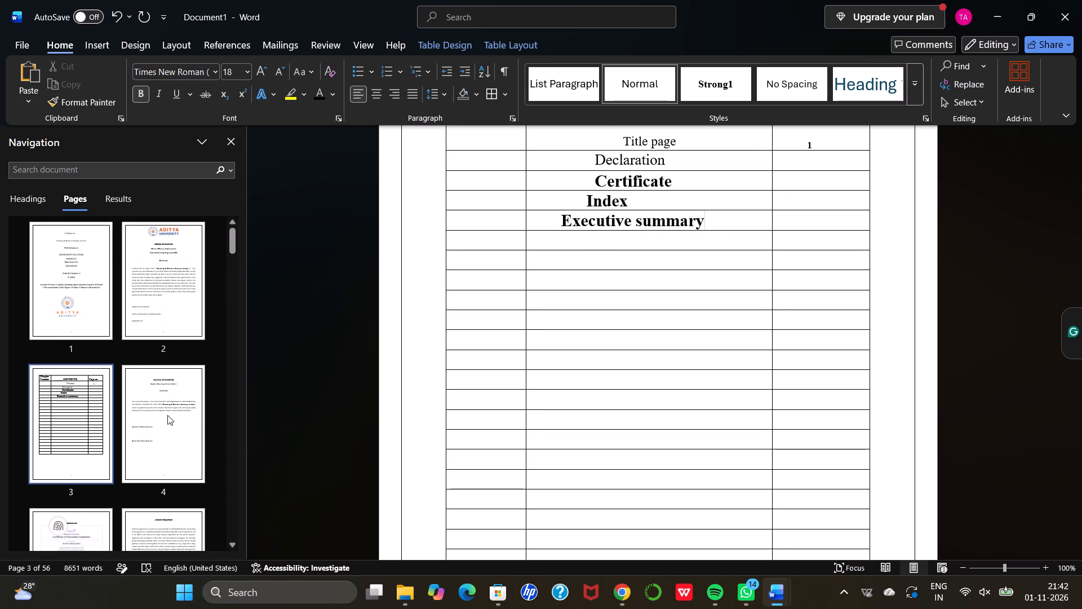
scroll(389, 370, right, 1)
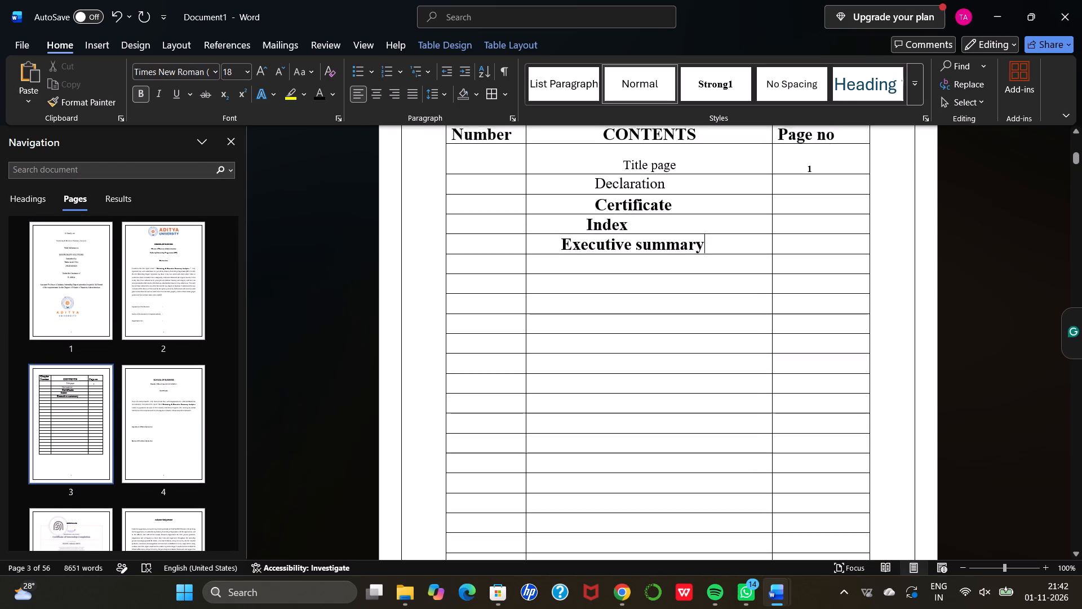
Enter "INTRODUCTION" in capitals in the CONTENTS cell below "Executive summary", without indentation.
scroll(389, 370, up, 1)
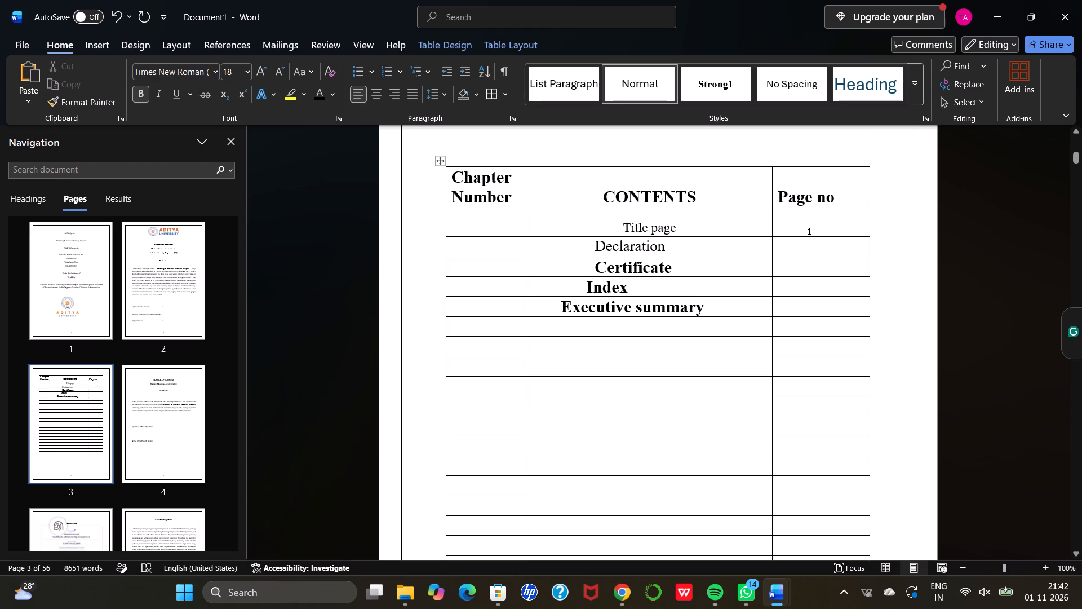
click(650, 339)
click(639, 329)
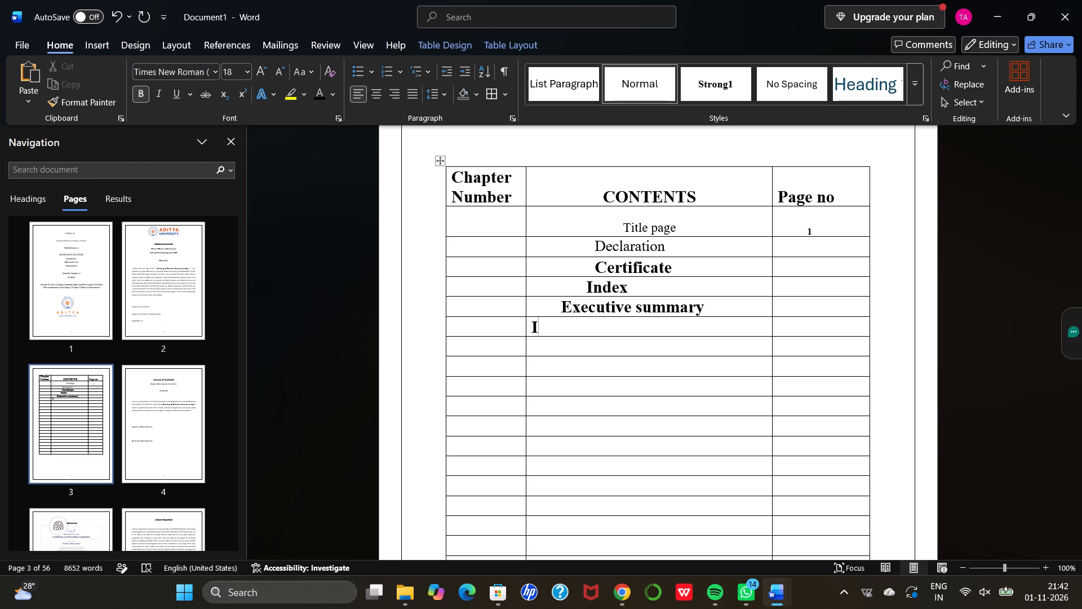
key(n)
text(TRODUCTION)
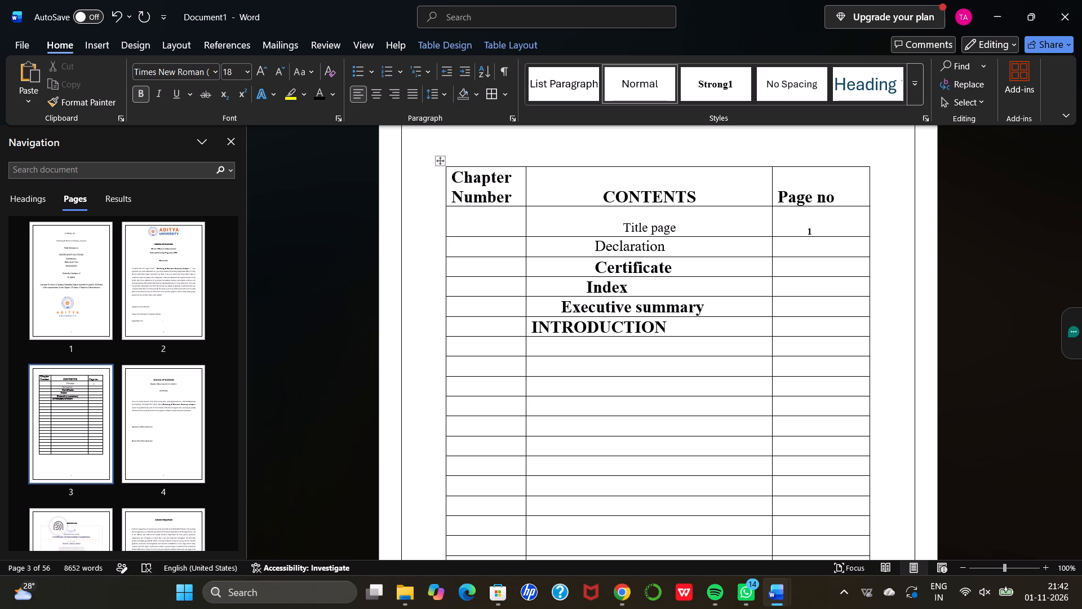
Enter "Industry overview" in the CONTENTS cell below "INTRODUCTION", with "overview" written as one word.
key(Down)
key(i)
key(BackSpace)
key(i)
key(BackSpace)
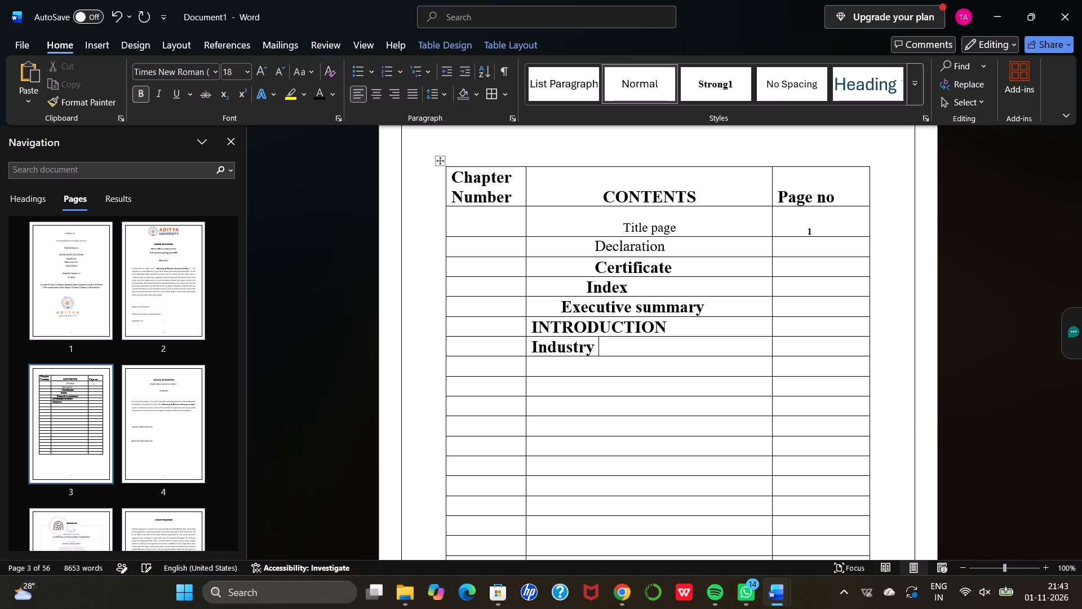
text(over view)
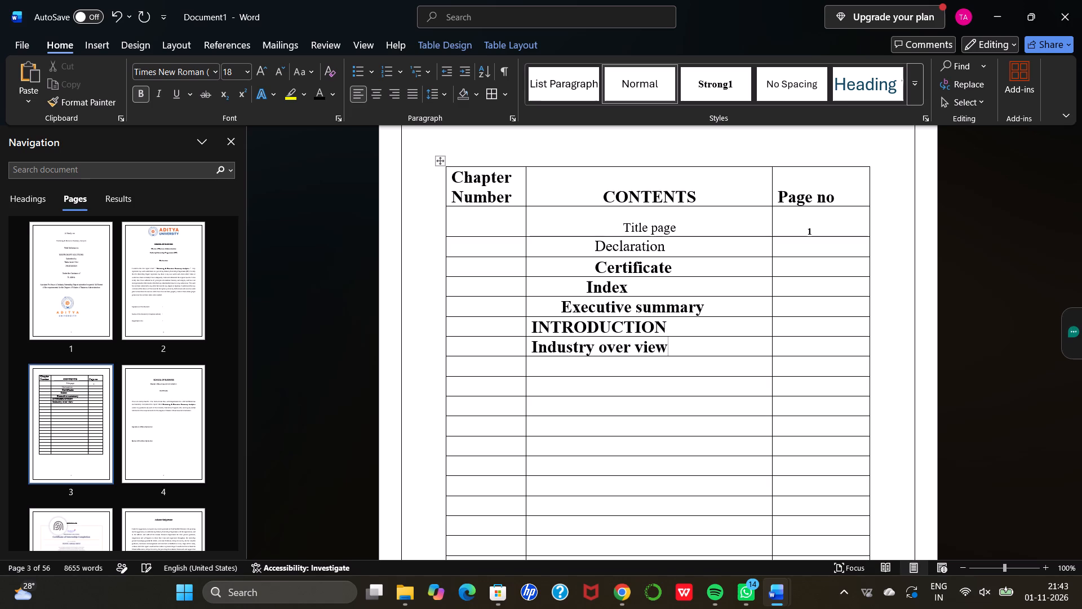
key(Down)
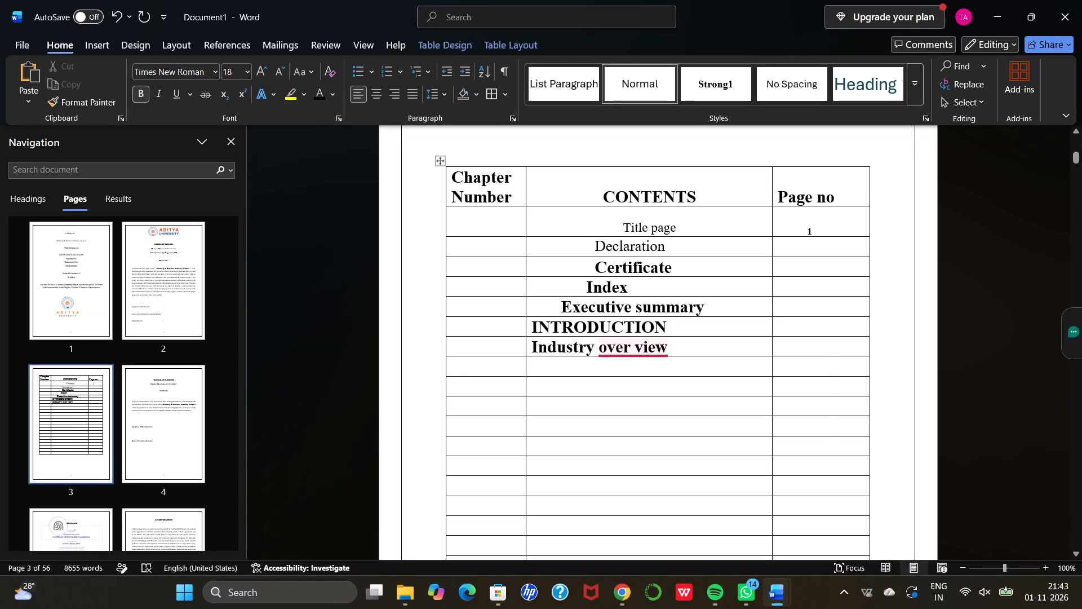
click(635, 347)
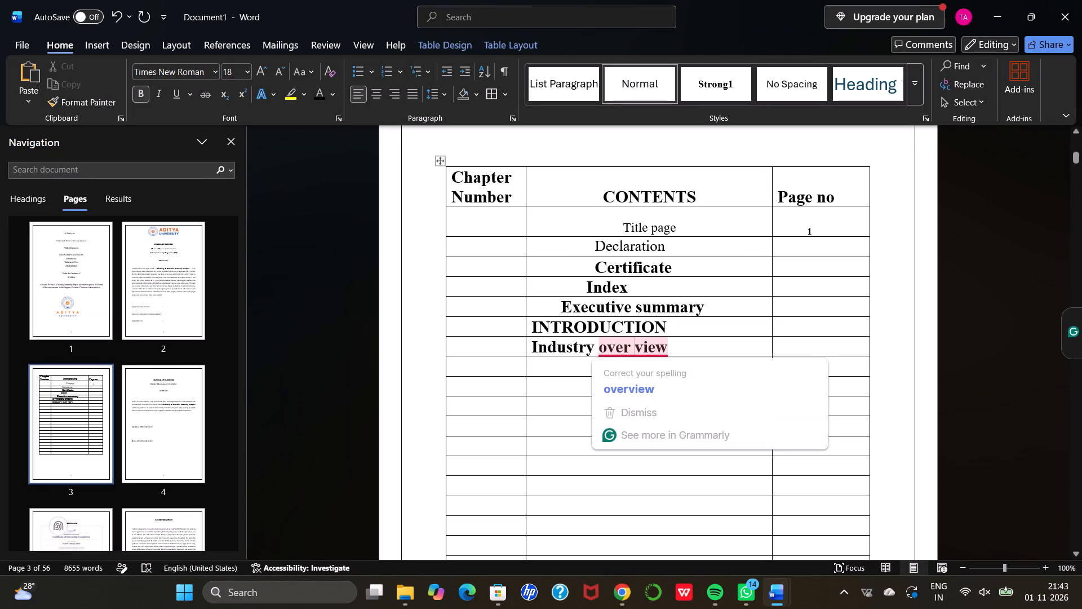
key(BackSpace)
Enter "Global scenario" in the CONTENTS cell below "Industry overview".
click(579, 369)
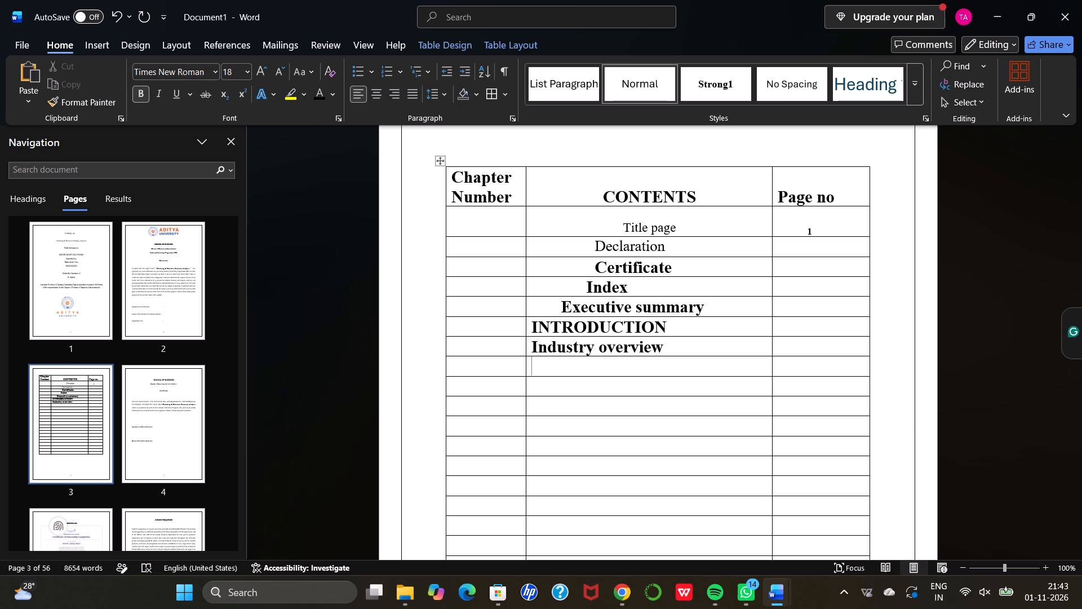
click(579, 369)
key(g)
key(BackSpace)
key(g)
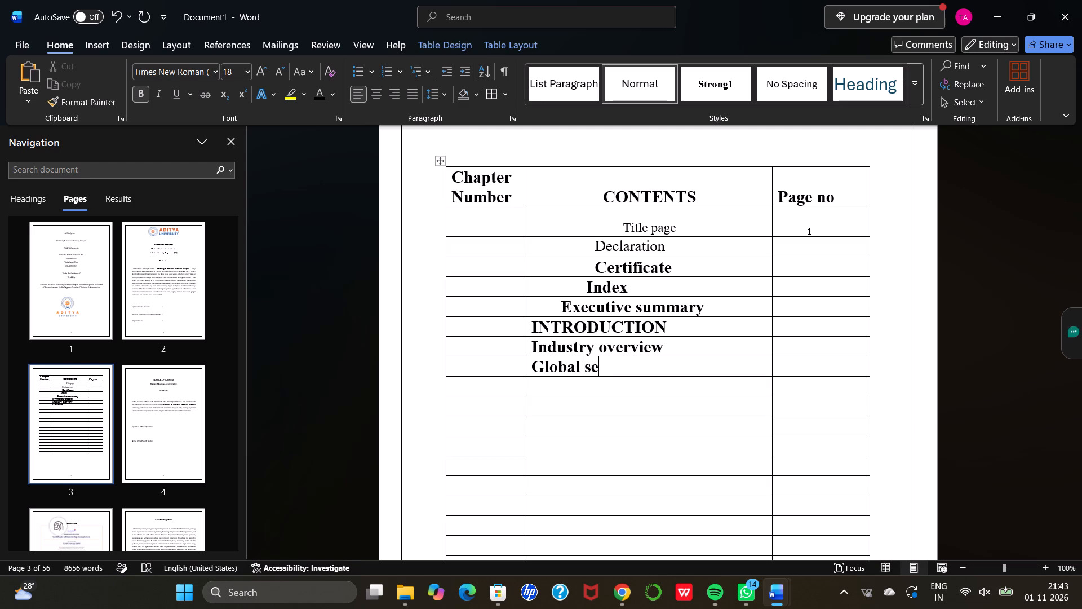
key(BackSpace)
text(cenario)
Enter "Indian Scenario" in the CONTENTS cell below "Global scenario".
key(Down)
key(i)
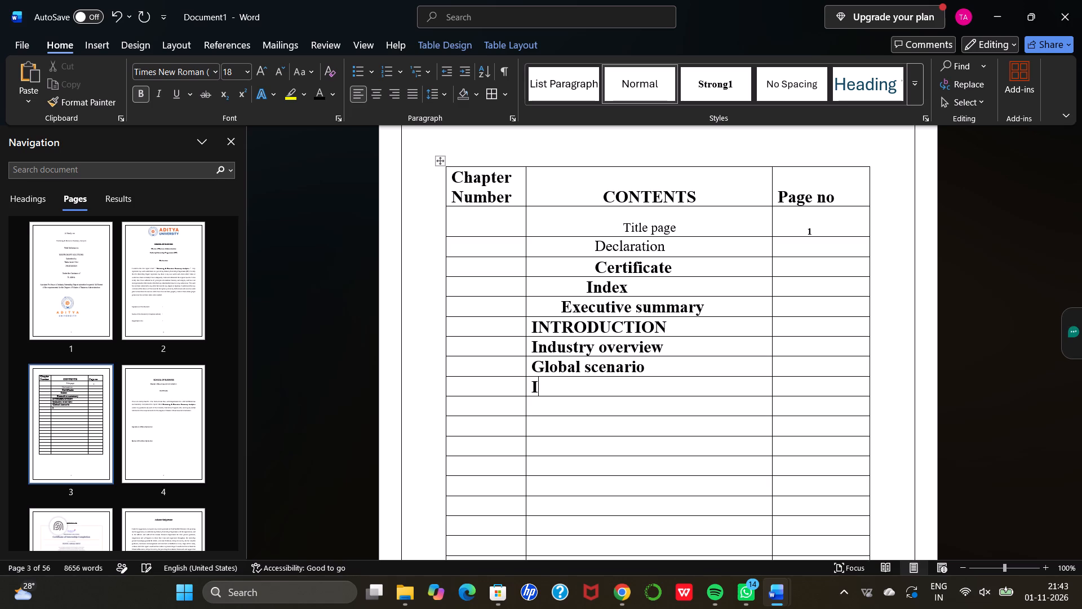
text(ndian s)
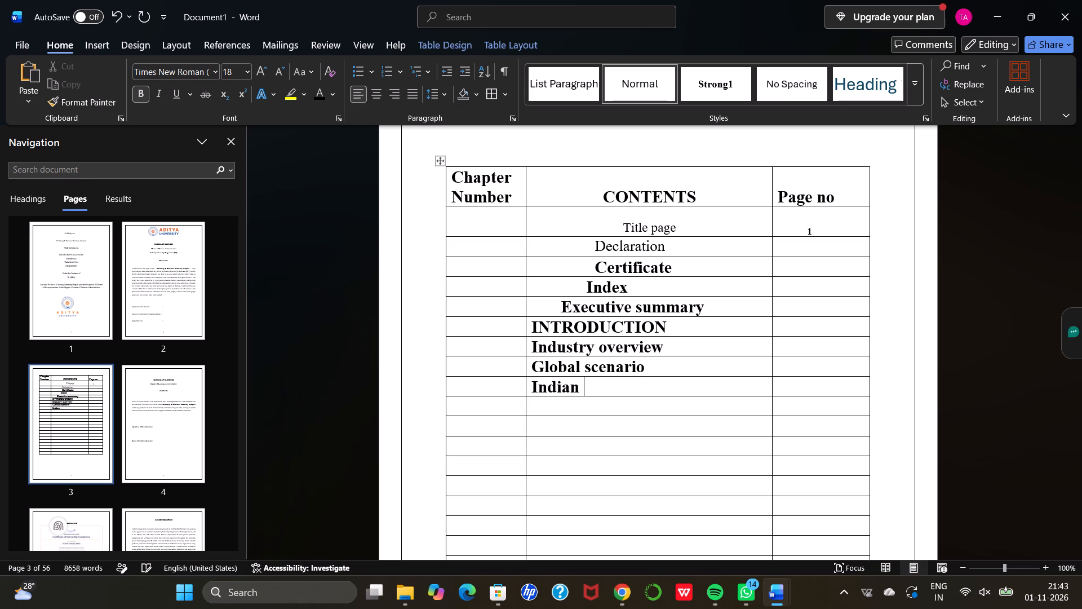
key(s)
key(c)
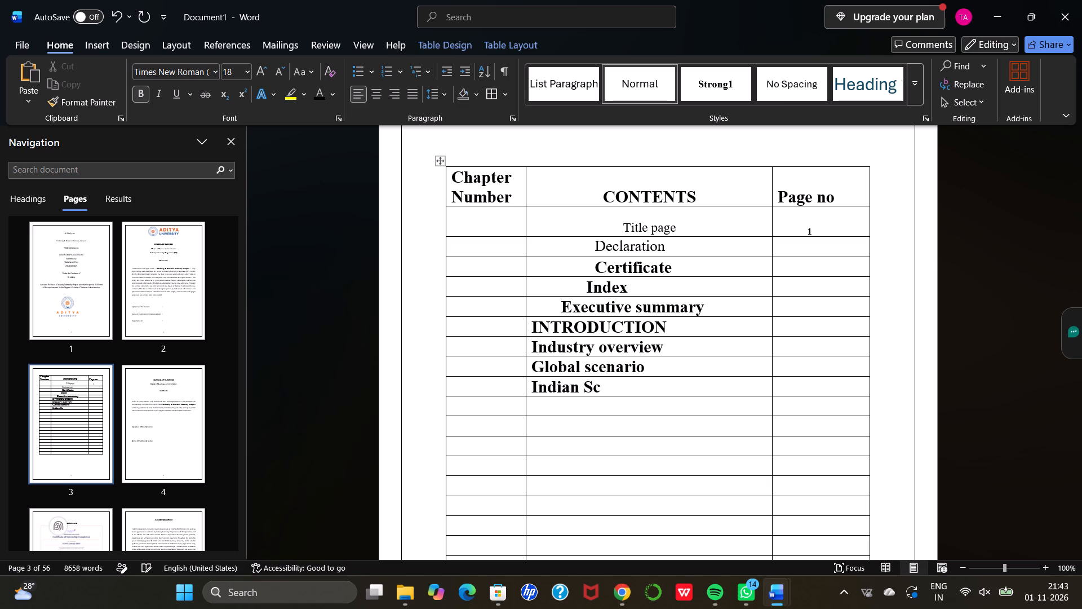
text(enario)
Enter "Company overview" in the CONTENTS cell below "Indian Scenario".
key(Down)
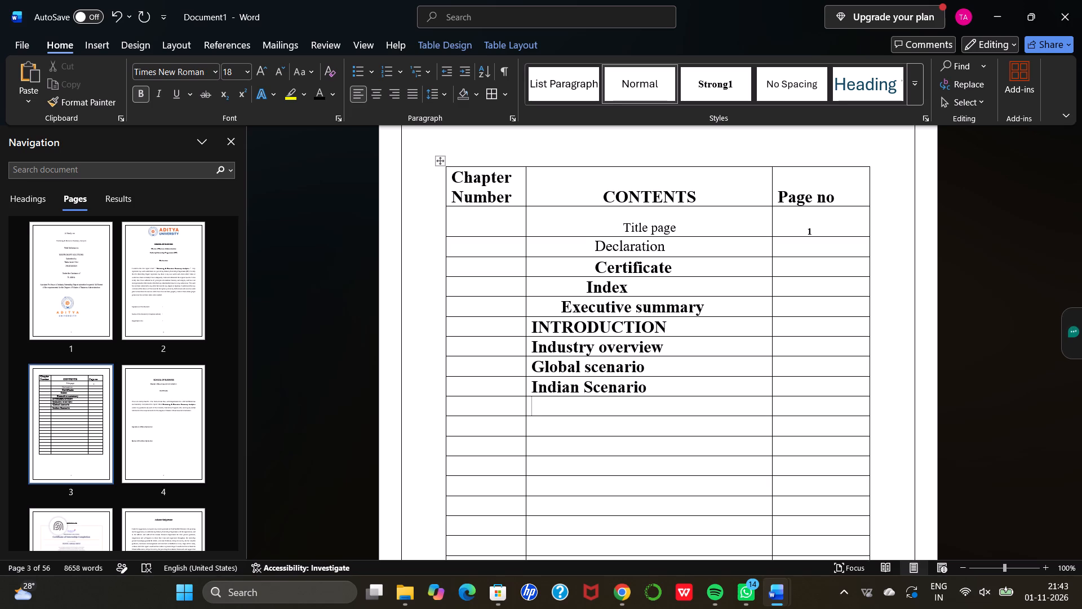
key(c)
key(BackSpace)
text(any overv)
text(iew)
Enter "SWOT Analysis" in the CONTENTS cell below "Company overview".
key(Down)
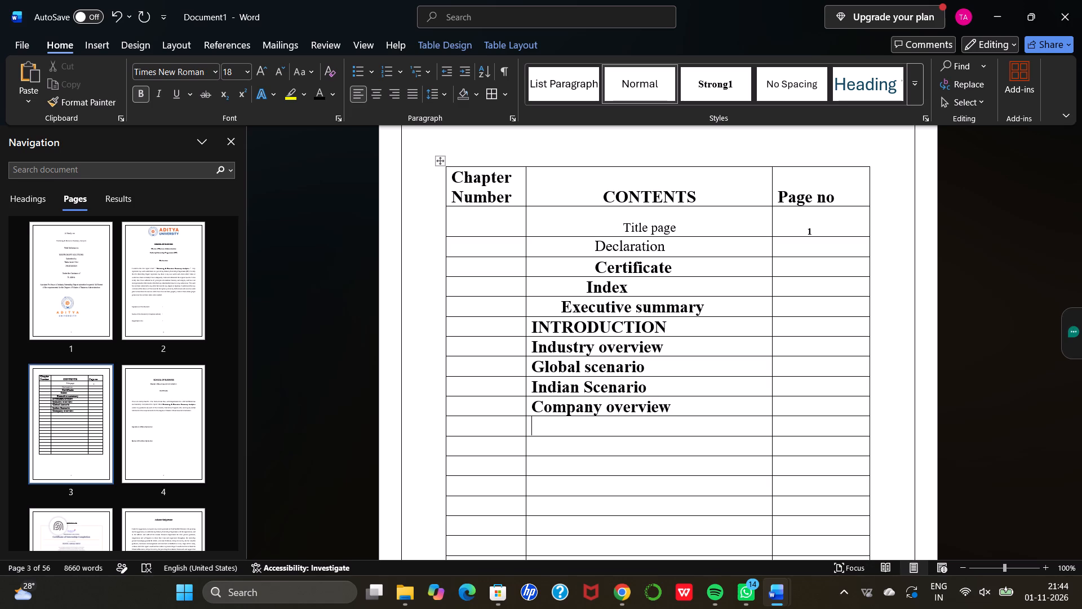
key(c)
key(BackSpace)
text(sw)
key(BackSpace)
key(BackSpace)
text(SW)
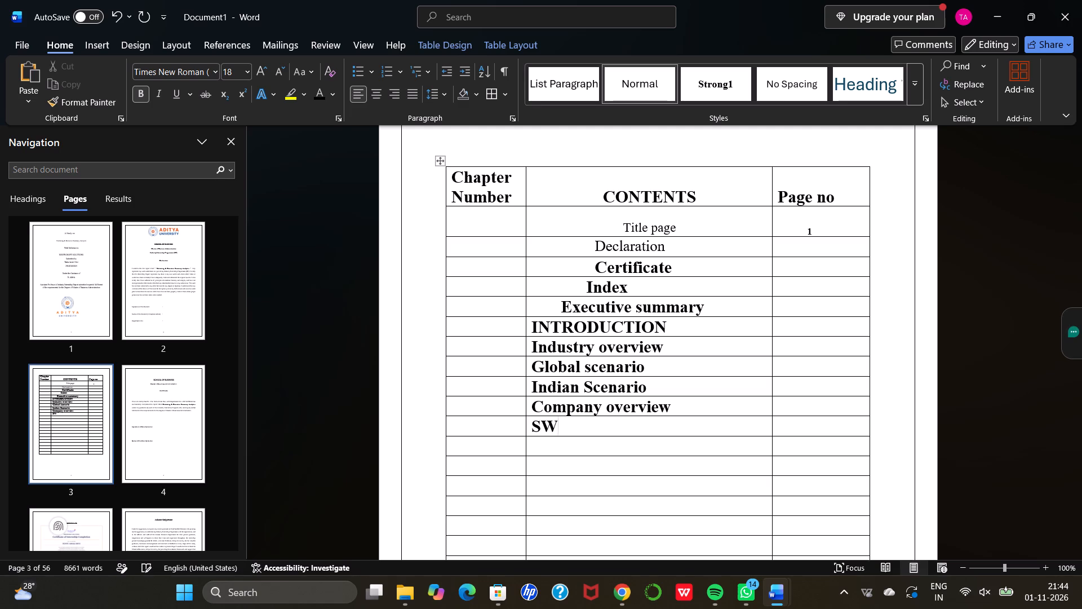
key(BackSpace)
text(WOT)
key(space)
key(a)
key(space)
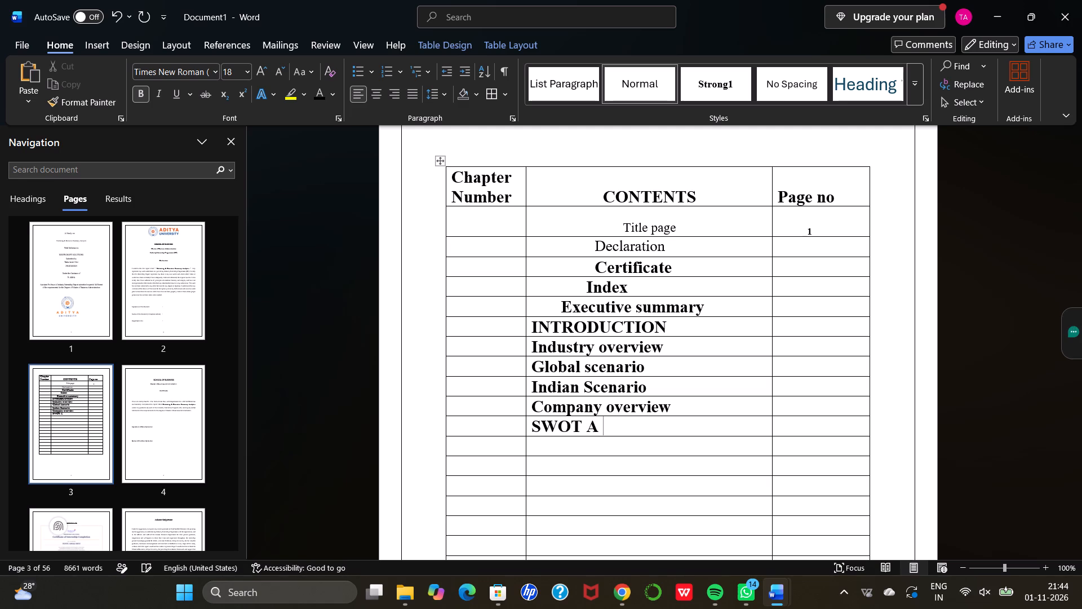
key(BackSpace)
text(naly)
key(c)
key(BackSpace)
text(sis)
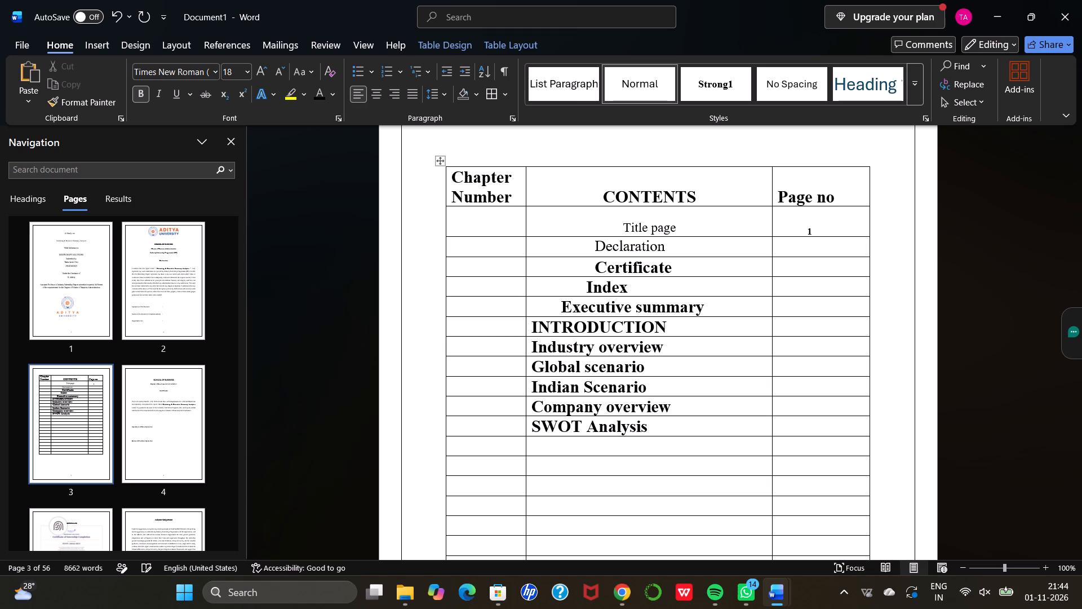
Enter "Organiziational structure" in the CONTENTS cell below "SWOT Analysis".
key(Down)
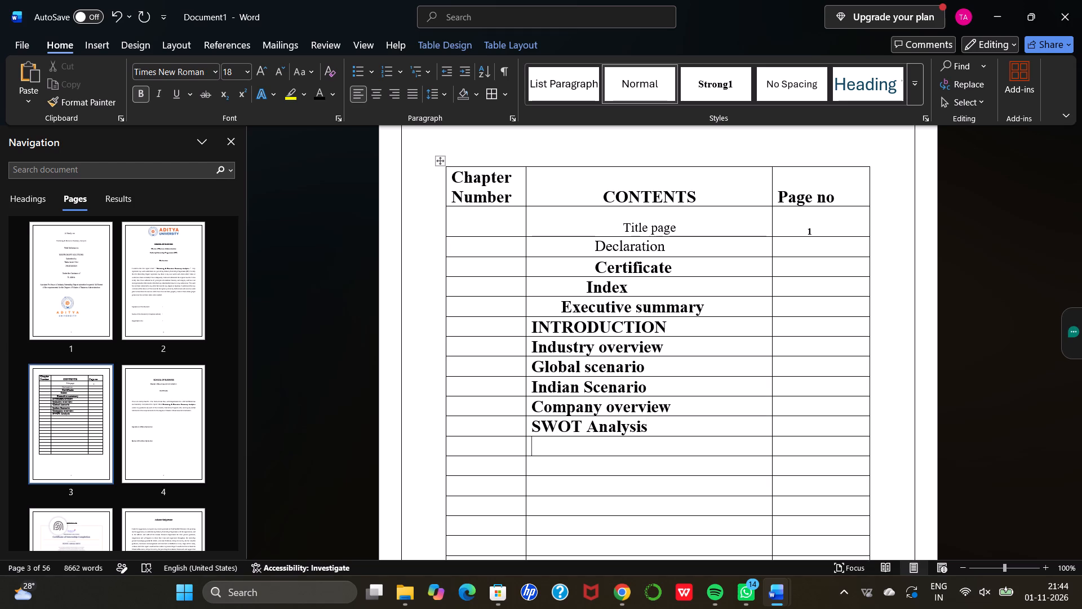
text(or)
key(BackSpace)
key(BackSpace)
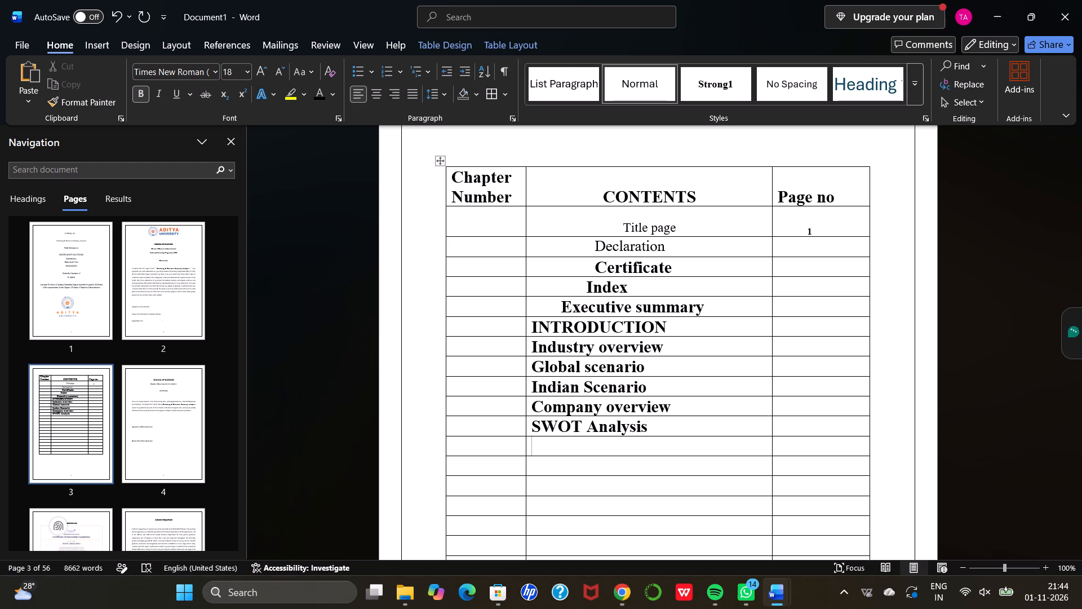
text(OR)
key(BackSpace)
text(rgana)
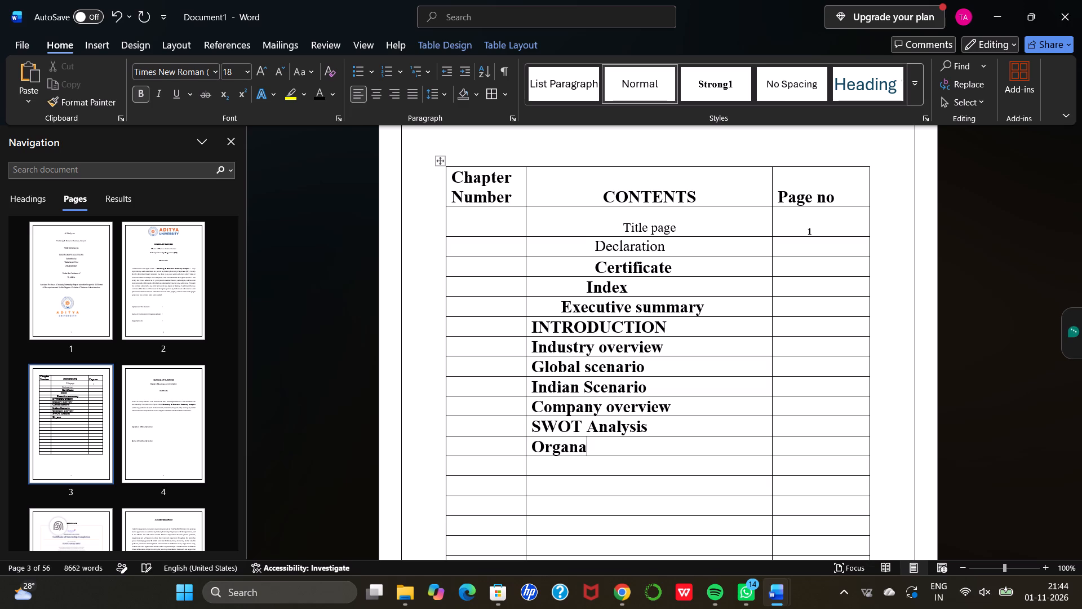
key(BackSpace)
text(isi)
key(BackSpace)
key(BackSpace)
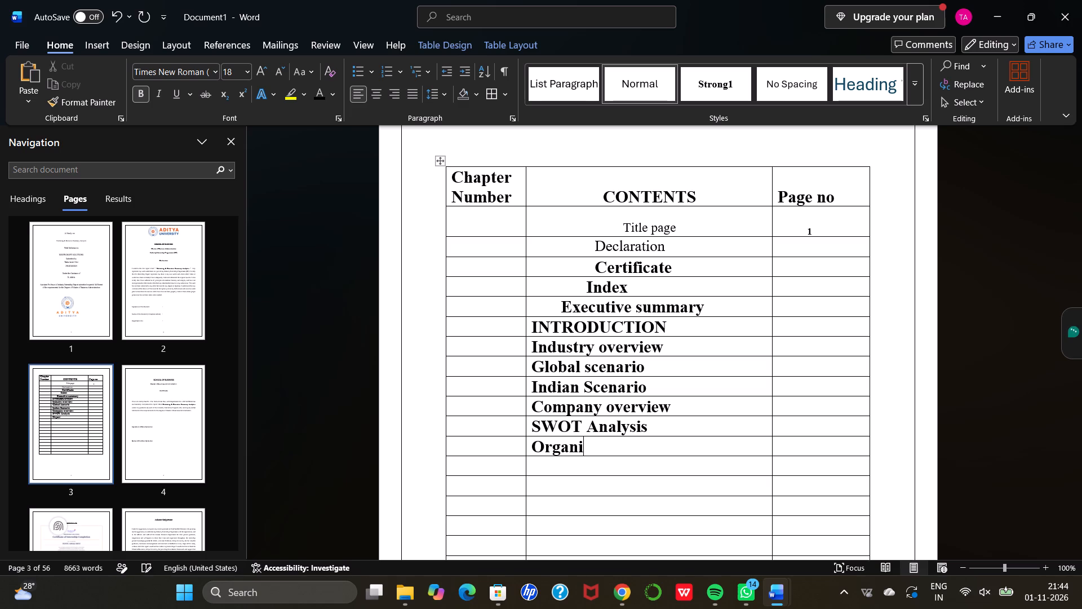
key(z)
text(iar)
key(BackSpace)
text(tional stru)
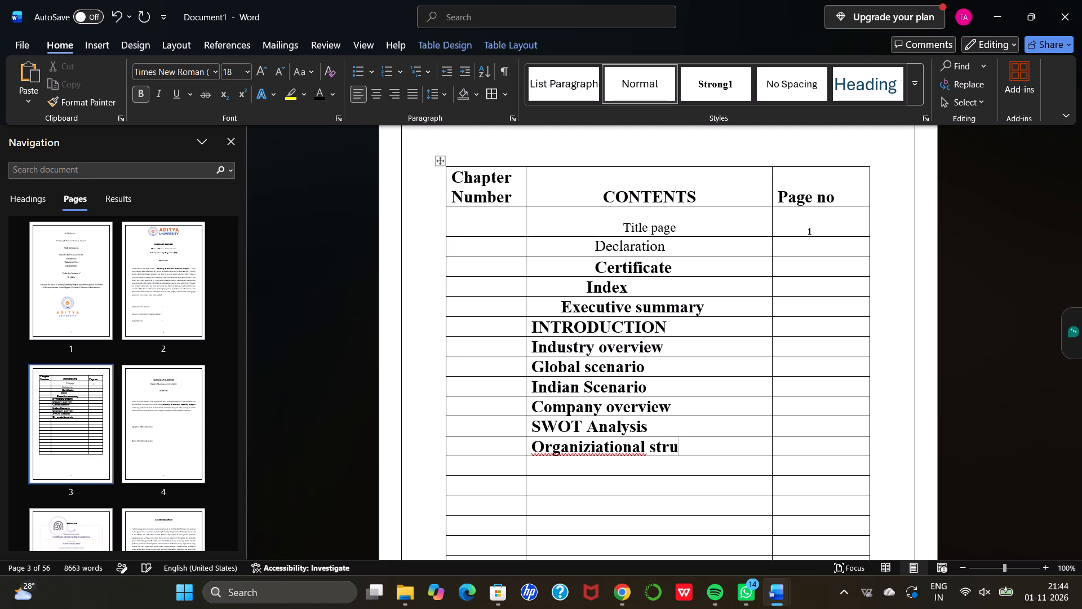
text(cture)
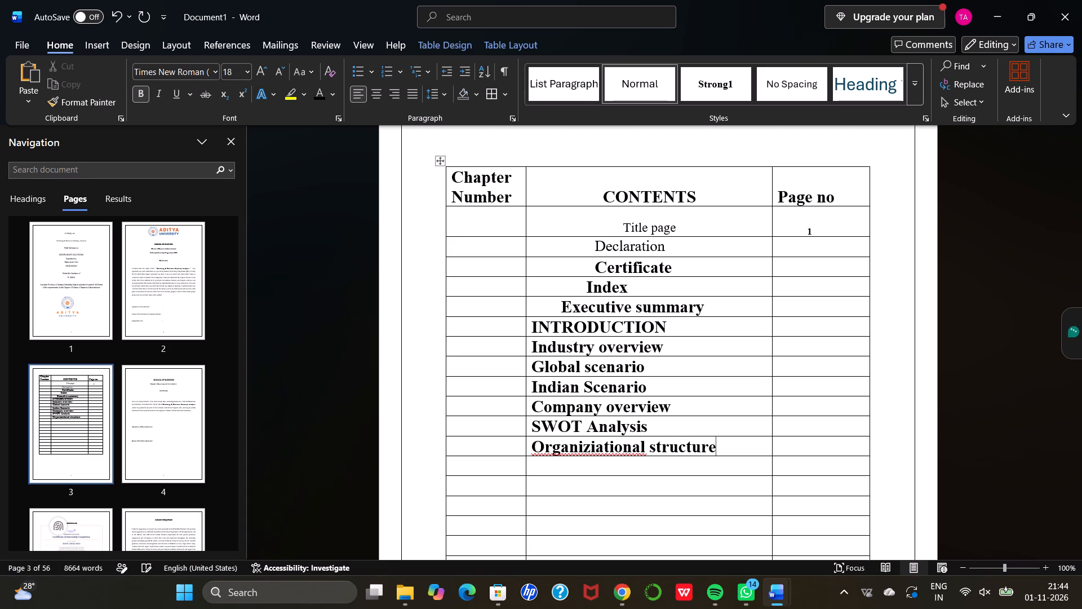
Enter "Wrok profile" in the CONTENTS cell below "Organiziational structure".
key(Down)
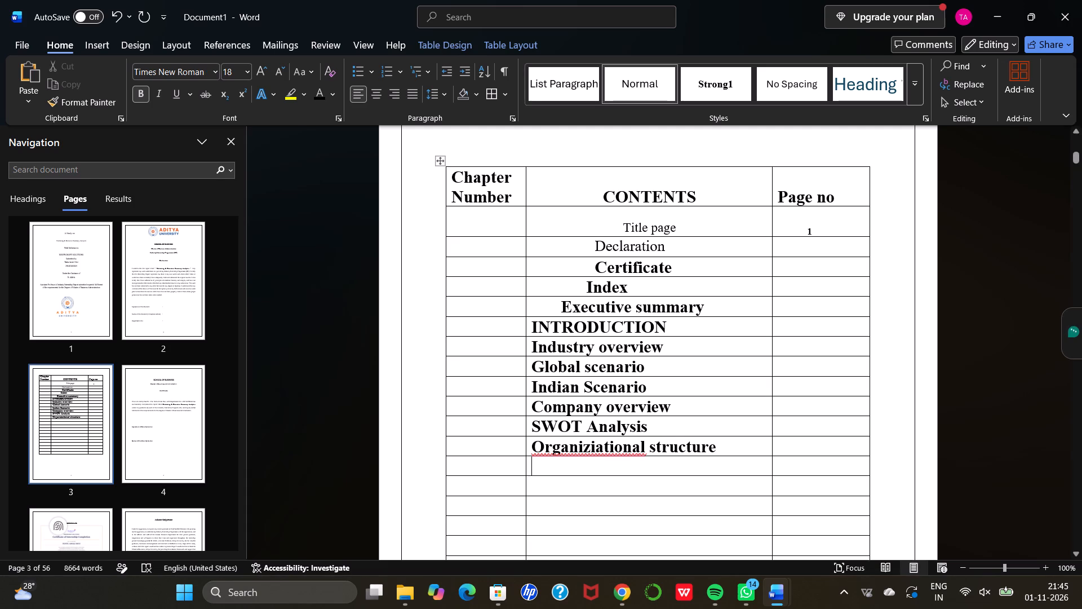
text(rok prof)
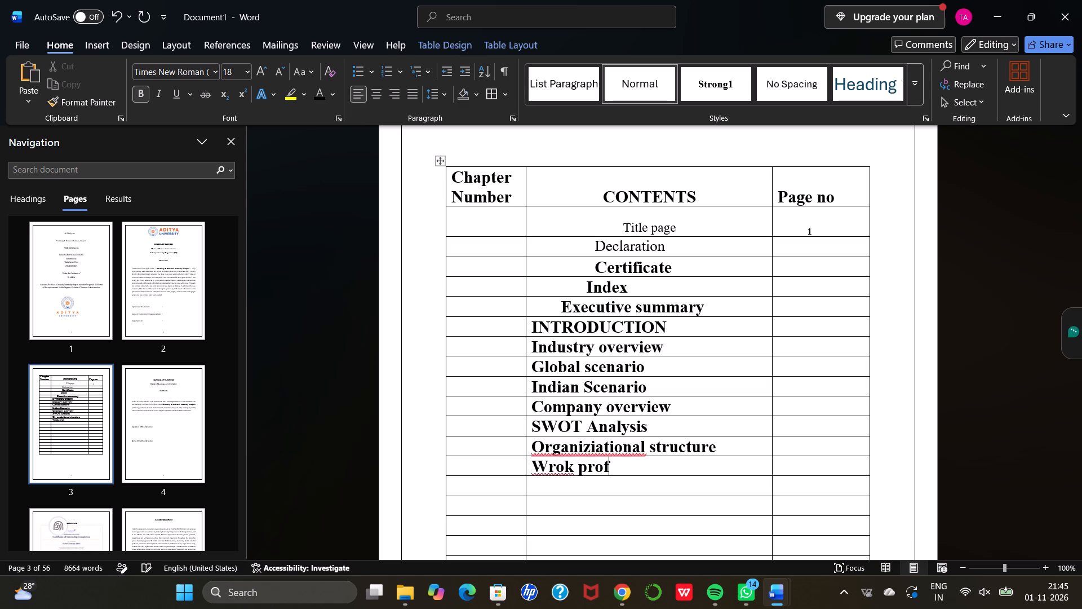
text(il)
key(e)
Enter "Objectives of the study" in the CONTENTS cell below "Wrok profile".
key(Down)
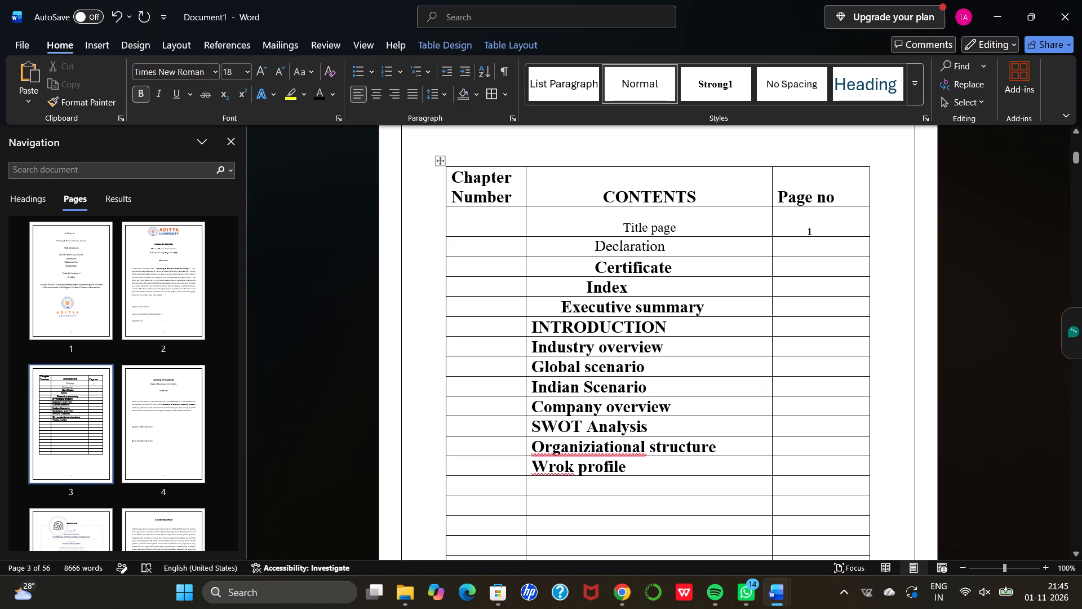
text(bjectives of the sty)
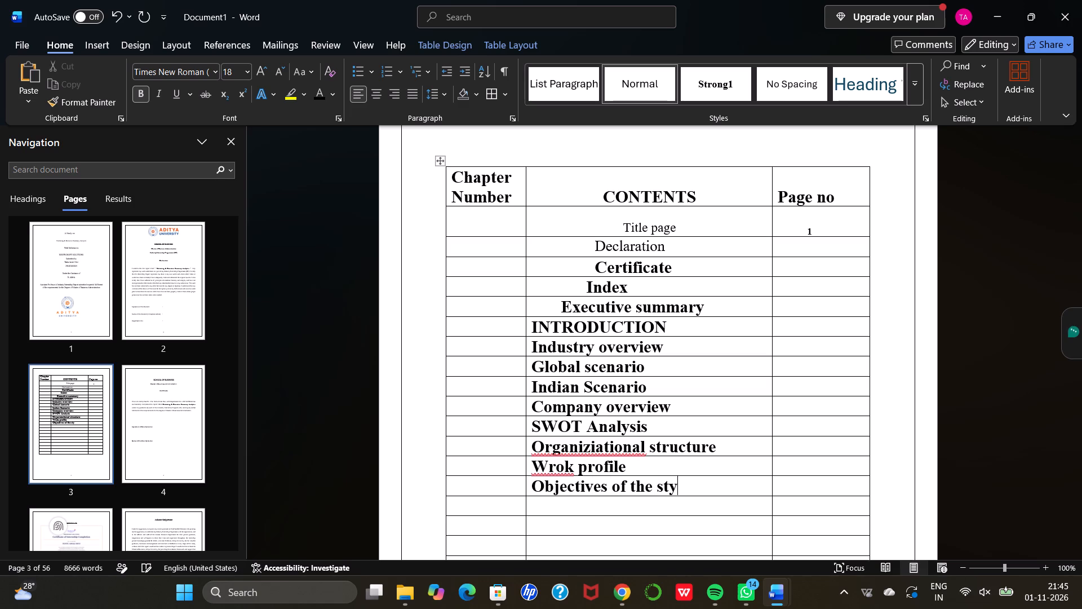
key(BackSpace)
text(udy)
Enter "Work Methadology" in the CONTENTS cell below "Objectives of the study".
key(Down)
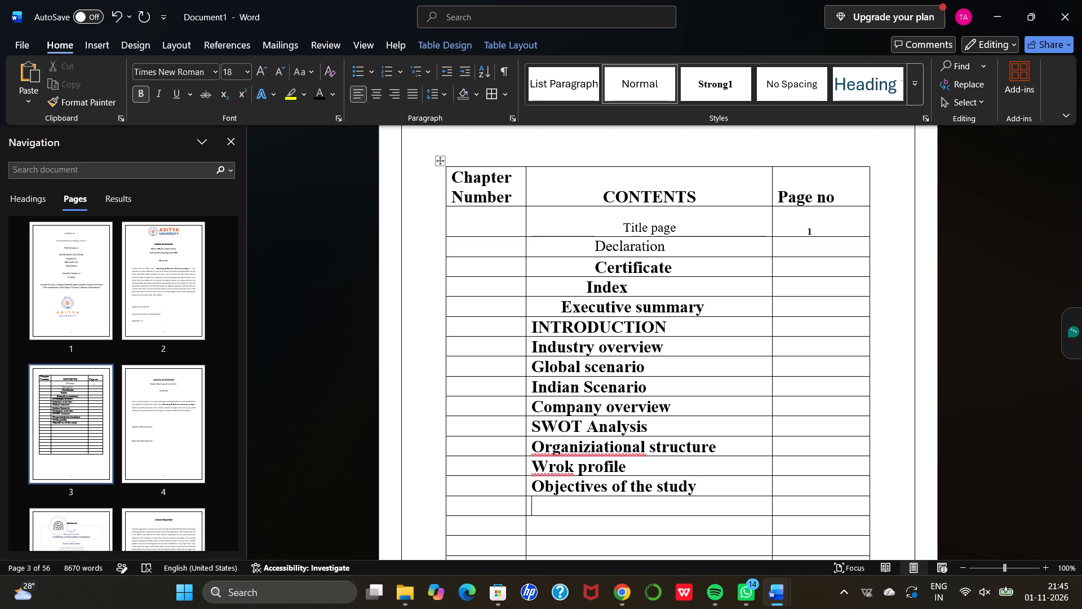
key(r)
key(BackSpace)
key(r)
key(e)
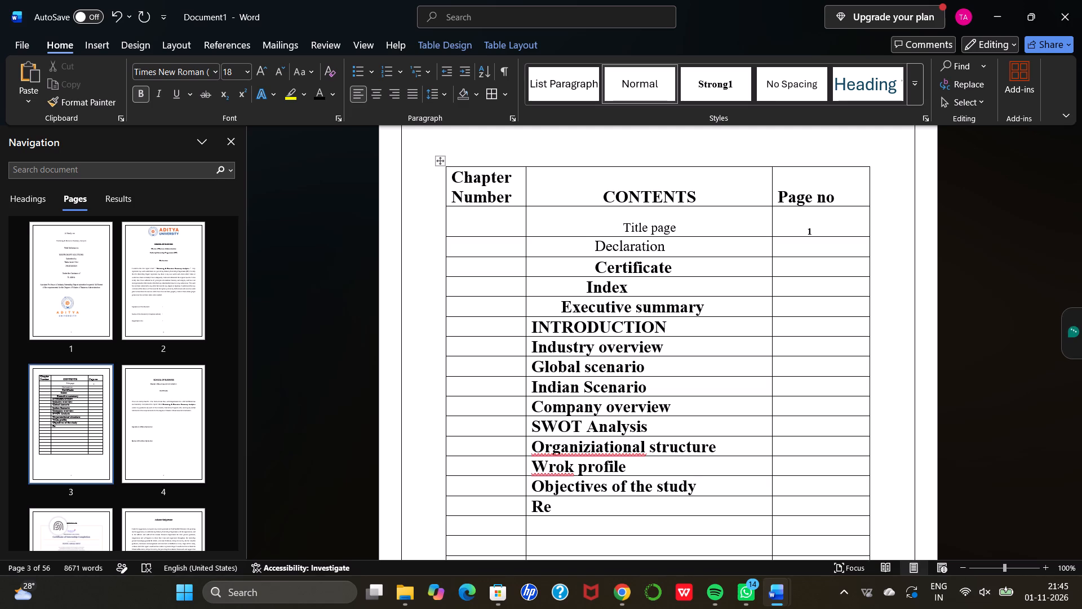
key(BackSpace)
key(BackSpace)
text(ork)
key(space)
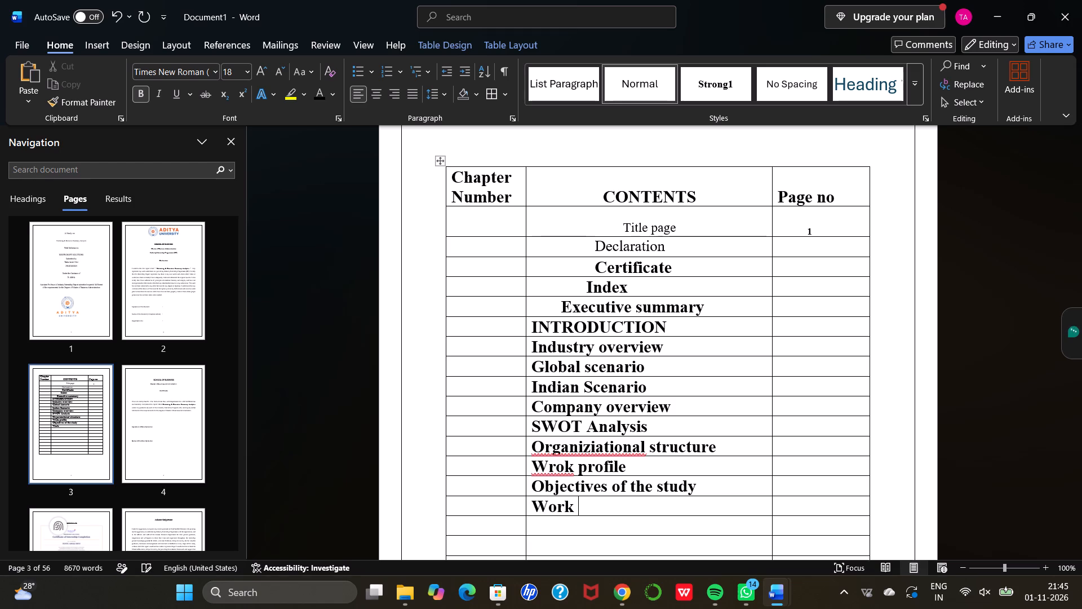
key(m)
key(e)
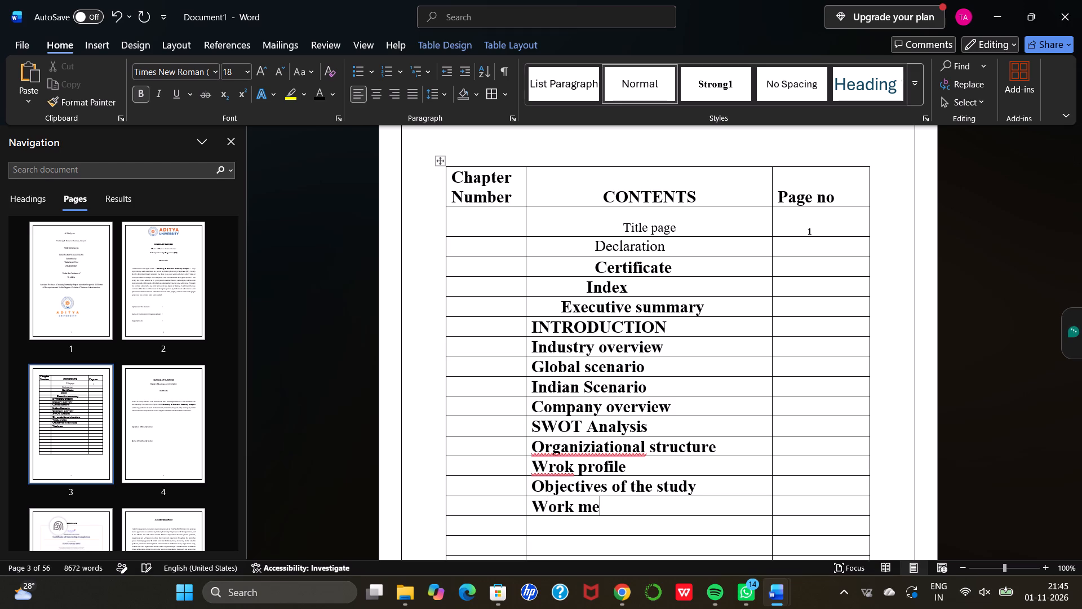
key(BackSpace)
key(BackSpace)
text(etha)
text(dology)
Correct the spelling of "Methadology" to "Methodology" in the last CONTENTS entry.
key(Down)
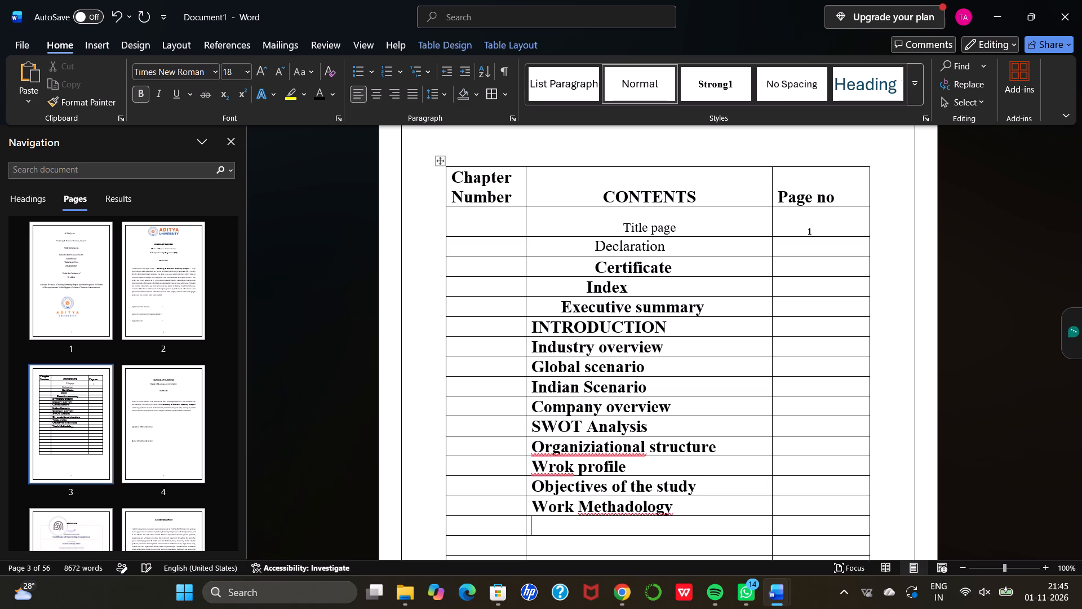
key(Up)
key(Left)
key(Left)
key(Left)
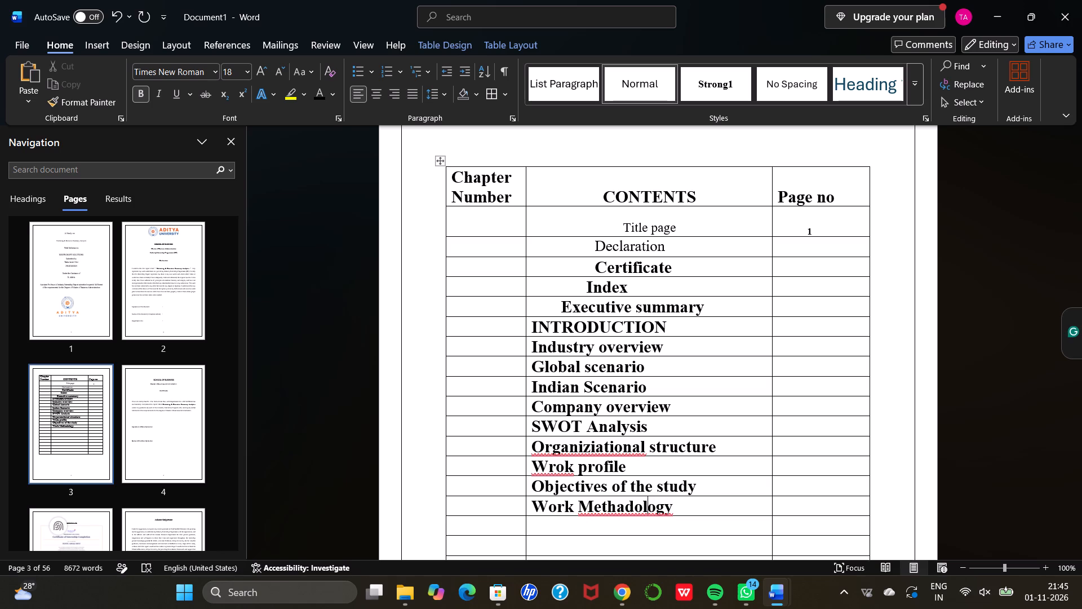
key(Left)
key(Left)
key(Left)
key(BackSpace)
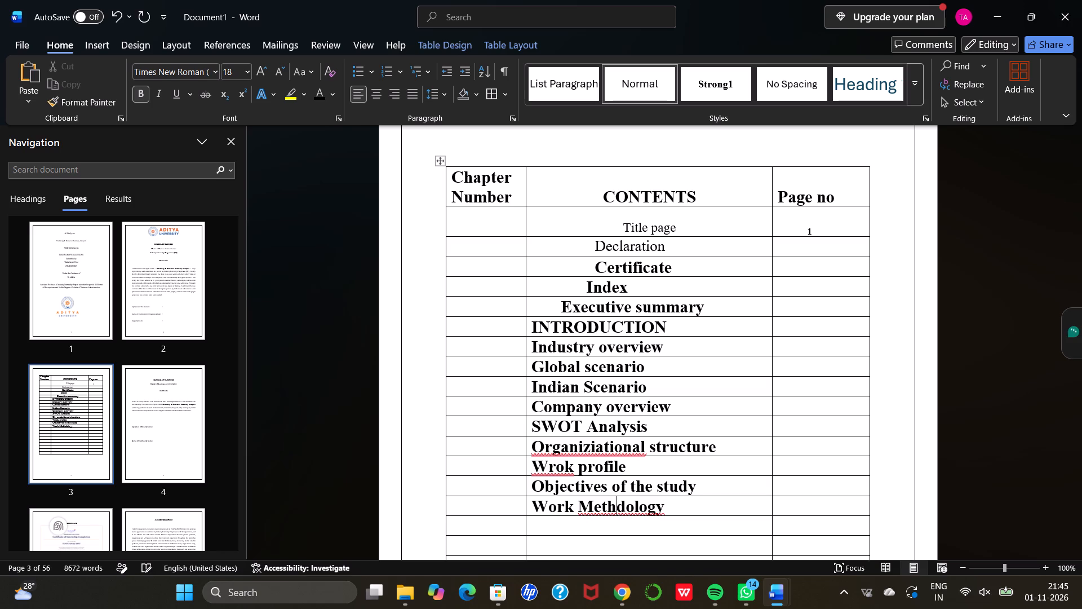
key(o)
Enter "Observation And Analysis" in the CONTENTS cell below "Work Methodology".
key(Down)
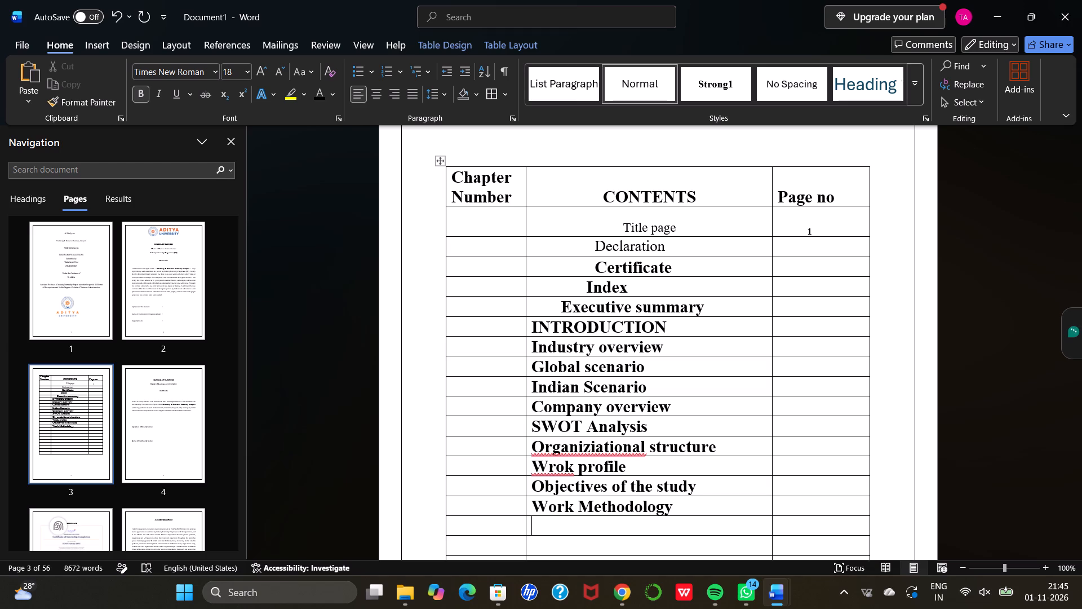
key(o)
key(BackSpace)
key(o)
text(bseravation)
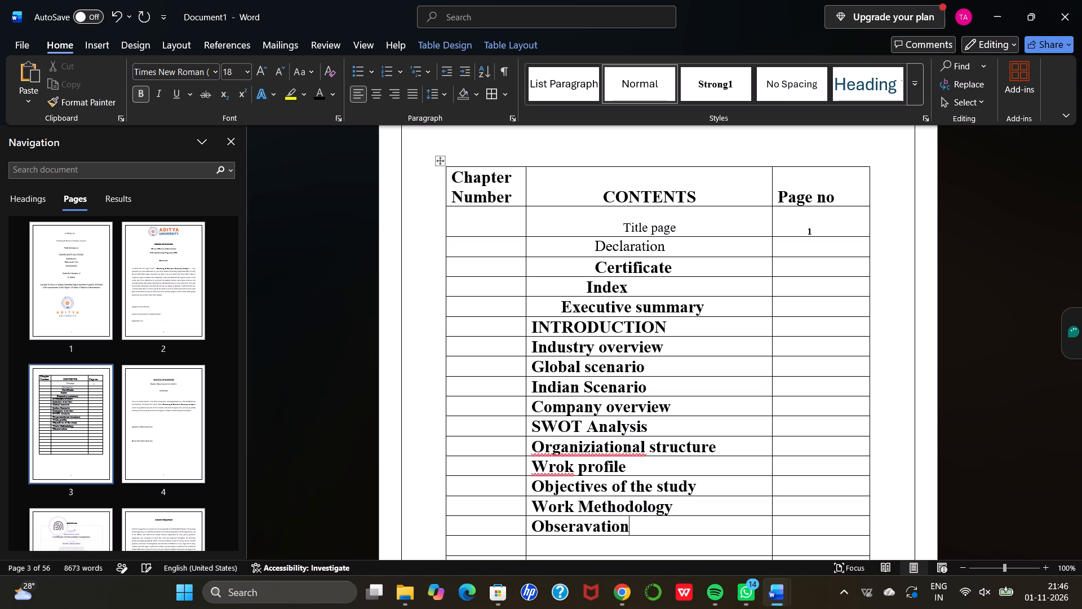
key(space)
key(a)
text(NA)
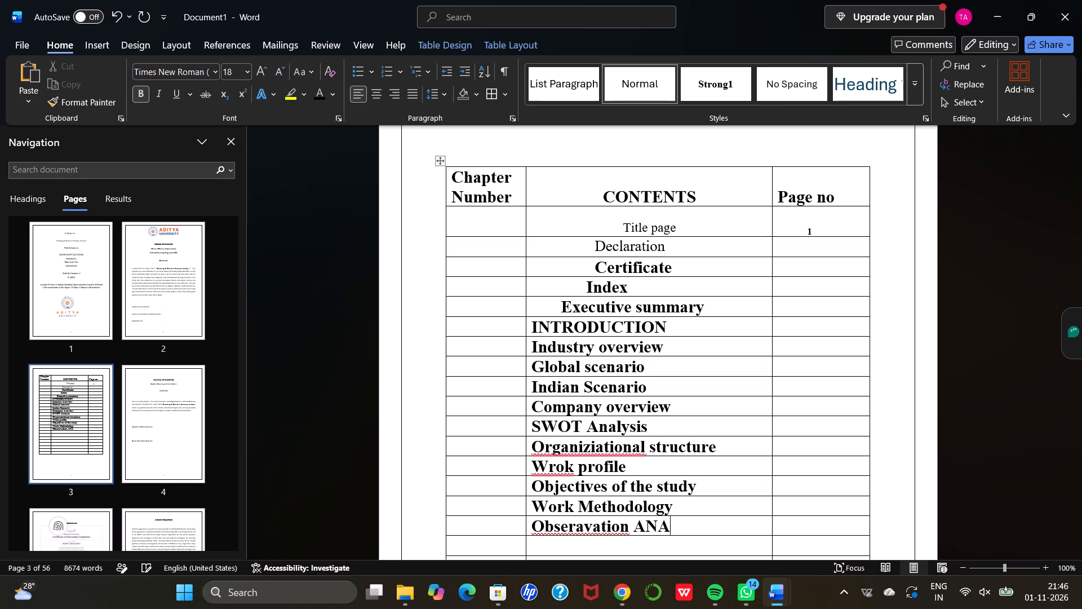
key(BackSpace)
key(BackSpace)
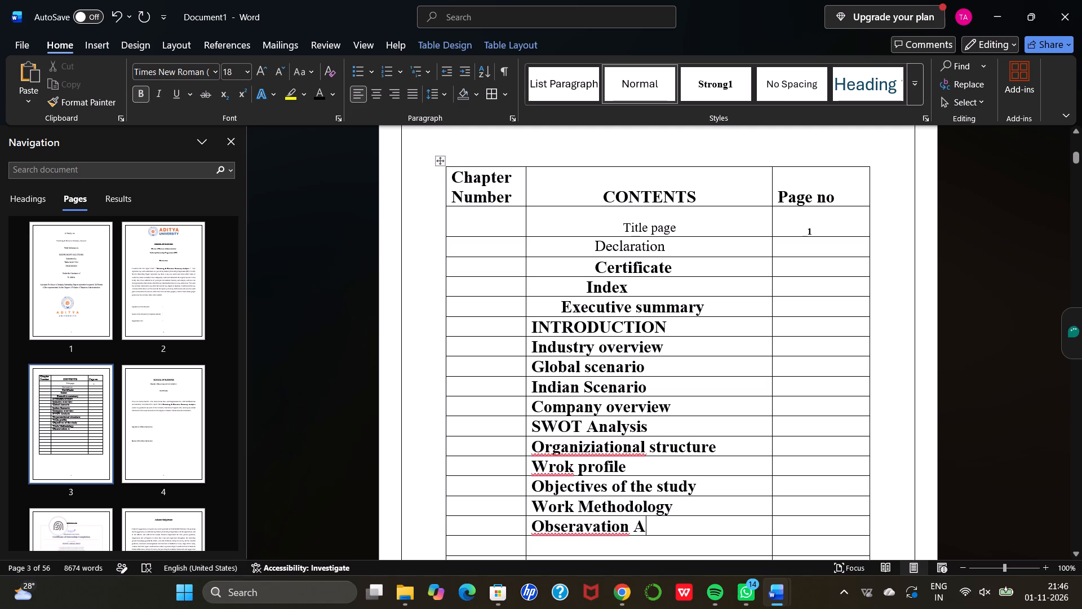
click(581, 527)
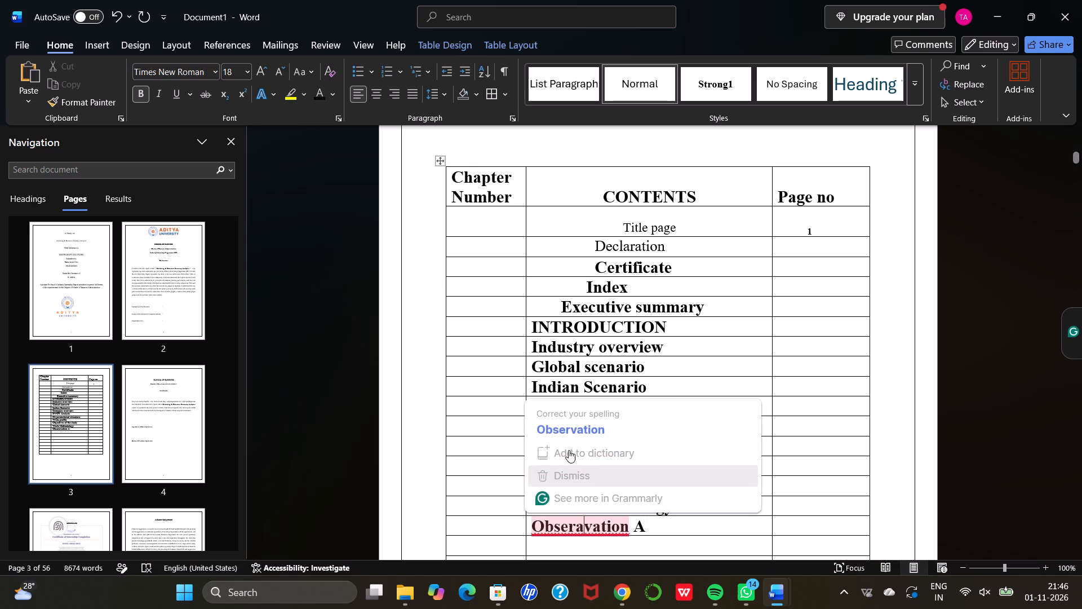
click(568, 433)
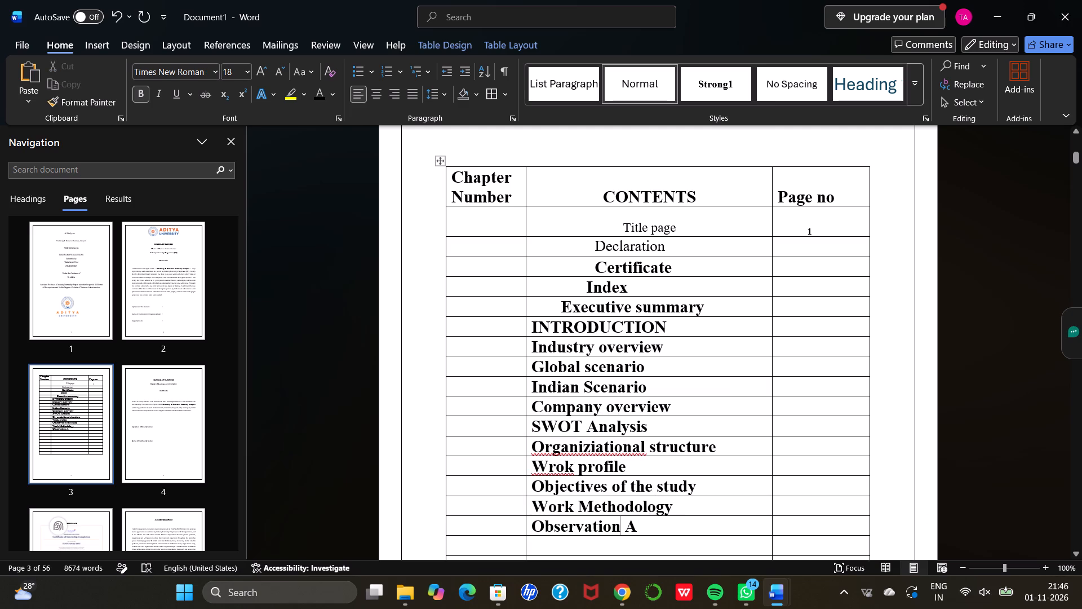
click(644, 525)
text(nd)
key(space)
key(a)
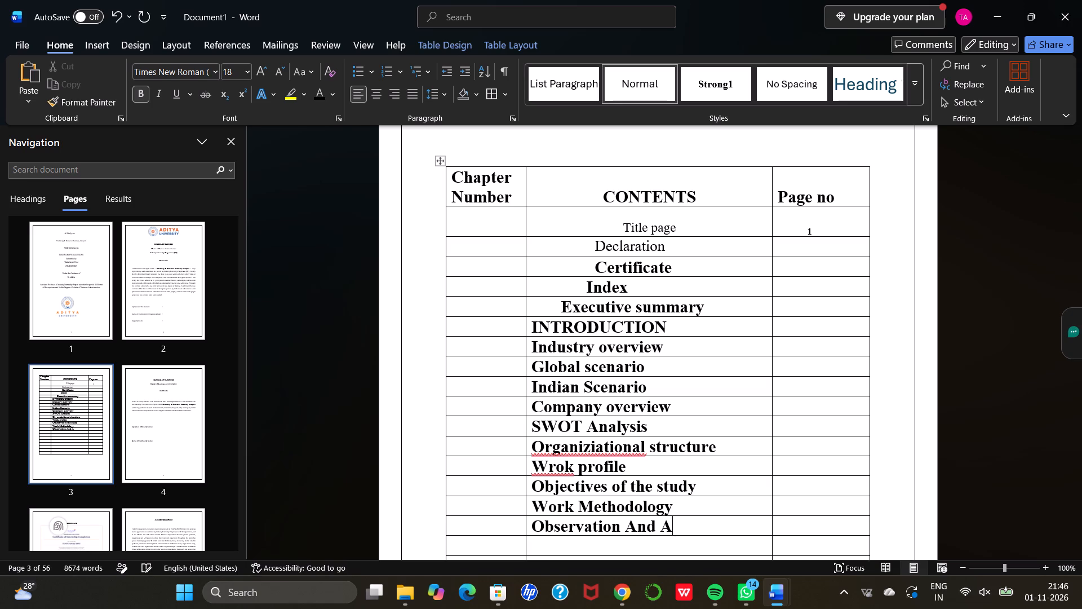
text(nalysis)
Enter "Findings" in the CONTENTS cell below "Observation And Analysis".
key(Down)
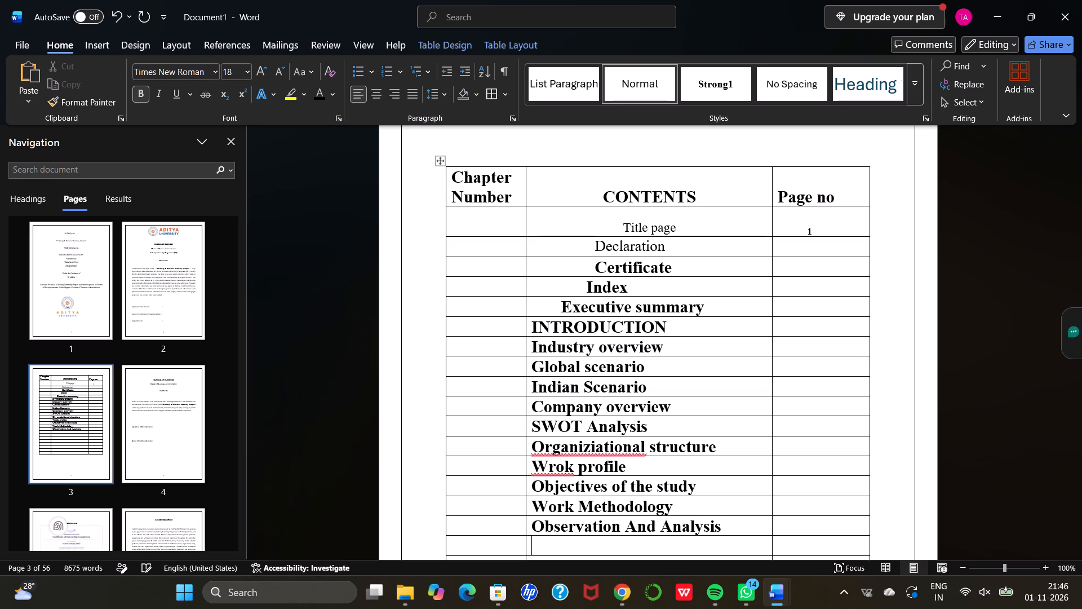
scroll(644, 525, down, 1)
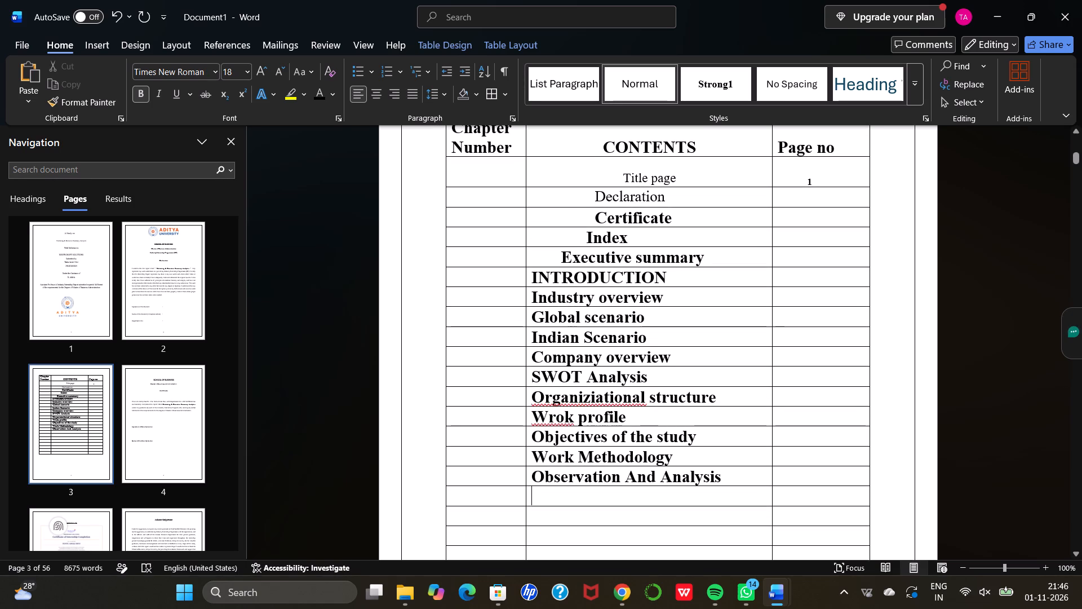
text(indin)
text(gd)
key(BackSpace)
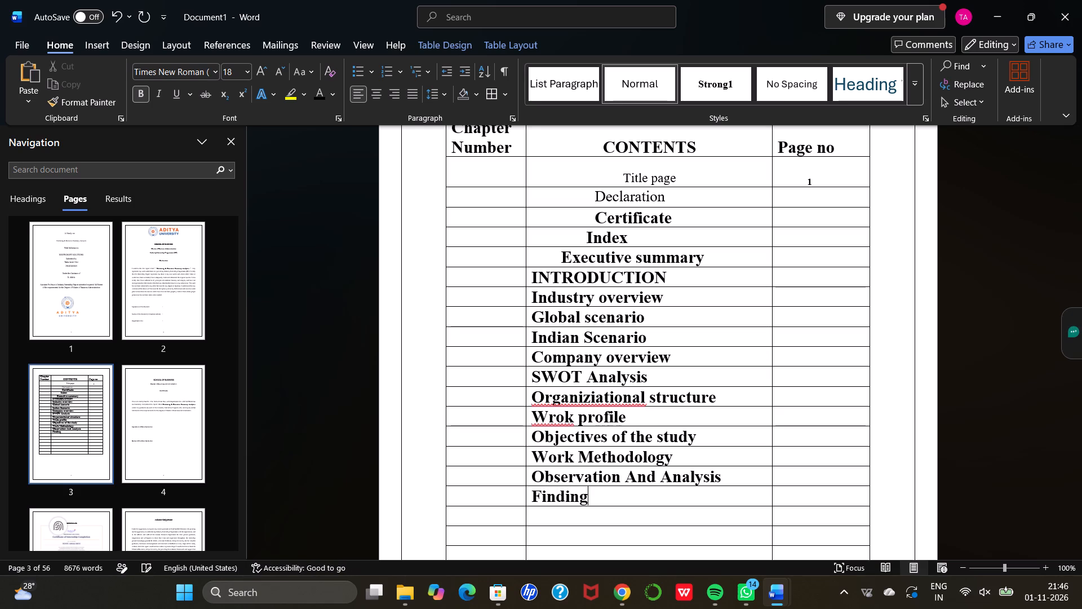
key(g)
key(BackSpace)
key(s)
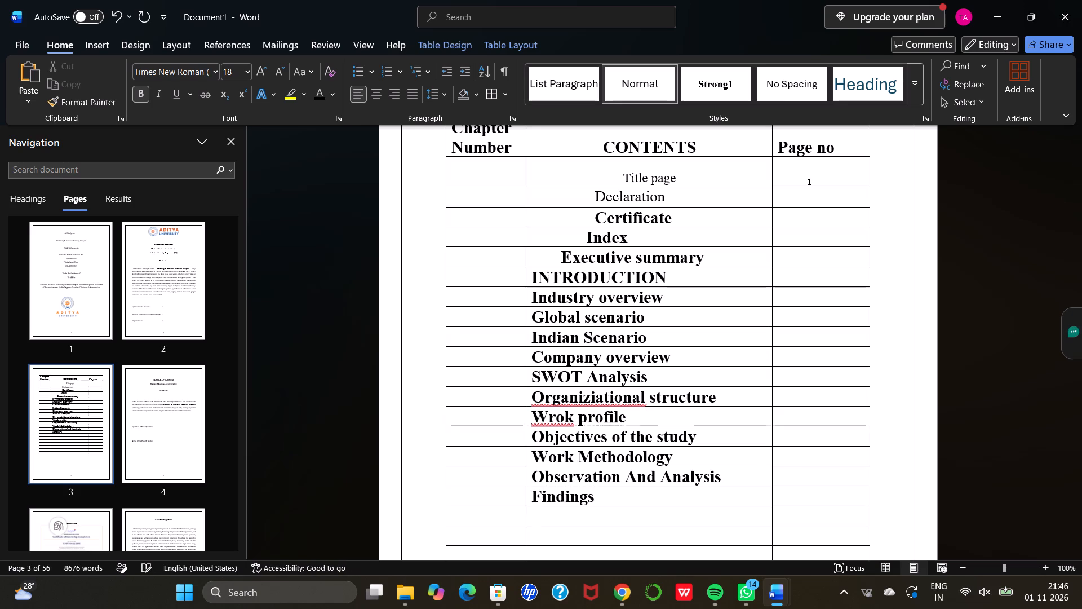
Enter "Recommendations" in the CONTENTS cell below "Findings".
key(Down)
scroll(644, 525, down, 1)
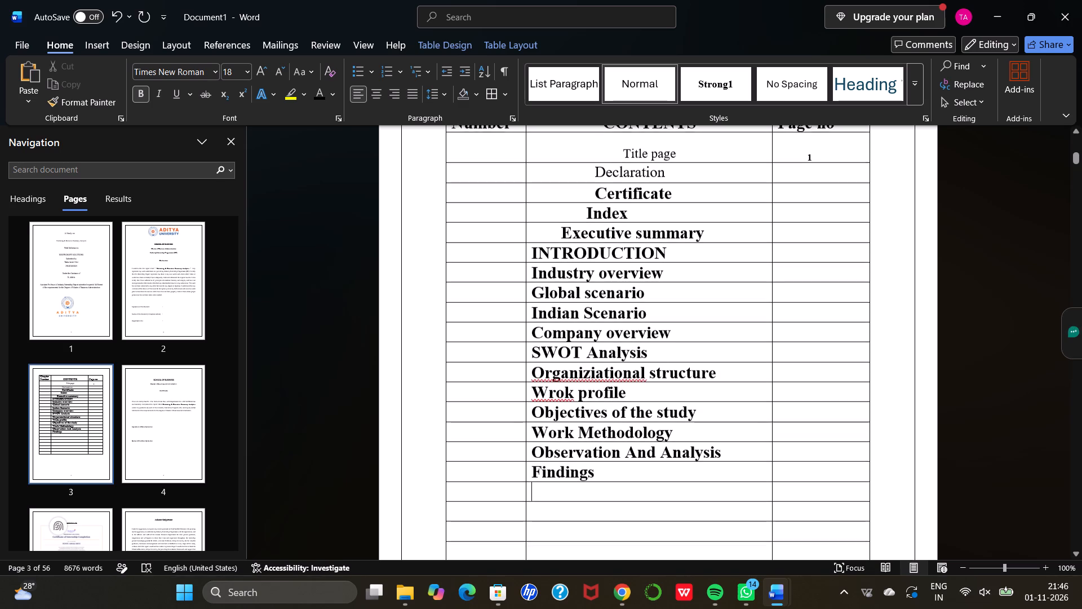
scroll(644, 525, down, 1)
text(RECO)
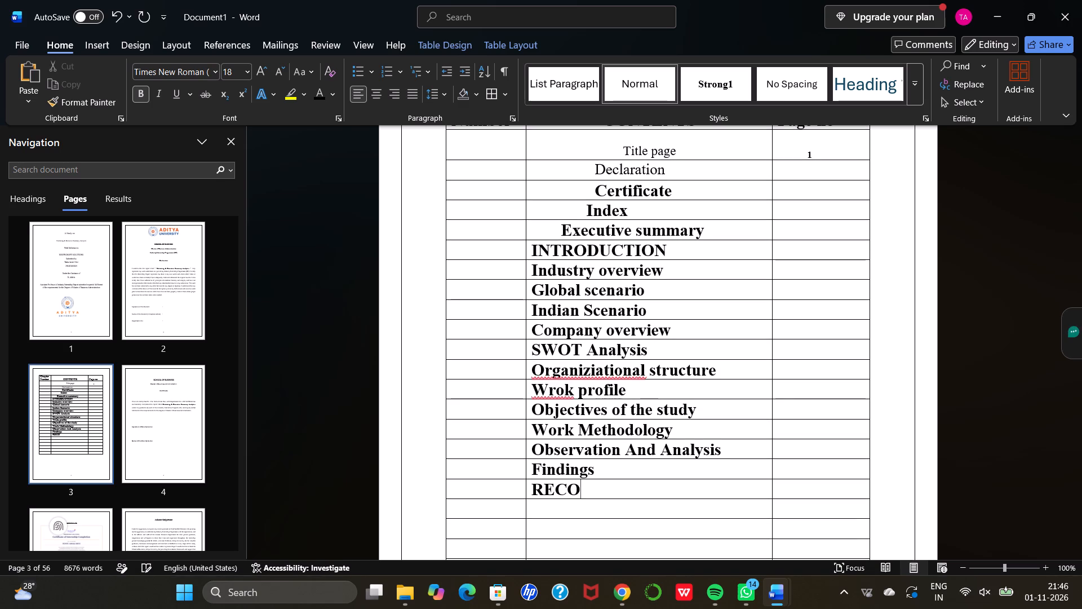
key(BackSpace)
key(BackSpace)
key(BackSpace)
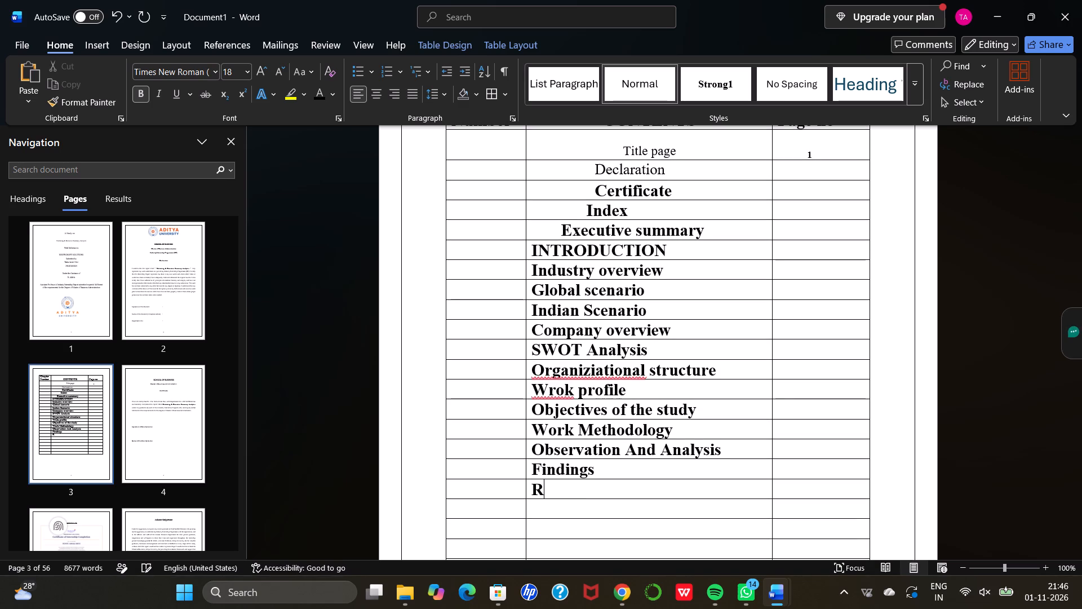
text(ev)
key(BackSpace)
text(commendad)
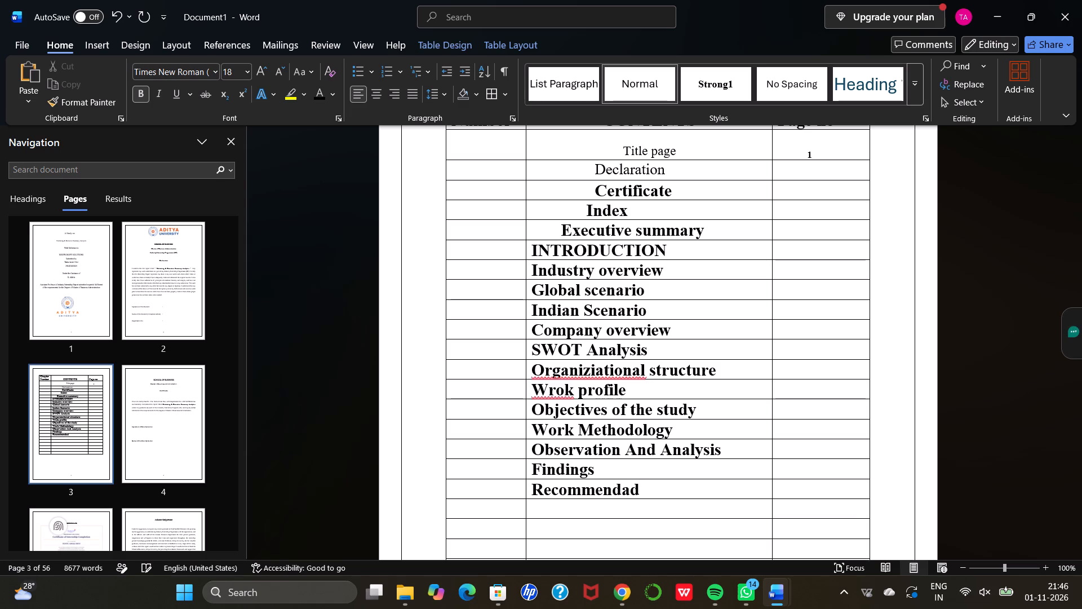
key(BackSpace)
text(tions)
Enter "Conclusion" in the CONTENTS cell below "Recommendations".
key(Down)
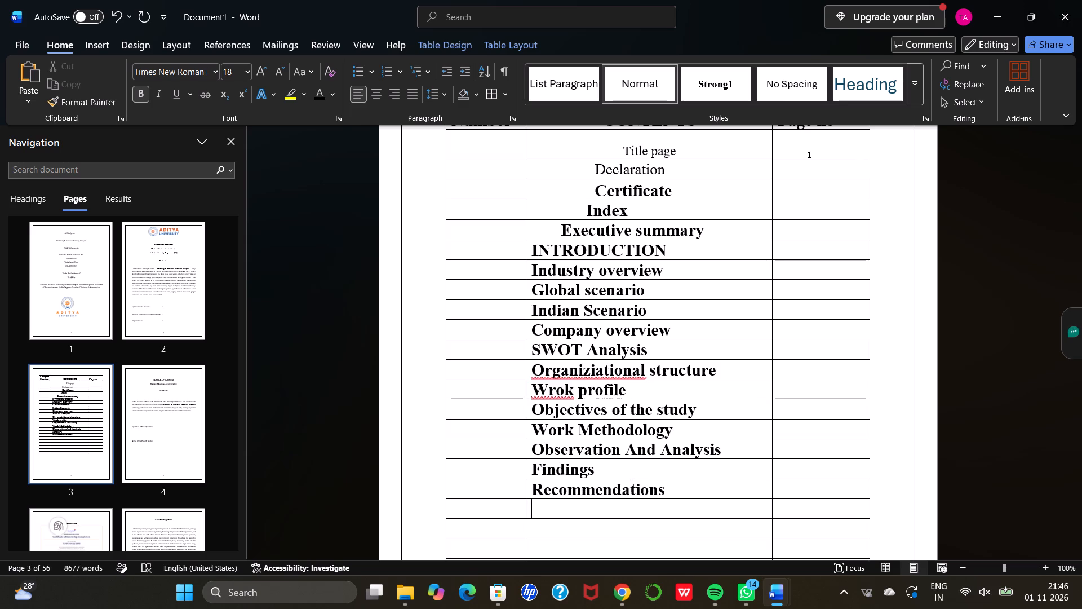
scroll(644, 525, left, 8)
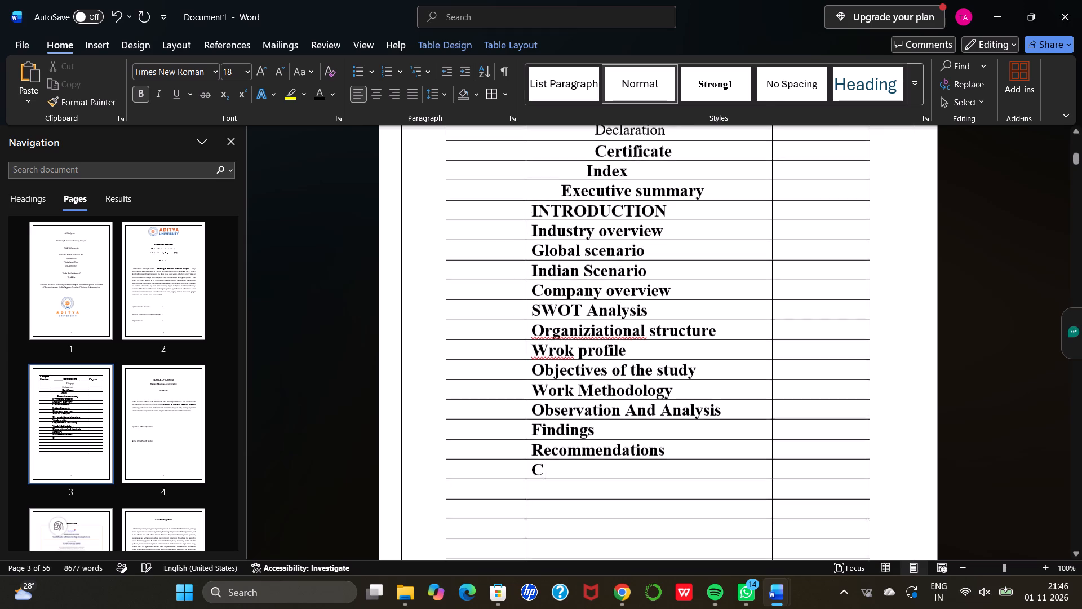
text(onclusion)
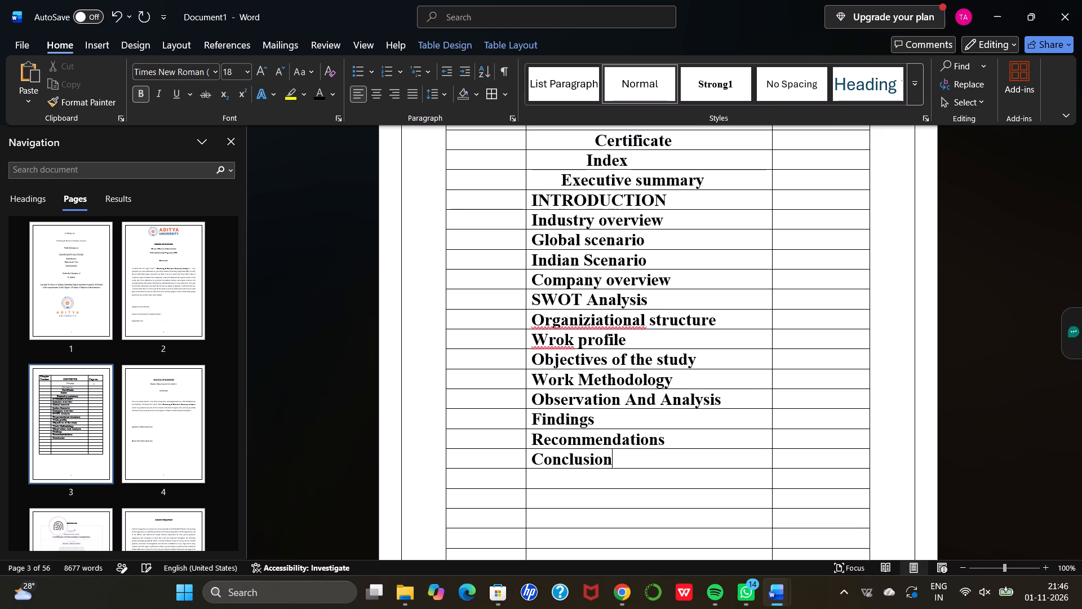
Enter "Learning outcome" in the CONTENTS cell below "Conclusion".
key(Down)
key(l)
key(e)
text(arning outcome)
Enter "Annexure" in the CONTENTS cell below "Learning outcome".
key(Down)
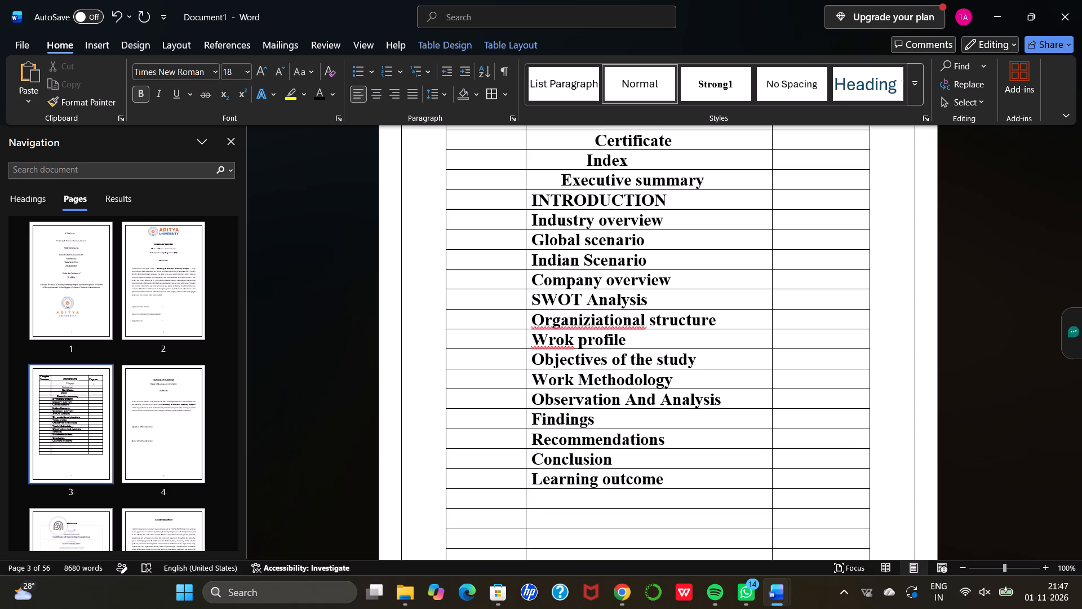
key(a)
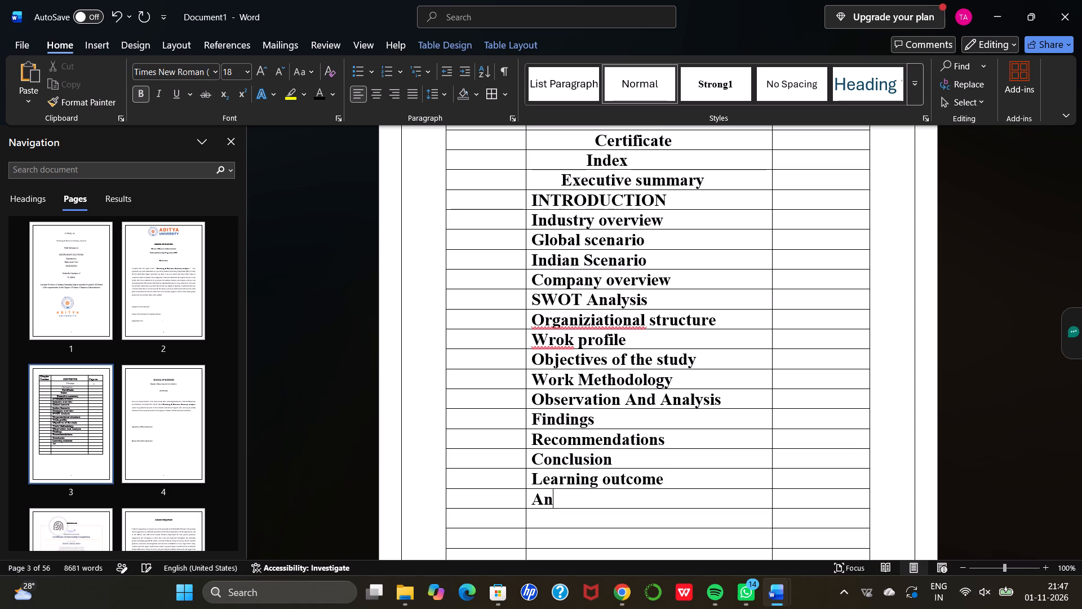
key(e)
key(x)
text(ure)
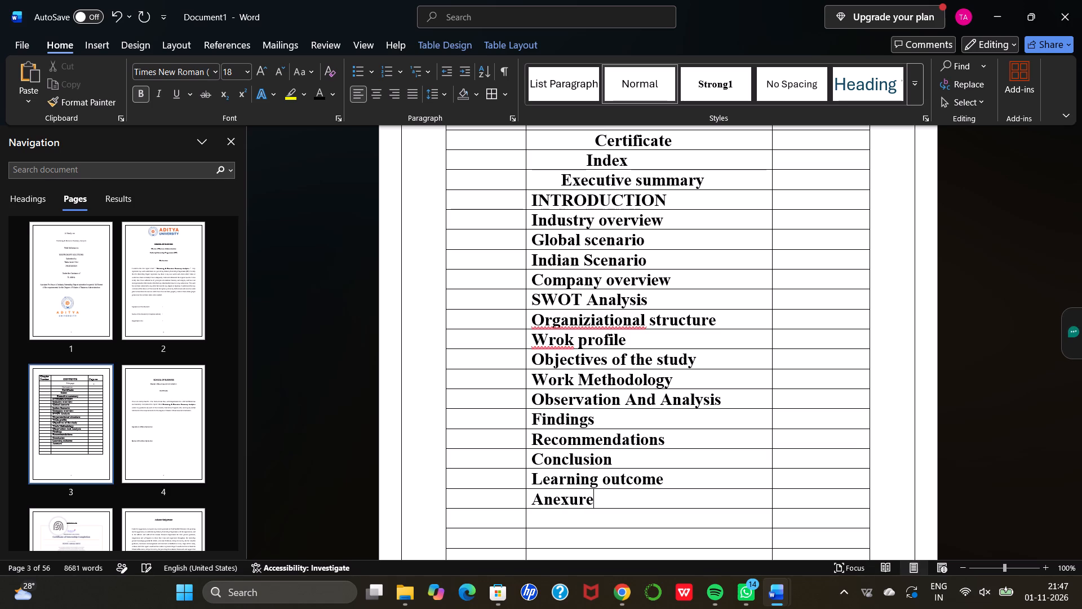
key(Down)
key(Up)
key(Left)
key(Left)
key(Left)
key(Left)
key(Left)
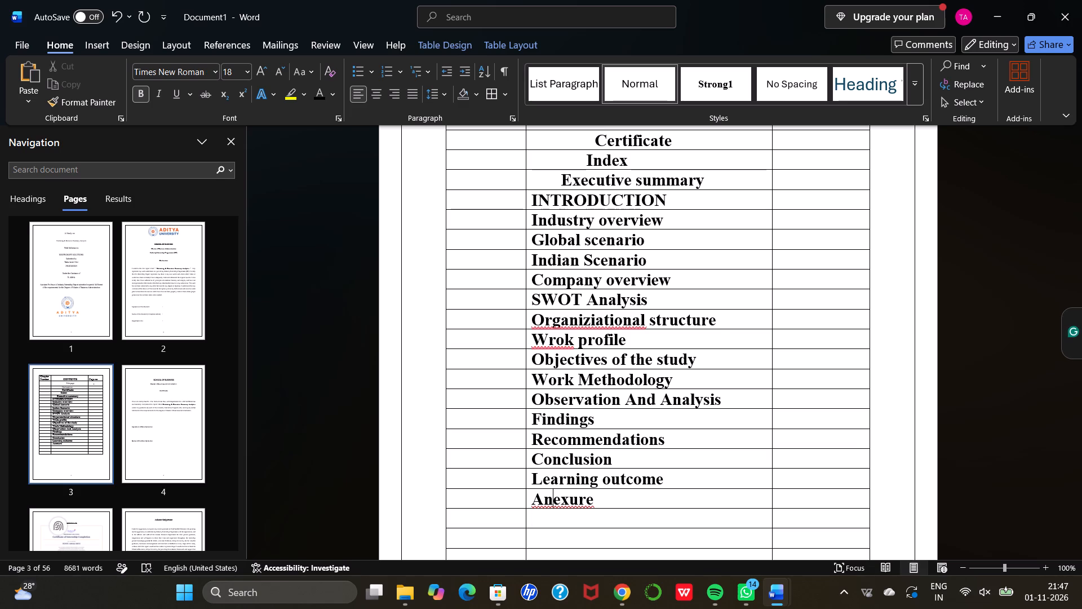
key(n)
Enter "Referrence" in the CONTENTS cell below "Annexure".
key(Down)
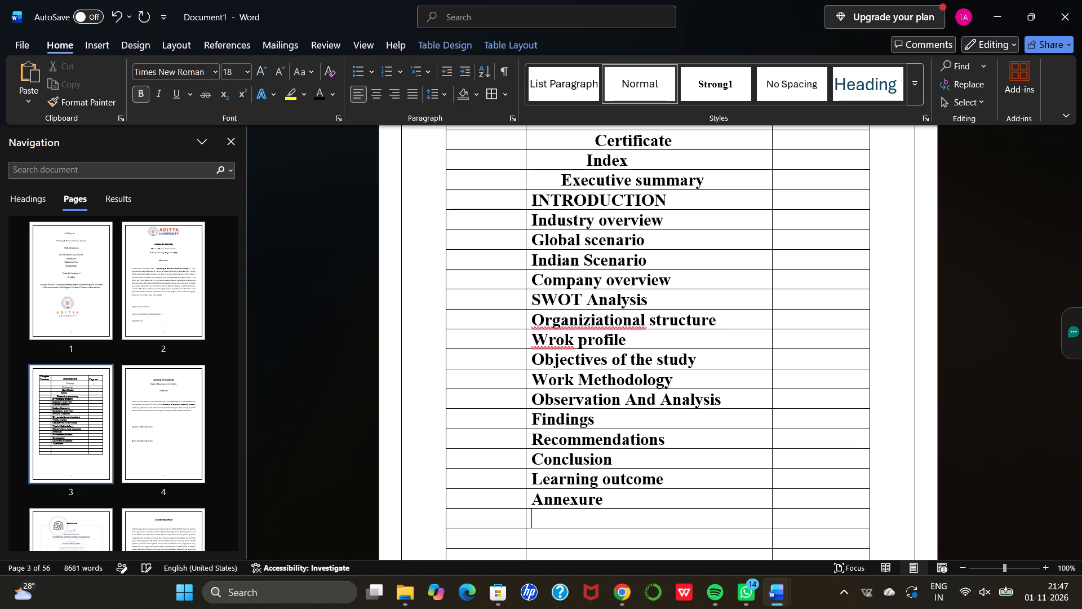
text(re)
key(BackSpace)
key(BackSpace)
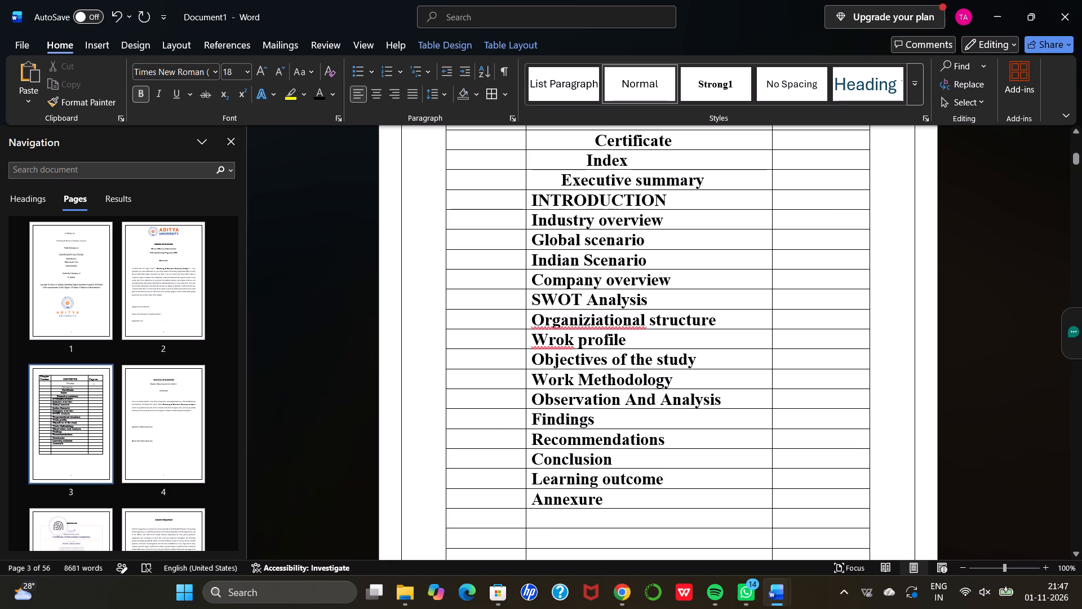
key(r)
text(eferrence)
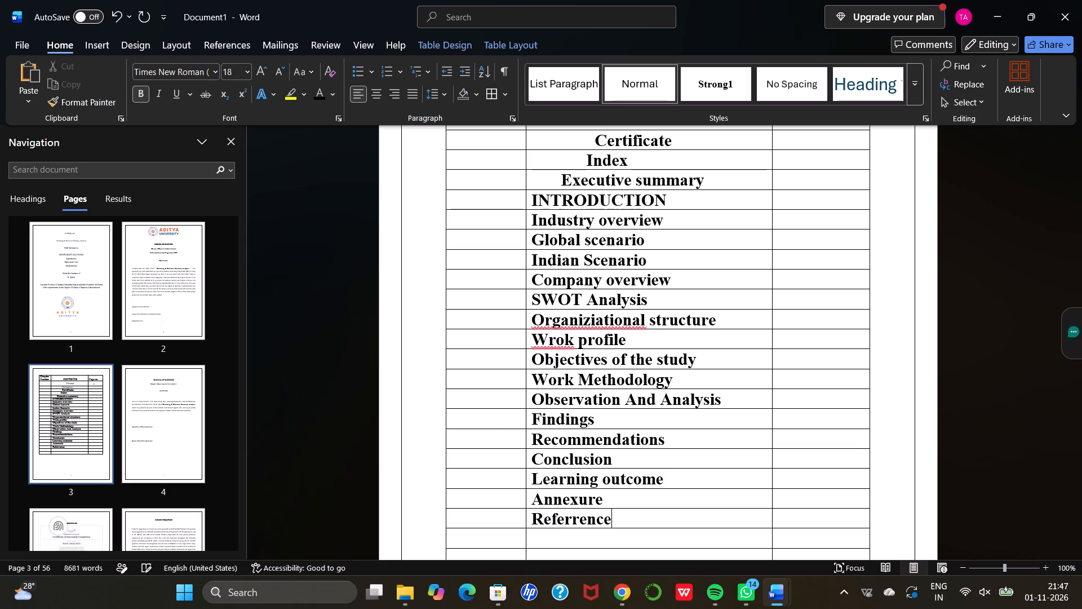
Remove bold formatting from all CONTENTS entries, from "Title page" down to "Referrence".
scroll(657, 425, up, 1)
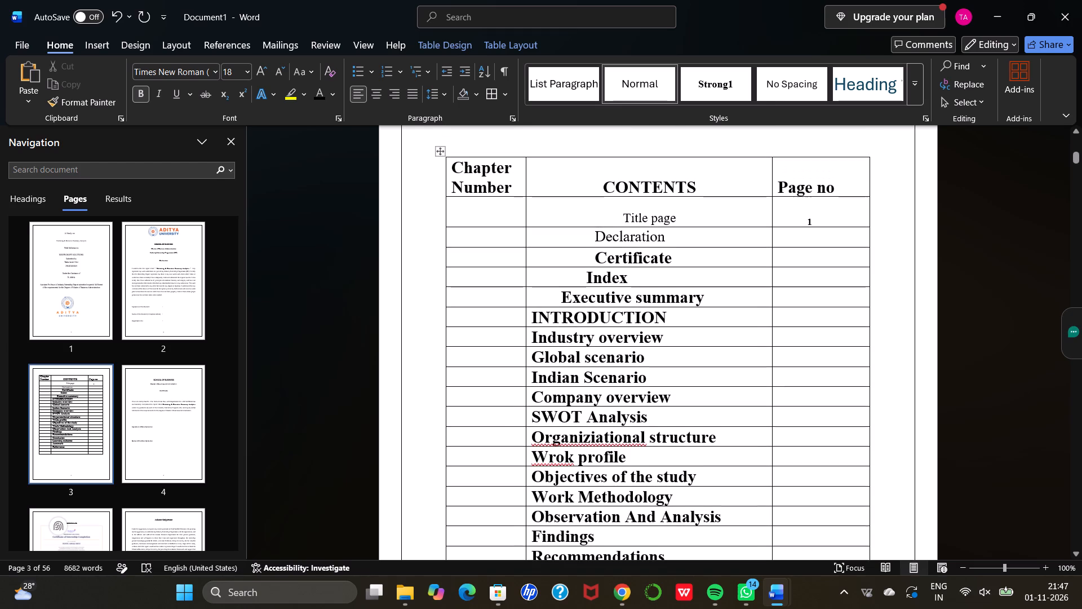
drag(612, 215, 645, 313)
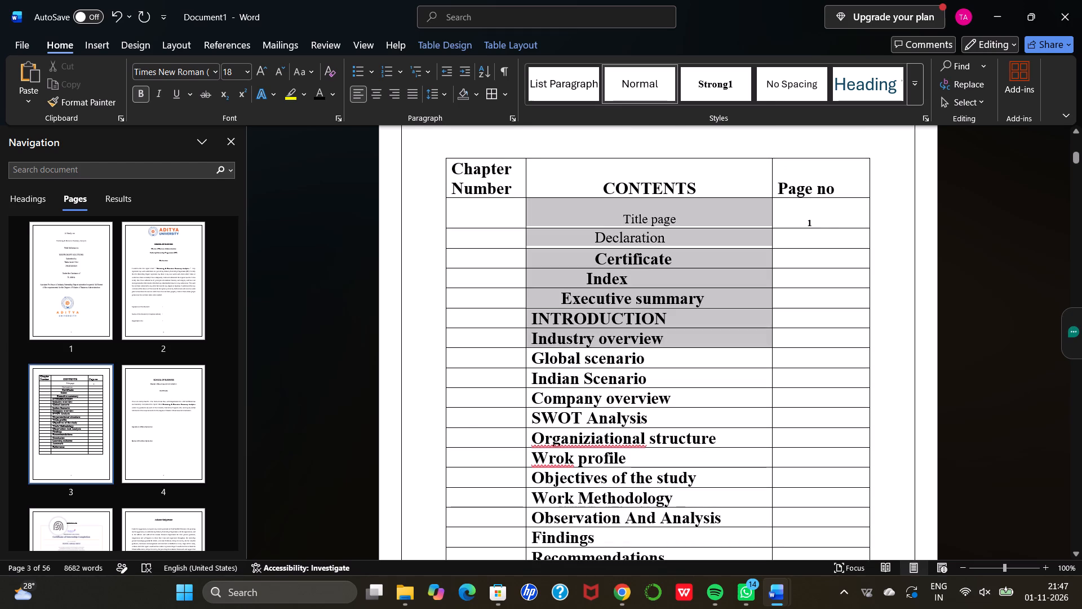
drag(645, 313, 643, 458)
scroll(673, 456, up, 1)
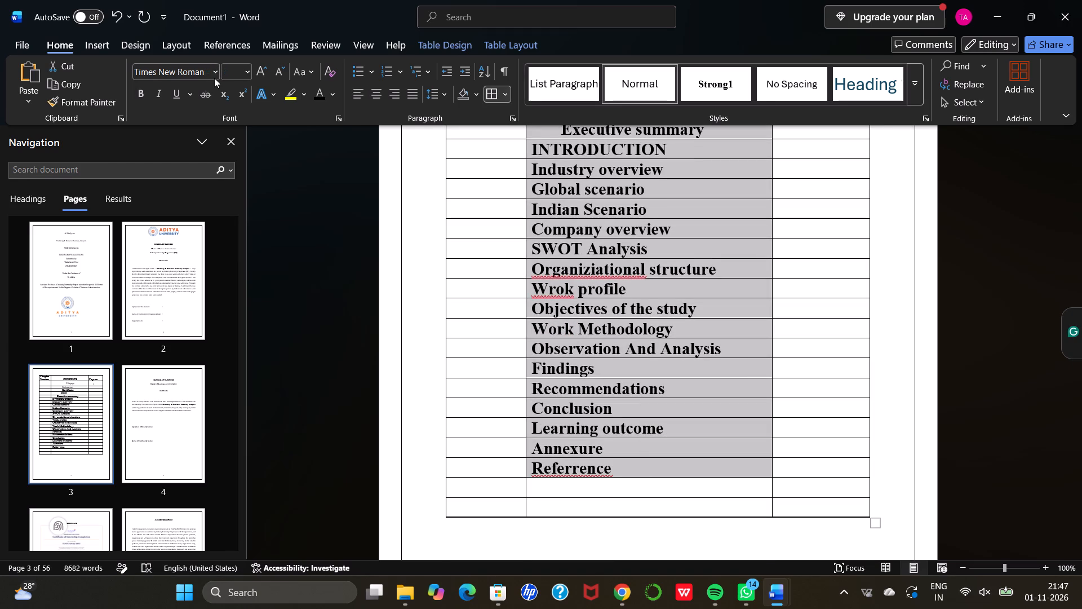
click(144, 95)
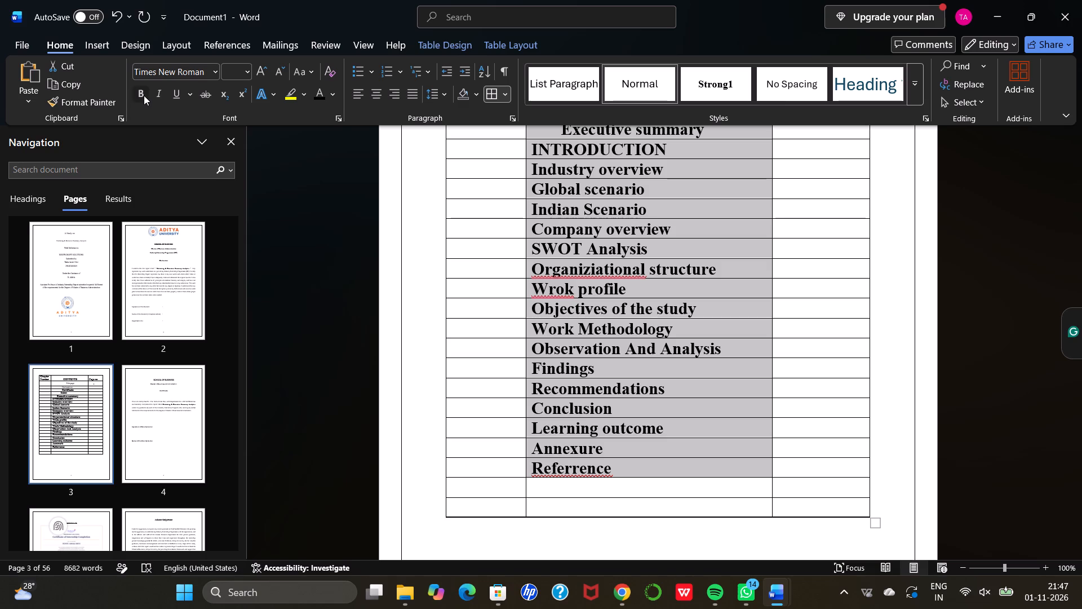
click(134, 95)
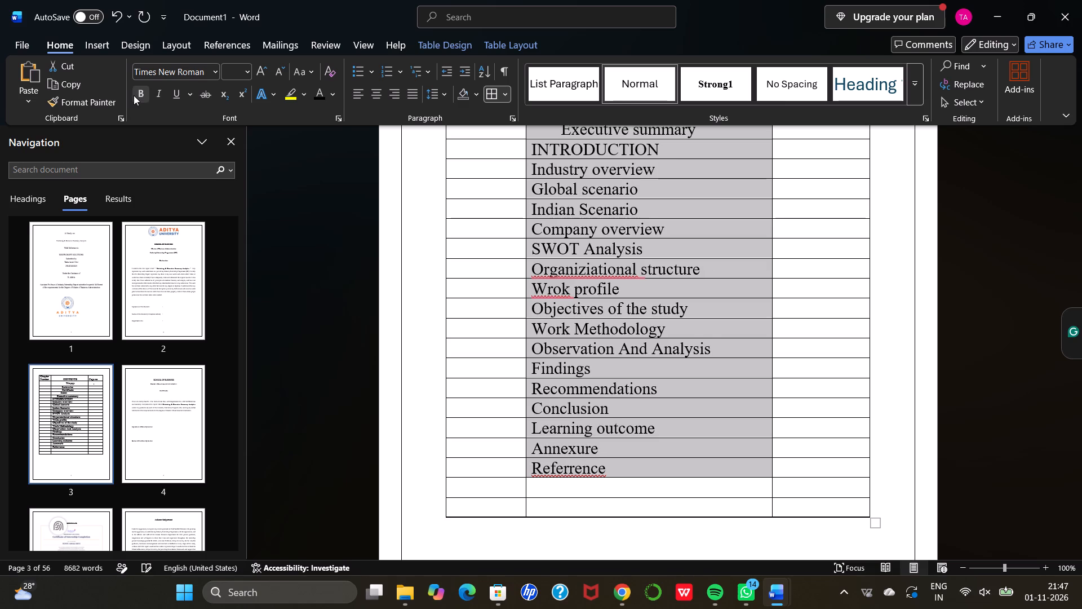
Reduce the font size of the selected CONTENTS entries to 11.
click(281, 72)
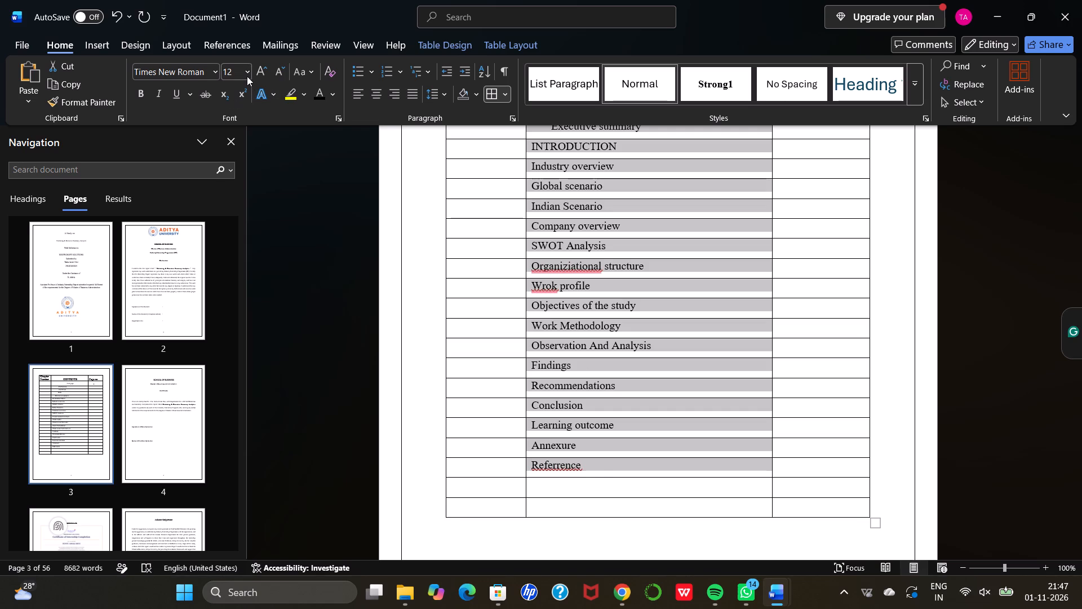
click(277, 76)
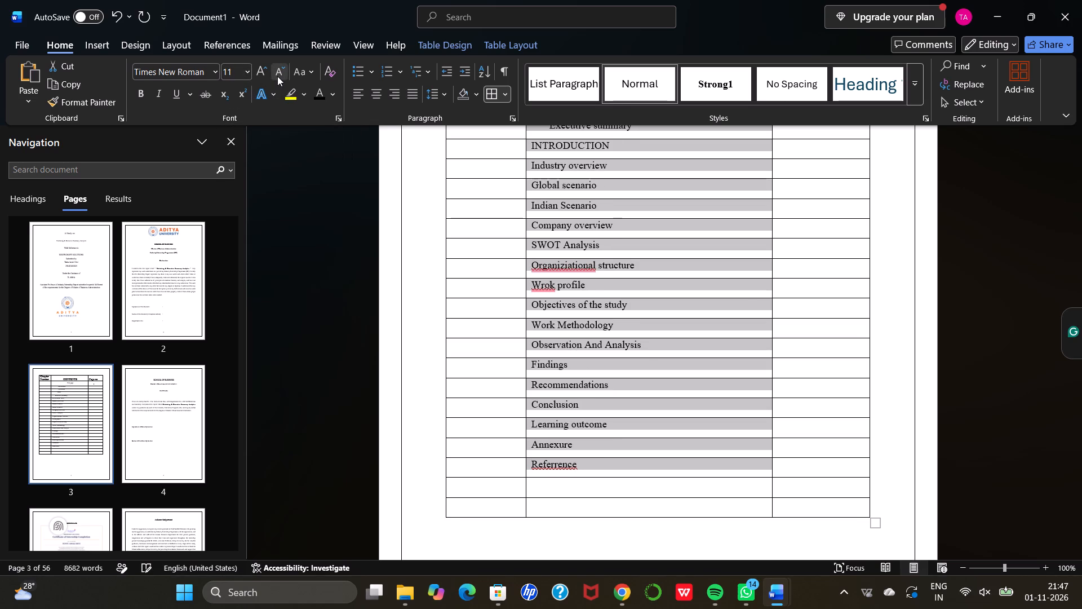
Centre-align the CONTENTS entries from "Title page" to "Referrence" within their cells.
click(389, 95)
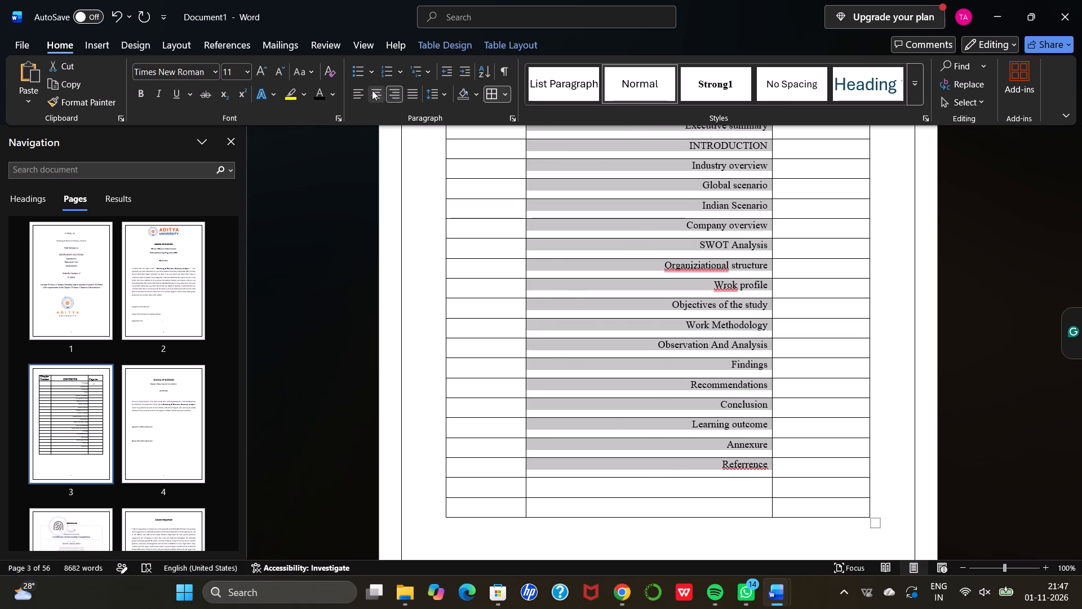
click(372, 90)
scroll(596, 230, up, 1)
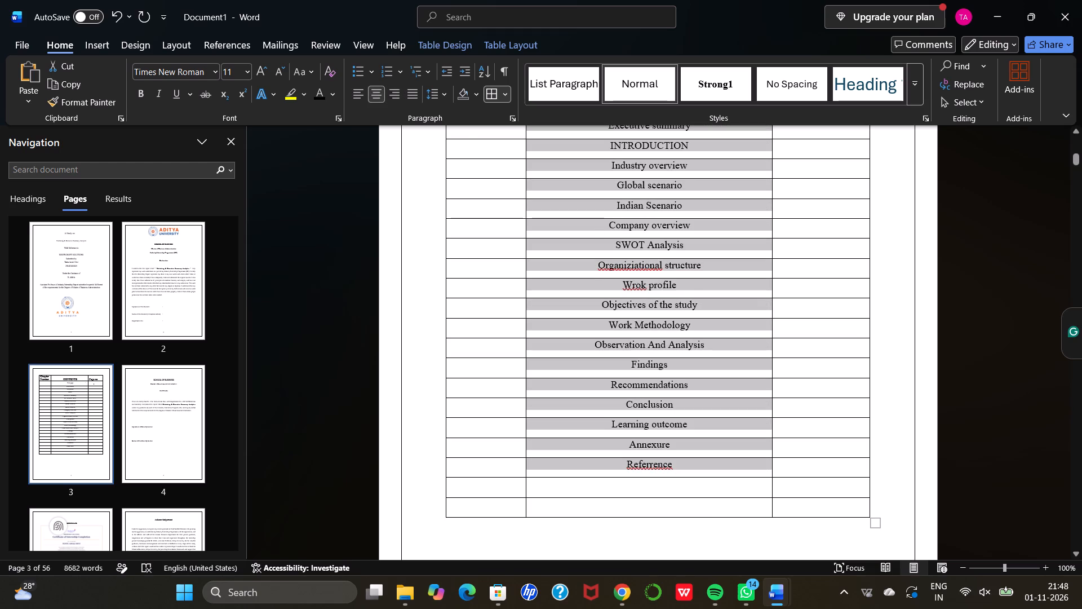
Set the font size of the selected CONTENTS entries to 14.
scroll(596, 230, up, 1)
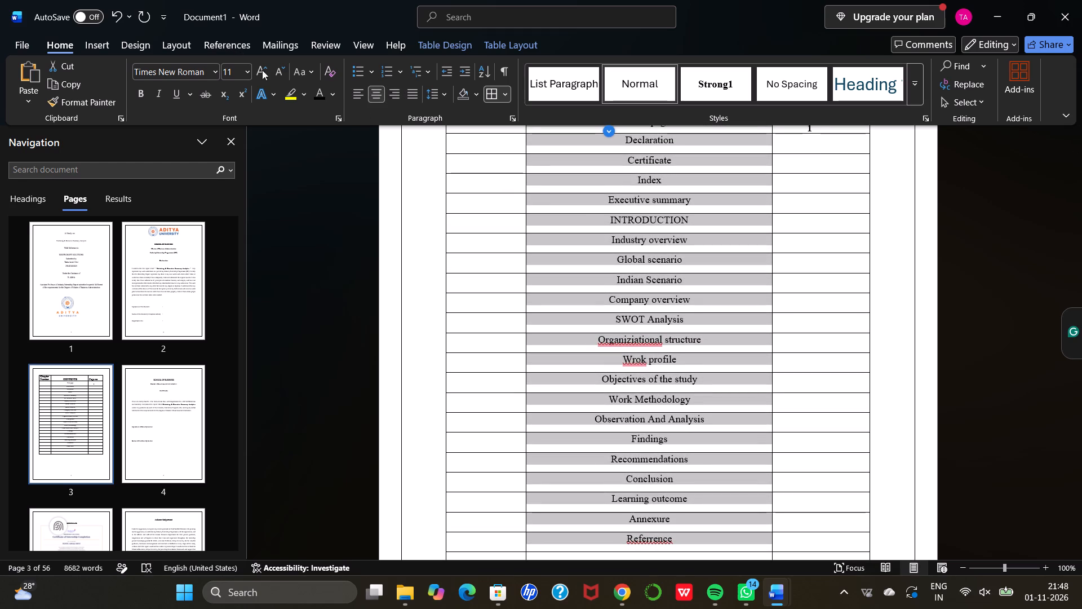
click(255, 72)
click(255, 72)
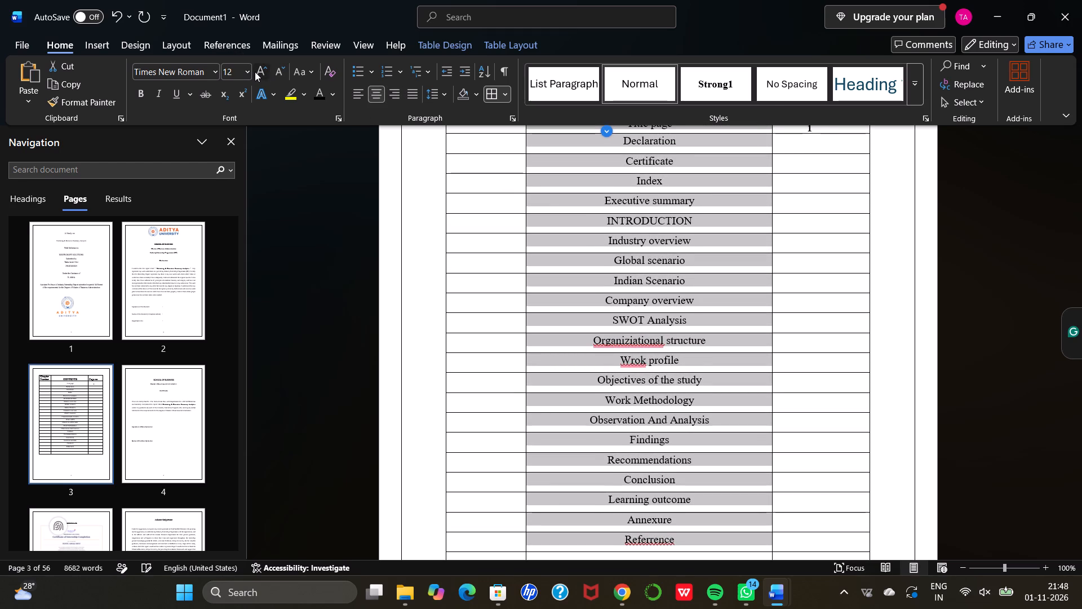
scroll(502, 191, up, 1)
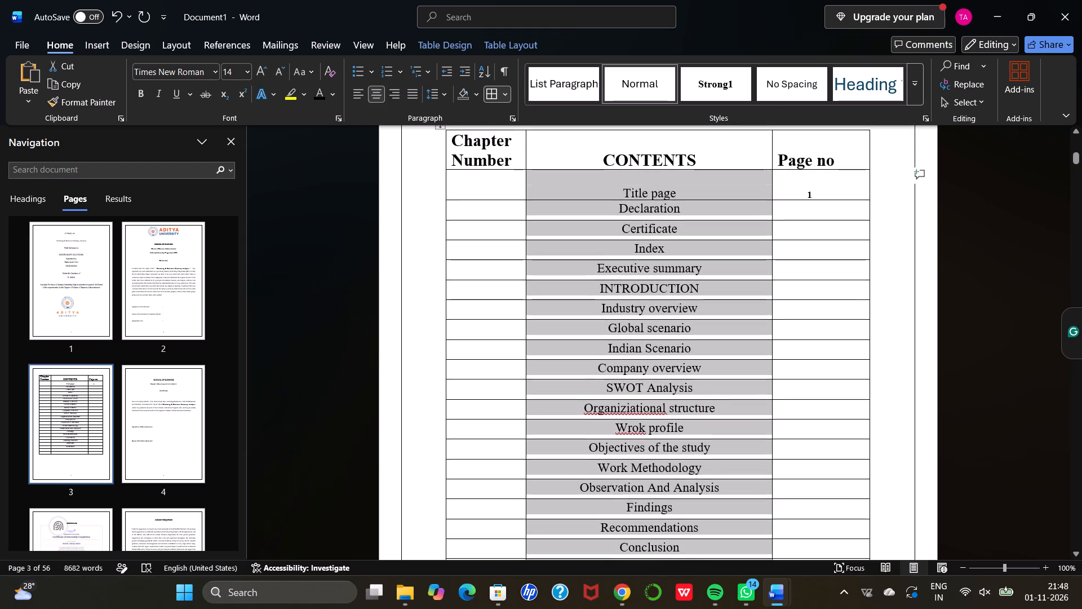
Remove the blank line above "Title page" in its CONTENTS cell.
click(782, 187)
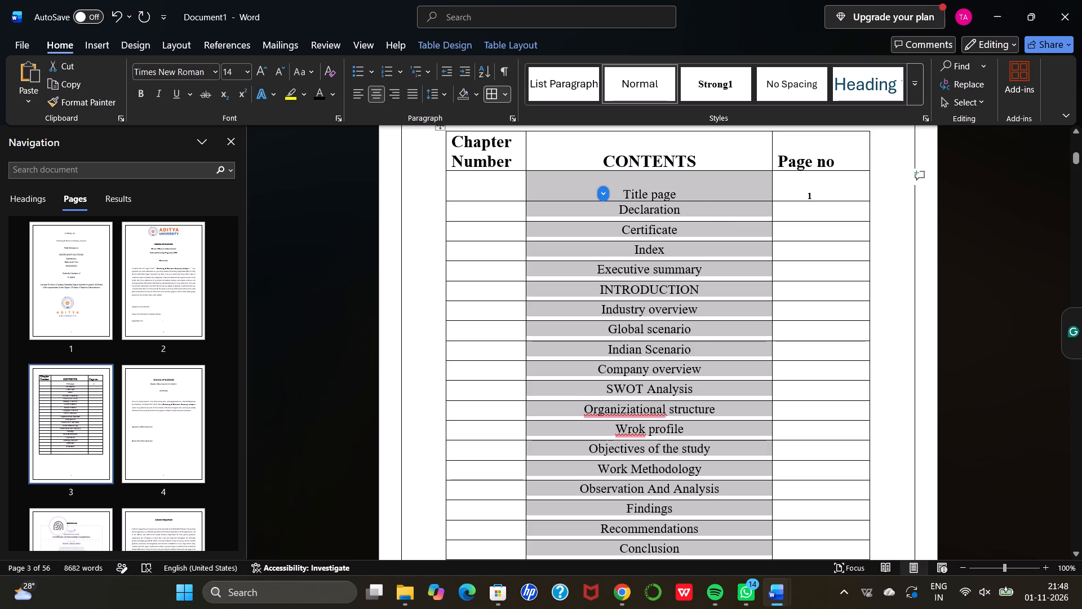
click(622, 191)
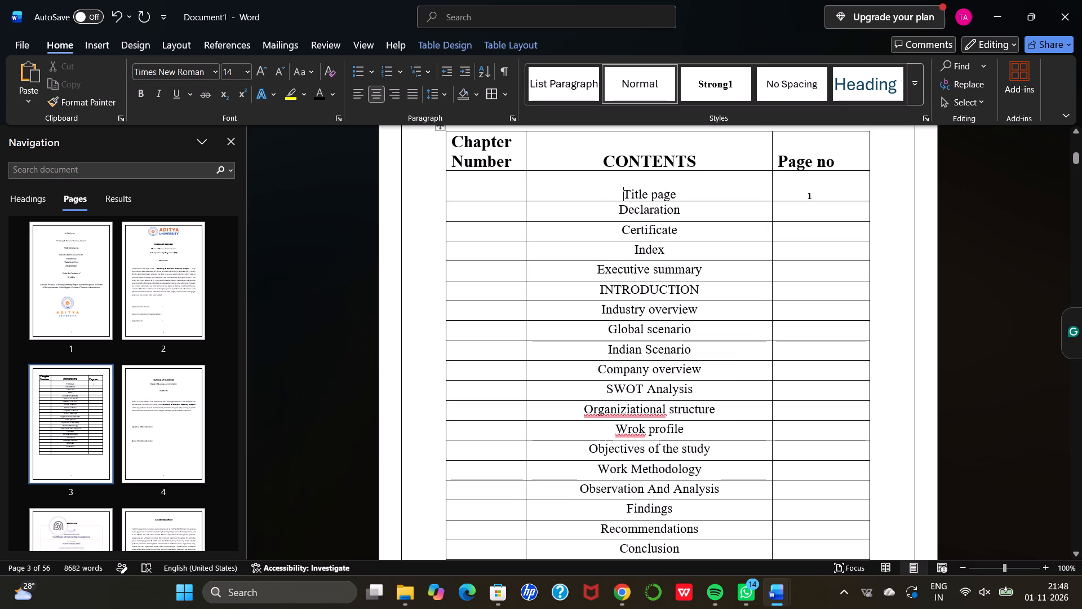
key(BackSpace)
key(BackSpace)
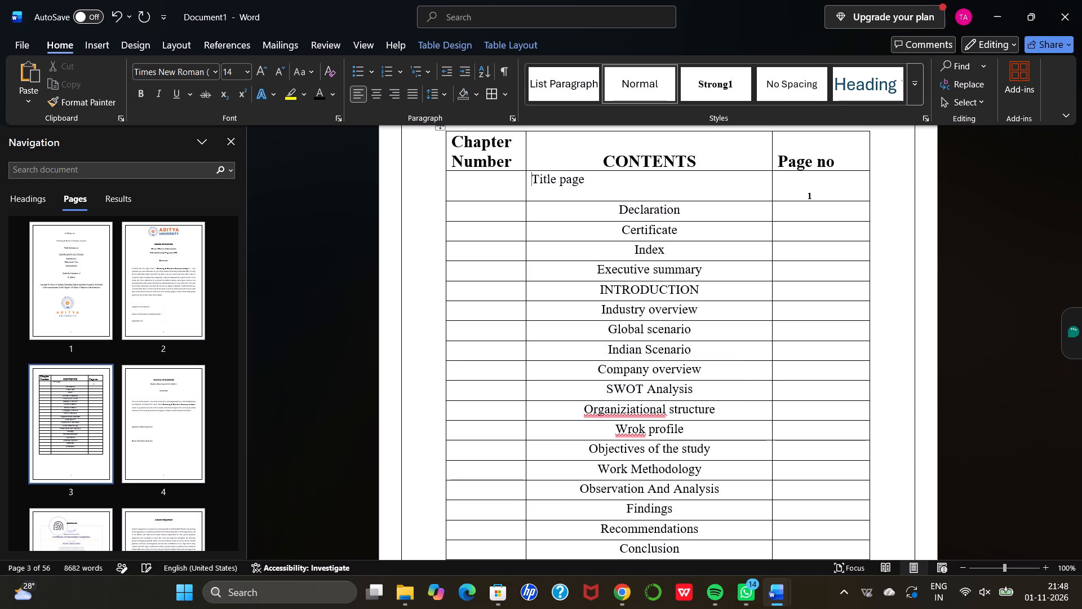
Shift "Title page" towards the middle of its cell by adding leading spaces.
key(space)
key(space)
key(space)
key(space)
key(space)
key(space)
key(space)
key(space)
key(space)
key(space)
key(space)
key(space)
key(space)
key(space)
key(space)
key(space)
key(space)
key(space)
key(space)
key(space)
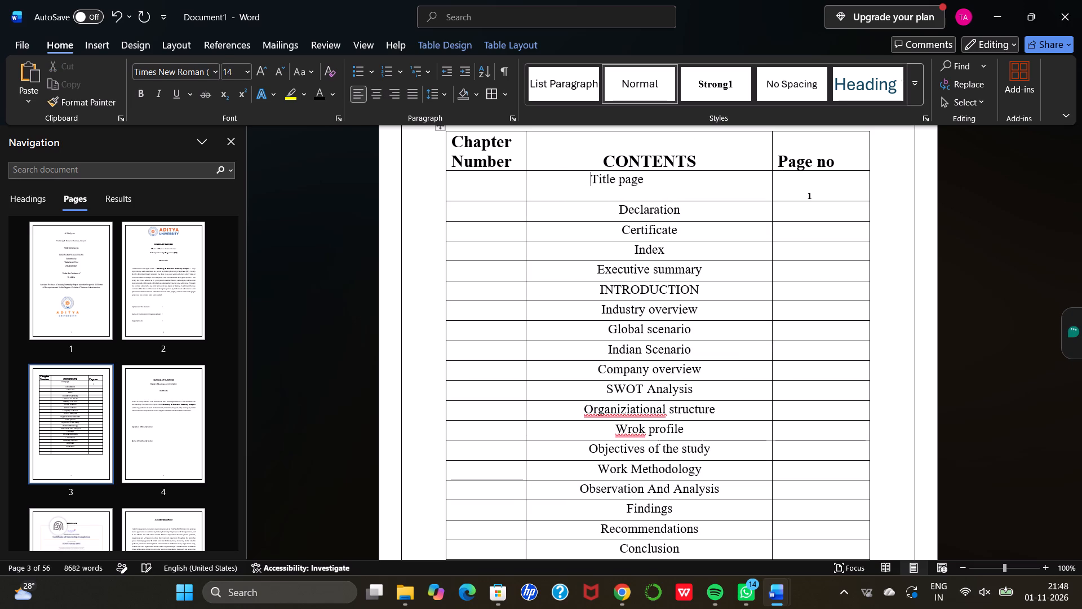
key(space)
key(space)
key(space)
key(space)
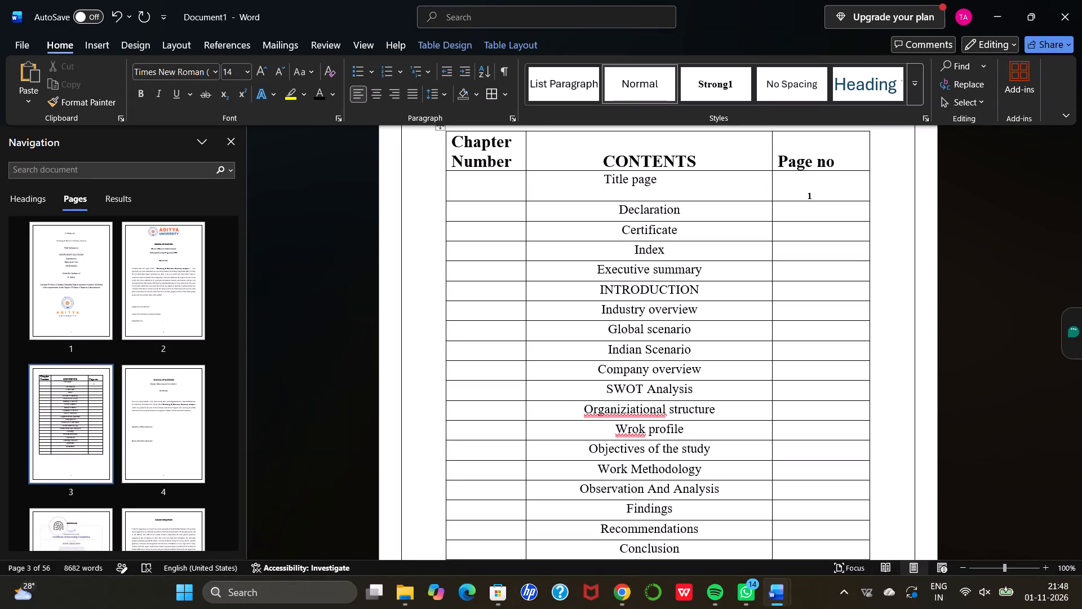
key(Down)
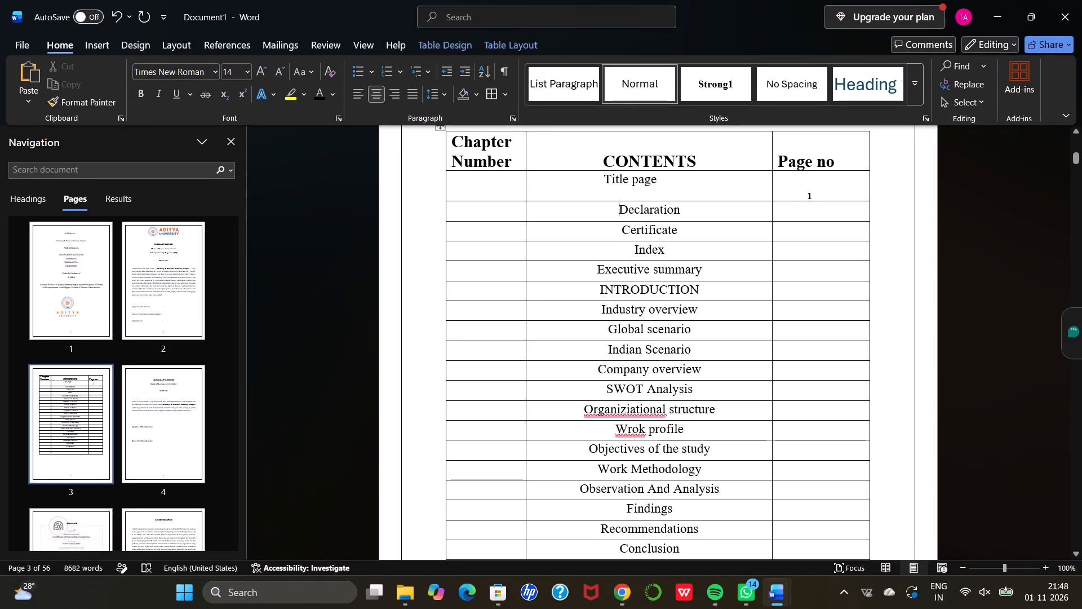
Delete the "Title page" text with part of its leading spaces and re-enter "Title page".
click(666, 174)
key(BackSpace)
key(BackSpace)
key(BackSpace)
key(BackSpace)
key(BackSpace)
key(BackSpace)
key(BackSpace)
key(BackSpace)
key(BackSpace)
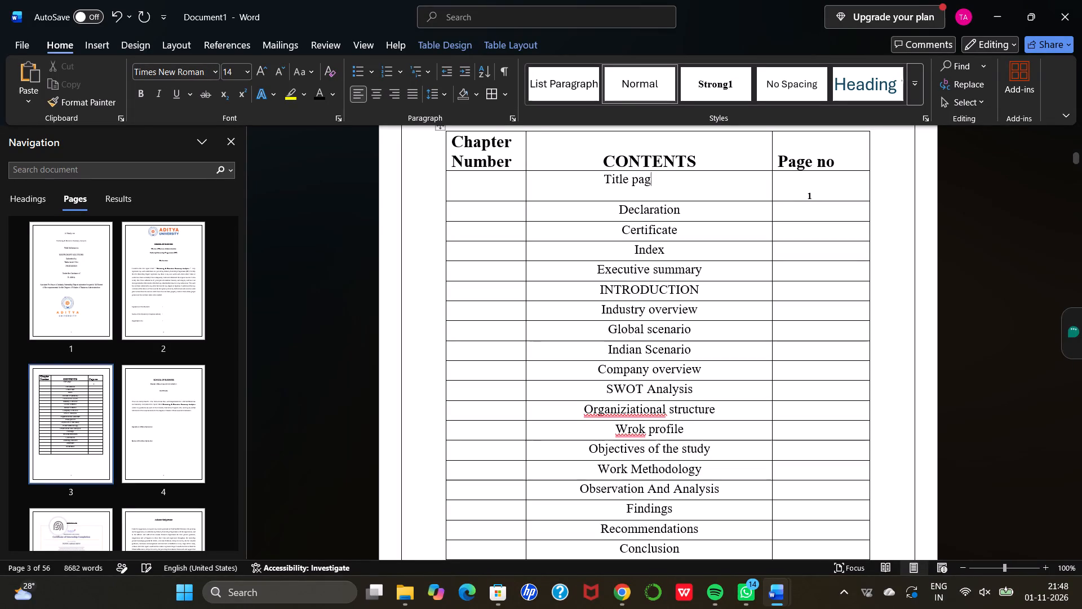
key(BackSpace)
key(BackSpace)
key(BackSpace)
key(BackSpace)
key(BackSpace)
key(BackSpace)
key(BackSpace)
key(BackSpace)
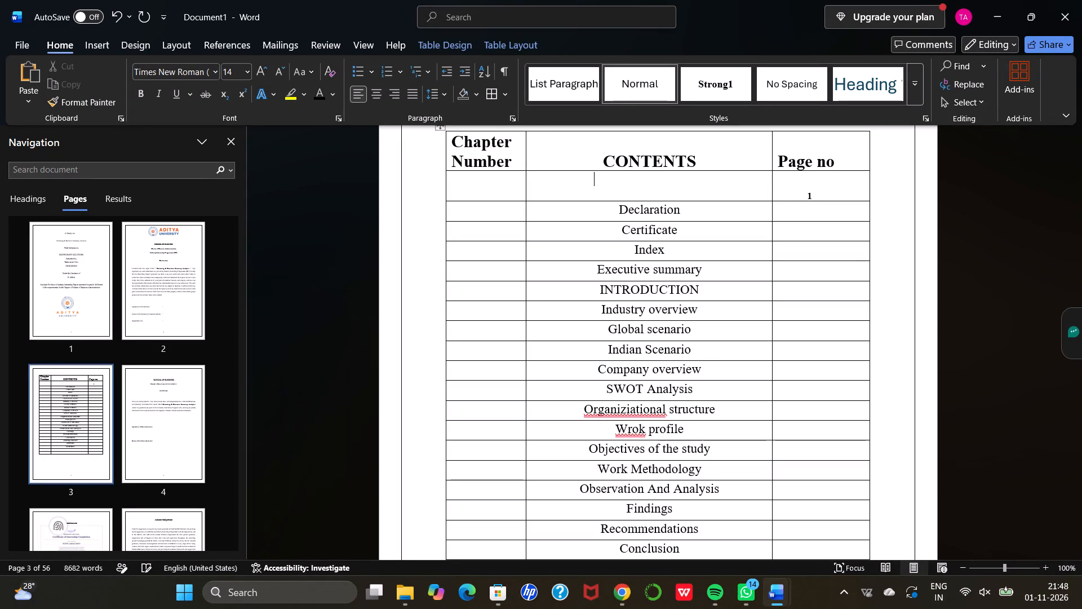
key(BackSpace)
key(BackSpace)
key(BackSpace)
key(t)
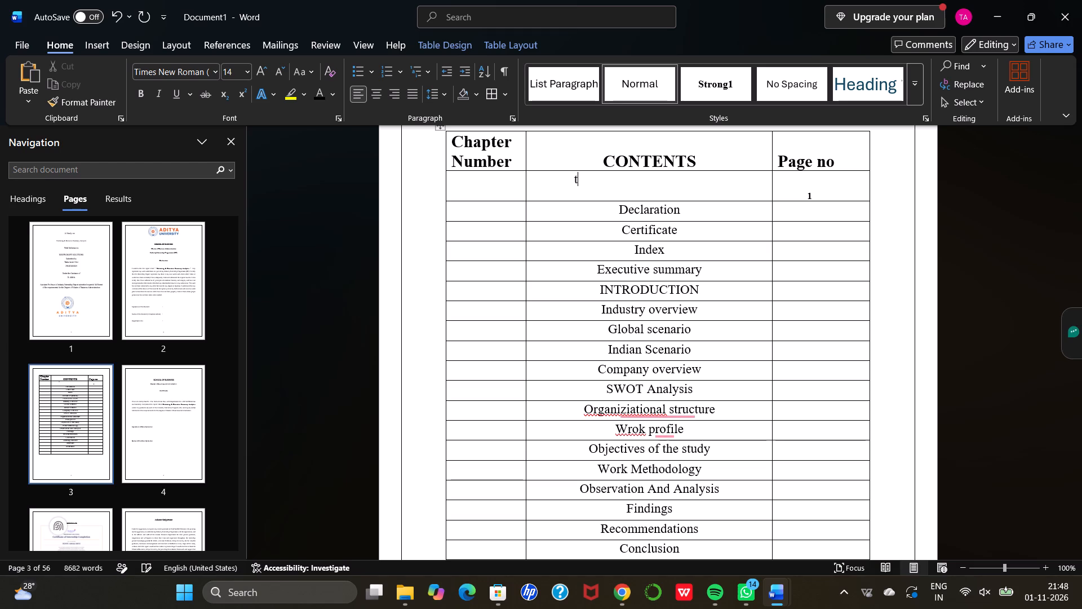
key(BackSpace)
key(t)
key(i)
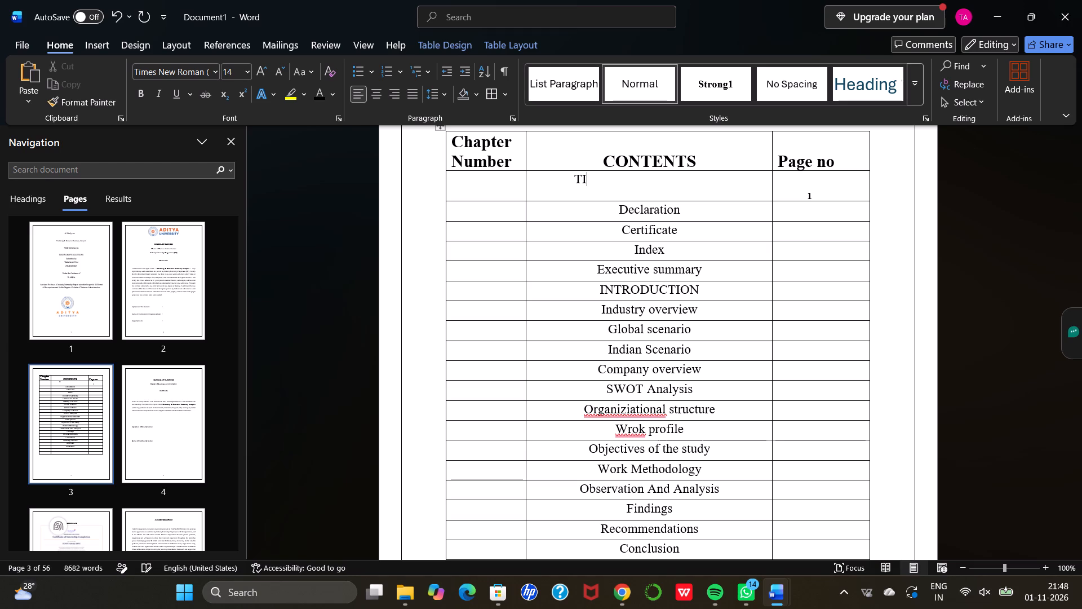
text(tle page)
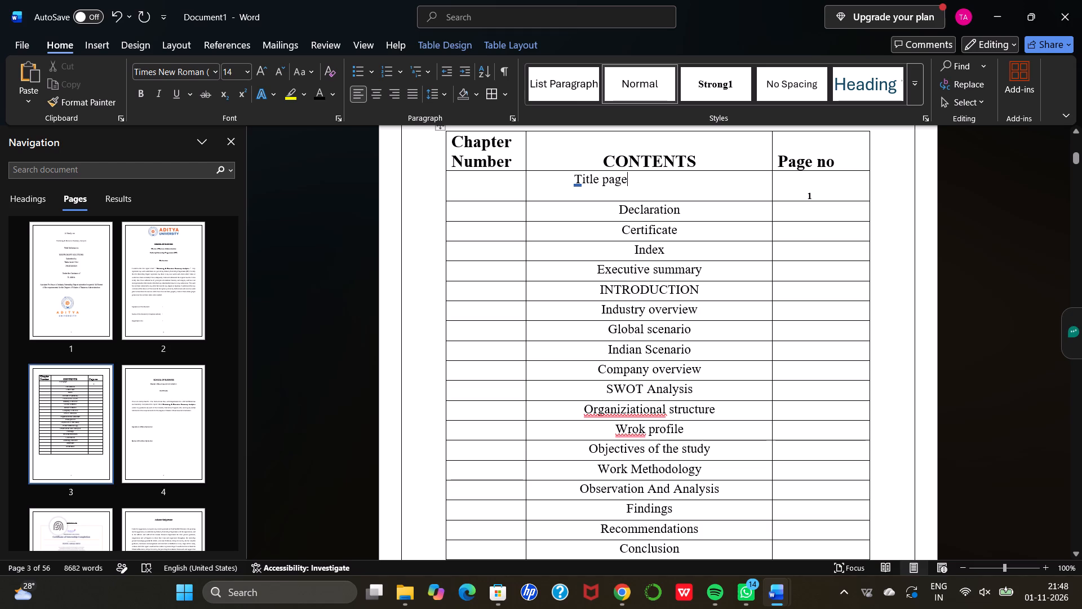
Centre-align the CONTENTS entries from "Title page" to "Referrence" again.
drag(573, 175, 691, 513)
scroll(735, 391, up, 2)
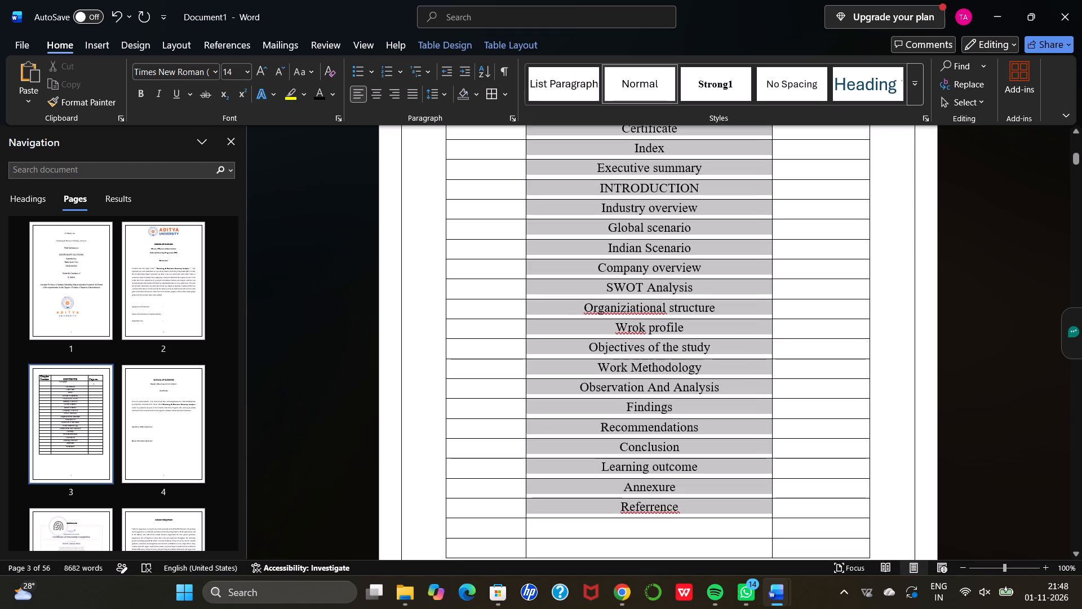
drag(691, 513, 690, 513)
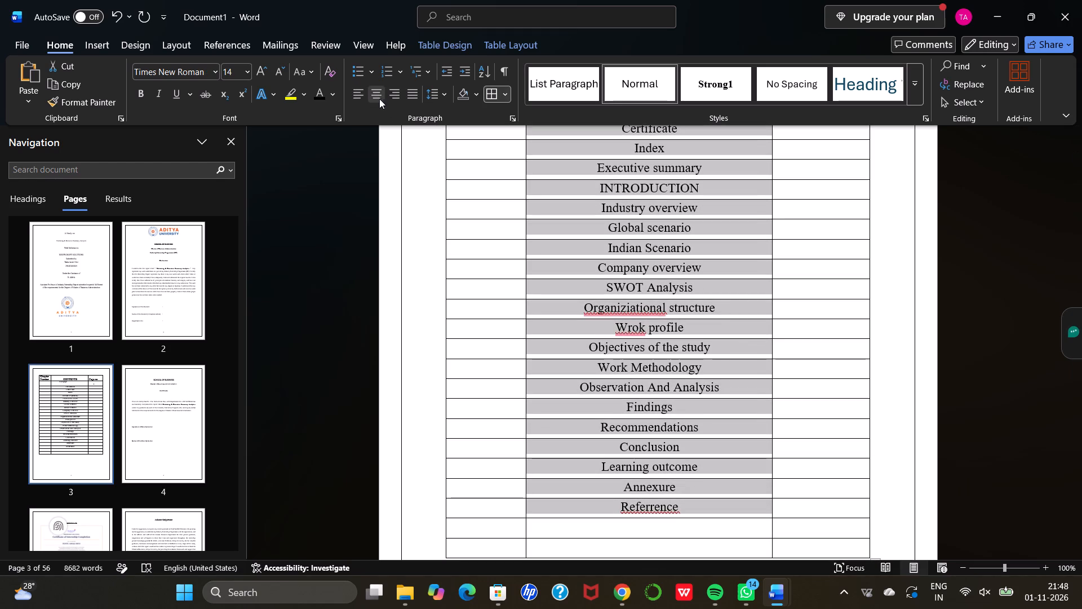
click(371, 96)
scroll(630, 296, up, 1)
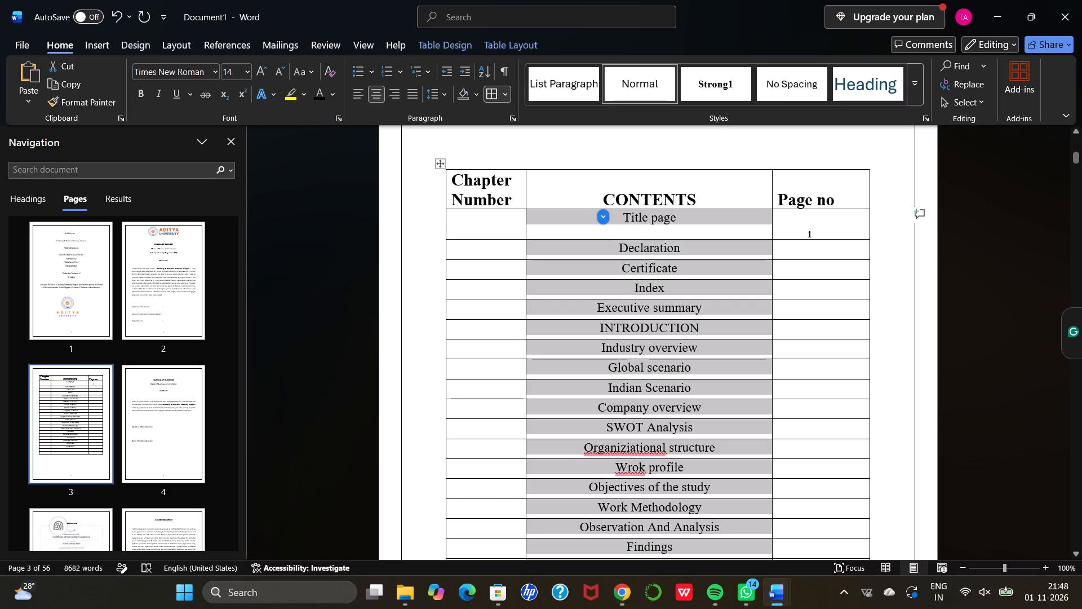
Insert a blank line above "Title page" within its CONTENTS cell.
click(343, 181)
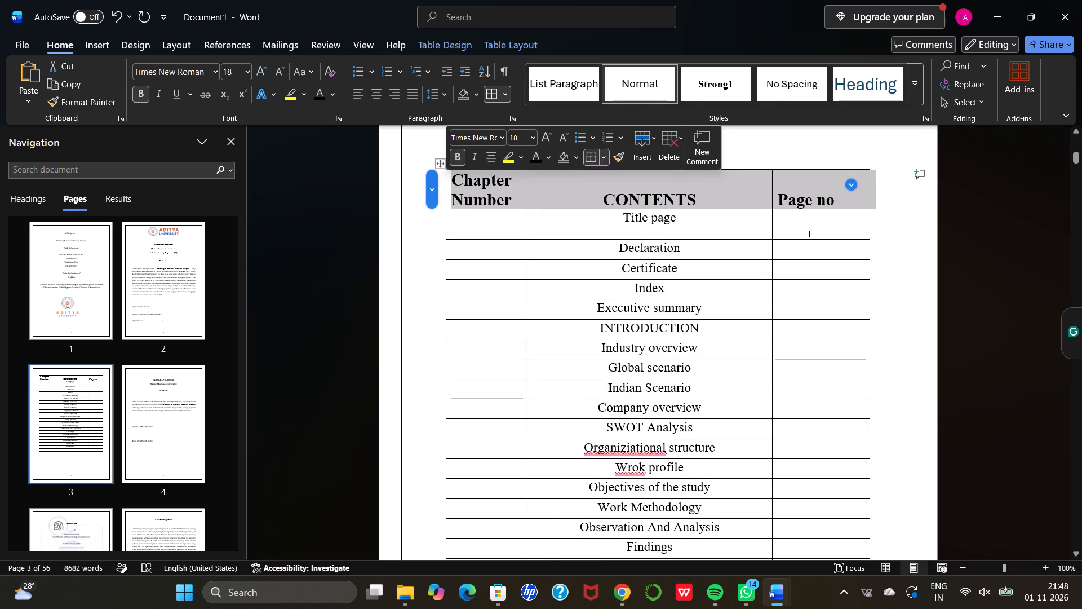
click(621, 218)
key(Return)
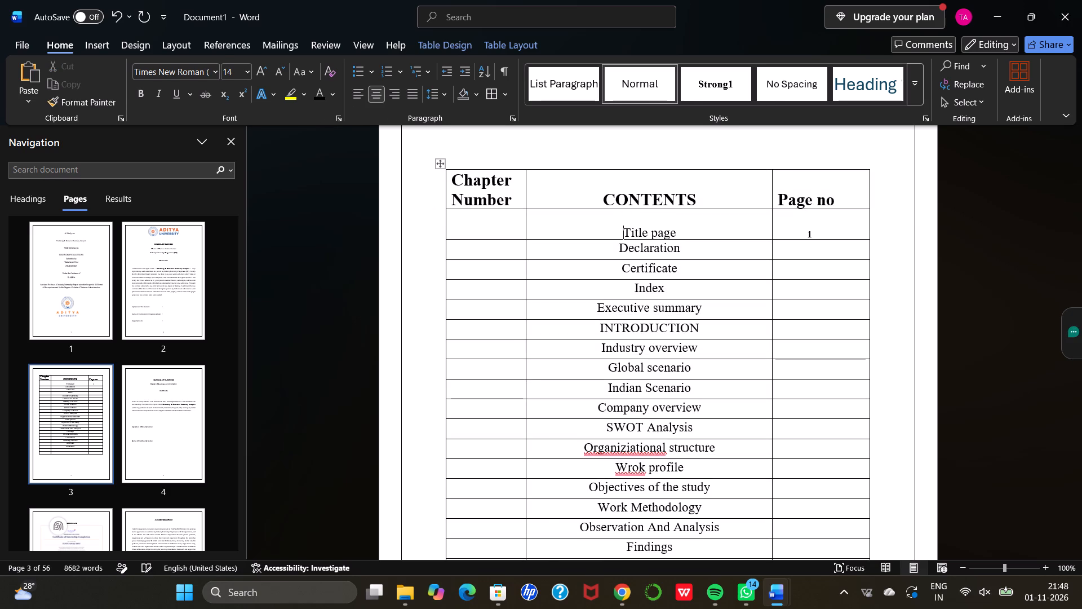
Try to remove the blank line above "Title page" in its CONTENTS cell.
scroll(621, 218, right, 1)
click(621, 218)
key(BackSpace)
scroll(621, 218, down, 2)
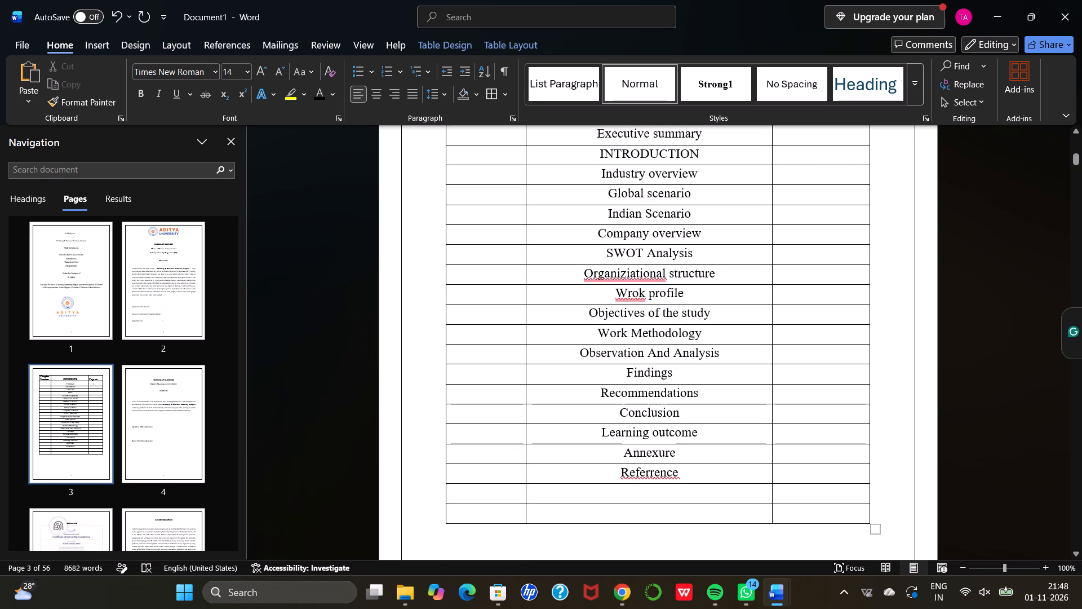
Correct the spelling of the CONTENTS entries to "Organizational structure", "Work profile" and "Reference".
click(636, 319)
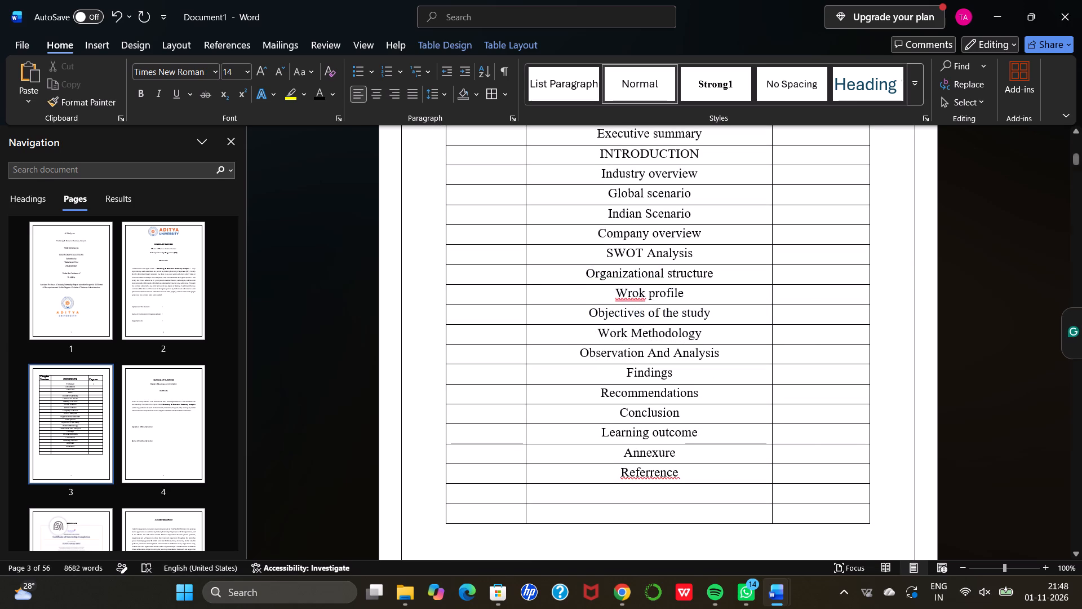
click(630, 301)
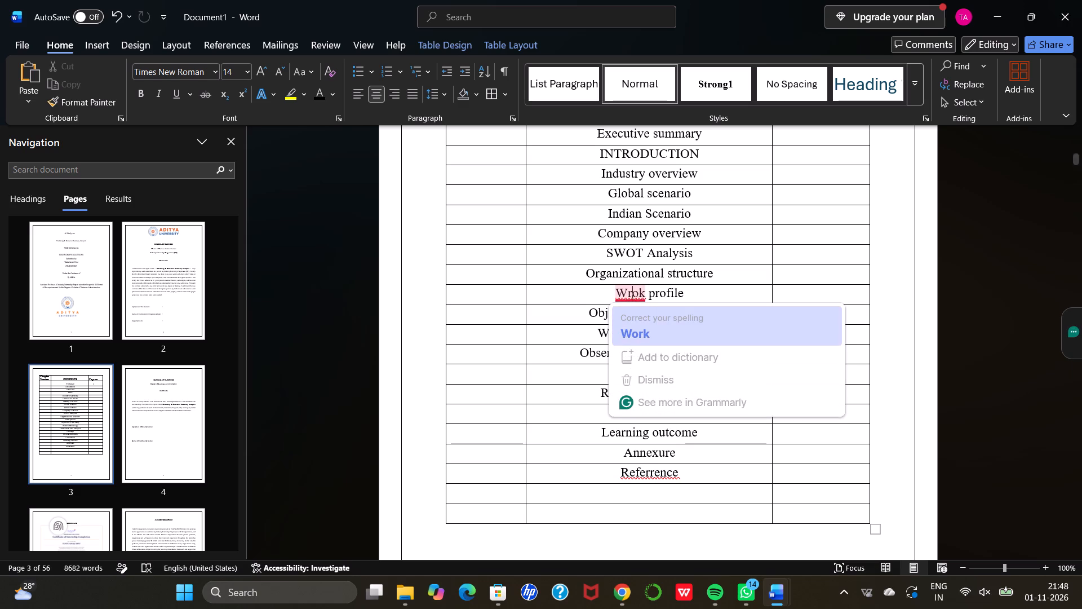
click(641, 338)
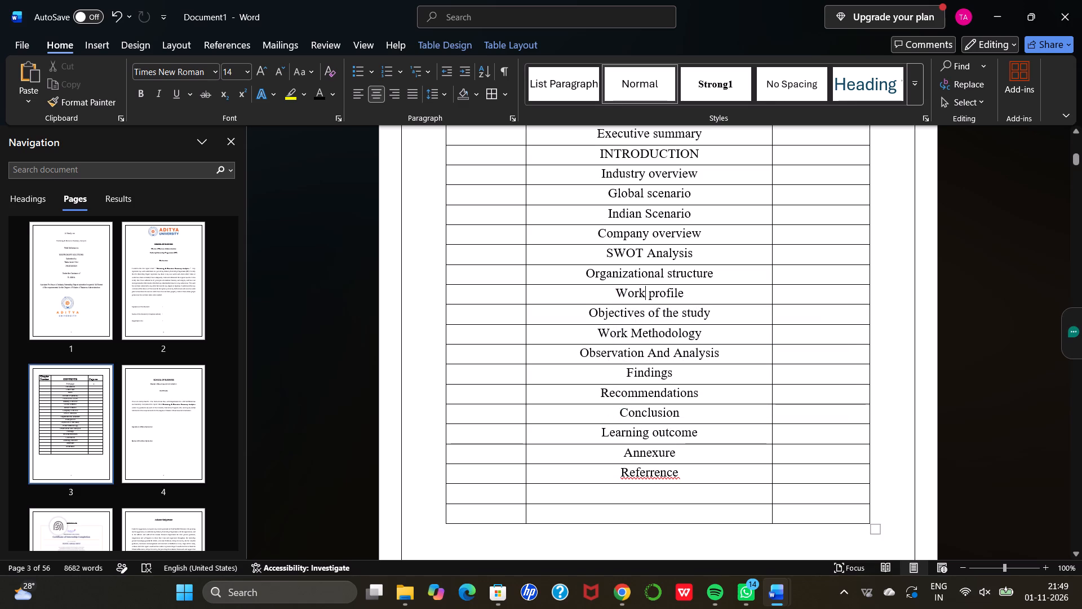
click(645, 470)
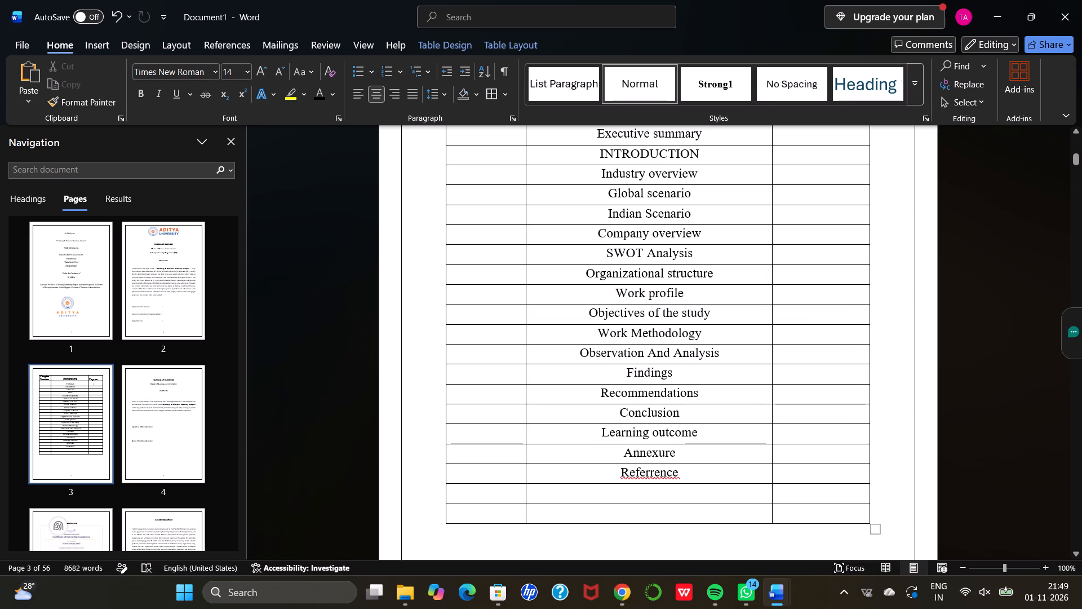
click(651, 475)
key(BackSpace)
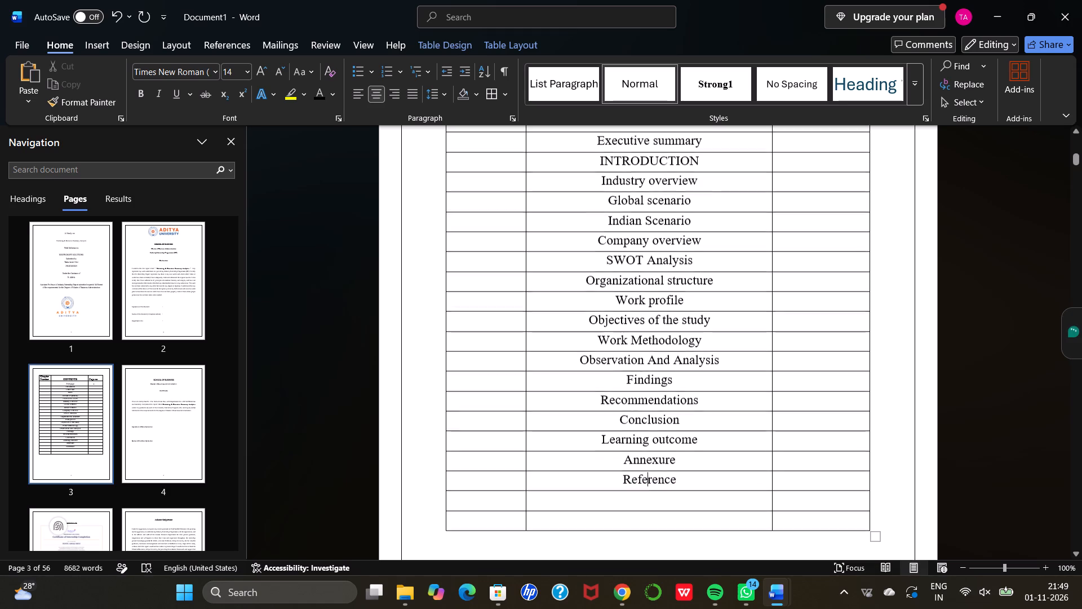
Delete the two empty rows below "Reference" at the end of the contents table.
scroll(694, 498, down, 1)
drag(459, 392, 772, 423)
key(BackSpace)
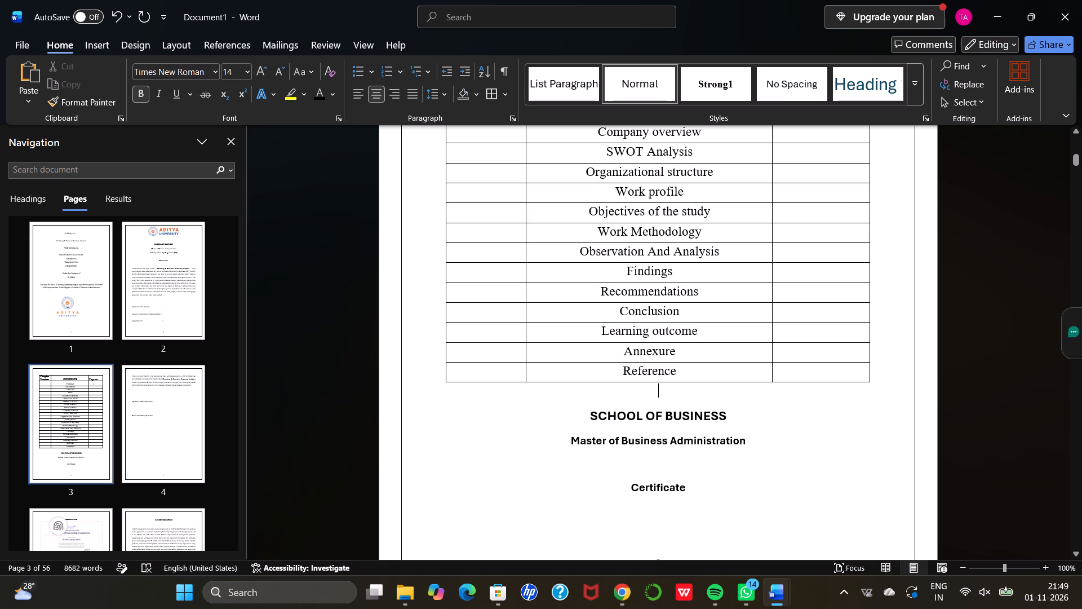
Insert six blank lines below the contents table to move the SCHOOL OF BUSINESS certificate onto page 4.
key(Return)
key(Return)
key(Return)
key(Return)
key(Return)
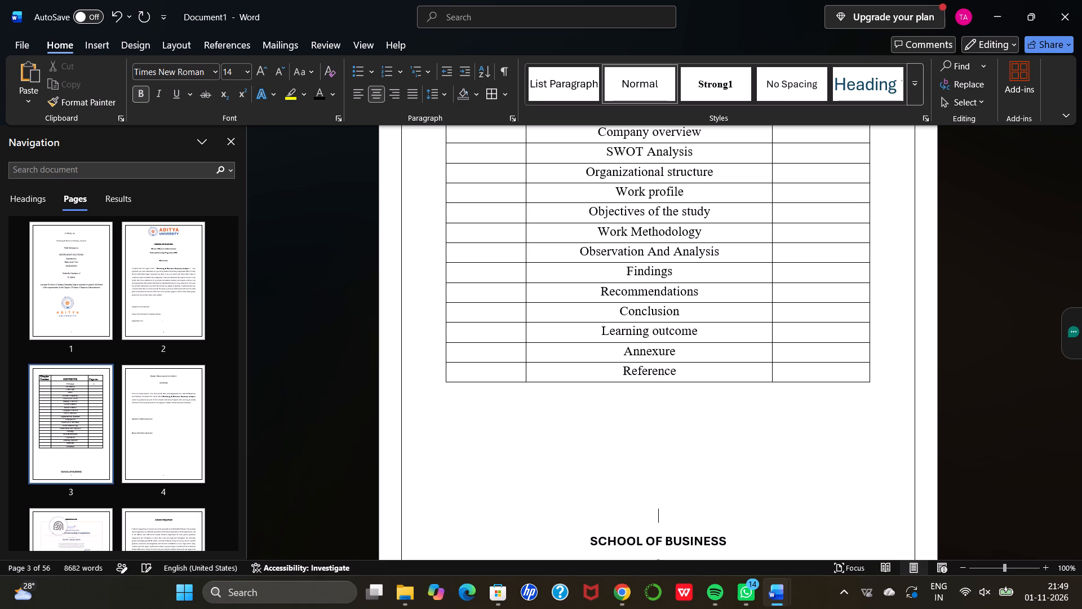
key(Return)
Review the page 3 contents table and the start of page 4 for layout.
scroll(772, 423, down, 3)
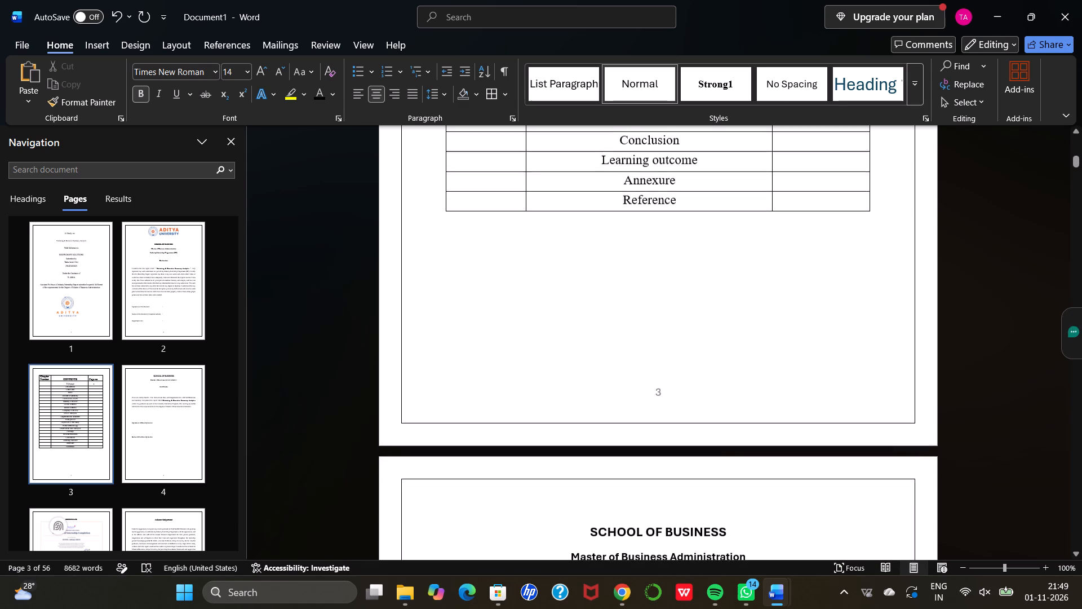
scroll(772, 423, down, 1)
scroll(772, 423, up, 3)
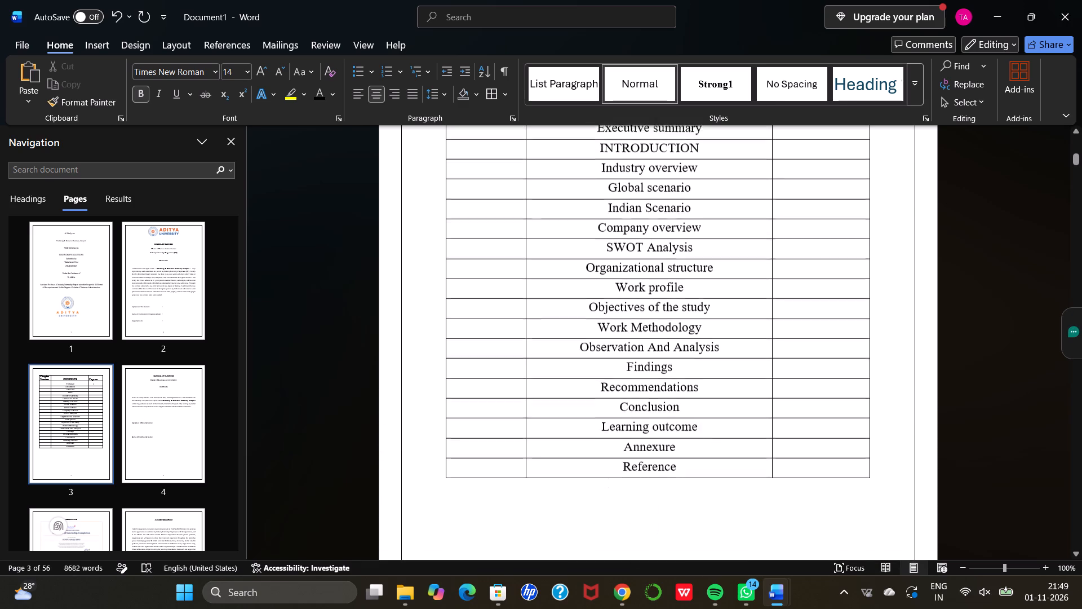
scroll(772, 423, up, 3)
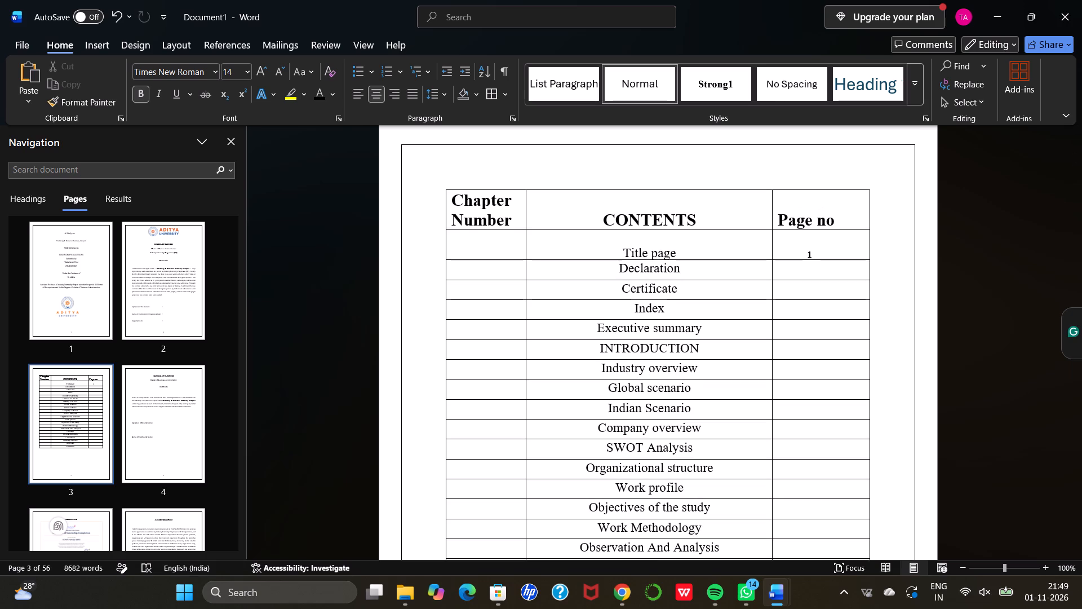
scroll(772, 423, down, 5)
scroll(772, 423, up, 1)
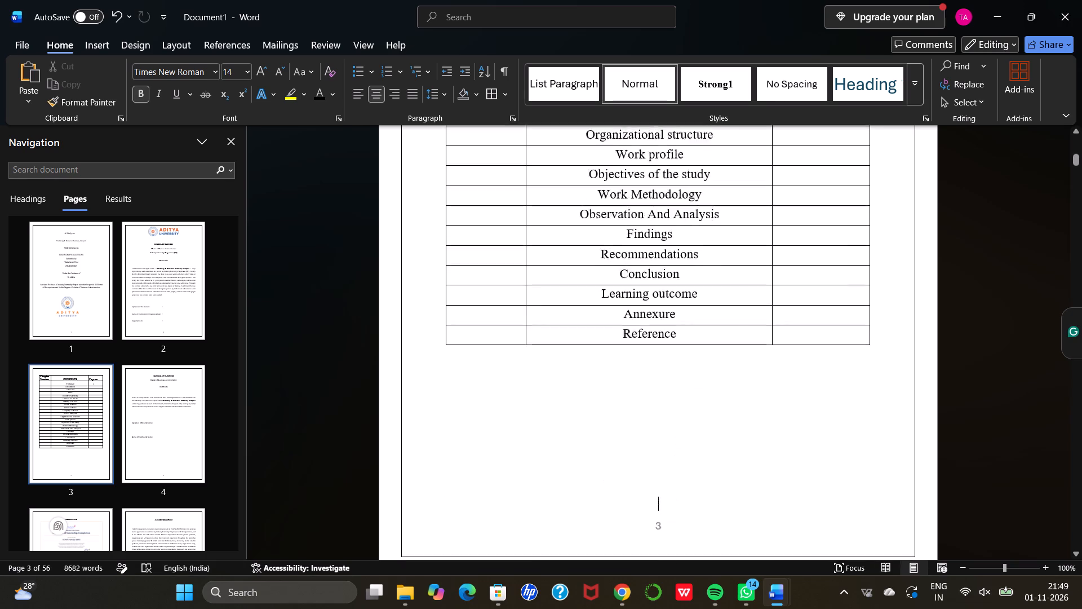
scroll(772, 423, up, 1)
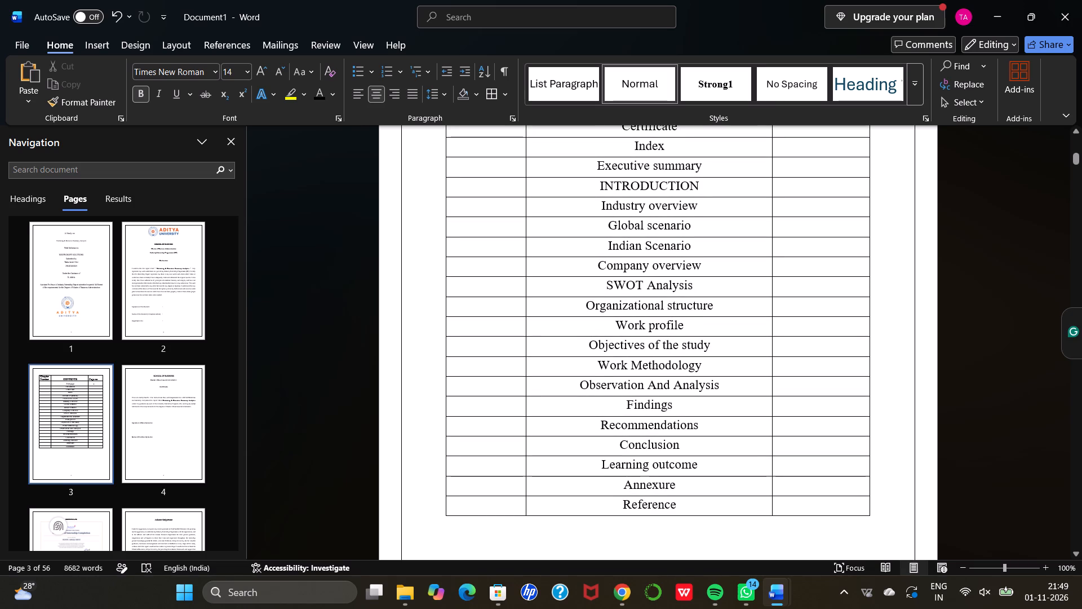
scroll(772, 423, down, 1)
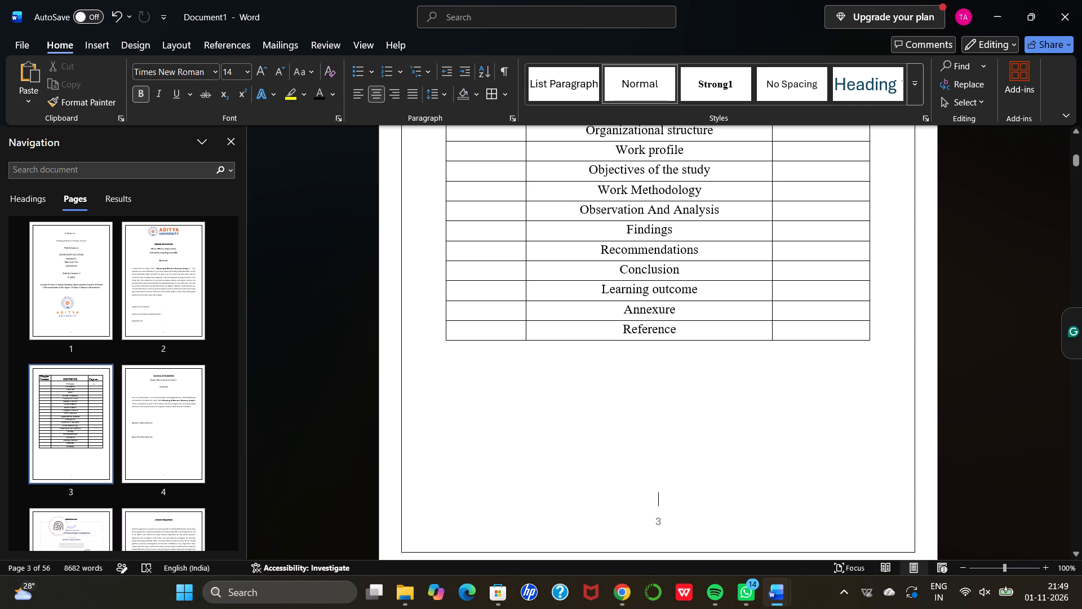
scroll(251, 510, down, 1)
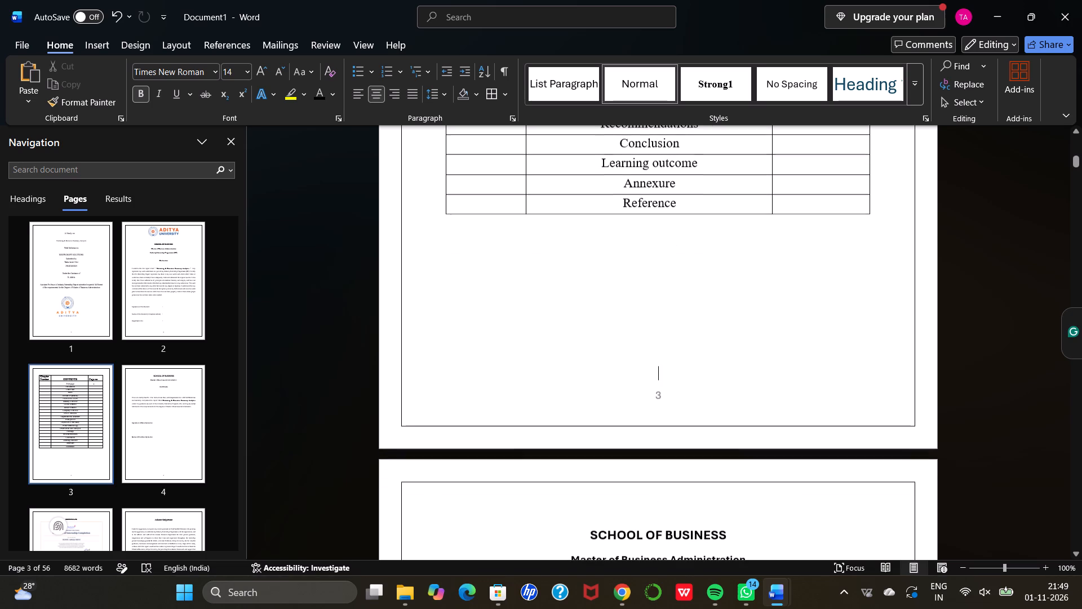
Delete the old TABLE OF CONTENTS on pages 7 and 8, from its heading through the References entry.
scroll(123, 510, down, 1)
scroll(123, 510, up, 1)
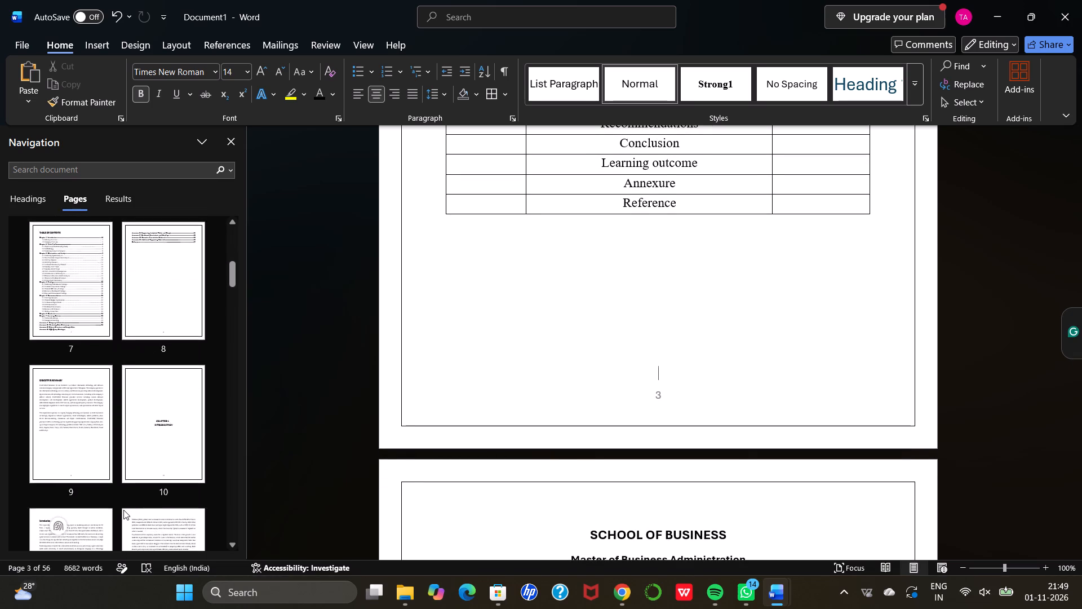
scroll(123, 510, up, 1)
click(65, 464)
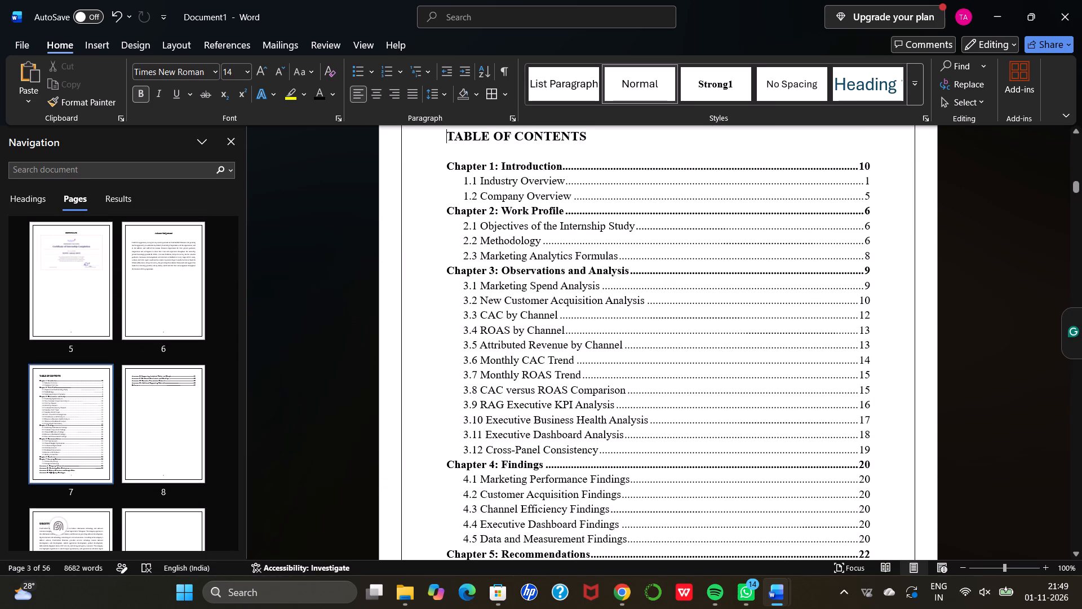
scroll(569, 405, up, 1)
drag(447, 183, 633, 529)
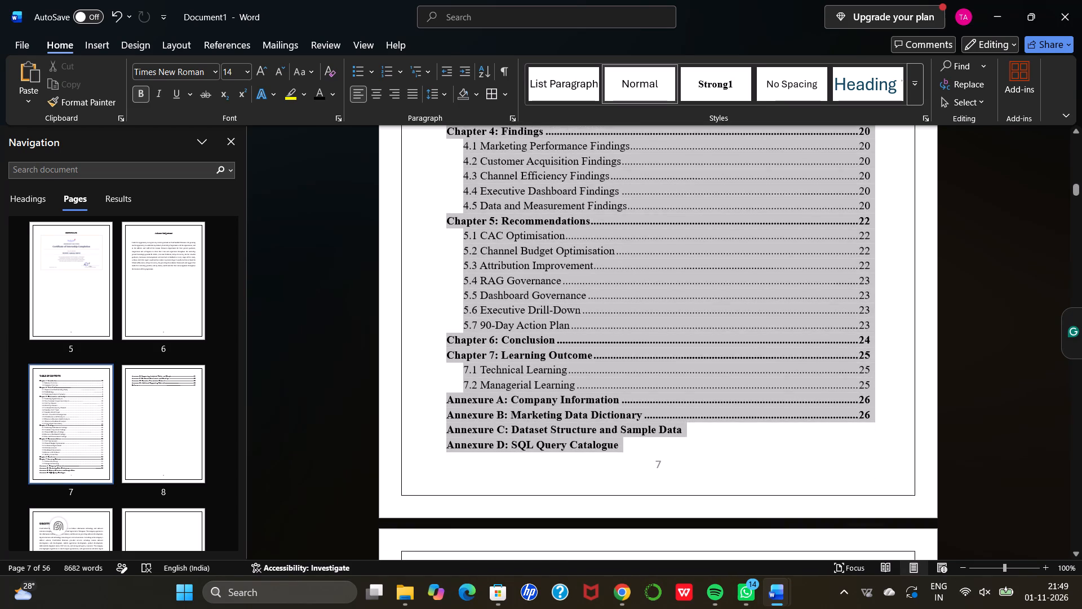
drag(633, 529, 668, 389)
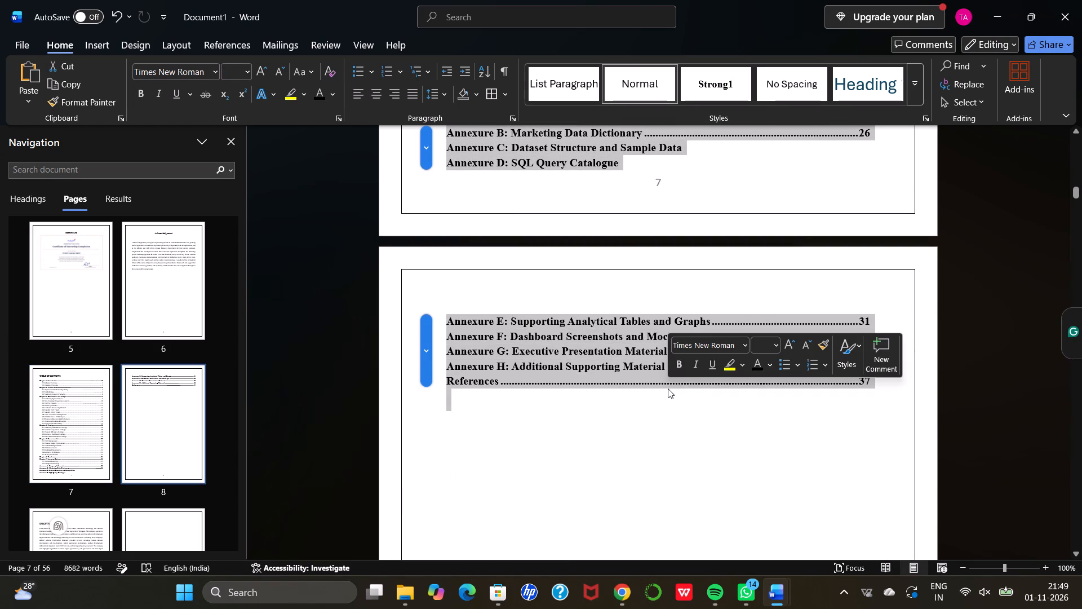
key(BackSpace)
Copy the entire contents table on page 3, from the Chapter Number header row through the "Reference" row.
scroll(668, 389, up, 4)
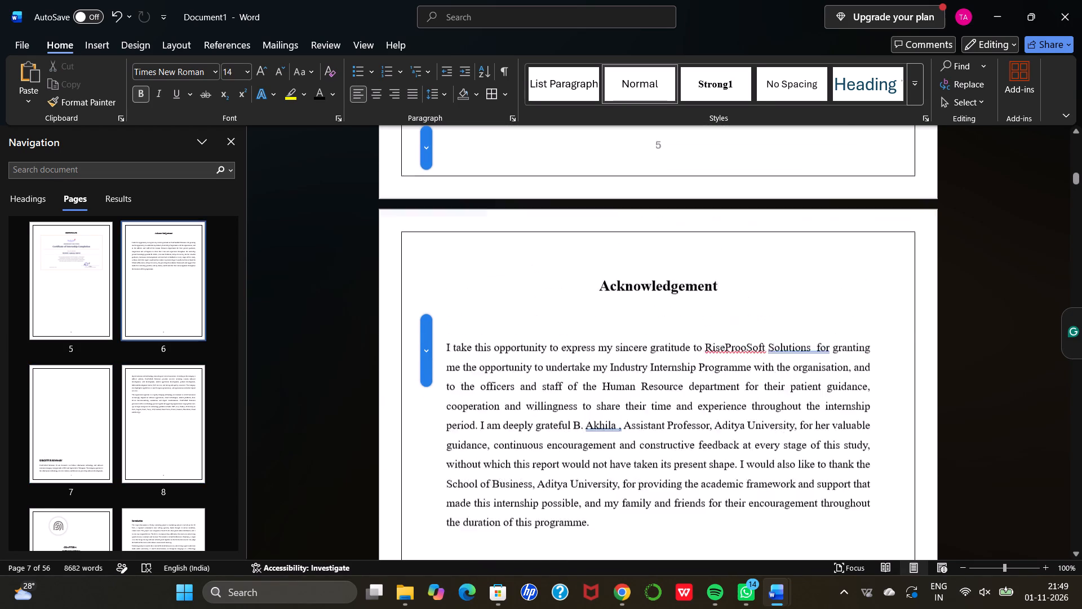
scroll(668, 389, up, 4)
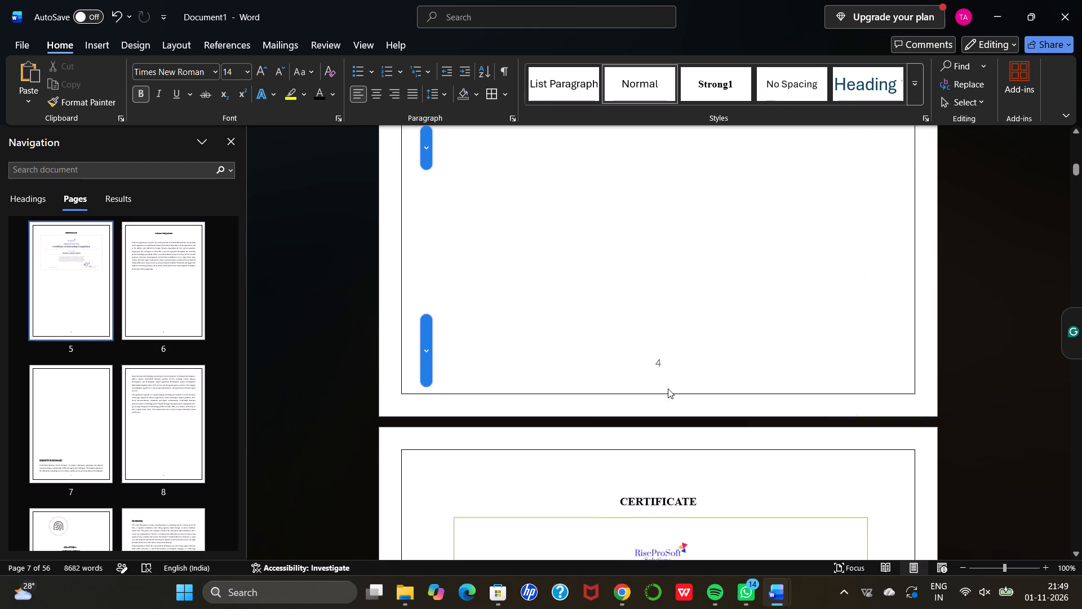
scroll(668, 389, up, 7)
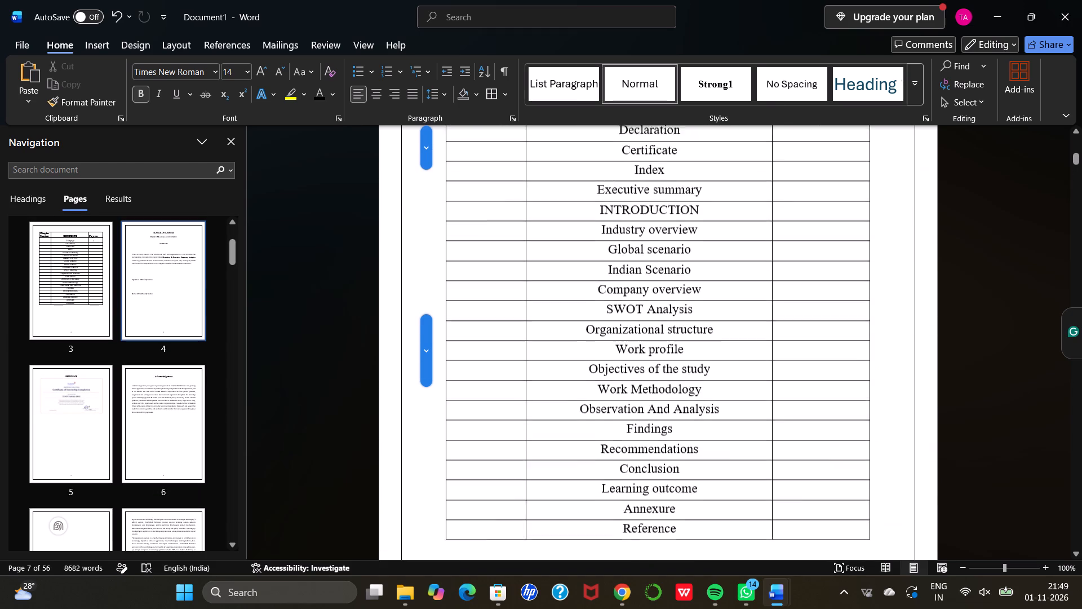
scroll(668, 389, up, 2)
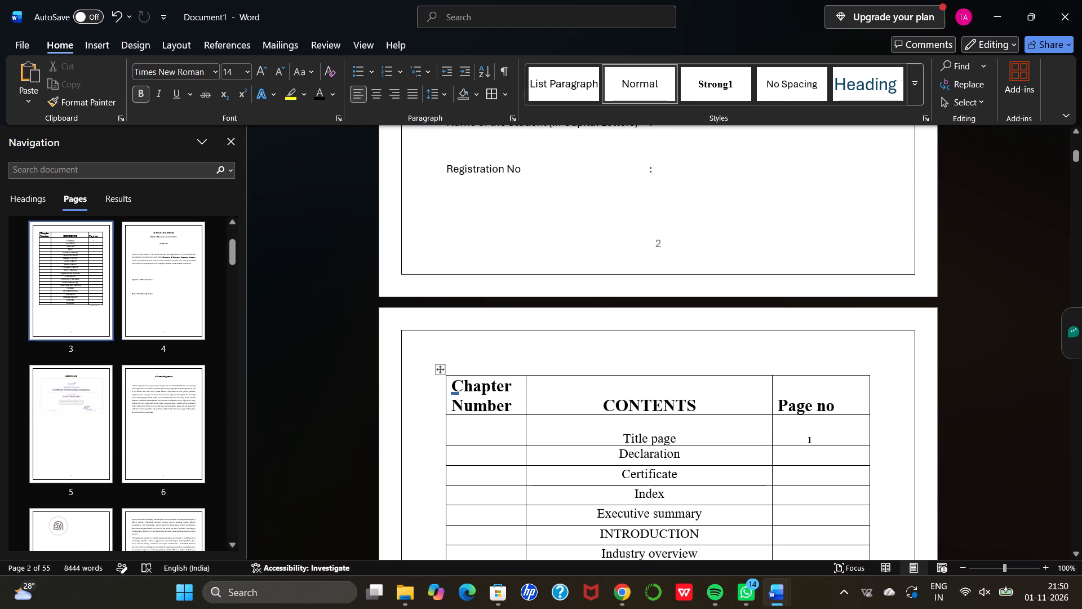
drag(446, 374, 765, 522)
scroll(587, 549, up, 1)
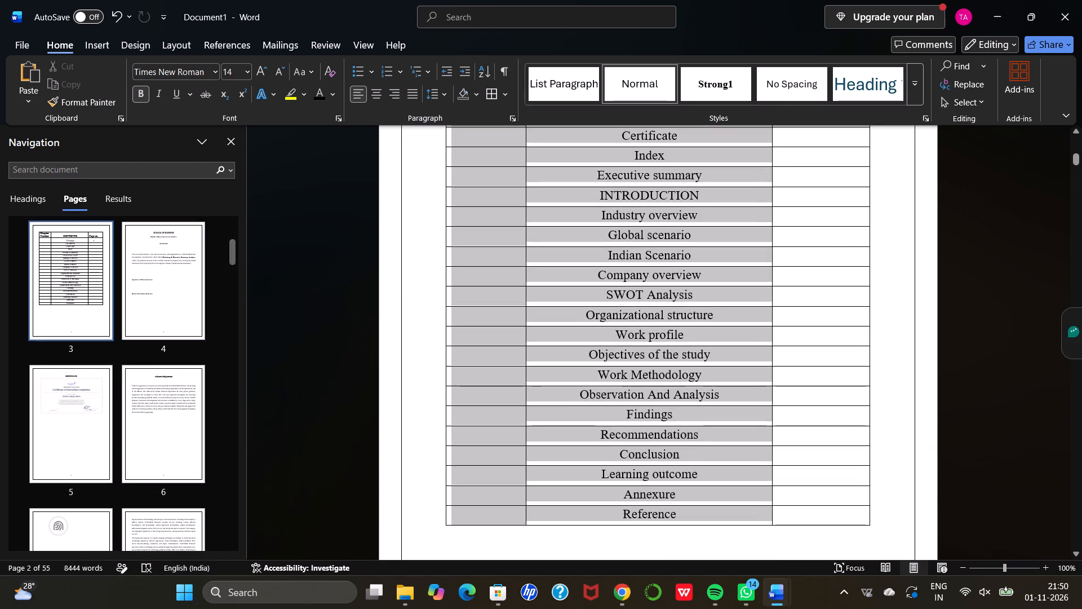
drag(765, 522, 819, 516)
key(ctrl+c)
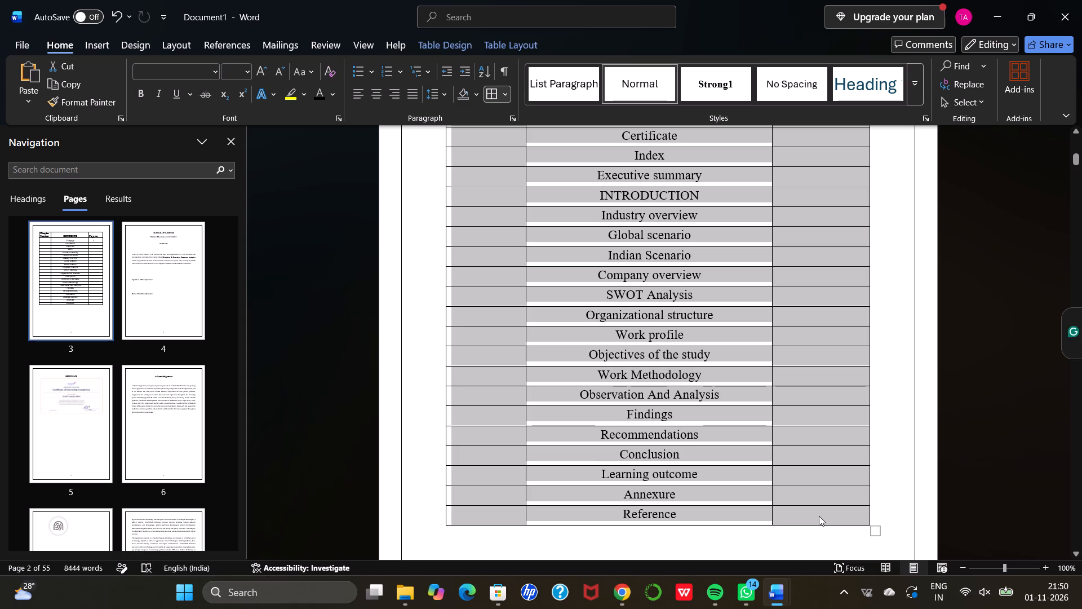
Paste the copied contents table at the top of page 7, above the EXECUTIVE SUMMARY section.
scroll(819, 516, down, 6)
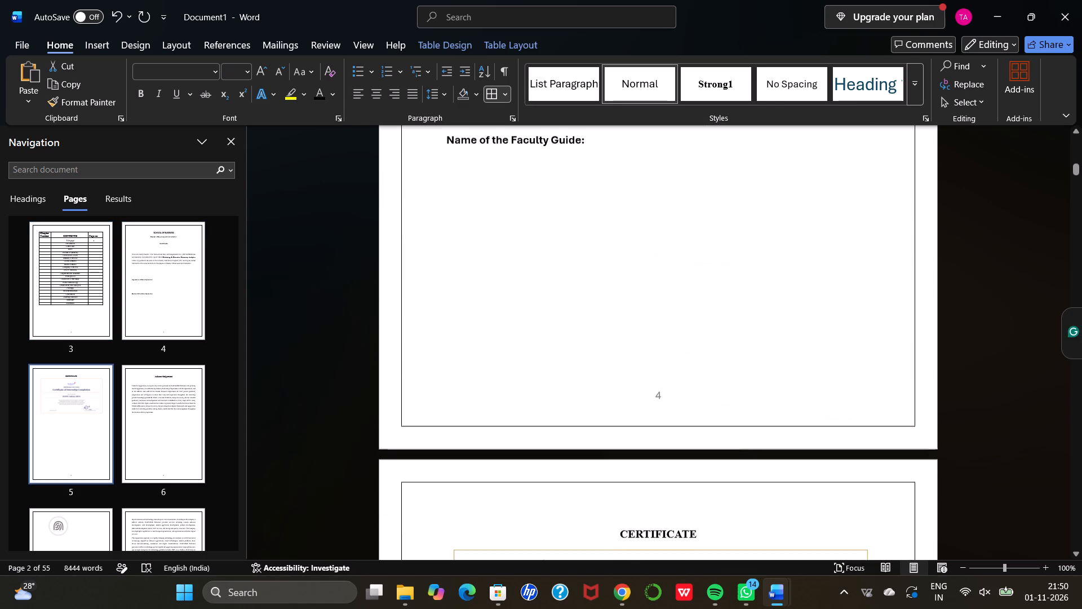
scroll(819, 516, down, 4)
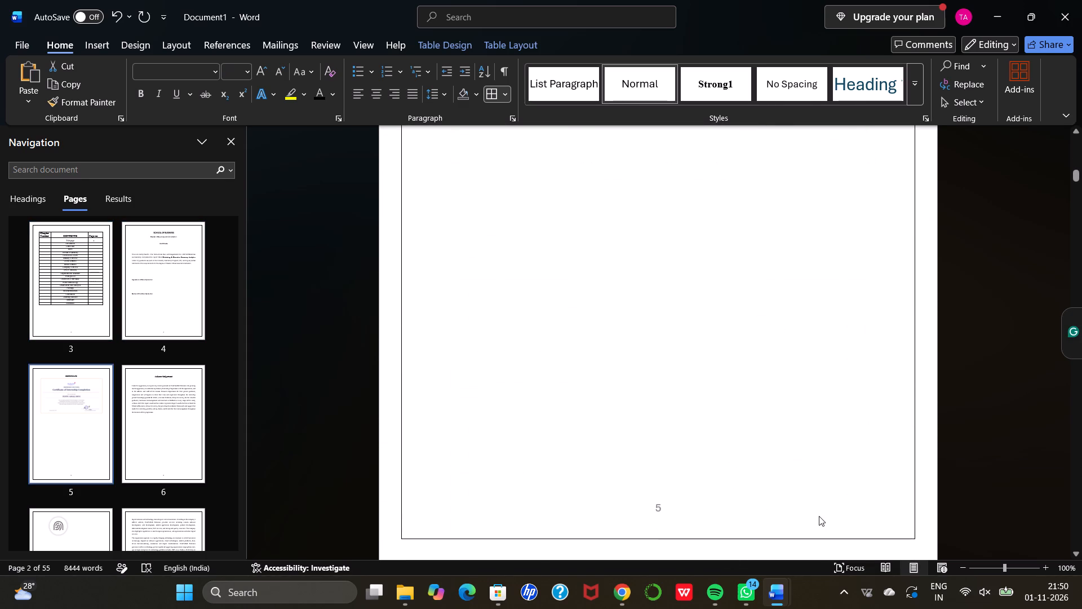
scroll(471, 410, down, 1)
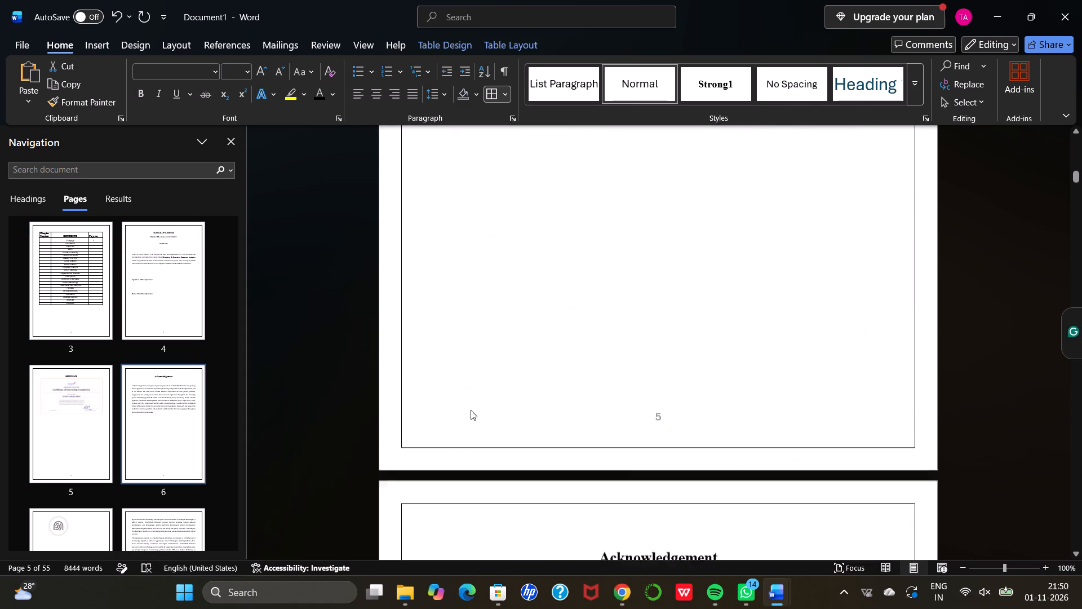
scroll(471, 410, down, 10)
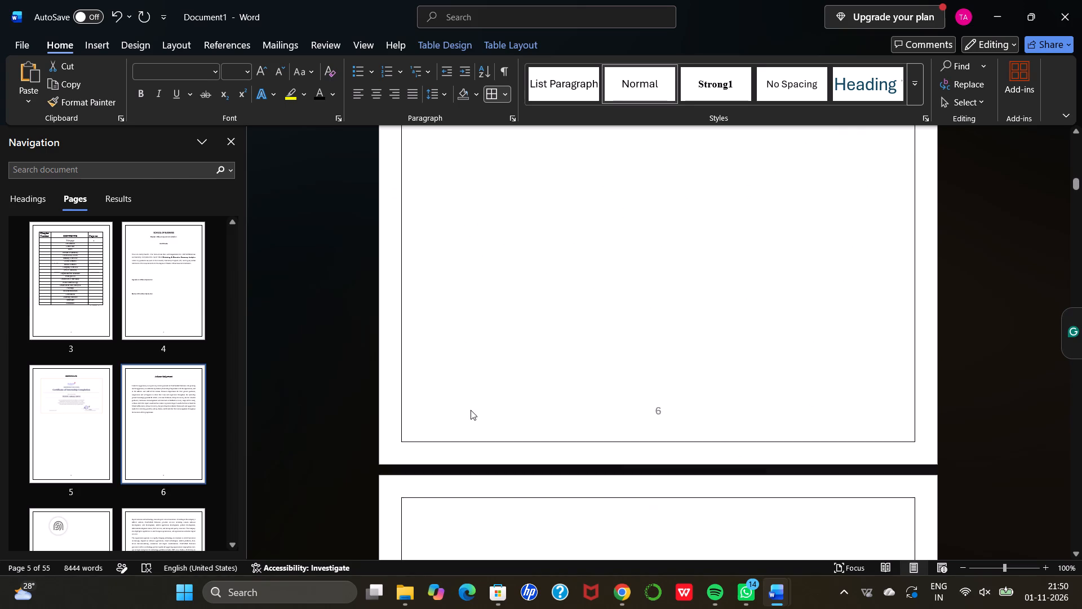
scroll(471, 410, down, 4)
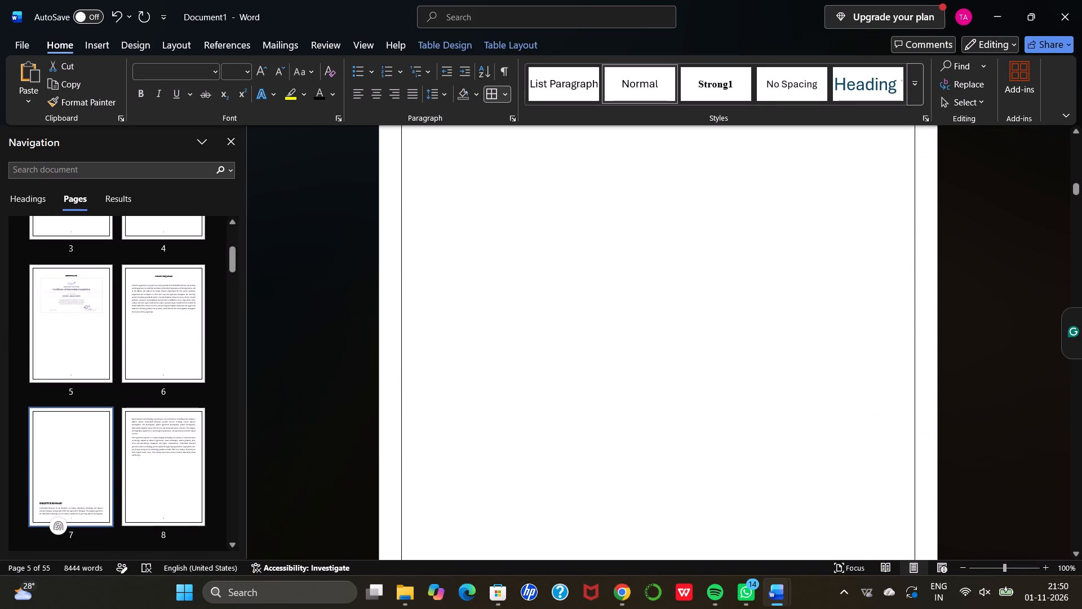
scroll(471, 410, down, 2)
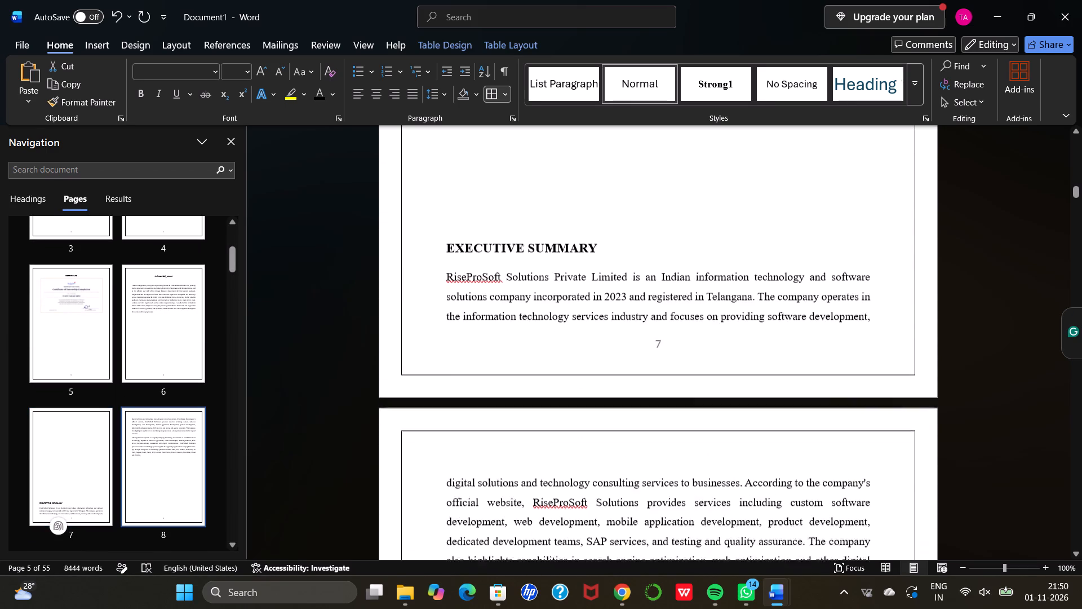
scroll(471, 410, down, 2)
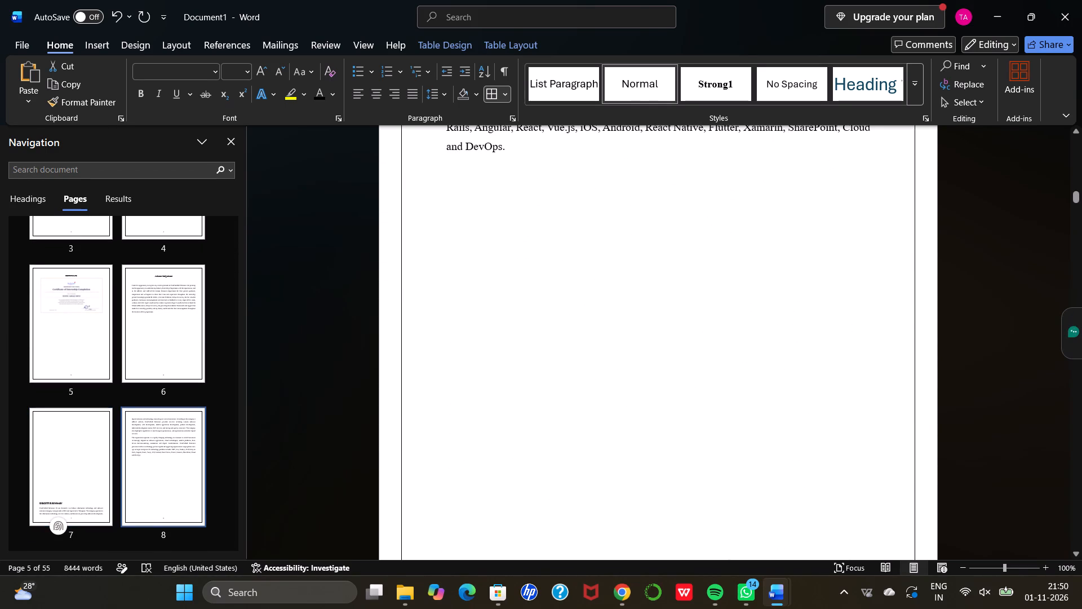
scroll(471, 410, down, 2)
scroll(471, 410, up, 1)
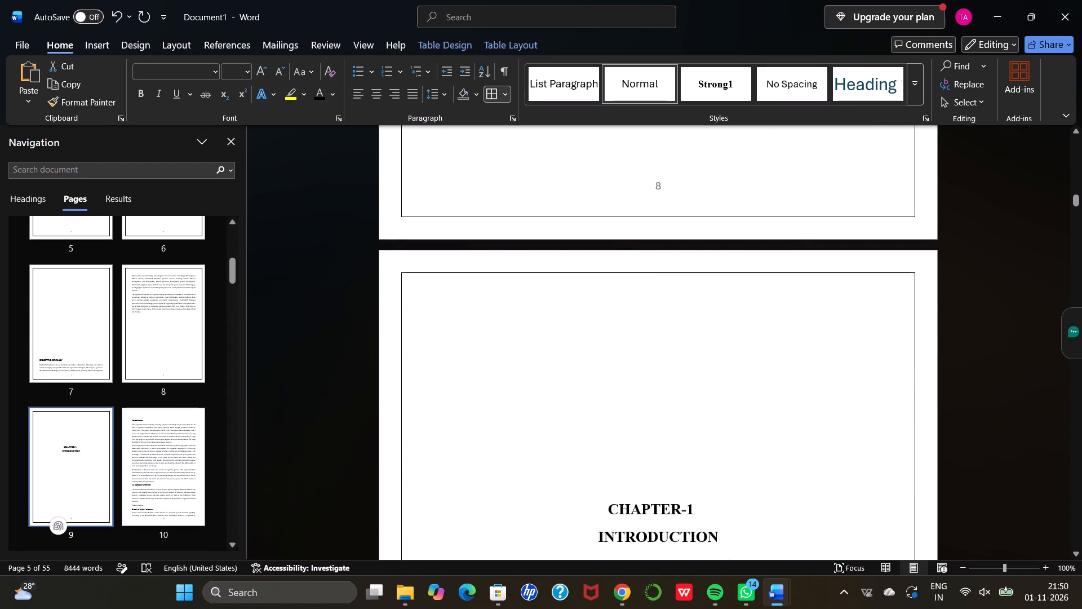
scroll(471, 410, up, 8)
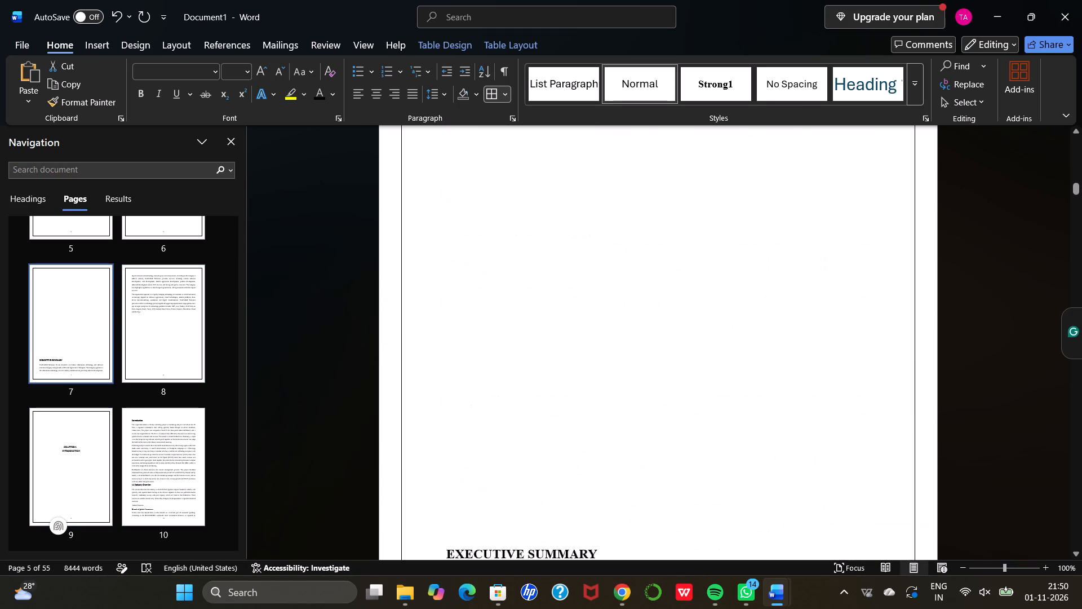
scroll(477, 228, up, 2)
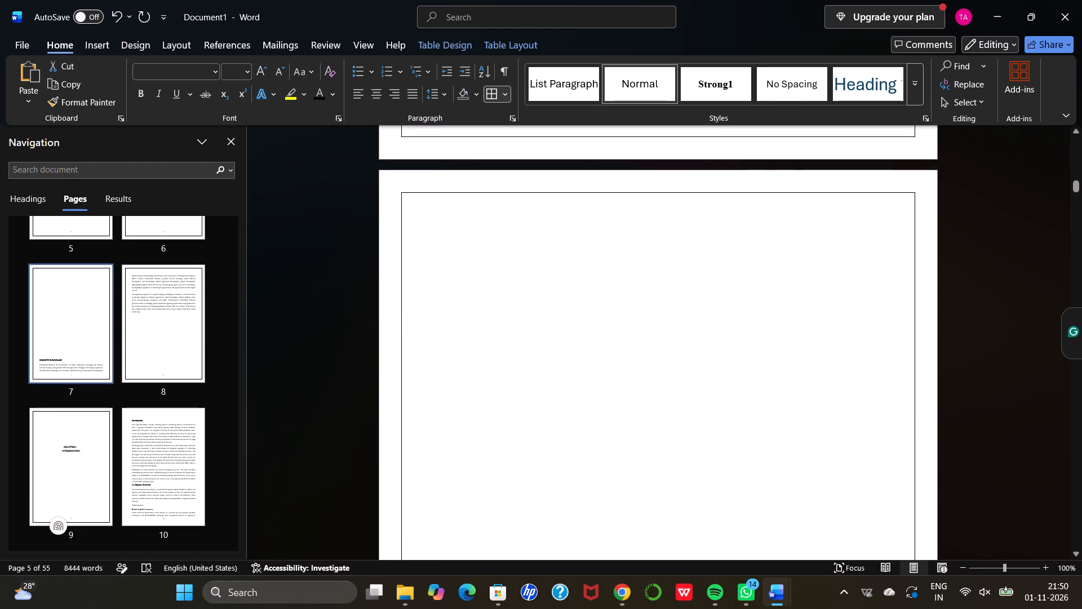
click(452, 255)
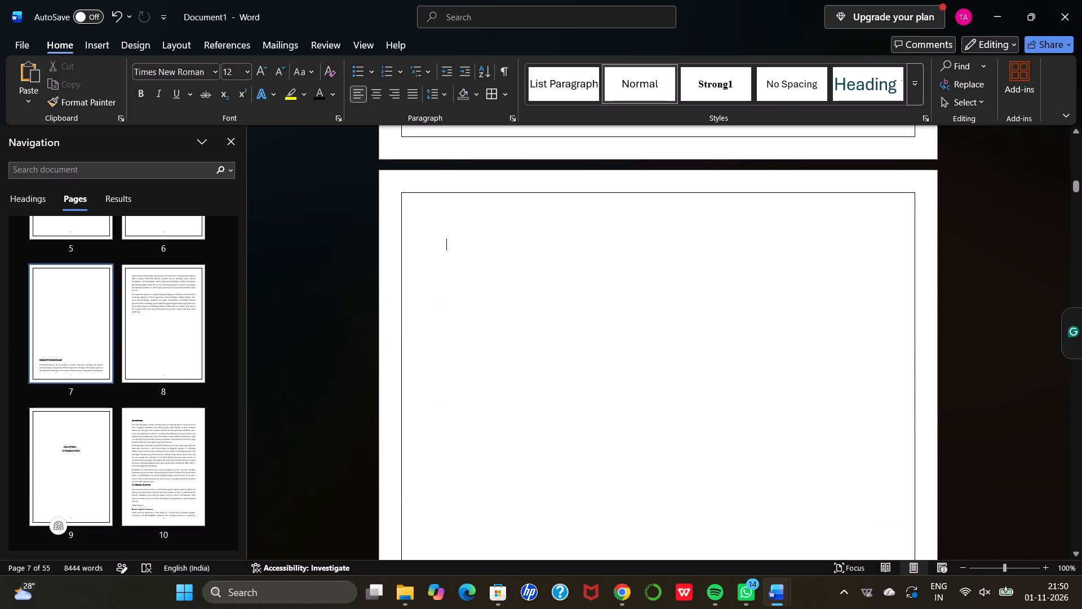
key(ctrl+v)
Remove the blank lines above the EXECUTIVE SUMMARY heading on page 8 so it starts near the top of the page.
scroll(557, 264, down, 1)
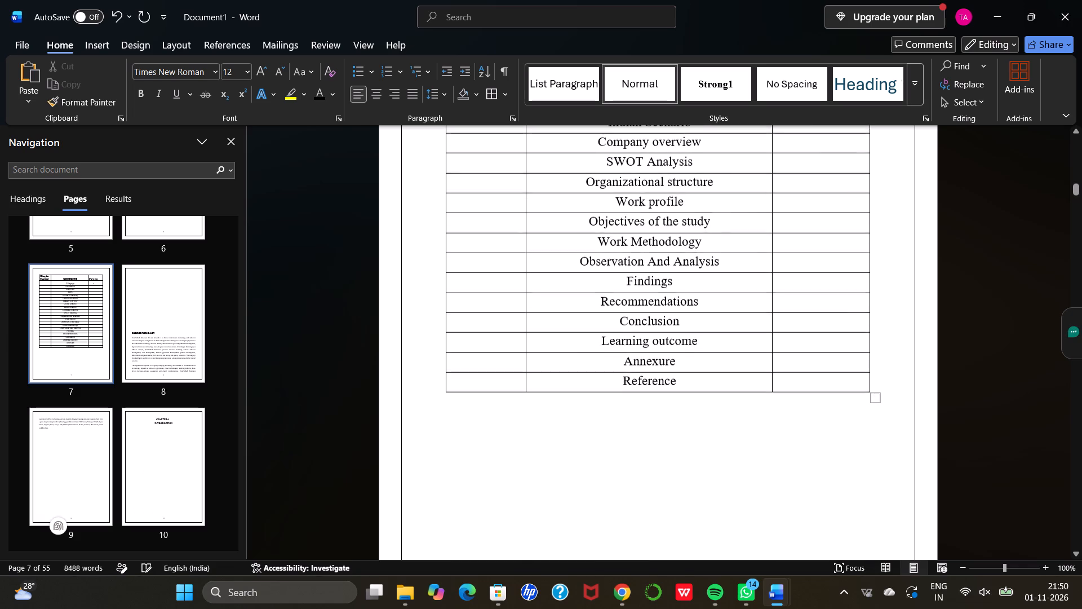
scroll(557, 264, down, 5)
click(441, 365)
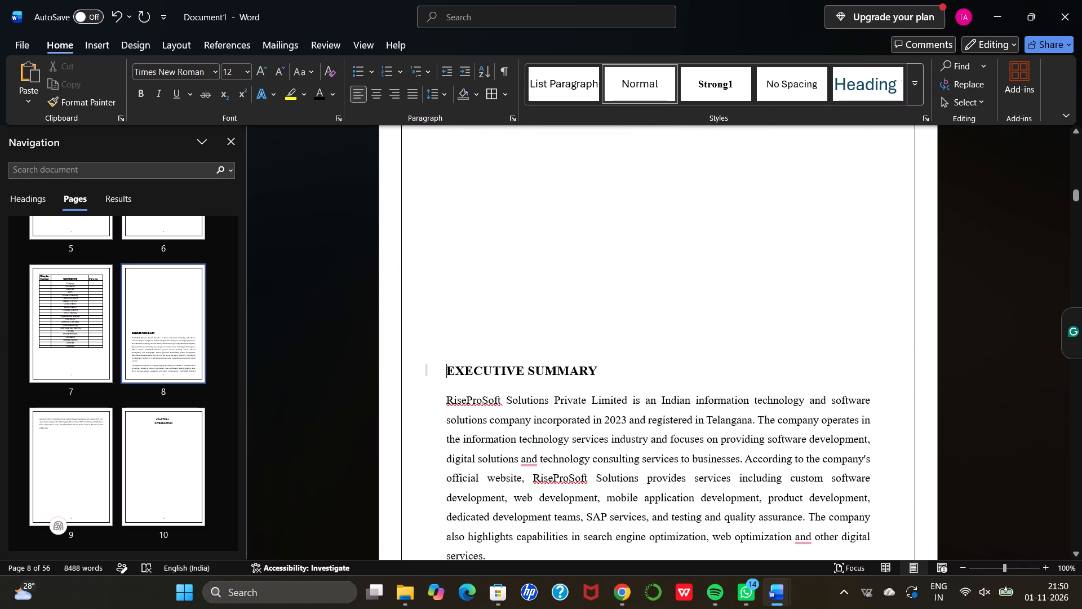
key(BackSpace)
key(BackSpace)
key(BackSpace)
key(BackSpace)
key(BackSpace)
key(BackSpace)
key(BackSpace)
key(BackSpace)
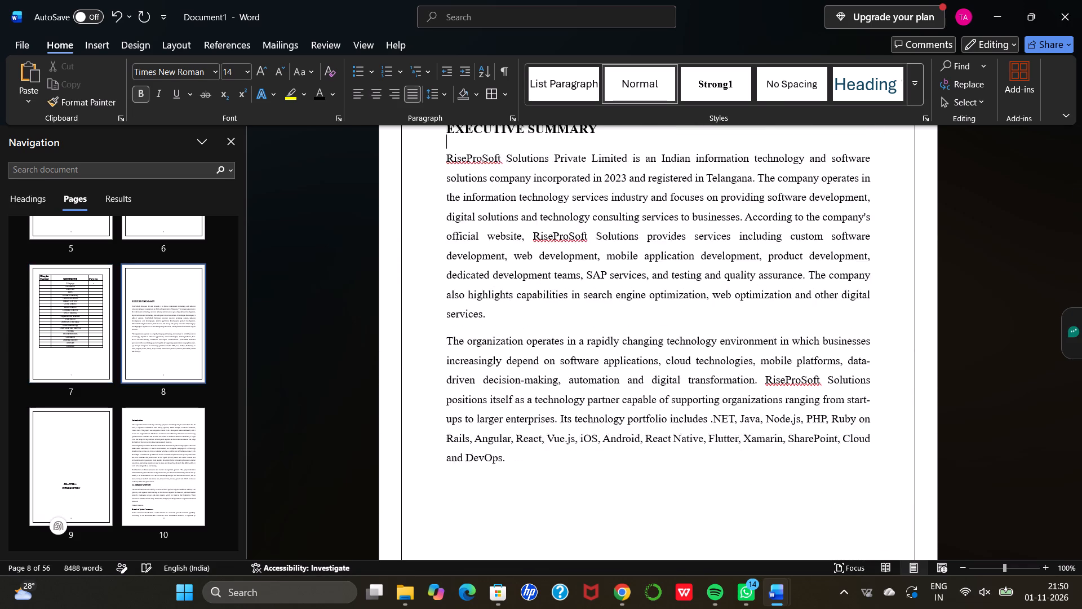
key(BackSpace)
key(BackSpace)
key(BackSpace)
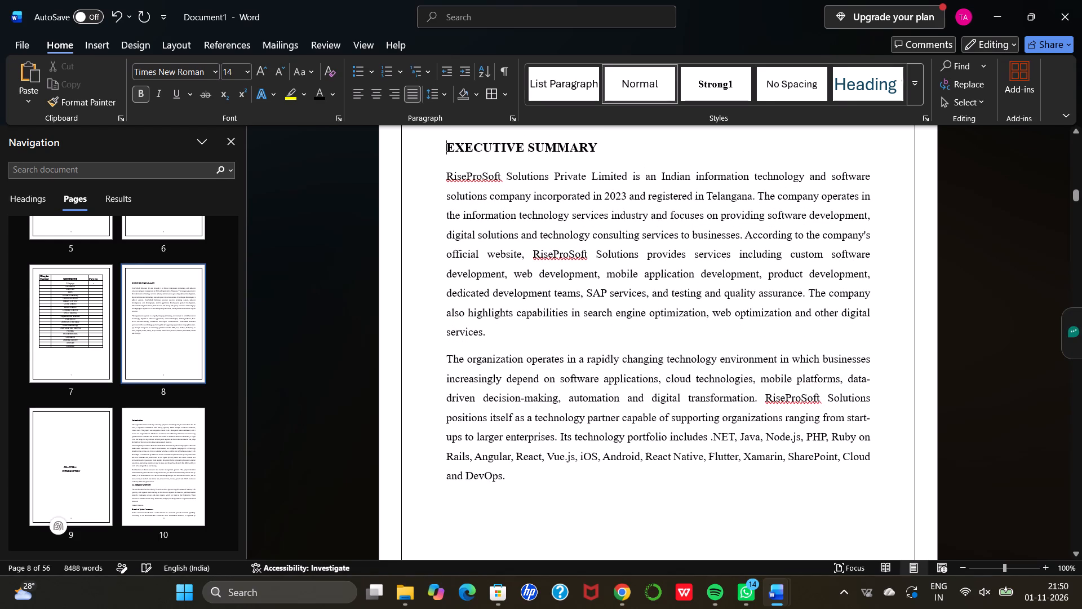
Delete the original contents table on page 3, from the Chapter Number header row through the Reference row.
scroll(521, 396, up, 2)
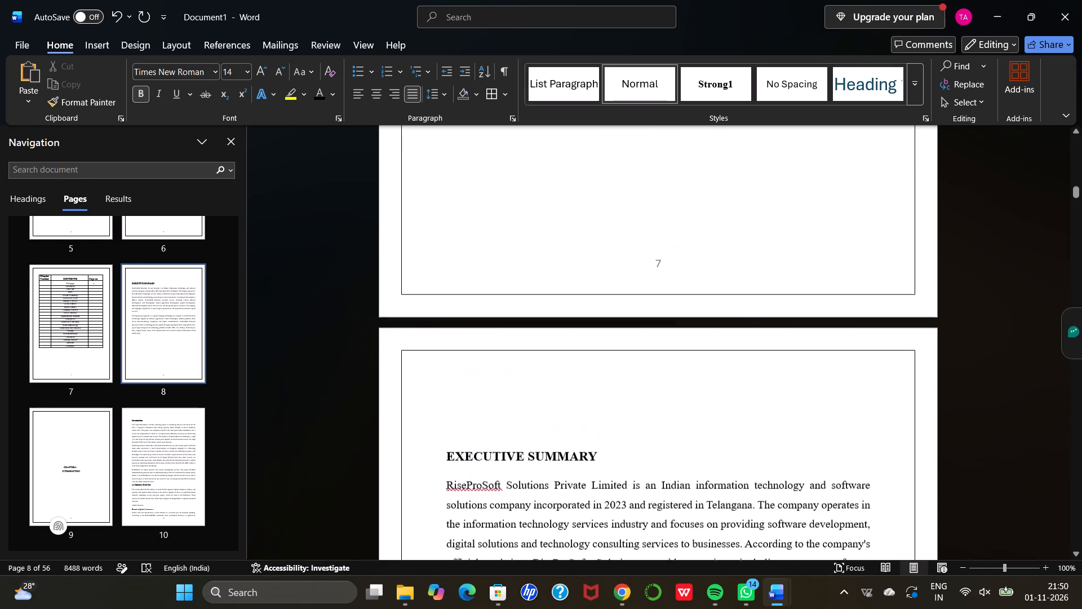
scroll(521, 396, up, 3)
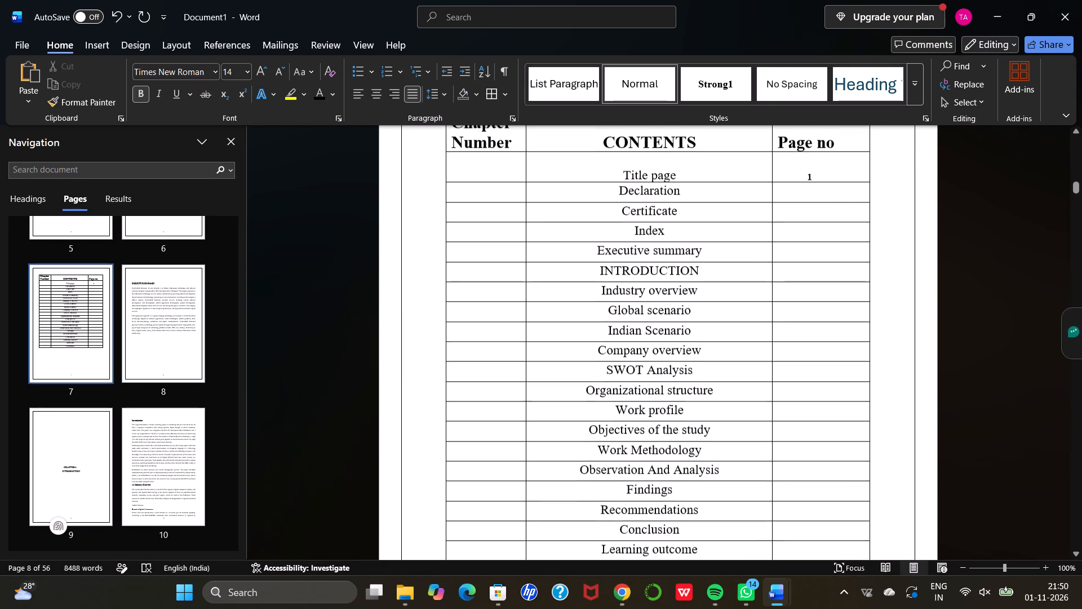
scroll(521, 396, up, 1)
scroll(570, 340, up, 2)
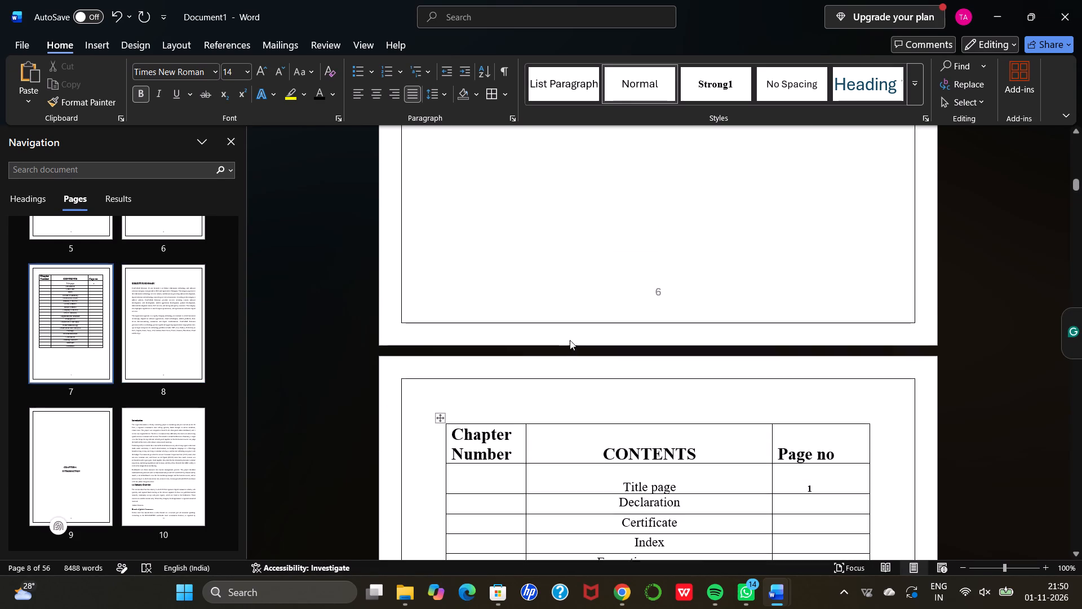
scroll(570, 340, up, 5)
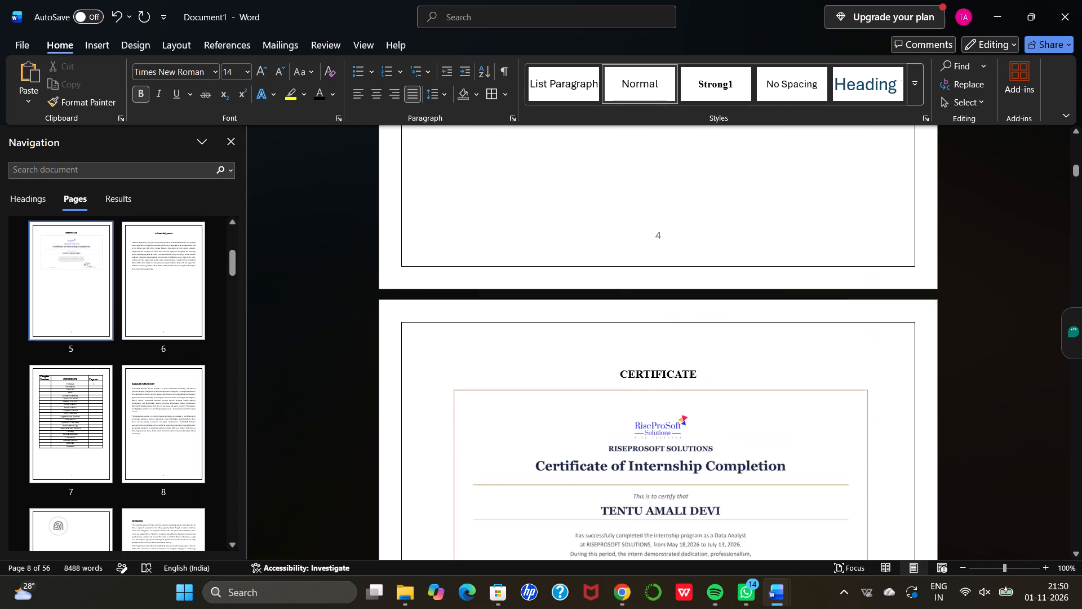
scroll(570, 340, up, 2)
scroll(570, 340, down, 2)
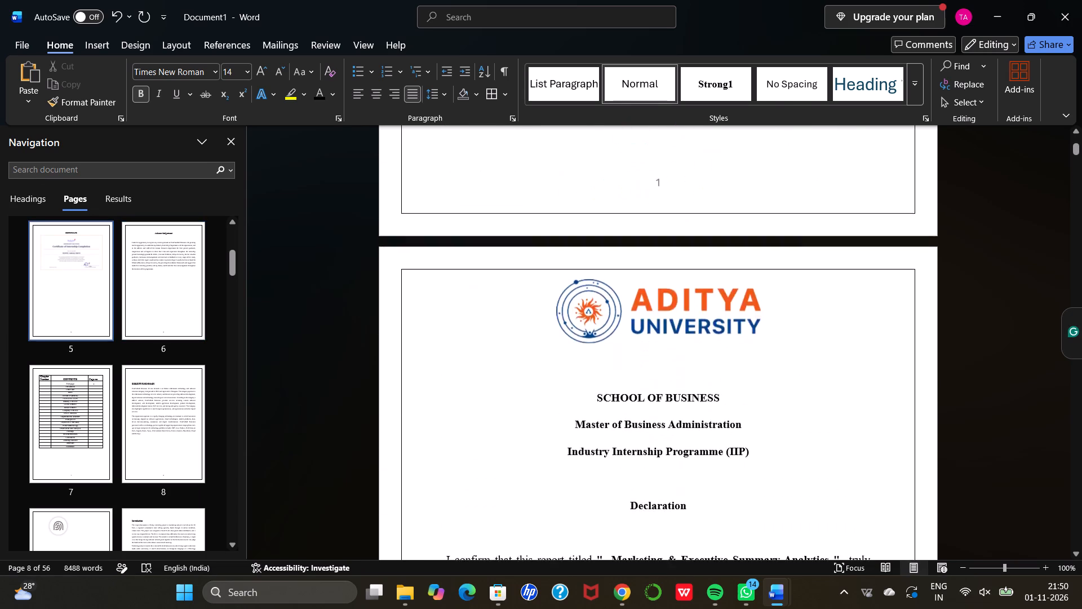
scroll(570, 340, down, 5)
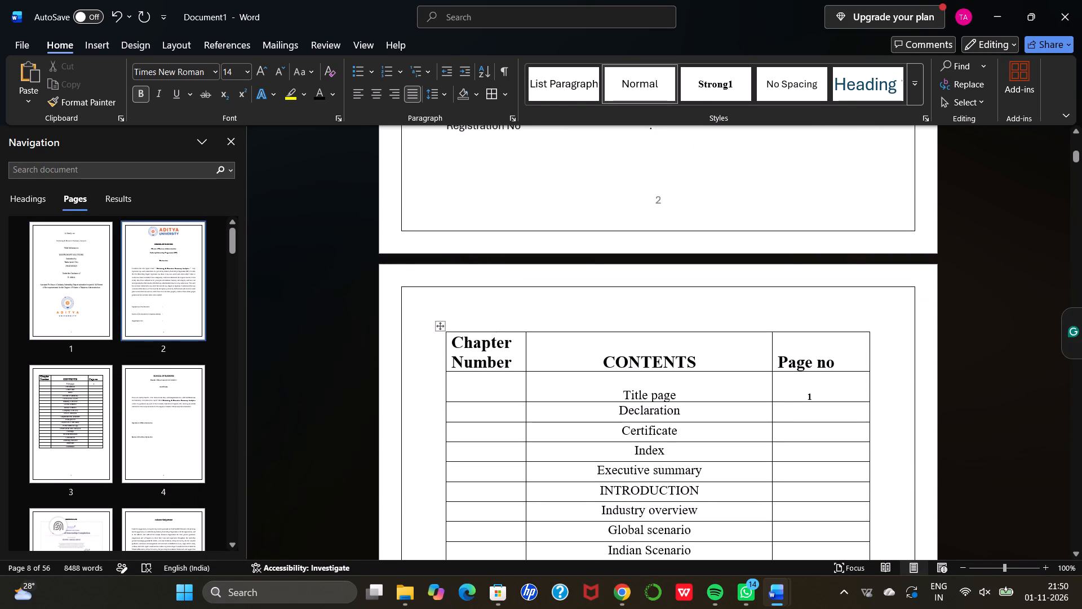
drag(477, 344, 762, 608)
scroll(726, 542, up, 1)
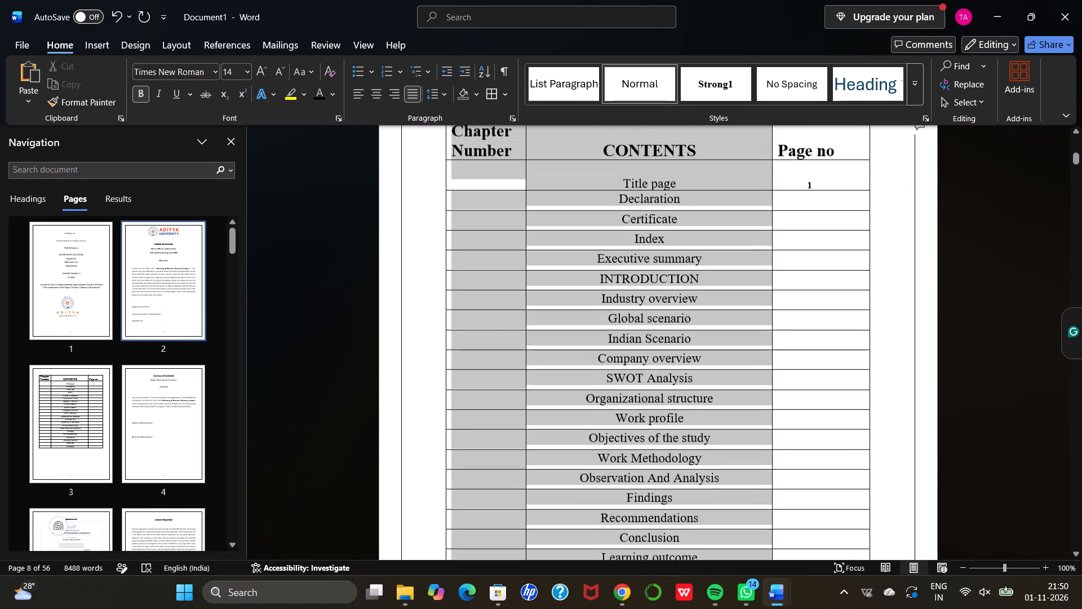
drag(762, 608, 846, 542)
key(BackSpace)
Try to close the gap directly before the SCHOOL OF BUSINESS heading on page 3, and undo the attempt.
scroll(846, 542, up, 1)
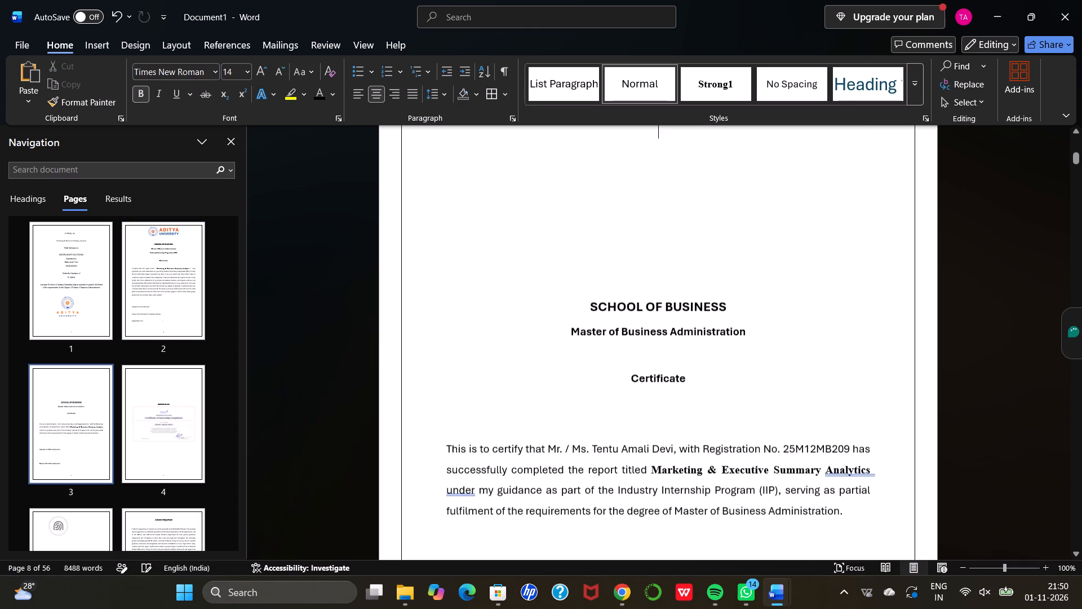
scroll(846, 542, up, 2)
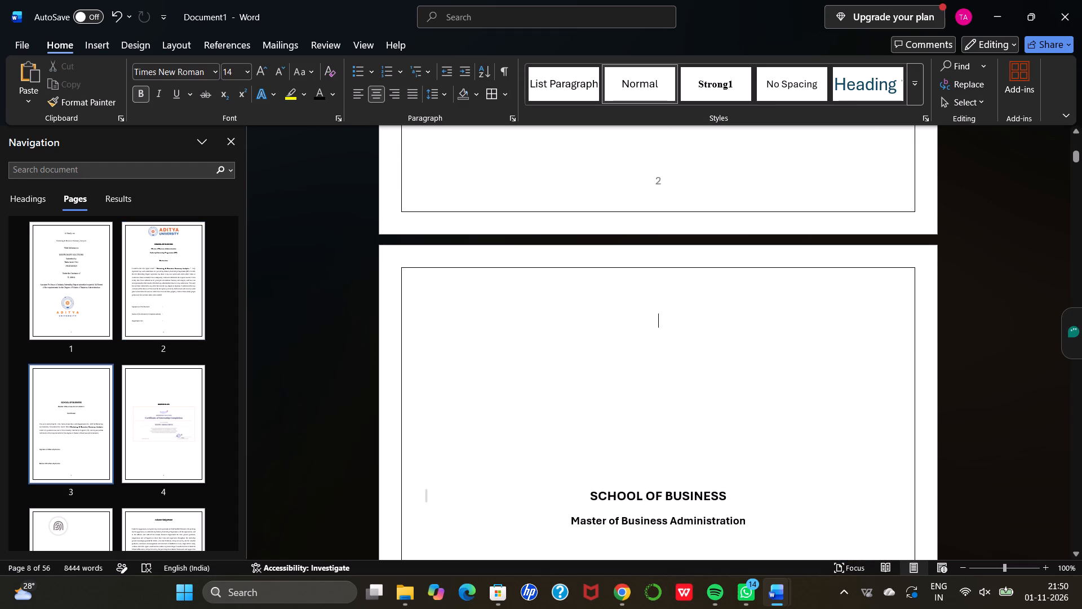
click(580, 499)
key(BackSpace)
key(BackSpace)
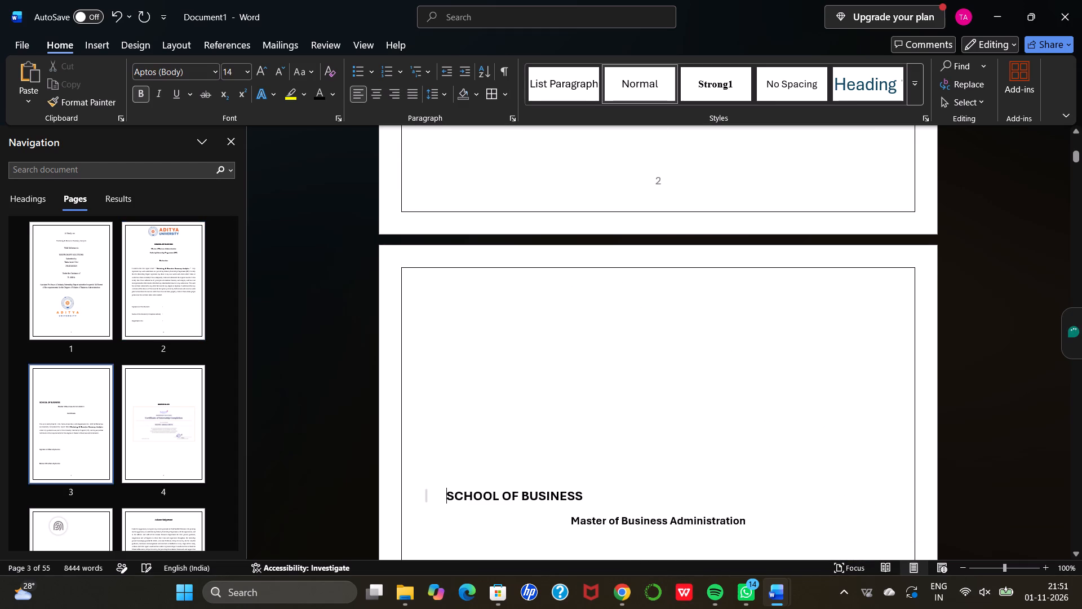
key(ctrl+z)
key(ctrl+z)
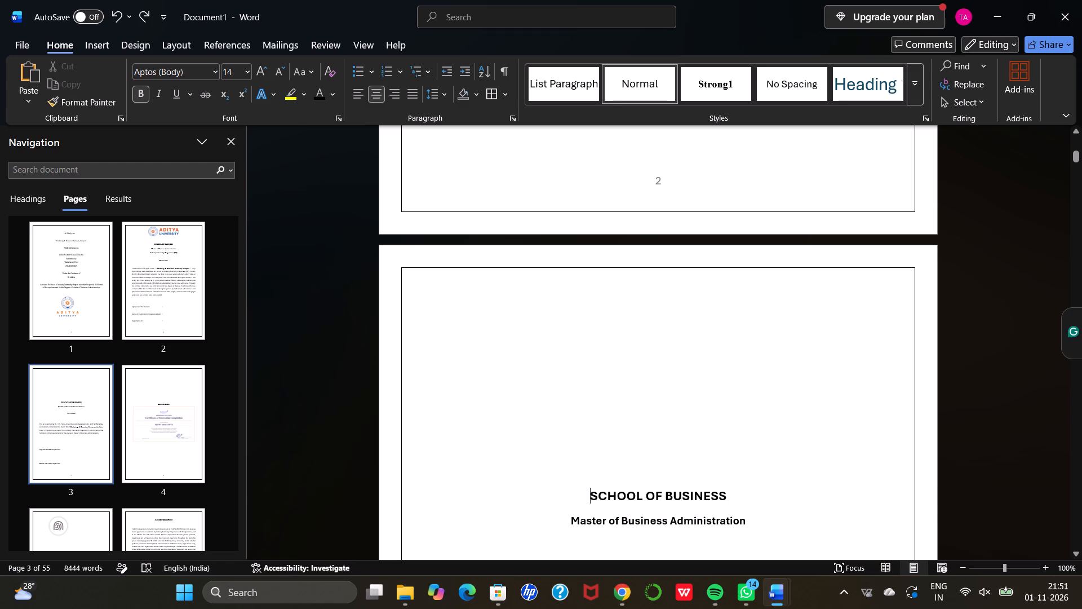
Delete the blank lines at the top of page 3 to move the SCHOOL OF BUSINESS certificate up.
click(600, 364)
key(BackSpace)
key(BackSpace)
key(BackSpace)
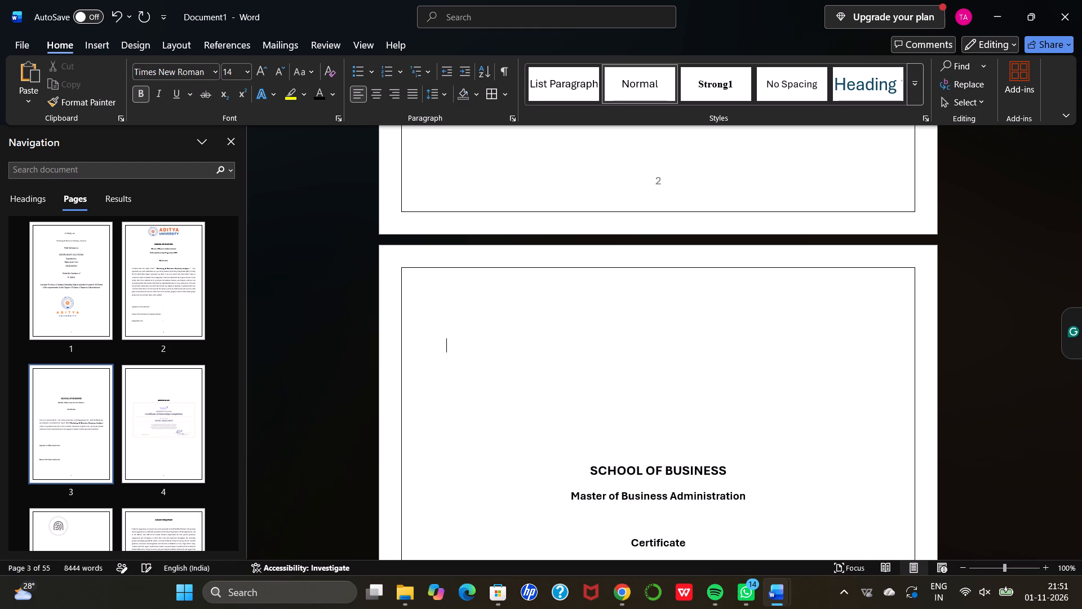
key(BackSpace)
key(BackSpace)
key(BackSpace)
key(BackSpace)
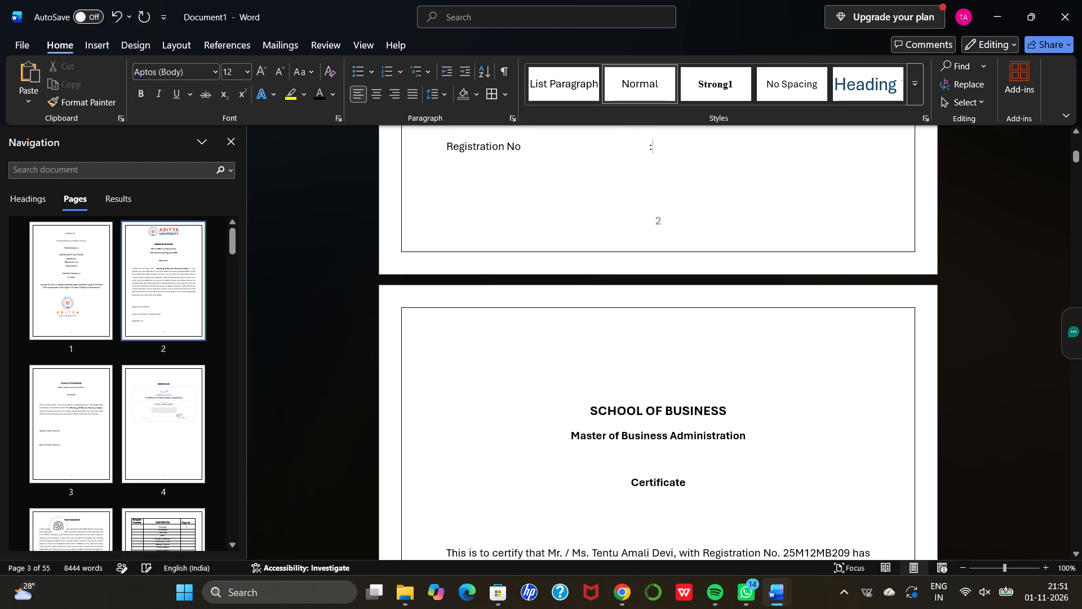
Review the layout from the Declaration on page 2 through the certificates, acknowledgement and contents table to the Executive Summary.
scroll(686, 425, up, 1)
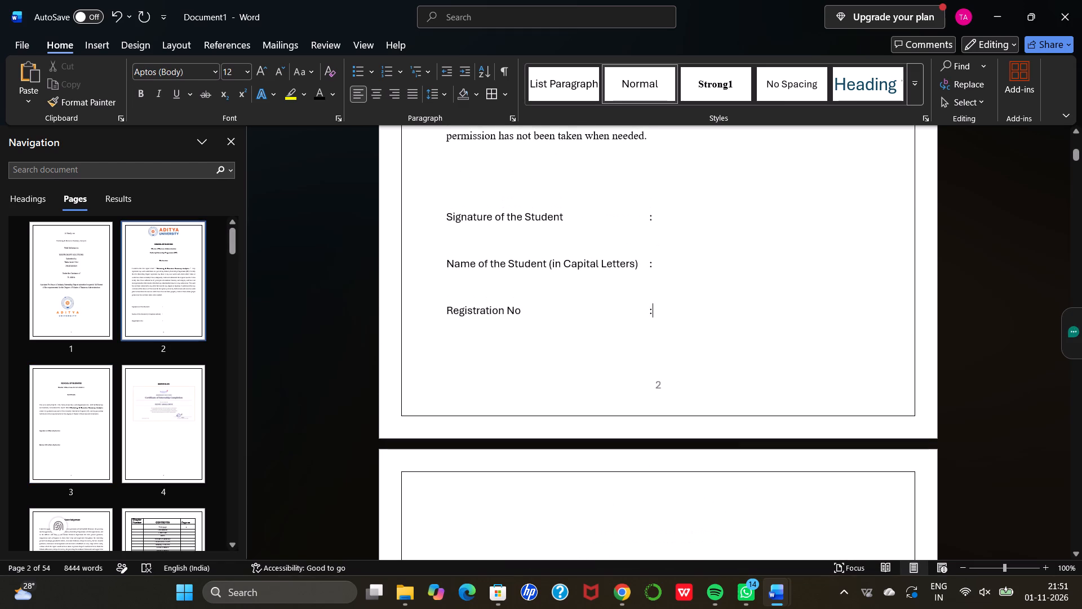
scroll(570, 533, down, 1)
scroll(607, 379, up, 1)
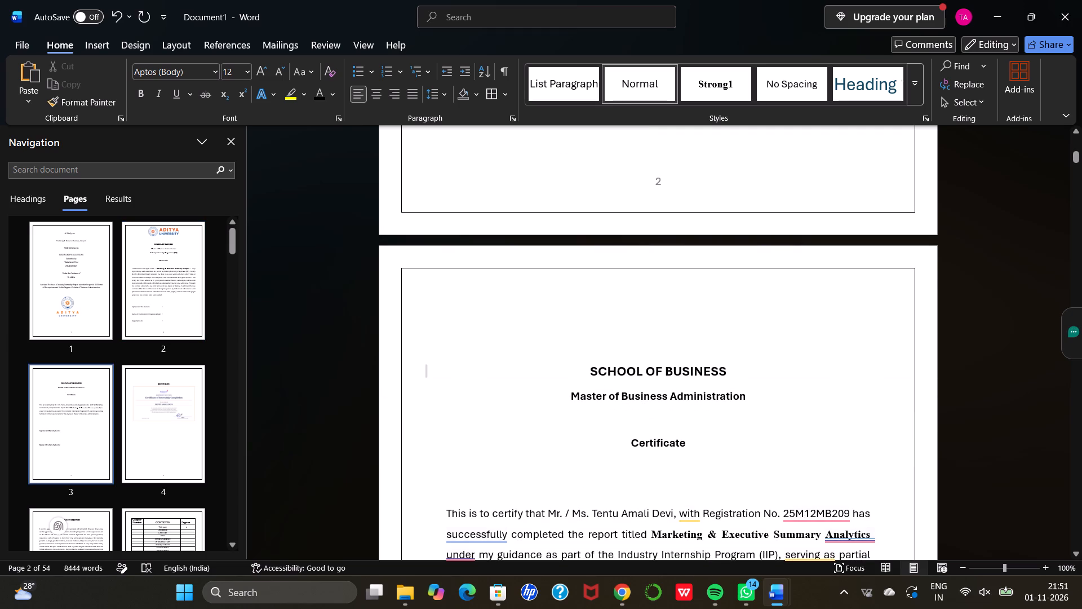
scroll(607, 379, up, 5)
scroll(607, 379, down, 5)
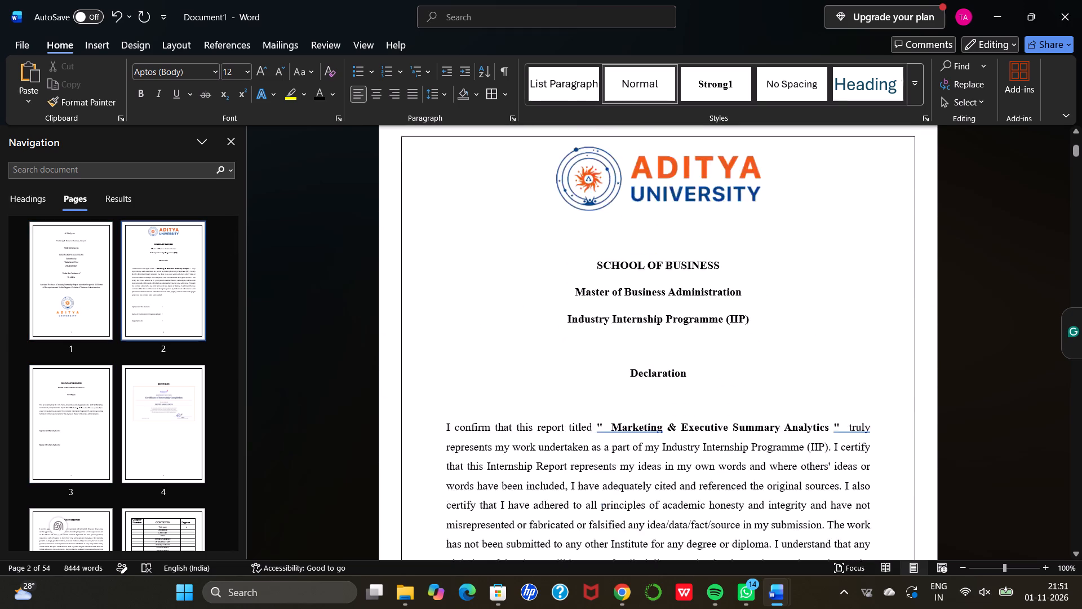
scroll(607, 379, down, 8)
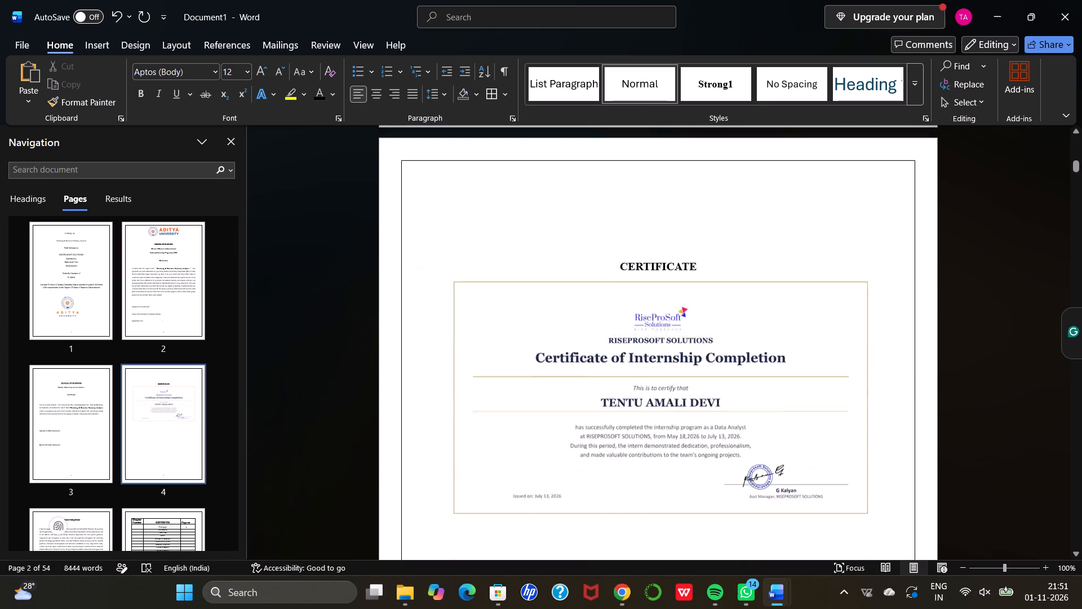
scroll(607, 379, down, 5)
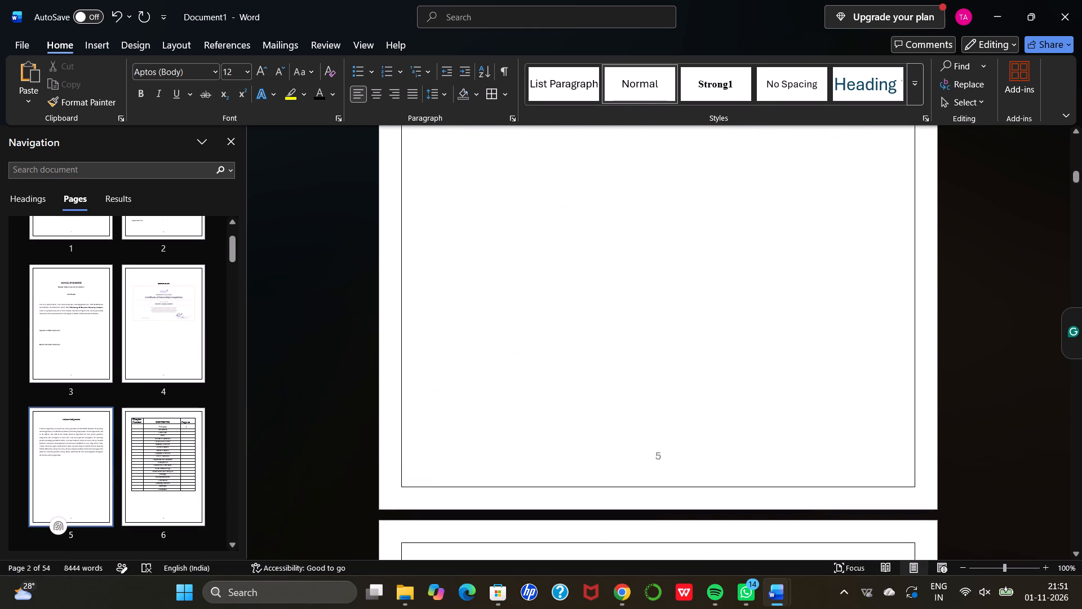
scroll(607, 379, down, 5)
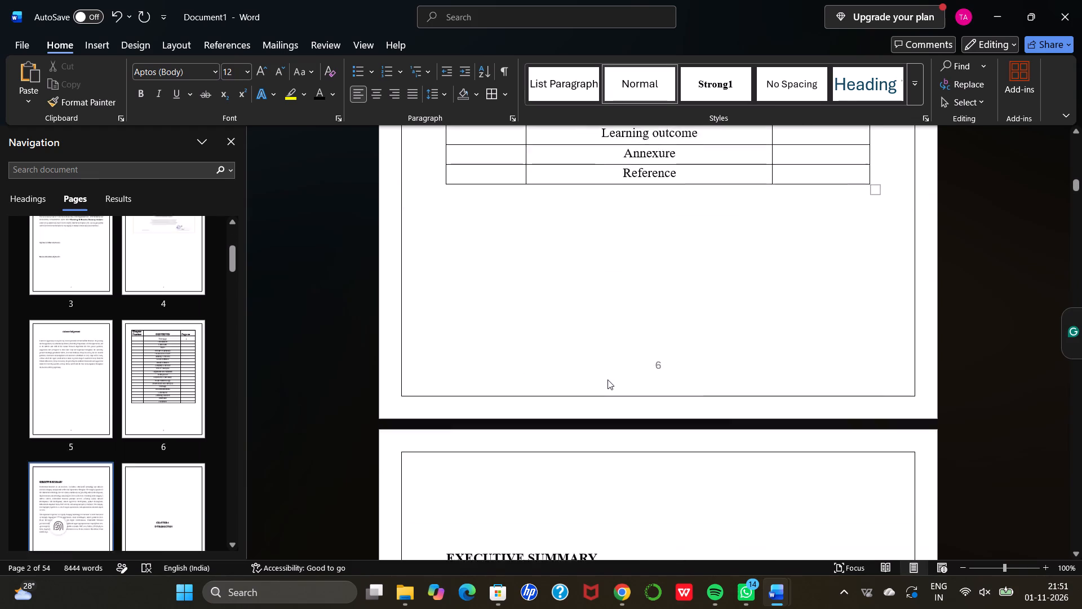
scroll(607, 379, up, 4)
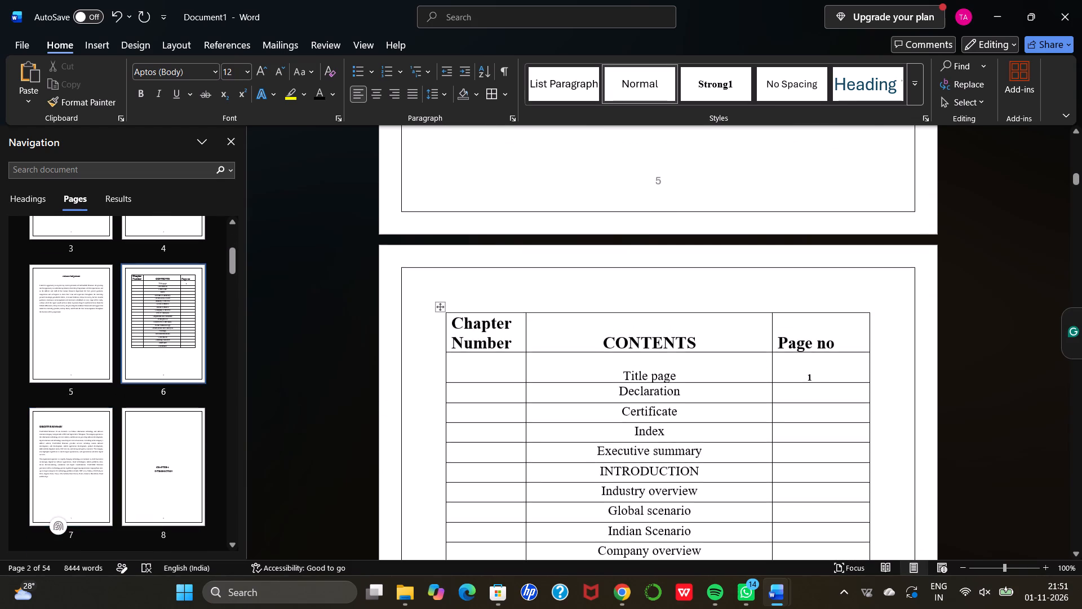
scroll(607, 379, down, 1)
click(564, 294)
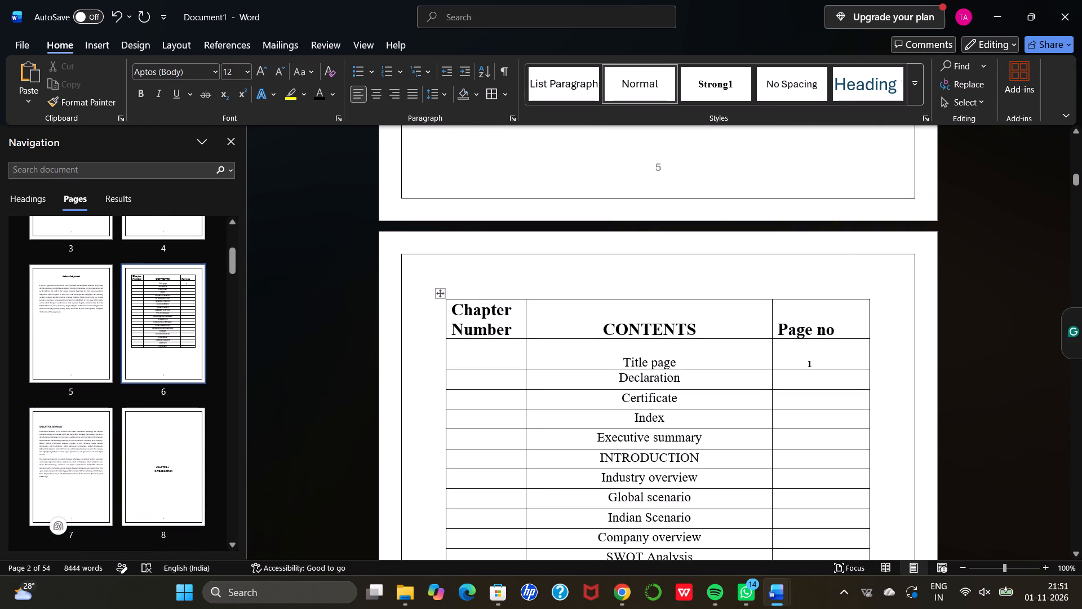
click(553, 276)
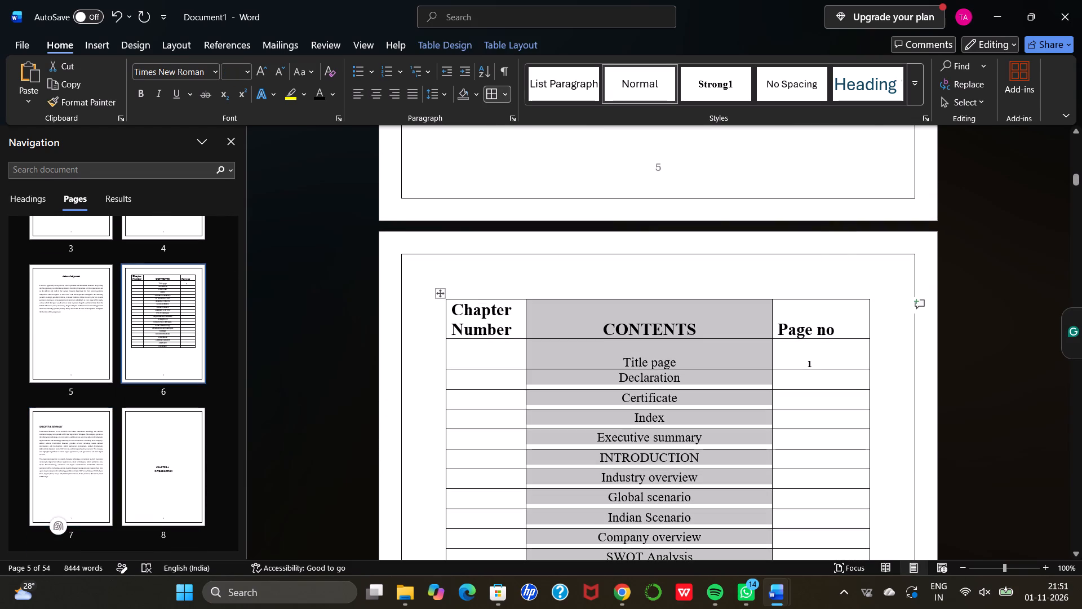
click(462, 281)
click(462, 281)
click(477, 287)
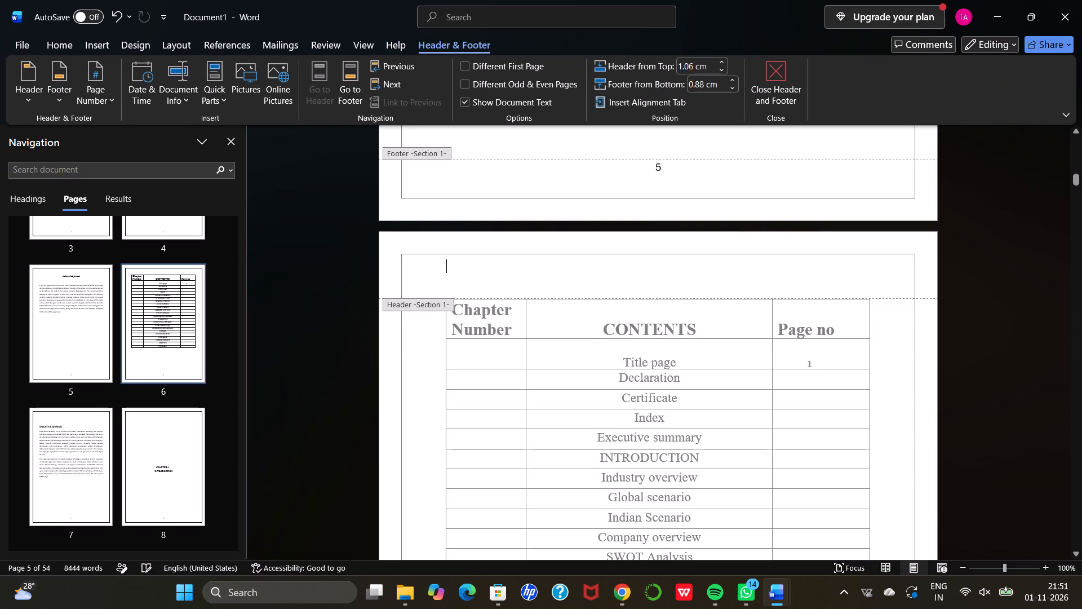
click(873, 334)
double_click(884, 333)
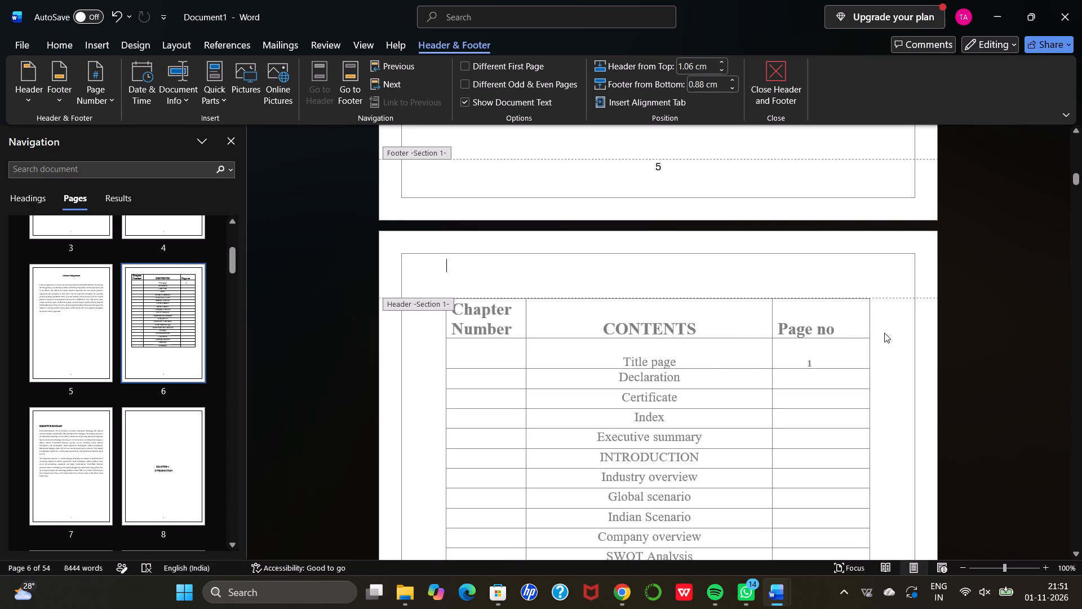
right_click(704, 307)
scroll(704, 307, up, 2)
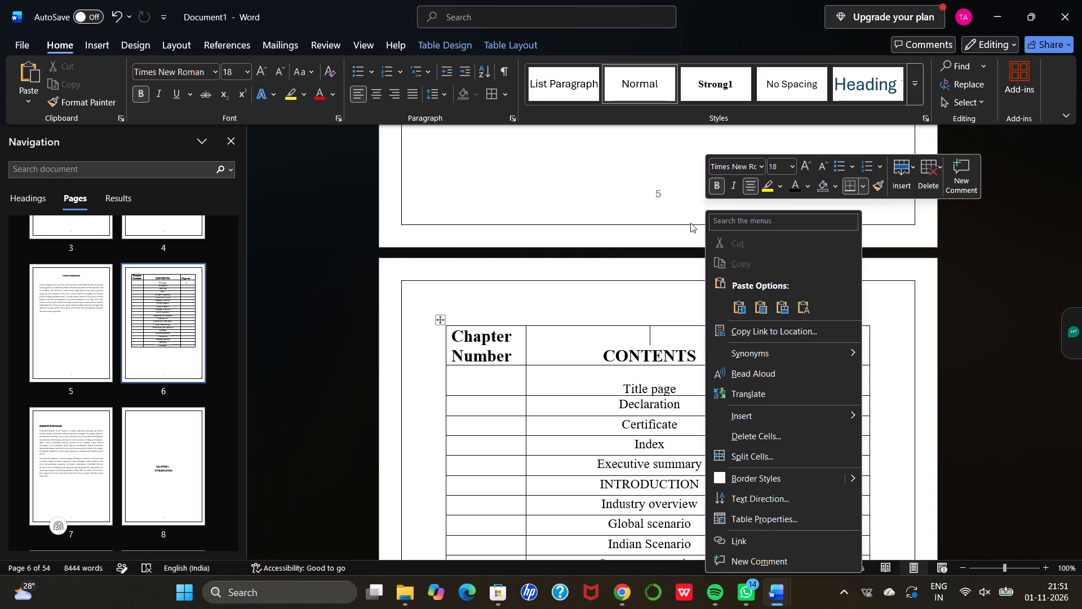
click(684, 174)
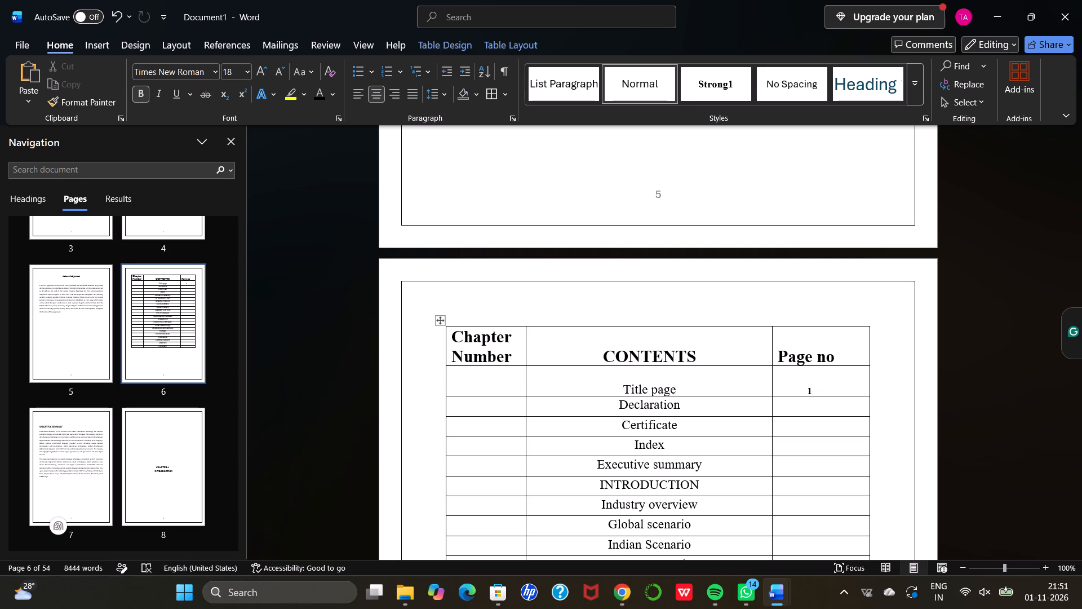
Review the report's layout from the contents table through the chapters and annexures to the last page, and back to the Q5 query pages.
scroll(684, 174, down, 13)
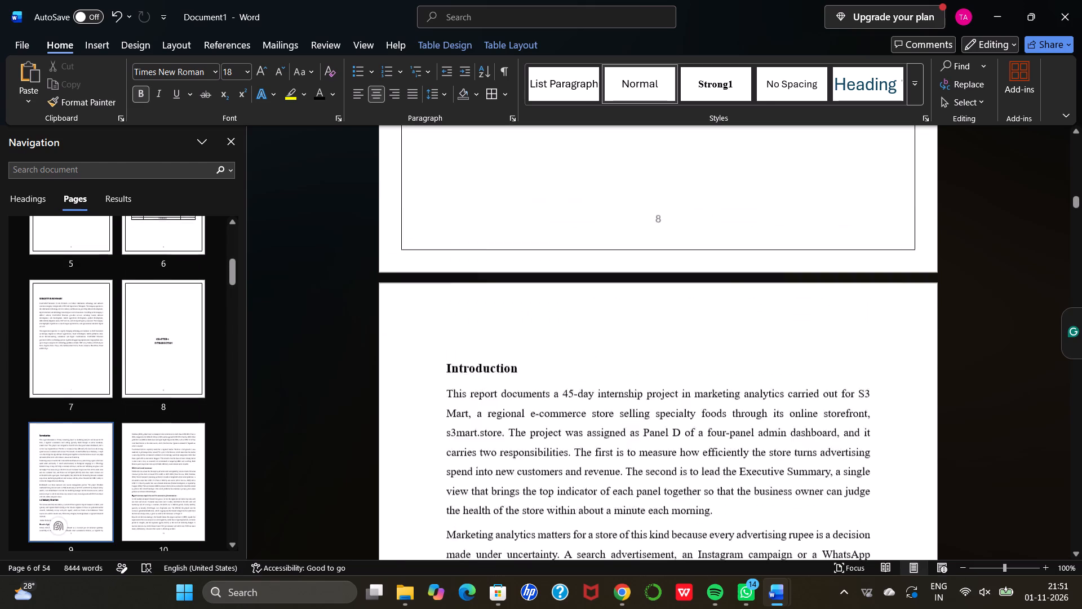
scroll(684, 174, down, 13)
scroll(684, 174, down, 10)
scroll(684, 174, down, 11)
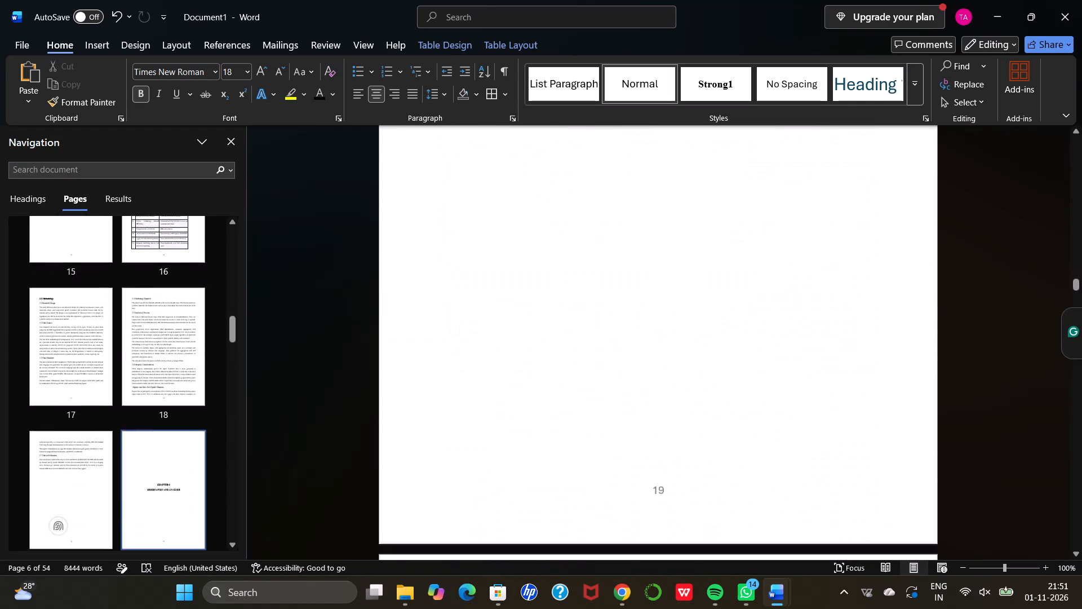
scroll(684, 174, down, 20)
scroll(684, 174, down, 20)
scroll(684, 174, down, 20)
scroll(684, 174, down, 11)
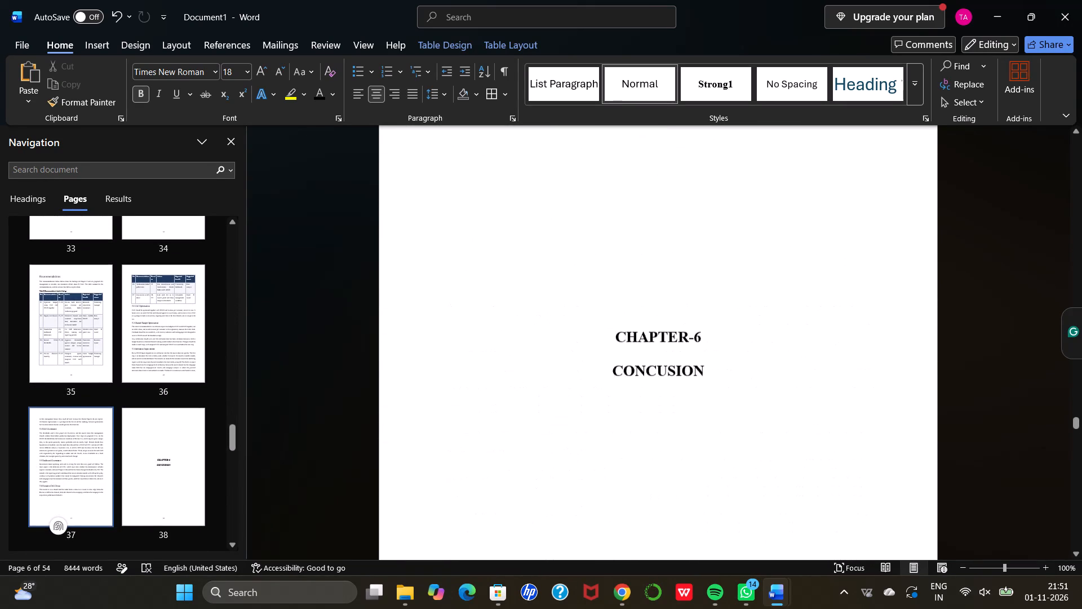
scroll(684, 174, down, 19)
scroll(684, 174, down, 13)
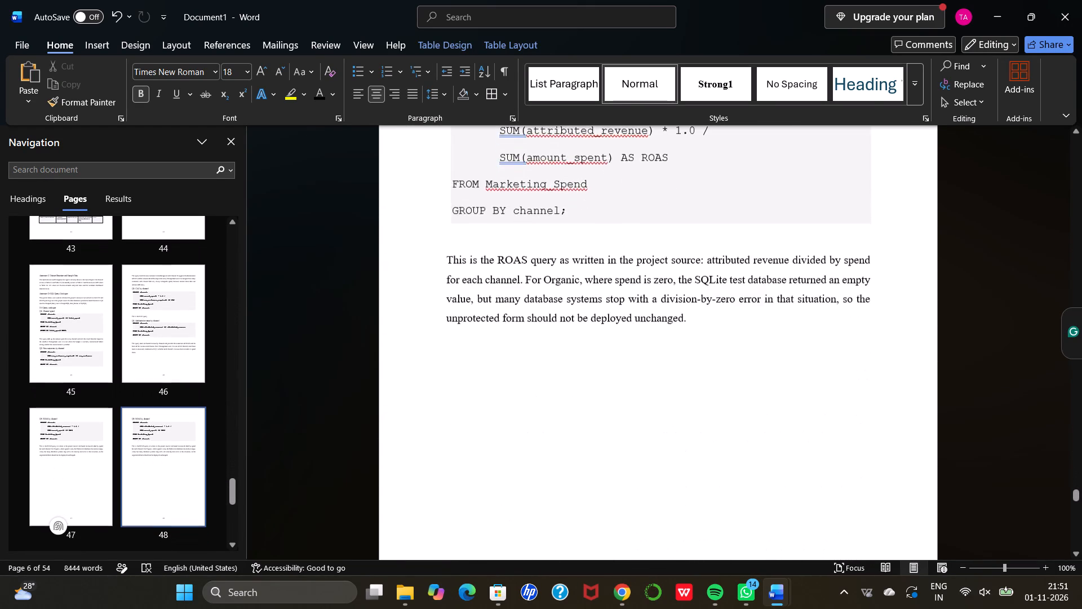
scroll(684, 174, down, 15)
scroll(684, 174, down, 16)
scroll(684, 174, up, 2)
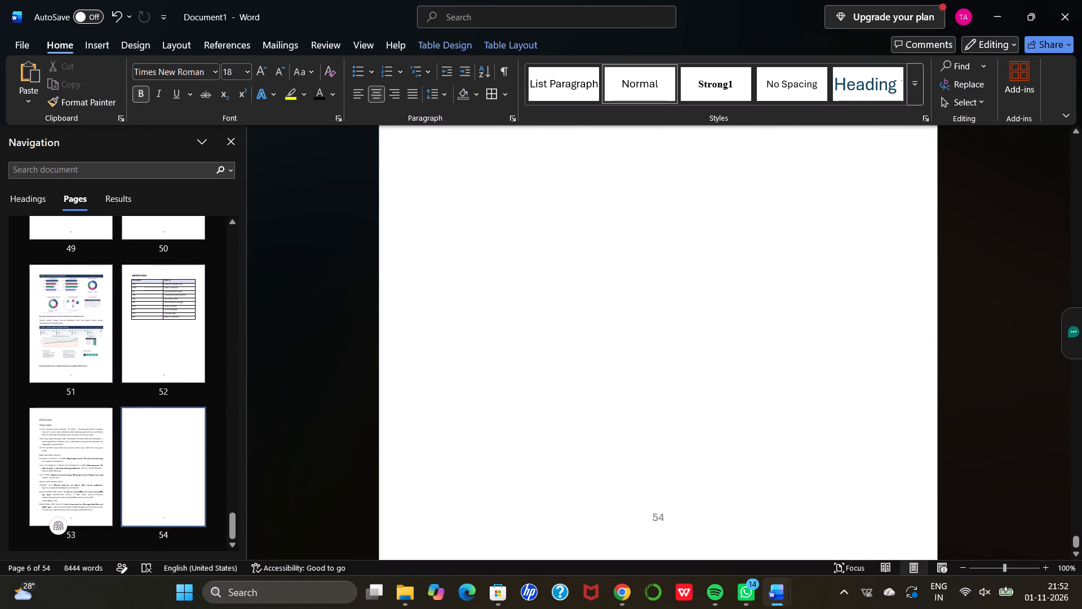
scroll(684, 174, up, 8)
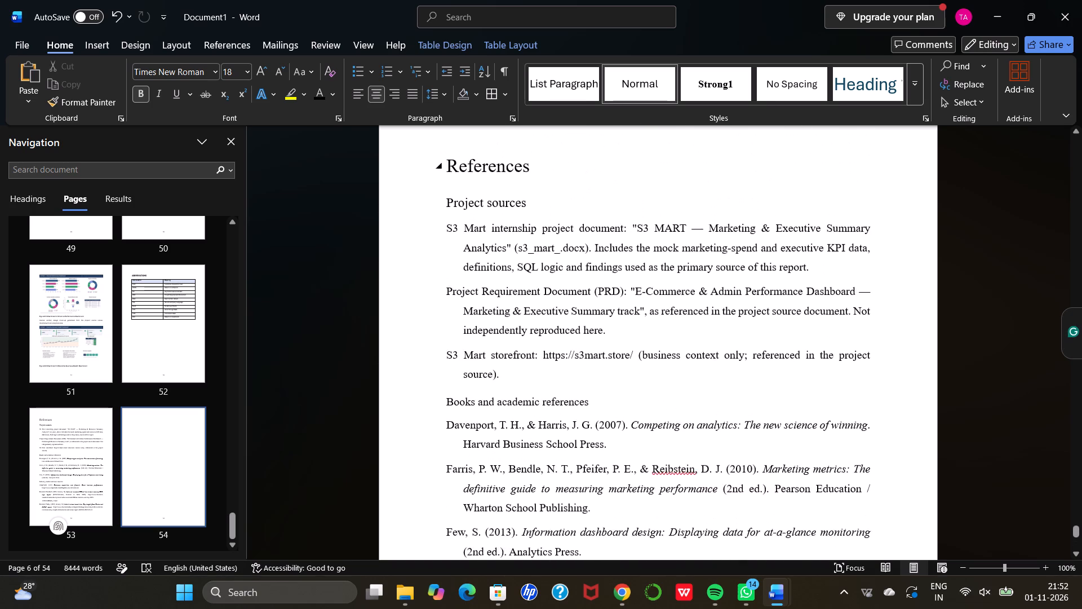
scroll(684, 174, up, 9)
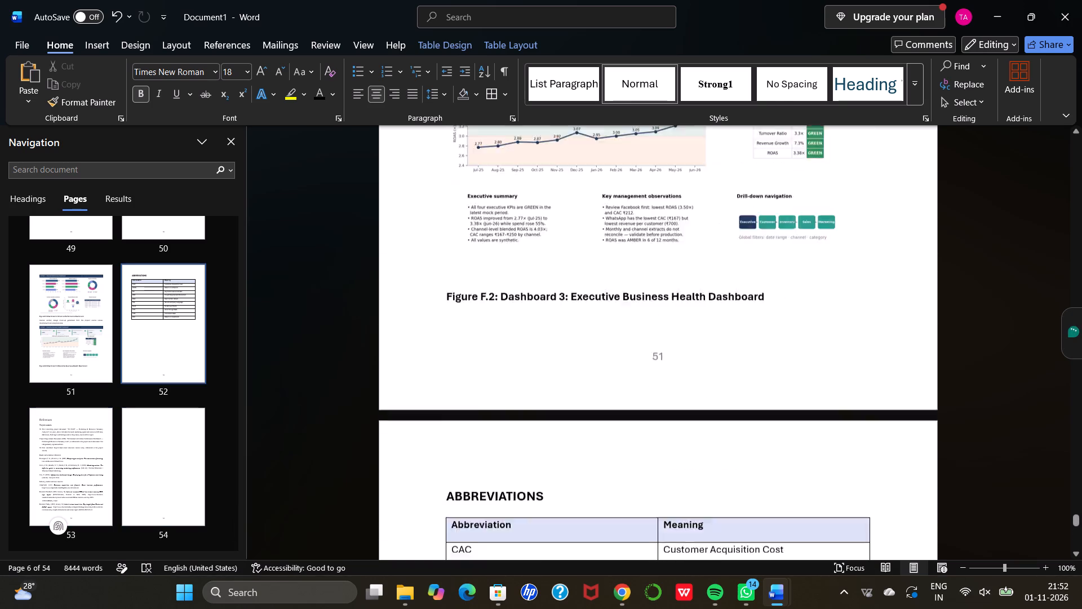
scroll(684, 174, up, 7)
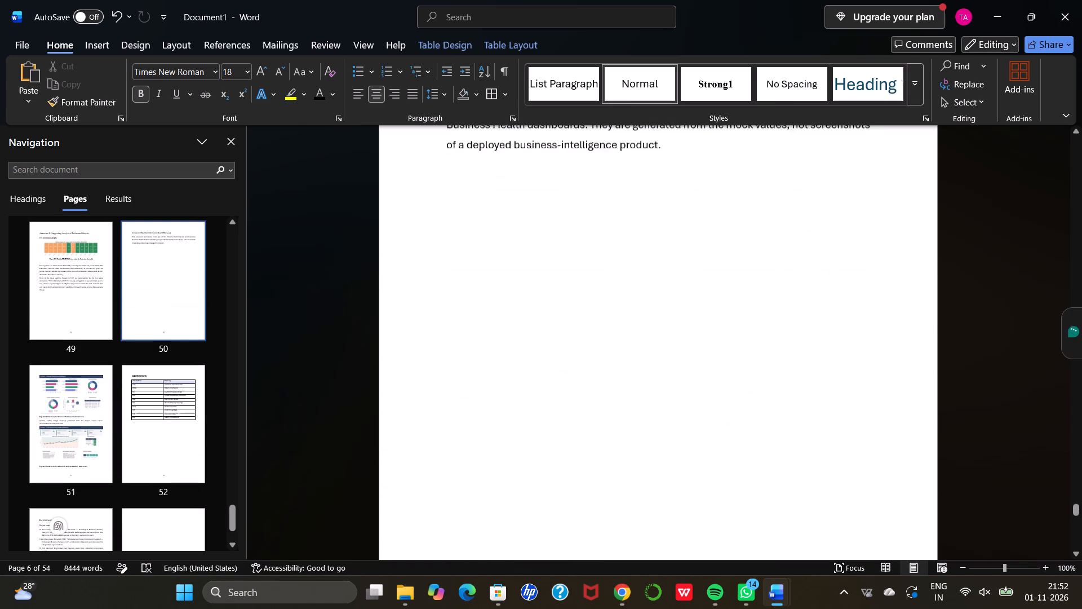
scroll(684, 174, up, 8)
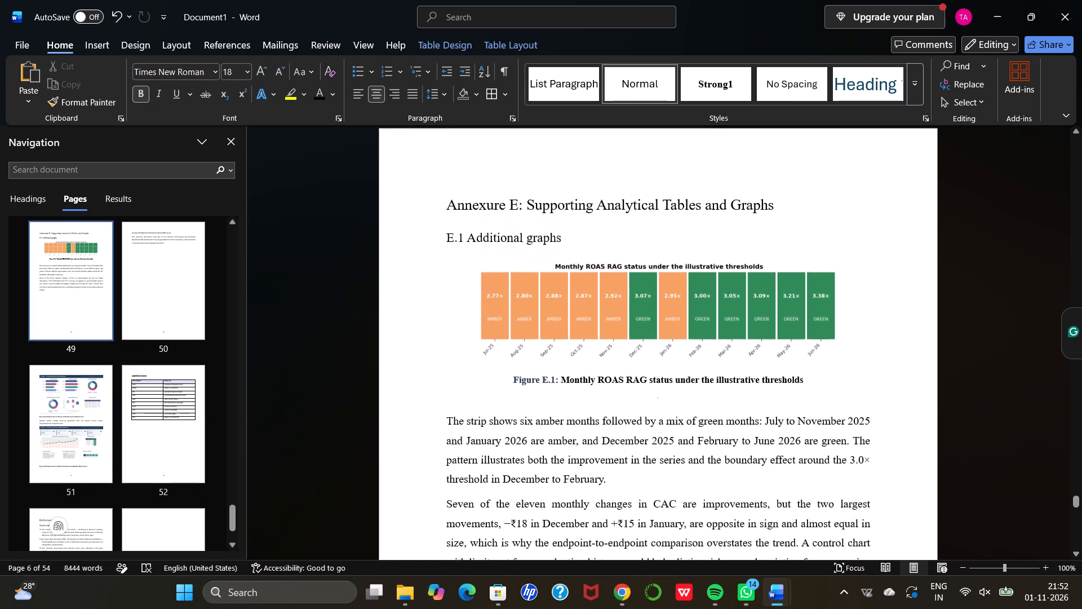
scroll(684, 174, up, 12)
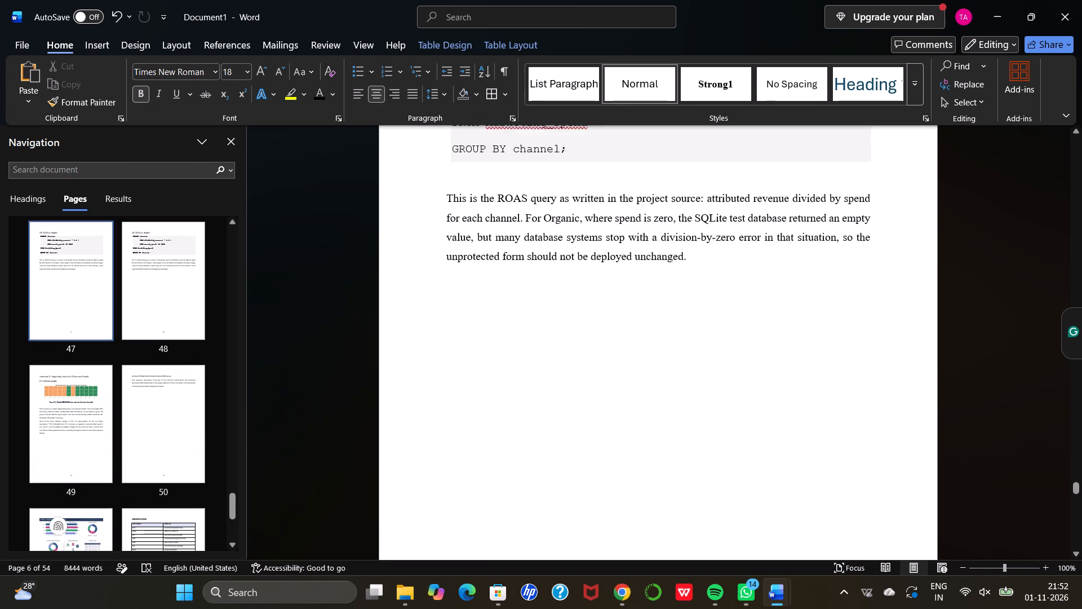
Compare the Q5: ROAS by channel sections on pages 47 and 48, and delete the duplicate heading, query and explanation on page 48.
scroll(684, 174, right, 2)
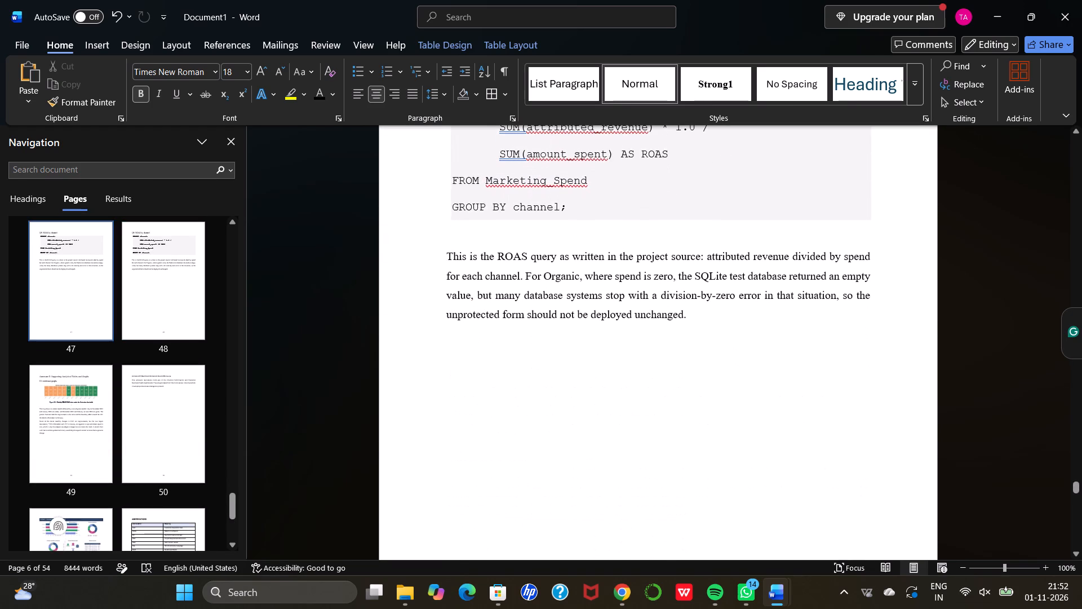
scroll(684, 174, down, 5)
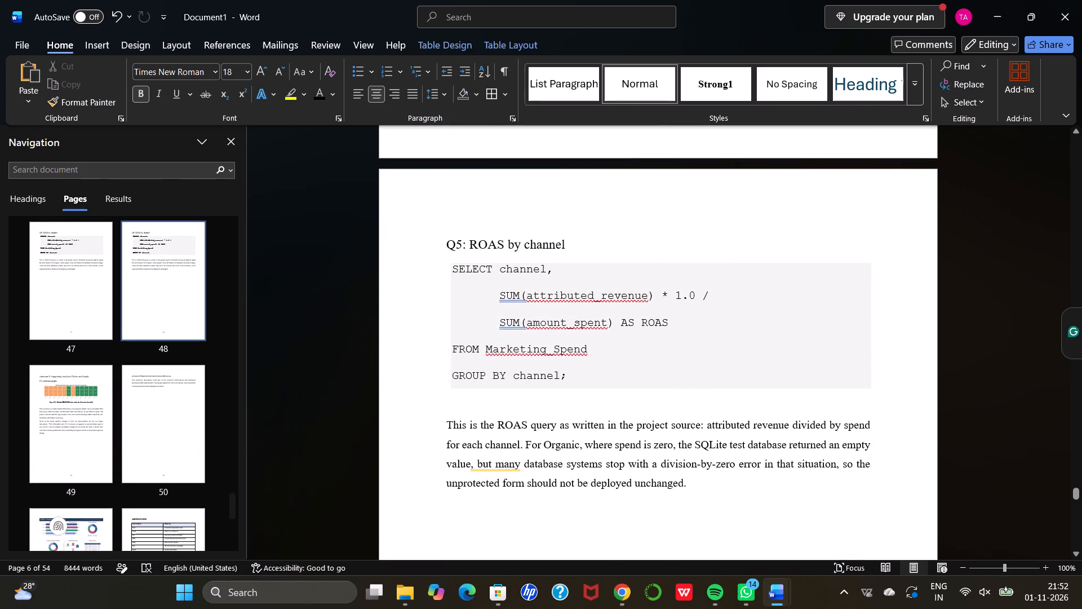
scroll(478, 229, up, 6)
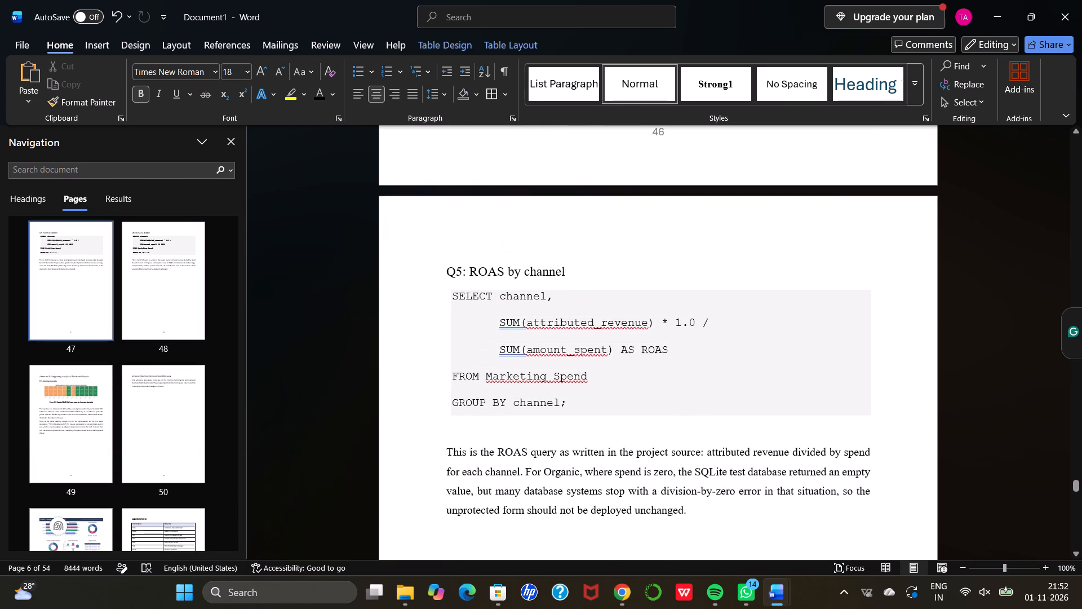
scroll(478, 229, up, 1)
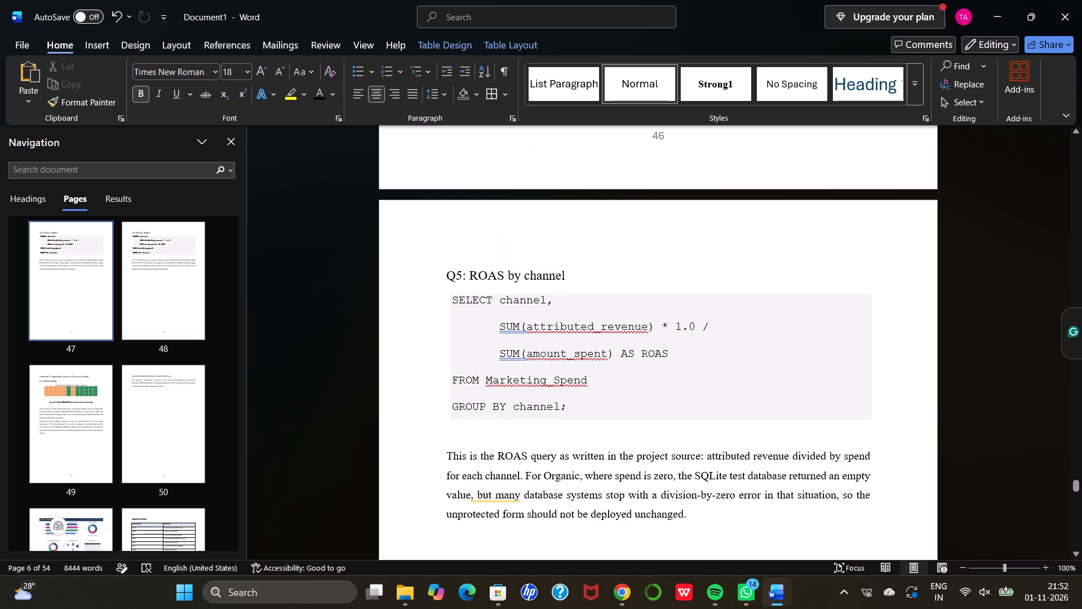
scroll(478, 229, down, 5)
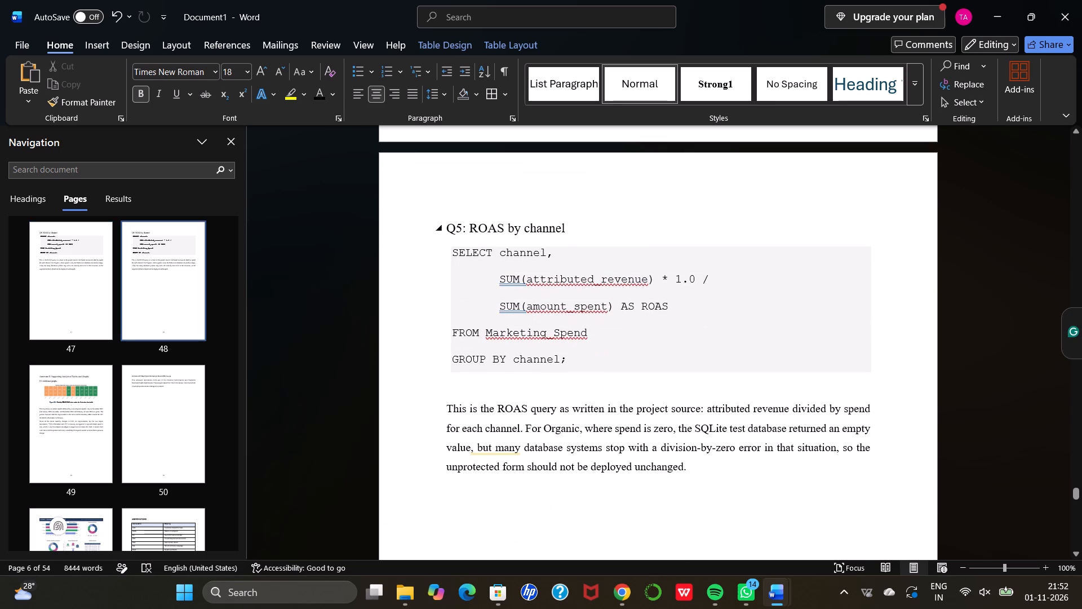
scroll(478, 337, up, 5)
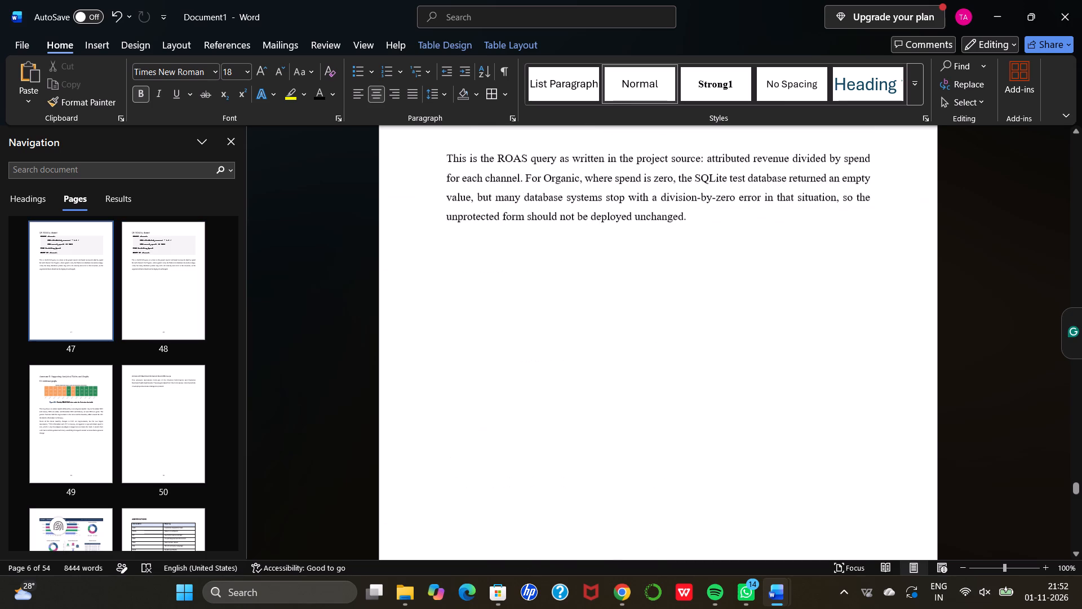
scroll(478, 337, down, 4)
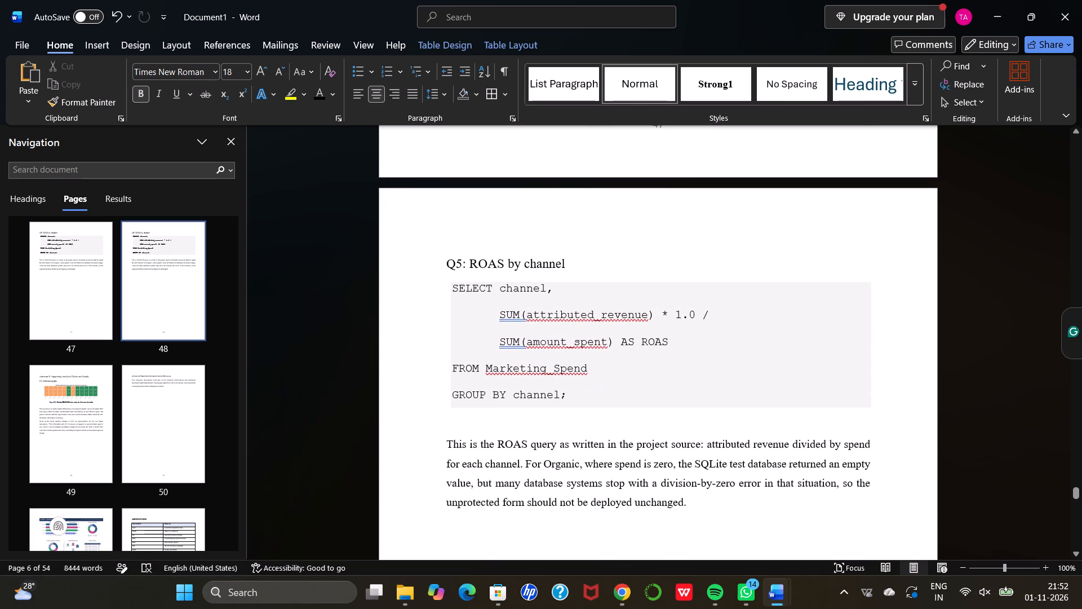
drag(447, 261, 689, 496)
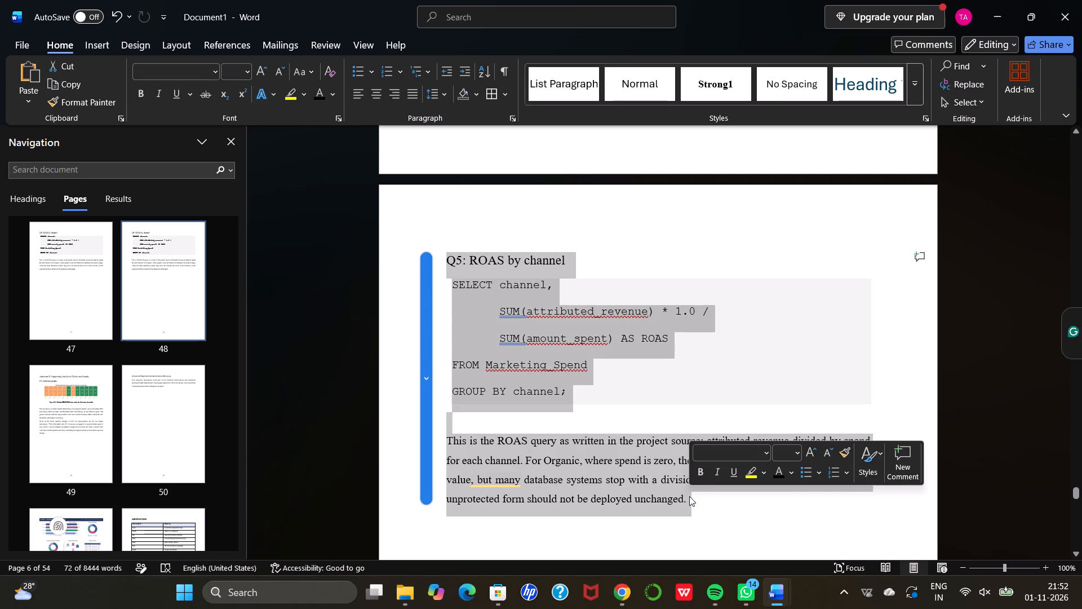
key(BackSpace)
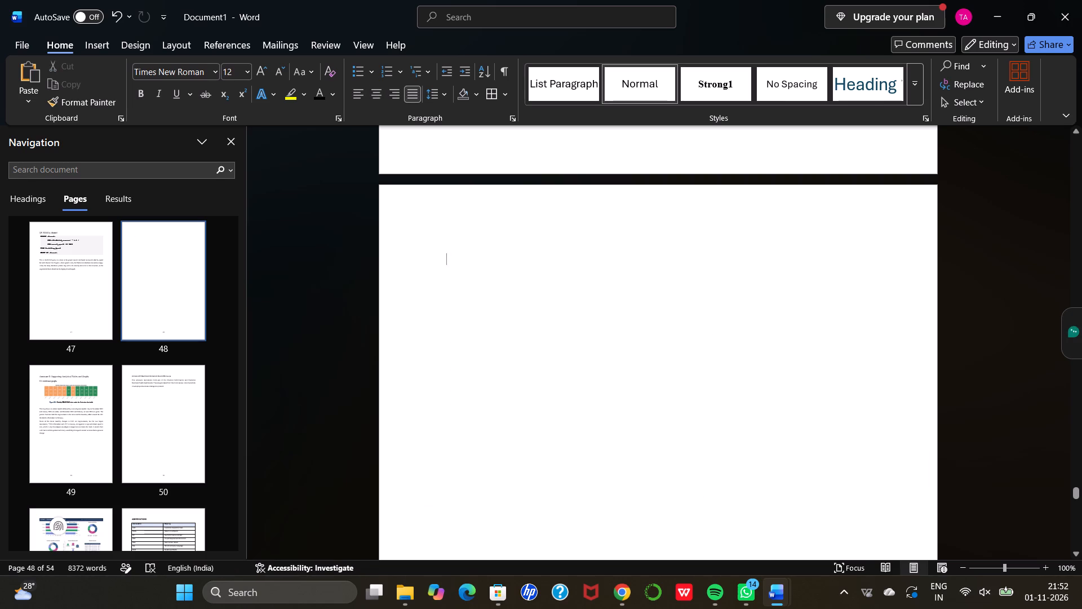
key(BackSpace)
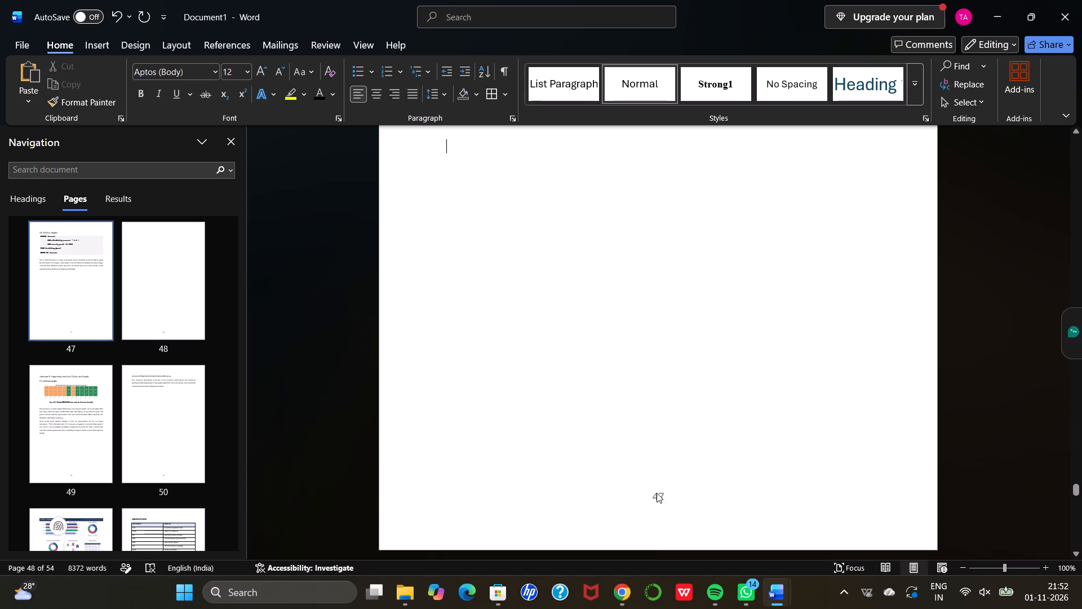
Go to the emptied page 48 following the Q5: ROAS by channel section.
scroll(641, 403, up, 3)
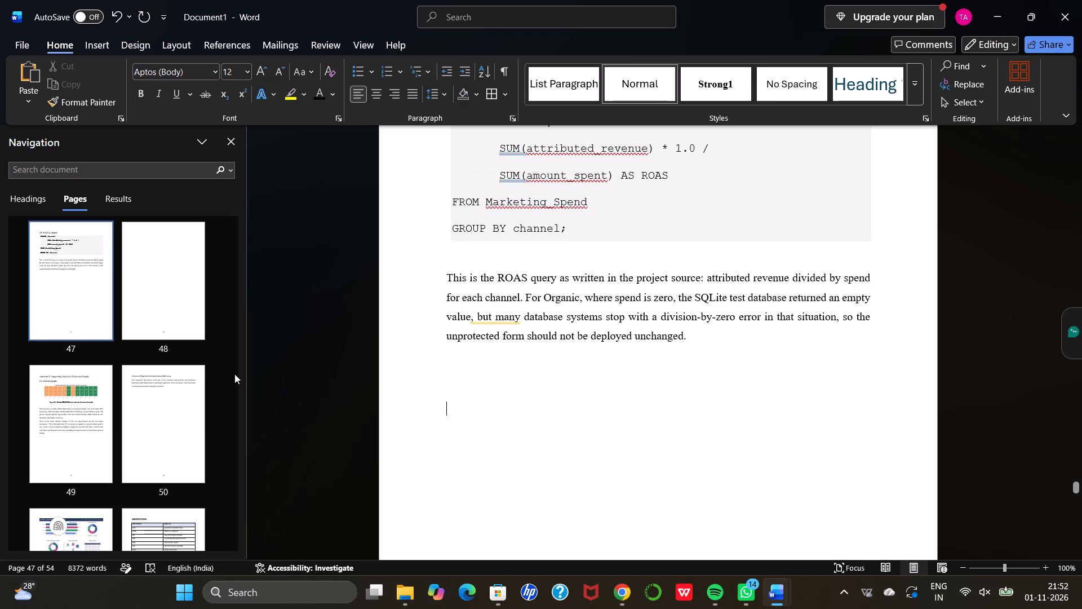
click(188, 294)
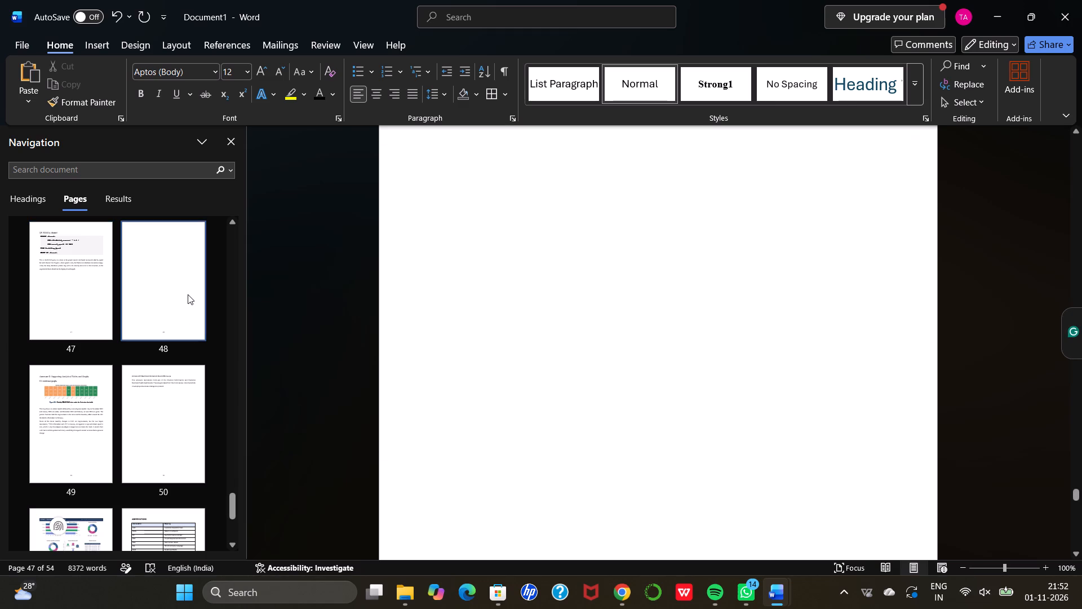
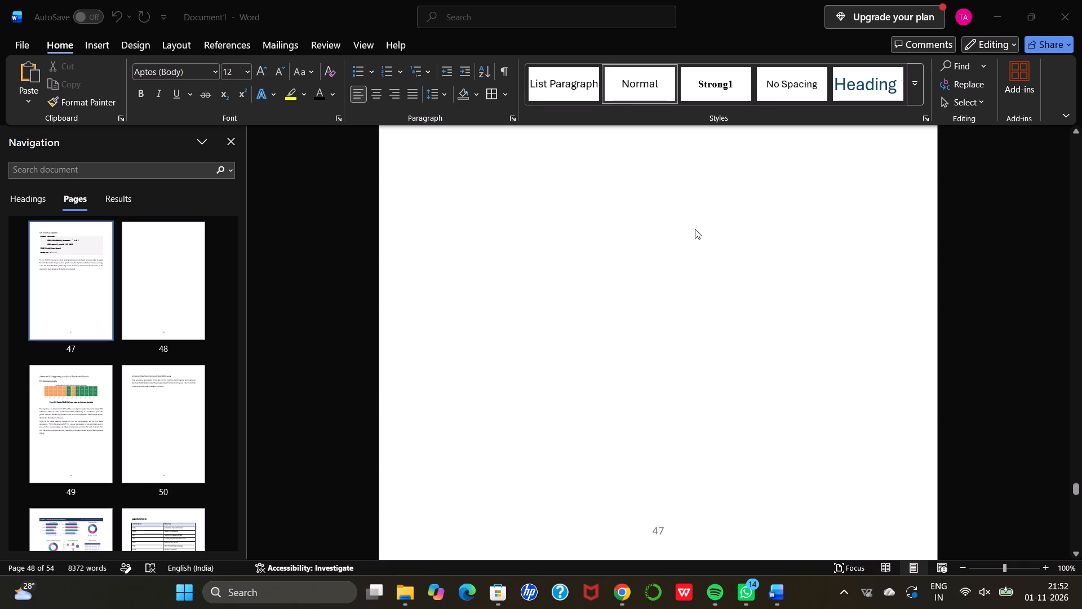
Review the annexure pages around 43 to 50, checking the data dictionary table, SQL query catalogue and blank page 48.
scroll(695, 229, up, 2)
scroll(695, 229, down, 3)
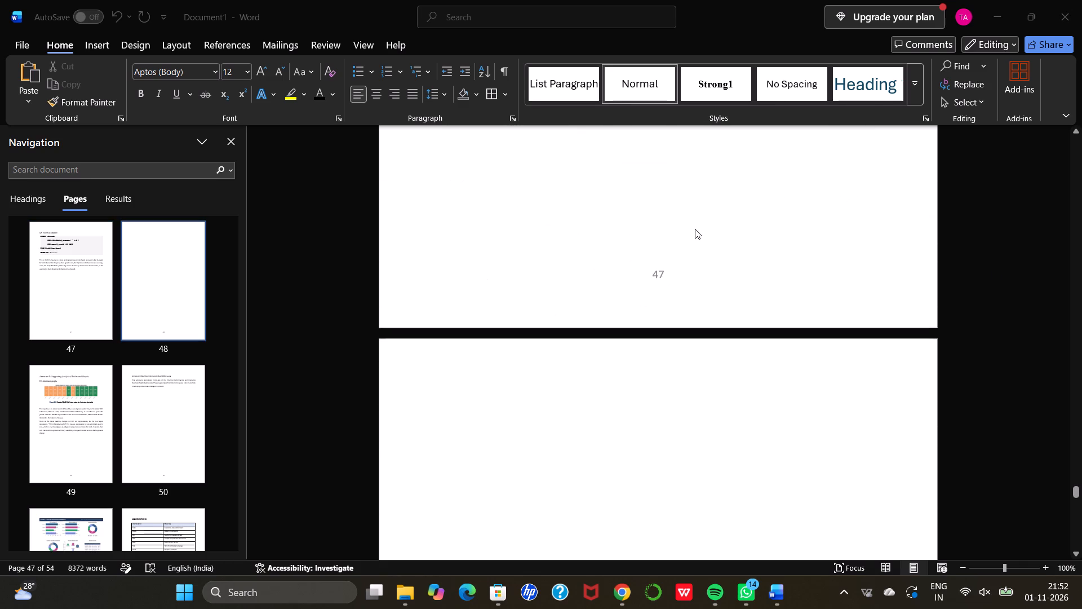
scroll(695, 229, down, 1)
scroll(695, 229, right, 1)
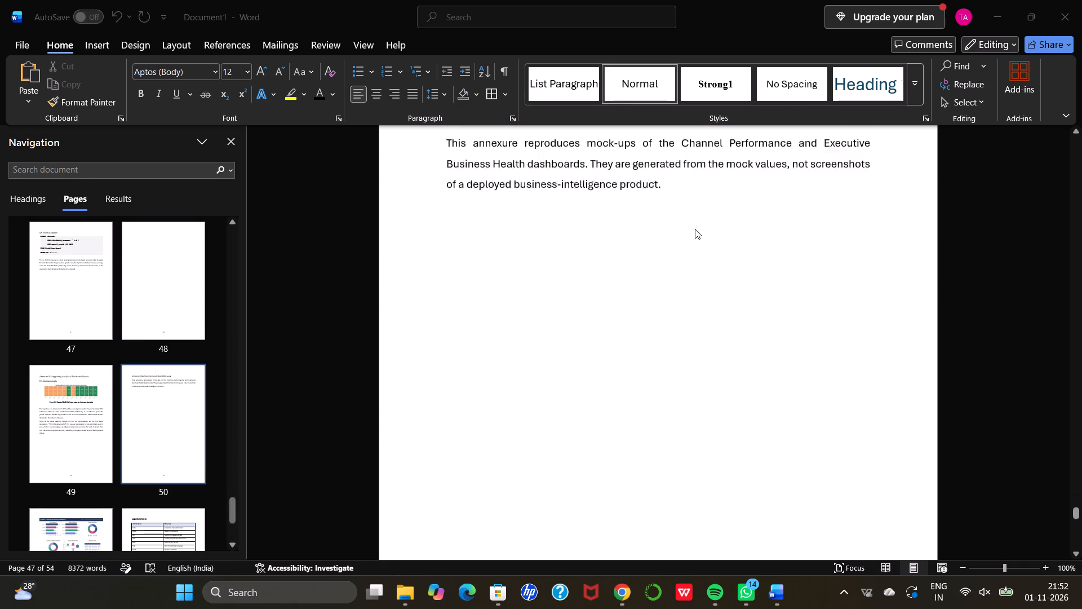
scroll(695, 229, right, 1)
scroll(695, 229, up, 5)
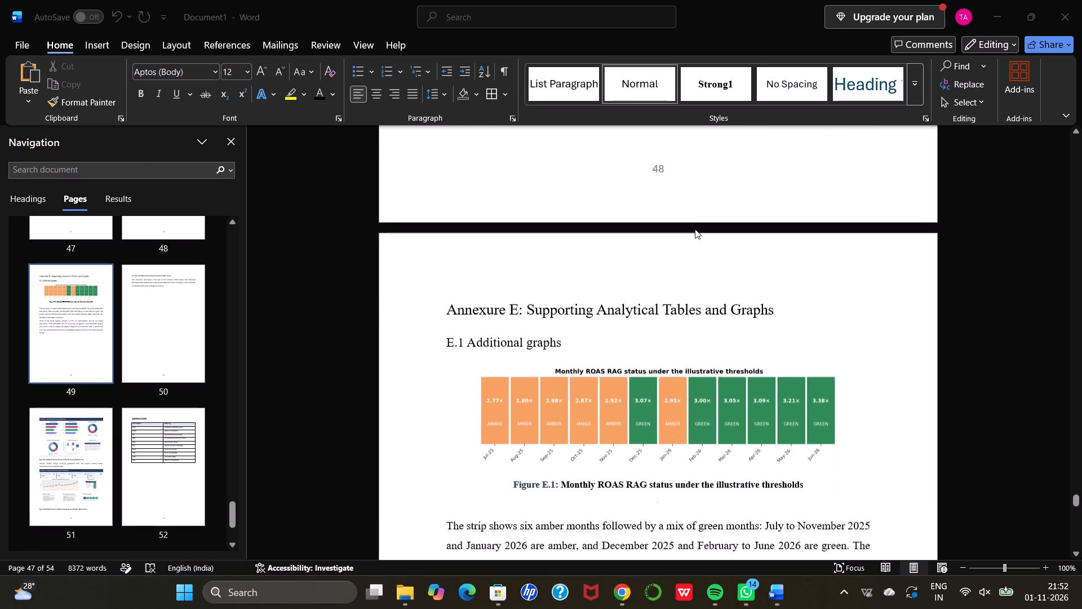
scroll(695, 229, up, 12)
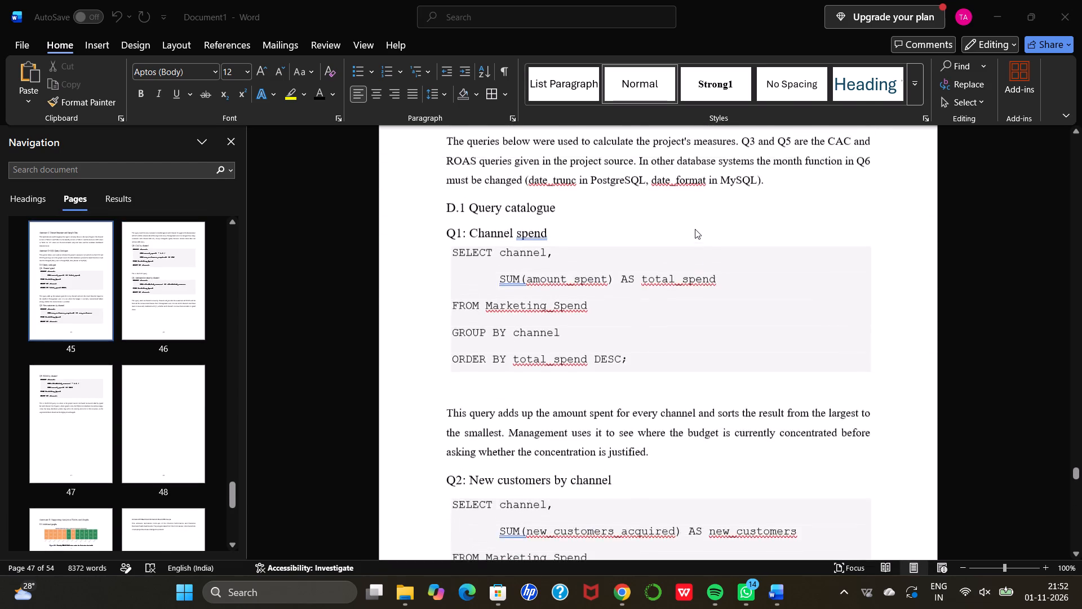
scroll(695, 229, up, 11)
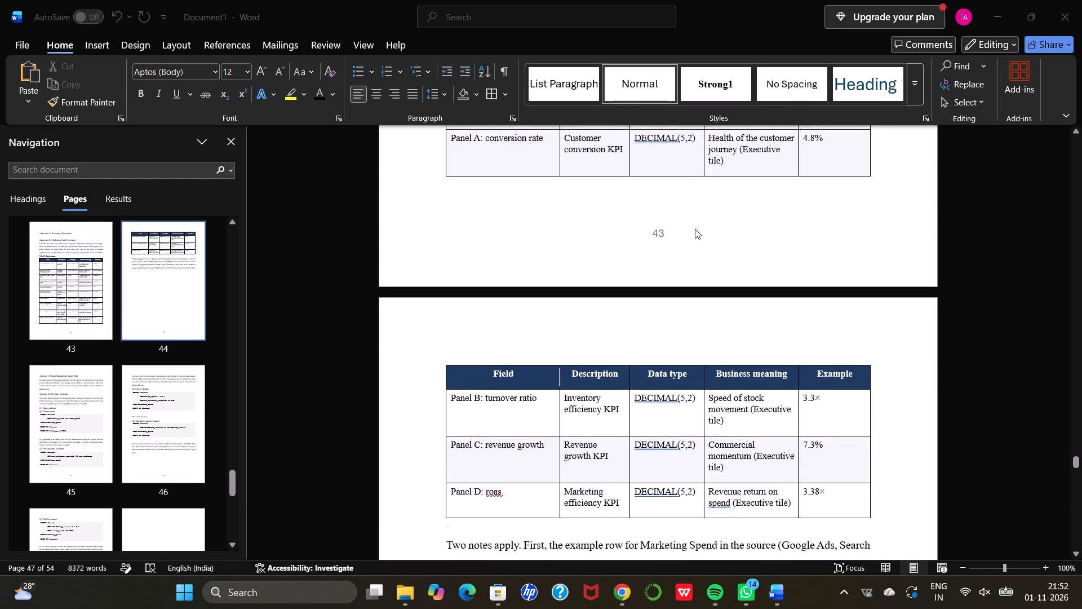
scroll(695, 229, up, 3)
scroll(695, 229, down, 3)
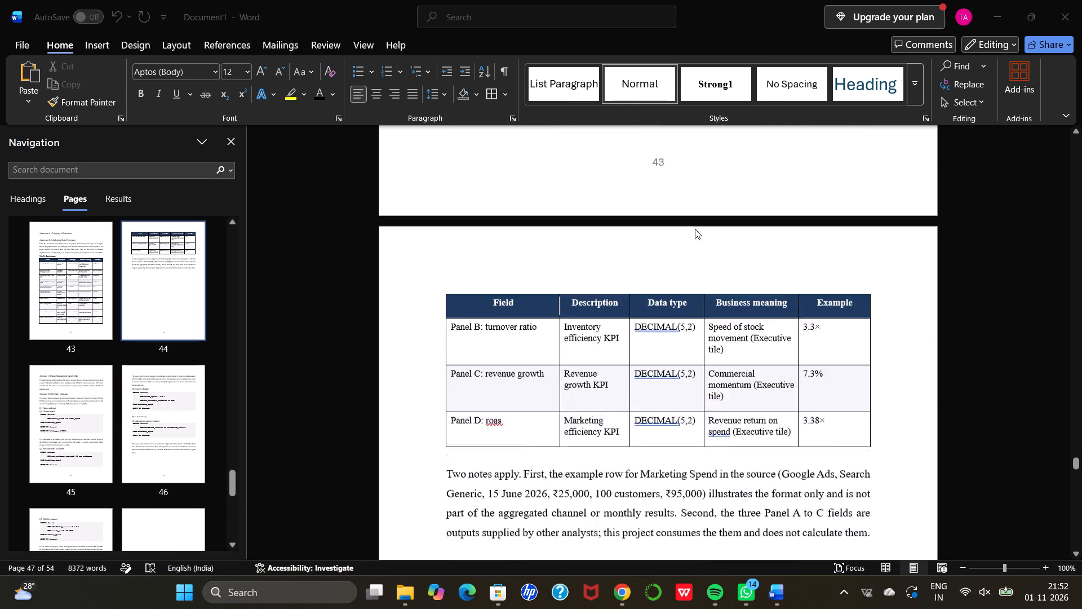
scroll(695, 229, down, 1)
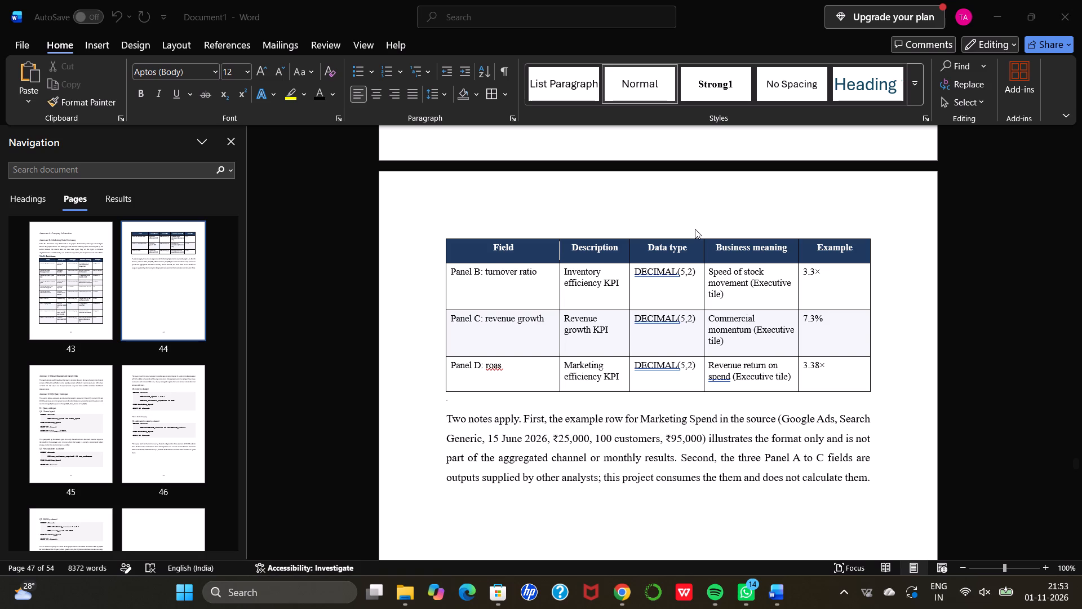
scroll(695, 229, up, 2)
scroll(695, 229, down, 5)
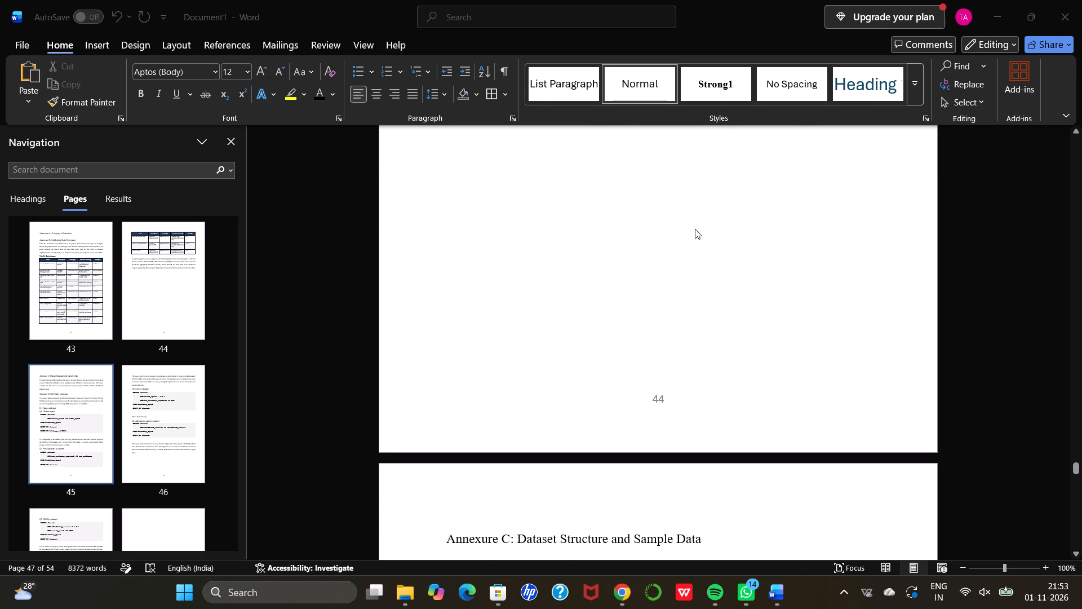
scroll(695, 229, up, 3)
scroll(695, 229, down, 5)
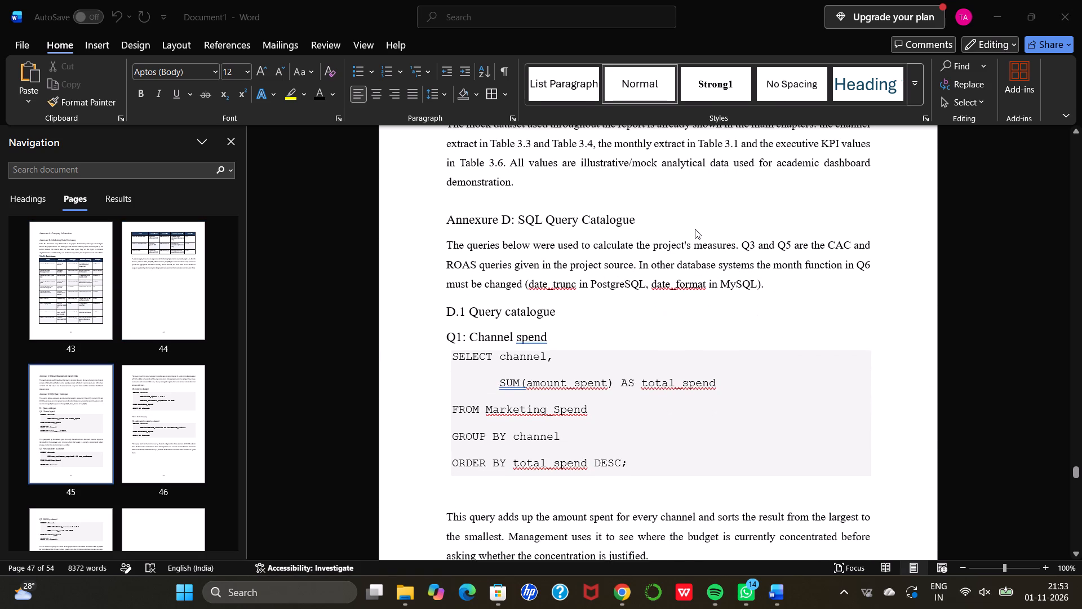
scroll(695, 229, down, 8)
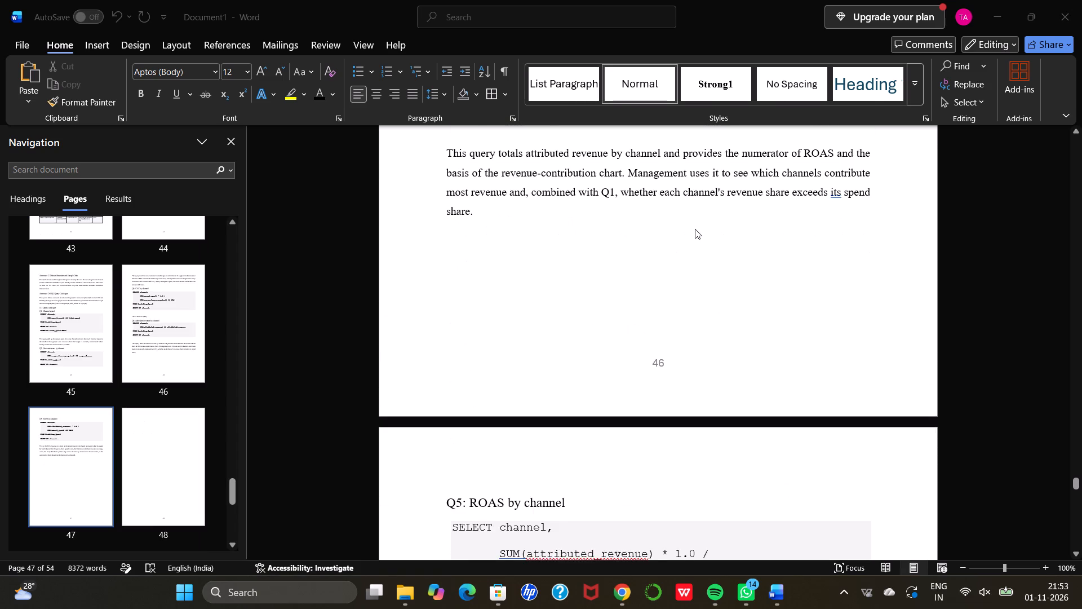
scroll(695, 229, down, 5)
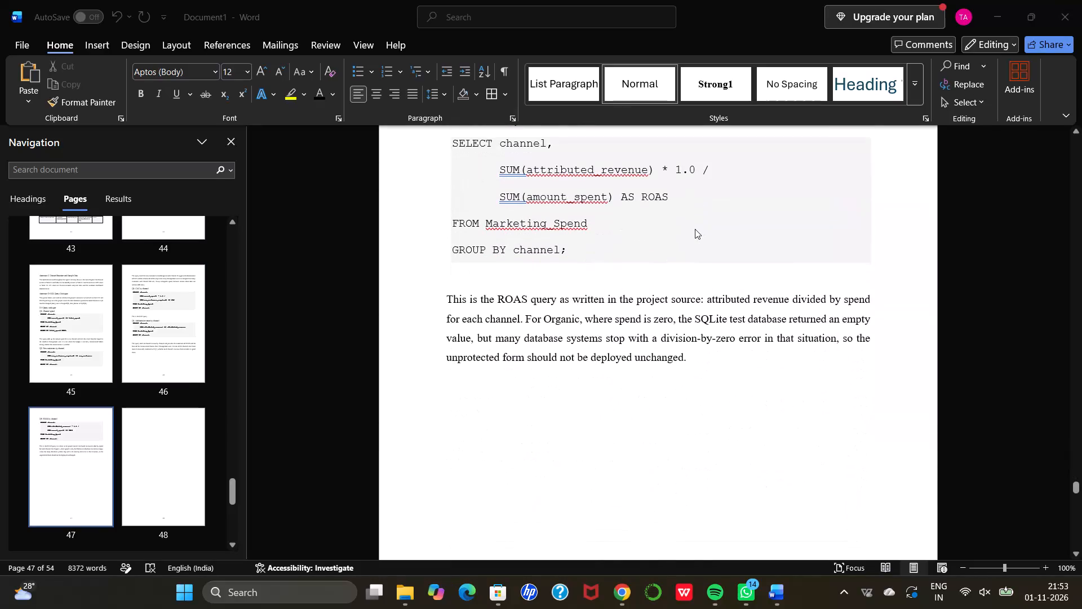
scroll(695, 229, down, 4)
Try to delete the blank page 48 between the Q5 ROAS query and Annexure E.
click(695, 229)
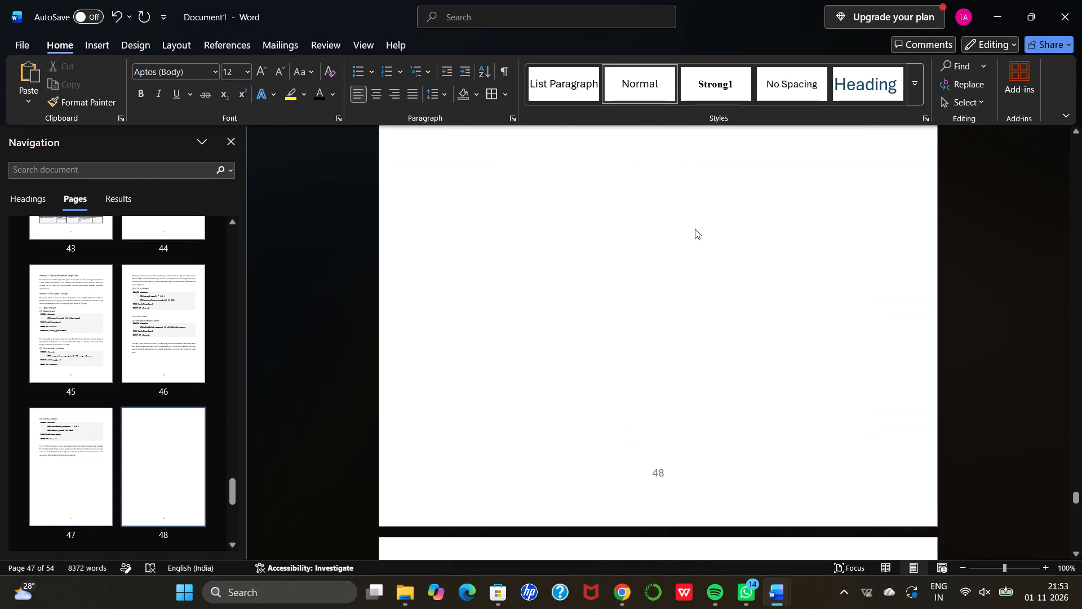
key(Delete)
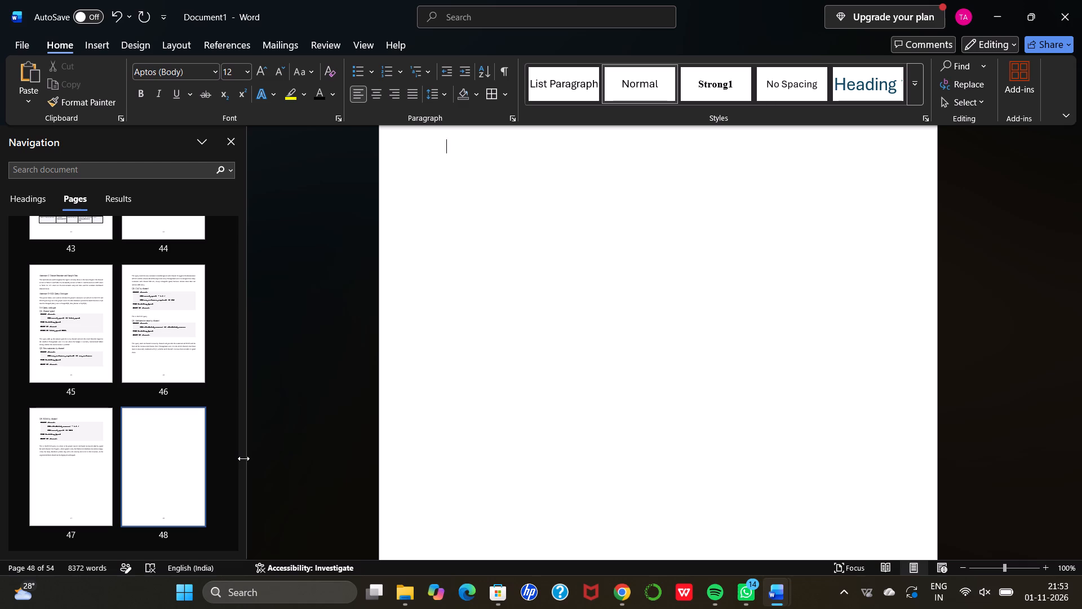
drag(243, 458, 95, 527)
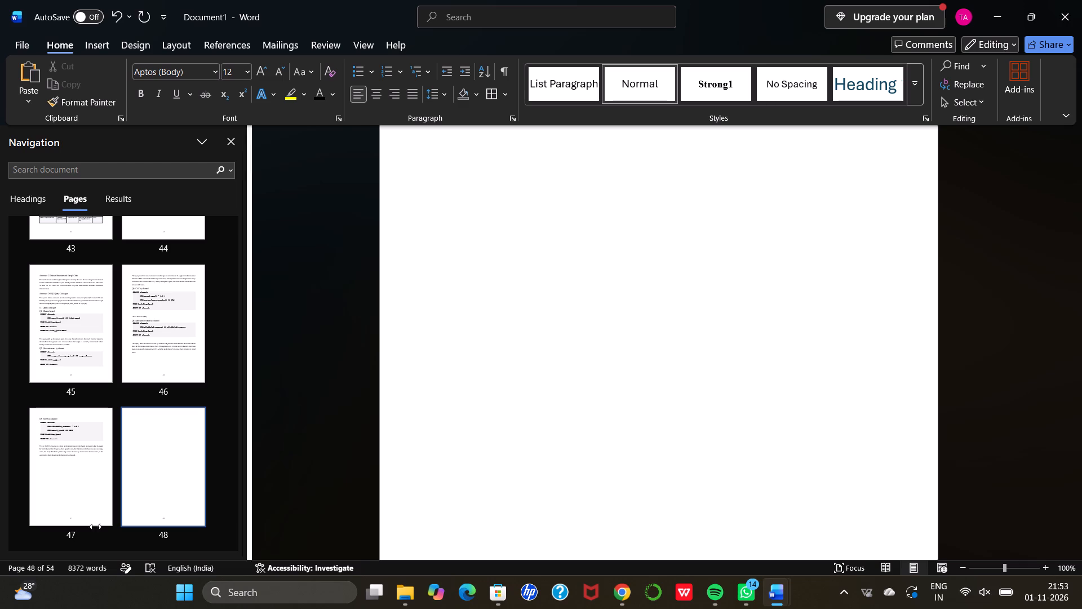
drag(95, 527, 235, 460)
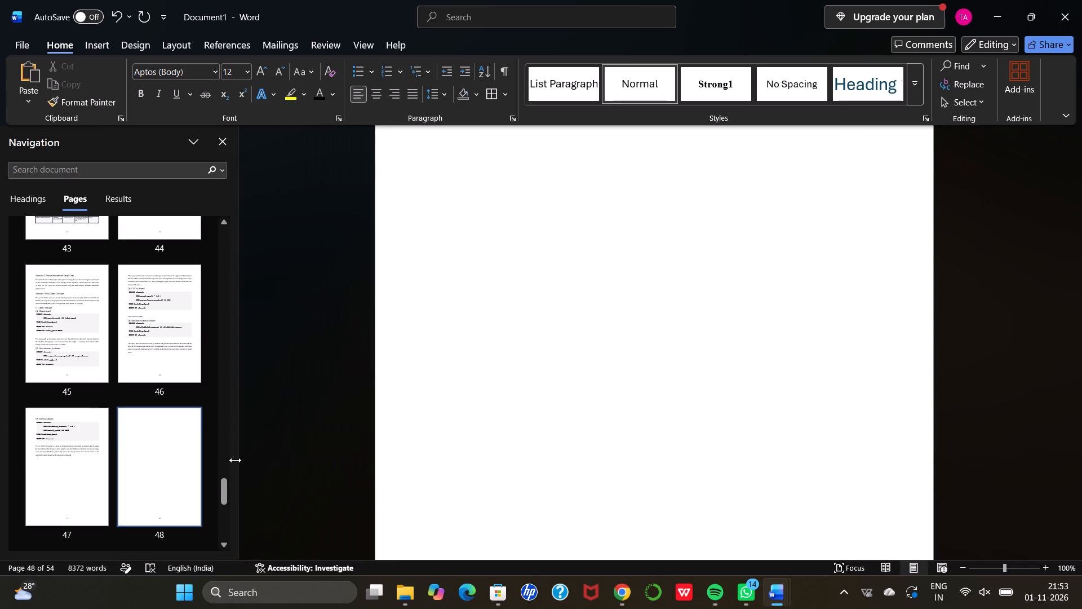
Browse the page thumbnails through the end of the document and go to the blank page 48.
scroll(164, 324, down, 3)
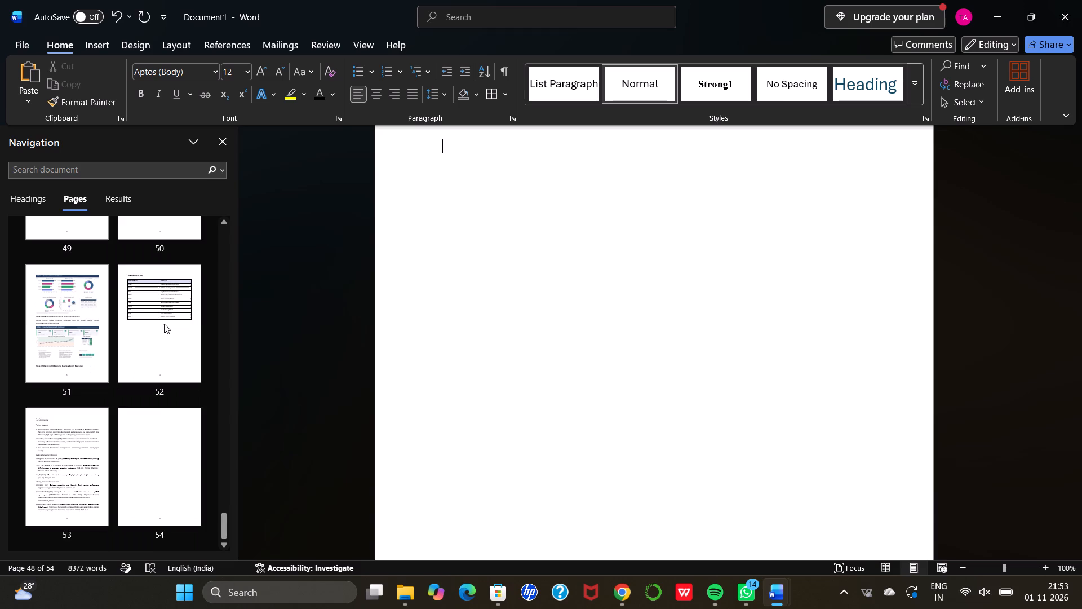
scroll(164, 324, up, 2)
click(161, 392)
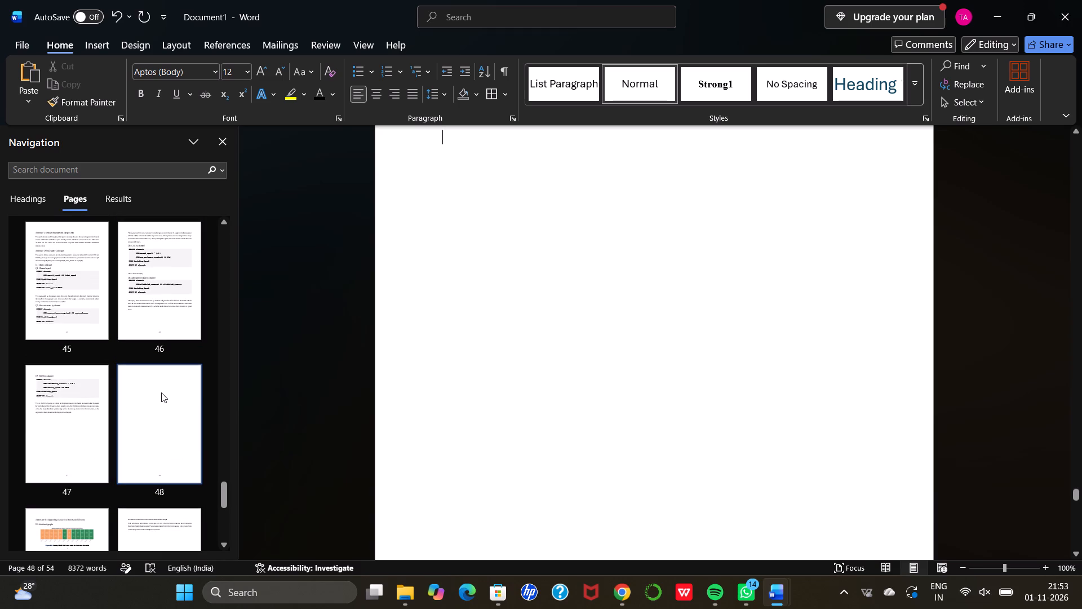
Delete the blank page 48 before Annexure E: Supporting Analytical Tables and Graphs, undoing and redoing the deletion once.
key(Delete)
key(Delete)
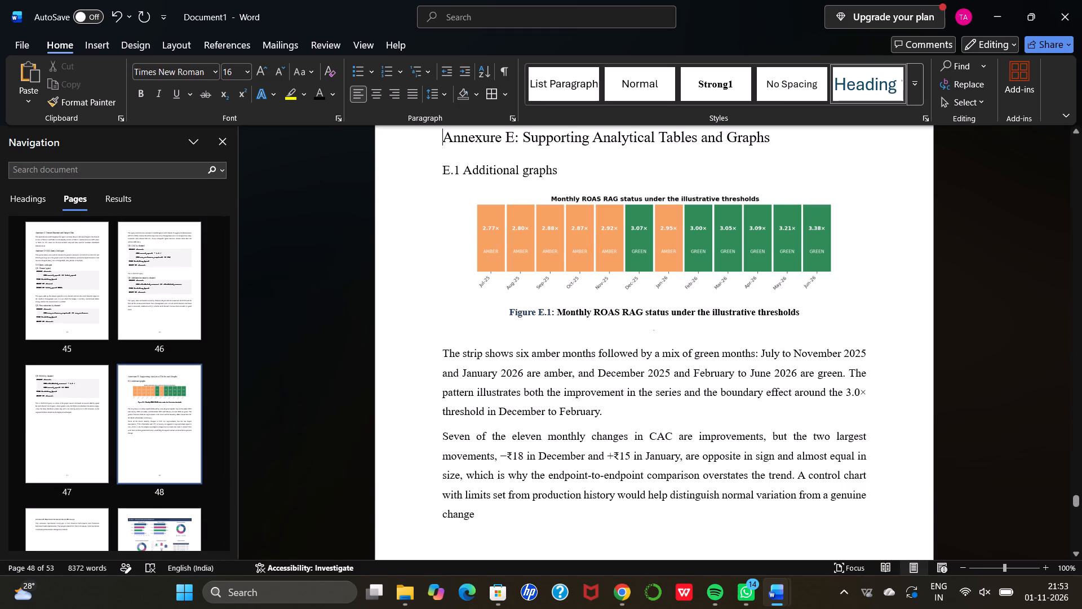
click(111, 12)
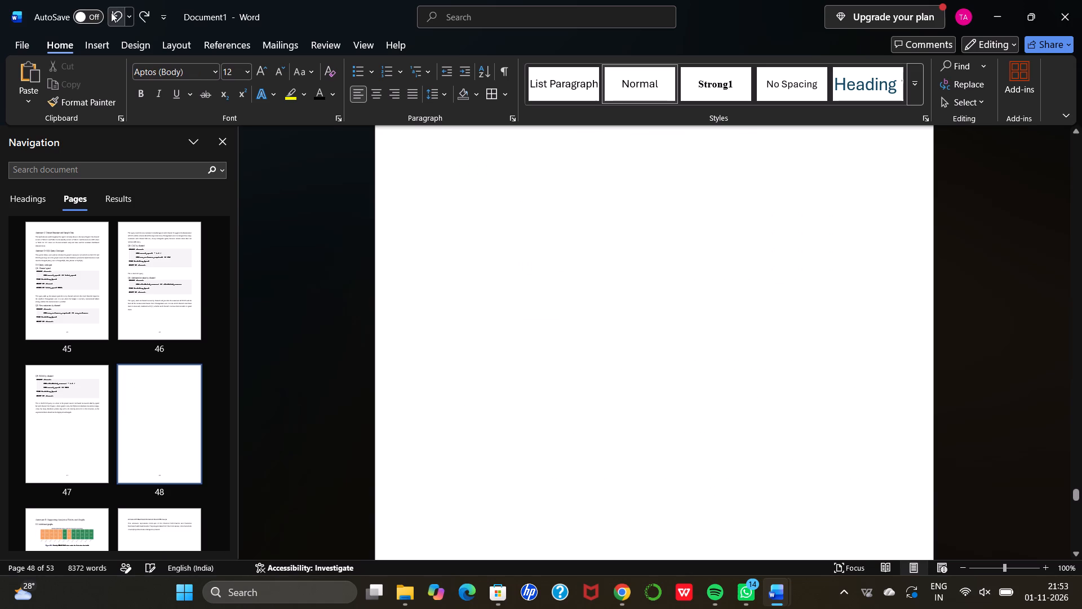
click(149, 7)
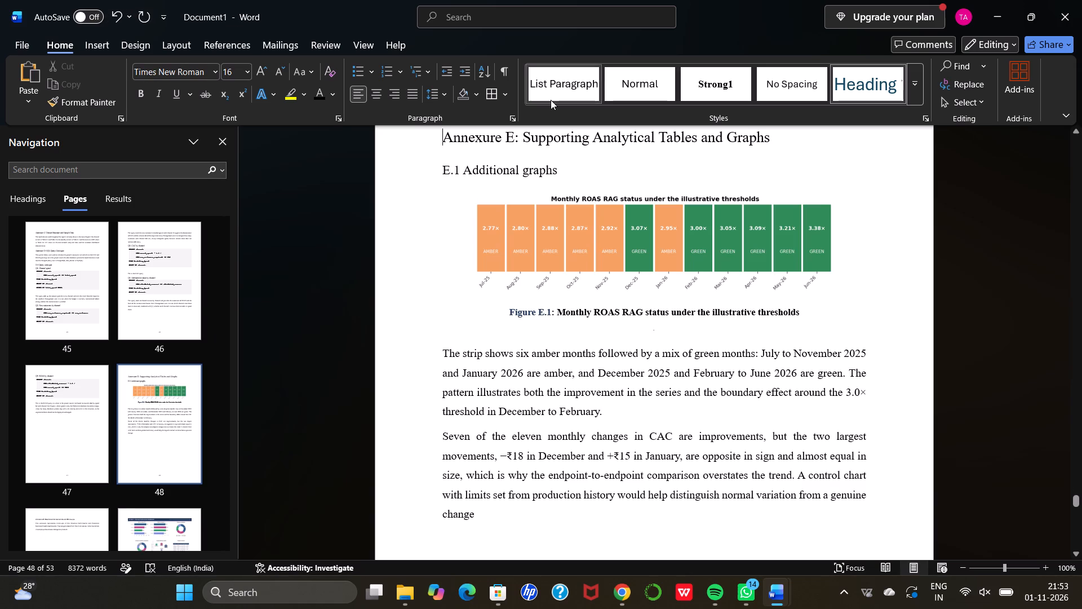
Insert an empty paragraph below the heading Annexure A: Company Information on page 43.
scroll(578, 171, up, 9)
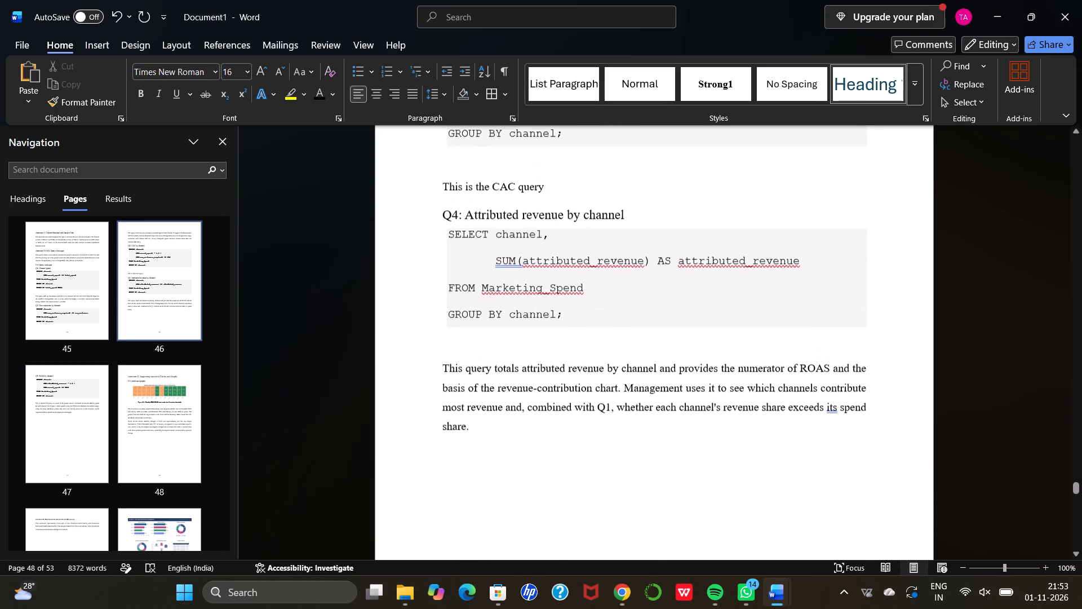
scroll(578, 171, up, 8)
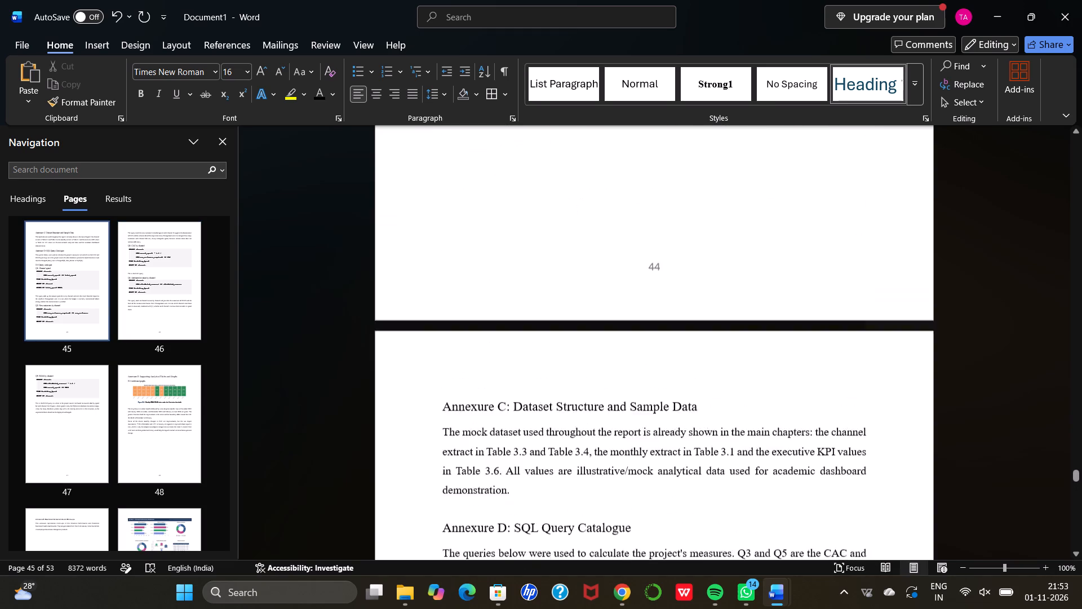
scroll(578, 171, up, 6)
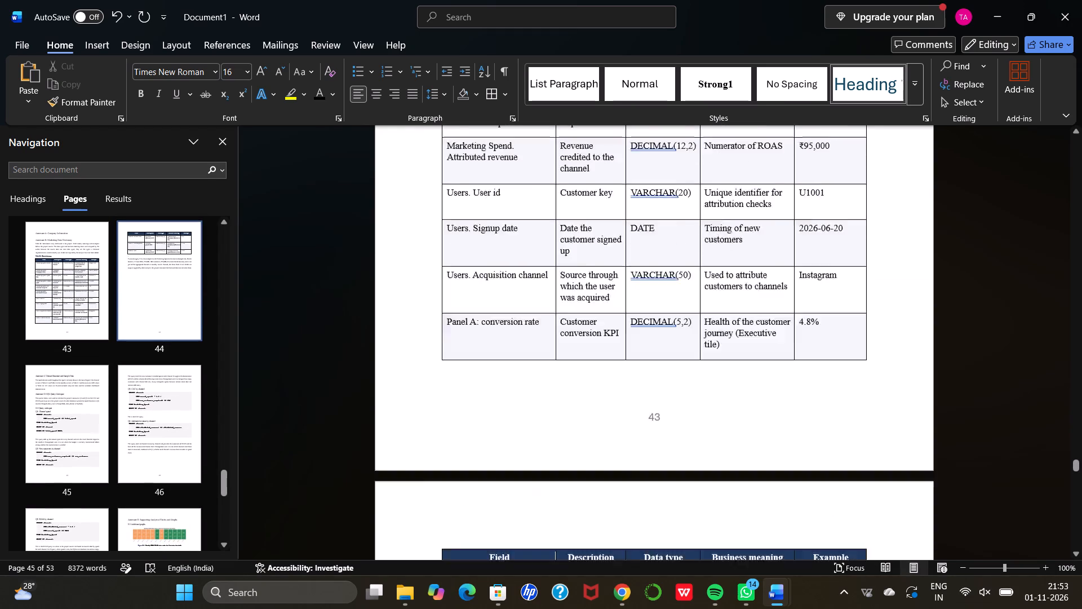
scroll(578, 171, up, 5)
scroll(578, 171, down, 1)
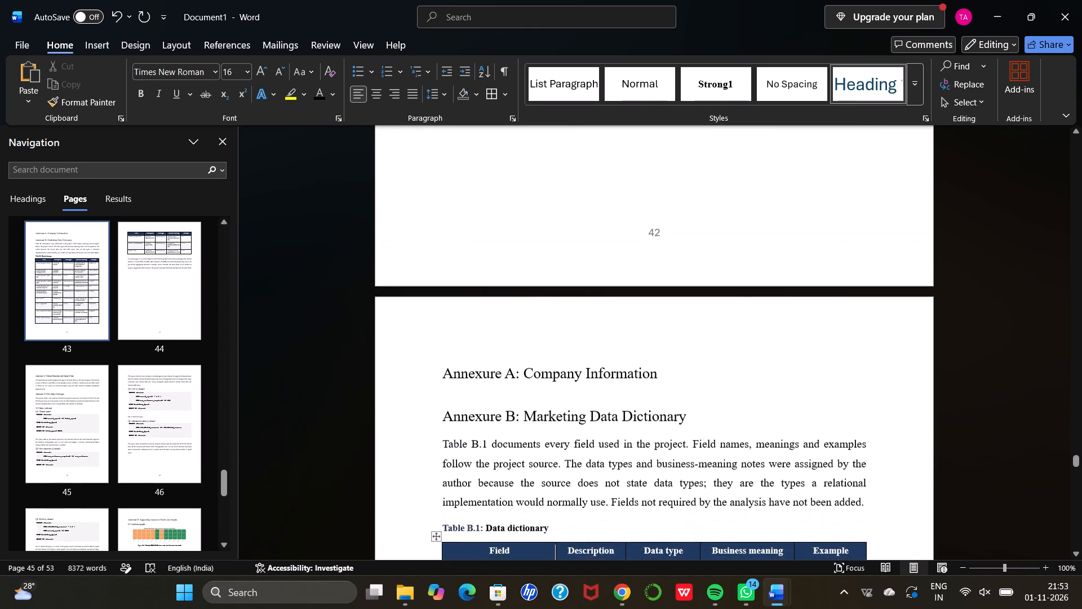
scroll(578, 171, down, 1)
click(669, 276)
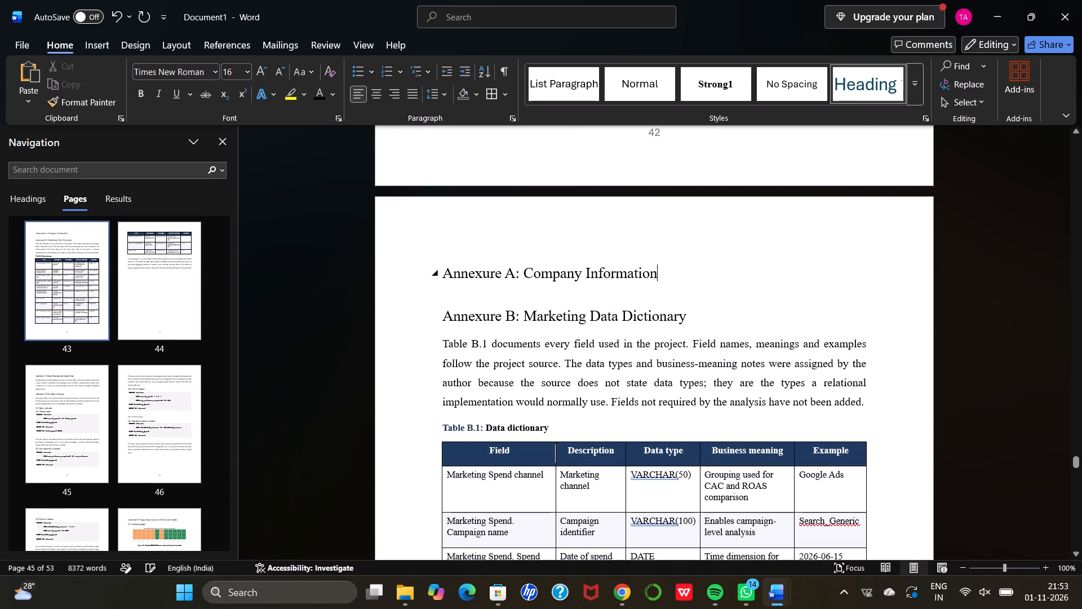
key(Return)
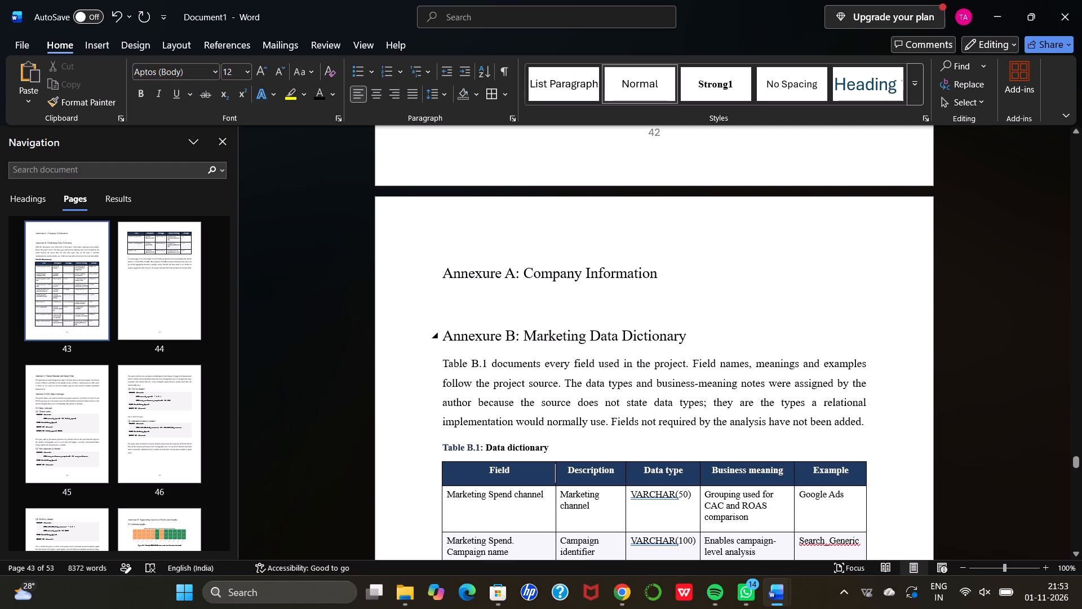
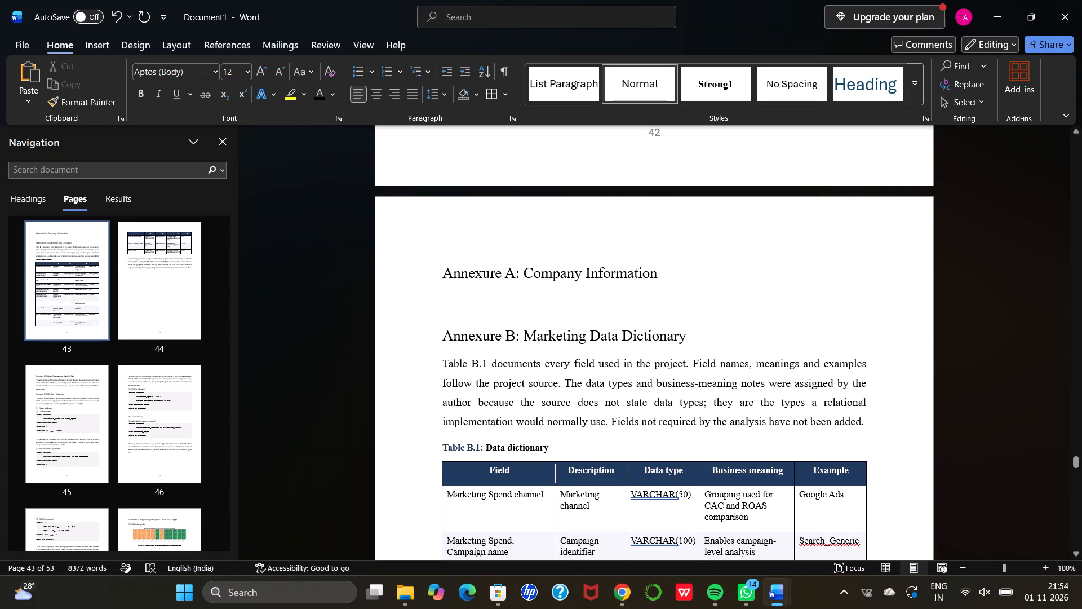
Paste the copied company details, including CIN, date of incorporation, internship domain and website, under the Annexure A: Company Information heading.
key(ctrl+v)
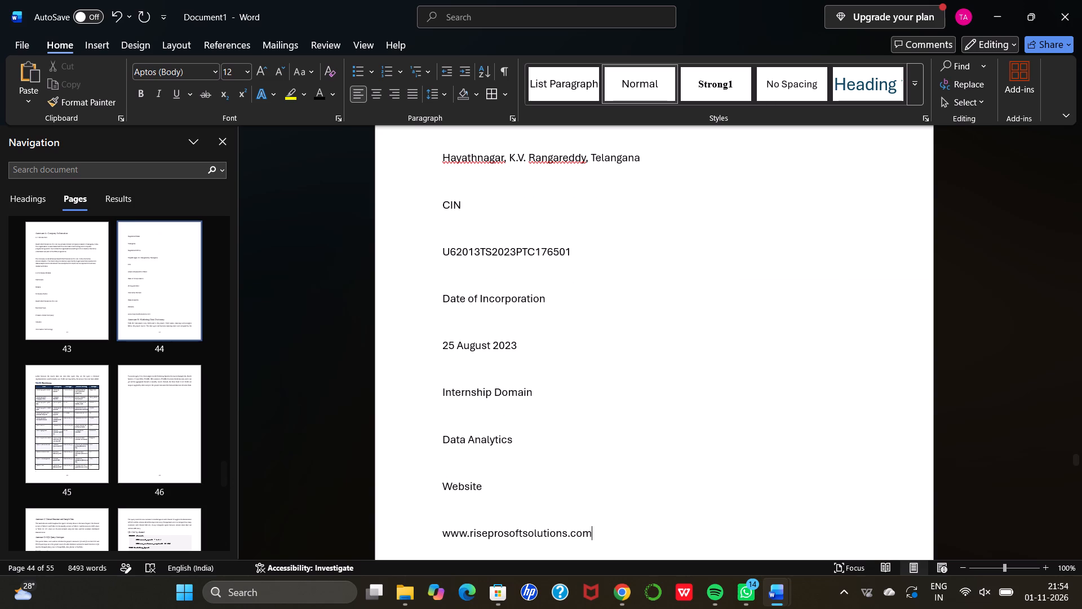
scroll(577, 302, down, 1)
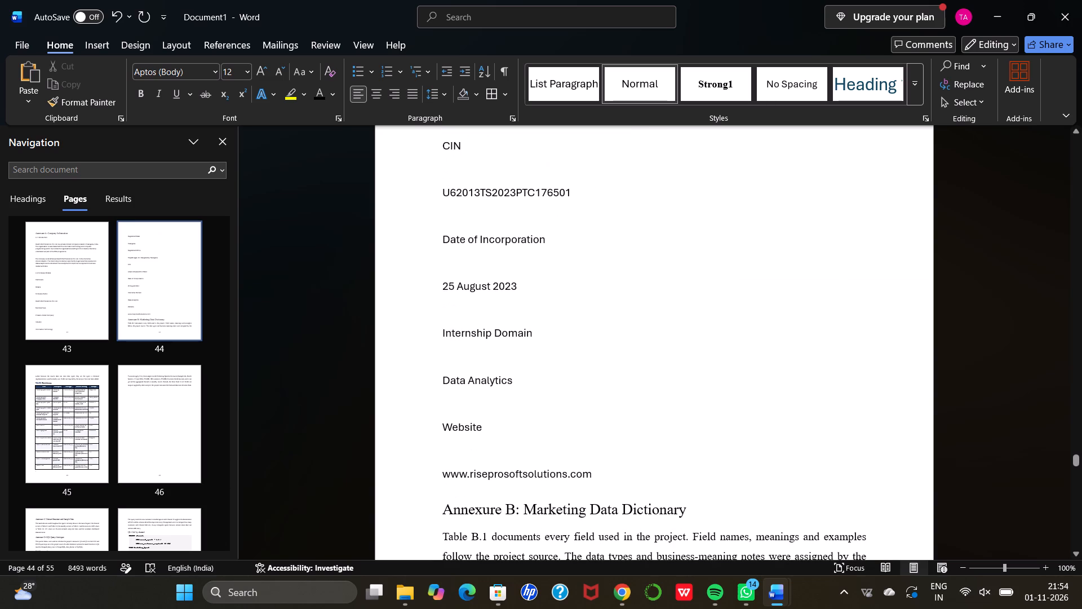
Delete the company detail lines above Annexure B, from the website entry back up to just below Registered State.
key(BackSpace)
key(BackSpace)
key(BackSpace)
key(BackSpace)
key(BackSpace)
key(BackSpace)
key(BackSpace)
key(BackSpace)
key(BackSpace)
key(BackSpace)
key(BackSpace)
key(BackSpace)
key(BackSpace)
key(BackSpace)
key(BackSpace)
key(BackSpace)
key(BackSpace)
key(BackSpace)
key(BackSpace)
key(BackSpace)
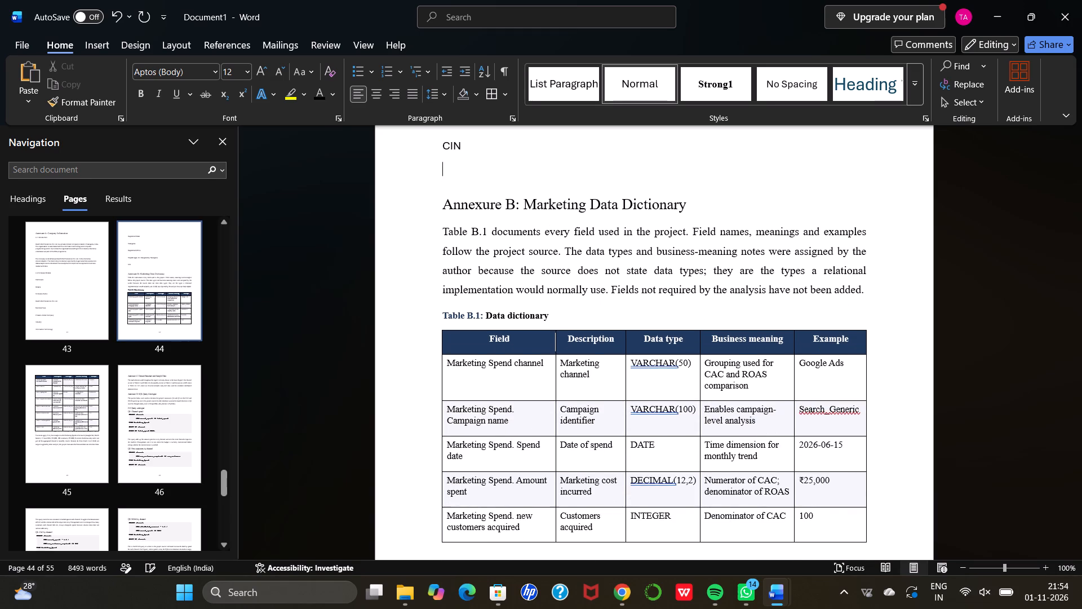
key(BackSpace)
key(BackSpace)
key(BackSpace)
key(BackSpace)
key(BackSpace)
key(BackSpace)
key(BackSpace)
key(BackSpace)
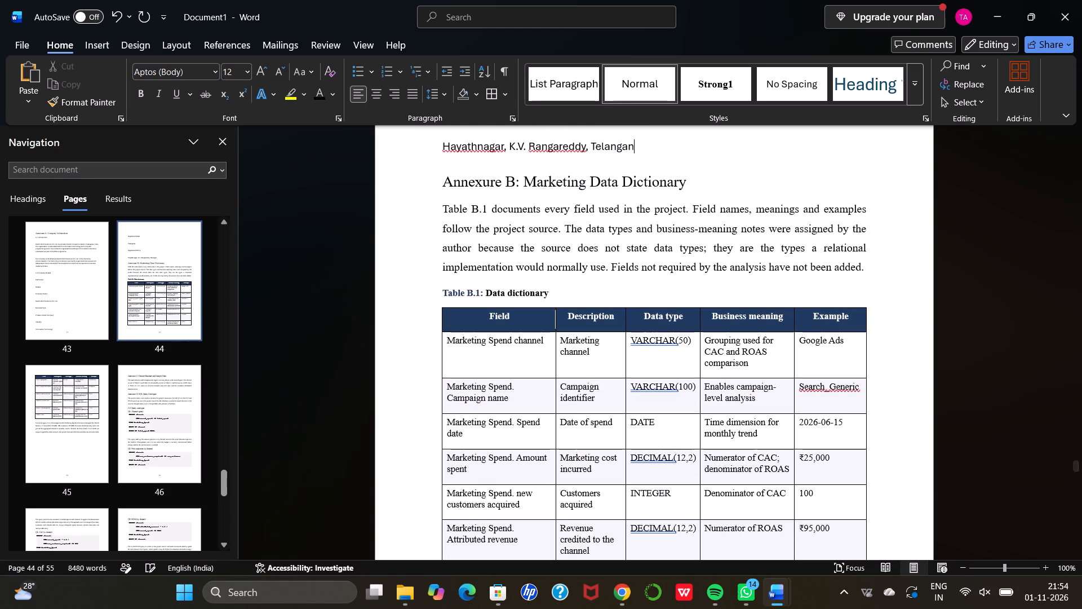
key(BackSpace)
key(BackSpace)
key(BackSpace)
key(BackSpace)
key(BackSpace)
key(BackSpace)
key(BackSpace)
key(BackSpace)
key(BackSpace)
key(BackSpace)
key(BackSpace)
key(BackSpace)
key(BackSpace)
key(BackSpace)
key(BackSpace)
key(BackSpace)
key(BackSpace)
key(BackSpace)
key(BackSpace)
key(BackSpace)
key(BackSpace)
key(BackSpace)
key(BackSpace)
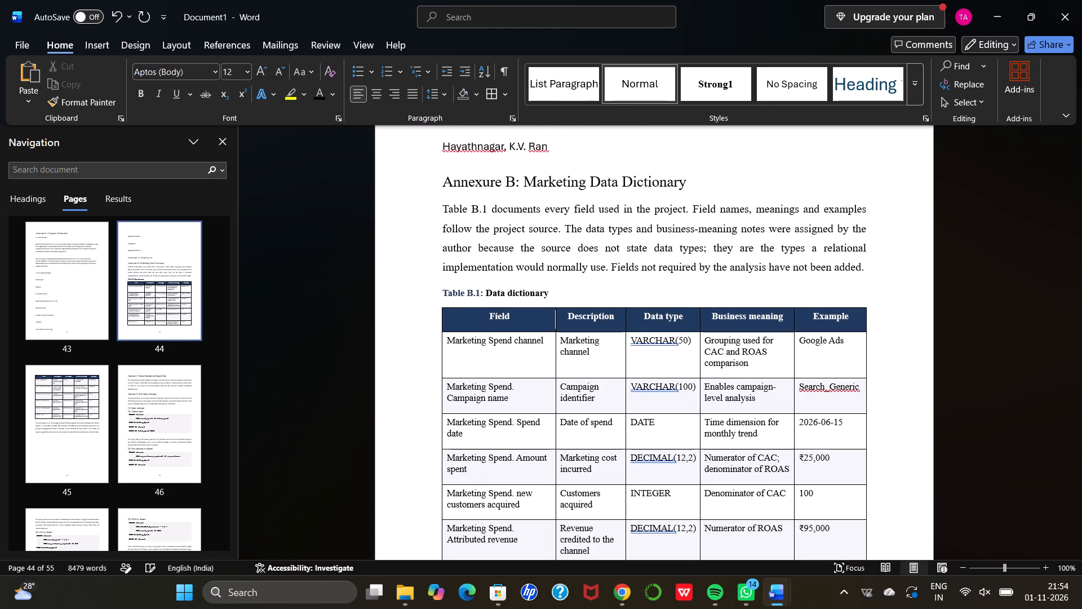
key(BackSpace)
key(BackSpace)
key(BackSpace)
key(BackSpace)
key(BackSpace)
key(BackSpace)
key(BackSpace)
key(BackSpace)
key(BackSpace)
key(BackSpace)
key(BackSpace)
key(BackSpace)
key(BackSpace)
key(BackSpace)
key(BackSpace)
key(BackSpace)
key(BackSpace)
key(BackSpace)
key(BackSpace)
key(BackSpace)
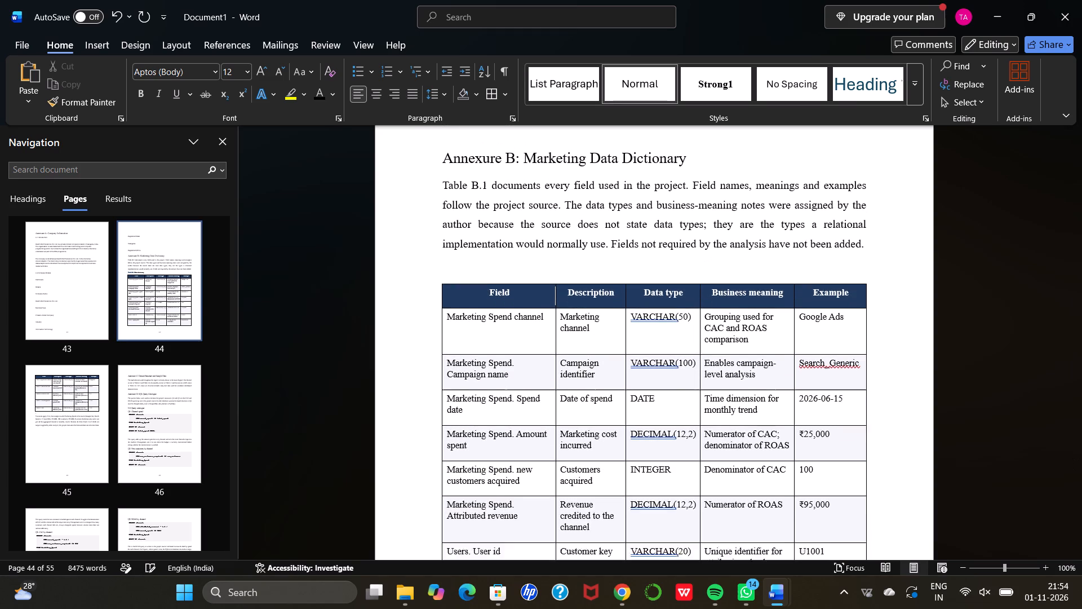
key(BackSpace)
Delete the rest of Annexure A's company details, from the A.2 Company Details heading through the Registered State line.
scroll(577, 302, up, 1)
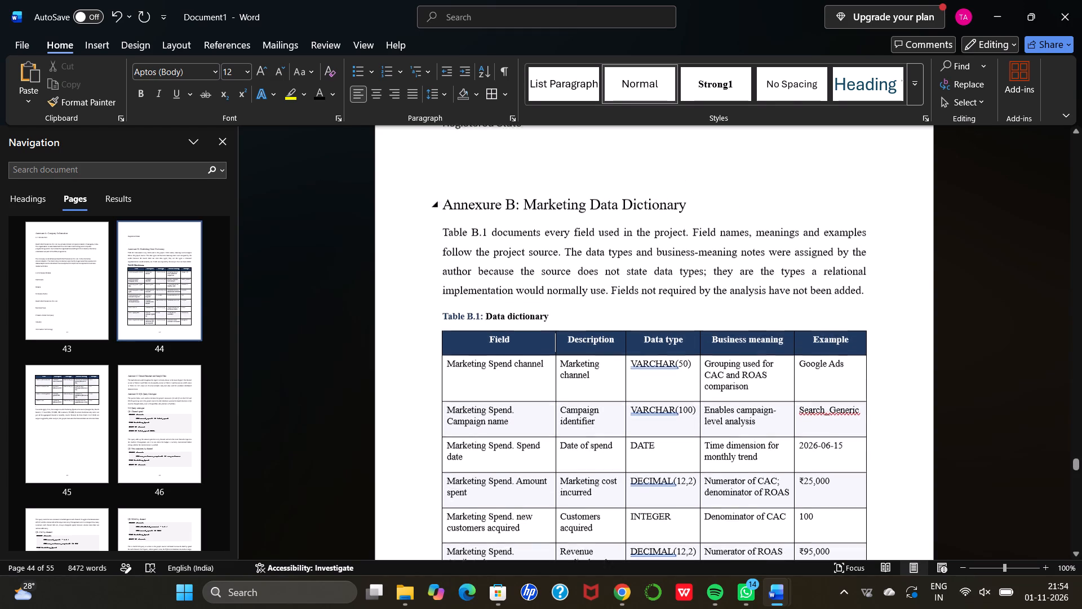
scroll(577, 302, up, 2)
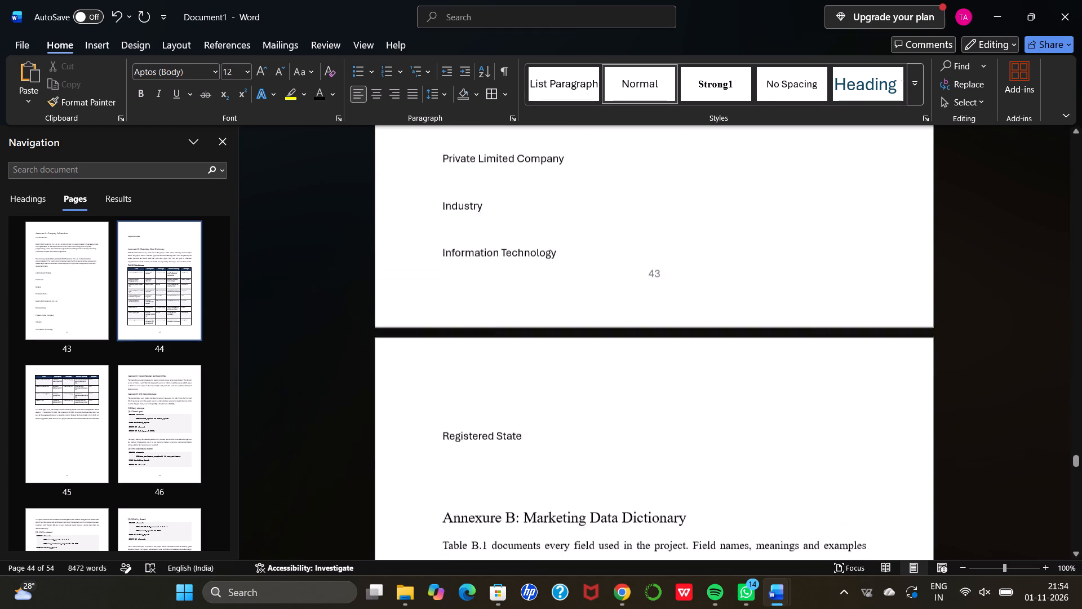
scroll(577, 302, up, 5)
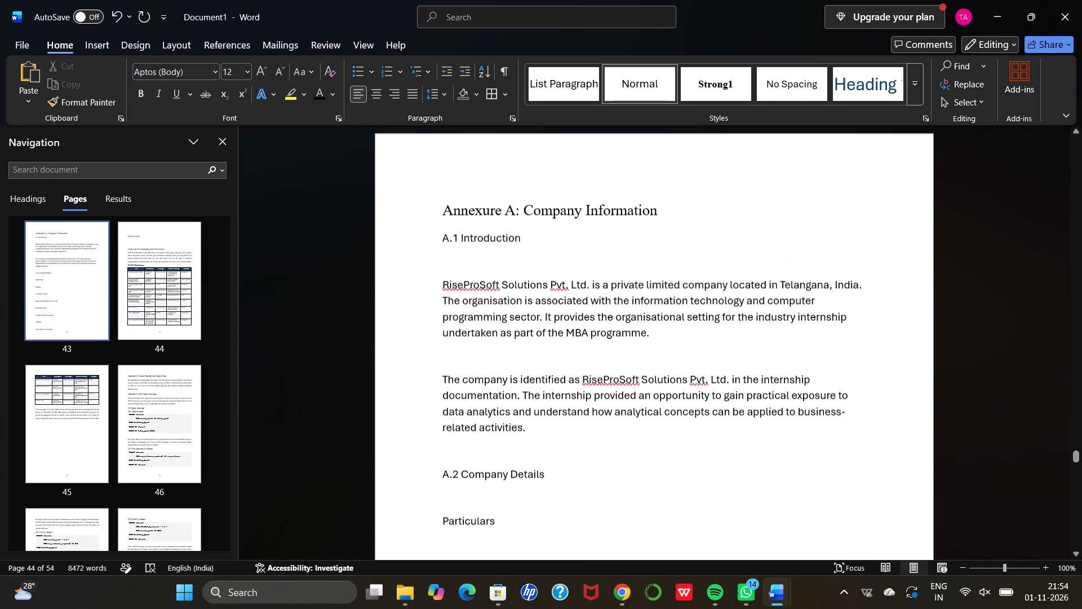
scroll(577, 302, down, 2)
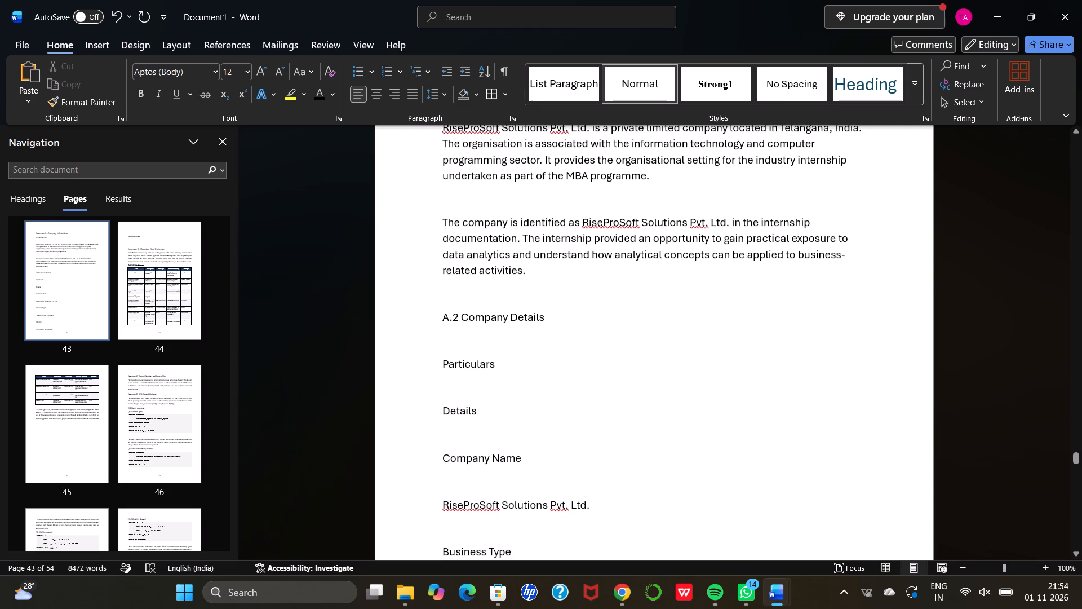
drag(440, 320, 542, 533)
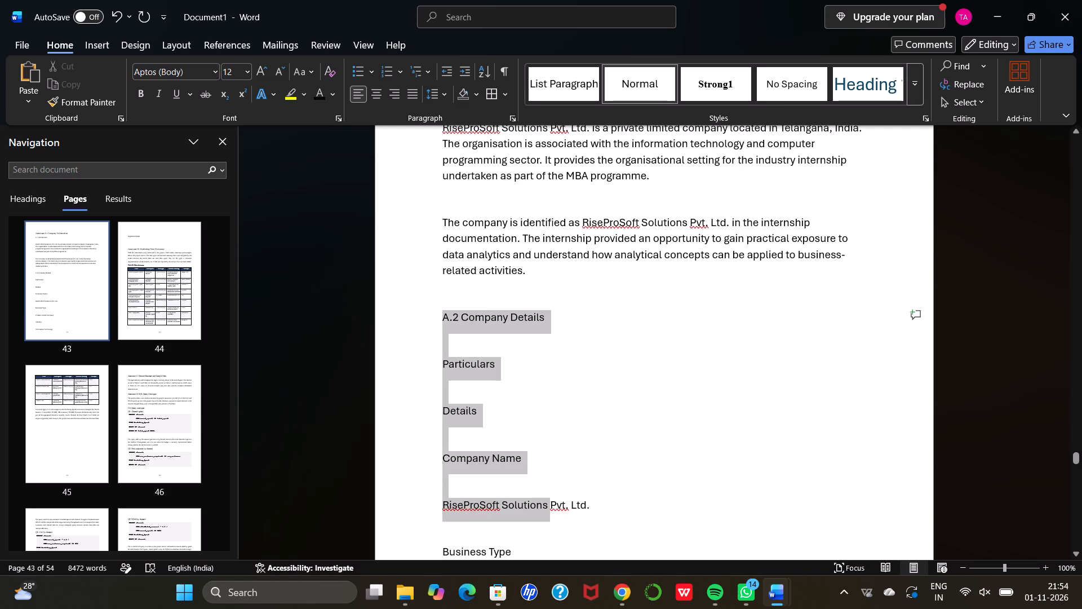
drag(542, 533, 549, 566)
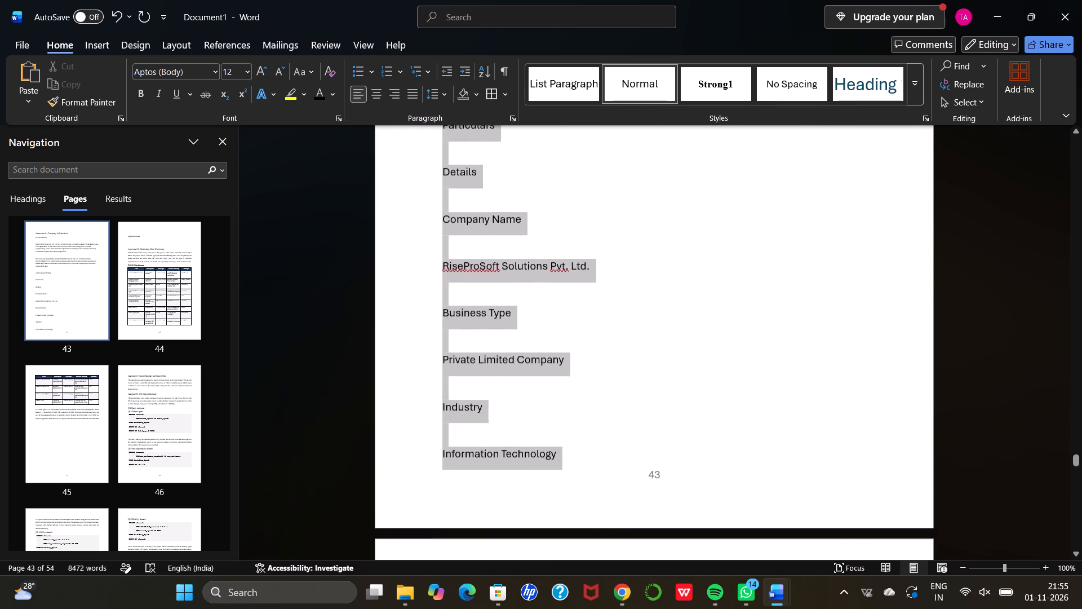
drag(549, 566, 569, 335)
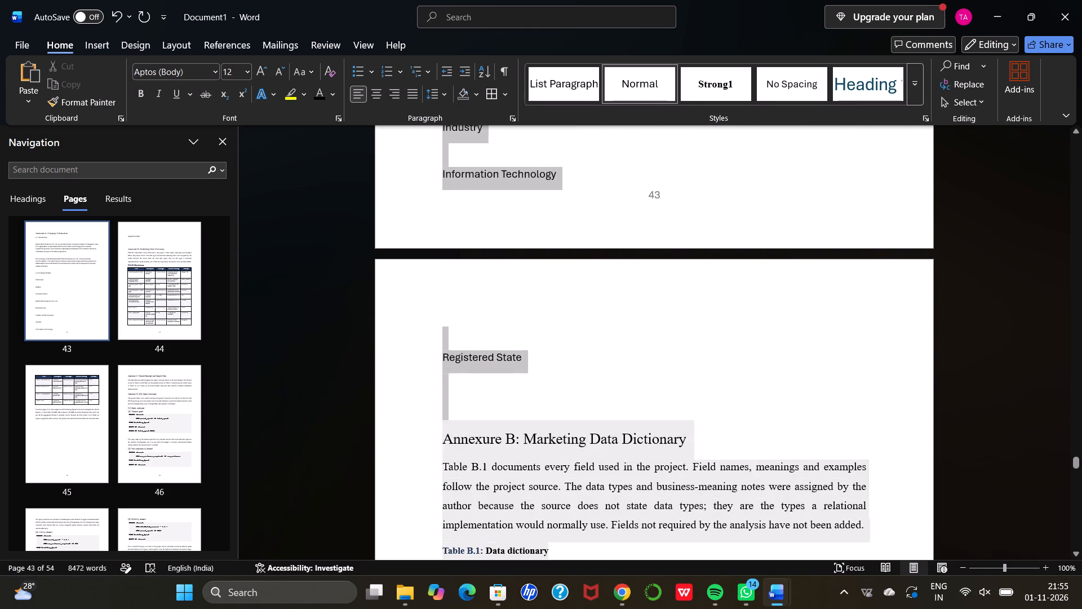
drag(569, 335, 568, 369)
key(BackSpace)
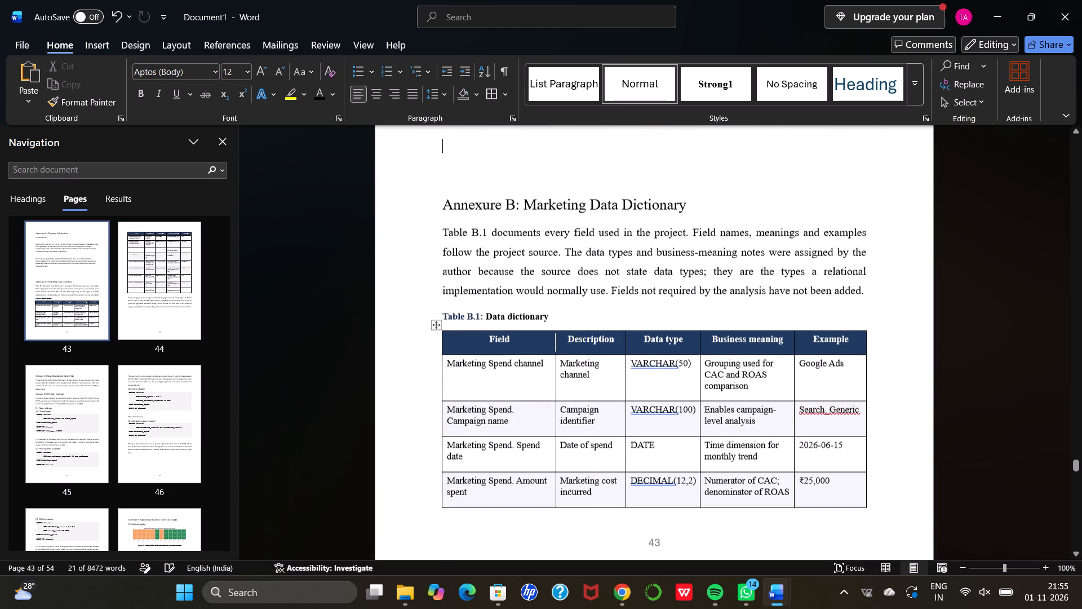
Delete the A.1 Introduction heading and its two paragraphs, keeping the Annexure A: Company Information heading.
scroll(568, 369, up, 1)
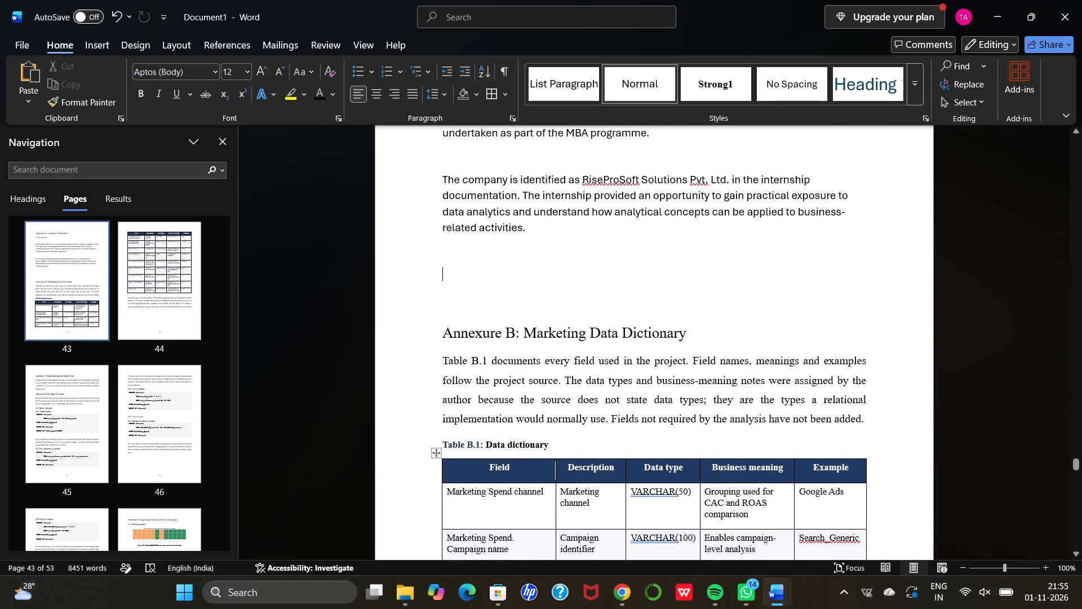
scroll(550, 280, up, 1)
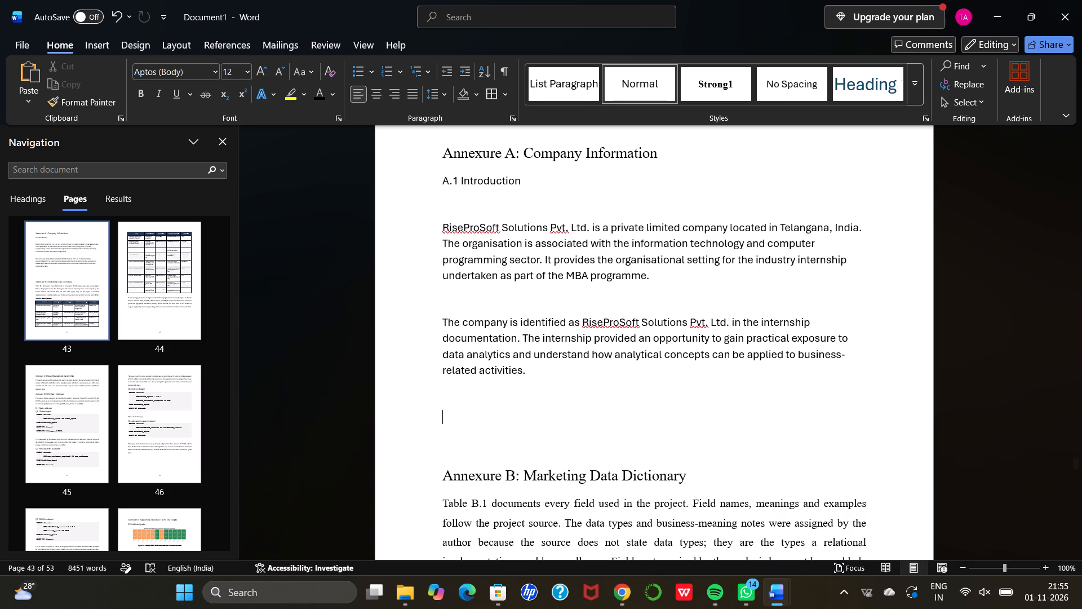
drag(526, 376, 437, 187)
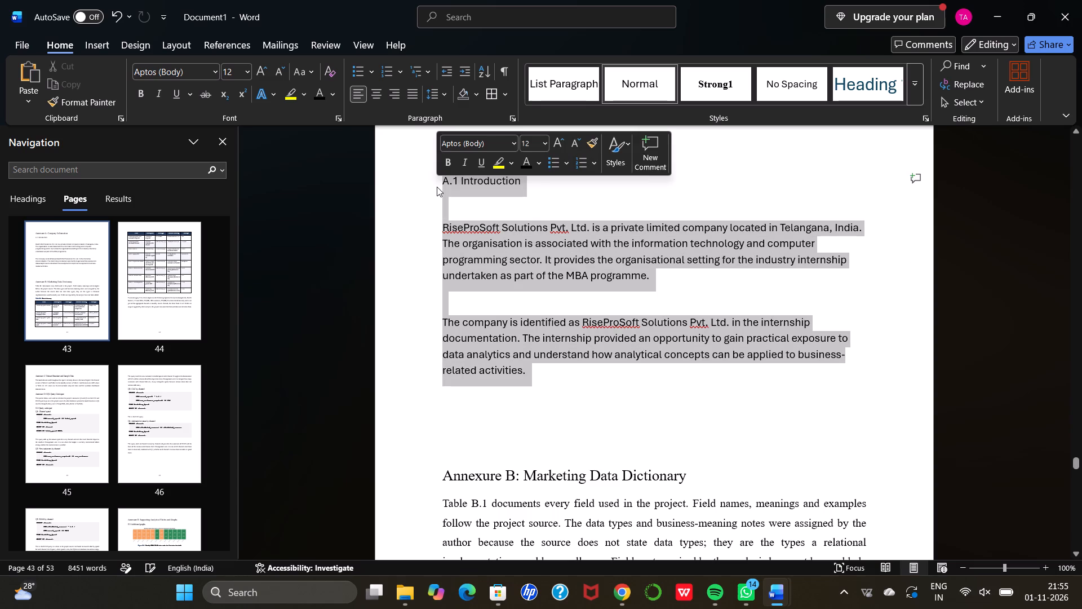
key(BackSpace)
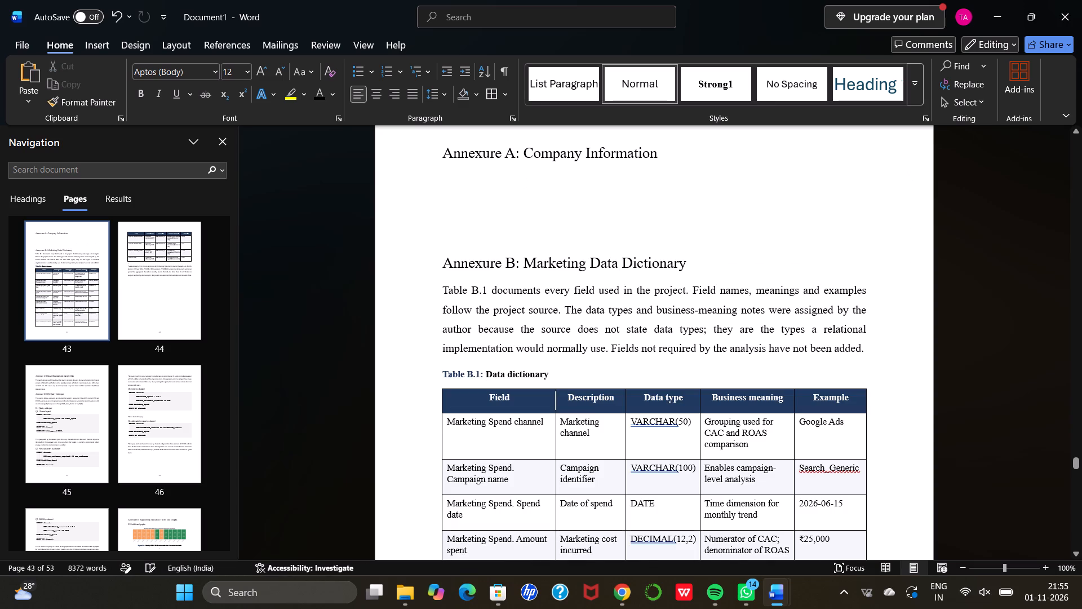
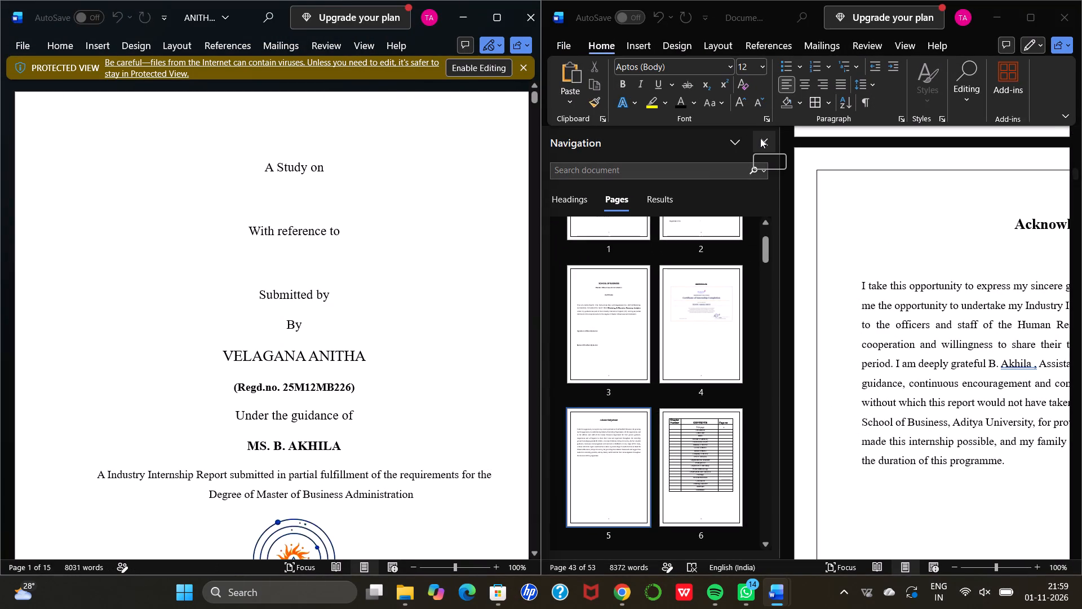
Close the Navigation pane with the page thumbnails in the Word internship report showing the Acknowledgement page.
click(760, 138)
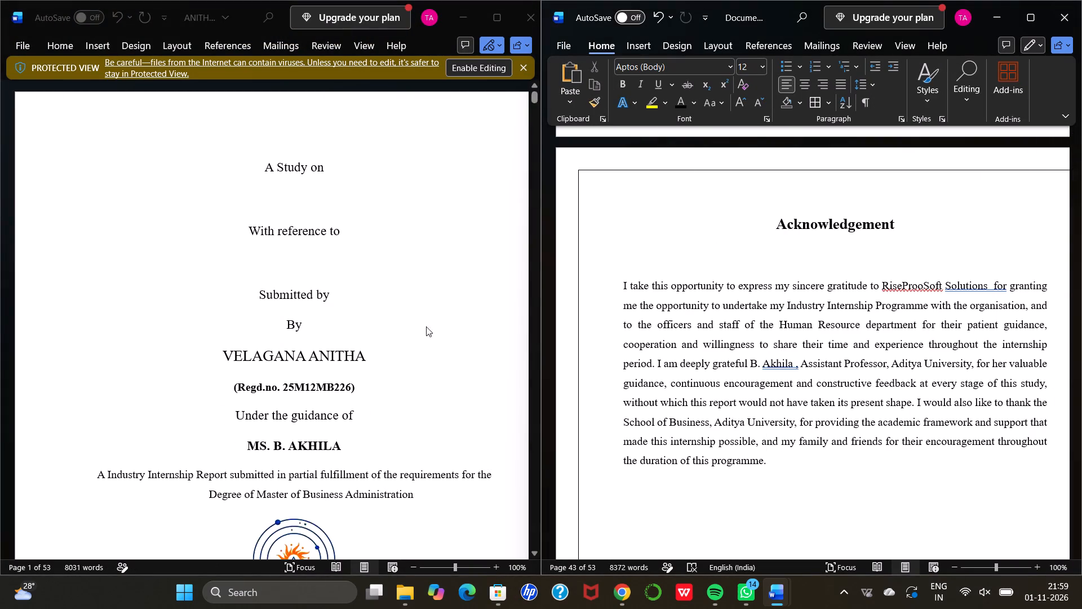
Look through the reference report down to its Industry Guide Evaluation form and enable editing of the protected file.
scroll(426, 326, down, 13)
scroll(426, 326, down, 11)
scroll(426, 326, down, 15)
scroll(426, 326, down, 9)
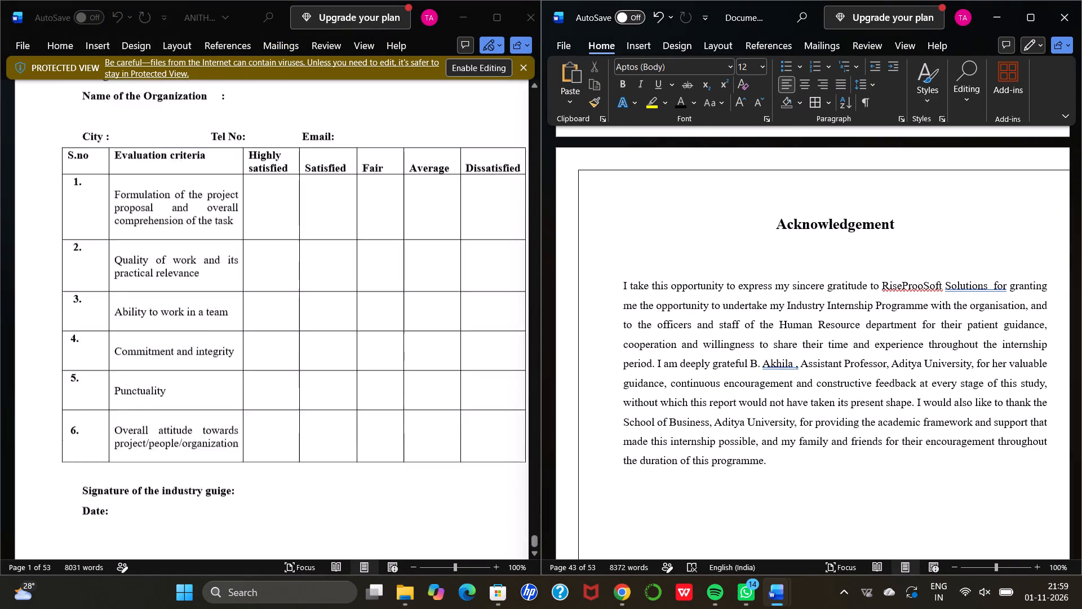
click(426, 326)
click(465, 417)
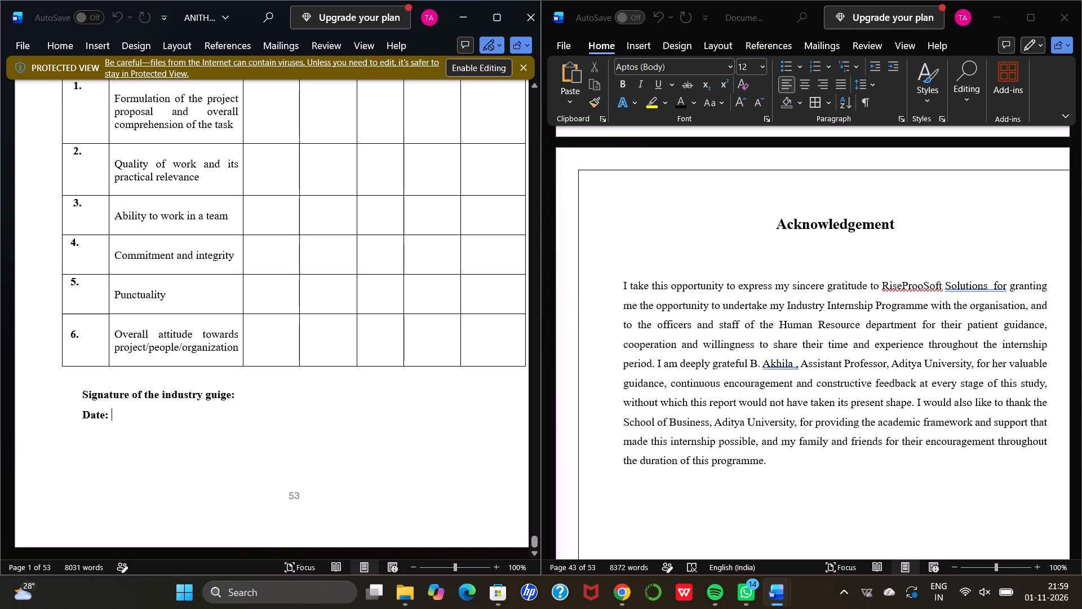
Look through the end of Document1, from the Acknowledgement page to the reference list and the last page.
scroll(671, 423, down, 17)
scroll(671, 423, down, 20)
scroll(671, 423, down, 19)
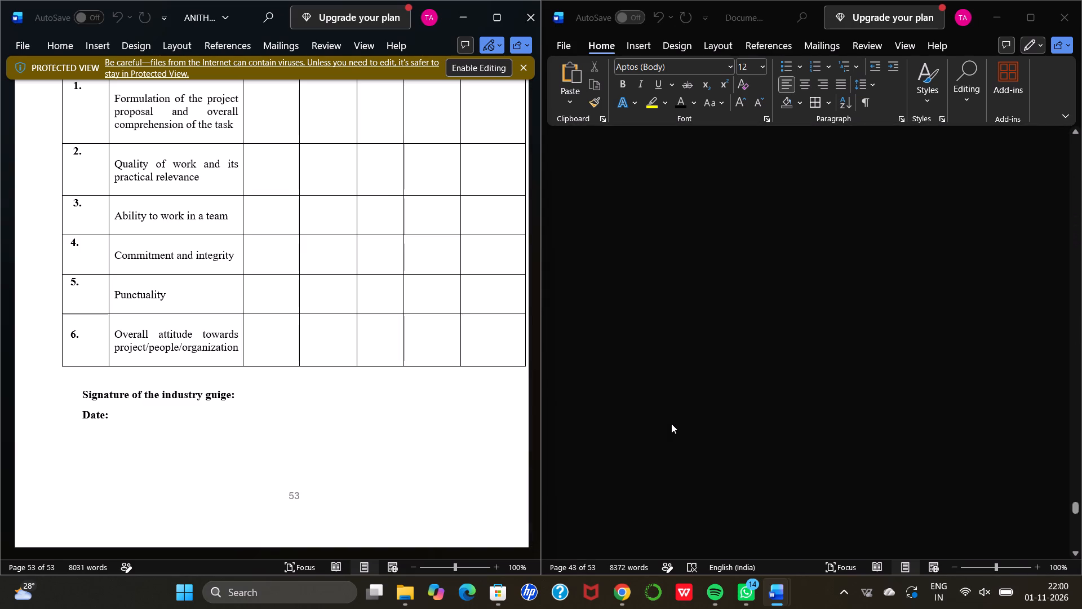
scroll(671, 423, down, 10)
scroll(713, 365, up, 2)
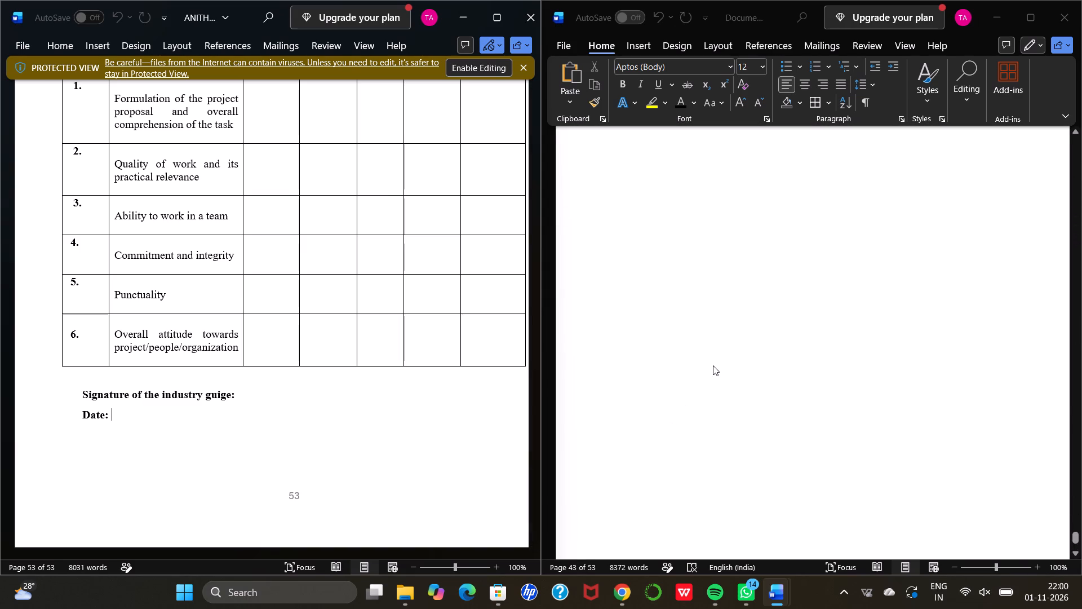
scroll(713, 365, up, 5)
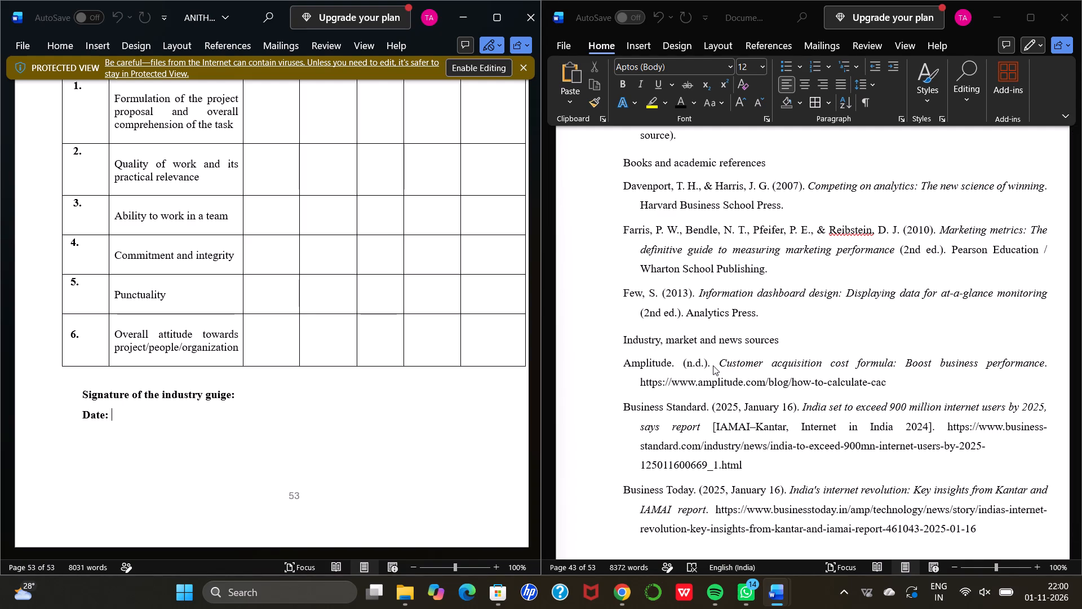
click(485, 64)
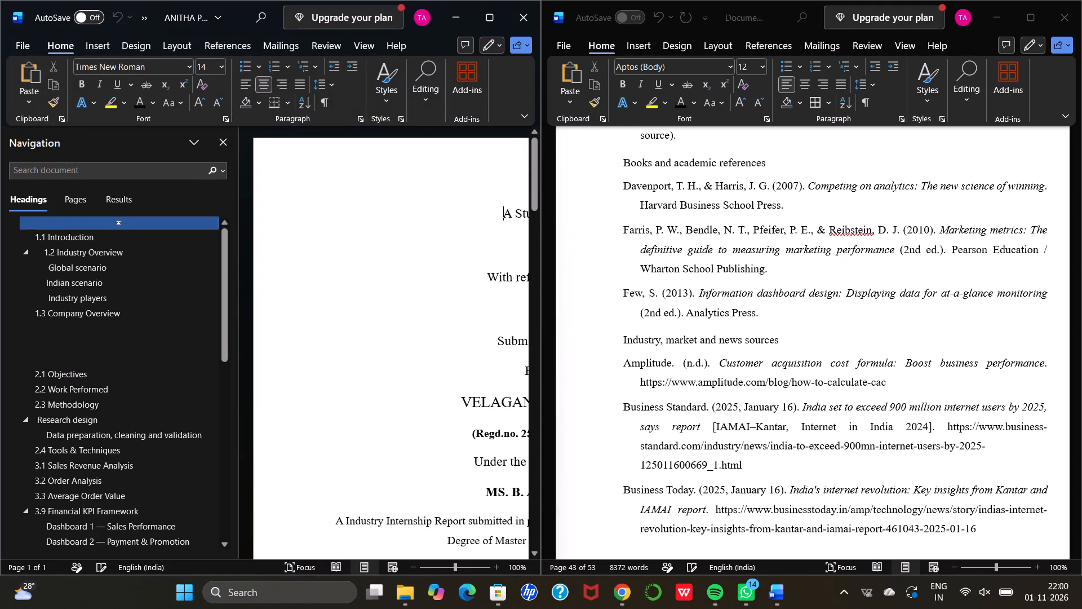
click(224, 144)
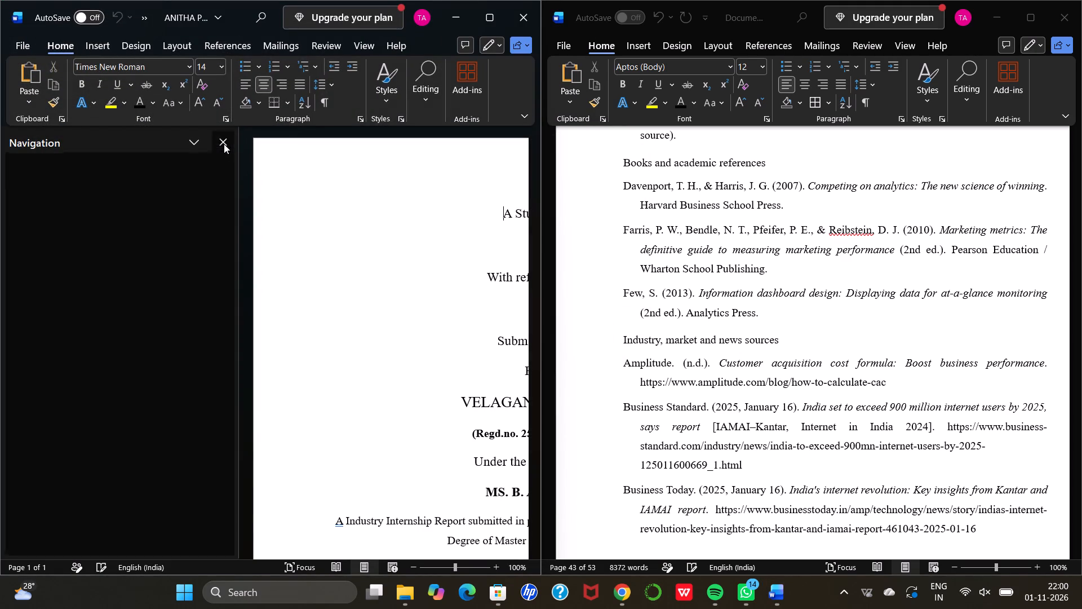
Examine the Industry Guide Evaluation form at the end of the reference report, dismissing the chat notifications.
scroll(352, 261, down, 1)
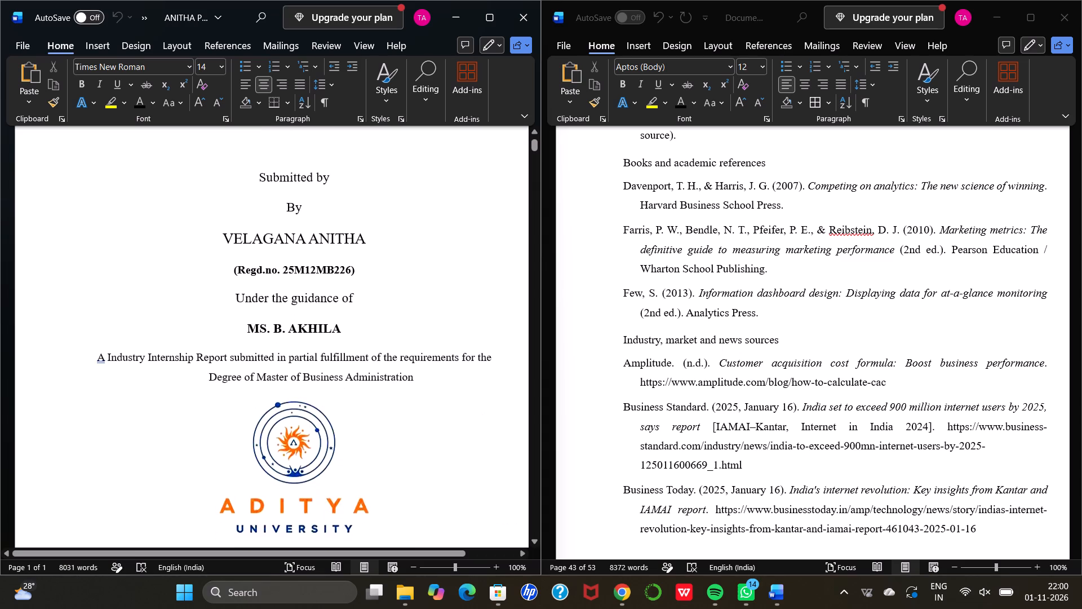
scroll(352, 261, down, 1)
scroll(843, 354, down, 19)
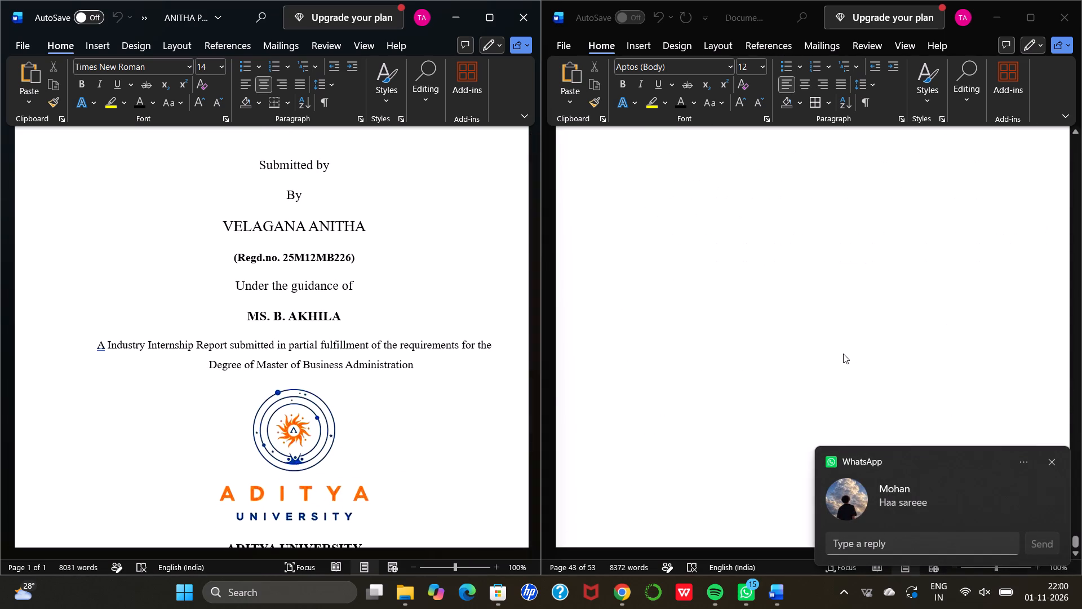
click(1056, 462)
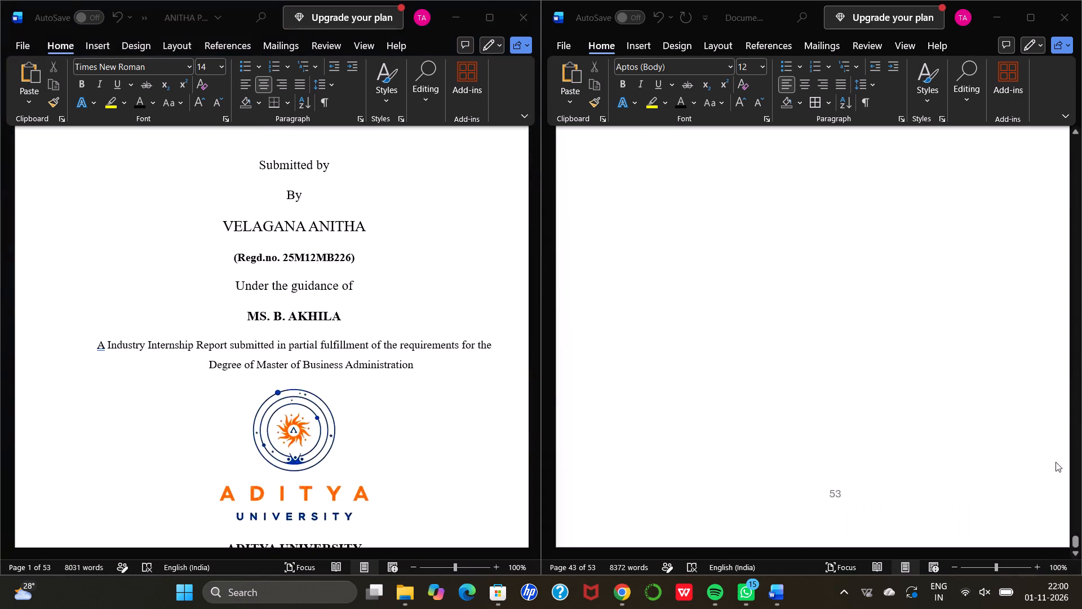
scroll(316, 390, down, 19)
scroll(316, 390, down, 20)
scroll(316, 390, down, 3)
scroll(316, 390, down, 20)
scroll(316, 390, down, 20)
scroll(316, 390, down, 20)
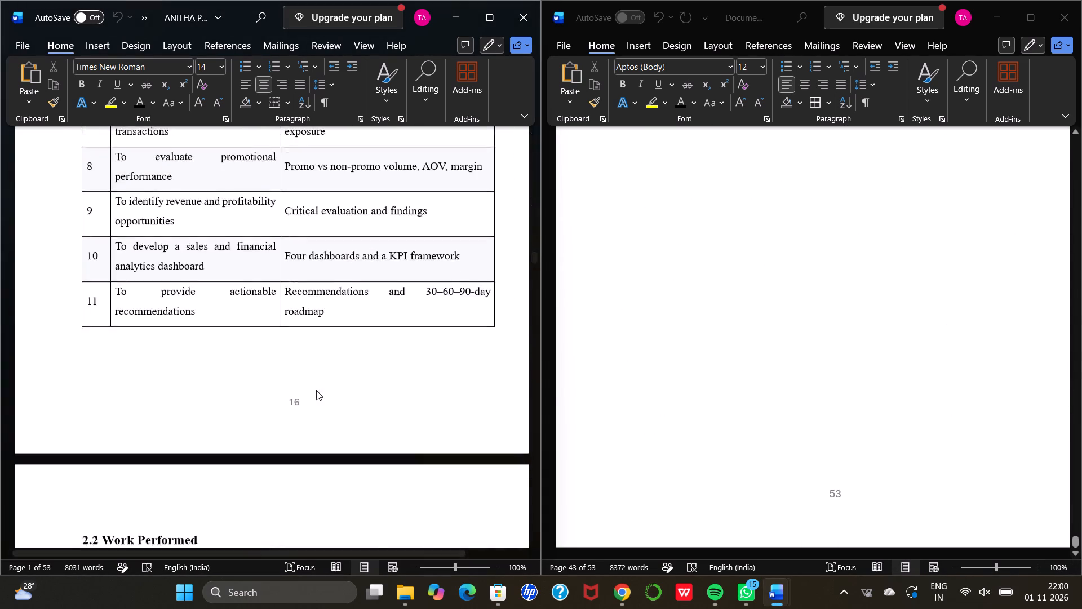
scroll(316, 390, down, 20)
scroll(316, 390, down, 20)
scroll(316, 390, down, 1)
scroll(316, 390, up, 19)
scroll(316, 390, down, 20)
scroll(316, 390, down, 20)
scroll(316, 390, down, 20)
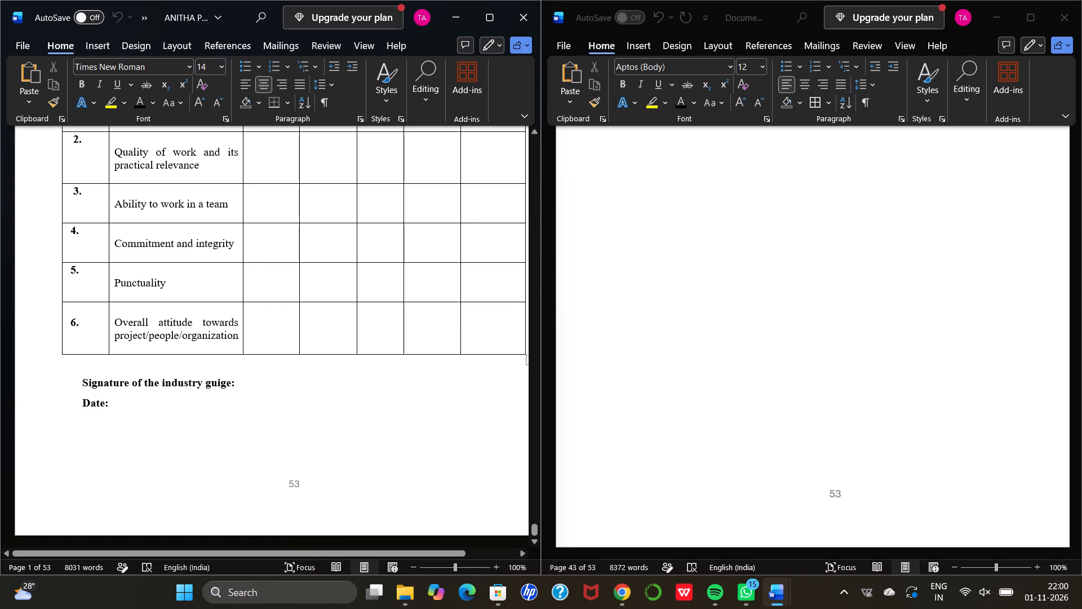
scroll(382, 273, up, 3)
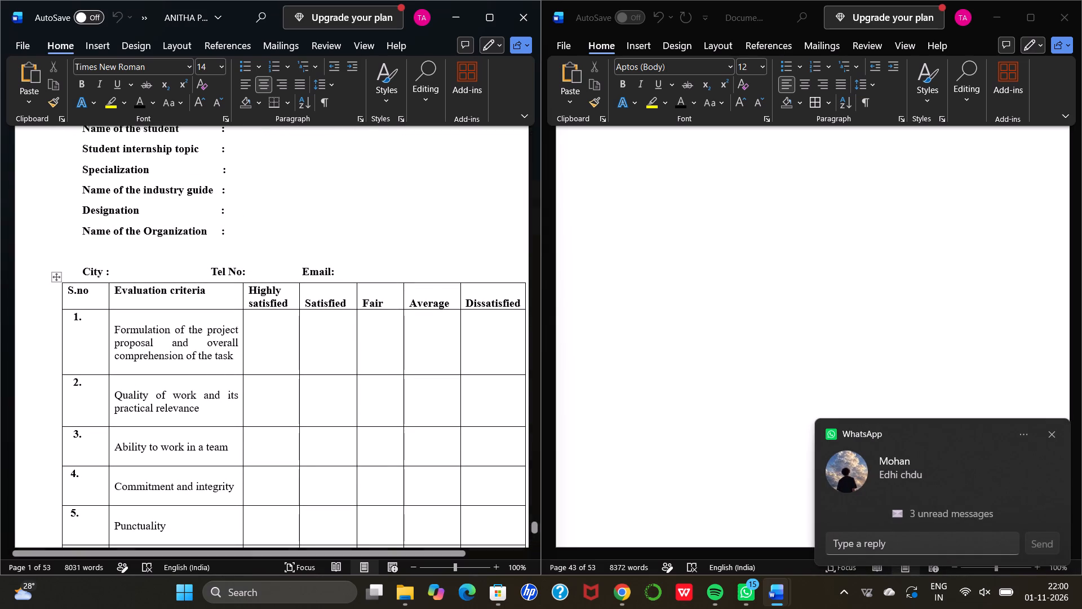
click(1050, 435)
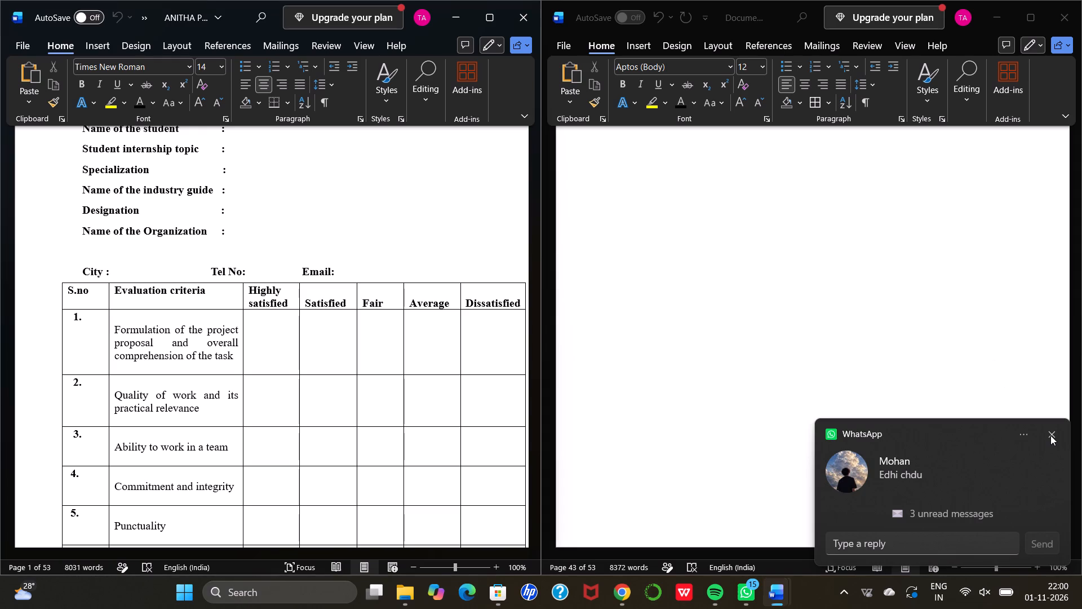
Compare the reference-list pages of both reports and check Document1 back to the Figure F.2 dashboard, dismissing the chat notification.
scroll(728, 328, up, 3)
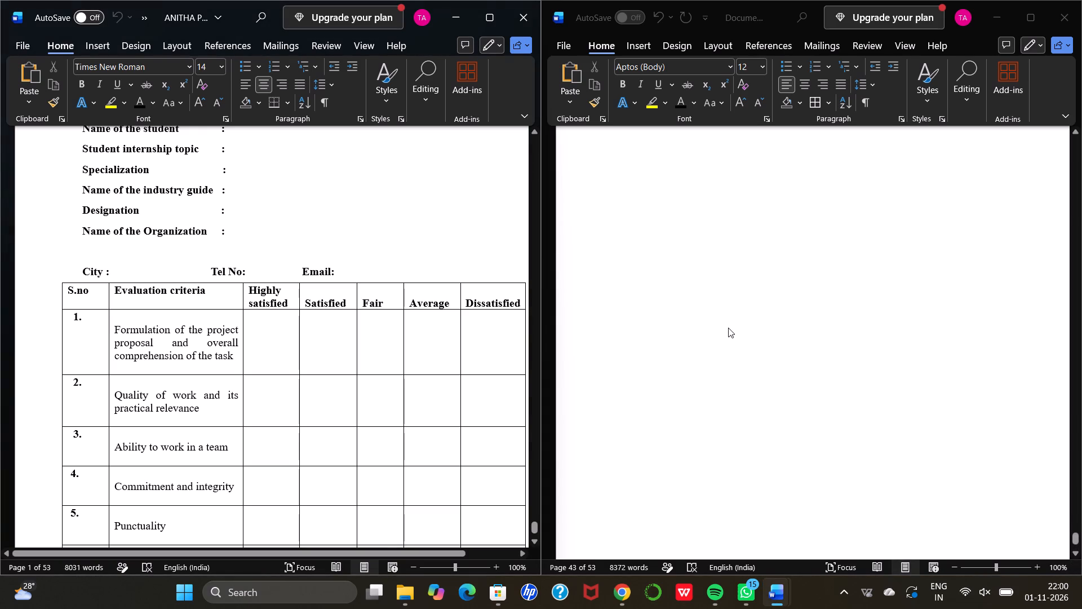
scroll(728, 328, up, 2)
scroll(413, 246, up, 2)
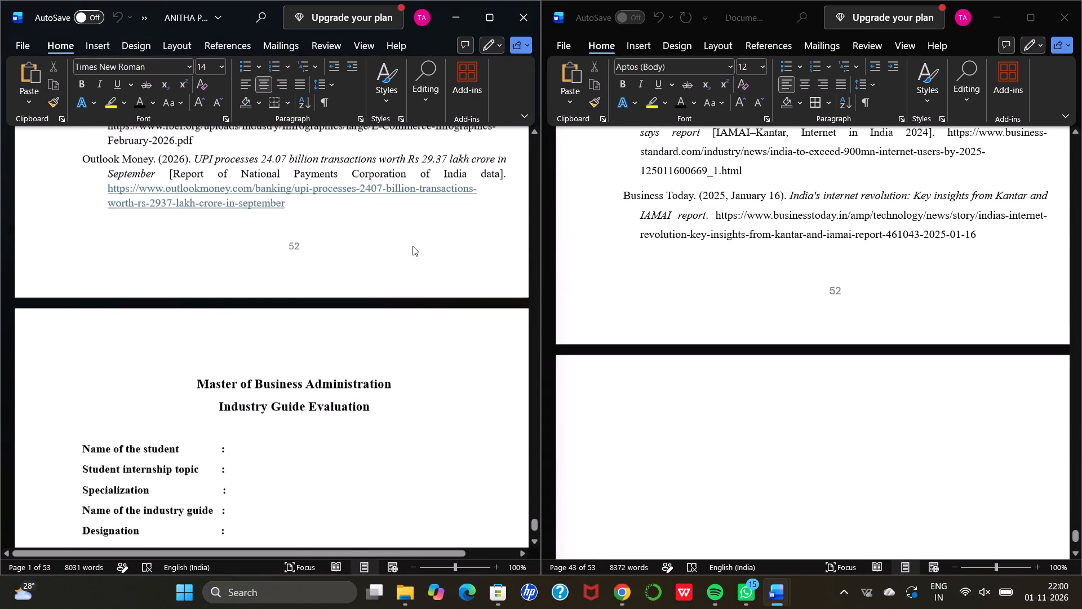
scroll(413, 246, up, 3)
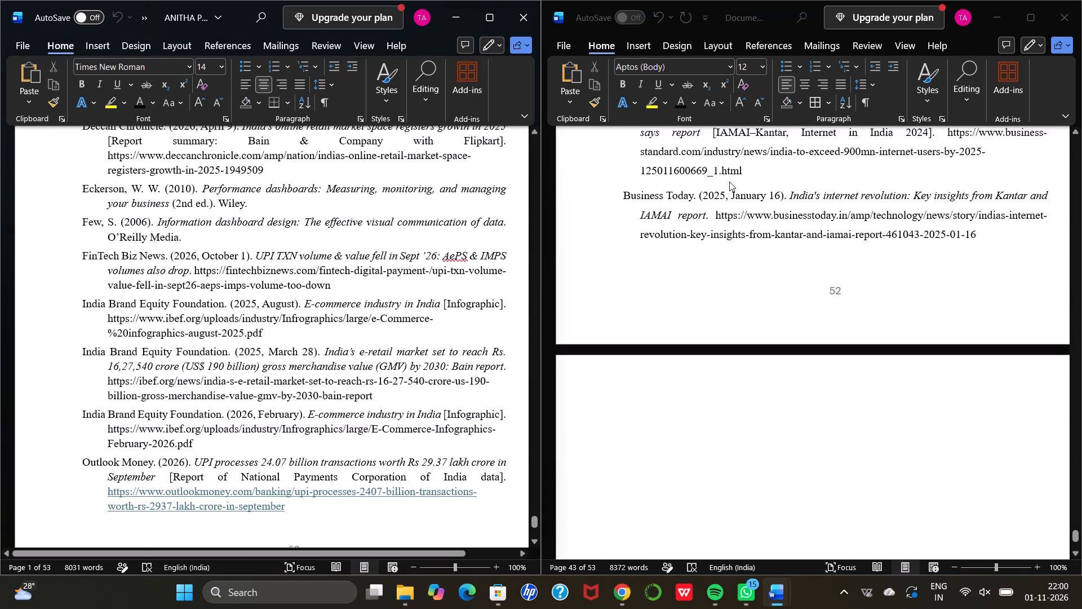
scroll(729, 182, up, 9)
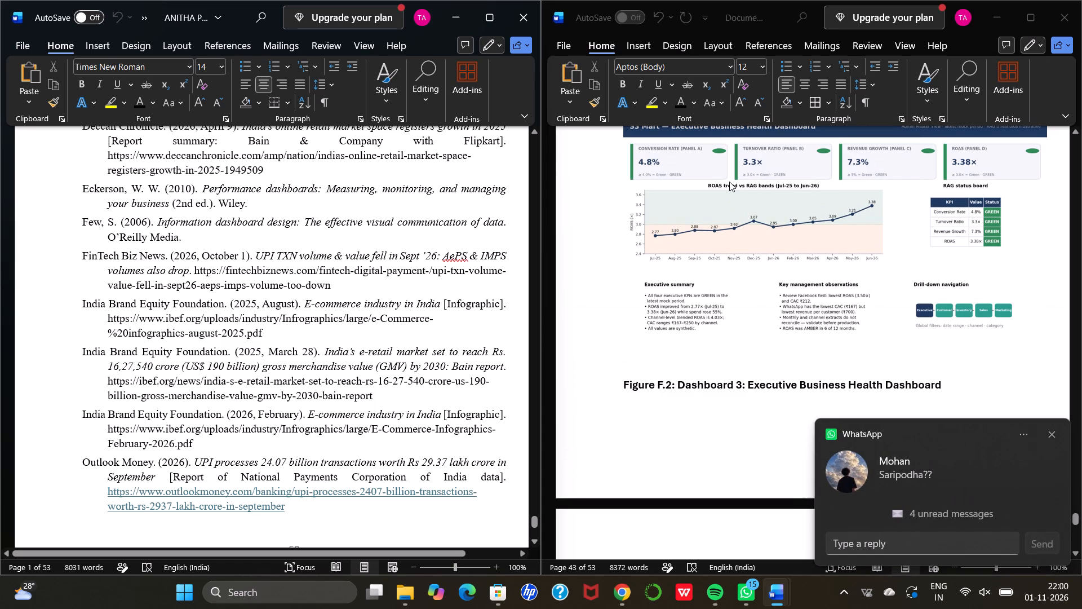
click(1056, 435)
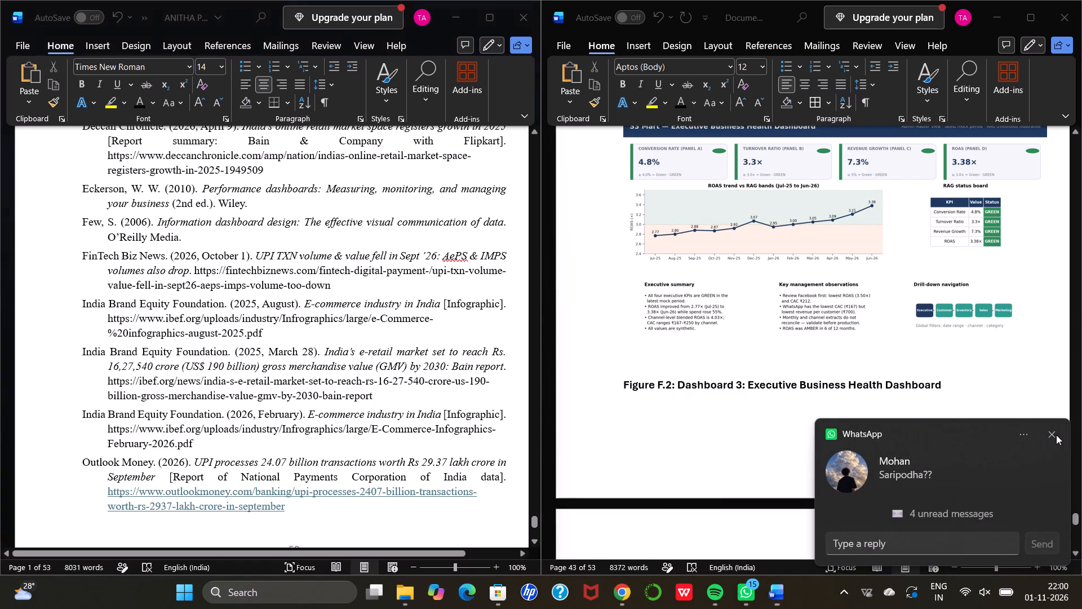
Go back through Document1's annexures to the empty space under the Annexure A: Company Information heading.
scroll(914, 363, up, 7)
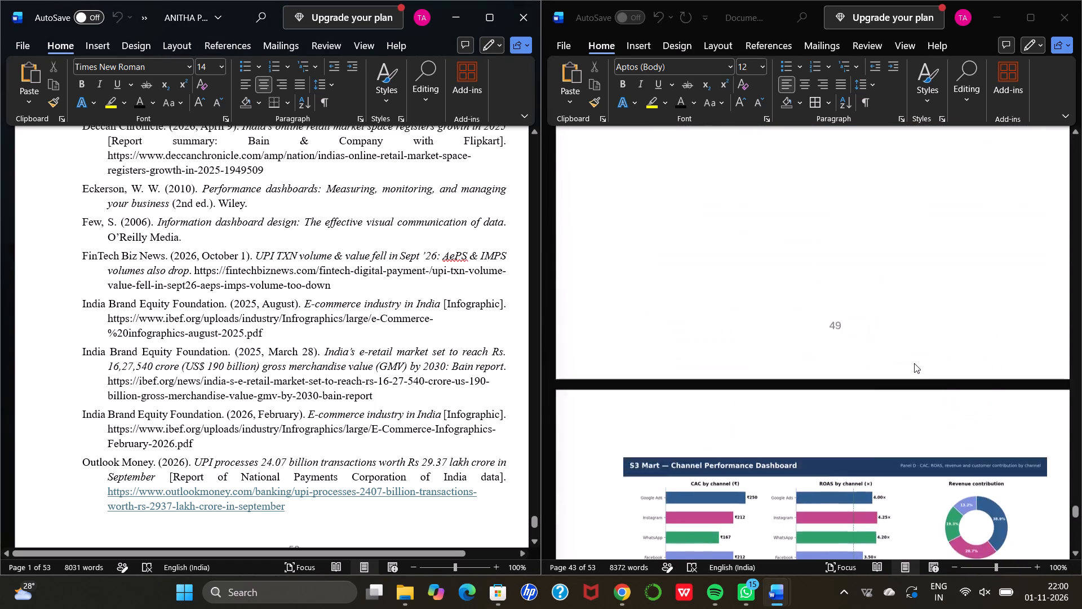
scroll(914, 363, up, 8)
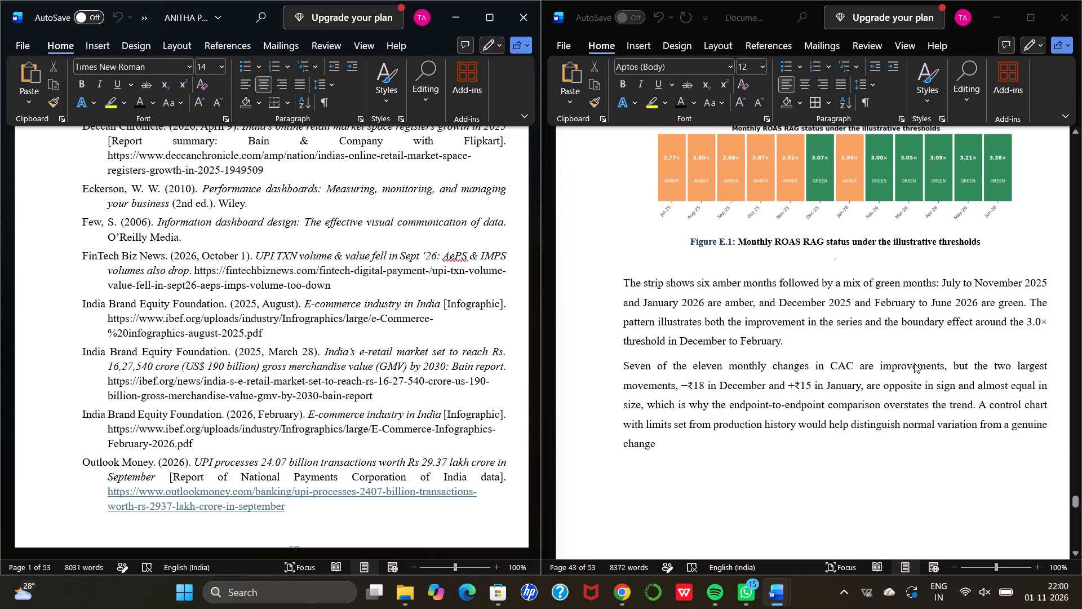
scroll(914, 363, up, 8)
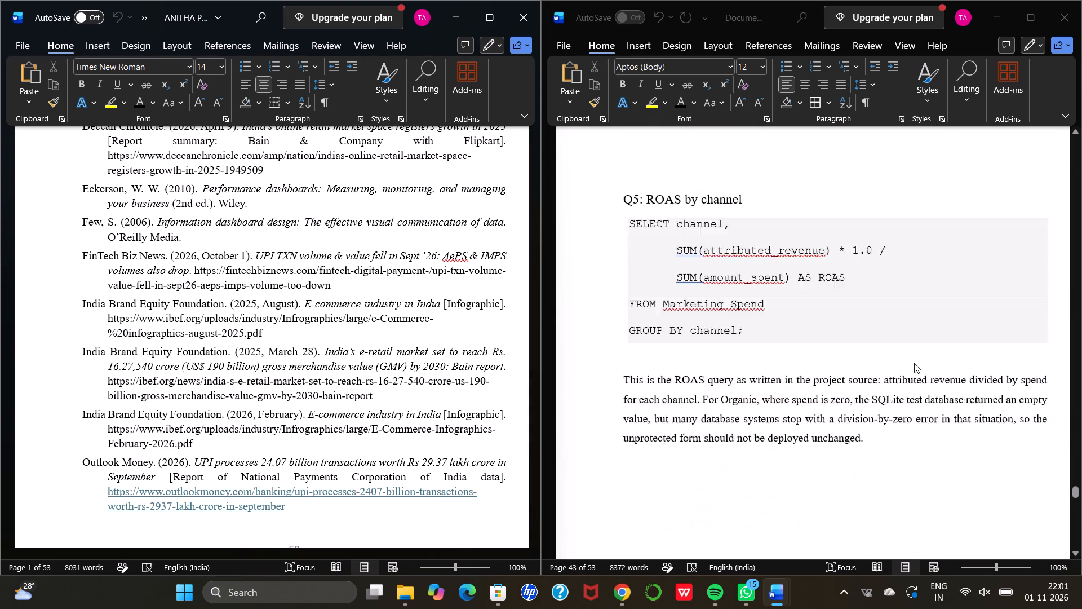
scroll(914, 363, up, 8)
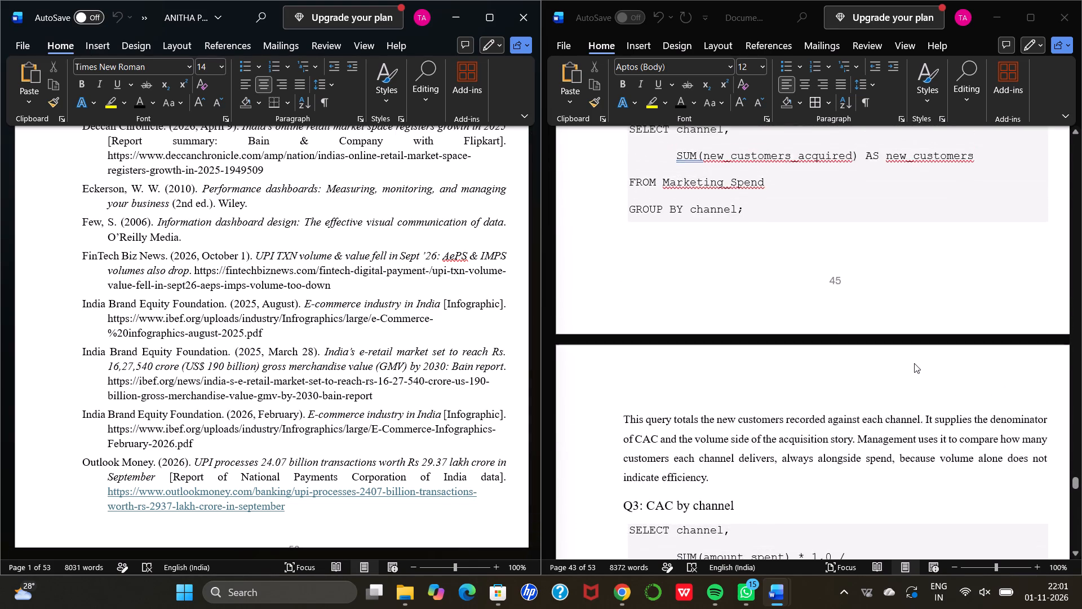
scroll(914, 363, up, 11)
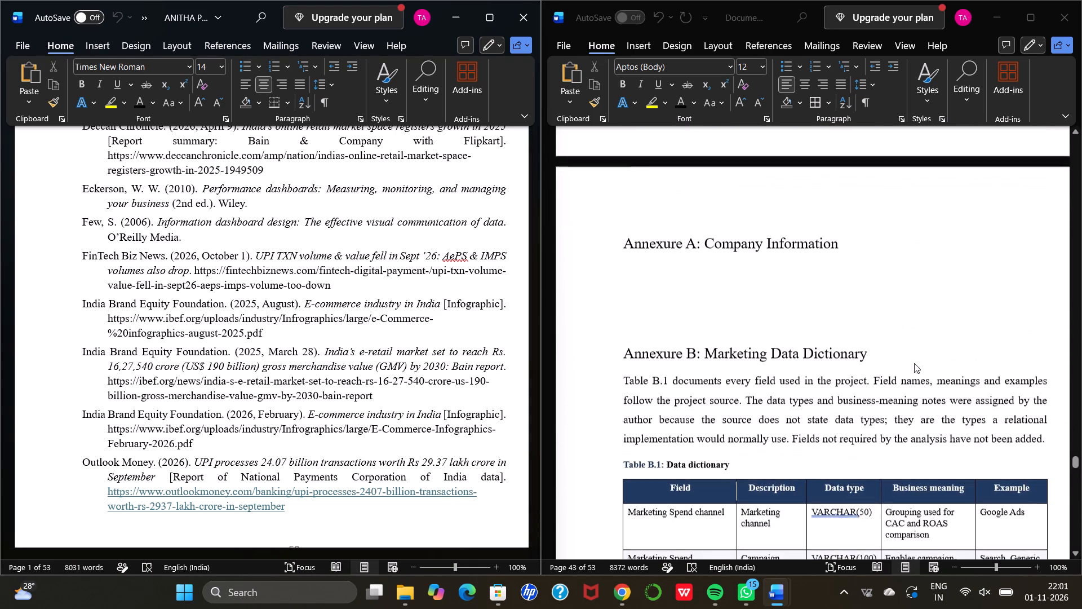
scroll(914, 363, up, 1)
click(744, 379)
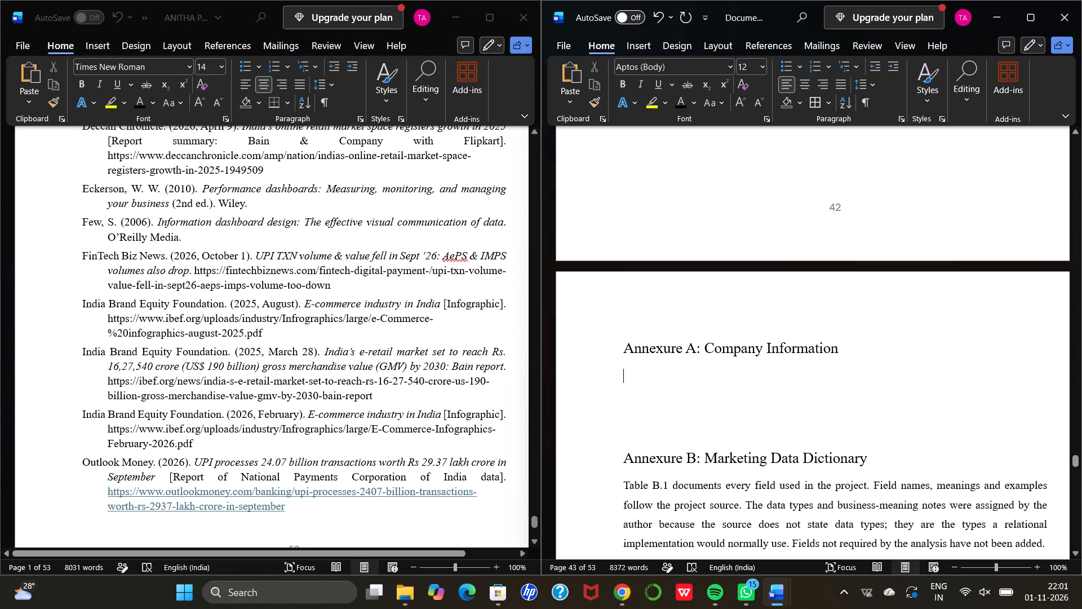
Copy the RiseProSoft profile paragraphs and Company Details table from the reference report's Annexure A into Document1 under Annexure A: Company Information.
scroll(311, 327, up, 11)
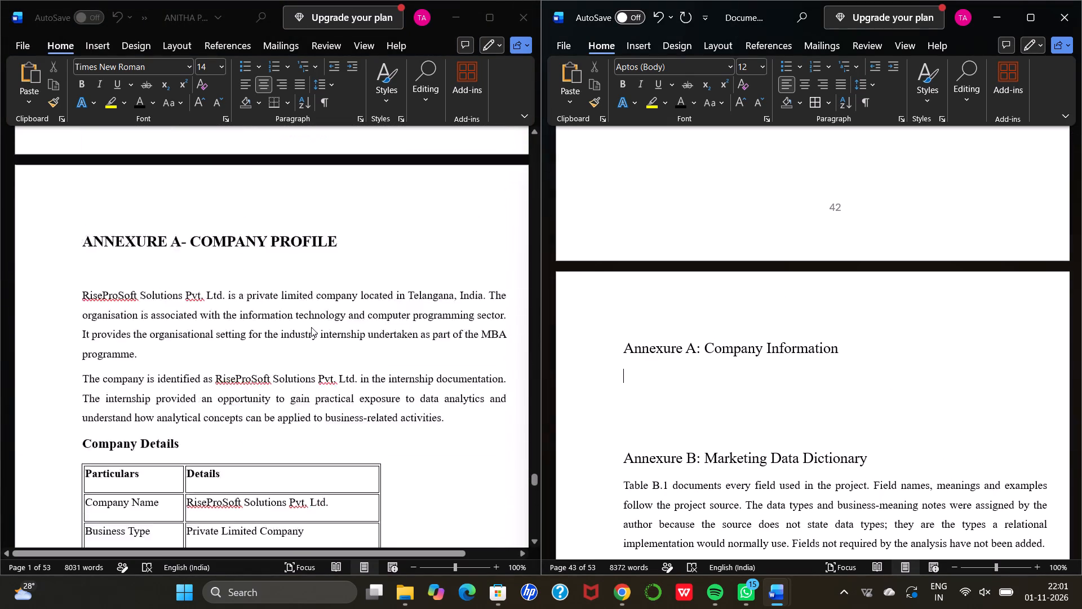
scroll(311, 327, up, 3)
scroll(311, 327, down, 3)
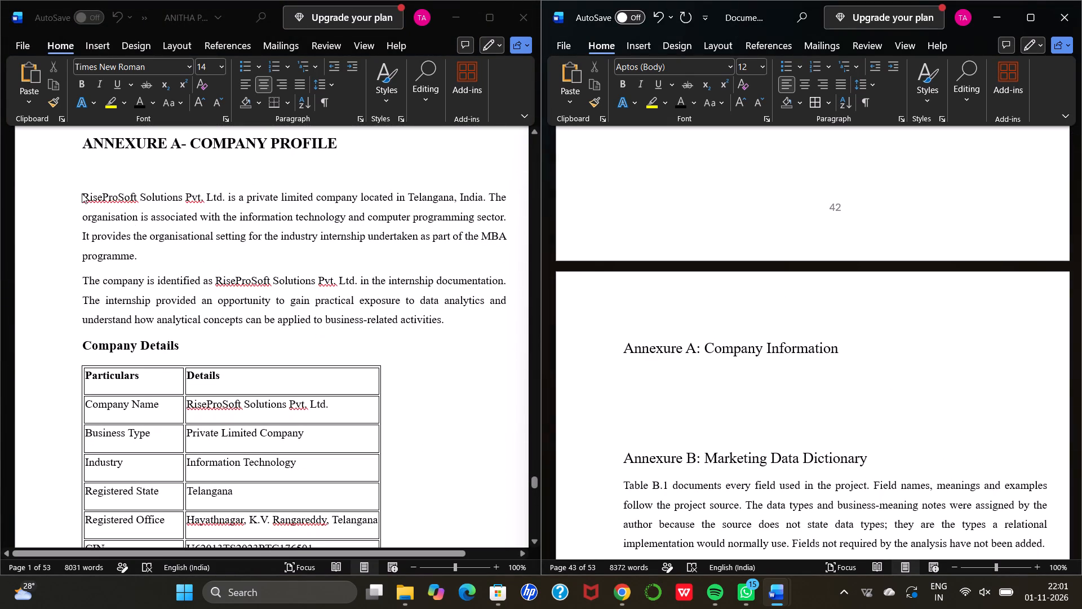
click(82, 193)
drag(82, 193, 236, 395)
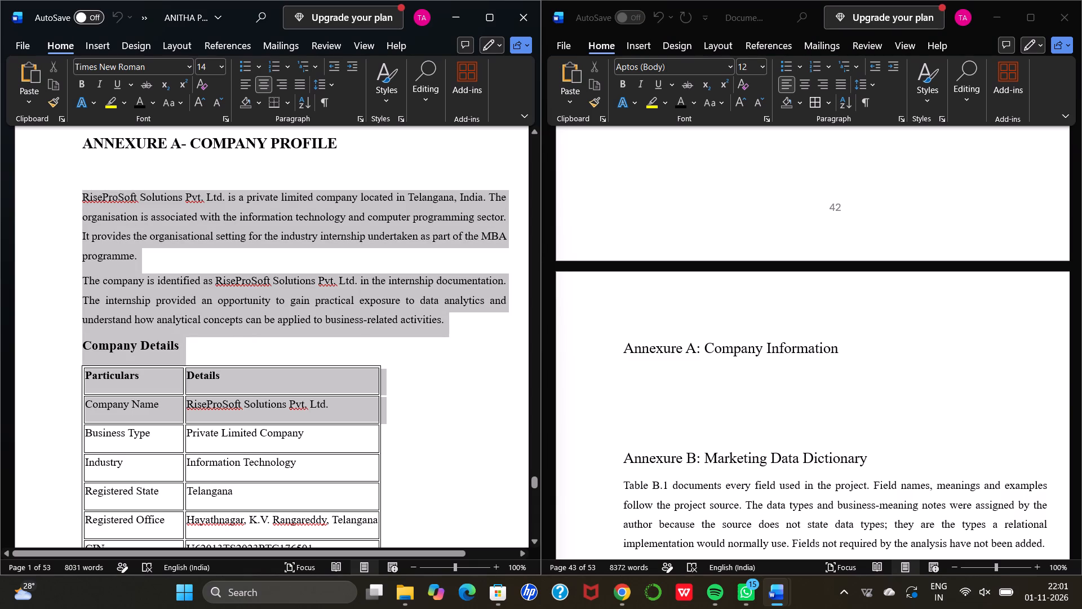
drag(236, 395, 256, 550)
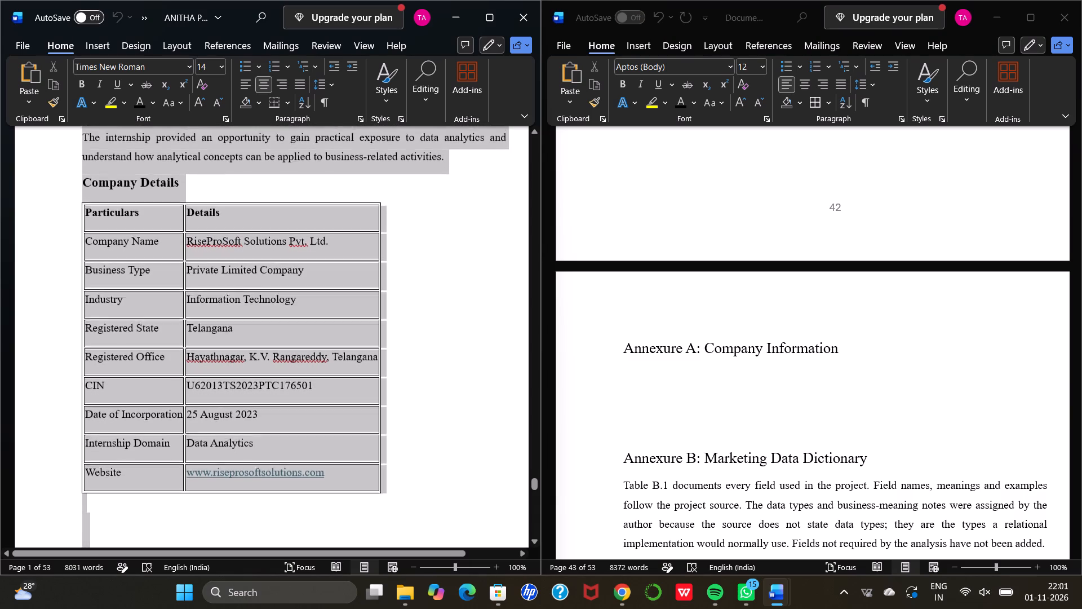
drag(256, 550, 398, 437)
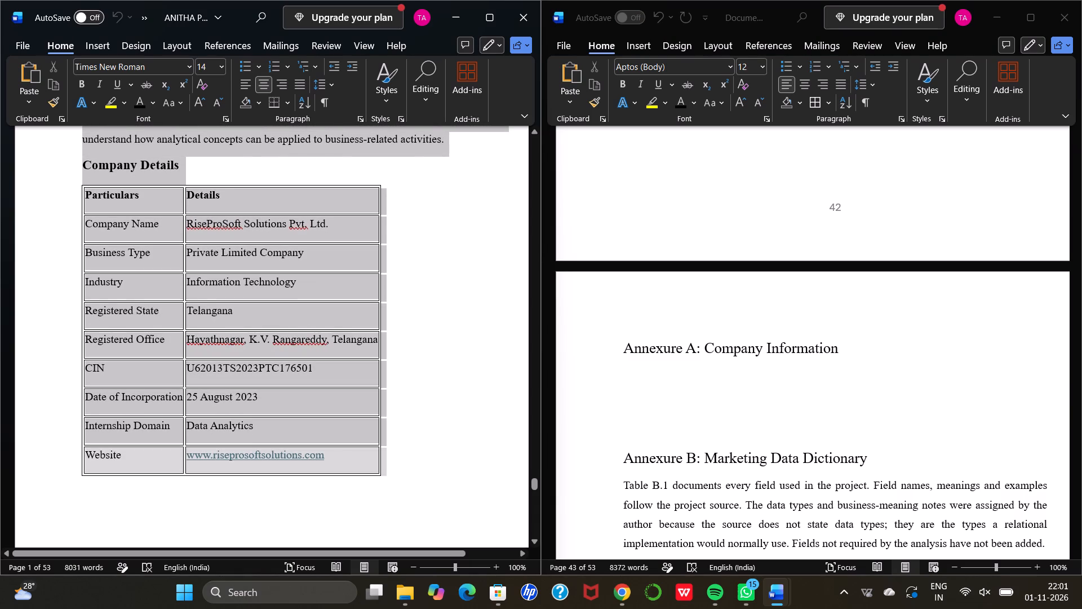
drag(398, 437, 388, 463)
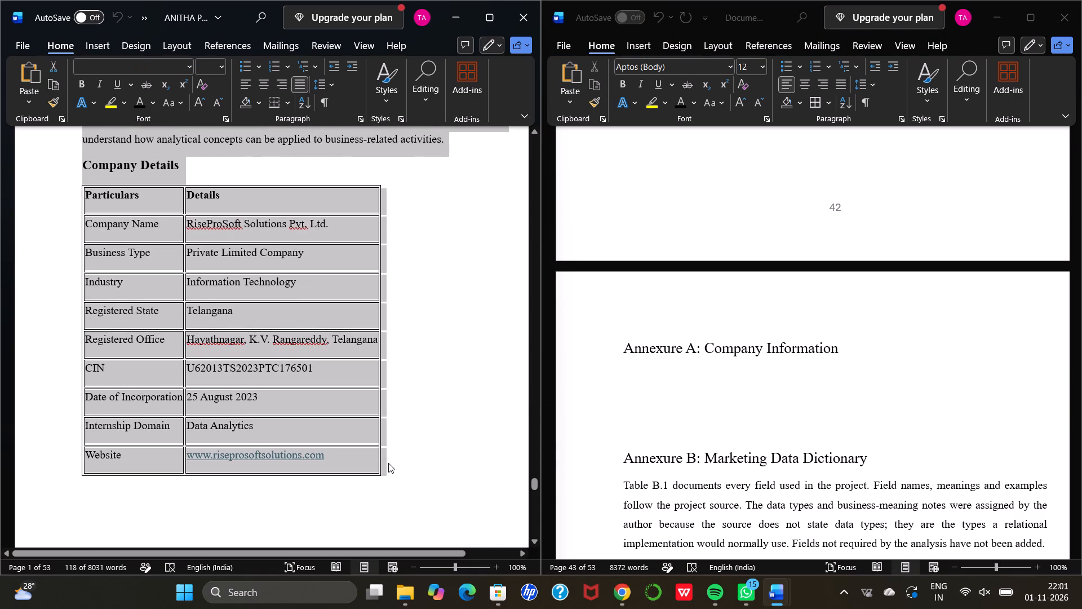
key(ctrl+c)
click(662, 372)
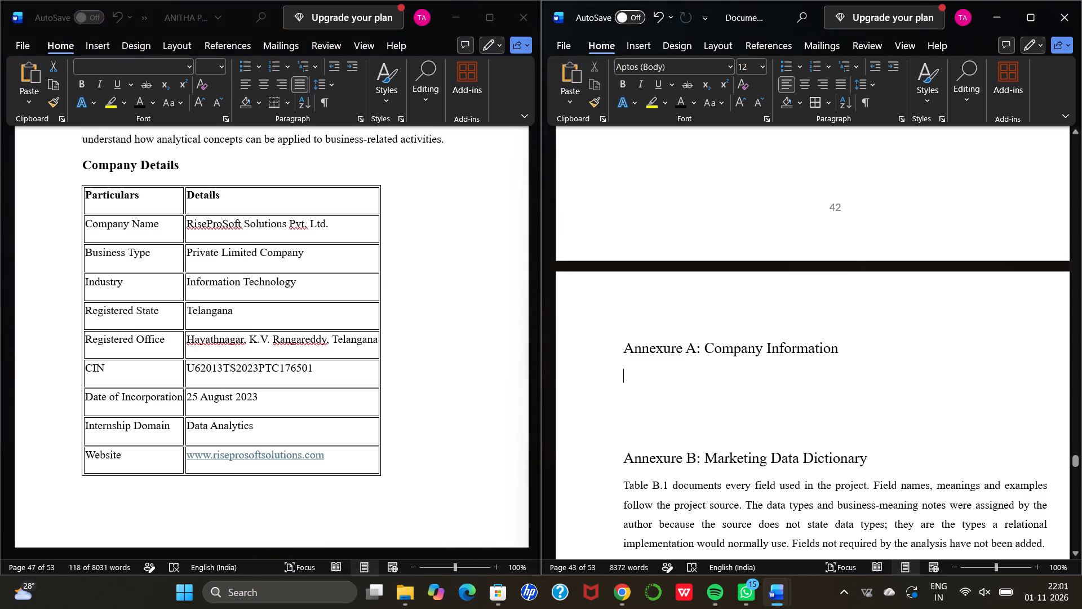
key(ctrl+v)
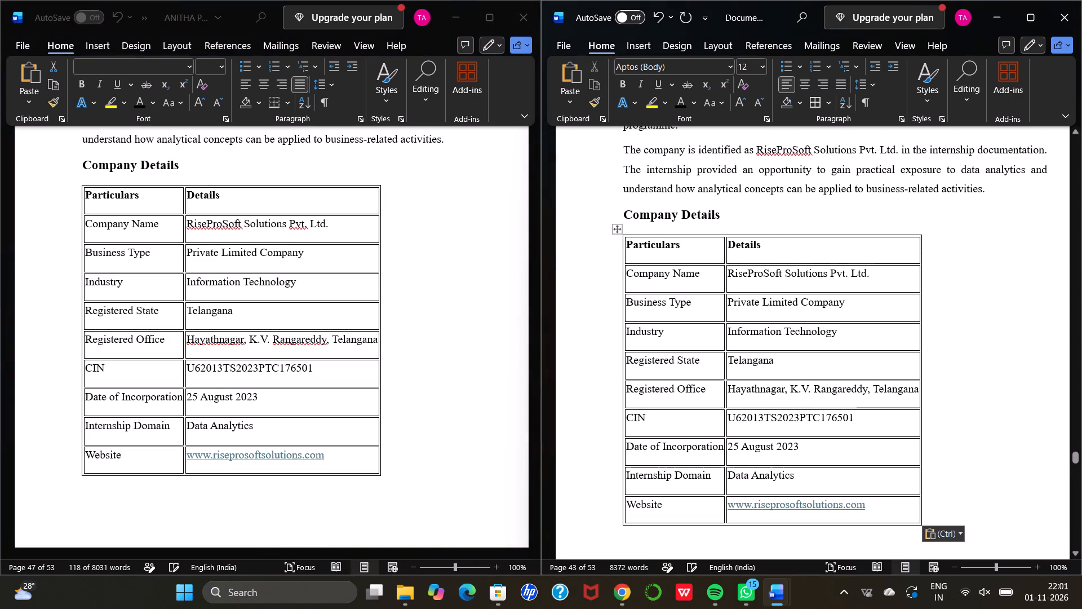
Check the pages following the pasted company profile in Document1, from Annexure B's data dictionary through the SQL query pages.
scroll(828, 273, down, 2)
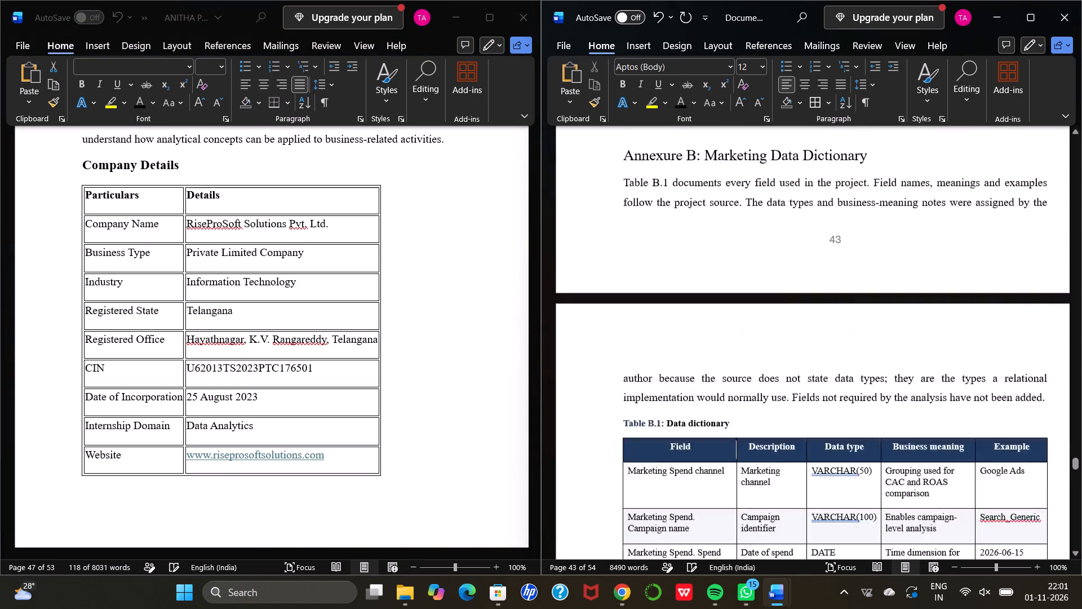
scroll(828, 273, down, 7)
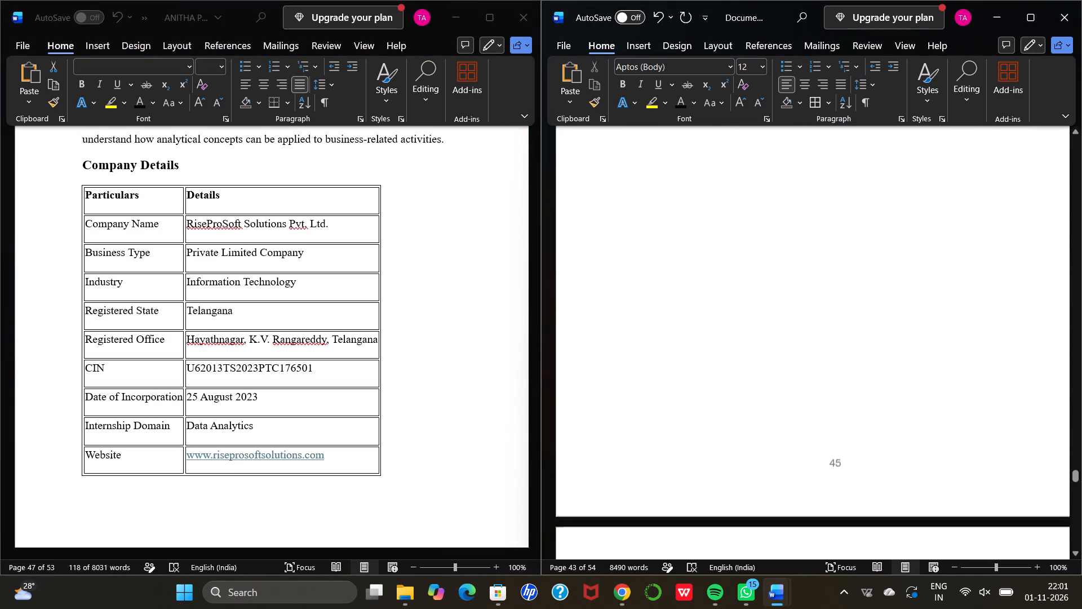
scroll(828, 273, down, 1)
scroll(828, 273, up, 5)
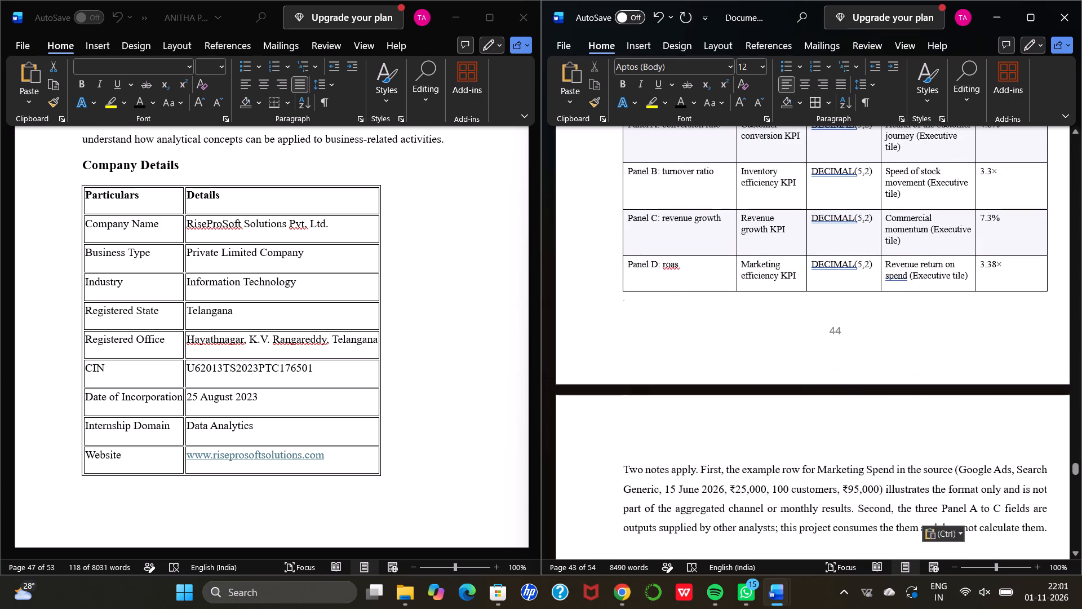
scroll(828, 273, up, 2)
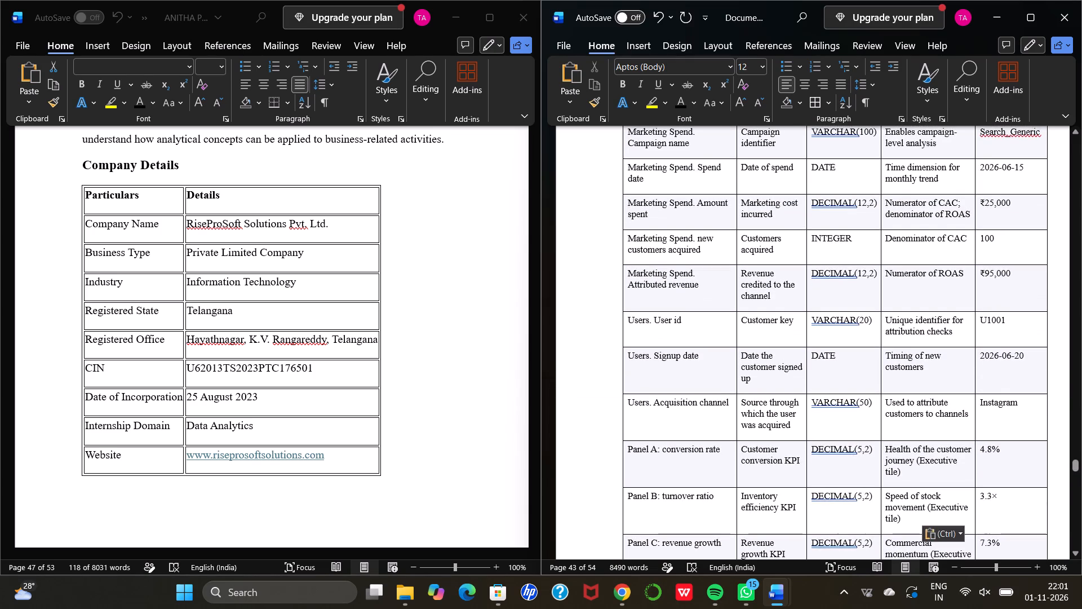
scroll(828, 273, up, 1)
scroll(828, 273, down, 5)
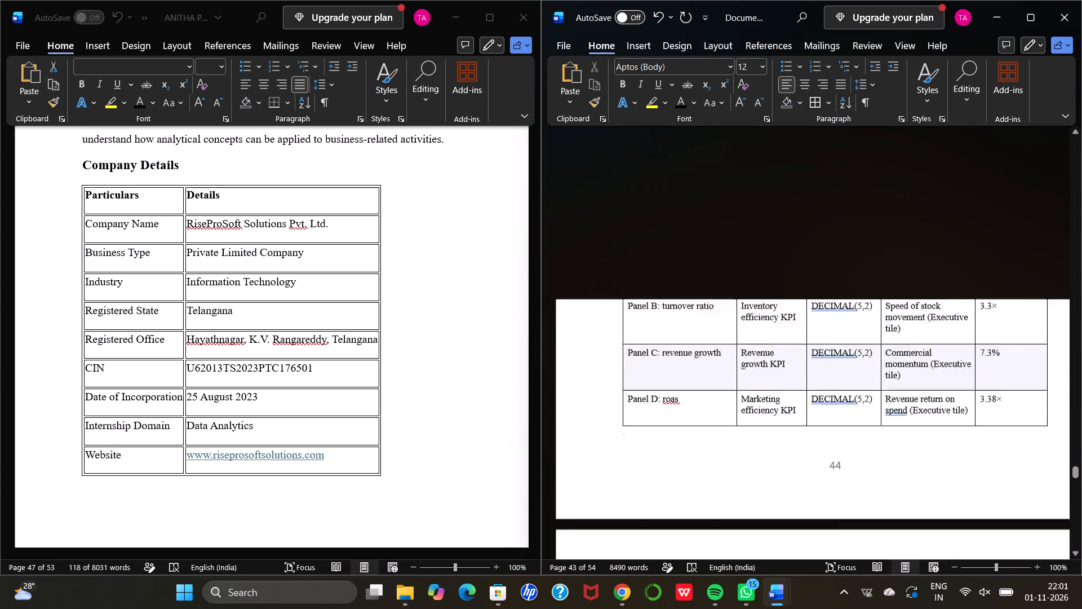
scroll(828, 273, down, 8)
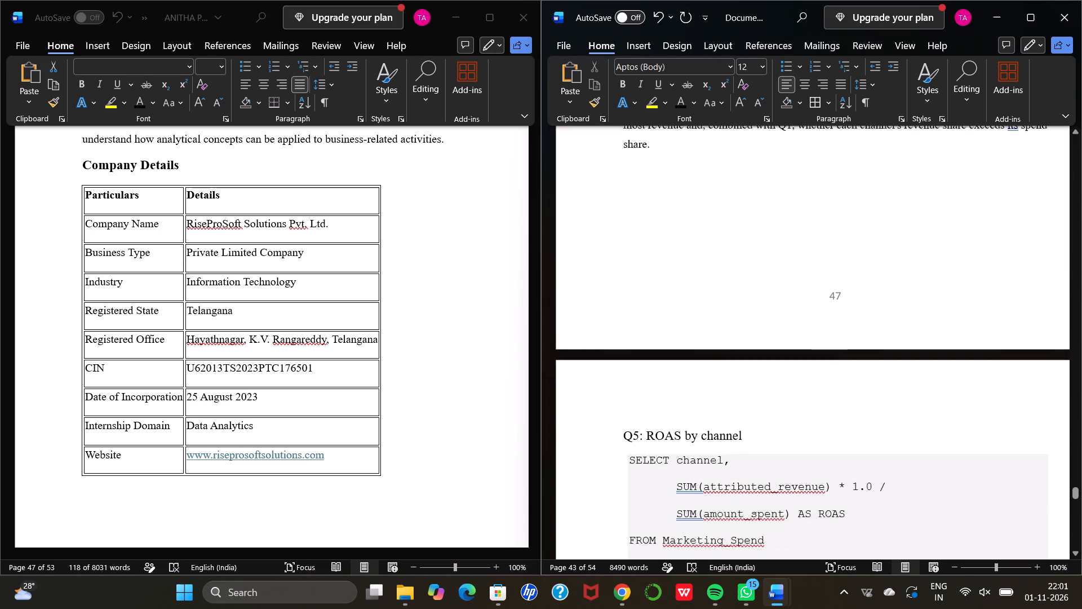
scroll(828, 273, down, 1)
Compare the closing pages of both reports, examining the Industry Guide Evaluation form and the pages around Document1's references.
scroll(828, 273, down, 1)
scroll(370, 374, down, 10)
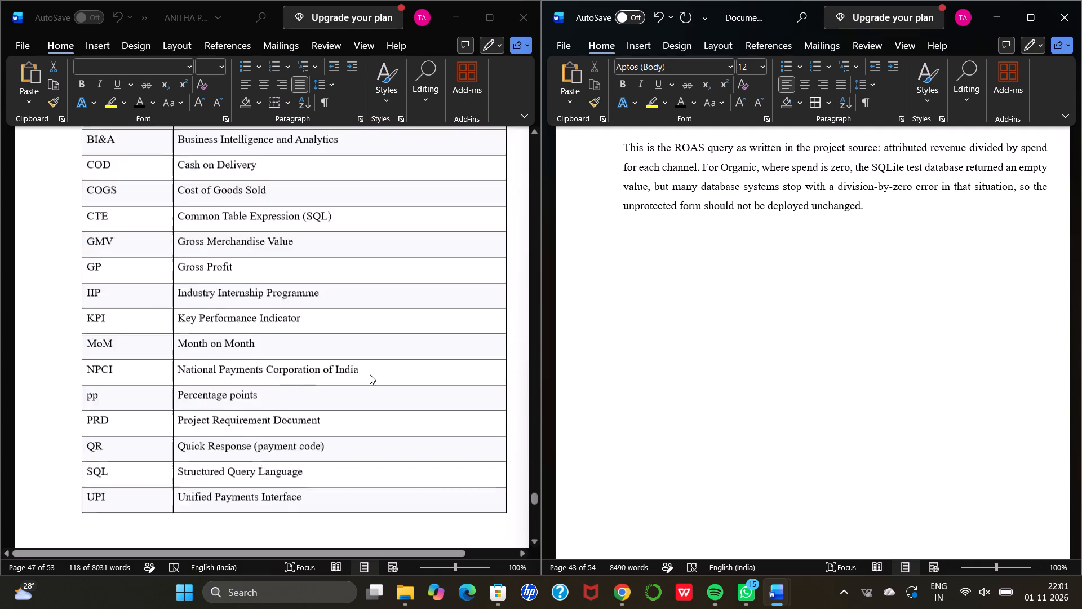
scroll(370, 374, down, 17)
scroll(370, 374, down, 11)
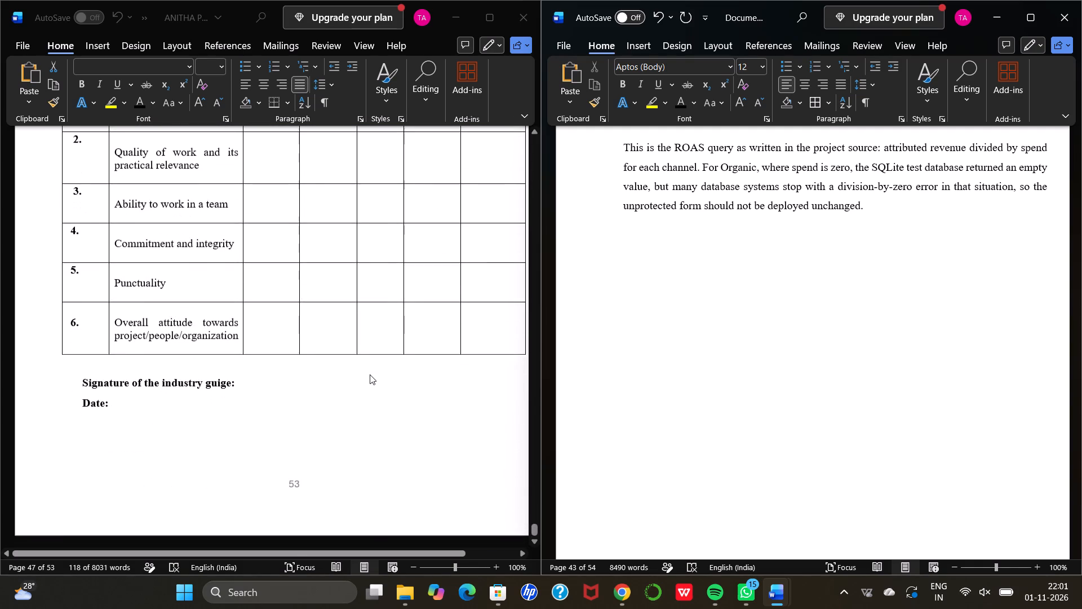
scroll(370, 374, up, 4)
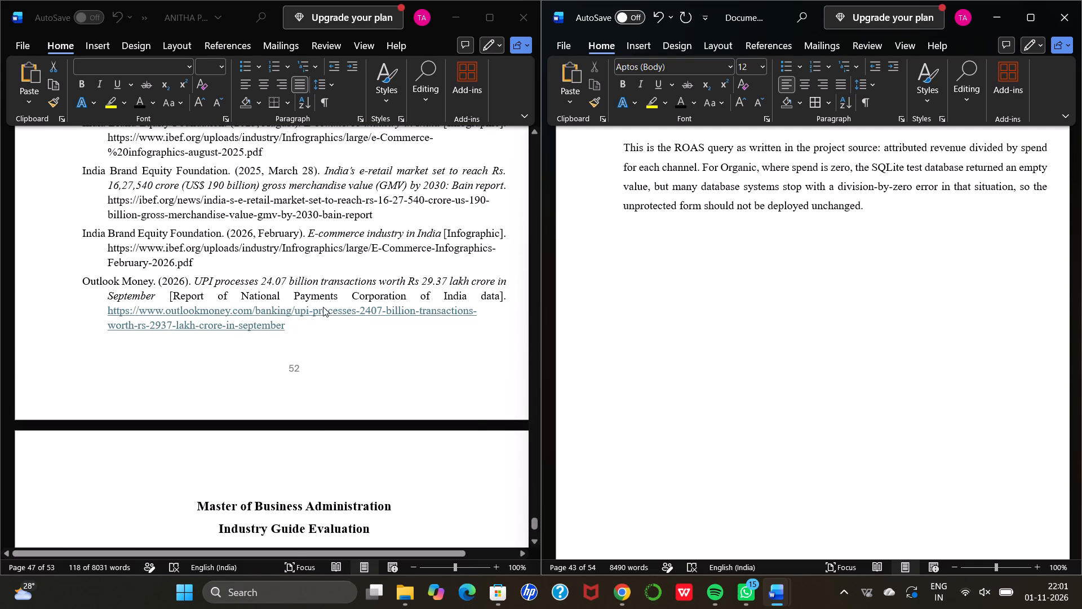
scroll(473, 414, down, 1)
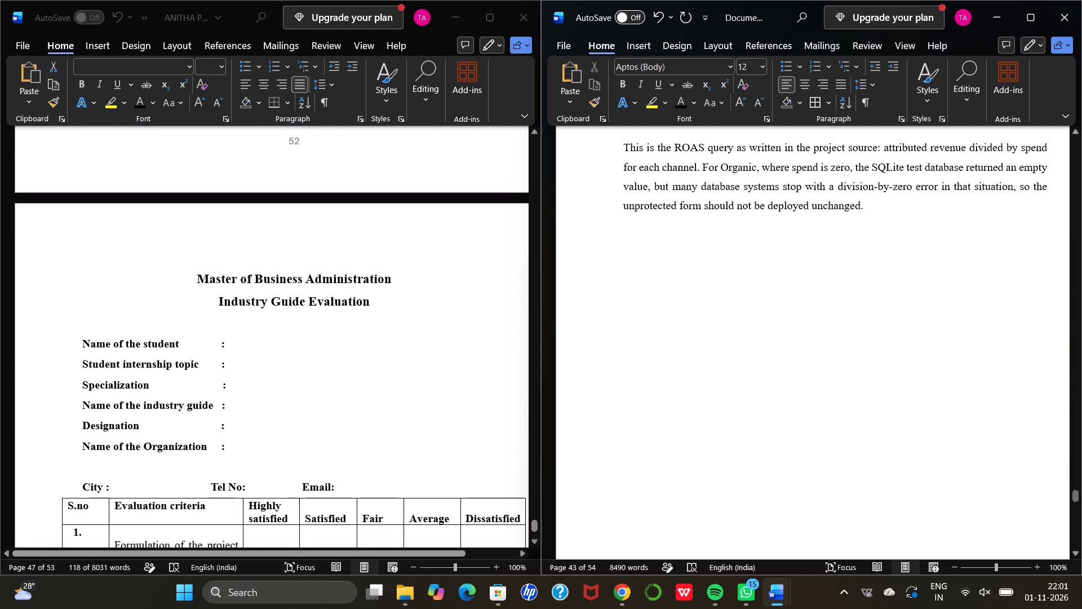
scroll(907, 298, down, 17)
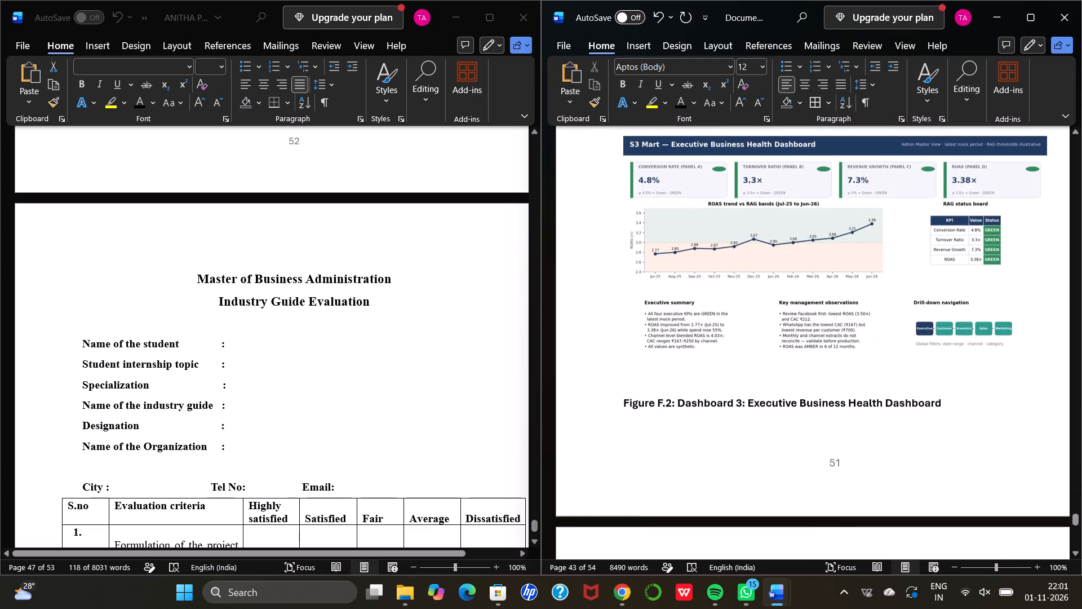
scroll(907, 298, down, 20)
scroll(907, 298, up, 2)
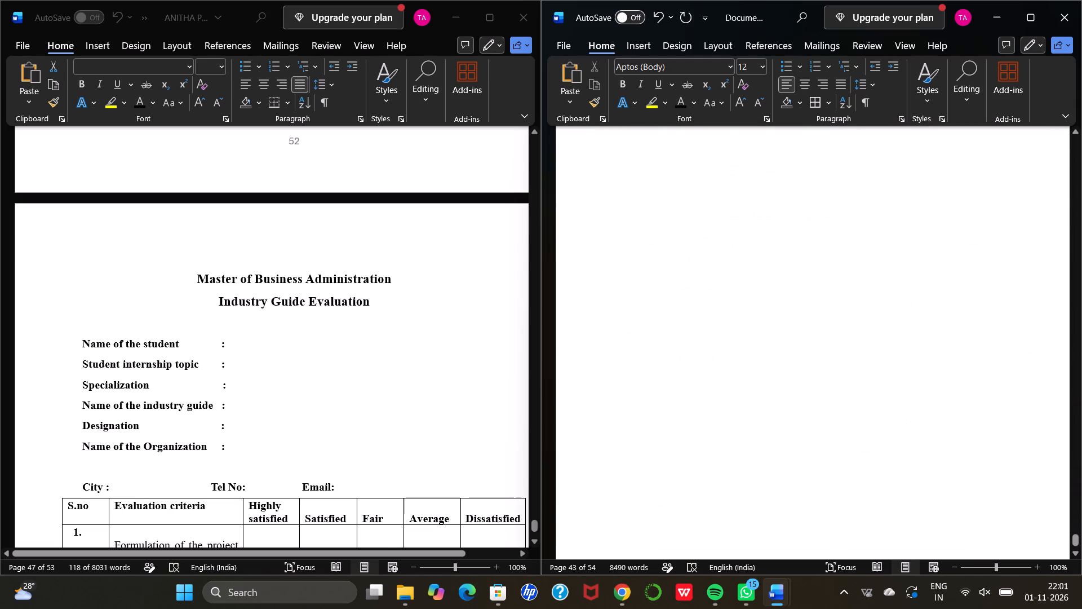
scroll(907, 298, up, 2)
scroll(907, 298, right, 1)
scroll(907, 298, up, 1)
scroll(907, 298, right, 1)
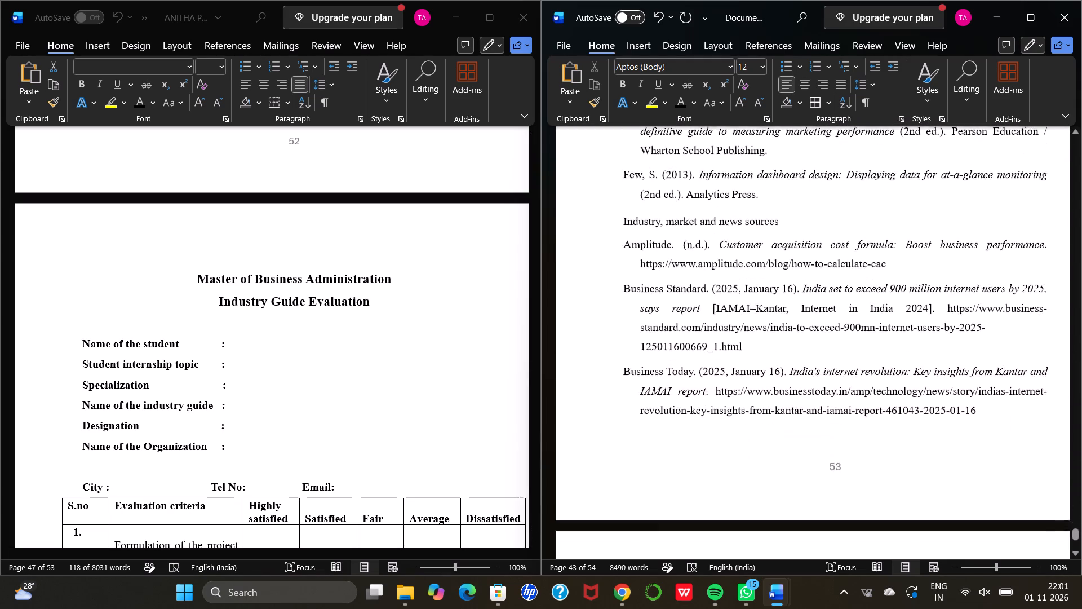
scroll(907, 298, right, 1)
scroll(907, 298, down, 1)
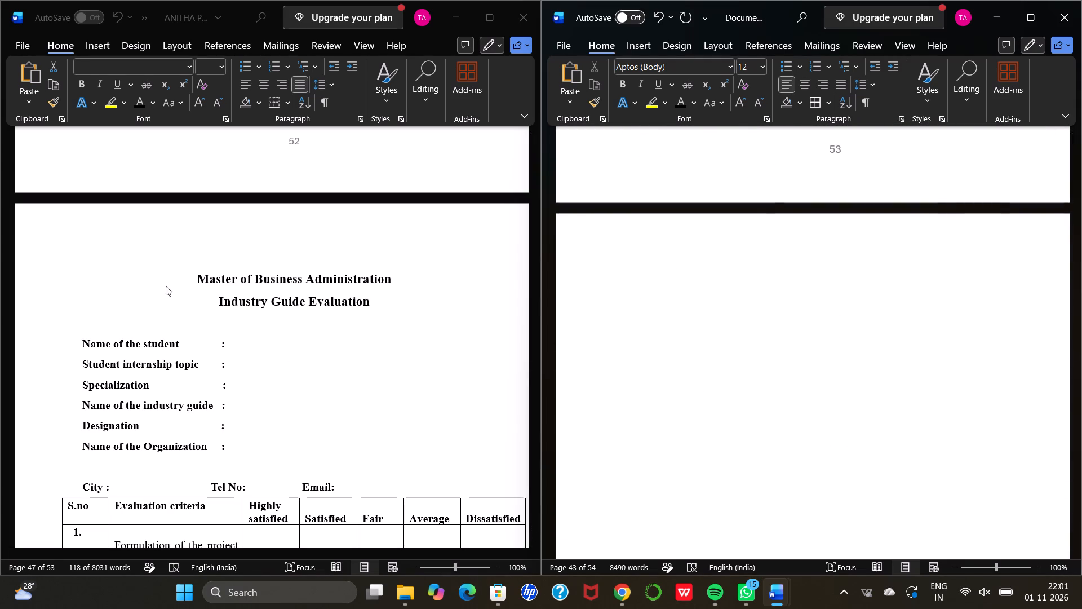
Copy the reference report's whole Industry Guide Evaluation form, from the Master of Business Administration heading through the signature and date lines.
click(193, 270)
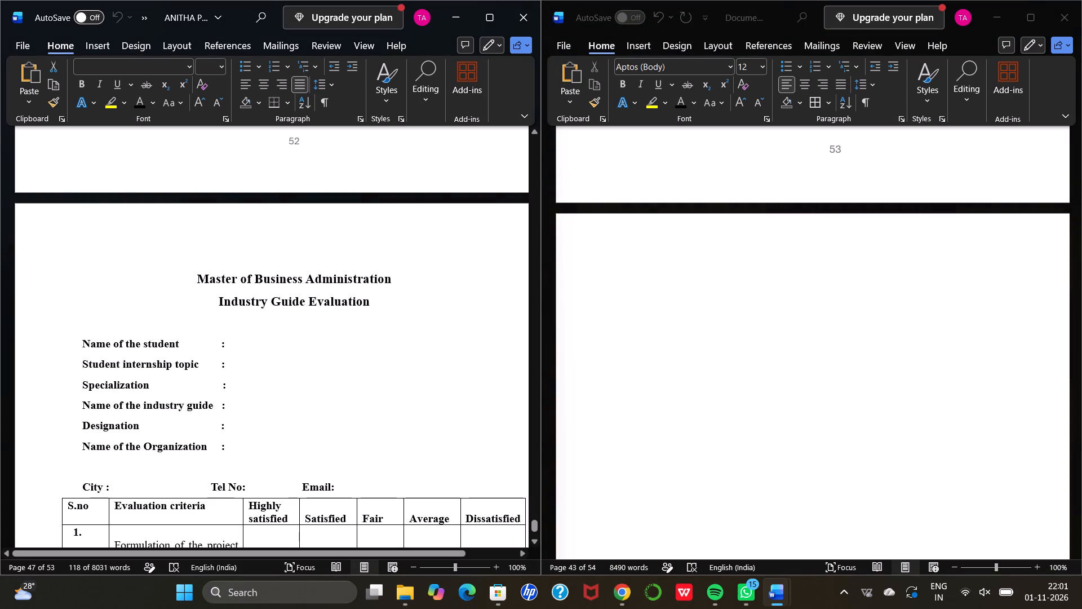
drag(194, 275, 287, 608)
scroll(262, 410, up, 3)
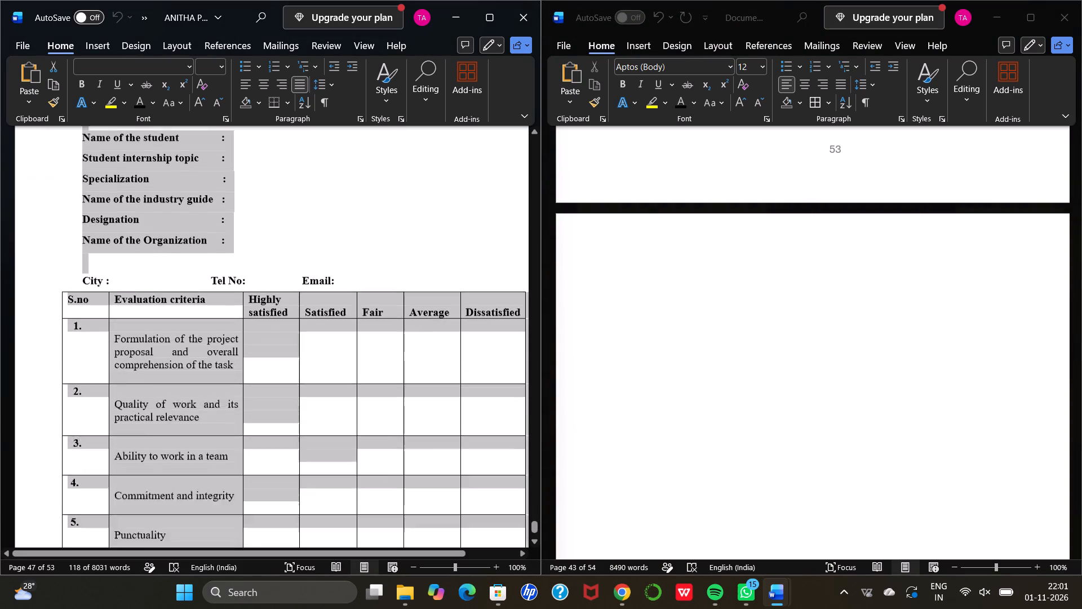
drag(287, 608, 380, 512)
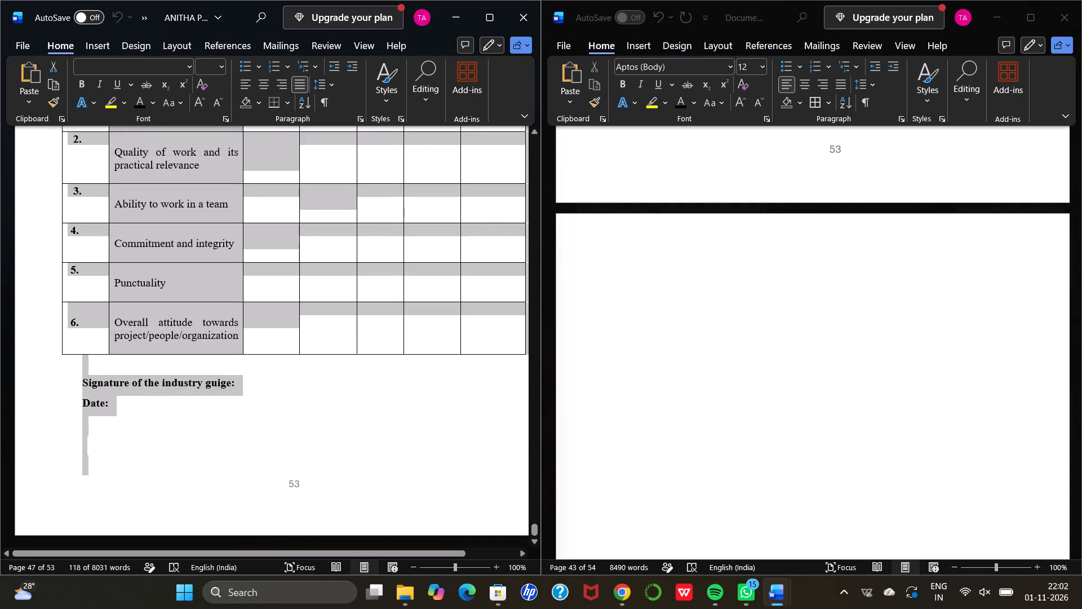
drag(380, 512, 383, 505)
key(ctrl+c)
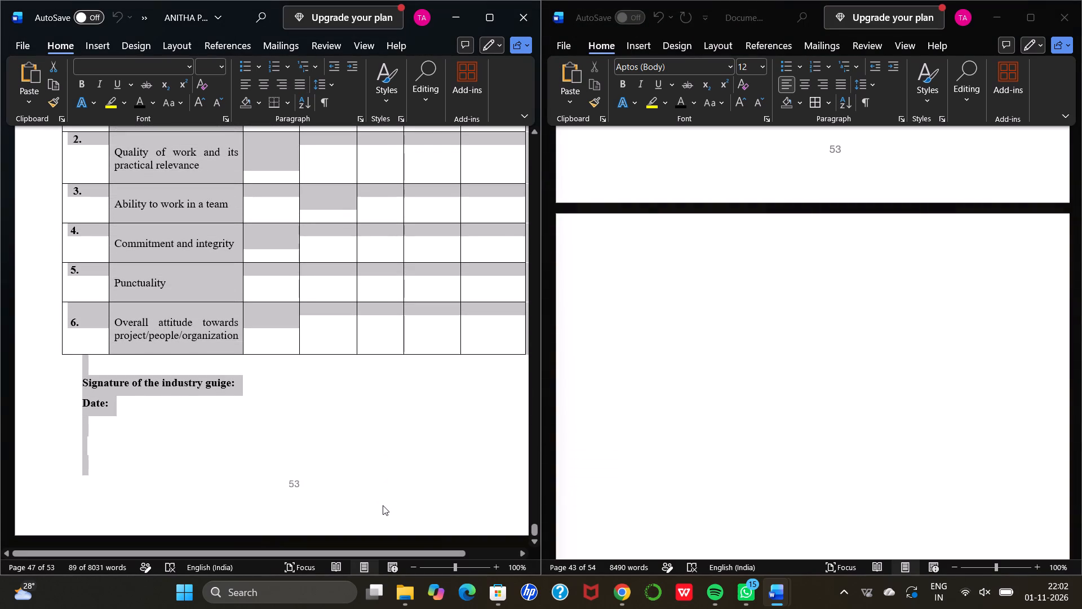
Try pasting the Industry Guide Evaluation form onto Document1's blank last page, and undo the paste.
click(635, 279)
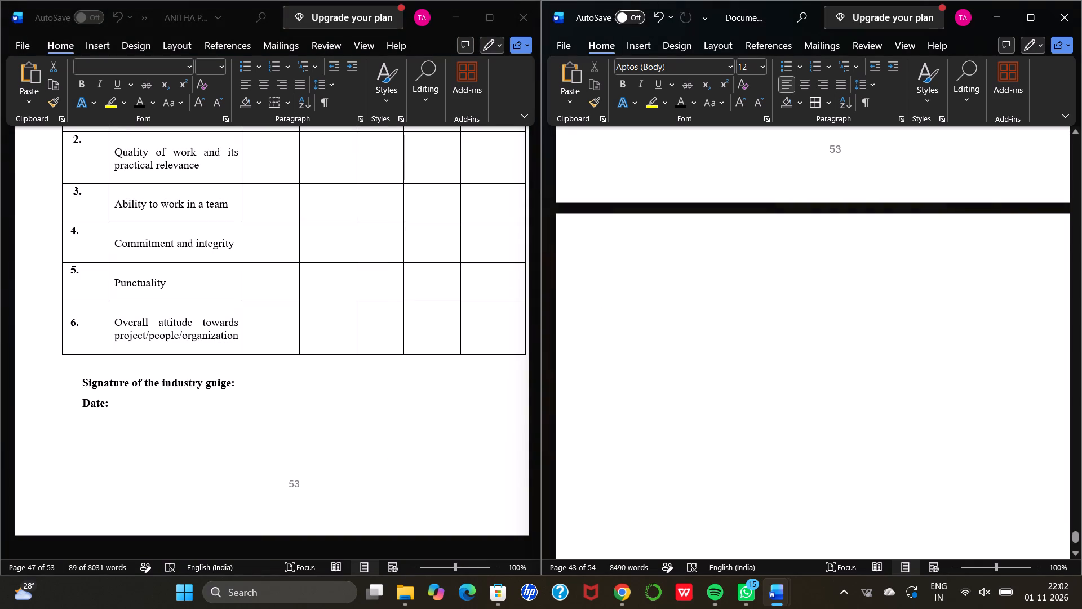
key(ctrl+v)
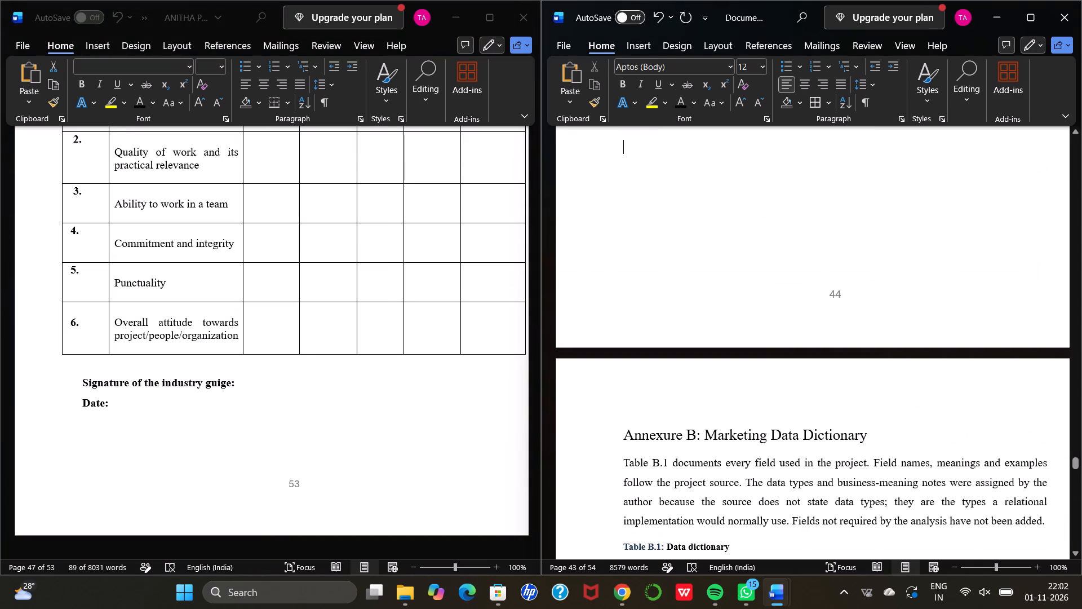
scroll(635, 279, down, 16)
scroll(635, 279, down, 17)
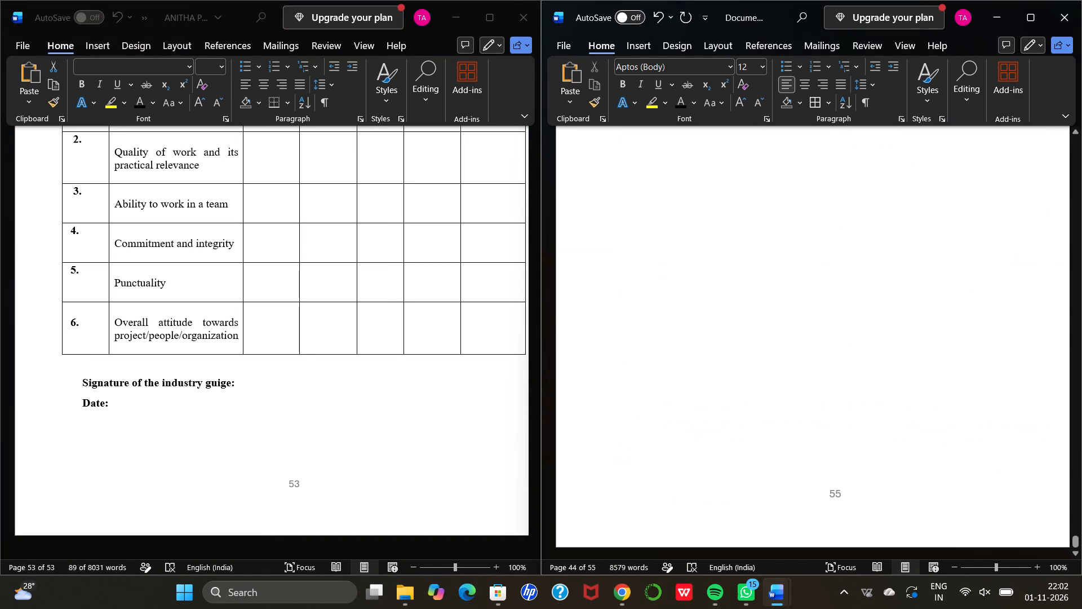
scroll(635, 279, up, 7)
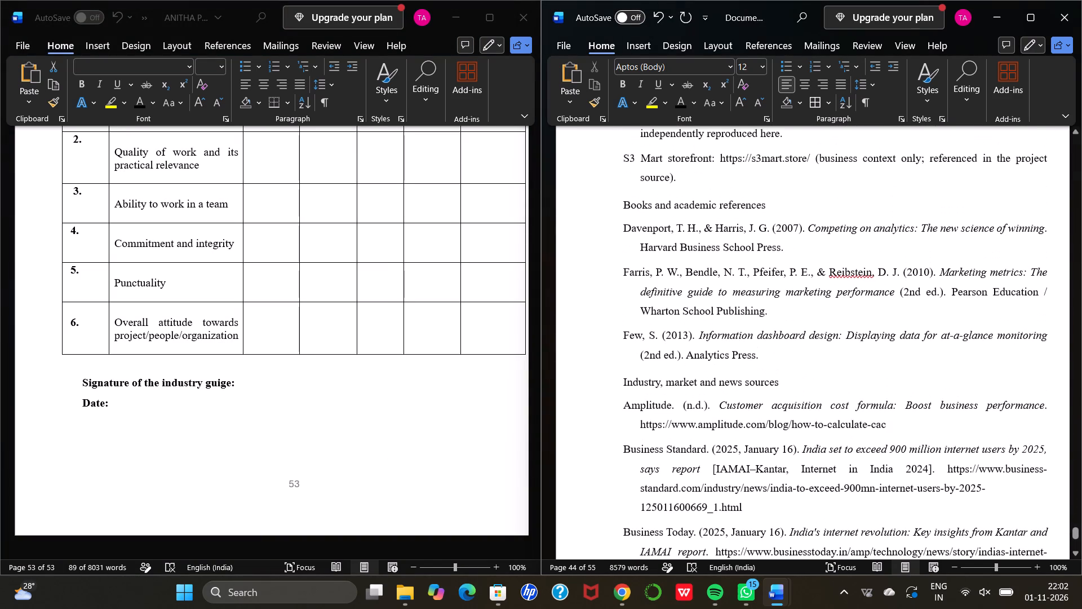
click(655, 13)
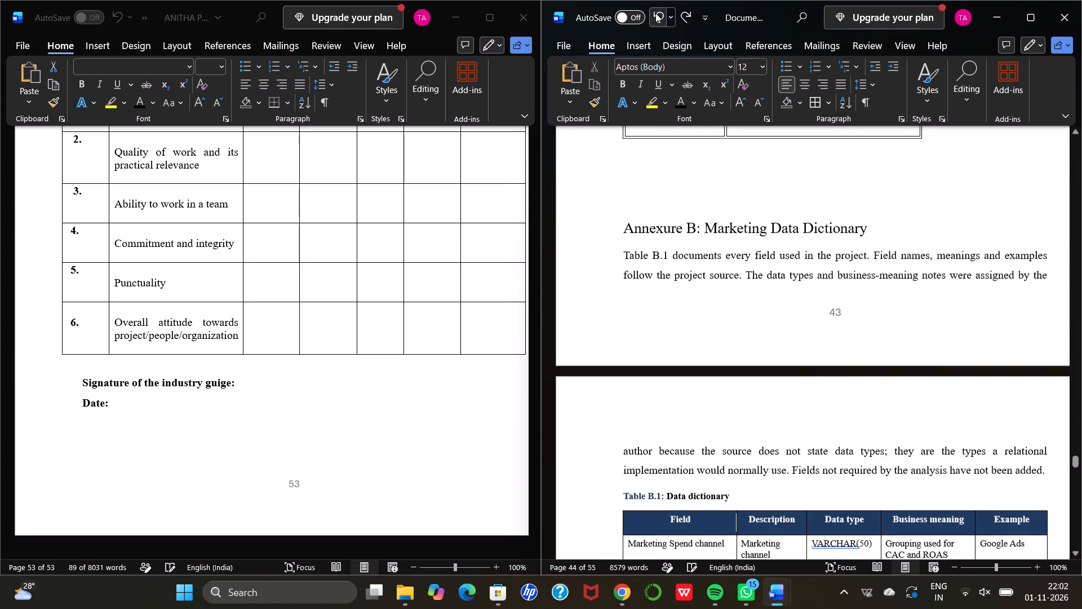
Remove the spare blank paragraphs on Document1's last page and start one new empty line there after the references.
scroll(759, 302, down, 19)
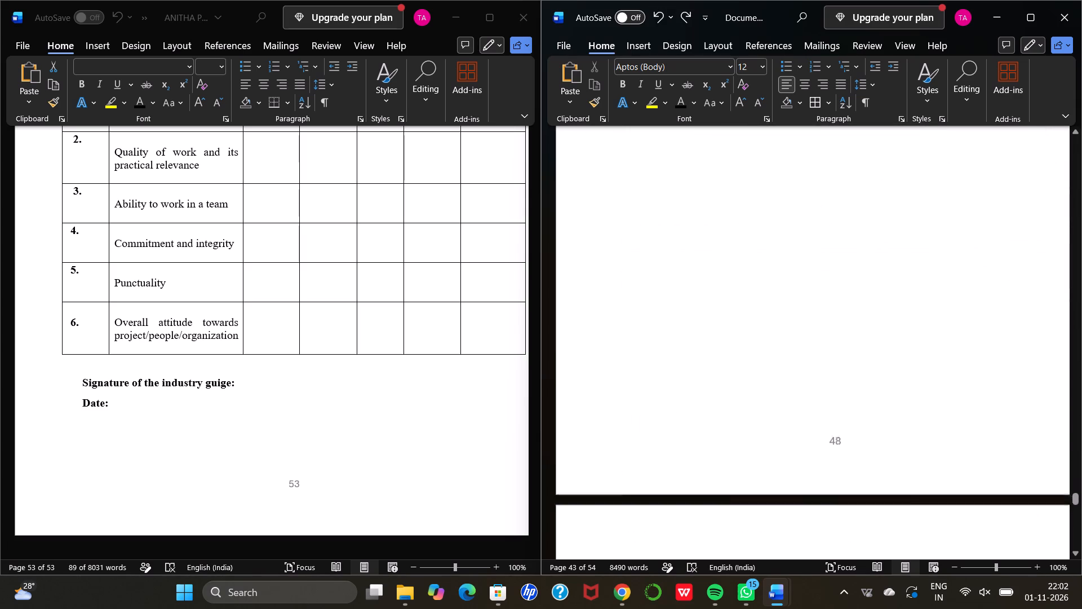
scroll(759, 302, down, 15)
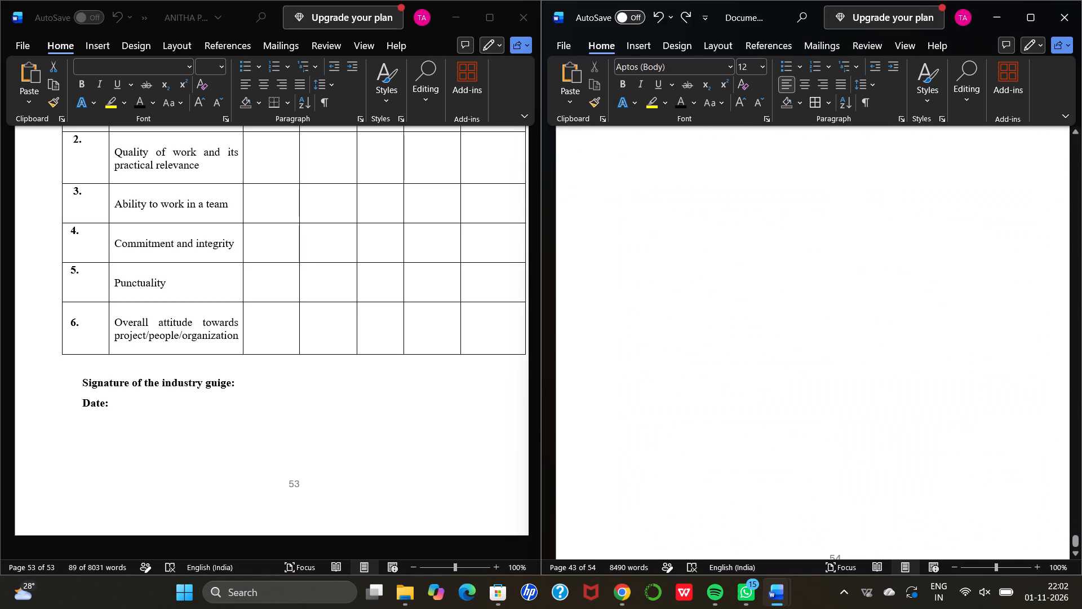
scroll(759, 302, down, 3)
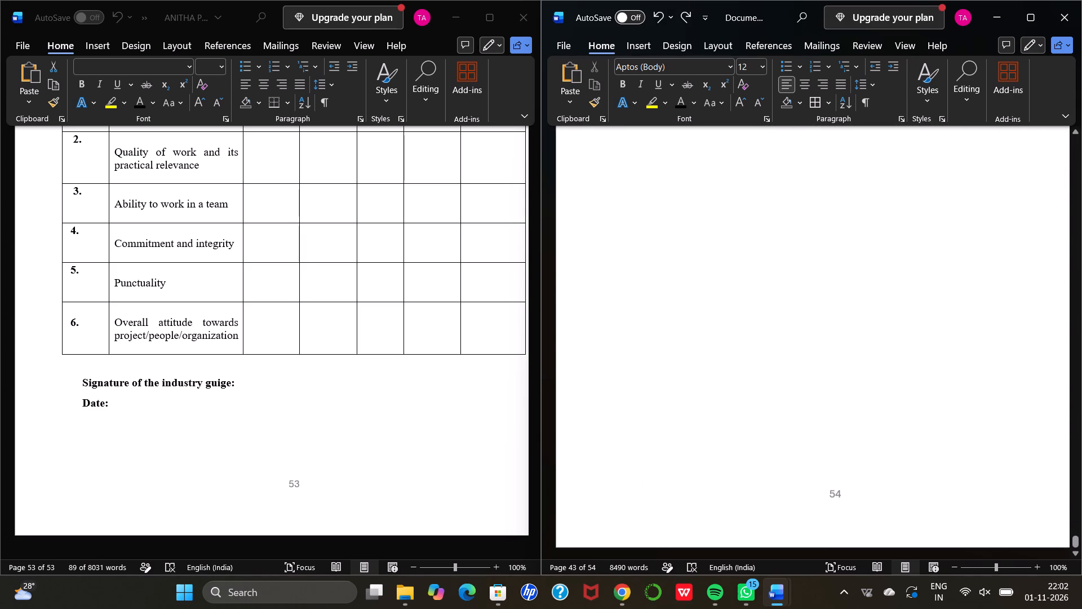
scroll(759, 302, down, 2)
click(645, 175)
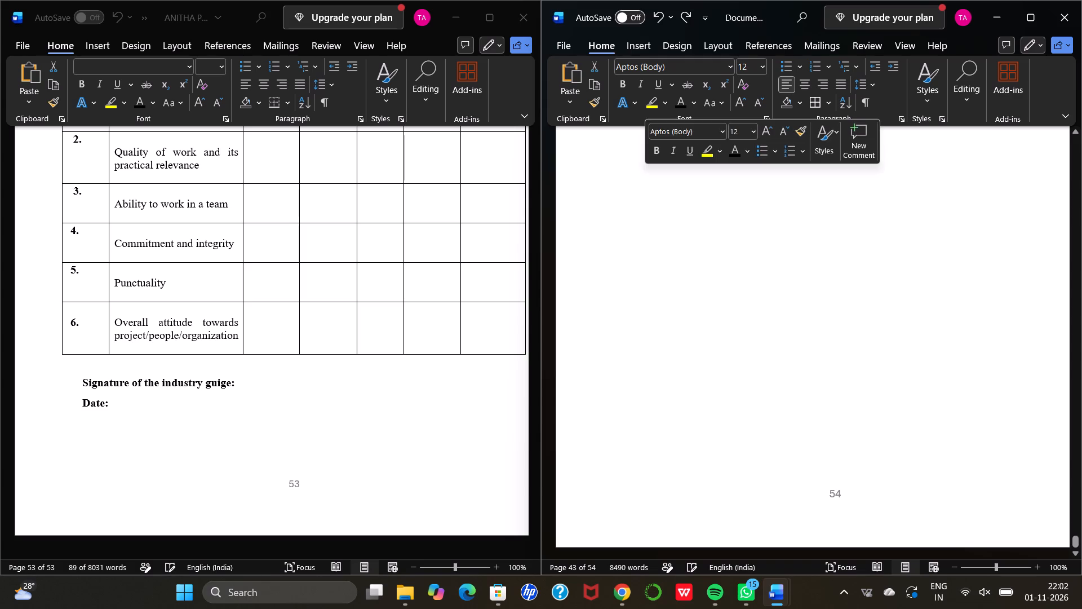
scroll(645, 175, up, 4)
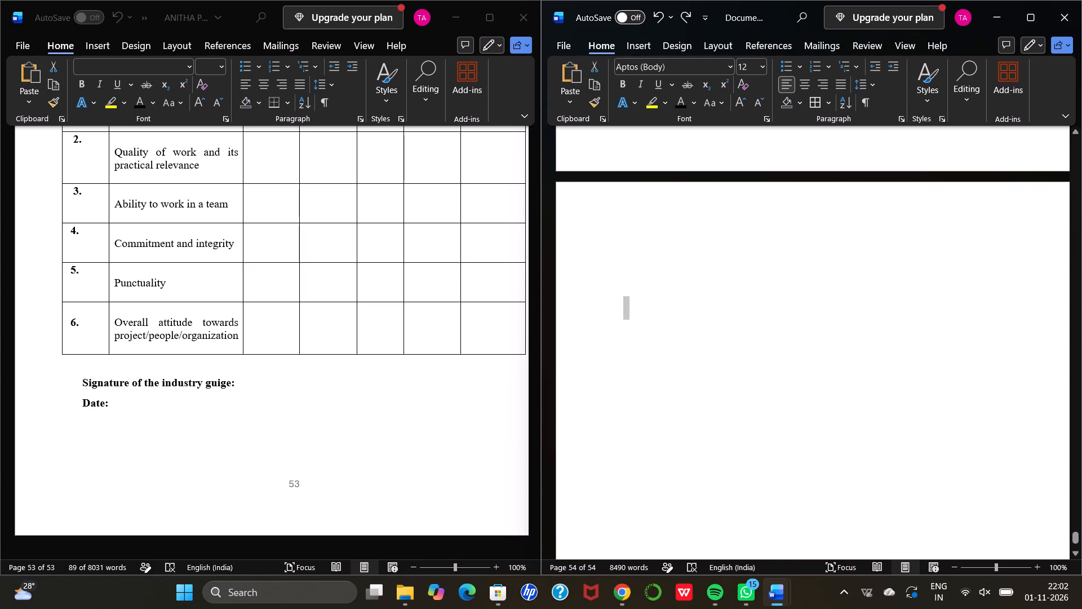
click(637, 278)
key(BackSpace)
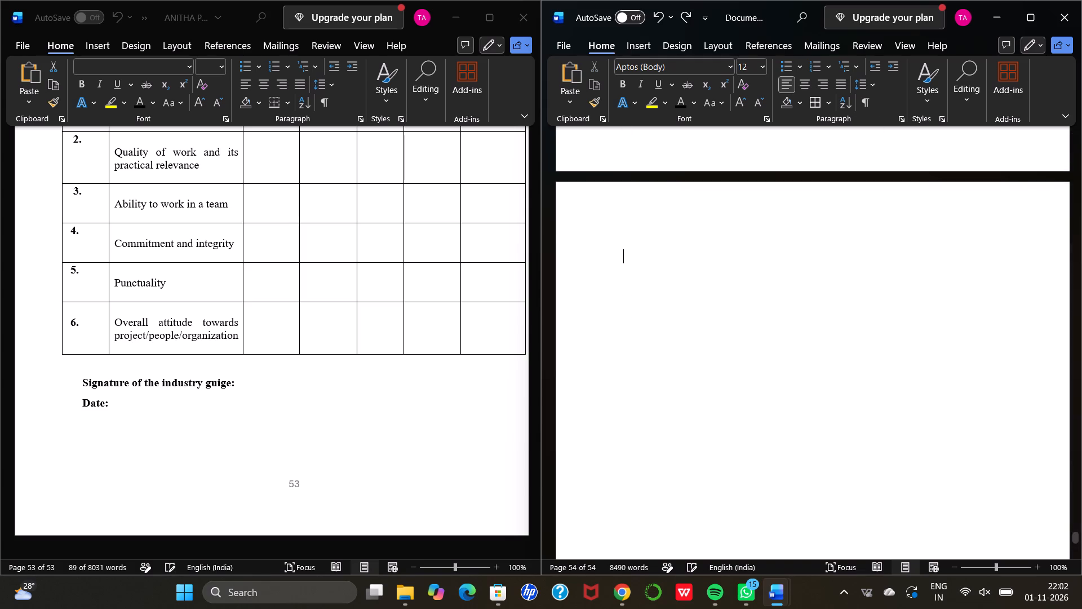
key(BackSpace)
key(Return)
Check Document1's closing pages, from the references back through the abbreviations table to the dashboard figures.
scroll(637, 278, up, 1)
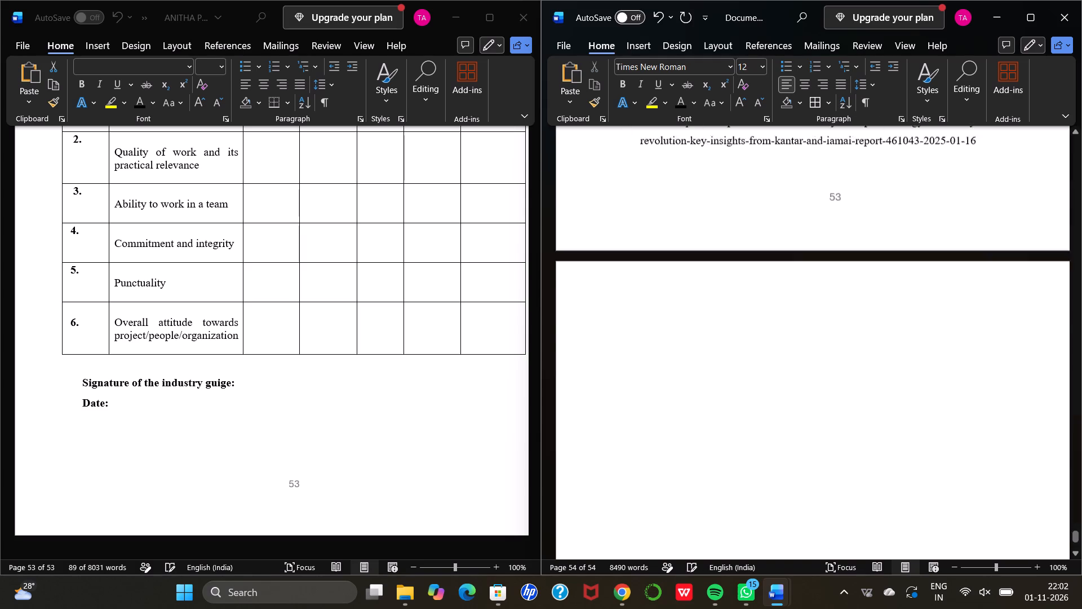
scroll(637, 278, up, 6)
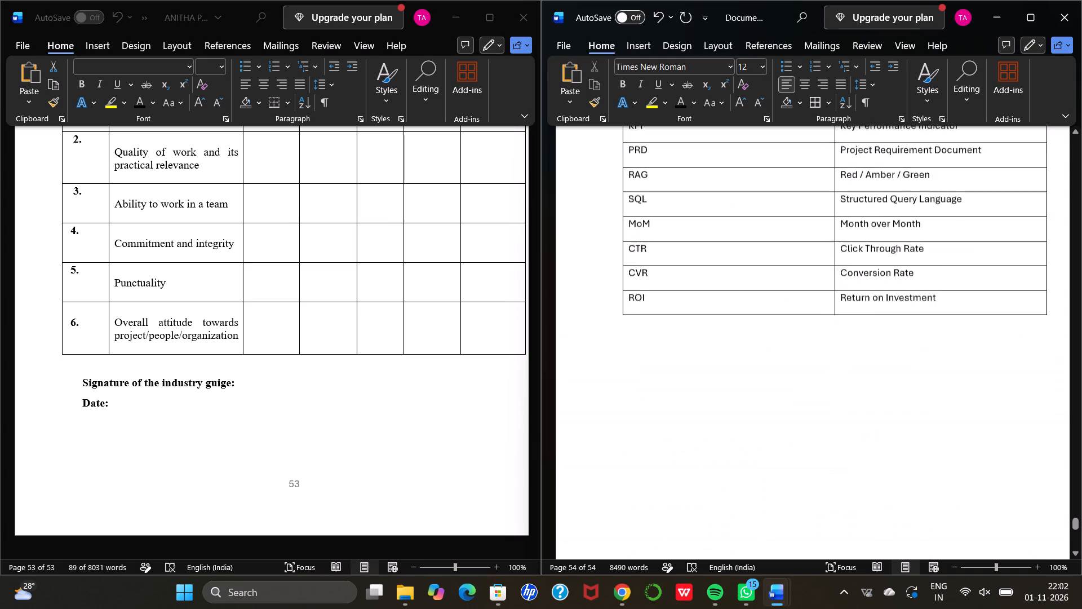
scroll(637, 278, up, 6)
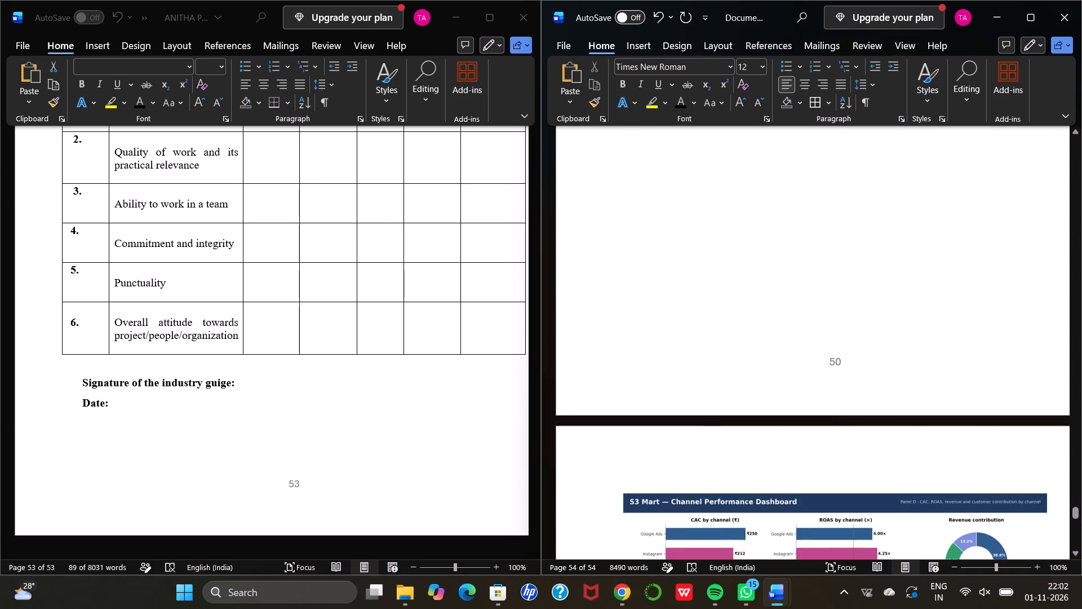
scroll(637, 278, up, 1)
scroll(637, 278, down, 20)
scroll(637, 278, down, 1)
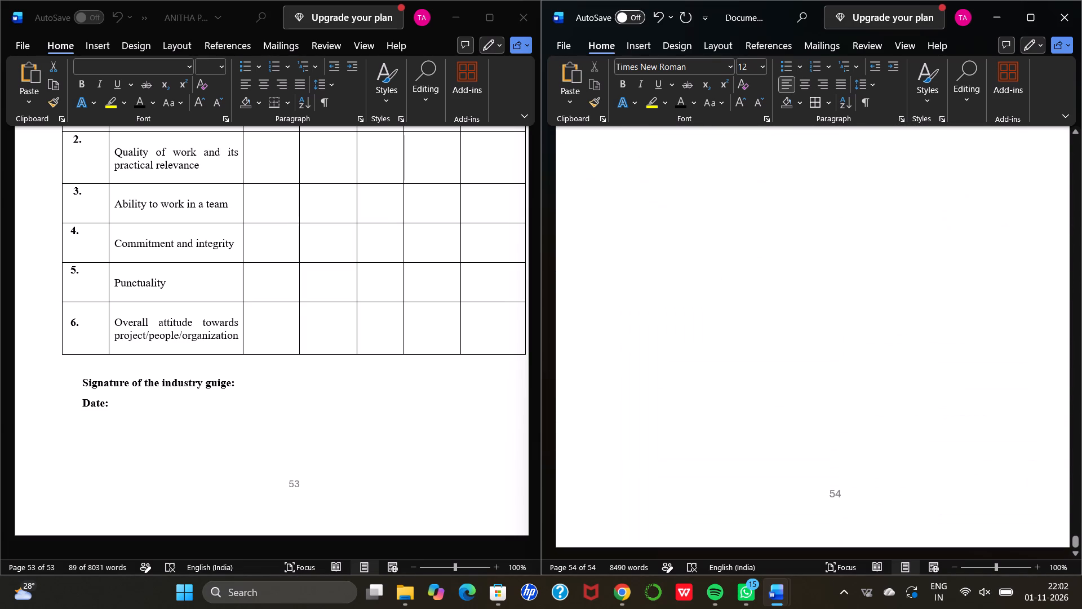
Paste the copied Industry Guide Evaluation form onto Document1's last page, after the references.
scroll(637, 278, up, 4)
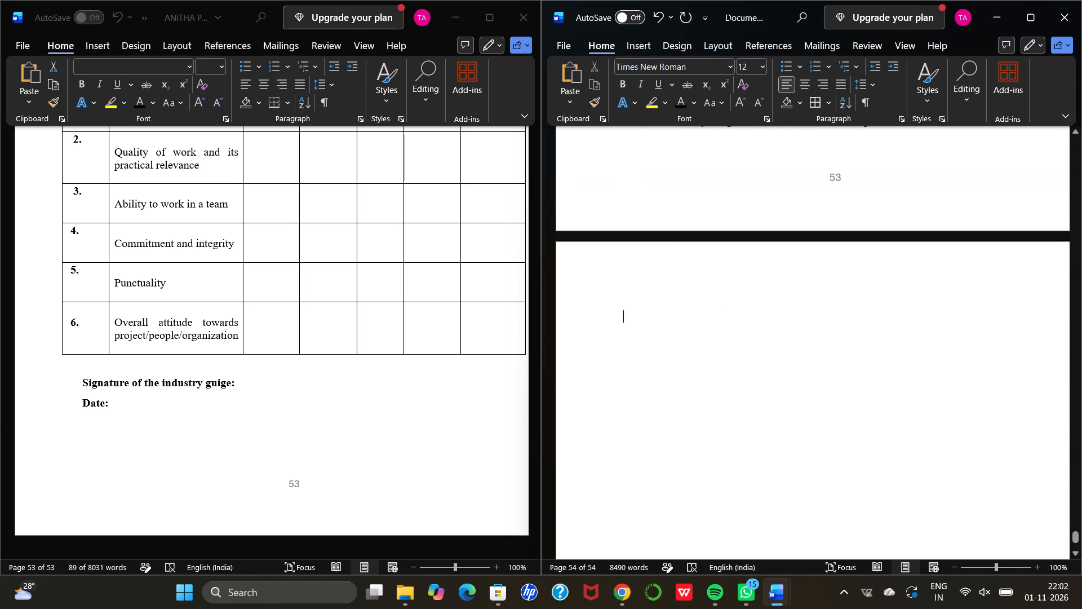
key(ctrl+v)
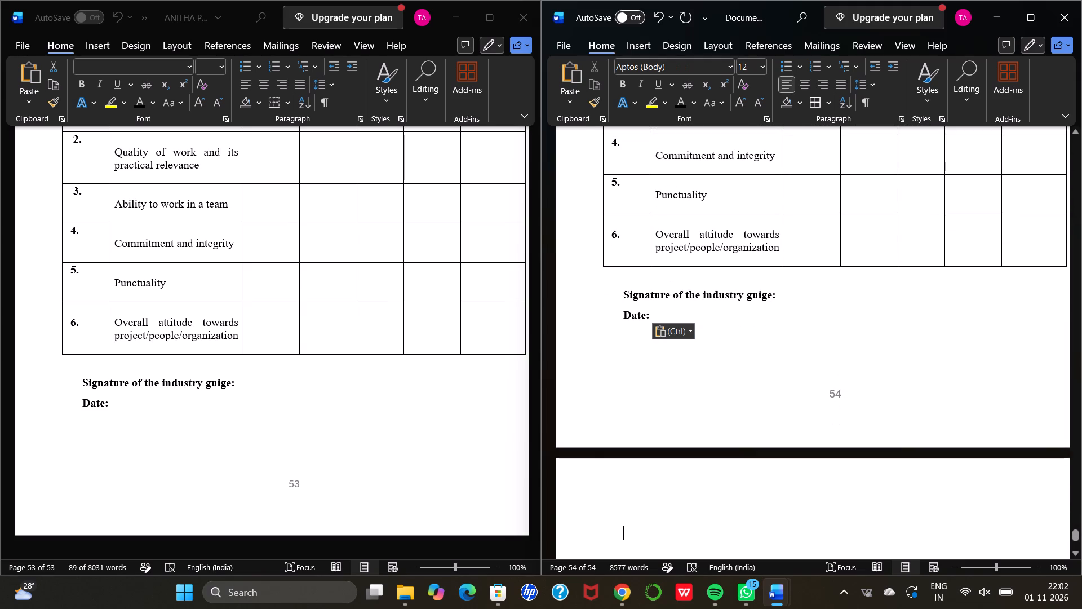
scroll(734, 353, down, 2)
Examine Document1's pages from the pasted evaluation form back through the references and abbreviations to the Figure F.1 and F.2 dashboards.
scroll(734, 353, up, 1)
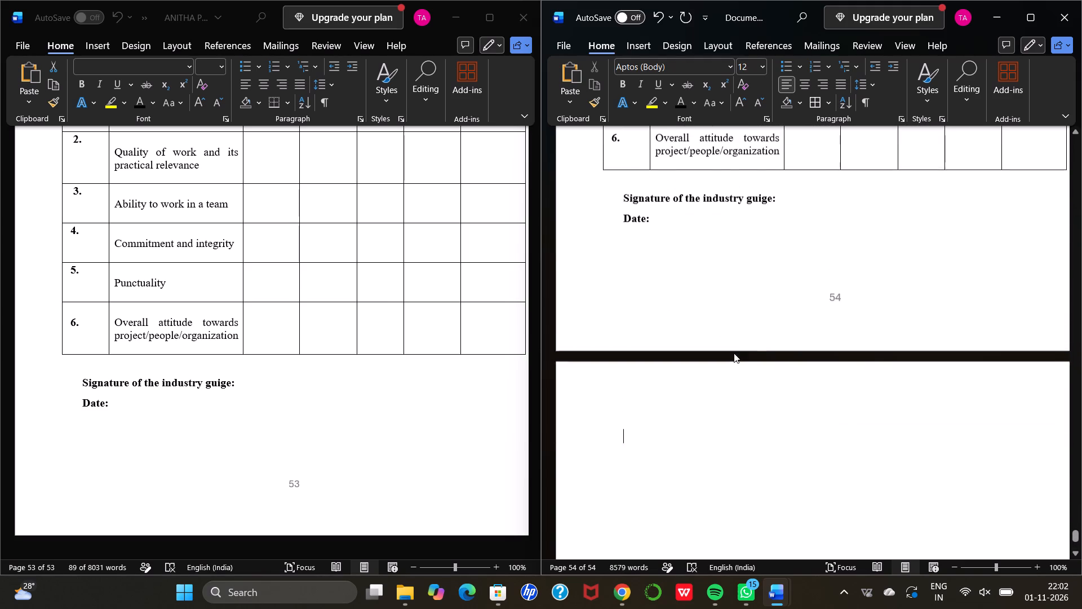
scroll(734, 353, up, 7)
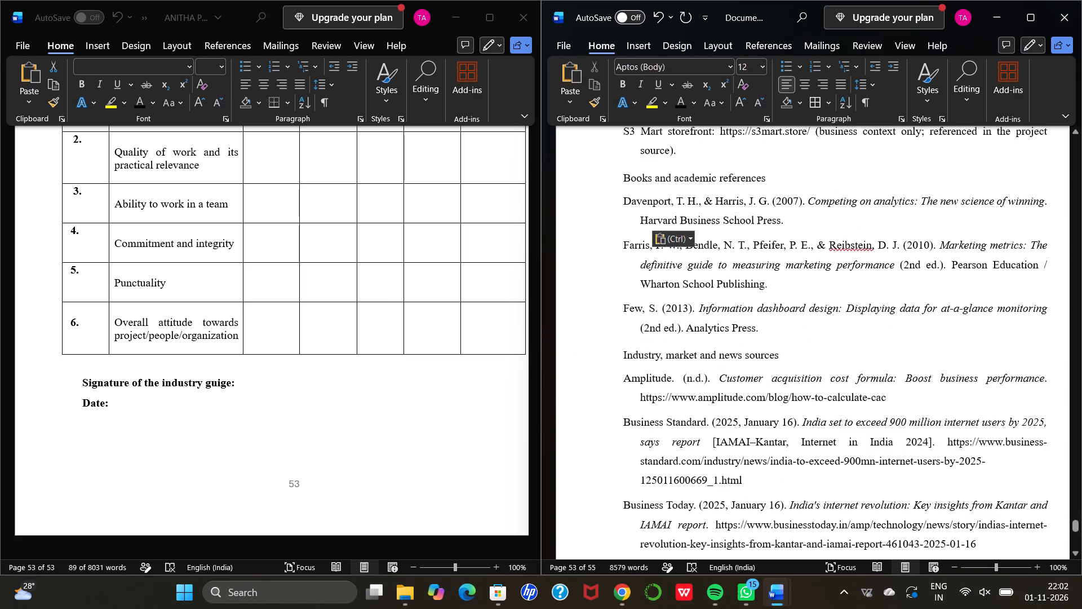
scroll(734, 353, up, 5)
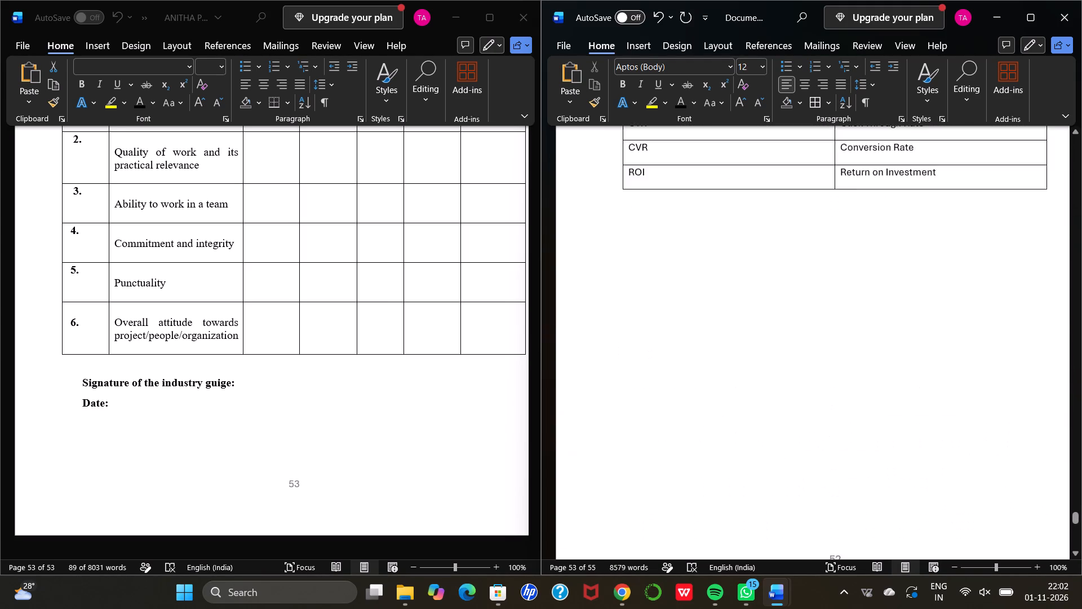
scroll(734, 353, up, 5)
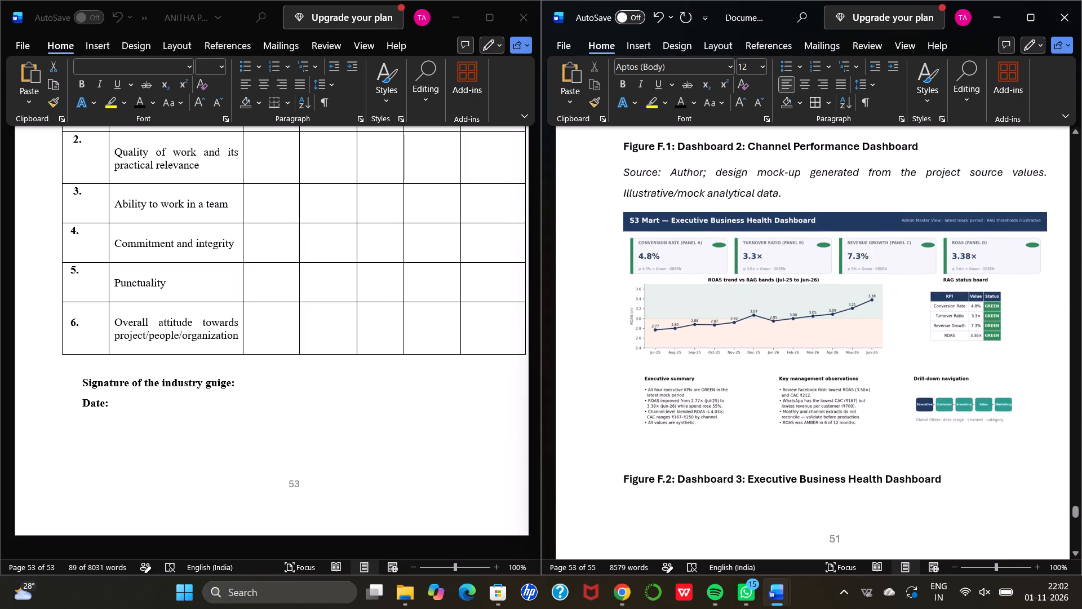
scroll(734, 353, up, 3)
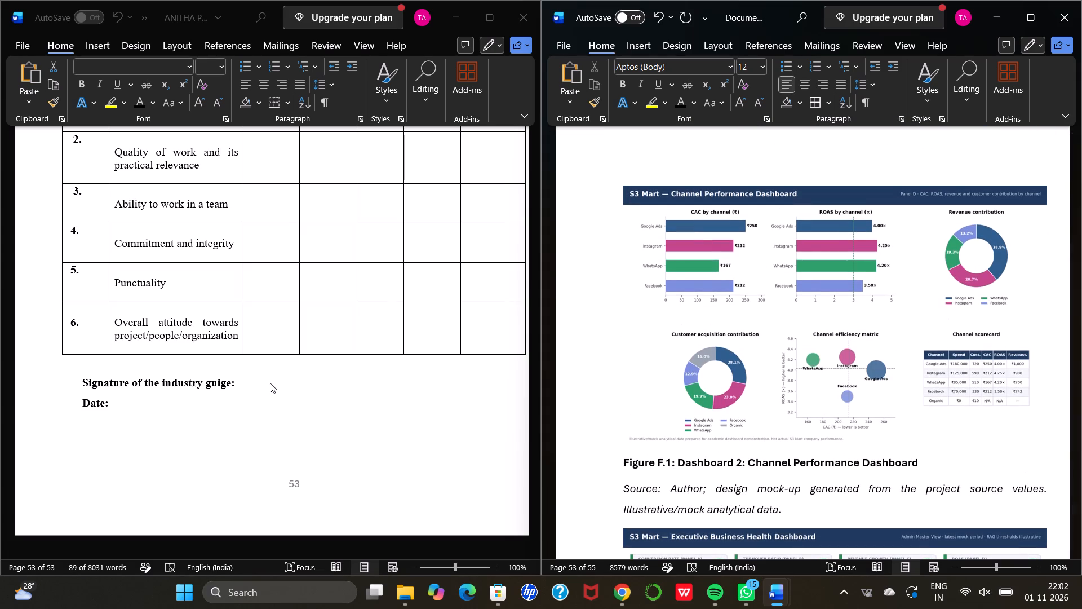
Examine the reference report's closing pages, from its references back through the SQL queries and data dictionary to the Annexure A company profile.
scroll(270, 383, up, 6)
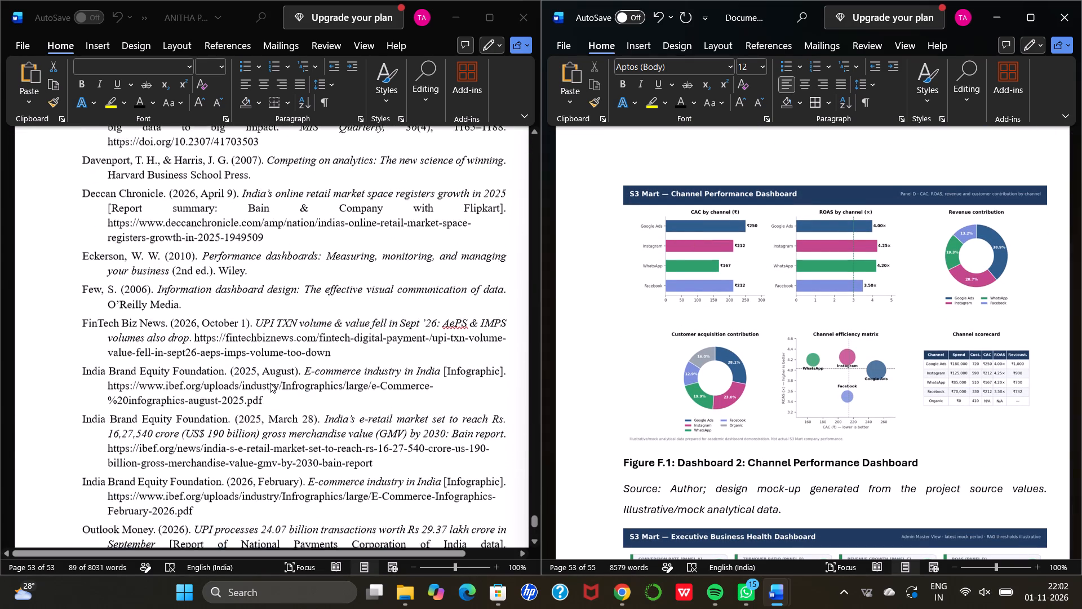
scroll(270, 383, up, 6)
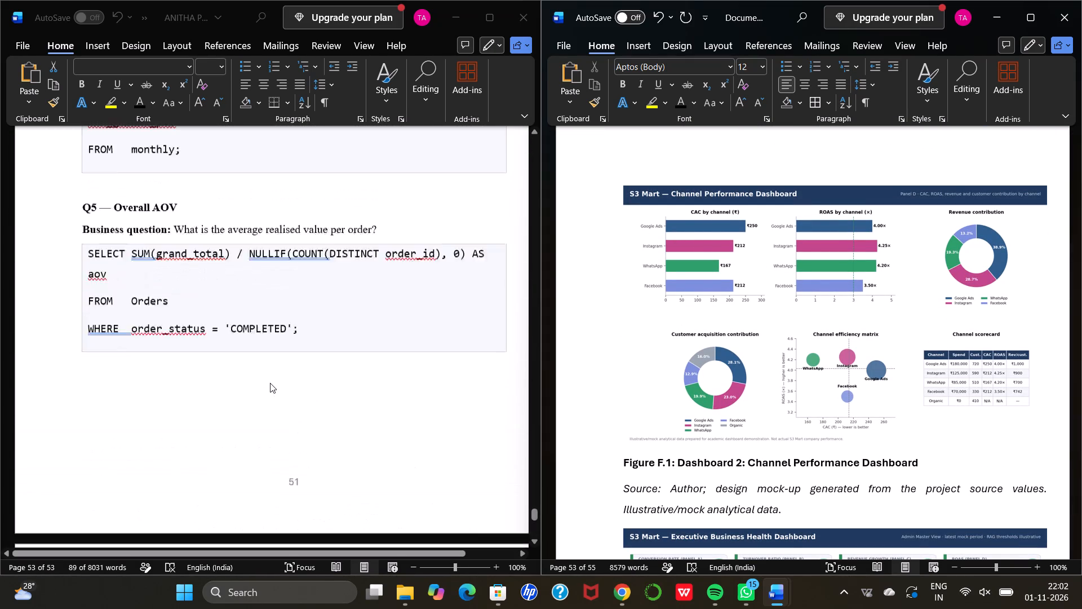
scroll(270, 383, up, 2)
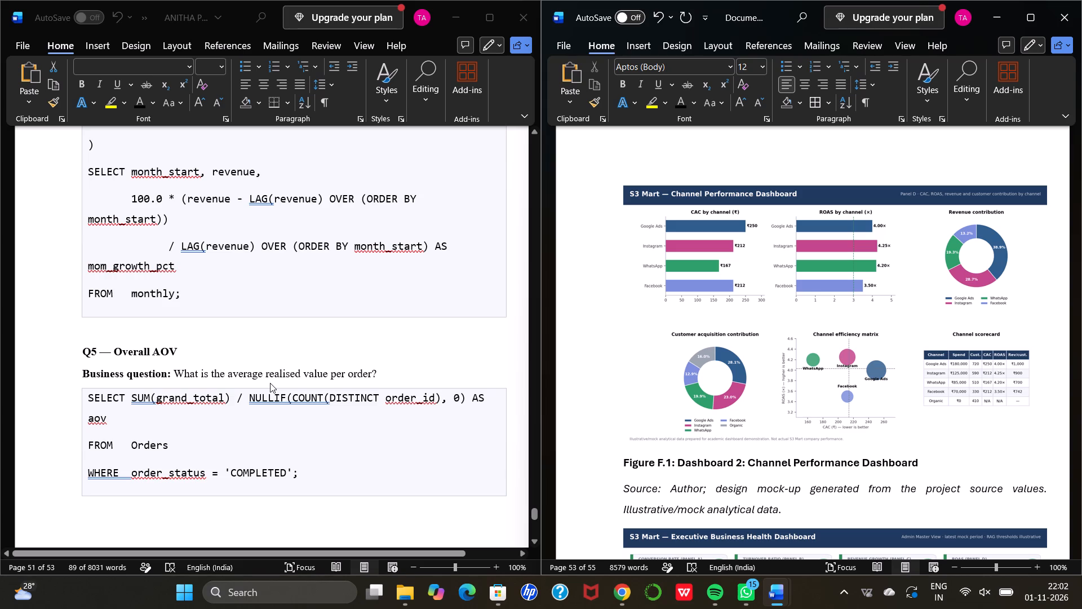
scroll(270, 383, up, 4)
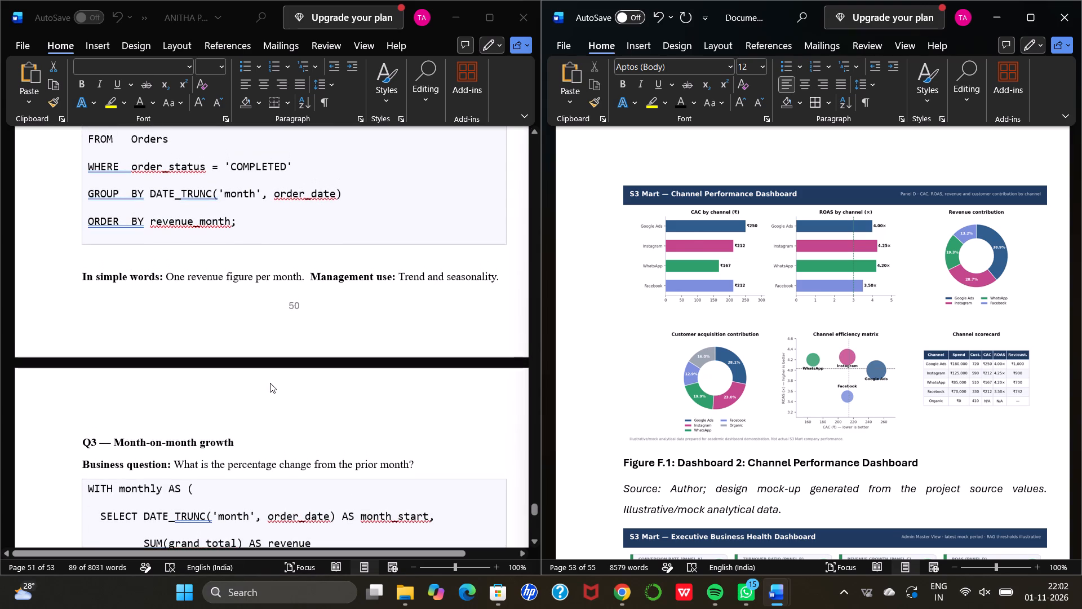
scroll(270, 383, up, 6)
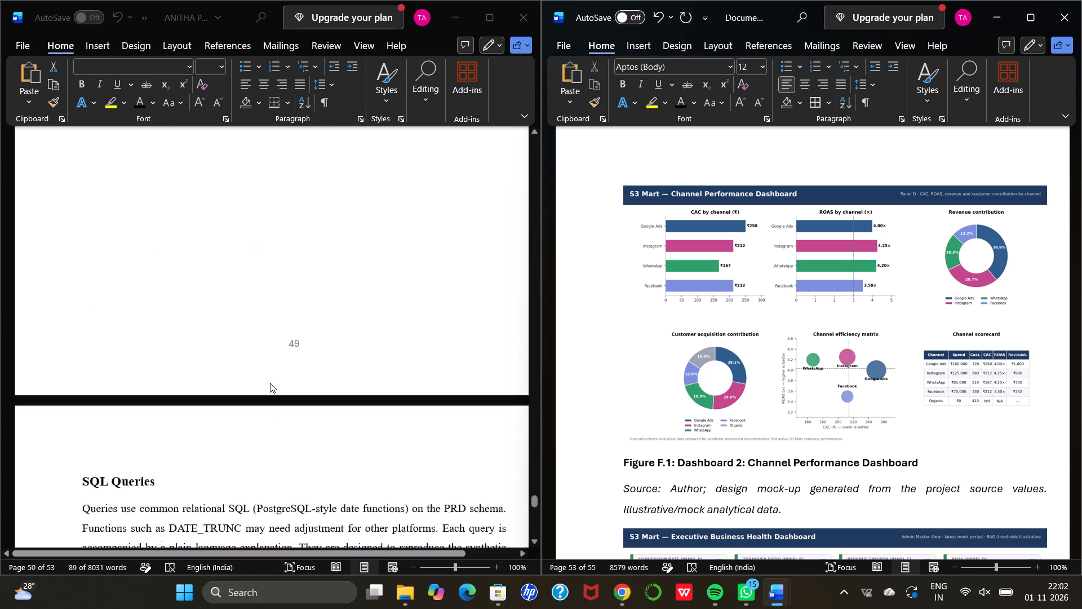
scroll(270, 383, up, 8)
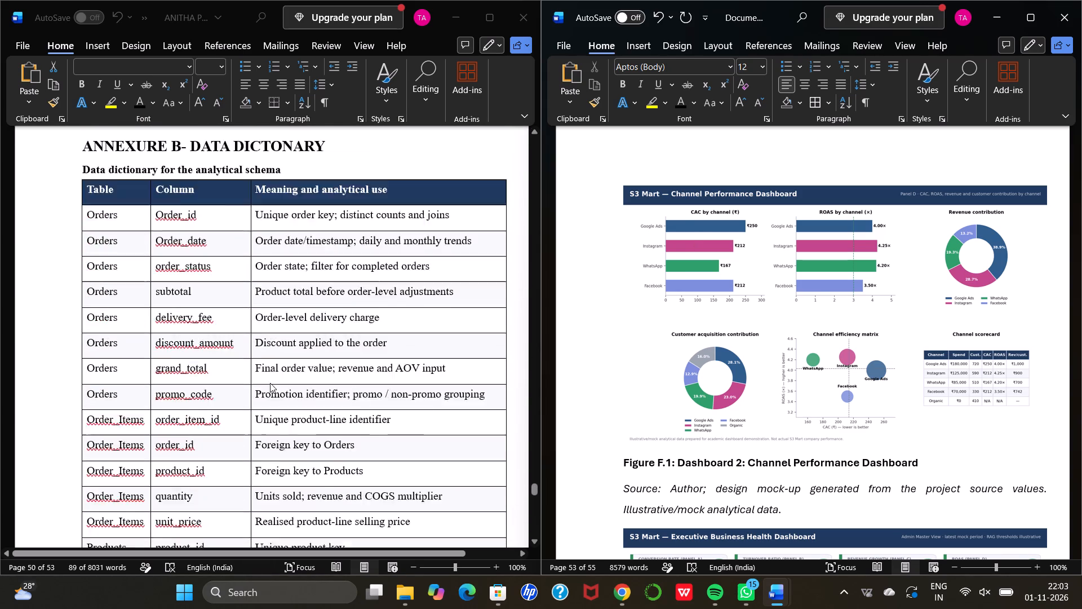
scroll(270, 383, up, 8)
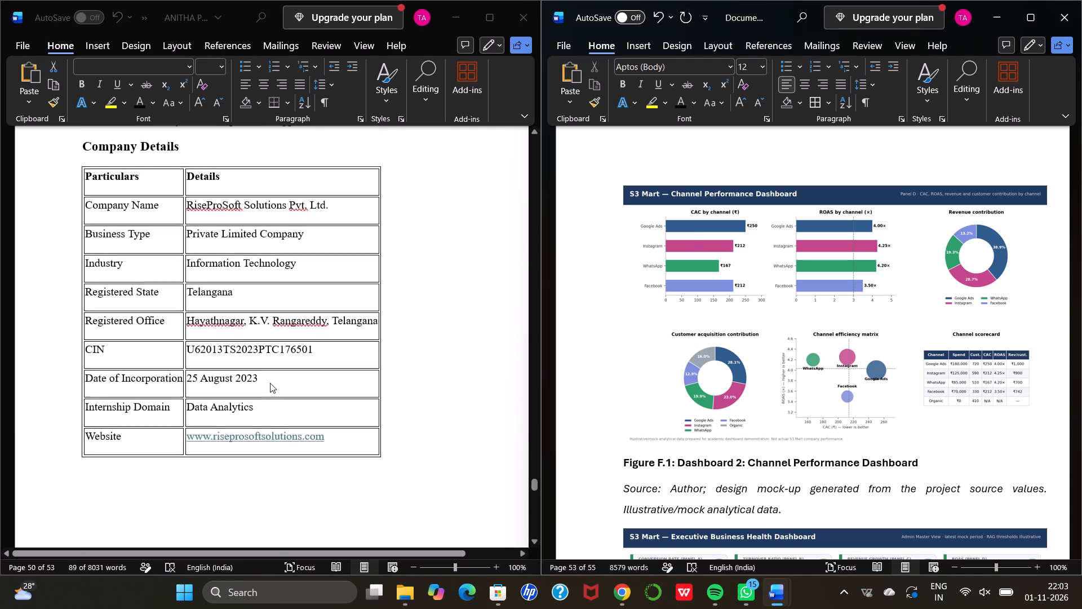
scroll(270, 383, up, 2)
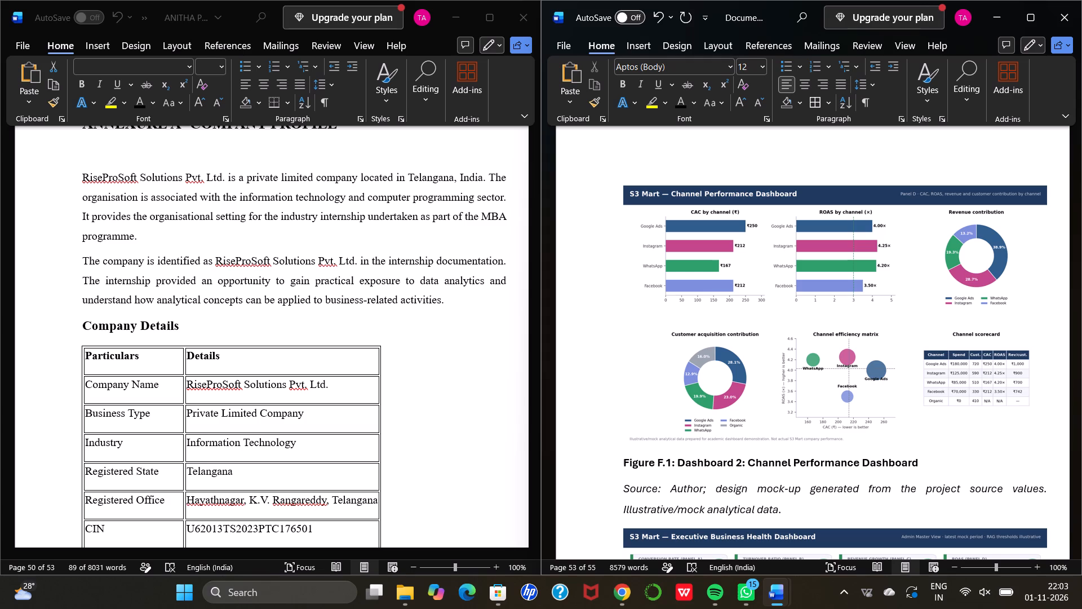
Delete the Channel Performance and Executive Business Health dashboard images from Annexure F in Document1.
click(899, 294)
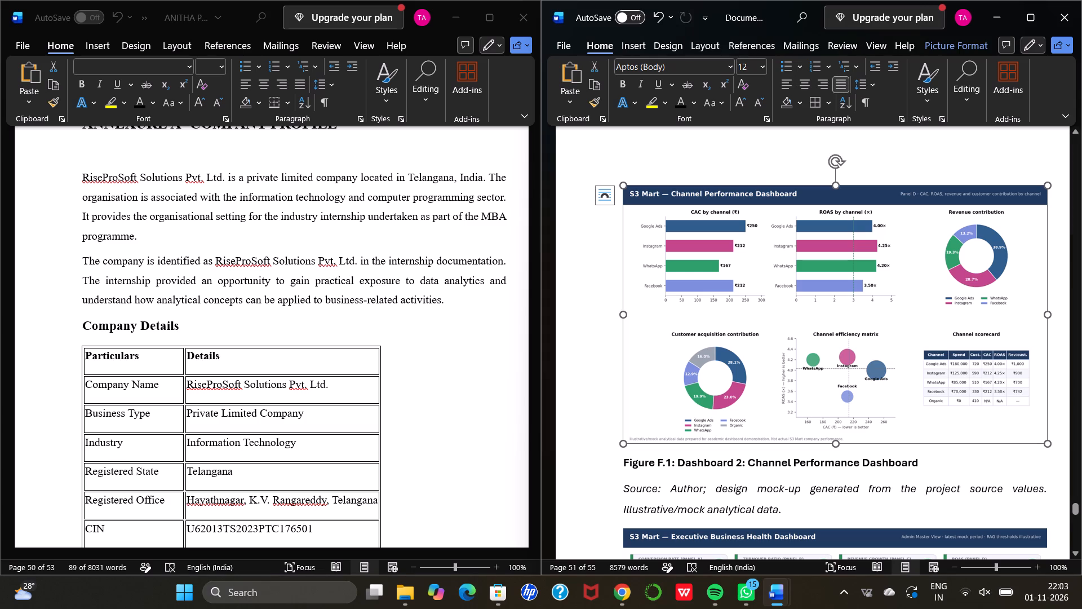
scroll(899, 294, up, 1)
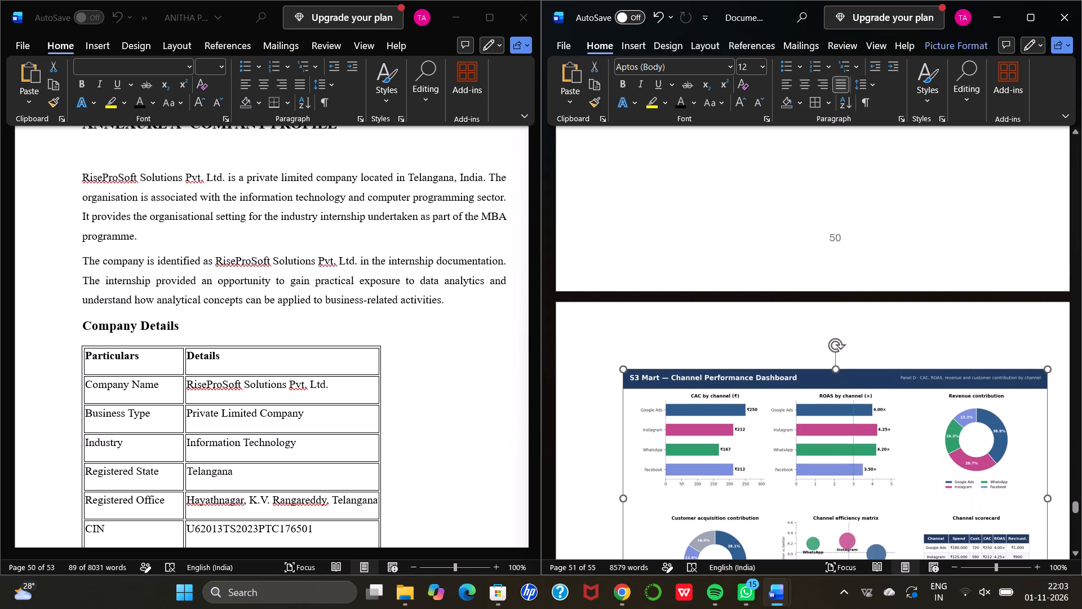
key(Delete)
scroll(887, 396, down, 1)
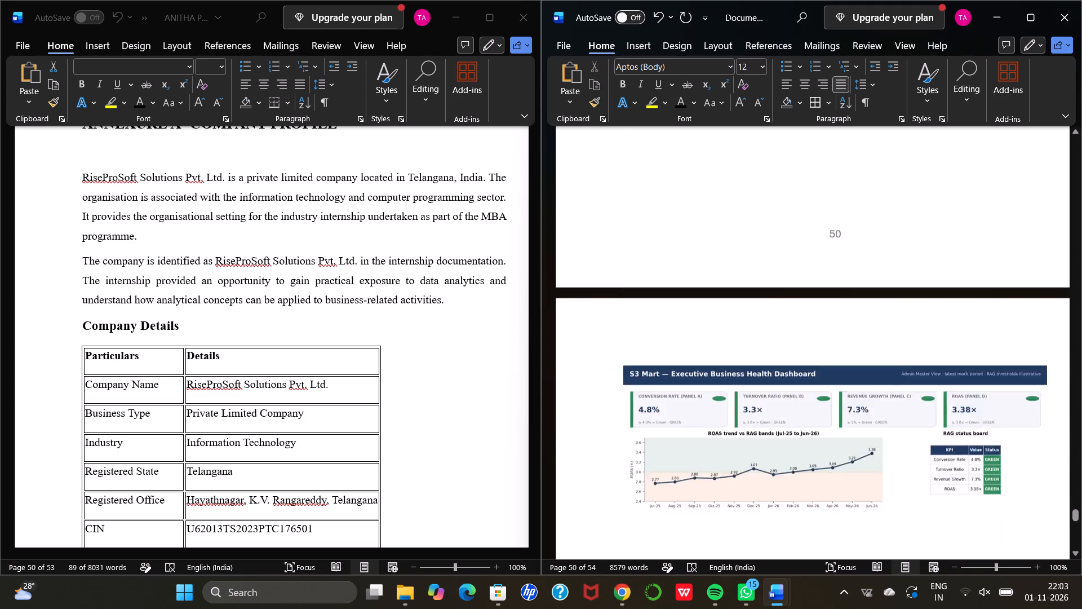
scroll(887, 396, down, 1)
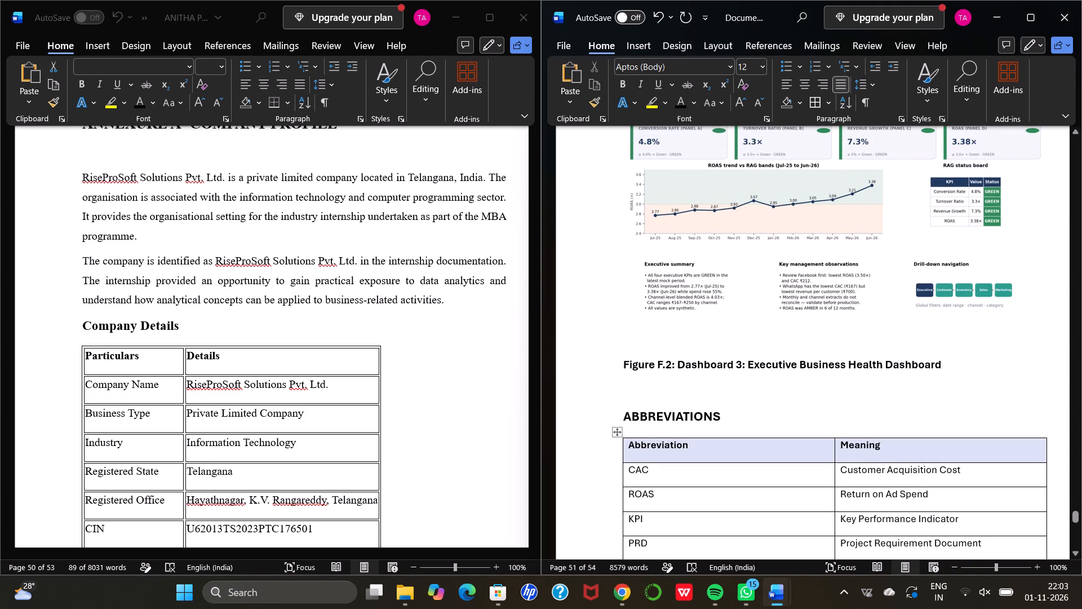
click(840, 239)
key(Delete)
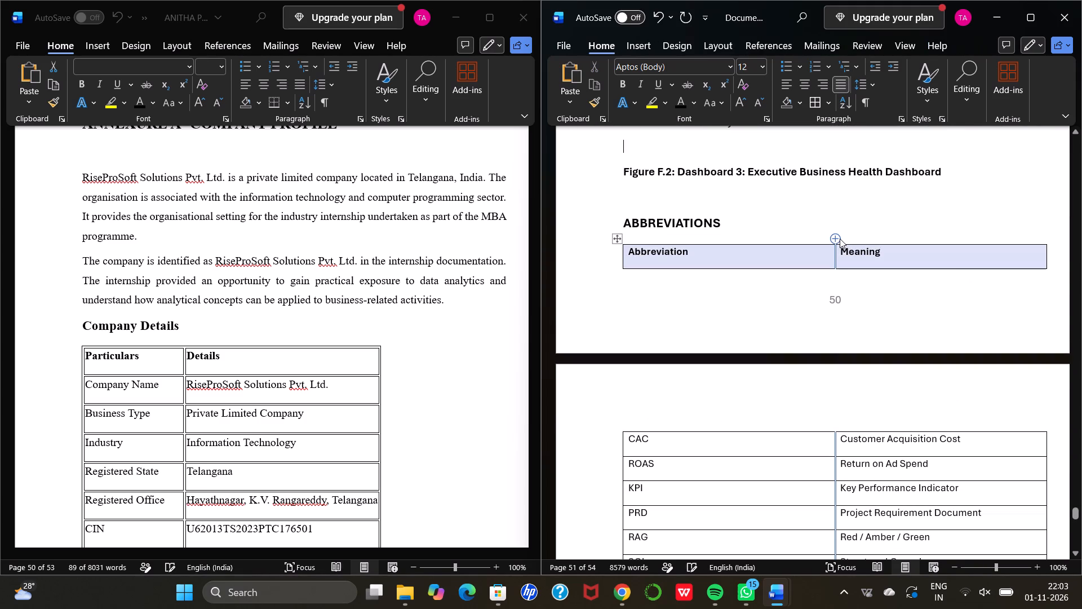
Delete the Figure F.2 caption and the Figure F.1 caption with its source note above the abbreviations.
scroll(841, 241, up, 1)
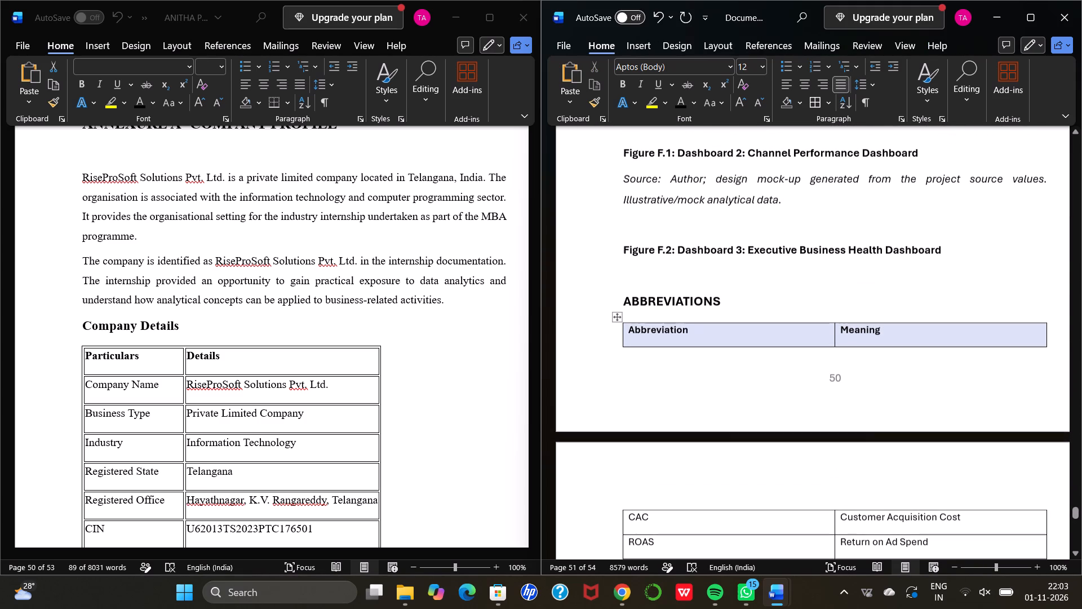
click(943, 250)
drag(943, 250, 841, 240)
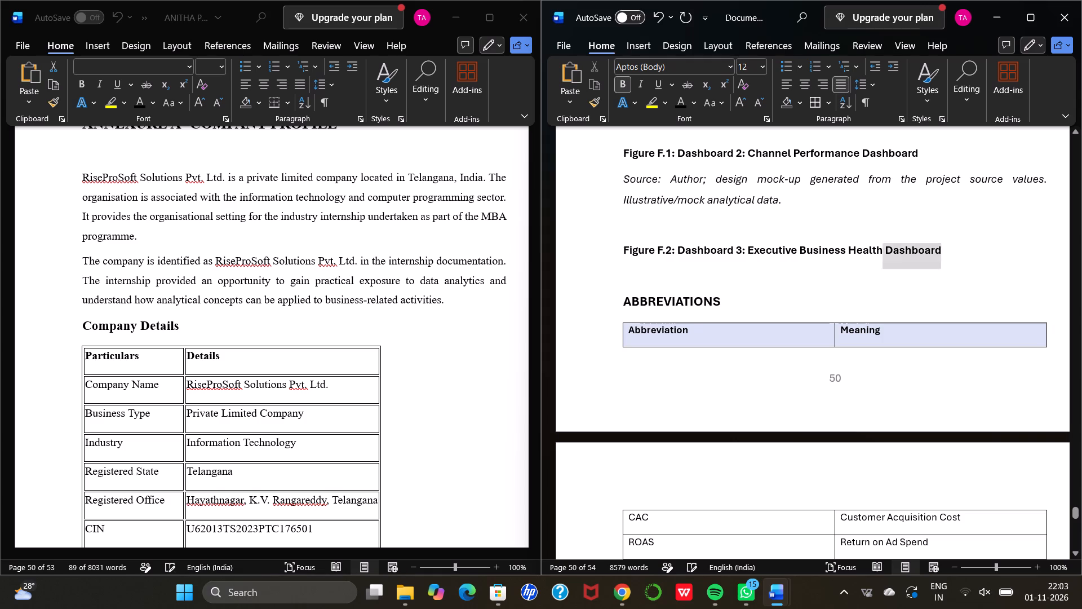
drag(841, 240, 635, 252)
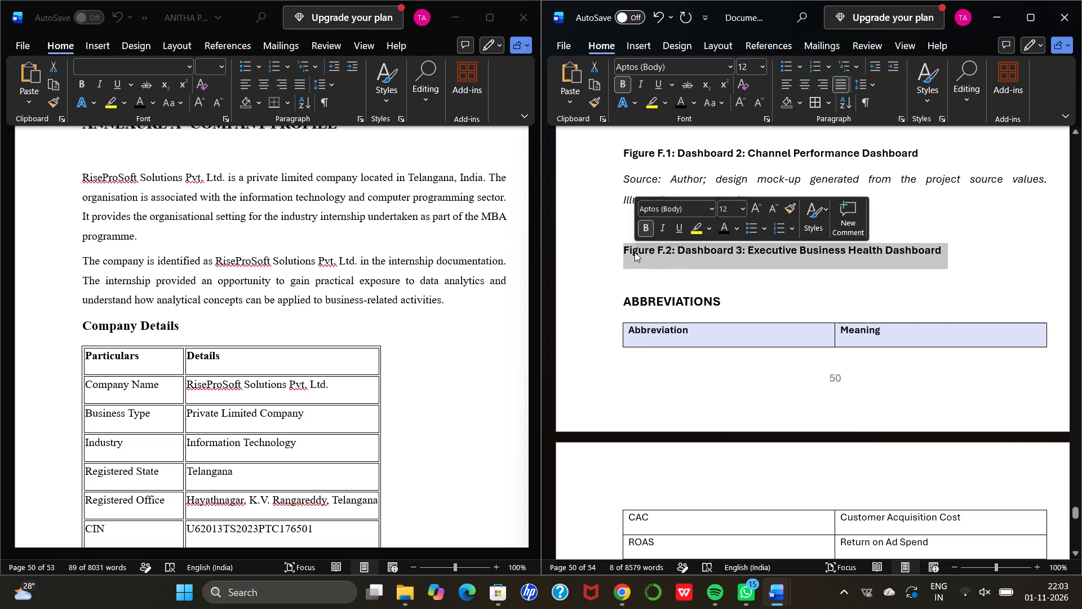
key(Delete)
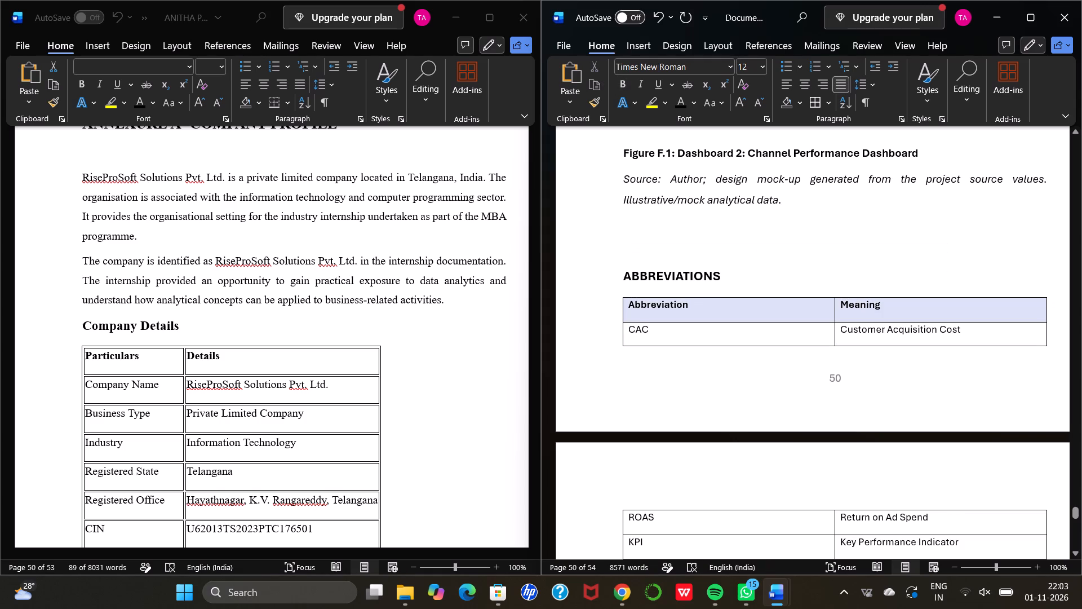
scroll(635, 252, up, 1)
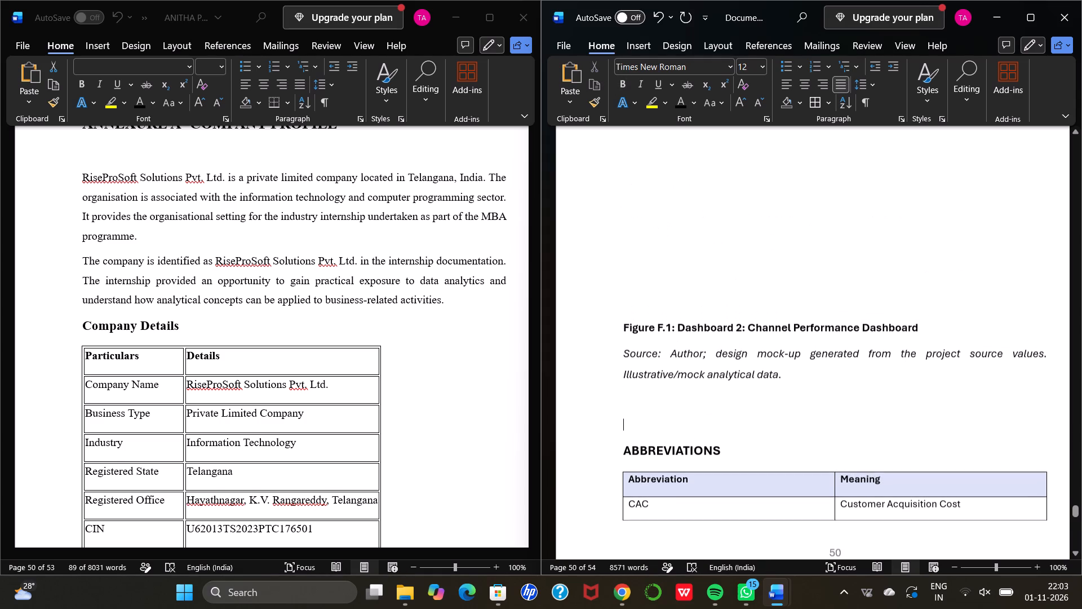
drag(617, 324, 779, 380)
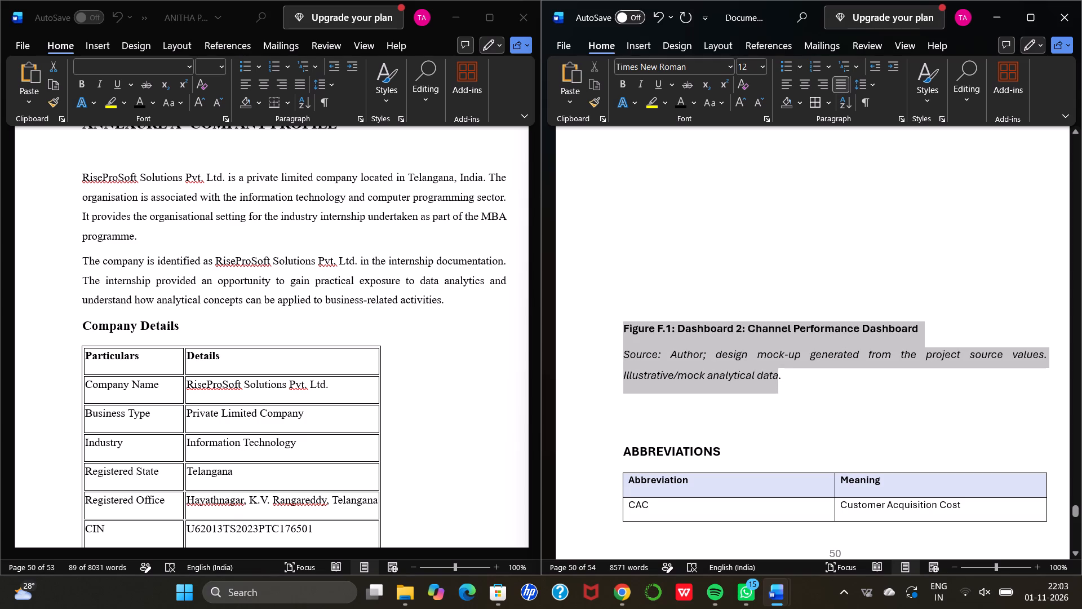
drag(779, 380, 779, 379)
key(BackSpace)
Delete the heading "Annexure F: Dashboard Screenshots and Mock-ups" and its introductory paragraph.
scroll(779, 379, up, 1)
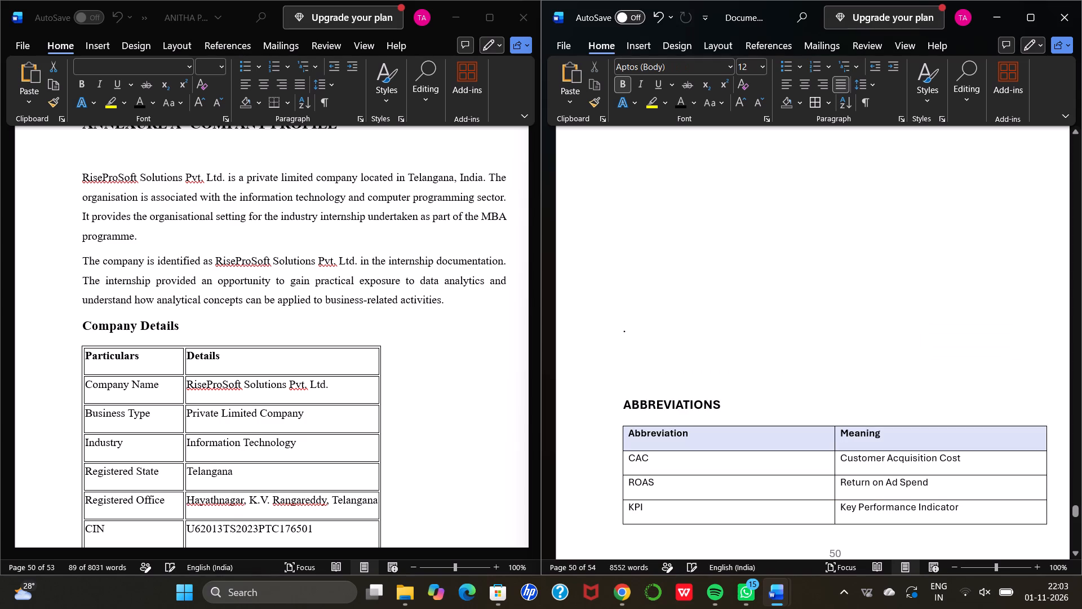
scroll(779, 379, up, 2)
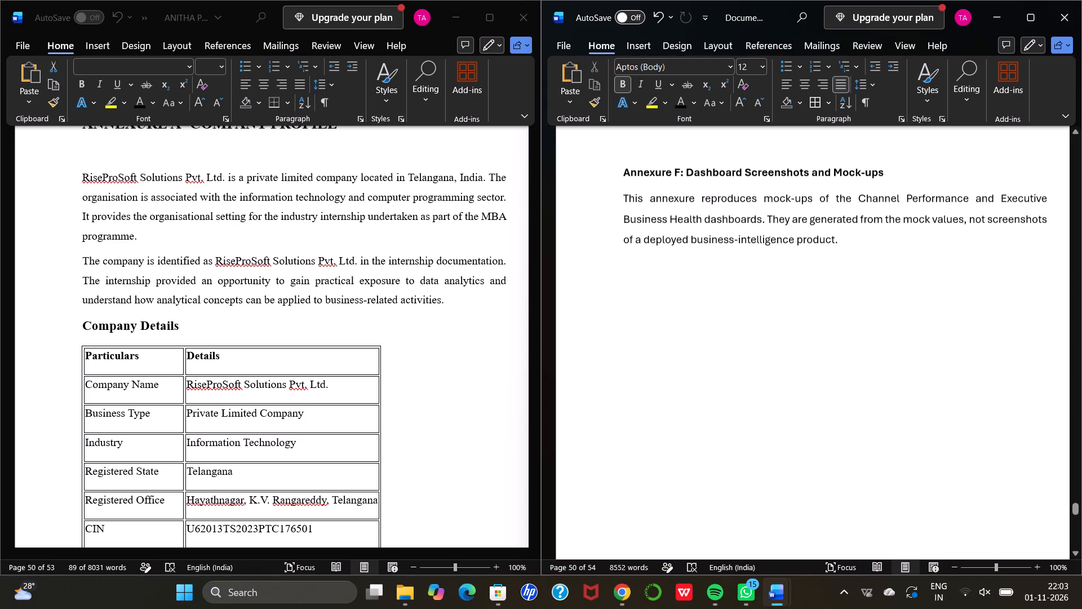
drag(843, 287, 780, 266)
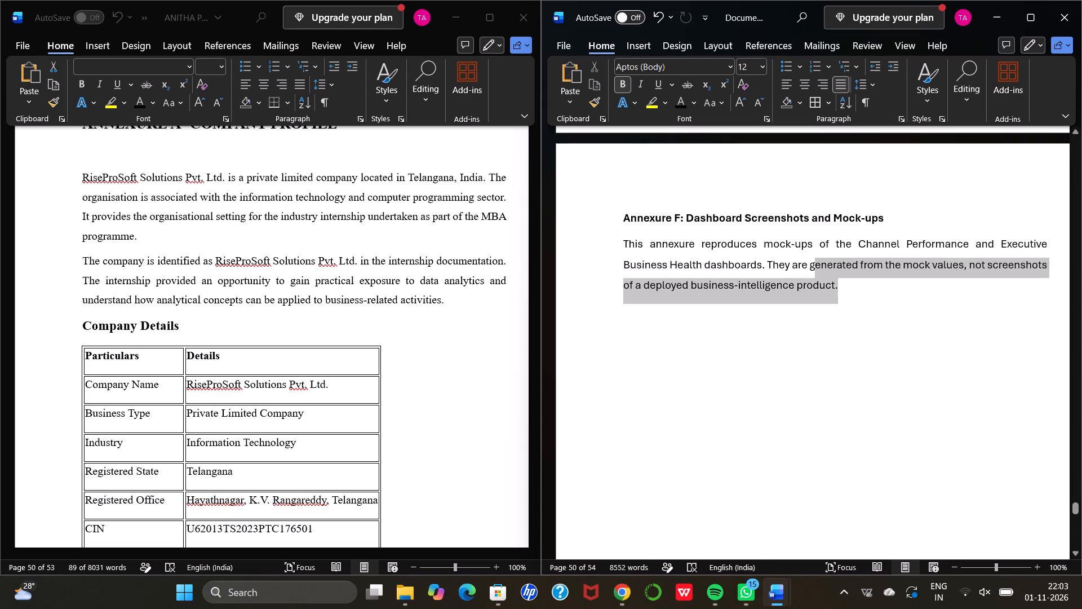
drag(780, 266, 628, 209)
key(BackSpace)
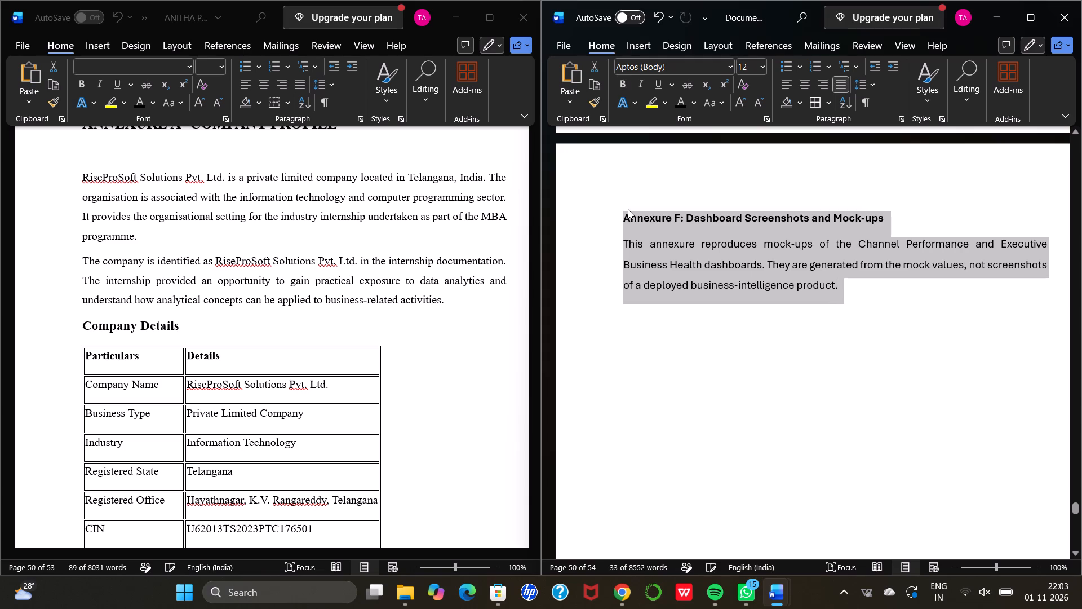
Remove the stray full stop and the empty lines directly above the ABBREVIATIONS heading.
scroll(641, 343, down, 2)
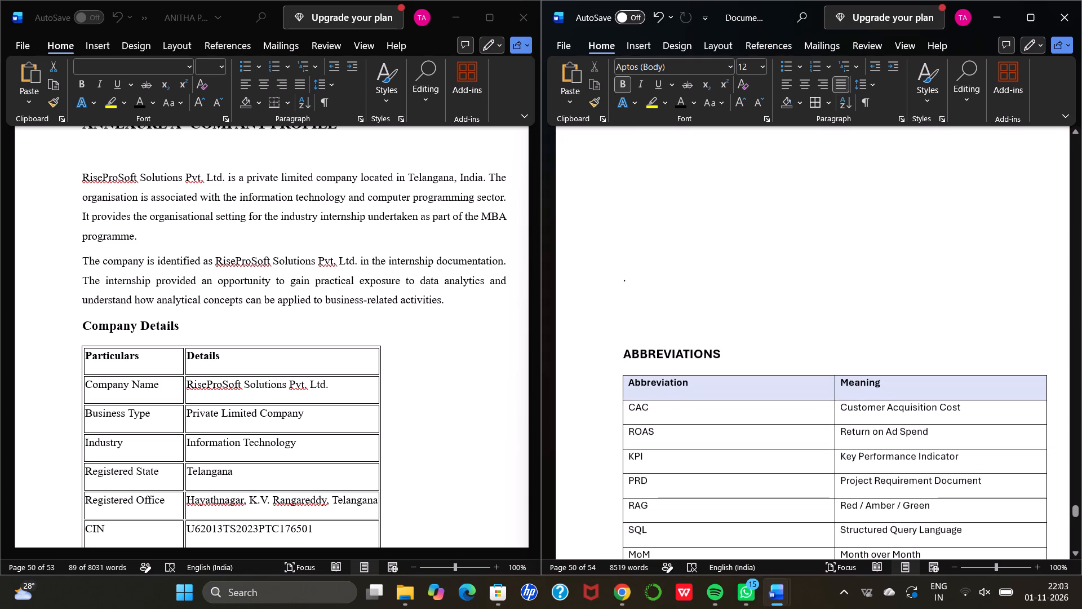
click(619, 354)
key(BackSpace)
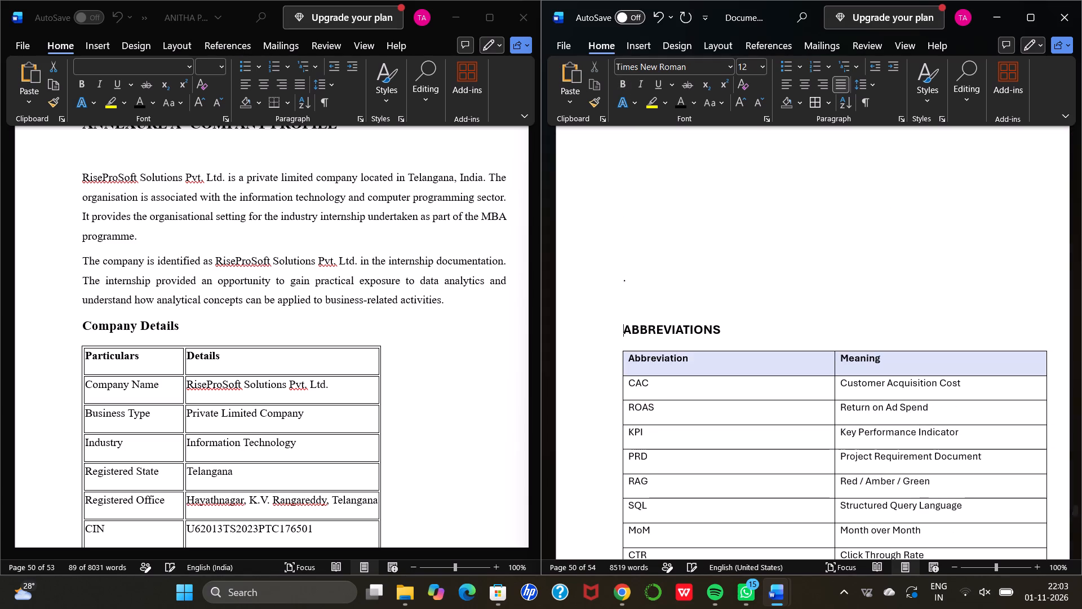
key(BackSpace)
key(BackSpace)
key(BackSpace)
key(BackSpace)
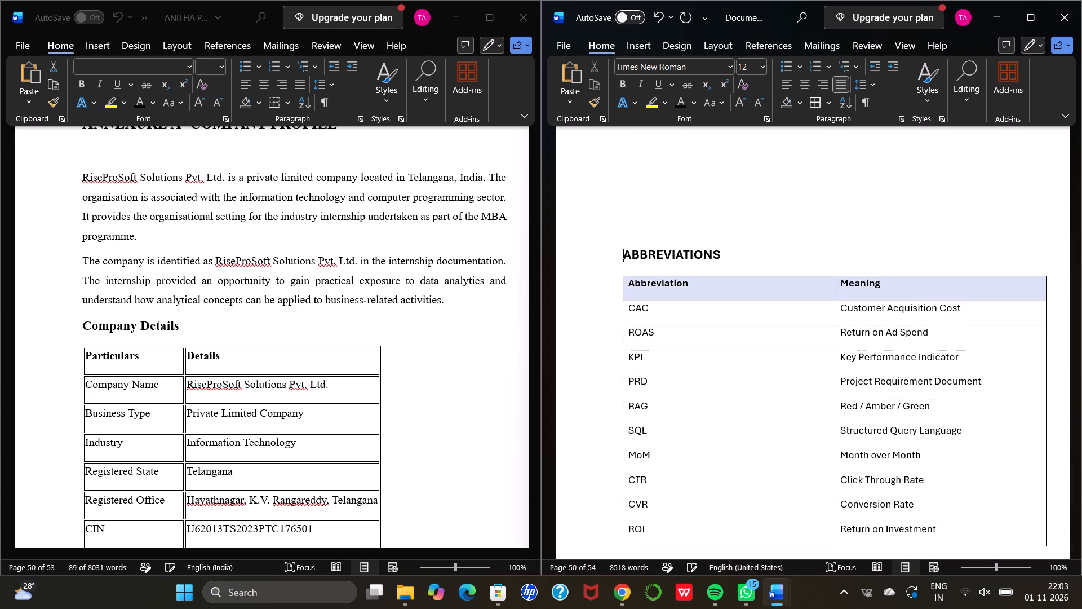
key(BackSpace)
key(BackSpace)
Clear the remaining blank lines before the ABBREVIATIONS heading back to the preceding page, and insert one line break there.
scroll(619, 354, up, 1)
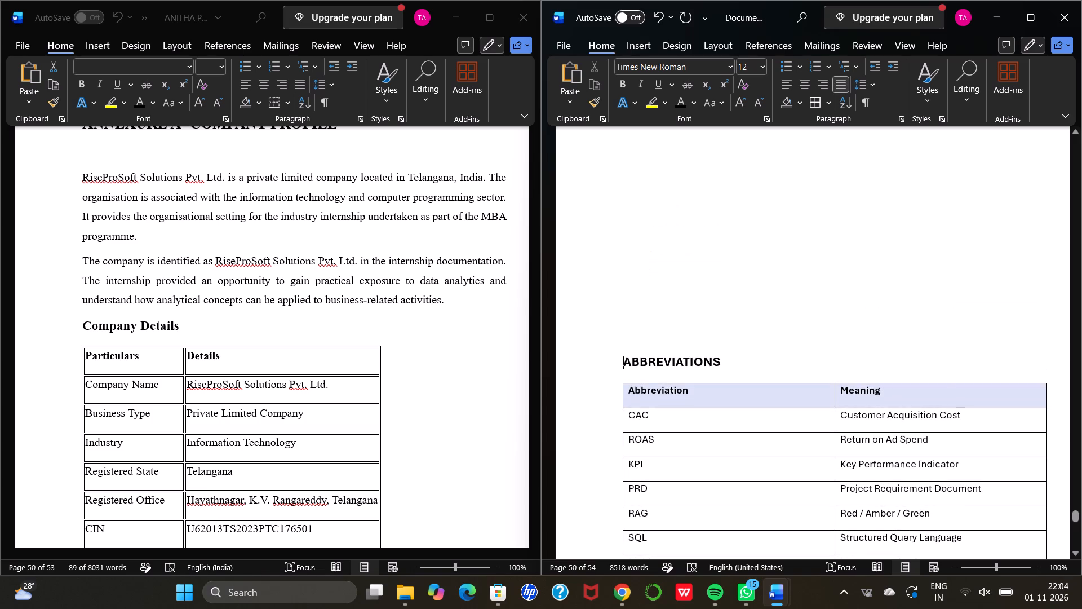
key(BackSpace)
key(BackSpace)
key(BackSpace)
key(BackSpace)
key(BackSpace)
key(BackSpace)
key(BackSpace)
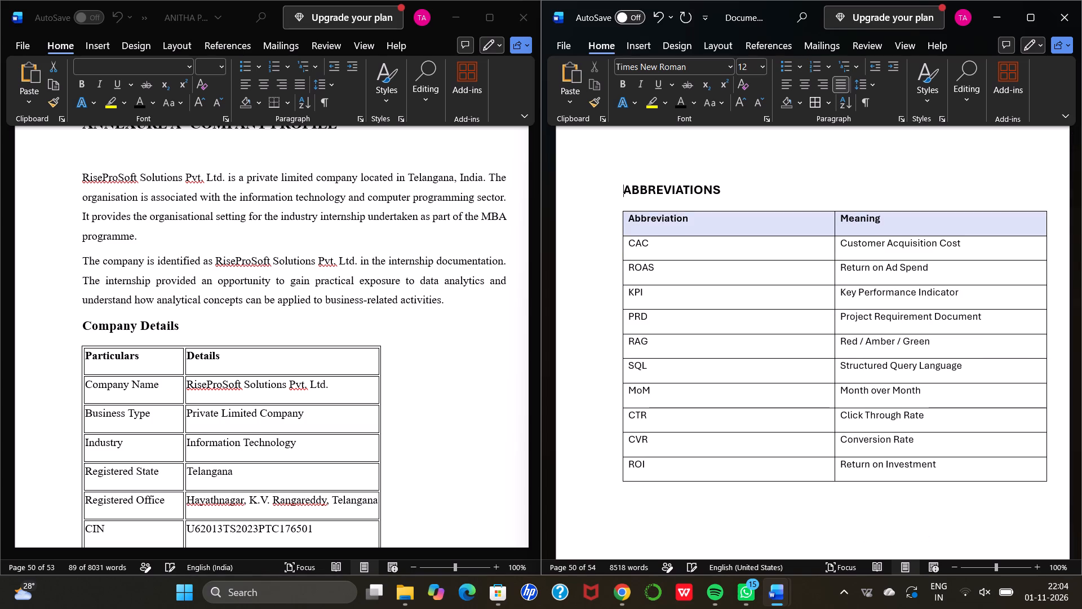
scroll(619, 354, up, 2)
key(BackSpace)
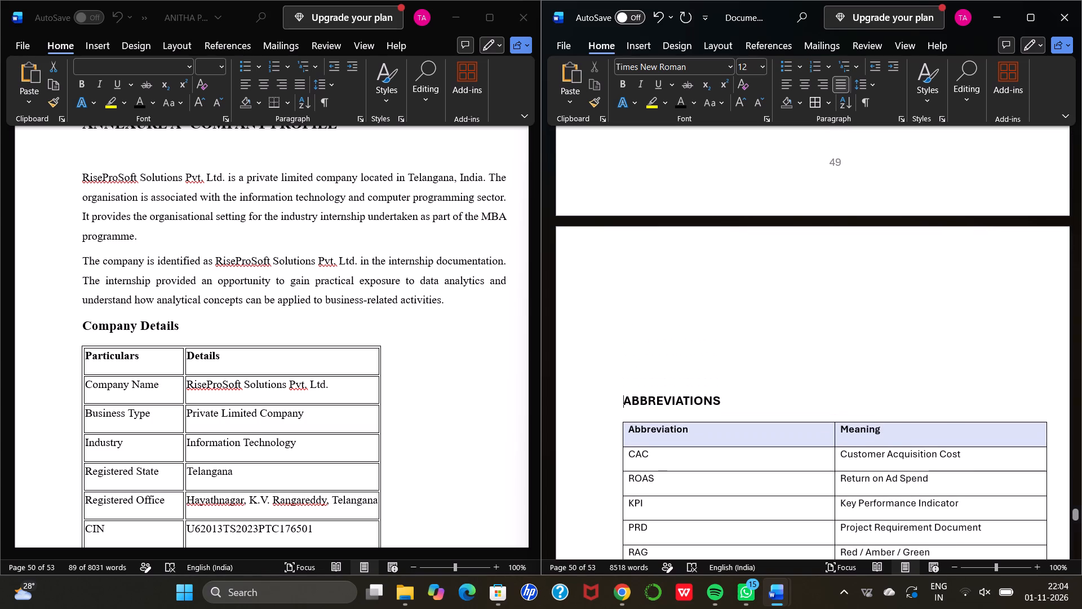
key(BackSpace)
key(BackSpace)
key(BackSpace)
key(BackSpace)
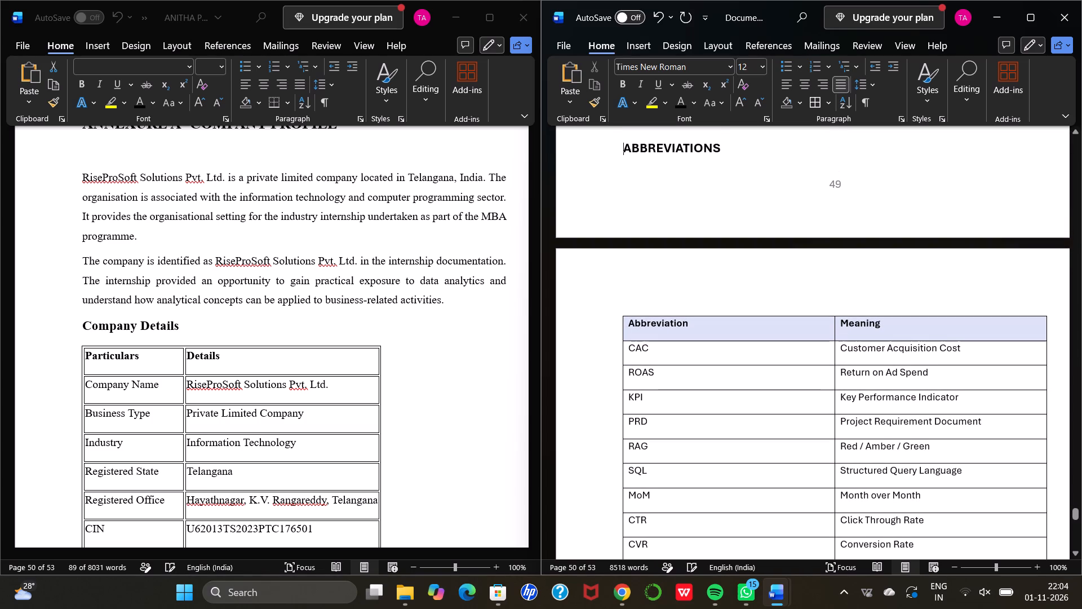
key(Return)
Check Document1's closing pages, from the references through the Industry Guide Evaluation form to the last page.
scroll(619, 354, down, 6)
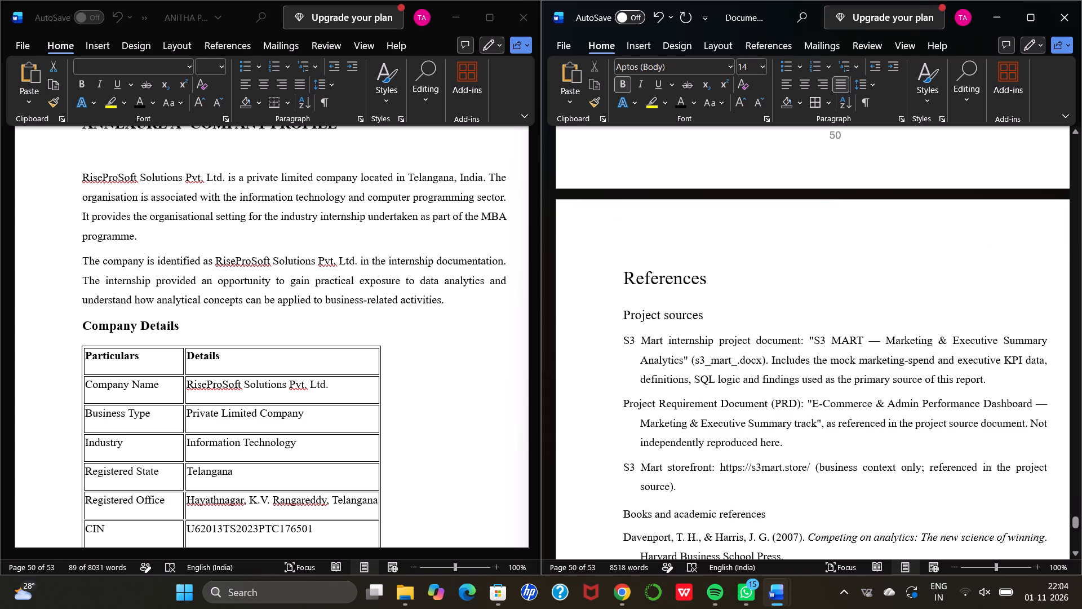
scroll(619, 354, down, 6)
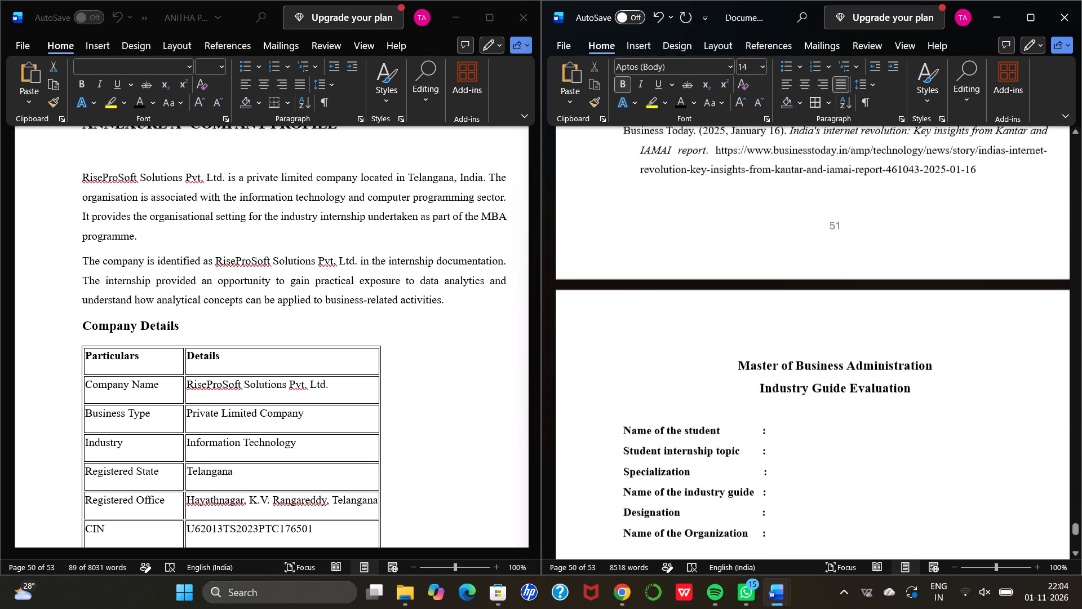
scroll(619, 354, down, 6)
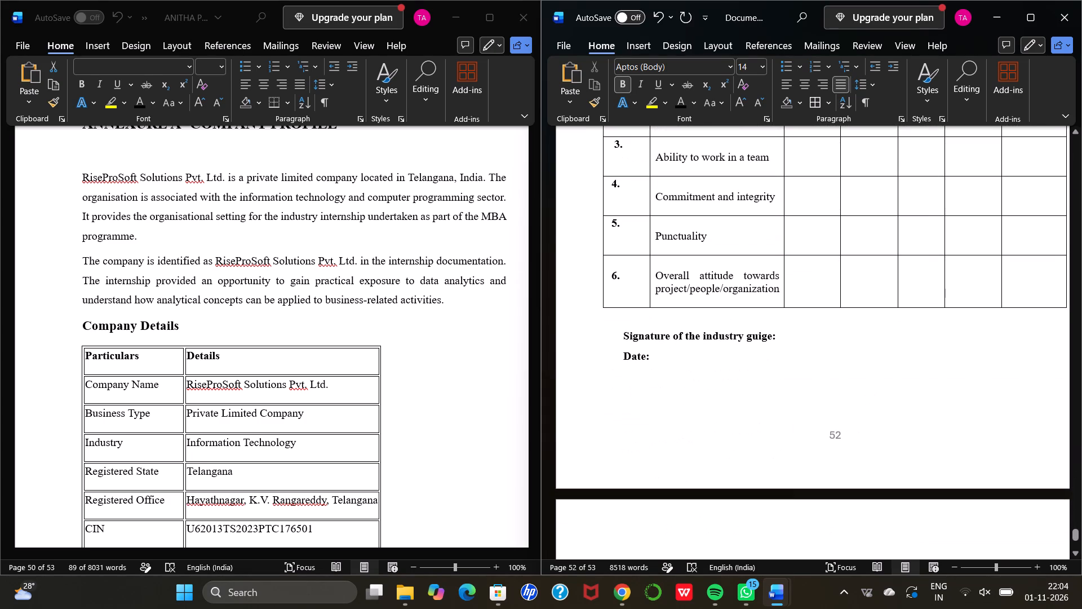
scroll(619, 354, down, 11)
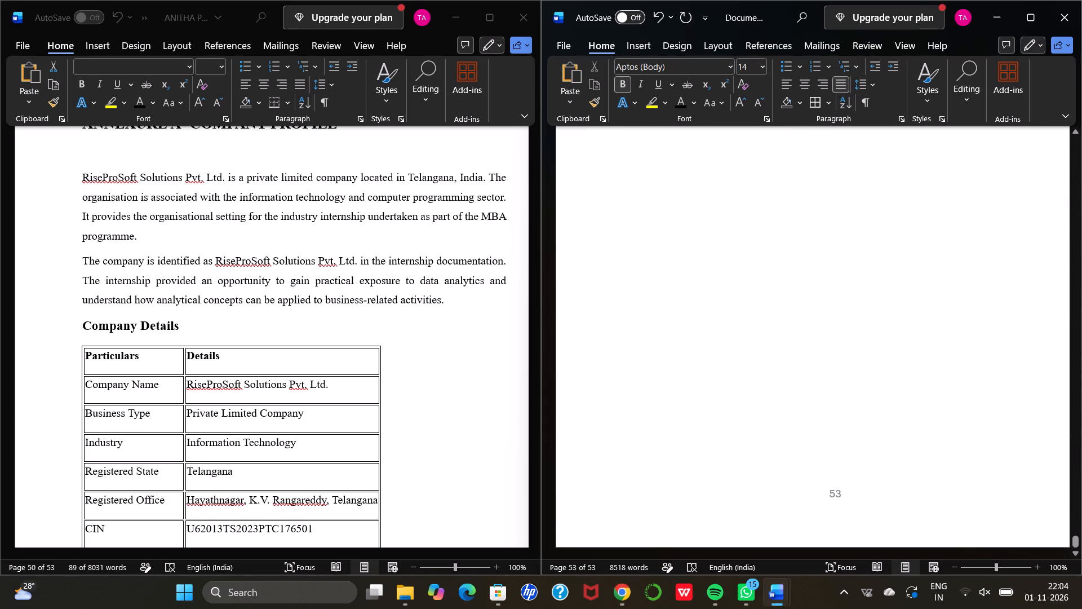
Examine Document1's annexures, from the Annexure E graphs back through the Annexure D SQL queries to Annexure C.
scroll(619, 354, up, 19)
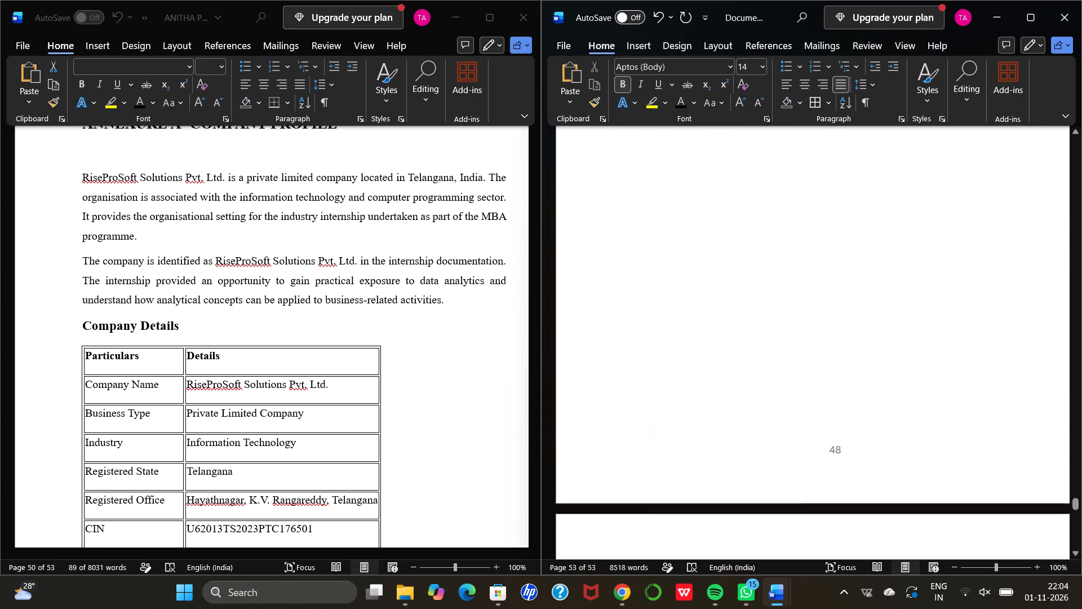
scroll(619, 354, down, 2)
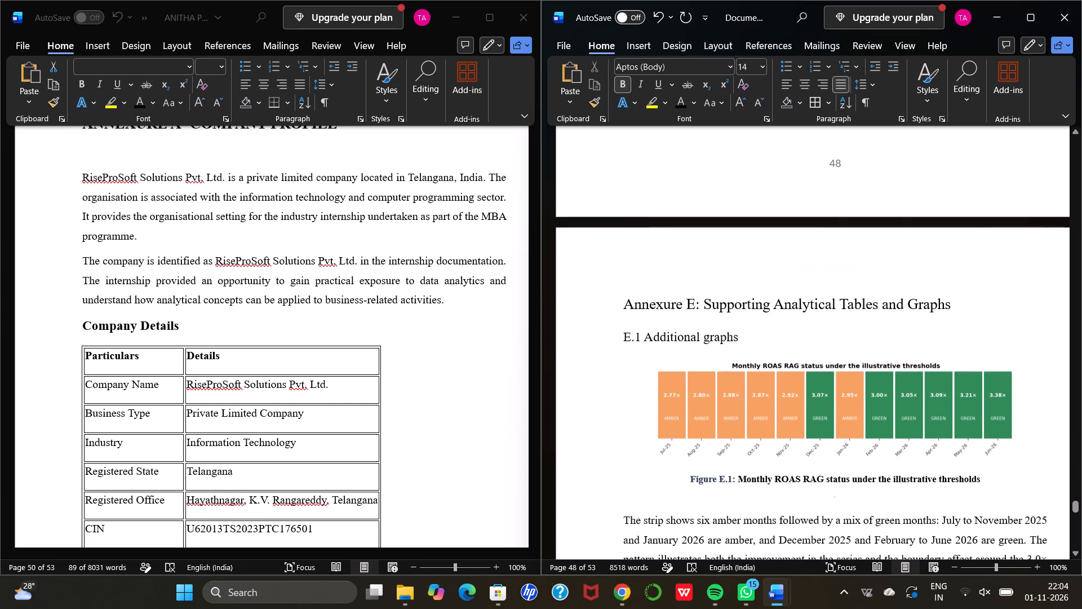
scroll(619, 354, down, 1)
scroll(619, 354, up, 6)
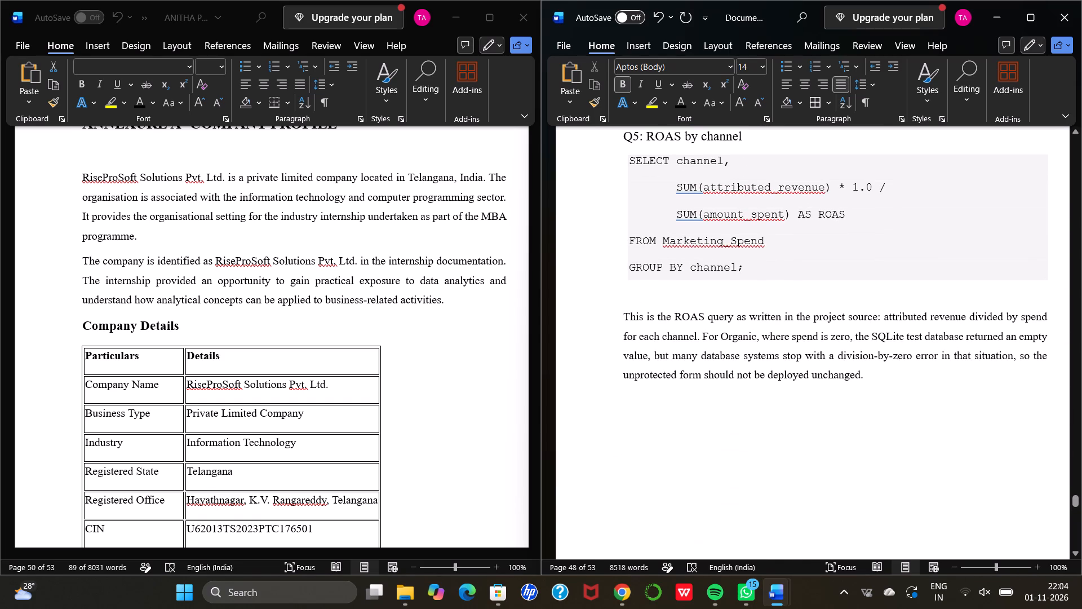
scroll(619, 354, up, 4)
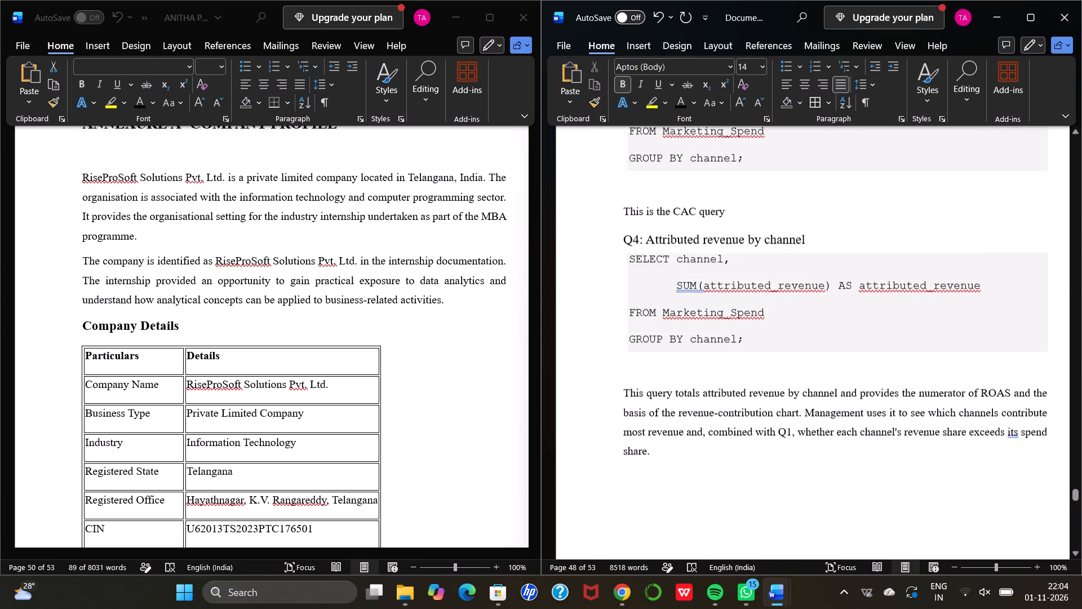
scroll(619, 354, down, 3)
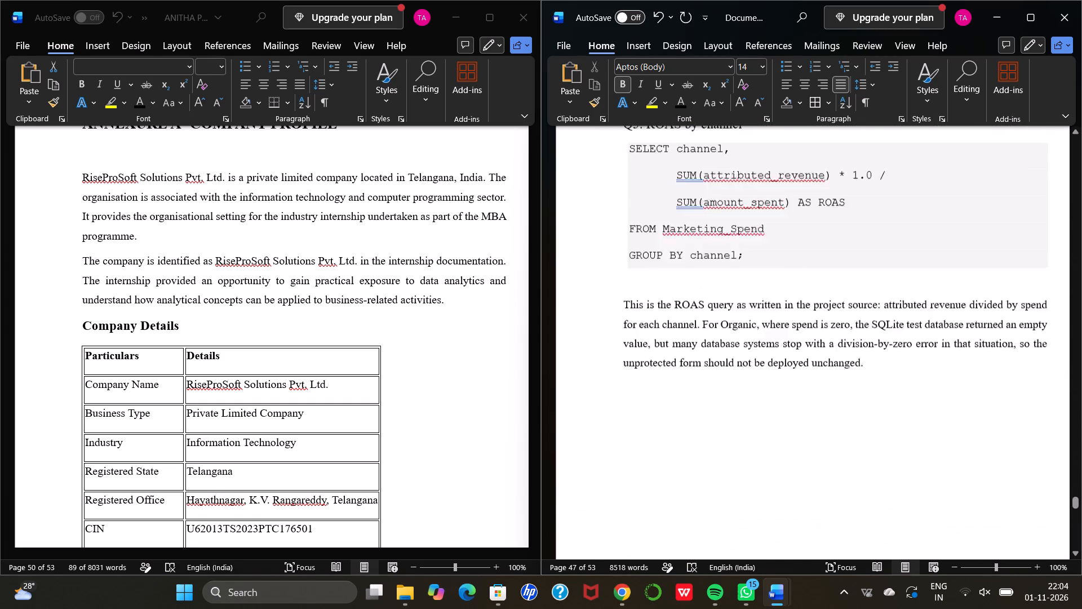
scroll(619, 354, down, 3)
scroll(619, 354, up, 8)
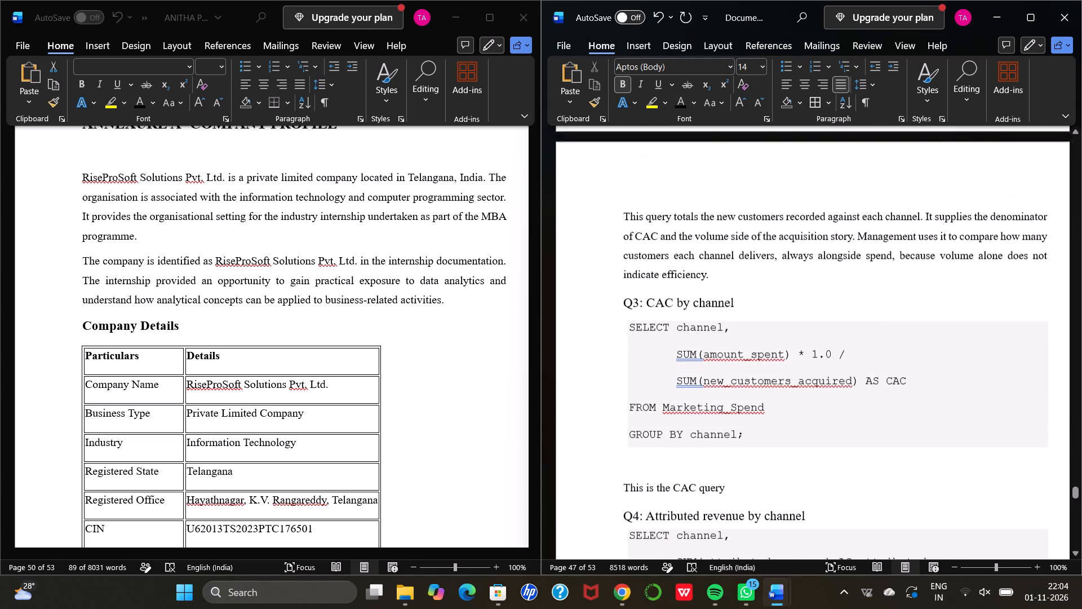
scroll(619, 354, up, 3)
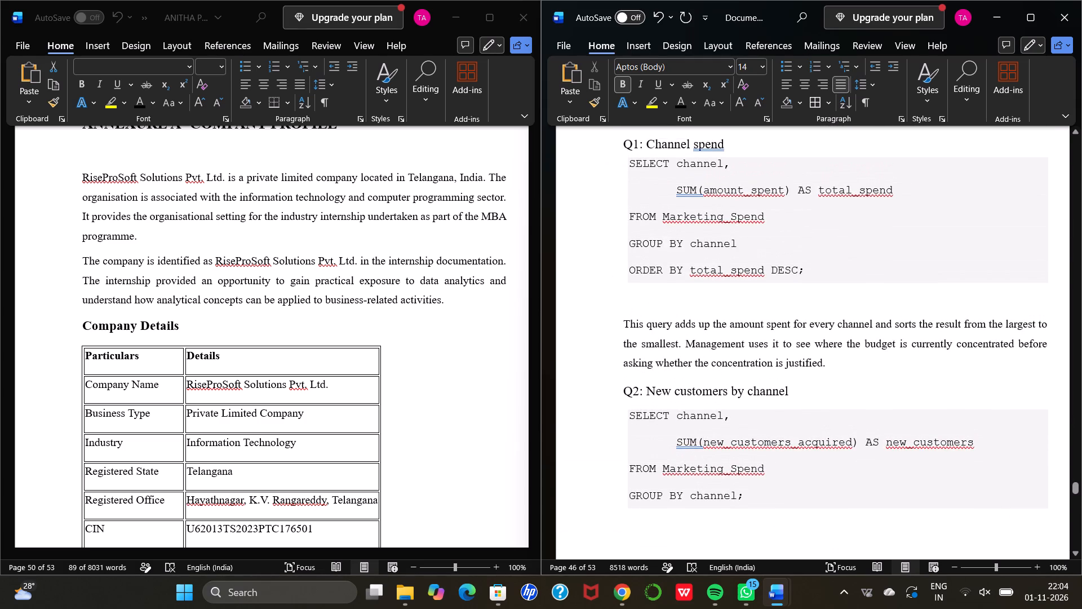
scroll(619, 354, up, 2)
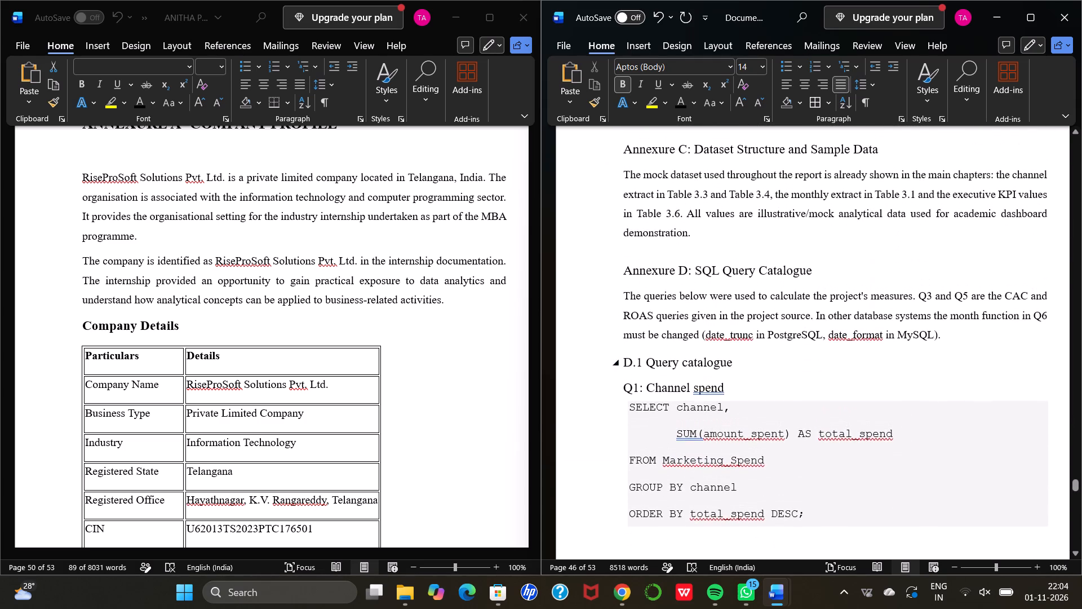
scroll(619, 354, up, 4)
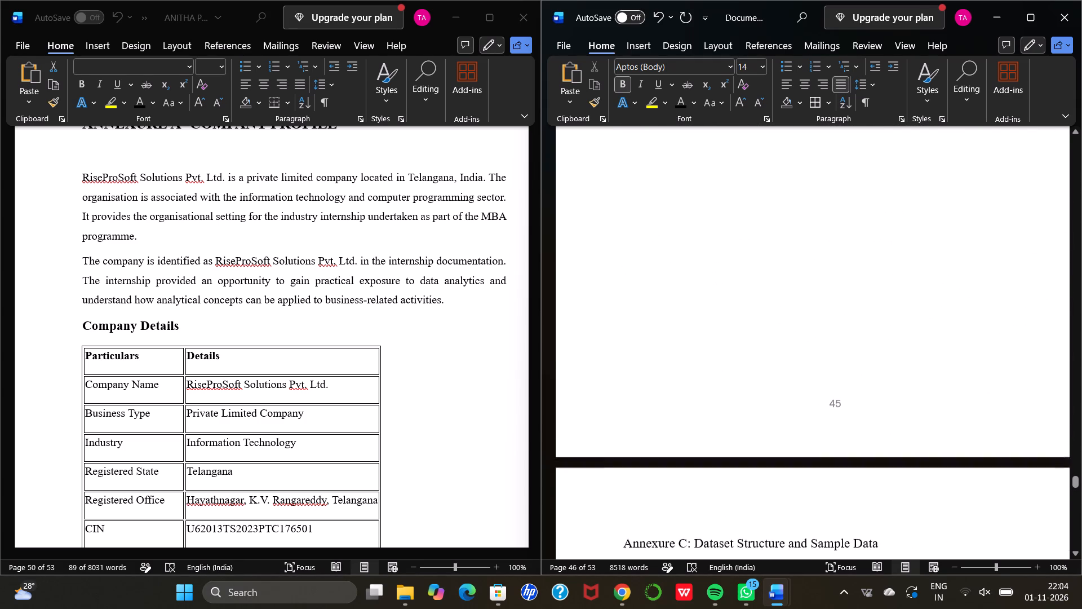
Set the "Table B.1: Data dictionary" caption to 12 pt and colour all its text black.
scroll(619, 354, up, 4)
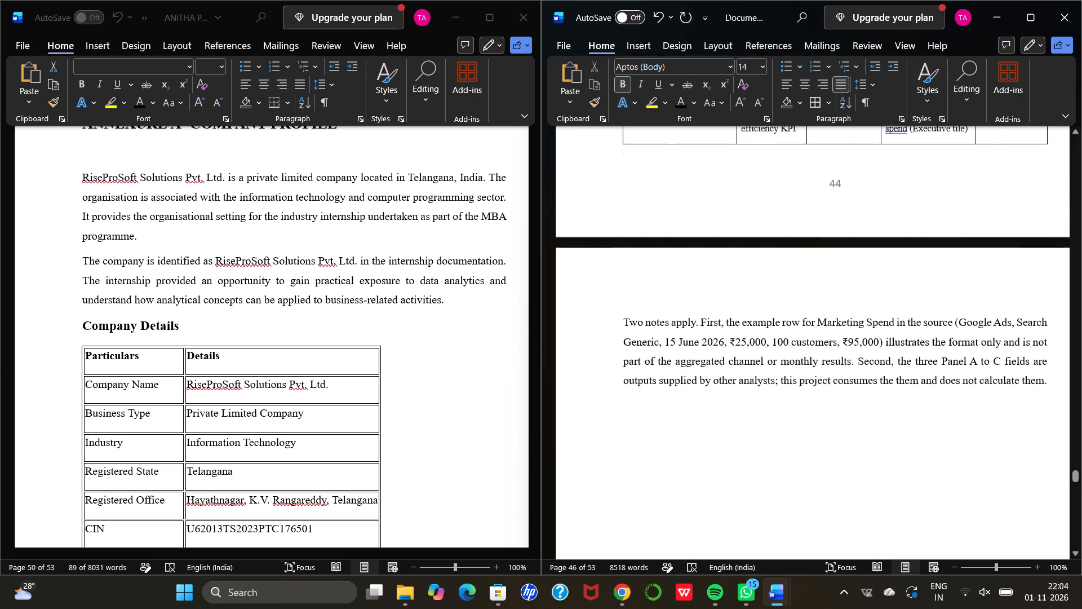
scroll(619, 354, up, 3)
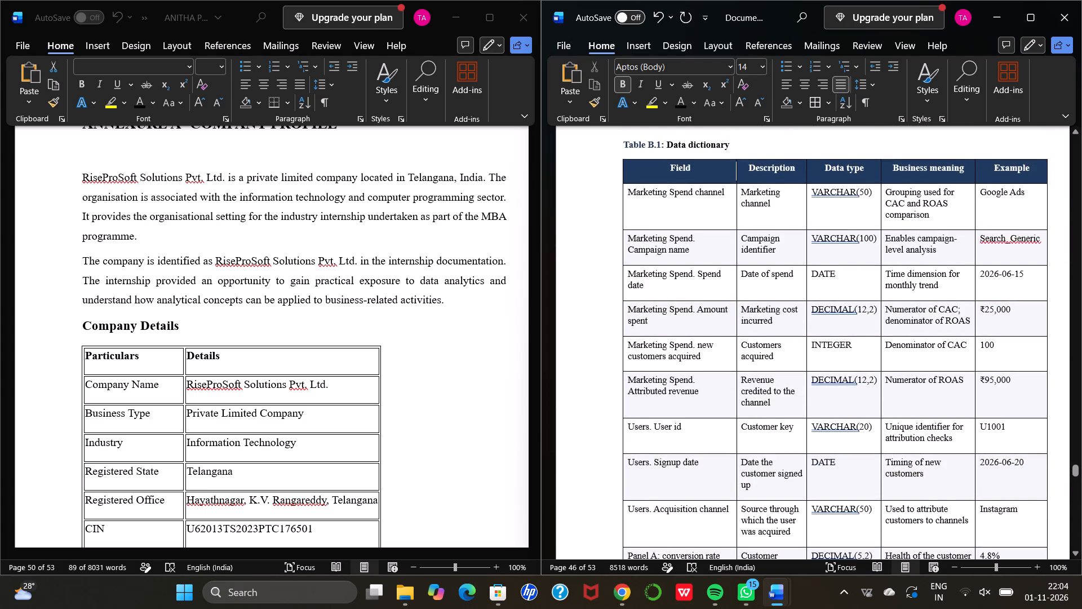
scroll(619, 354, up, 1)
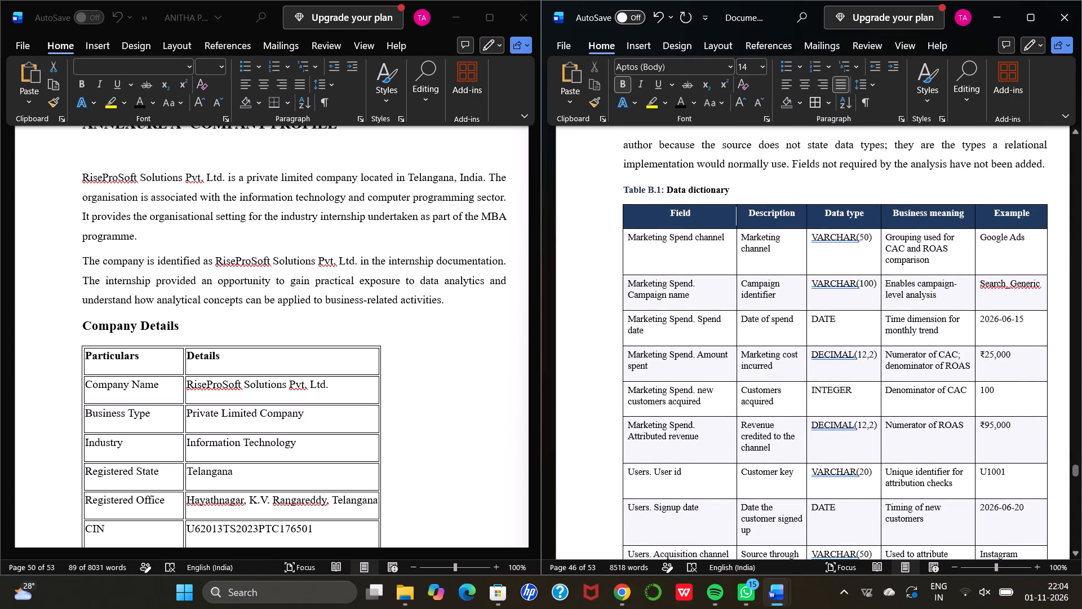
drag(623, 190, 743, 181)
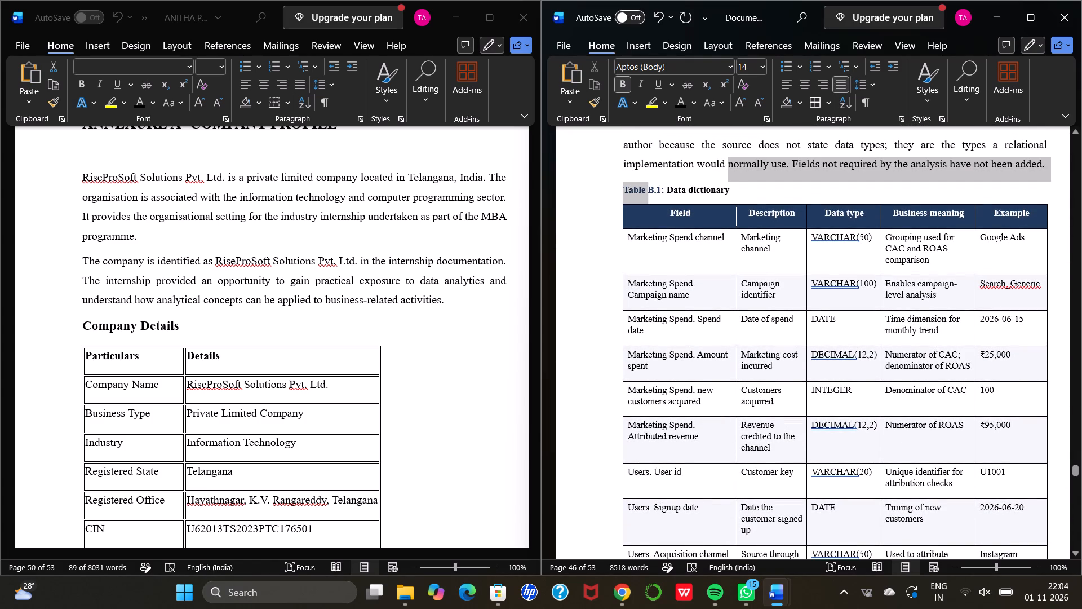
drag(743, 181, 742, 195)
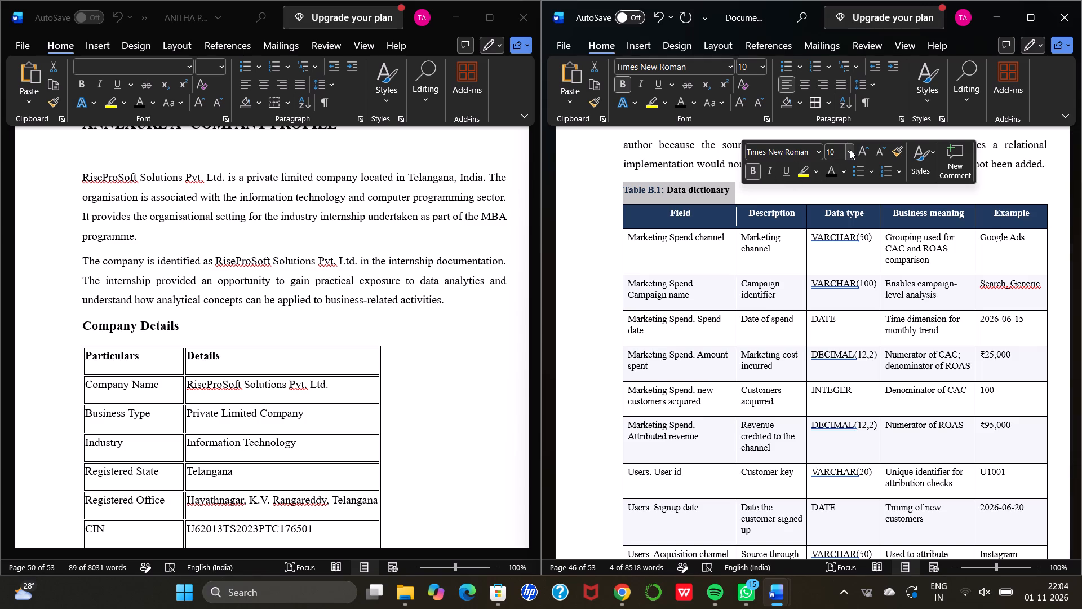
click(851, 150)
click(839, 237)
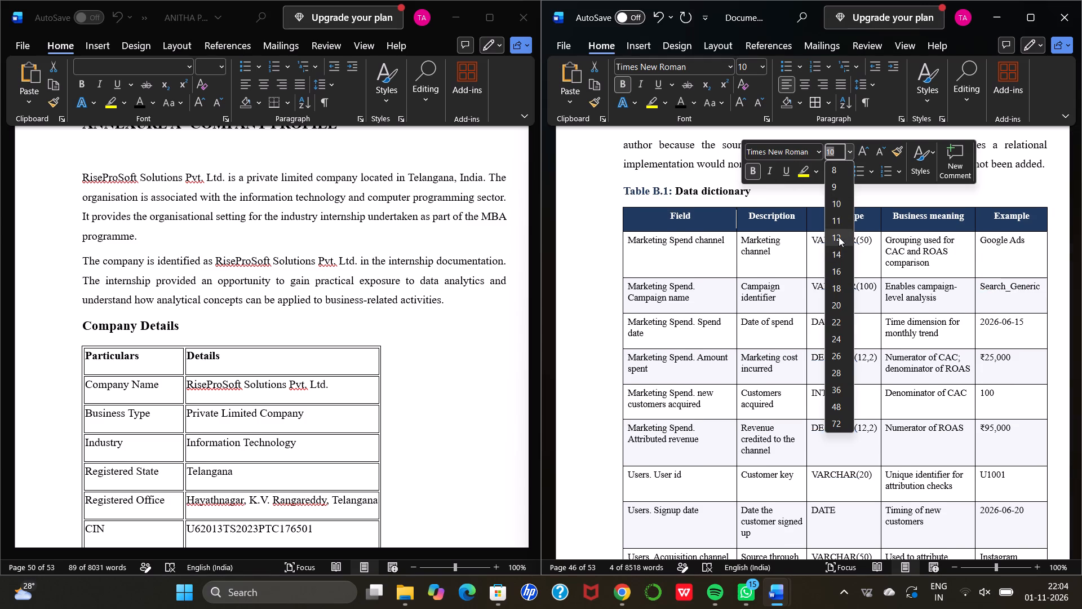
click(831, 175)
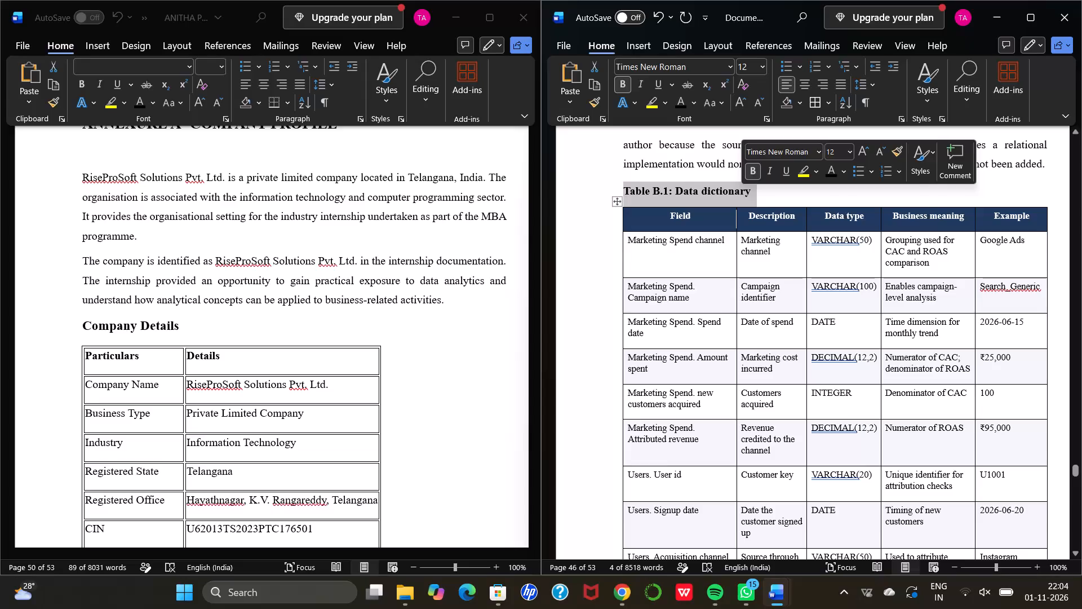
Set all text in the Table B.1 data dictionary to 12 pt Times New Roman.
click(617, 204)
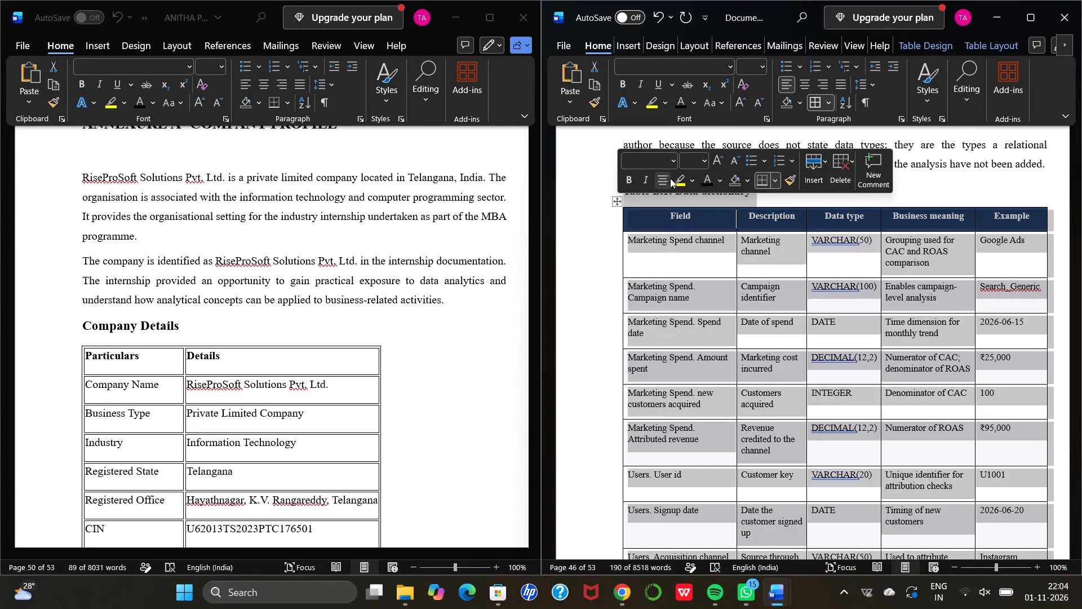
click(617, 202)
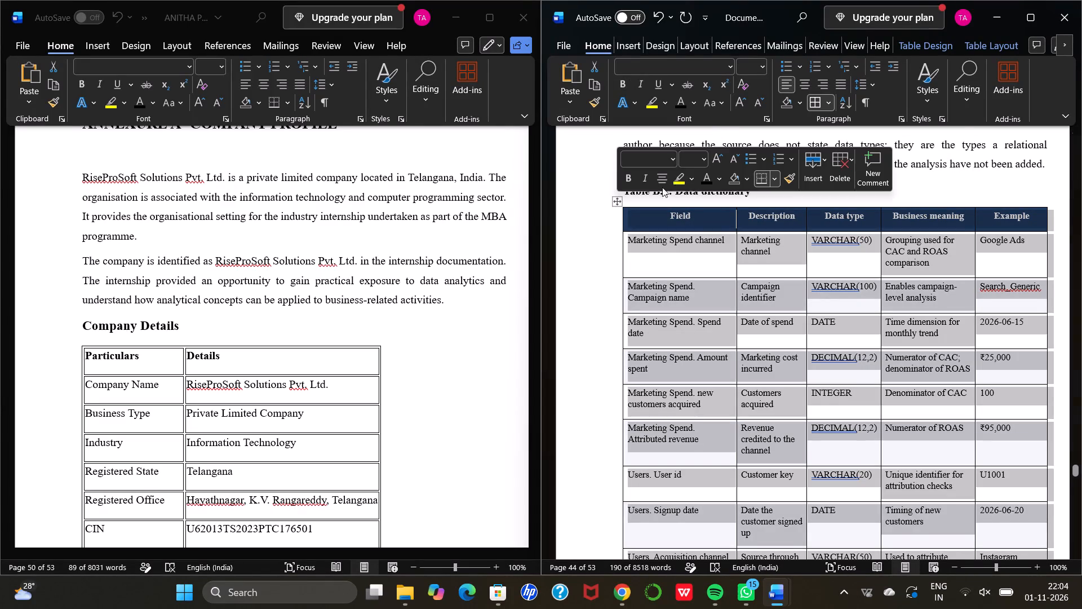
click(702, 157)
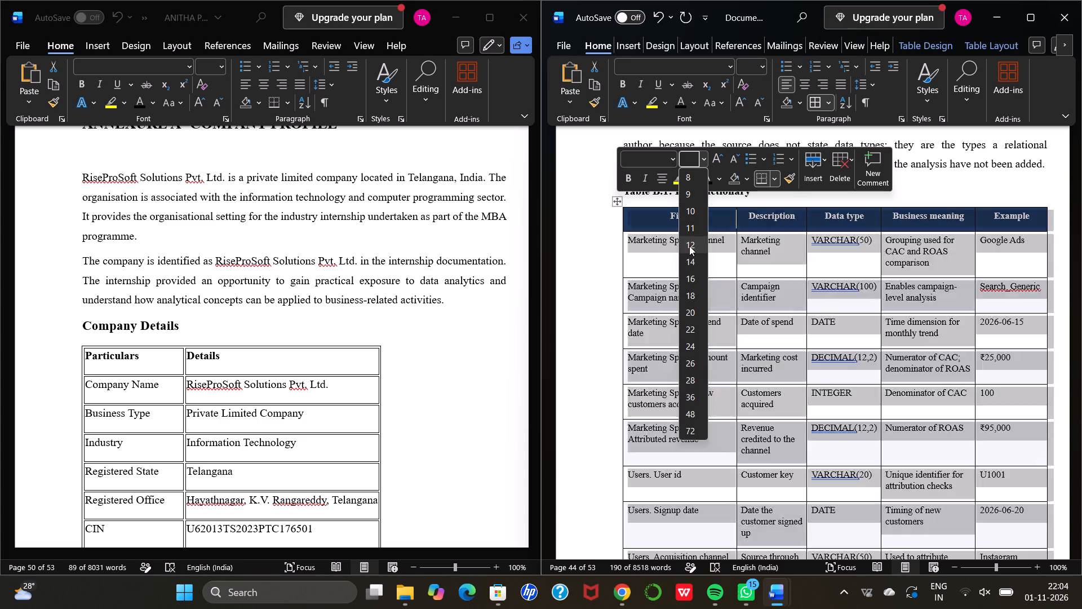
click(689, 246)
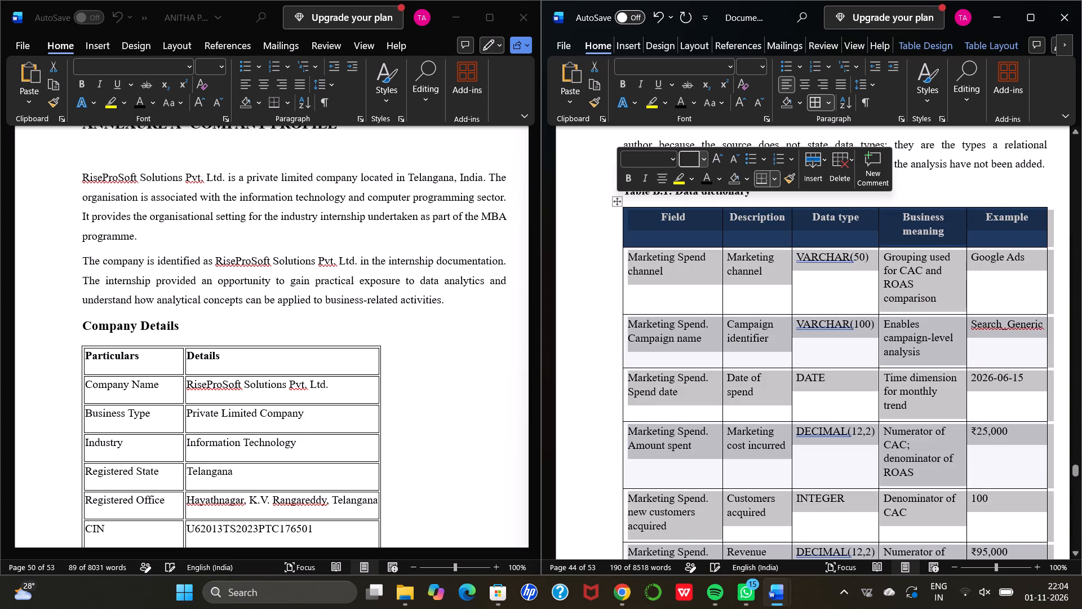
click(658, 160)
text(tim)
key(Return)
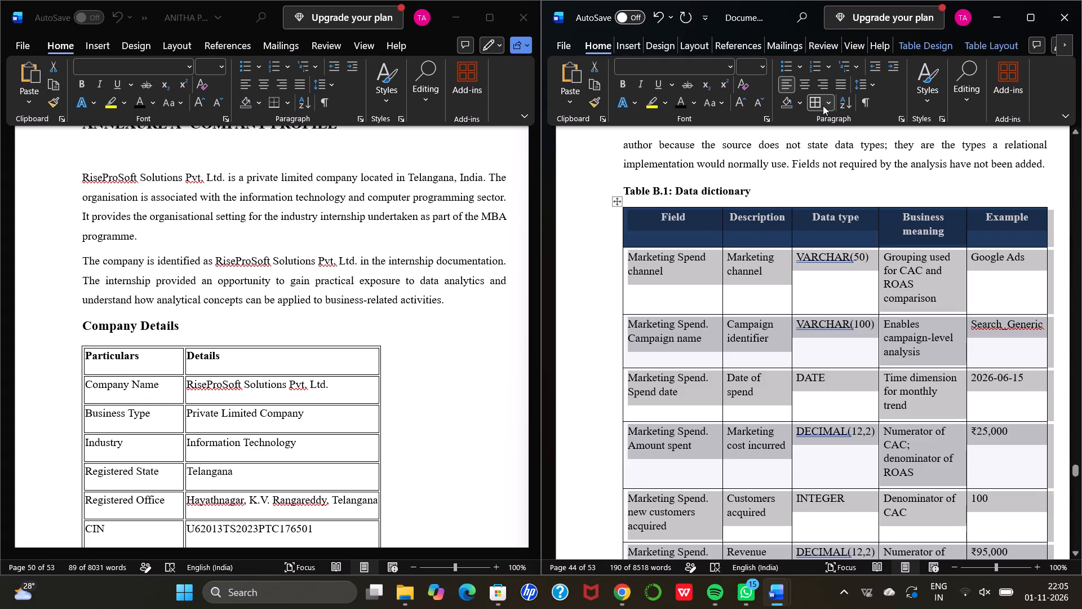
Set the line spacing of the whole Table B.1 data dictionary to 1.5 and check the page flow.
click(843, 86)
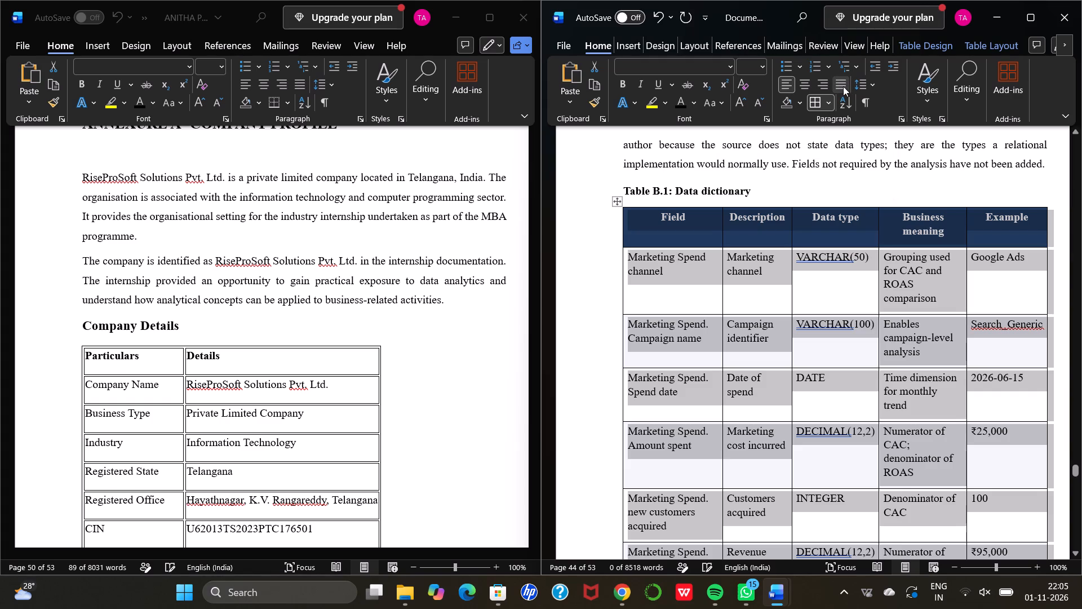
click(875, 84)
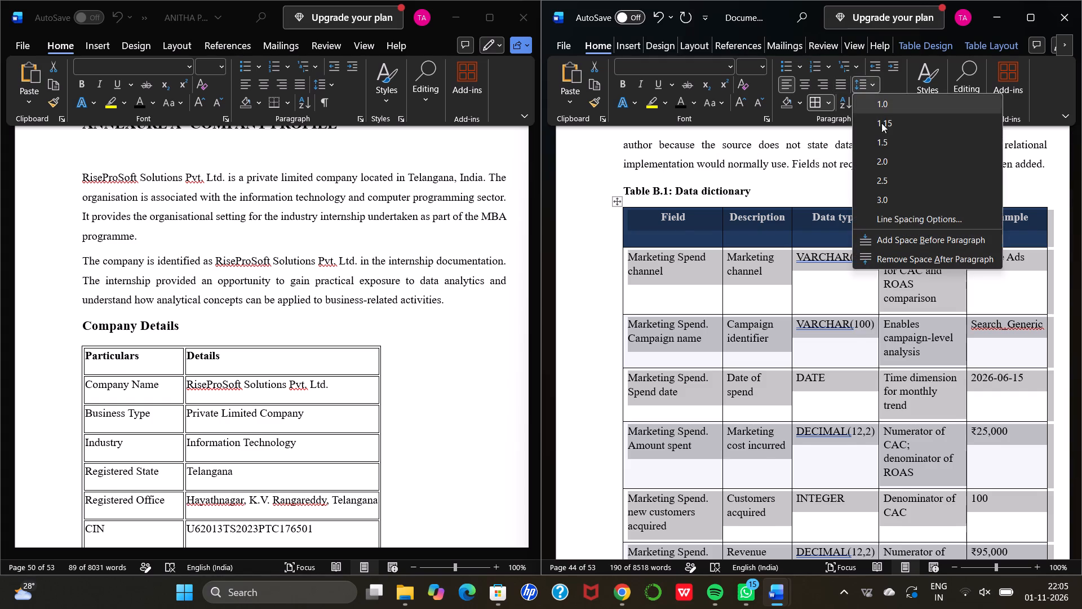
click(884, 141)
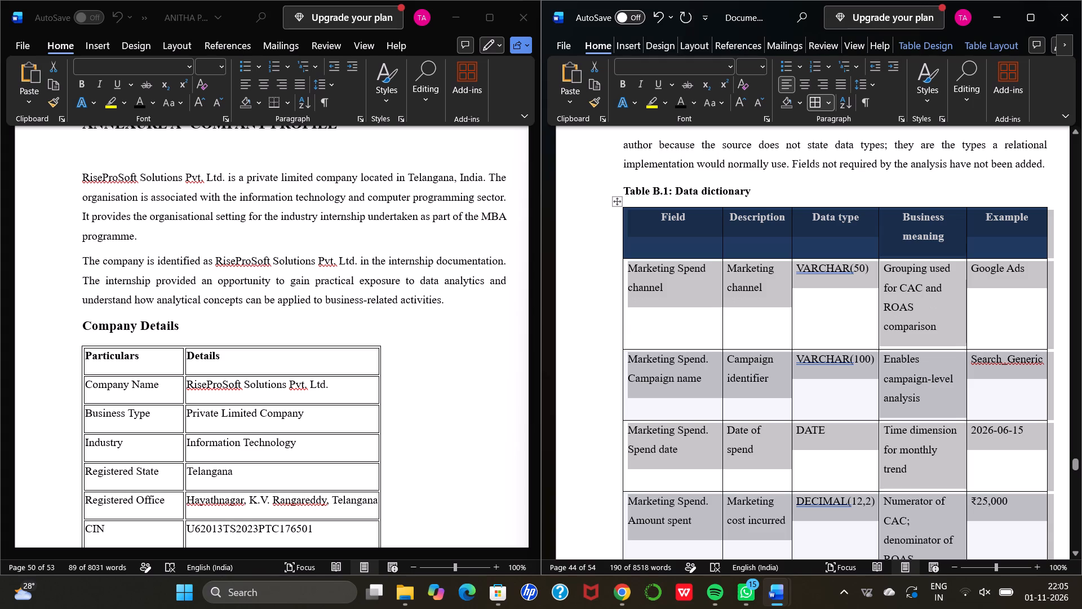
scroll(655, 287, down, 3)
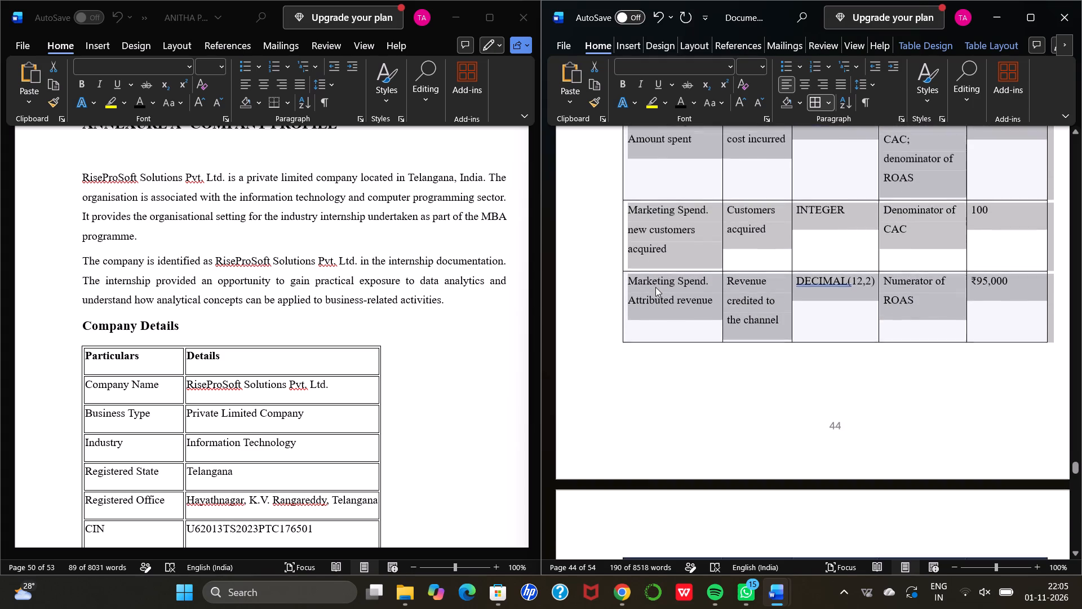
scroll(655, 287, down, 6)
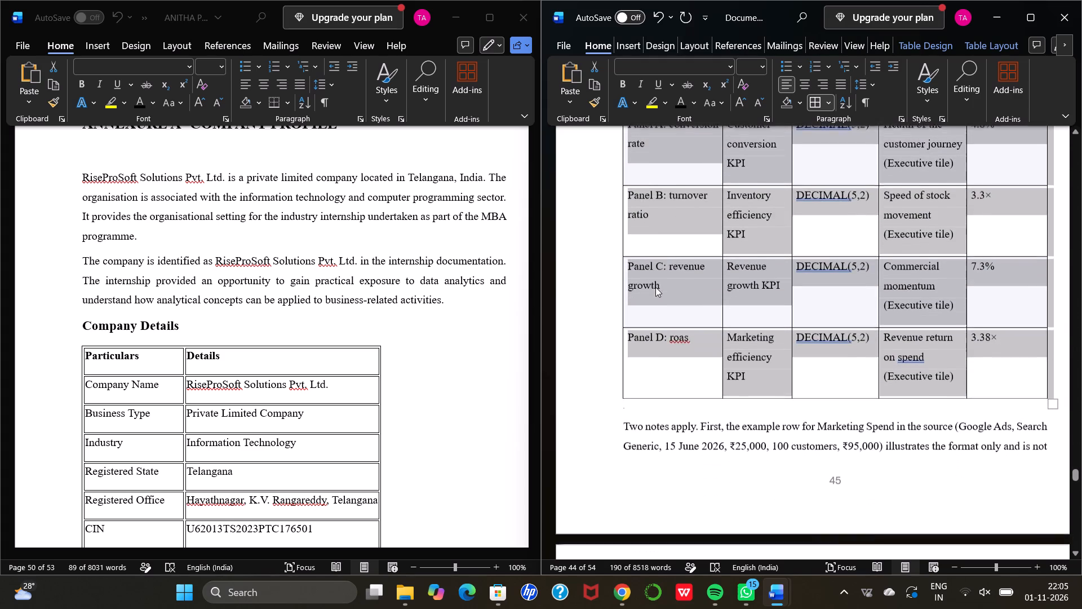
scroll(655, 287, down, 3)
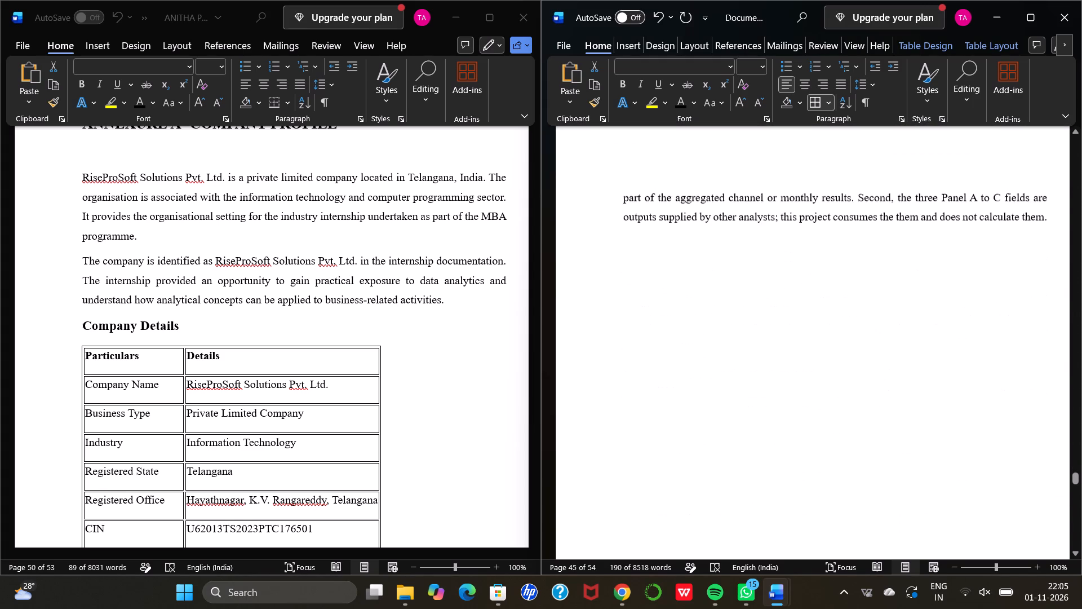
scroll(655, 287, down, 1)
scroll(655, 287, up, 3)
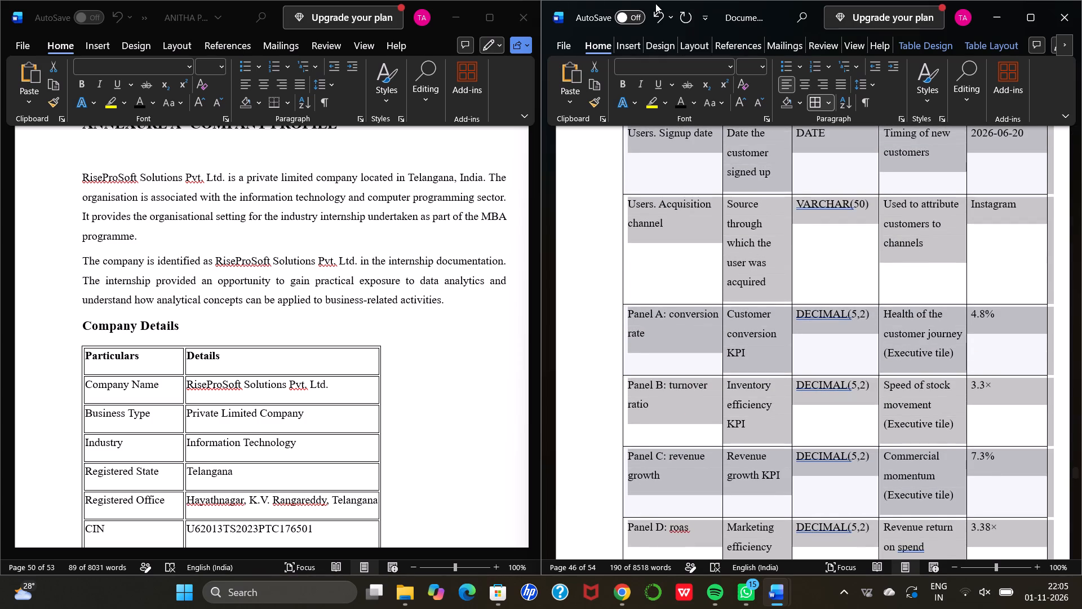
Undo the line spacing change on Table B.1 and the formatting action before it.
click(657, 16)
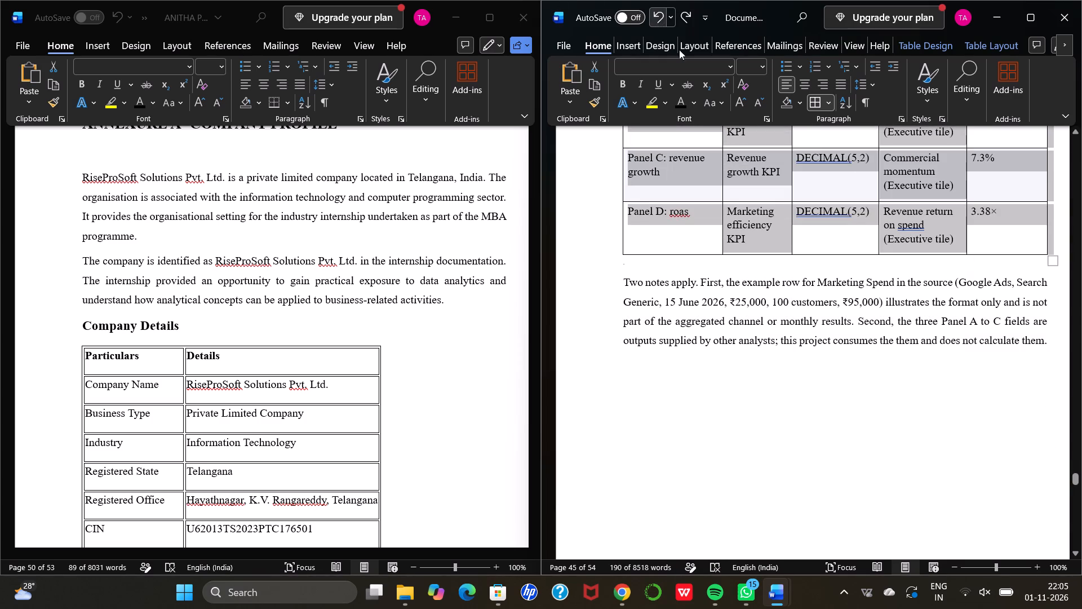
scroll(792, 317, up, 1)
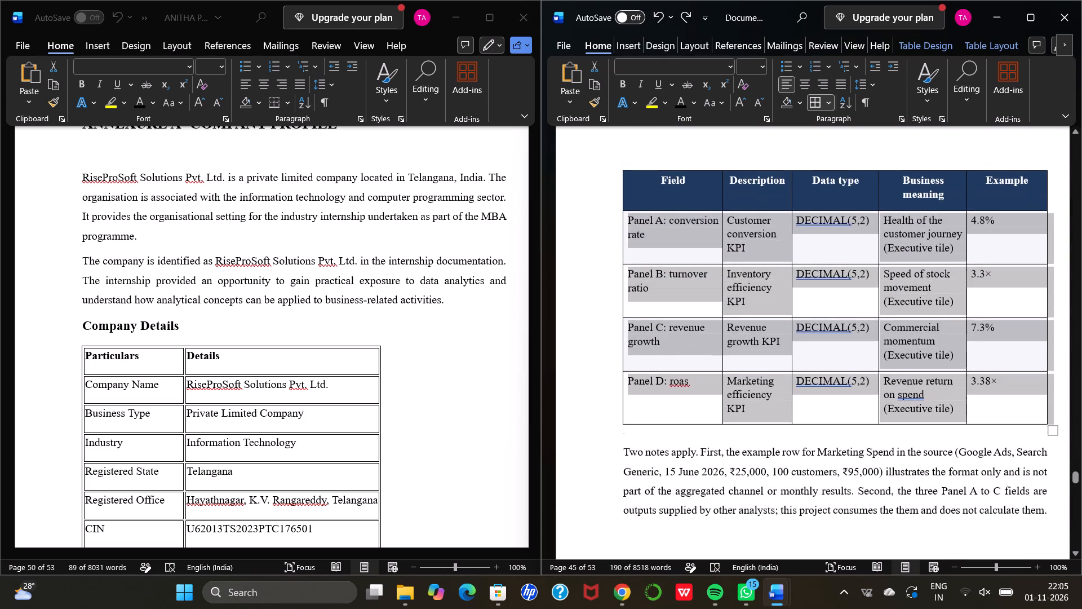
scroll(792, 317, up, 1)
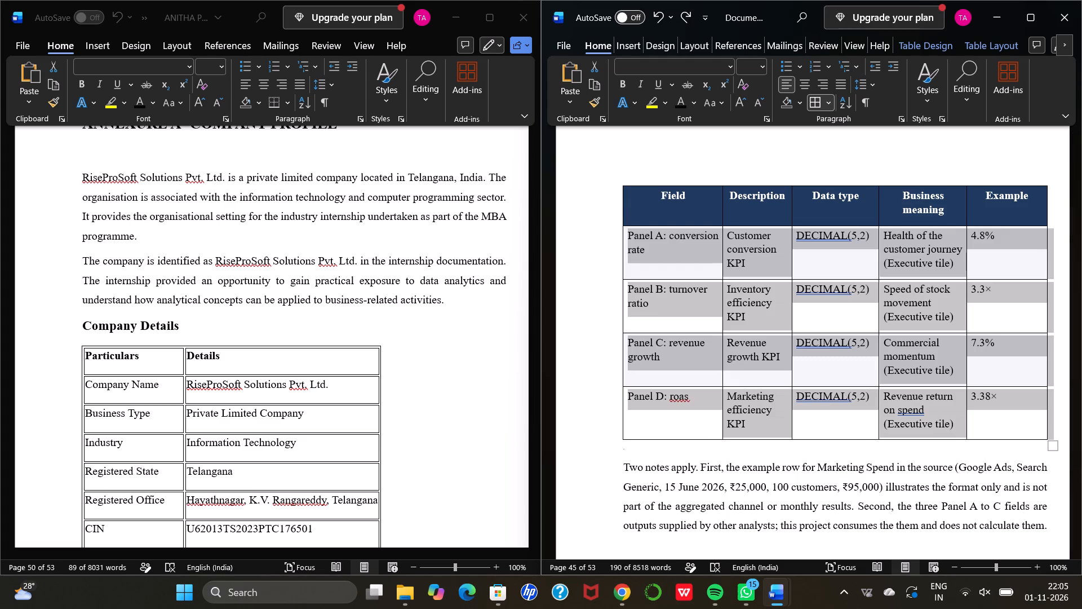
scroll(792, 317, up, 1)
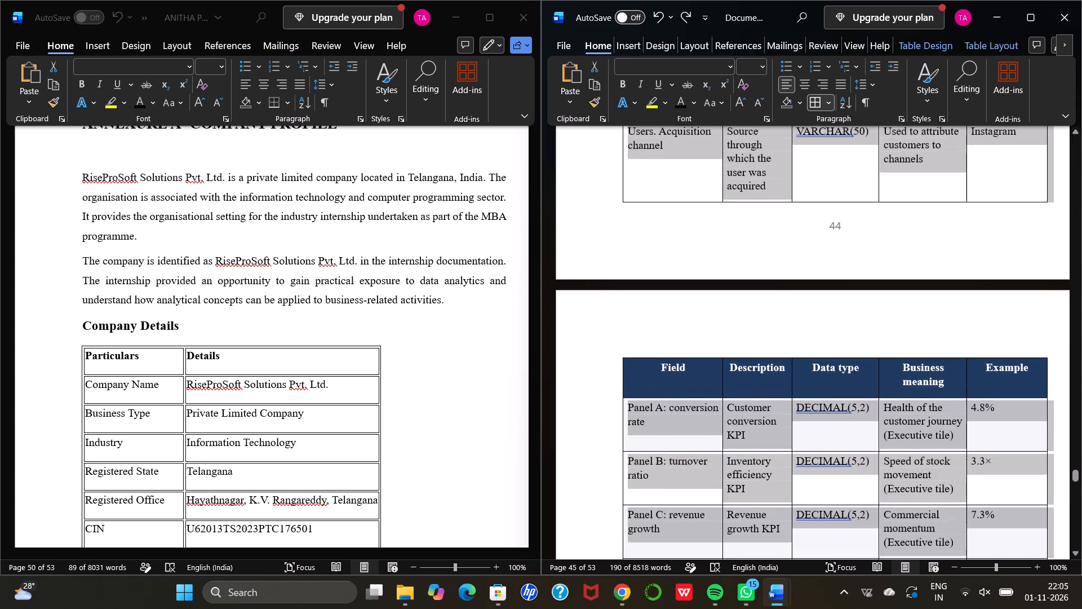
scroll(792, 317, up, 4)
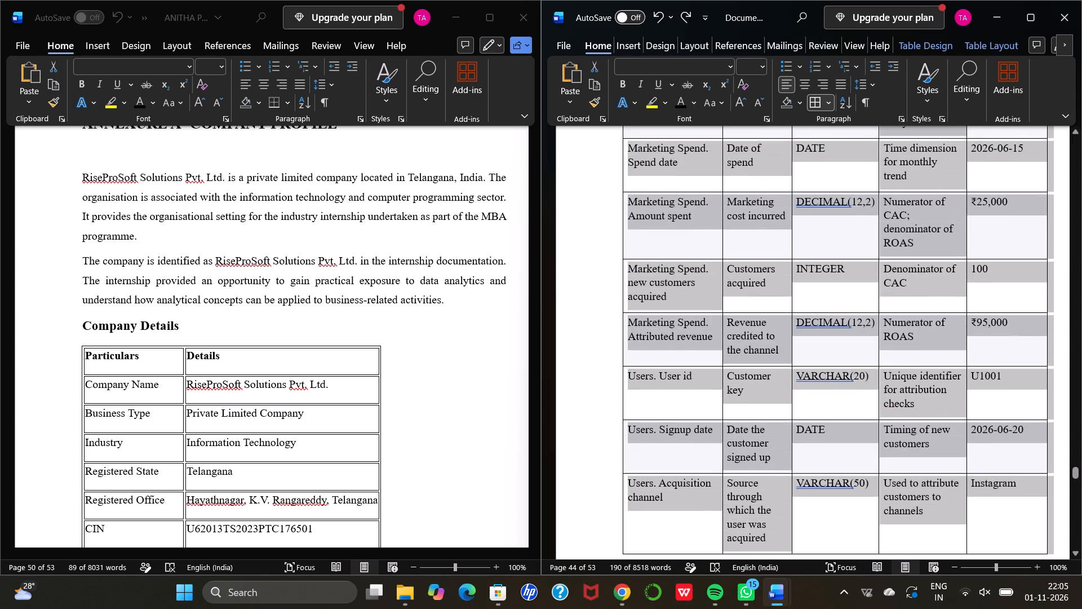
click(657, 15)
Examine Table B.1's layout across its pages, the notes below it and the start of Annexure C.
scroll(737, 305, down, 2)
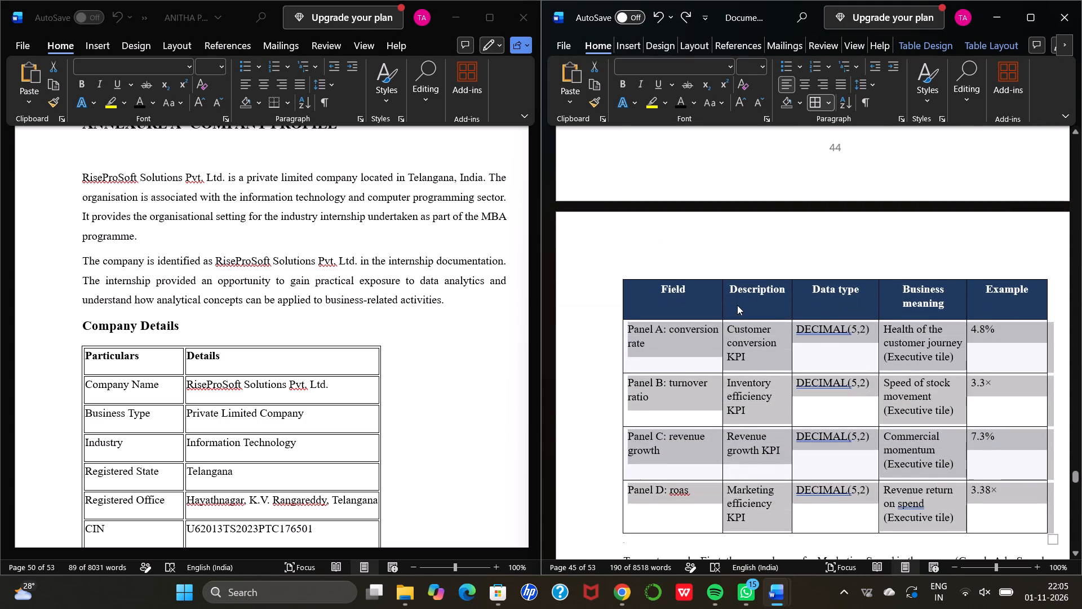
scroll(737, 305, down, 5)
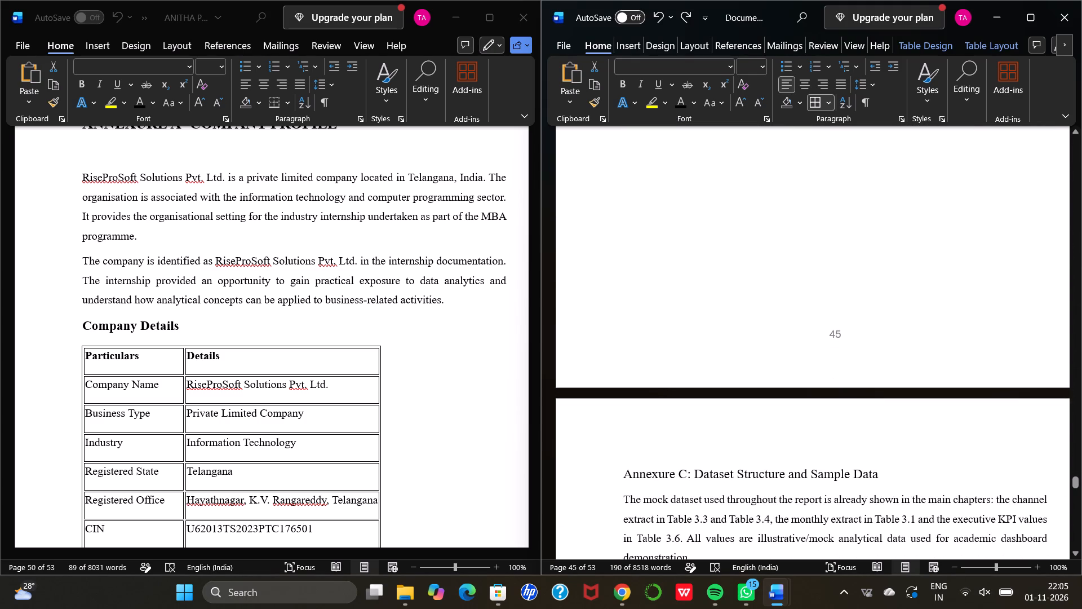
scroll(737, 305, down, 1)
scroll(737, 305, up, 3)
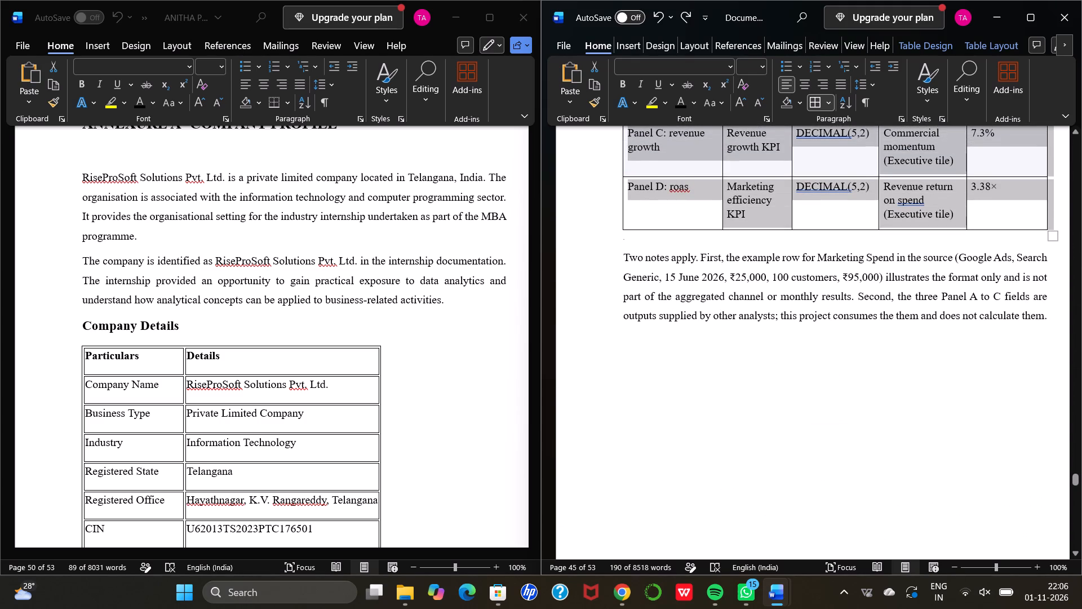
scroll(737, 305, up, 7)
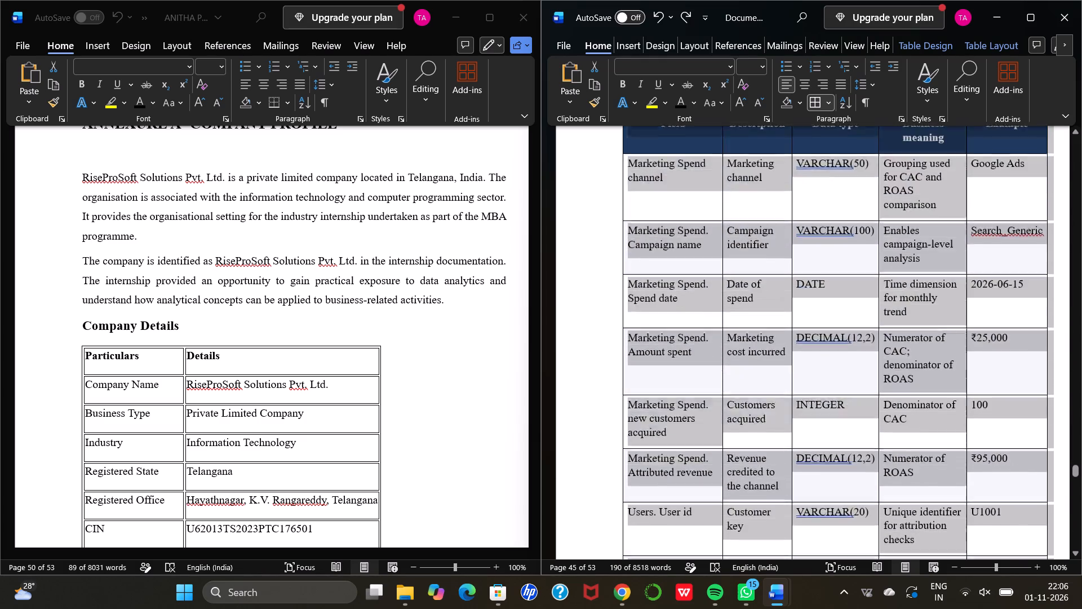
scroll(737, 305, up, 2)
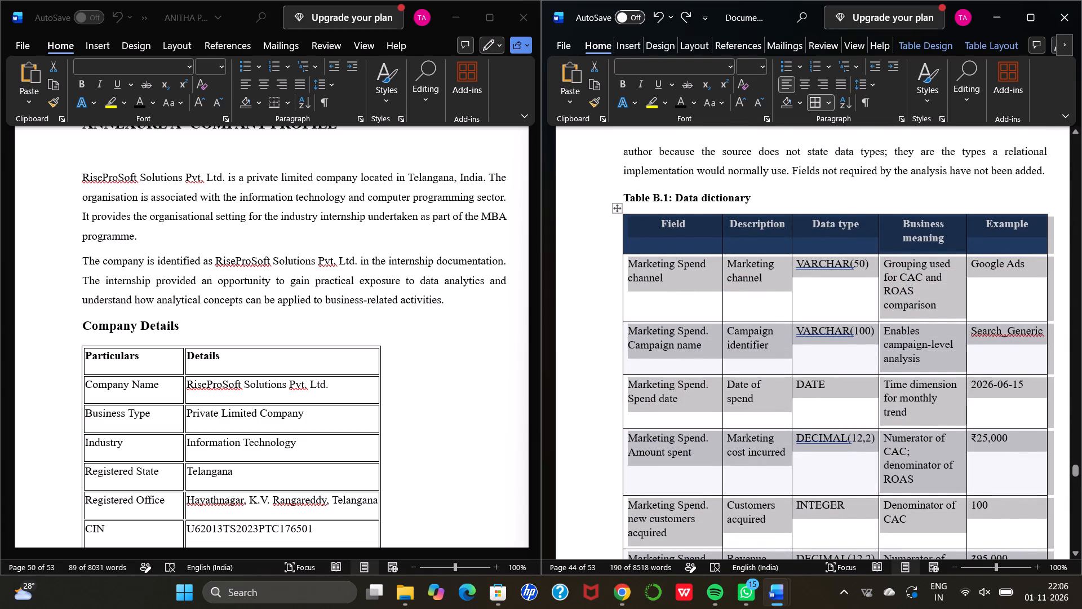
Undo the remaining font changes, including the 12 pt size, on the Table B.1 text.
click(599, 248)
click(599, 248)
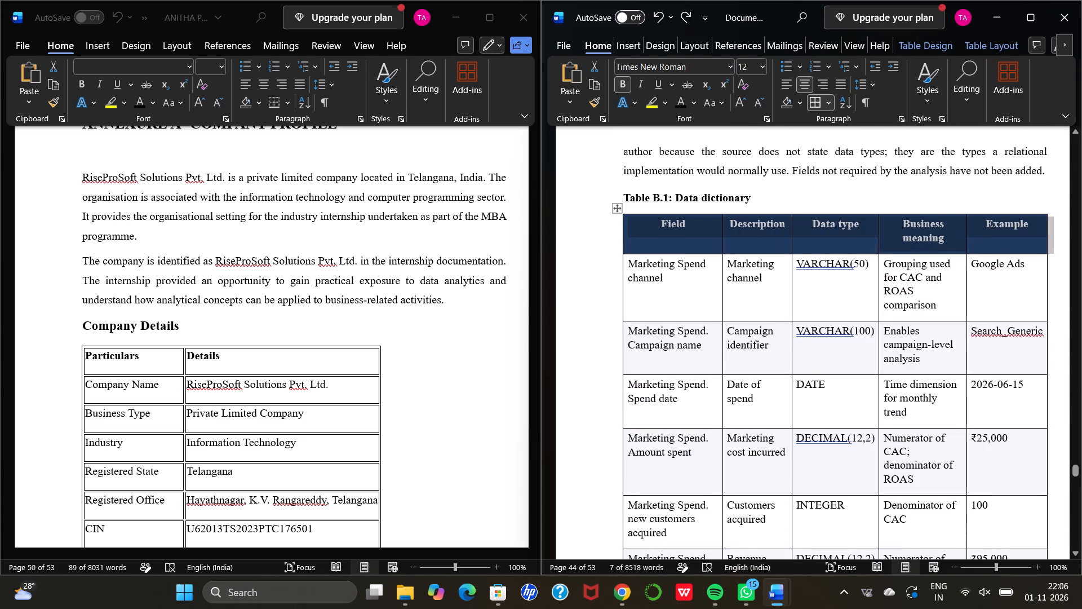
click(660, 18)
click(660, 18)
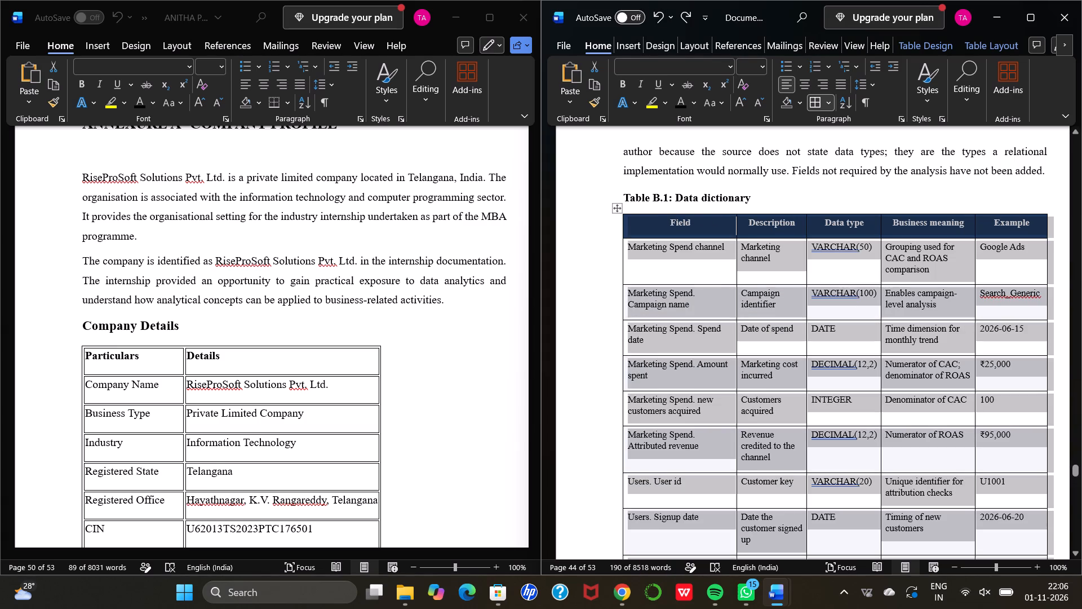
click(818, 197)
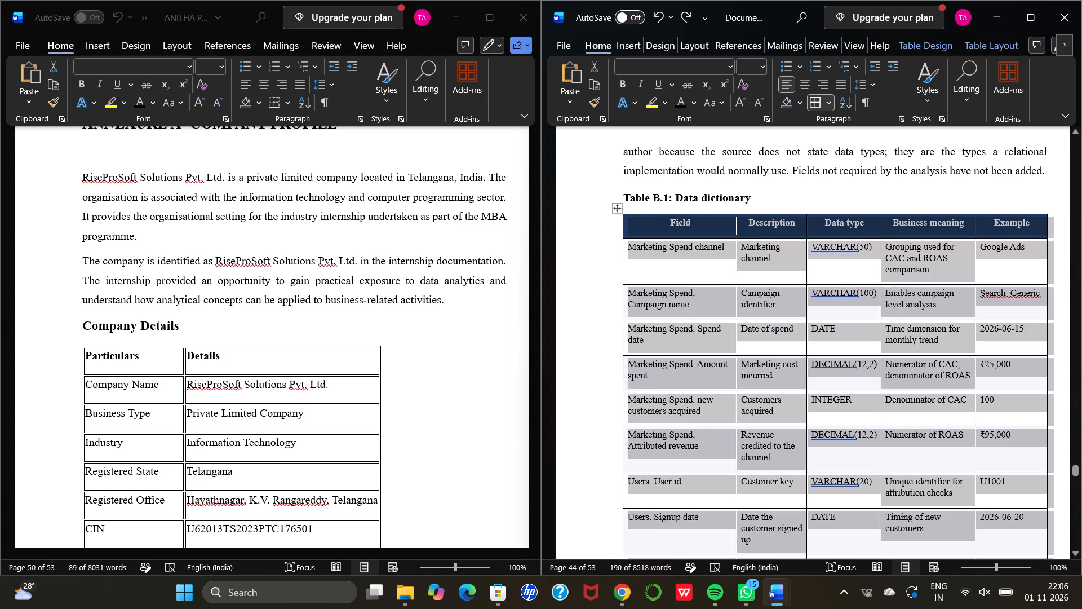
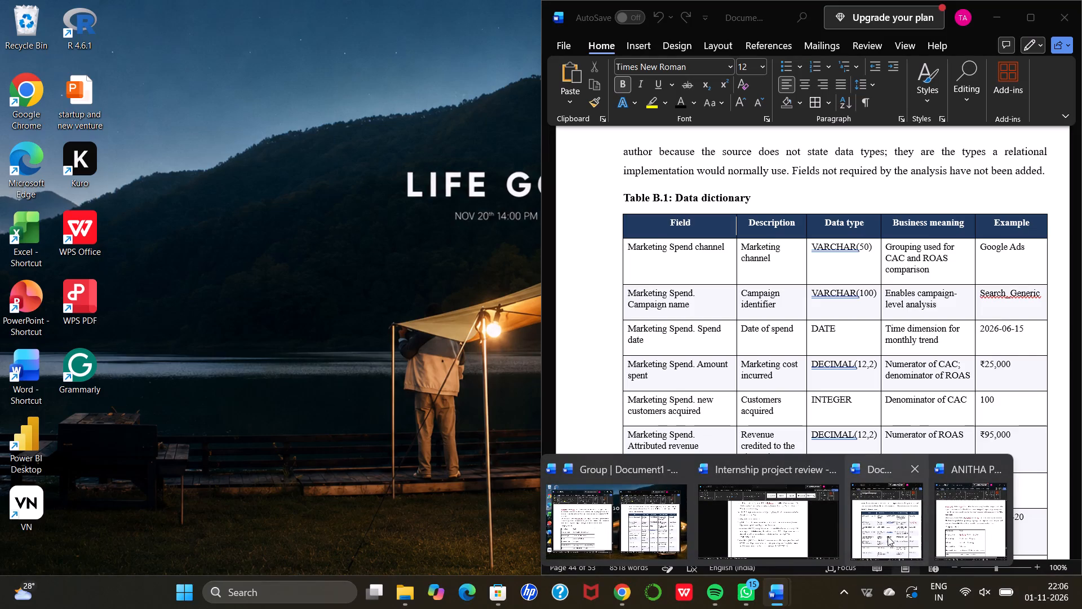
Set the text of the whole Table B.1 data dictionary to 12 pt and check its page flow.
click(888, 536)
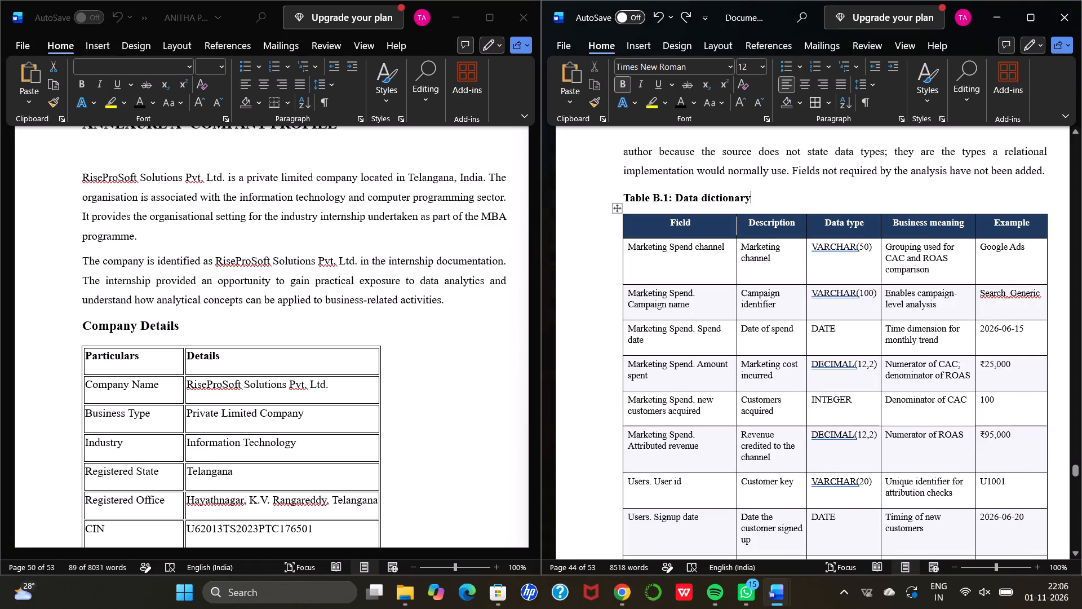
click(618, 212)
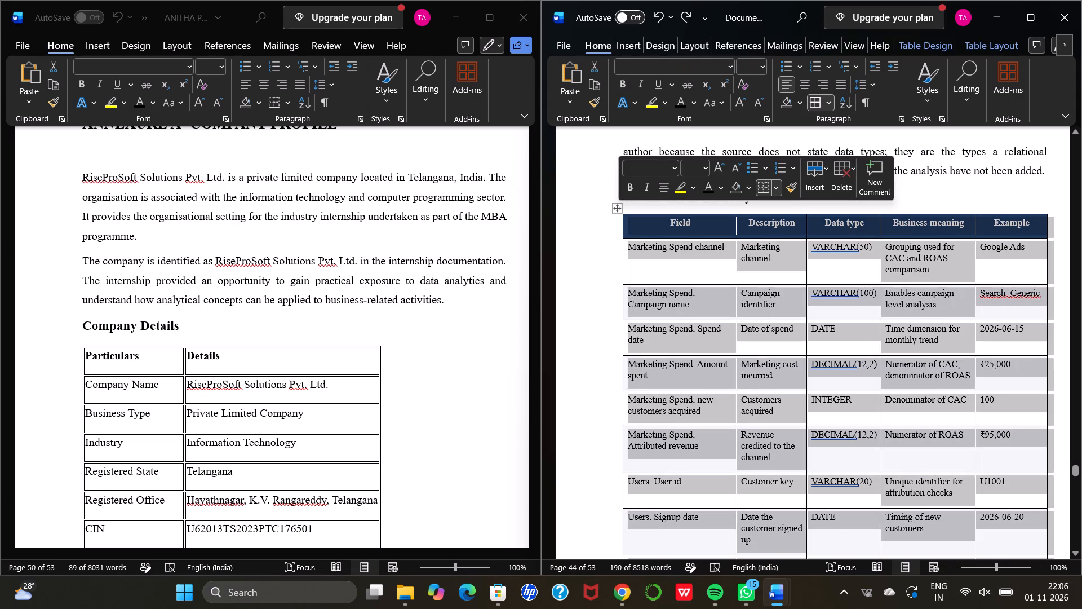
click(704, 169)
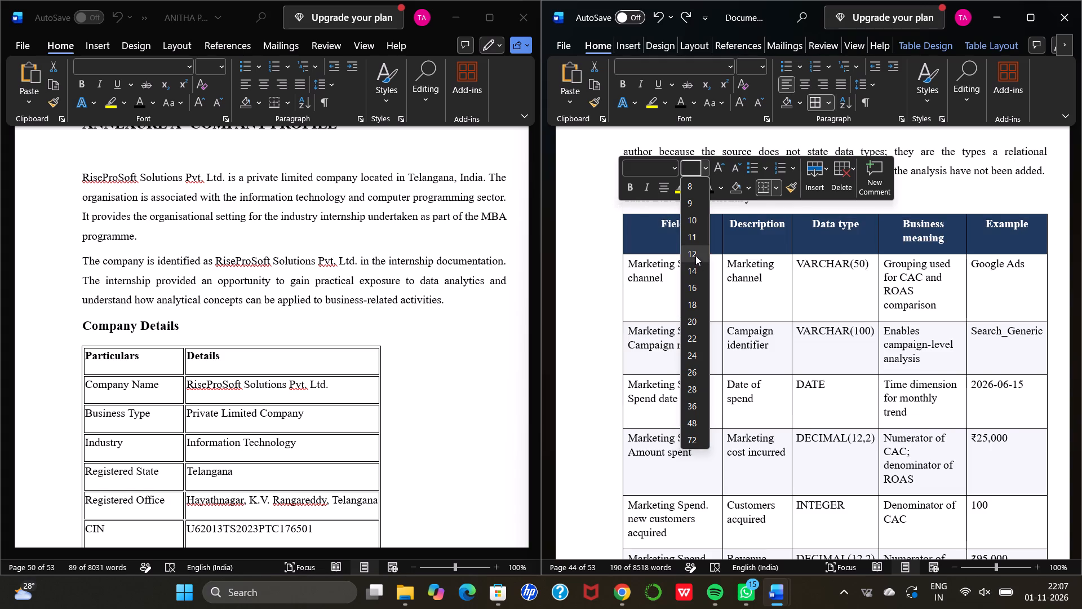
click(695, 255)
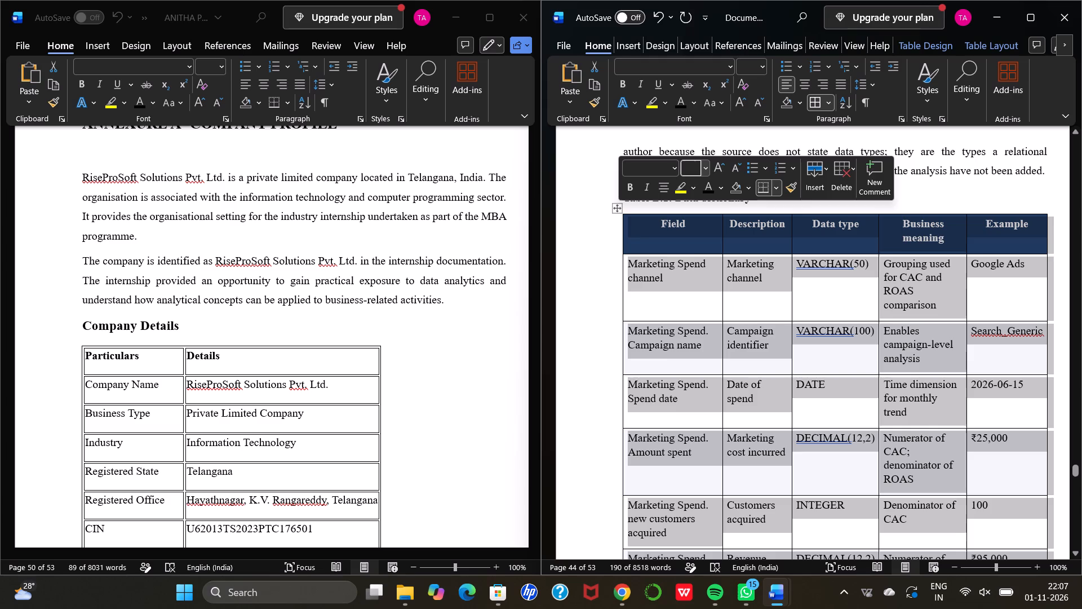
scroll(695, 255, down, 4)
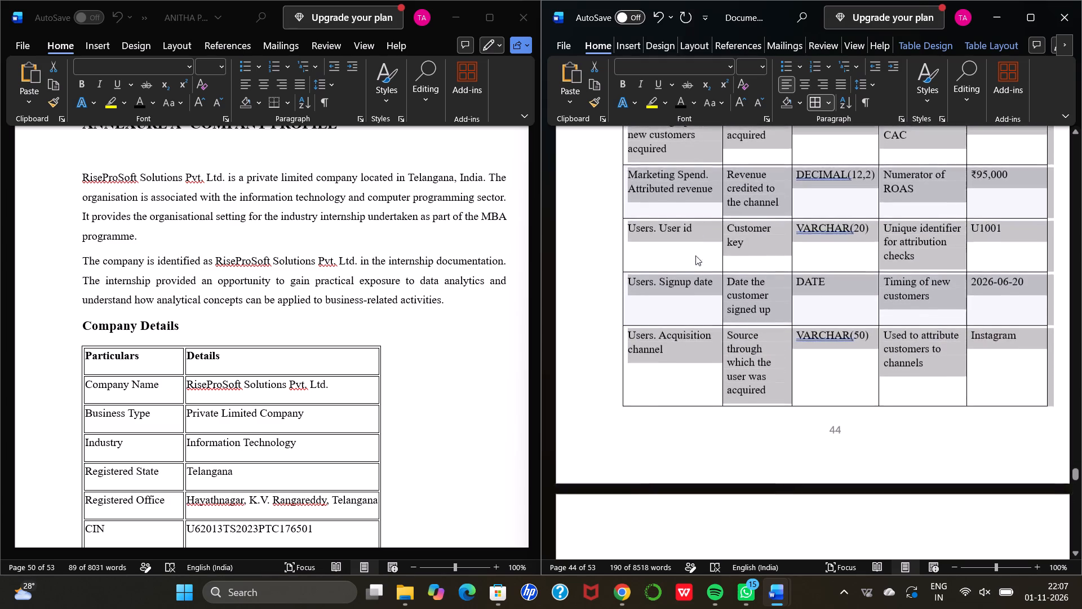
scroll(695, 255, down, 5)
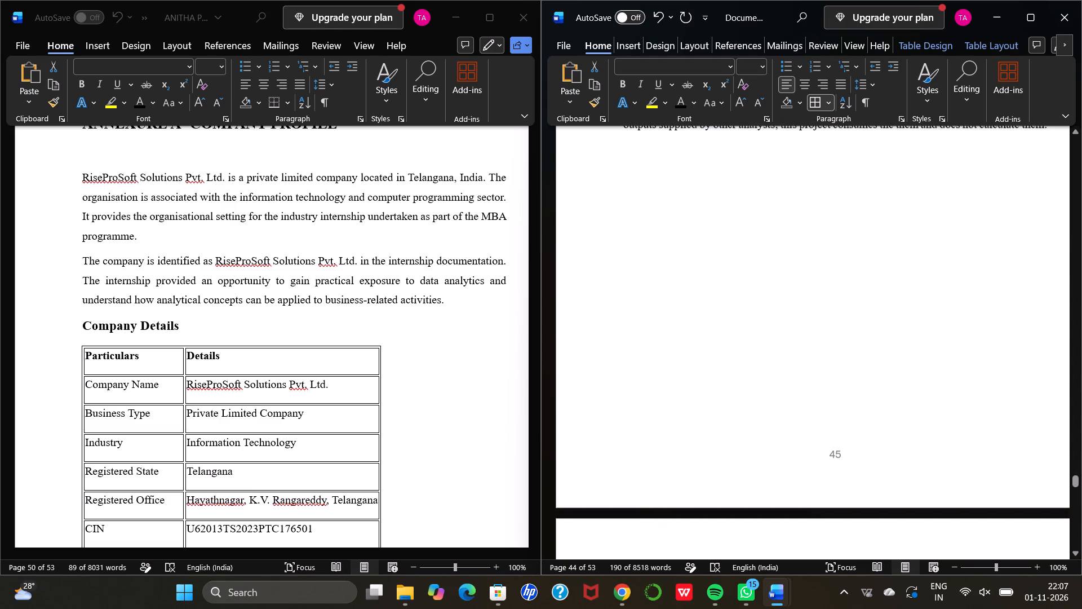
scroll(695, 255, up, 9)
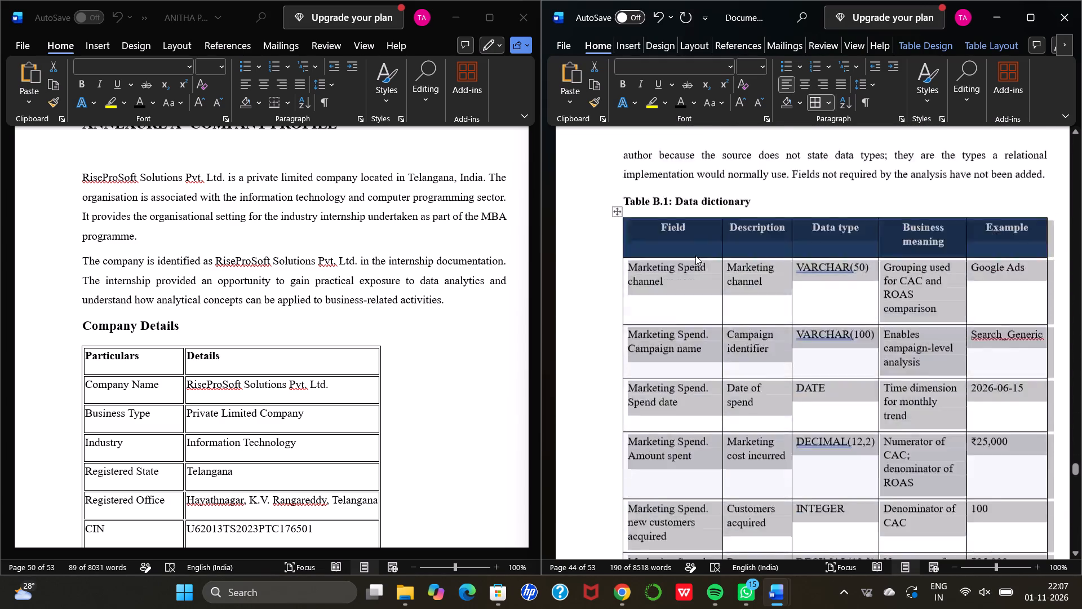
Insert blank lines above the Annexure B: Marketing Data Dictionary heading so that it starts on a new page.
scroll(695, 255, up, 3)
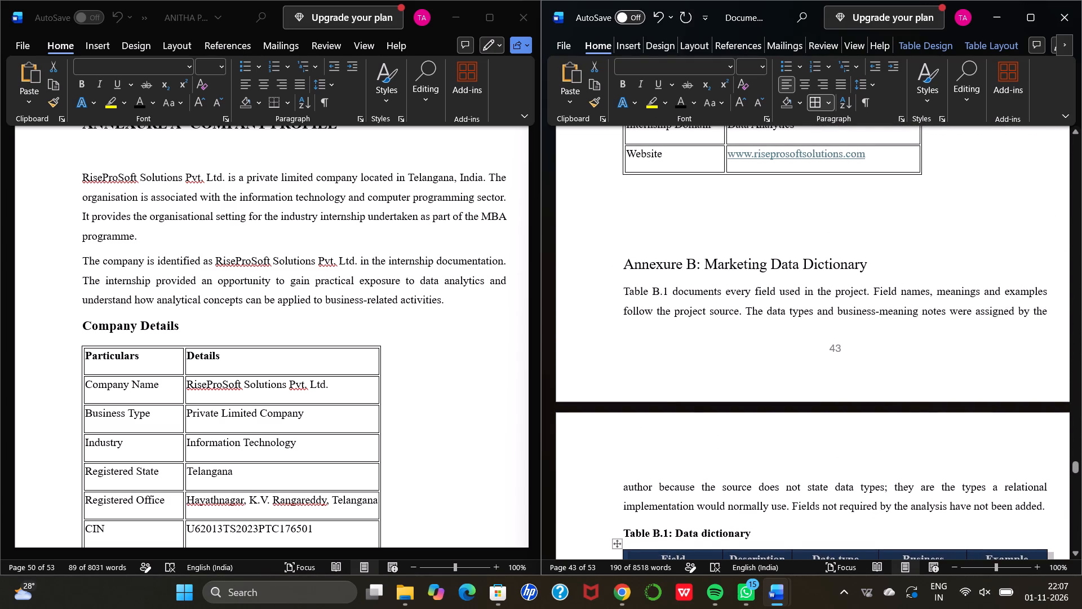
click(624, 261)
key(Return)
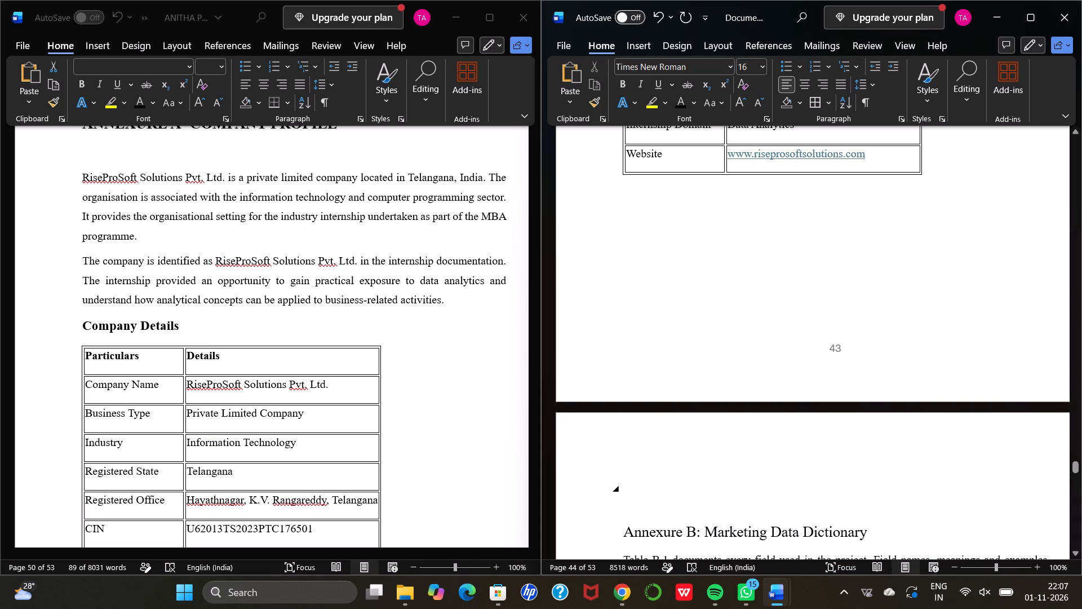
key(BackSpace)
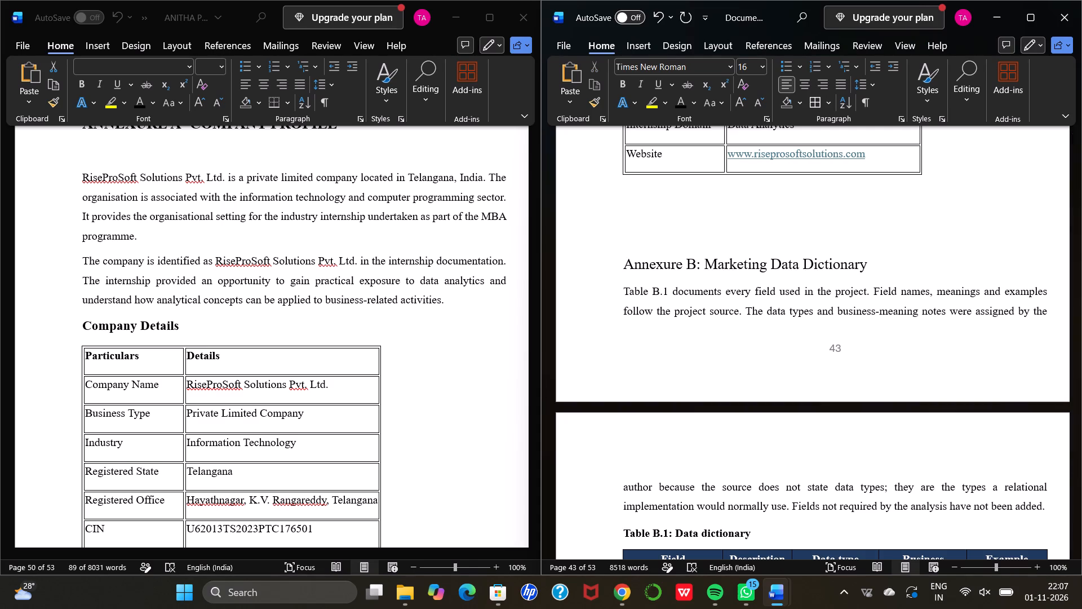
key(Return)
click(638, 509)
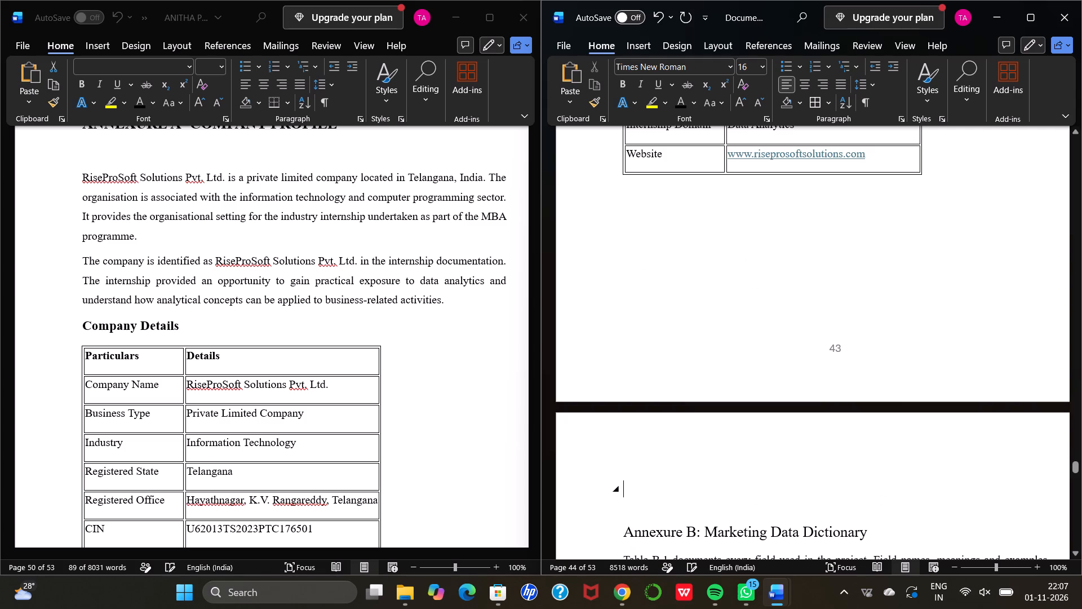
key(BackSpace)
key(BackSpace)
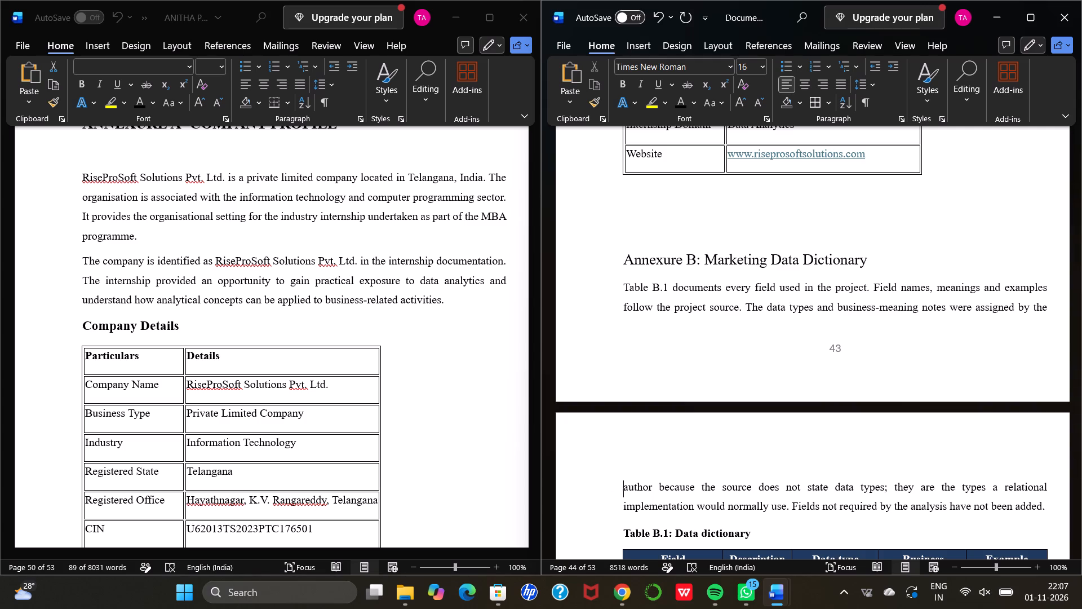
key(Return)
key(Return)
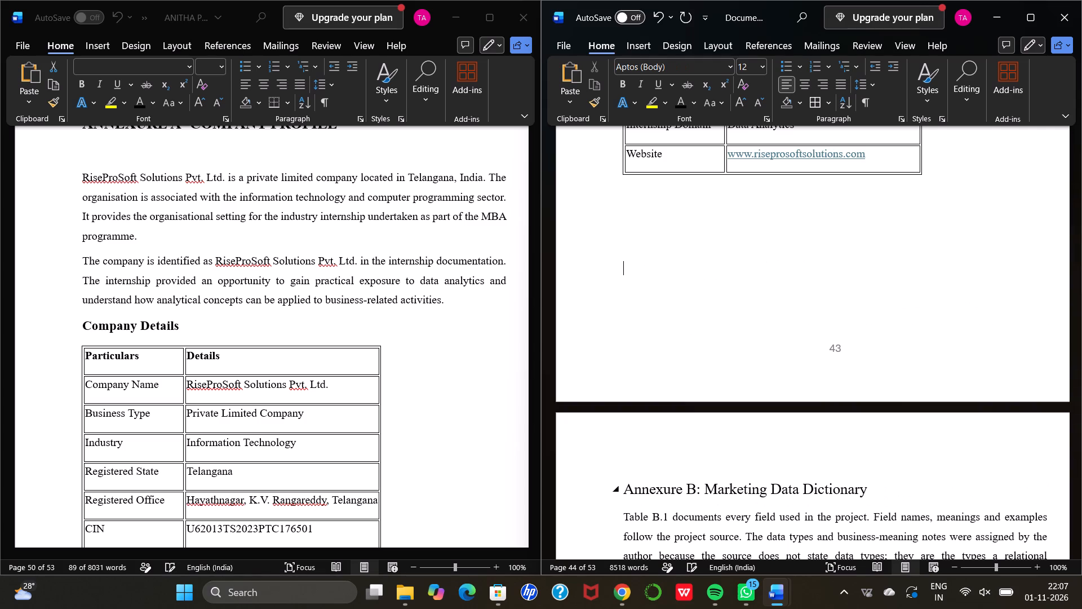
scroll(638, 509, down, 1)
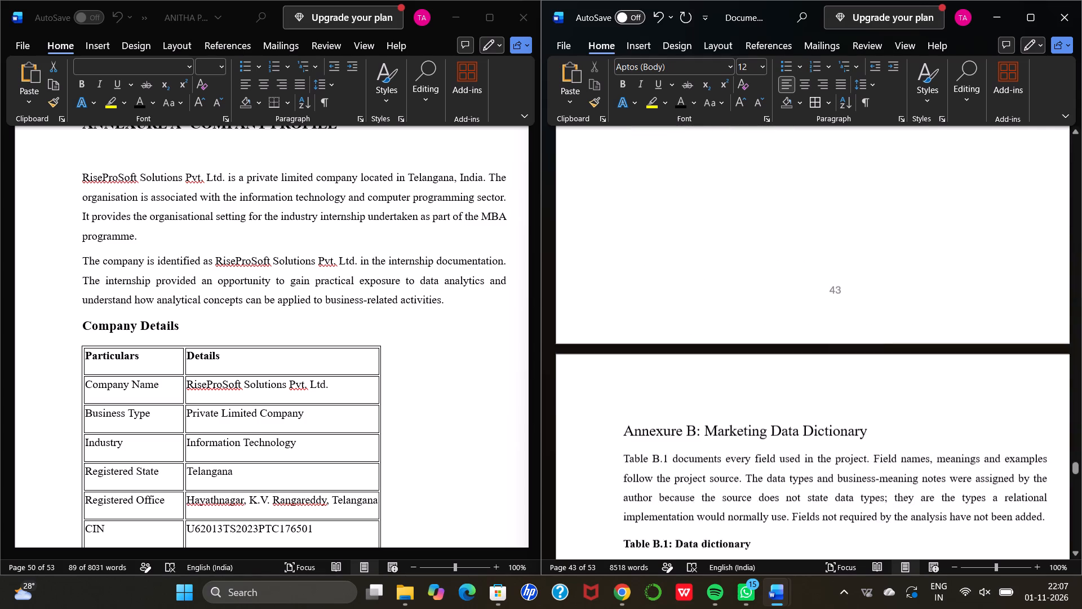
scroll(638, 509, down, 1)
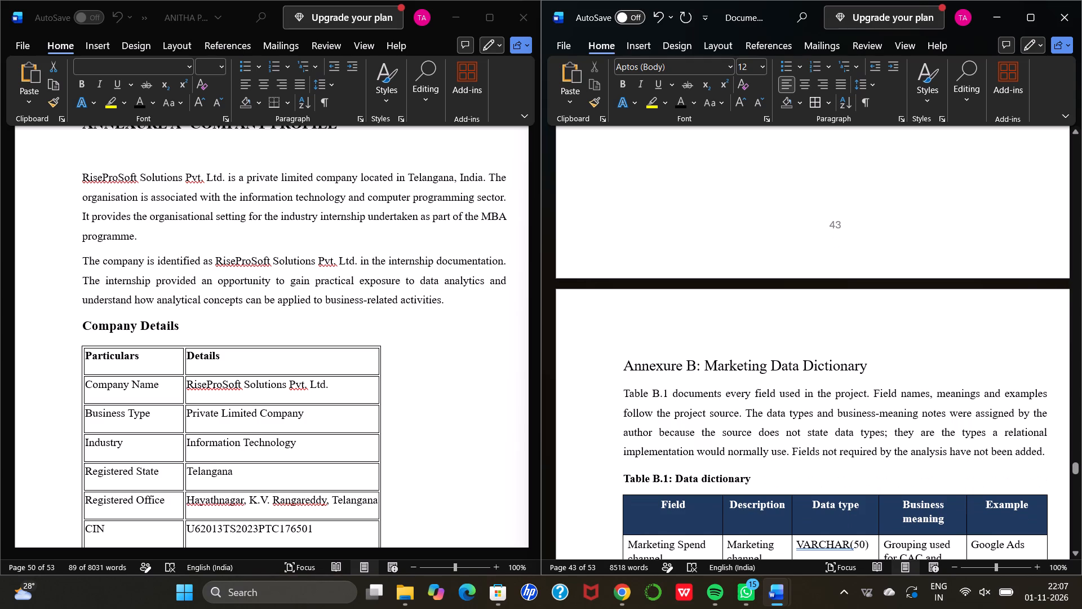
Review the page layout from Annexure A: Company Information back to the Chapter 7 title page.
scroll(638, 509, up, 6)
scroll(638, 509, down, 1)
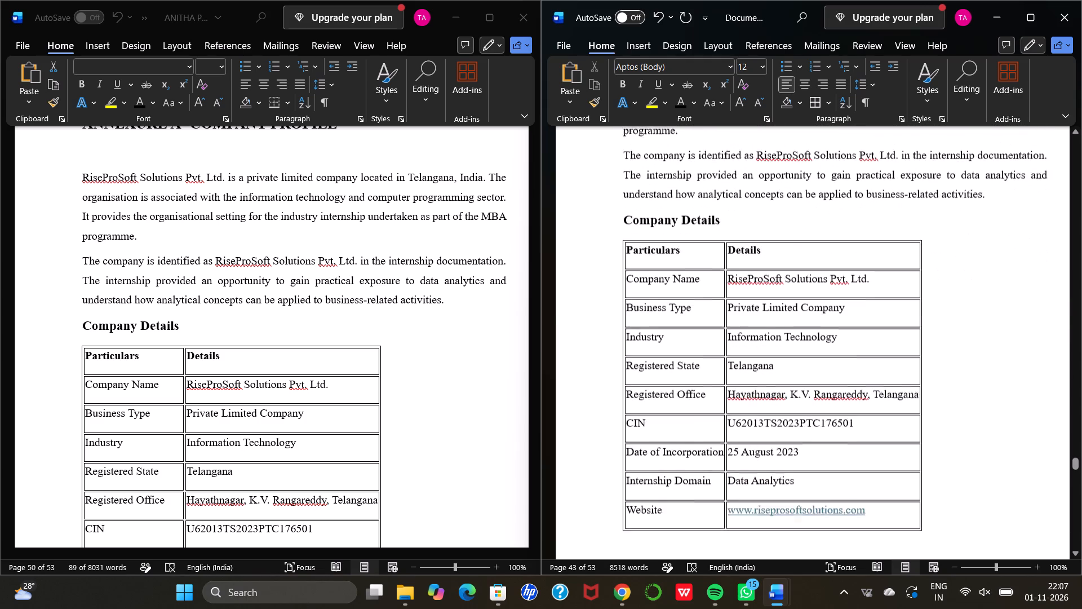
scroll(638, 509, down, 1)
scroll(638, 509, up, 4)
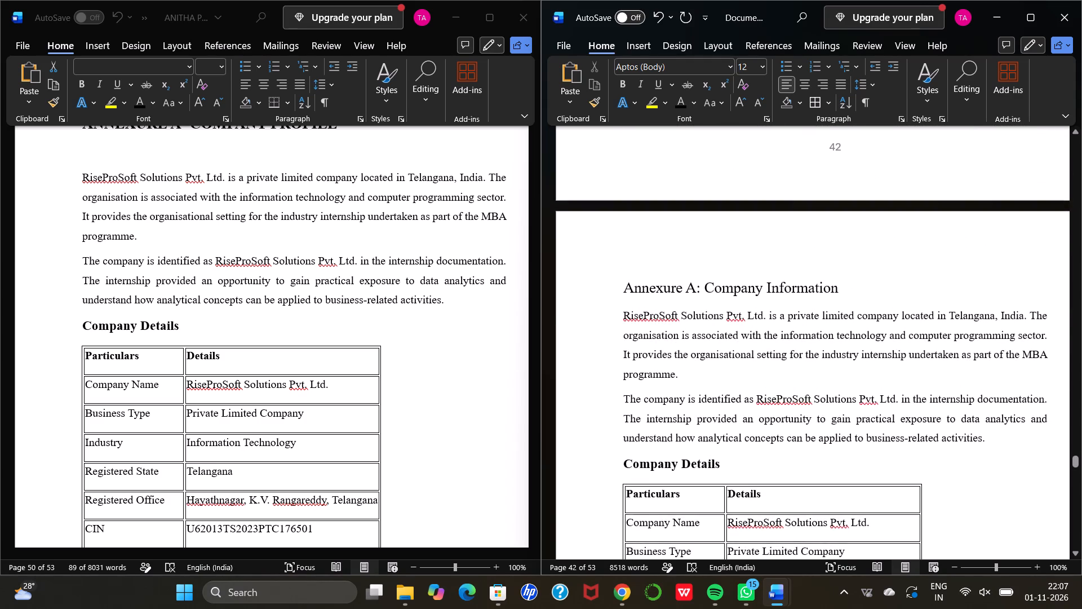
scroll(638, 509, up, 5)
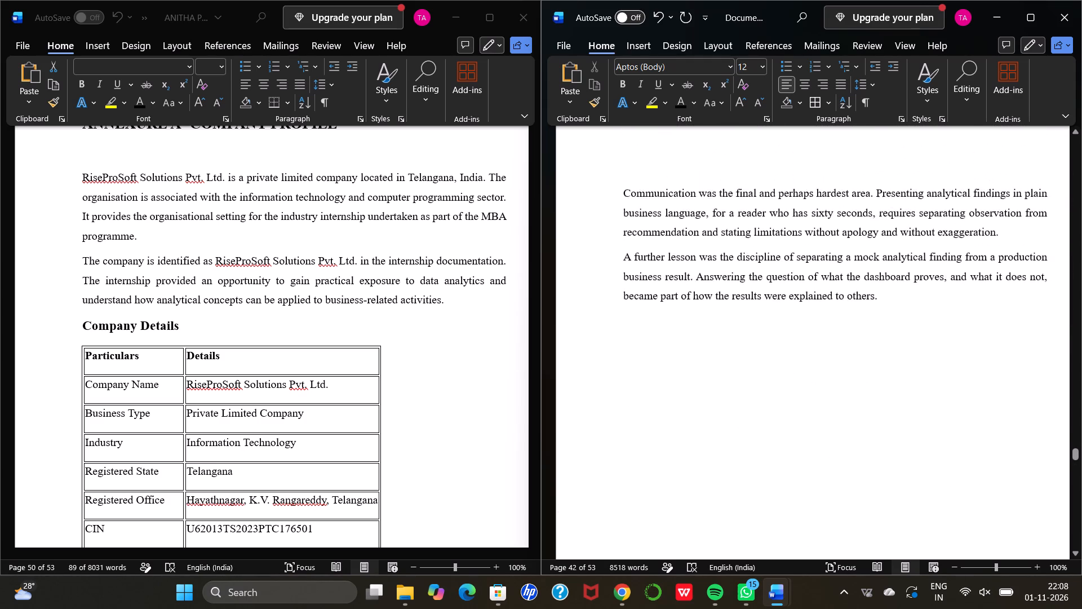
scroll(638, 509, up, 3)
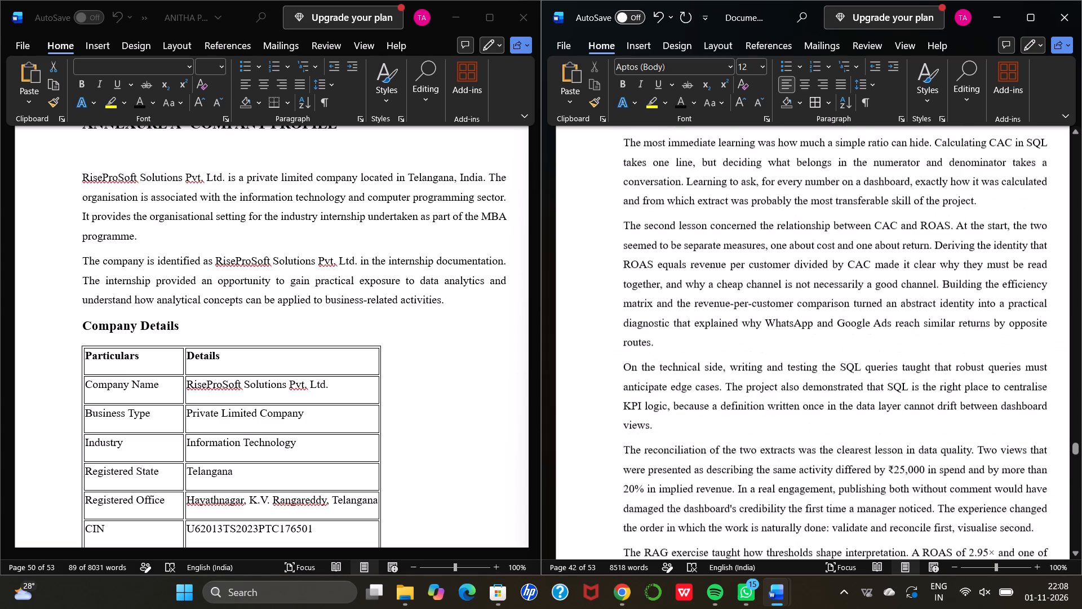
scroll(638, 509, up, 4)
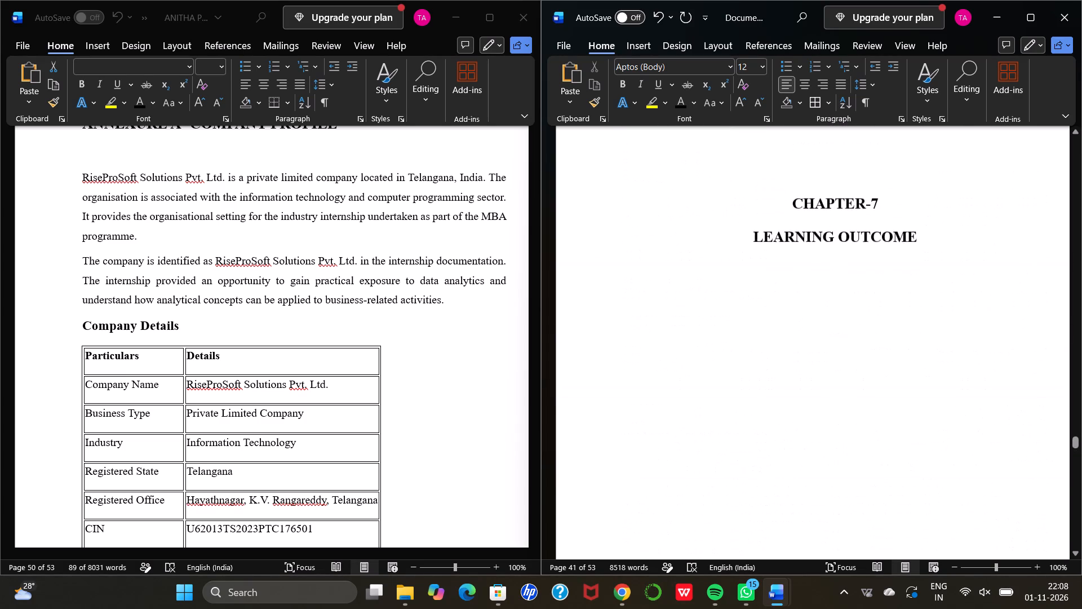
scroll(638, 509, up, 2)
Examine the text and page layout of the Learning Outcome chapter, including sections 7.1 and 7.2.
scroll(638, 509, down, 2)
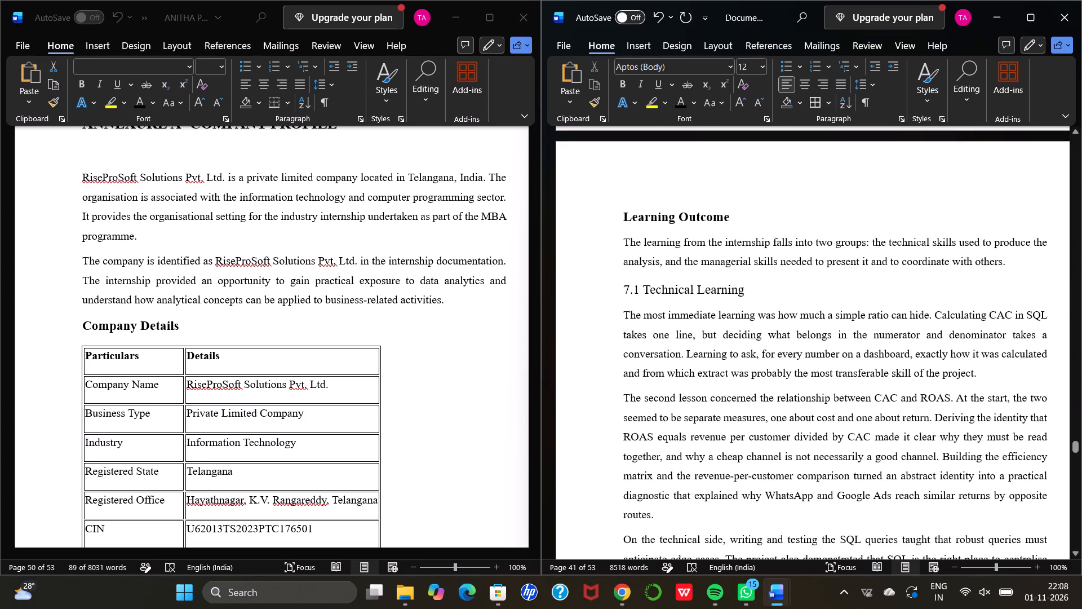
scroll(638, 509, down, 2)
scroll(638, 509, up, 1)
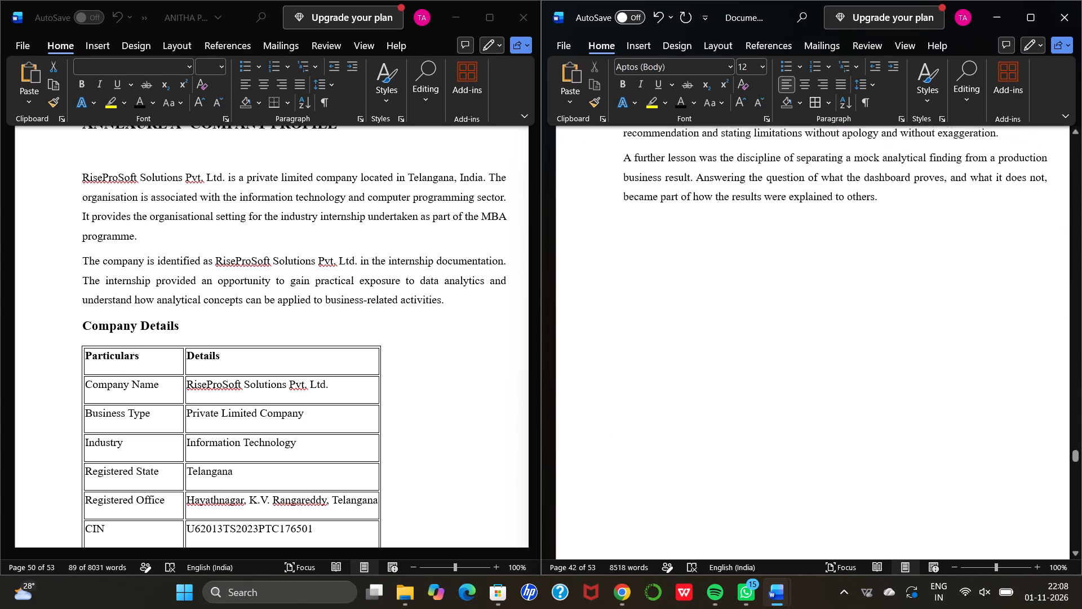
scroll(638, 509, up, 4)
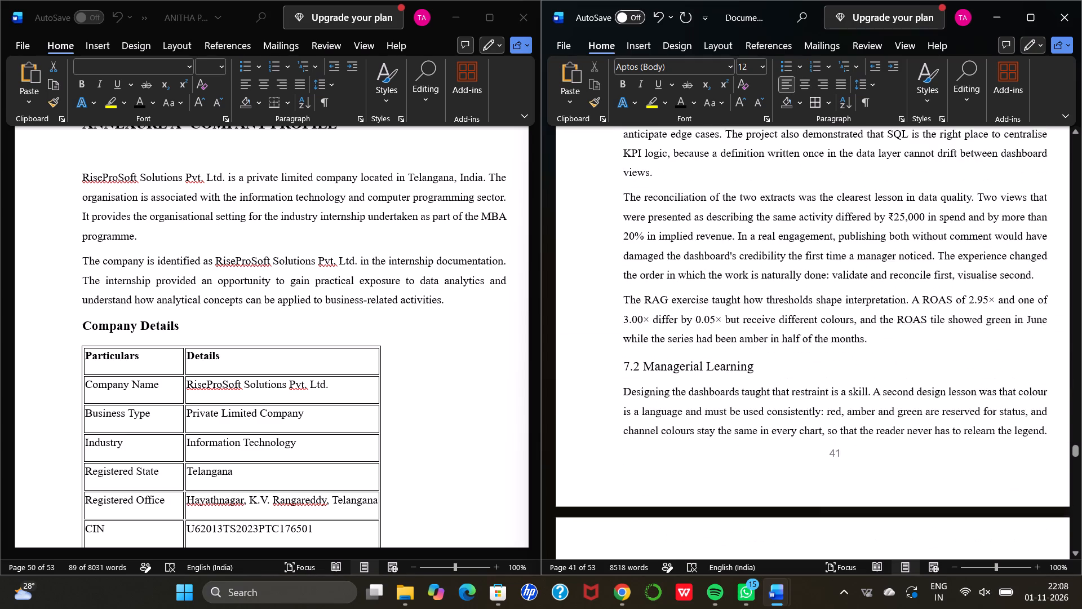
scroll(638, 509, up, 2)
scroll(689, 430, up, 1)
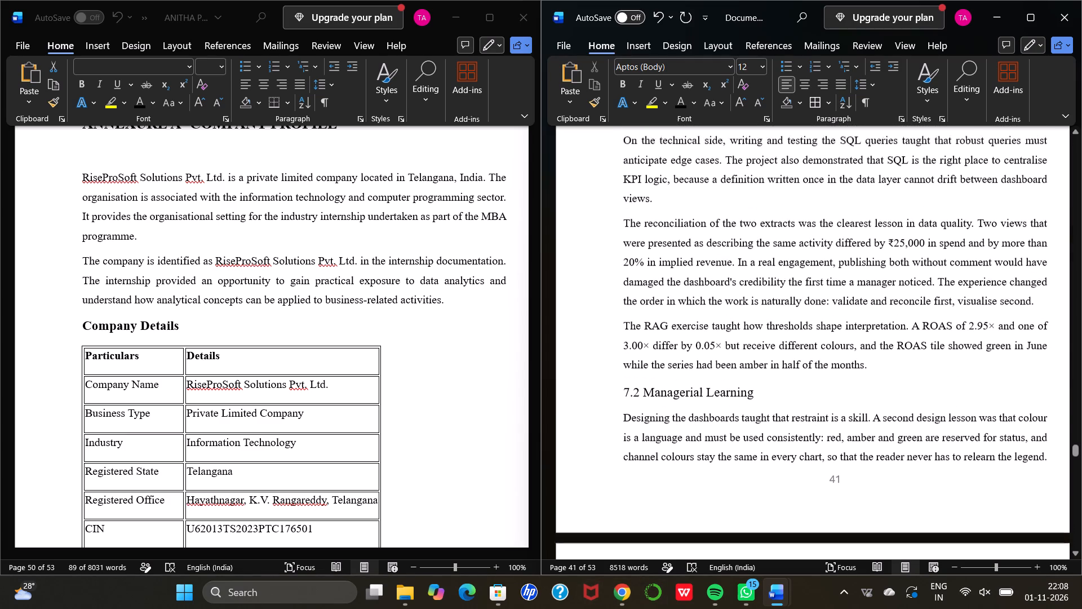
scroll(689, 430, up, 3)
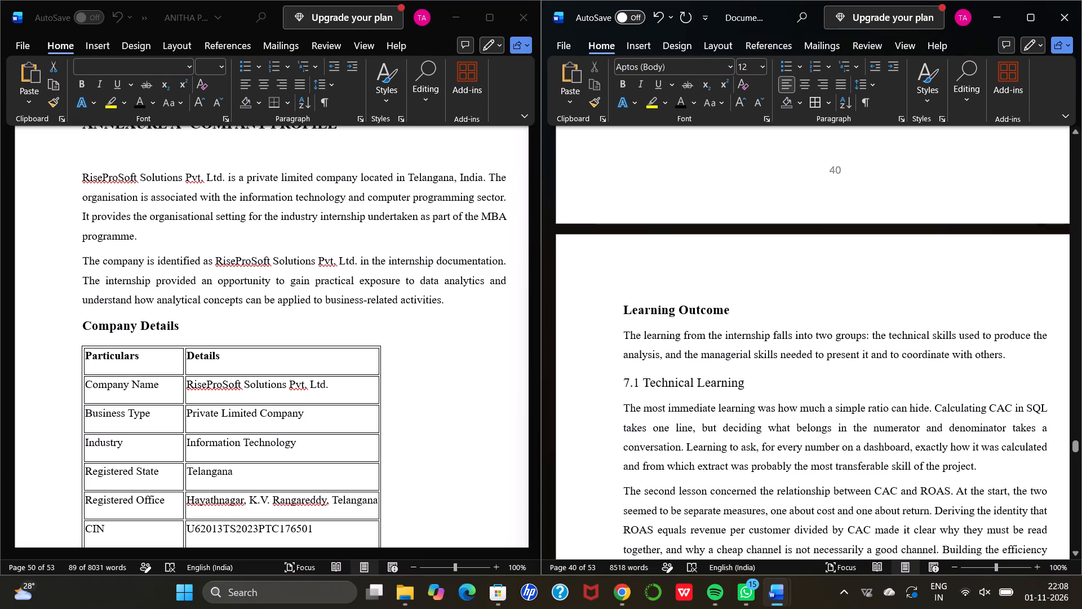
scroll(778, 337, down, 1)
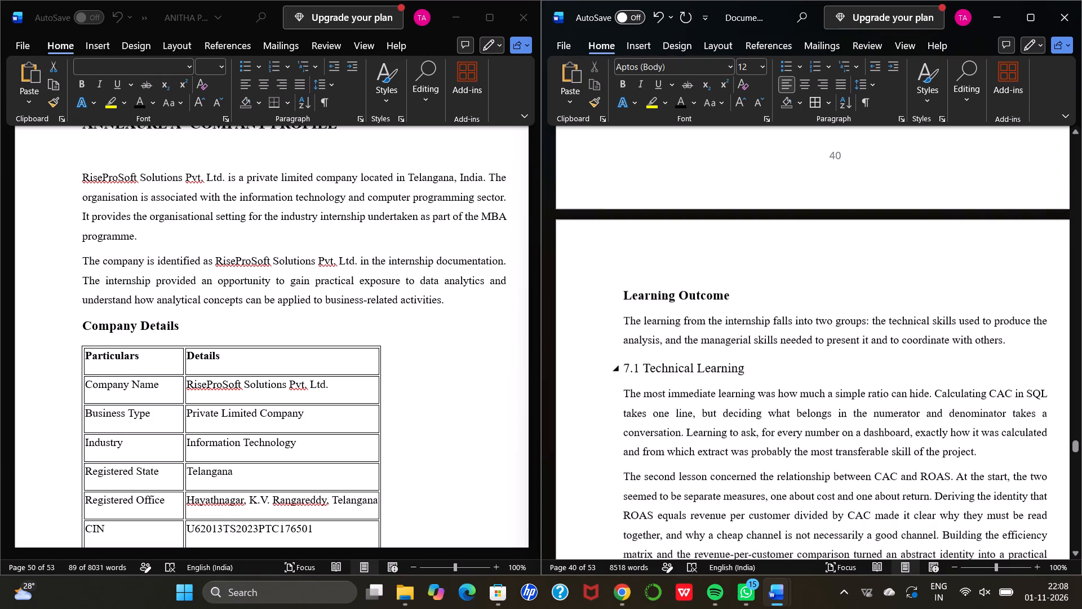
scroll(778, 337, down, 5)
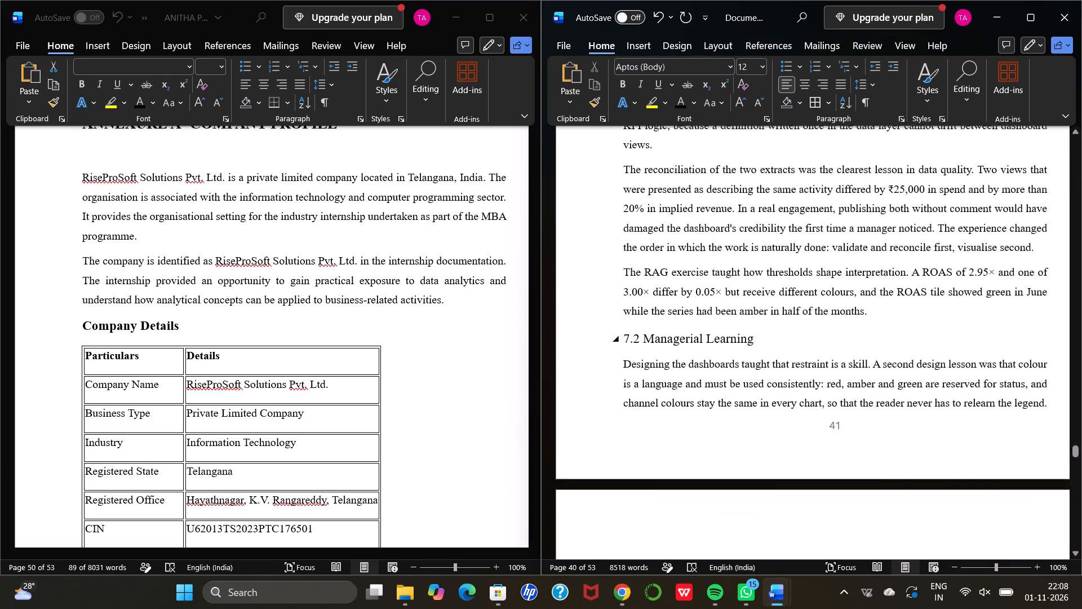
scroll(778, 337, down, 5)
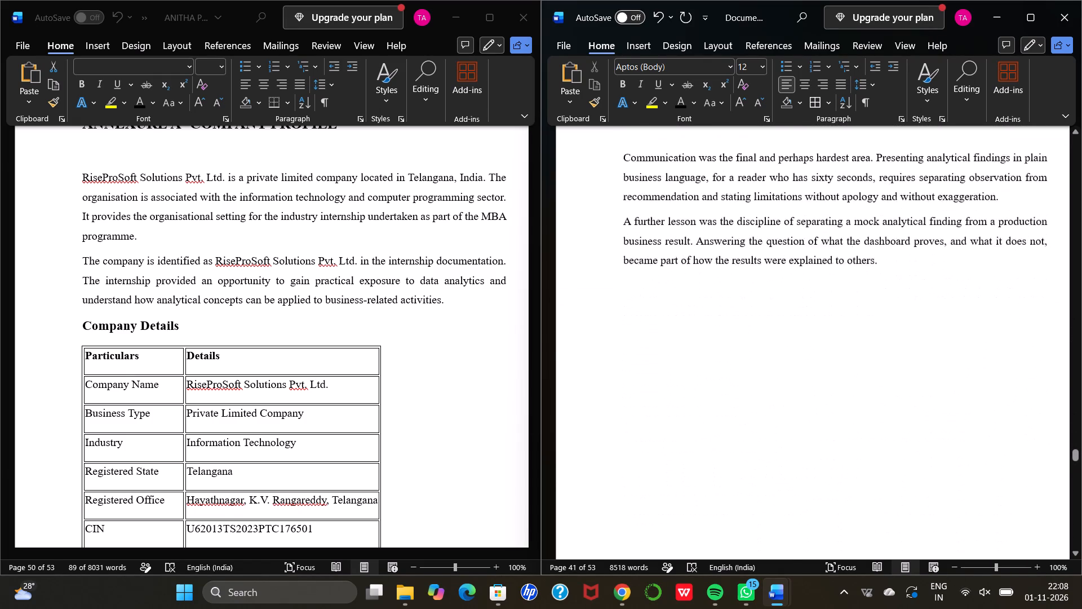
scroll(778, 337, down, 1)
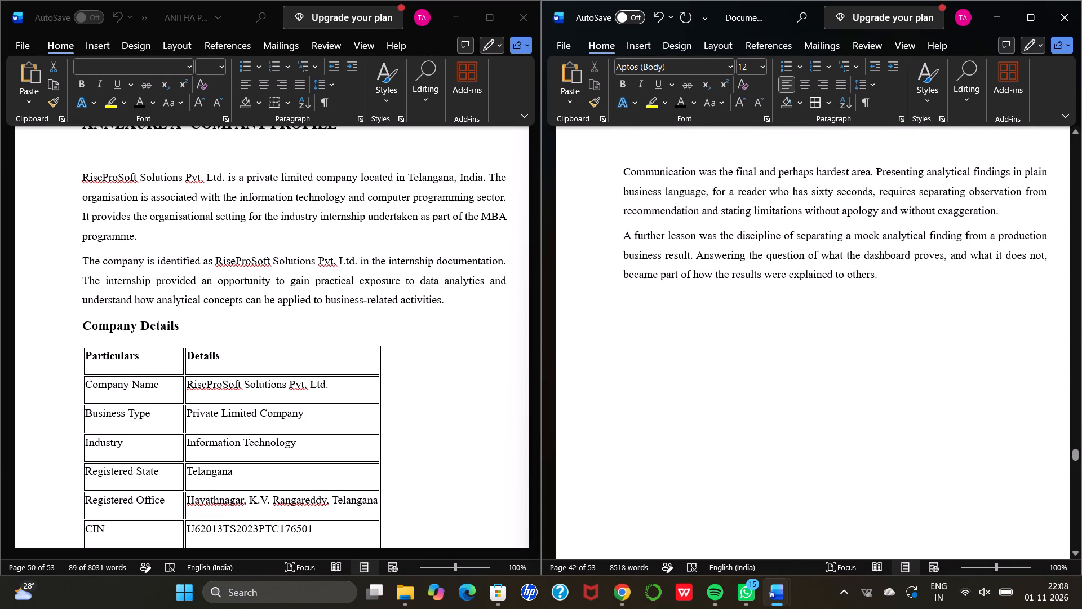
Check the line spacing of the last two paragraphs of section 7.2, and look back over the Learning Outcome pages.
drag(877, 277, 627, 160)
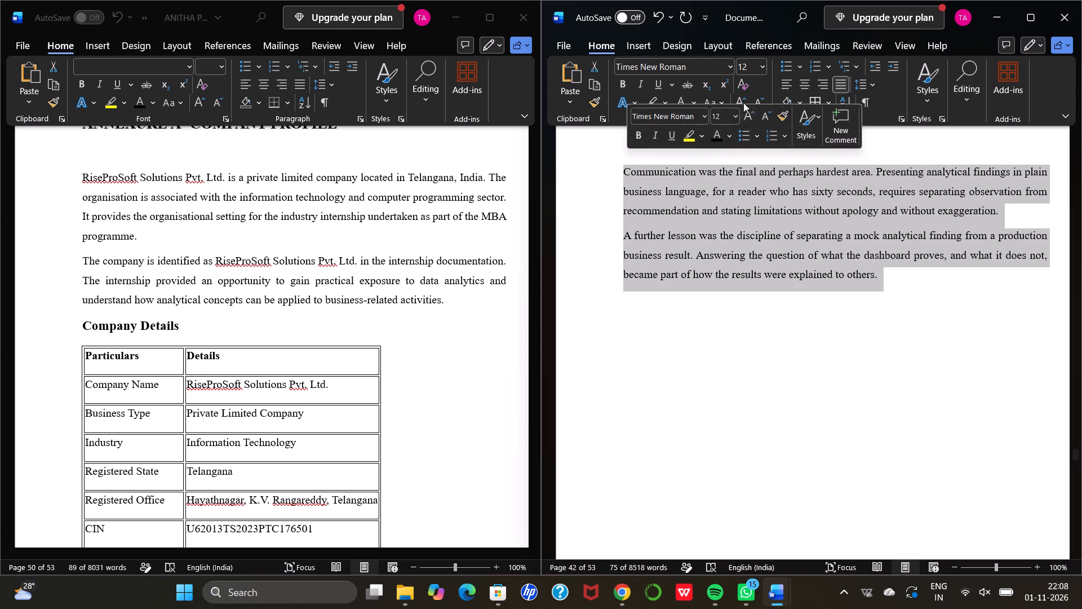
click(874, 86)
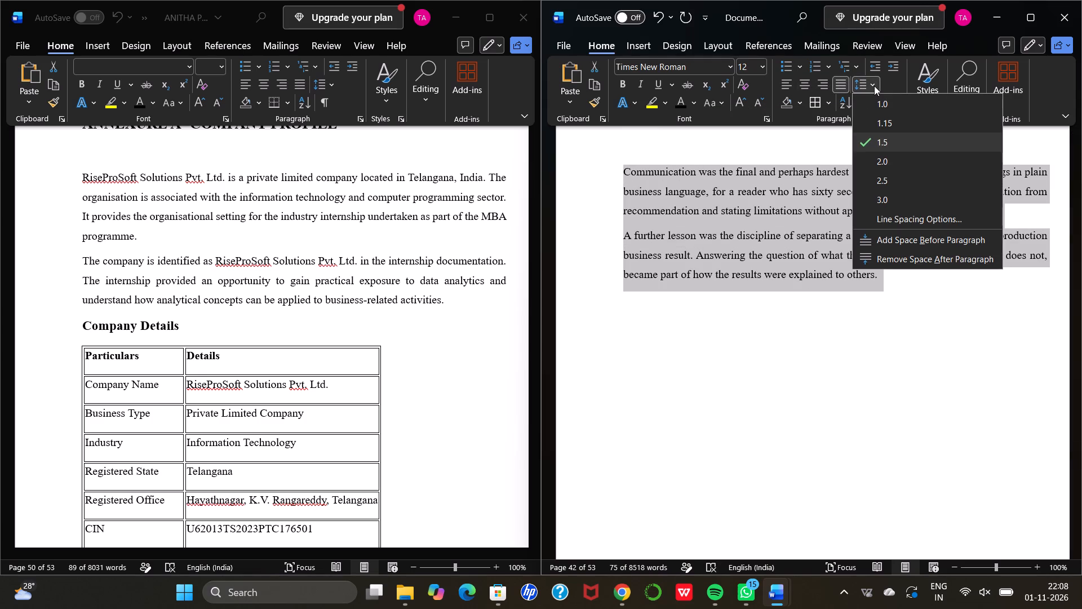
click(901, 376)
scroll(901, 376, up, 5)
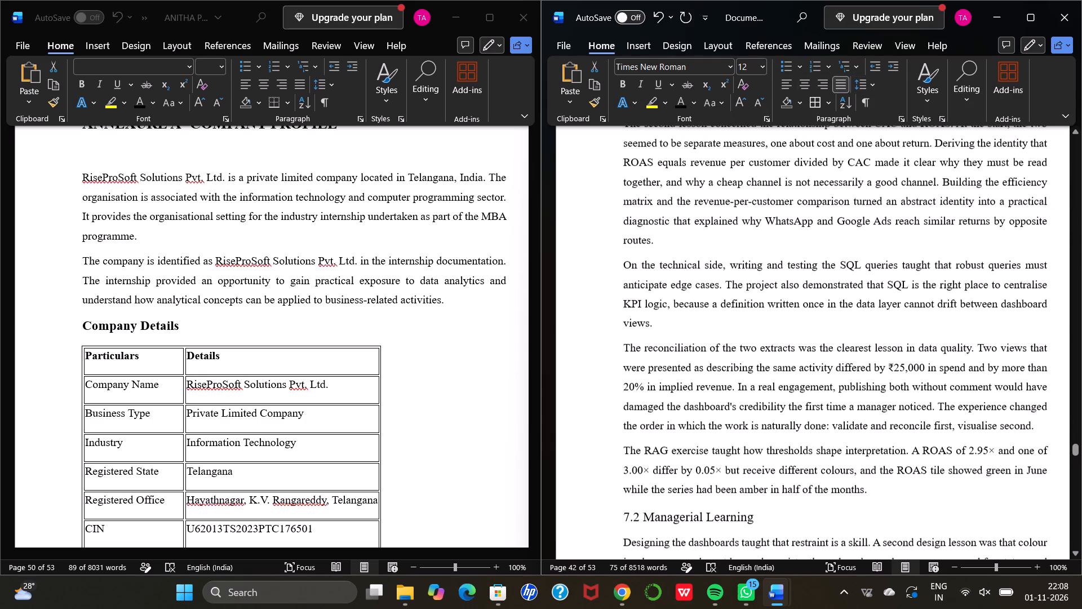
click(864, 332)
scroll(864, 332, up, 2)
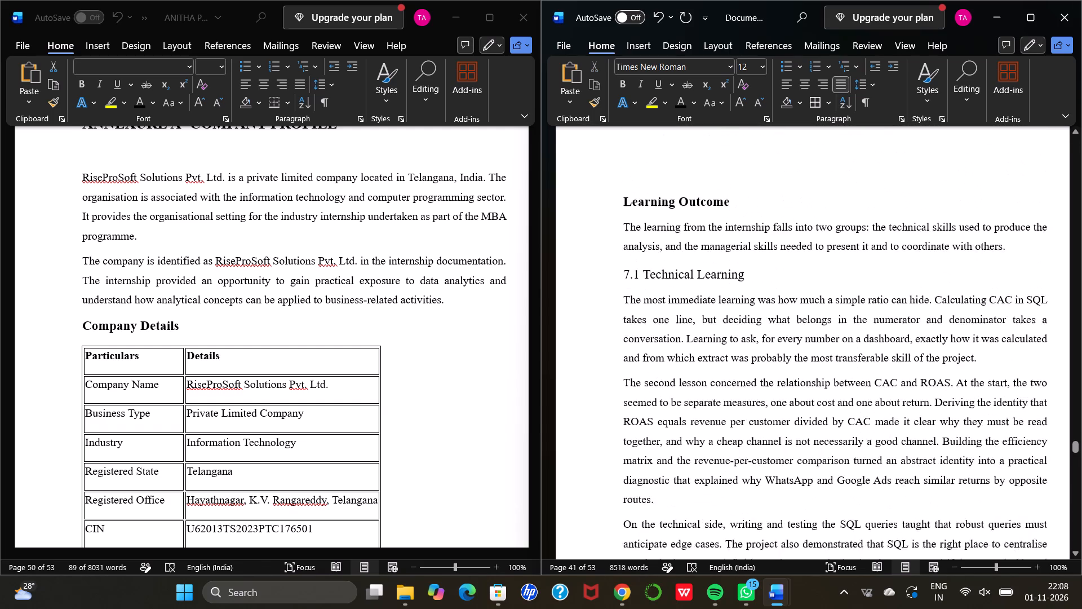
scroll(864, 332, up, 1)
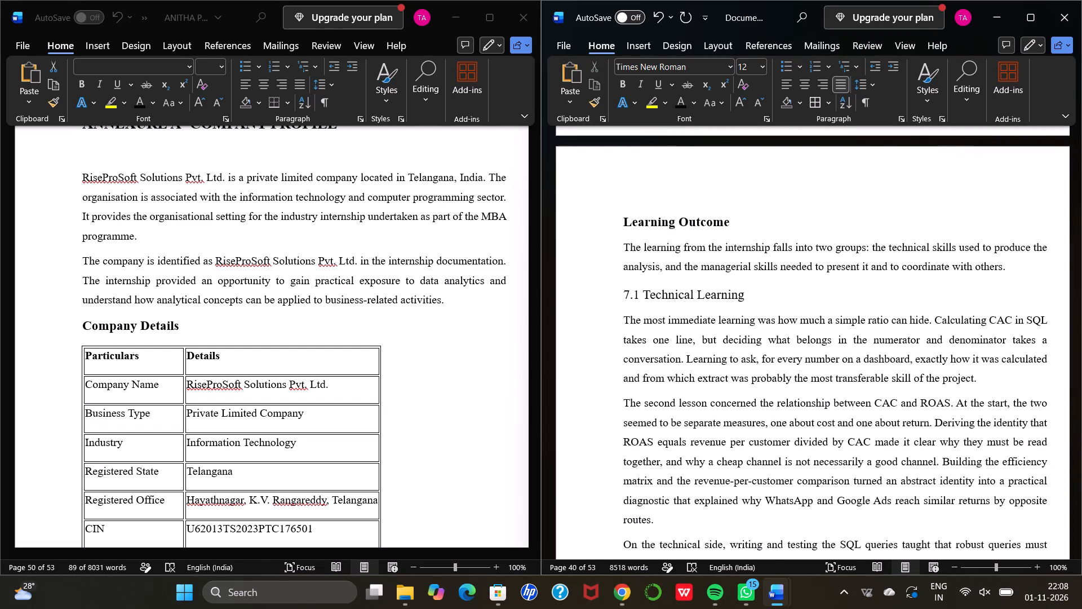
Review Document1's page layout from the Learning Outcome page back through the Chapter 7 title page and Conclusion to section 5.6.
scroll(864, 332, up, 2)
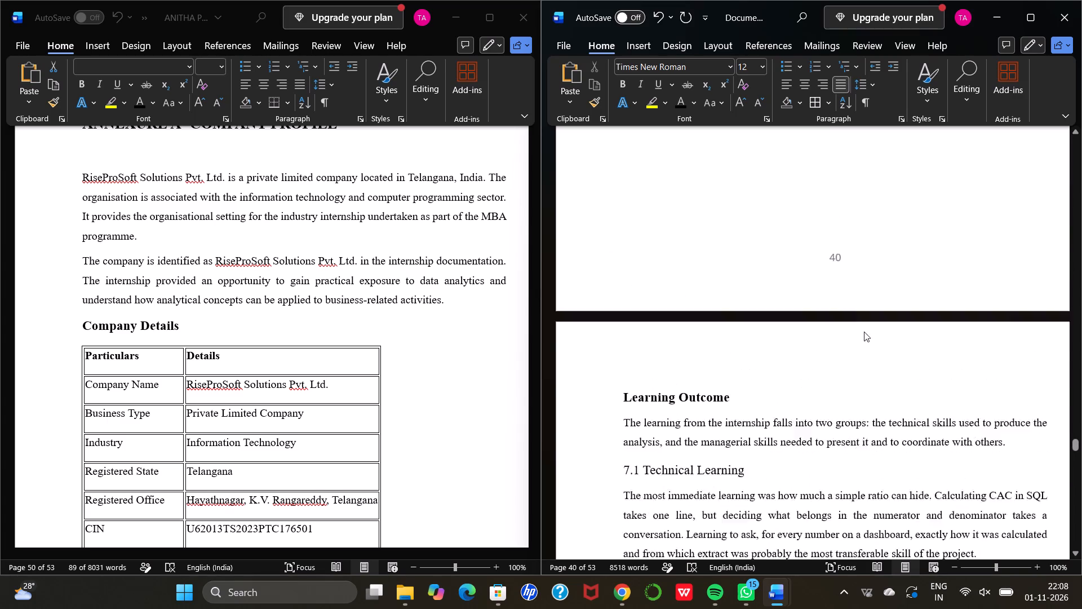
scroll(864, 332, up, 6)
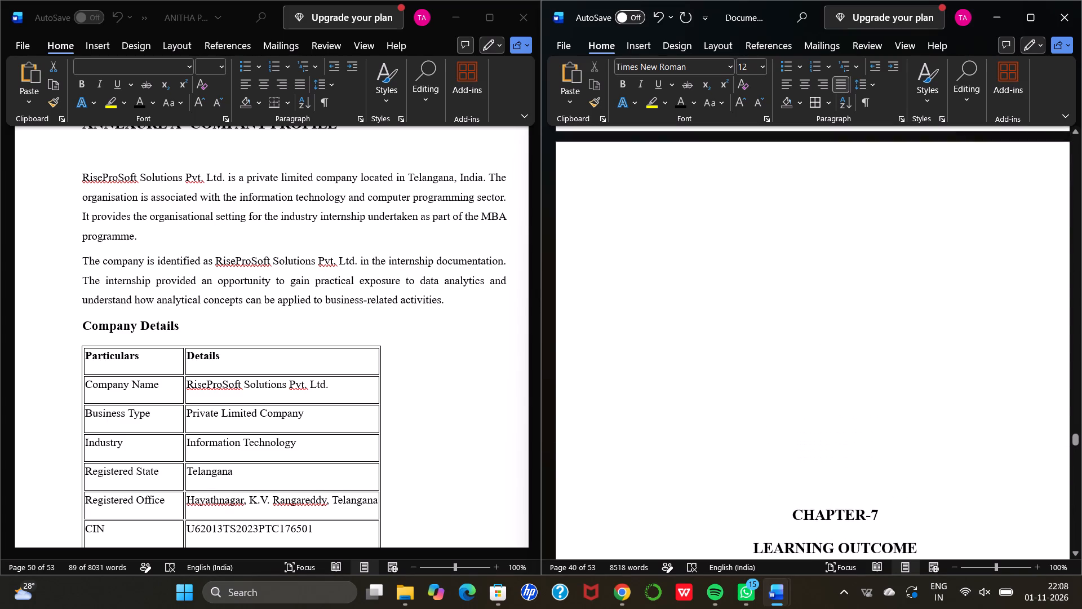
scroll(864, 332, up, 2)
scroll(864, 332, down, 3)
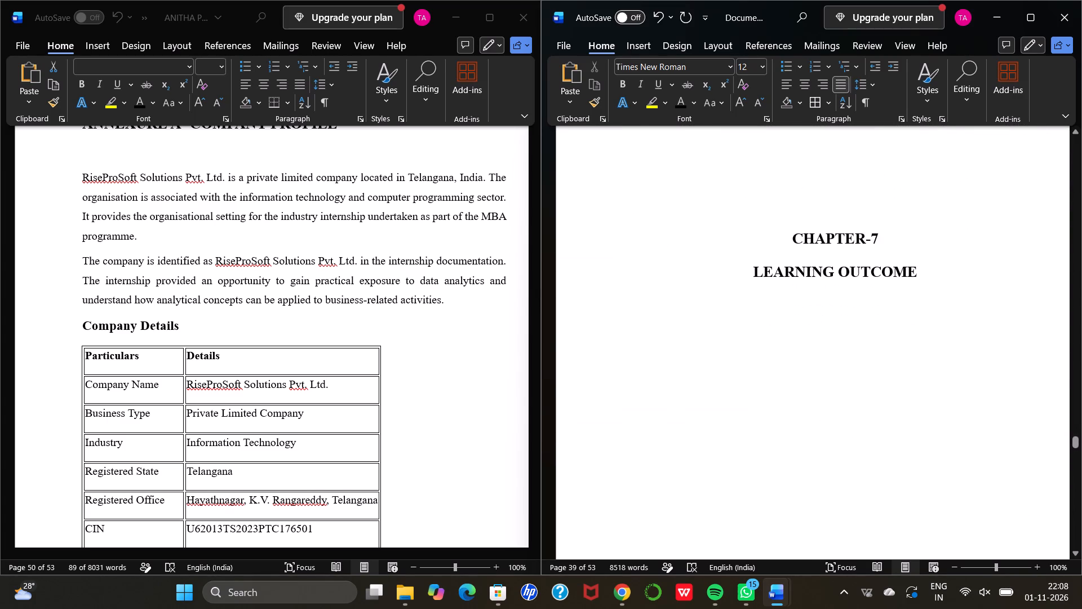
scroll(864, 332, down, 3)
scroll(864, 332, up, 1)
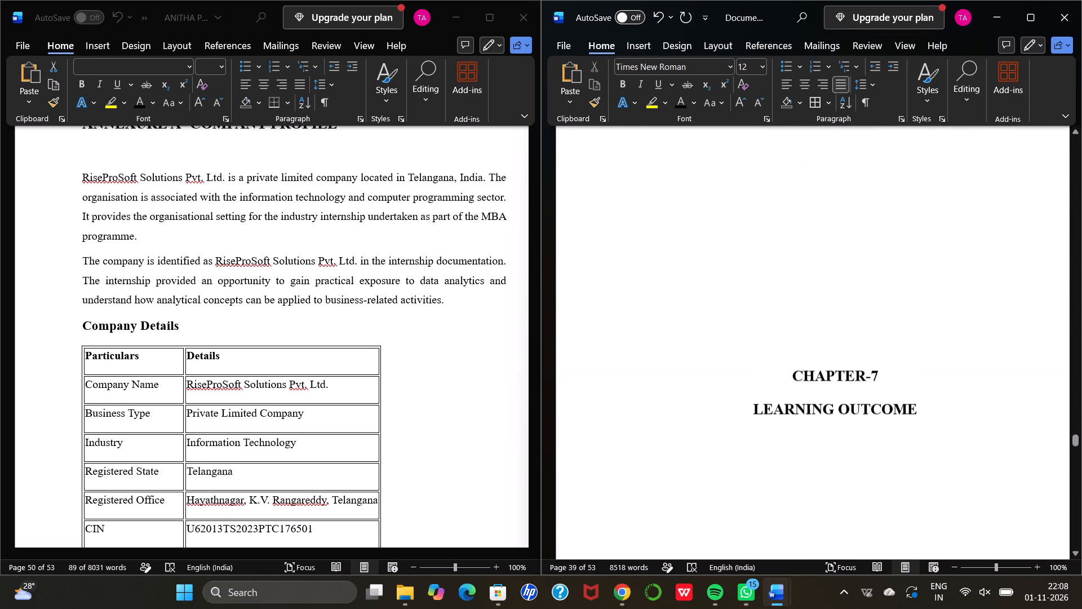
scroll(864, 332, up, 3)
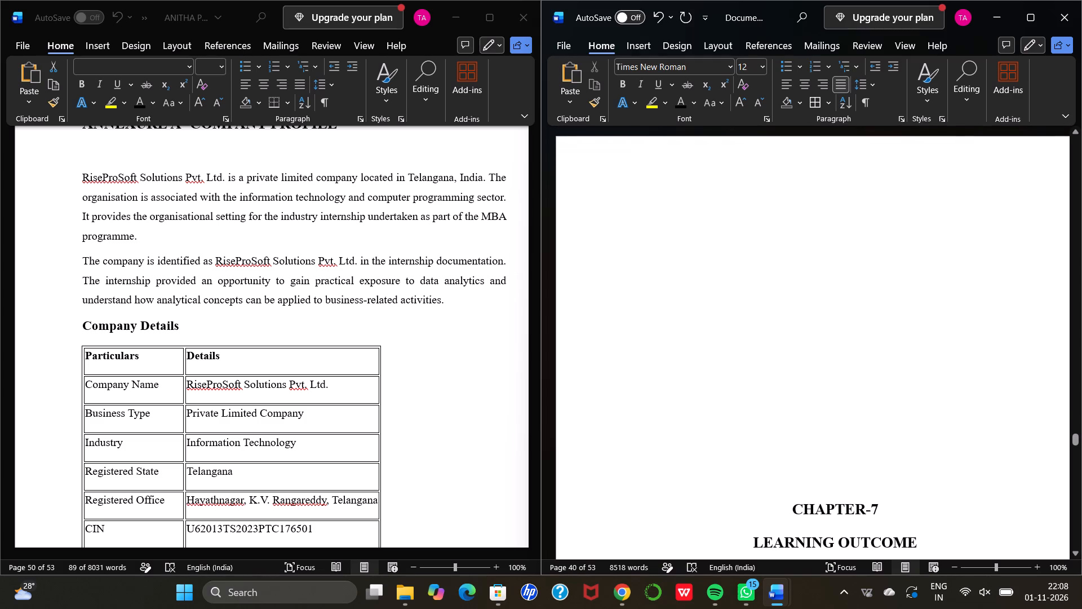
scroll(864, 332, up, 9)
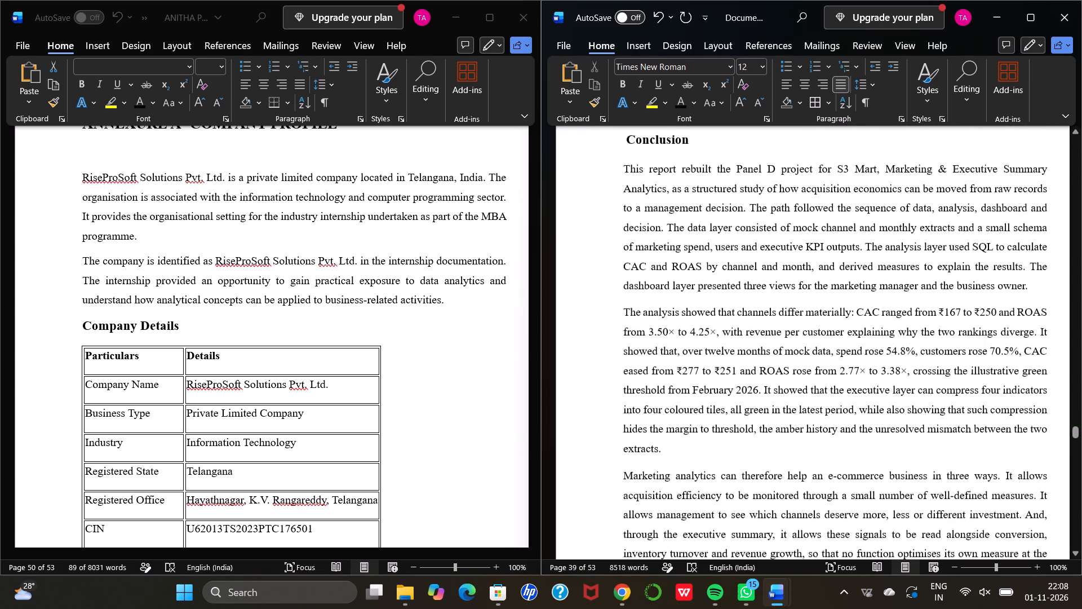
scroll(864, 332, up, 2)
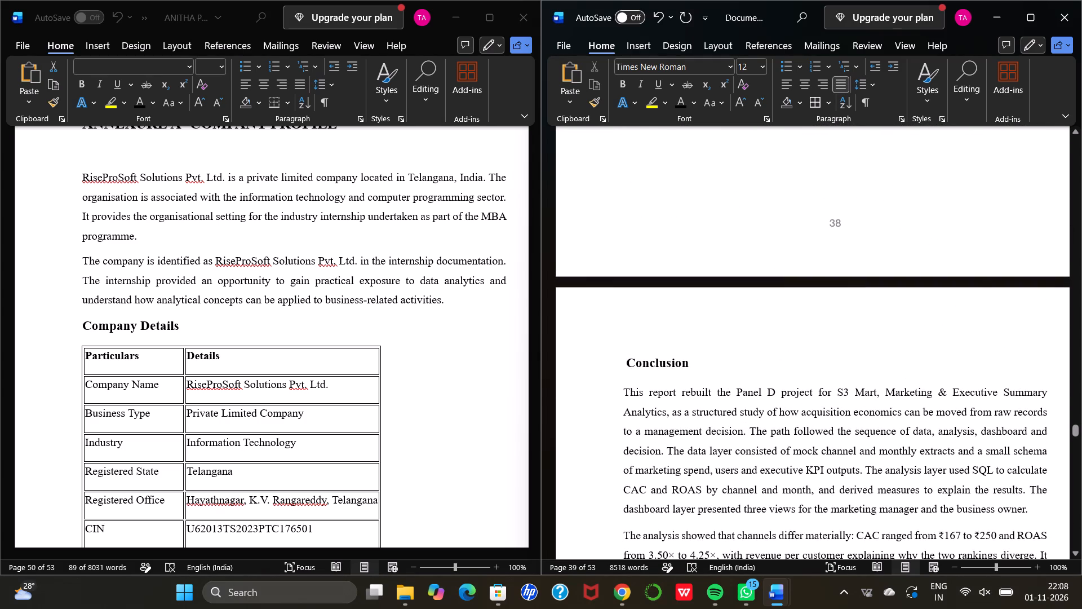
scroll(864, 332, up, 2)
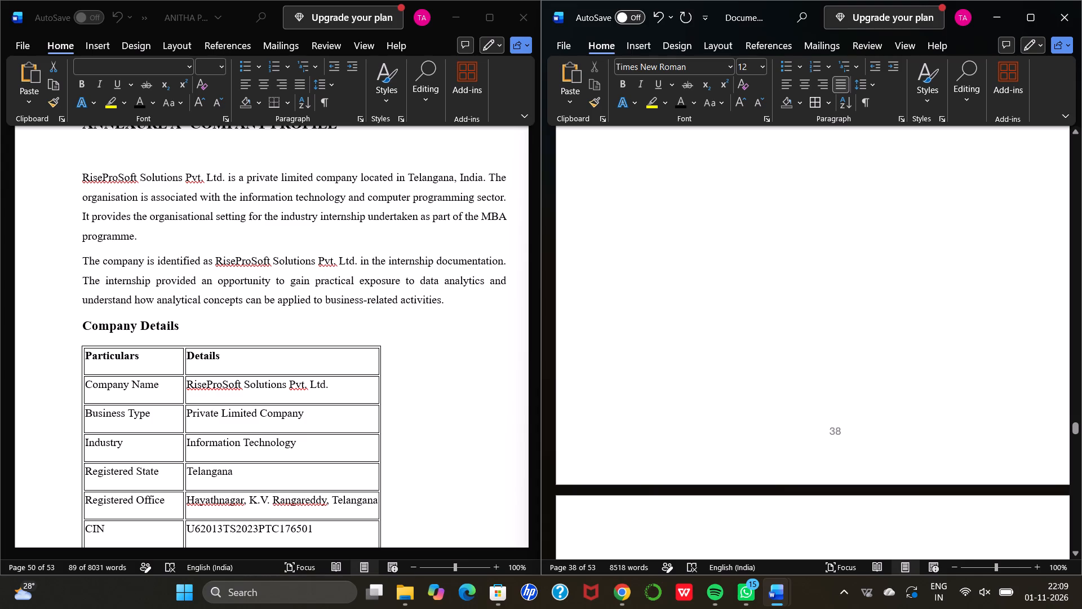
scroll(838, 275, up, 3)
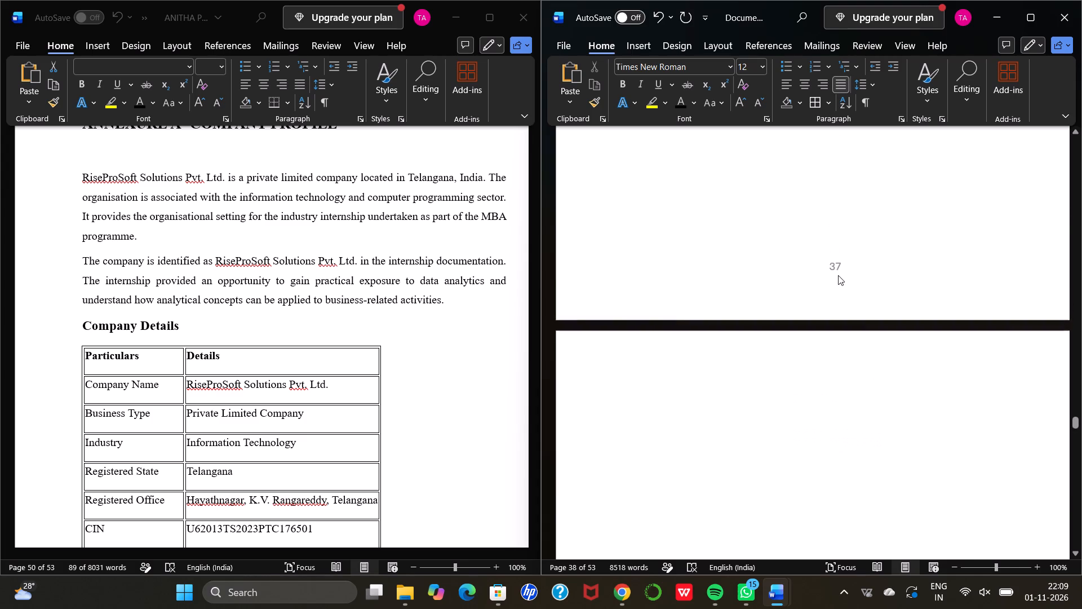
scroll(838, 275, up, 1)
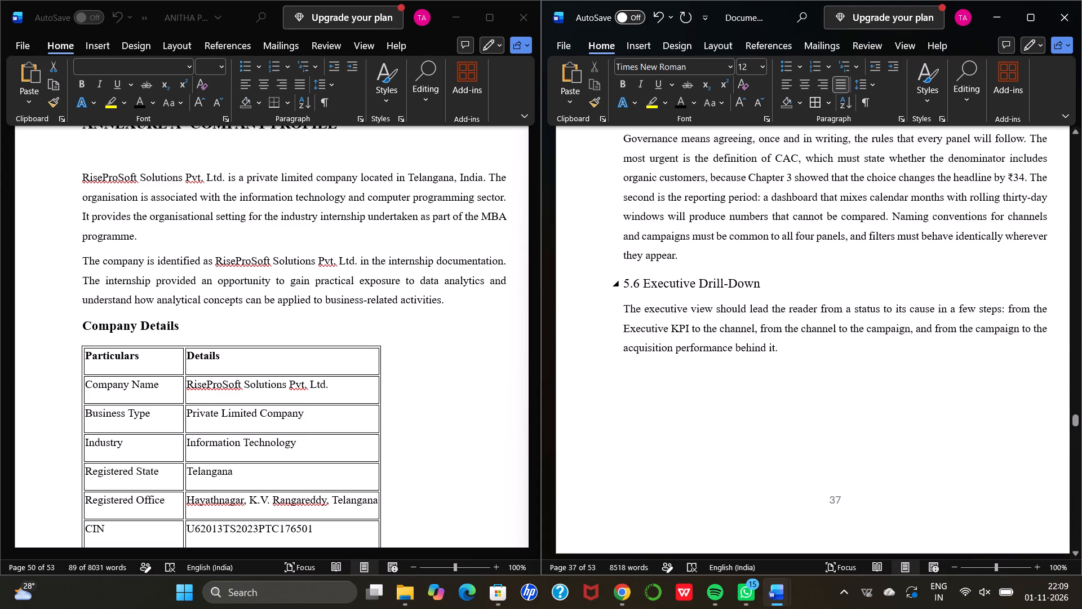
Examine the reference report's closing pages, including the SQL queries, references, evaluation form, abbreviations, and Annexures A and B.
scroll(446, 296, down, 12)
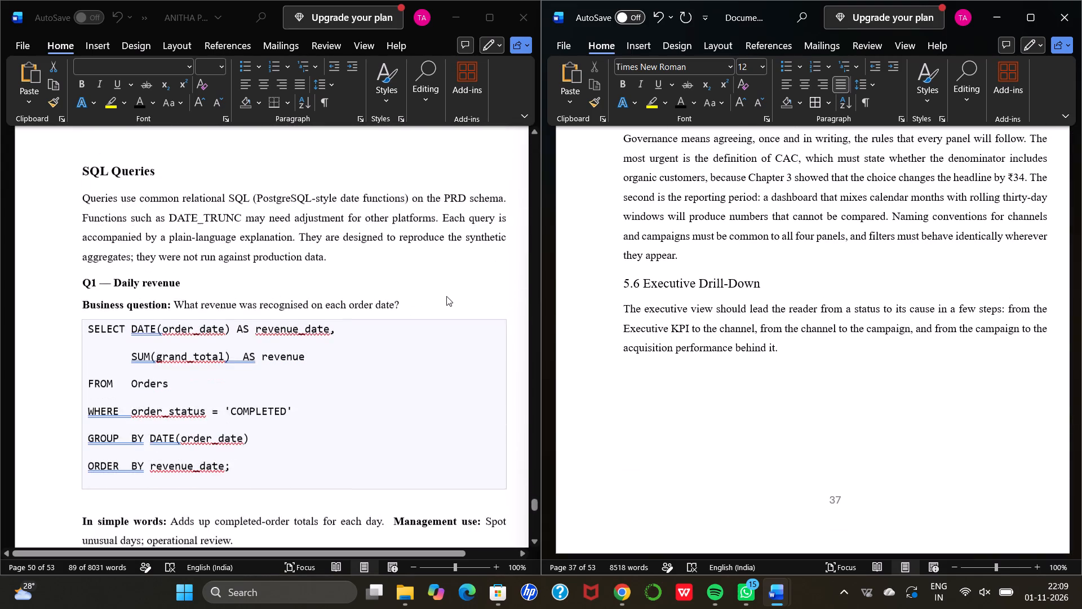
scroll(446, 296, down, 11)
scroll(446, 296, down, 20)
scroll(446, 296, down, 3)
scroll(446, 296, up, 3)
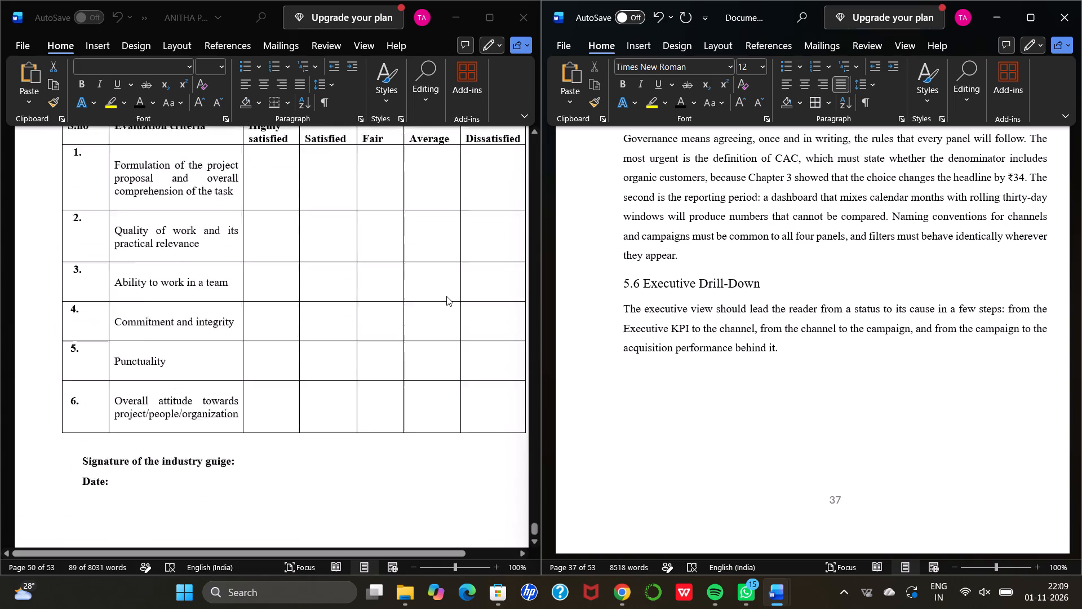
scroll(446, 296, up, 10)
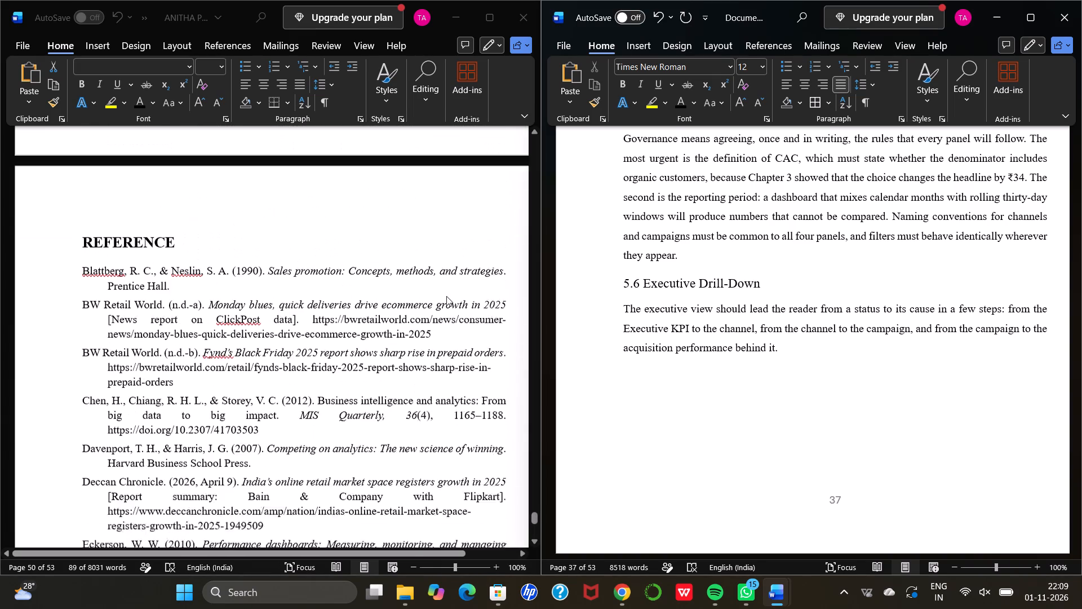
scroll(446, 296, up, 7)
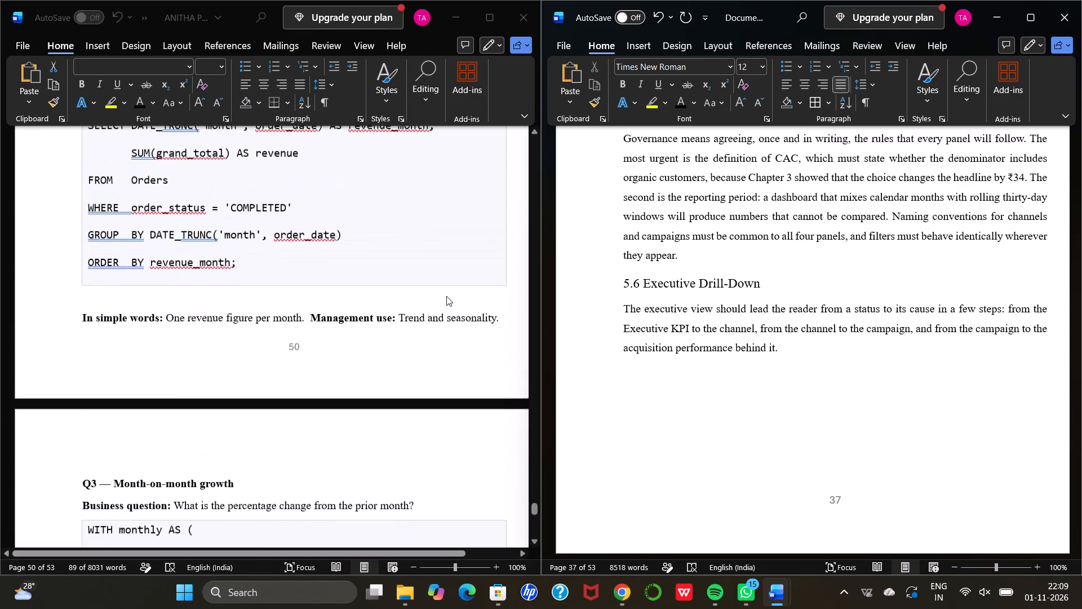
scroll(446, 296, up, 6)
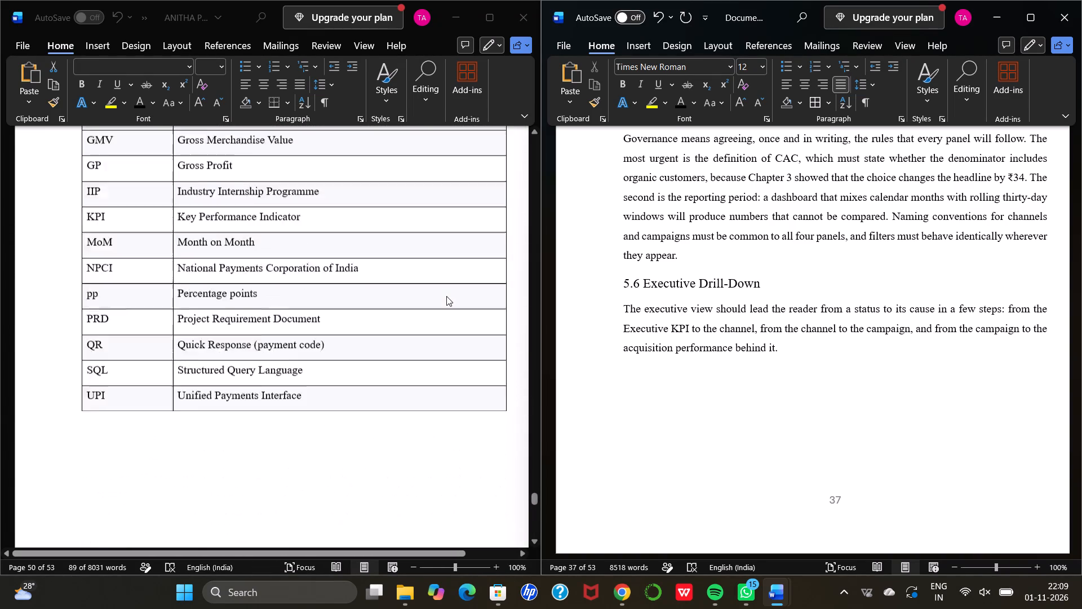
scroll(446, 296, up, 6)
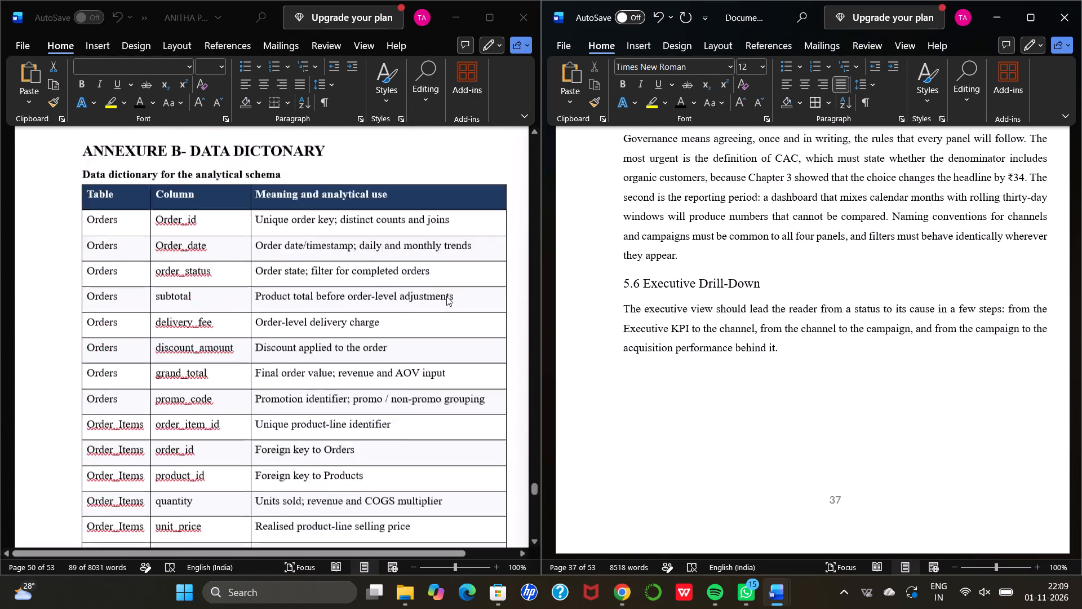
scroll(446, 296, up, 3)
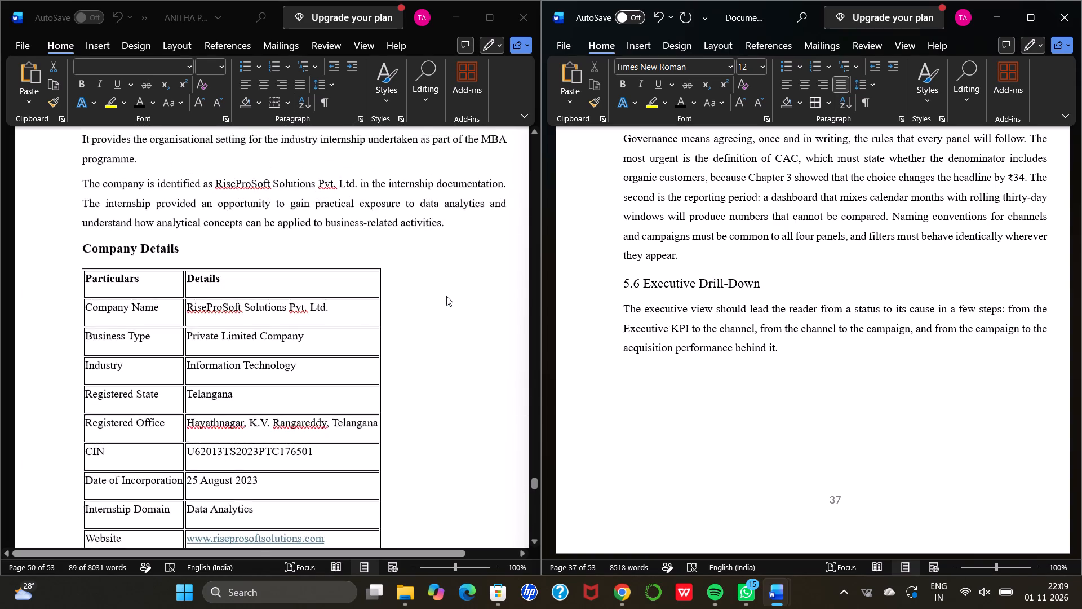
scroll(446, 296, up, 3)
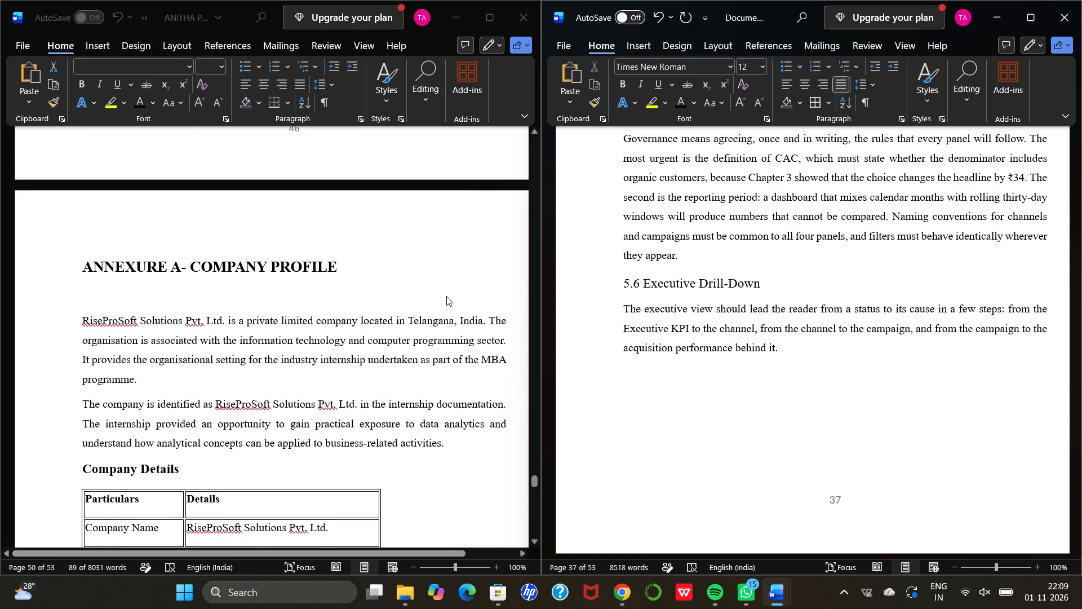
Examine the reference report's Chapter 7 title page, Conclusion text and Chapter 6 title page.
scroll(446, 296, up, 10)
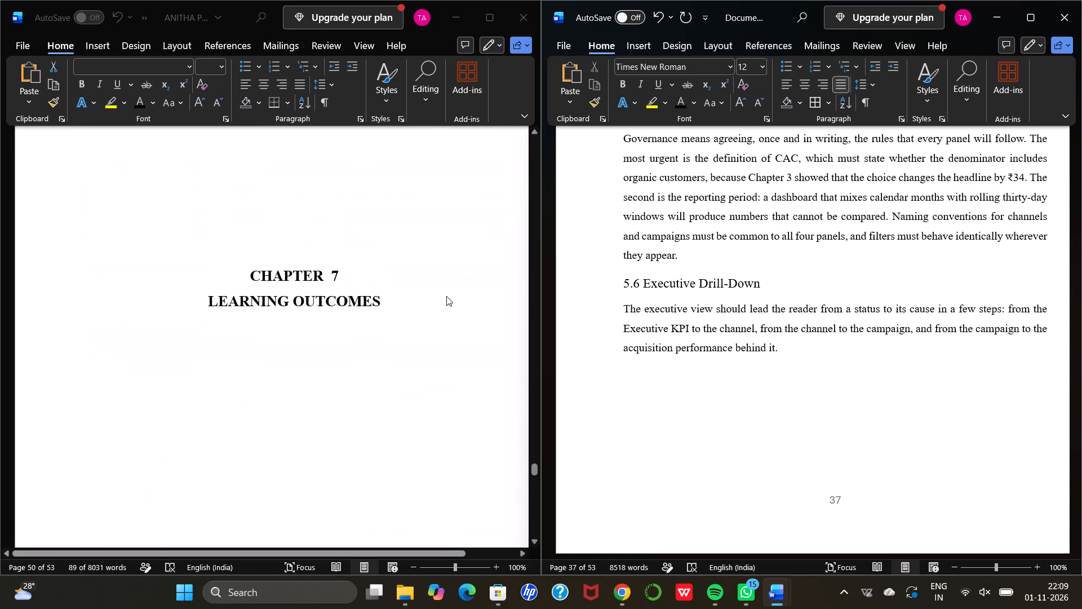
scroll(446, 296, right, 1)
scroll(446, 296, up, 1)
scroll(446, 296, right, 3)
scroll(446, 296, up, 4)
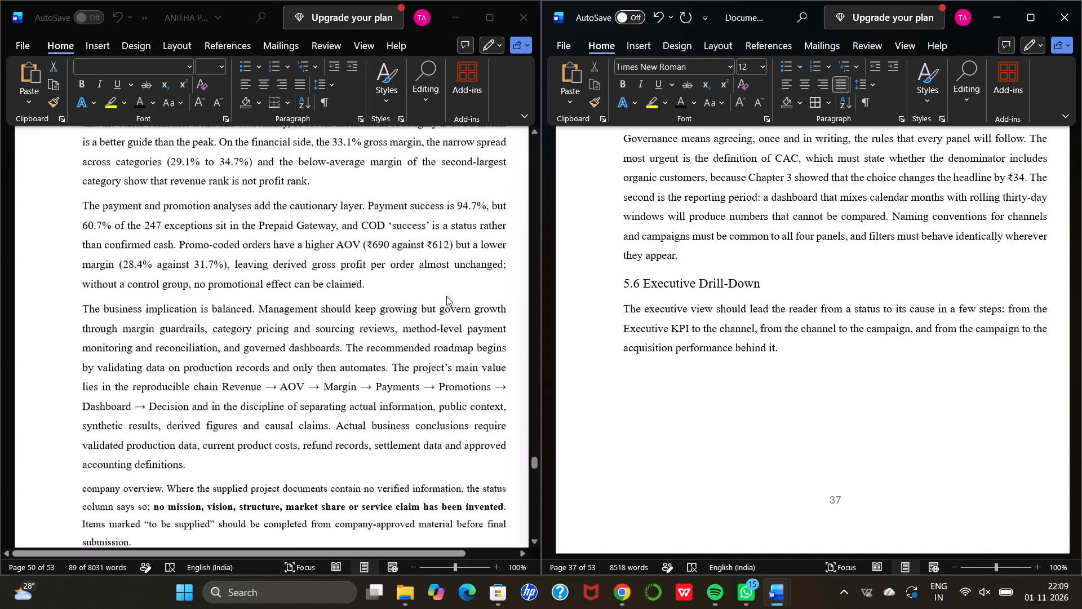
scroll(446, 296, up, 1)
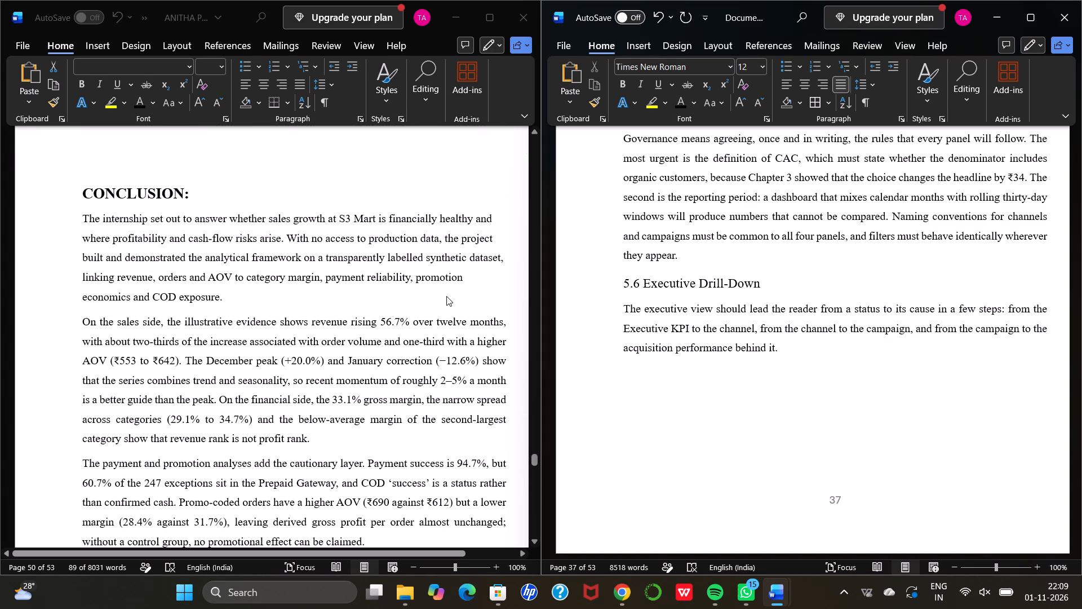
scroll(446, 296, up, 4)
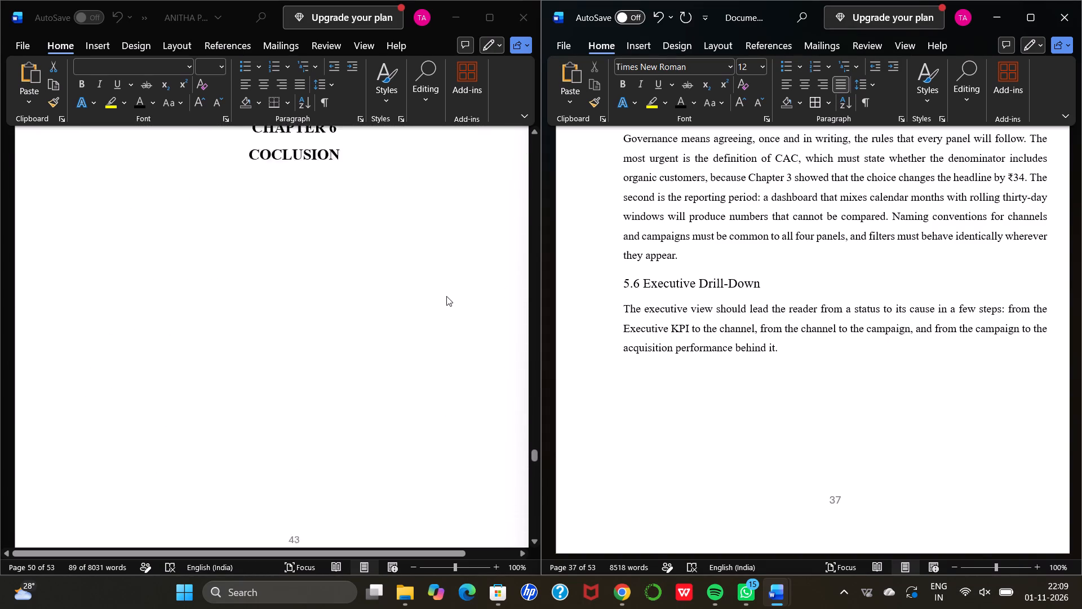
scroll(446, 296, up, 2)
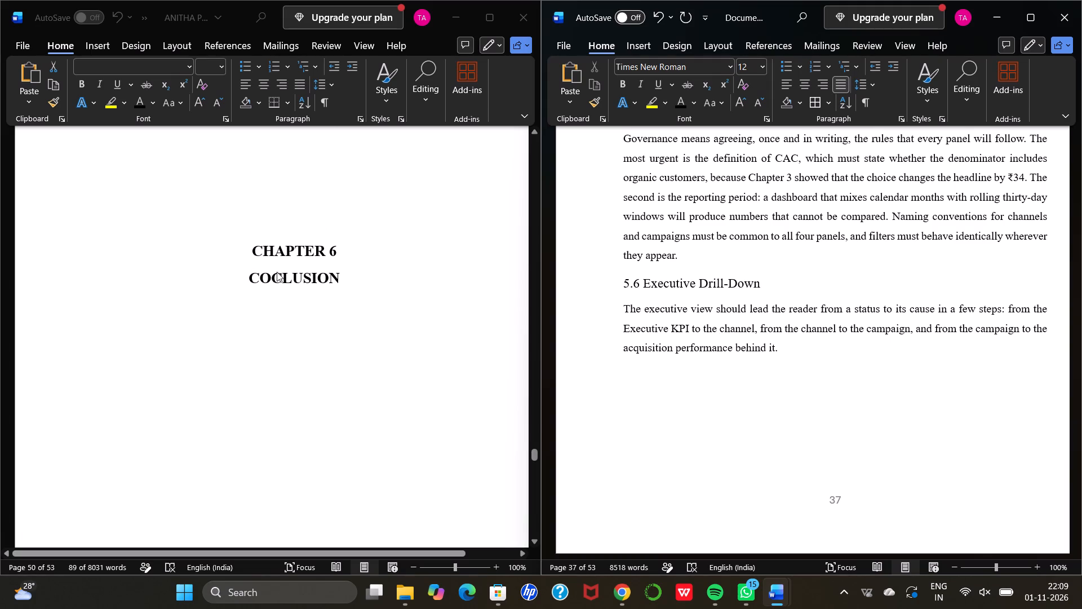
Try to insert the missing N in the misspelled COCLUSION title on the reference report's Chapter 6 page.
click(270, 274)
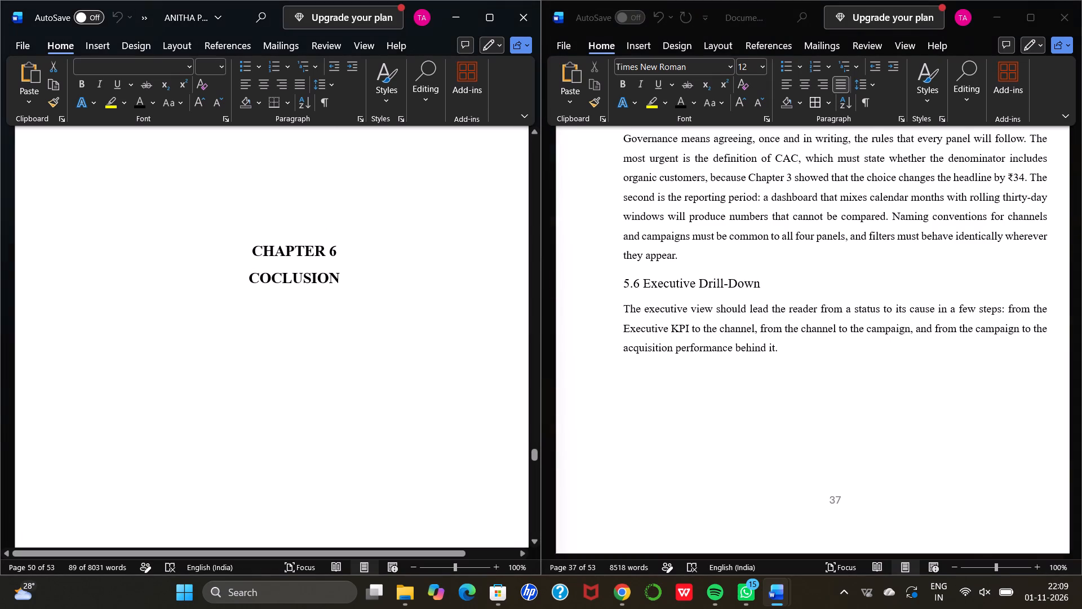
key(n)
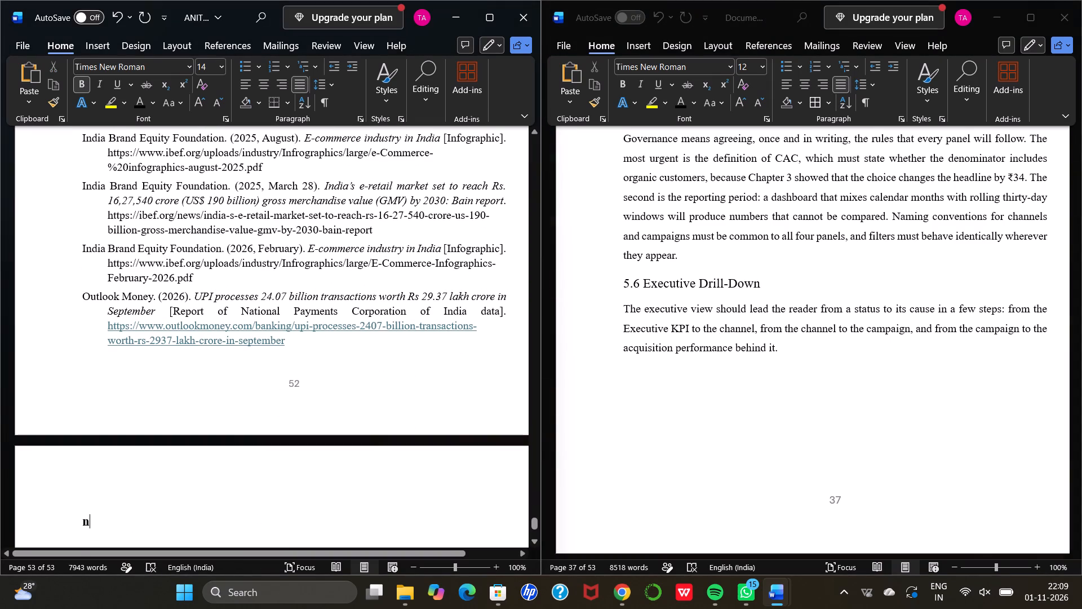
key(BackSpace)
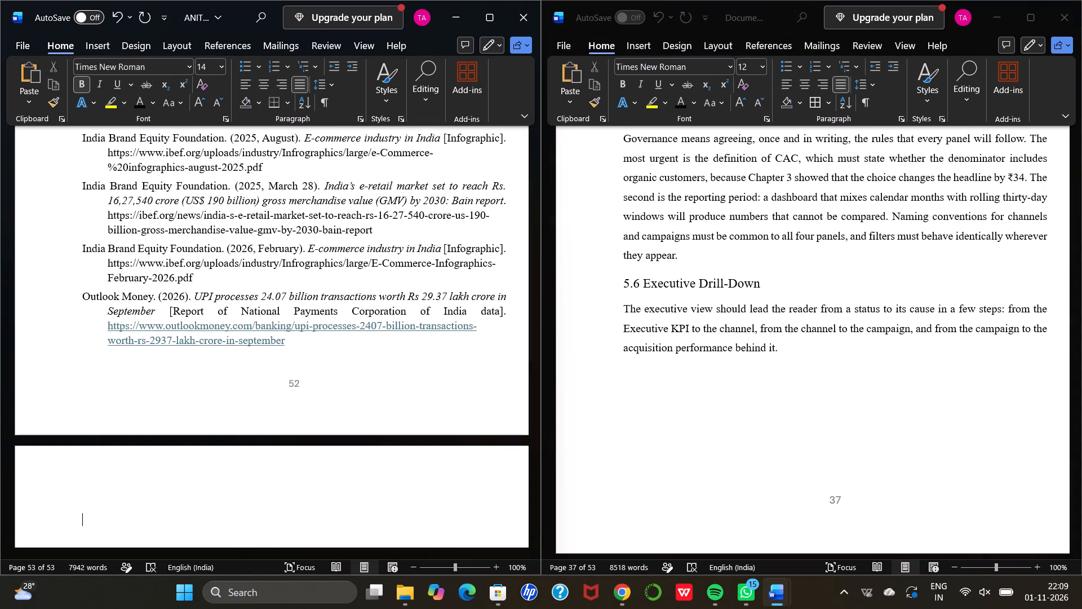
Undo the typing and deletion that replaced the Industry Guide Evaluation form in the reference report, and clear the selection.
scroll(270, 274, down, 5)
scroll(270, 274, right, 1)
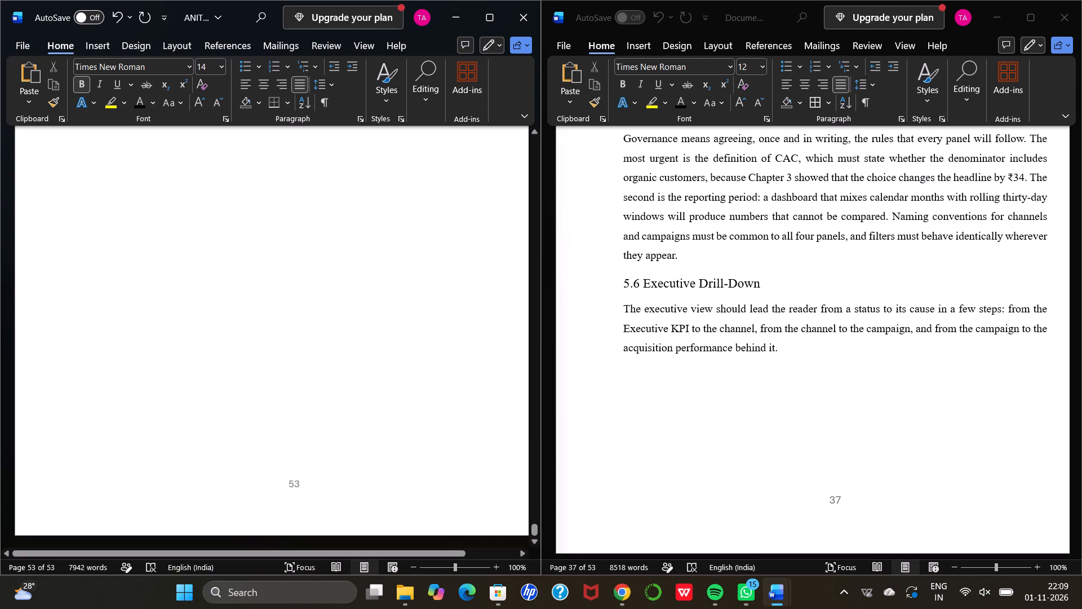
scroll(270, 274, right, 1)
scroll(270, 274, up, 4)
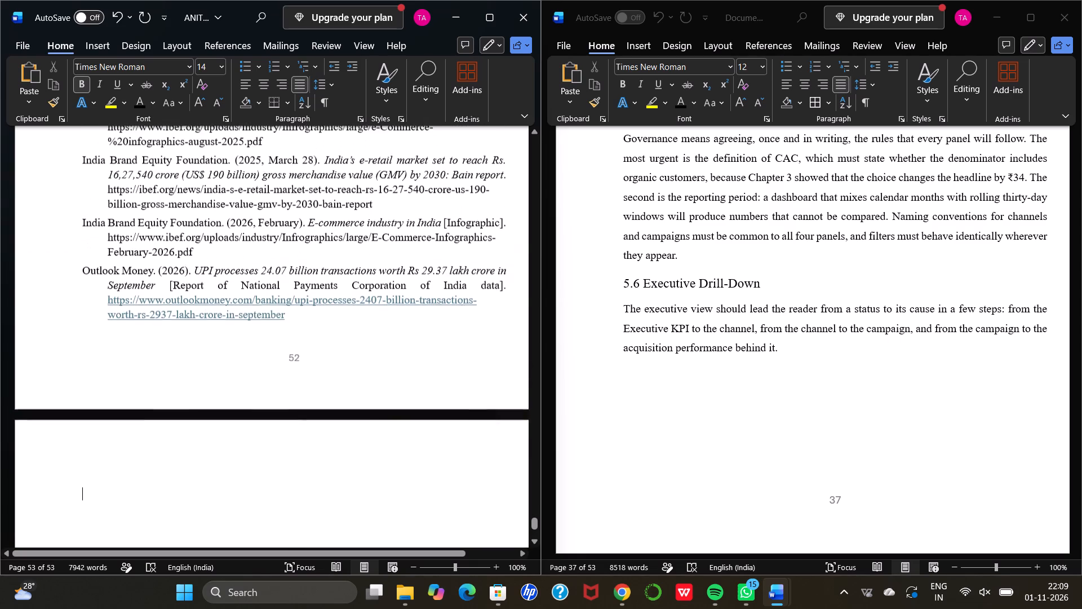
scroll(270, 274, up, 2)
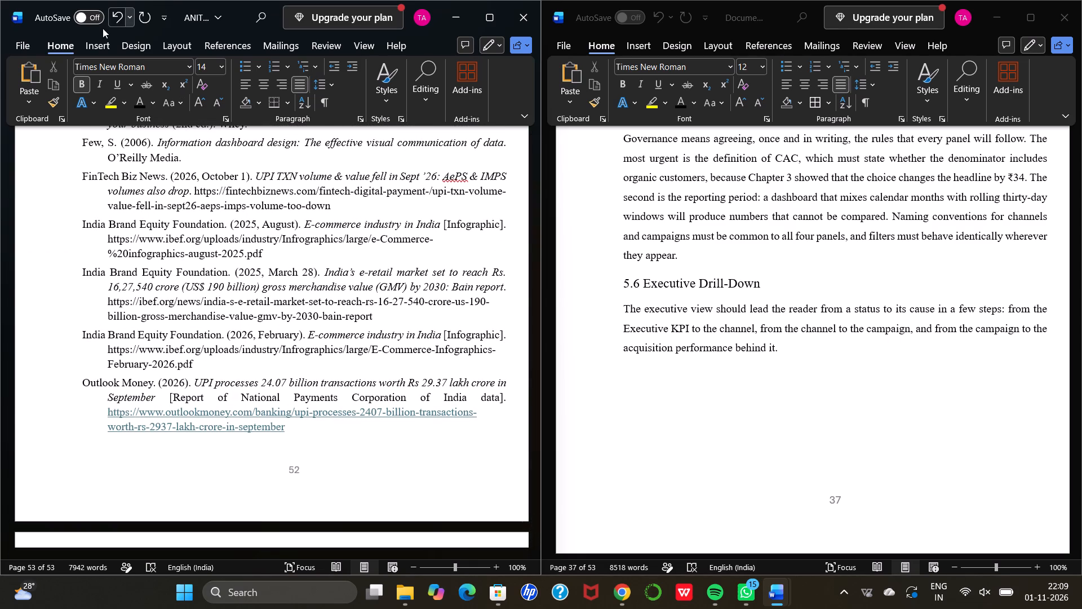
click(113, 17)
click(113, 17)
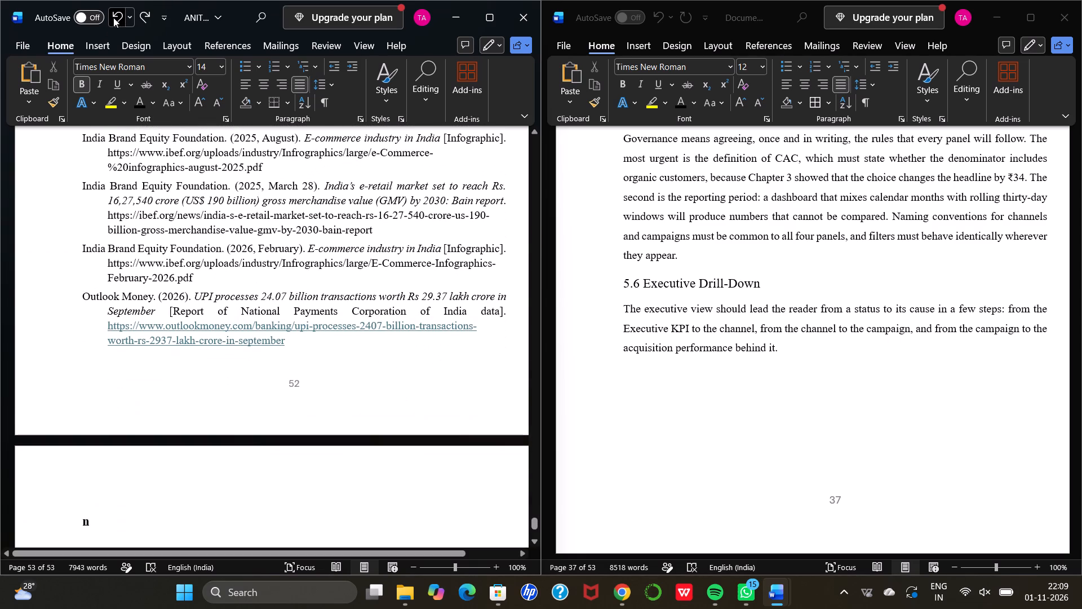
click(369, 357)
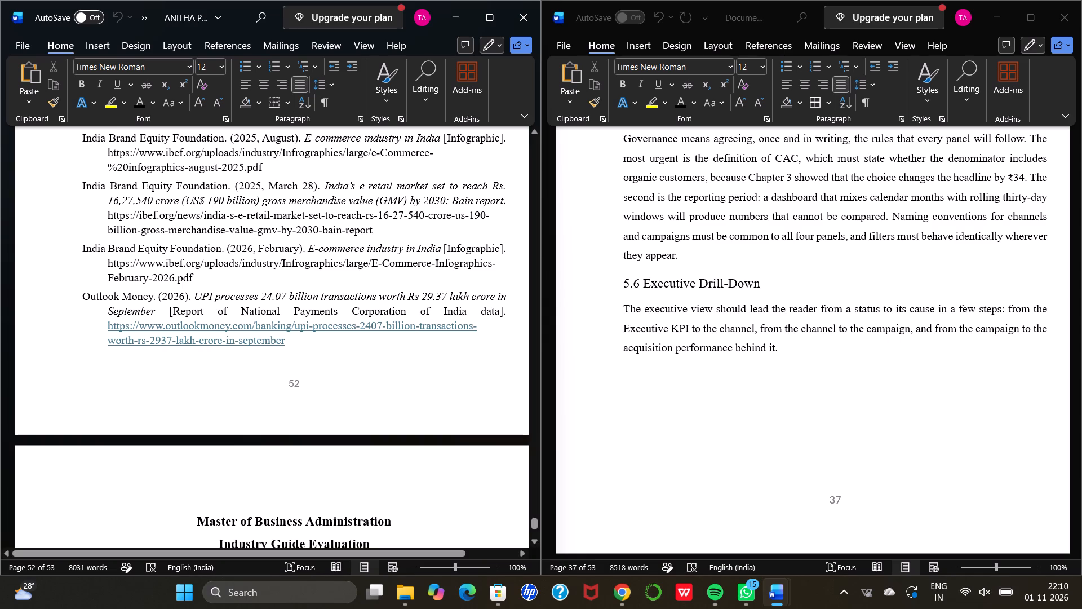
Examine Document1's Recommendations chapter, from Executive Drill-Down back through the governance and optimisation sections to Table 8 and the chapter opening.
scroll(729, 365, up, 1)
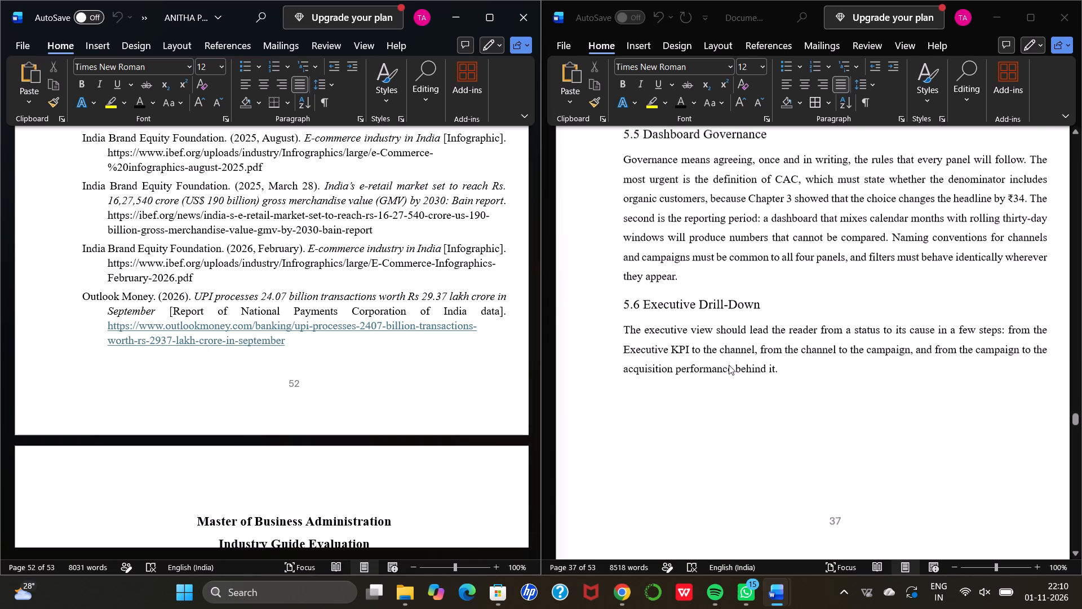
scroll(729, 365, up, 1)
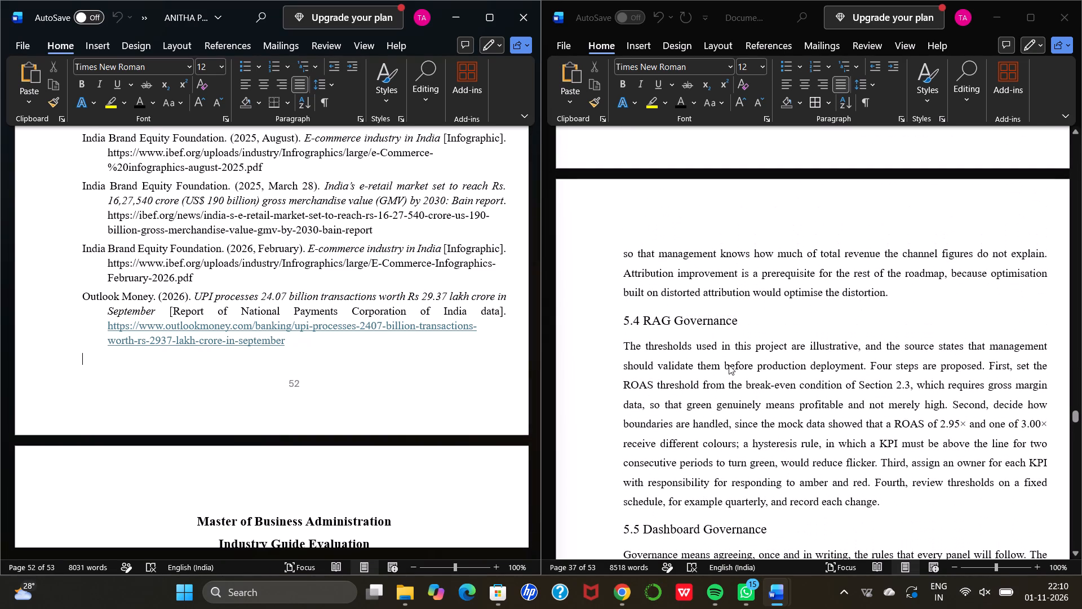
scroll(729, 365, up, 6)
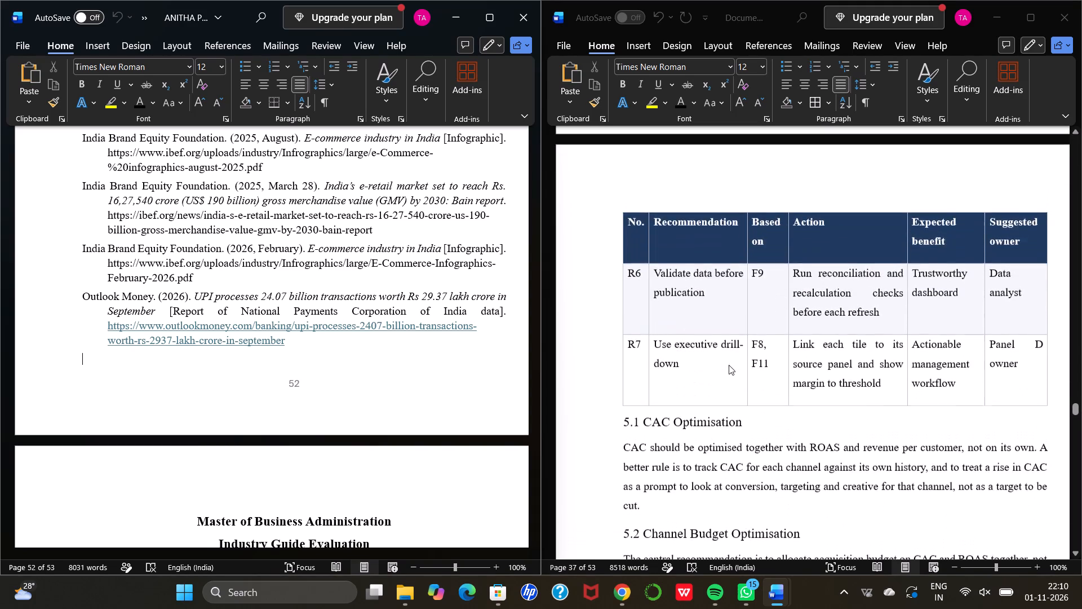
scroll(729, 365, up, 5)
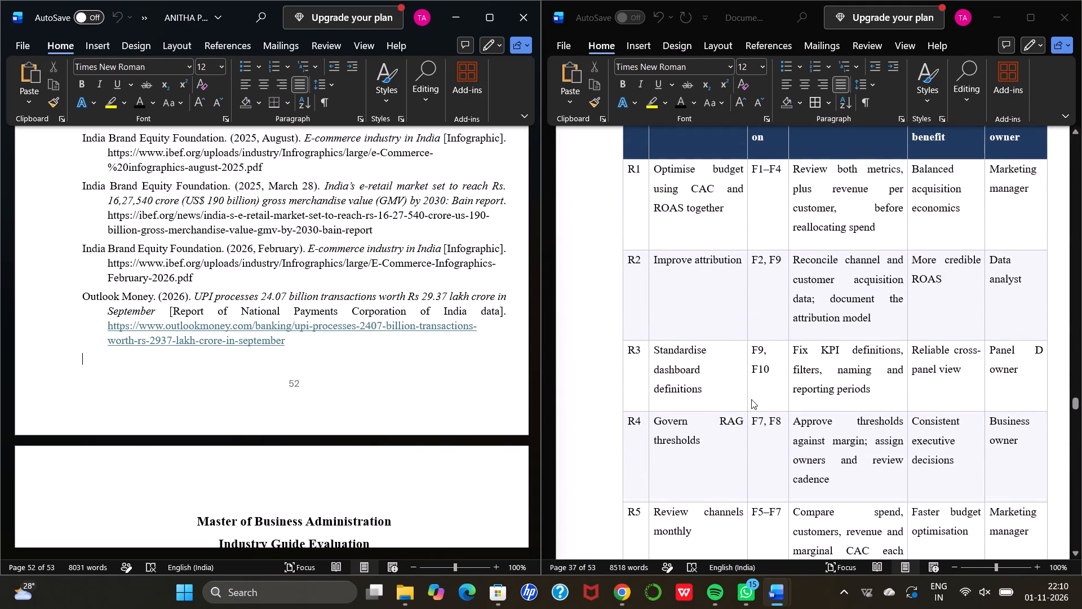
scroll(752, 399, up, 2)
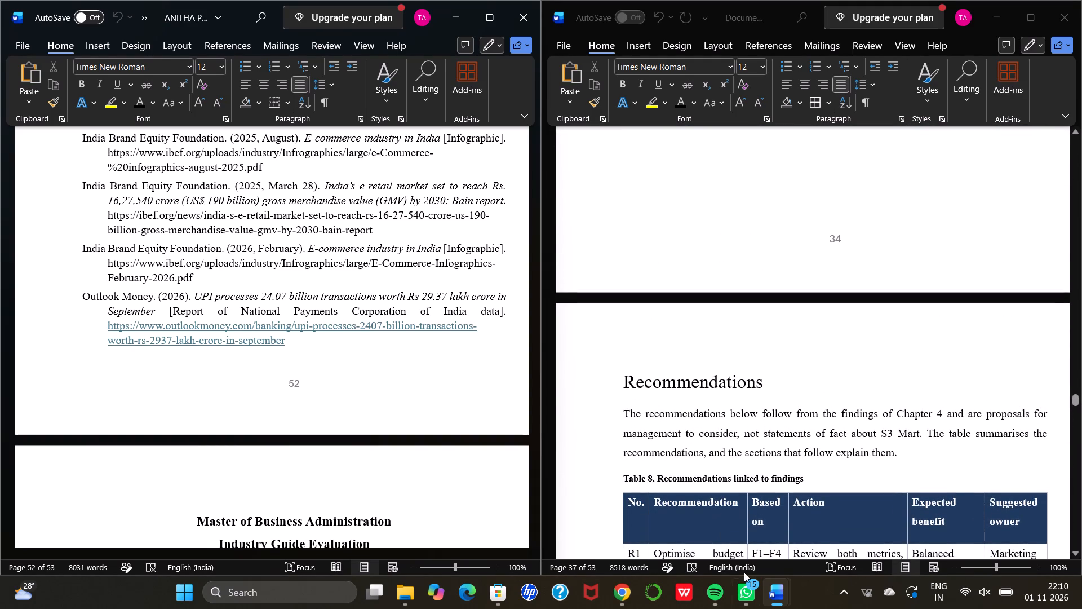
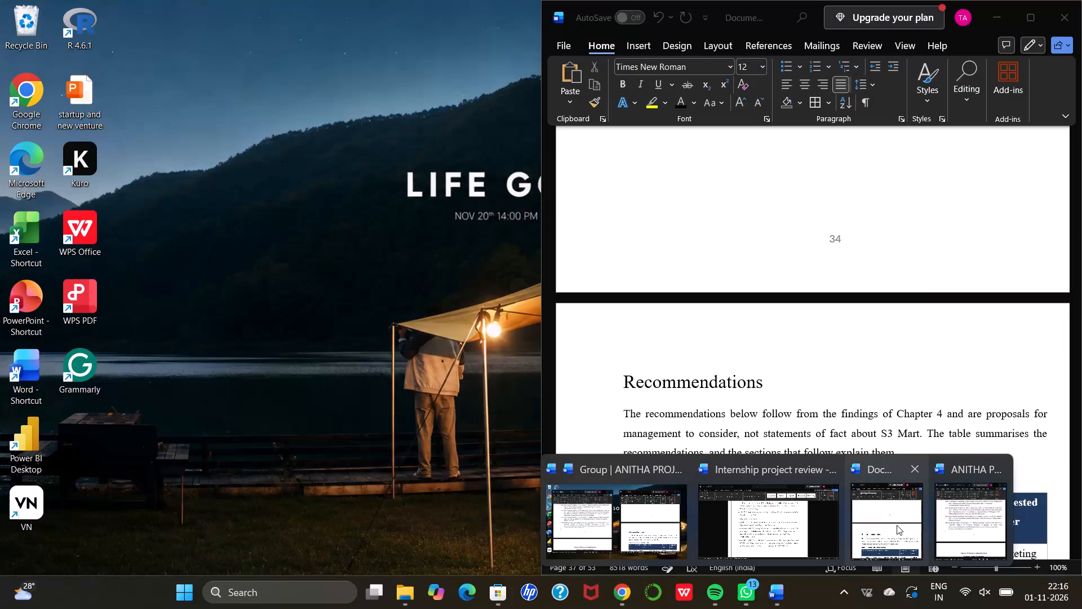
Bring Document1 and the reference report back into view side by side.
click(897, 525)
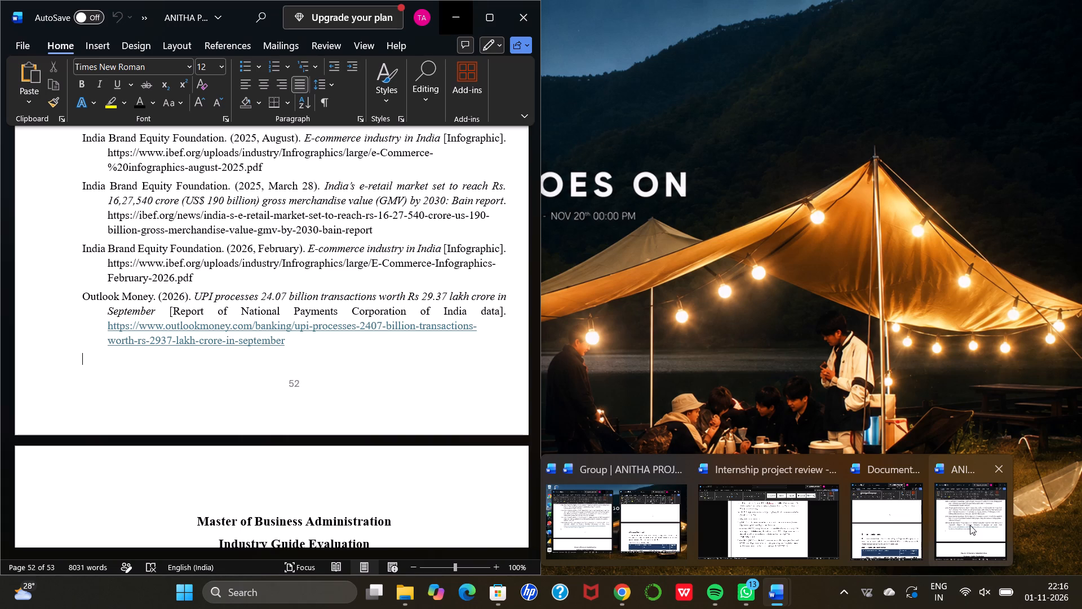
click(970, 525)
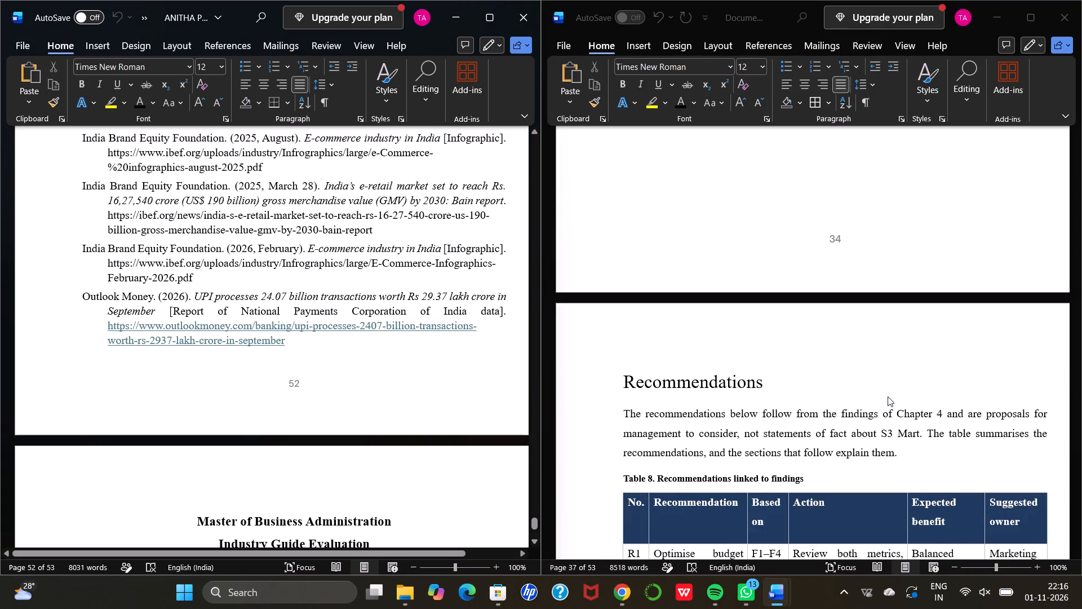
Place the cursor in the misspelled CONCUSION title on Document1's Chapter 6 title page to correct its spelling.
scroll(888, 396, down, 3)
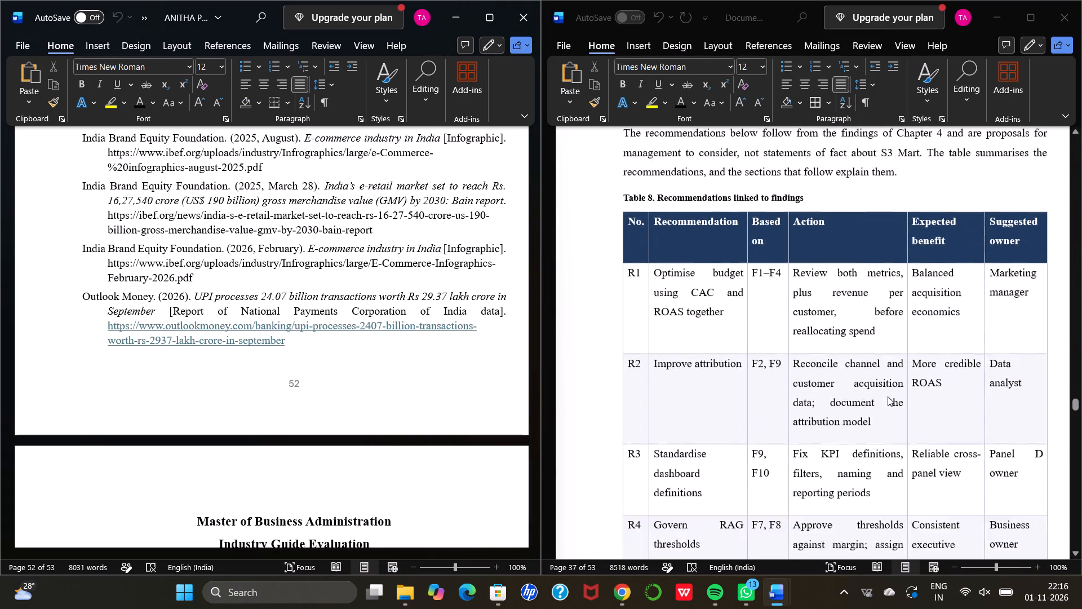
scroll(888, 396, down, 7)
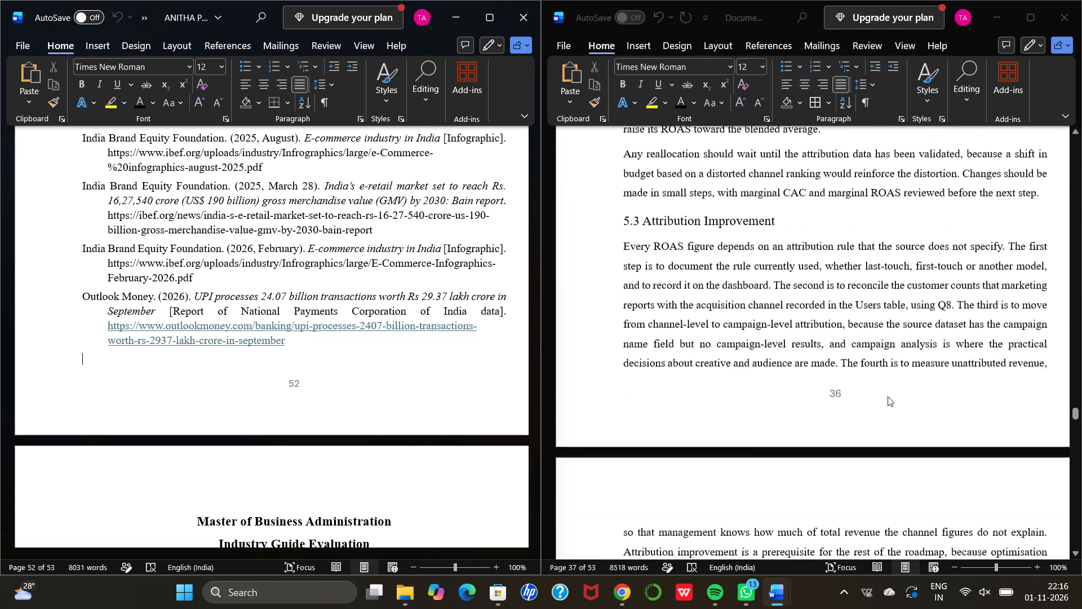
scroll(888, 396, down, 3)
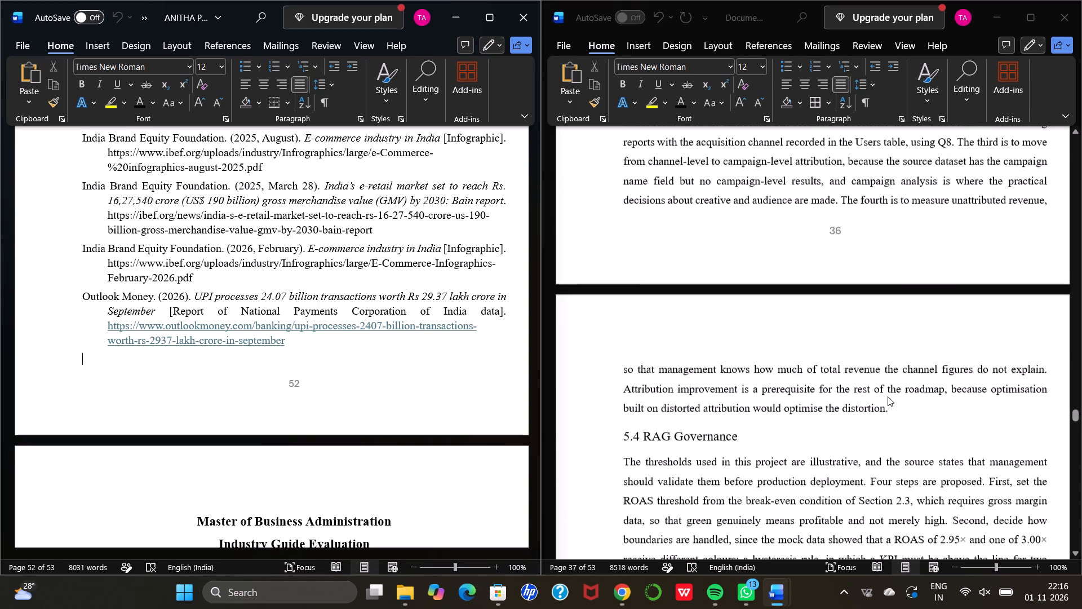
scroll(888, 396, down, 9)
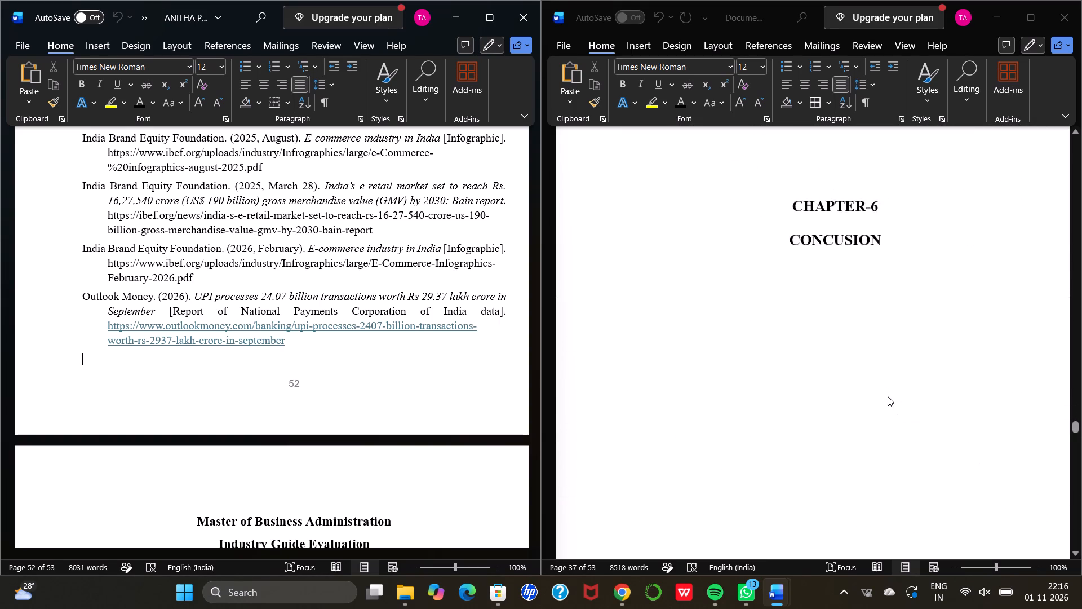
scroll(888, 396, down, 1)
scroll(888, 396, up, 3)
scroll(888, 396, down, 1)
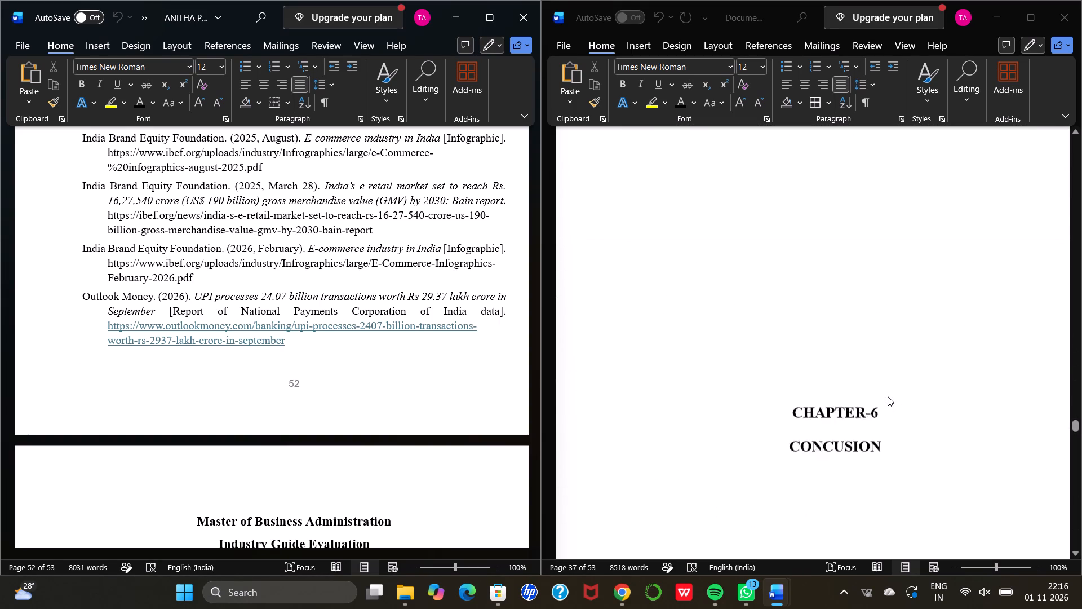
scroll(888, 396, down, 2)
scroll(888, 396, up, 1)
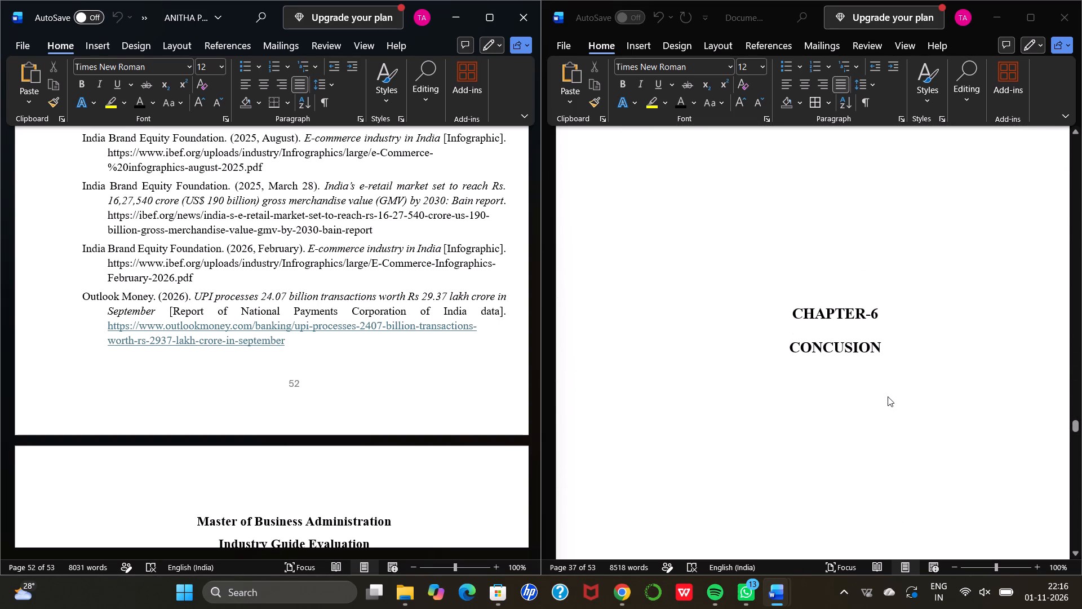
click(835, 345)
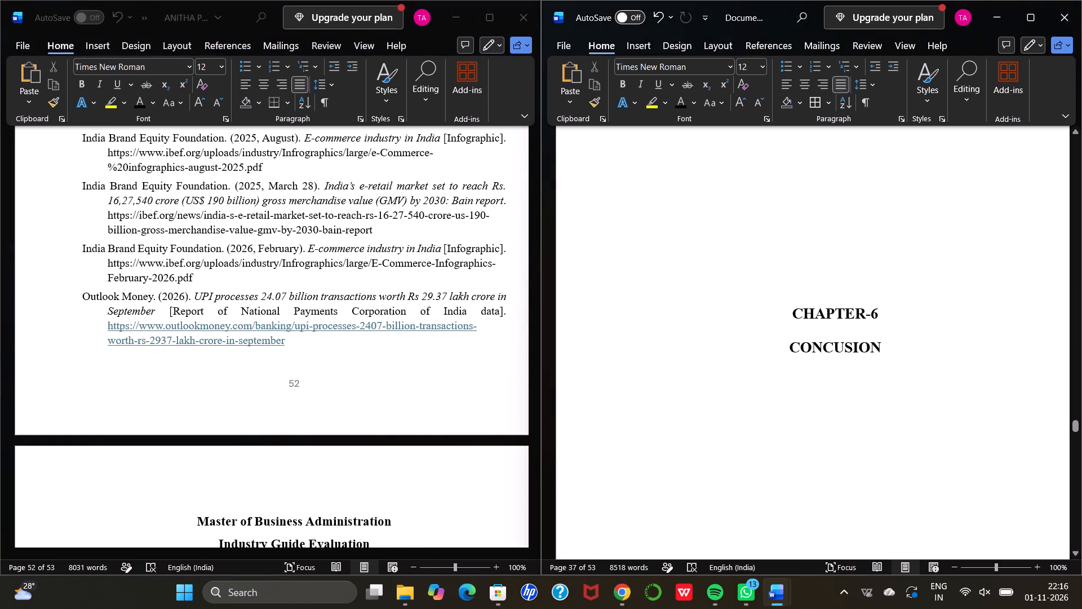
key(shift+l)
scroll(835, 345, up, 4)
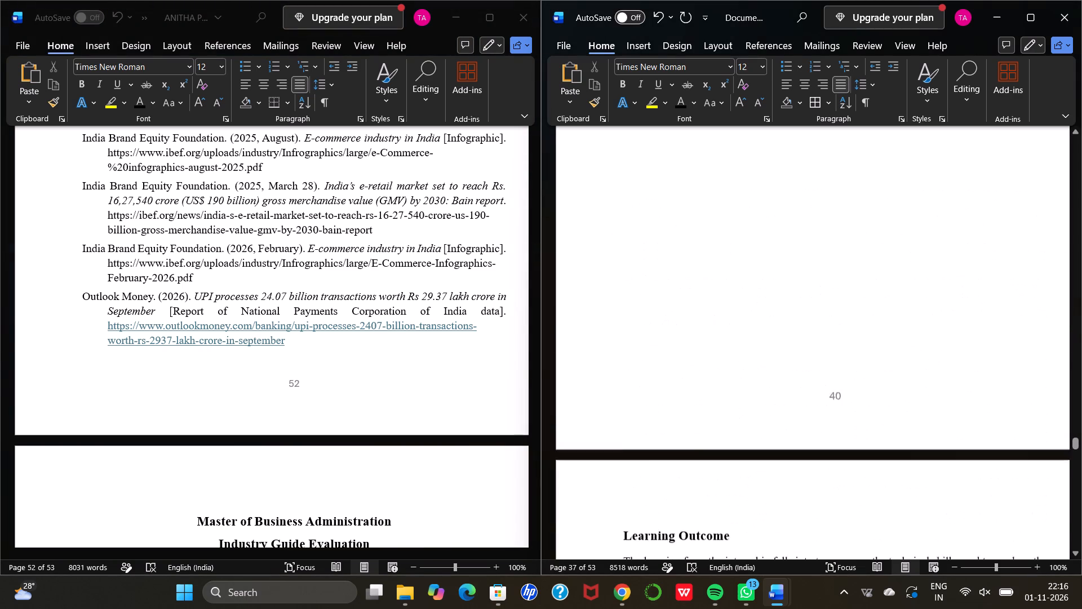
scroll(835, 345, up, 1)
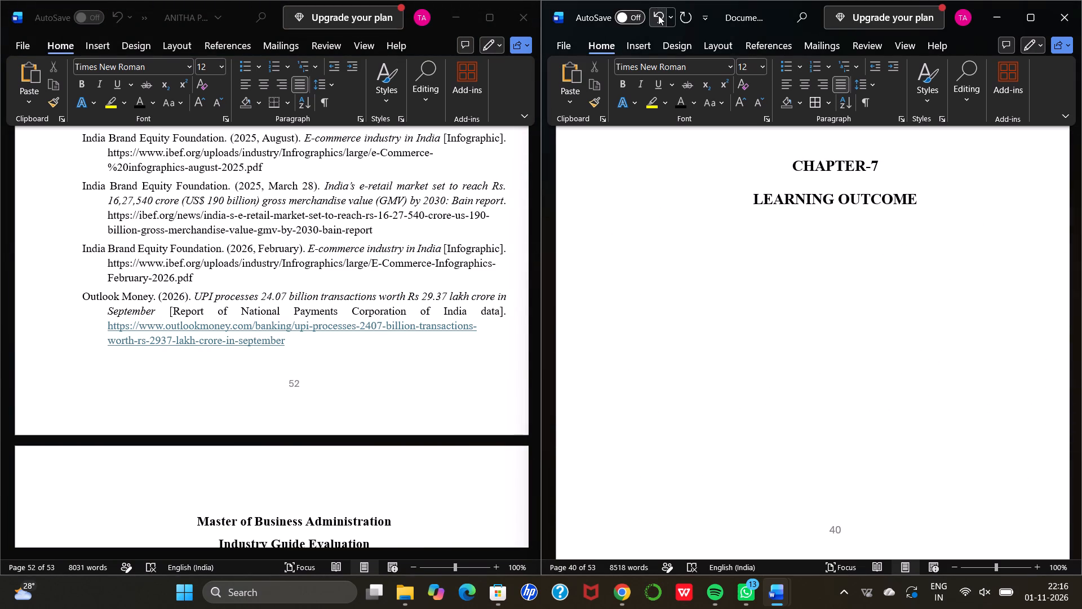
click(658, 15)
Insert the missing L in the misspelled CONCUSION title on Document1's Chapter 6 title page so it reads CONCLUSION.
scroll(822, 283, up, 3)
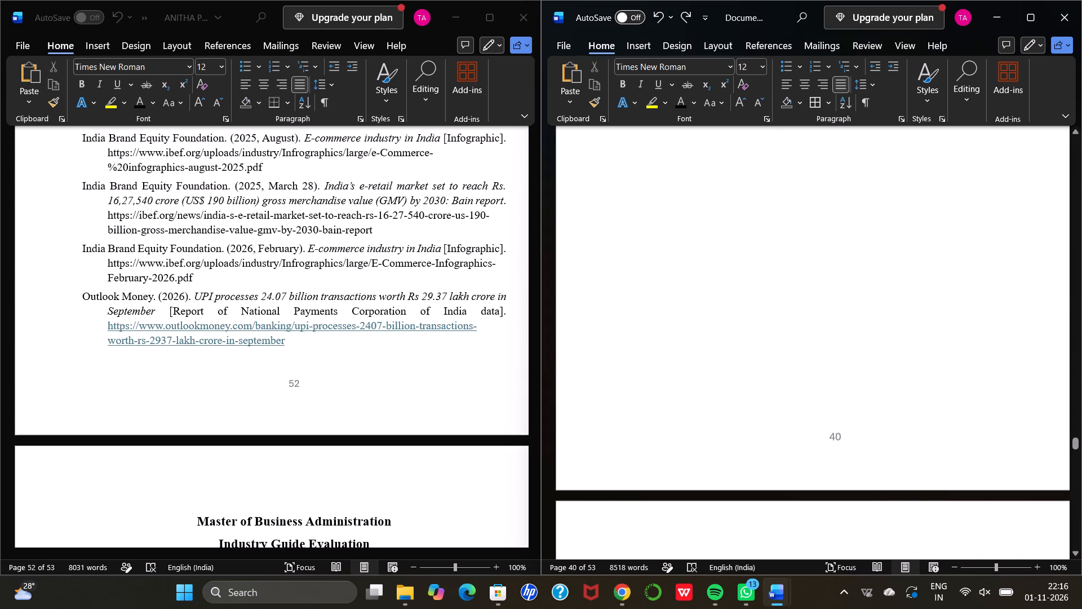
scroll(822, 283, up, 2)
scroll(822, 283, right, 1)
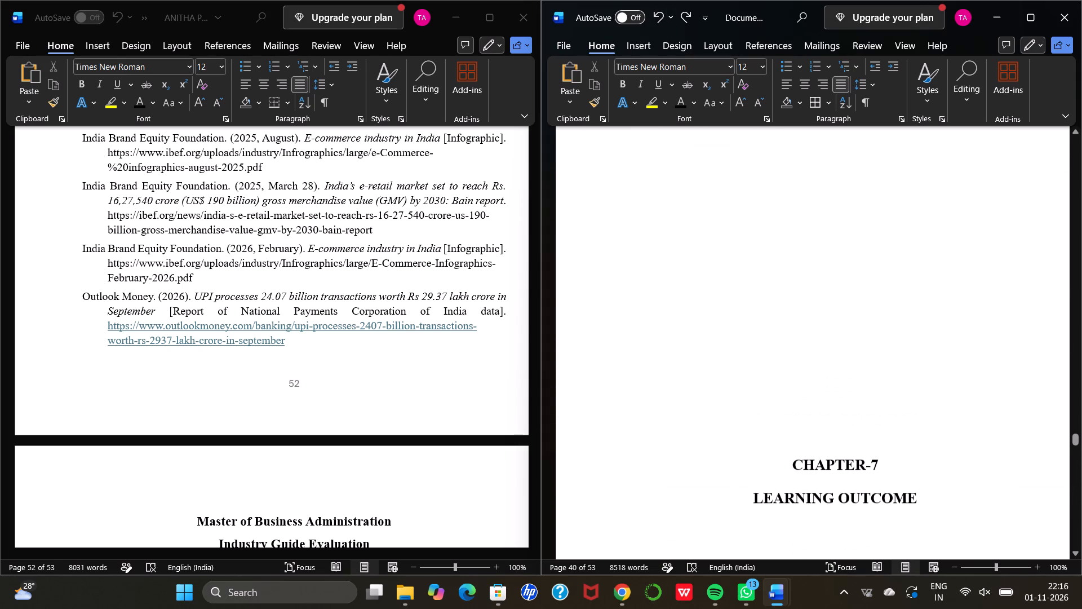
scroll(822, 283, right, 1)
scroll(822, 283, up, 8)
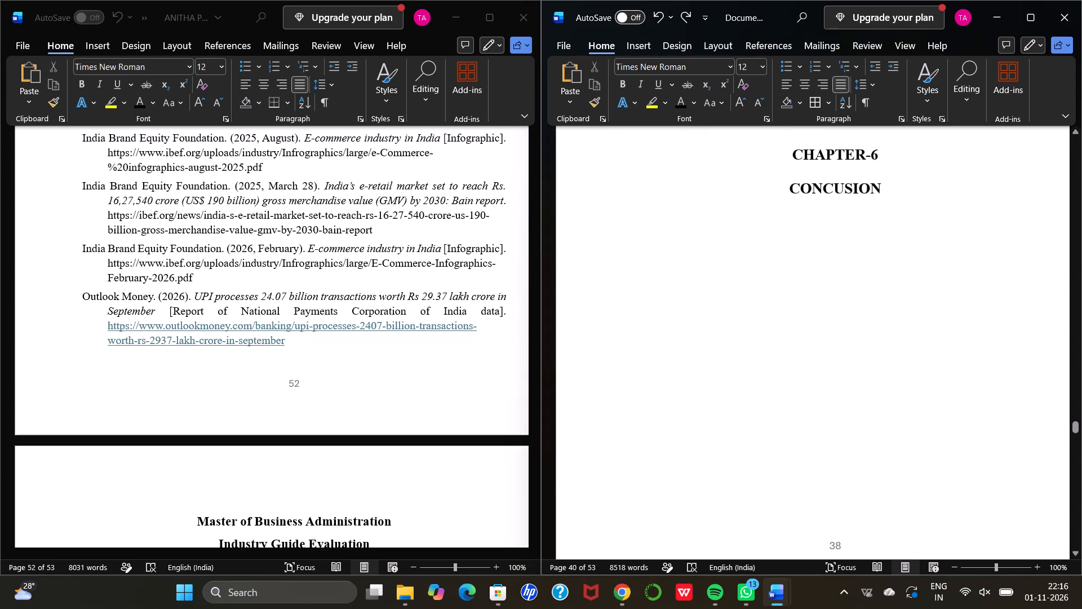
scroll(822, 283, up, 1)
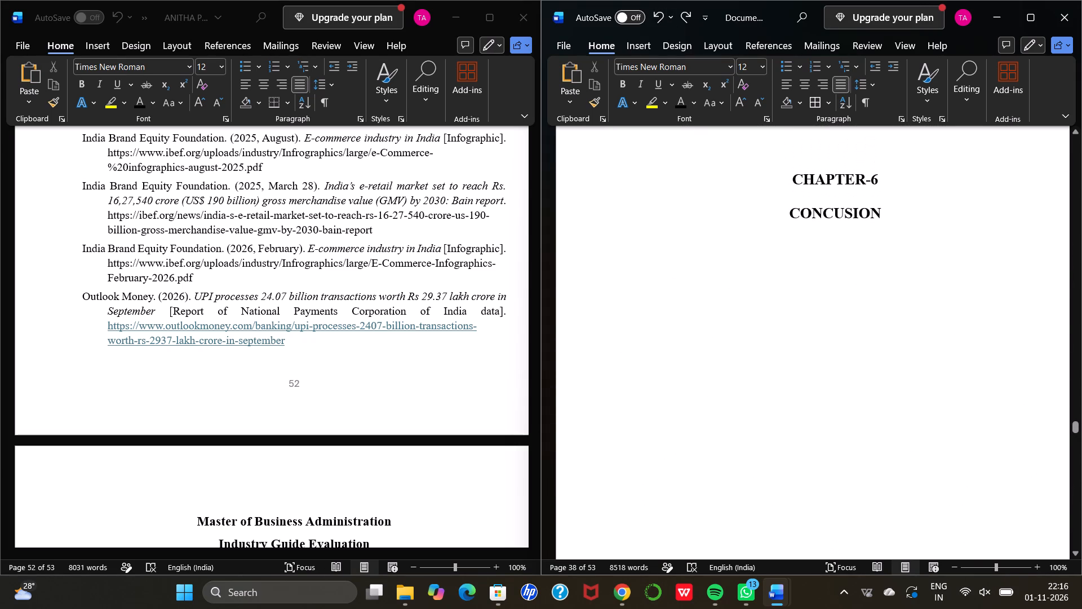
click(835, 212)
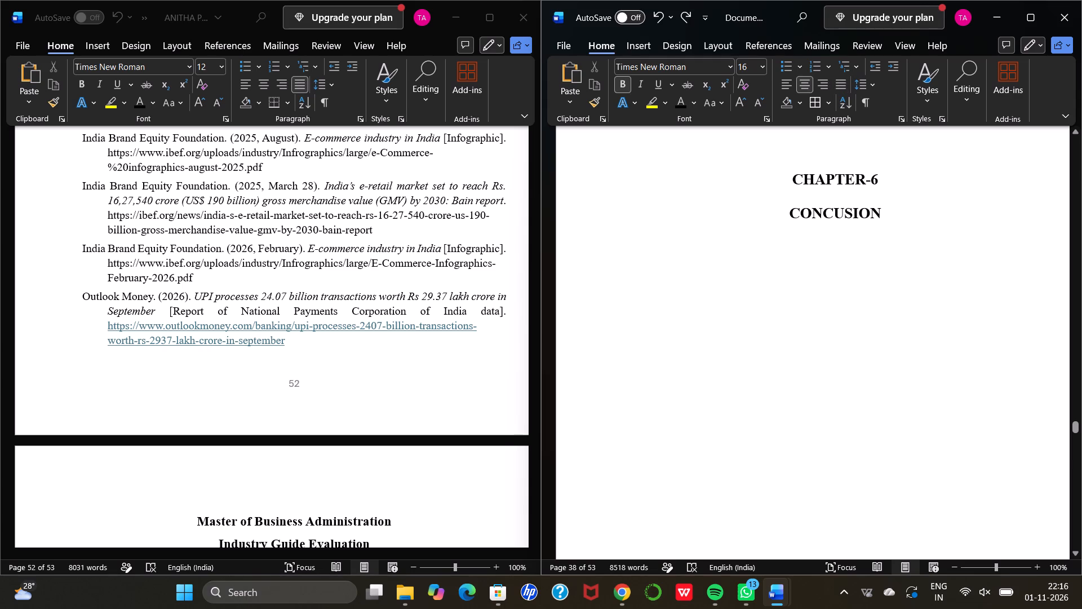
key(shift+l)
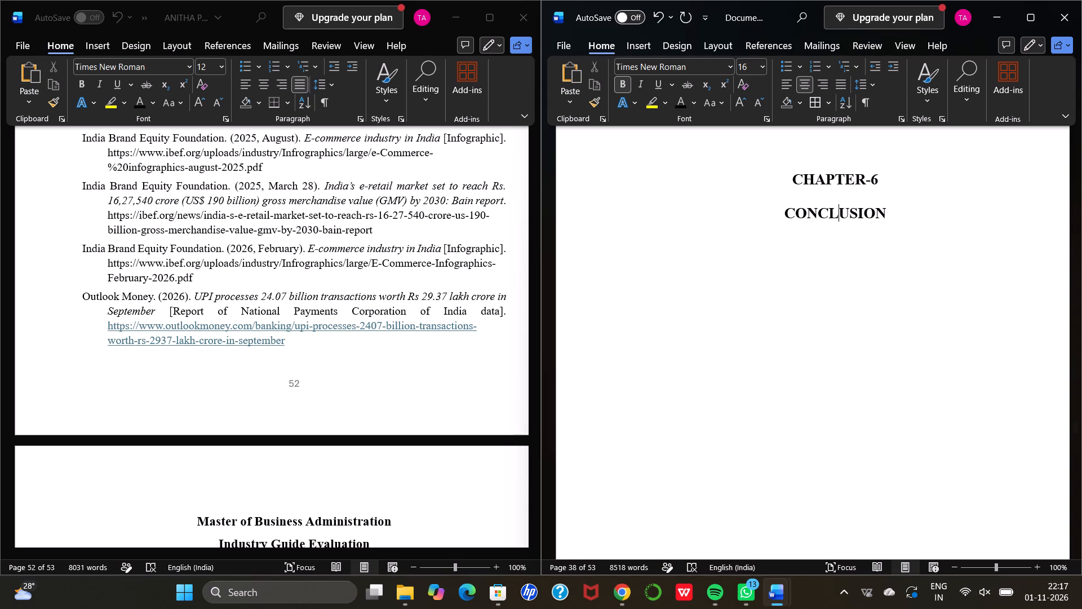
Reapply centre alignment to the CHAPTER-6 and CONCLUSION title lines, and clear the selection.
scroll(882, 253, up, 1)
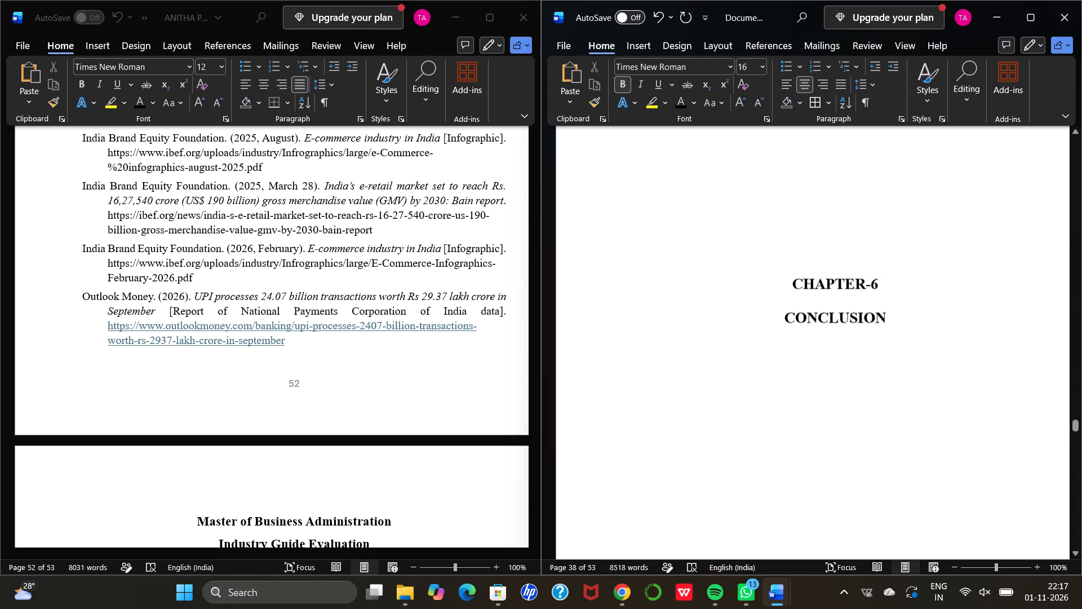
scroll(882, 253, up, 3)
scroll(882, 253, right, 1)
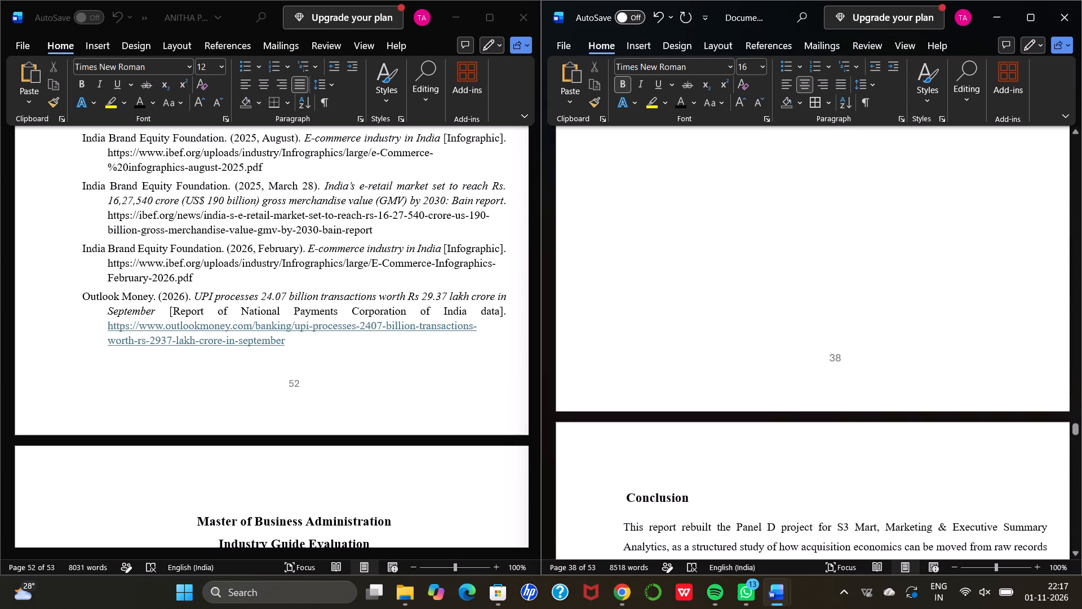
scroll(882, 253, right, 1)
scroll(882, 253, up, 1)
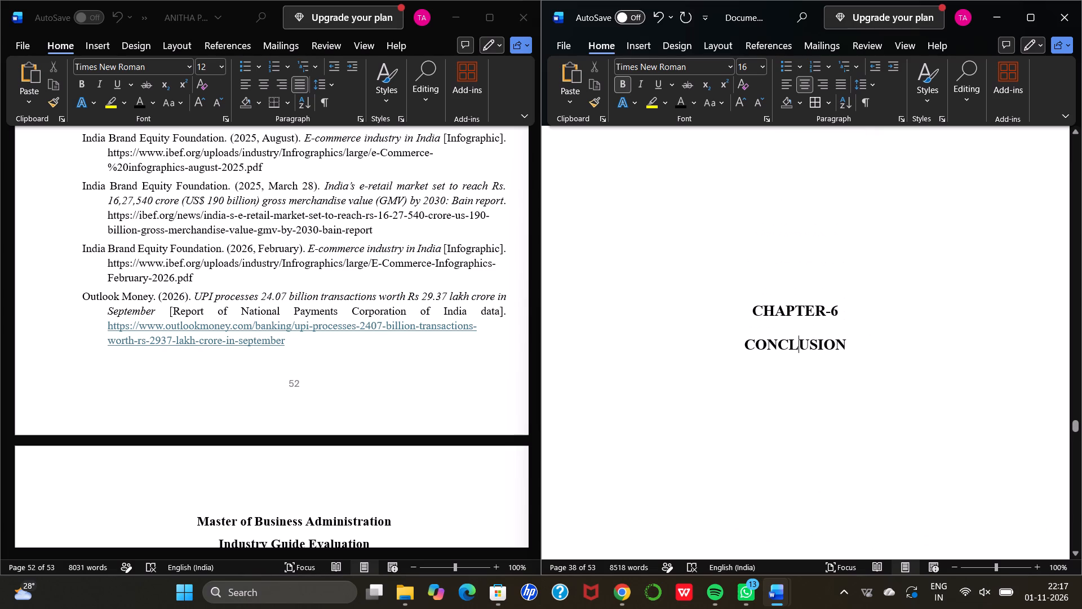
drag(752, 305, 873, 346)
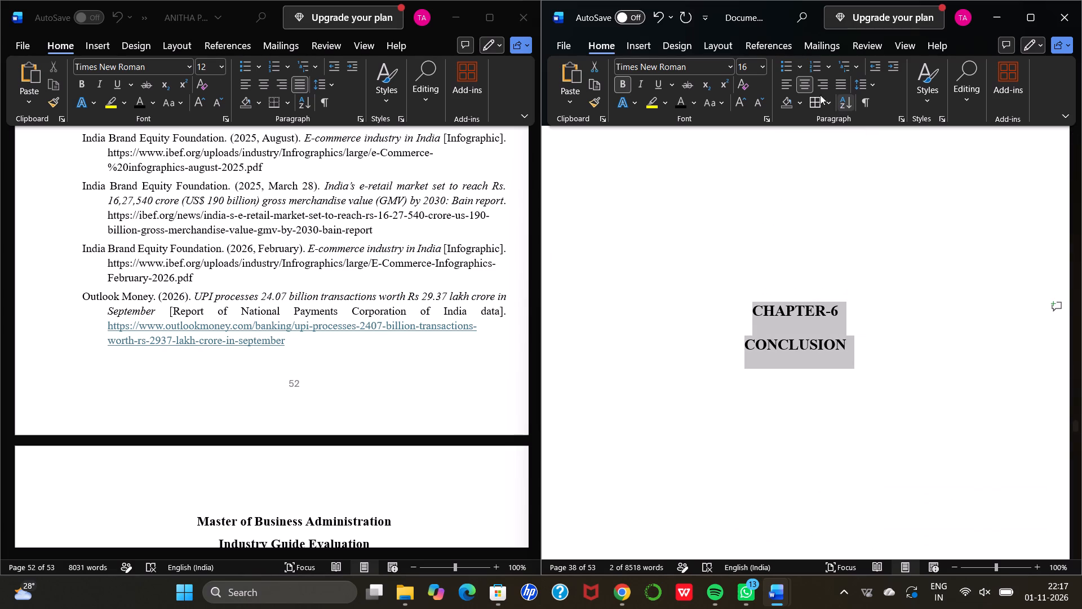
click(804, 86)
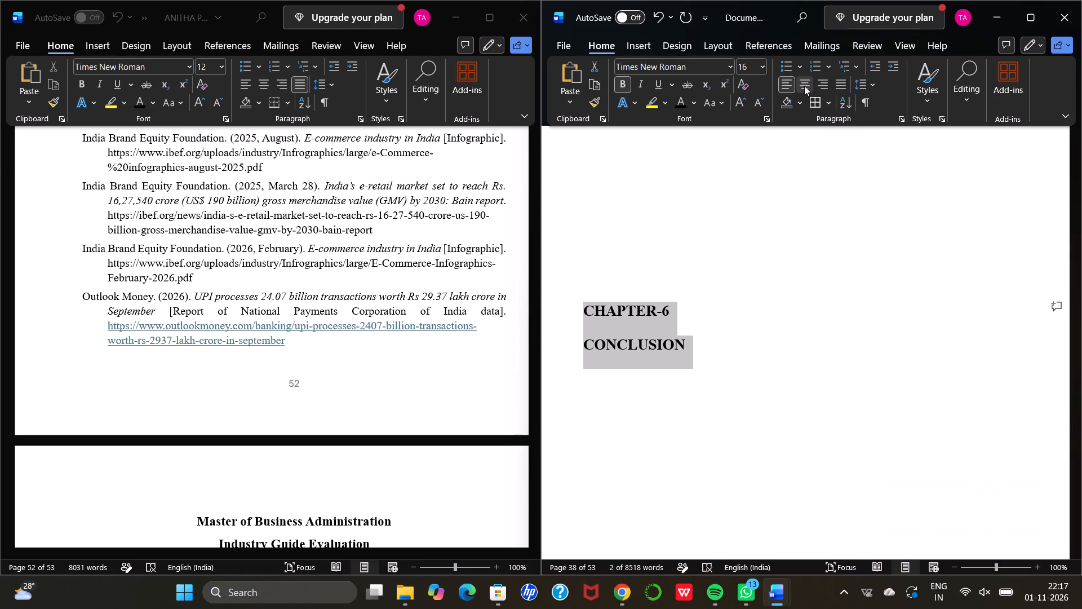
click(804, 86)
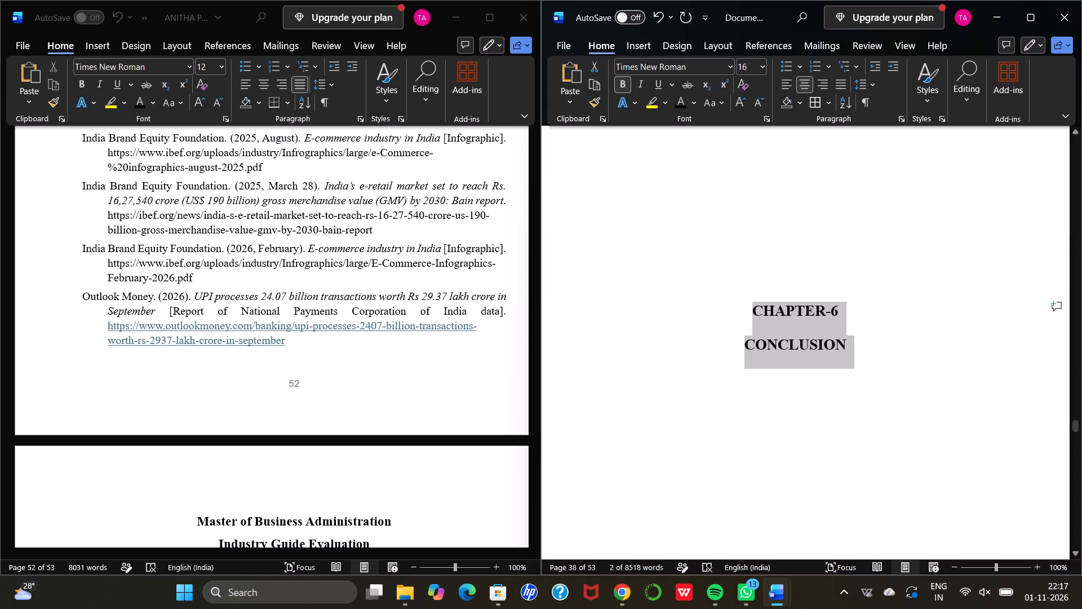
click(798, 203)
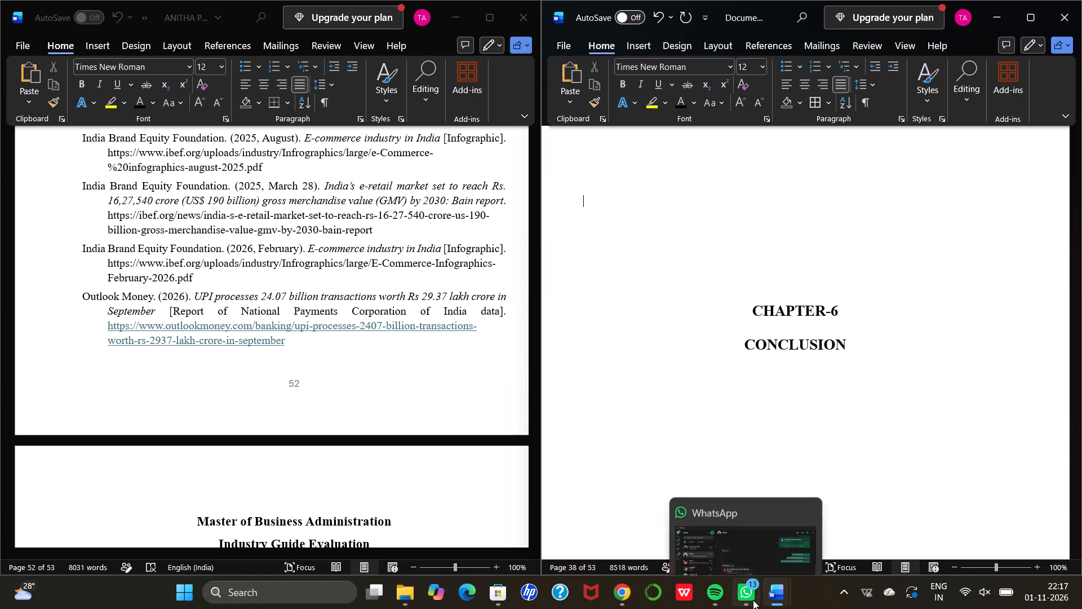
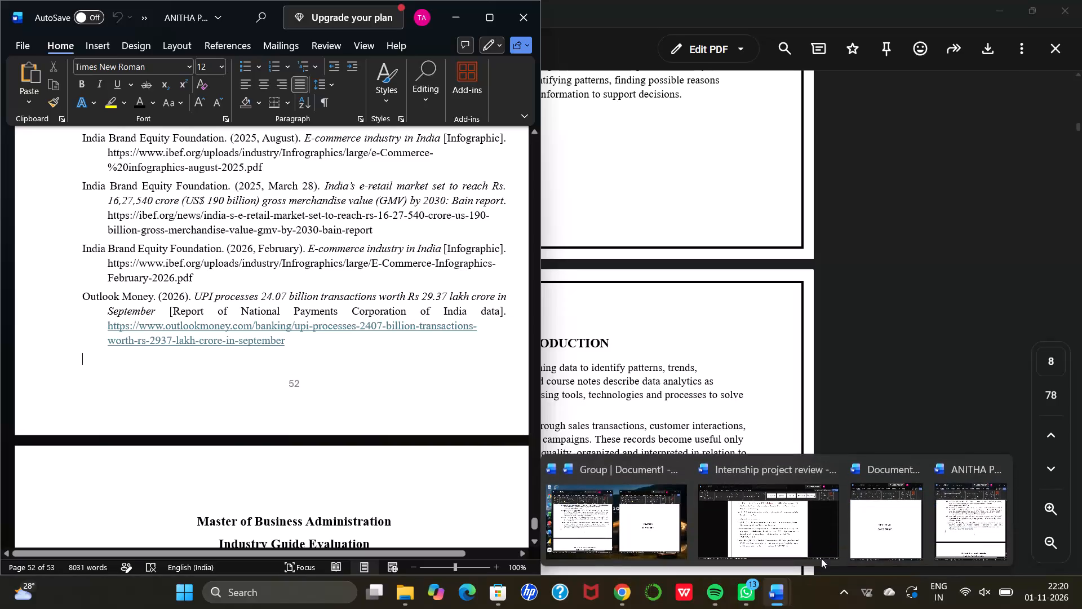
Bring Document1 back beside the reference report and locate the reference's Chapter 6 title page to compare the two.
click(884, 542)
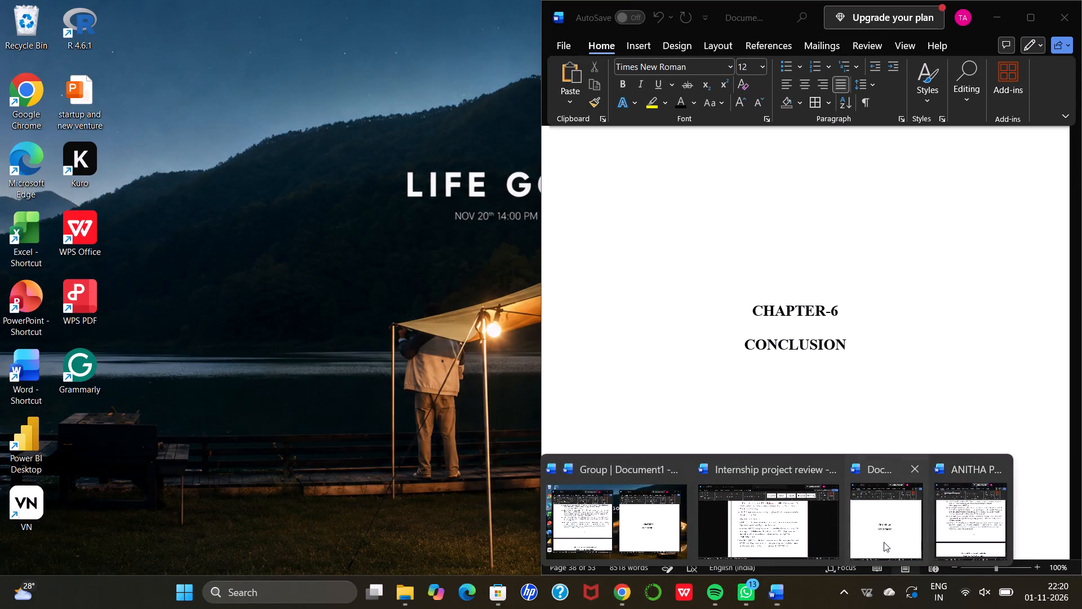
scroll(284, 479, down, 2)
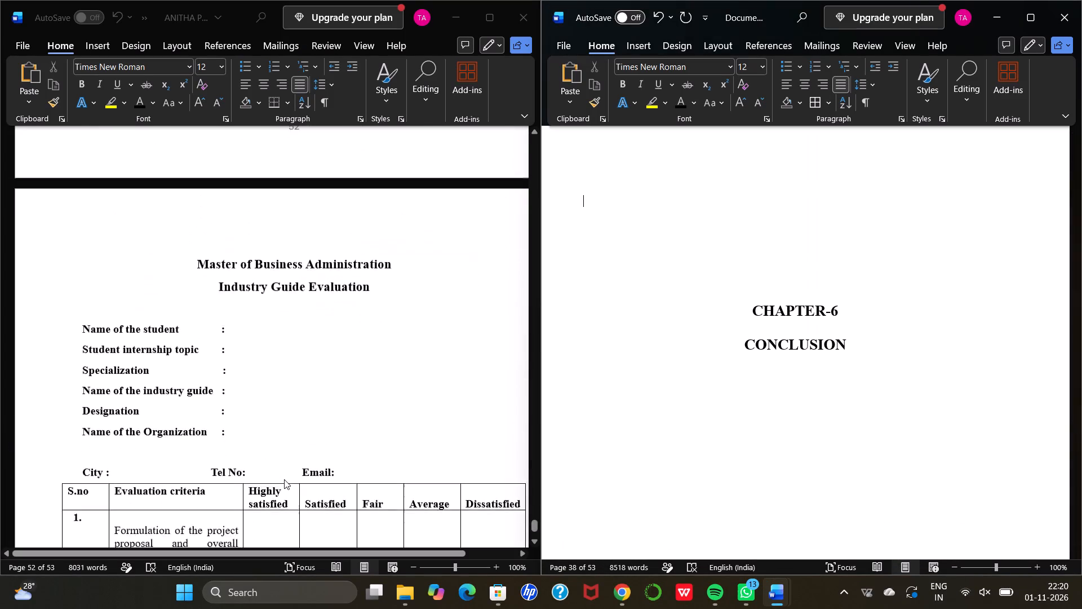
scroll(284, 479, down, 2)
scroll(284, 479, up, 10)
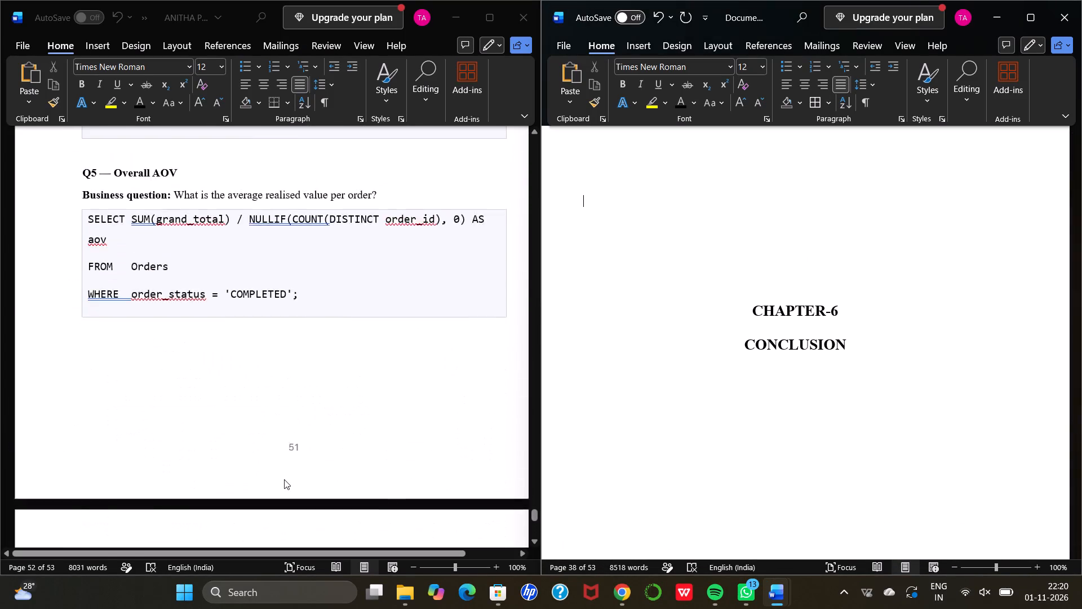
scroll(284, 479, up, 15)
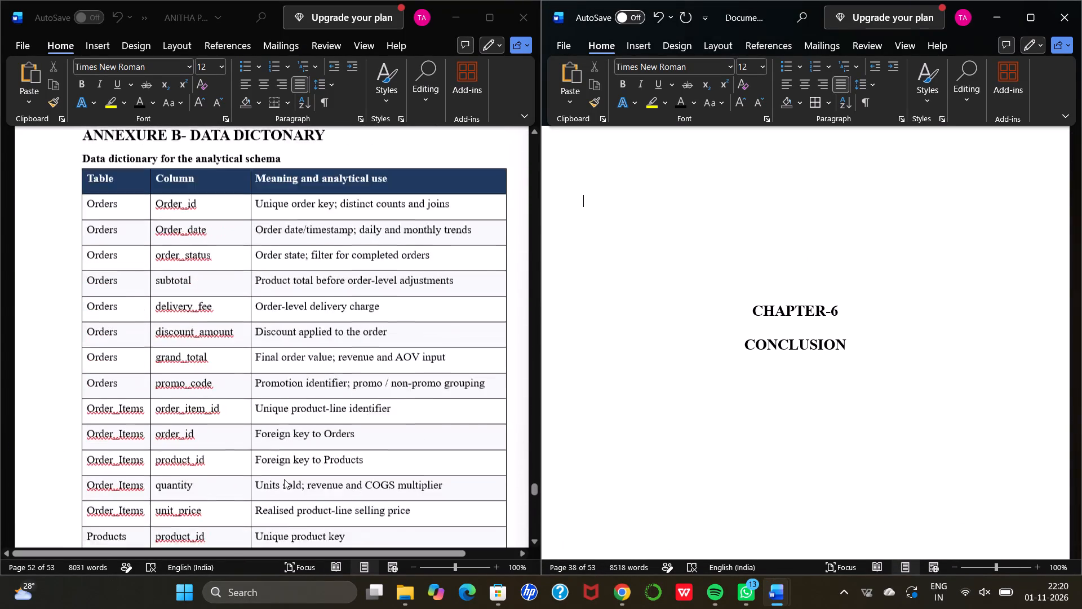
scroll(284, 479, up, 7)
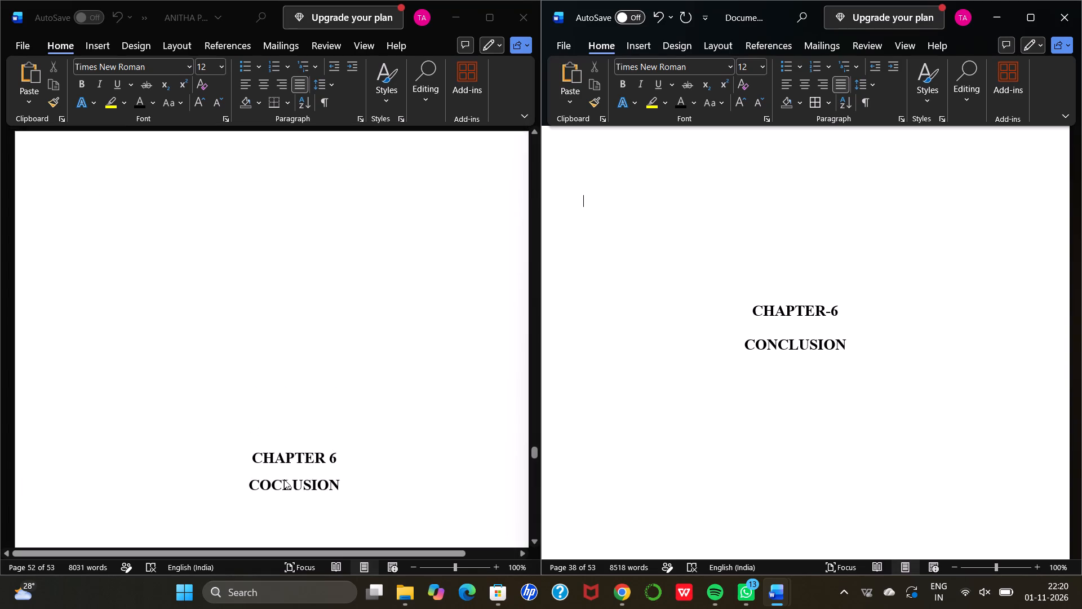
Correct the misspelled COCLUSION title on the reference report's Chapter 6 title page so it reads CONCLUSION.
click(275, 475)
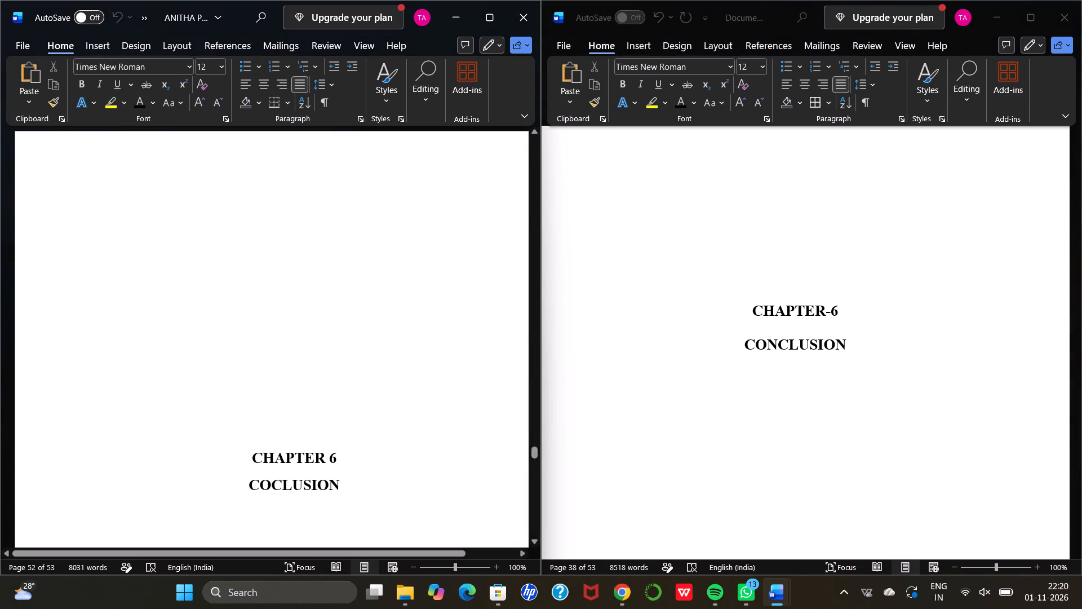
click(272, 481)
key(shift+Right)
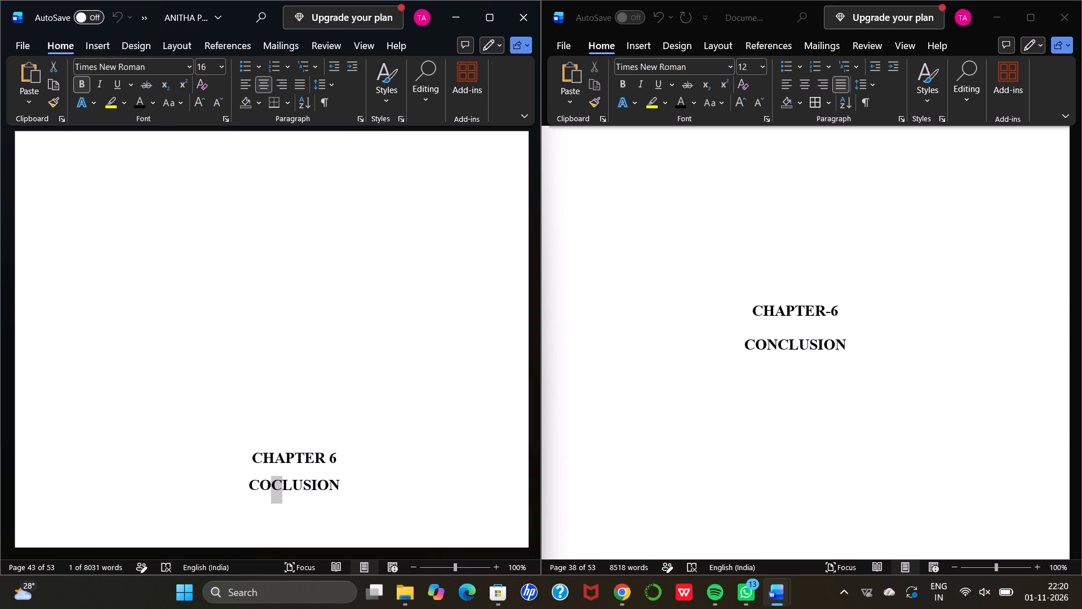
key(BackSpace)
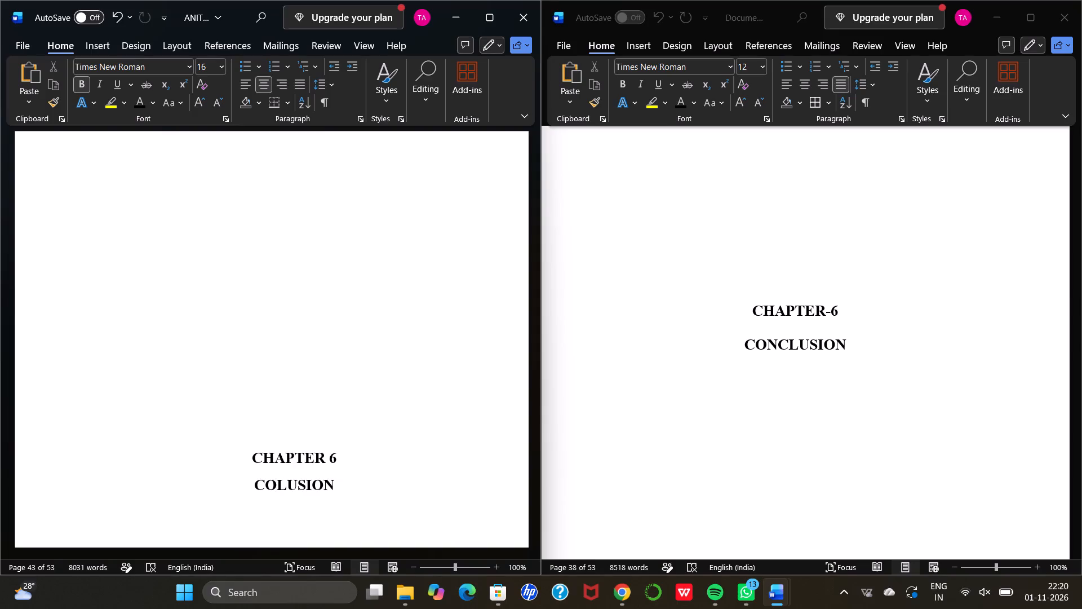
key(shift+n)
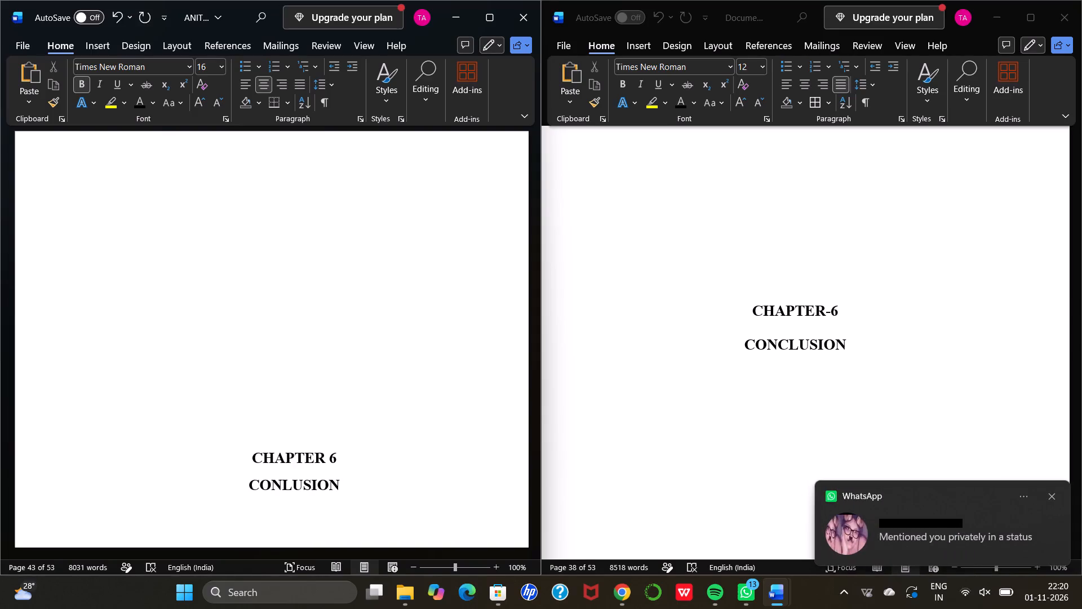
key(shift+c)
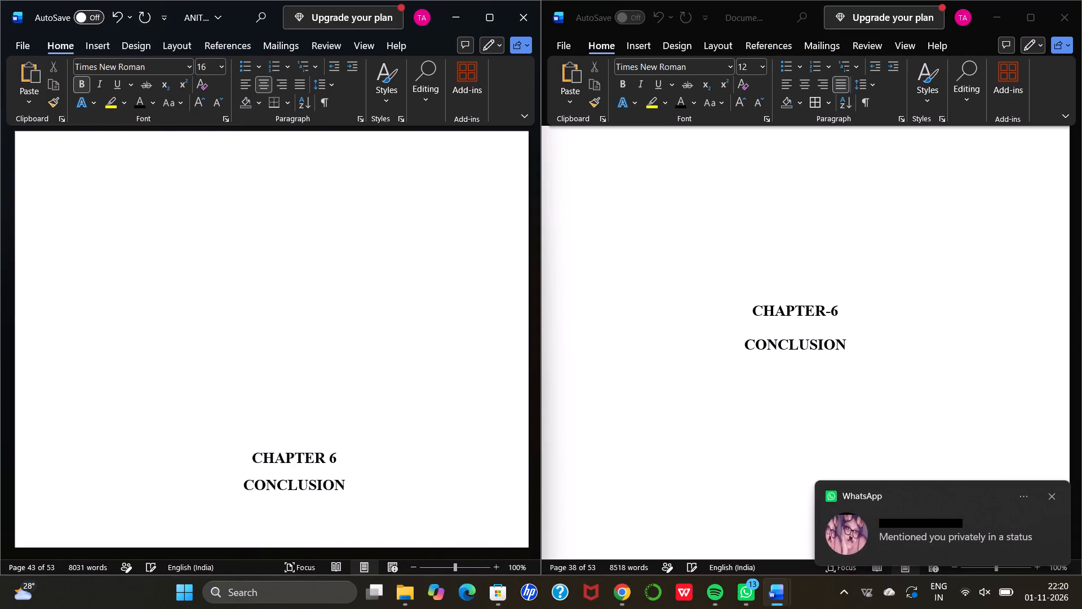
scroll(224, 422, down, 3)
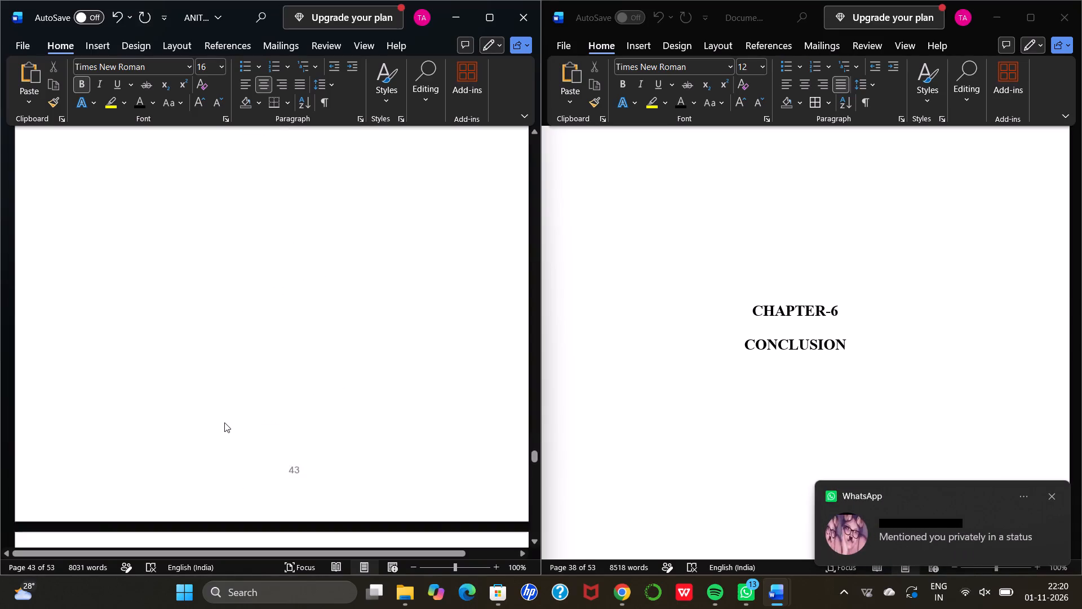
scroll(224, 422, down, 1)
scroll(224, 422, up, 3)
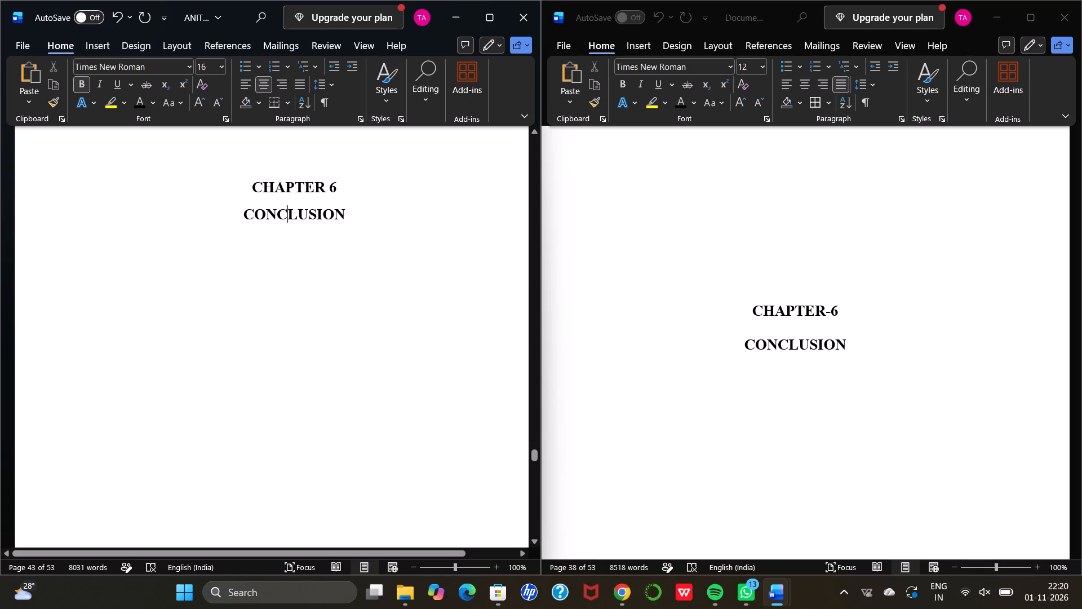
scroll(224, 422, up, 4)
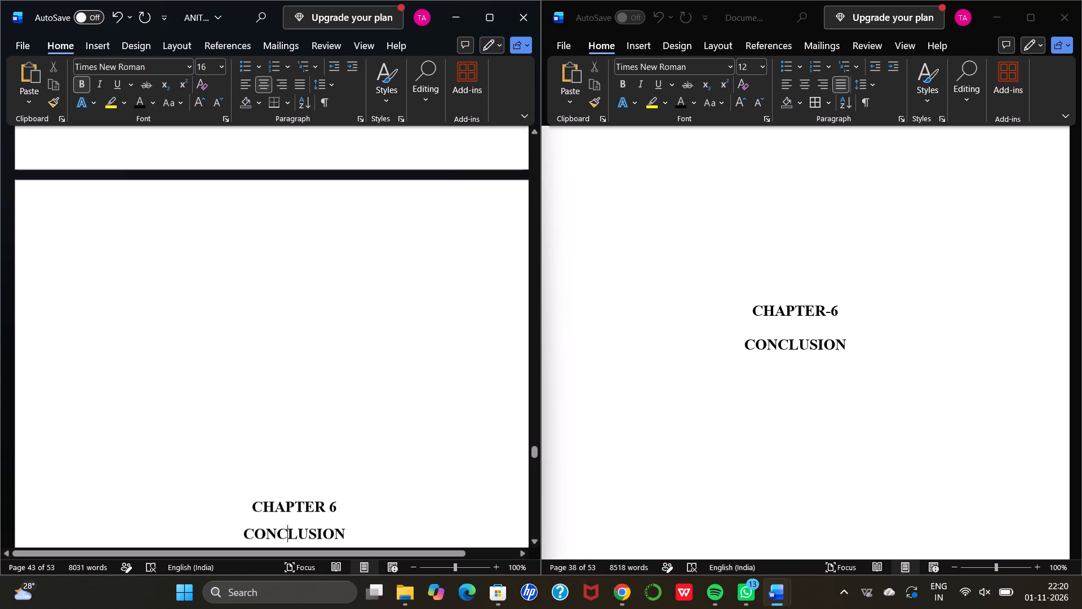
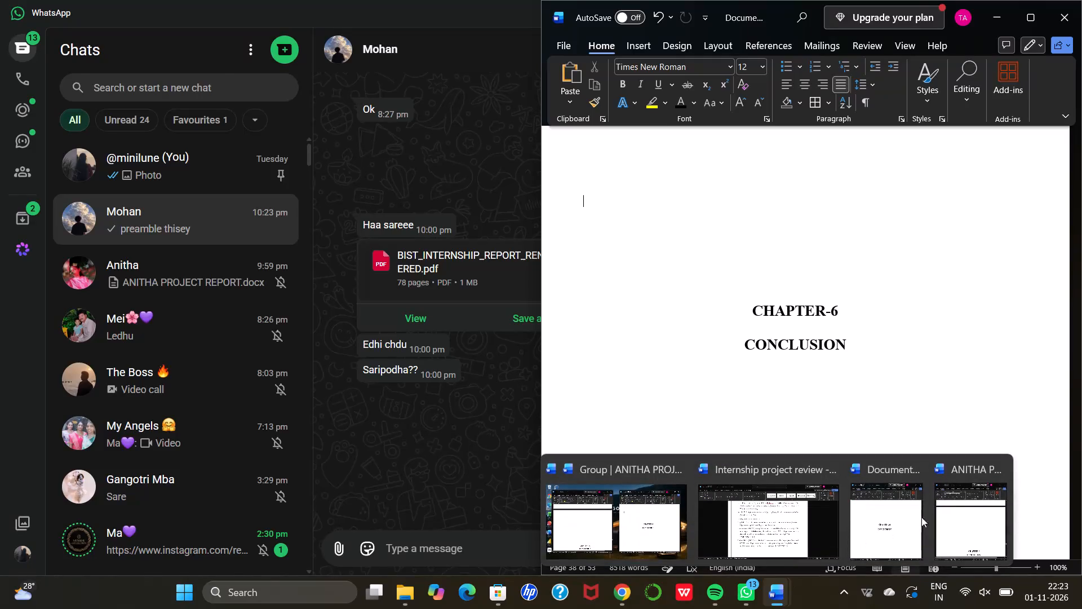
Return to the reference report beside Document1 and review its front matter from the cover page through the index's chapter and annexure entries.
click(960, 510)
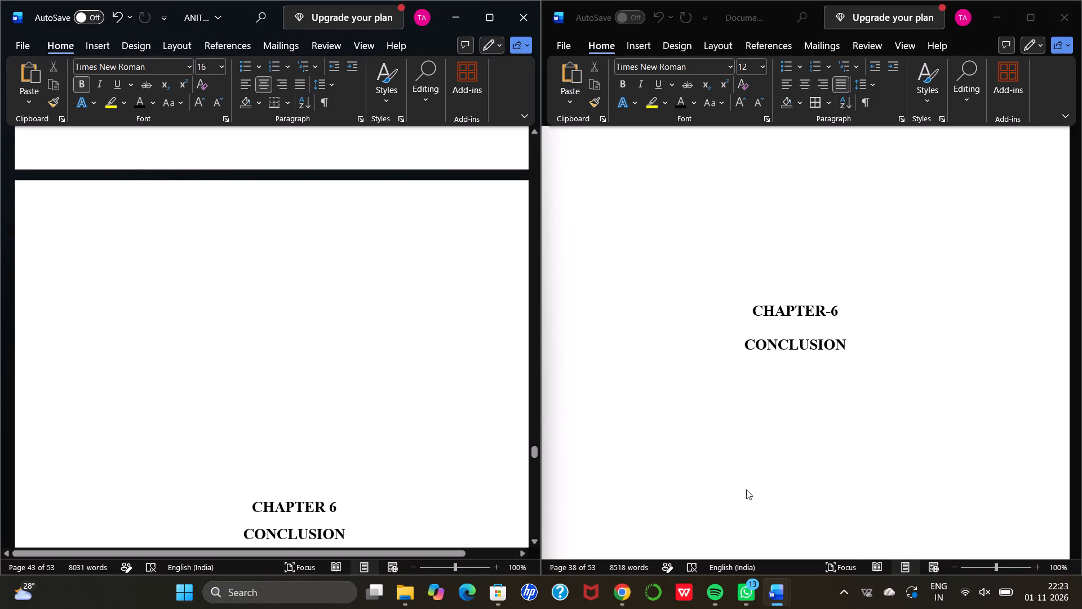
scroll(456, 453, up, 11)
scroll(456, 453, up, 11)
scroll(456, 453, up, 10)
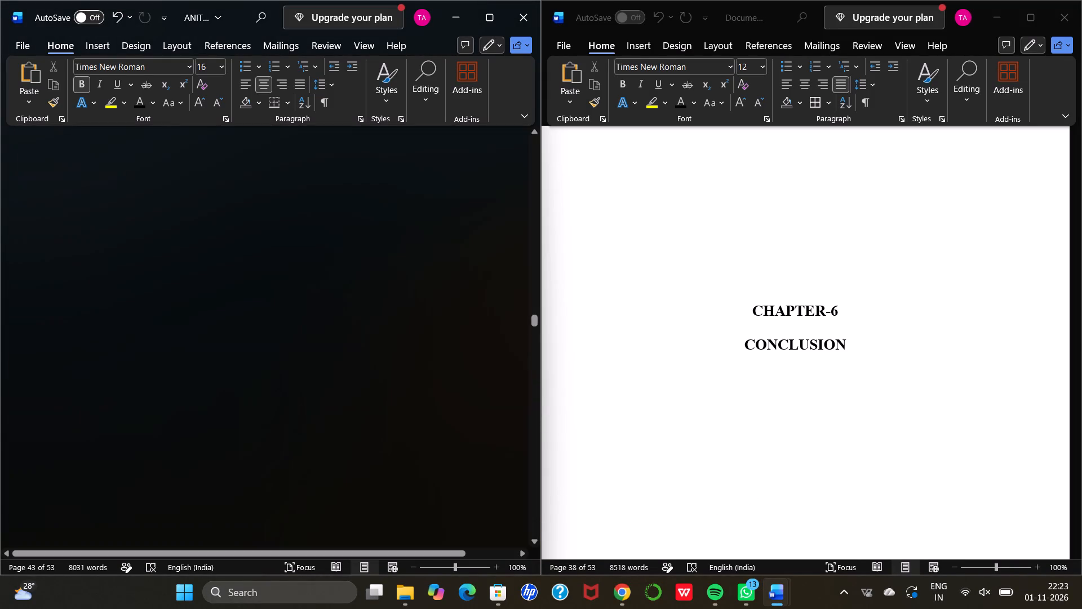
scroll(456, 453, up, 14)
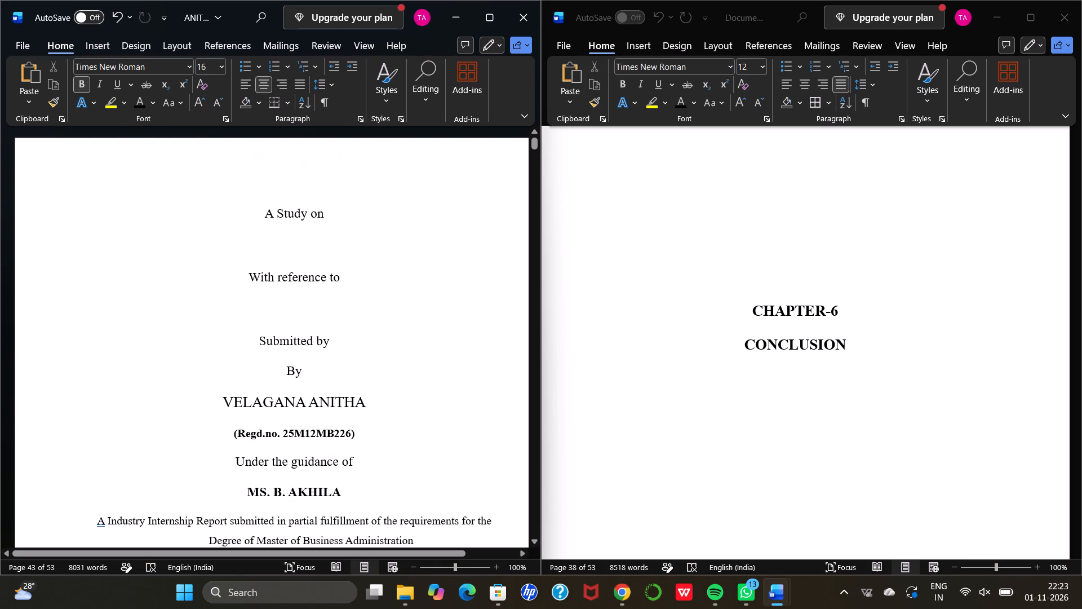
scroll(456, 453, down, 2)
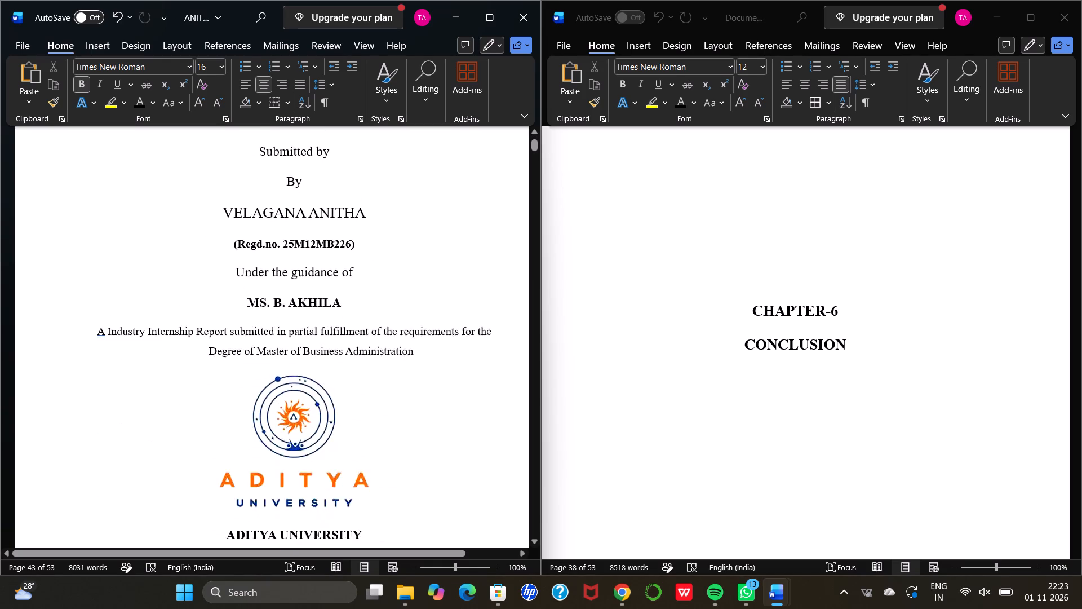
scroll(456, 453, down, 8)
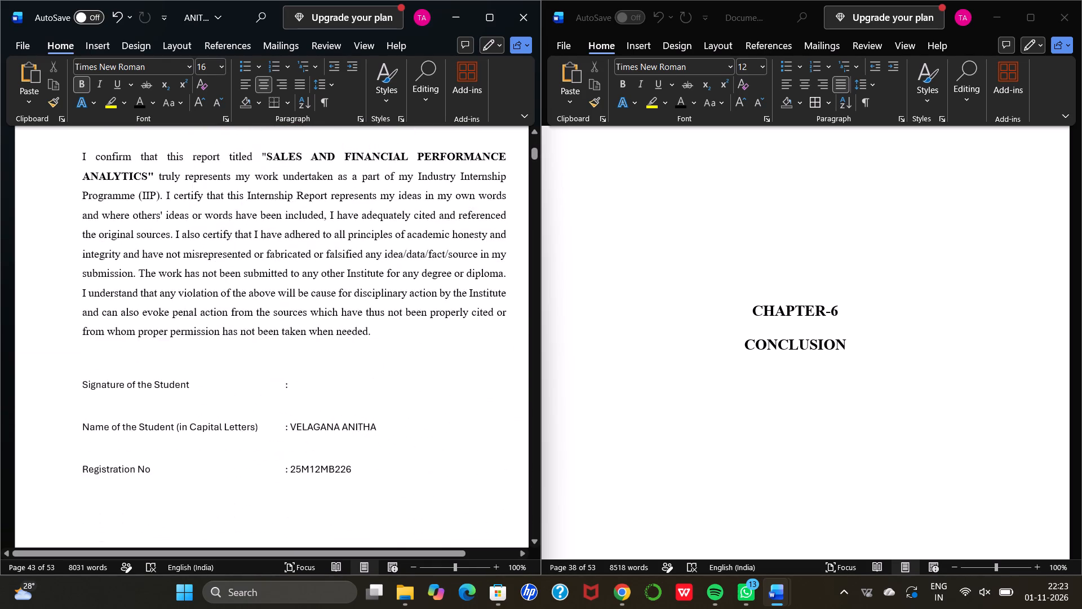
scroll(456, 453, down, 2)
scroll(456, 453, up, 1)
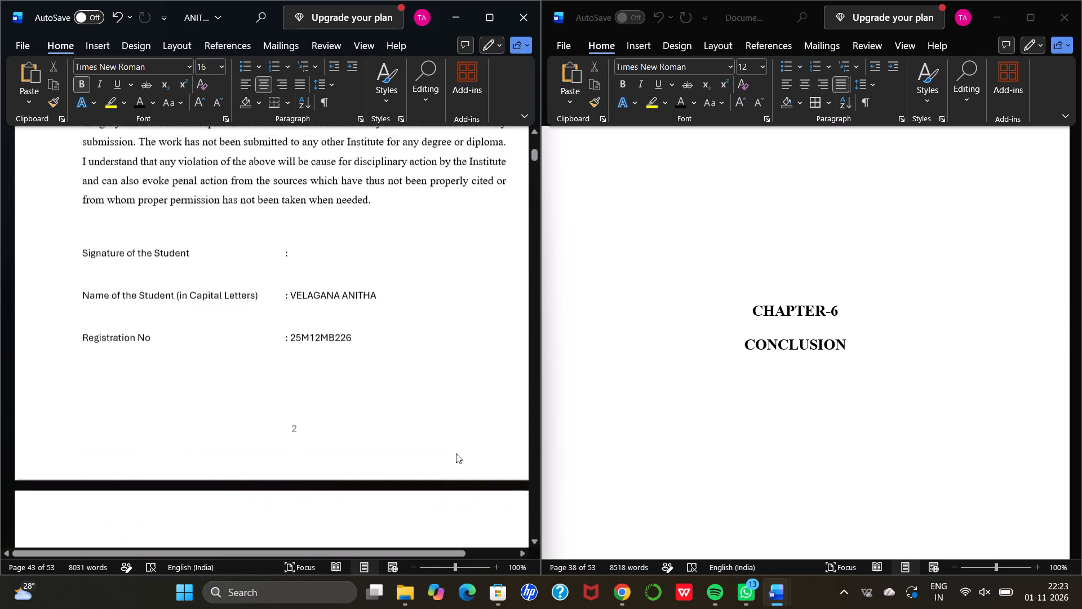
scroll(456, 453, up, 1)
scroll(456, 453, down, 2)
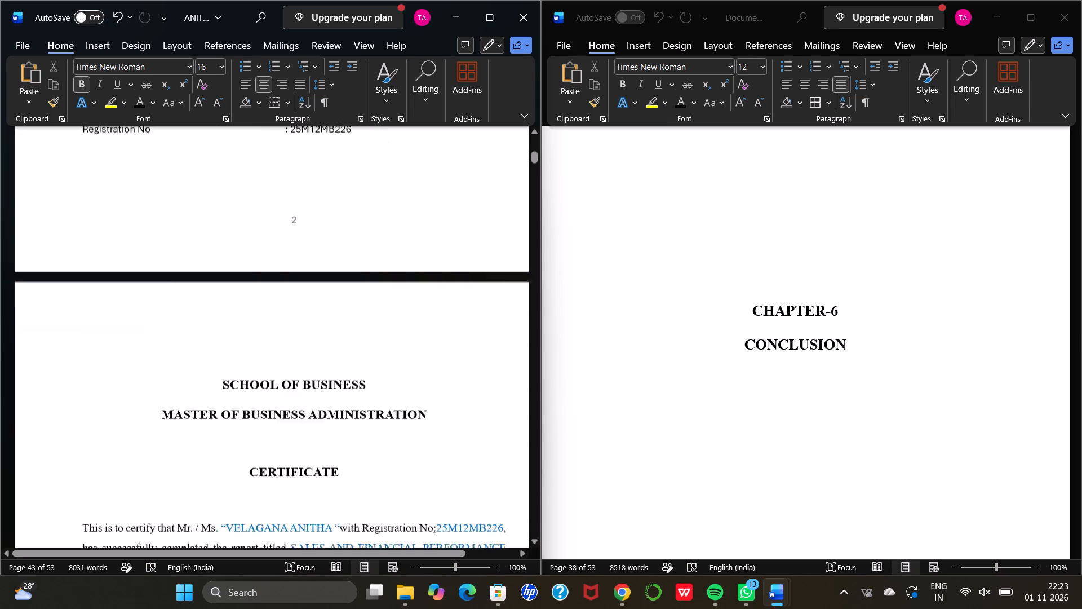
scroll(456, 453, down, 4)
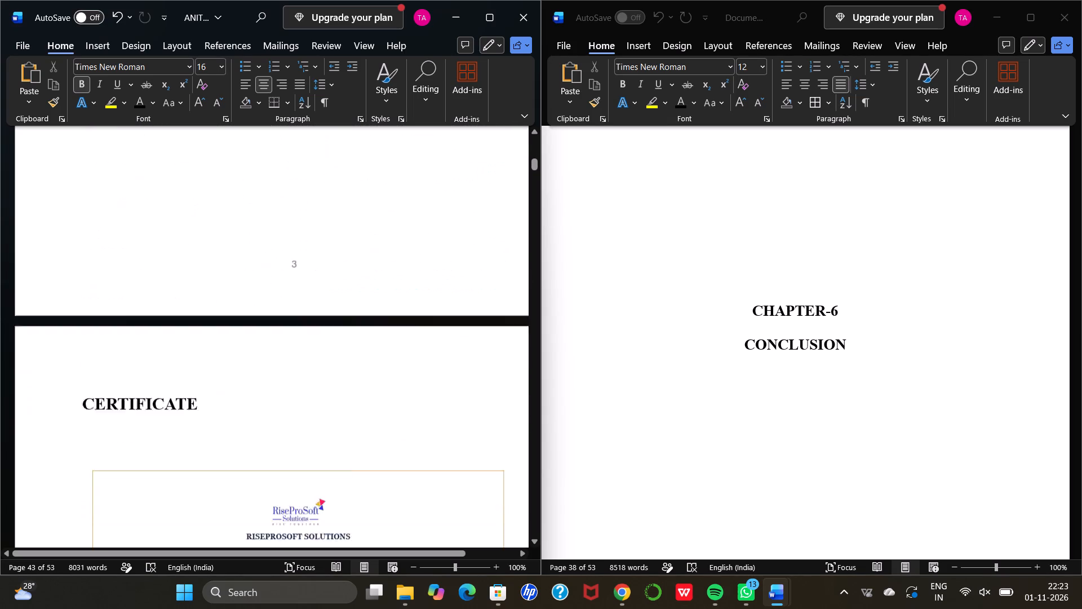
scroll(456, 453, down, 8)
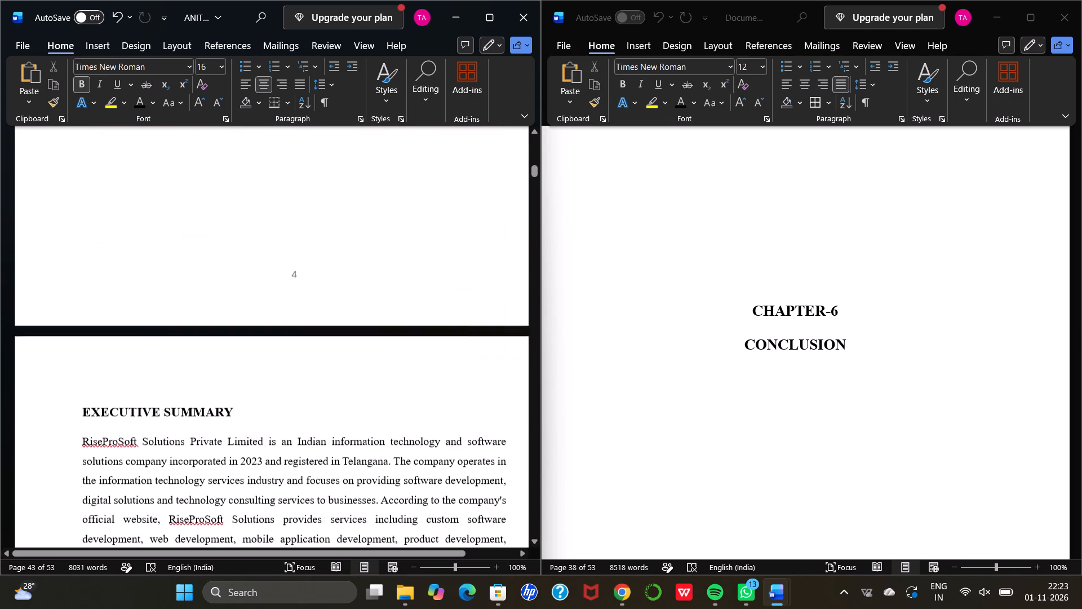
scroll(456, 453, down, 5)
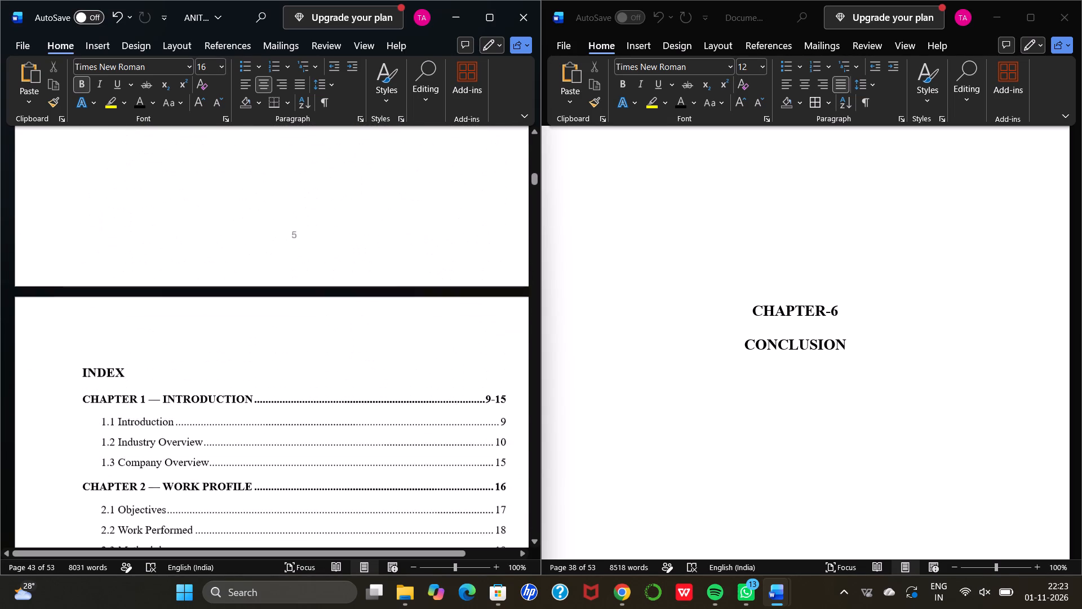
scroll(456, 453, down, 5)
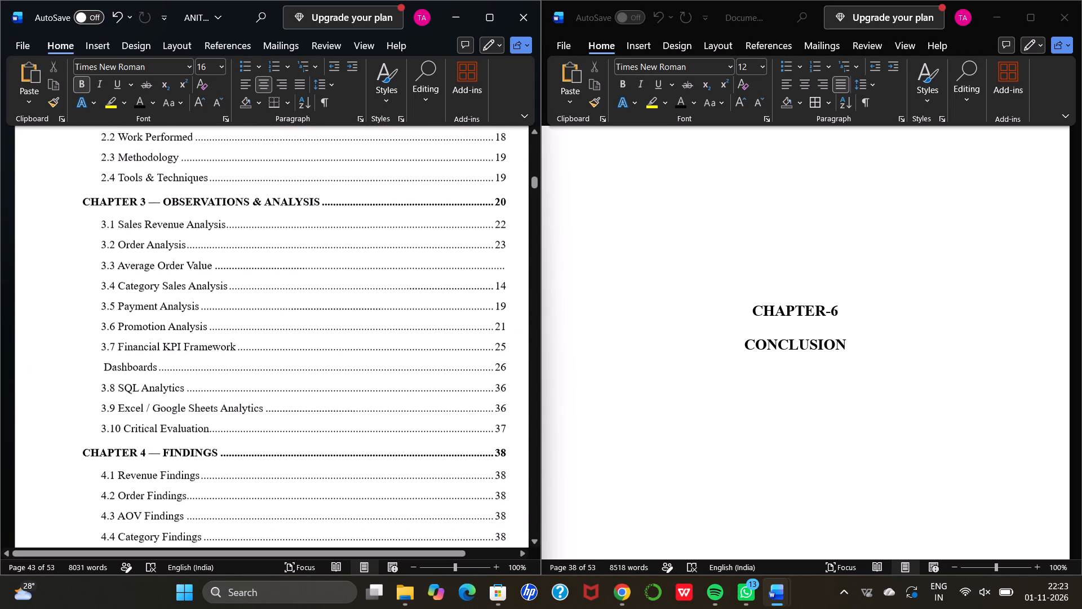
scroll(456, 453, down, 4)
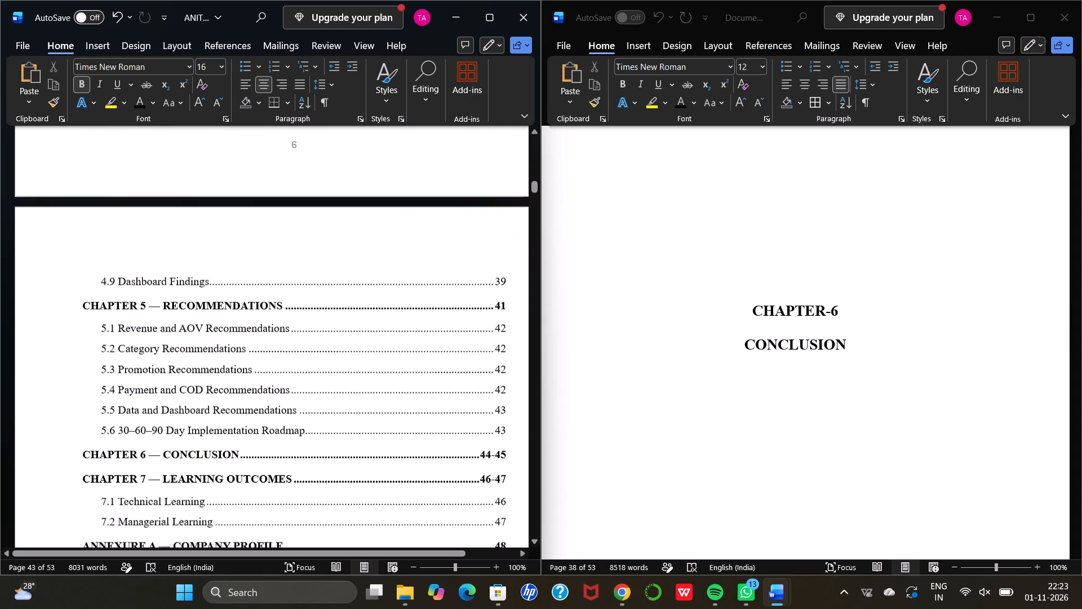
scroll(456, 453, down, 1)
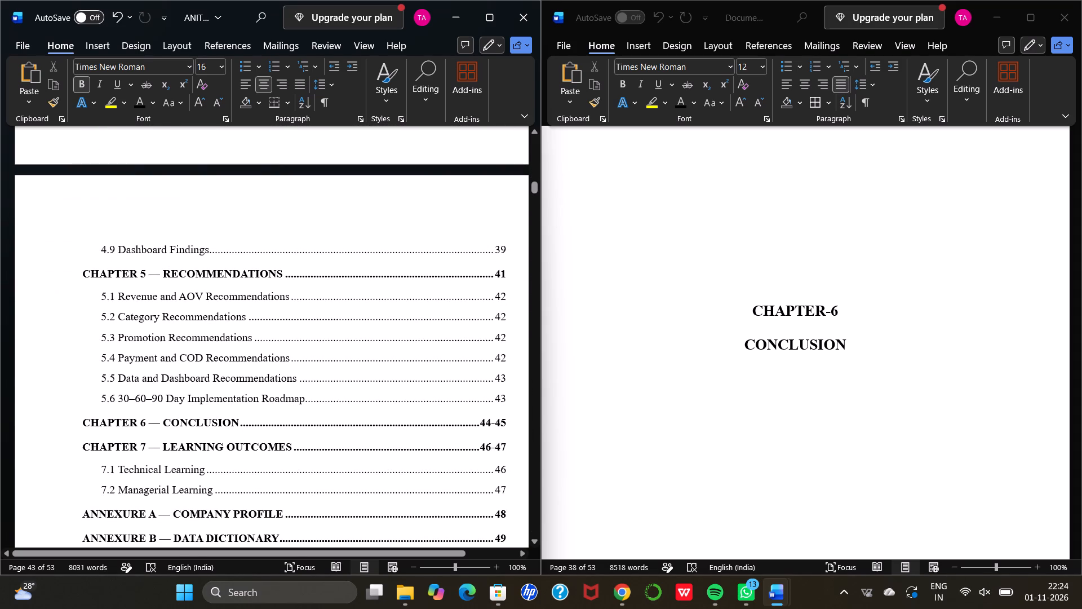
Delete the "5.6 30–60–90 Day Implementation Roadmap" entry and its page number from the reference report's table of contents.
drag(97, 395, 375, 409)
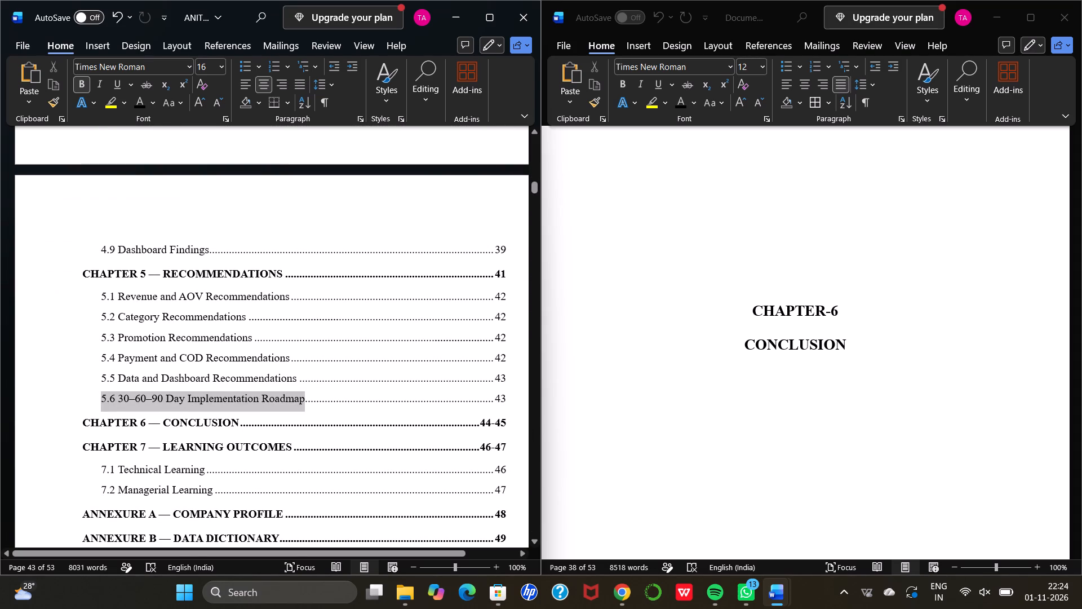
drag(375, 409, 502, 401)
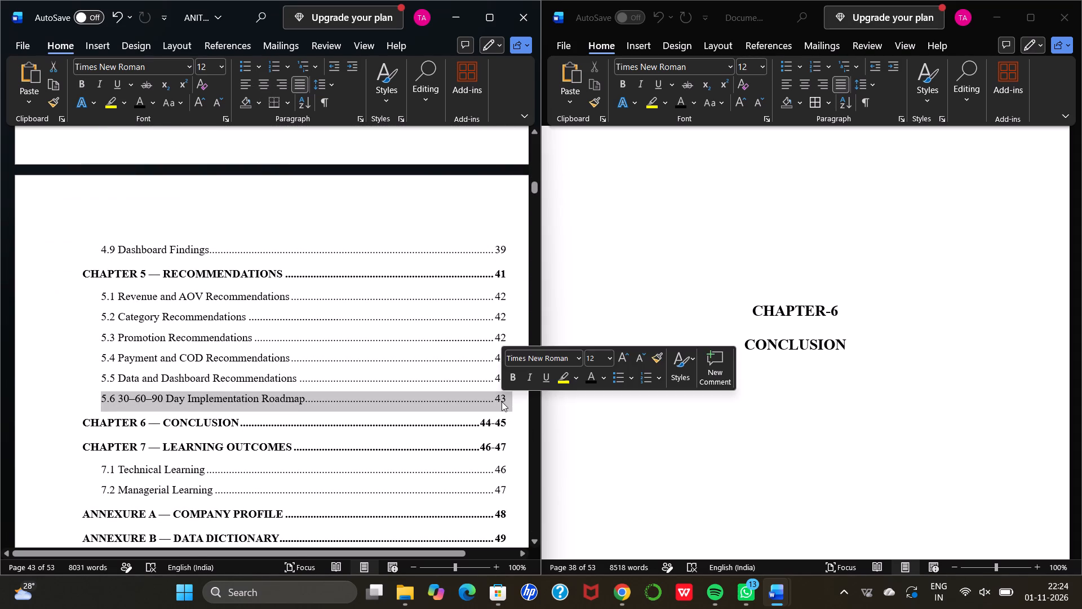
key(BackSpace)
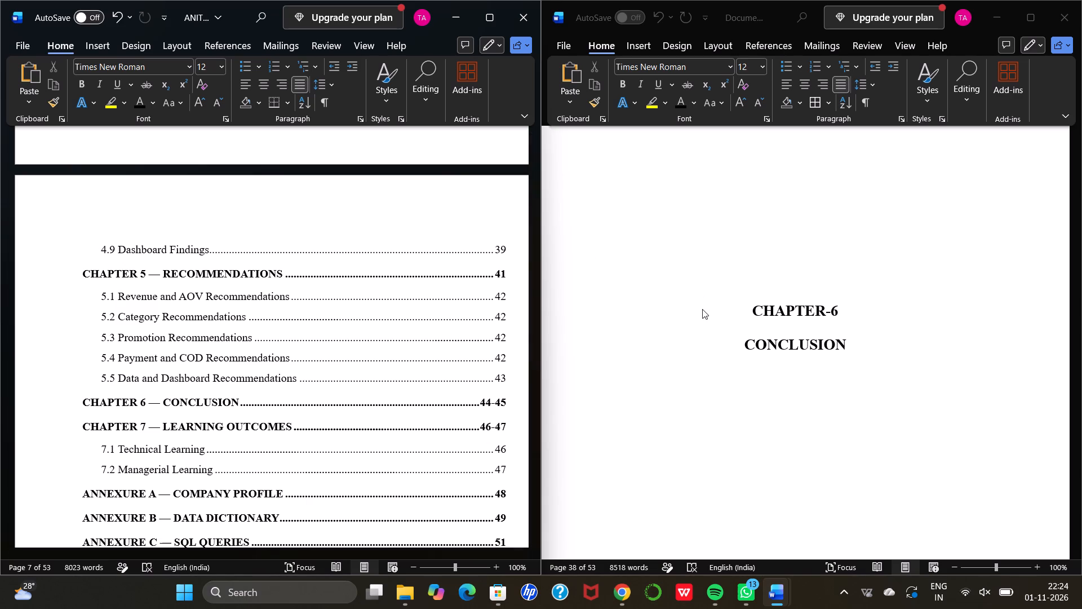
Compare the cover pages of both reports, checking the title, submission details, guide line and university logo.
scroll(702, 309, up, 18)
scroll(702, 309, up, 20)
scroll(702, 309, up, 2)
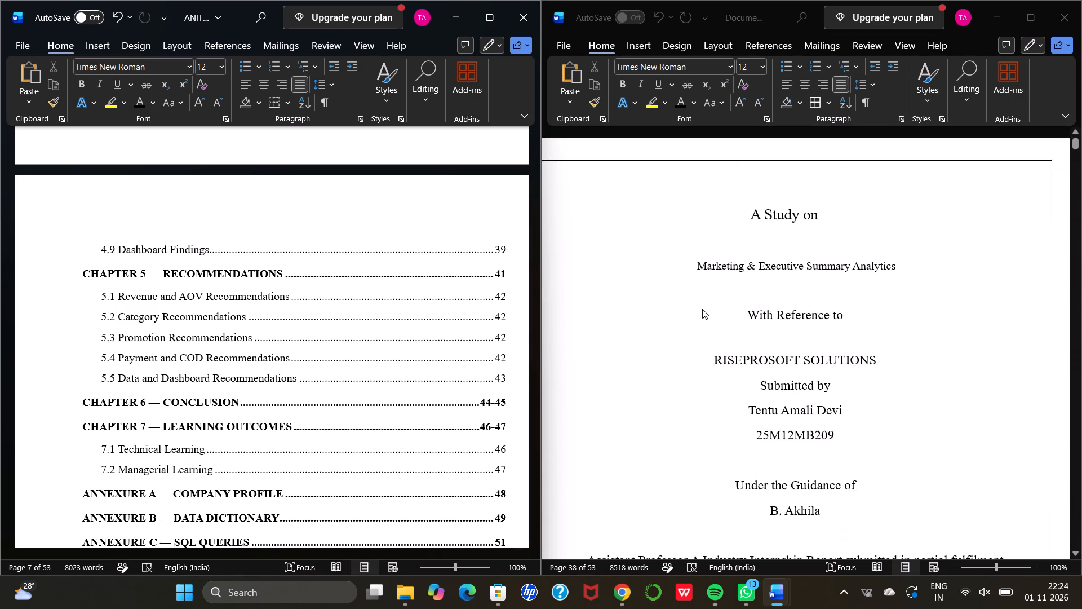
scroll(702, 309, up, 16)
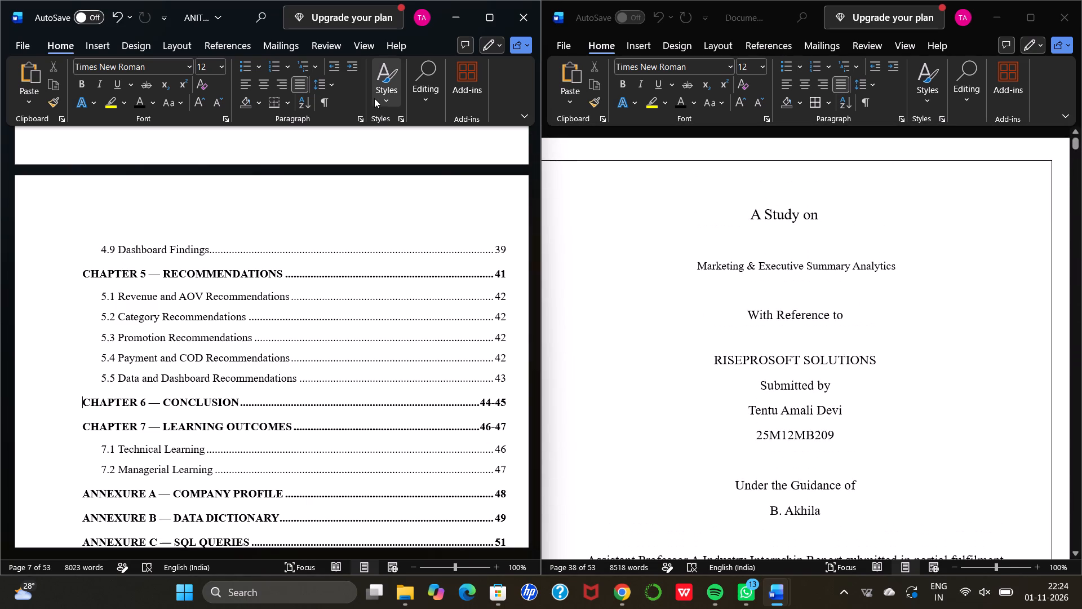
scroll(393, 170, up, 7)
scroll(393, 170, up, 17)
scroll(393, 170, up, 10)
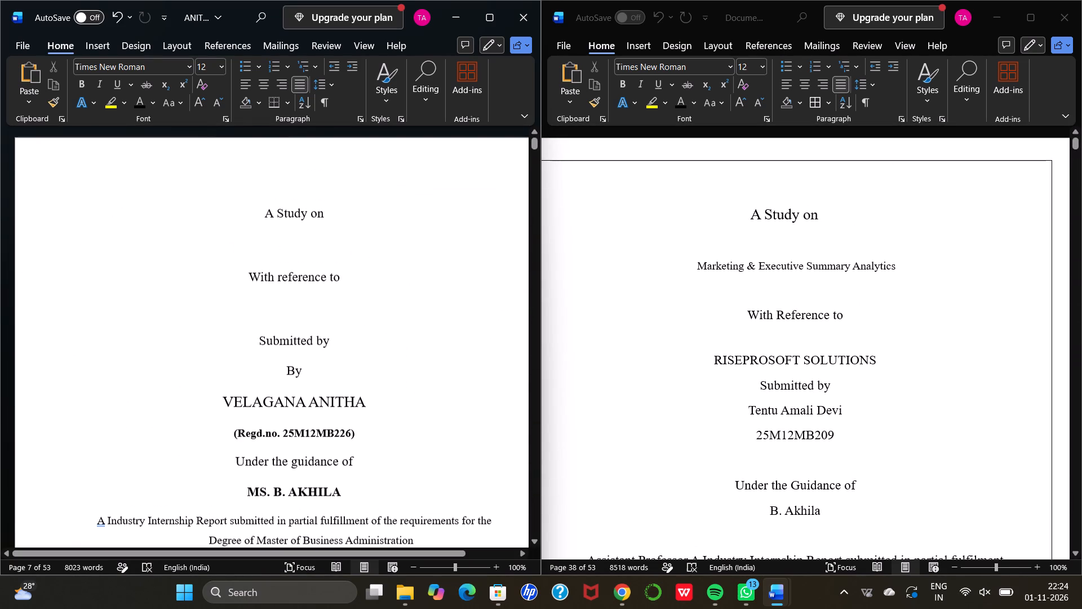
scroll(393, 170, up, 1)
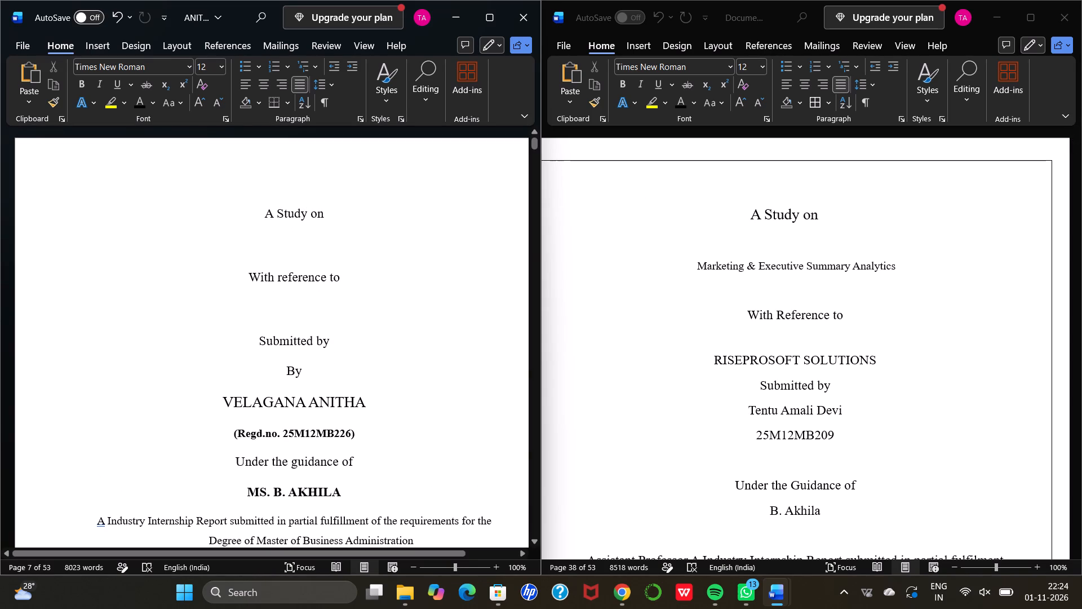
scroll(588, 312, down, 2)
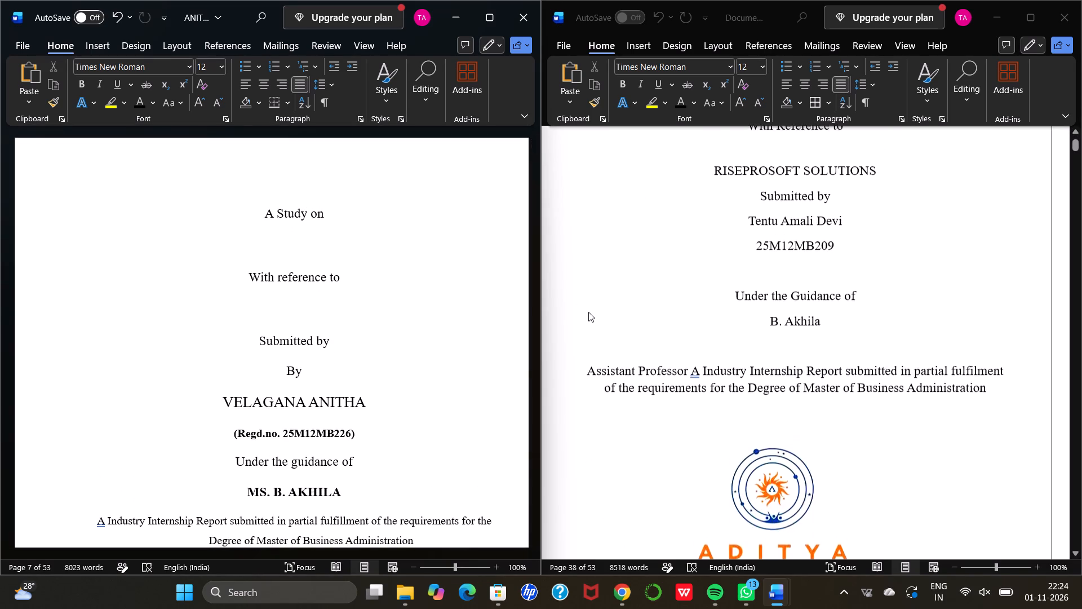
scroll(588, 312, down, 2)
scroll(363, 403, down, 1)
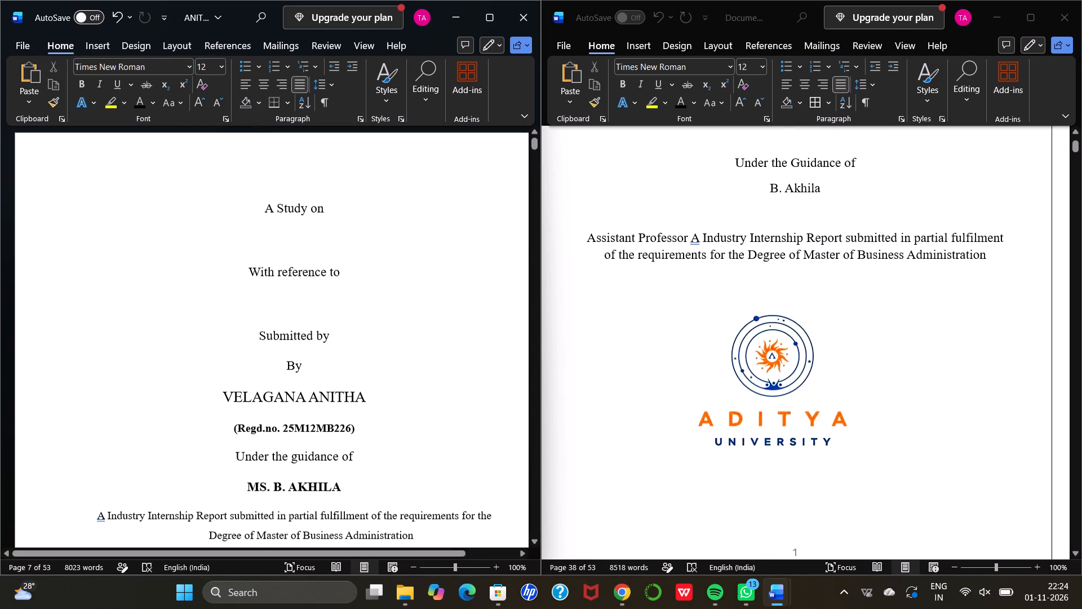
scroll(363, 403, down, 4)
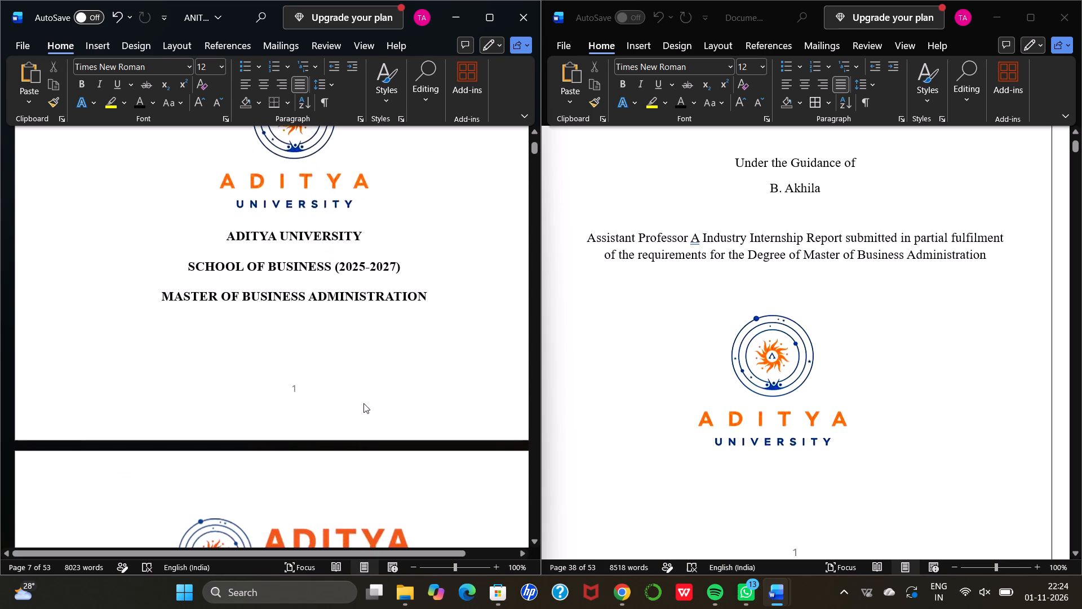
Compare the declaration pages of both reports, including the declaration text and the student signature, name and registration fields.
scroll(363, 403, down, 3)
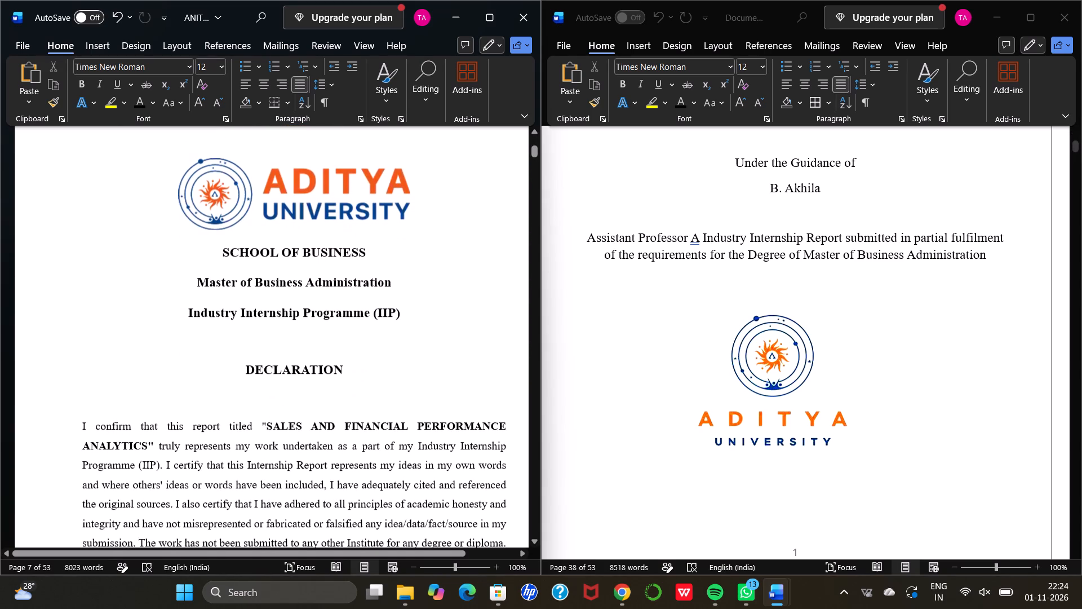
scroll(363, 403, down, 1)
scroll(607, 343, down, 1)
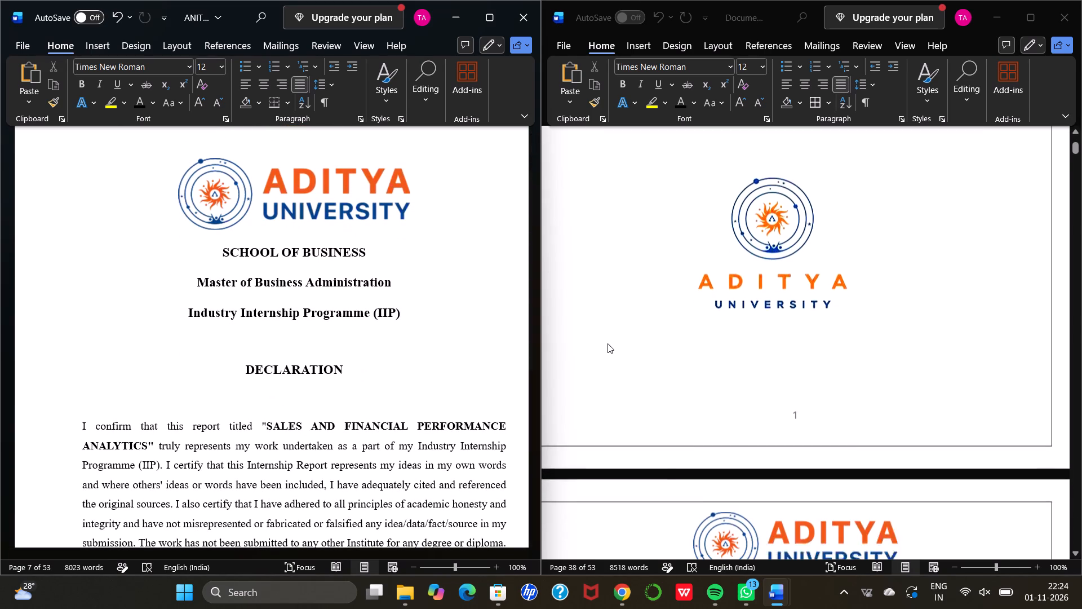
scroll(607, 343, down, 1)
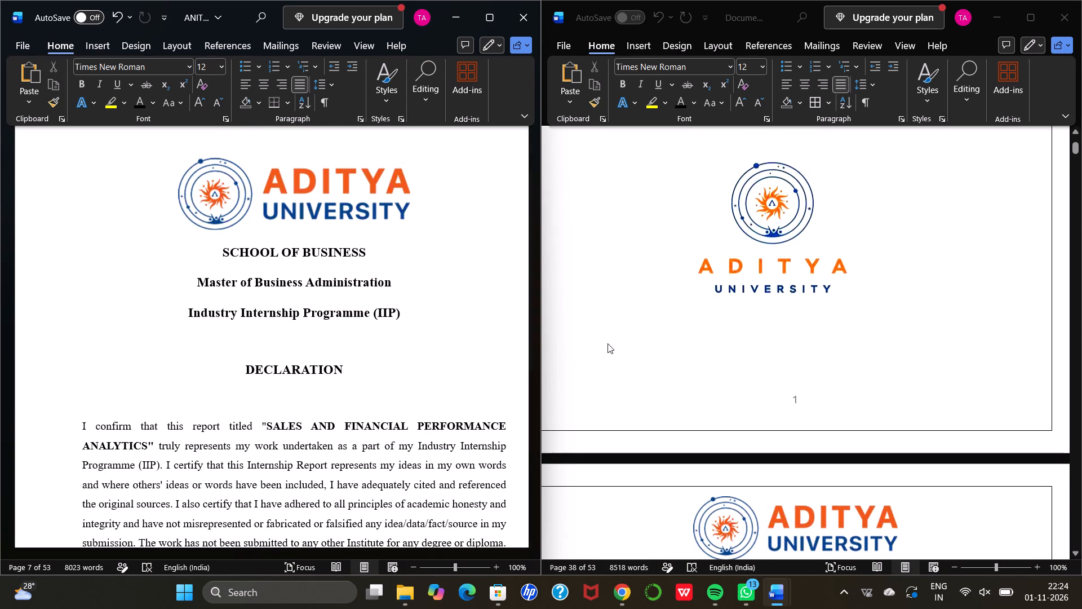
scroll(607, 343, up, 1)
scroll(607, 343, down, 4)
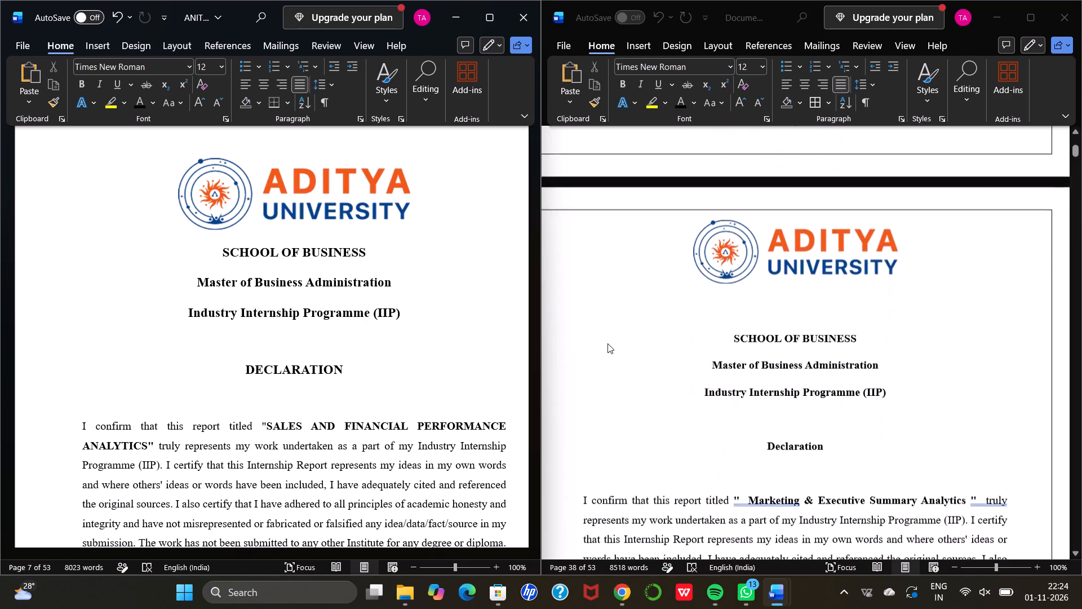
scroll(607, 343, down, 2)
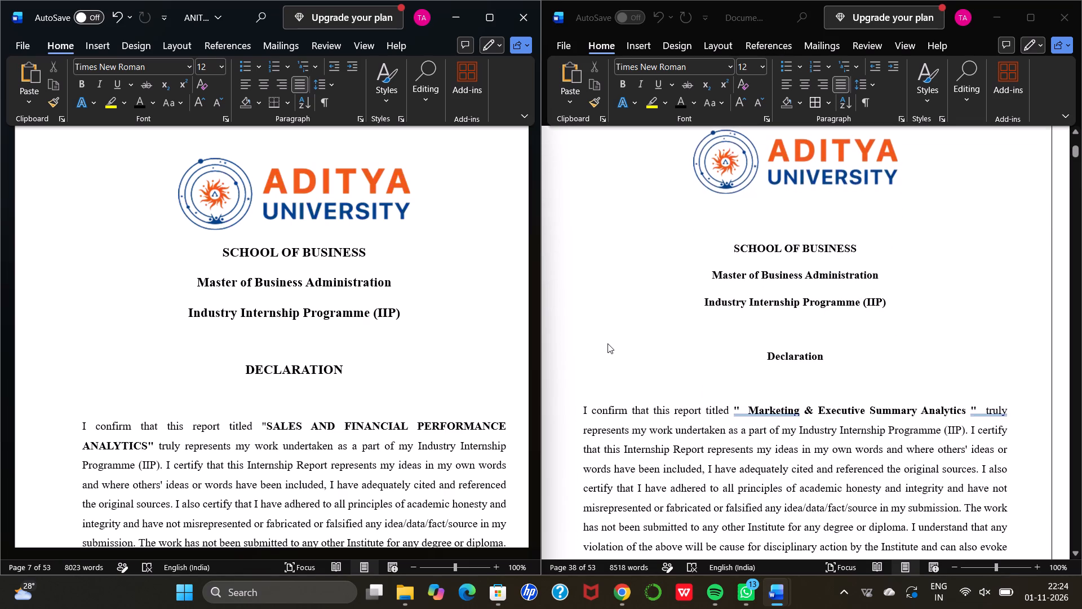
scroll(607, 343, down, 1)
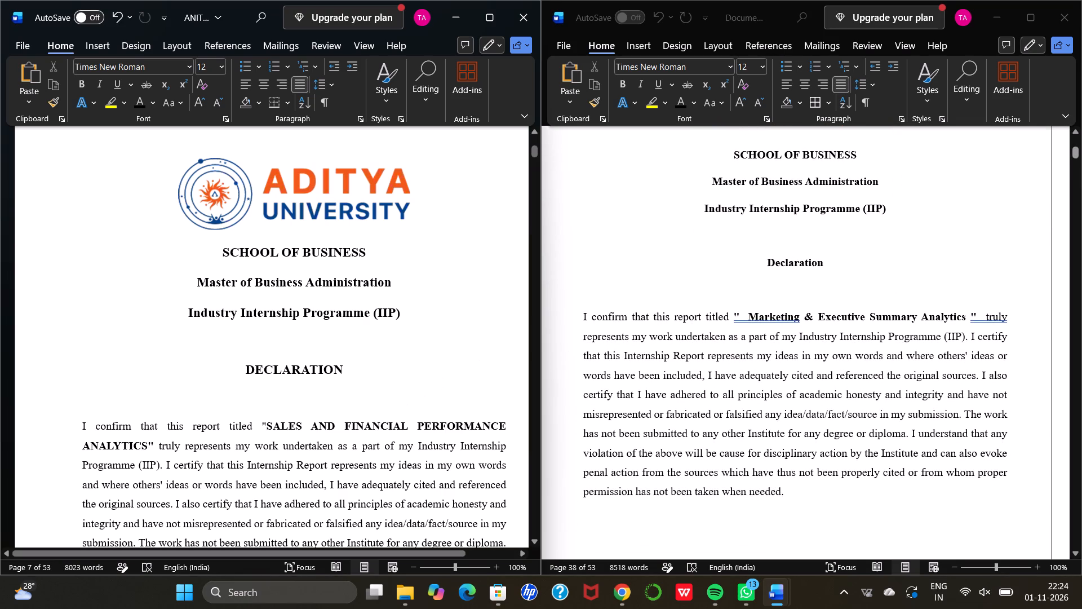
scroll(360, 416, down, 1)
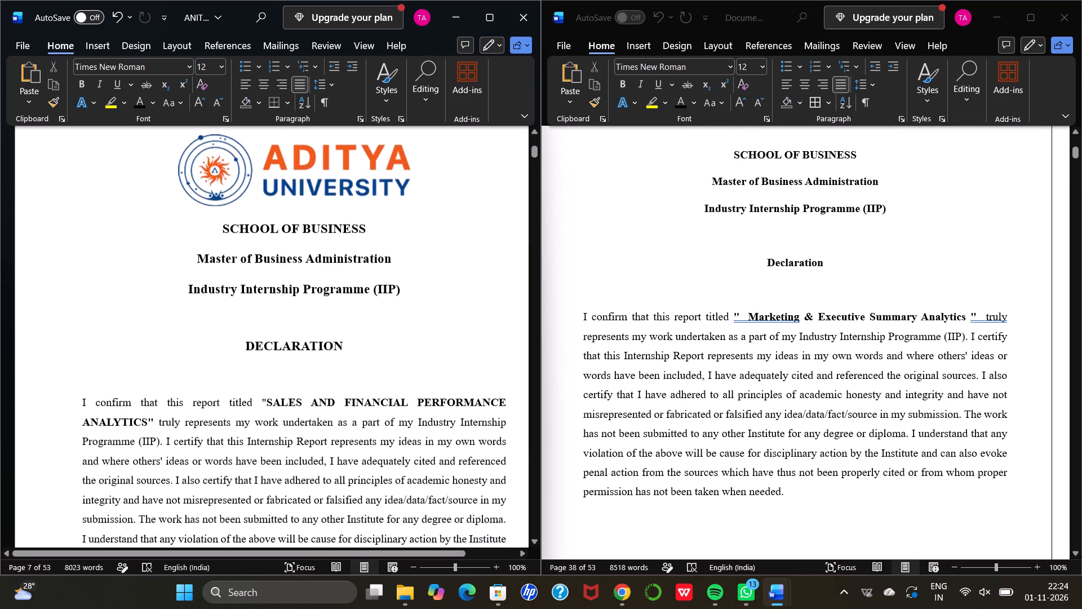
scroll(360, 416, down, 5)
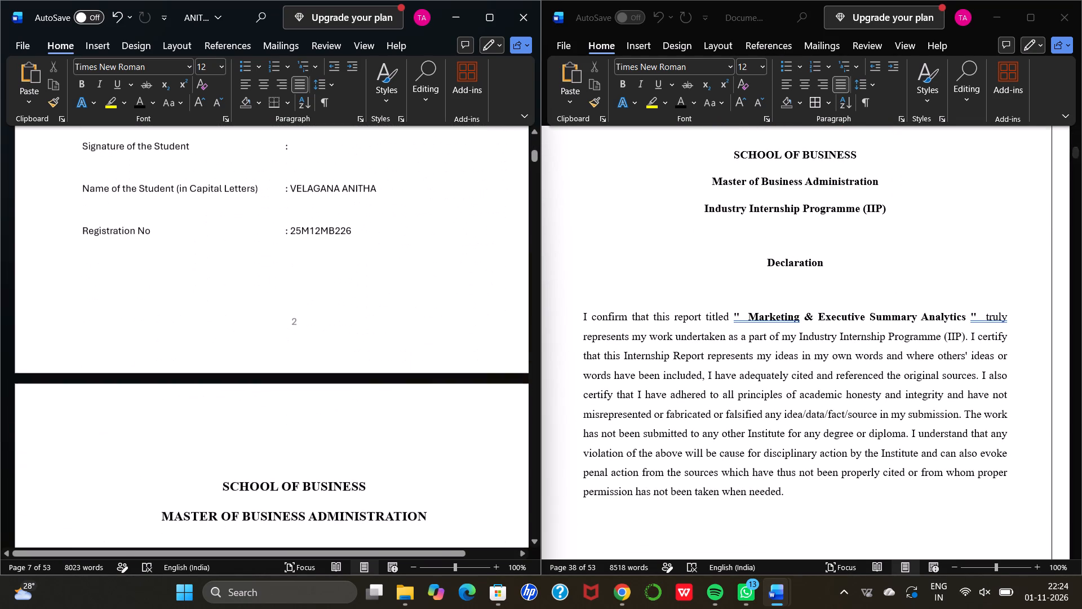
scroll(360, 416, up, 2)
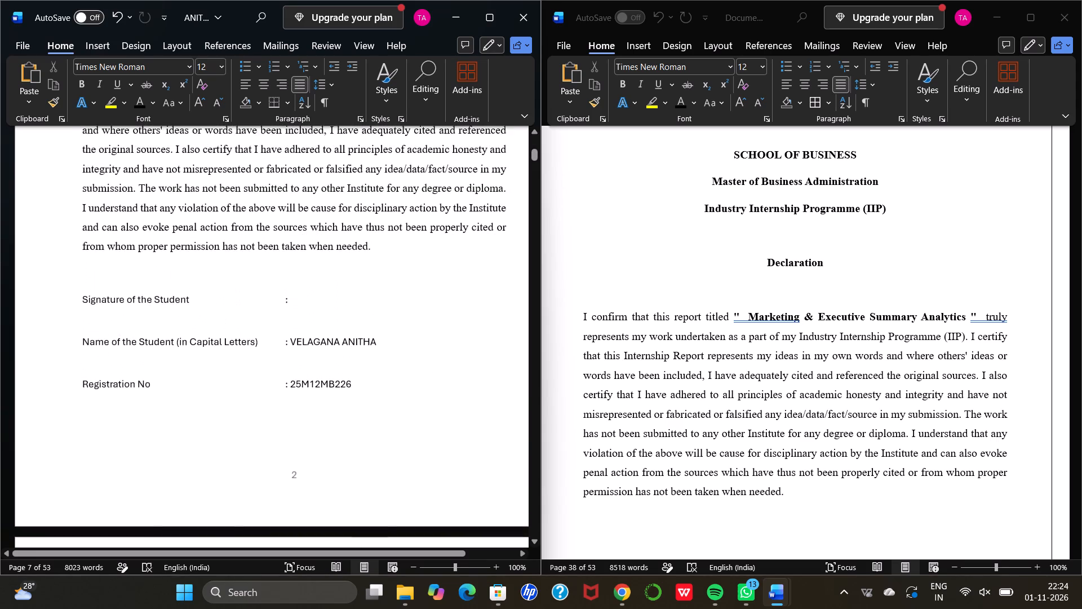
scroll(360, 416, up, 1)
scroll(649, 382, down, 2)
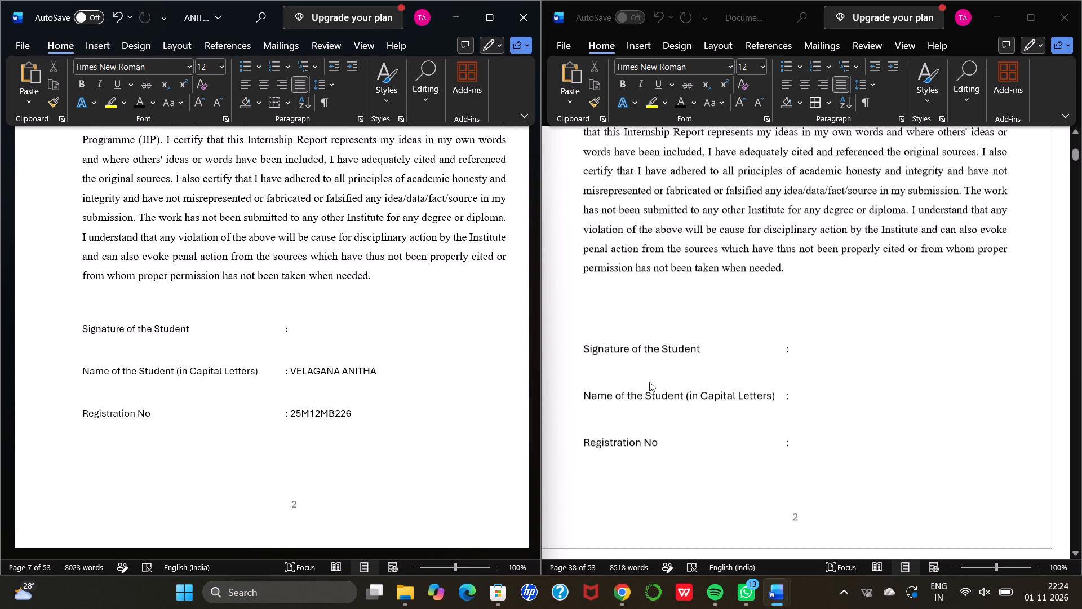
scroll(649, 382, down, 1)
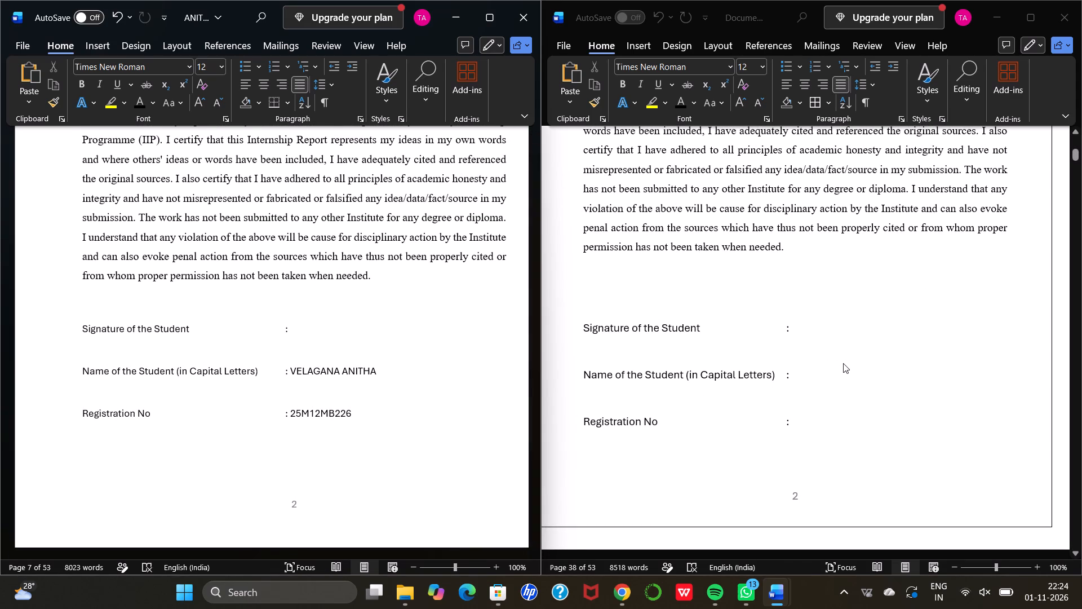
Fill in the student's full name in title case after the colon of the name field on Document1's declaration page.
click(817, 377)
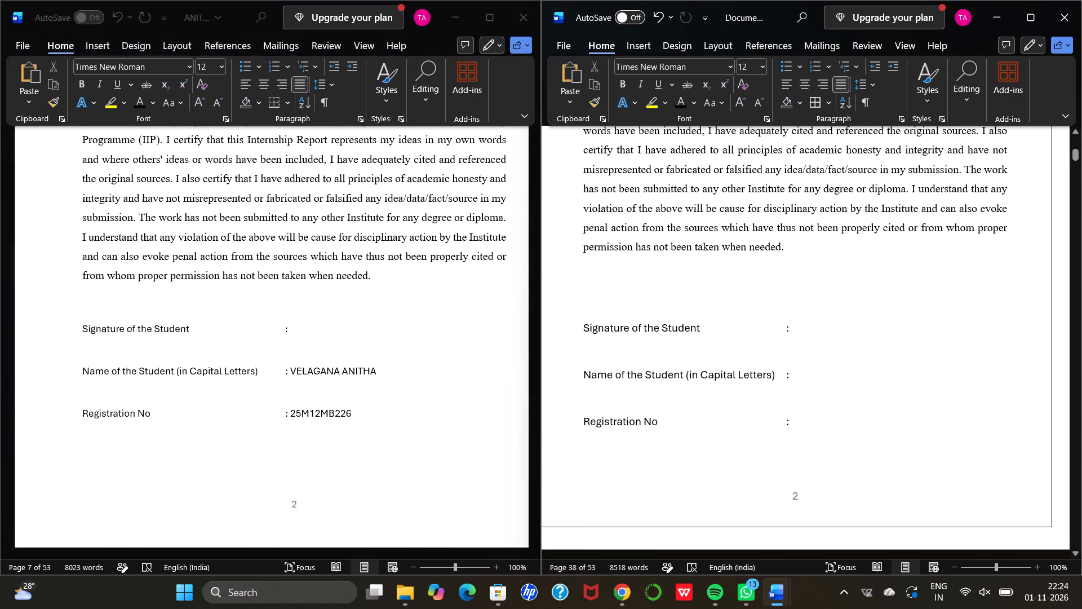
click(800, 376)
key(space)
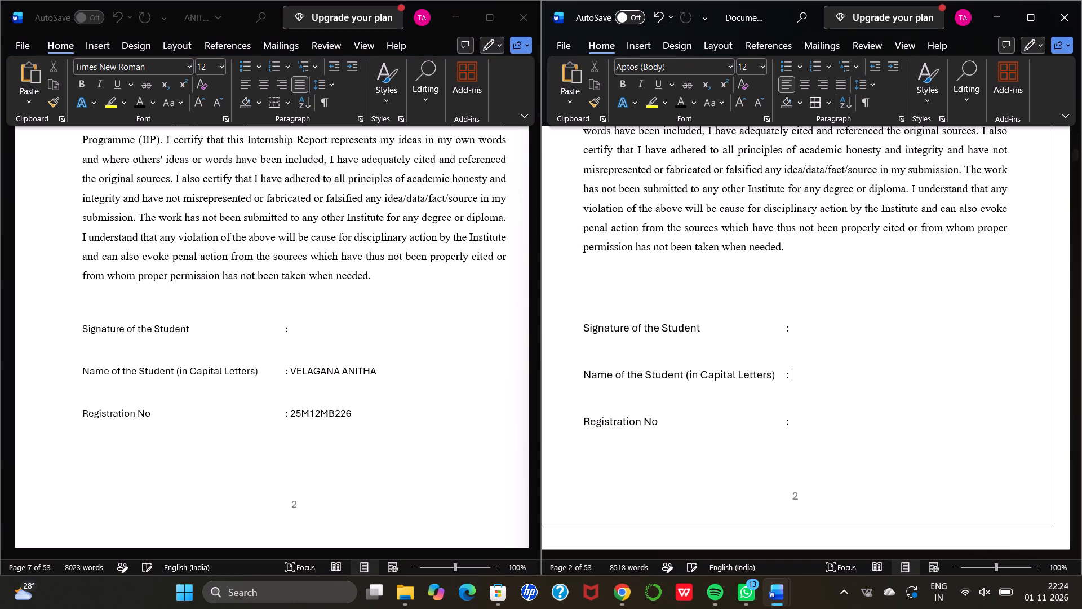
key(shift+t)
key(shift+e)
key(BackSpace)
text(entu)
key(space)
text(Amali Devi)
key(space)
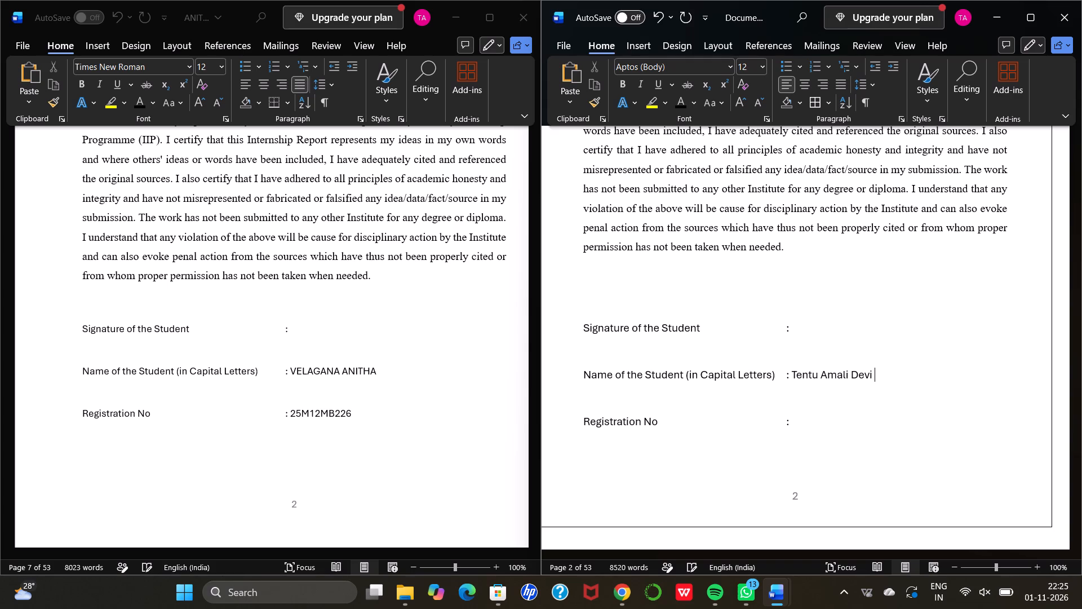
Enter the student's registration number in Document1's Registration No field, with a space after the colon.
click(812, 420)
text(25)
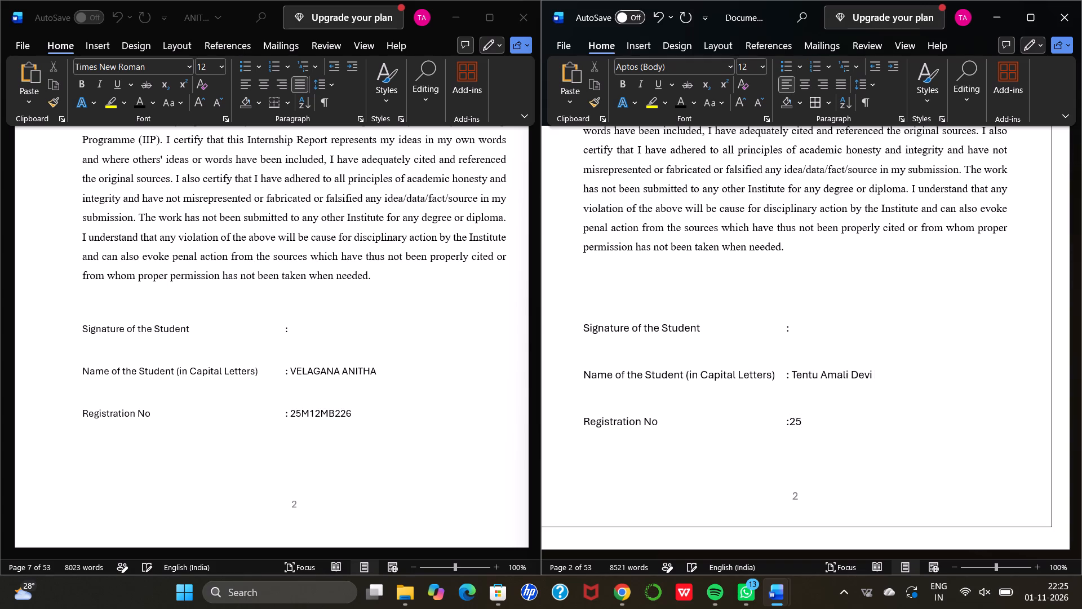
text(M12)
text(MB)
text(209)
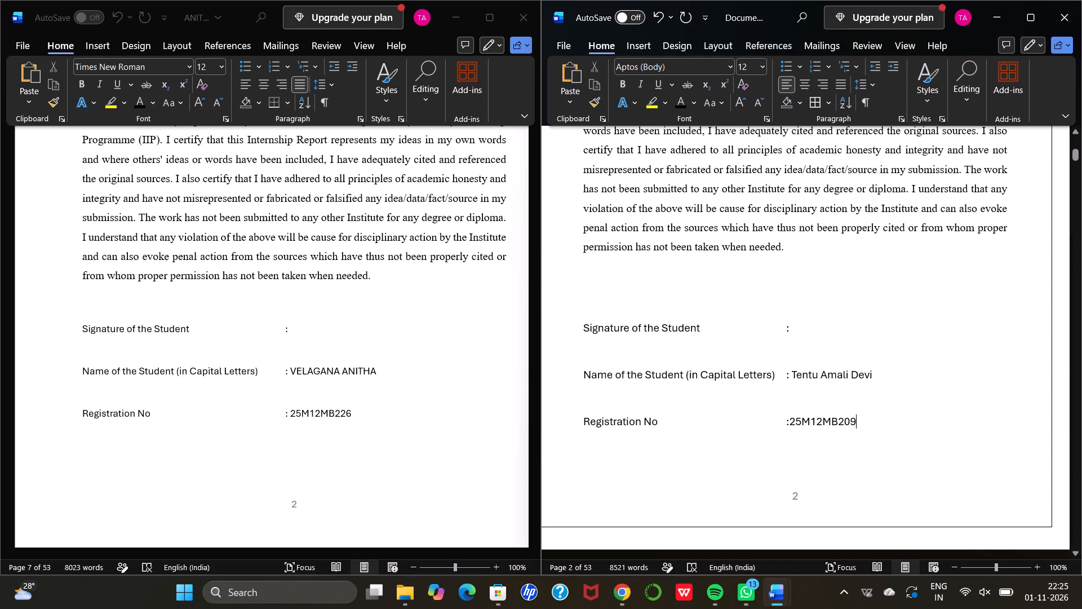
click(791, 423)
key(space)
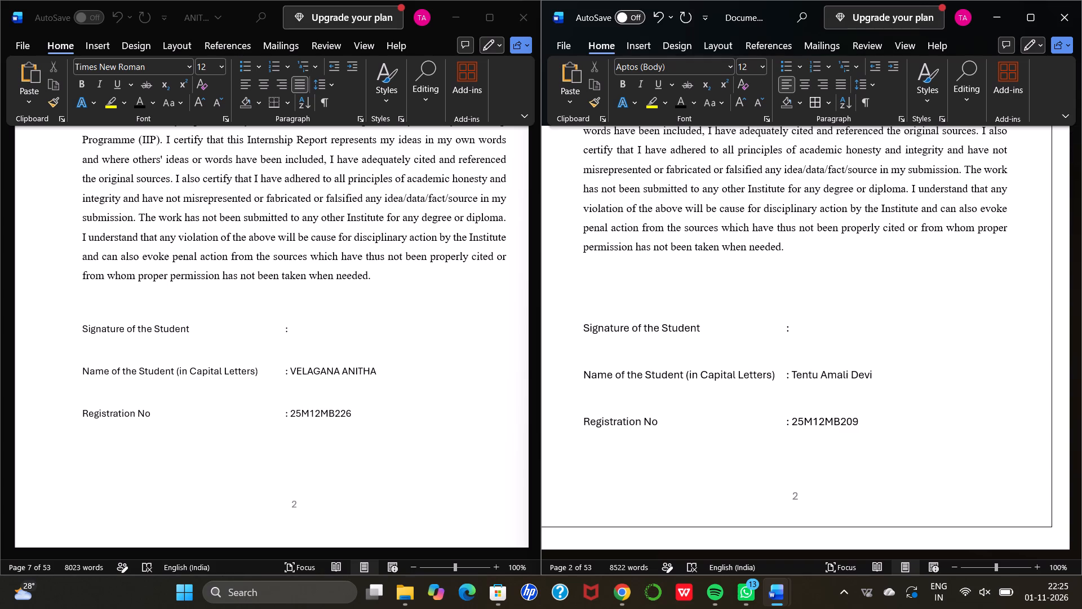
Compare the certificate pages of both reports, including the headings, the certificate paragraph and the faculty guide signature line.
scroll(791, 423, down, 3)
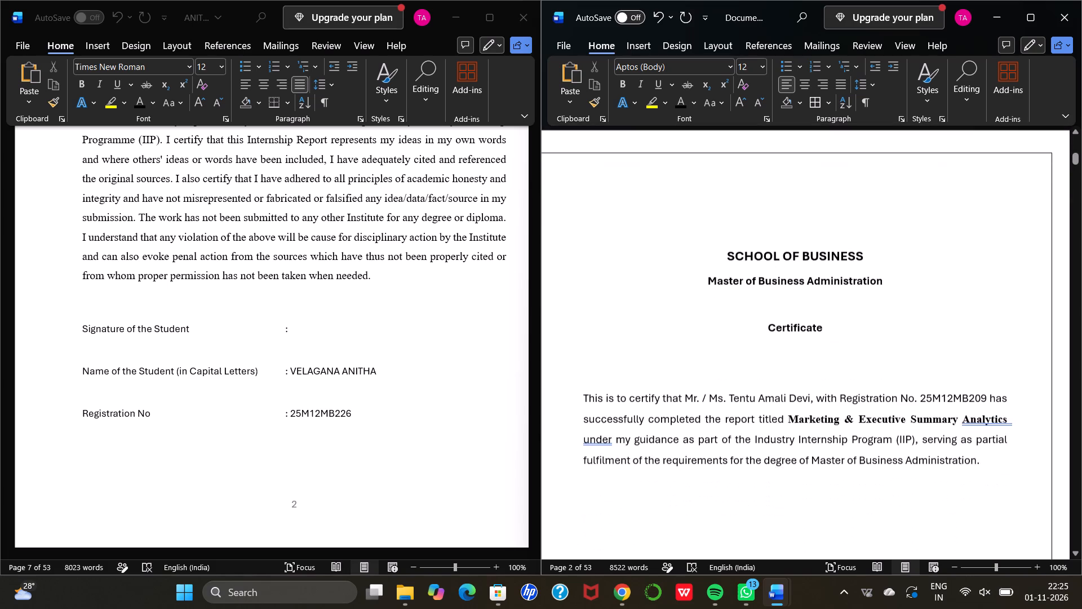
scroll(791, 423, down, 1)
scroll(496, 429, down, 1)
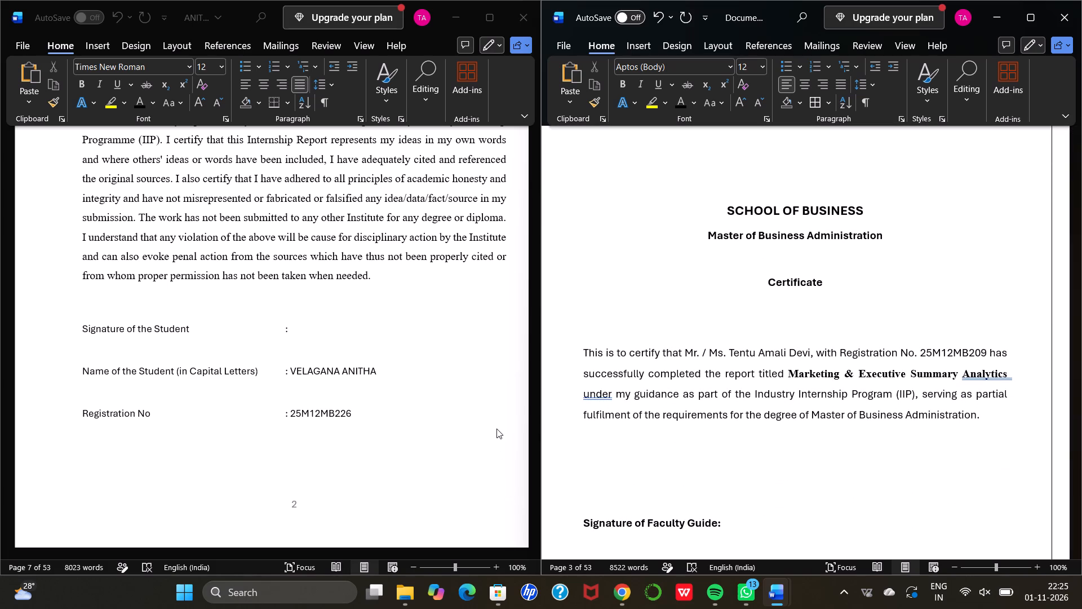
scroll(496, 429, down, 2)
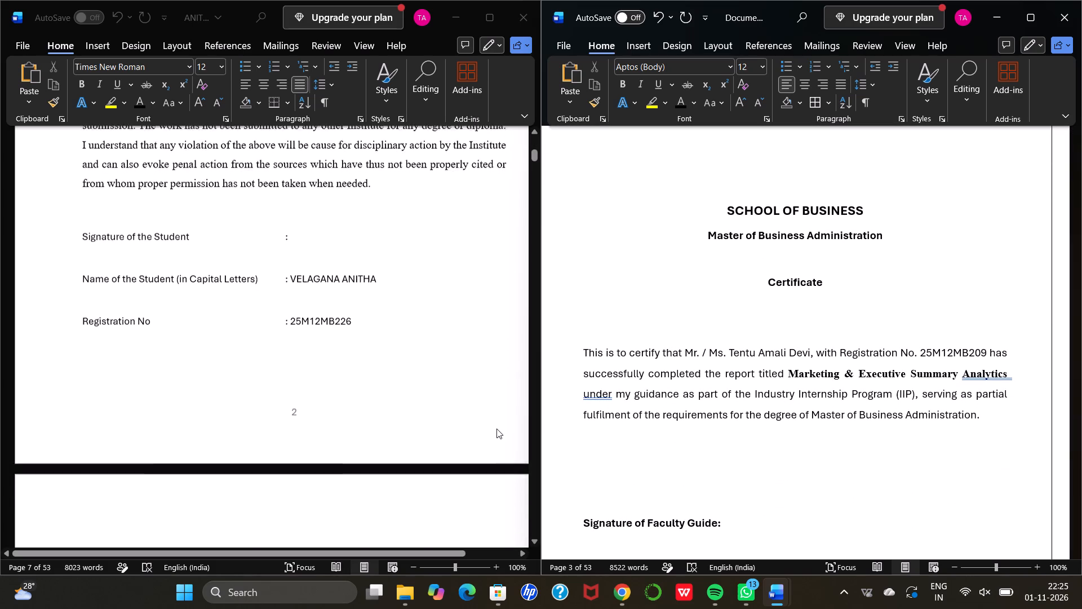
scroll(496, 429, down, 3)
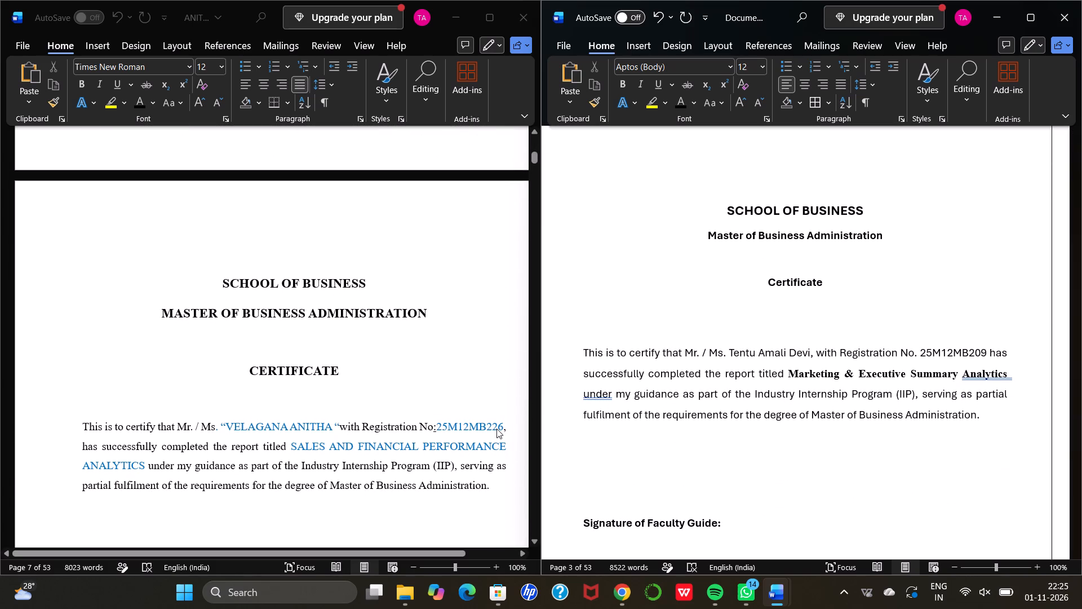
scroll(496, 429, down, 1)
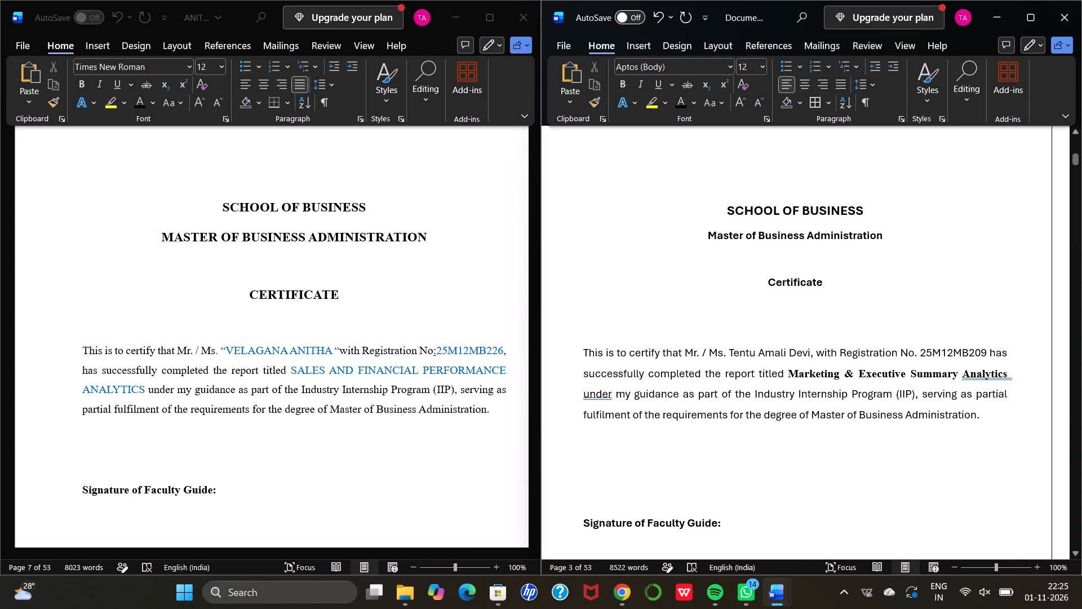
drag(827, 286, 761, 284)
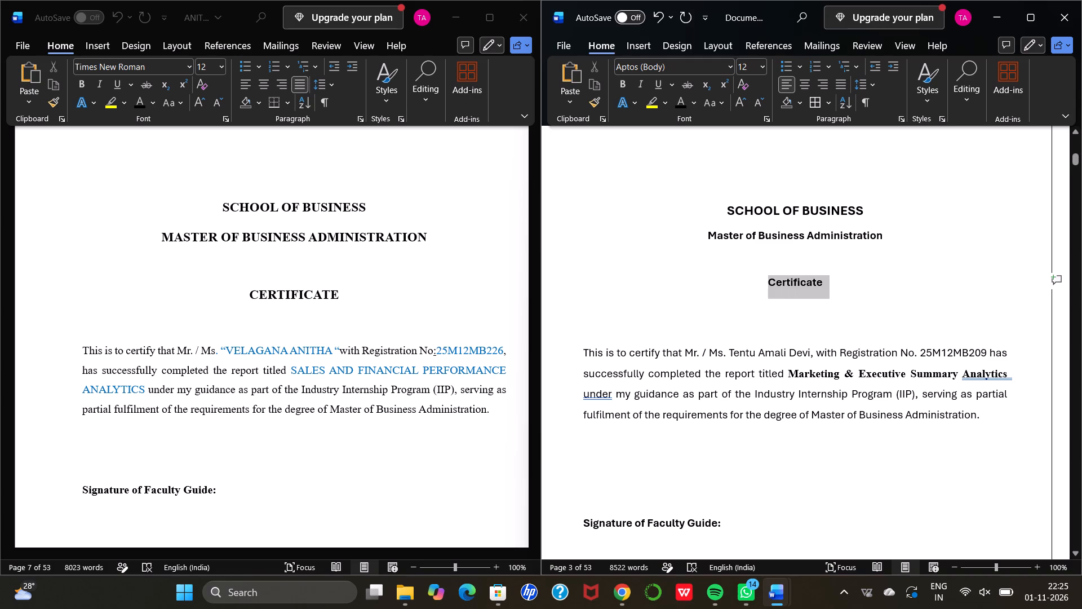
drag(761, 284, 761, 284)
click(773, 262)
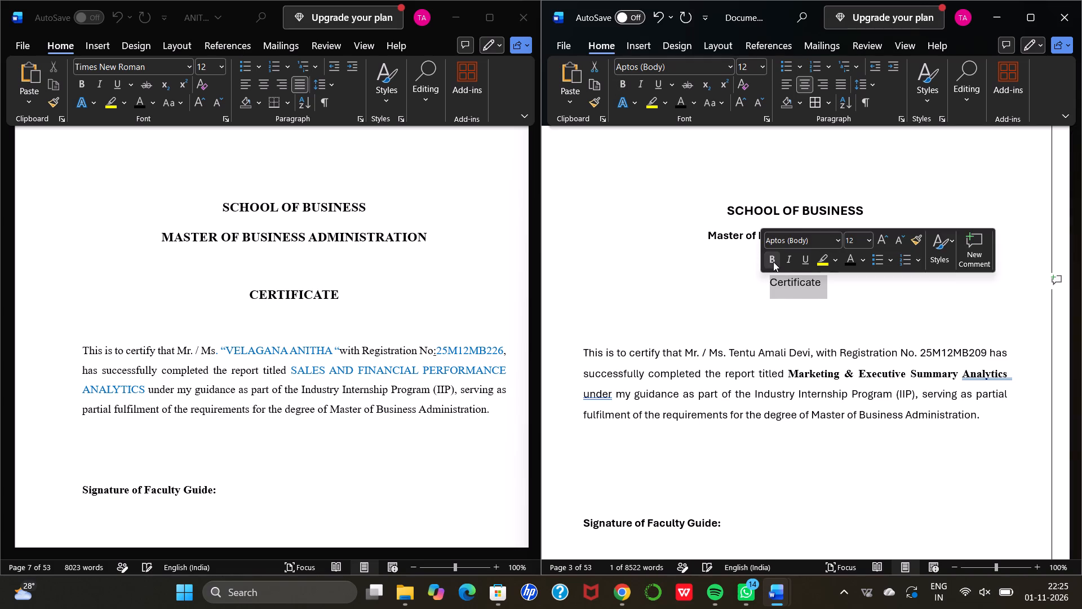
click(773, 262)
Check the reference report's certificate heading format, and set the Certificate heading in Document1 to 14 pt.
click(401, 294)
drag(344, 292, 261, 299)
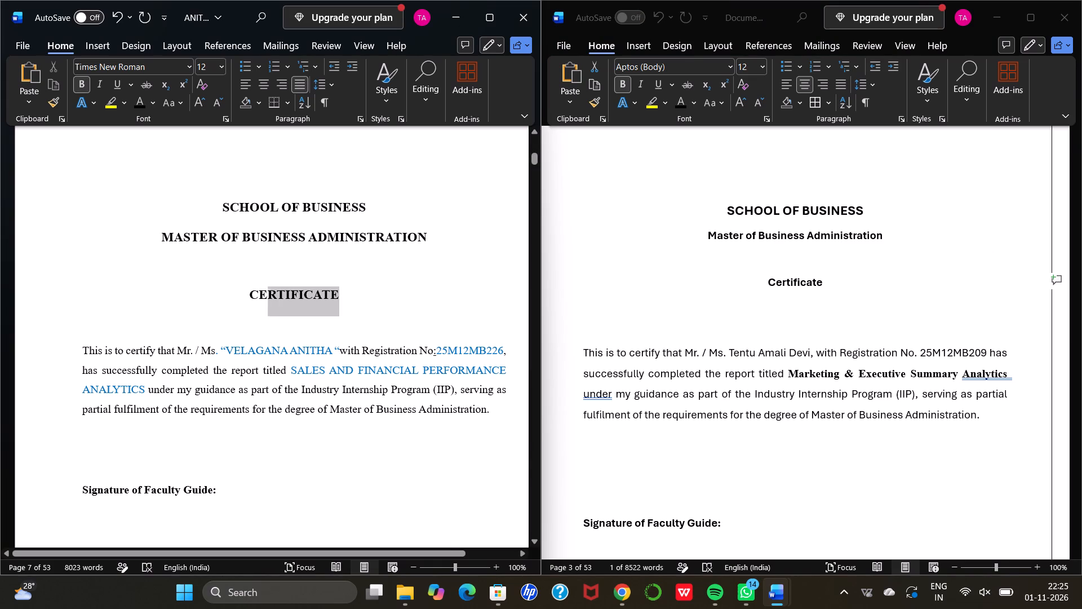
drag(261, 299, 247, 297)
click(371, 302)
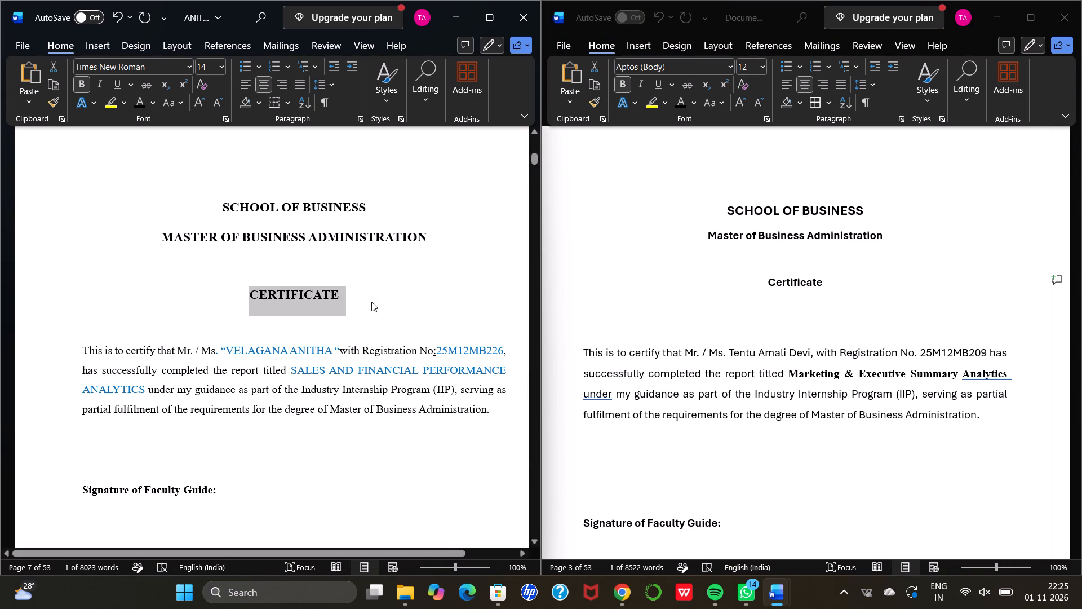
double_click(827, 279)
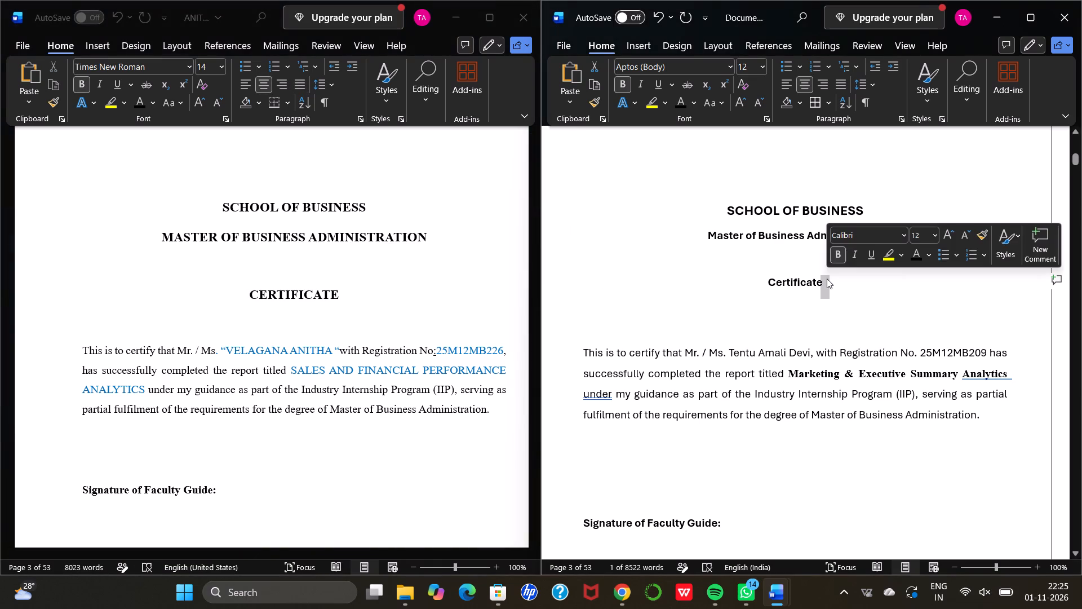
click(827, 279)
drag(827, 279, 760, 282)
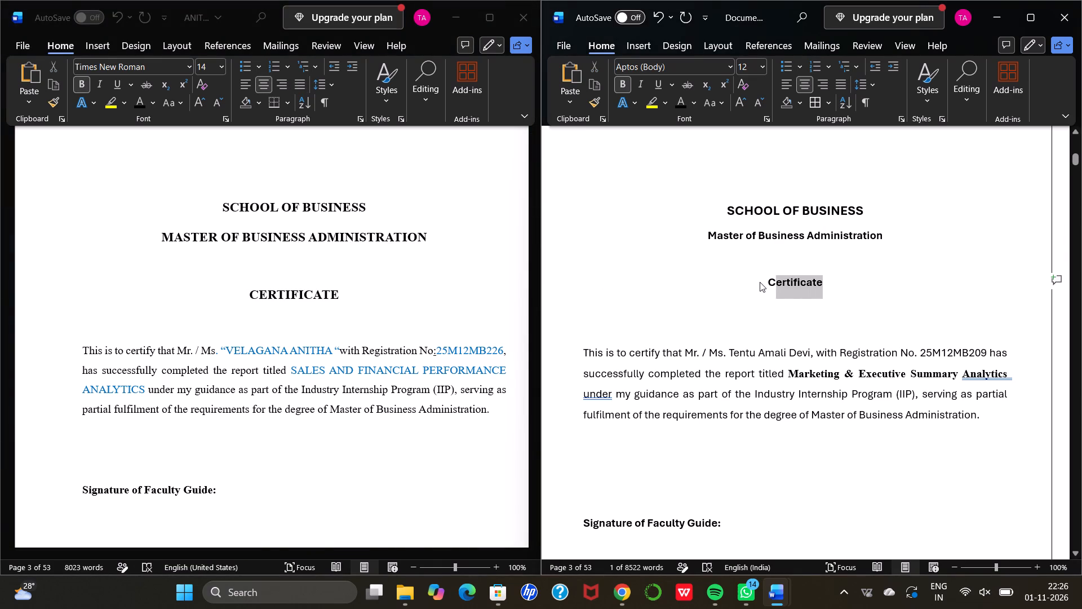
drag(760, 282, 757, 282)
click(864, 240)
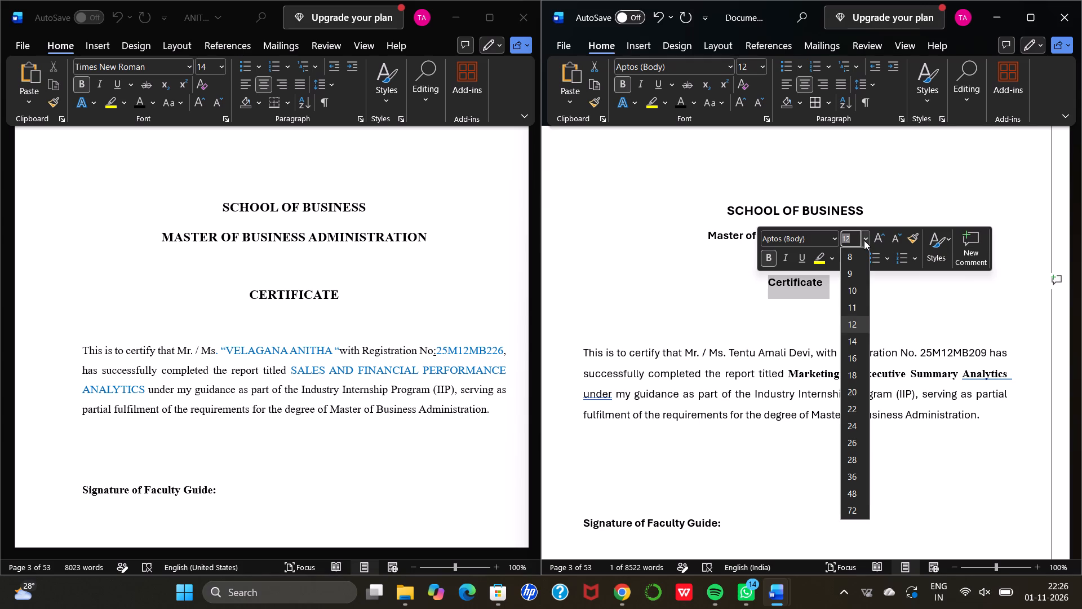
click(854, 340)
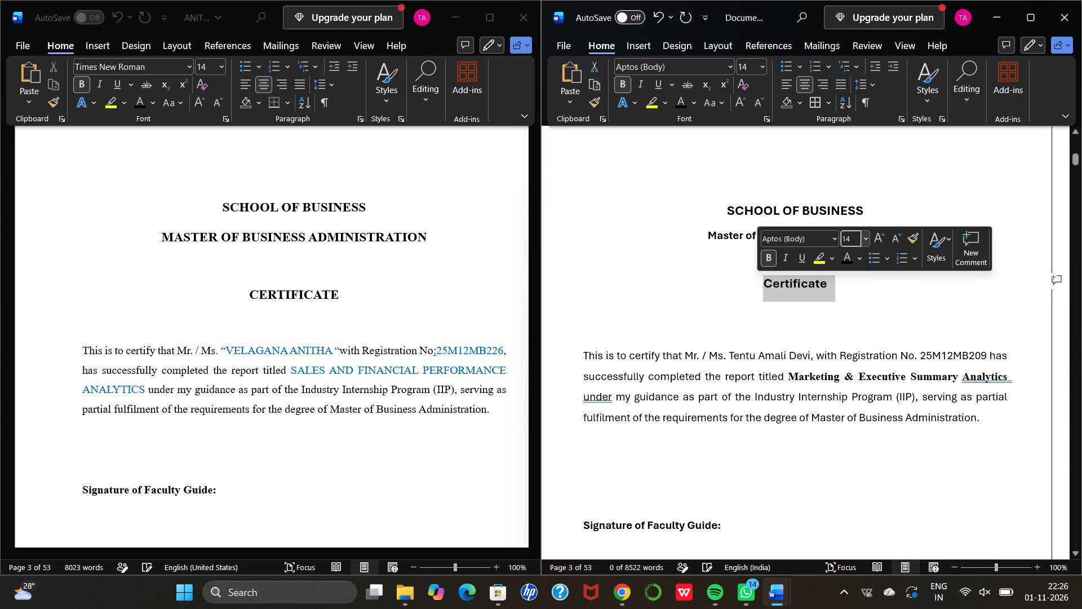
Rewrite the Certificate heading on Document1's certificate page in capitals as CERTIFICATE.
click(845, 294)
key(BackSpace)
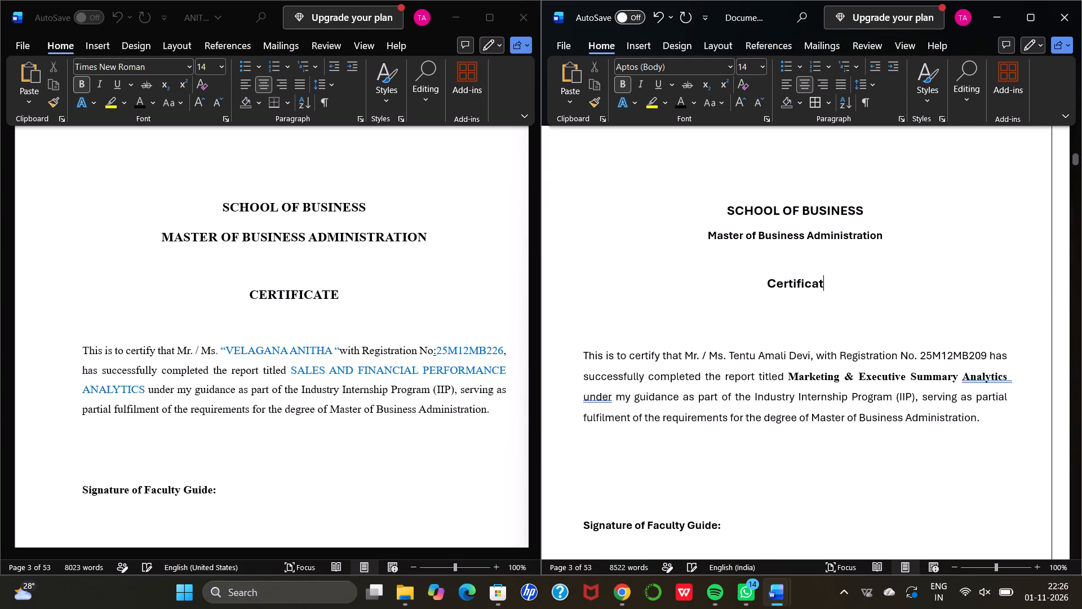
key(BackSpace)
key(BackSpace)
key(BackSpace)
key(BackSpace)
key(BackSpace)
key(BackSpace)
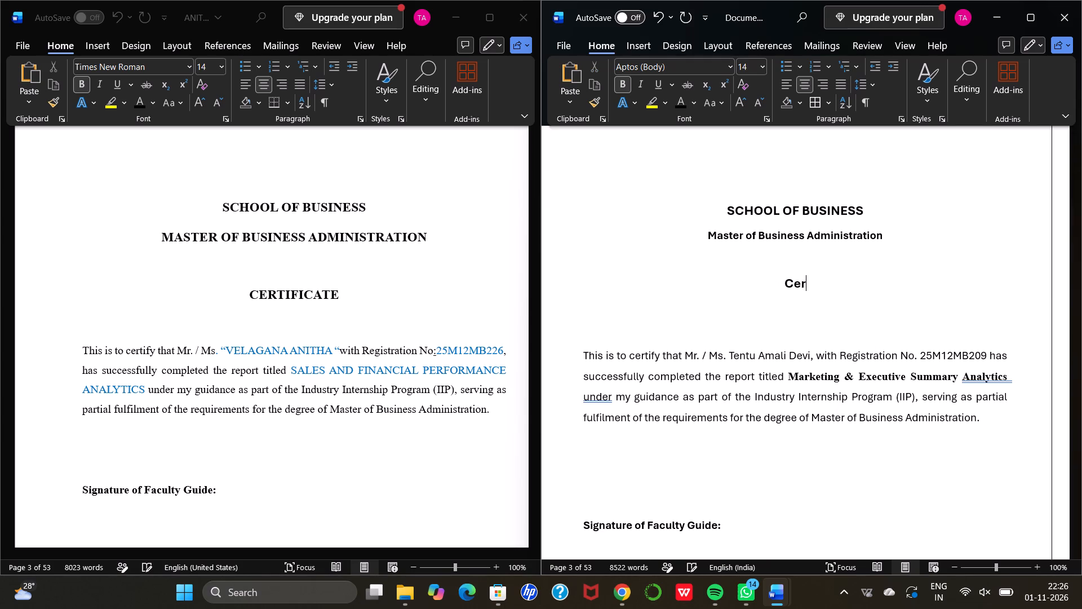
key(BackSpace)
key(BackSpace)
key(BackSpace)
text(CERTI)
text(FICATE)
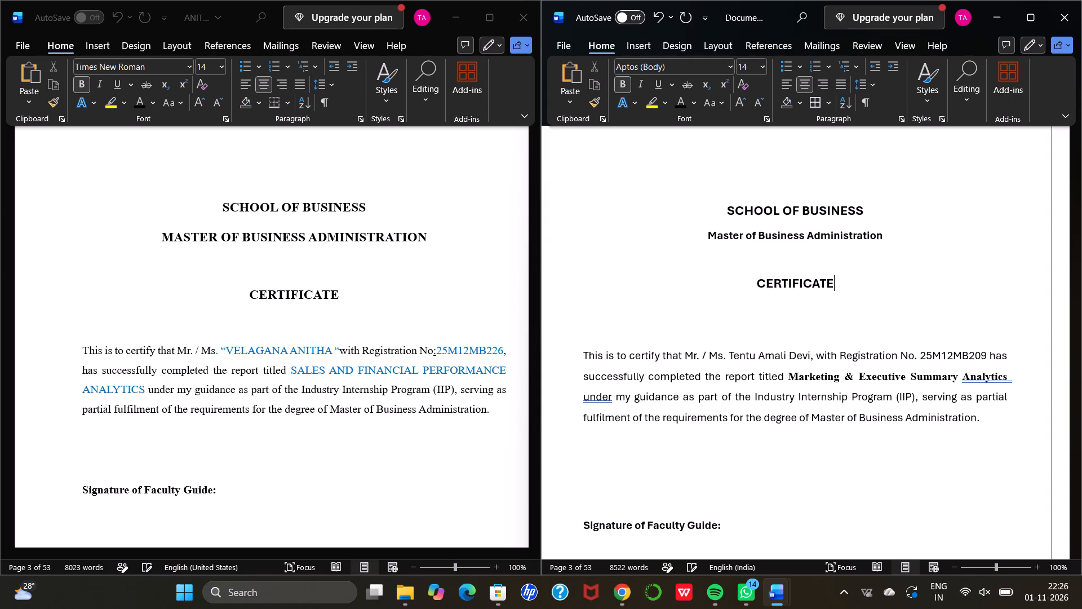
Set the Master of Business Administration line on Document1's certificate page to 14 pt.
click(886, 236)
drag(886, 236, 720, 240)
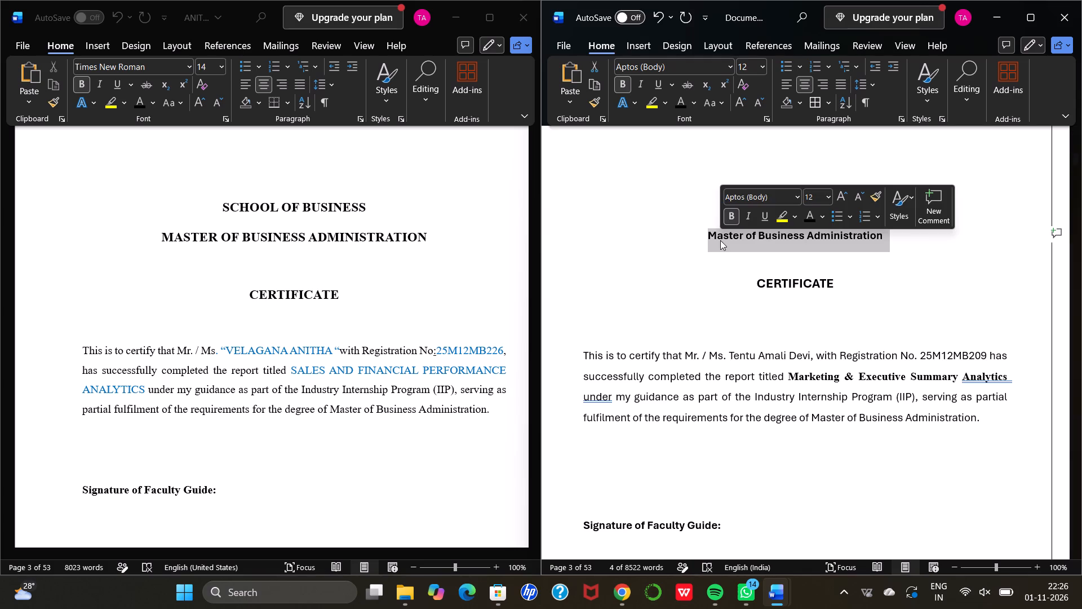
drag(720, 240, 731, 239)
click(731, 239)
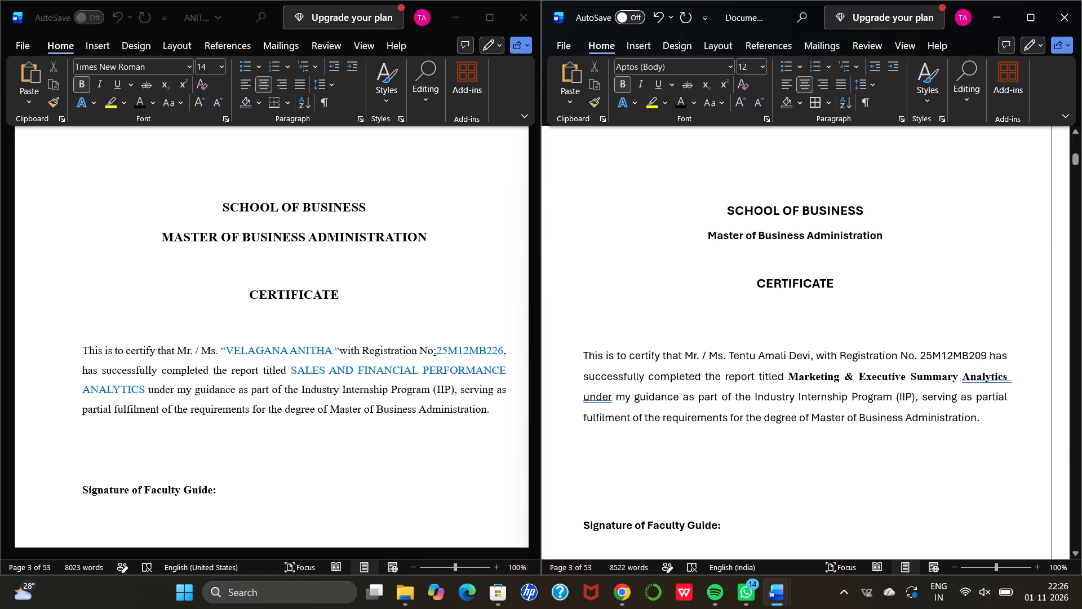
drag(894, 237, 893, 237)
drag(893, 237, 712, 237)
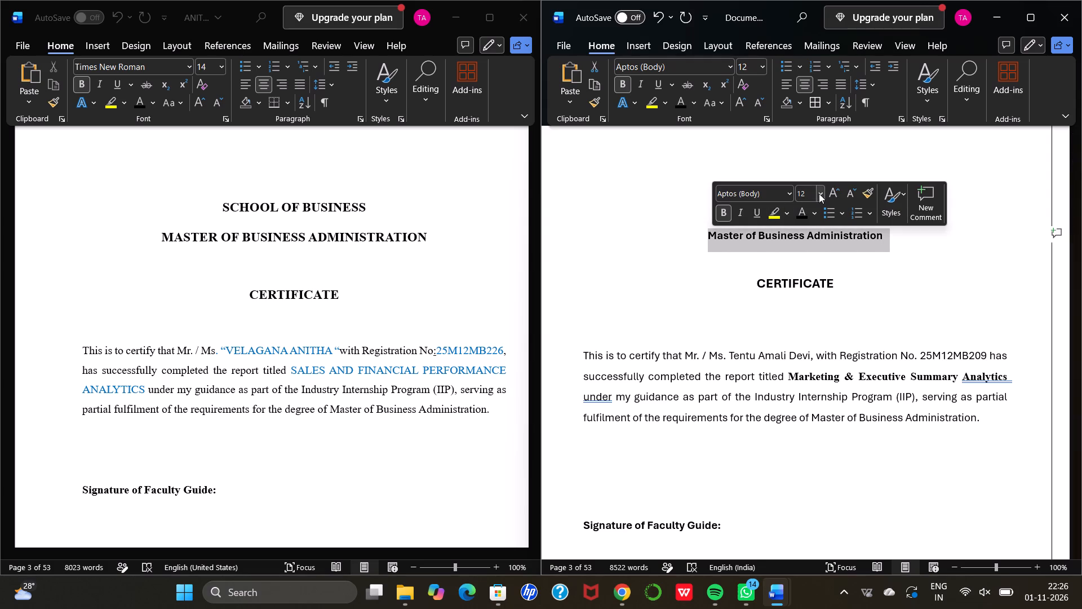
click(819, 193)
click(810, 292)
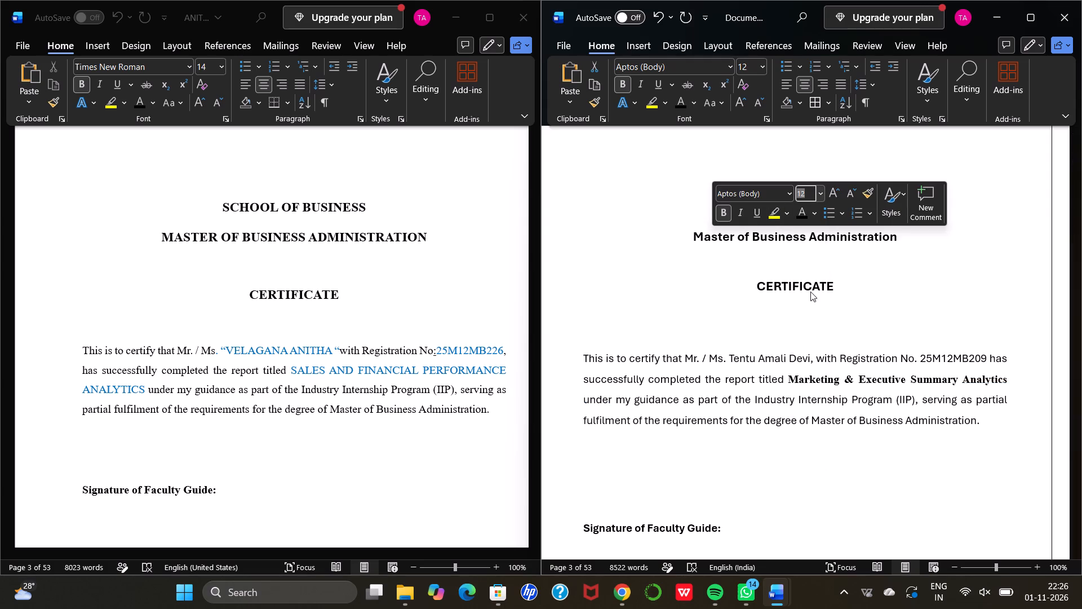
click(879, 261)
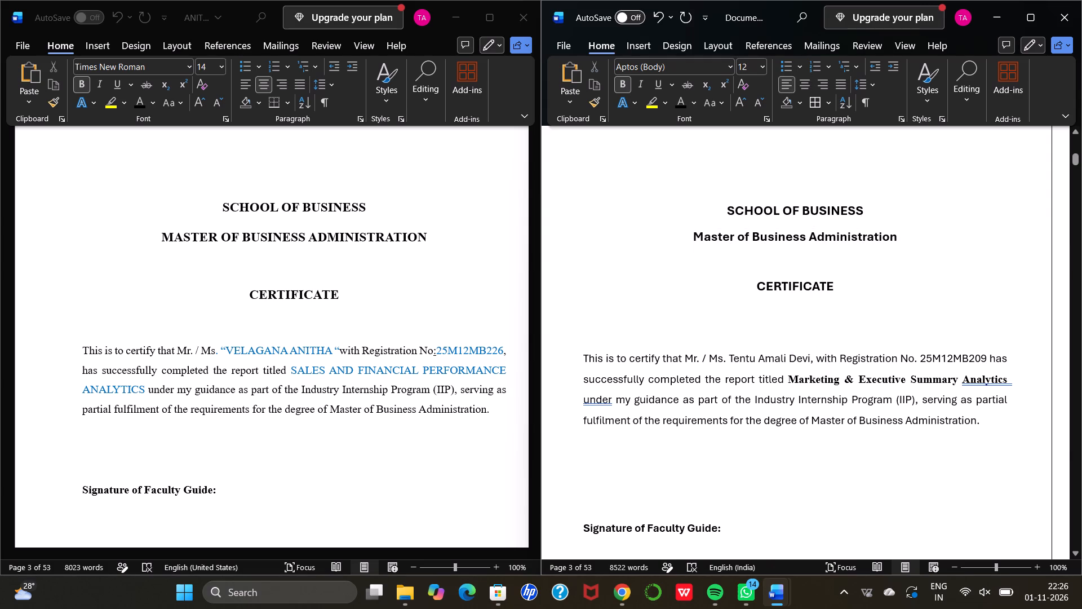
Apply a font size of 14 pt to the SCHOOL OF BUSINESS heading on Document1's certificate page.
drag(871, 209, 734, 203)
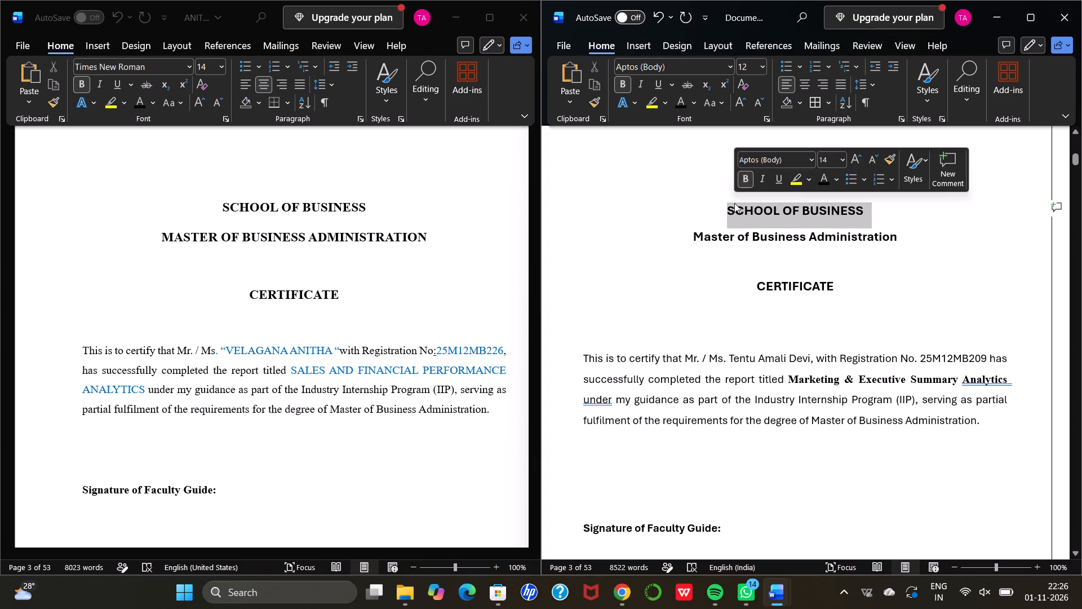
click(841, 162)
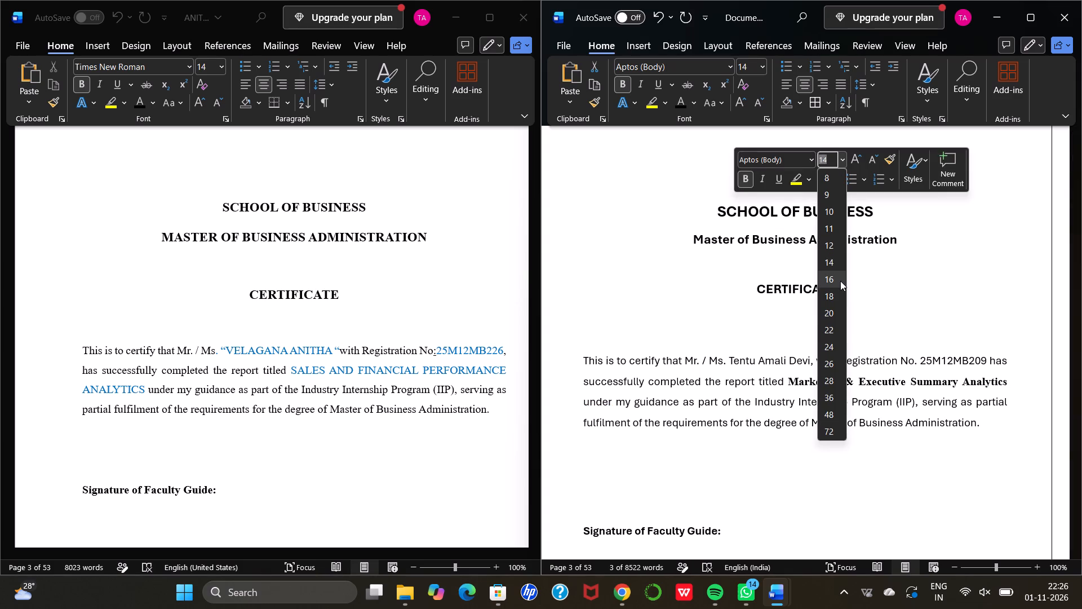
click(835, 260)
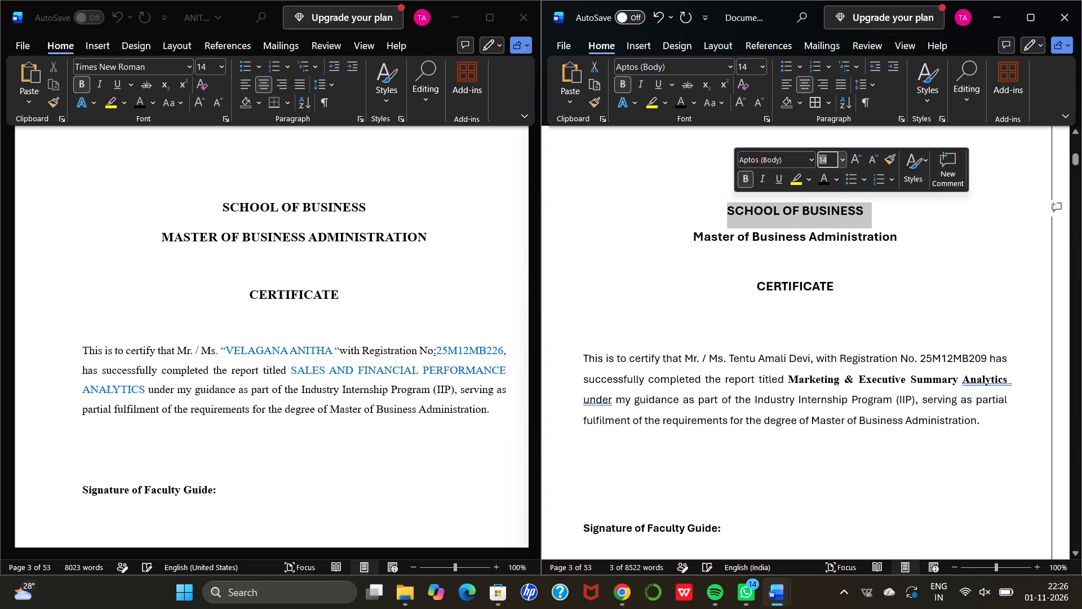
Rewrite the words "Master of" in the degree line of Document1's certificate page in capitals as MASTER OF.
click(738, 235)
key(Left)
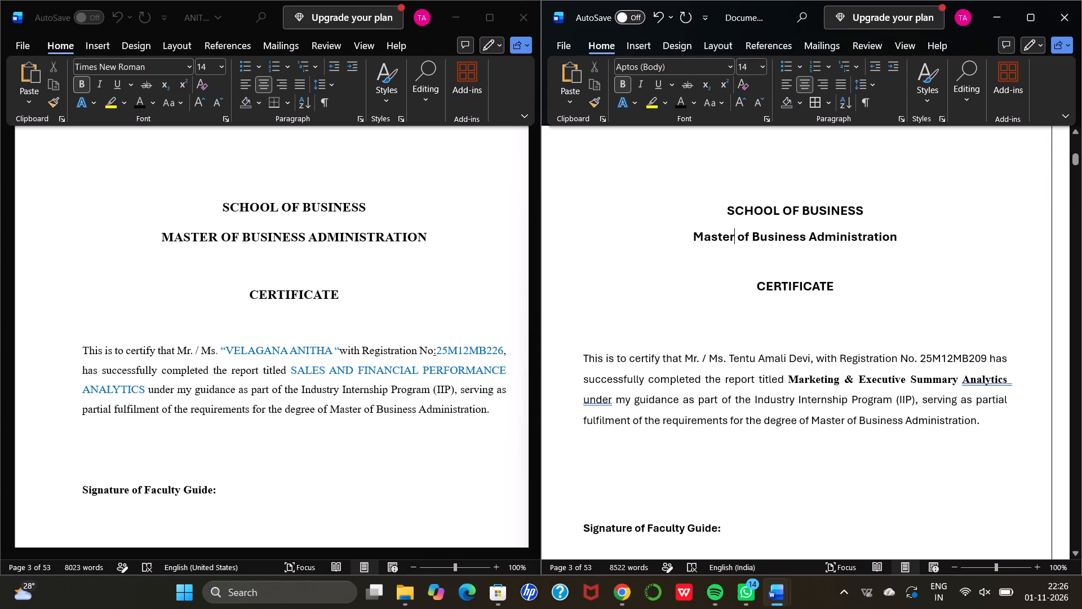
key(BackSpace)
key(BackSpace)
key(BackSpace)
key(BackSpace)
key(BackSpace)
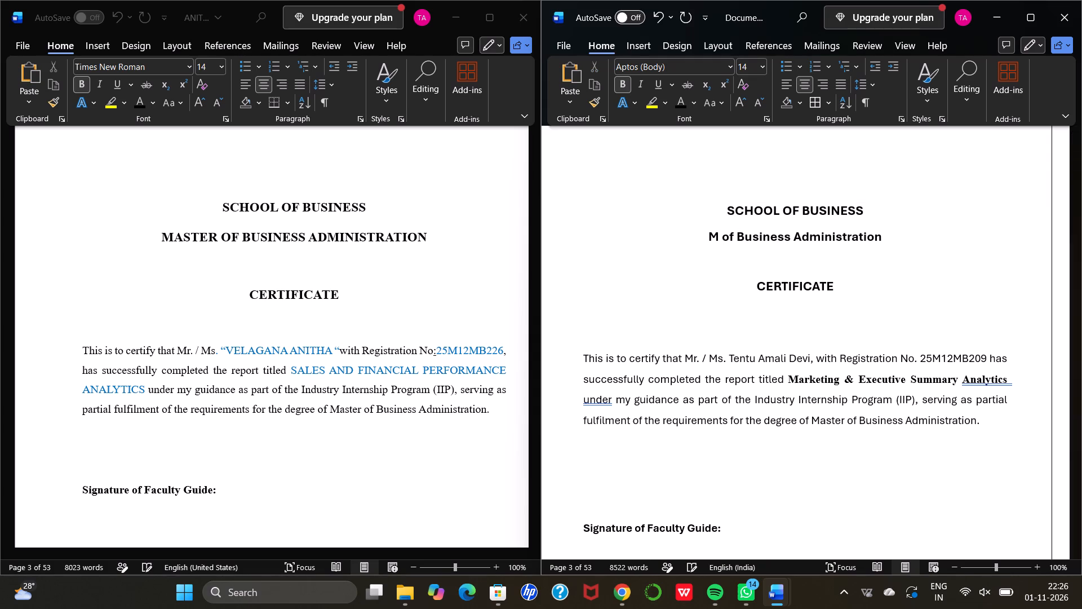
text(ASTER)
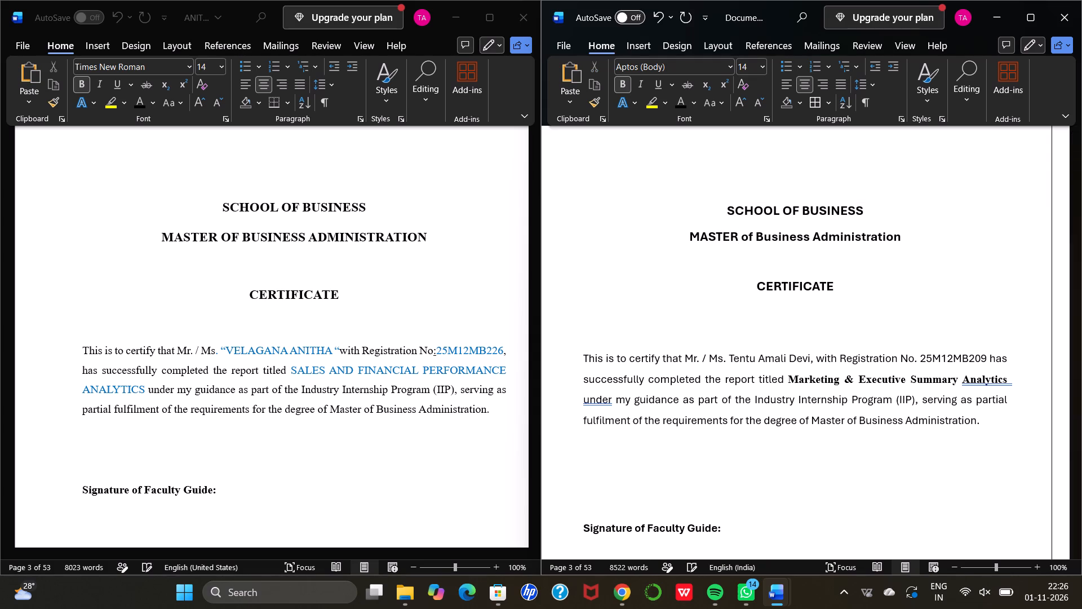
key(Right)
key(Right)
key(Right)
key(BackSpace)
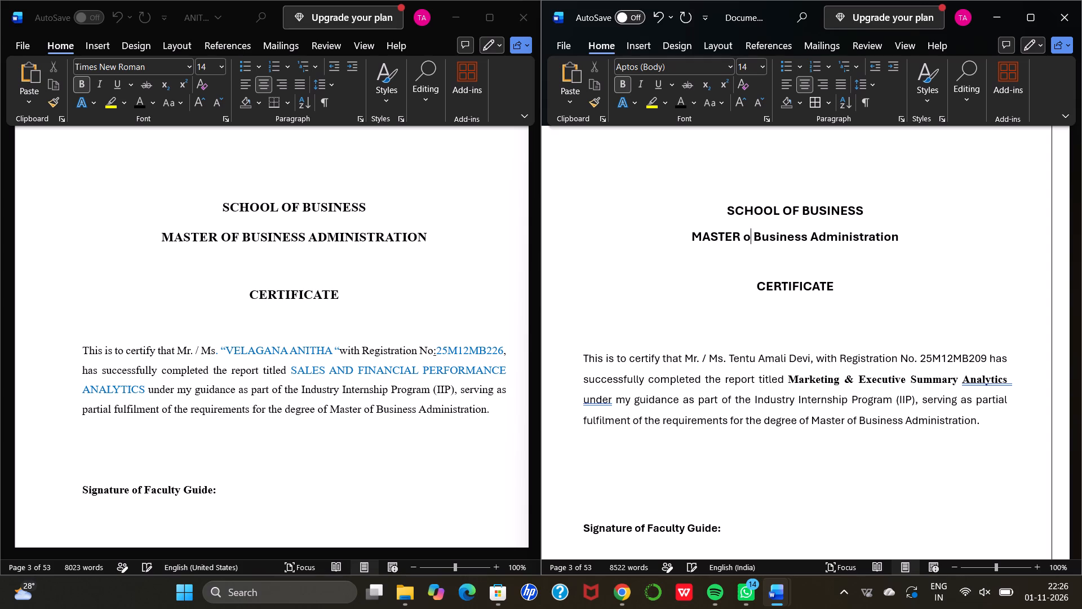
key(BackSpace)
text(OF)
Rewrite the word "Business" in the degree line of Document1's certificate page in capitals as BUSINESS.
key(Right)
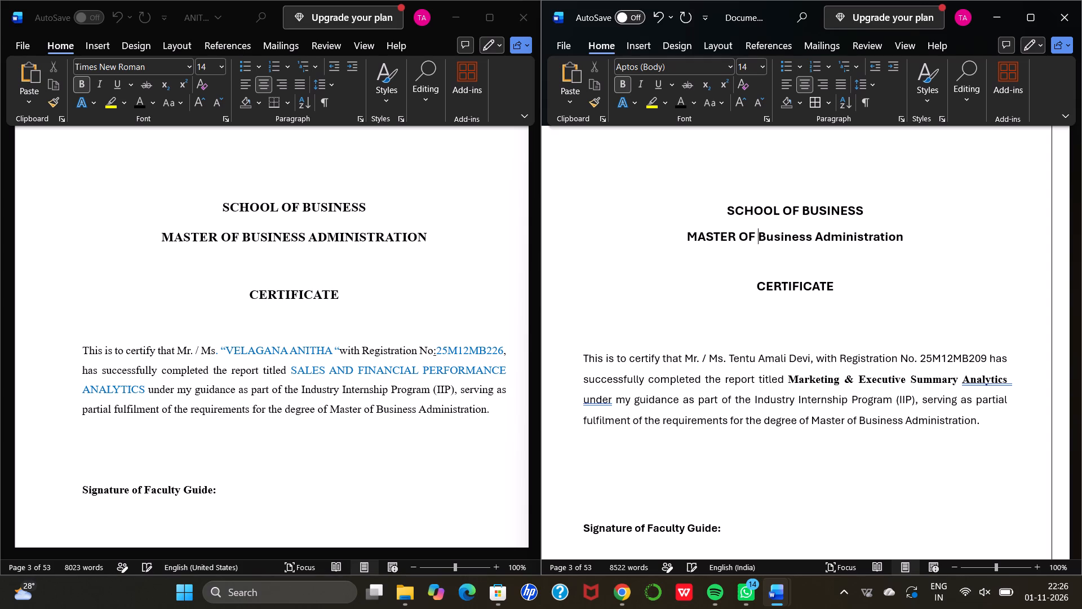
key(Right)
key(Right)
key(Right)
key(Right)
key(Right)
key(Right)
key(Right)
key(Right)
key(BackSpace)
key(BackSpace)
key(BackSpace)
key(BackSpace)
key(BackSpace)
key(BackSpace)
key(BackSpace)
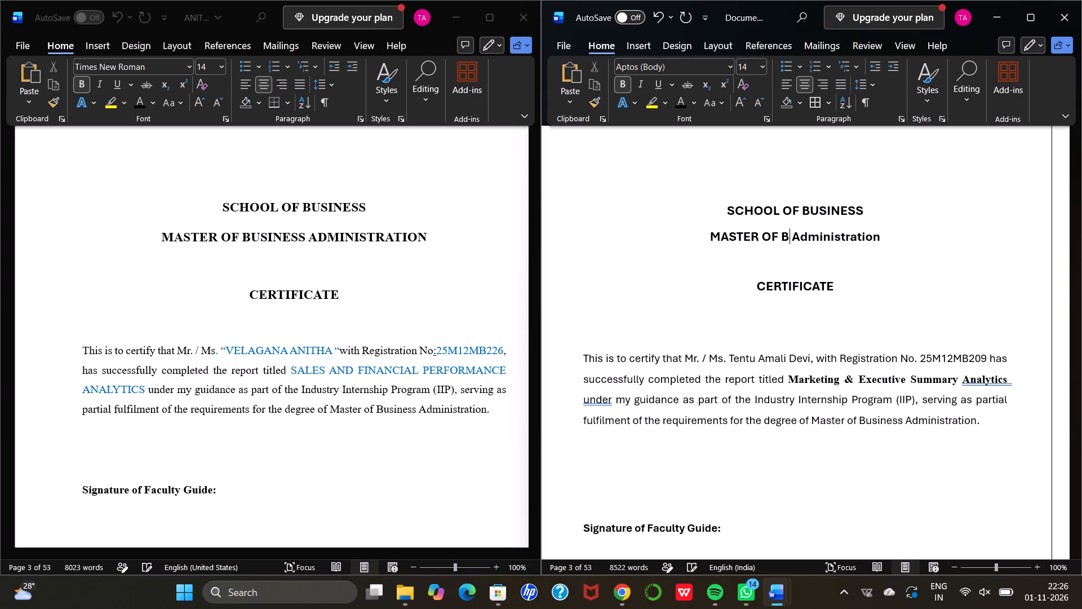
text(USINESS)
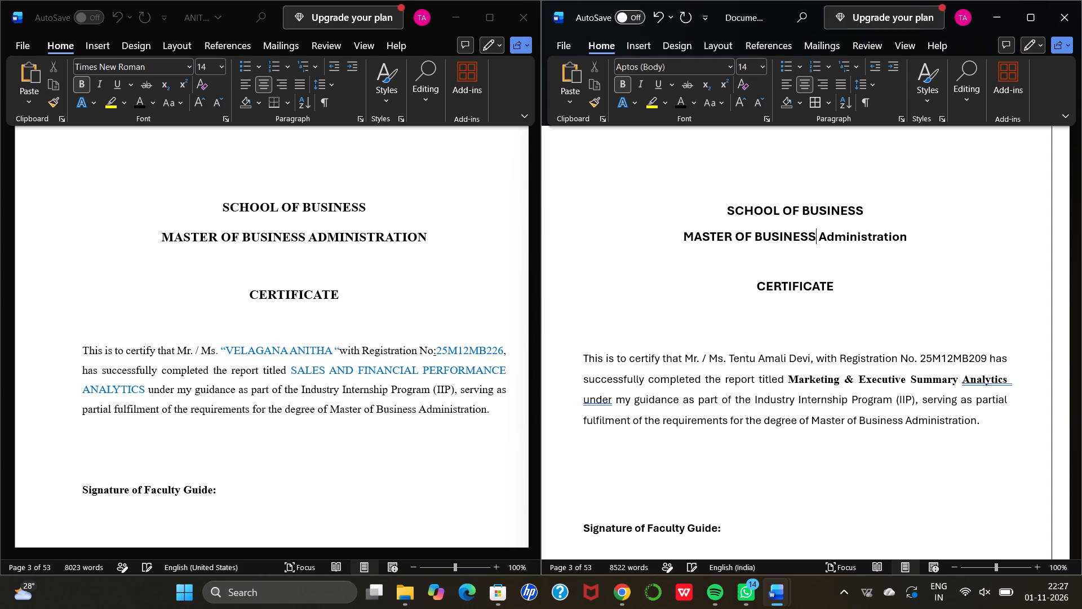
Rewrite the word "Administration" in the degree line of Document1's certificate page in capitals as ADMINISTRATION.
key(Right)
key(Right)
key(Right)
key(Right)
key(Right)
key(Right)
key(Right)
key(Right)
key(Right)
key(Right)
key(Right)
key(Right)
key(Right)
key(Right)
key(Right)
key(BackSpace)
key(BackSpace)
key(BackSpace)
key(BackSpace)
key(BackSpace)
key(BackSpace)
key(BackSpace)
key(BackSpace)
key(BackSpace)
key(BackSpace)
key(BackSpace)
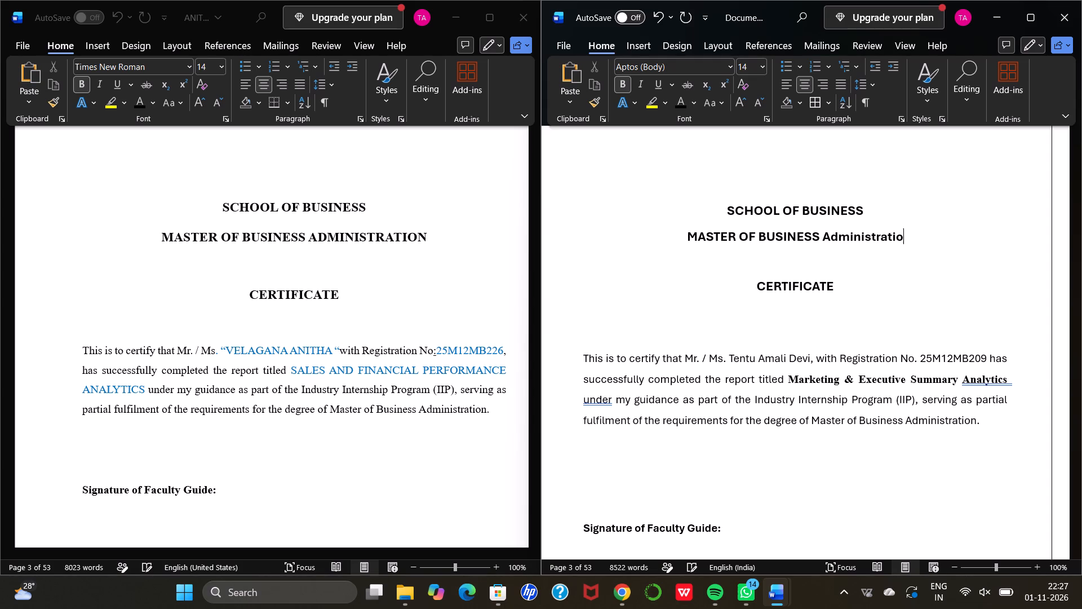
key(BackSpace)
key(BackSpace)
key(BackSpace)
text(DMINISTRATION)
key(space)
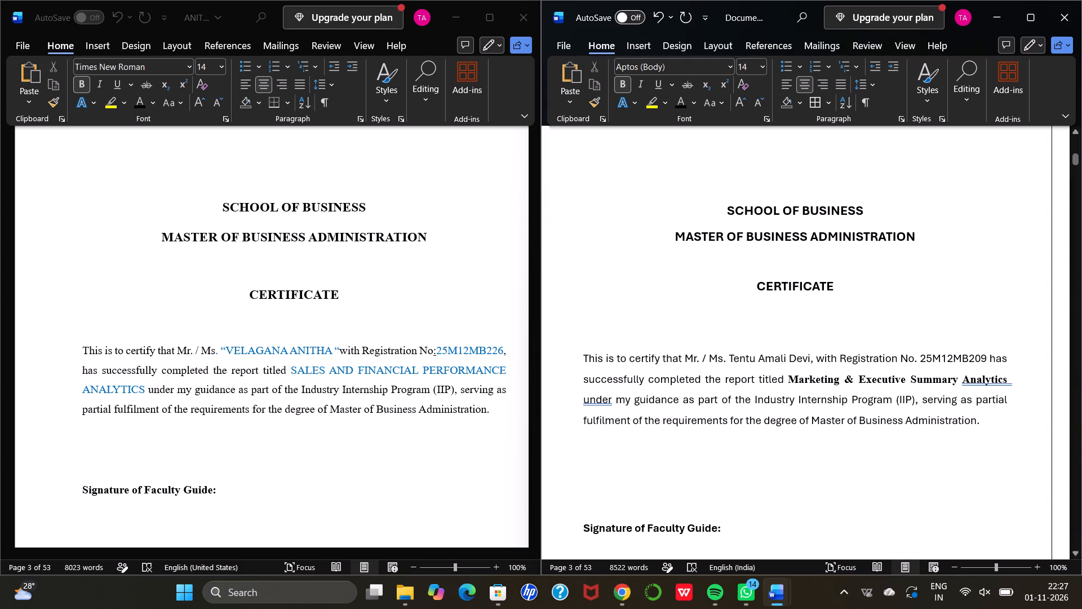
Recolour the blue student name and its closing quotation mark black in the reference report's certificate paragraph.
click(332, 347)
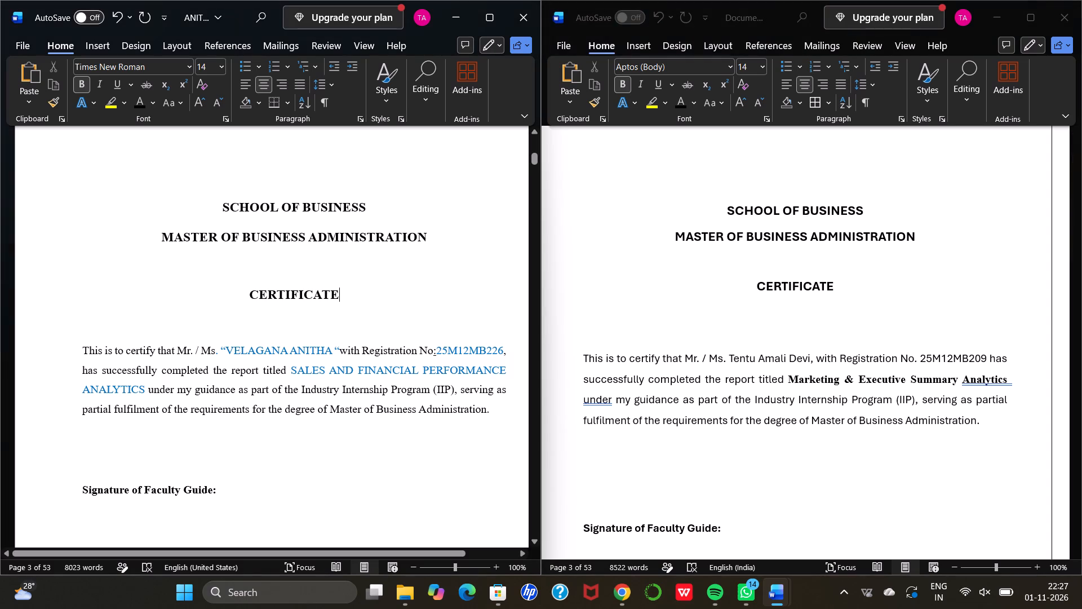
drag(333, 350, 308, 343)
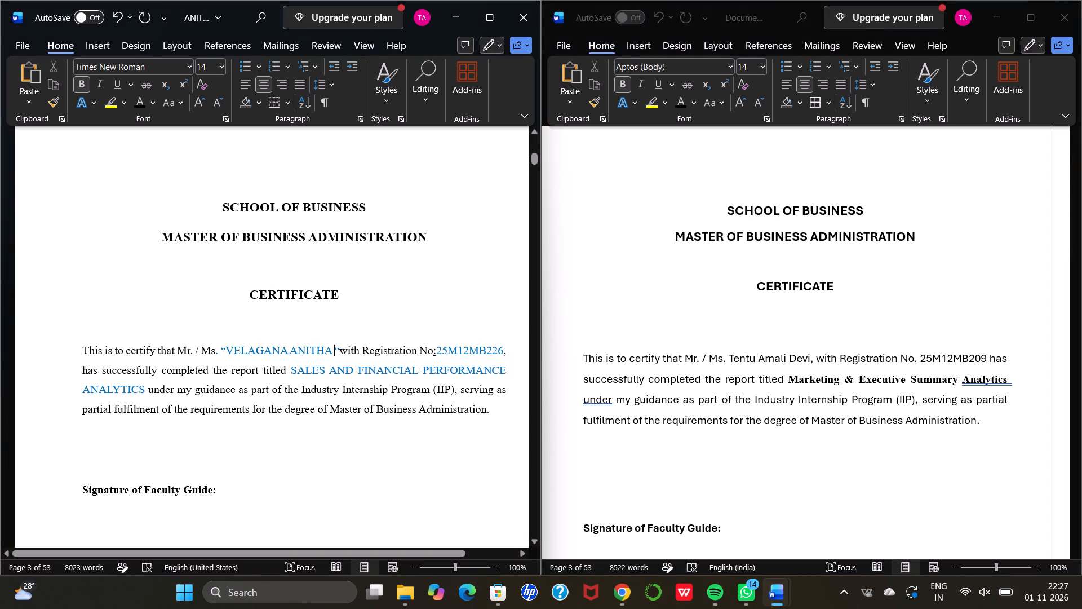
drag(308, 343, 221, 356)
click(307, 334)
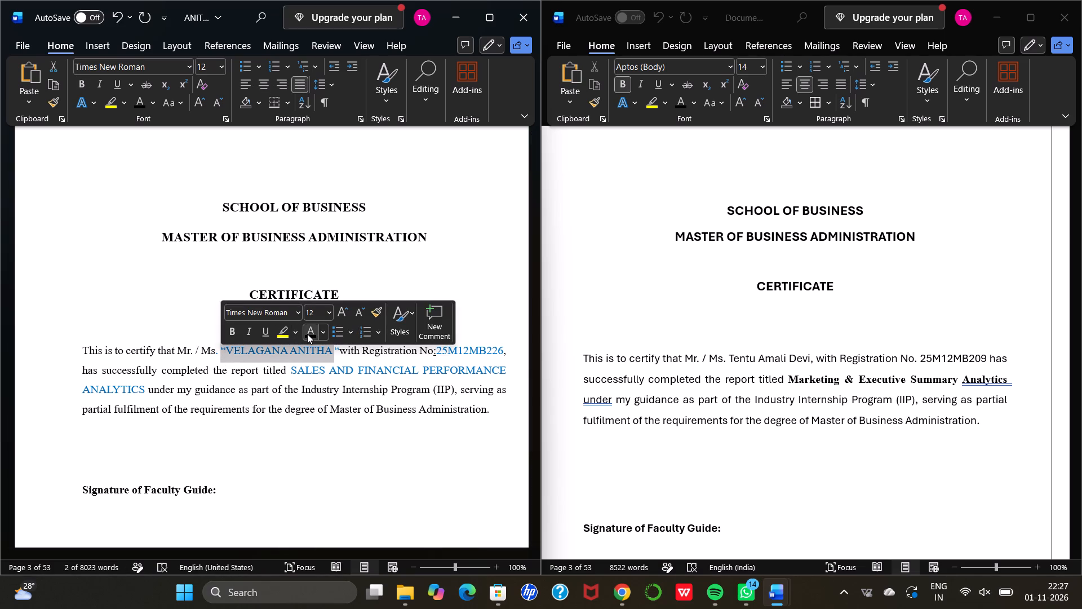
click(337, 352)
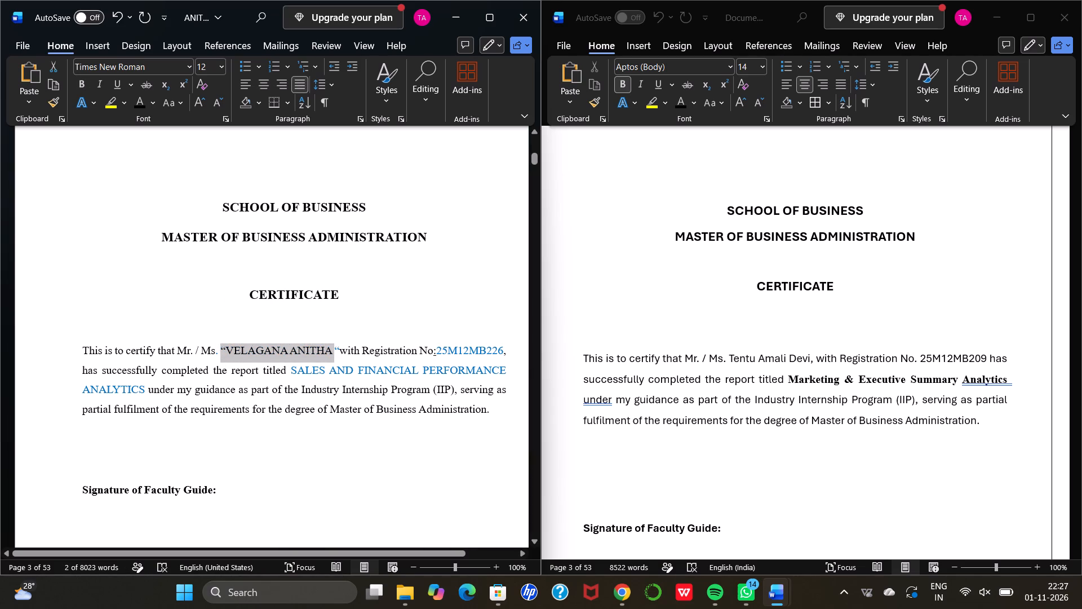
double_click(337, 352)
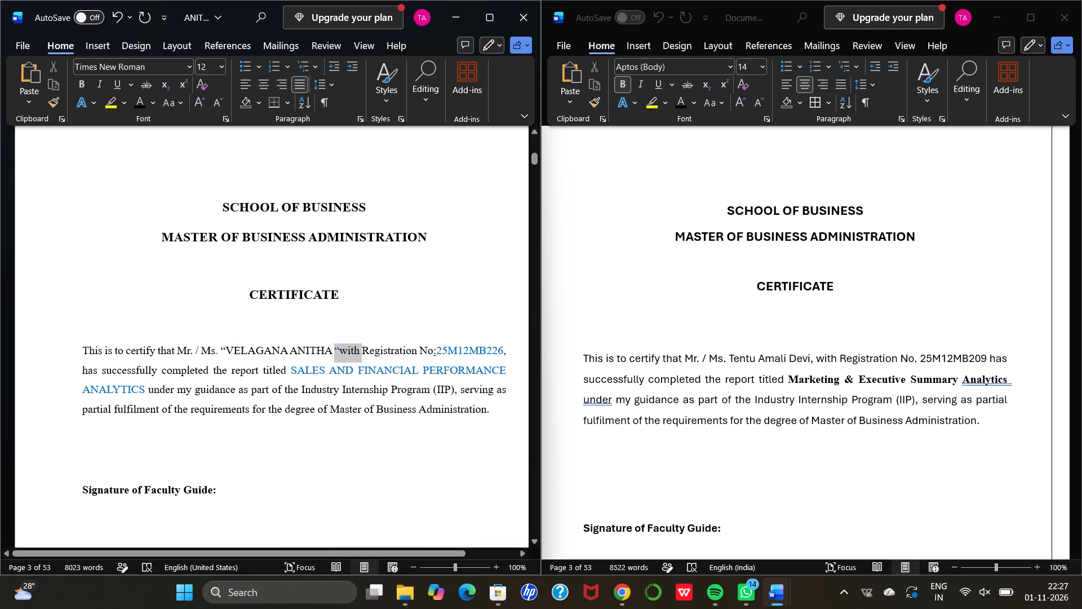
click(424, 327)
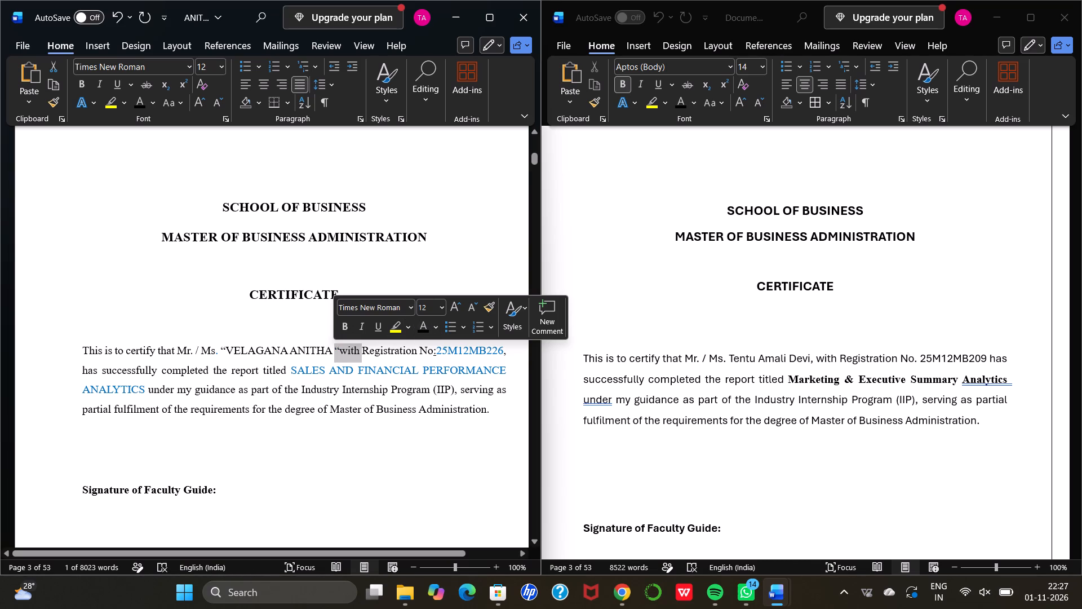
Recolour the reference report's certificate paragraph black from the registration number through to the end of the paragraph.
drag(436, 350, 477, 403)
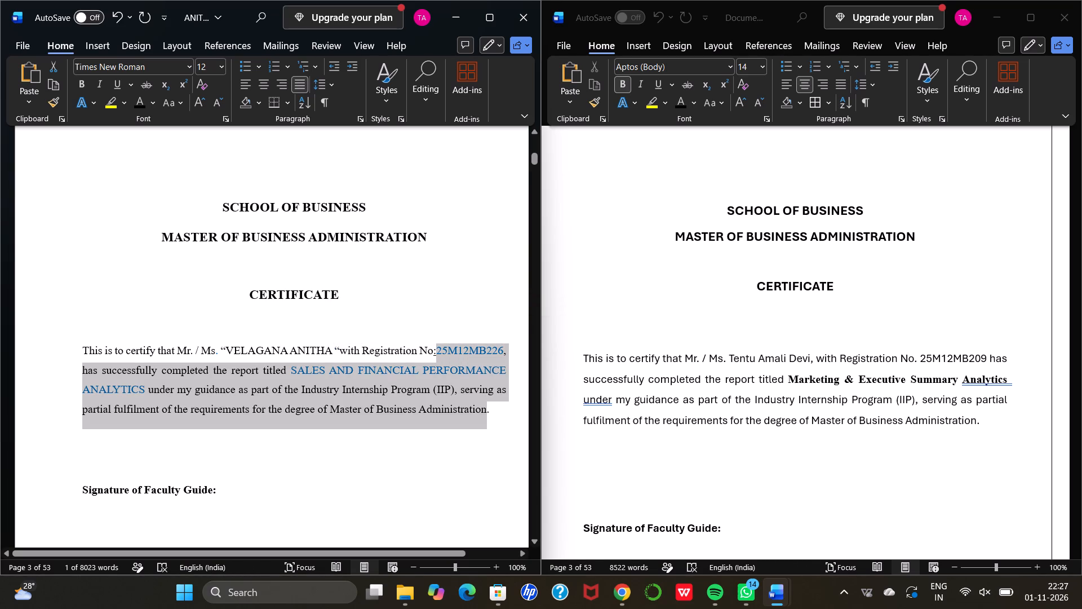
drag(477, 403, 477, 404)
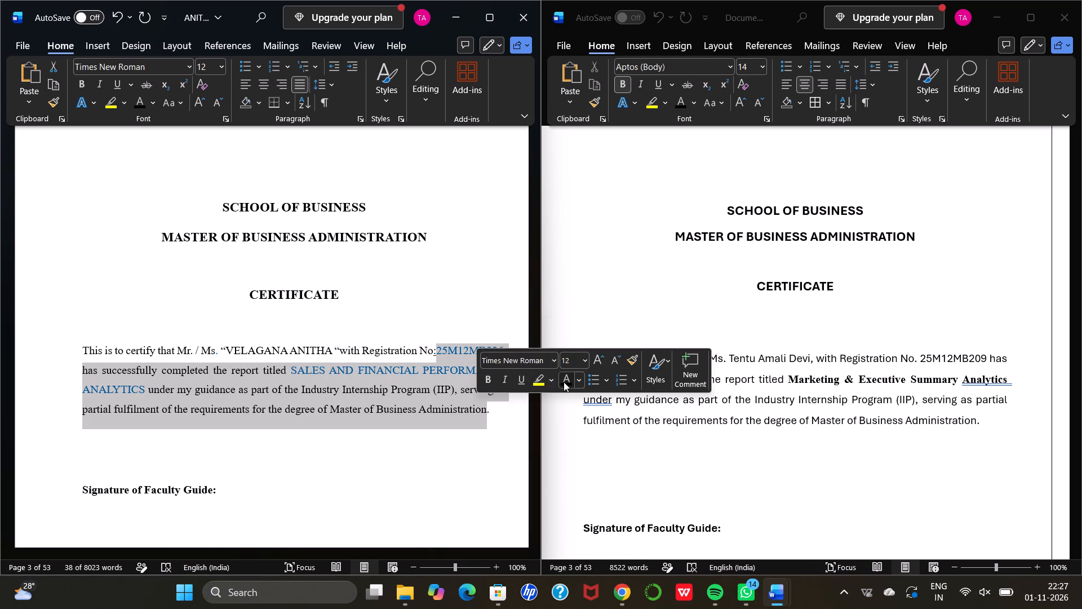
click(564, 382)
click(482, 464)
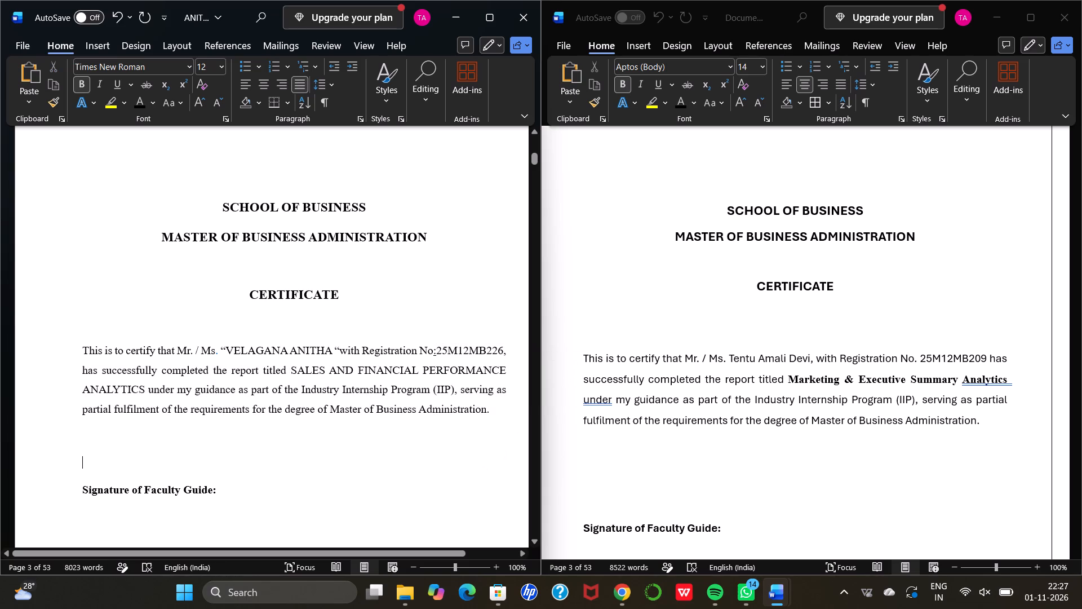
Centre the internship completion certificate image on page 4 of the reference report.
scroll(482, 464, down, 3)
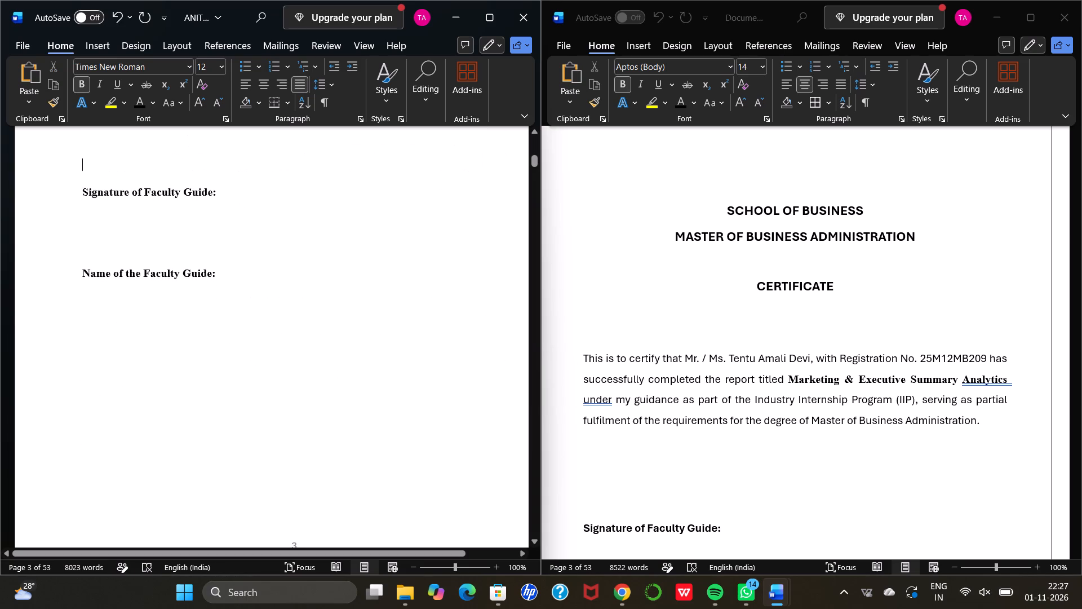
scroll(778, 385, down, 5)
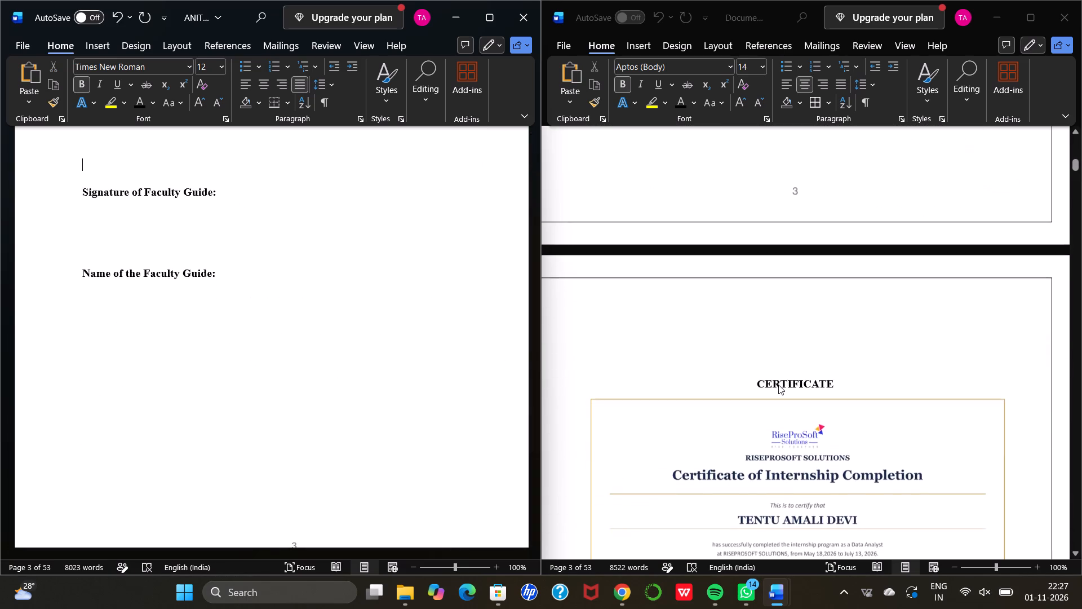
scroll(778, 385, down, 2)
scroll(341, 371, down, 2)
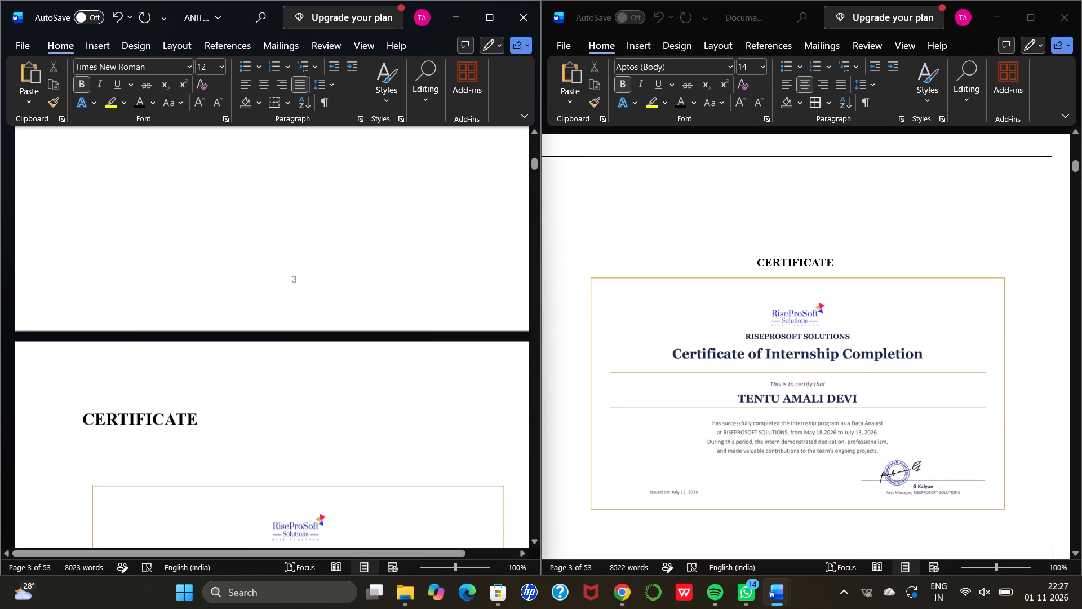
scroll(341, 371, down, 4)
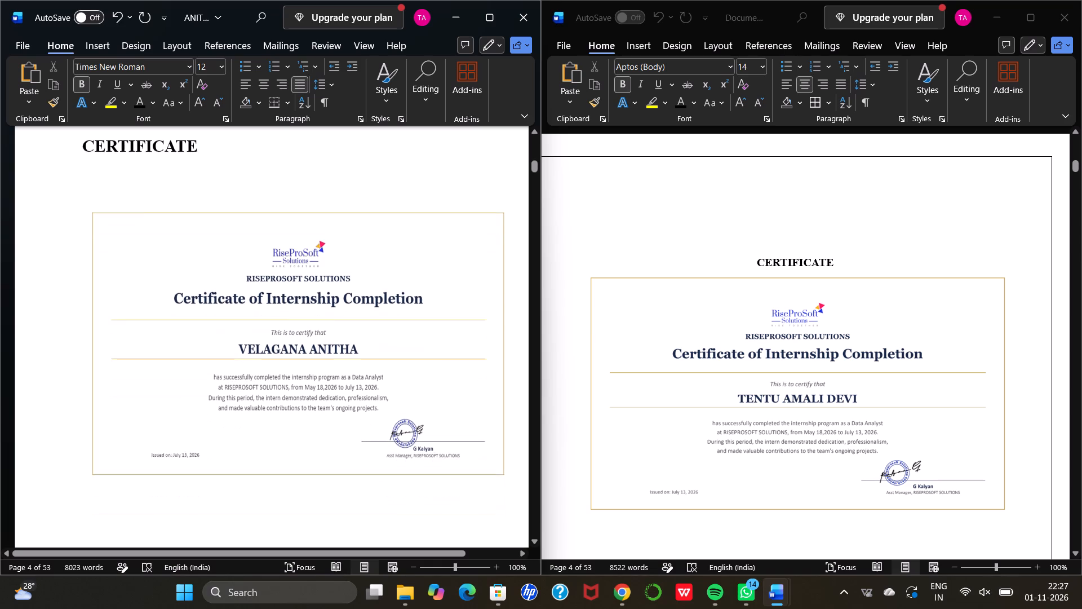
scroll(341, 371, down, 1)
scroll(341, 371, up, 2)
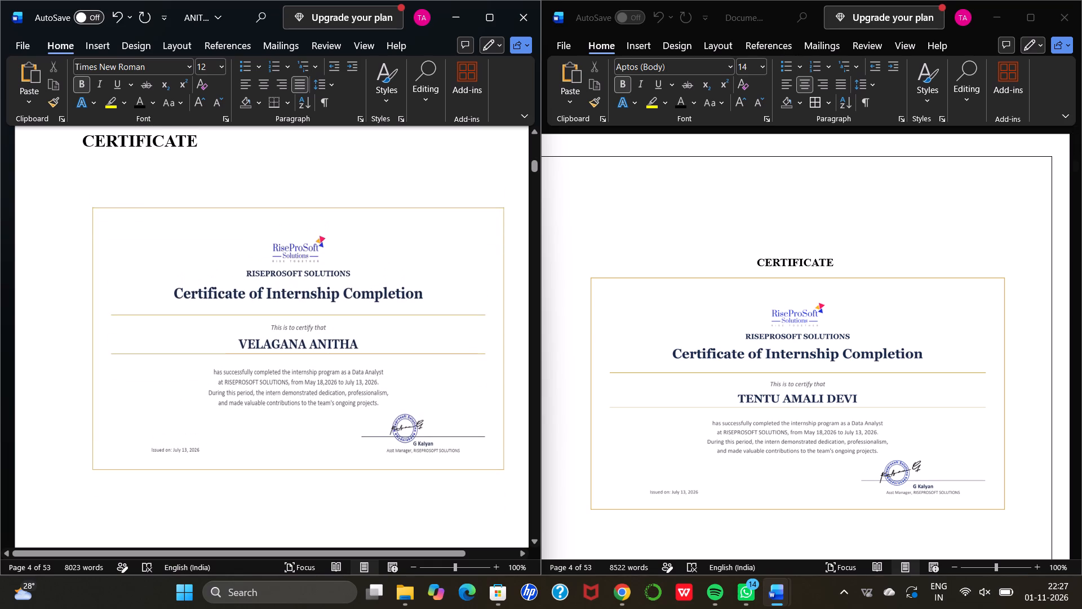
click(320, 323)
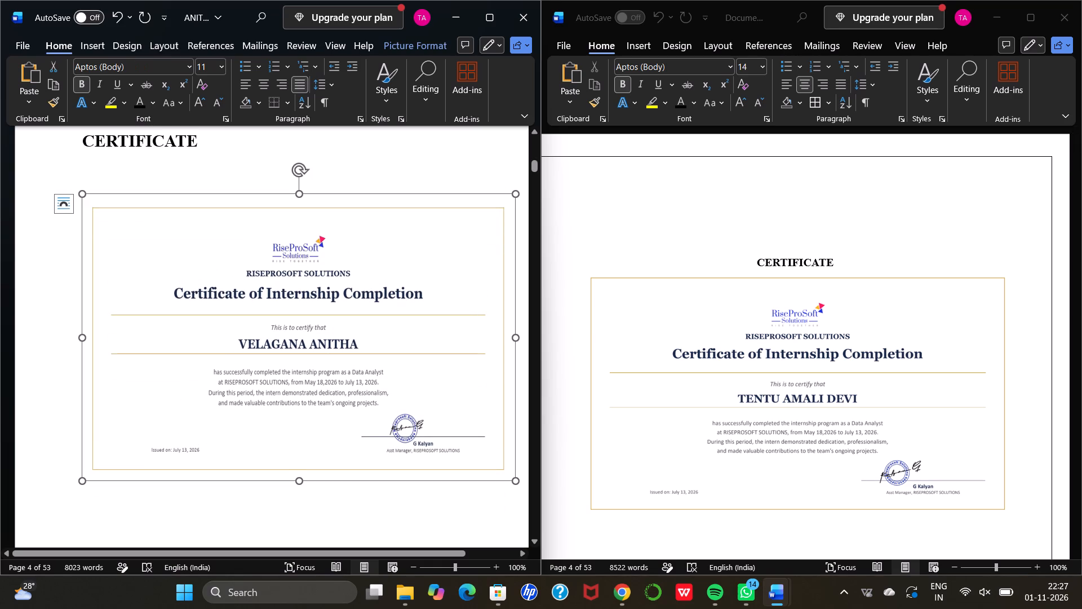
click(260, 84)
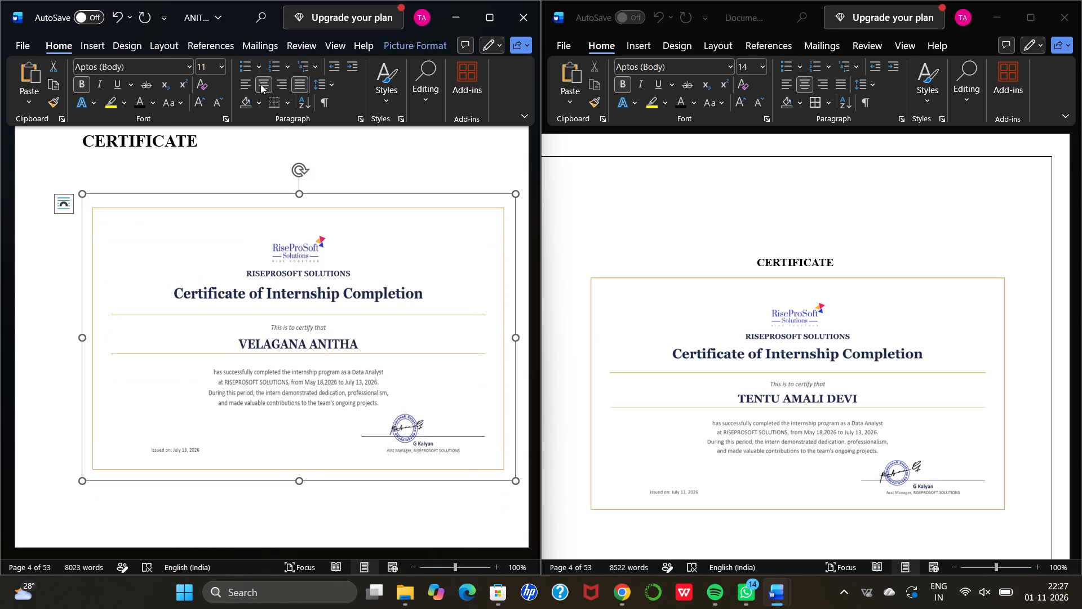
click(260, 84)
click(260, 84)
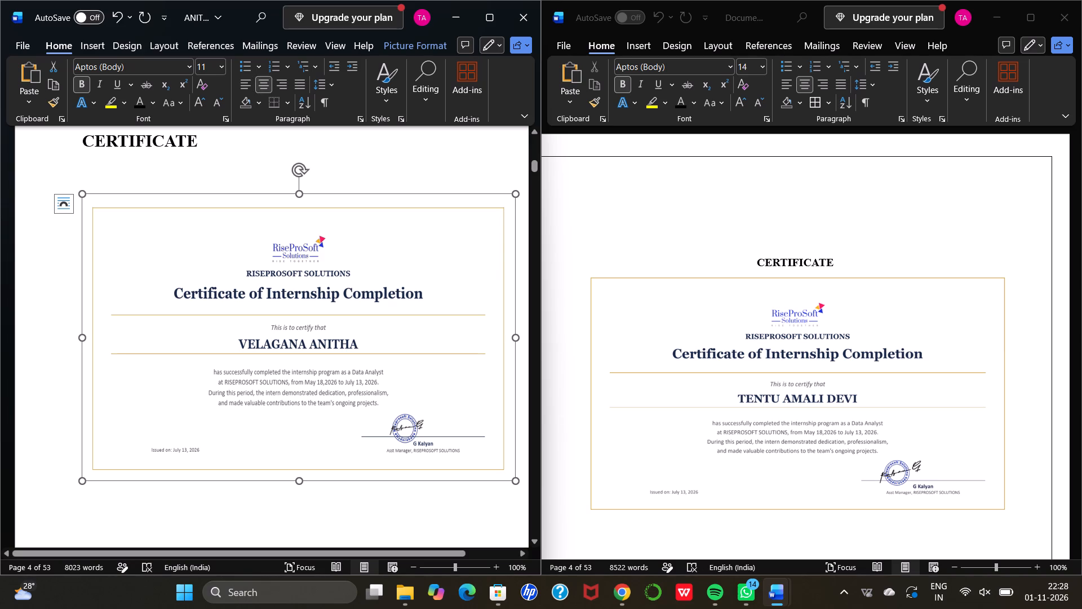
Give the reference report's certificate image square text wrapping and shift it slightly left and up on the page.
drag(287, 218, 256, 215)
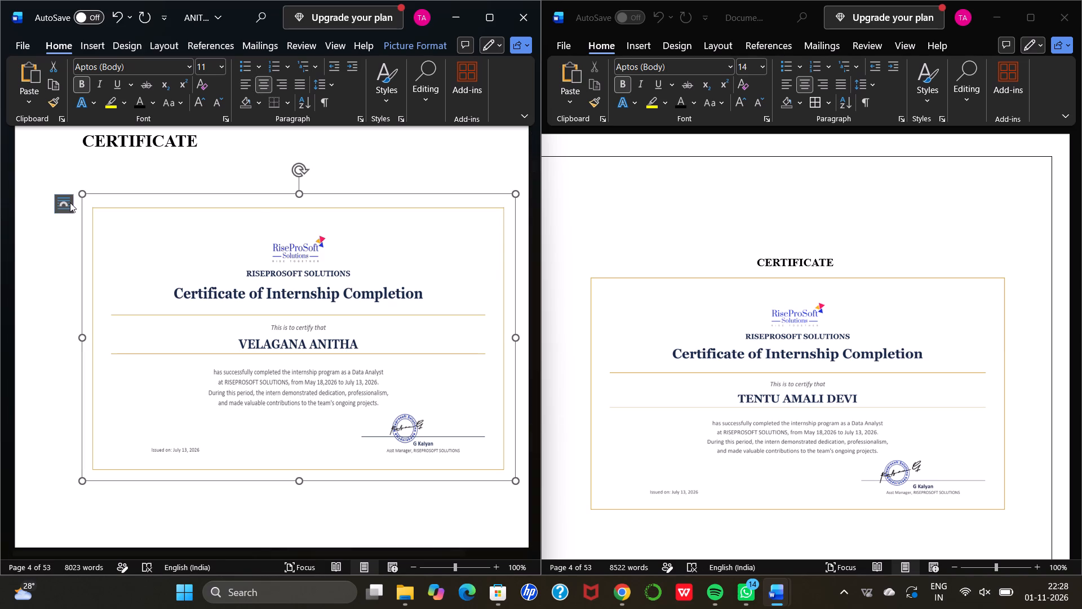
click(70, 202)
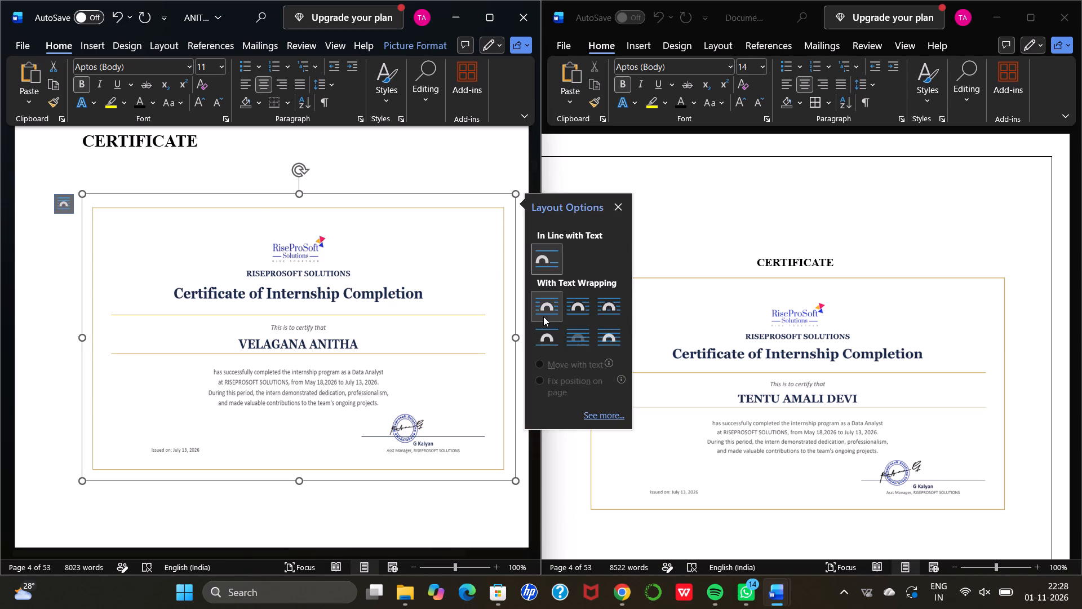
click(543, 316)
drag(388, 261, 387, 260)
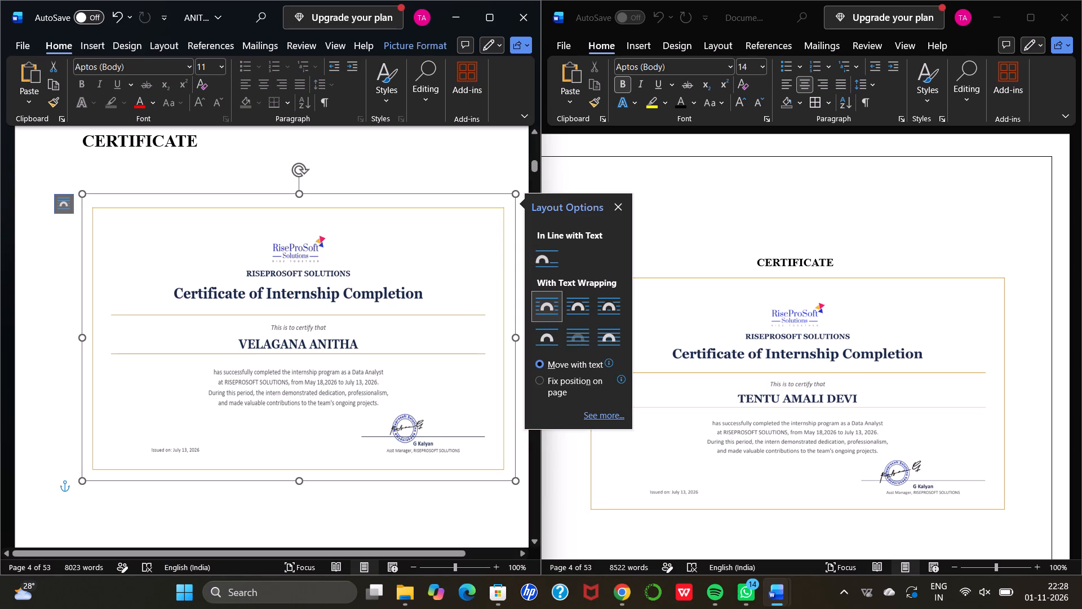
drag(387, 260, 362, 255)
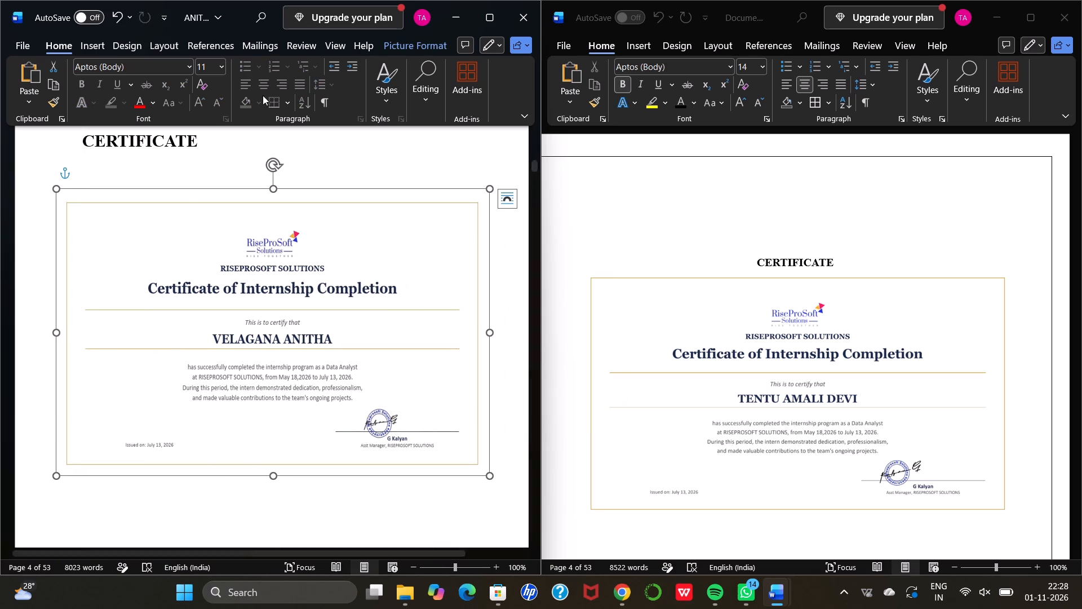
click(260, 85)
click(330, 170)
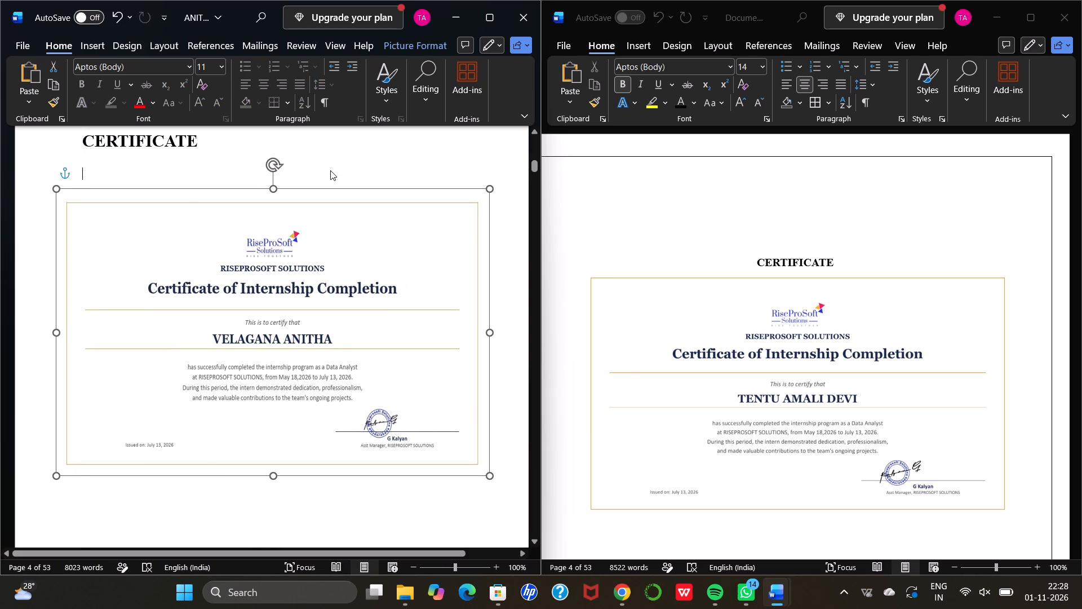
click(316, 240)
Centre the CERTIFICATE heading above the certificate image in the reference report.
click(317, 166)
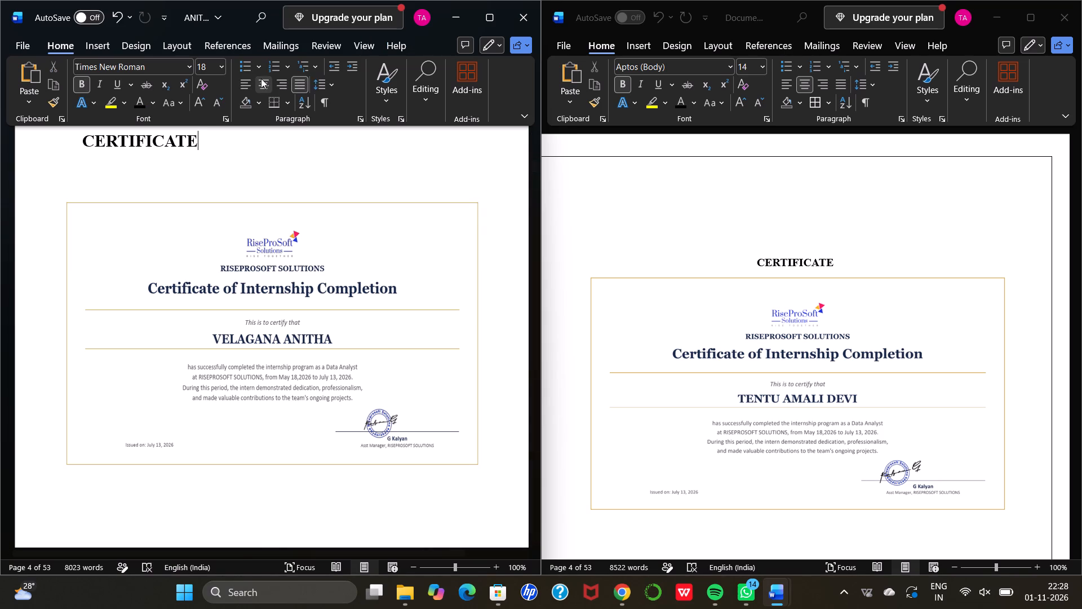
click(261, 78)
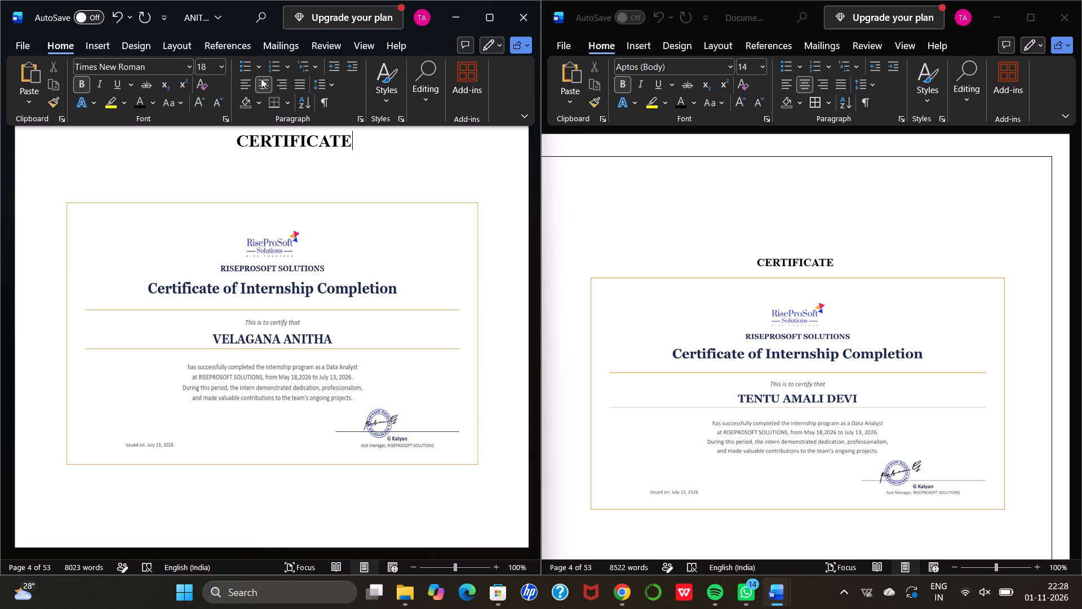
Compare the internship certificate pages of both reports, continuing to the EXECUTIVE SUMMARY page in the reference report.
scroll(342, 205, up, 2)
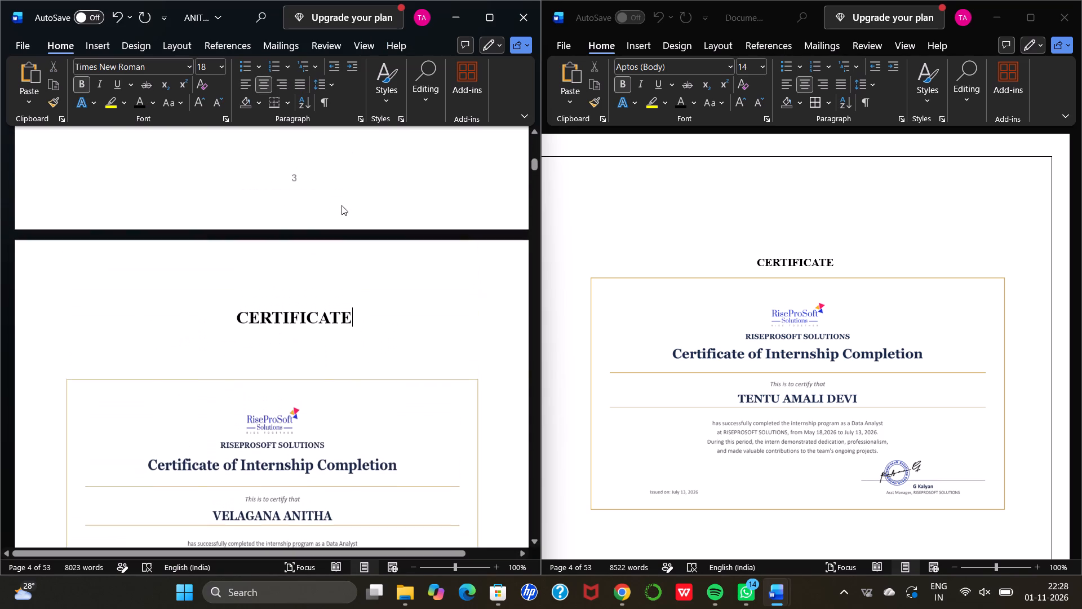
scroll(342, 205, down, 1)
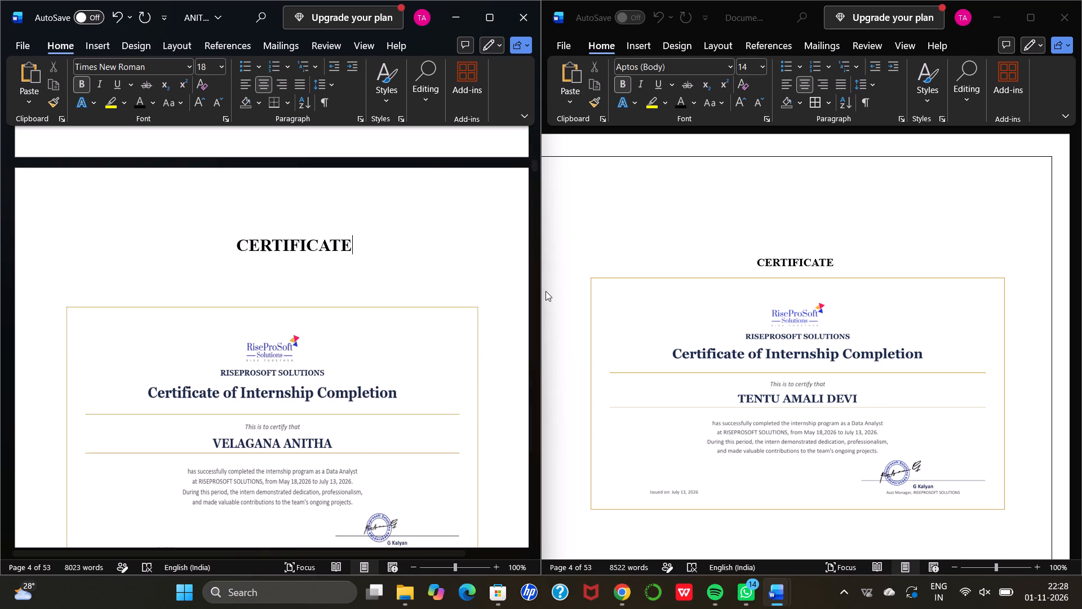
scroll(709, 271, up, 1)
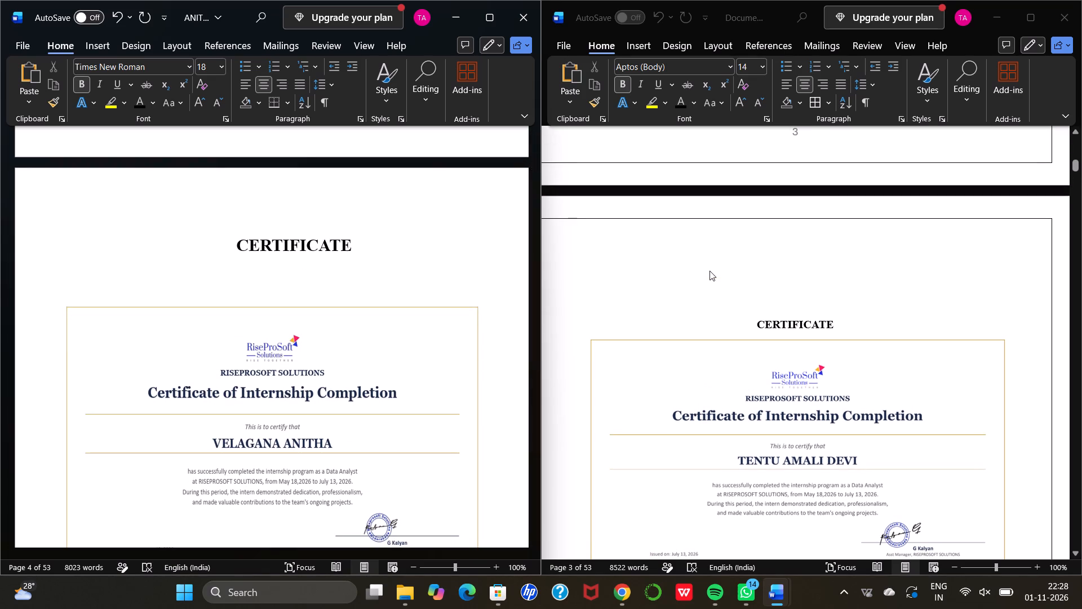
scroll(709, 271, up, 1)
scroll(709, 271, down, 1)
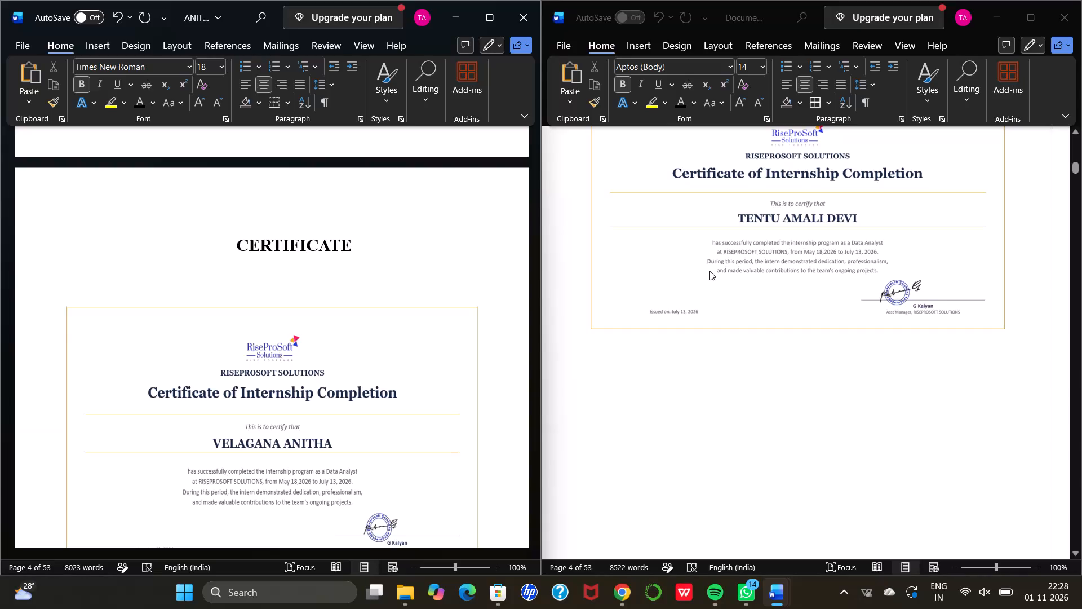
scroll(709, 271, down, 1)
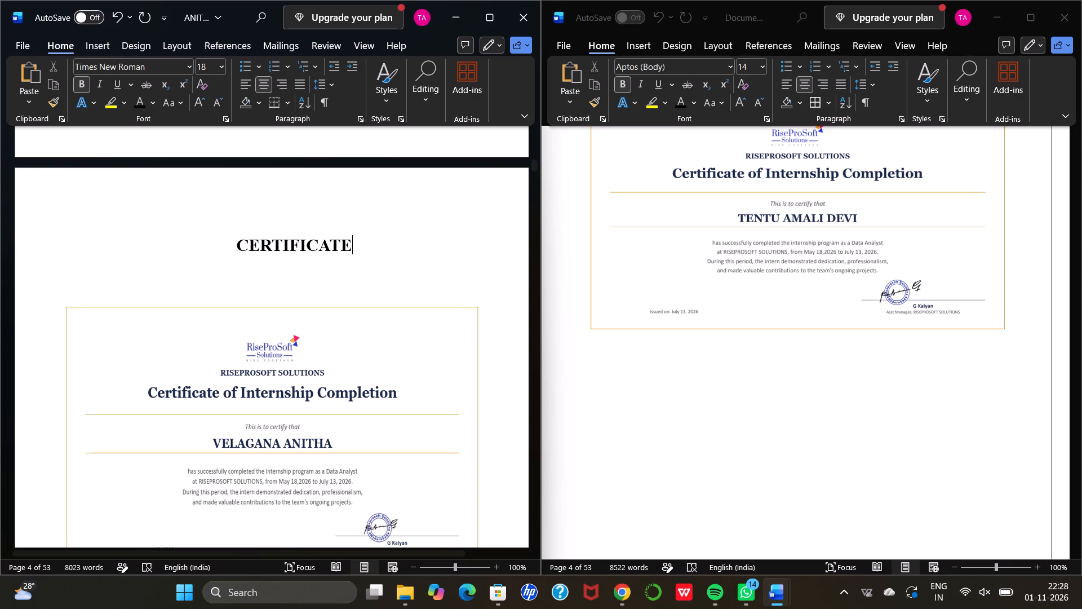
scroll(469, 360, down, 2)
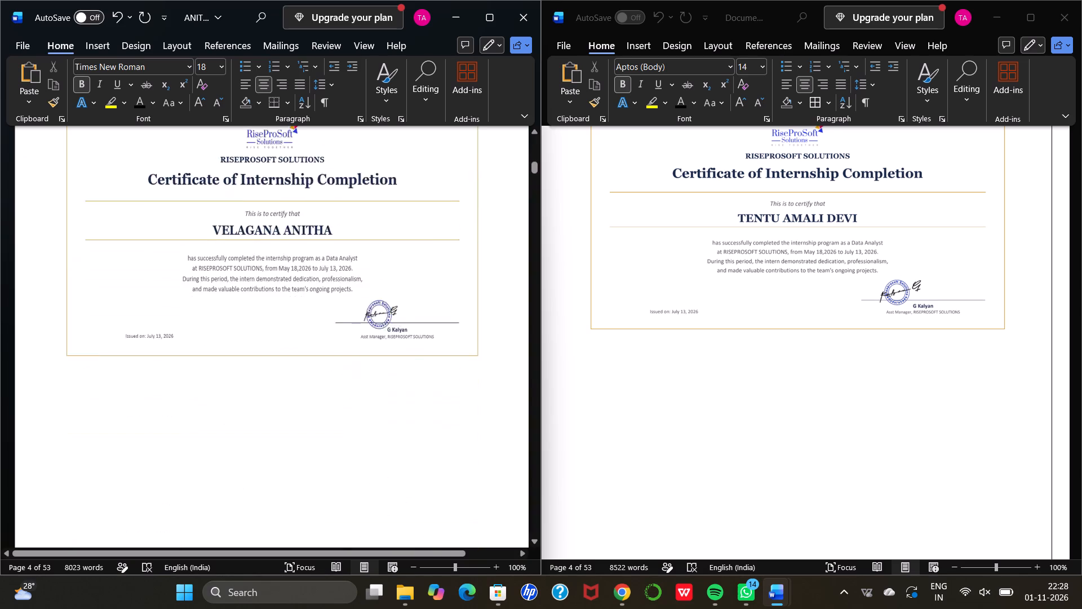
scroll(469, 360, down, 3)
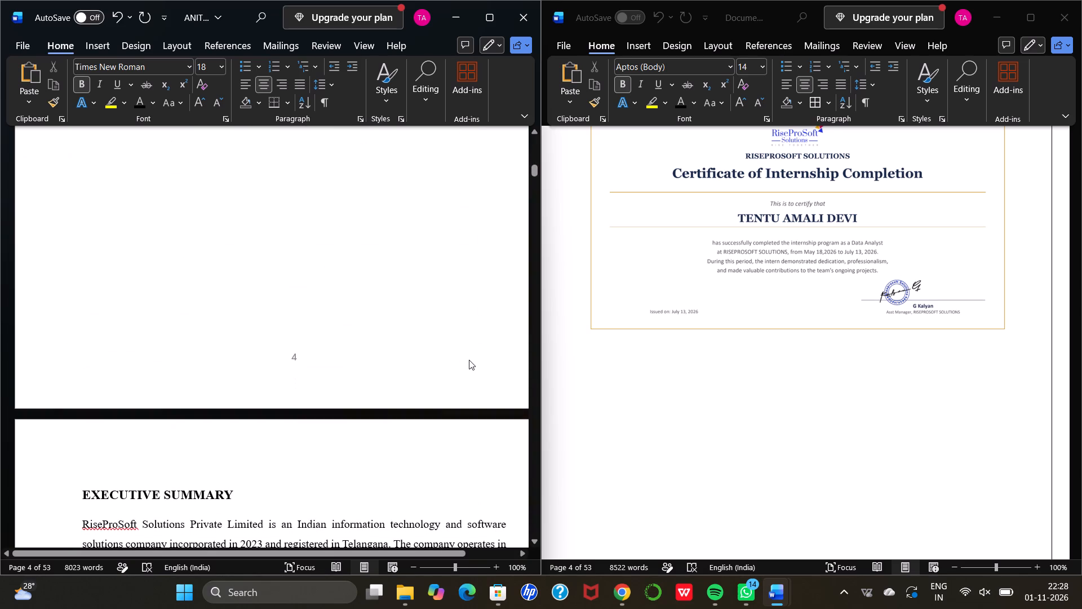
Review the EXECUTIVE SUMMARY page in the reference report and the Acknowledgement page in Document1, continuing to Document1's contents table.
scroll(469, 360, down, 3)
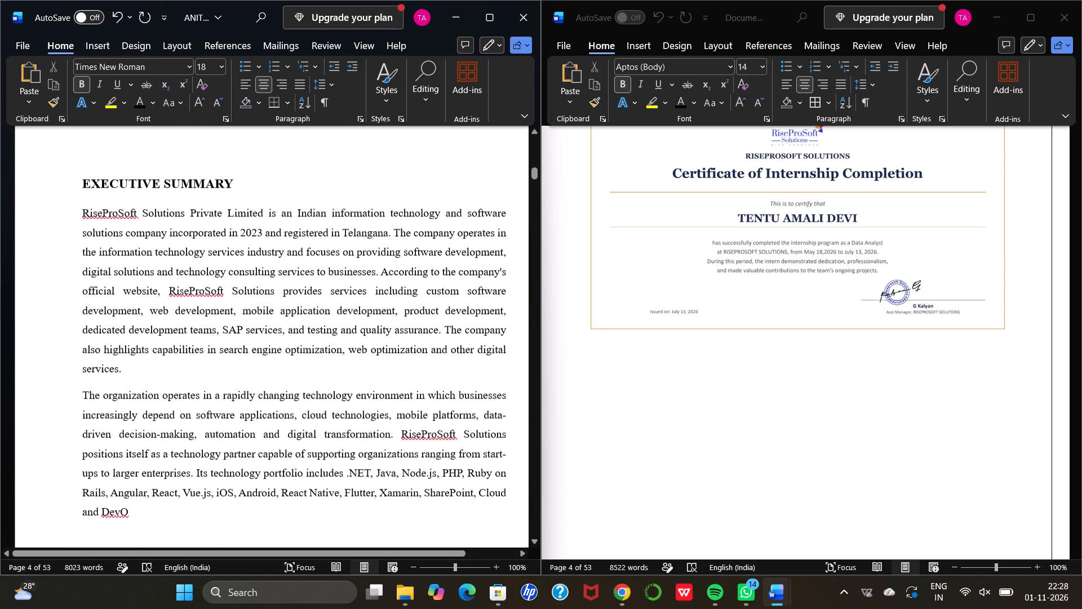
scroll(709, 394, down, 4)
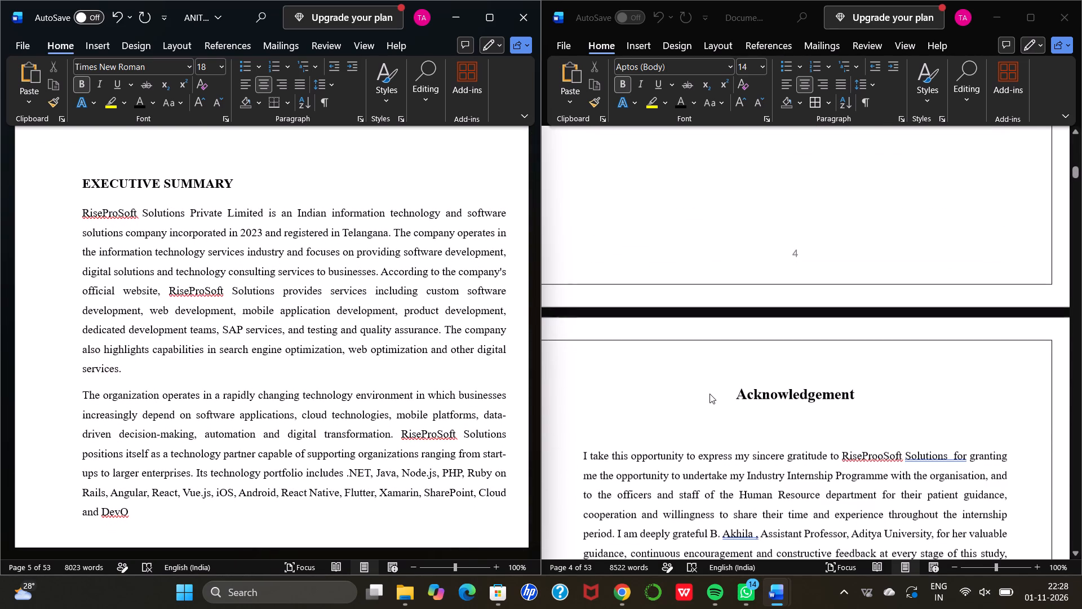
scroll(709, 394, down, 1)
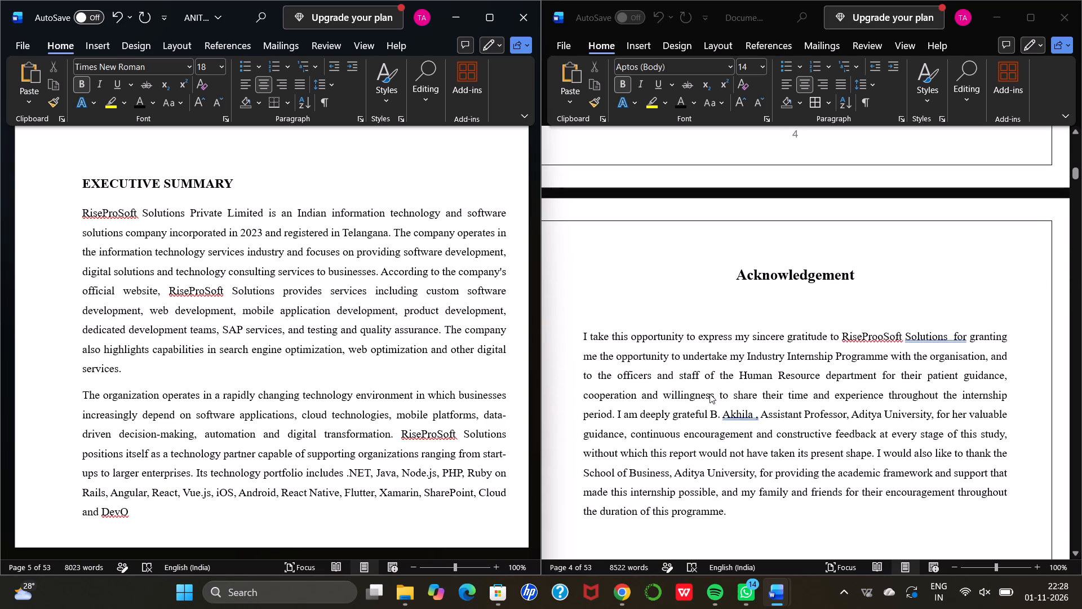
click(739, 272)
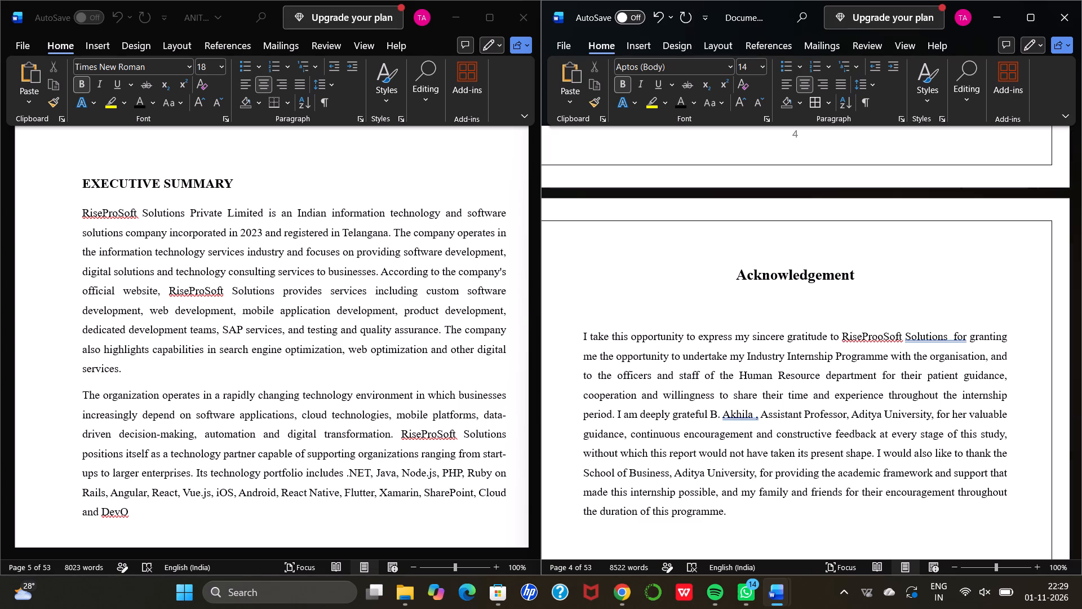
scroll(735, 273, down, 4)
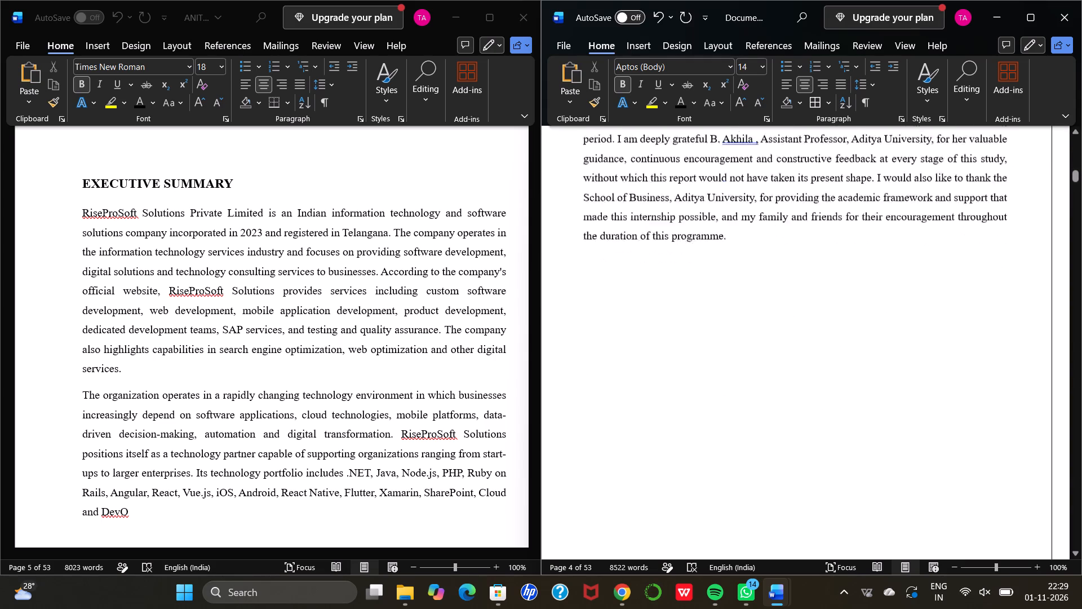
scroll(735, 273, down, 3)
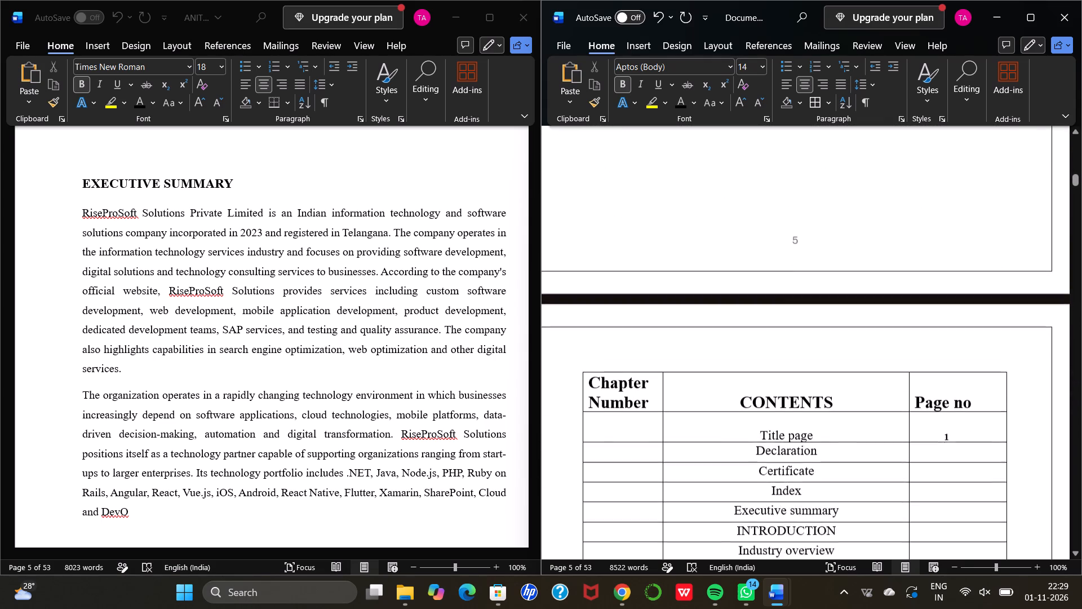
scroll(735, 273, down, 1)
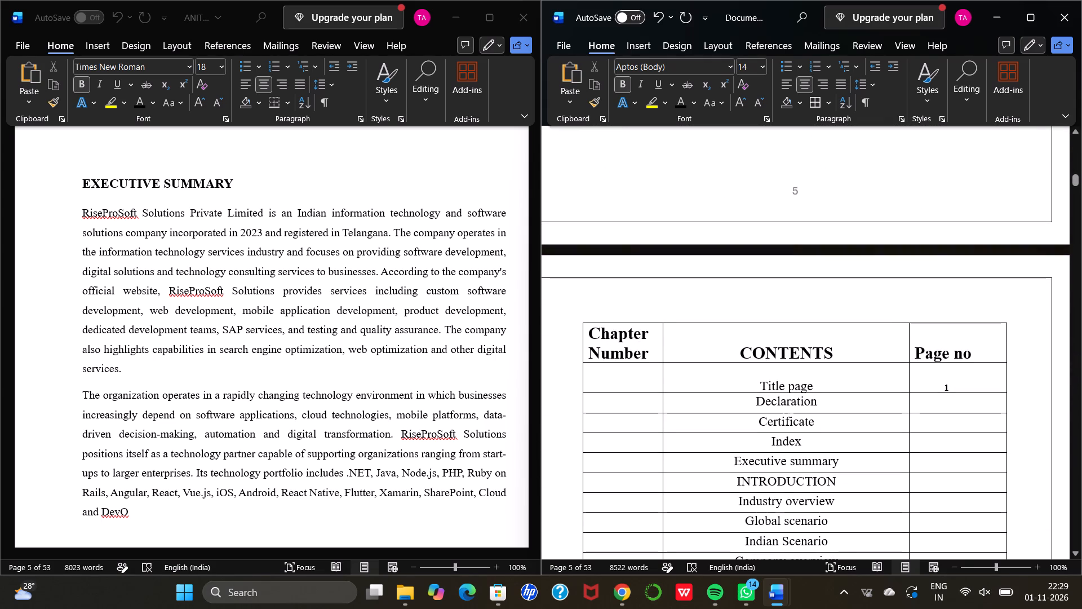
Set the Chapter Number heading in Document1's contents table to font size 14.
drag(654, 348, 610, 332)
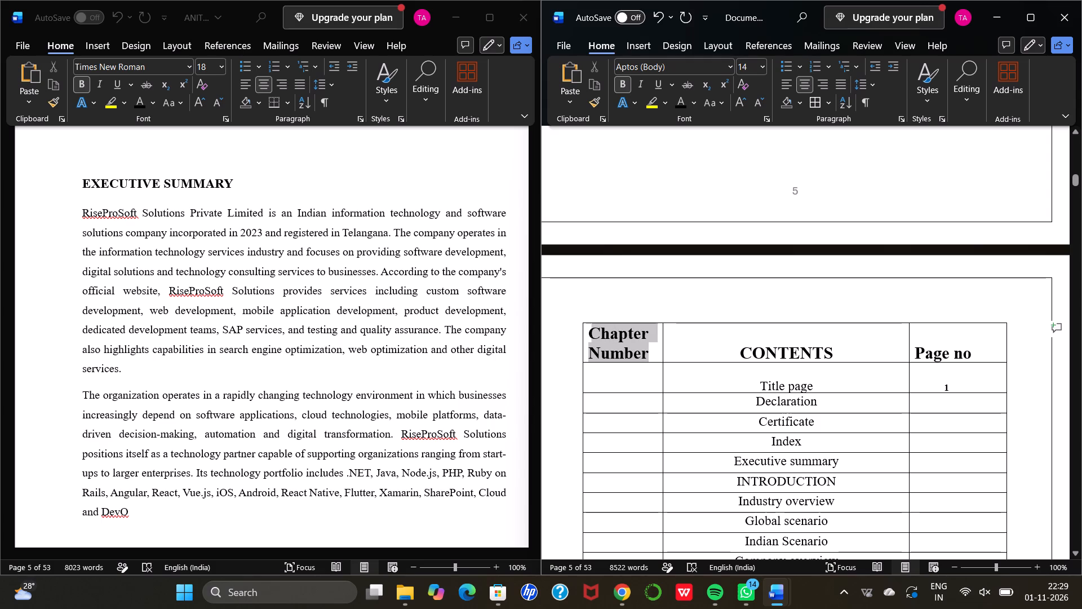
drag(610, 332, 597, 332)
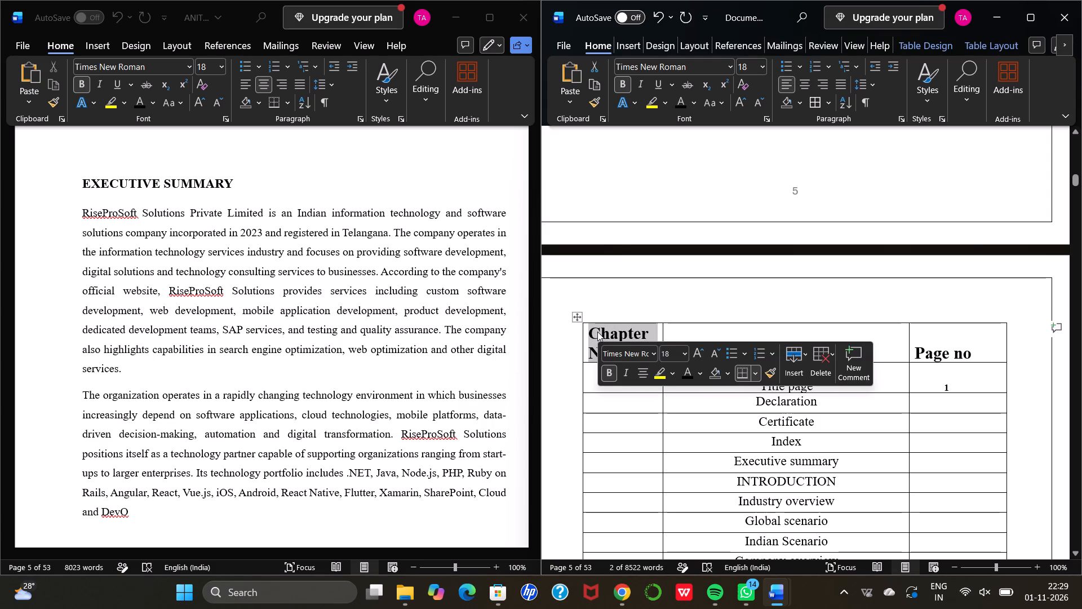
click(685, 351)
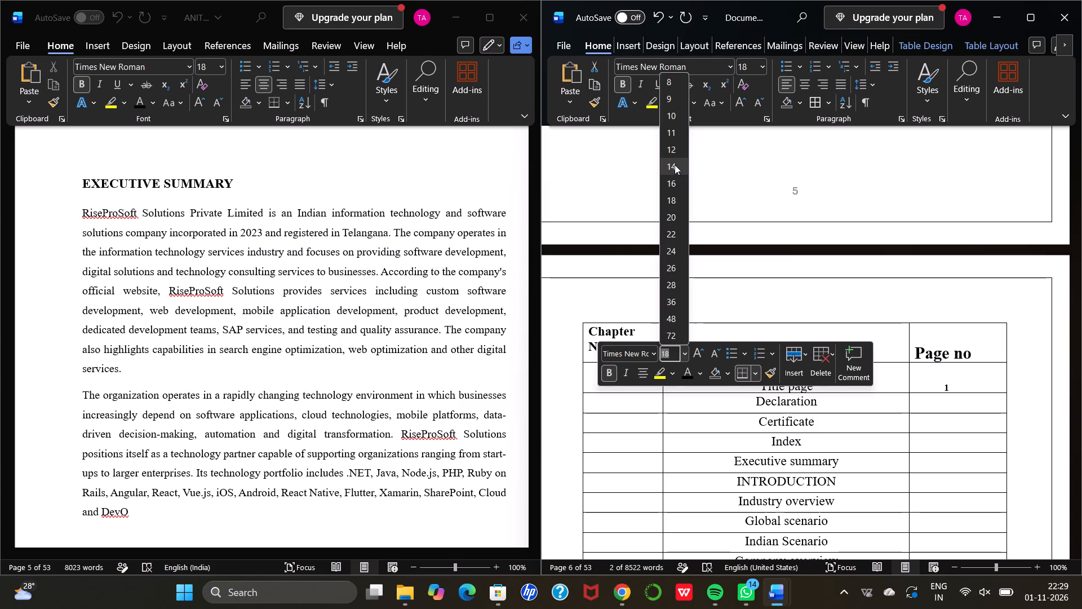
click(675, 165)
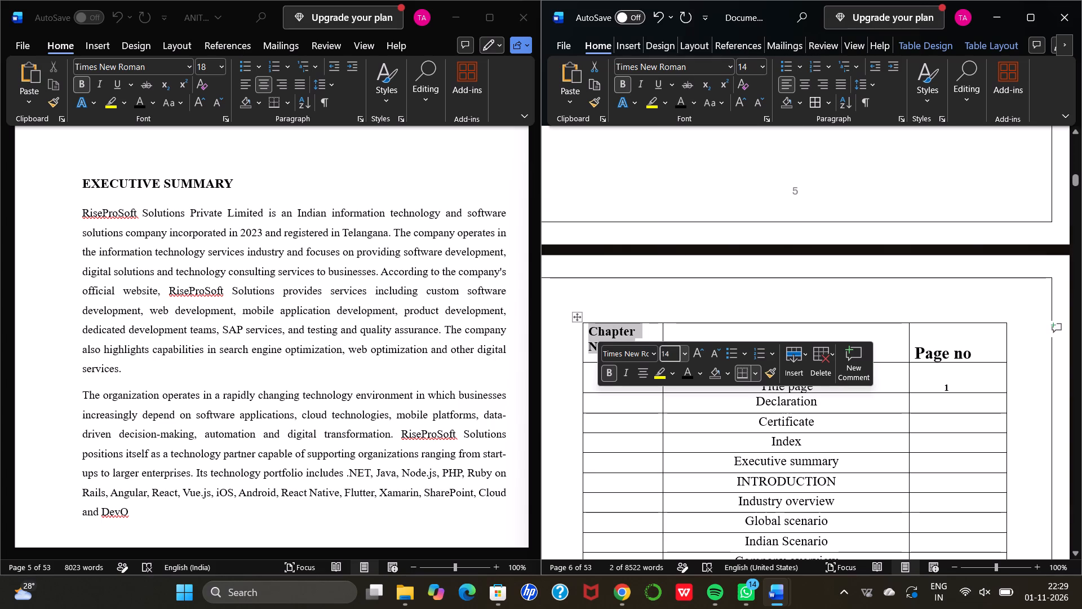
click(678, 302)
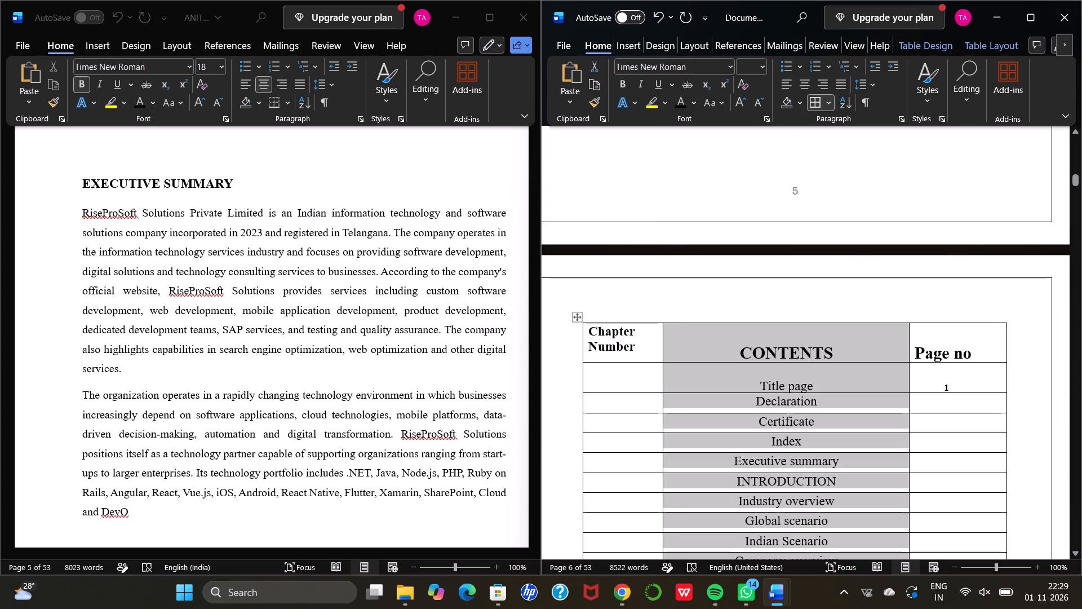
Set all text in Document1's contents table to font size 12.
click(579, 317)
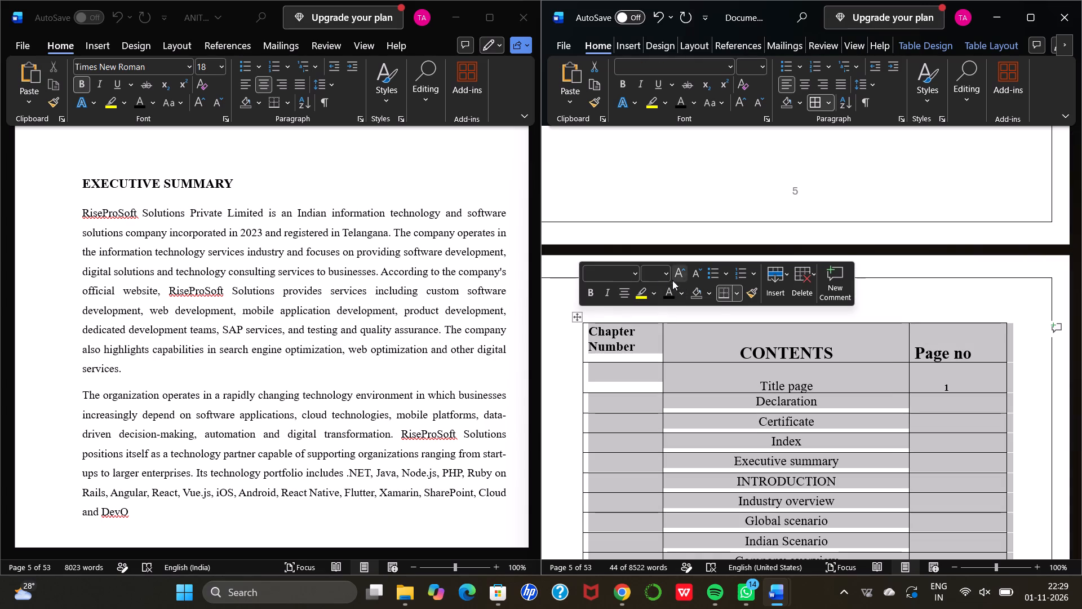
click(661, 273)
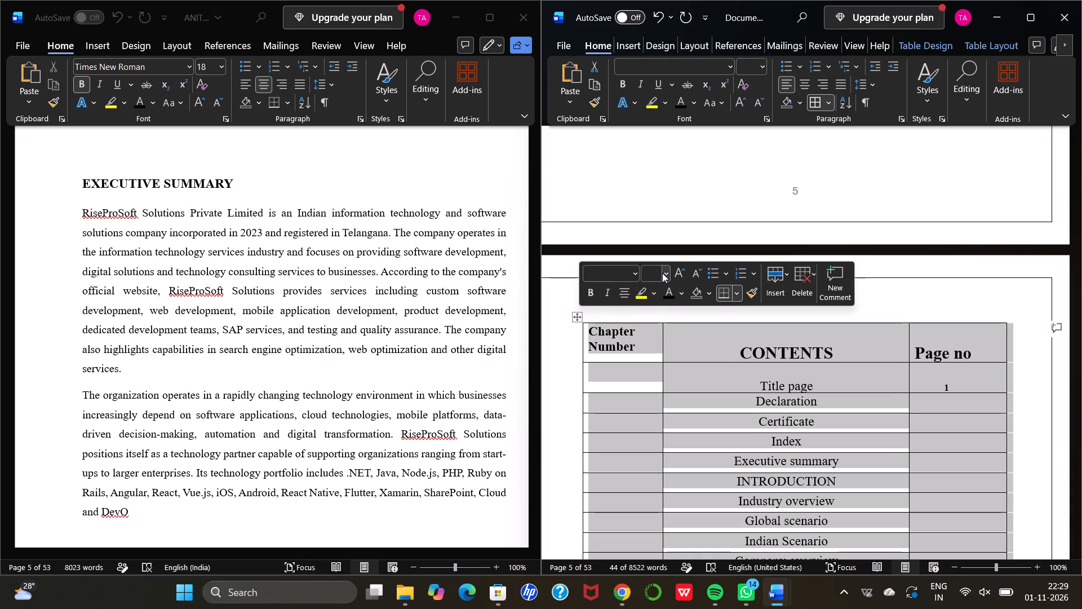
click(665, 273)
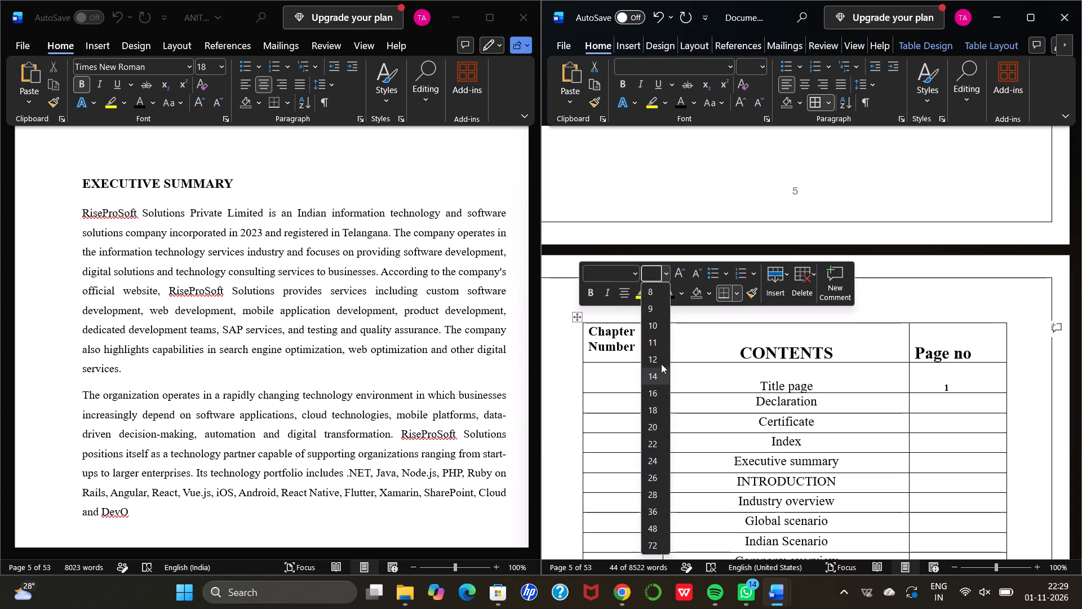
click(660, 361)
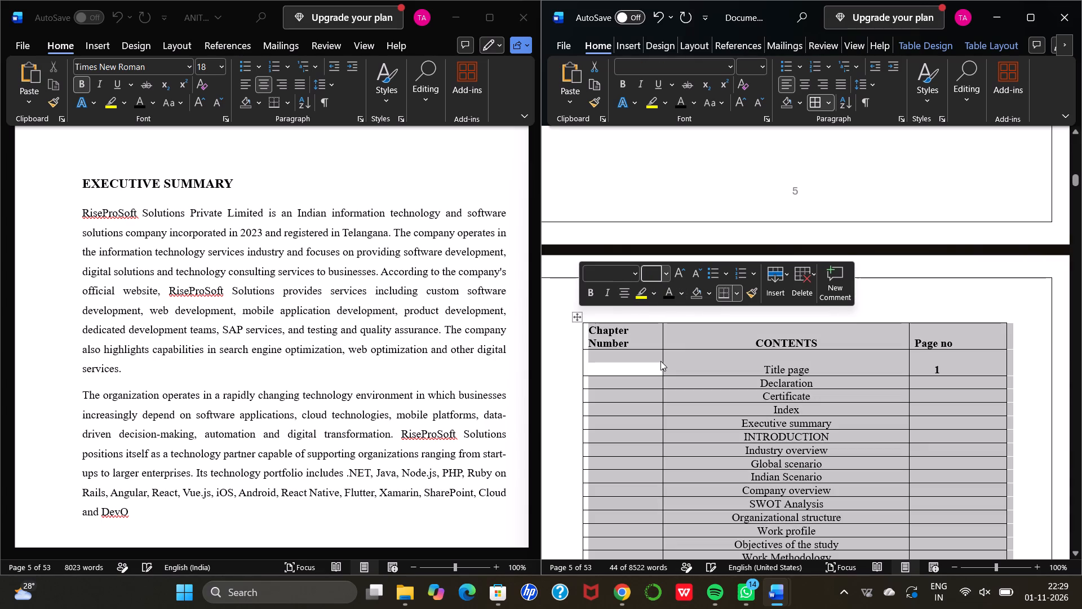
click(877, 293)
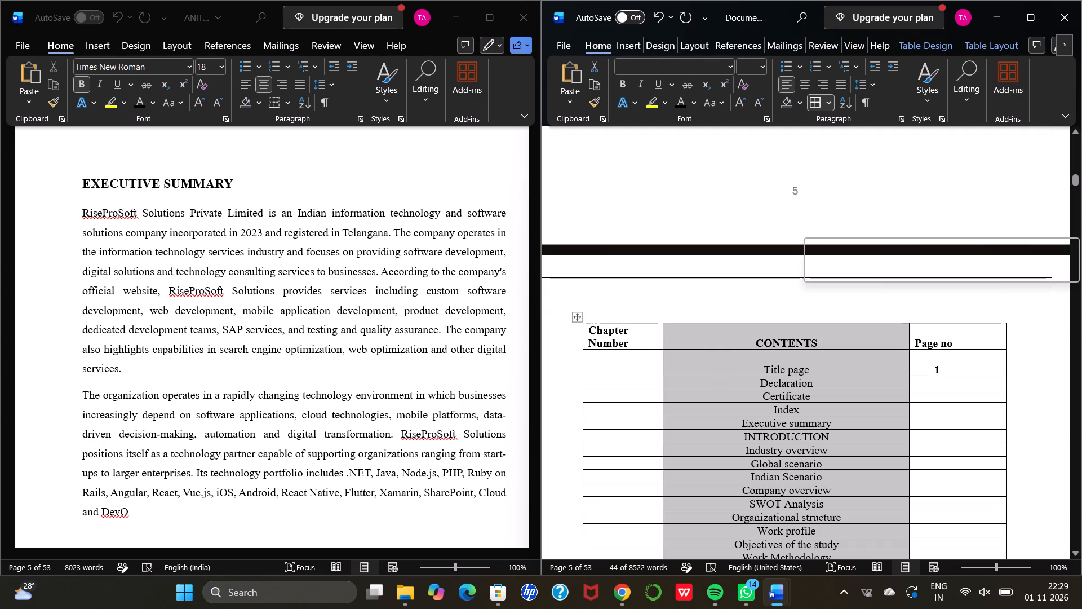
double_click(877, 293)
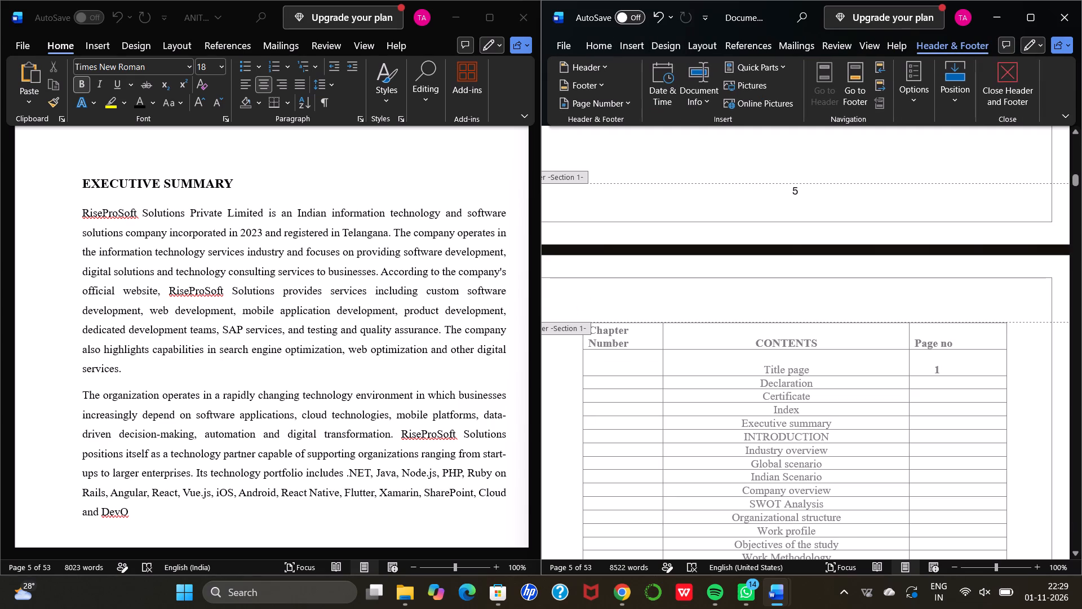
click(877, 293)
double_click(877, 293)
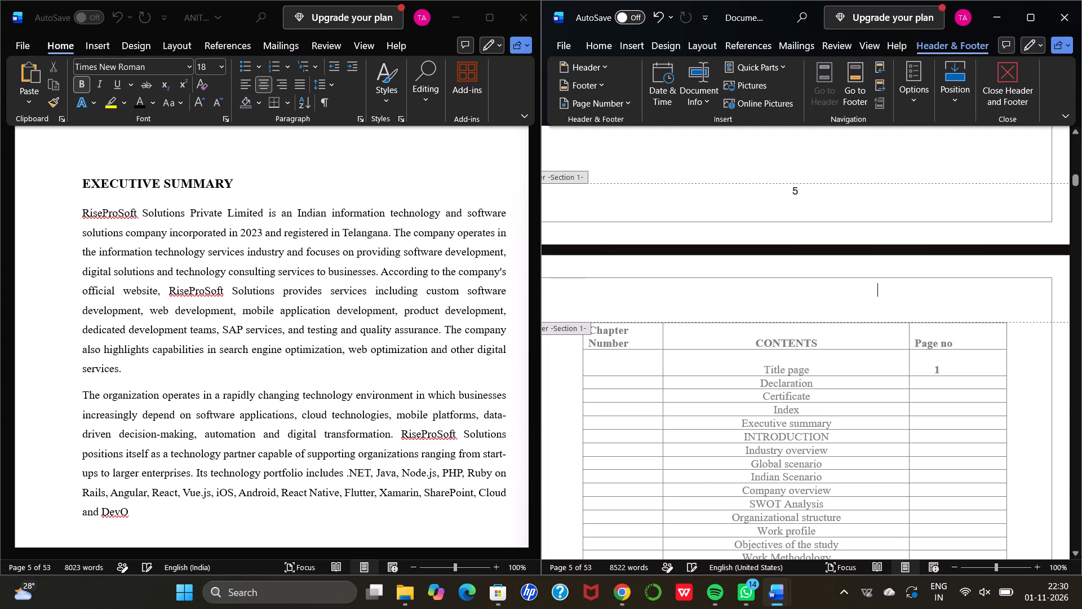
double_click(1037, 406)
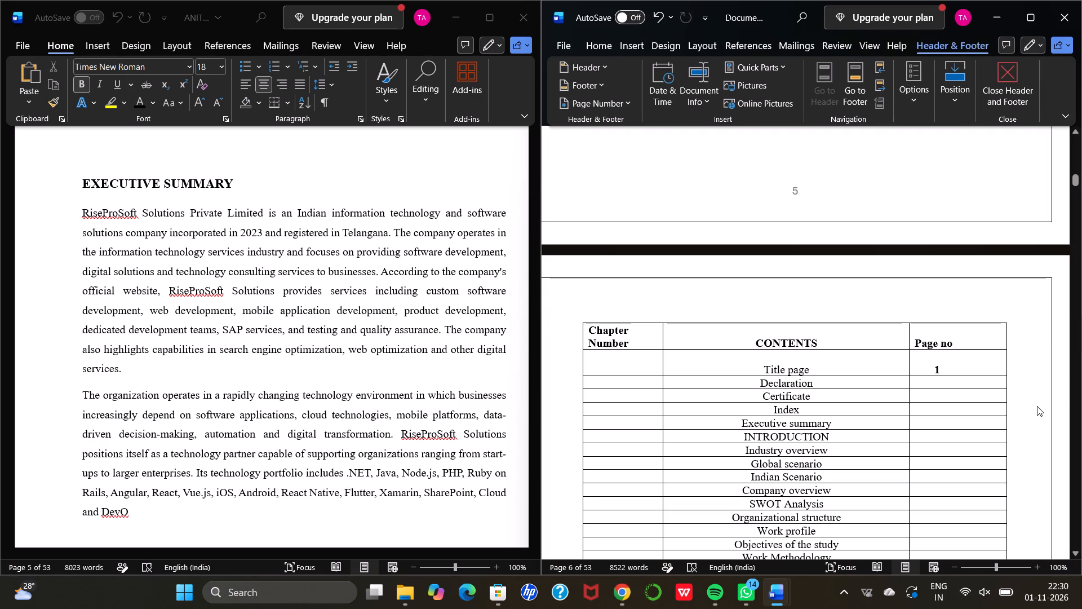
Set all text in Document1's contents table to font size 14.
scroll(870, 405, down, 1)
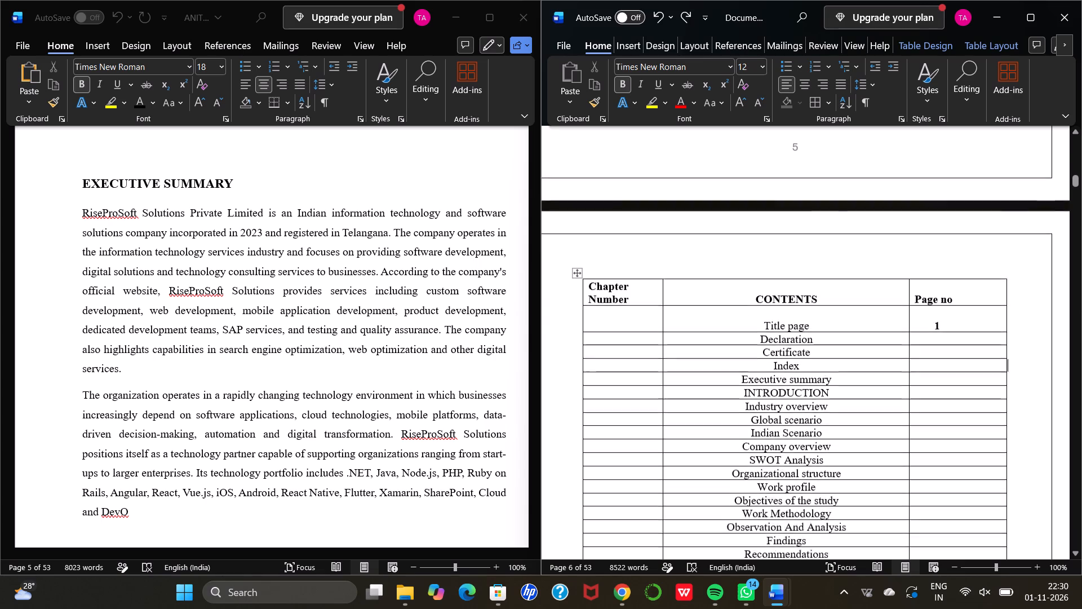
scroll(870, 405, down, 3)
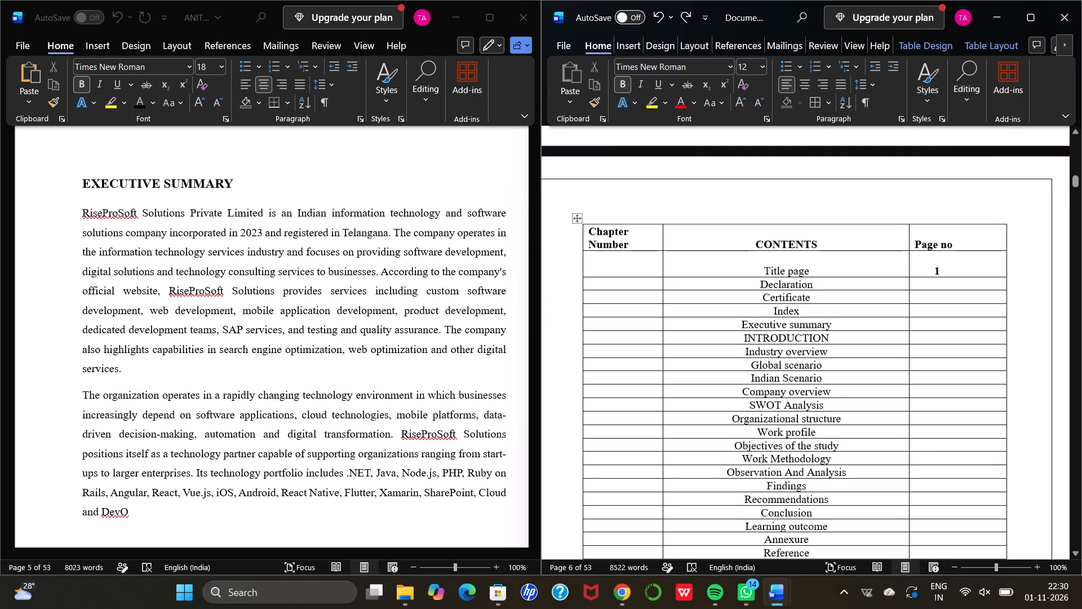
scroll(870, 405, down, 1)
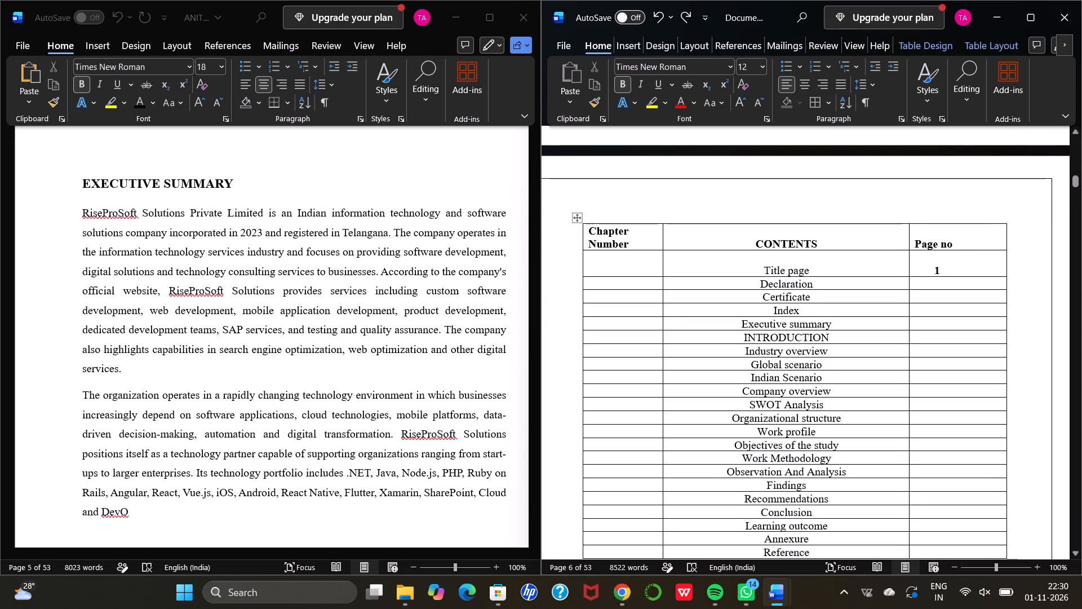
click(579, 223)
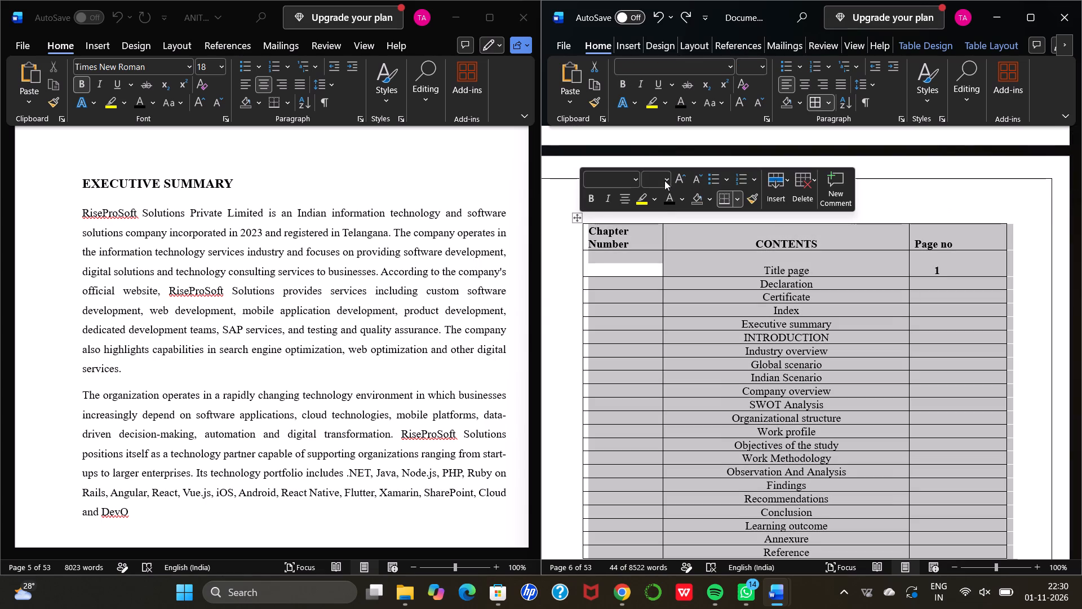
click(664, 180)
click(657, 283)
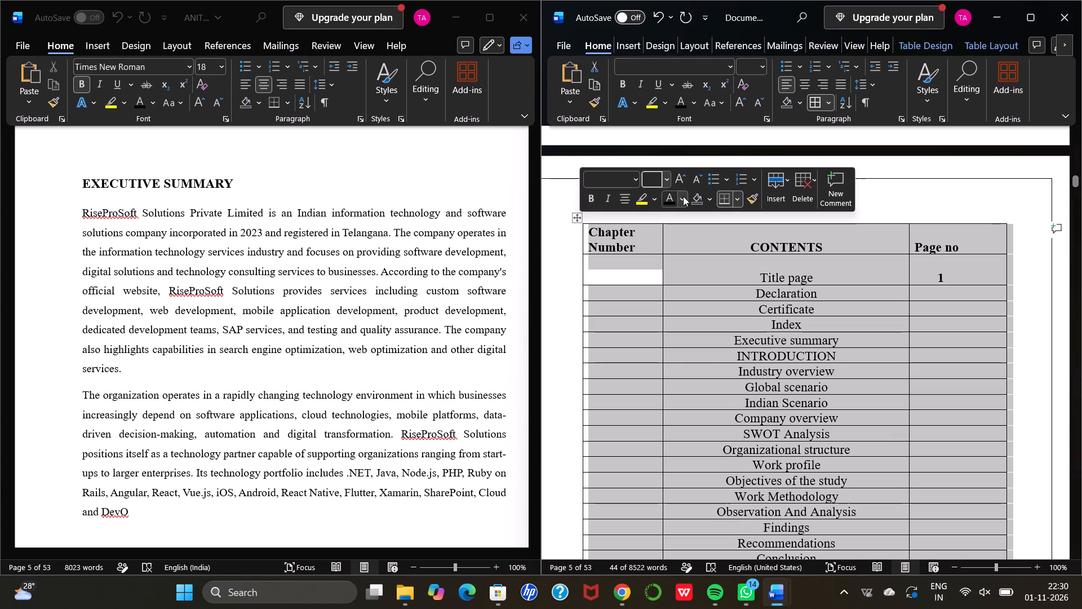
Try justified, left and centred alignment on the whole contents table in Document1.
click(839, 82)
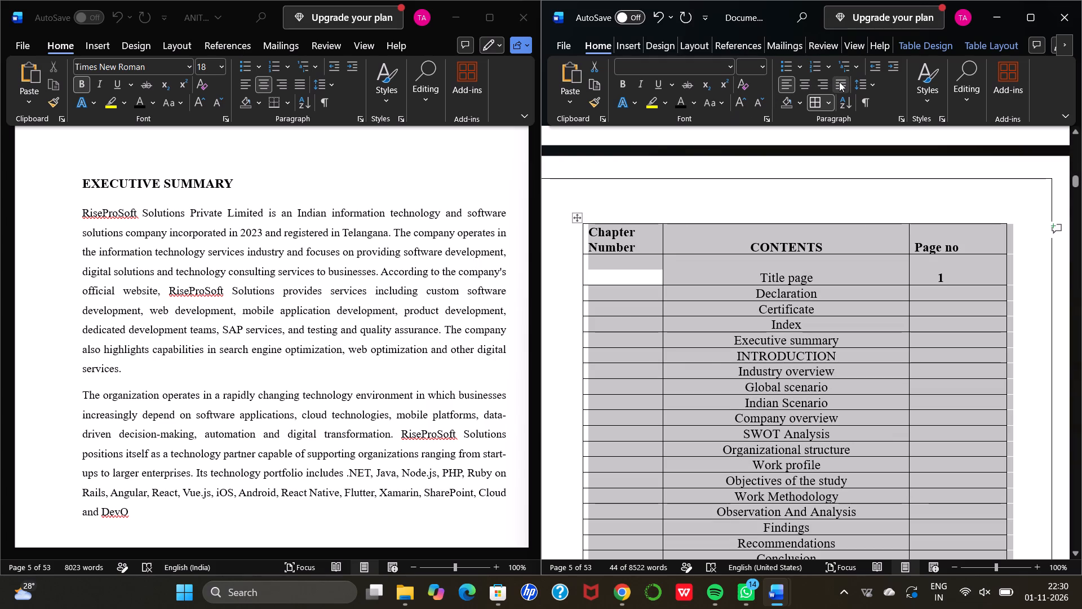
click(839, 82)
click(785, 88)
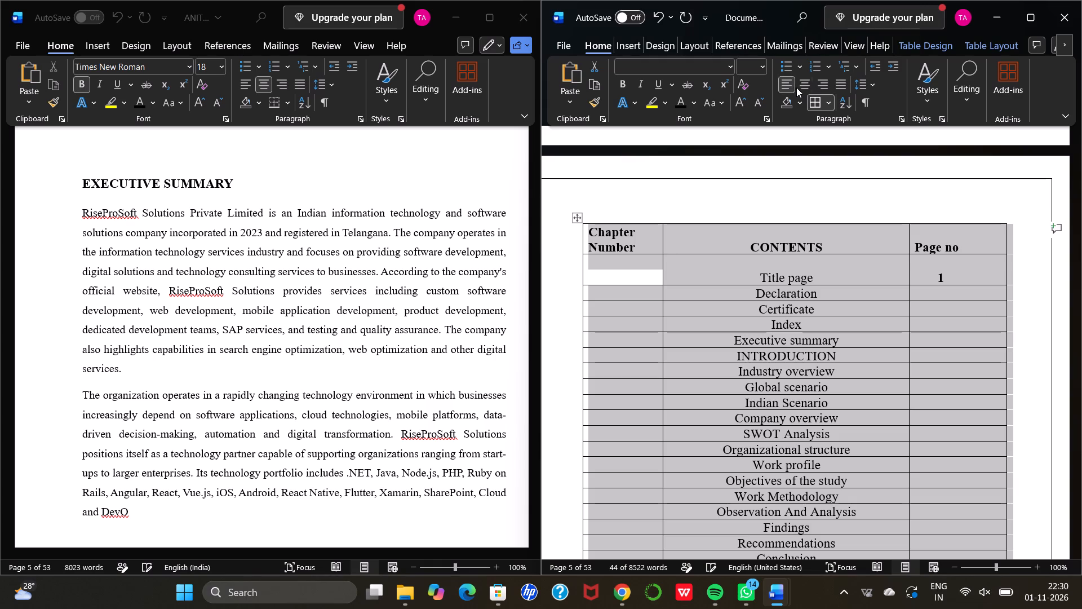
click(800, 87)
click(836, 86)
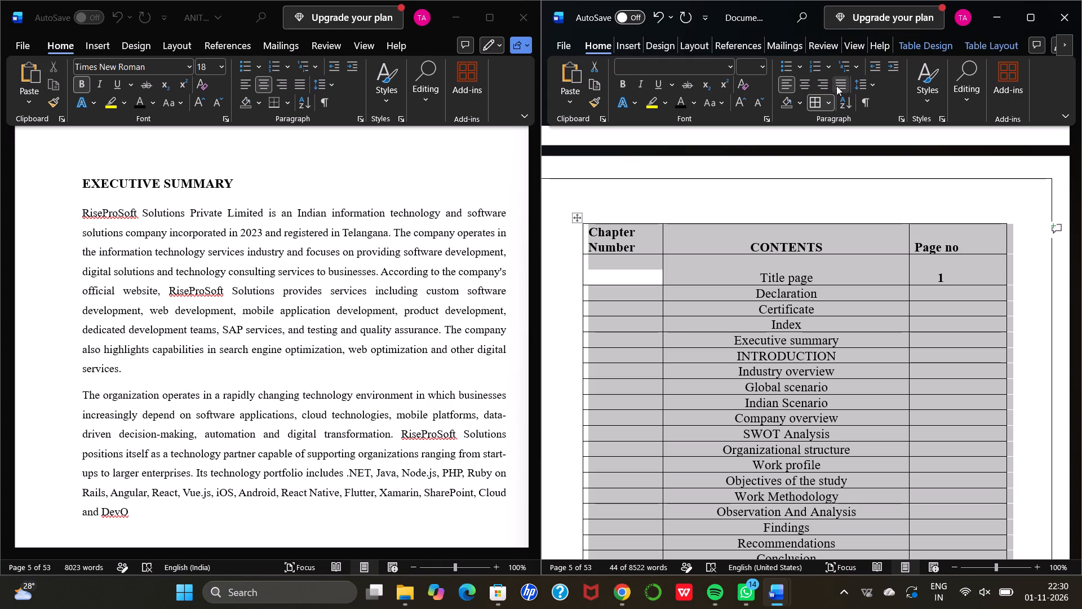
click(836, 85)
Apply 1.5 line spacing to the whole contents table in Document1.
click(874, 84)
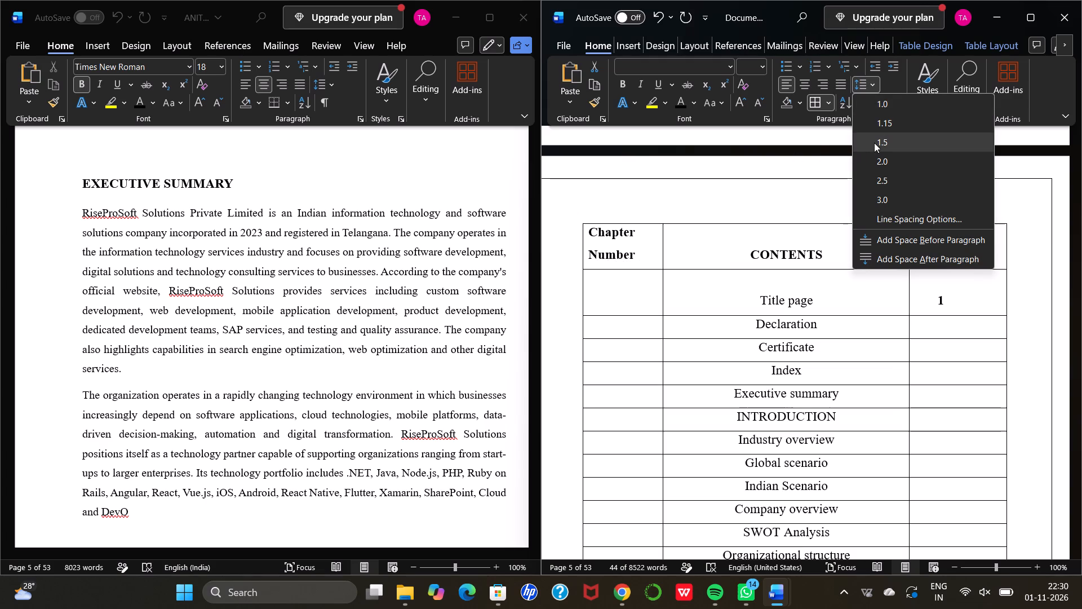
click(874, 143)
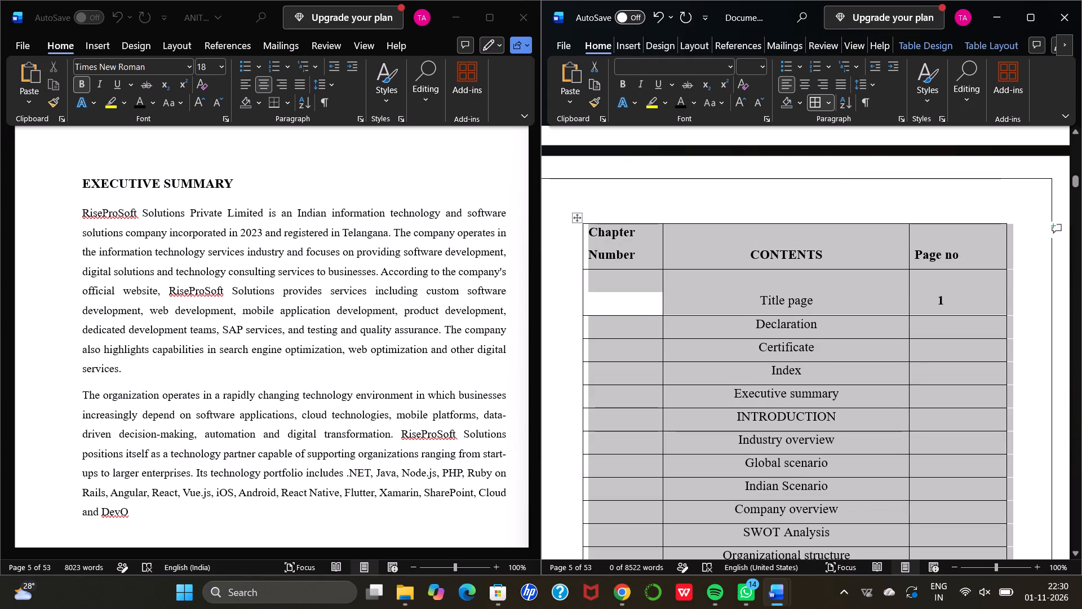
click(838, 201)
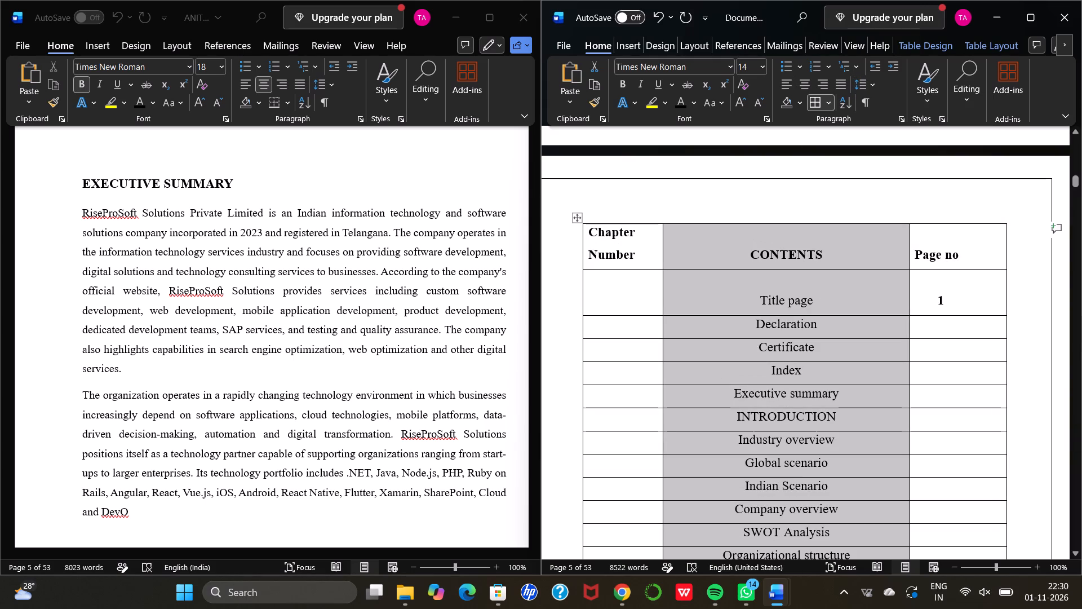
click(1036, 352)
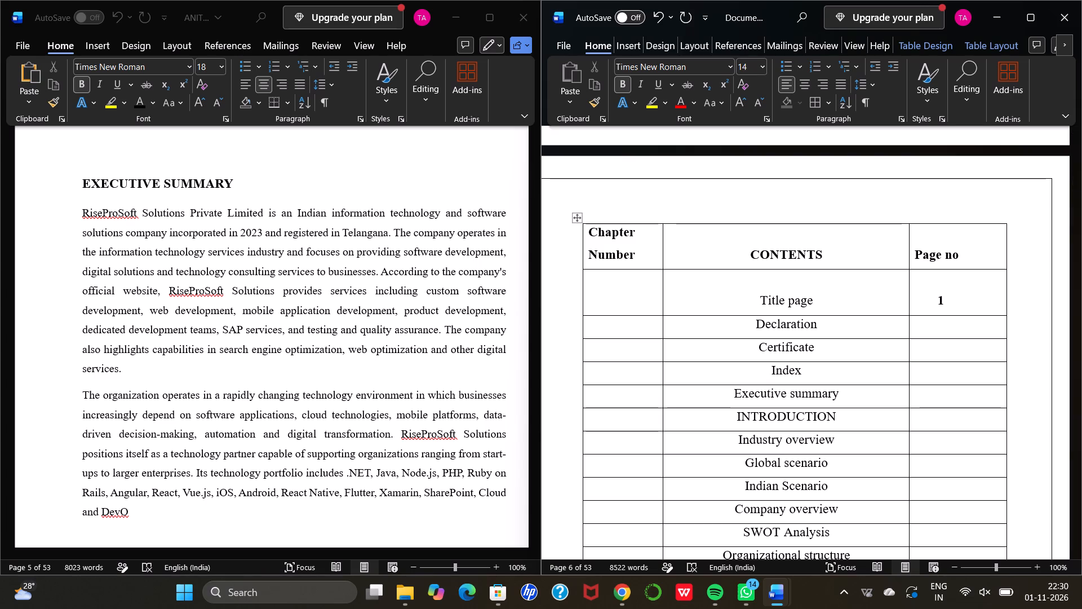
Retype the INTRODUCTION entry in Document1's contents table as "Introduction" to match the casing of the other entries.
click(846, 414)
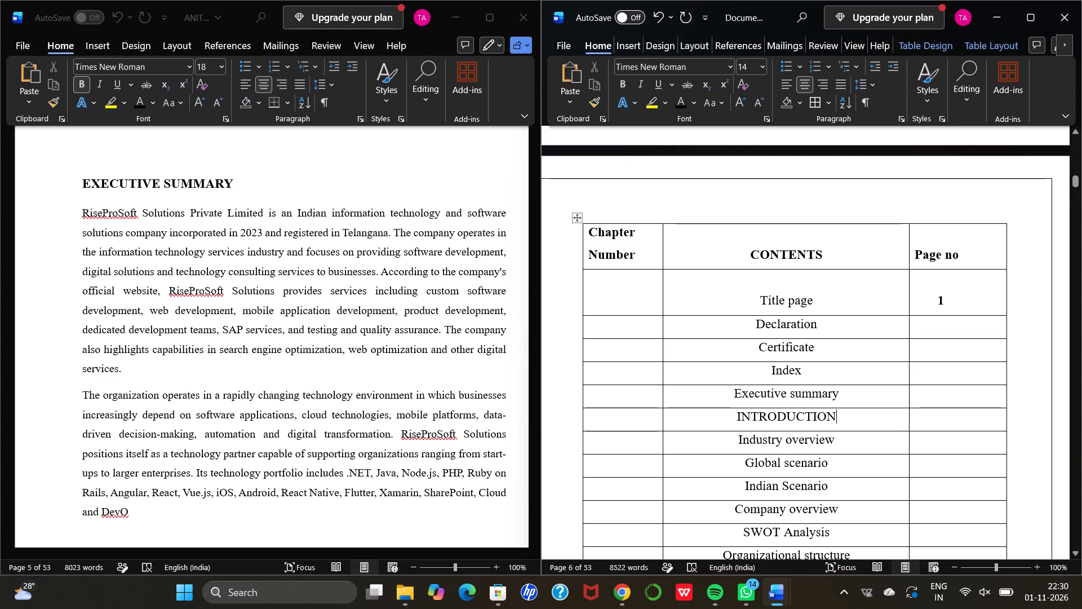
key(BackSpace)
key(BackSpace)
key(BackSpace)
key(BackSpace)
key(BackSpace)
key(BackSpace)
key(BackSpace)
key(BackSpace)
key(BackSpace)
key(BackSpace)
key(BackSpace)
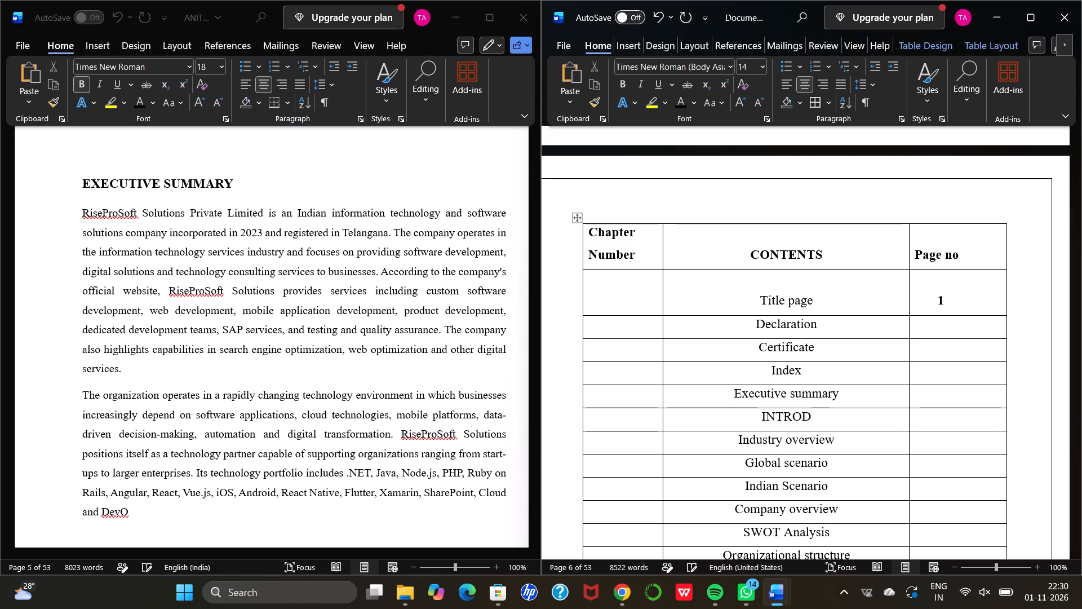
key(BackSpace)
key(BackSpace)
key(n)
key(BackSpace)
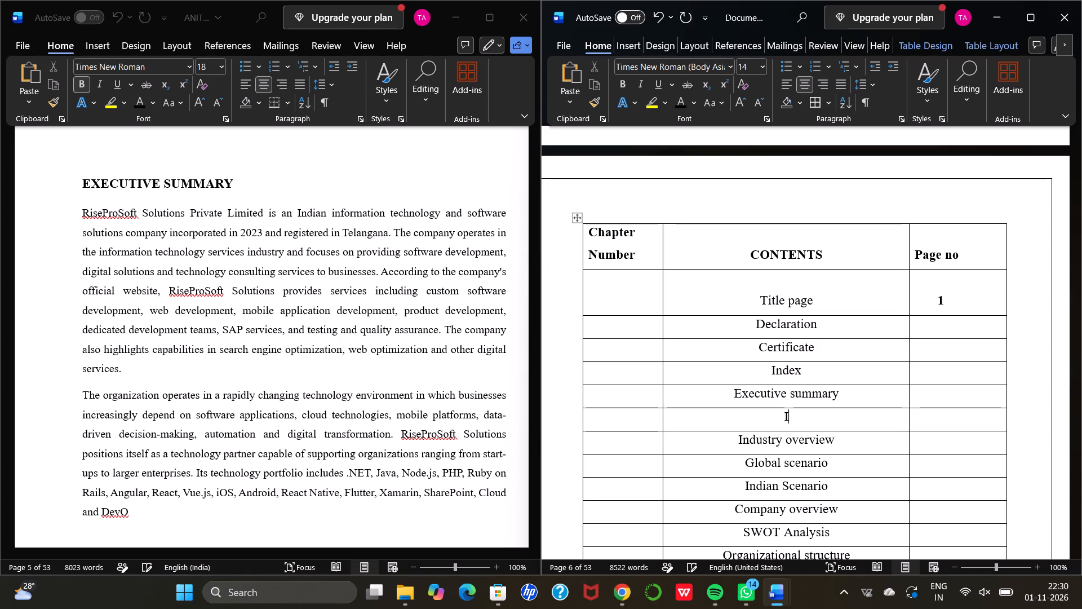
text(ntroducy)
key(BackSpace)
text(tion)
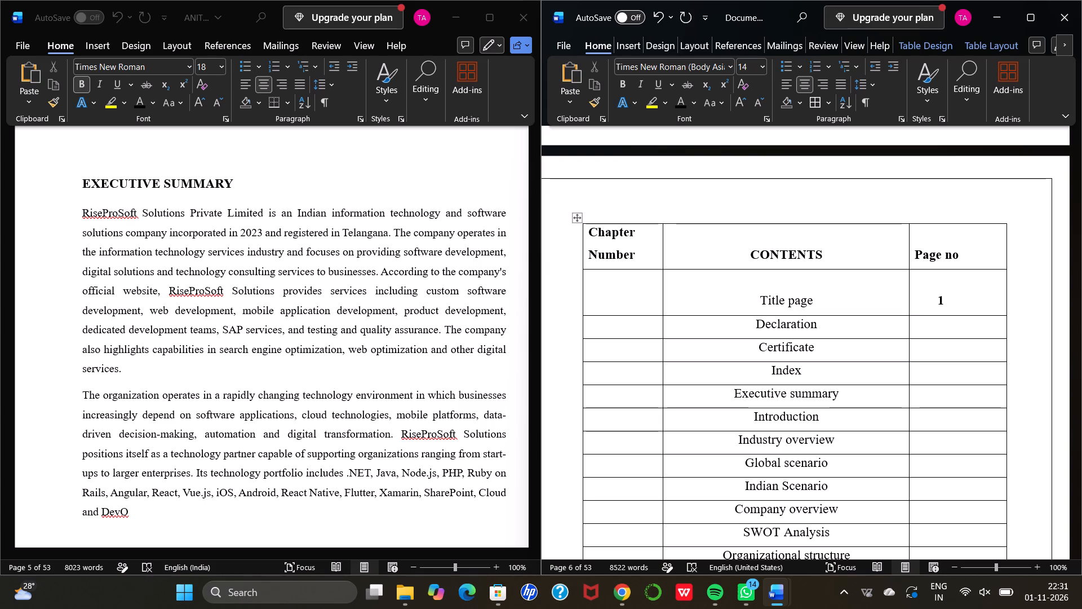
Review the remaining entries of Document1's contents table down to the Reference row.
scroll(814, 478, down, 1)
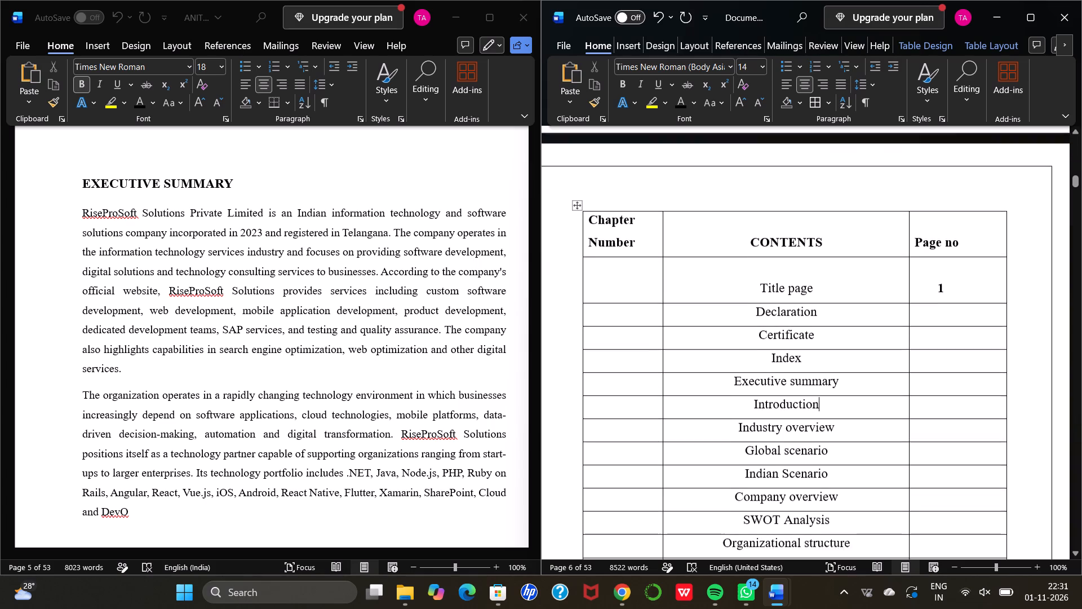
scroll(814, 478, down, 1)
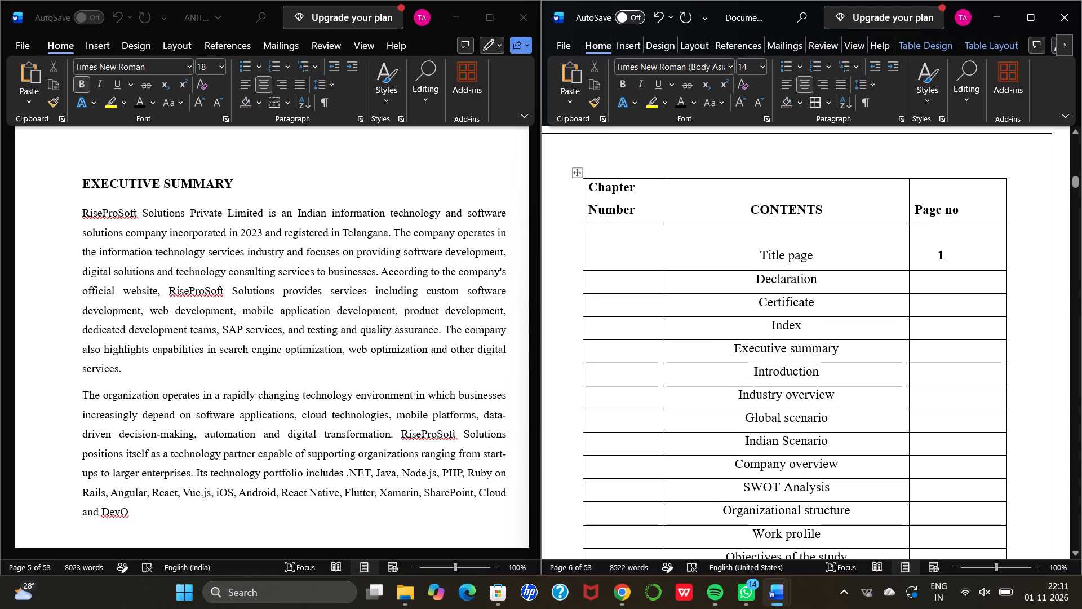
scroll(814, 478, down, 2)
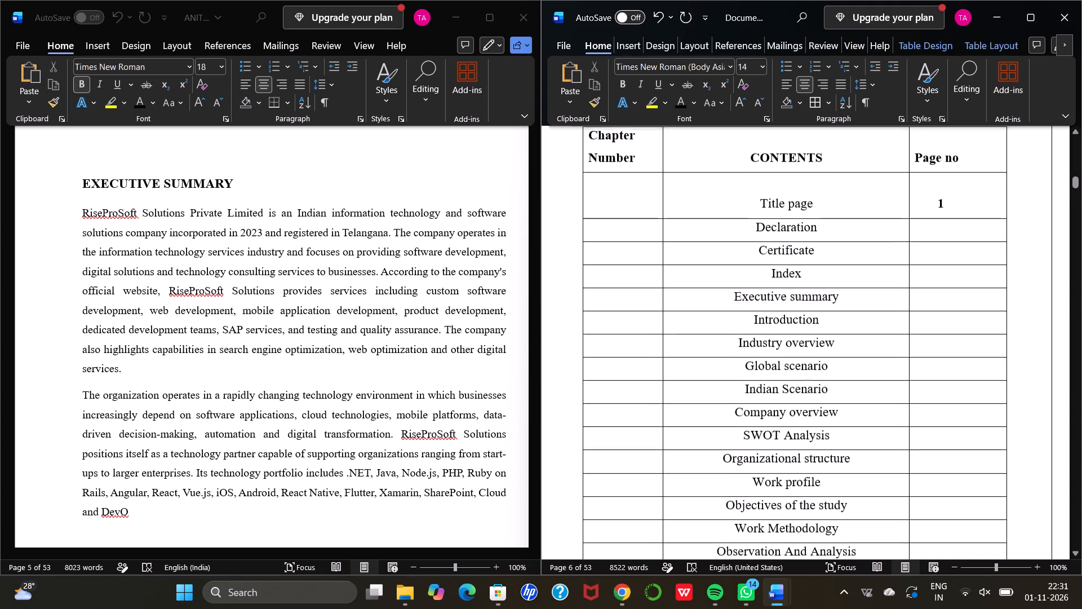
scroll(814, 478, down, 1)
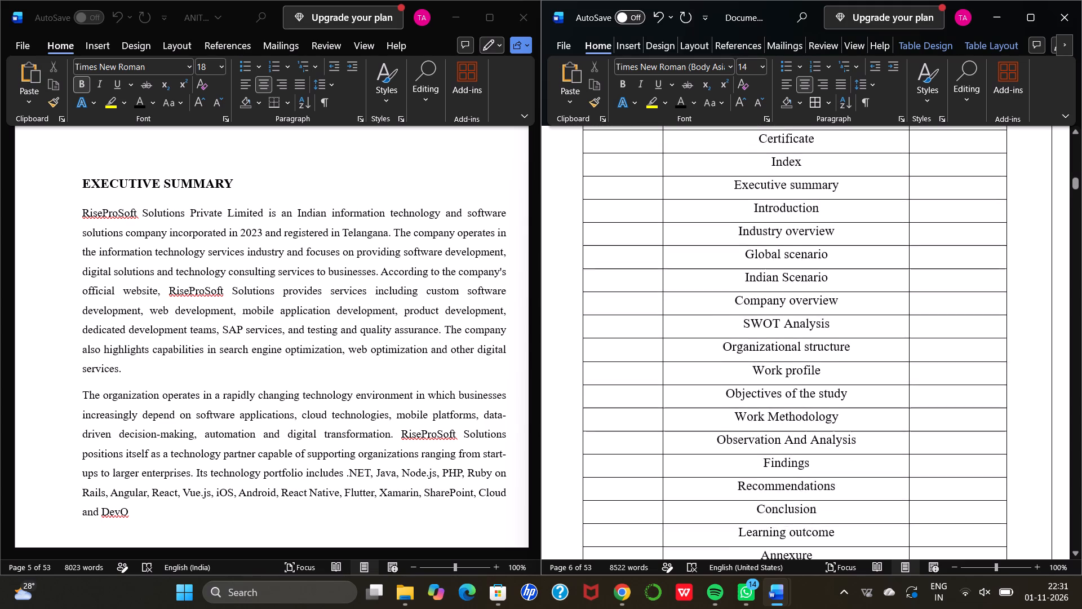
scroll(814, 478, down, 1)
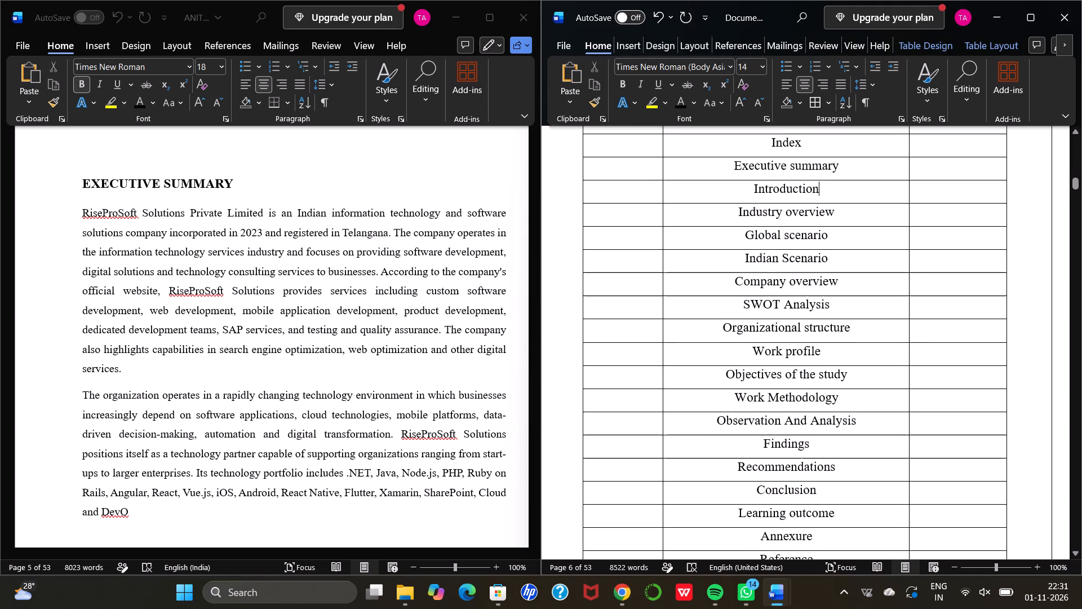
scroll(821, 495, down, 1)
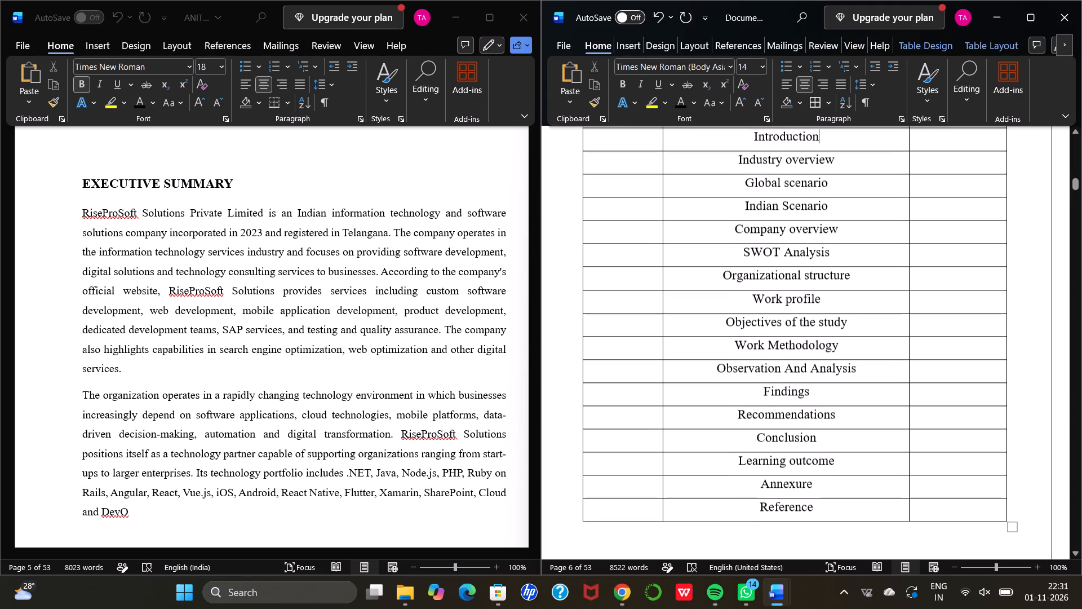
scroll(821, 495, down, 1)
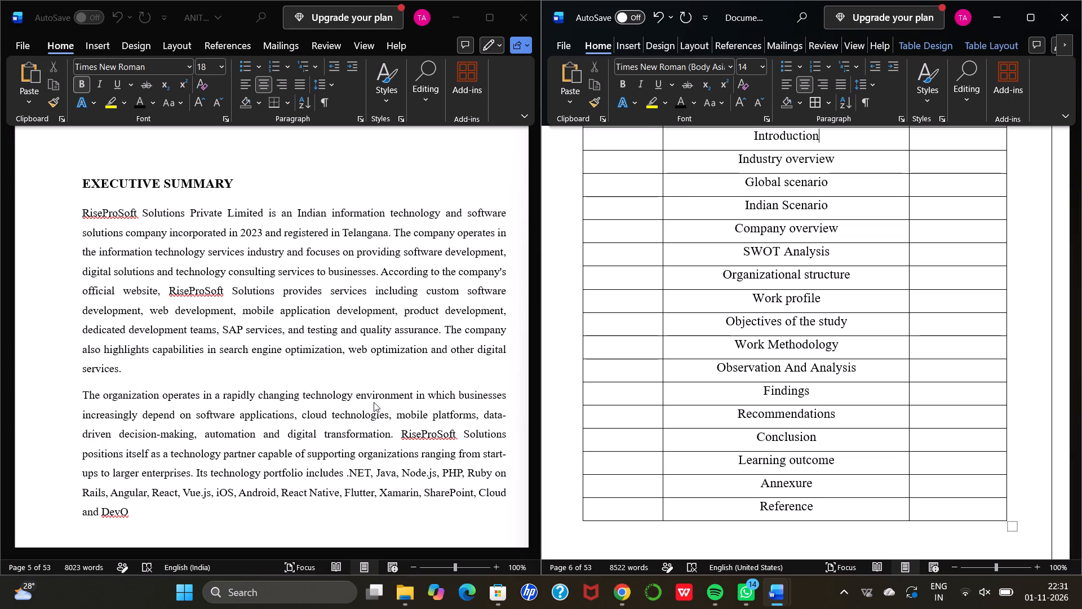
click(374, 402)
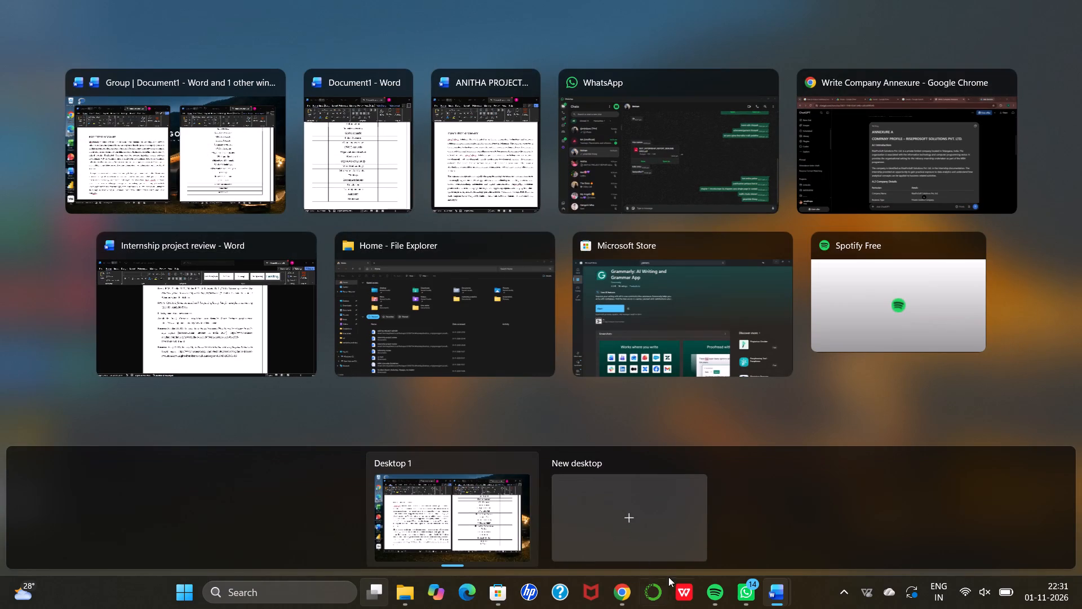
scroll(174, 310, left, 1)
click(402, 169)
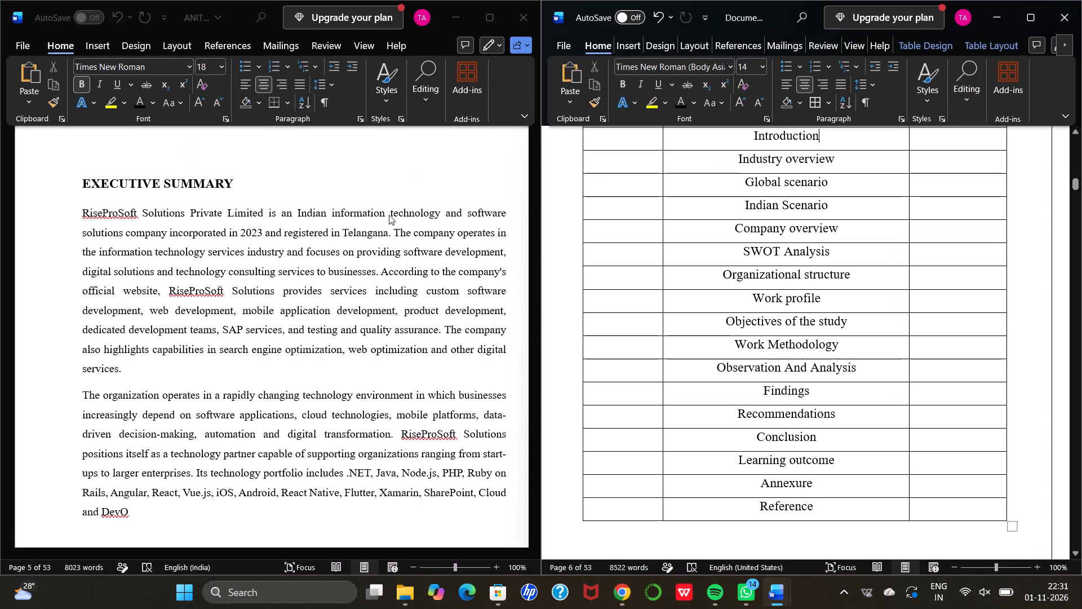
Compare the chapter and section entries on the reference report's INDEX page with Document1's contents table.
click(371, 273)
scroll(371, 273, down, 2)
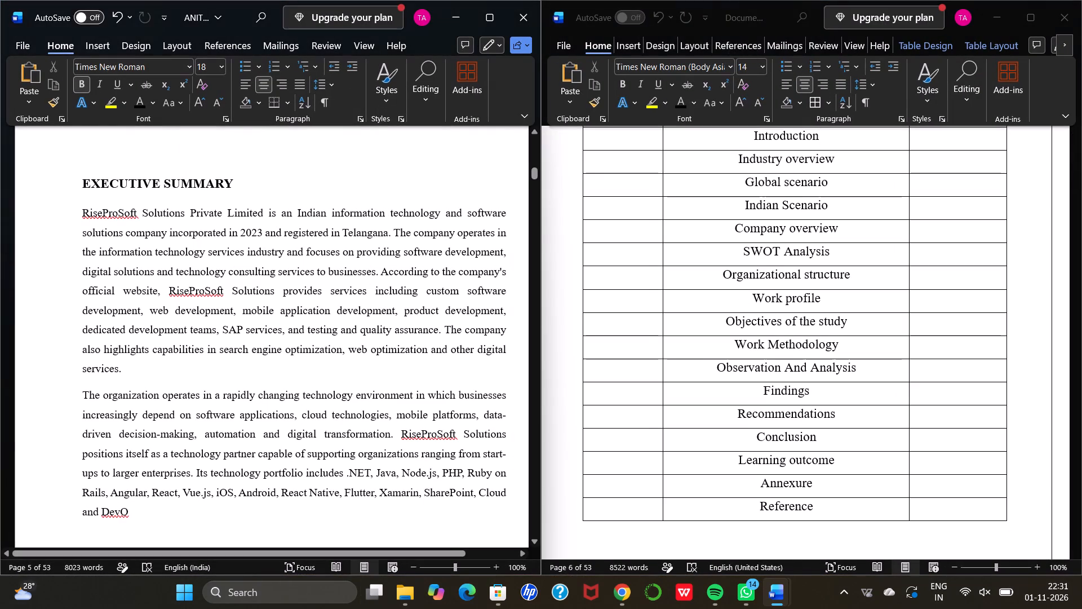
scroll(371, 273, down, 10)
scroll(371, 273, down, 11)
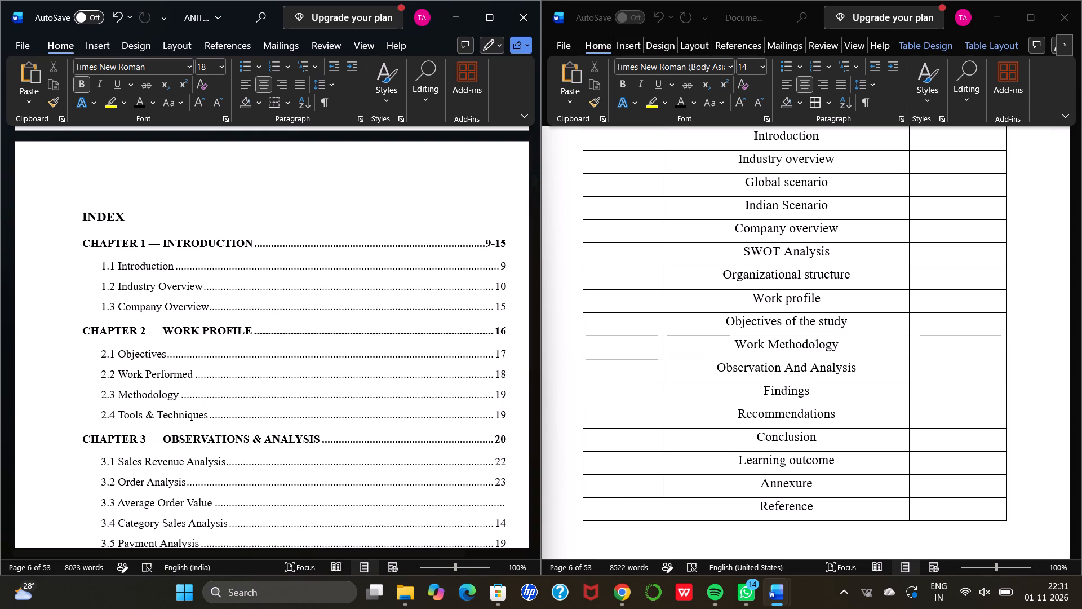
scroll(371, 273, down, 2)
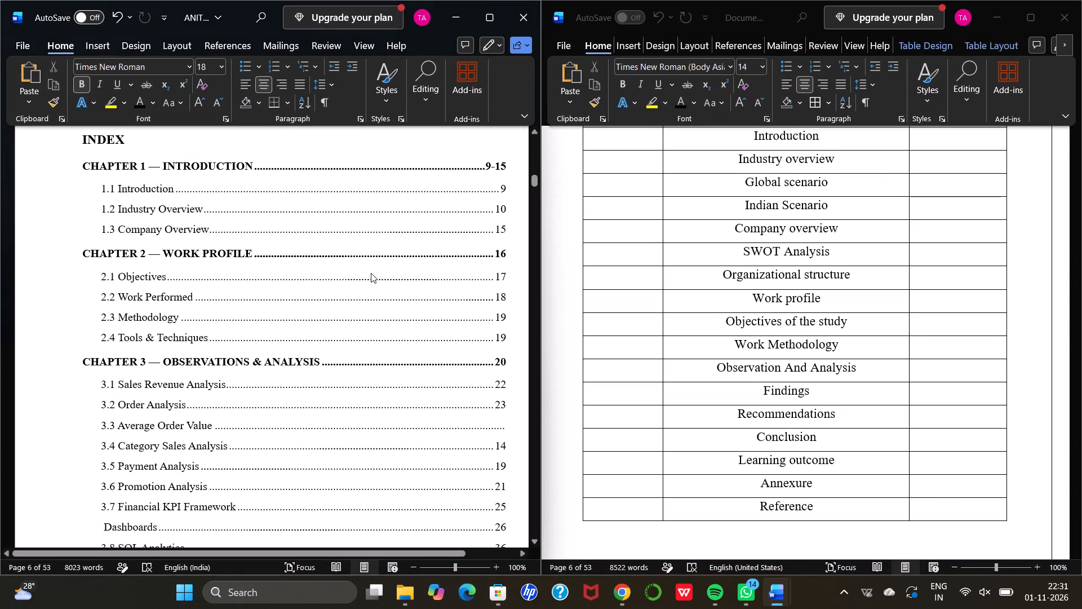
scroll(344, 277, down, 1)
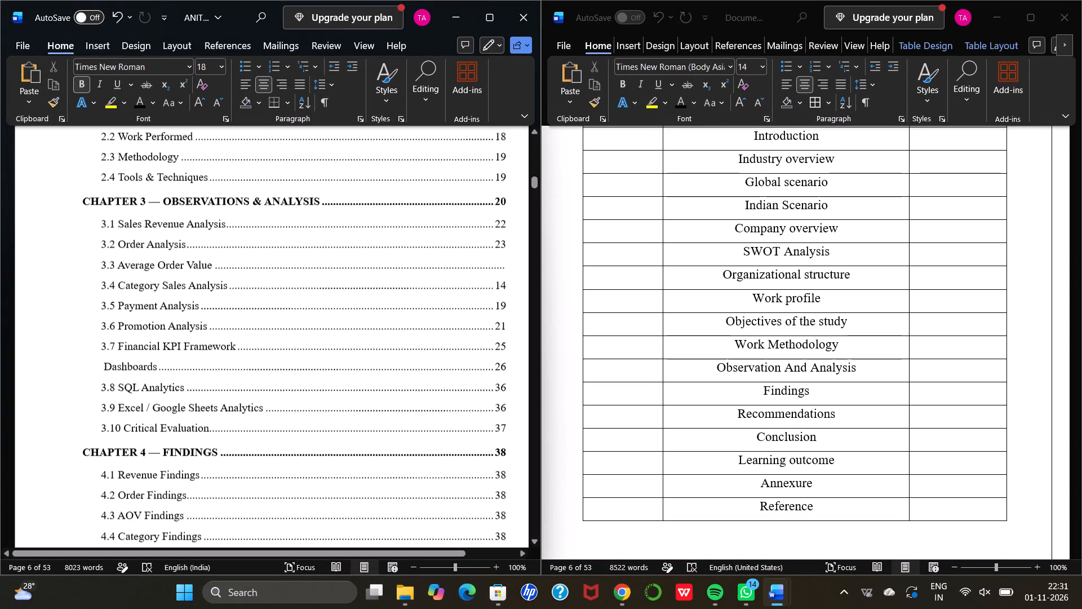
scroll(344, 277, down, 1)
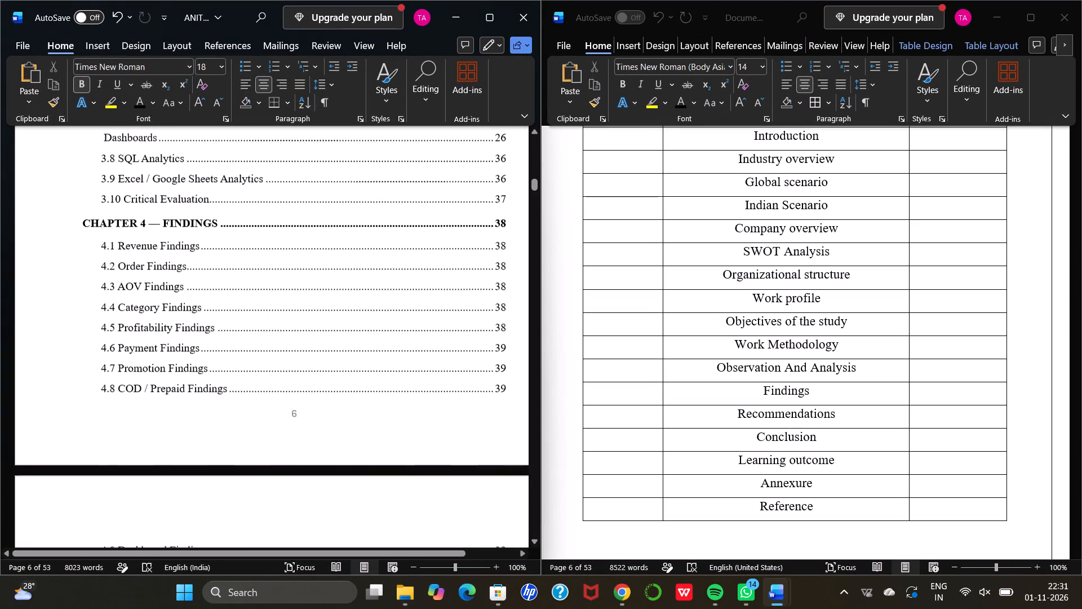
scroll(344, 304, up, 1)
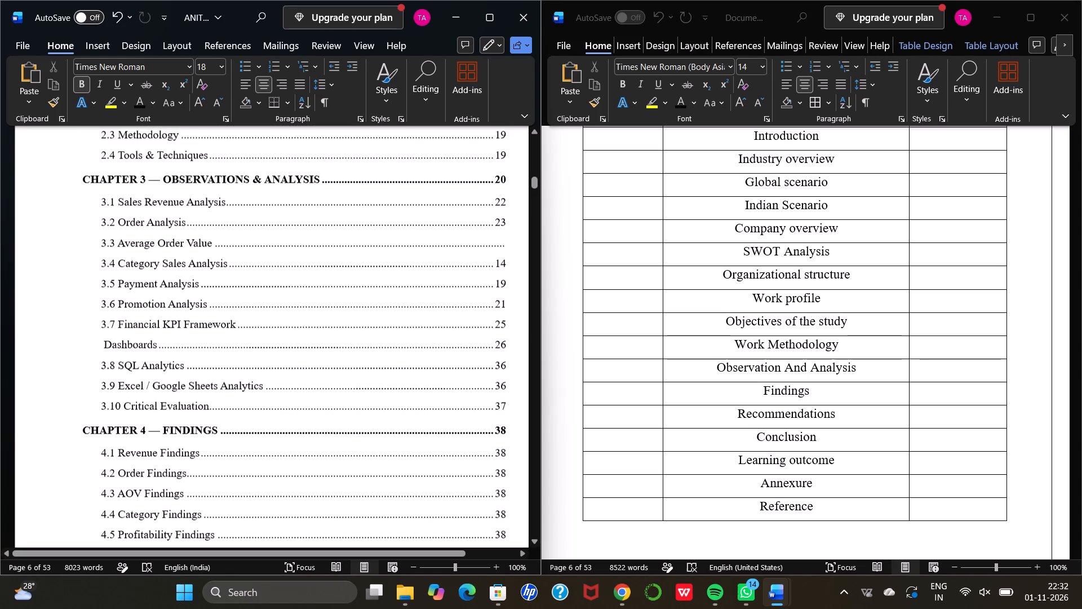
scroll(344, 304, up, 3)
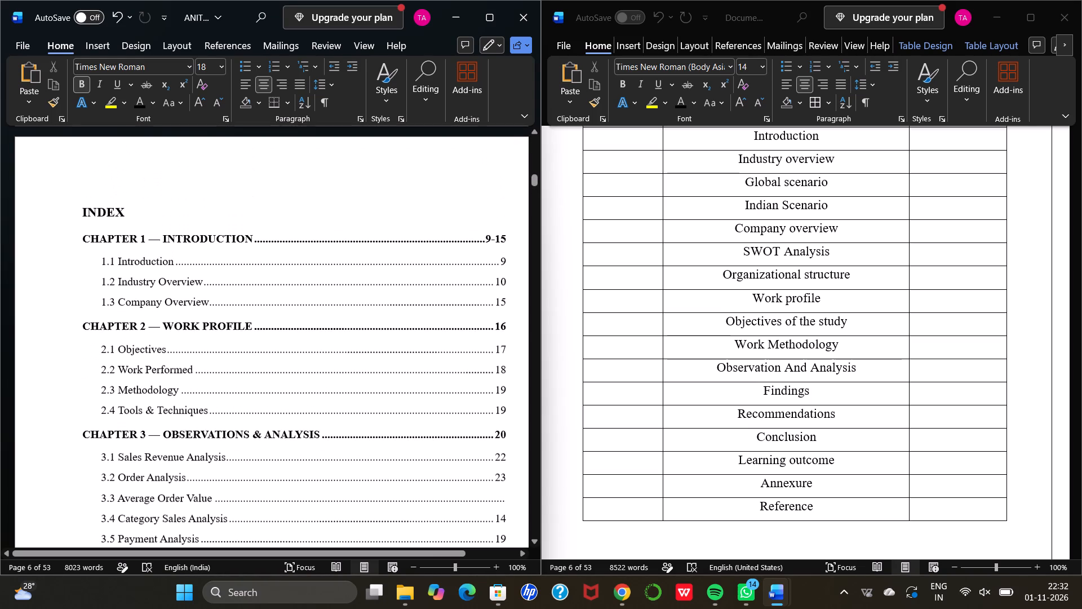
scroll(344, 304, up, 1)
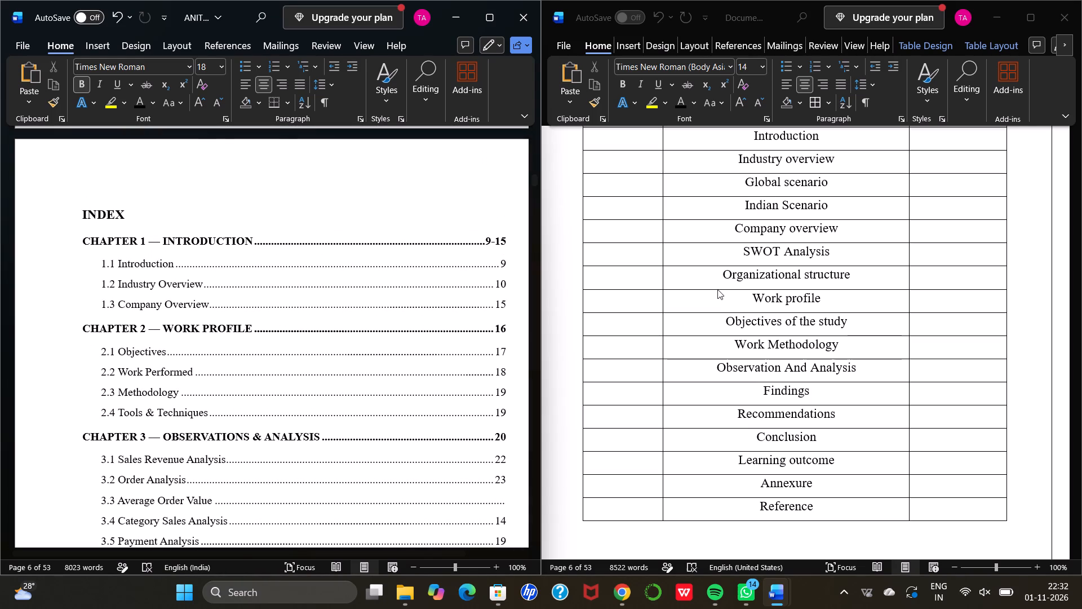
scroll(717, 289, up, 2)
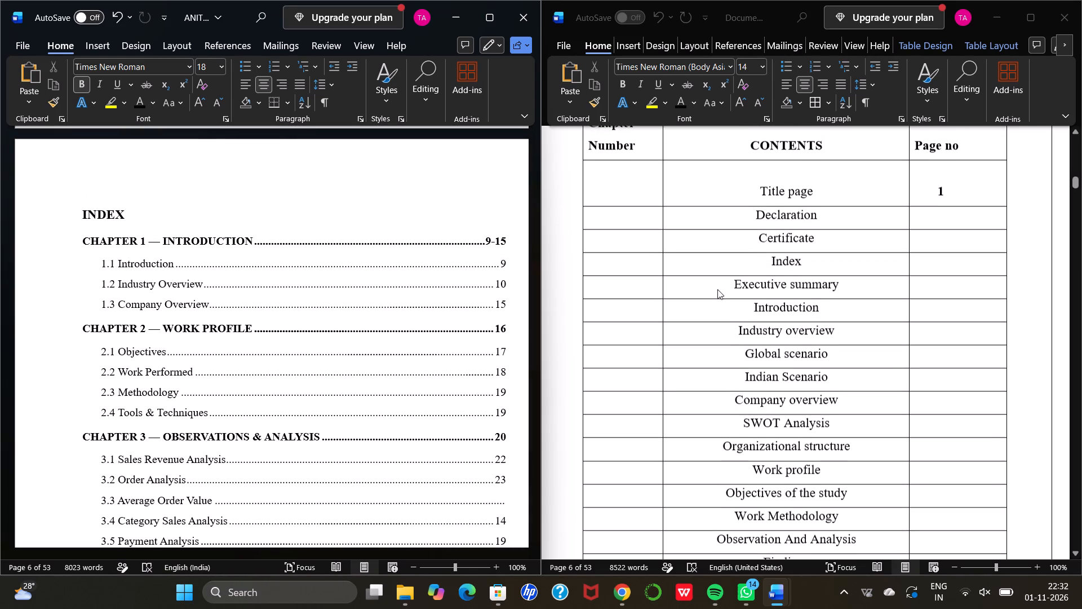
scroll(717, 289, up, 1)
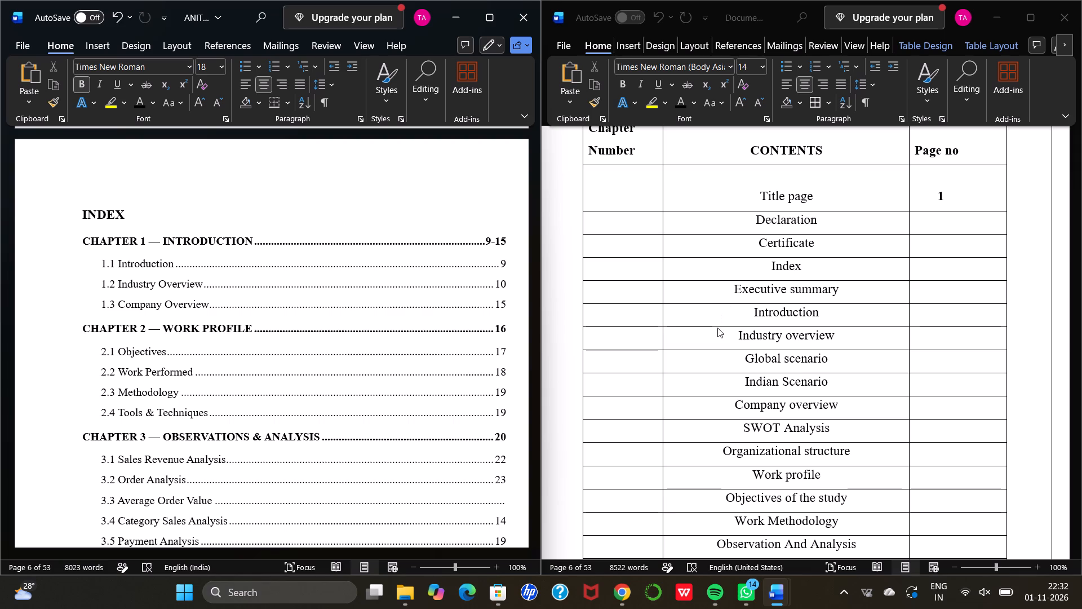
ctrl+scroll(717, 328, down, 3)
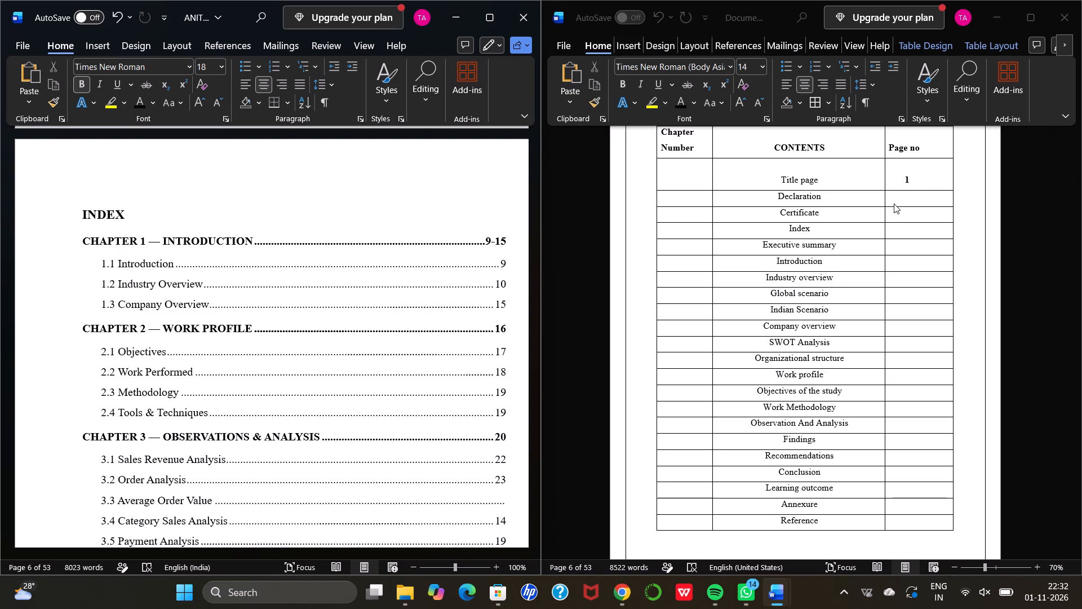
Remove the extra blank lines above Document1's EXECUTIVE SUMMARY heading, keeping the heading at the top of the page after the contents table.
scroll(894, 204, down, 2)
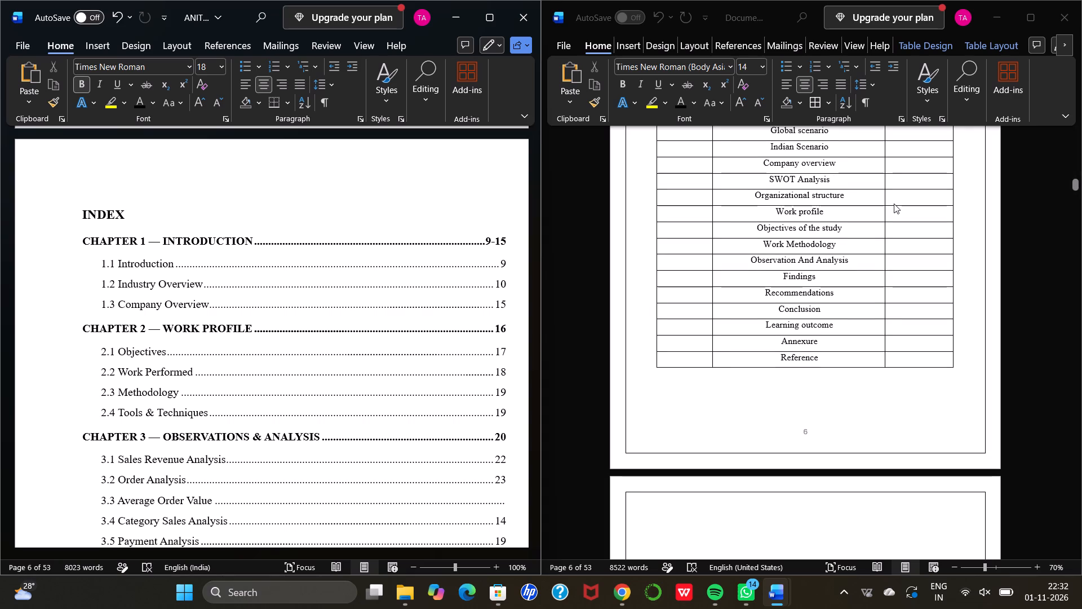
scroll(894, 204, down, 3)
scroll(894, 204, up, 1)
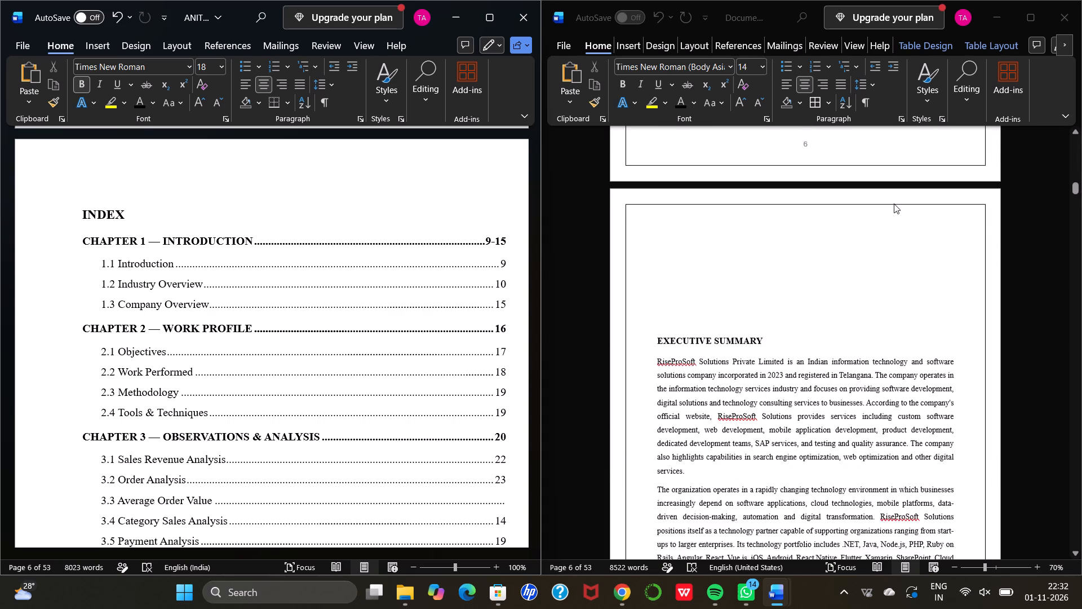
scroll(894, 204, up, 1)
scroll(894, 204, down, 1)
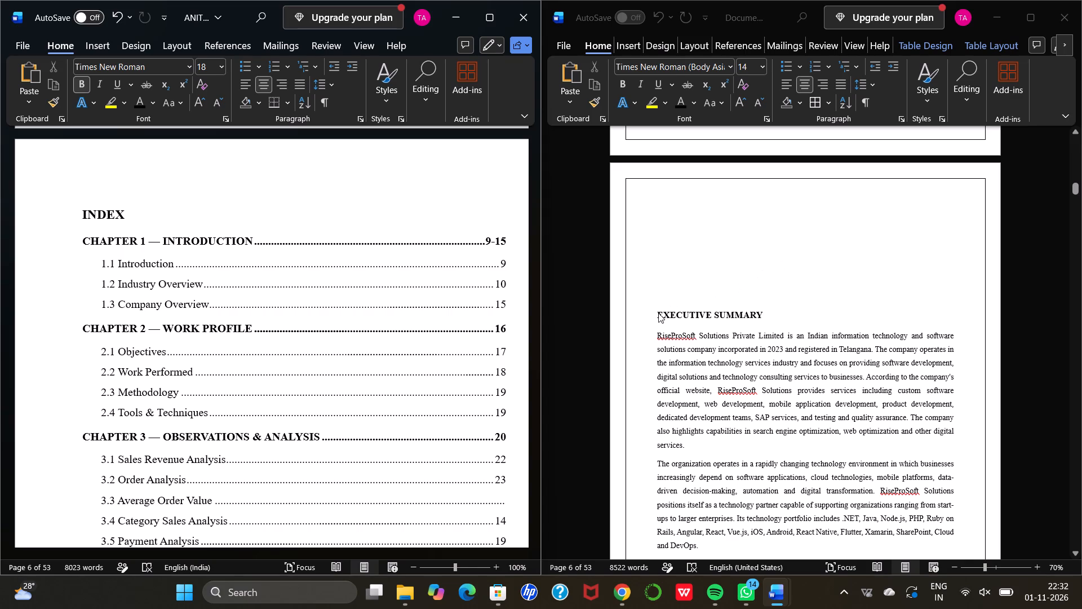
click(658, 313)
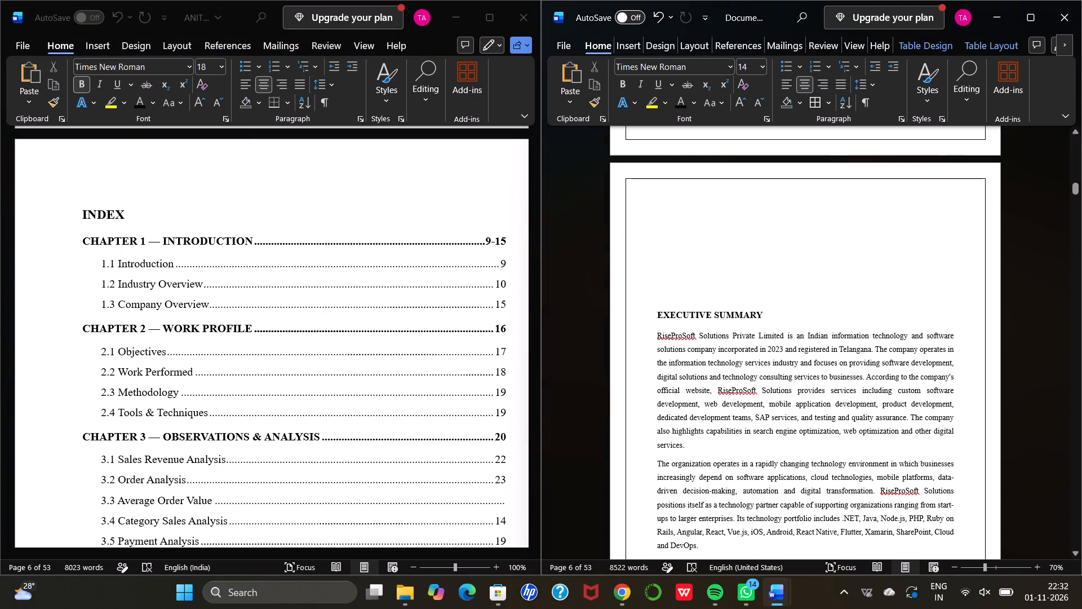
click(654, 314)
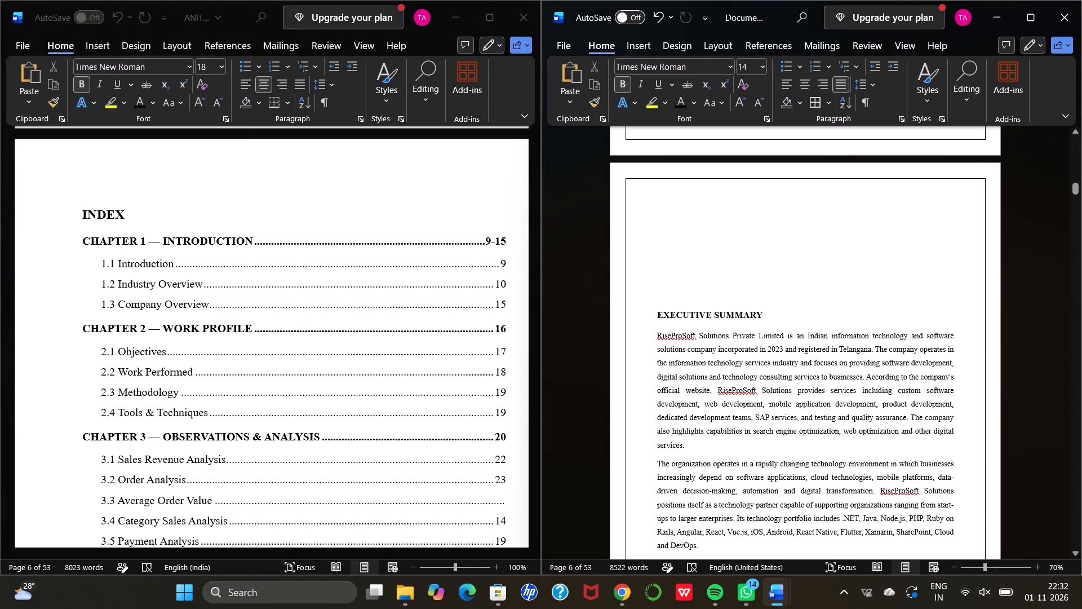
key(BackSpace)
key(BackSpace)
key(BackSpace)
key(BackSpace)
key(BackSpace)
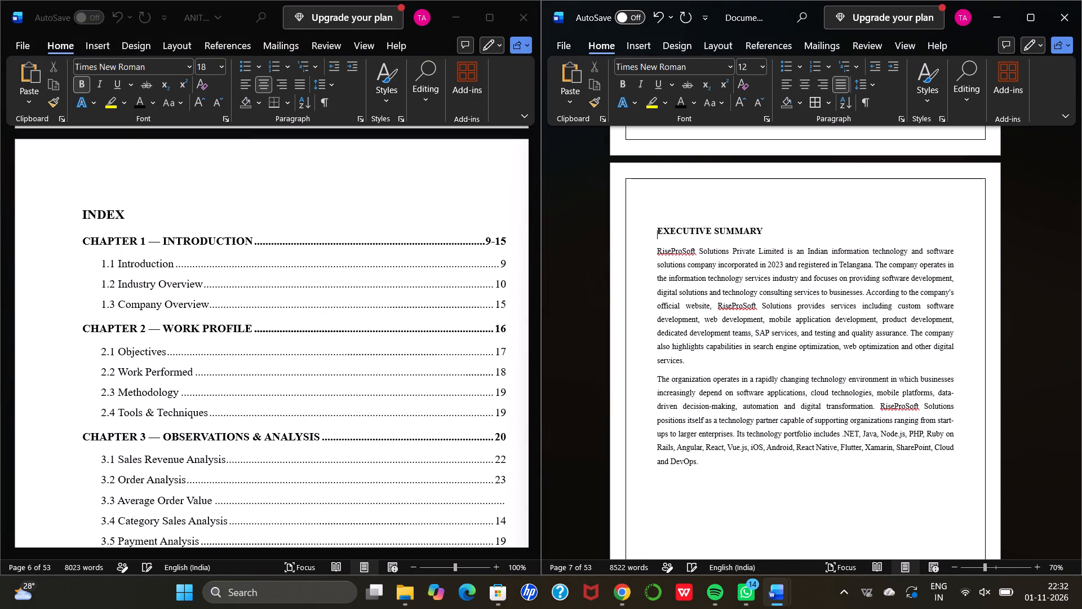
key(BackSpace)
key(BackSpace)
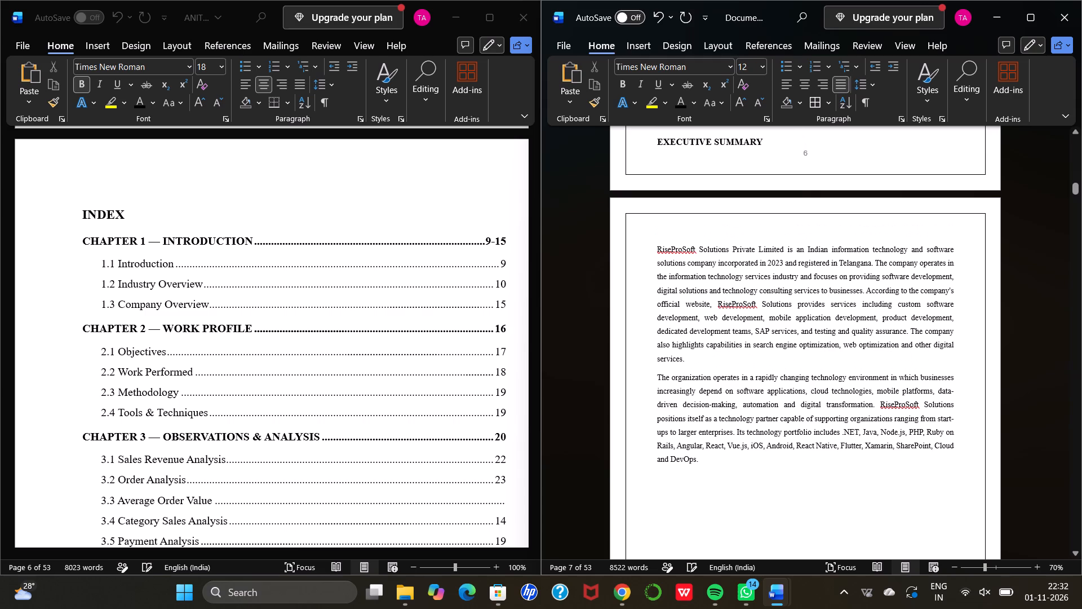
key(Return)
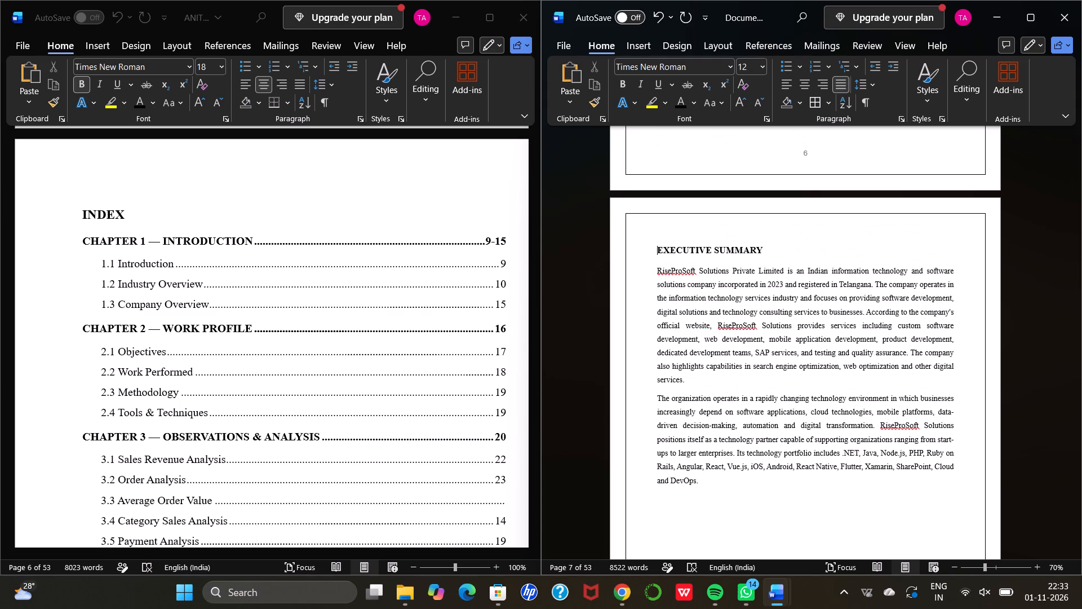
scroll(654, 314, down, 7)
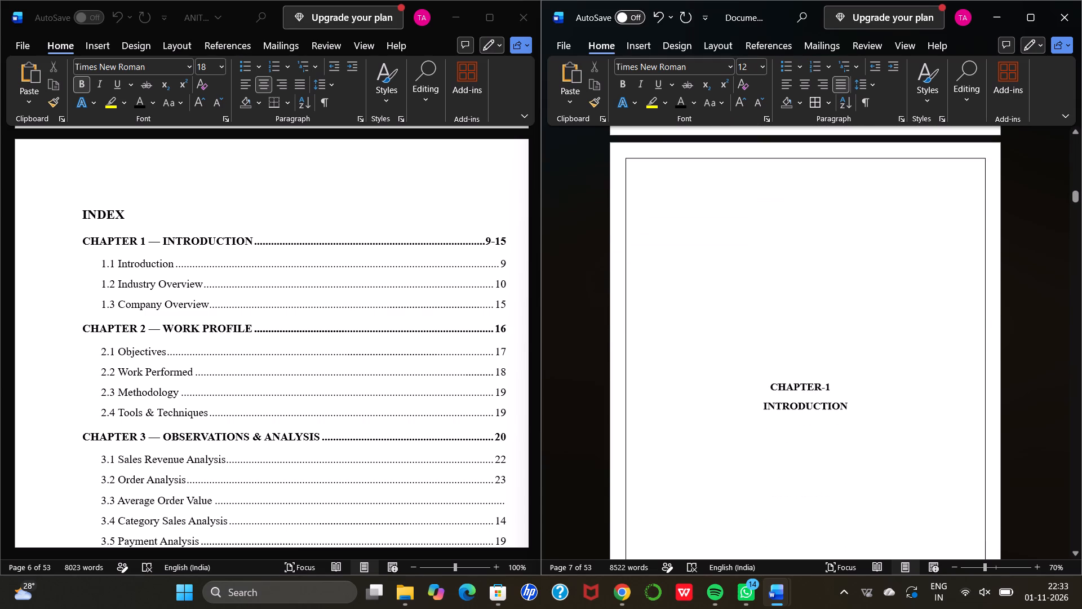
Look over Document1's pages from the CHAPTER-1 title page back to the Declaration page.
scroll(654, 314, down, 3)
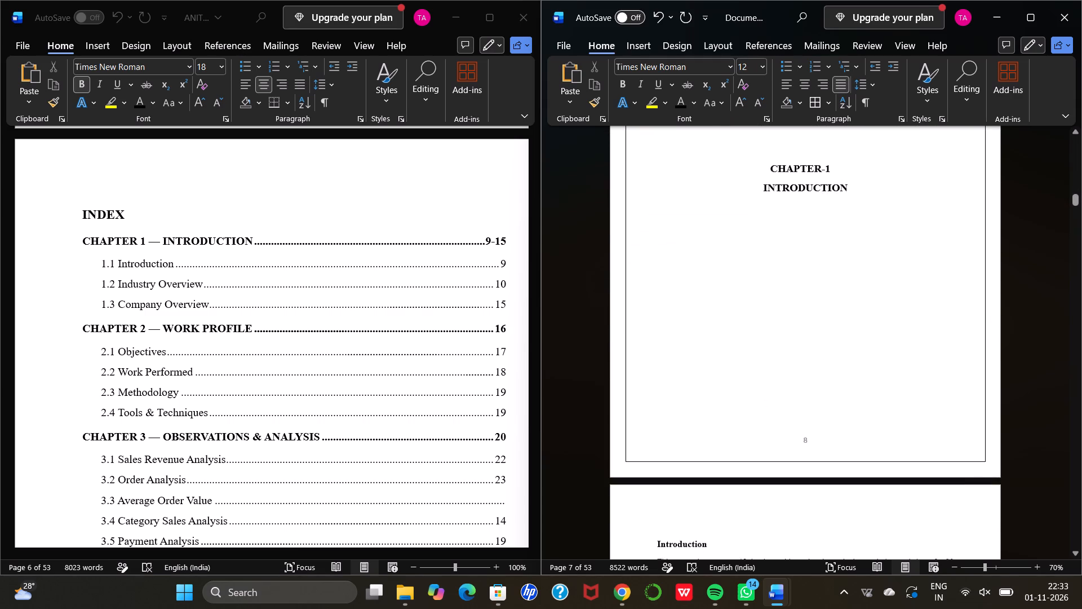
scroll(654, 314, down, 2)
scroll(654, 314, up, 9)
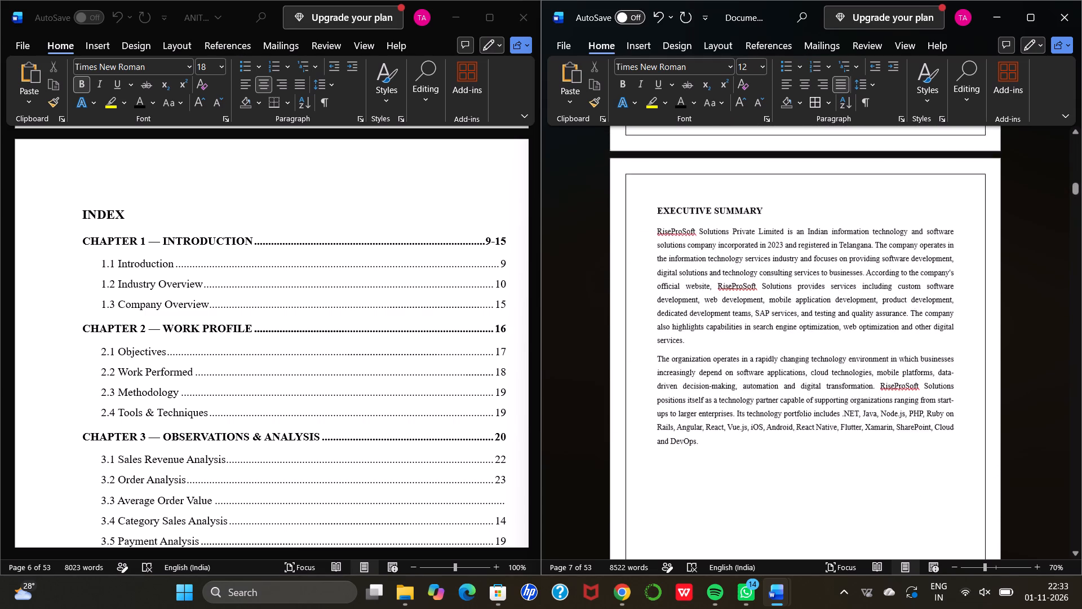
scroll(654, 314, up, 13)
scroll(654, 314, up, 11)
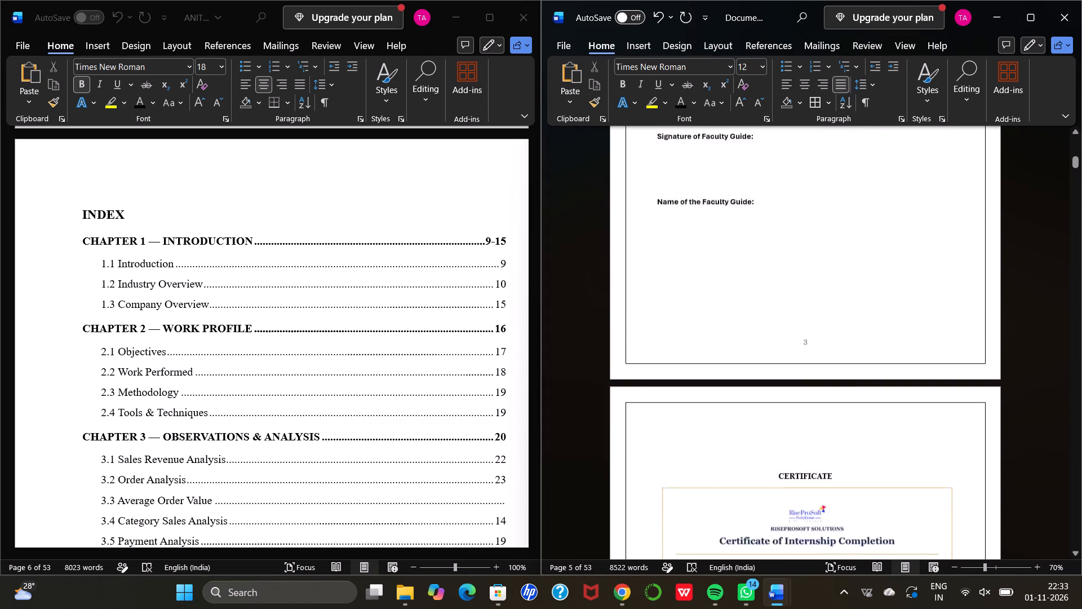
scroll(654, 314, up, 4)
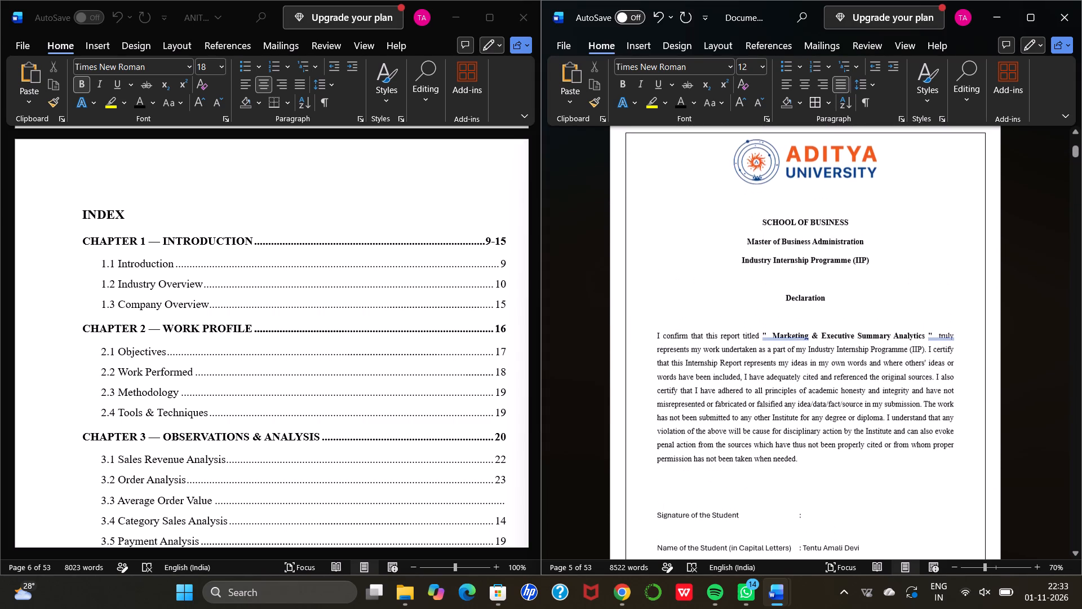
Review Document1's front matter from the Declaration through the certificates, Acknowledgement, contents table and EXECUTIVE SUMMARY to the CHAPTER-1 title page.
scroll(654, 314, down, 1)
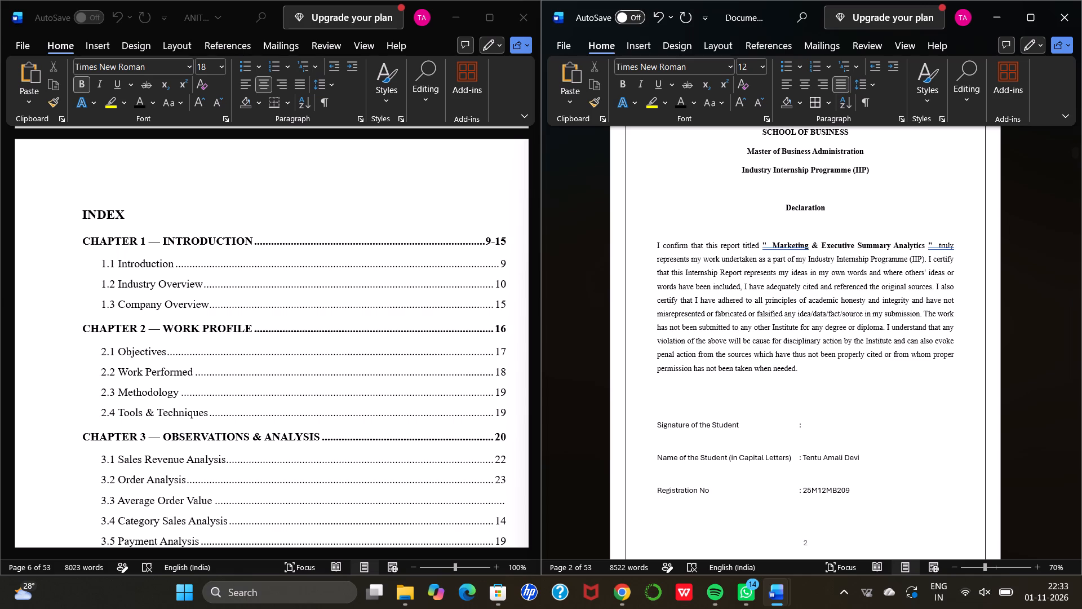
scroll(654, 314, down, 3)
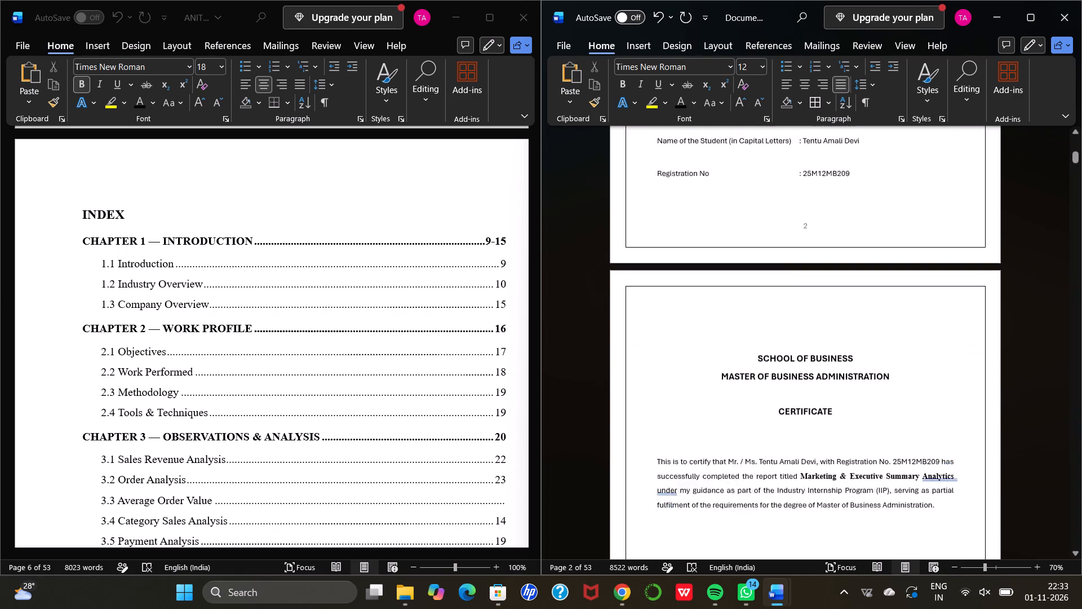
scroll(654, 314, down, 4)
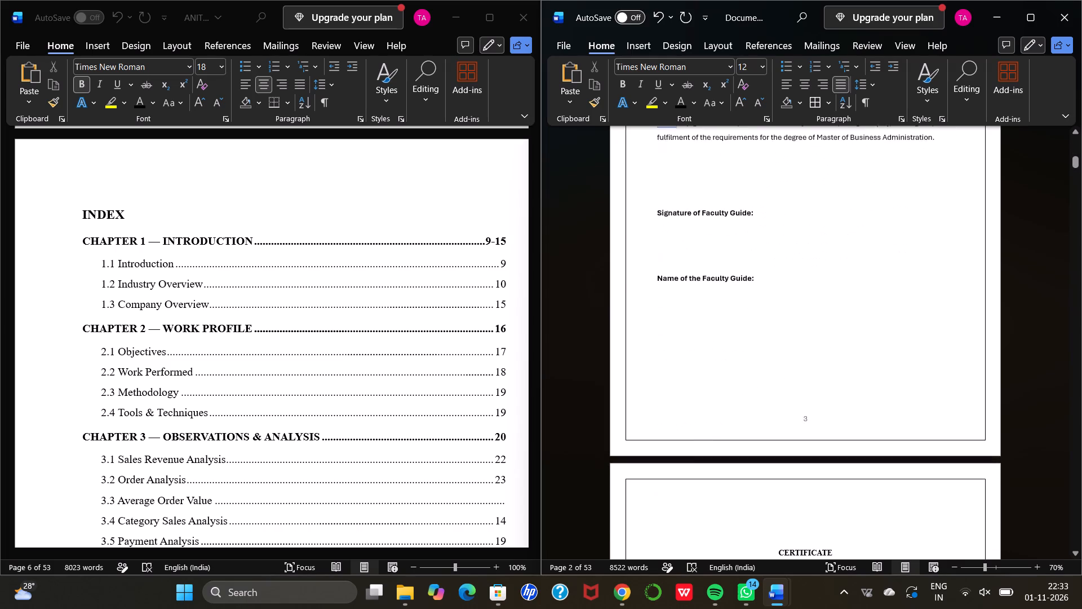
scroll(654, 314, down, 4)
scroll(654, 314, up, 7)
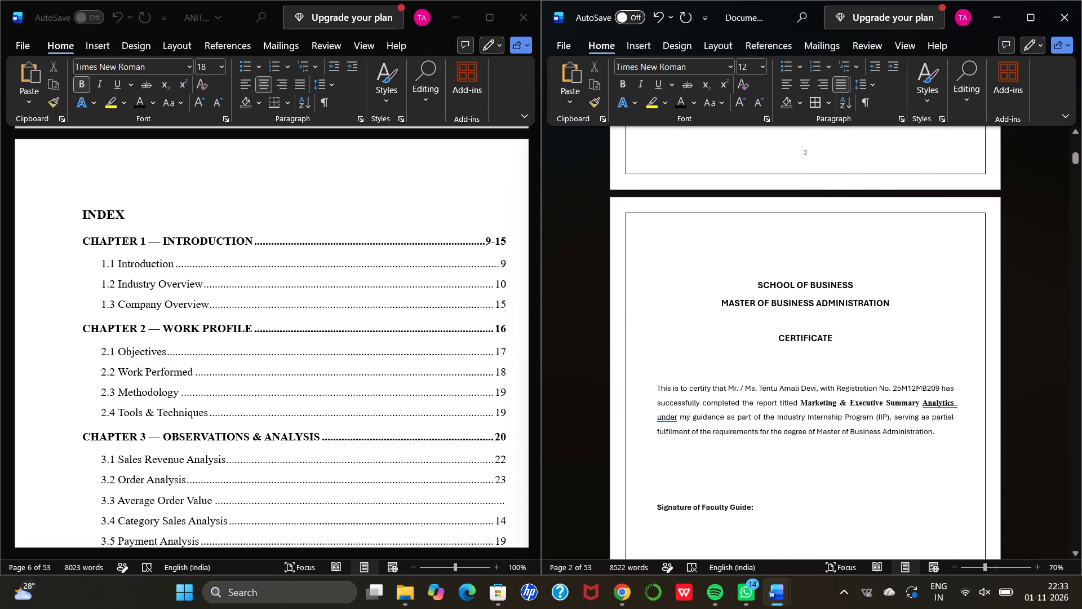
scroll(654, 314, down, 5)
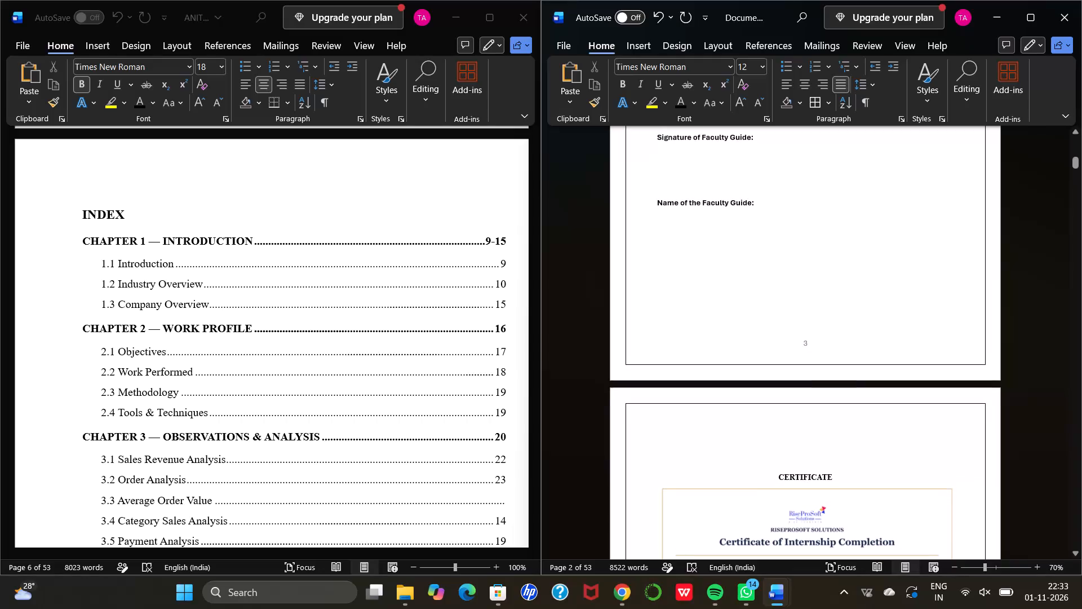
scroll(654, 314, down, 3)
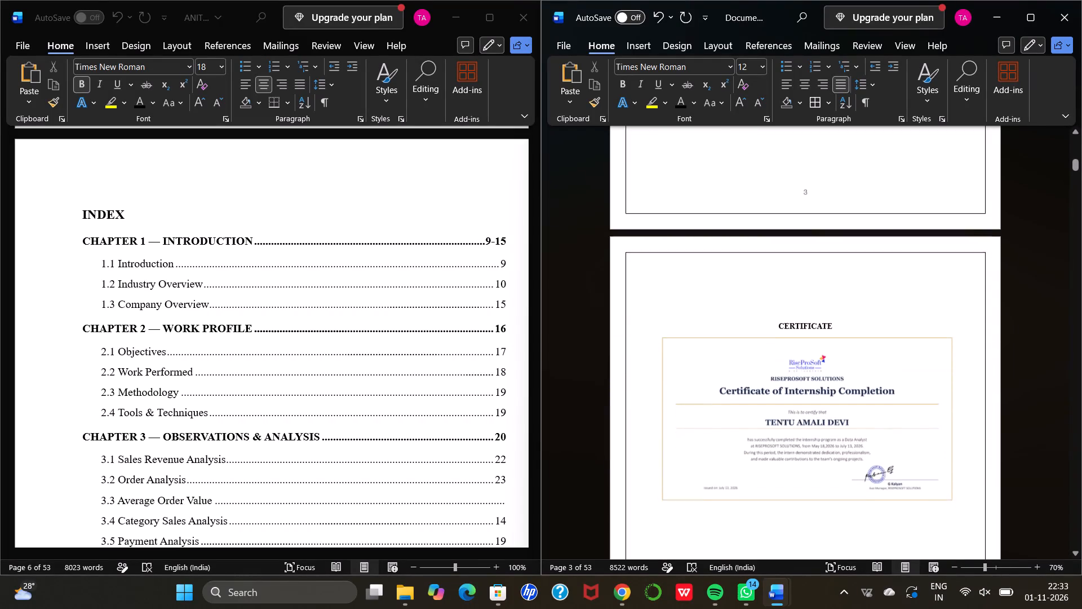
scroll(654, 314, down, 6)
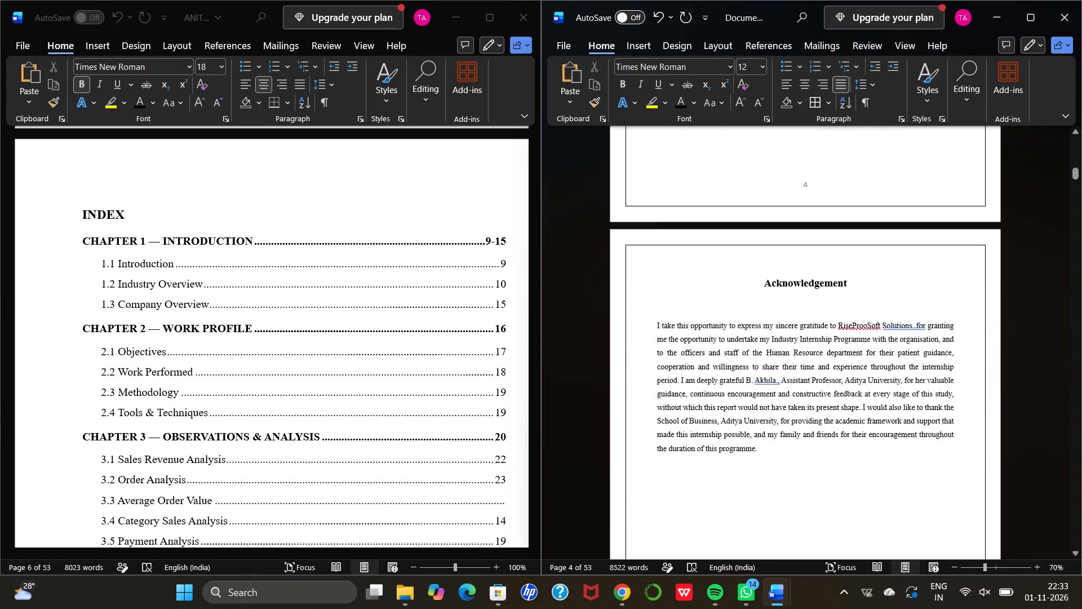
scroll(654, 314, down, 6)
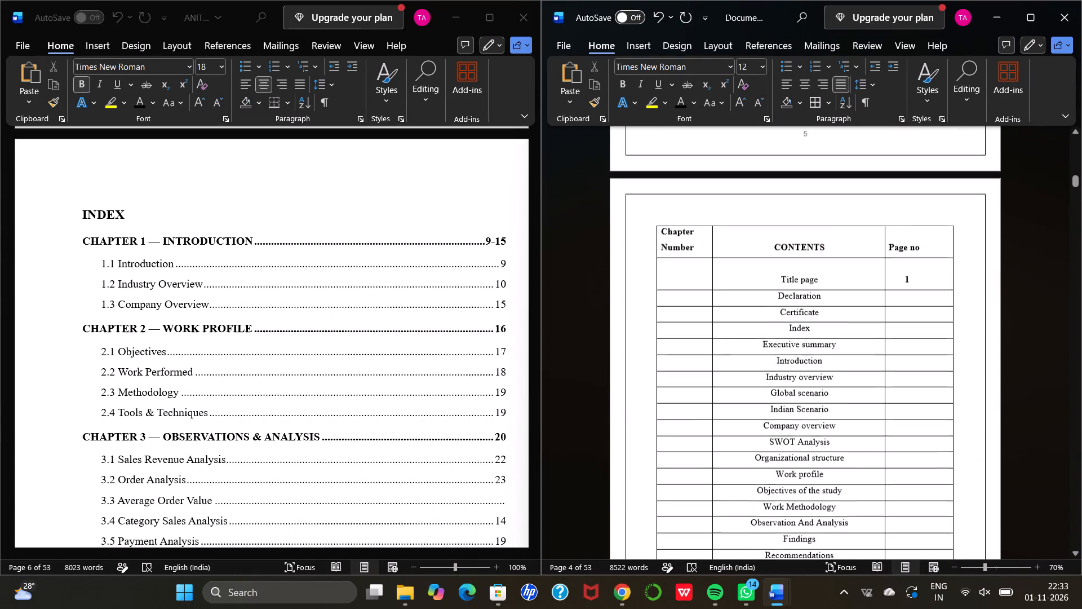
scroll(654, 314, down, 8)
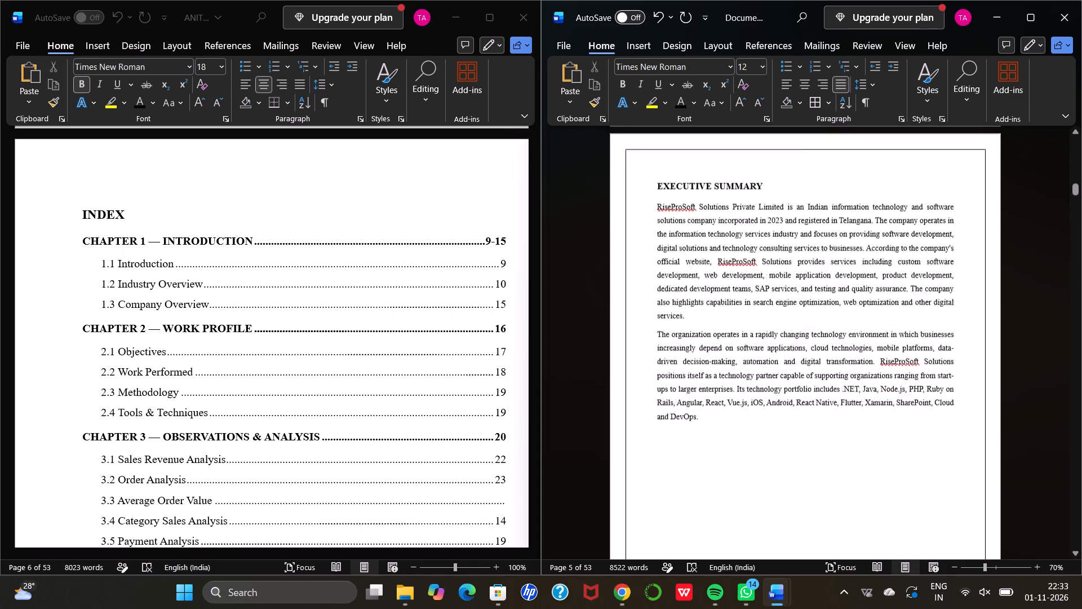
scroll(654, 314, down, 6)
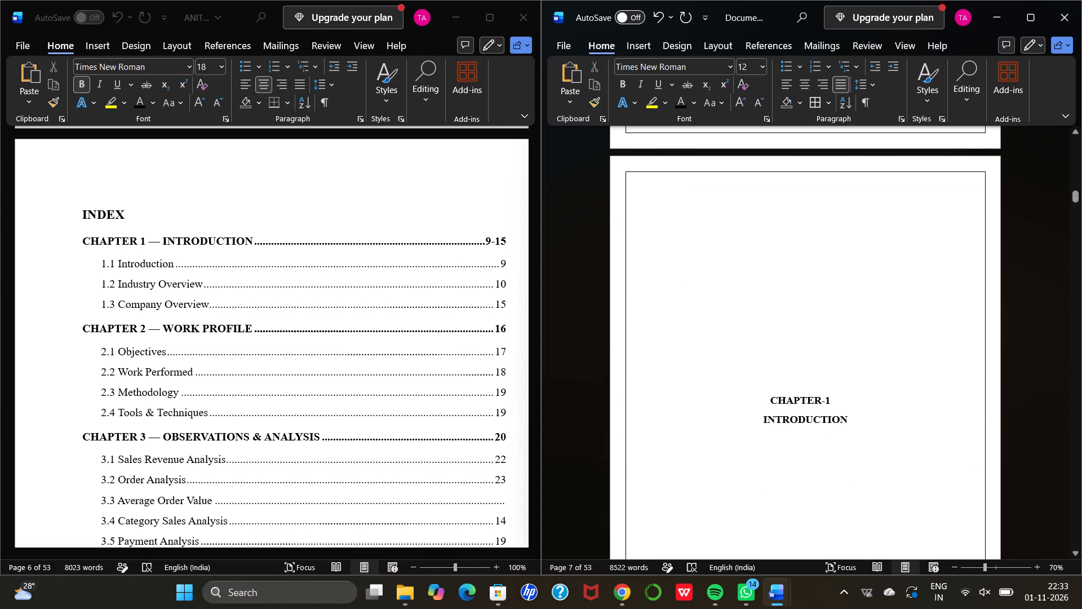
Examine Document1's Chapter 1 headings and page layout from Introduction through Industry Overview and Global Scenario to Indian Scenario.
scroll(654, 314, down, 4)
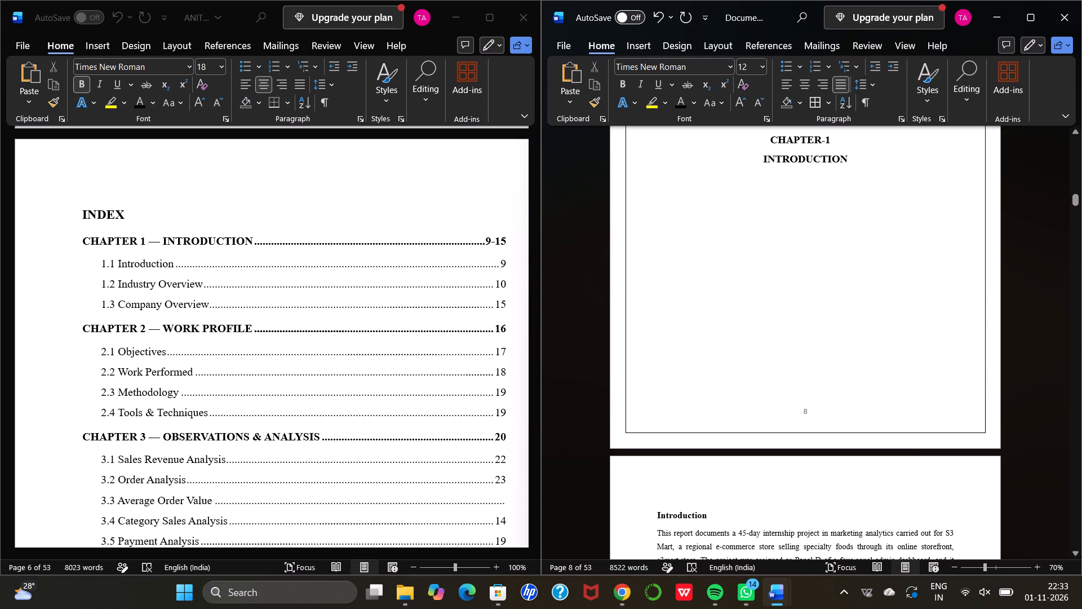
scroll(654, 314, down, 2)
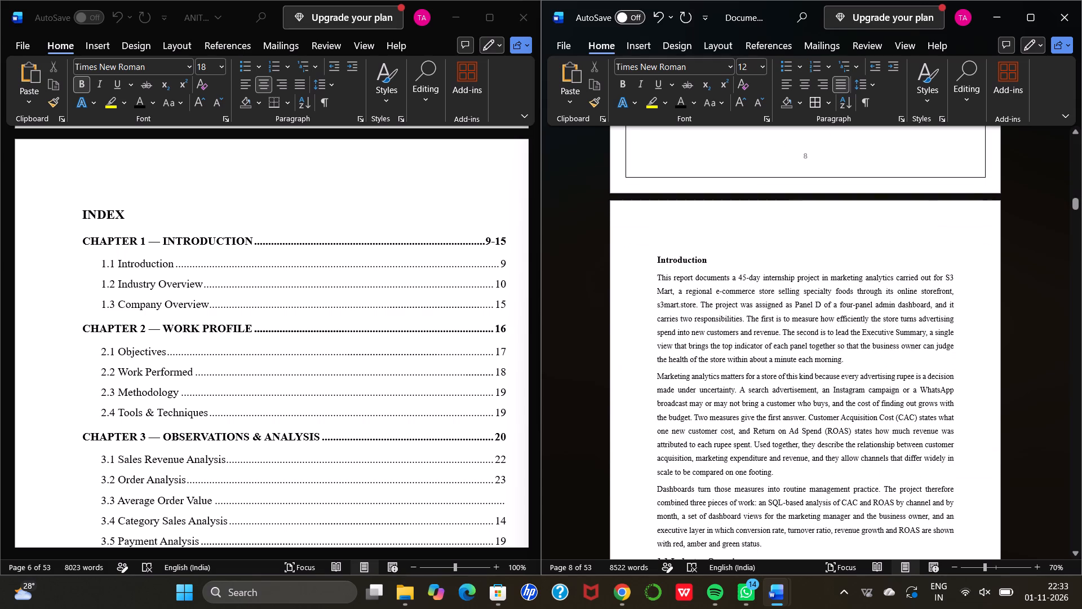
scroll(654, 314, up, 2)
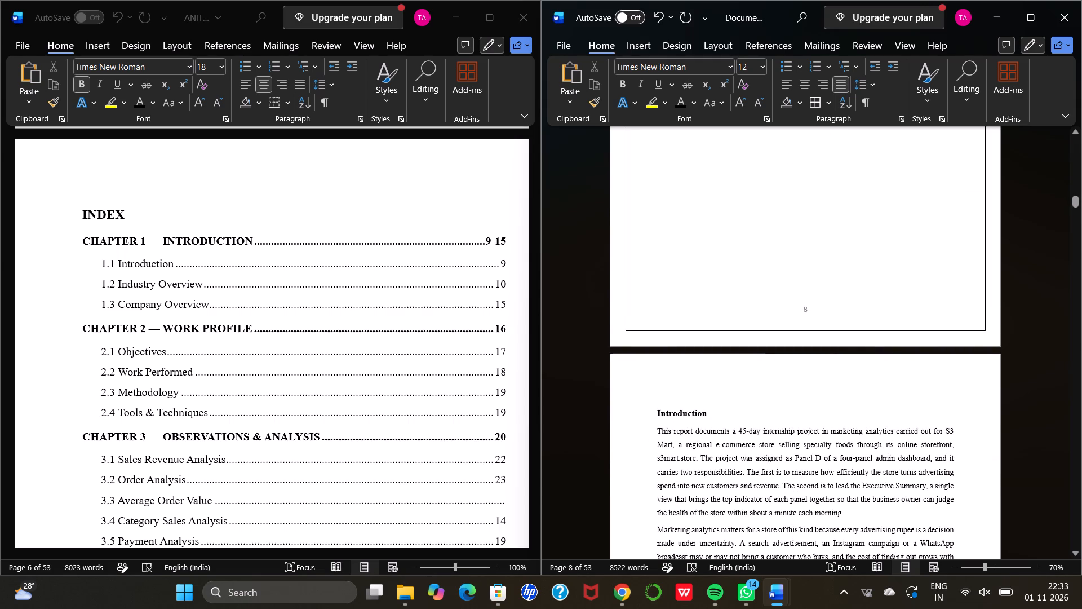
scroll(654, 314, down, 10)
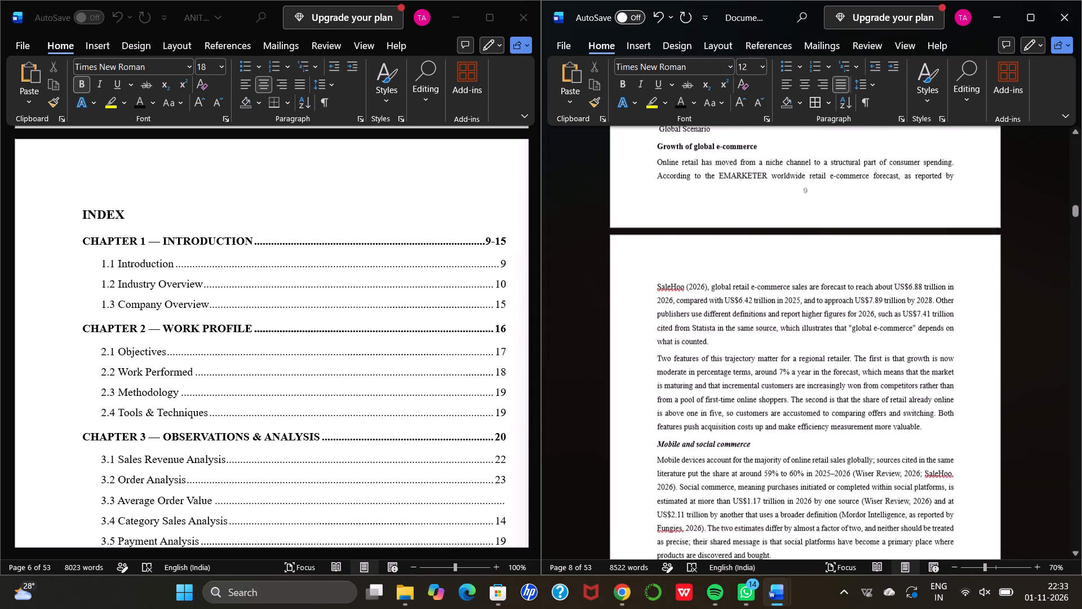
scroll(654, 314, down, 4)
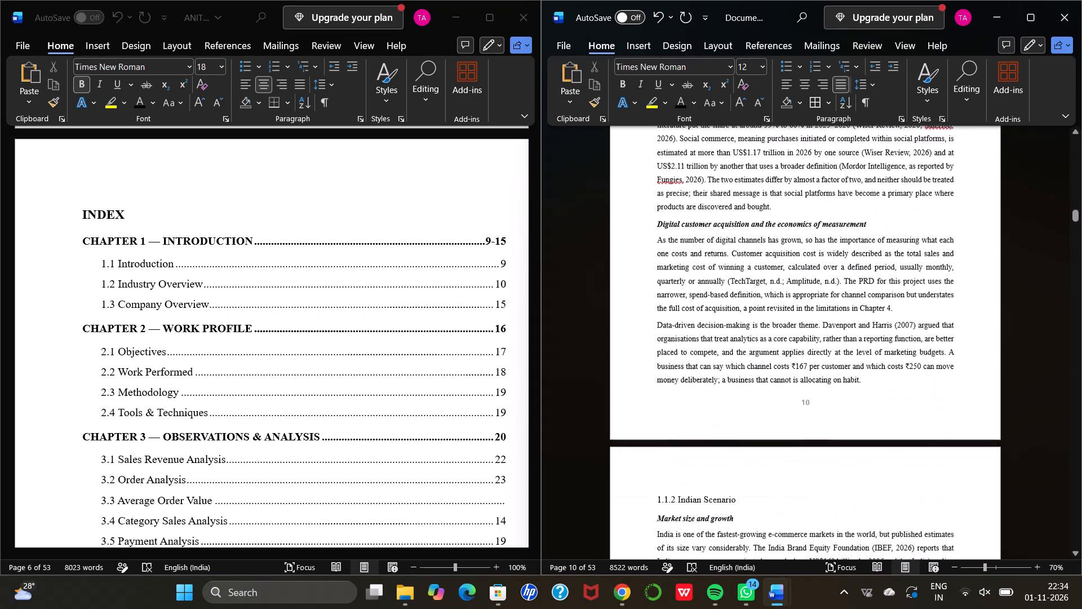
scroll(654, 314, down, 2)
scroll(654, 314, up, 1)
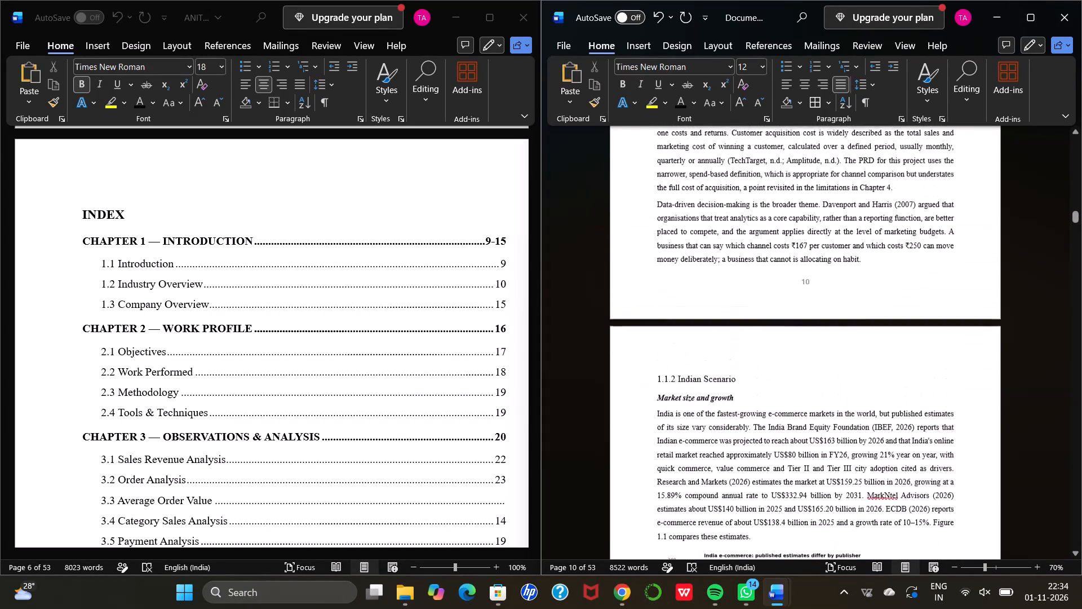
scroll(654, 314, up, 3)
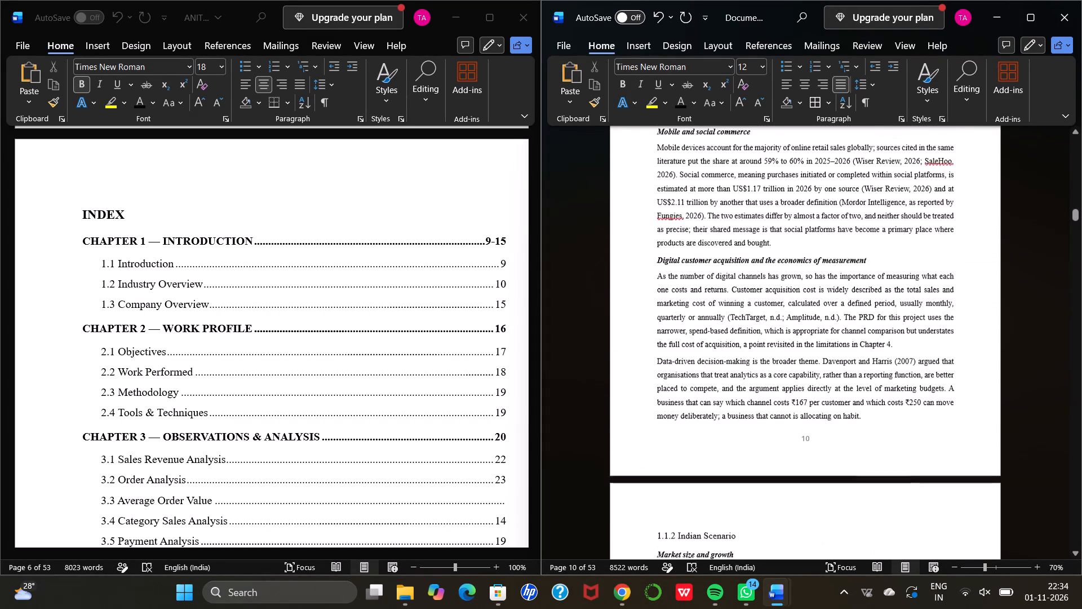
scroll(654, 314, up, 4)
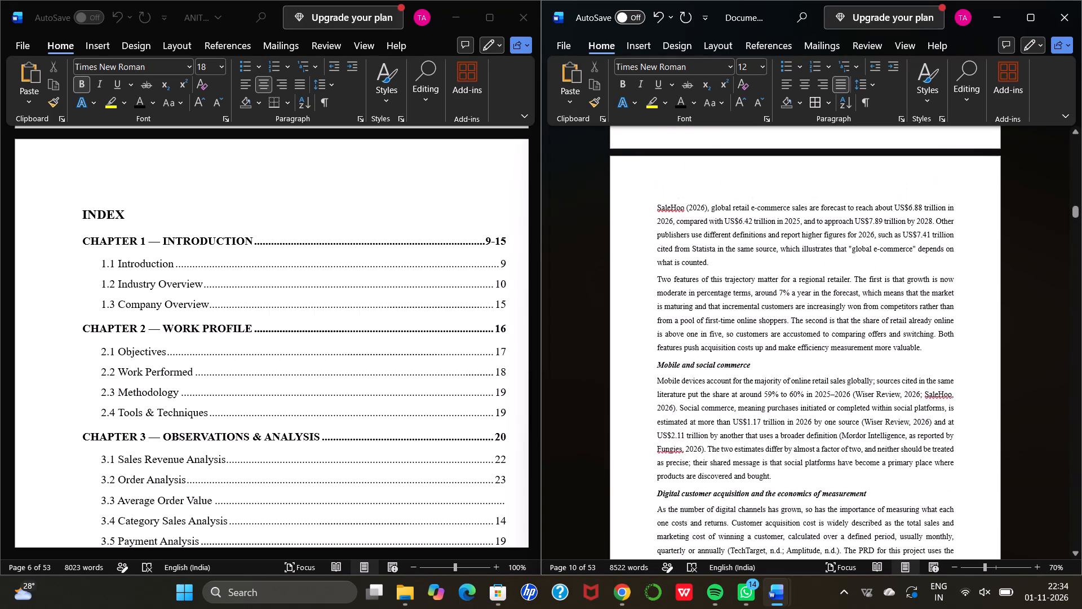
scroll(654, 314, up, 4)
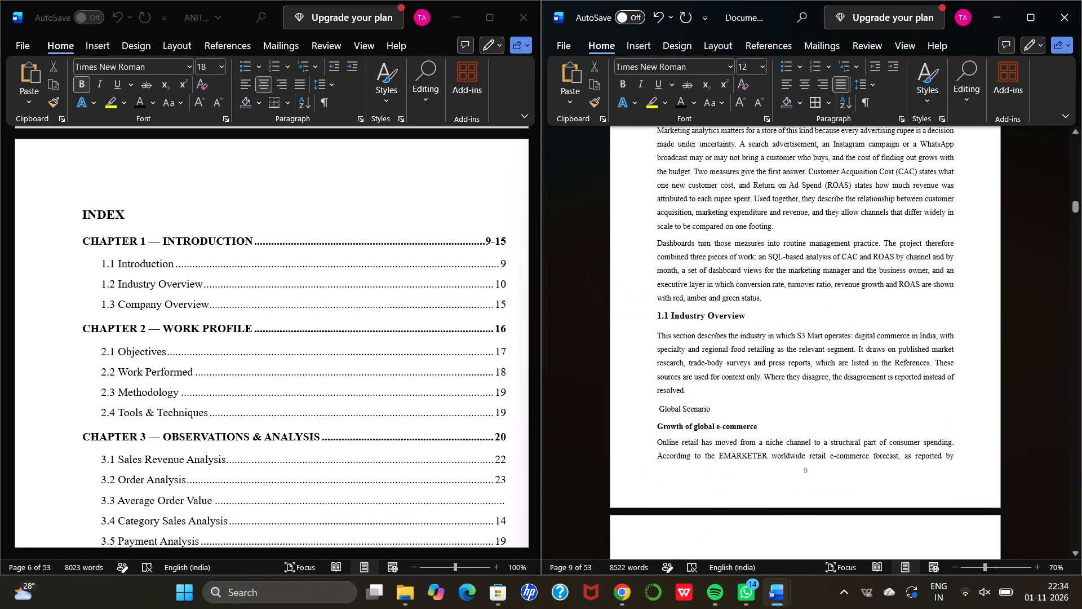
scroll(654, 314, up, 3)
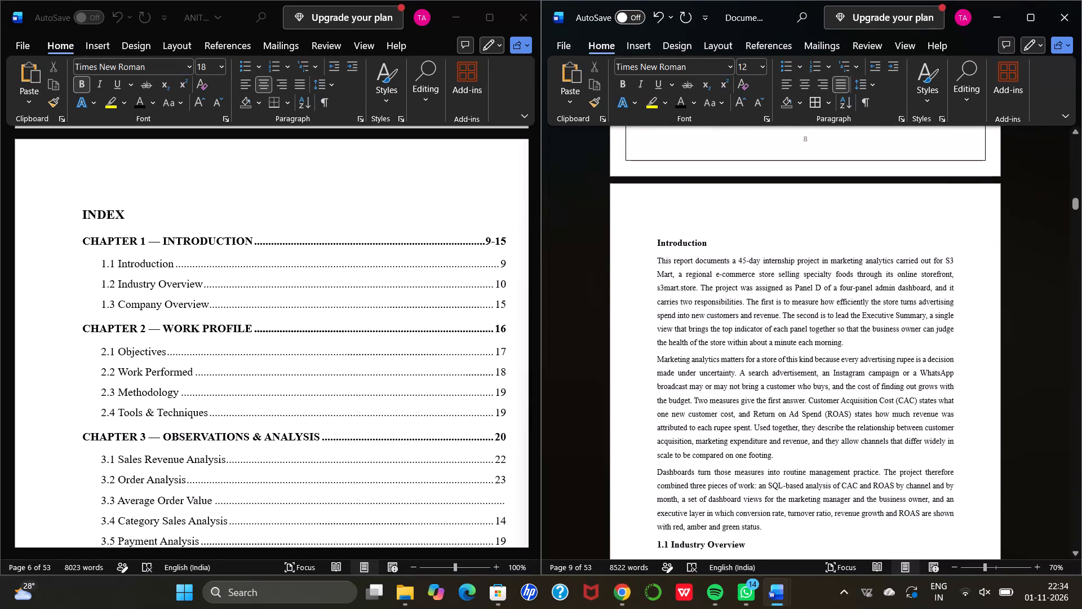
scroll(654, 314, up, 1)
Examine Document1's Chapter 1 headings, figure and table layout from Introduction through Company Overview and back to Major Industry Players.
scroll(654, 314, down, 1)
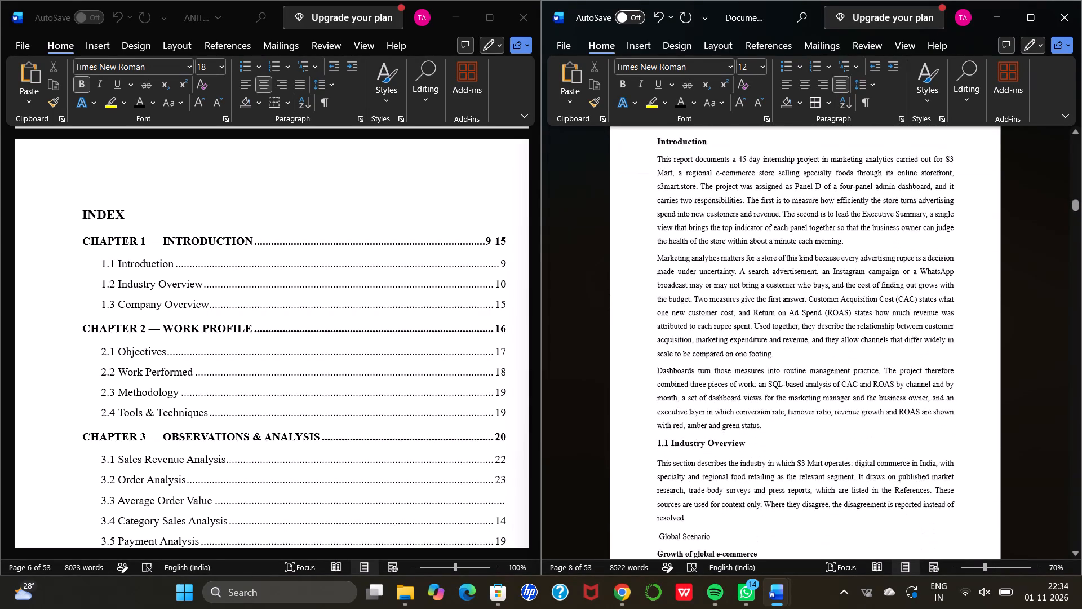
scroll(654, 314, down, 1)
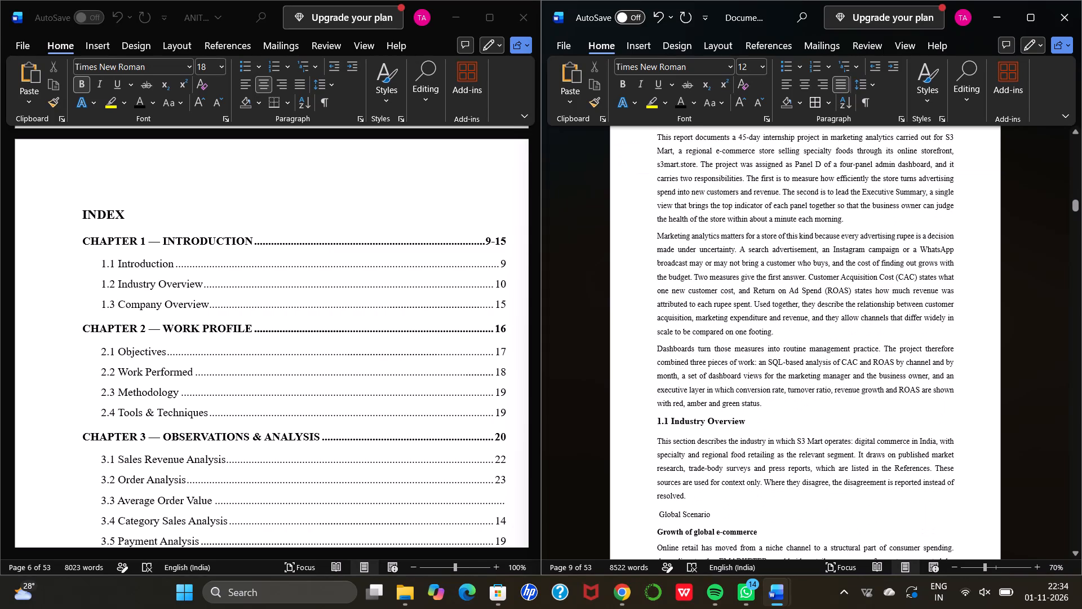
scroll(654, 314, down, 3)
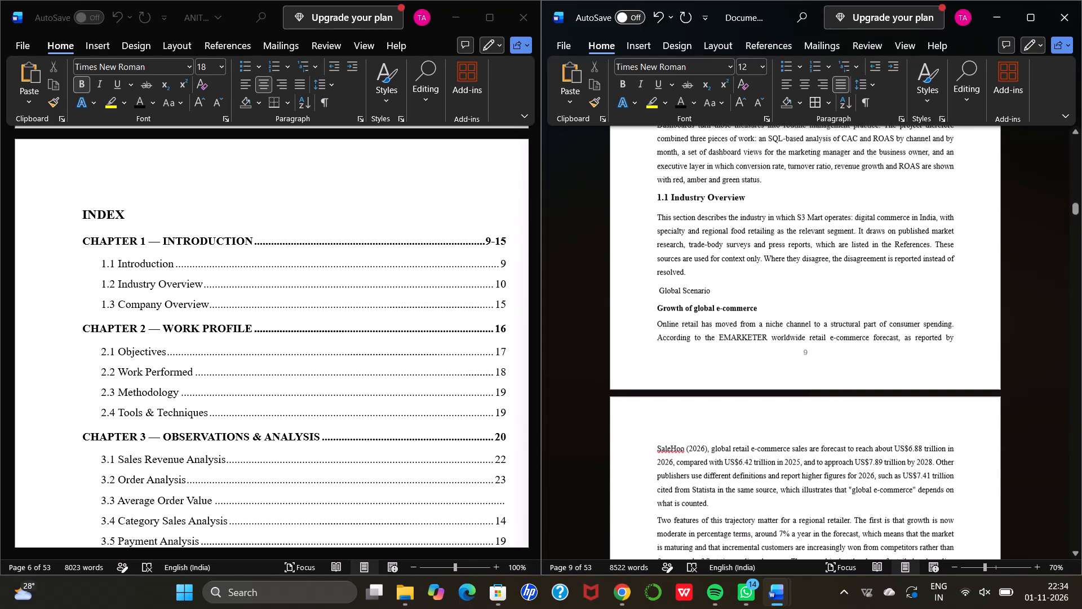
scroll(654, 314, down, 2)
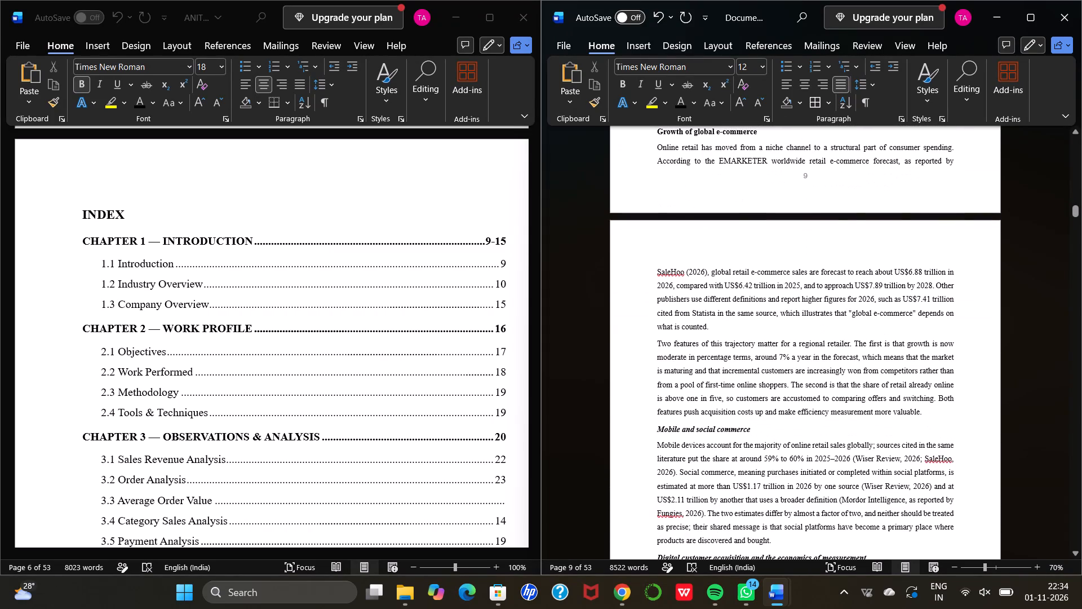
scroll(654, 314, down, 3)
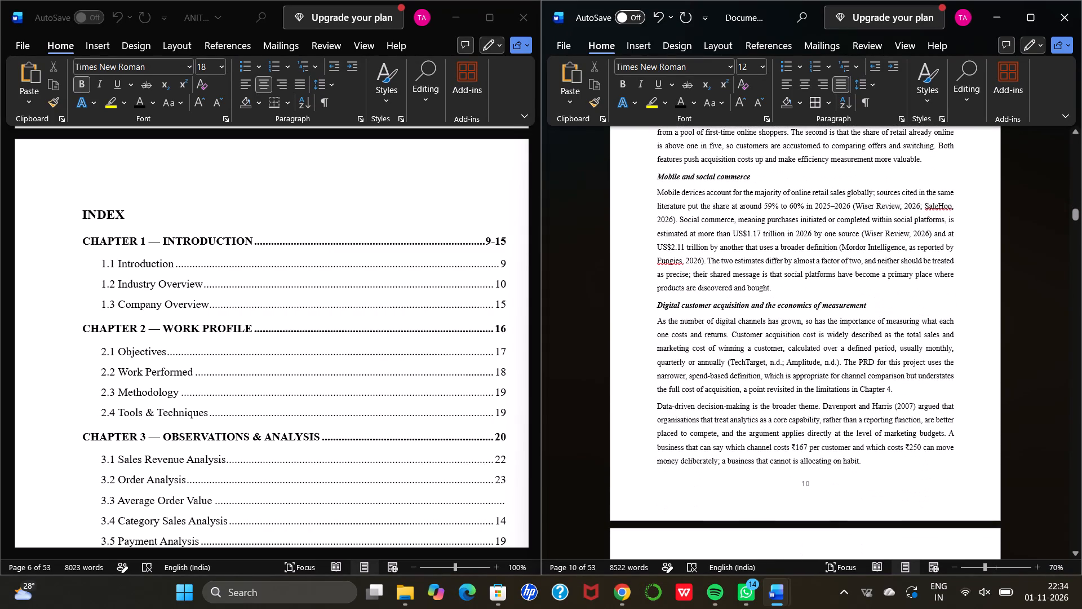
scroll(654, 314, down, 6)
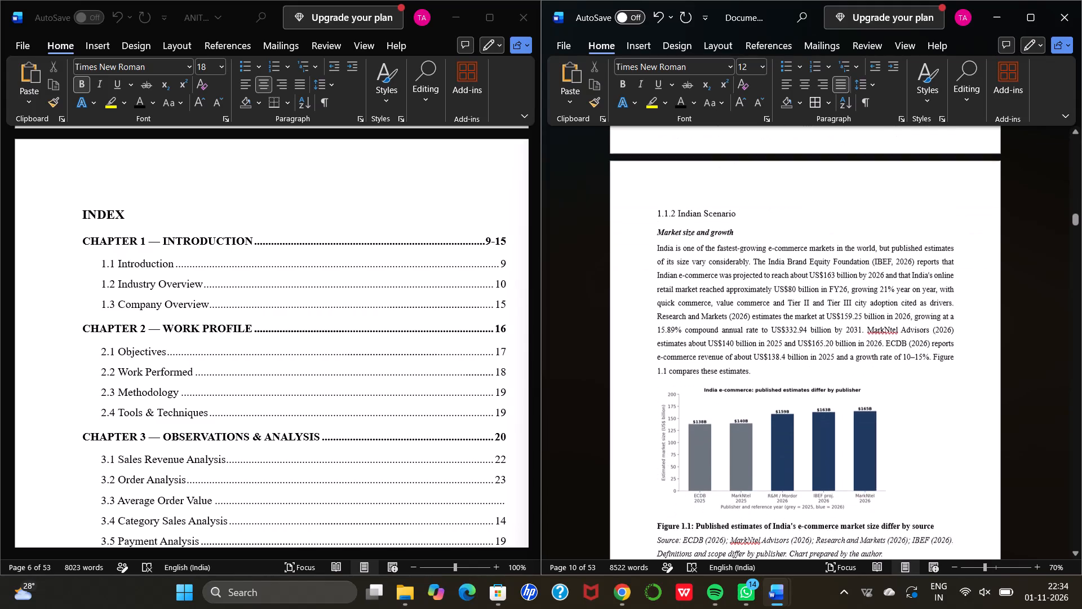
scroll(654, 314, down, 5)
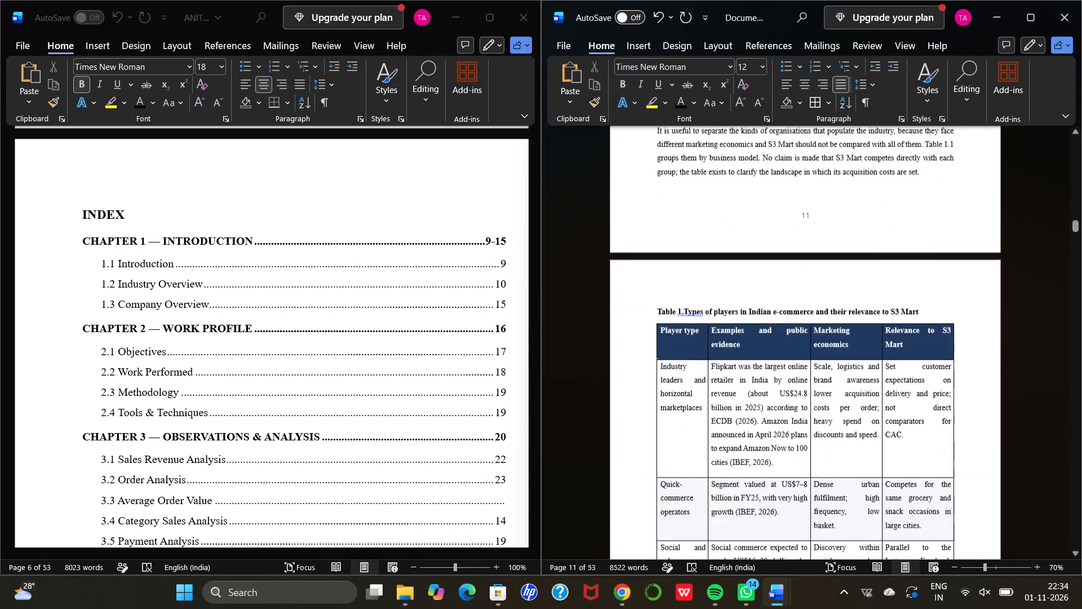
scroll(654, 314, down, 5)
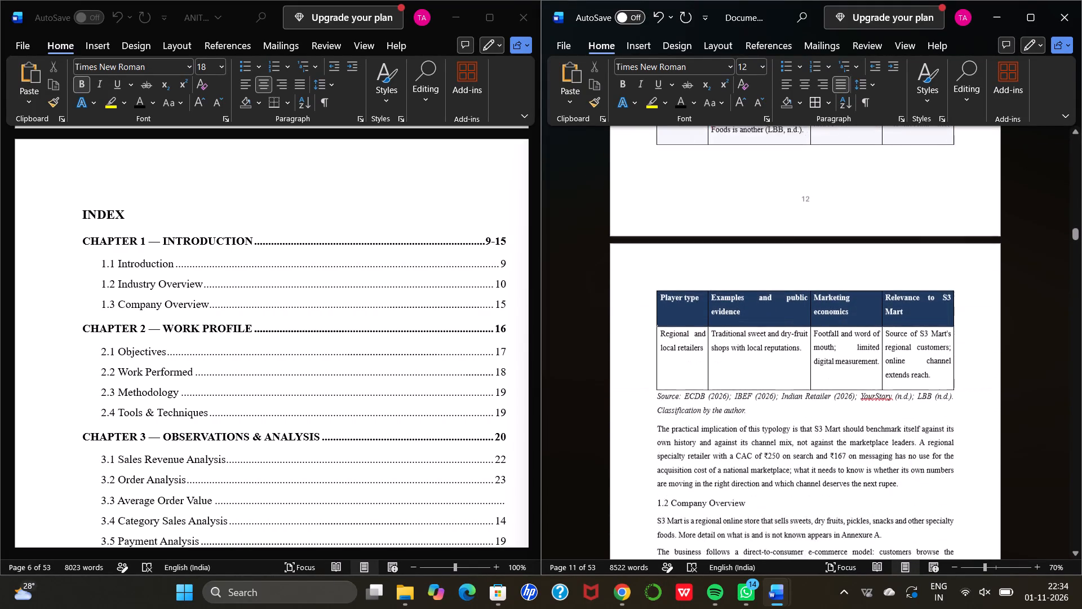
scroll(654, 314, down, 1)
scroll(654, 314, up, 1)
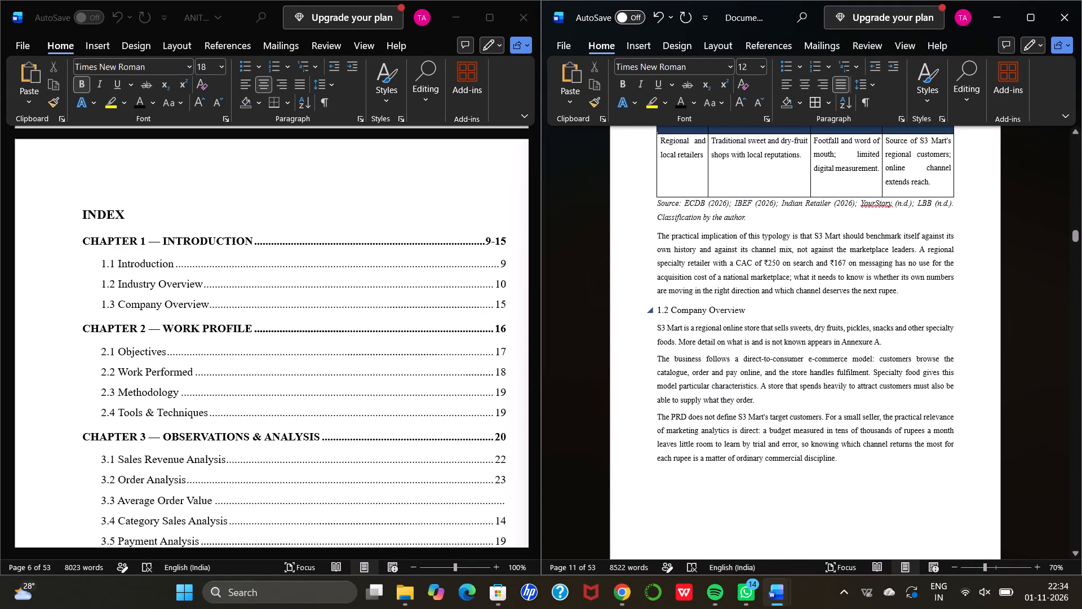
scroll(654, 314, up, 4)
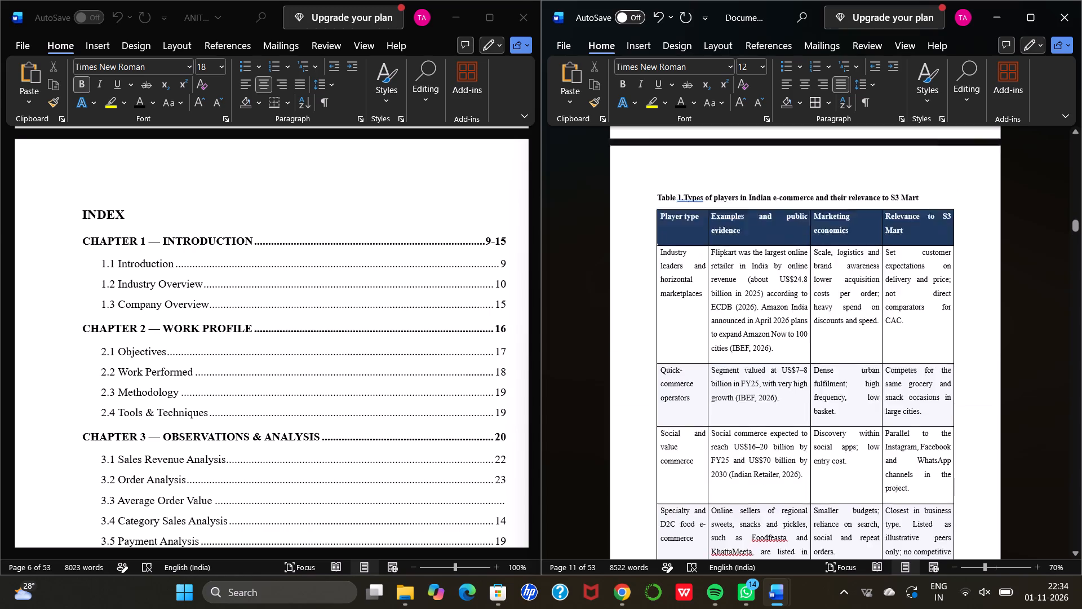
scroll(654, 314, up, 3)
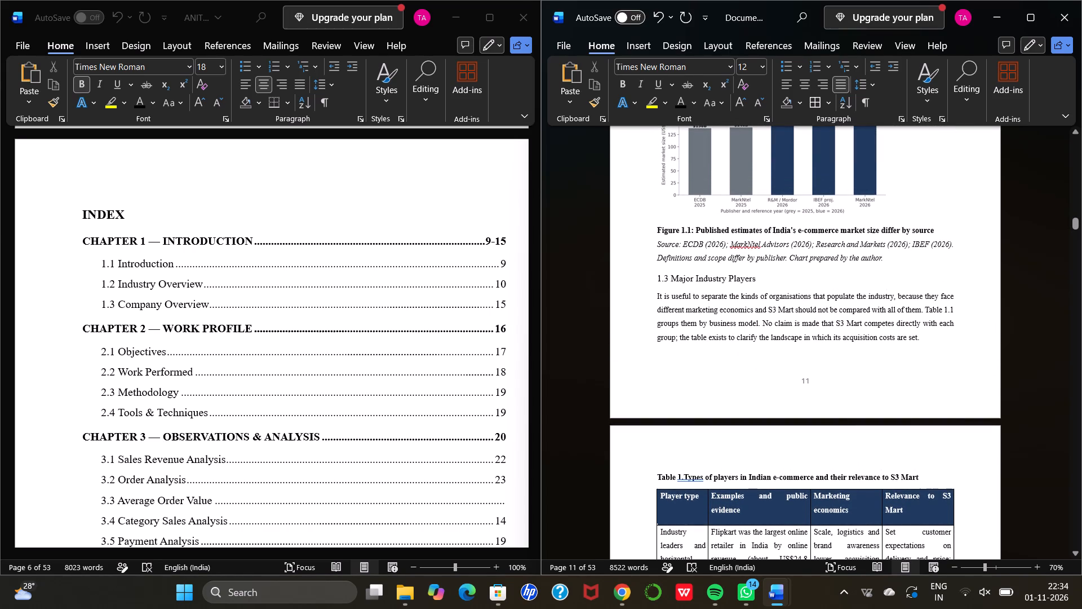
scroll(768, 367, down, 3)
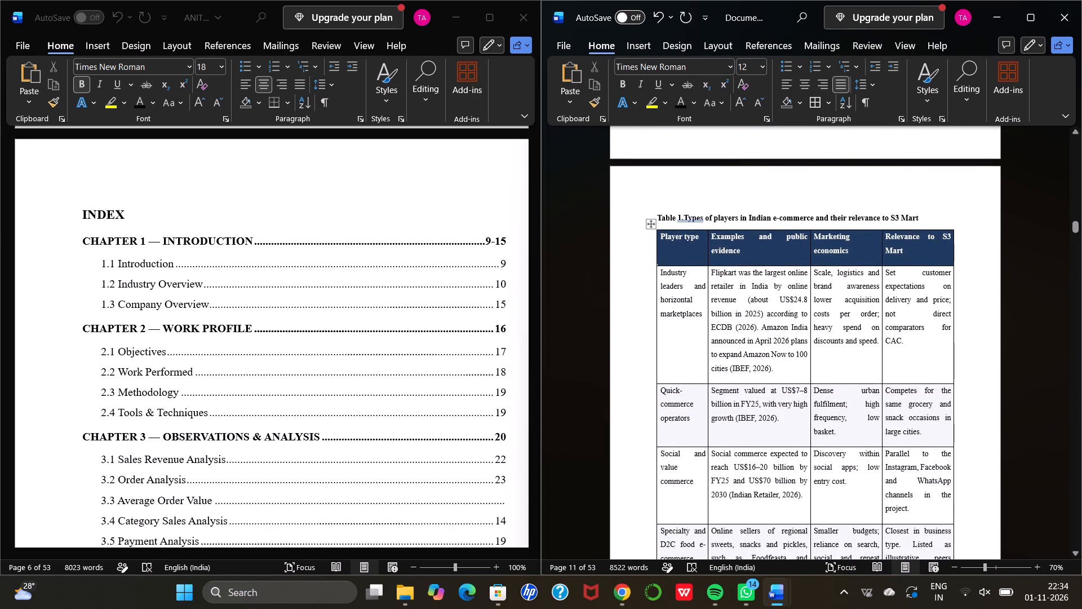
Set Document1's Global Scenario heading under 1.1 Industry Overview to font size 14 and bold.
scroll(768, 367, up, 9)
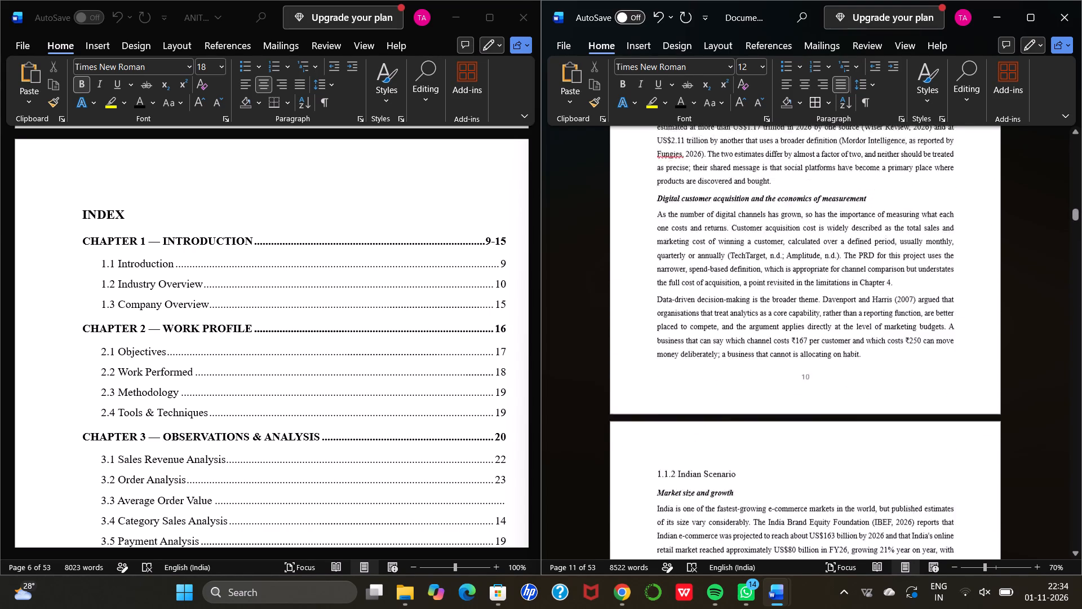
scroll(768, 367, up, 5)
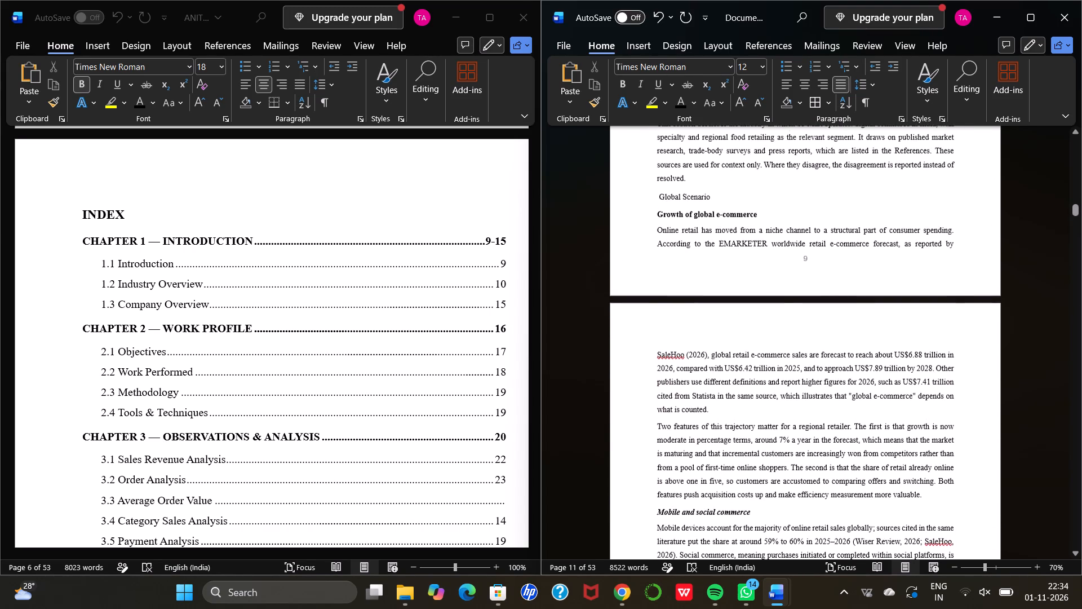
scroll(768, 367, up, 1)
drag(716, 262, 665, 261)
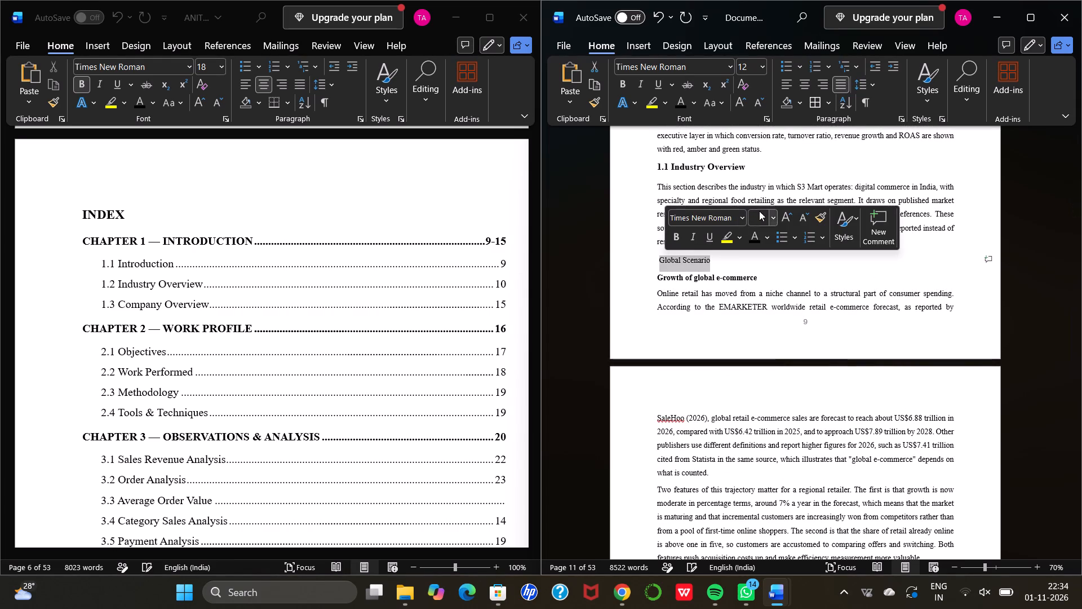
click(772, 217)
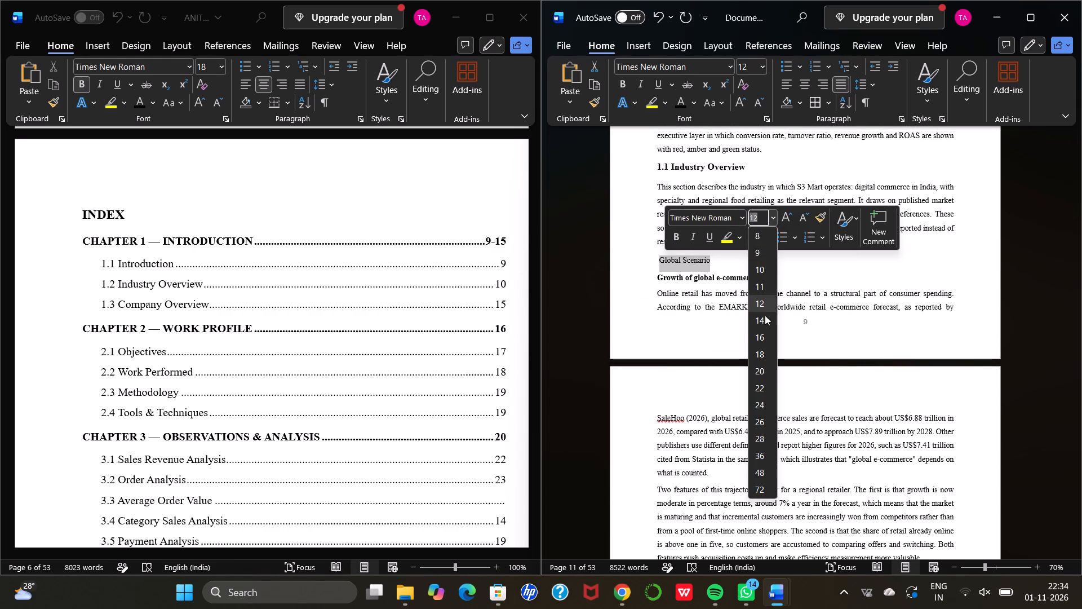
click(765, 319)
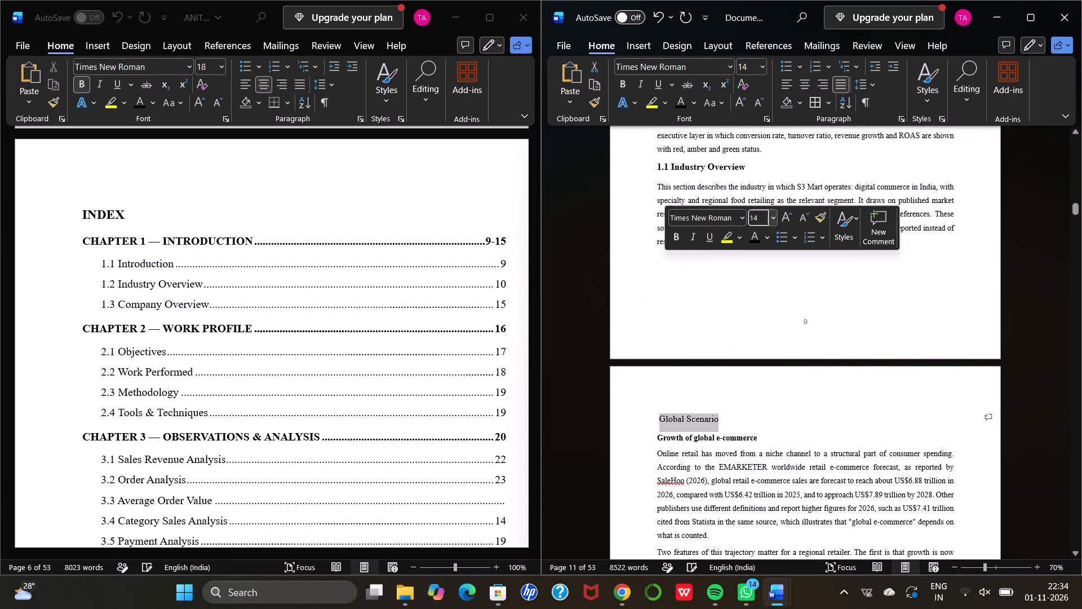
click(672, 236)
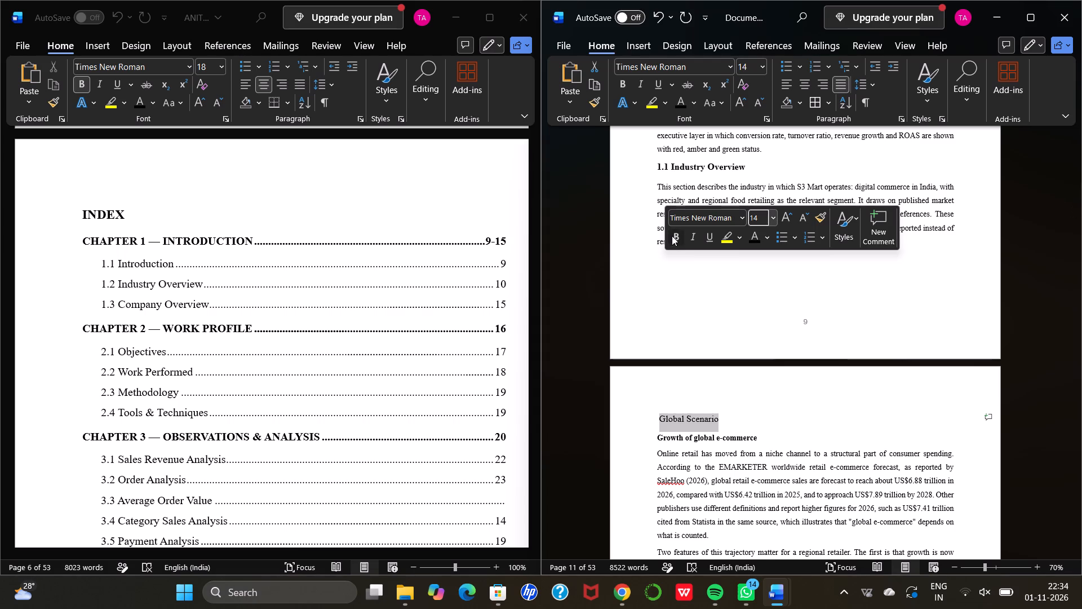
click(747, 403)
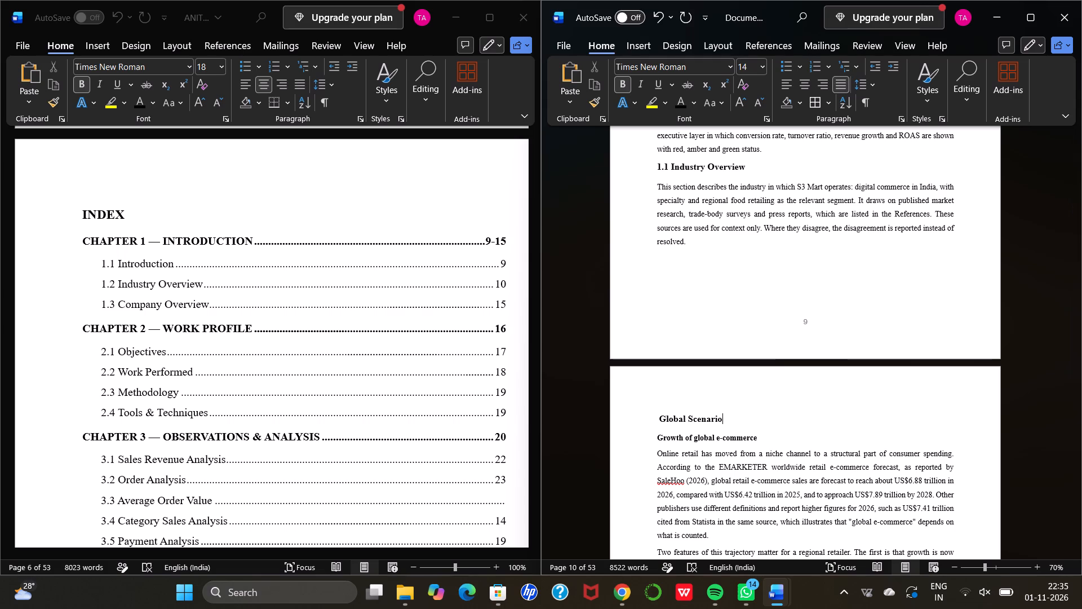
Remove the italics from the "Mobile and social commerce" subheading in Document1's Global Scenario section, keeping it bold.
scroll(747, 403, down, 2)
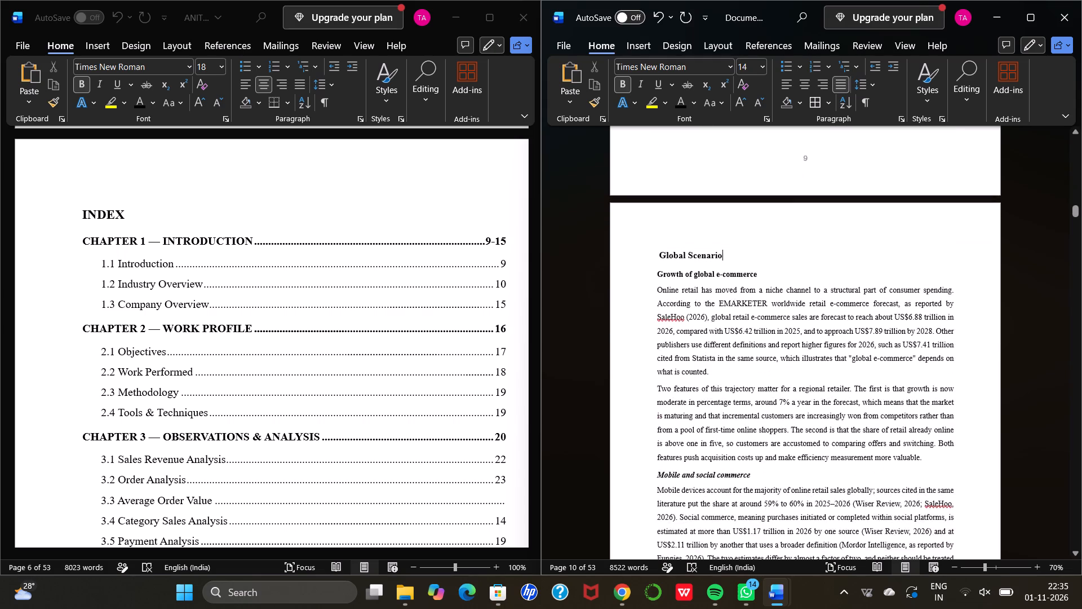
scroll(747, 403, down, 2)
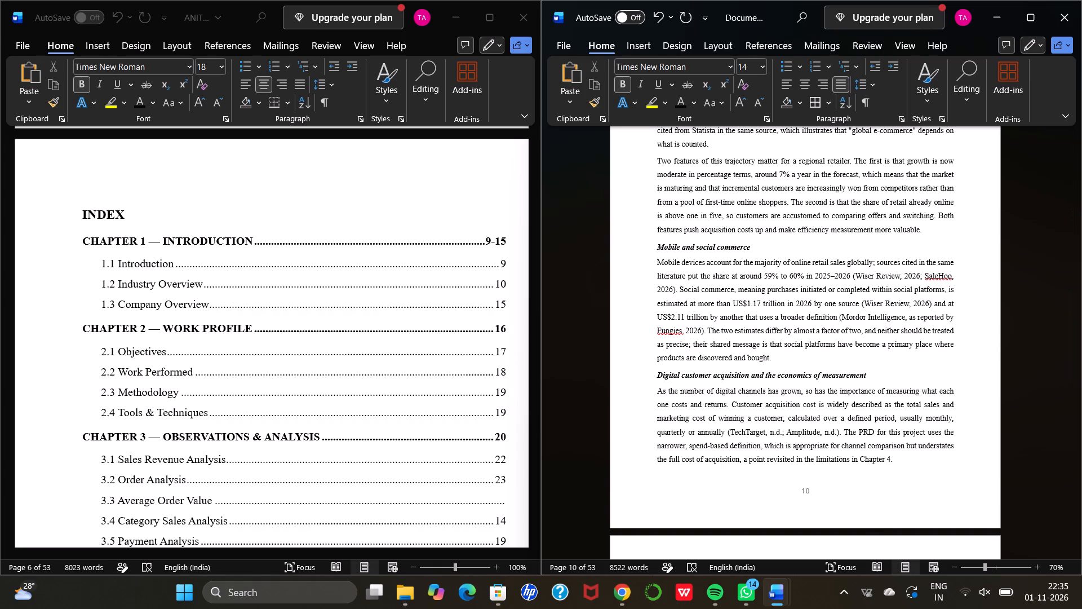
scroll(747, 403, up, 3)
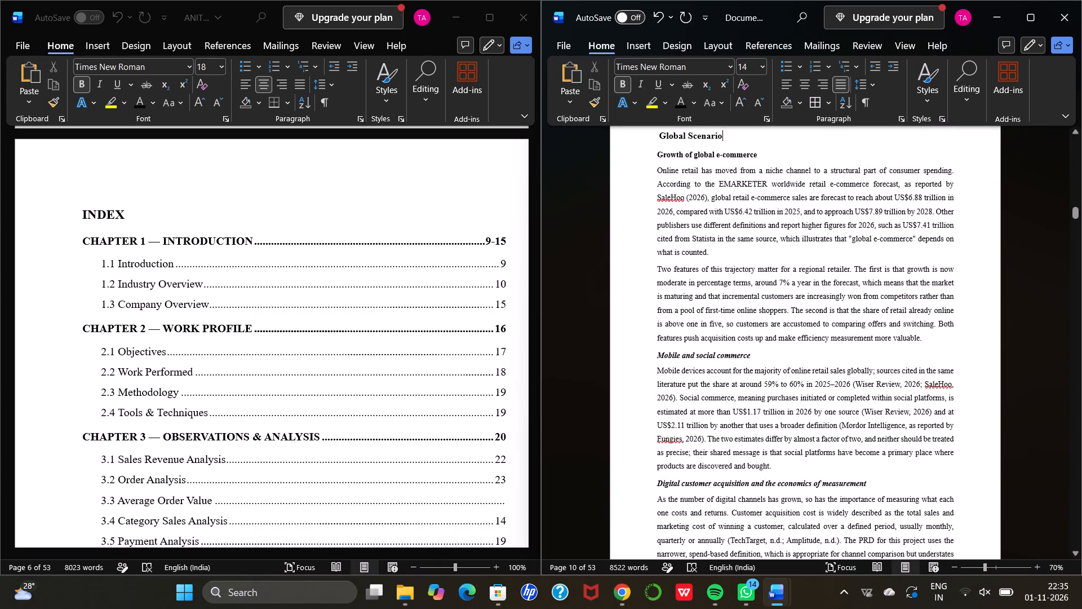
scroll(747, 403, up, 4)
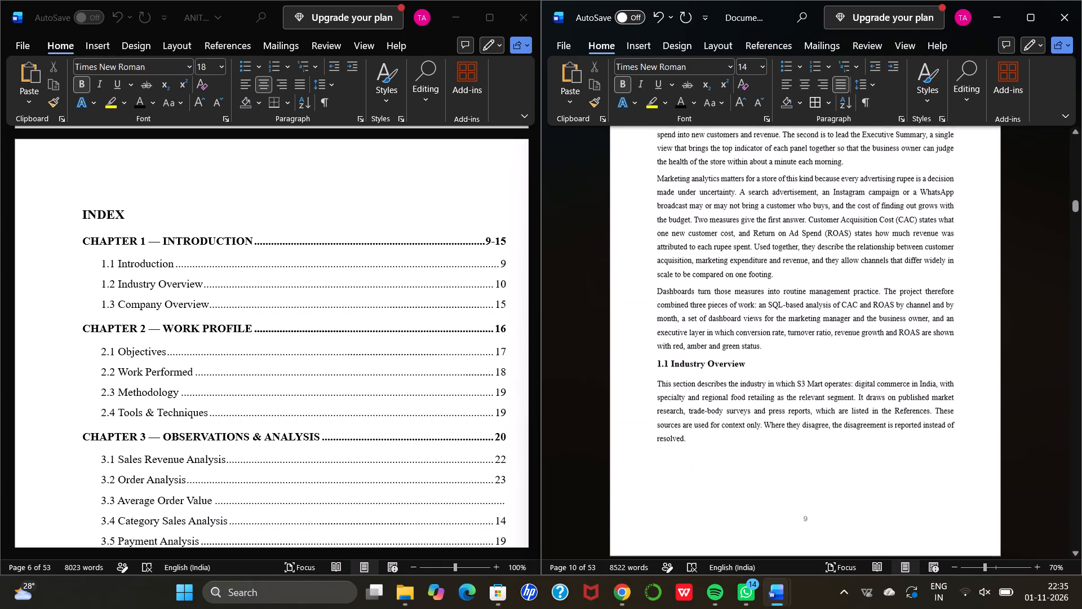
scroll(747, 403, up, 1)
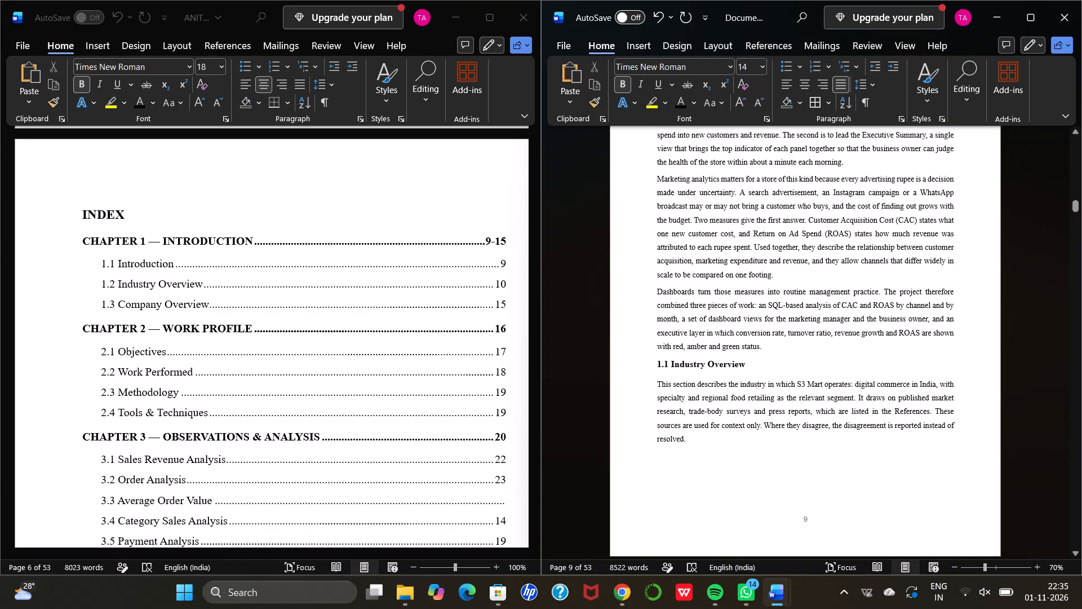
scroll(758, 304, down, 4)
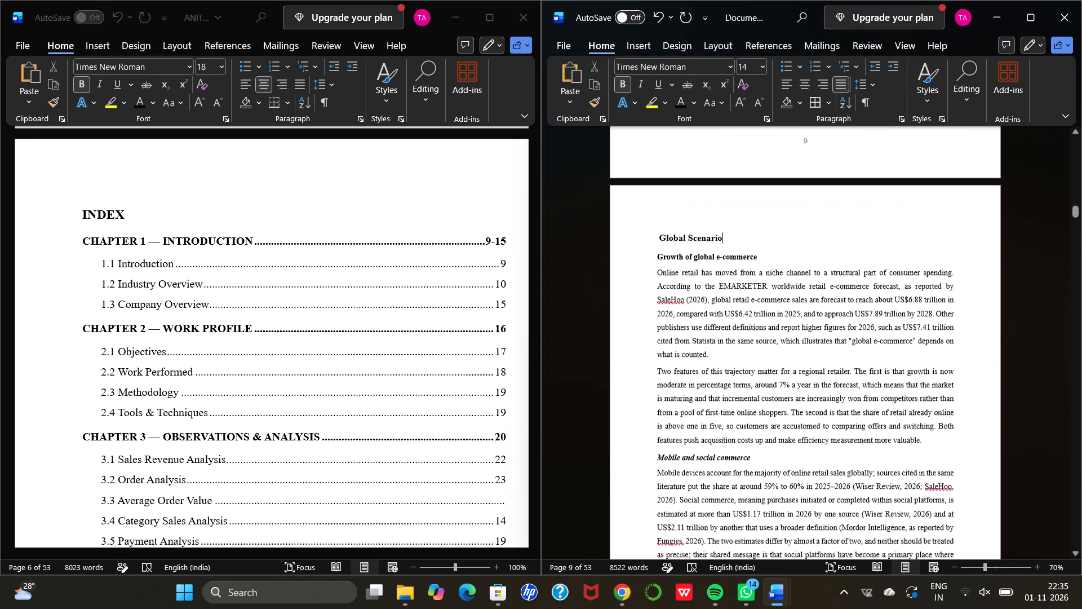
scroll(758, 304, down, 3)
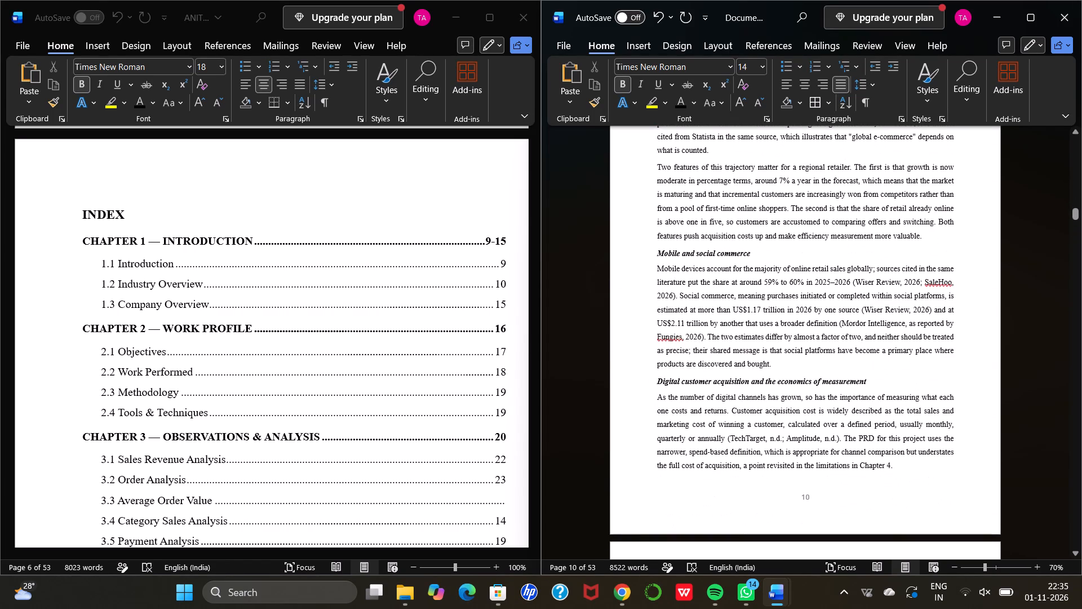
drag(758, 253, 703, 258)
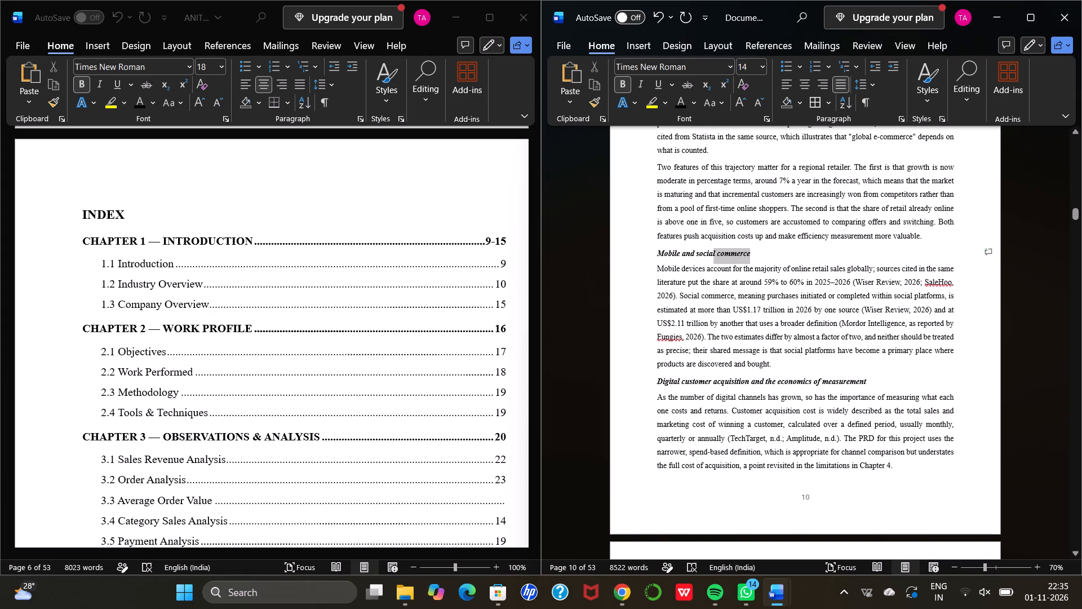
drag(703, 258, 657, 255)
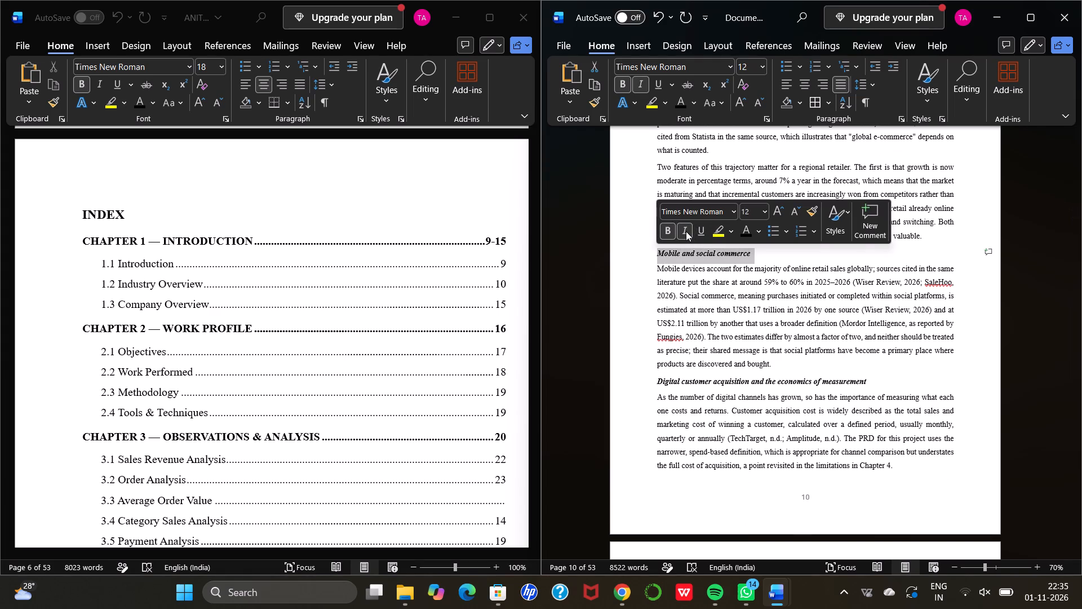
click(686, 231)
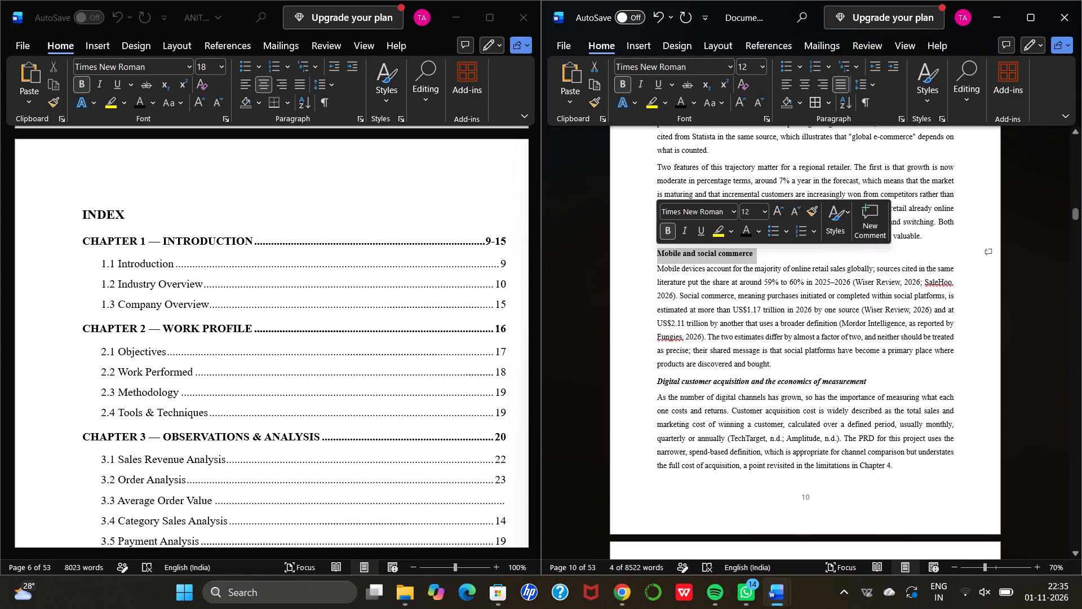
Remove the italics from the "Digital customer acquisition and the economics of measurement" subheading, keeping it bold.
click(873, 382)
drag(873, 382, 763, 380)
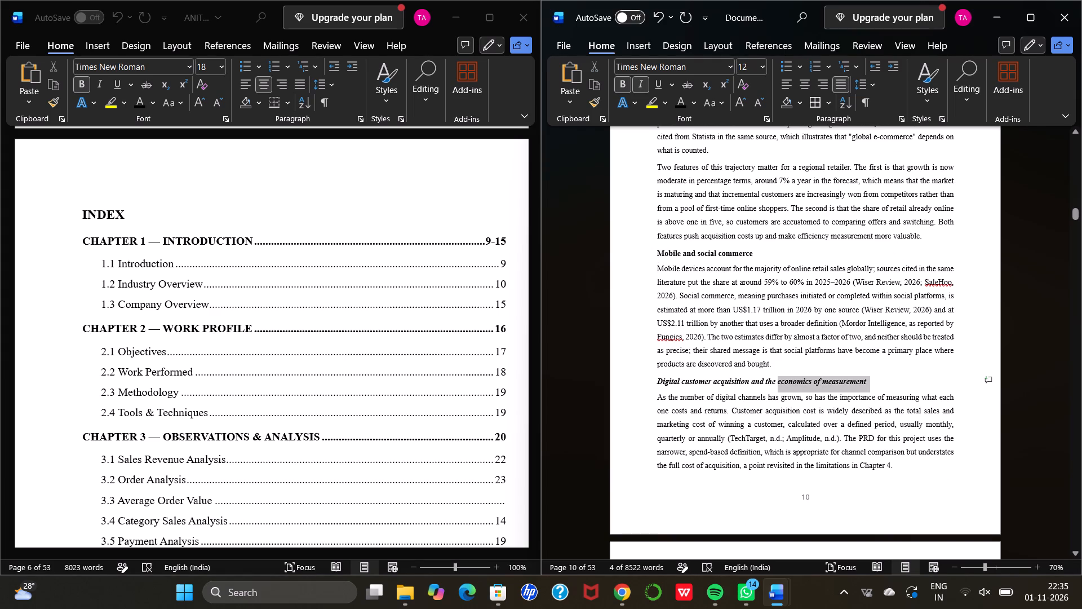
drag(763, 380, 657, 387)
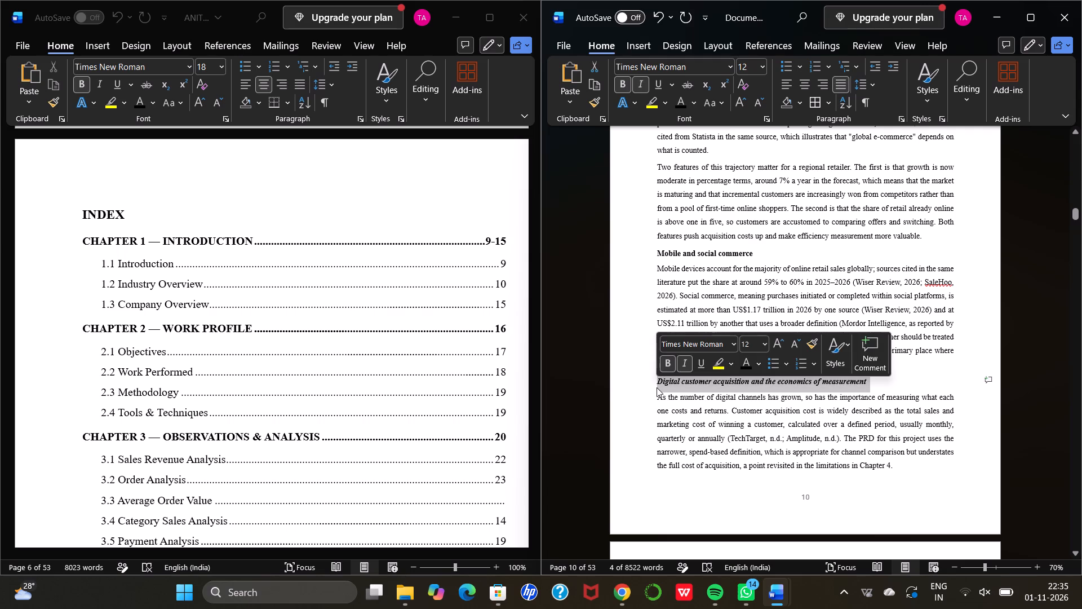
click(685, 355)
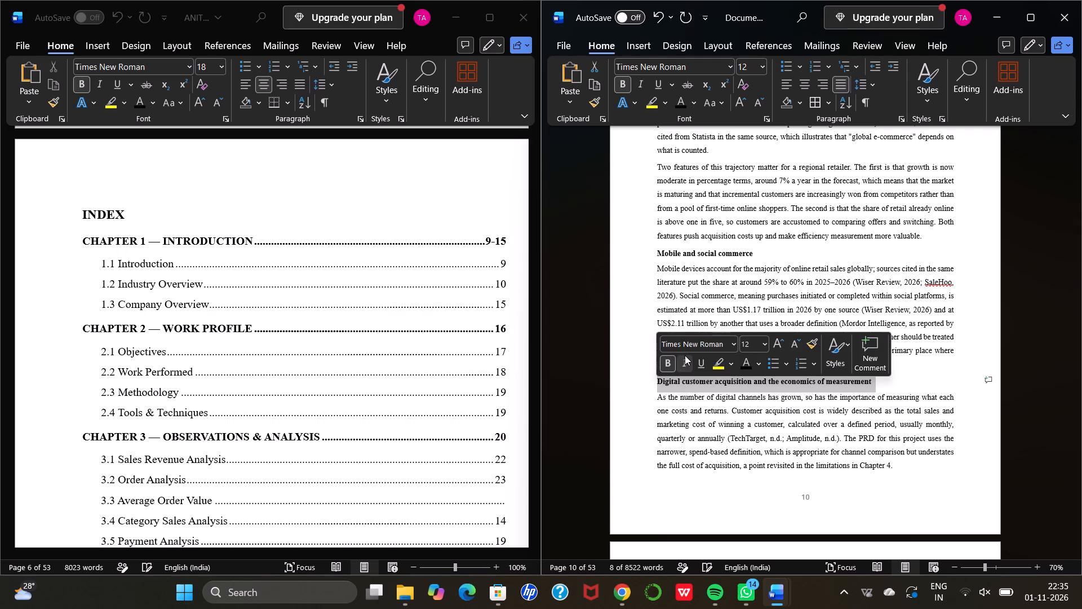
click(917, 372)
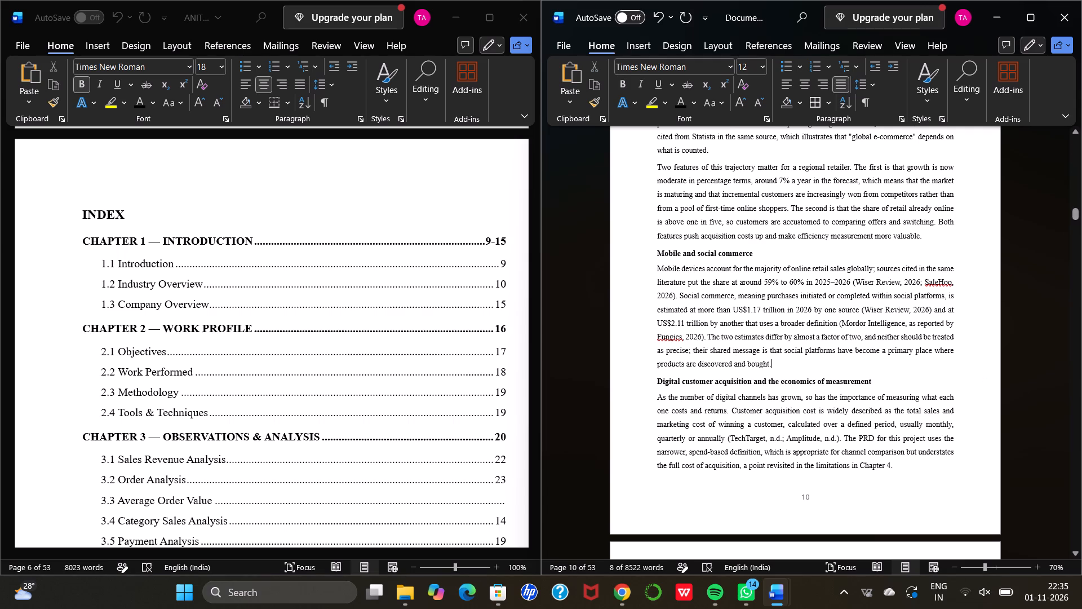
scroll(917, 372, up, 1)
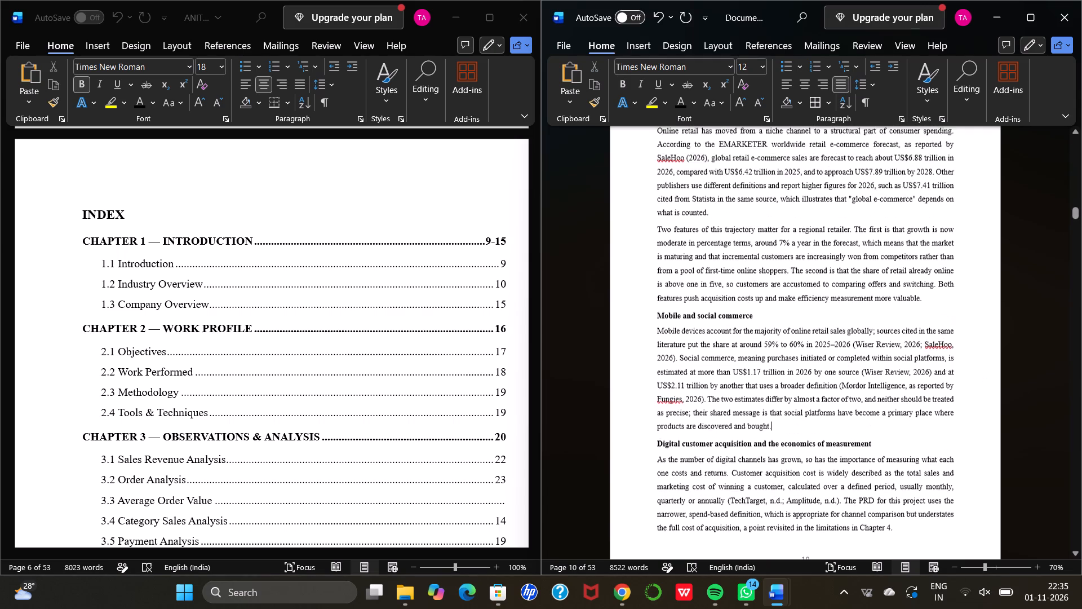
scroll(917, 372, up, 2)
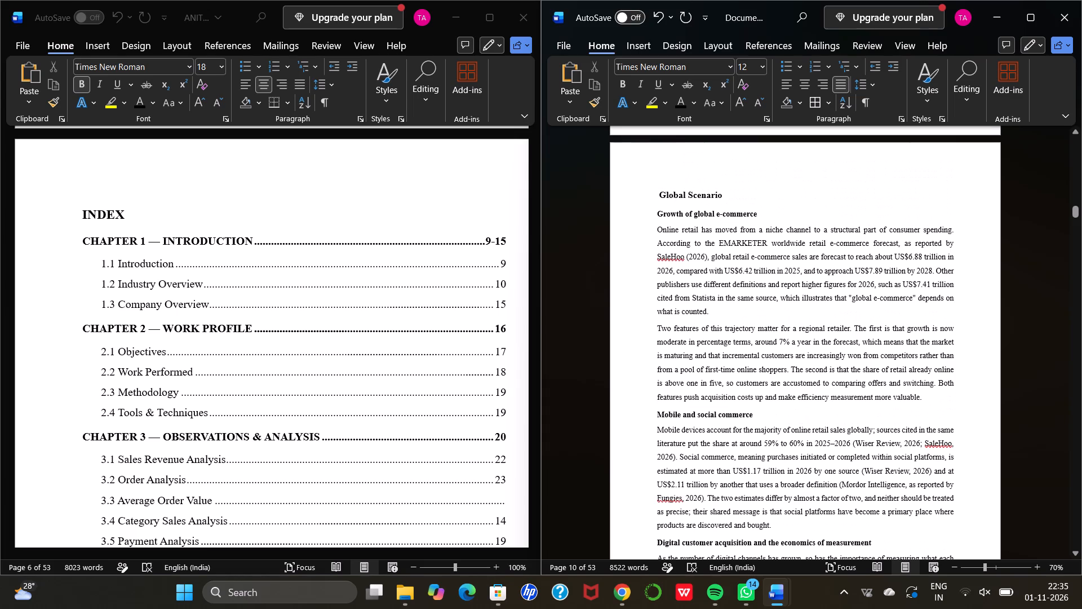
Make Document1's "1.1.2 Indian Scenario" heading bold.
scroll(917, 372, down, 4)
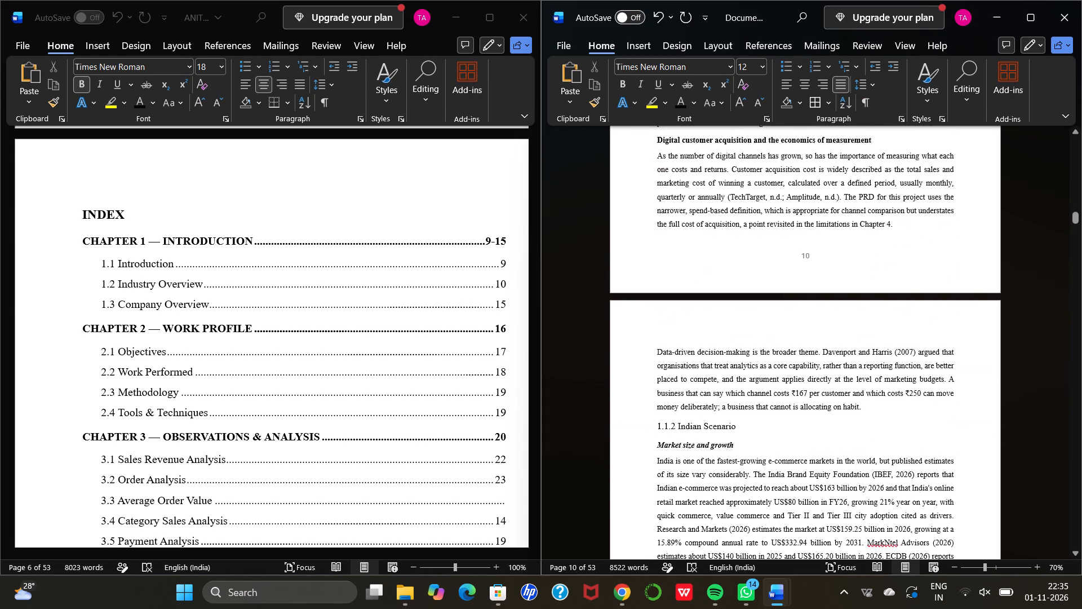
scroll(917, 372, down, 1)
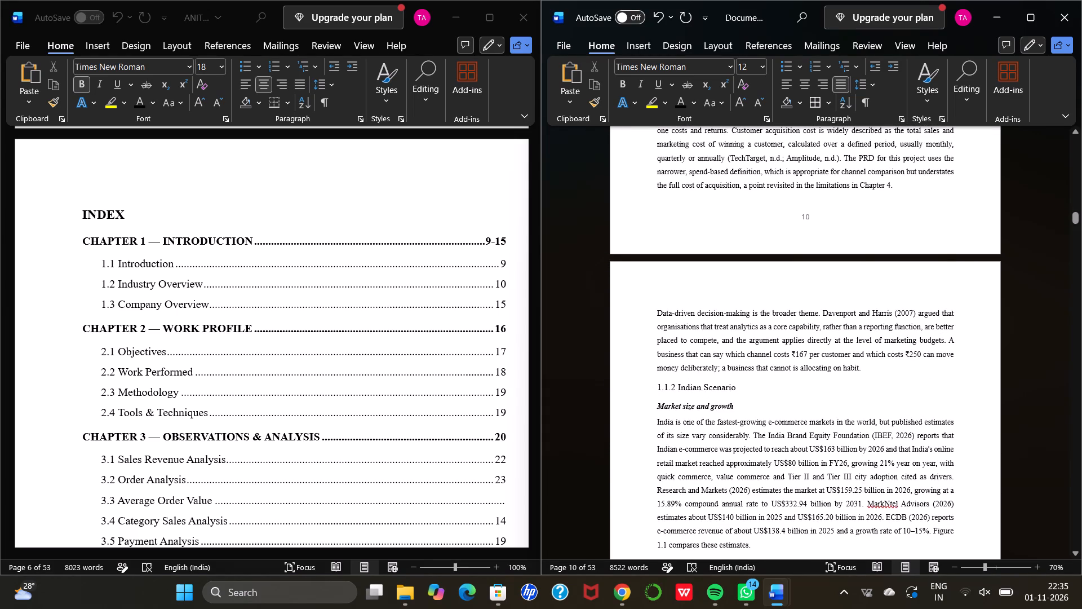
scroll(827, 377, up, 1)
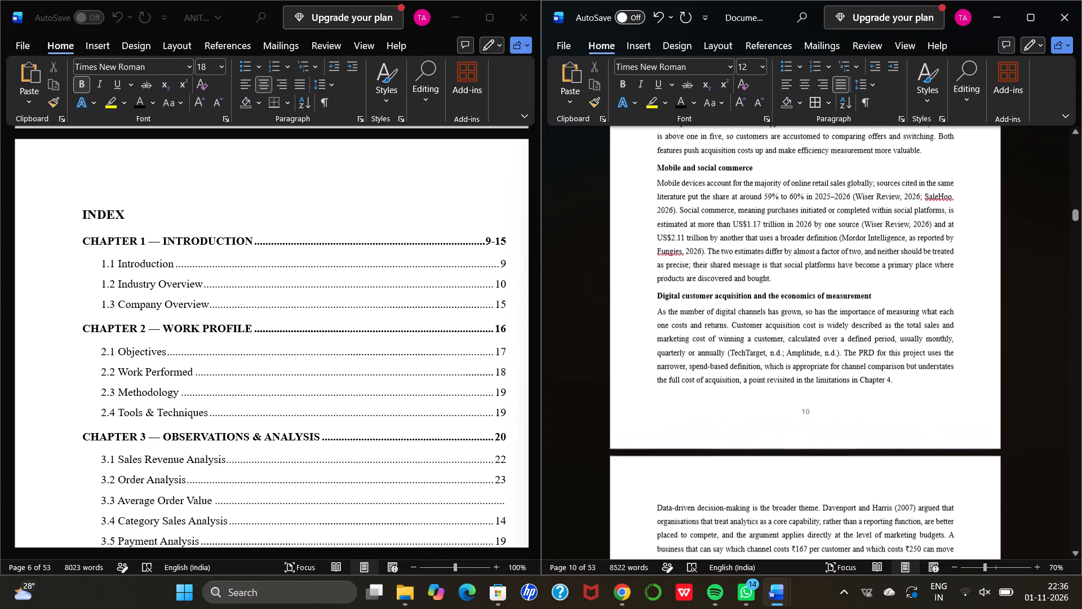
scroll(827, 377, up, 1)
scroll(827, 377, down, 3)
scroll(827, 377, right, 1)
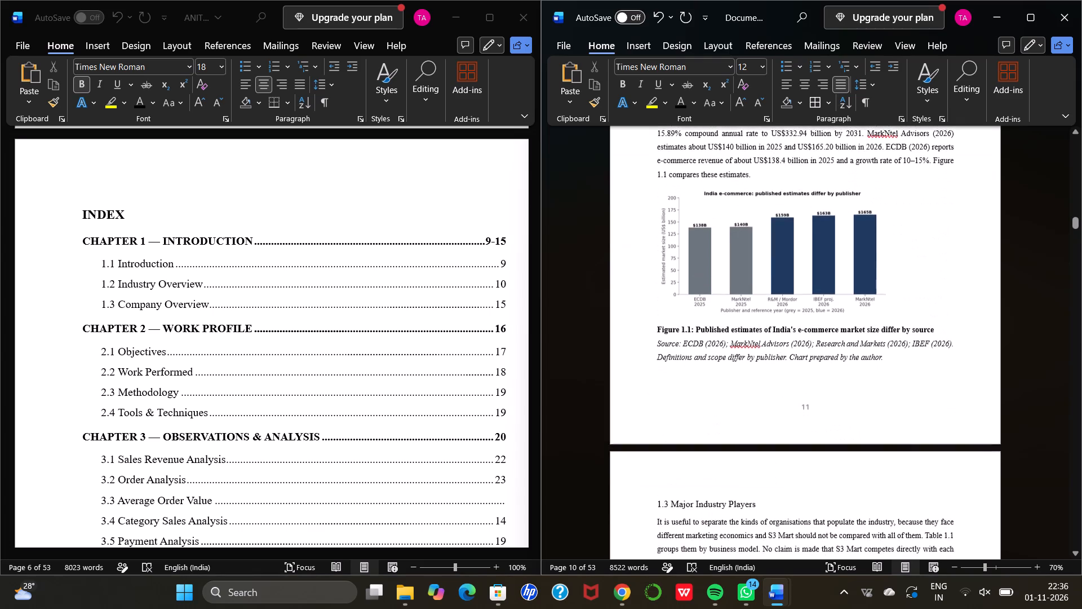
scroll(827, 377, right, 1)
scroll(827, 377, up, 1)
scroll(827, 377, right, 1)
scroll(827, 377, up, 1)
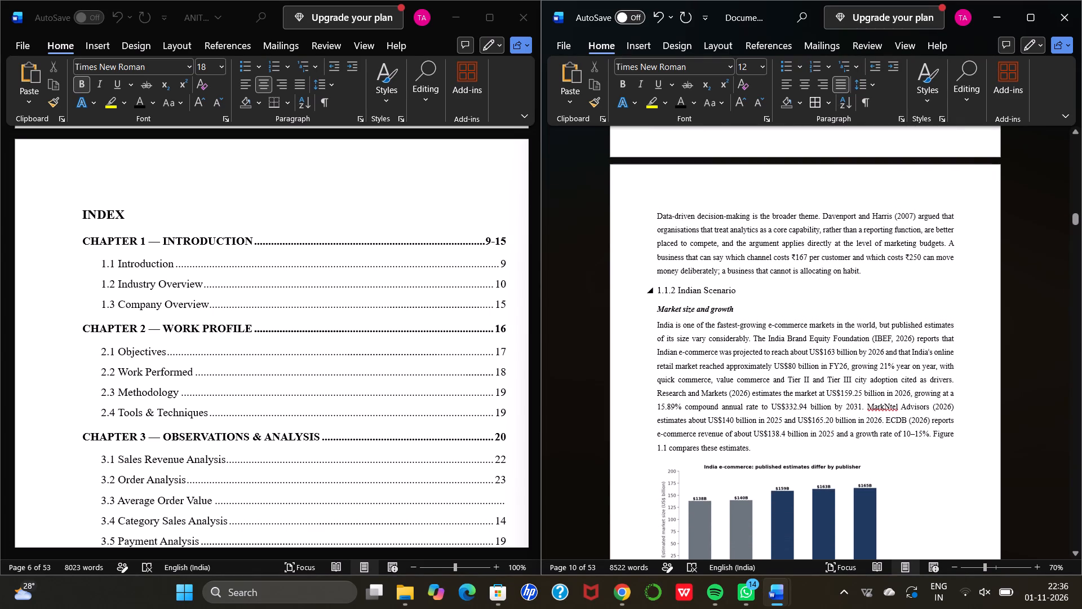
drag(746, 294, 654, 286)
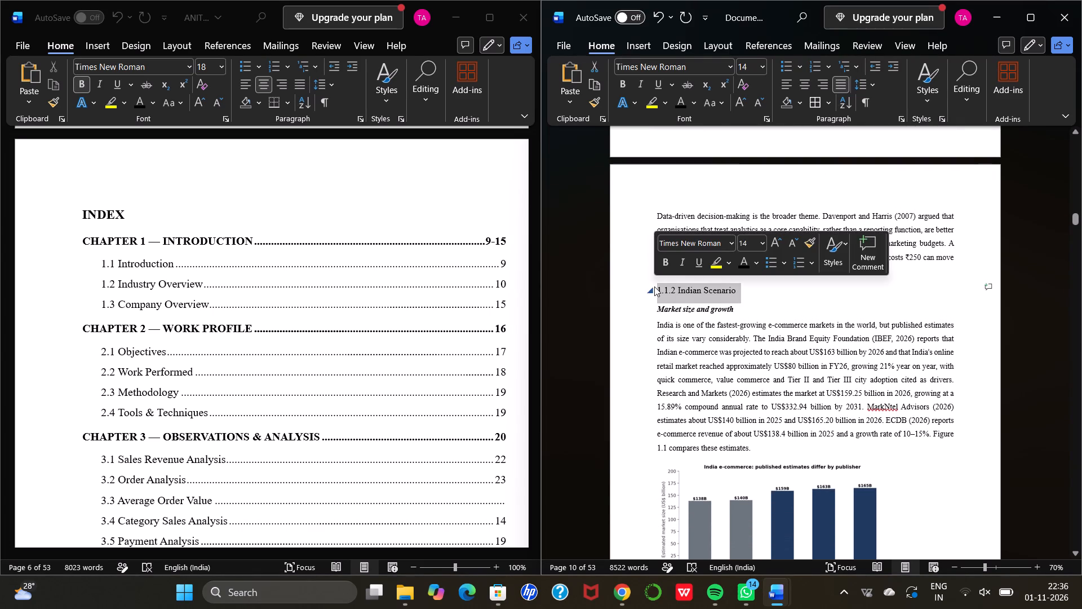
click(668, 262)
click(746, 304)
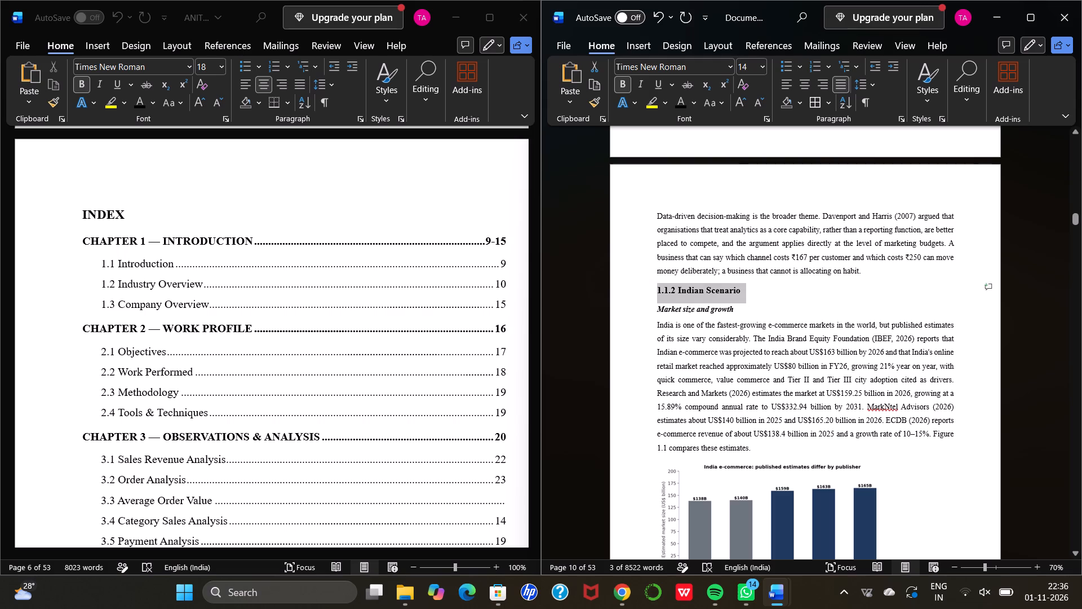
Remove the italics from the "Market size and growth" subheading under Indian Scenario, keeping it bold.
drag(744, 311, 652, 308)
click(683, 285)
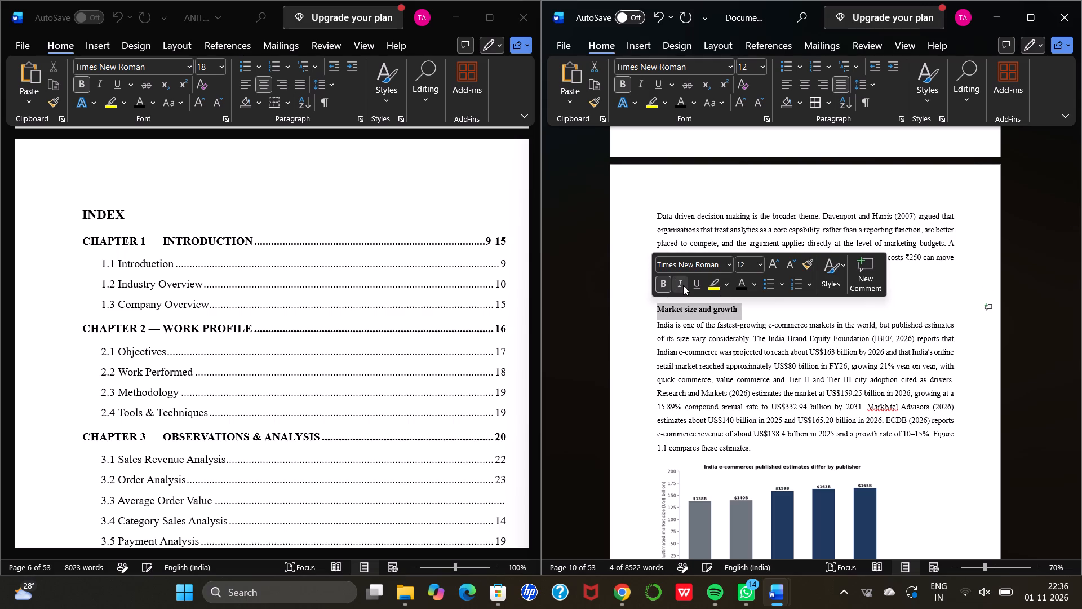
click(774, 307)
Review Document1's Chapter 1 heading formatting from 1.1 Industry Overview through the players table to 1.2 Company Overview.
scroll(774, 307, up, 3)
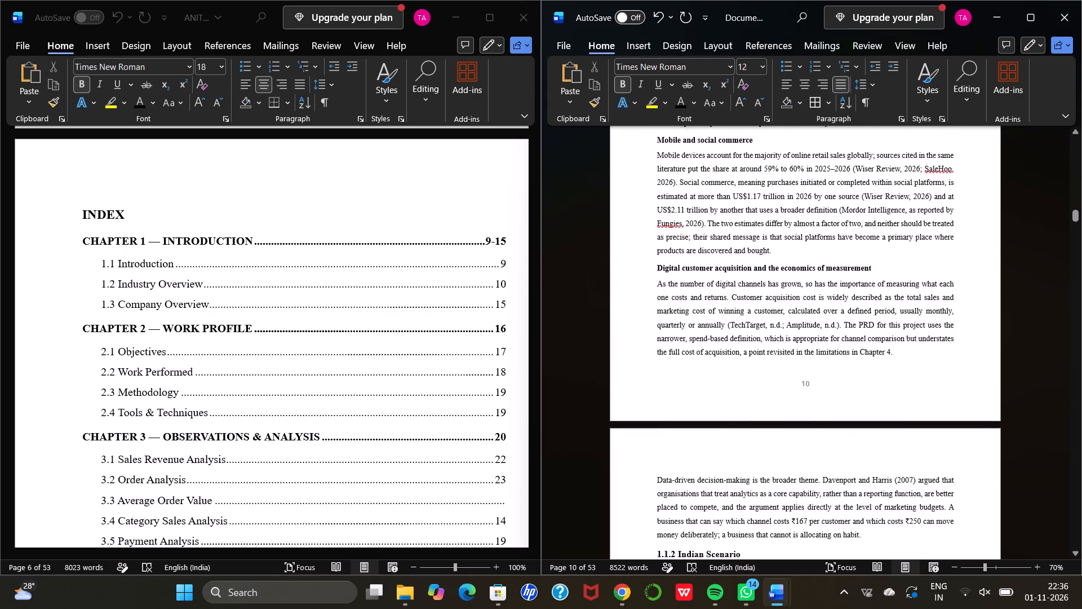
scroll(774, 307, up, 6)
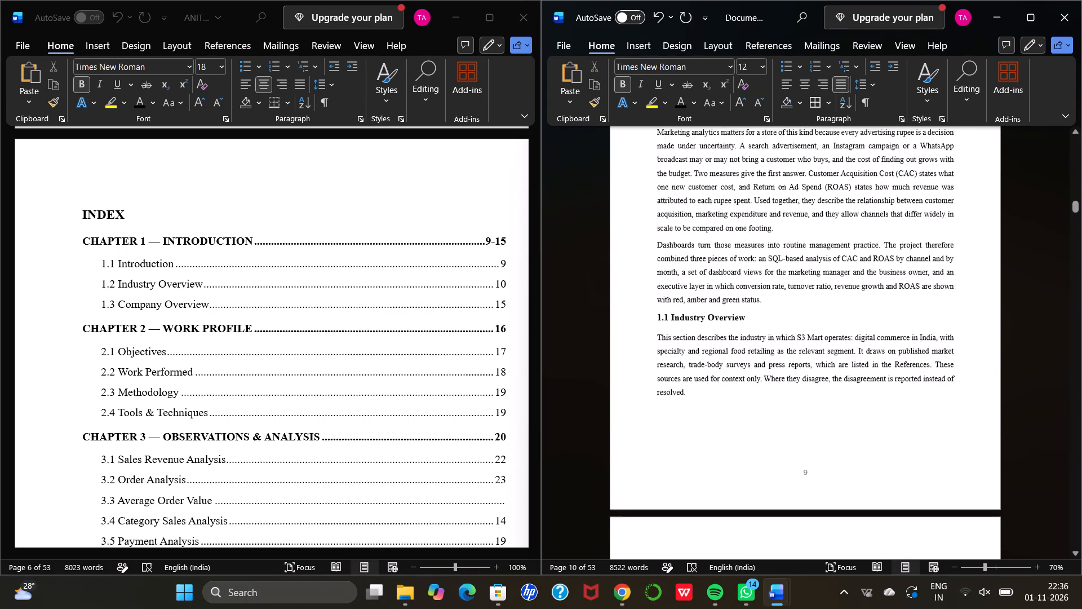
scroll(774, 307, up, 1)
scroll(774, 307, down, 6)
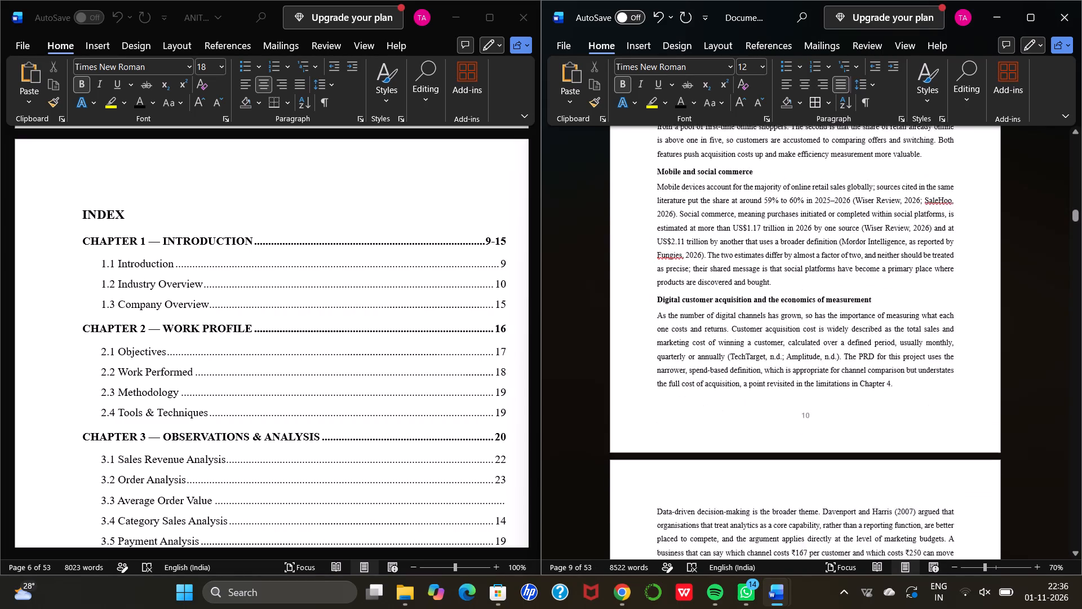
scroll(774, 307, down, 5)
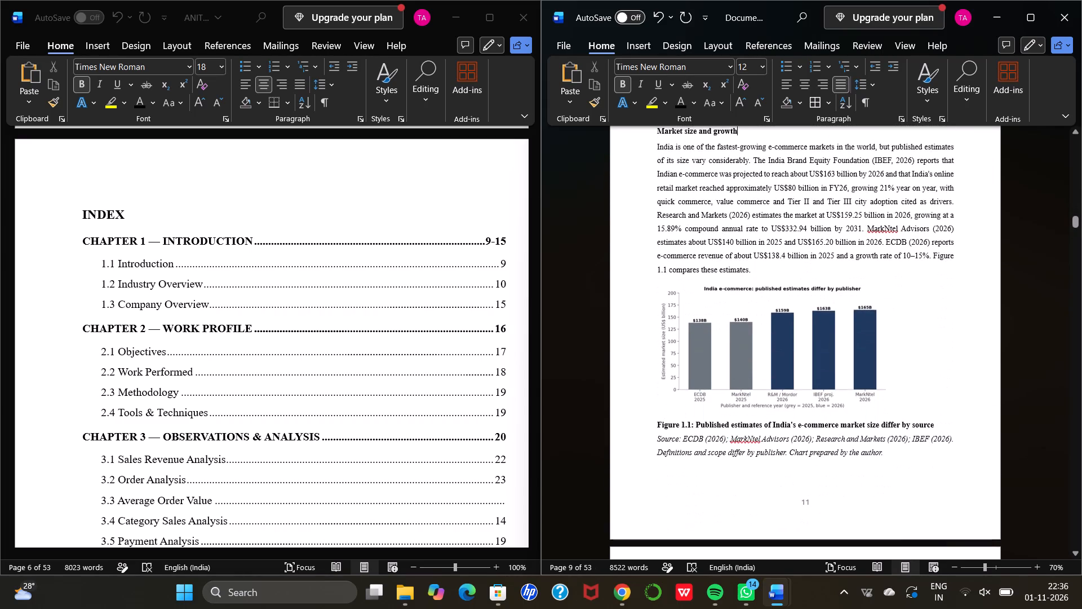
scroll(774, 307, down, 4)
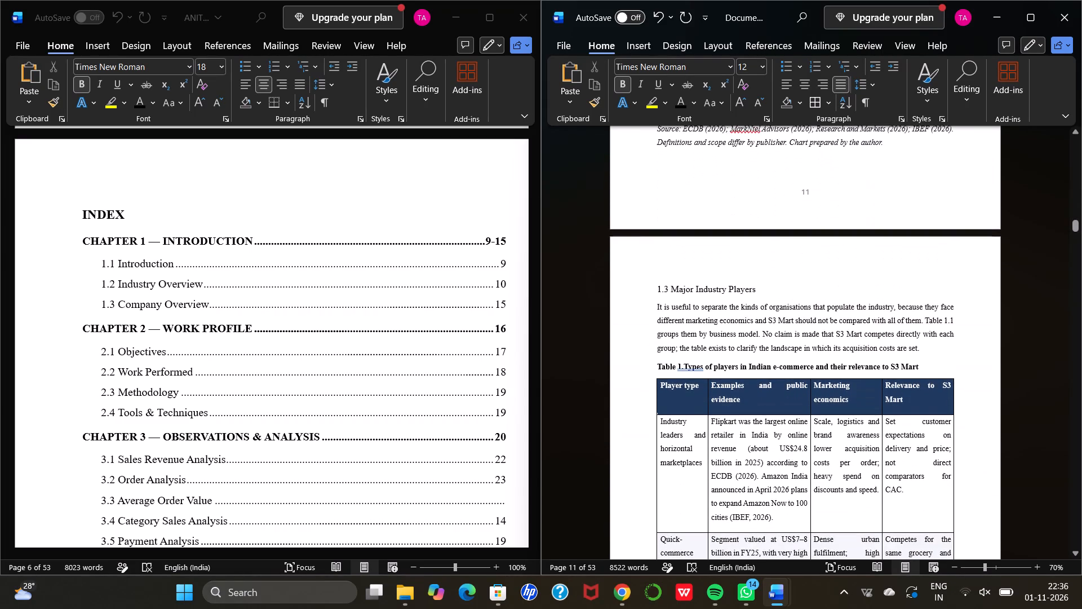
scroll(774, 307, down, 7)
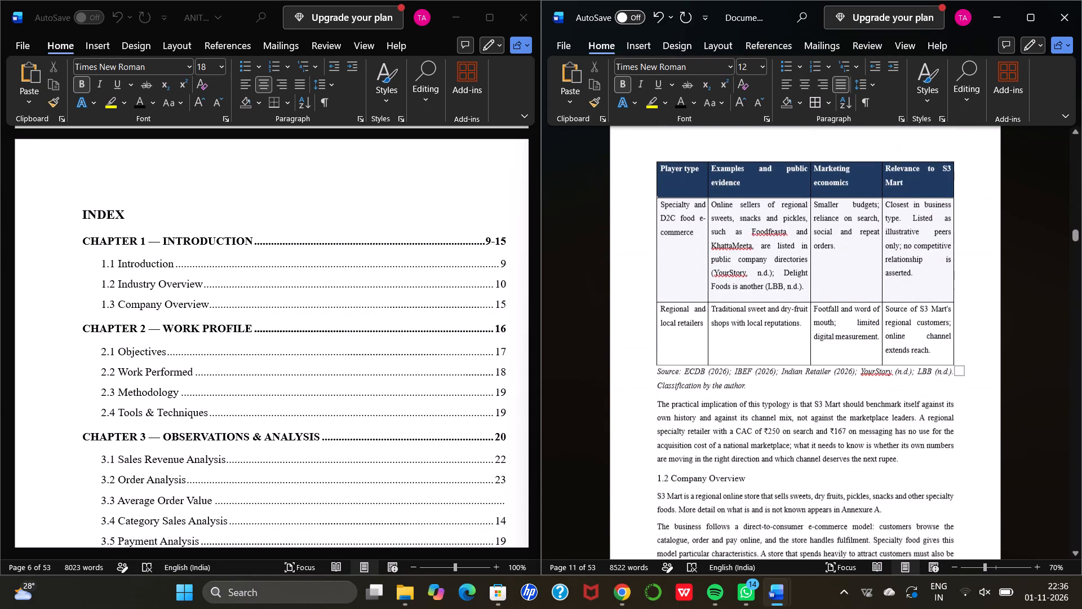
scroll(774, 307, down, 2)
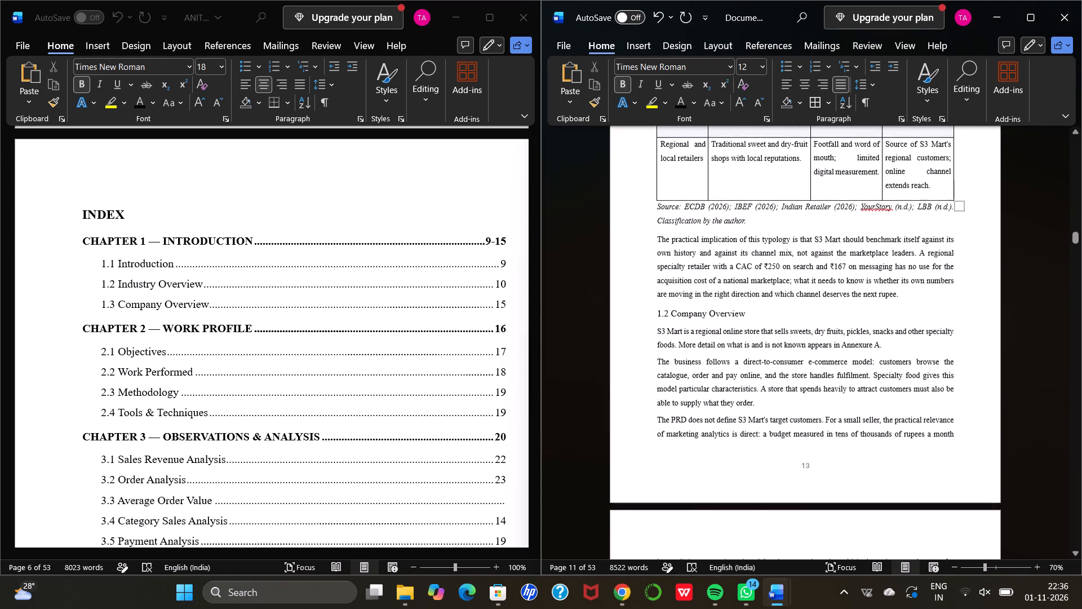
Make Document1's "1.3 Major Industry Players" heading bold.
scroll(774, 307, up, 5)
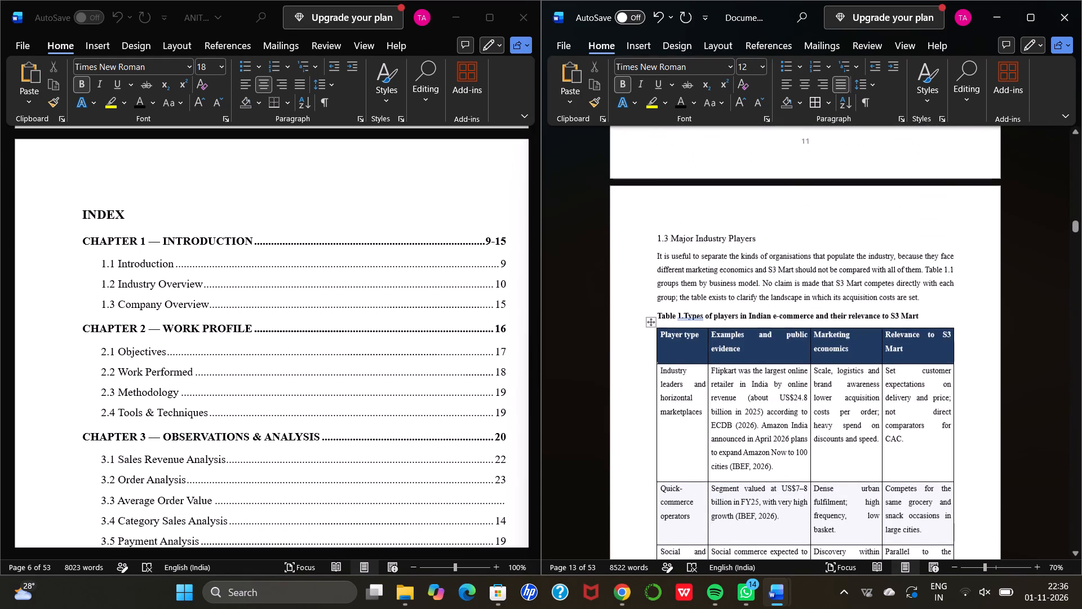
scroll(774, 307, up, 4)
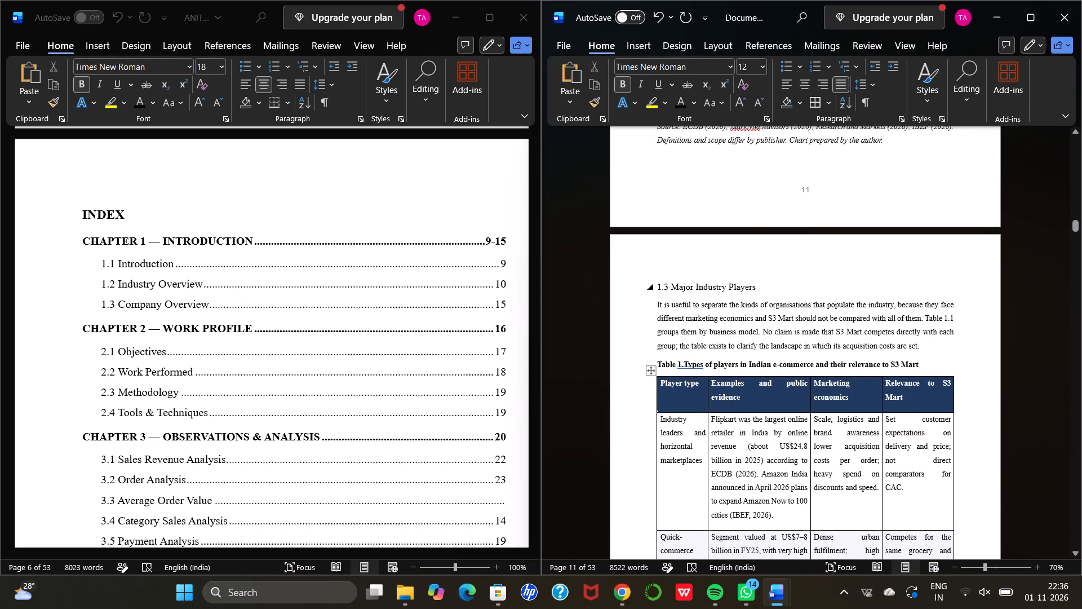
drag(757, 285, 654, 283)
click(663, 258)
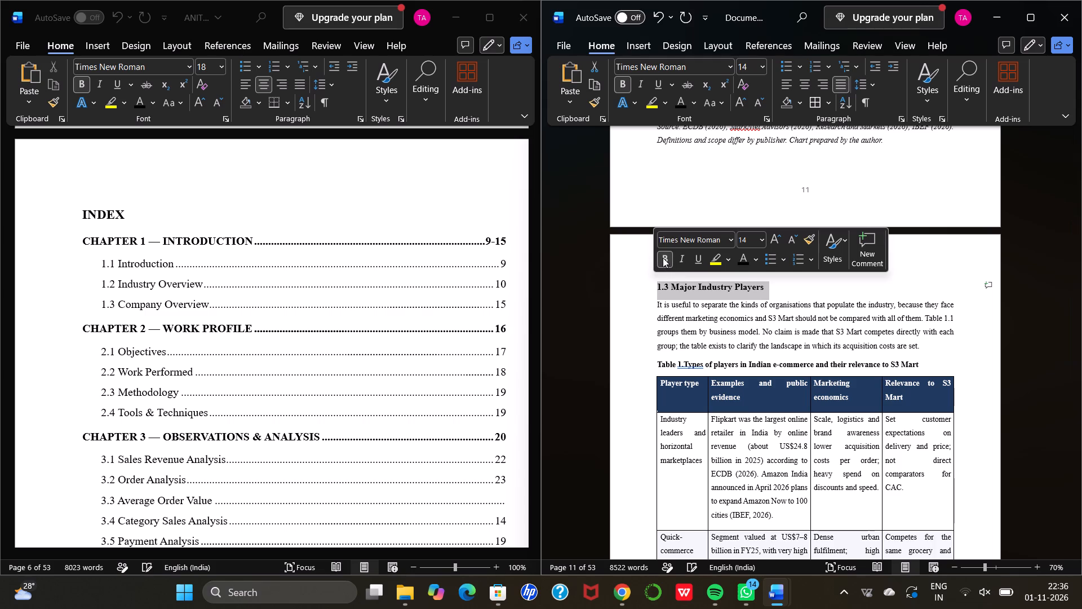
click(912, 273)
Examine Document1 from the players table through Company Overview and the SWOT analysis to the Chapter 2 Work Profile title page.
scroll(912, 273, down, 8)
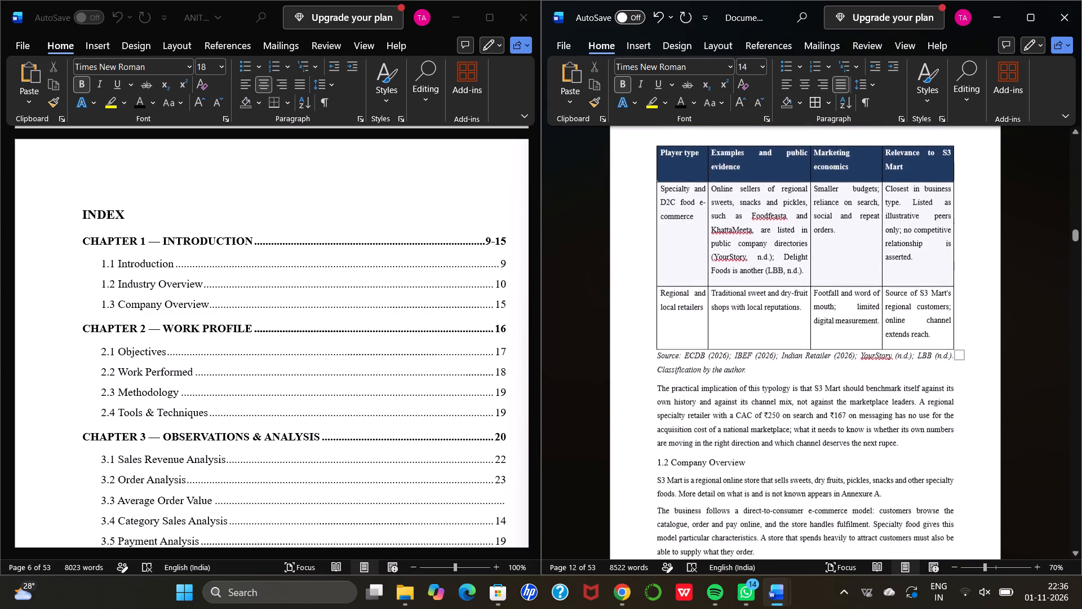
scroll(912, 273, down, 3)
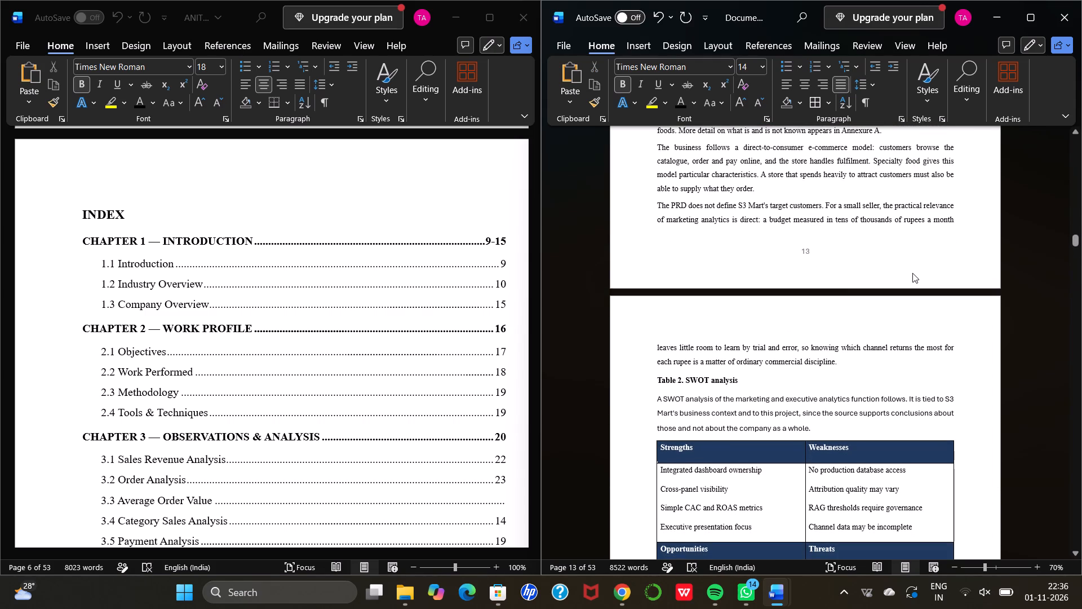
scroll(912, 273, down, 4)
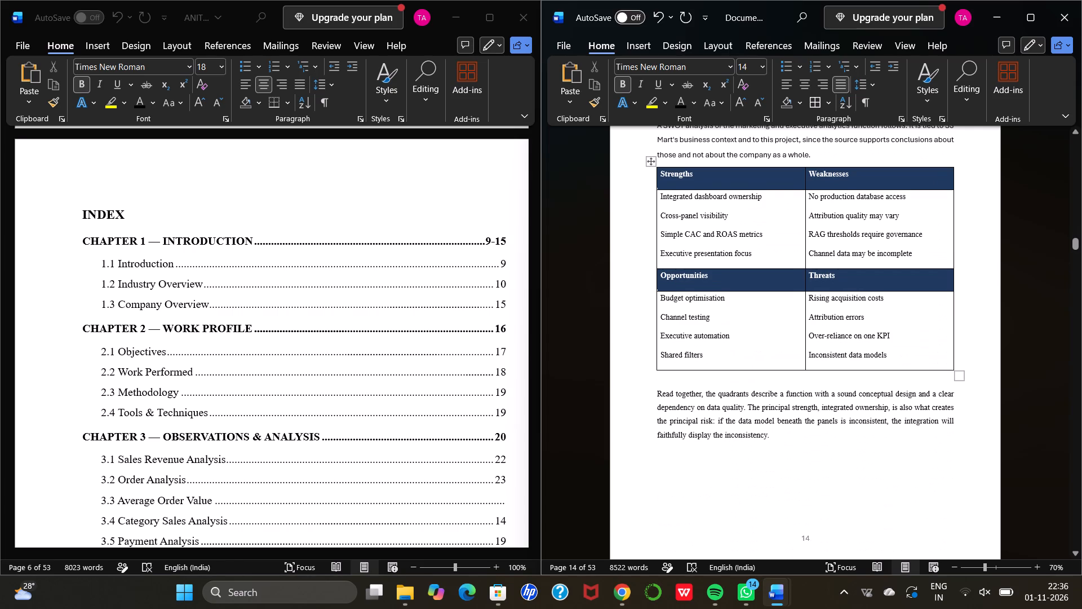
drag(779, 391, 796, 443)
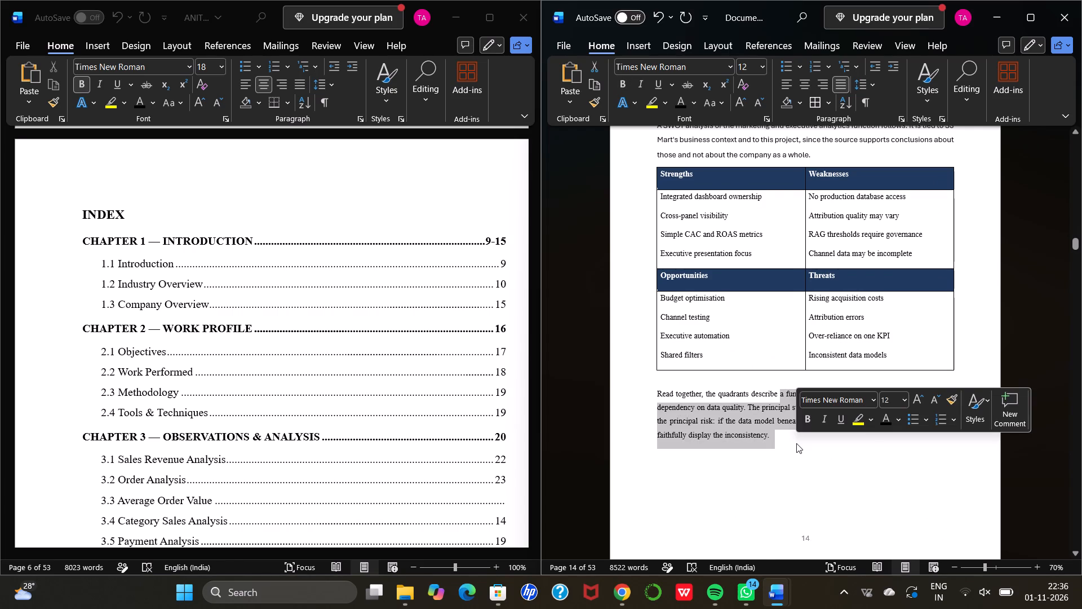
click(796, 443)
scroll(796, 443, down, 2)
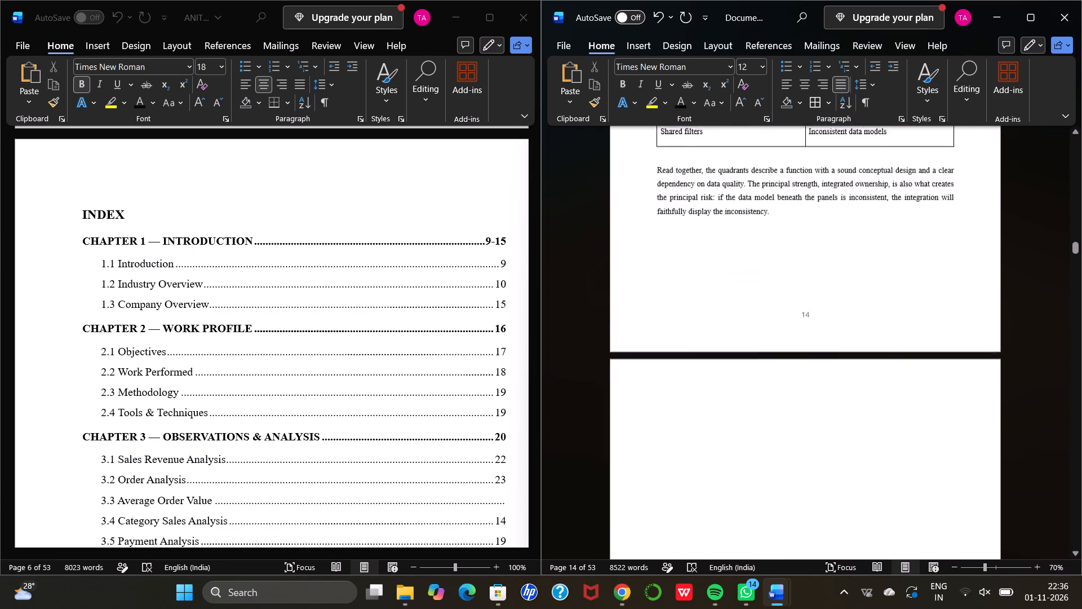
scroll(796, 443, down, 5)
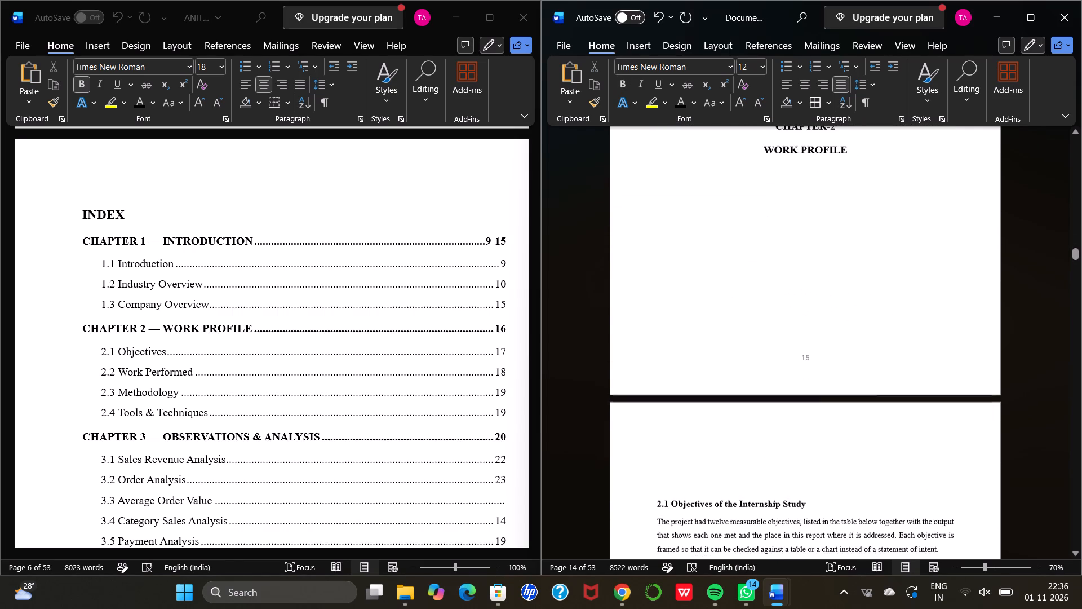
scroll(796, 443, down, 1)
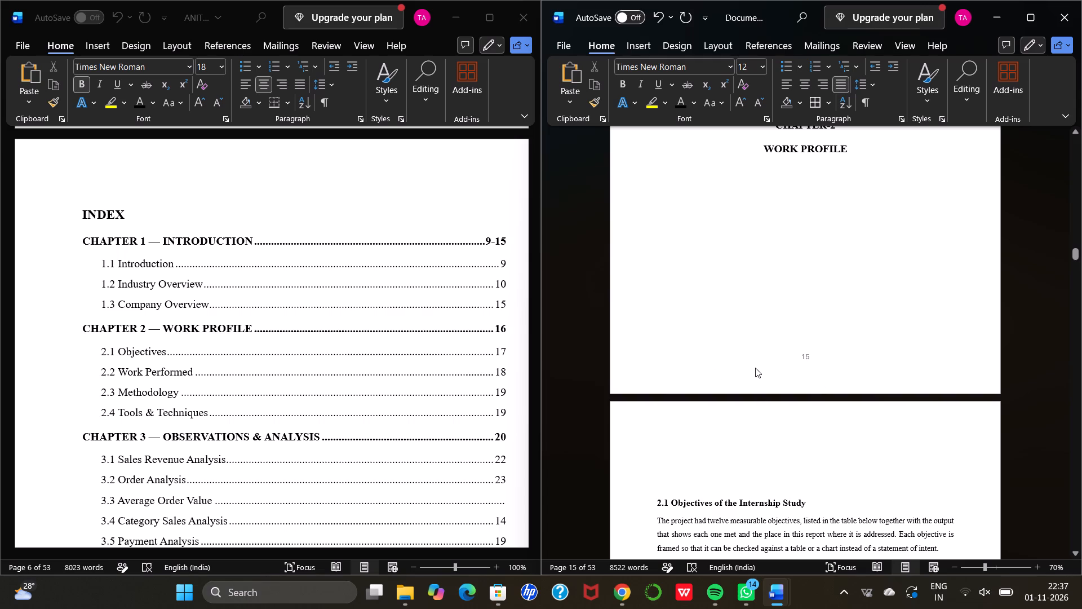
Go back to Document1's contents table and check its entries against the chapter sections just reviewed.
scroll(755, 368, up, 1)
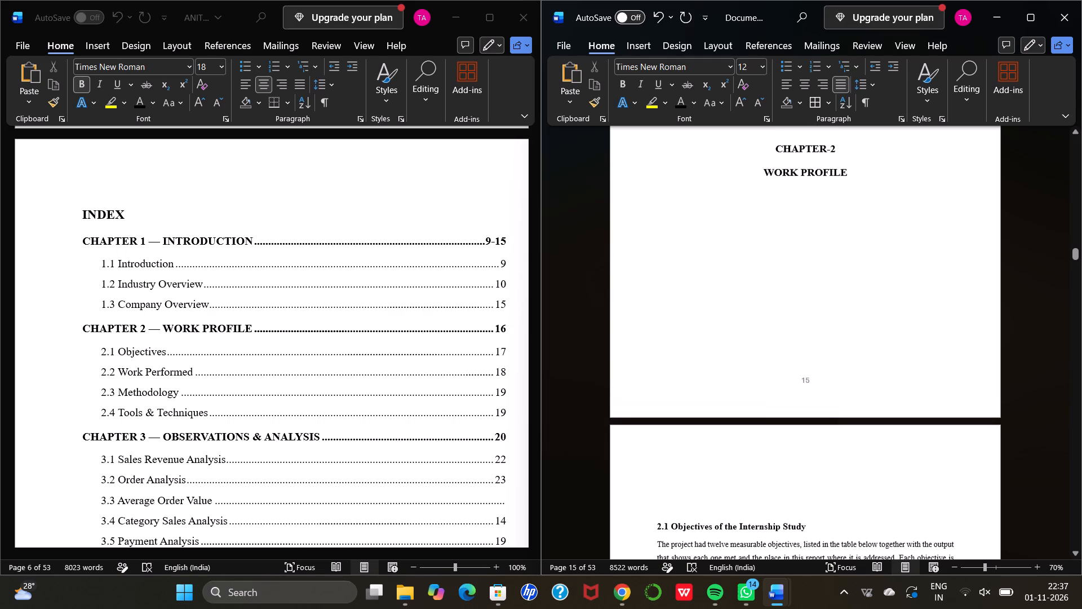
scroll(755, 368, up, 12)
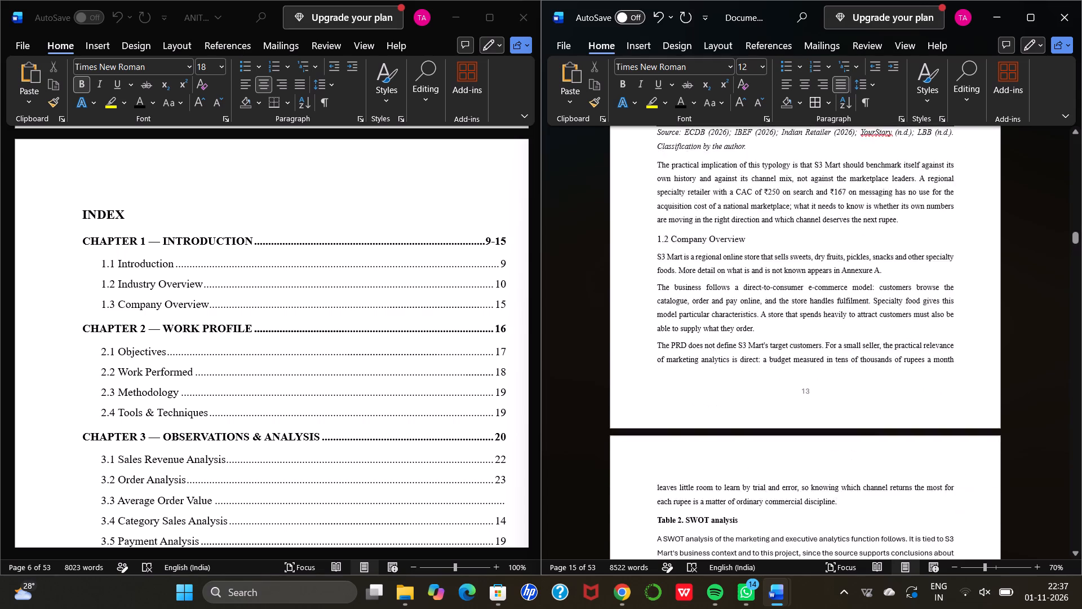
scroll(755, 368, up, 14)
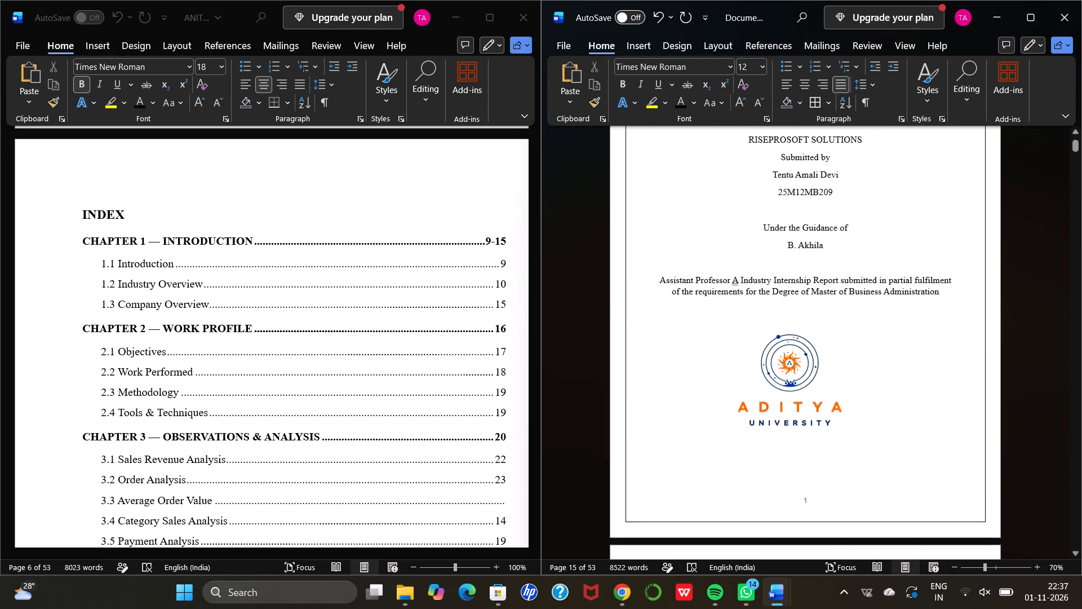
scroll(755, 368, up, 3)
scroll(755, 368, down, 8)
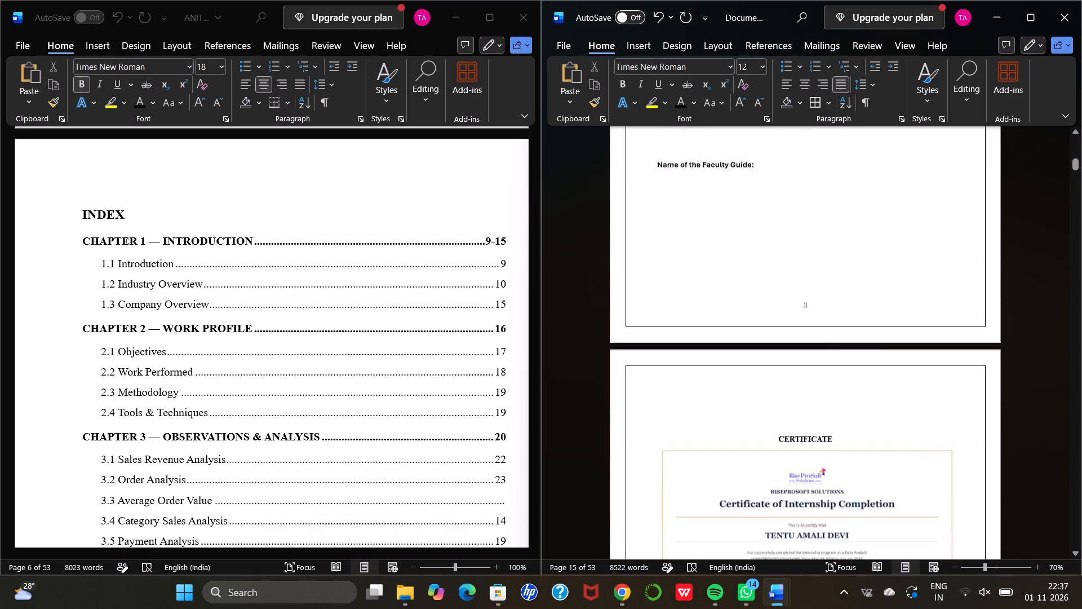
scroll(755, 368, down, 12)
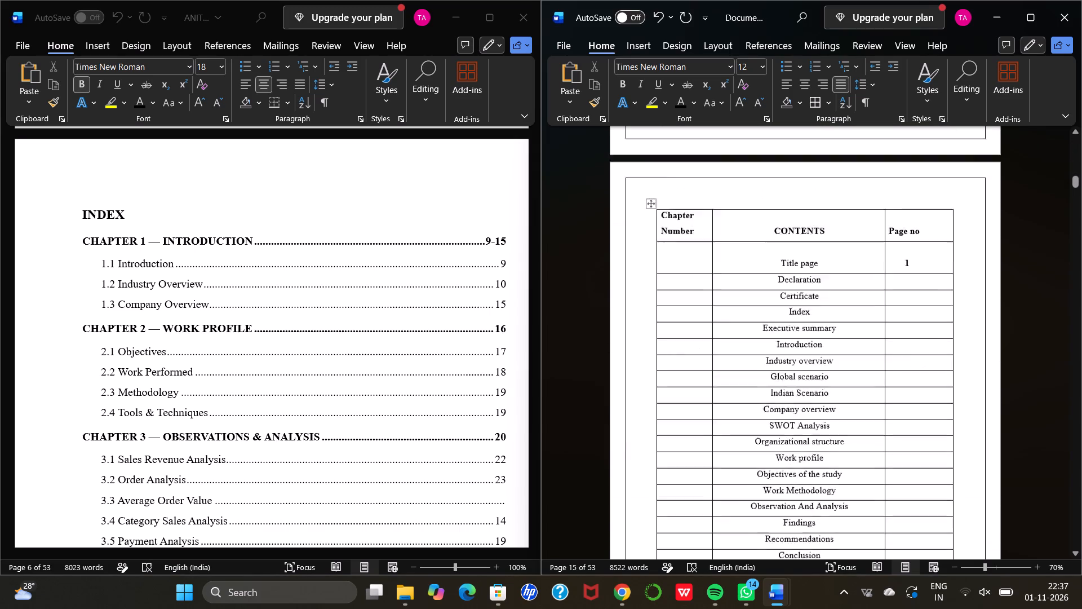
scroll(755, 368, down, 4)
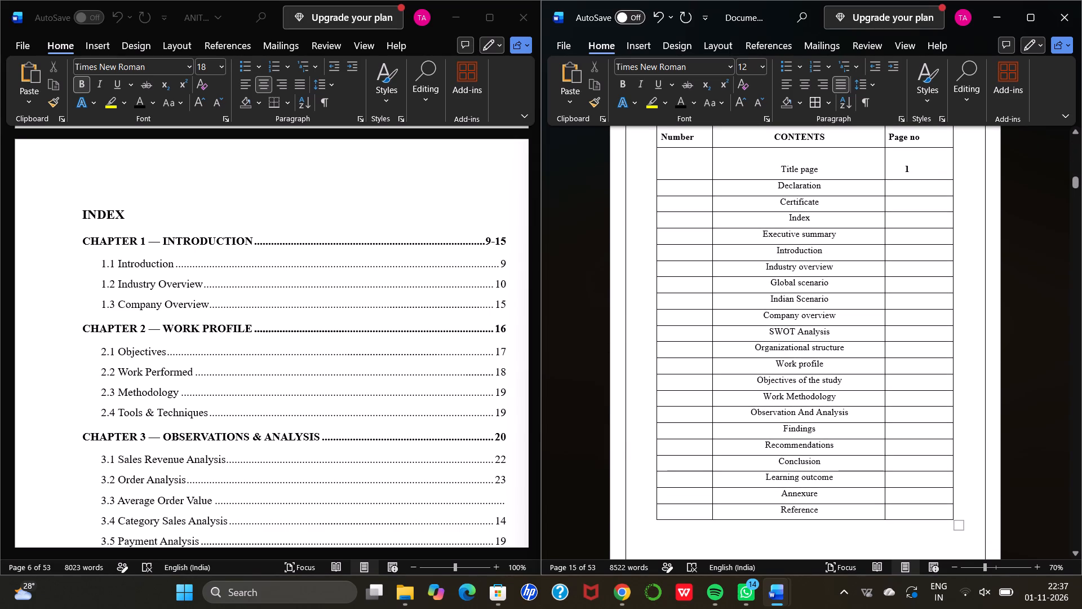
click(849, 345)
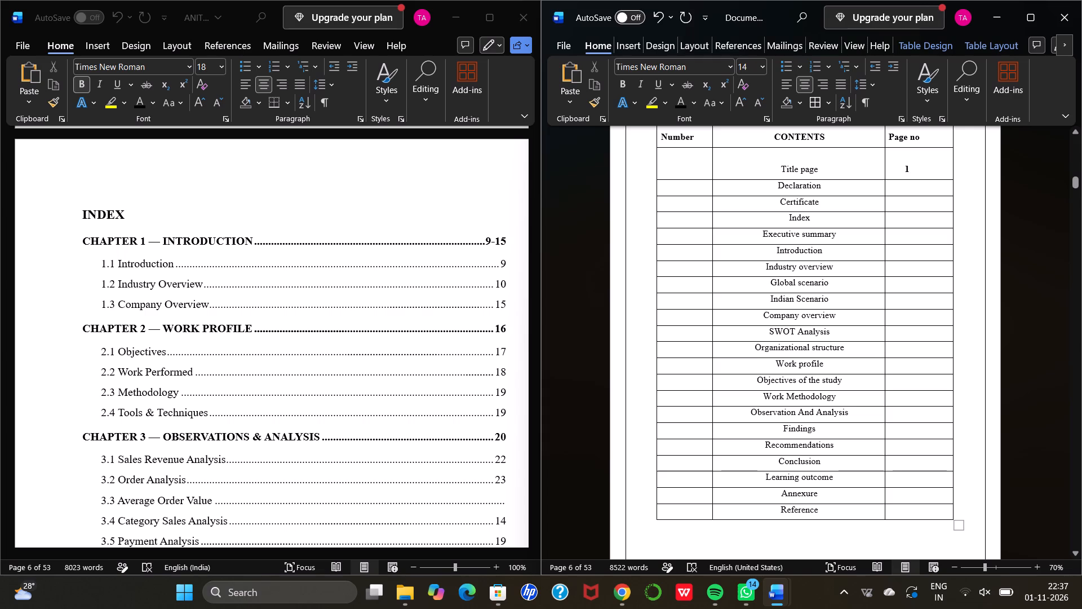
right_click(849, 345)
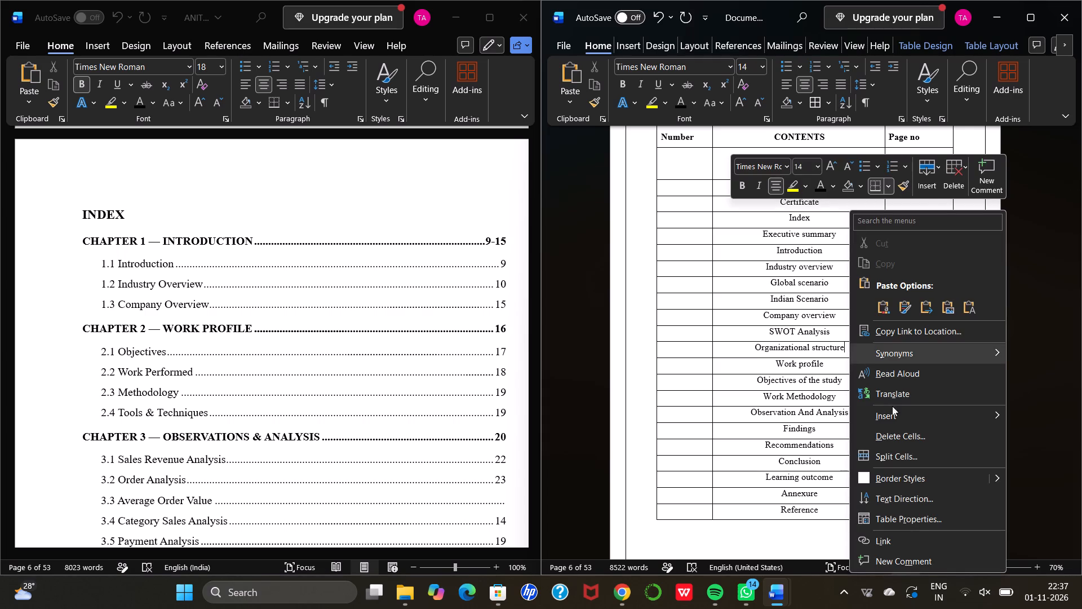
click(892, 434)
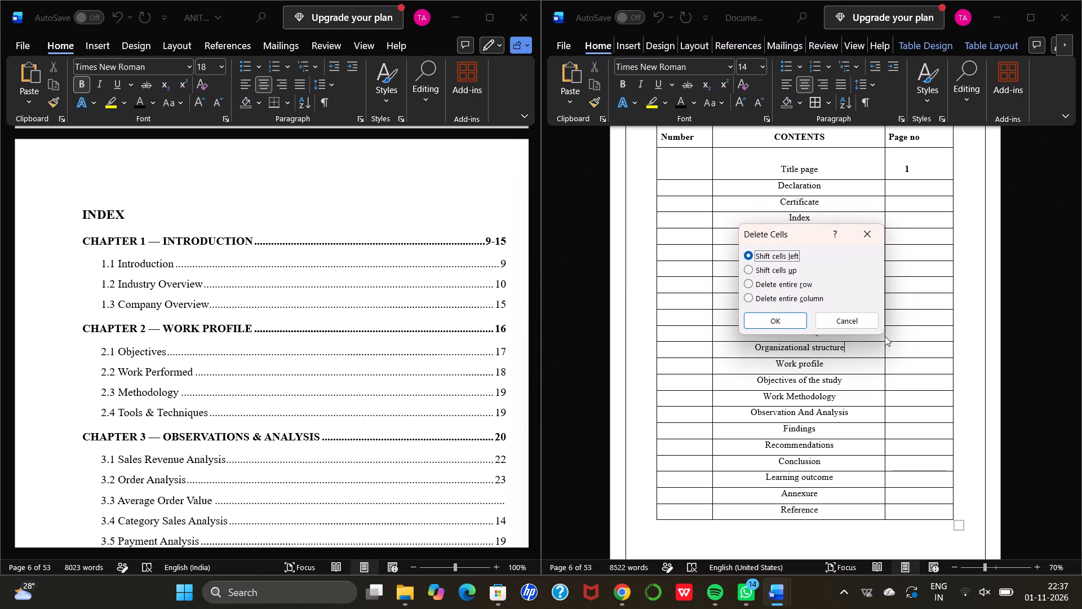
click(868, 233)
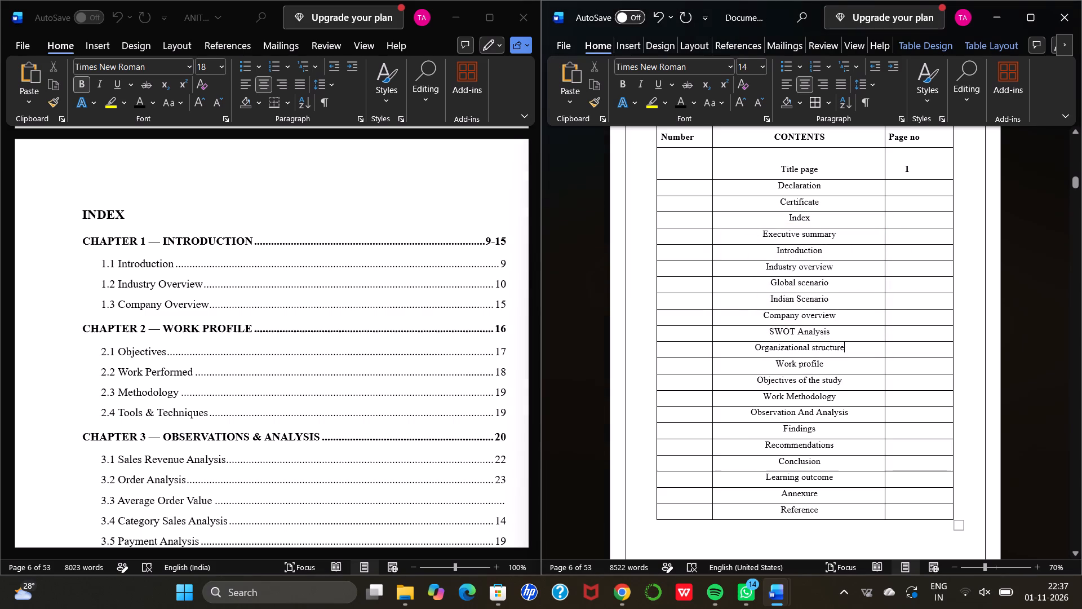
Clear the "Organizational structure" entry from Document1's contents table, leaving its row in place.
click(853, 351)
key(BackSpace)
key(BackSpace)
key(BackSpace)
key(BackSpace)
key(BackSpace)
key(BackSpace)
key(BackSpace)
key(BackSpace)
key(BackSpace)
key(BackSpace)
key(BackSpace)
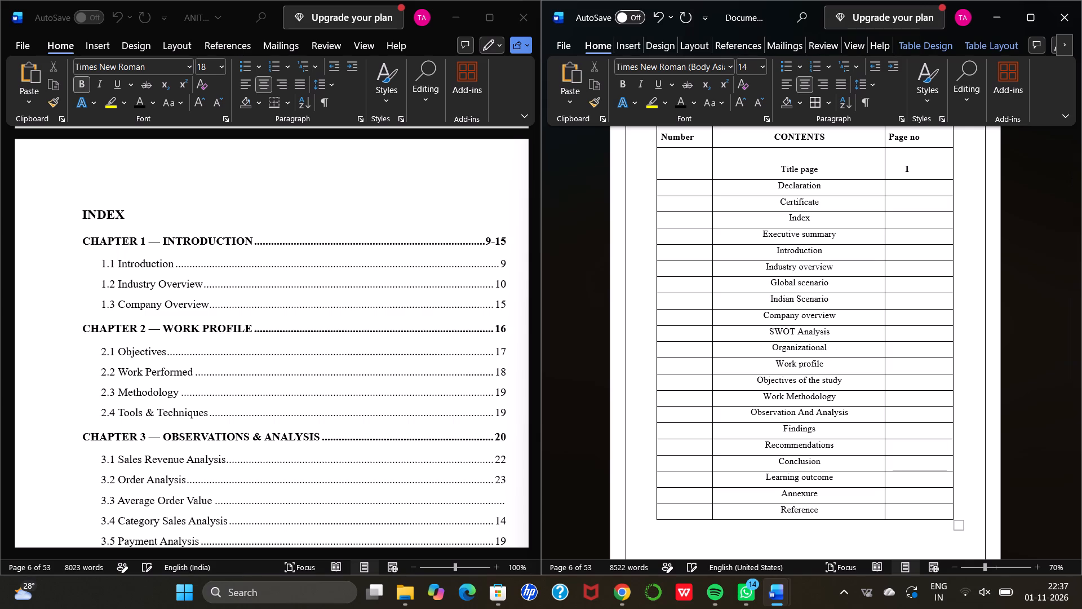
key(BackSpace)
key(BackSpace)
key(BackSpace)
key(BackSpace)
key(BackSpace)
key(BackSpace)
key(BackSpace)
key(BackSpace)
key(BackSpace)
key(BackSpace)
key(BackSpace)
key(BackSpace)
key(BackSpace)
key(BackSpace)
key(BackSpace)
key(BackSpace)
key(BackSpace)
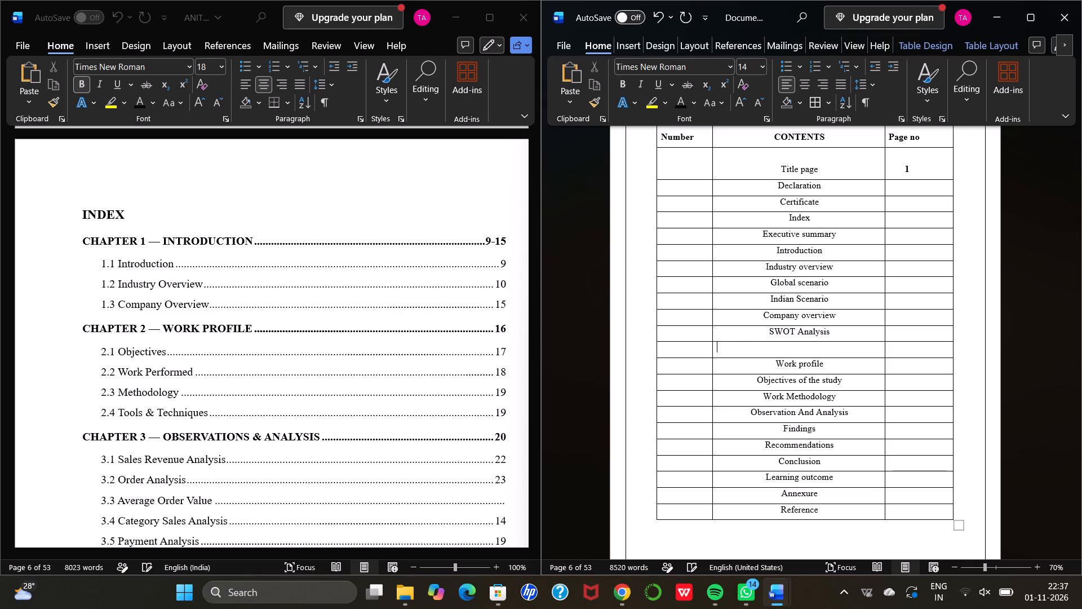
key(BackSpace)
key(BackSpace)
key(BackSpace)
key(BackSpace)
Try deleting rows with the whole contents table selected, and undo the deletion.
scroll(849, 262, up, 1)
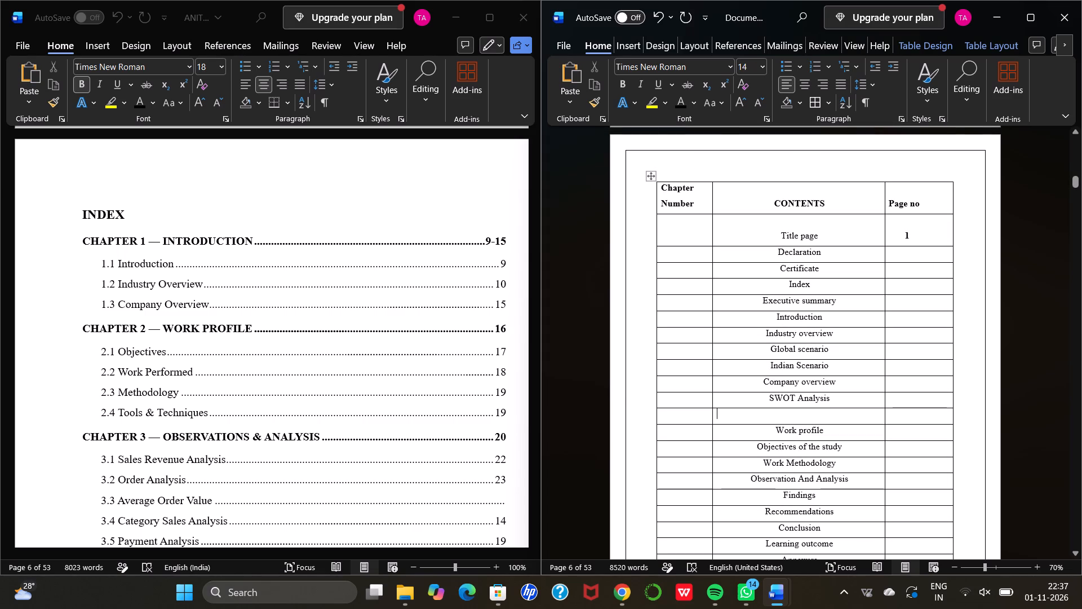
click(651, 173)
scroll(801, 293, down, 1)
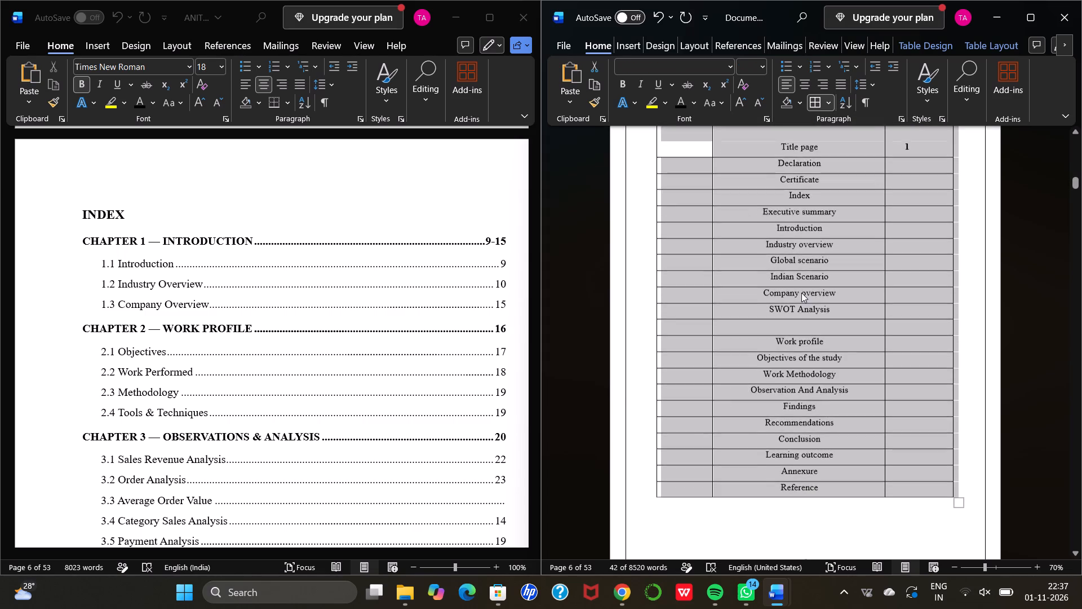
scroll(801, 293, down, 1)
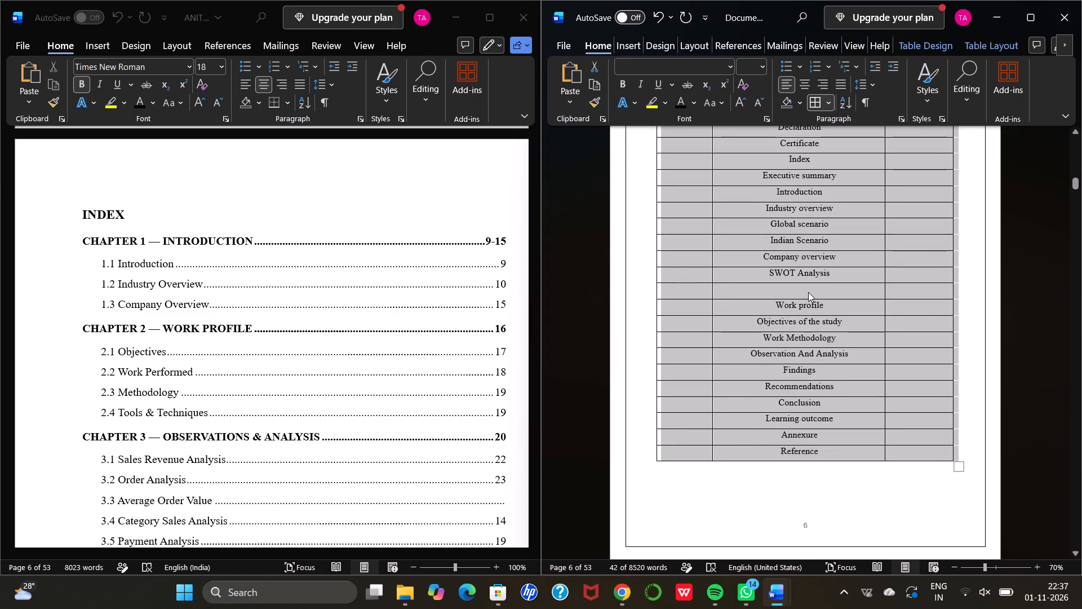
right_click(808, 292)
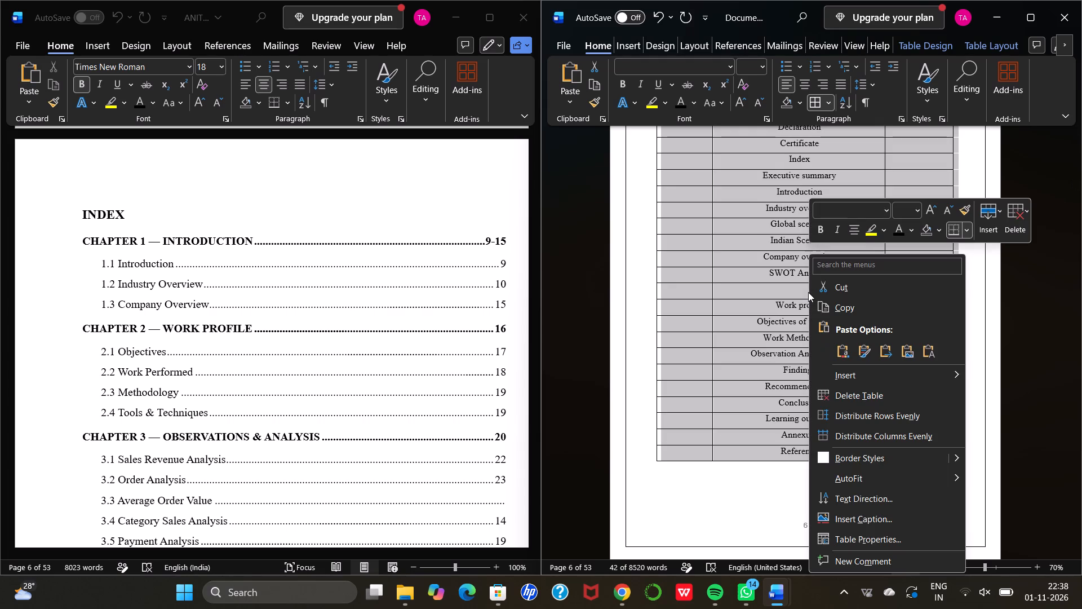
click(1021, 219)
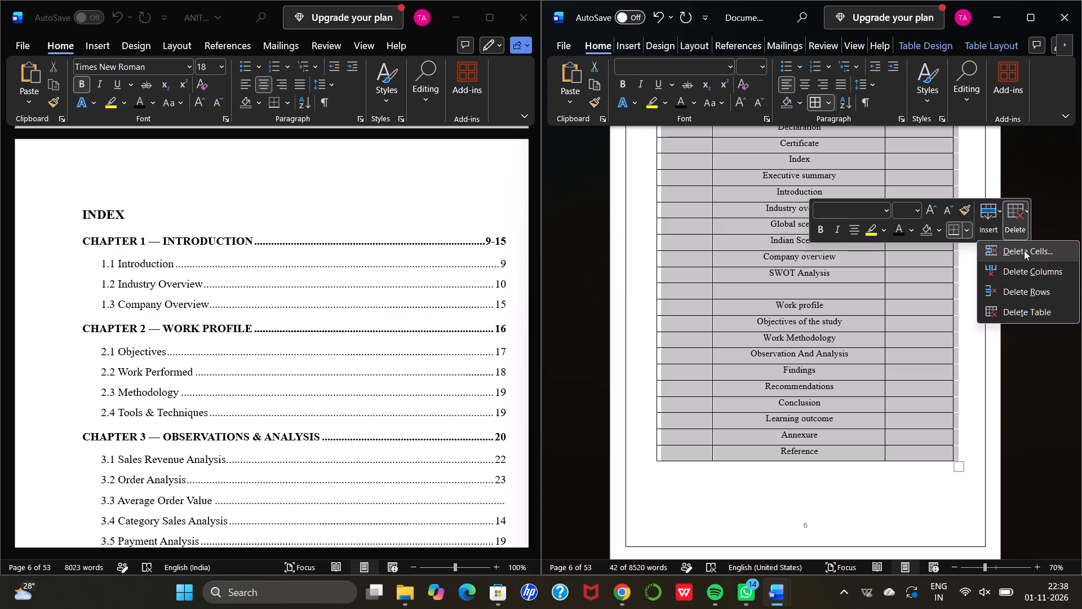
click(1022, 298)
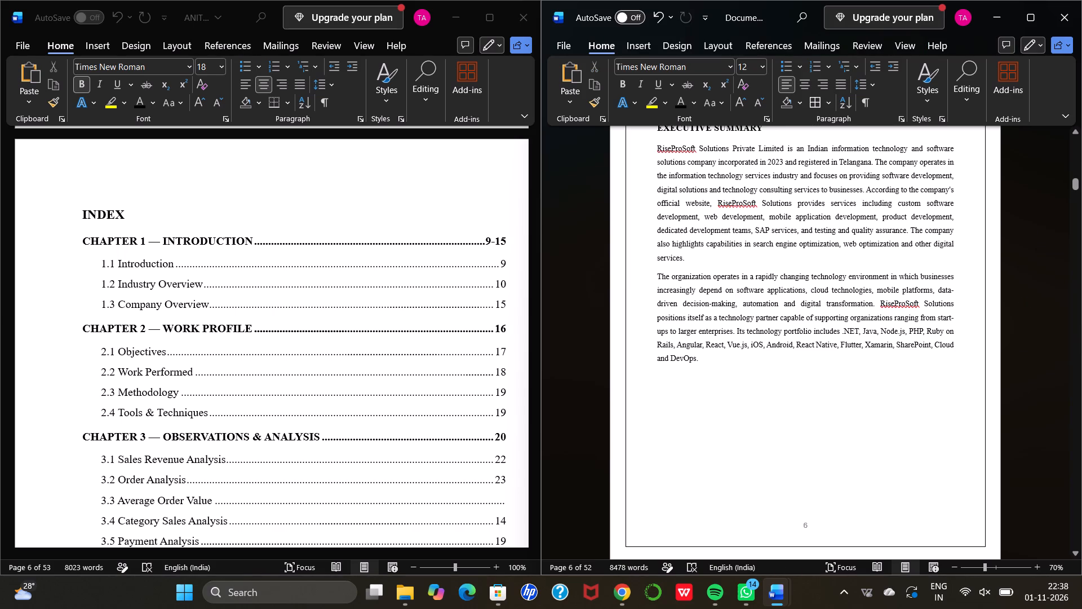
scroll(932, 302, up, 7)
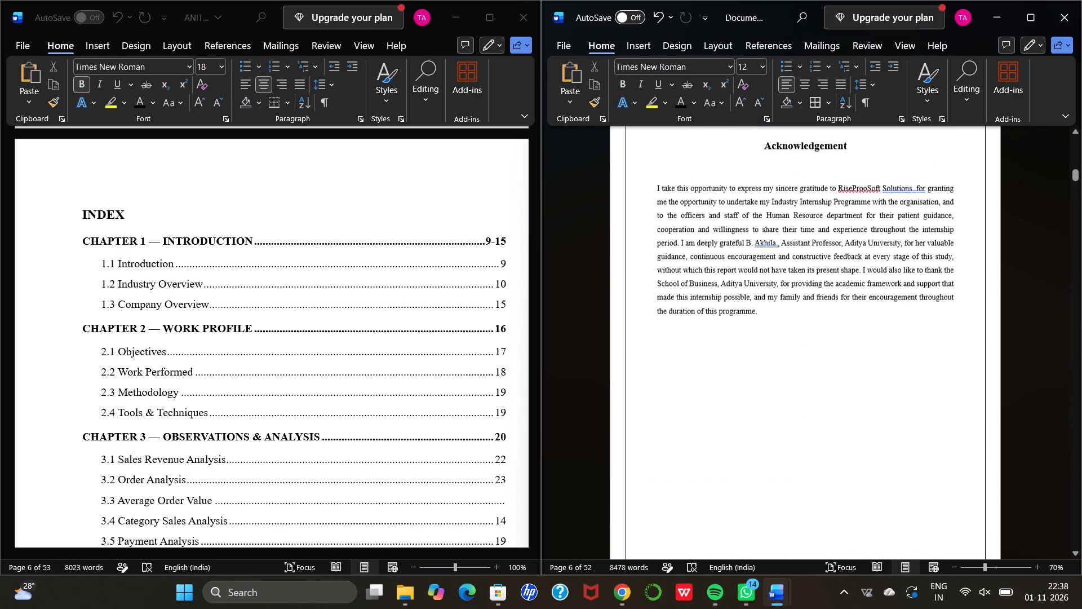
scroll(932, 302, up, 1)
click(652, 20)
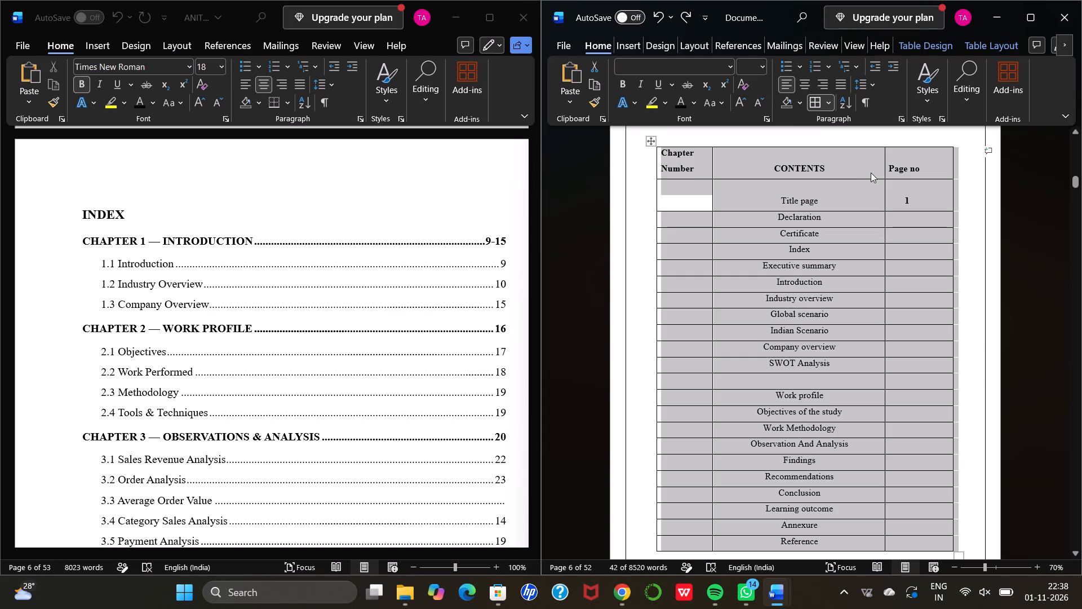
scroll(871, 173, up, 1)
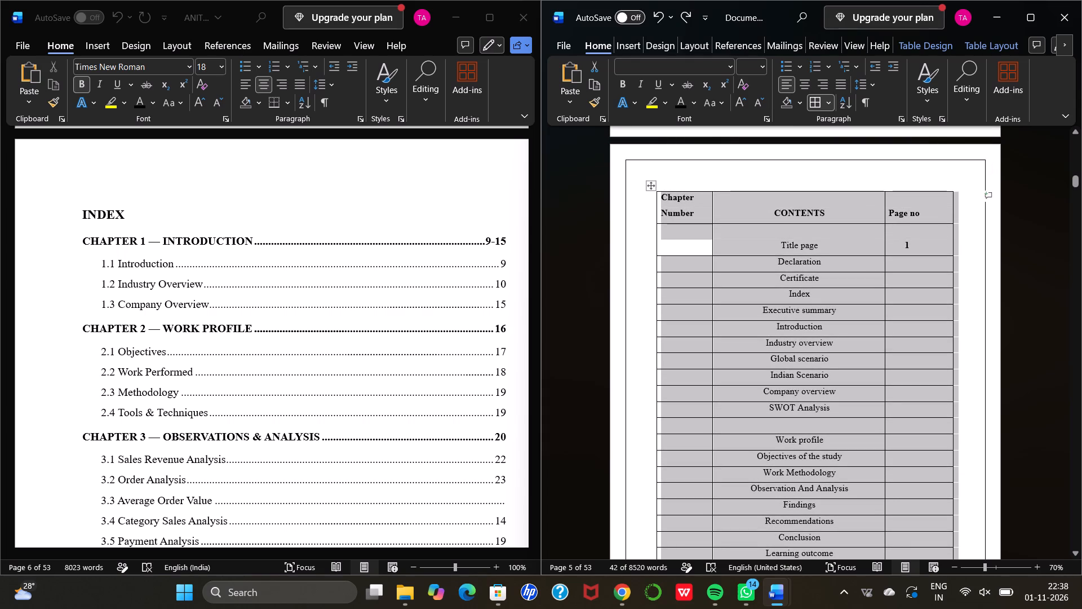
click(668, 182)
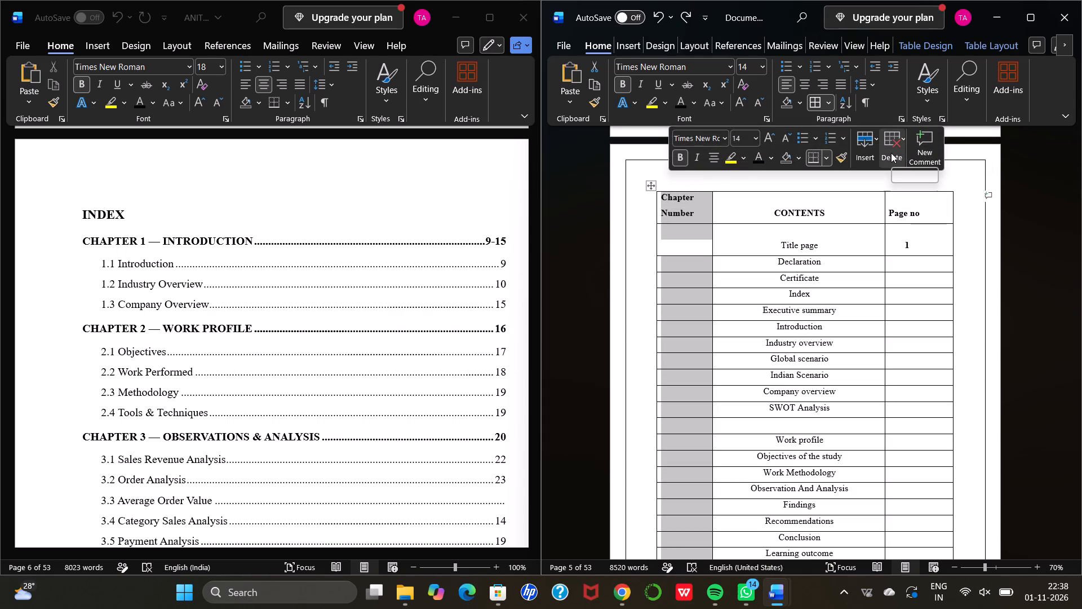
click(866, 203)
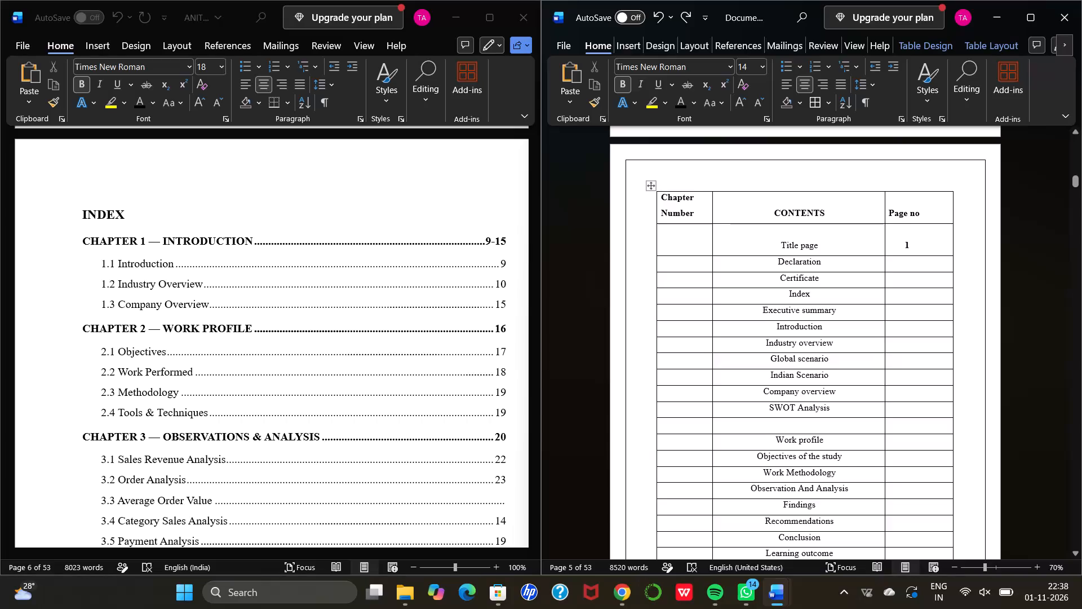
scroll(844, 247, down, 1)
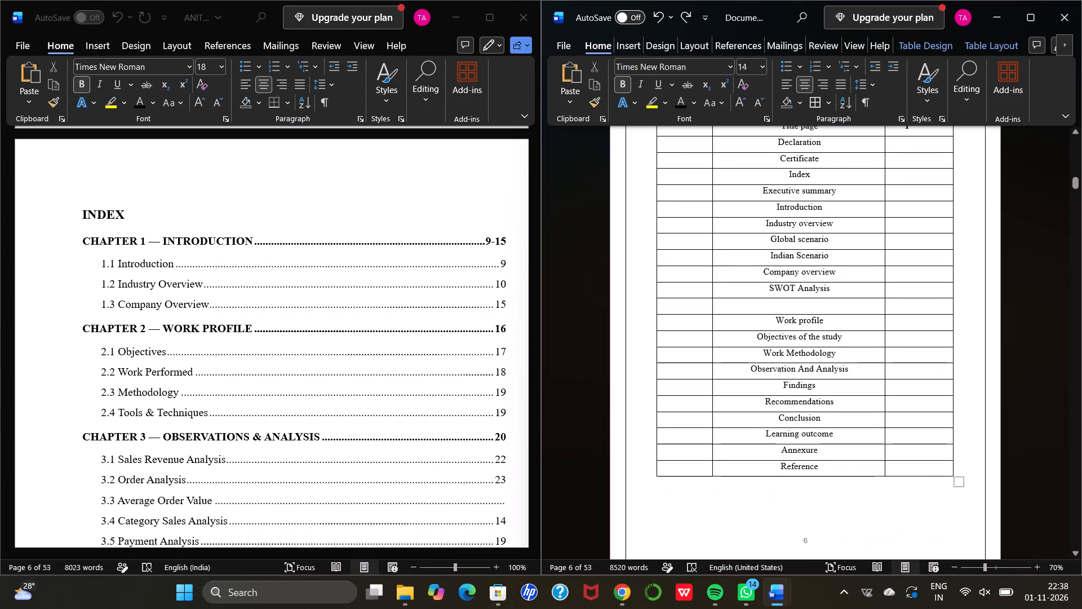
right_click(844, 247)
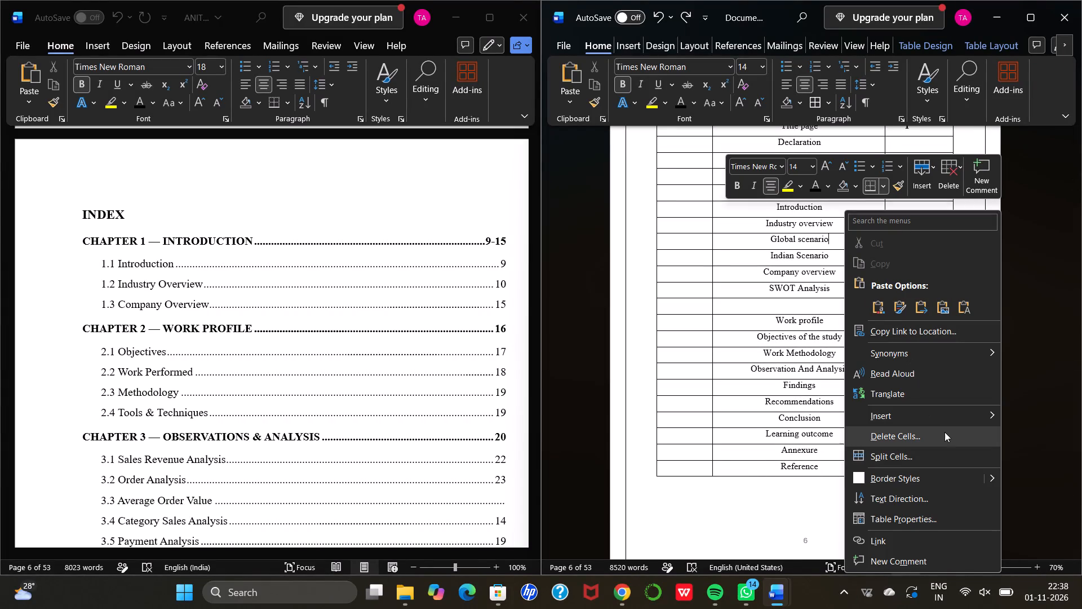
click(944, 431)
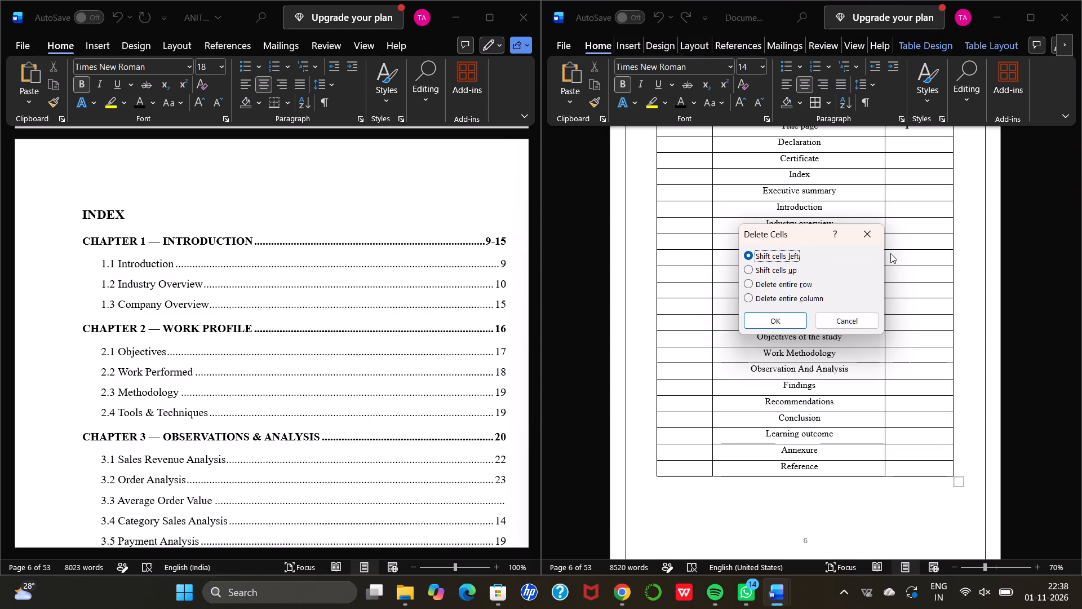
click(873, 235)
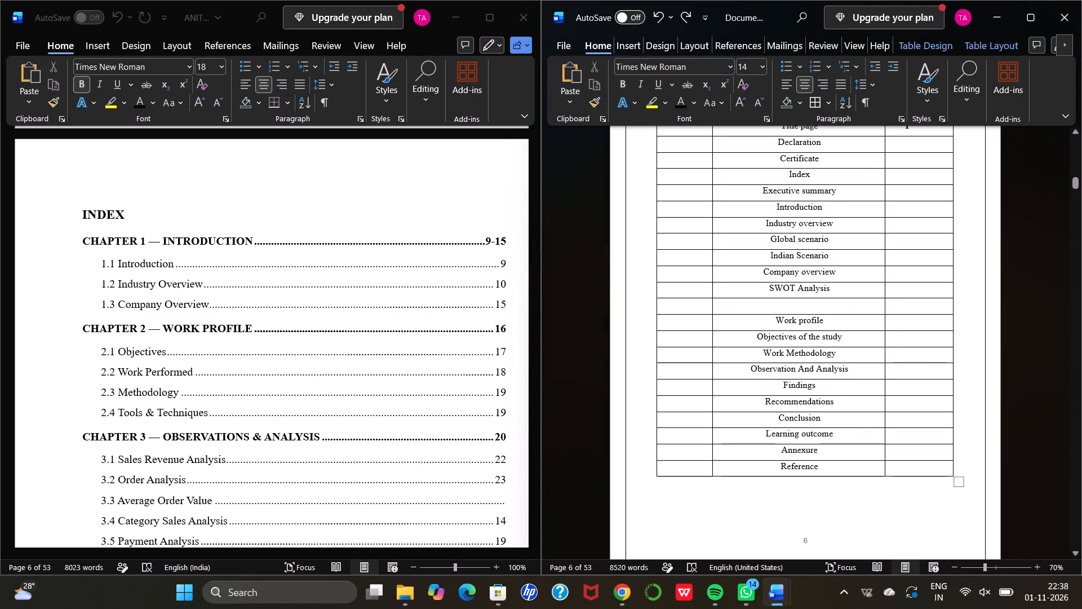
Copy the contents table entries from "Work profile" through "Reference" and go to the empty cell below "SWOT Analysis".
drag(822, 466, 782, 327)
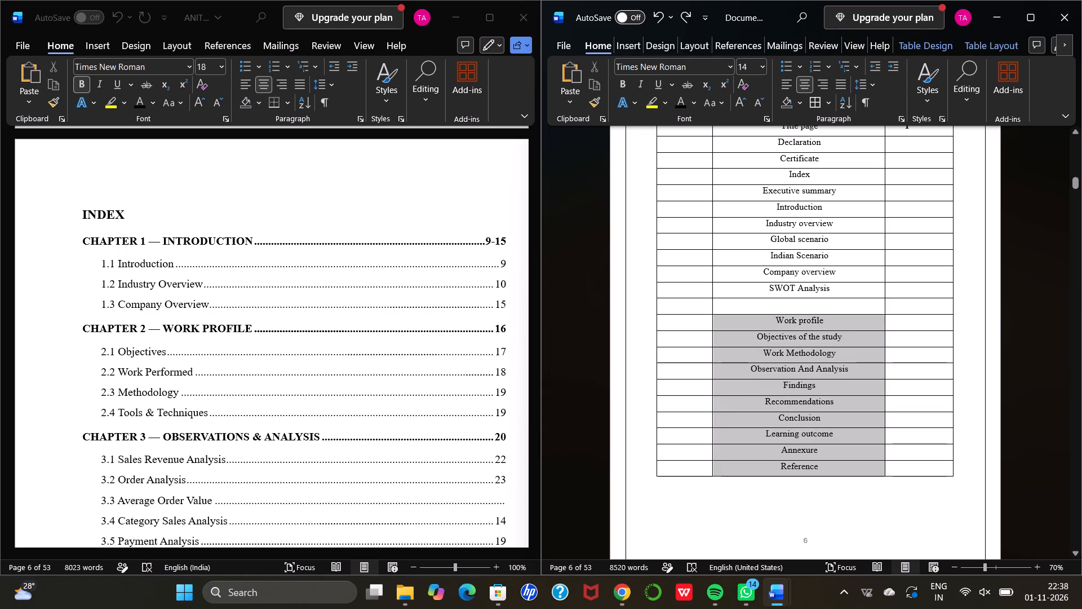
drag(782, 327, 779, 320)
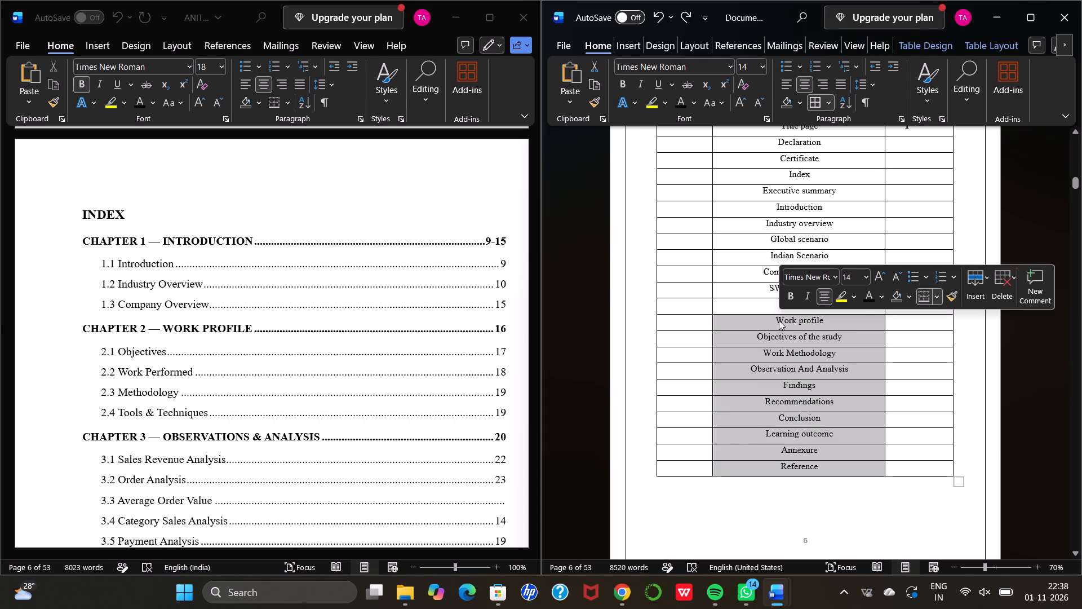
key(ctrl+c)
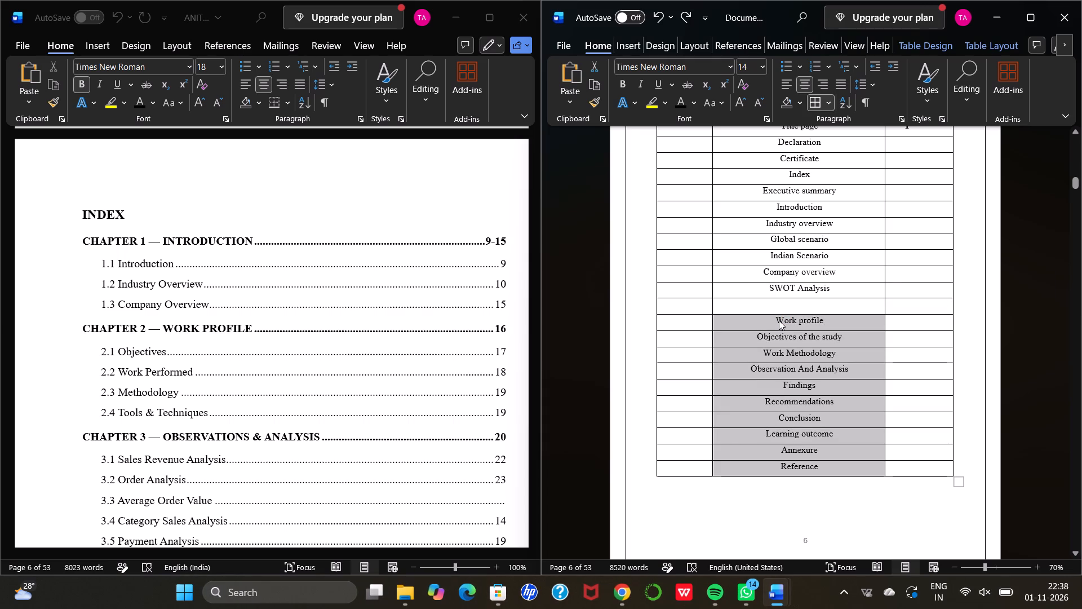
click(799, 303)
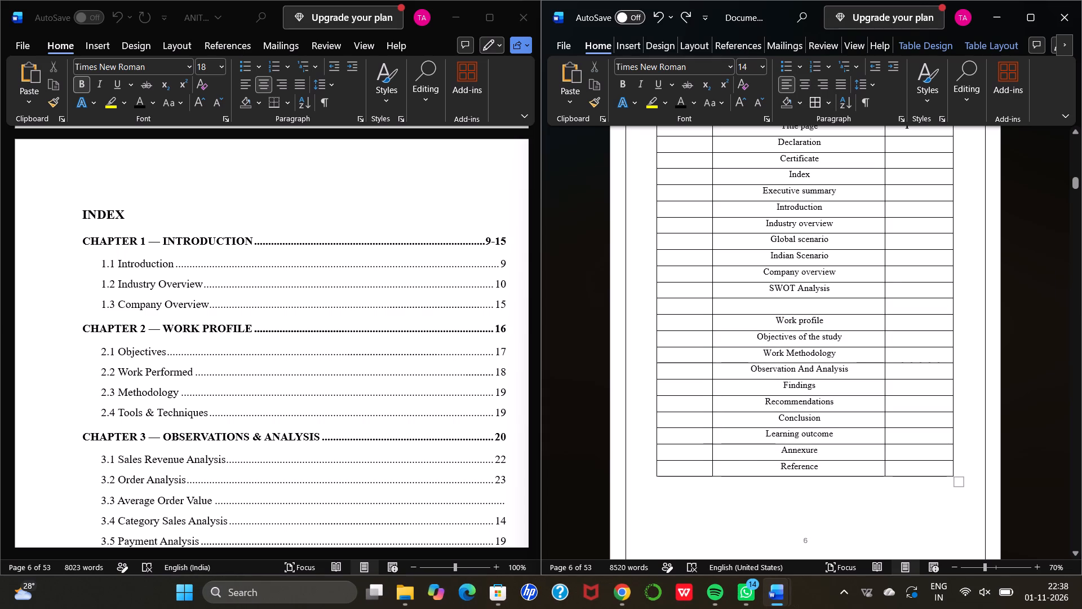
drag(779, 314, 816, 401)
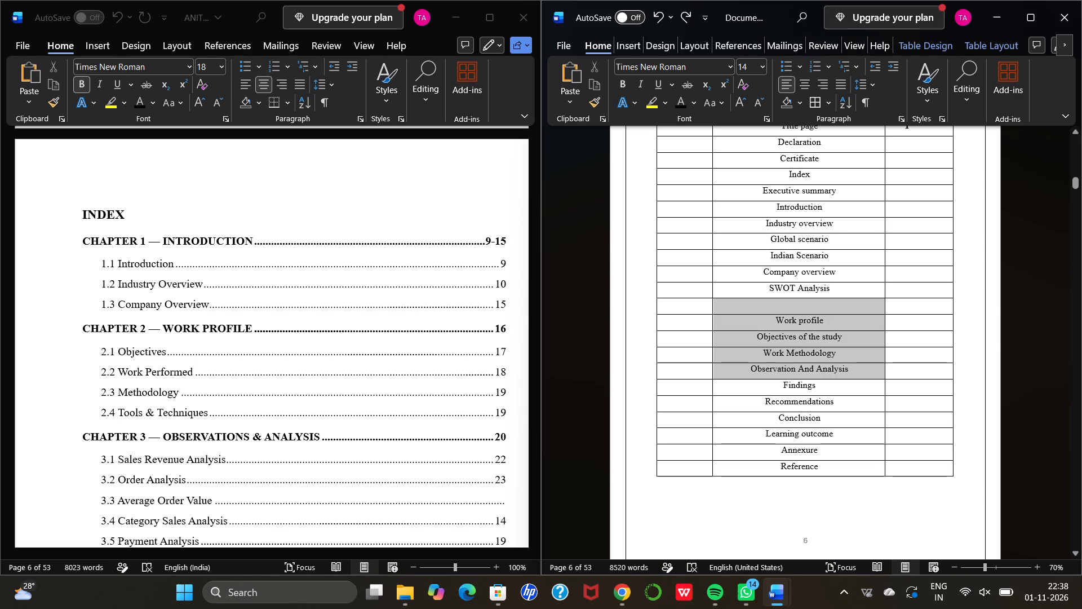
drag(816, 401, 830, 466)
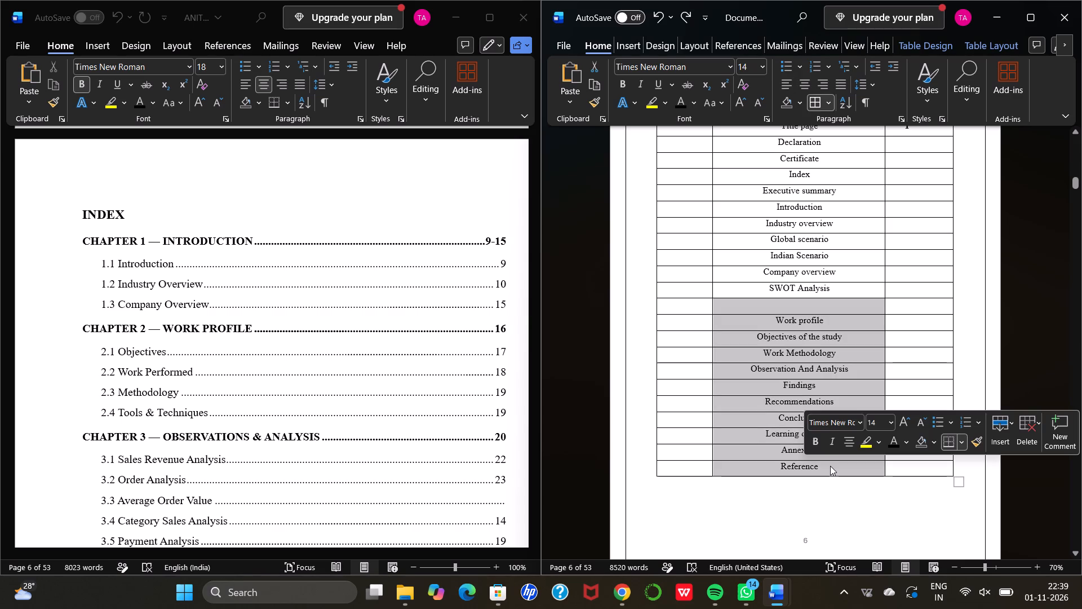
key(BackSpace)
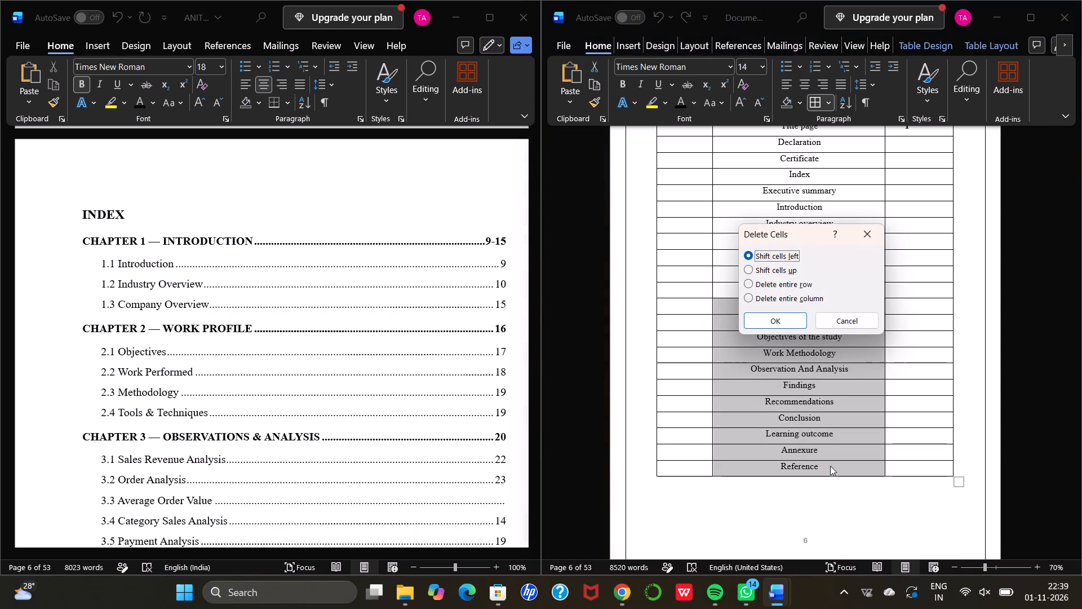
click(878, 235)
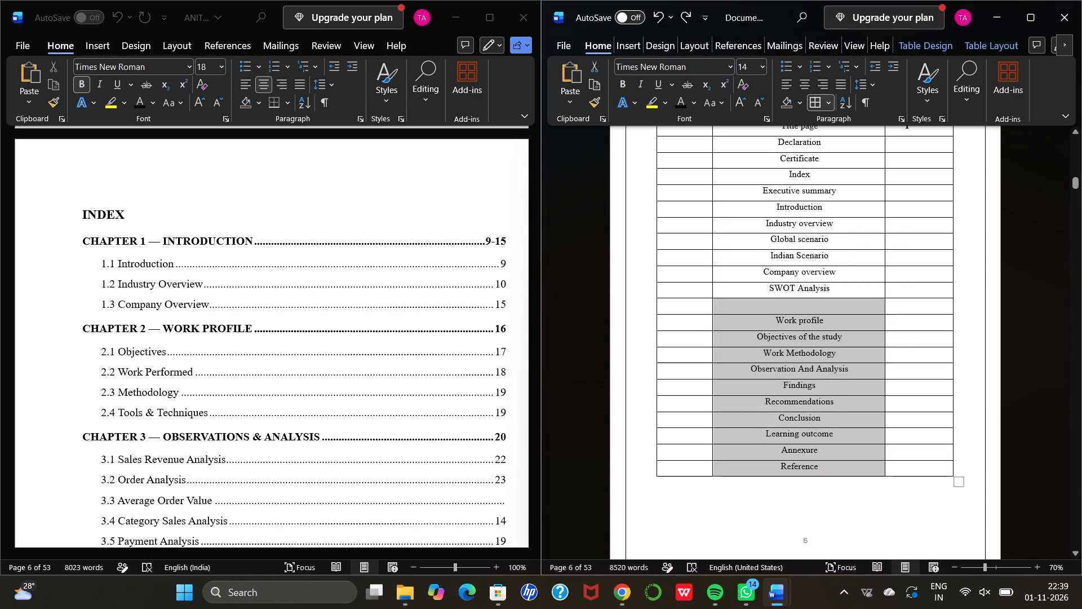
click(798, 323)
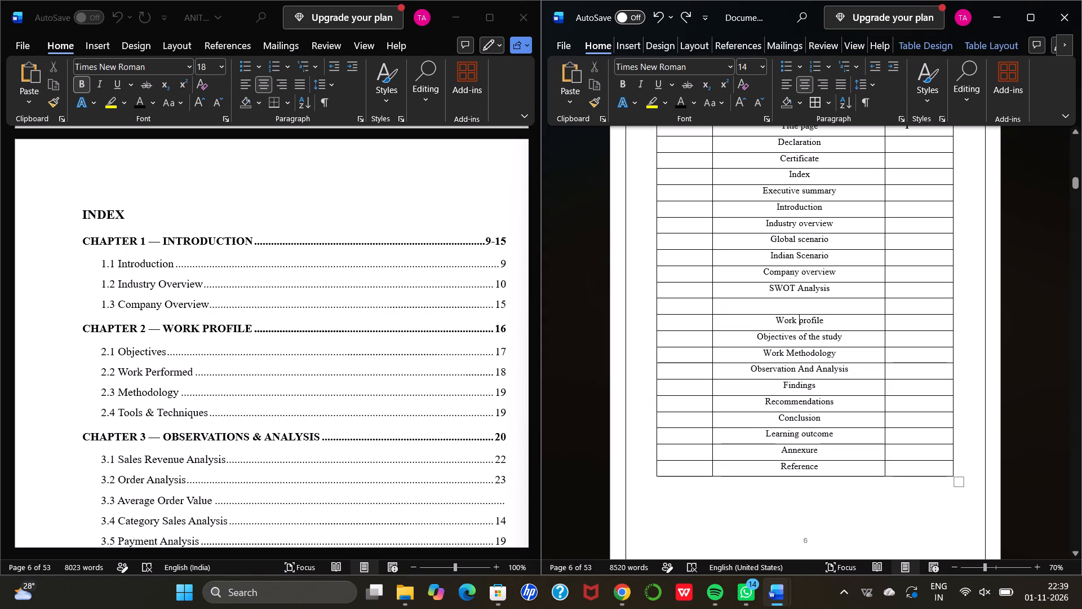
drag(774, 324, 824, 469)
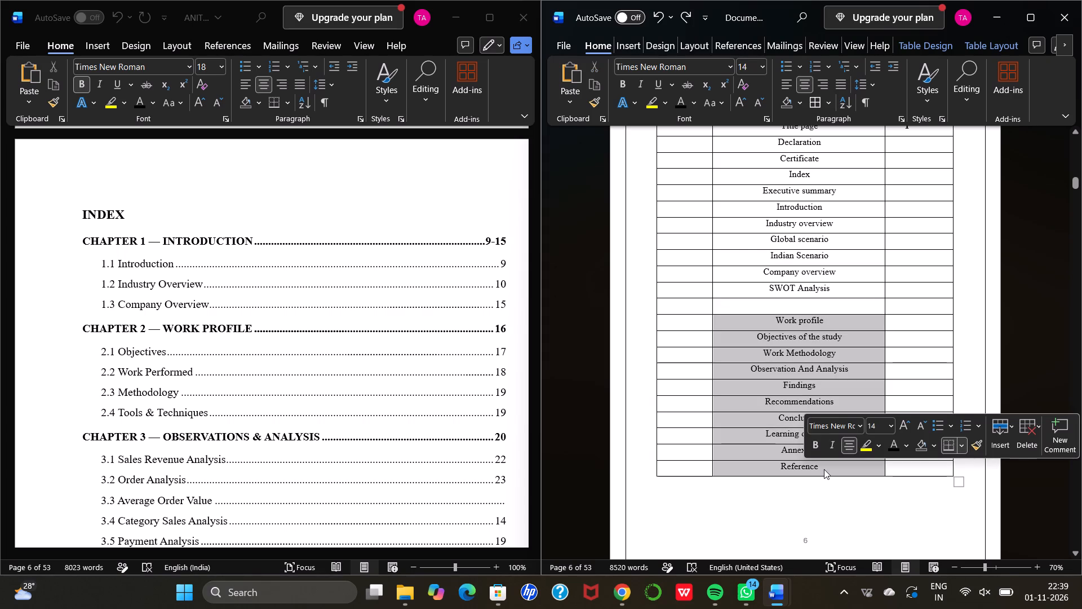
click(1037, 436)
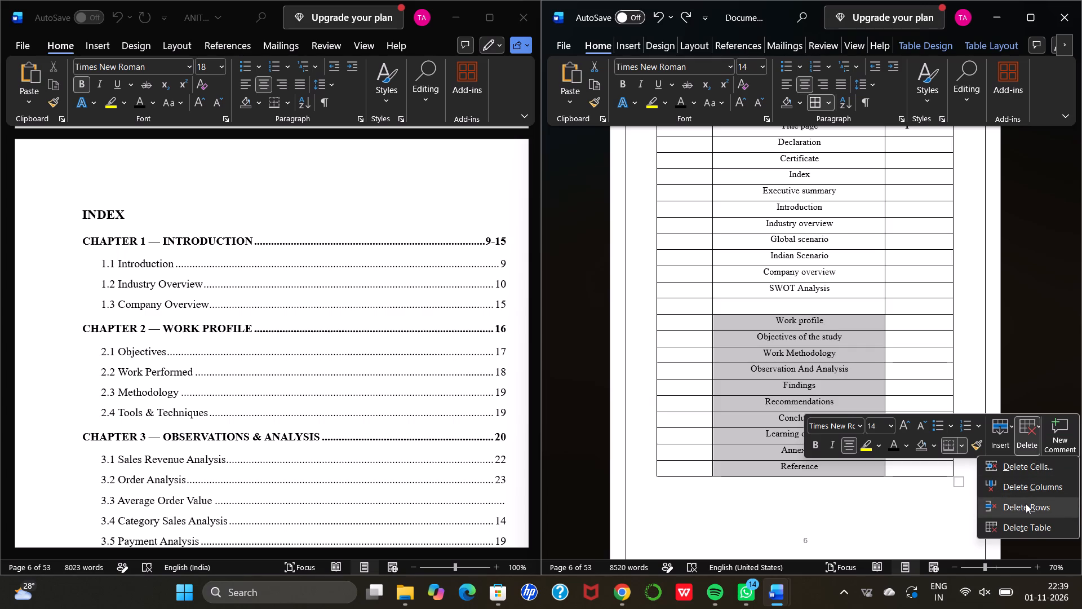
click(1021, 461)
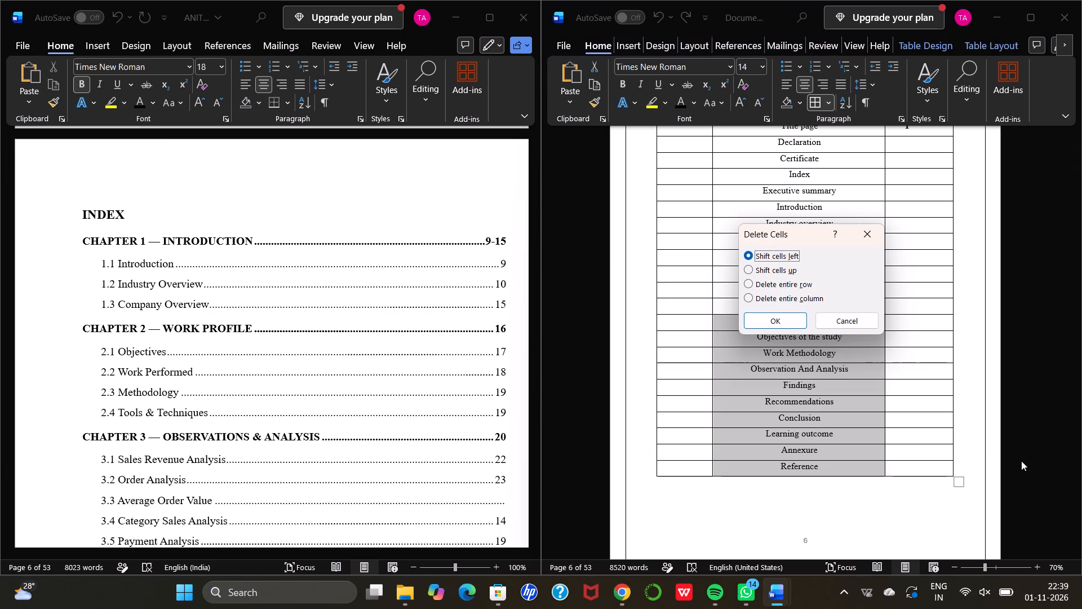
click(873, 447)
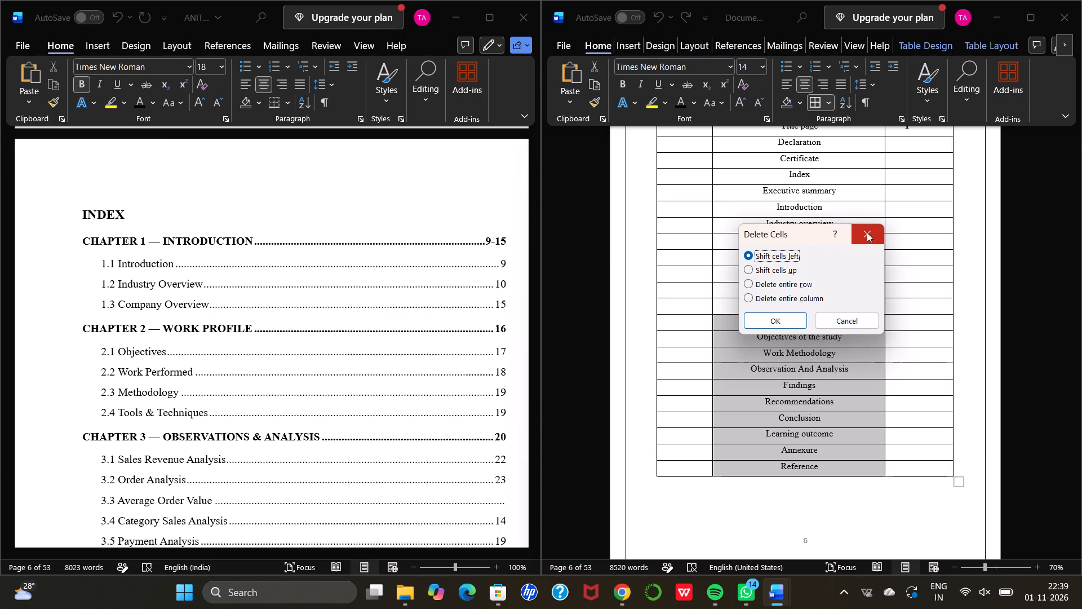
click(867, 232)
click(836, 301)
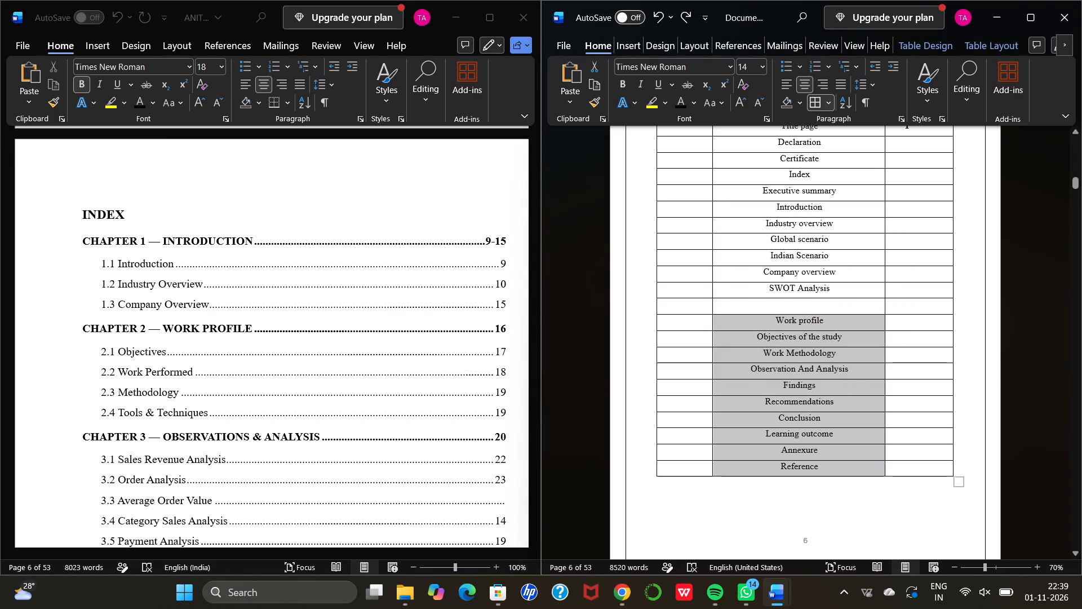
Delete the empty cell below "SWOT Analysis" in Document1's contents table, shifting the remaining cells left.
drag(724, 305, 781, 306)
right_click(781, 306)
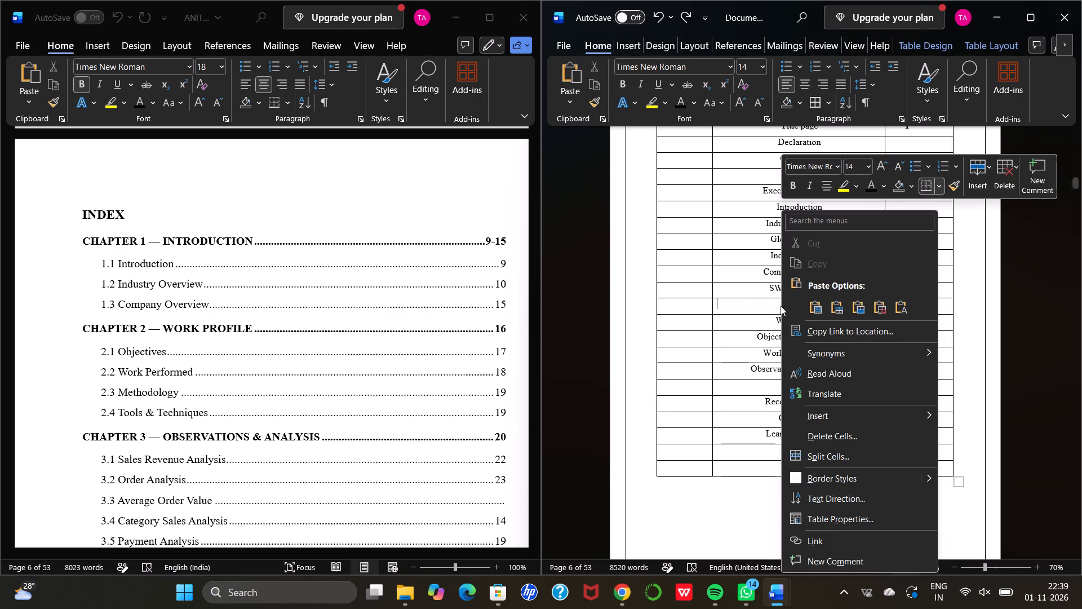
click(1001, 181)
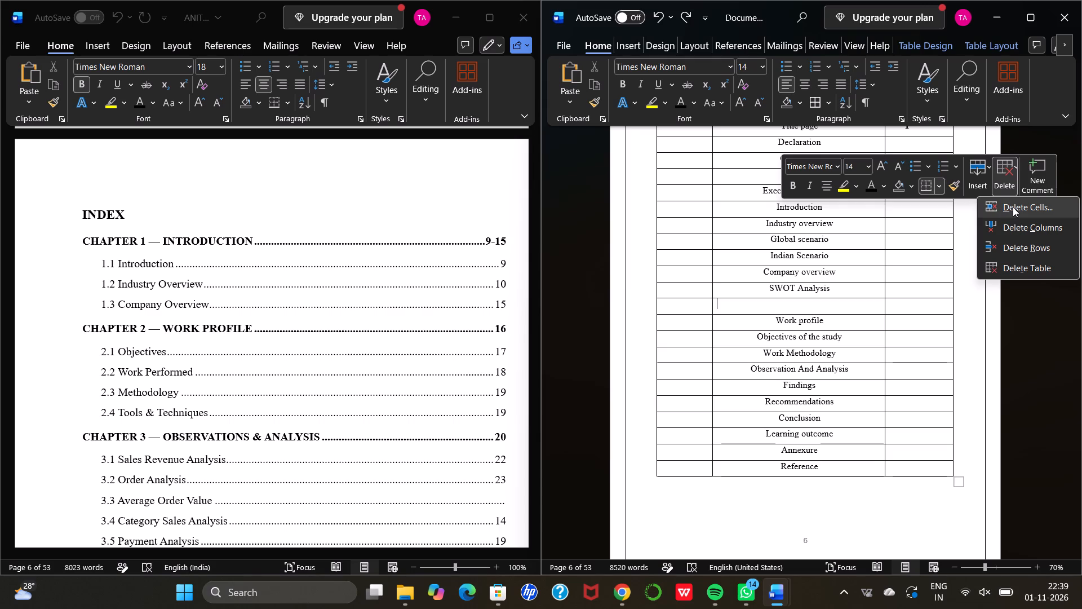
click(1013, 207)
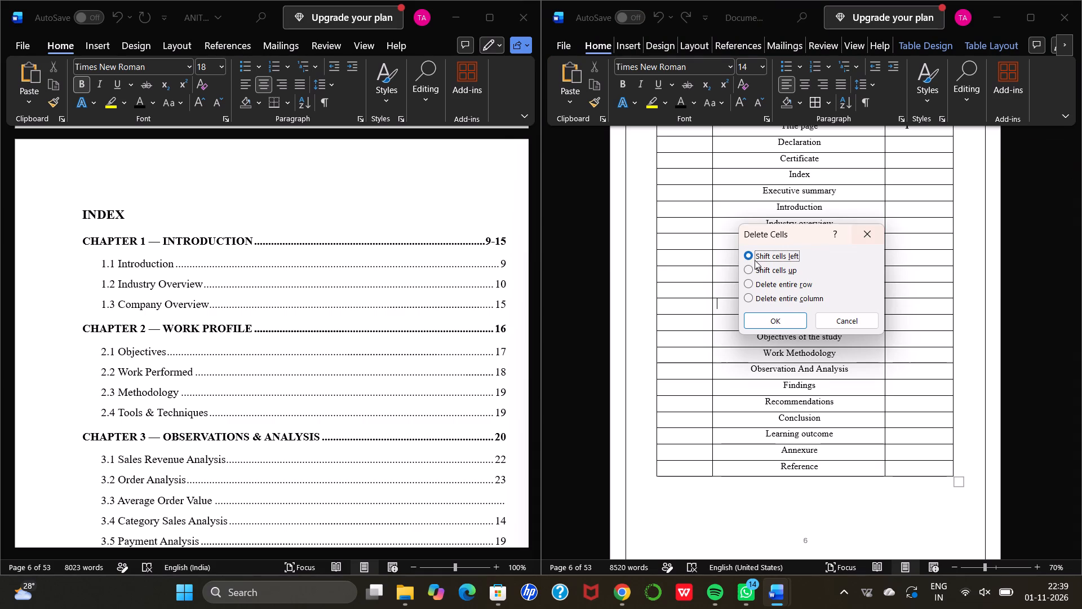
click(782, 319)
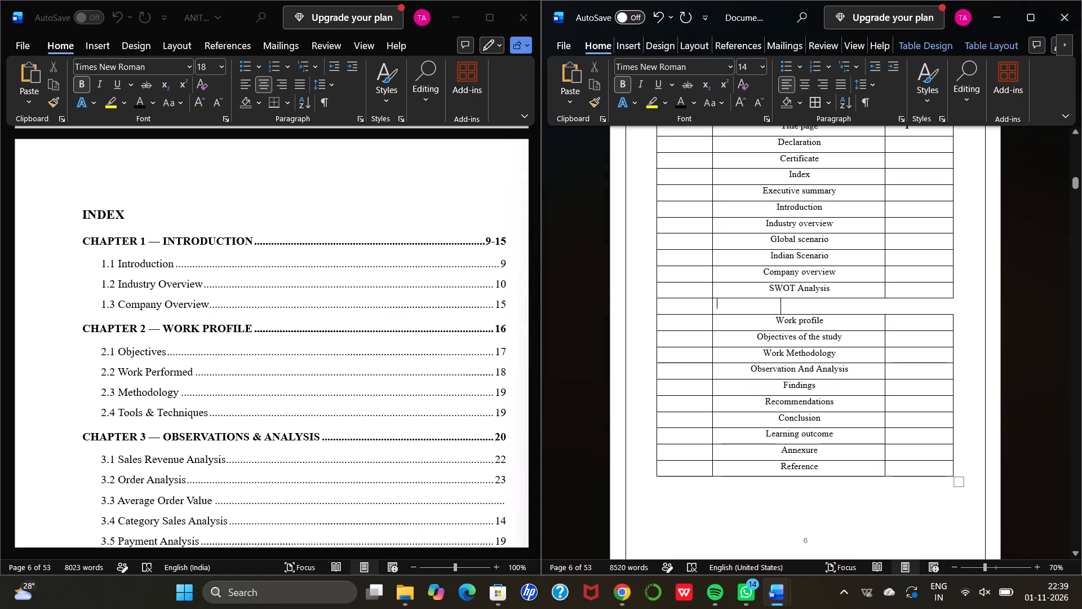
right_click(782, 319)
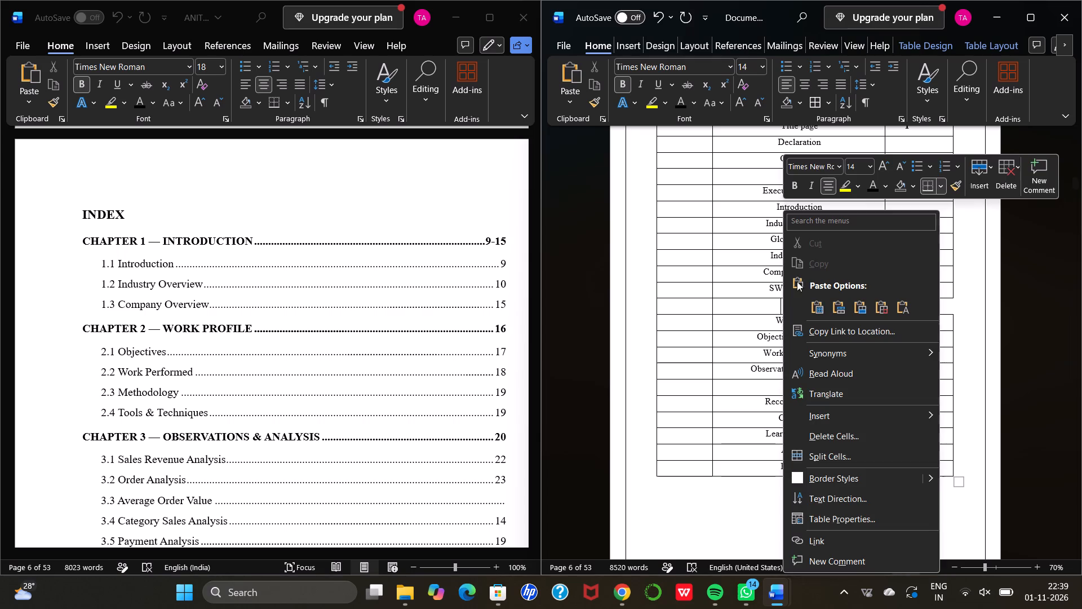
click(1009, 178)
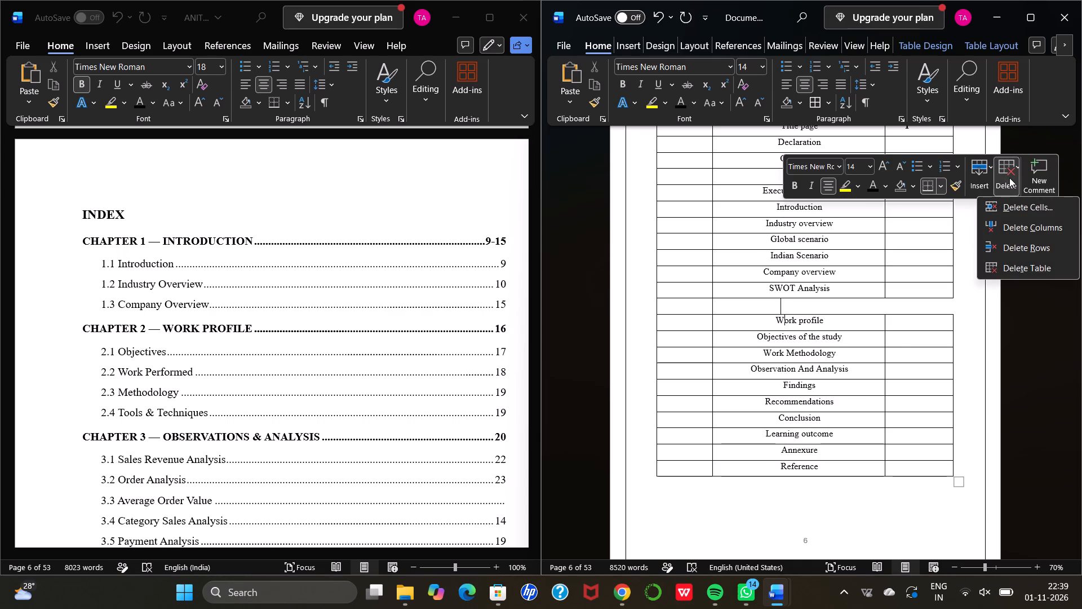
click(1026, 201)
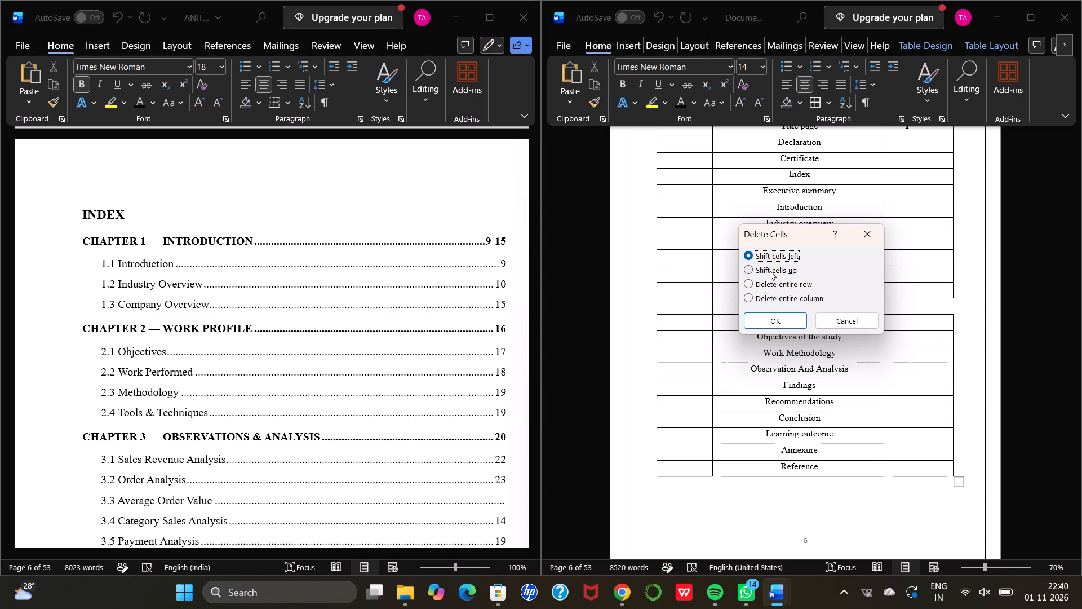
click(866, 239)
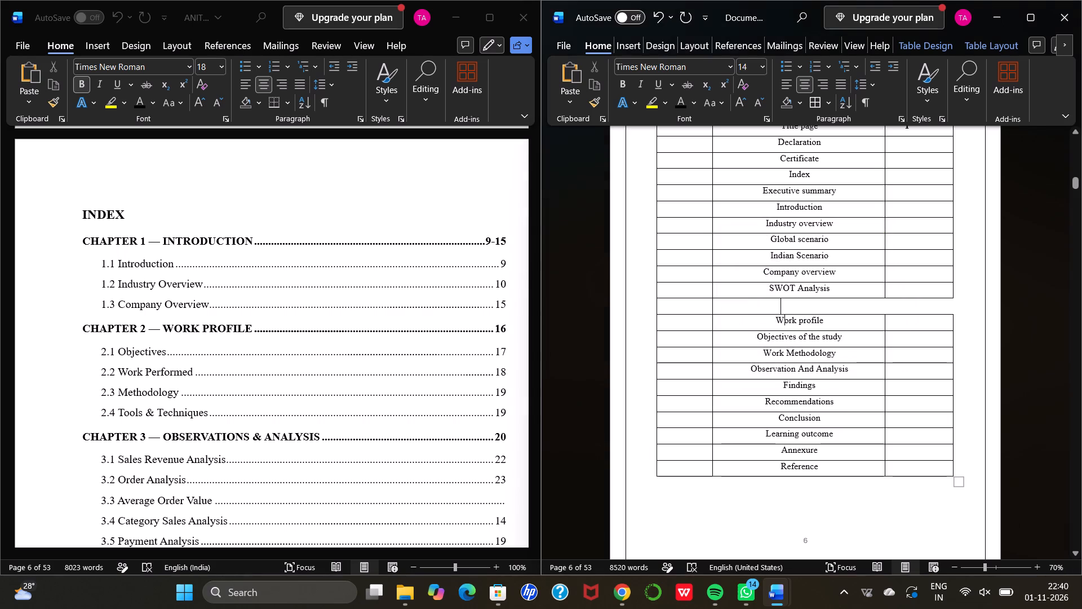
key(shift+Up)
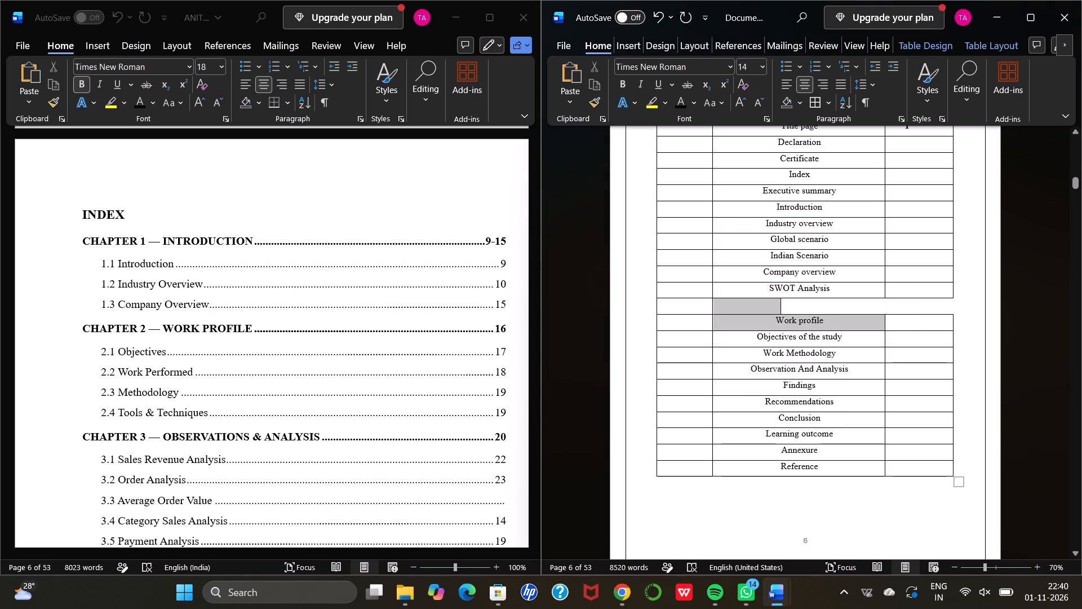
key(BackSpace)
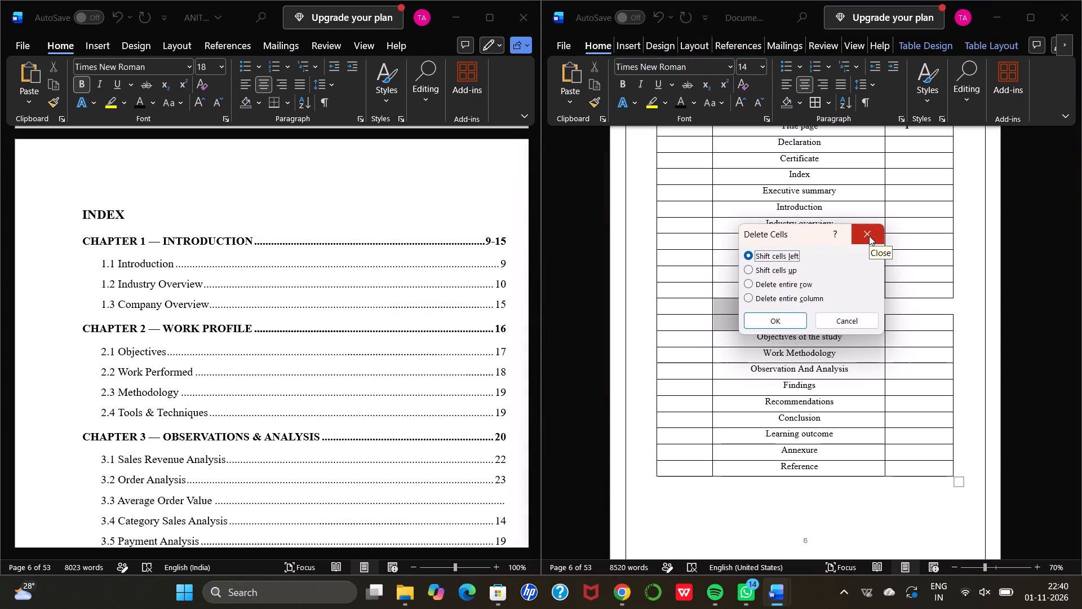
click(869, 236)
Delete the entire empty row between "SWOT Analysis" and "Work profile" in Document1's contents table.
click(837, 306)
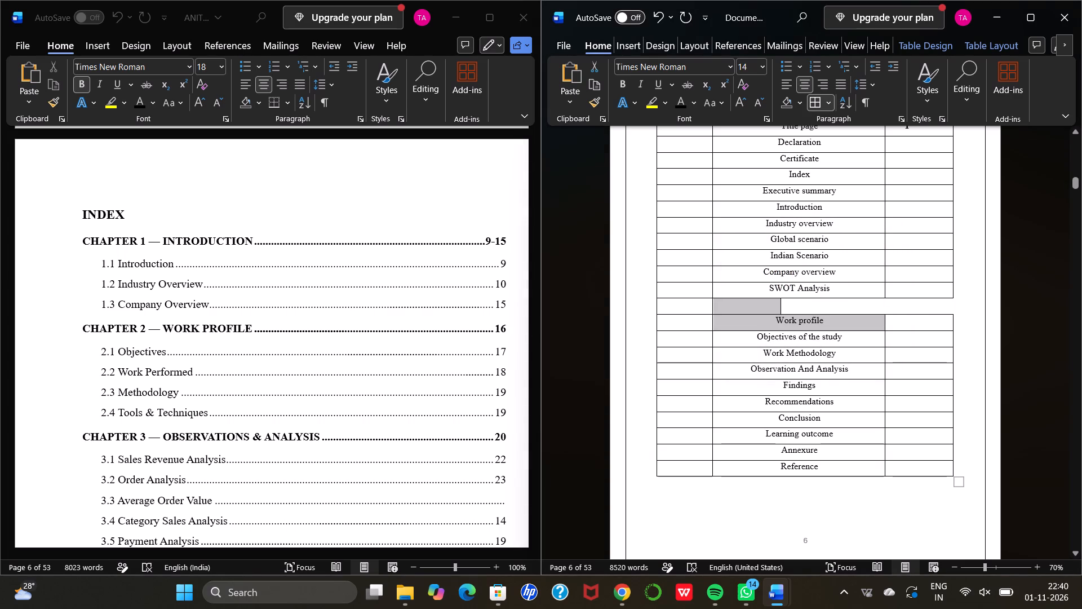
key(shift+Up)
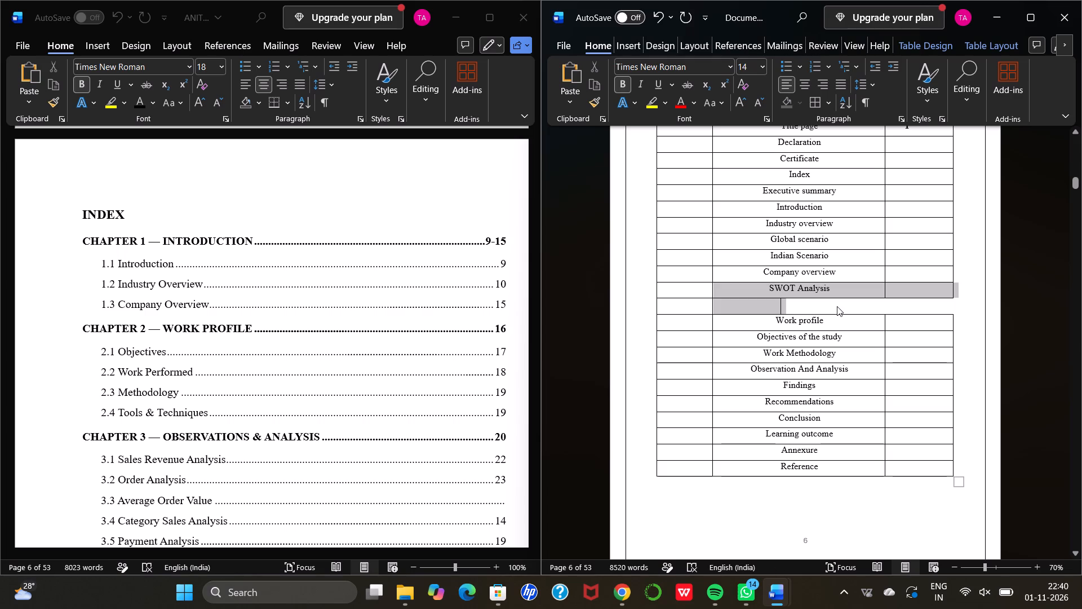
key(shift+Up)
key(shift+Up)
key(shift+Up)
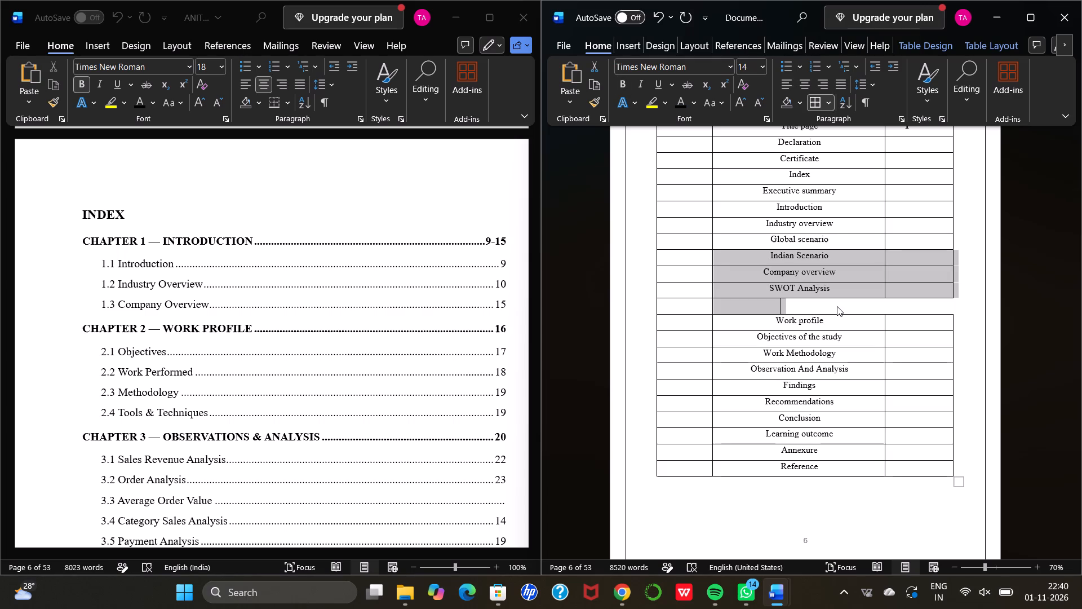
key(shift+Down)
key(shift+Down)
key(shift+Down)
key(shift+Down)
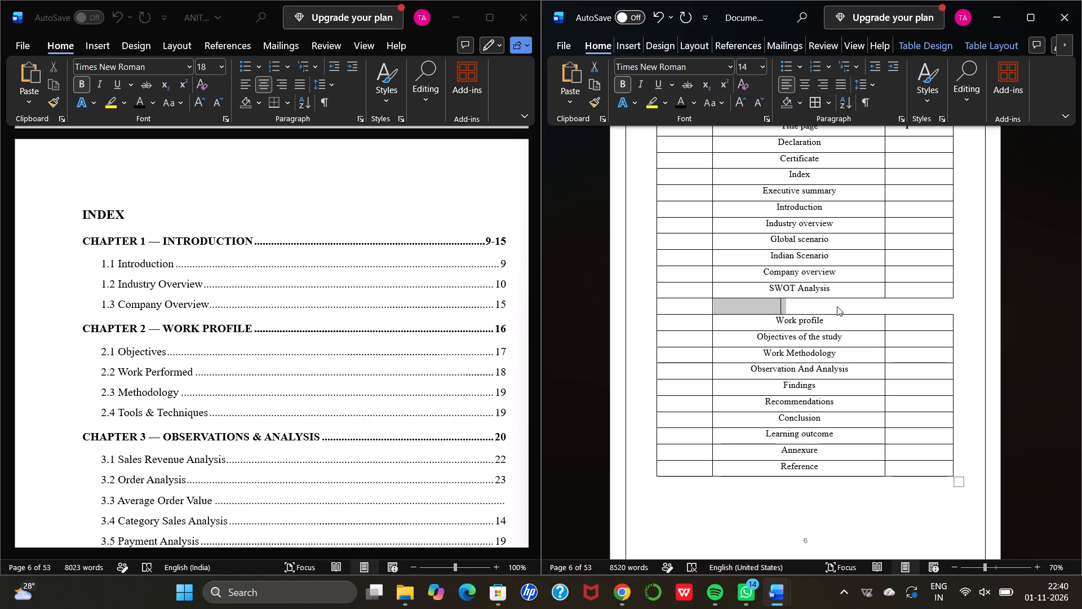
key(shift+BackSpace)
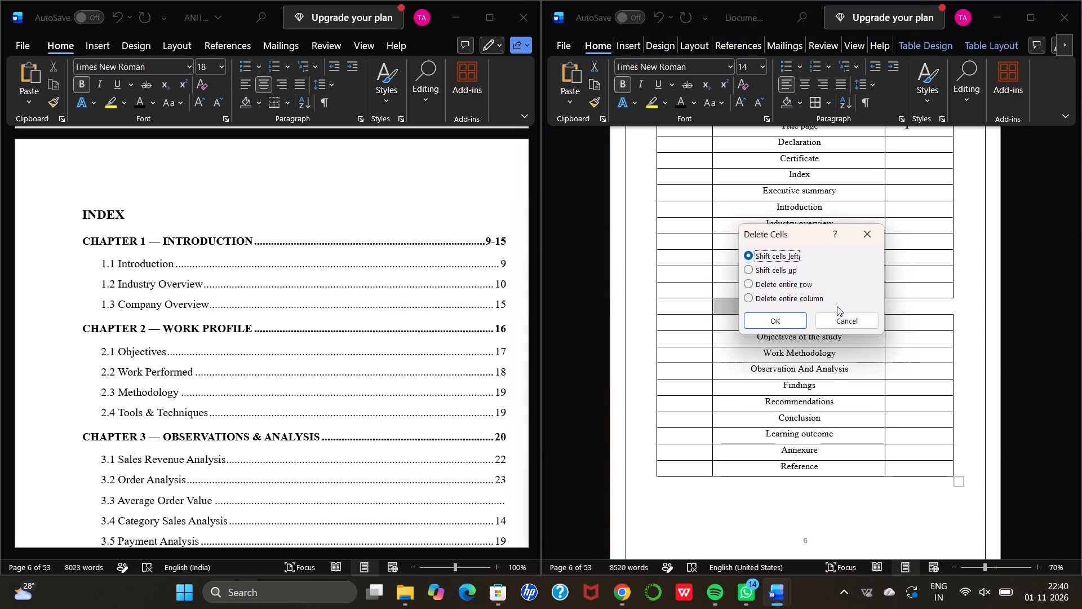
click(806, 286)
click(778, 322)
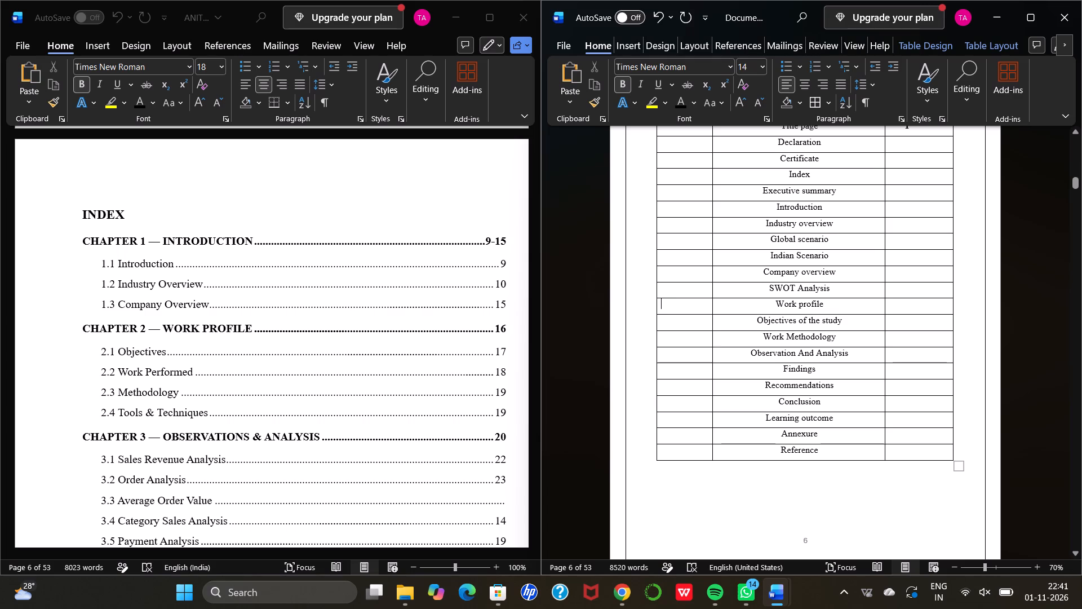
Review Document1's pages after the contents table, through the SWOT analysis and section 2.1 Objectives of the Internship Study.
scroll(841, 304, down, 20)
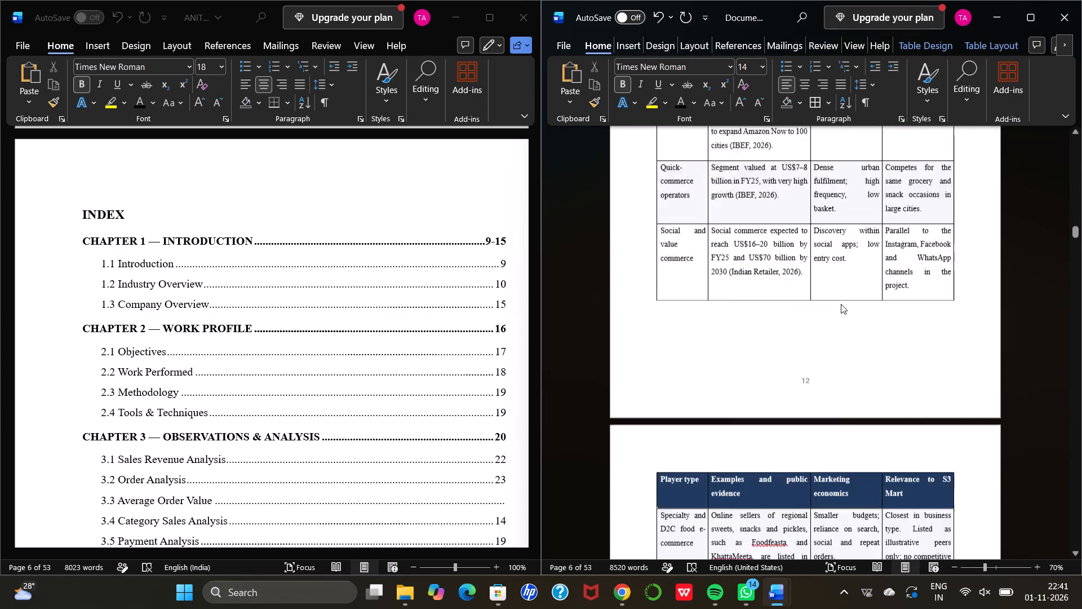
scroll(841, 304, down, 7)
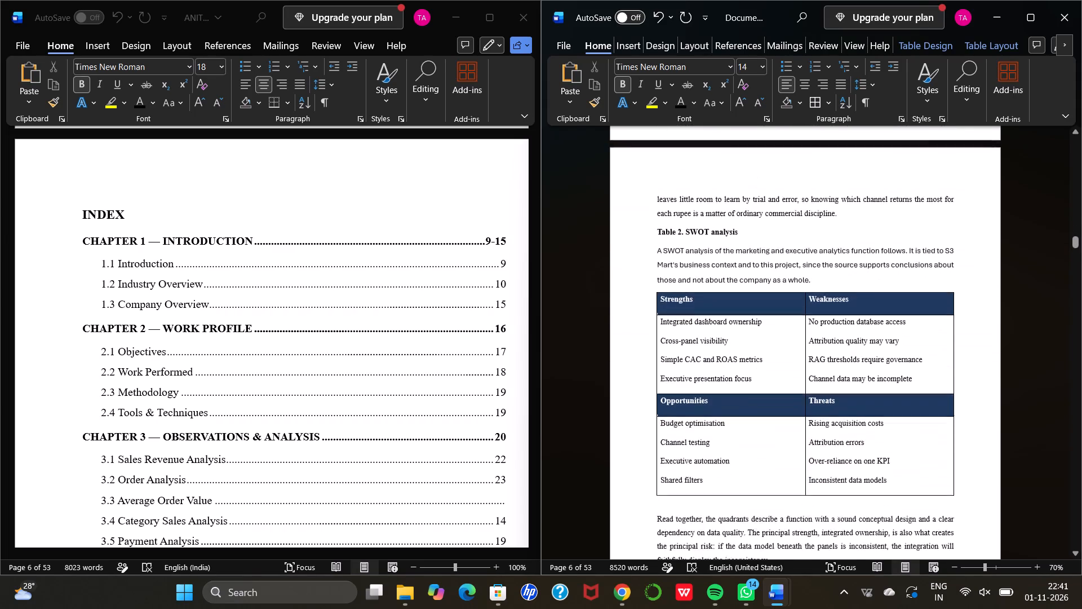
scroll(841, 304, down, 8)
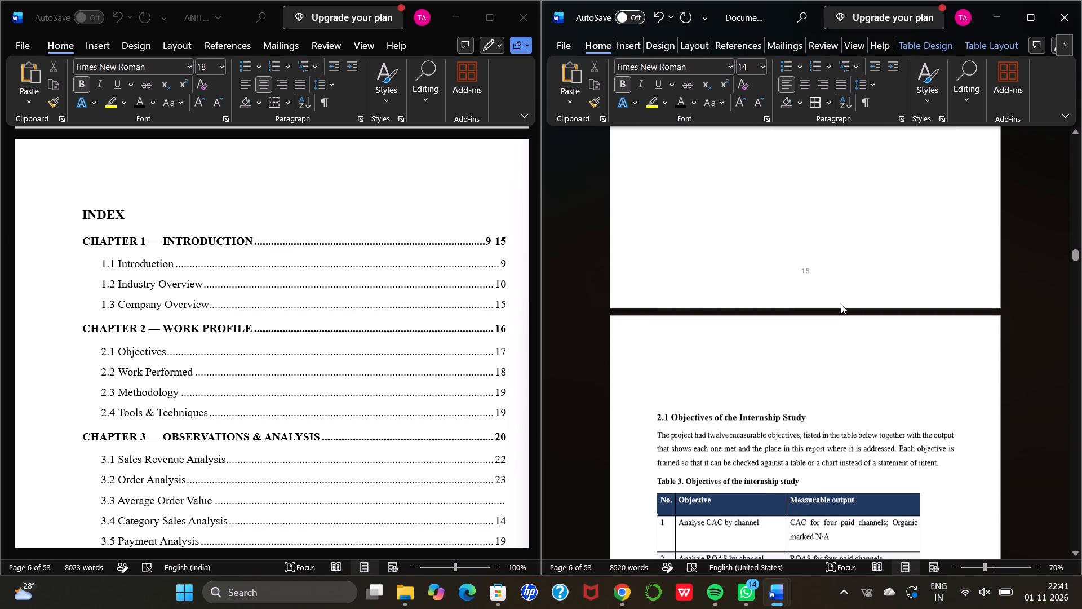
scroll(841, 304, down, 2)
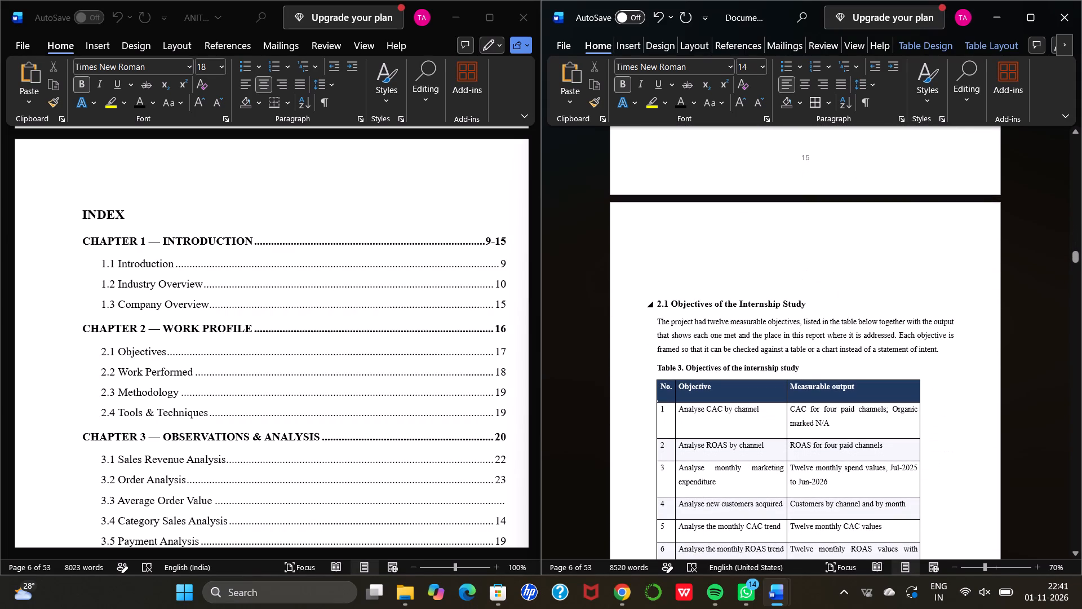
scroll(841, 304, down, 2)
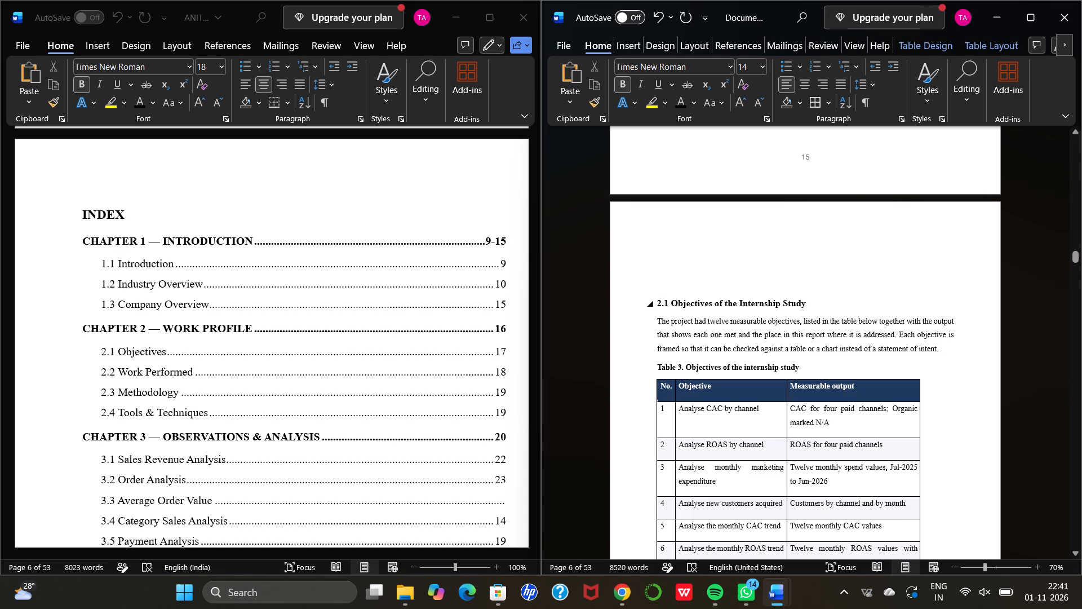
scroll(841, 304, down, 2)
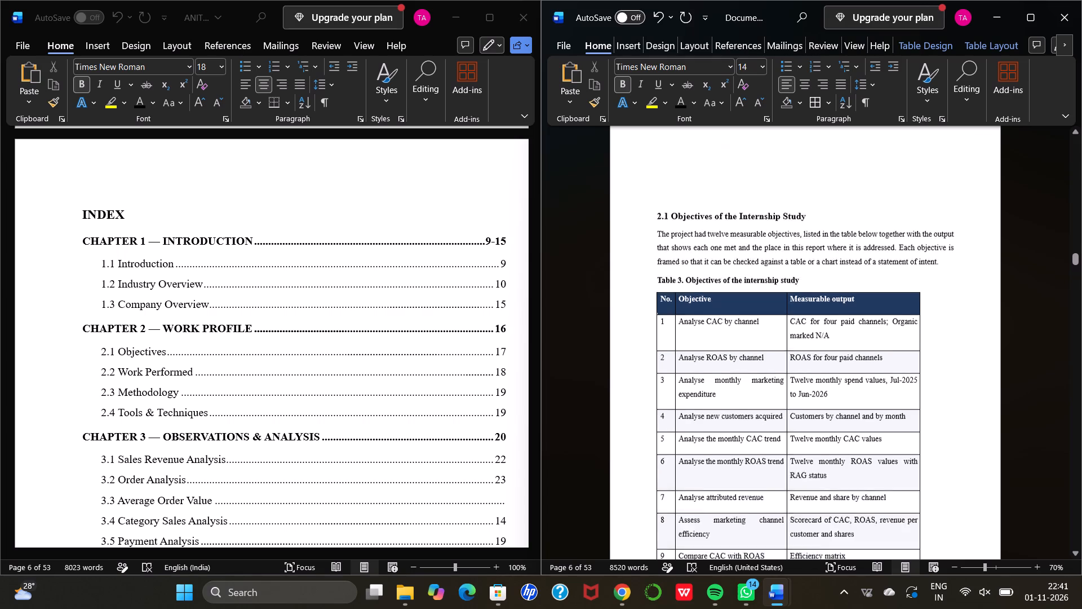
scroll(841, 304, down, 2)
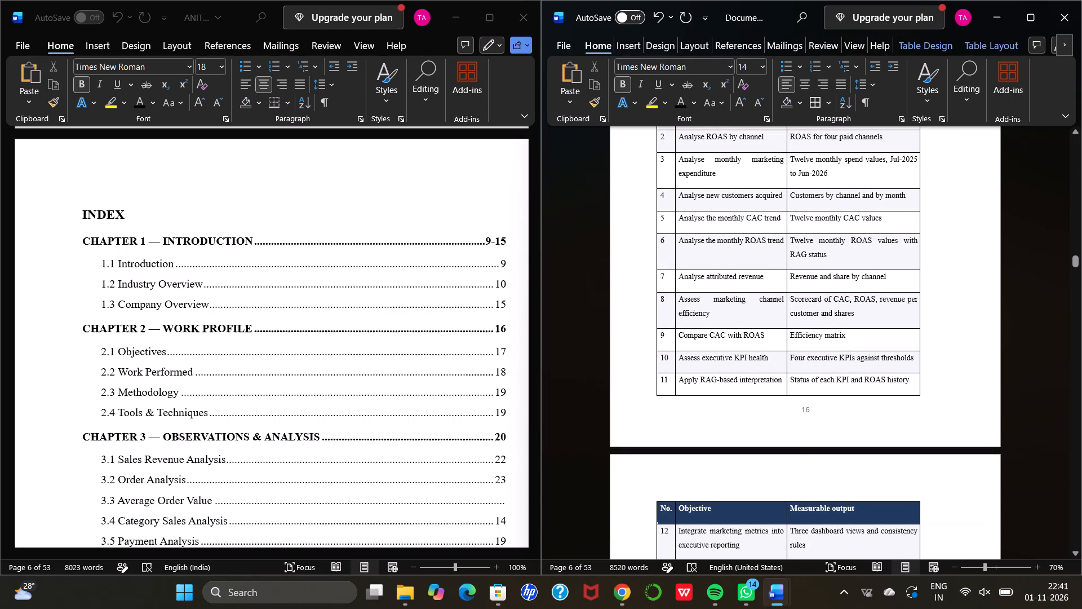
scroll(841, 304, up, 2)
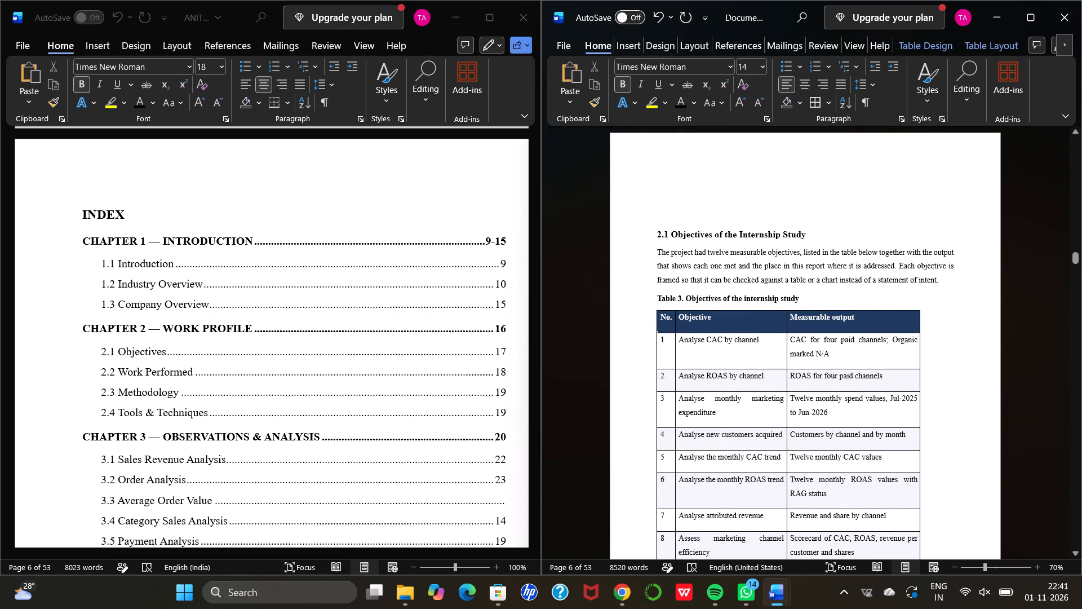
scroll(841, 304, down, 4)
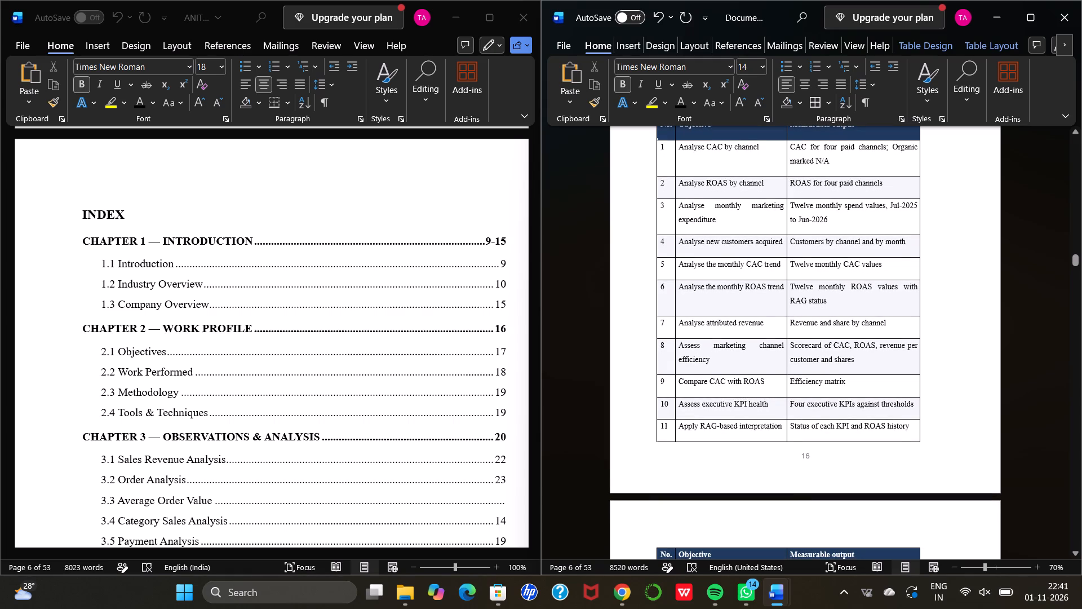
Review Document1's remaining Chapter 2 pages, from the objectives table through section 2.2 Methodology and its subsections to the Chapter 3 title page.
scroll(841, 304, down, 3)
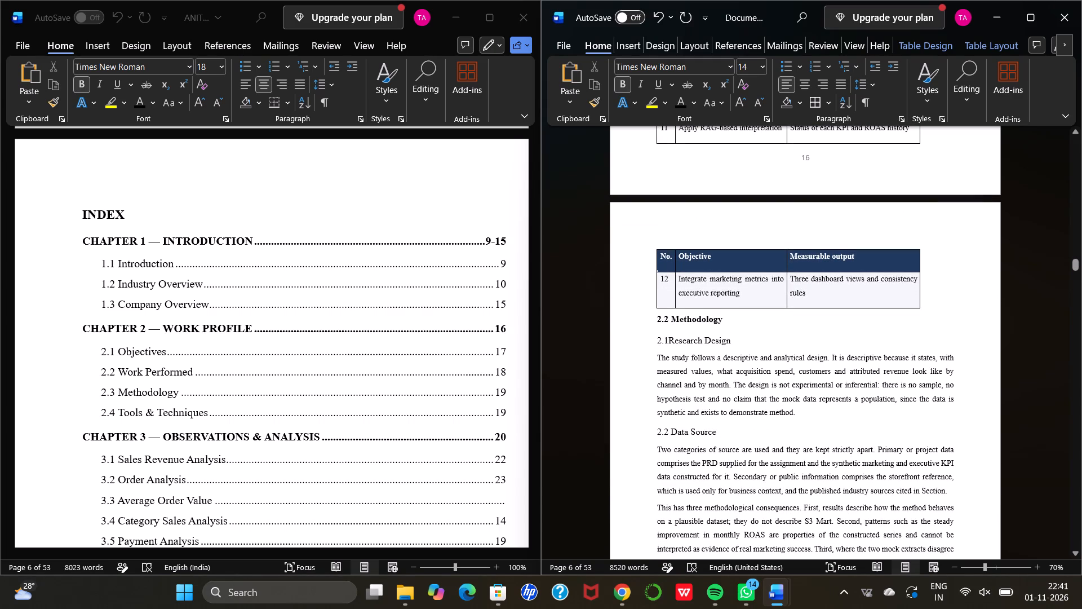
scroll(841, 304, down, 3)
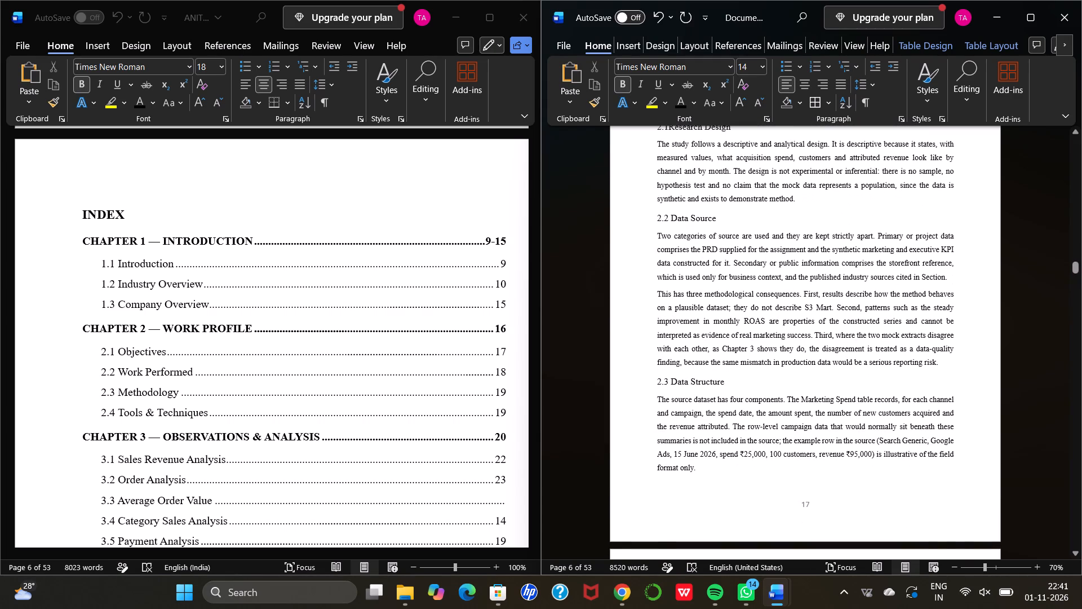
scroll(841, 304, down, 3)
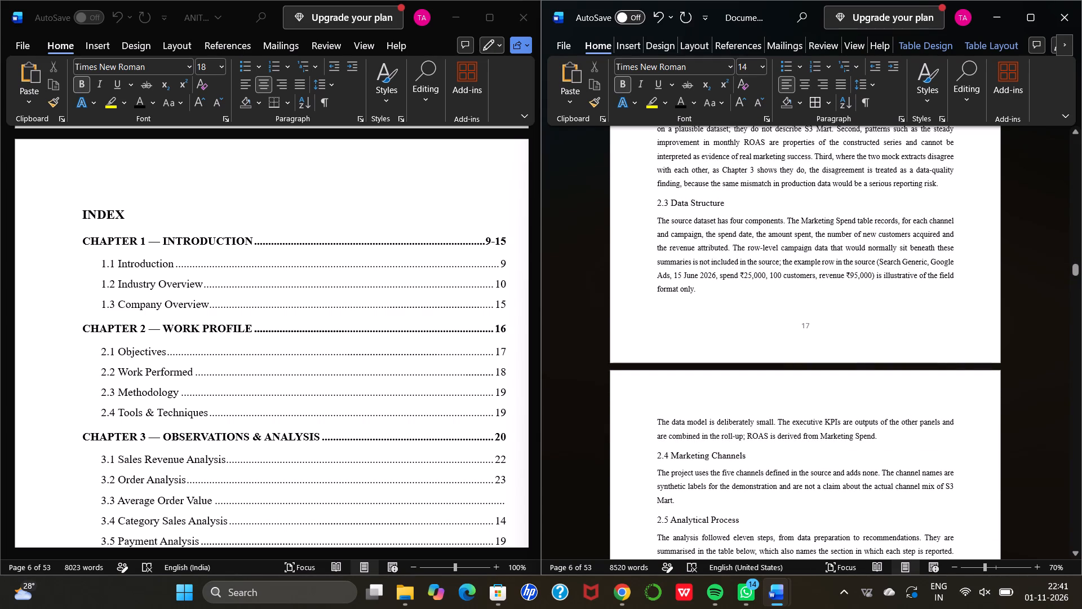
scroll(841, 304, down, 5)
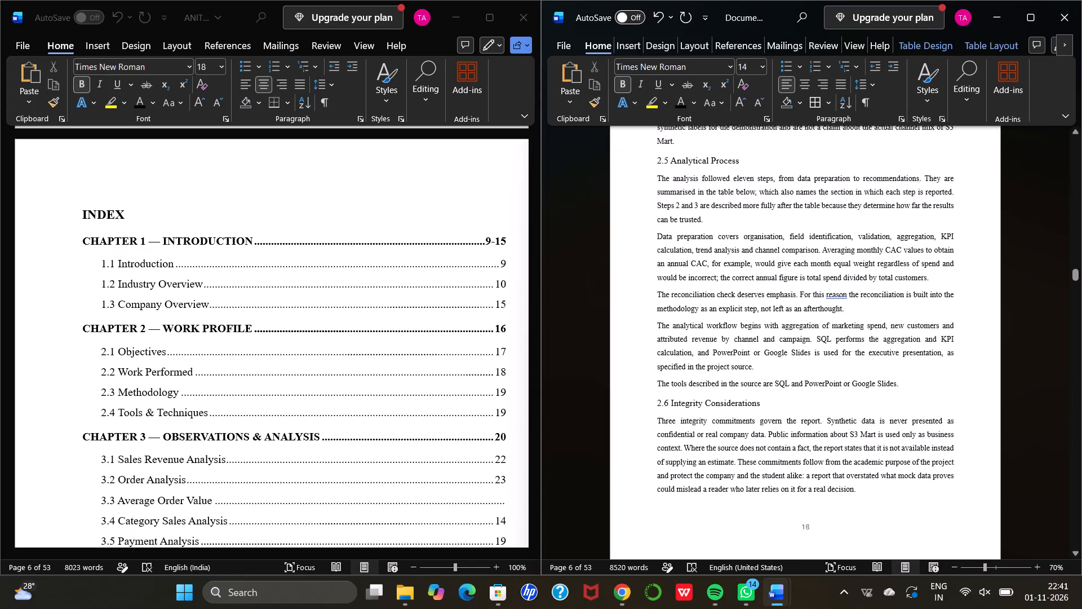
scroll(841, 304, down, 4)
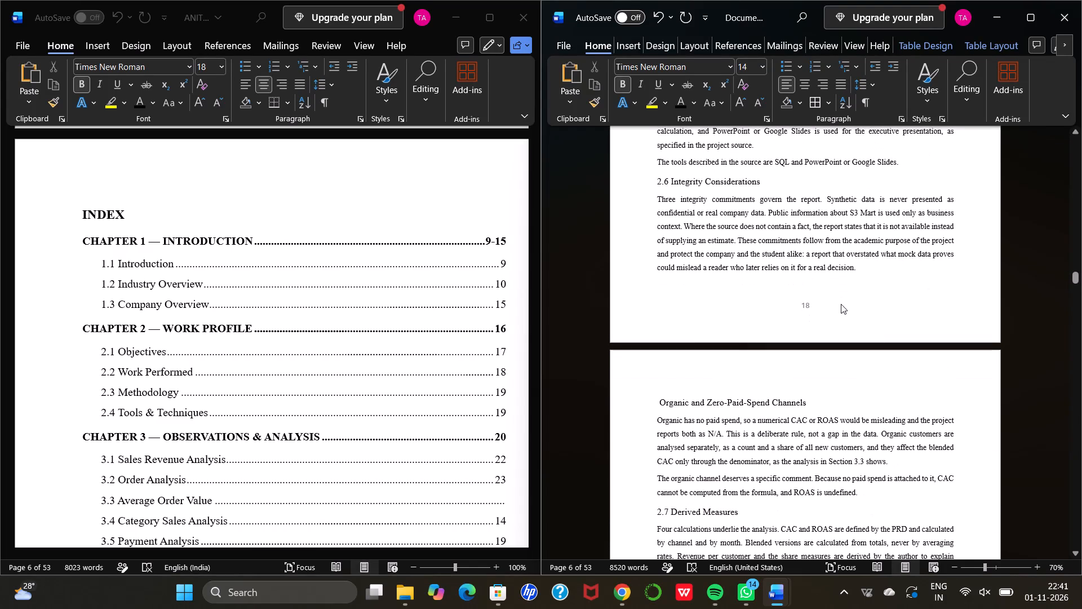
scroll(841, 304, down, 9)
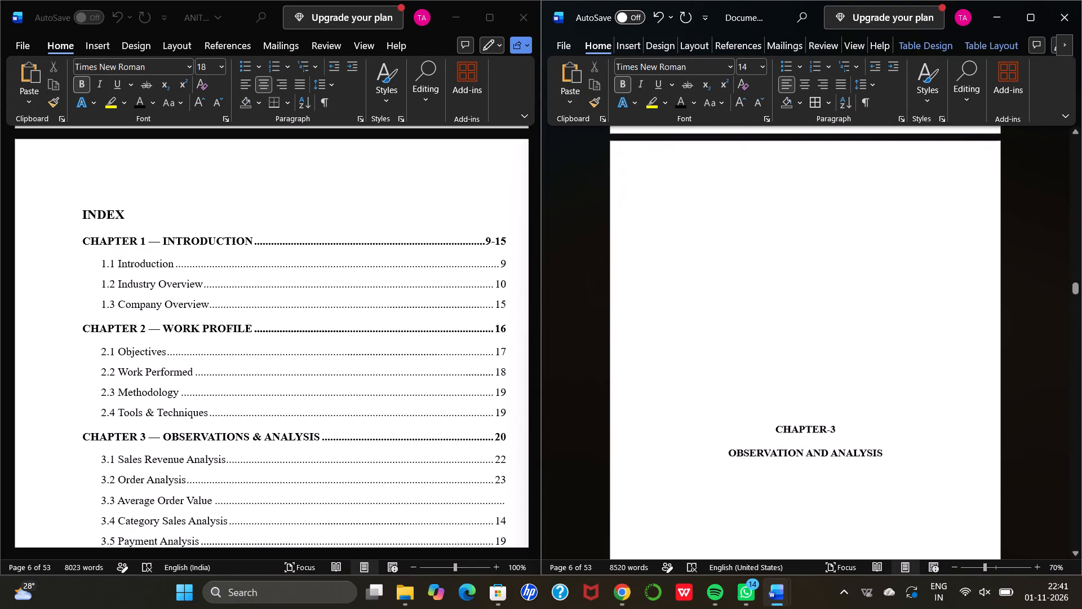
Review Document1's Chapter 3 Observation and Analysis pages, from the title page through the monthly trend sections to the Findings page.
scroll(841, 304, down, 2)
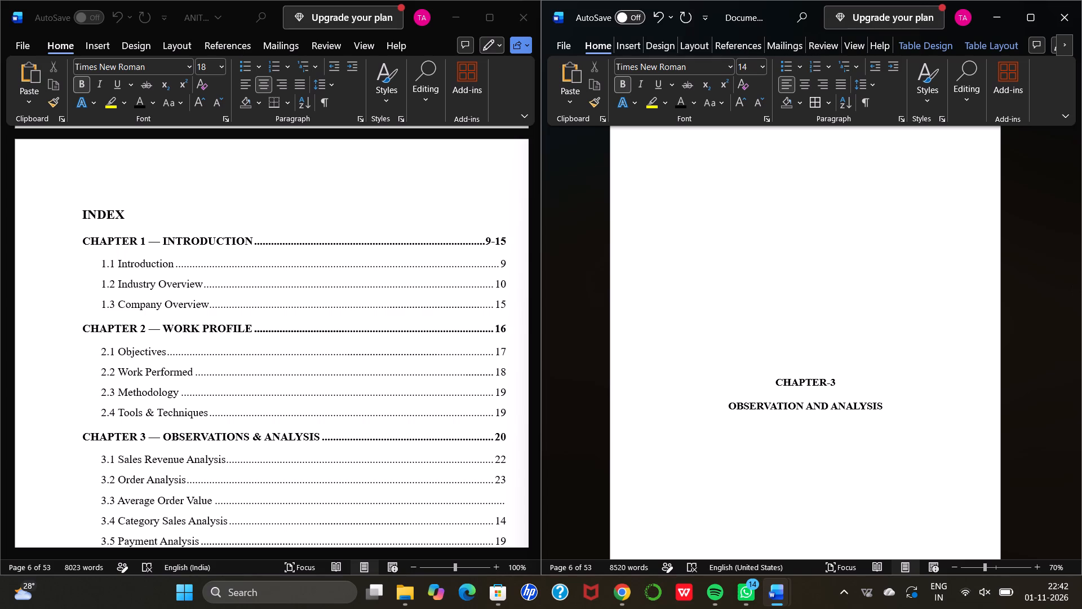
scroll(841, 304, down, 2)
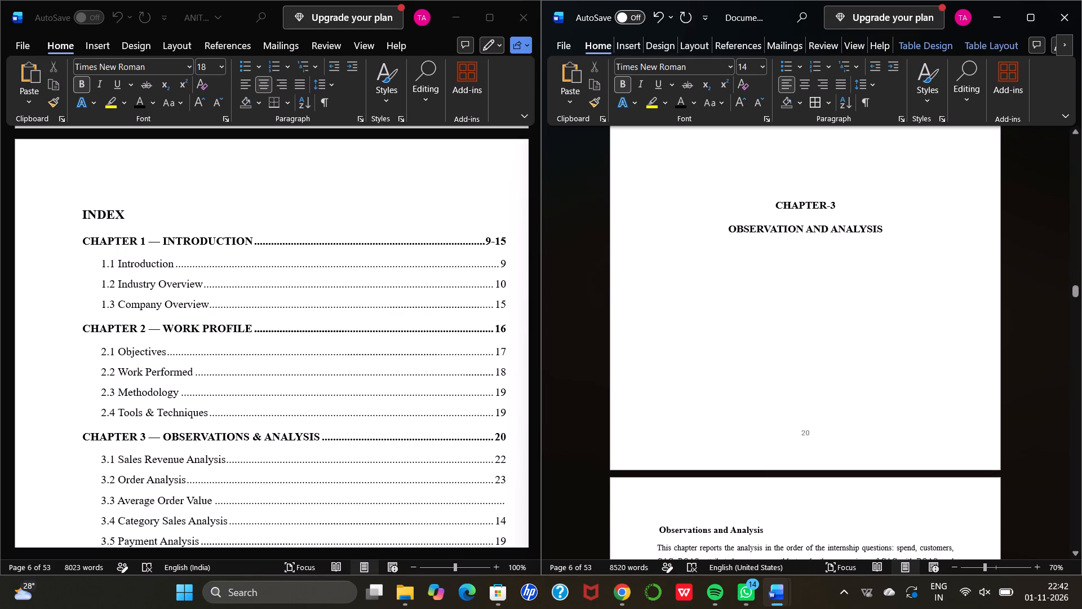
scroll(841, 304, down, 1)
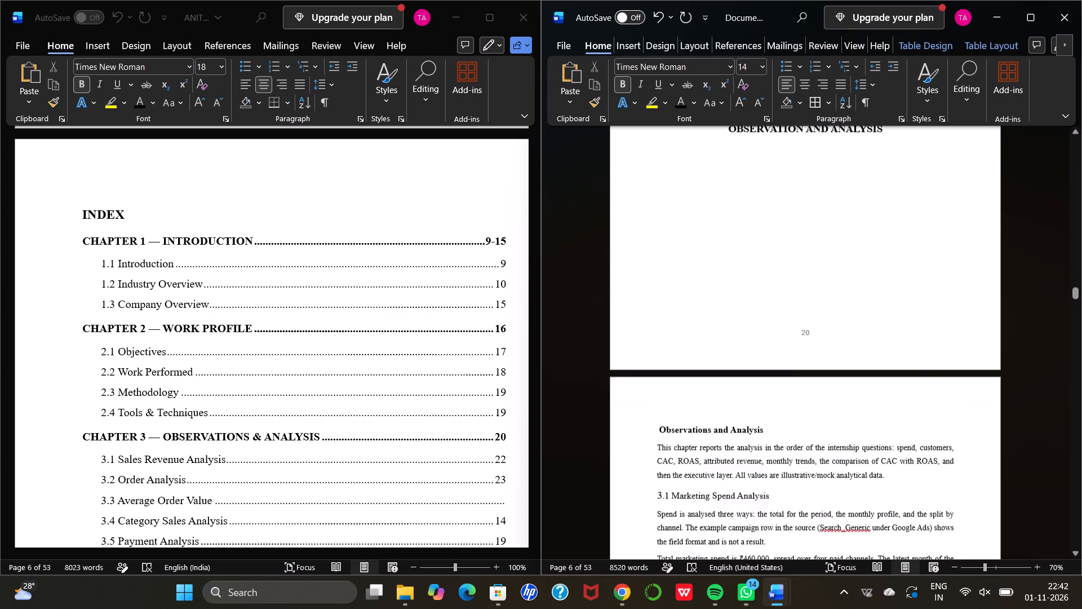
scroll(841, 304, down, 12)
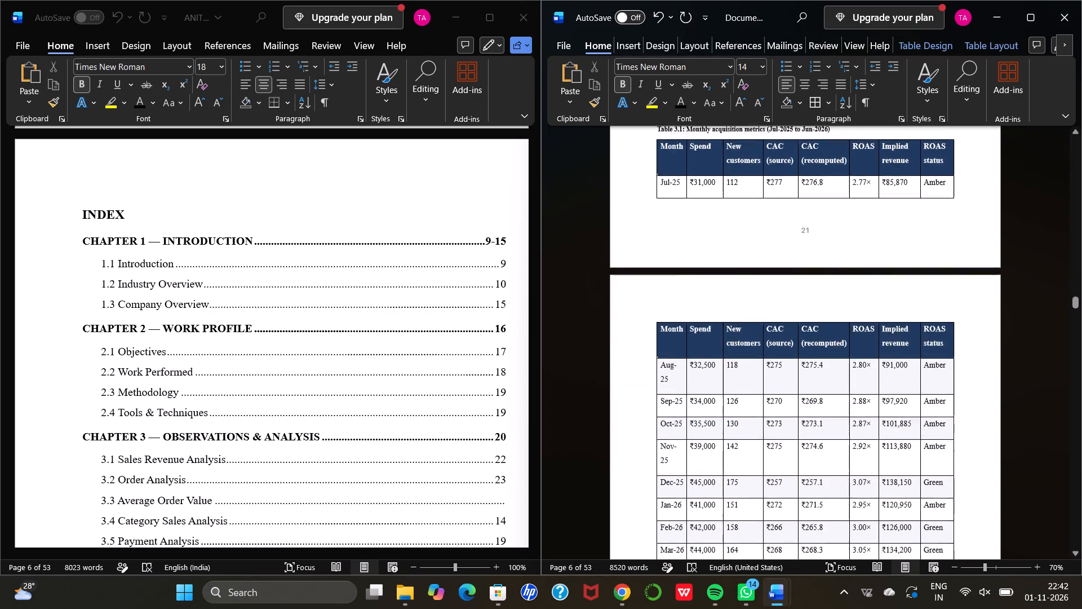
scroll(841, 304, down, 18)
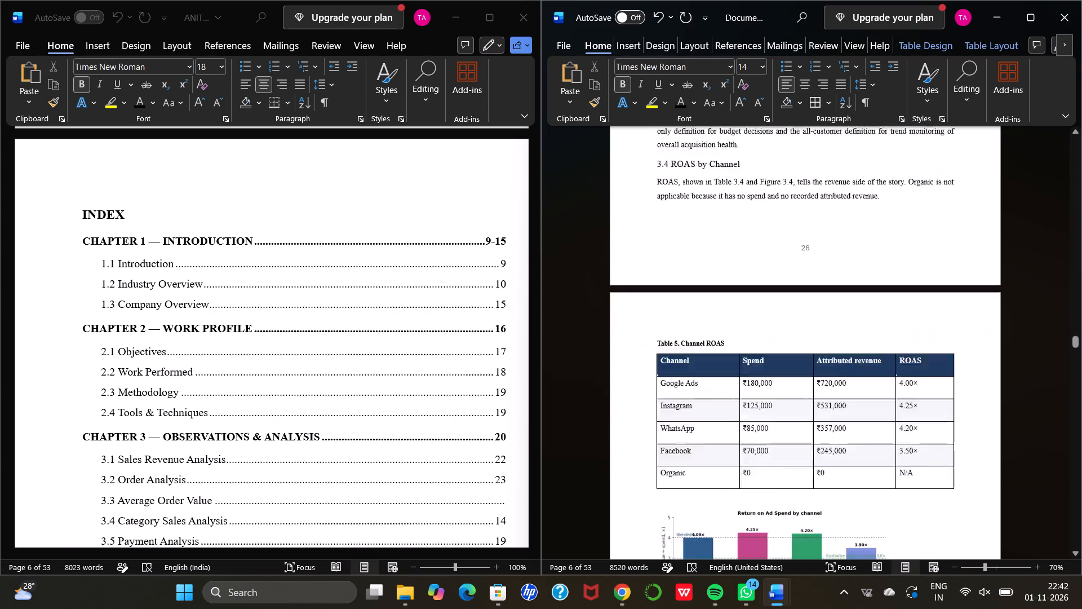
scroll(841, 304, down, 10)
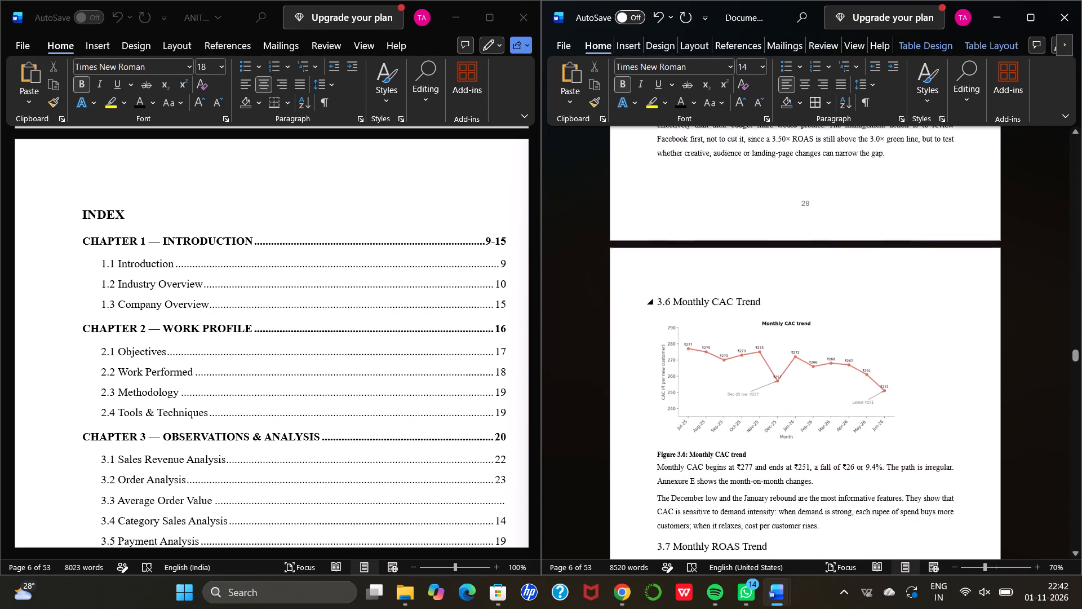
scroll(841, 304, down, 15)
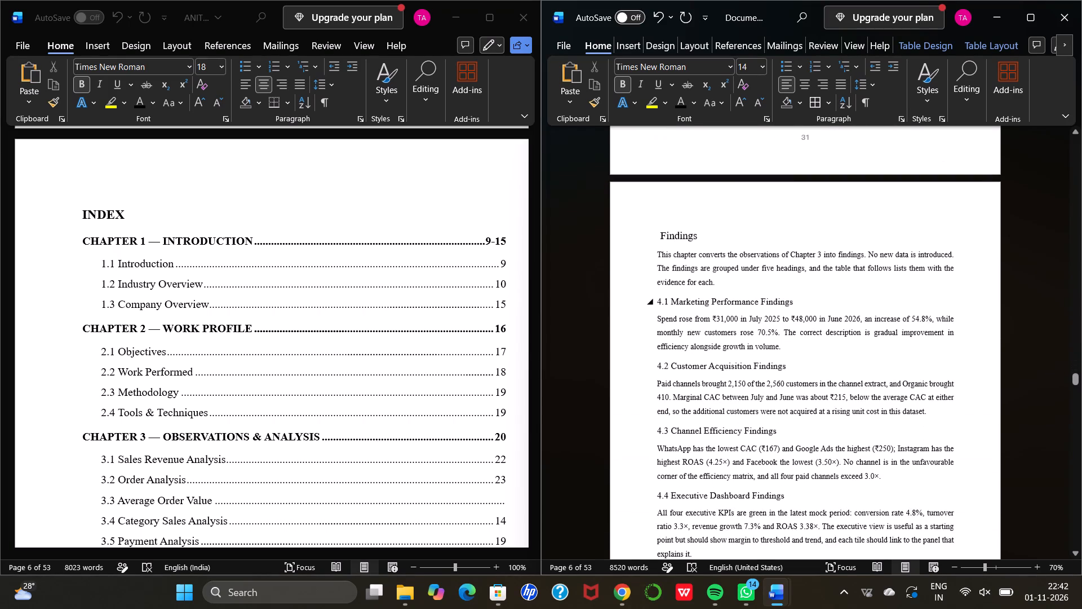
Review Document1's Chapter 4 Findings and the Recommendations pages through section 5.6, up to the Chapter 6 title page.
scroll(841, 304, up, 6)
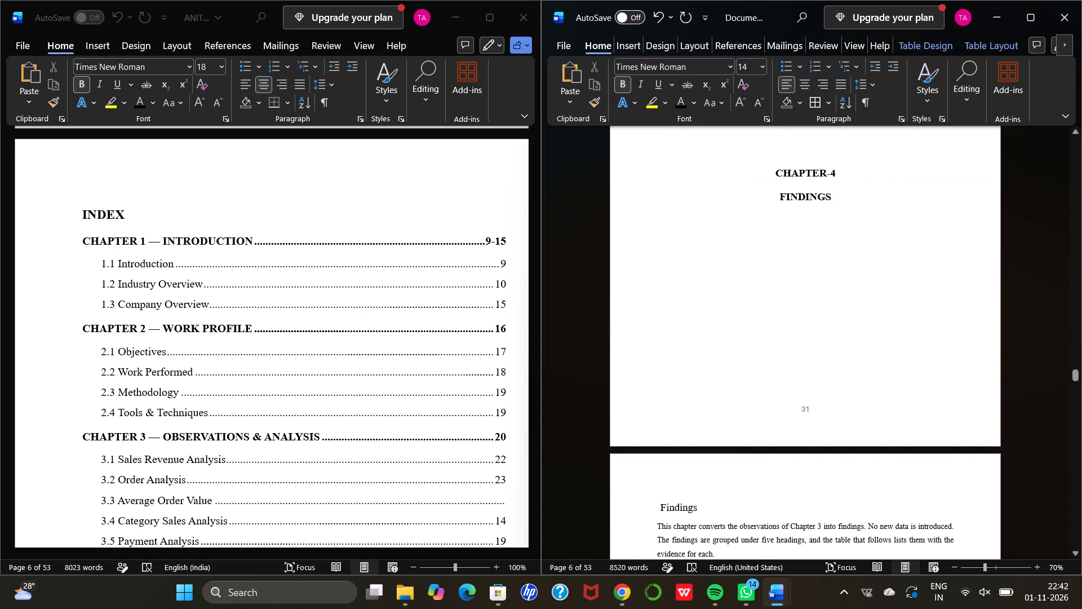
scroll(841, 304, down, 7)
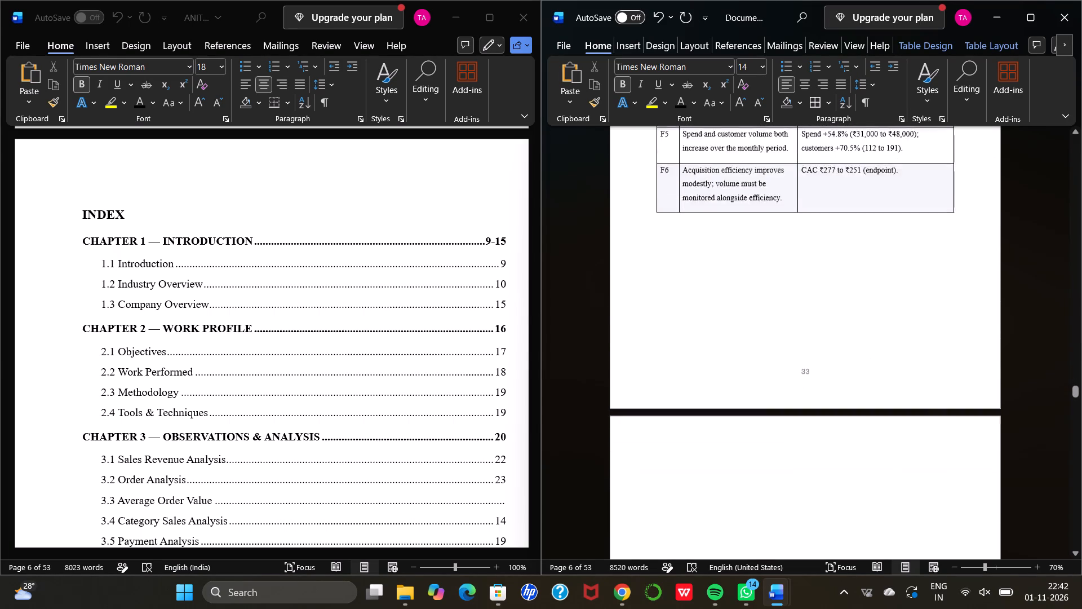
scroll(841, 304, down, 9)
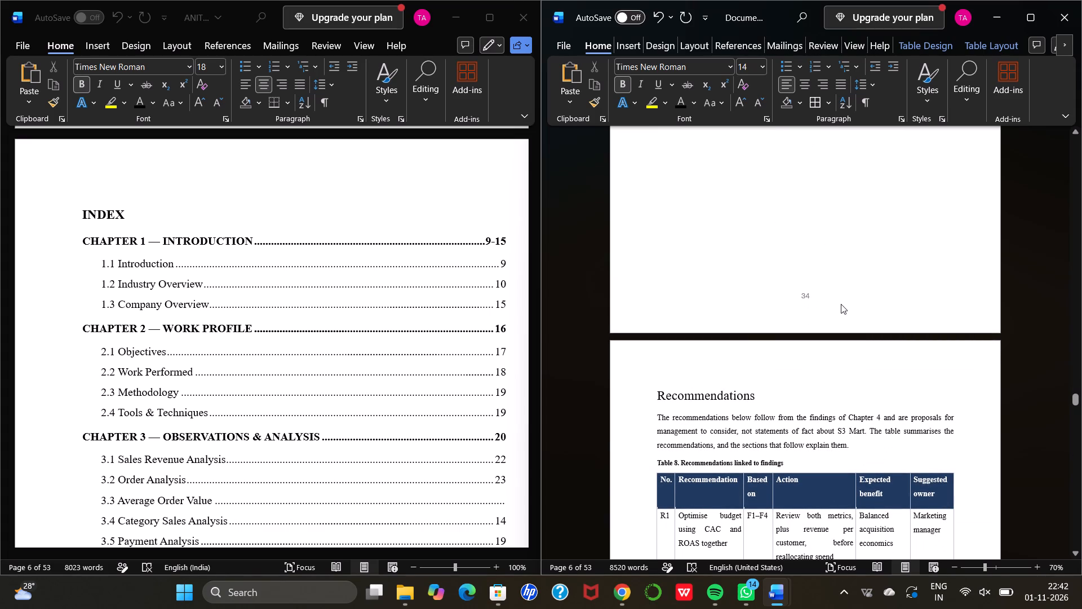
scroll(841, 304, down, 9)
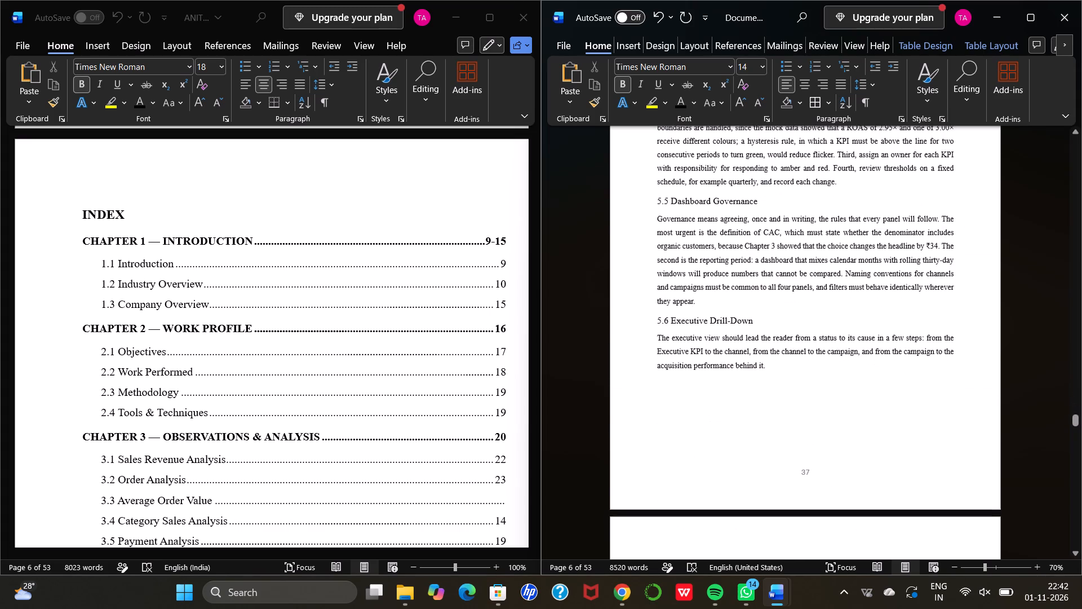
scroll(841, 304, down, 8)
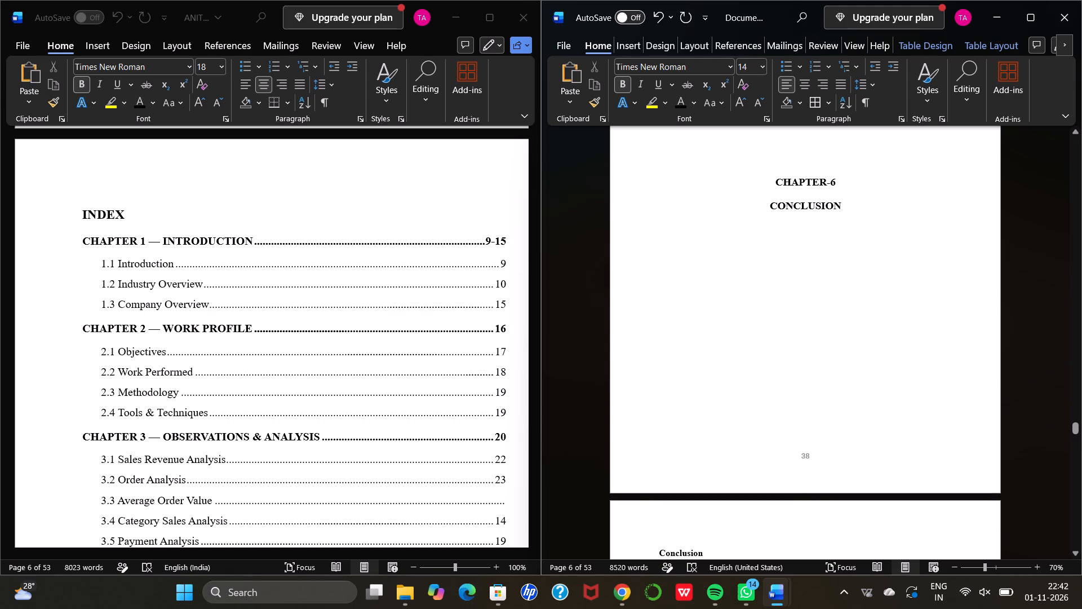
Review Document1's Conclusion and Learning Outcome chapters, continuing to the Annexure A: Company Information page.
scroll(841, 304, down, 12)
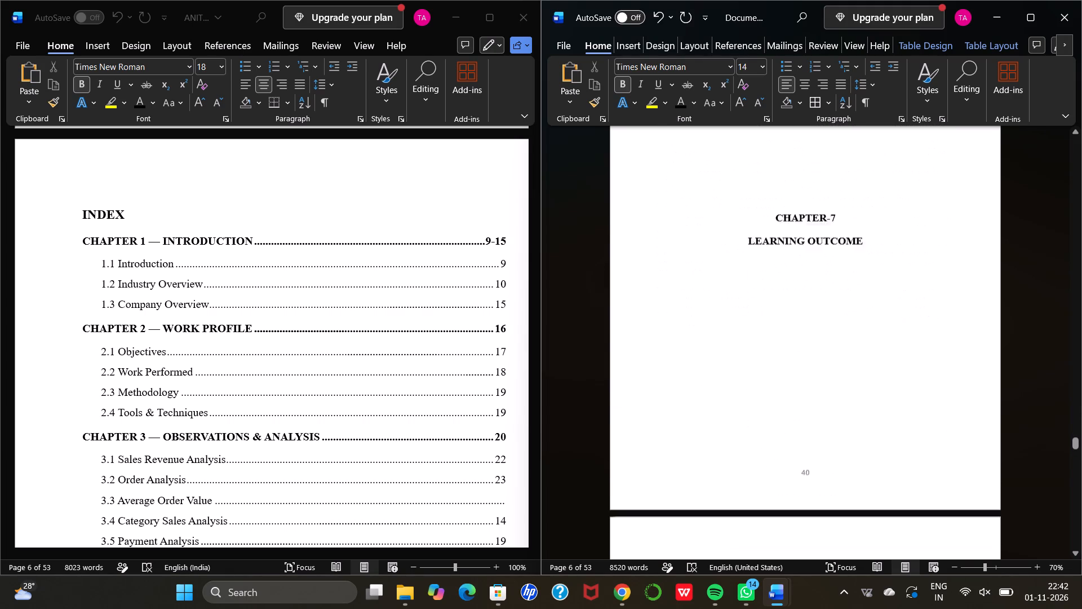
scroll(841, 304, down, 1)
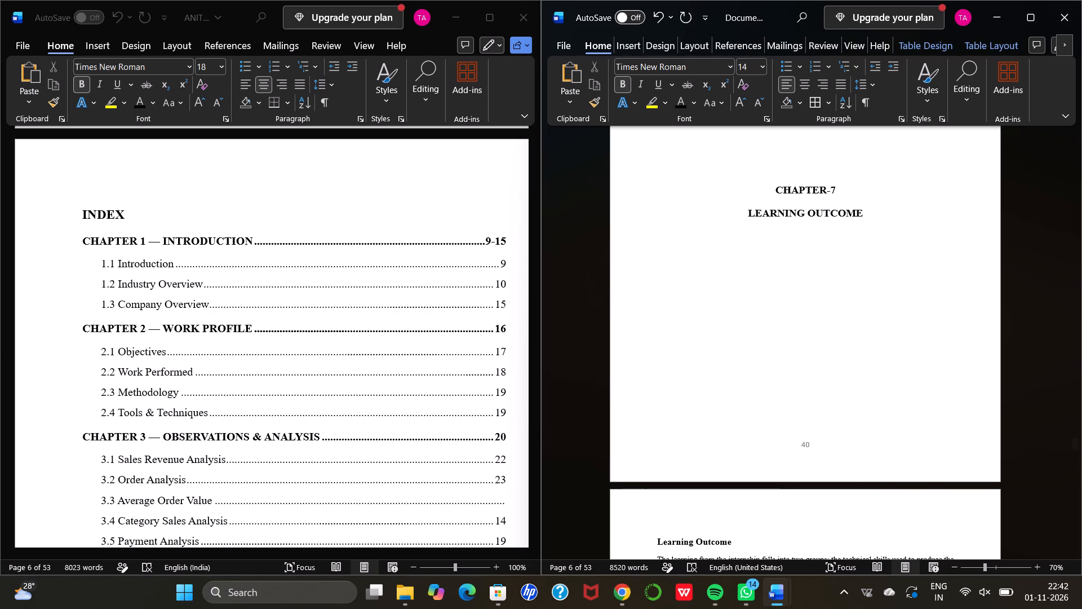
scroll(841, 304, down, 2)
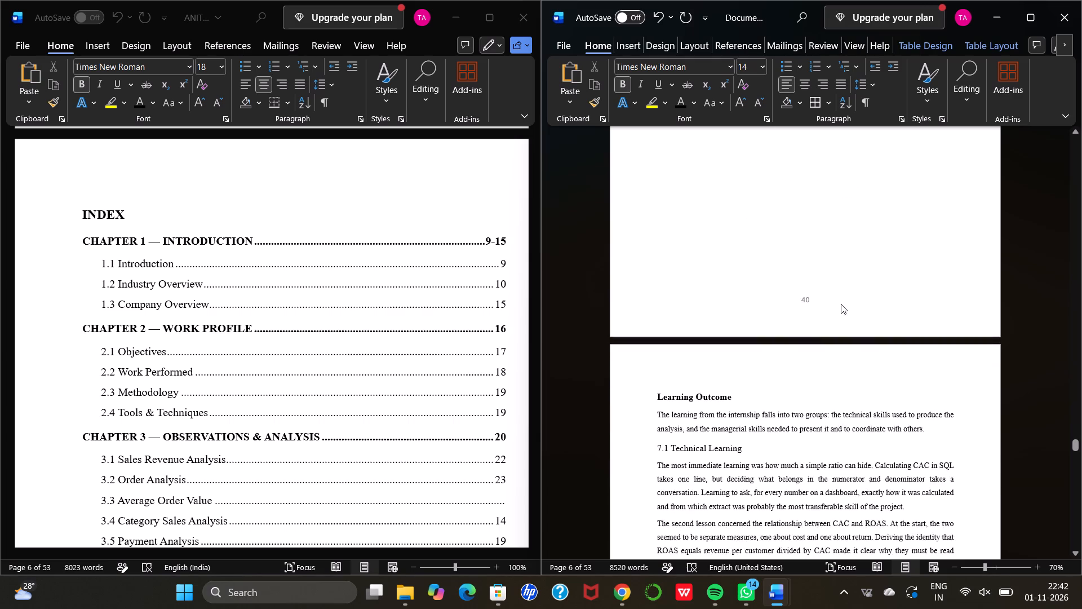
scroll(841, 304, down, 6)
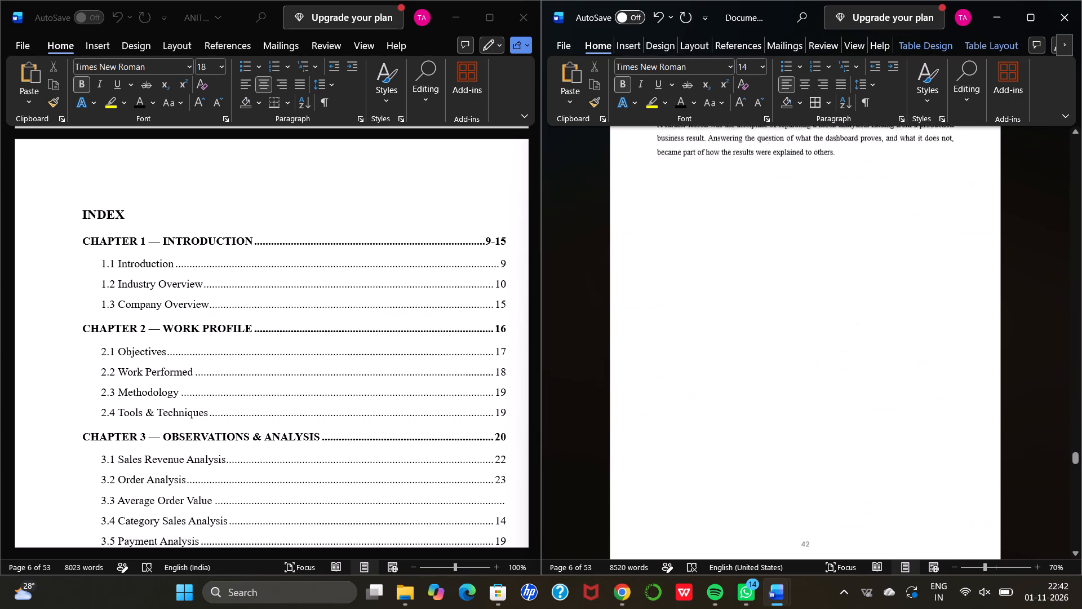
scroll(841, 304, down, 7)
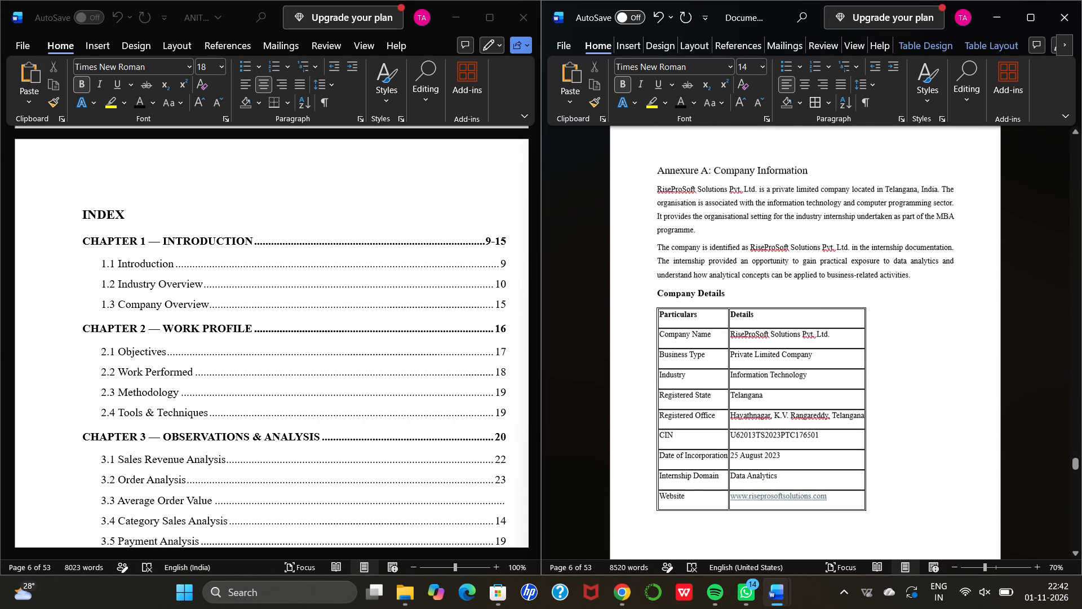
scroll(841, 304, down, 3)
Make the "Annexure A: Company Information" heading bold in Document1.
scroll(841, 304, up, 3)
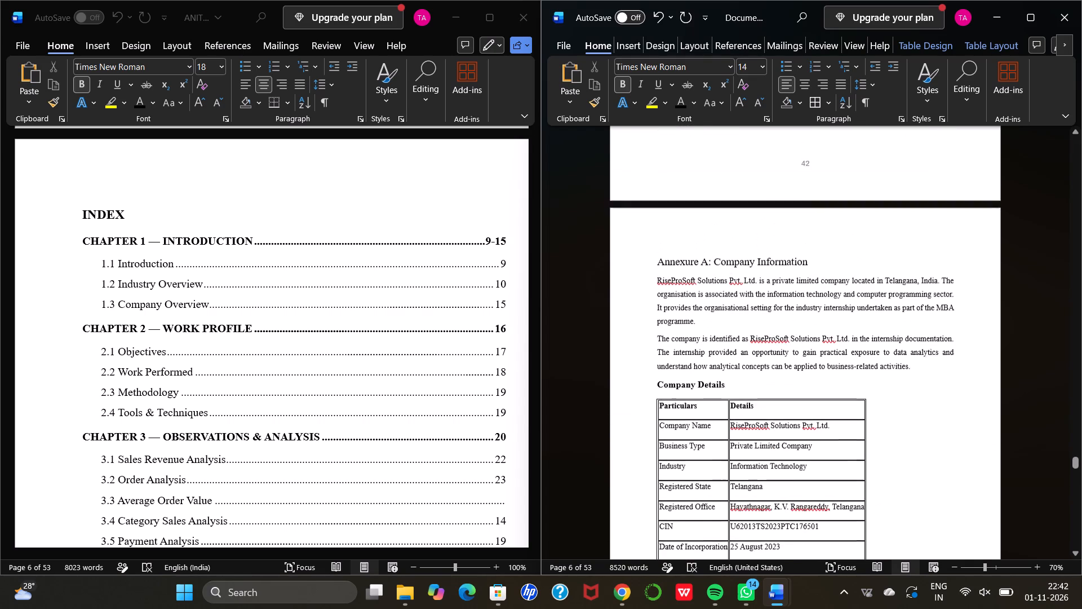
drag(818, 275, 683, 277)
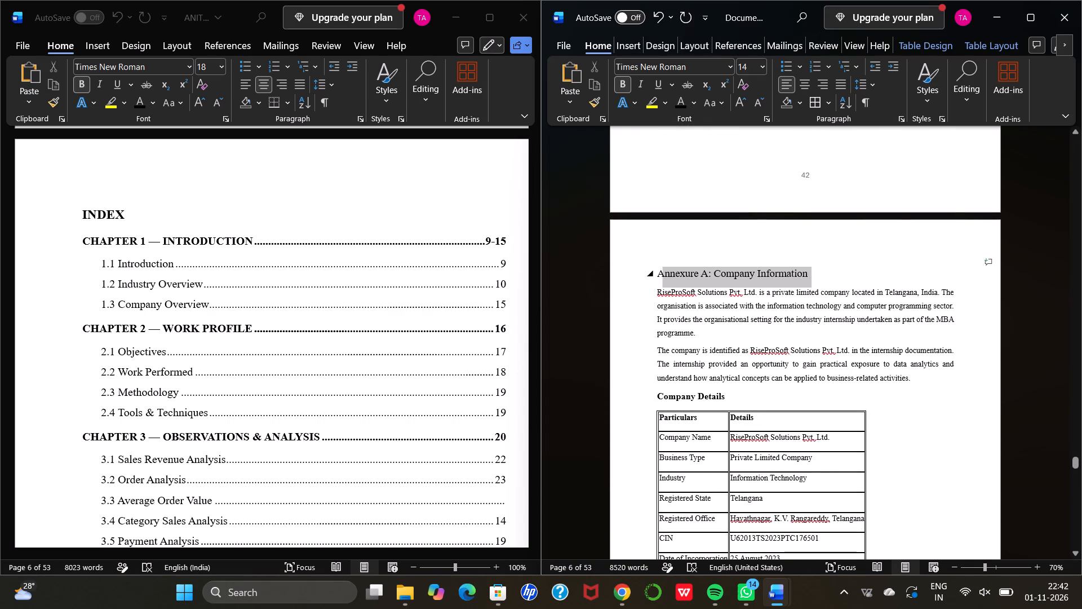
drag(683, 277, 669, 280)
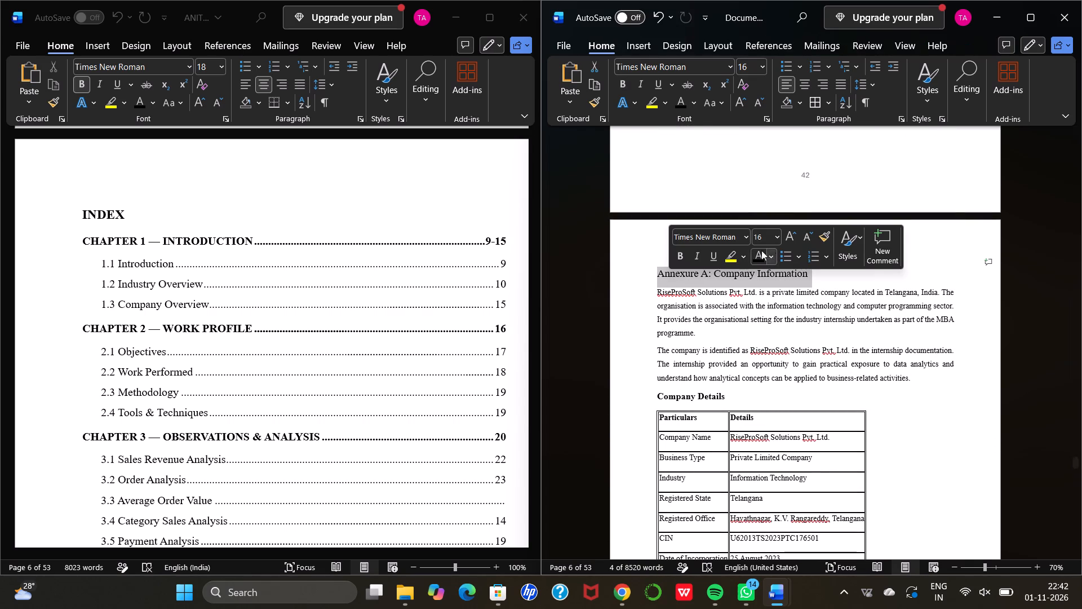
click(682, 259)
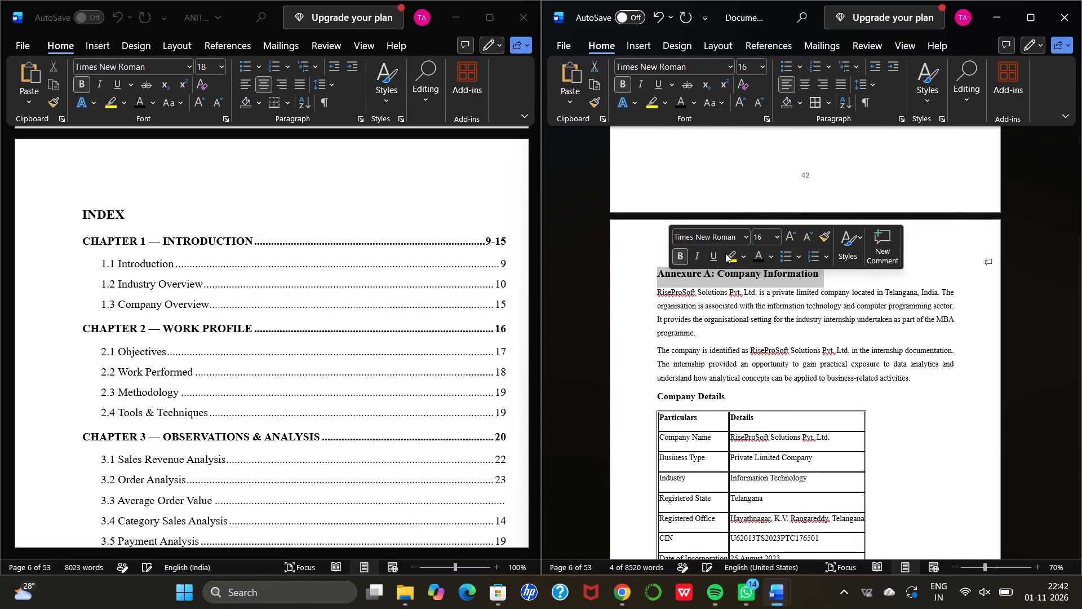
click(844, 278)
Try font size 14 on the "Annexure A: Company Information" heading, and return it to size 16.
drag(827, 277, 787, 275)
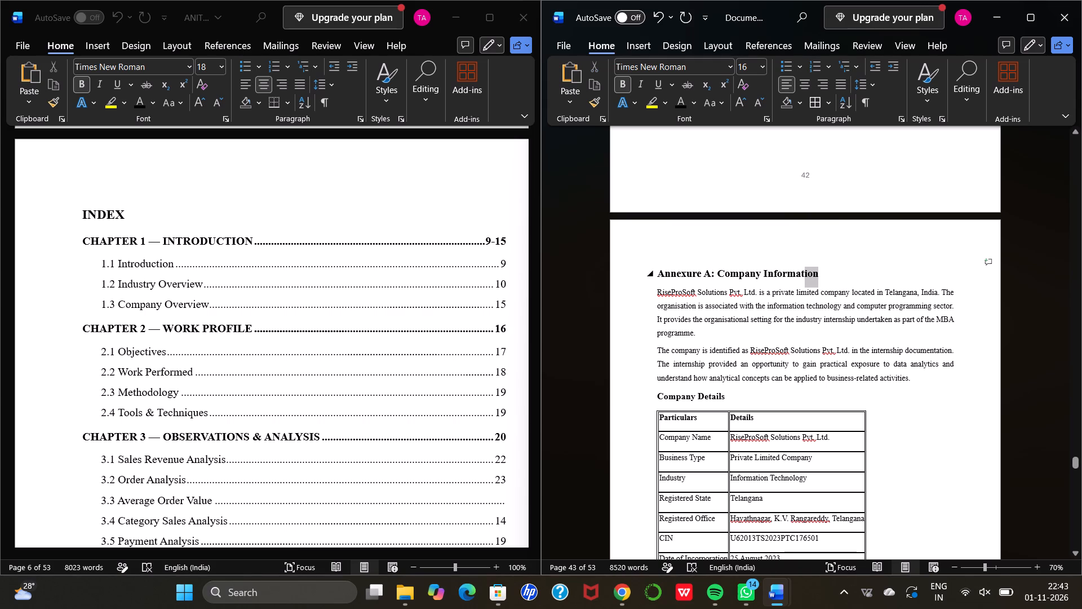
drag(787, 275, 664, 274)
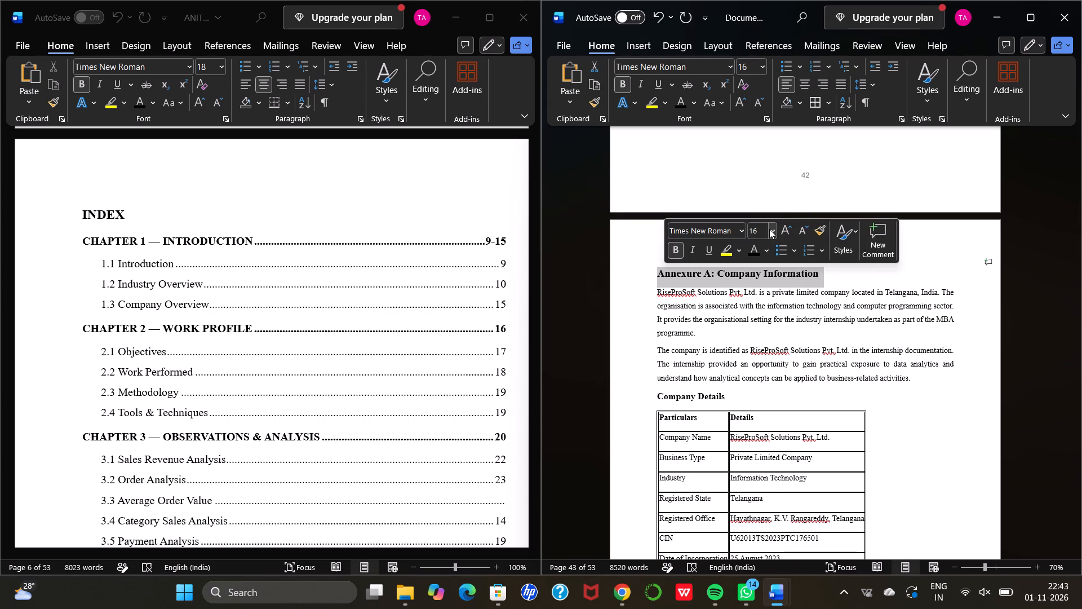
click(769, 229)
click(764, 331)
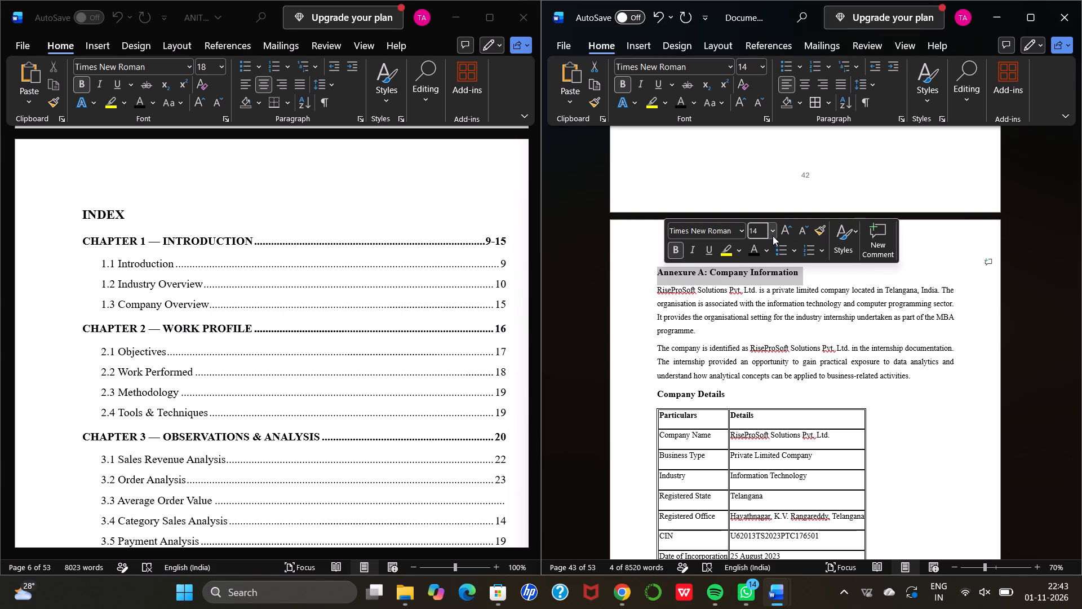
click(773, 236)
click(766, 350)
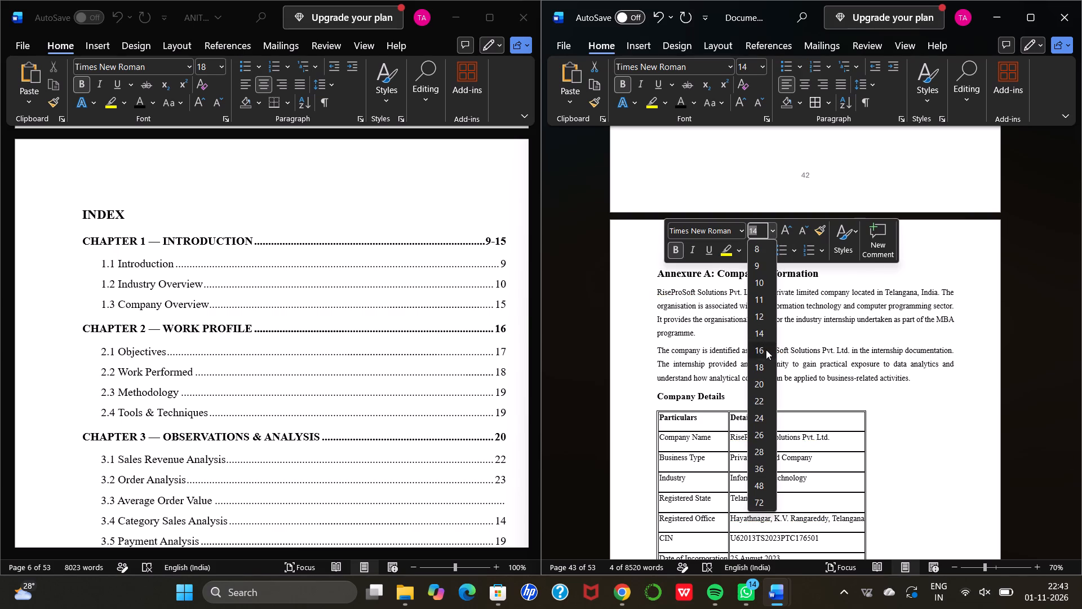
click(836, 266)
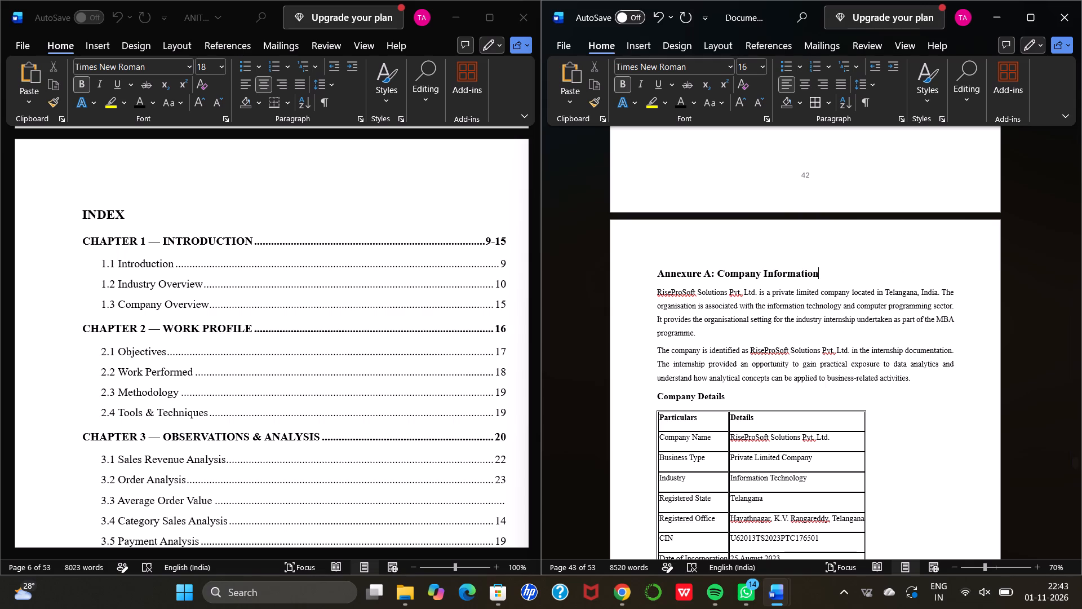
Review Document1's annexure pages, from Annexure A's company details through Annexure E and the abbreviations table to the References page.
scroll(836, 266, down, 1)
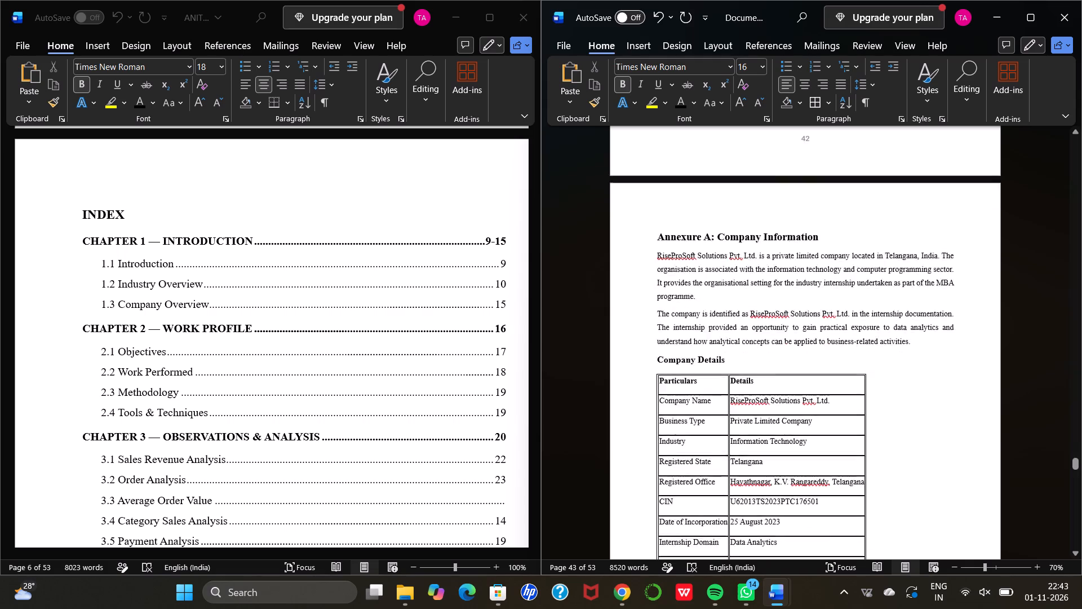
scroll(836, 266, down, 11)
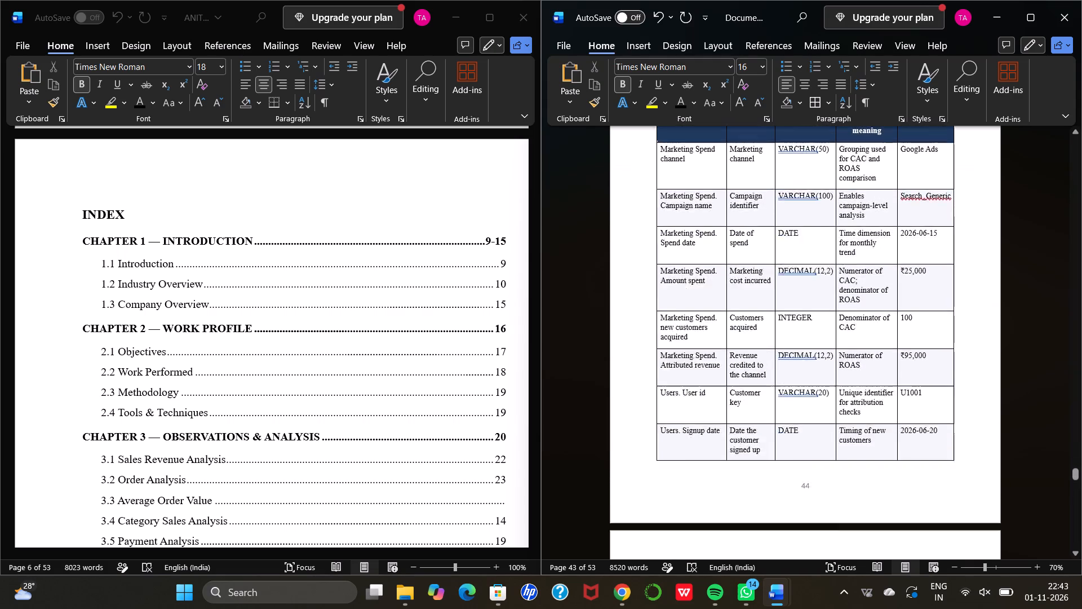
scroll(836, 266, down, 9)
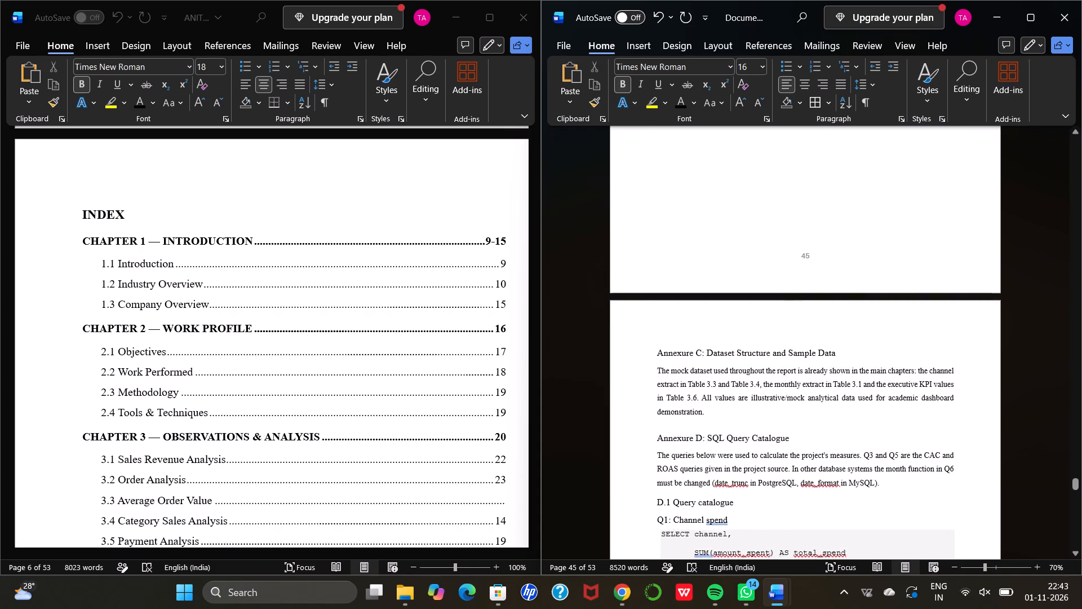
scroll(836, 266, down, 10)
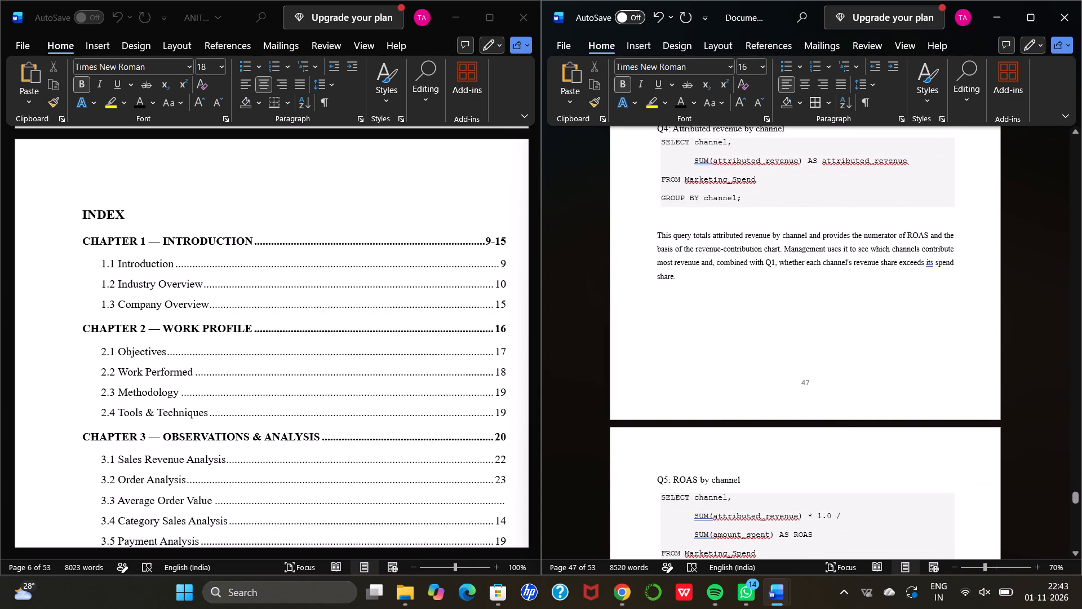
scroll(836, 266, down, 5)
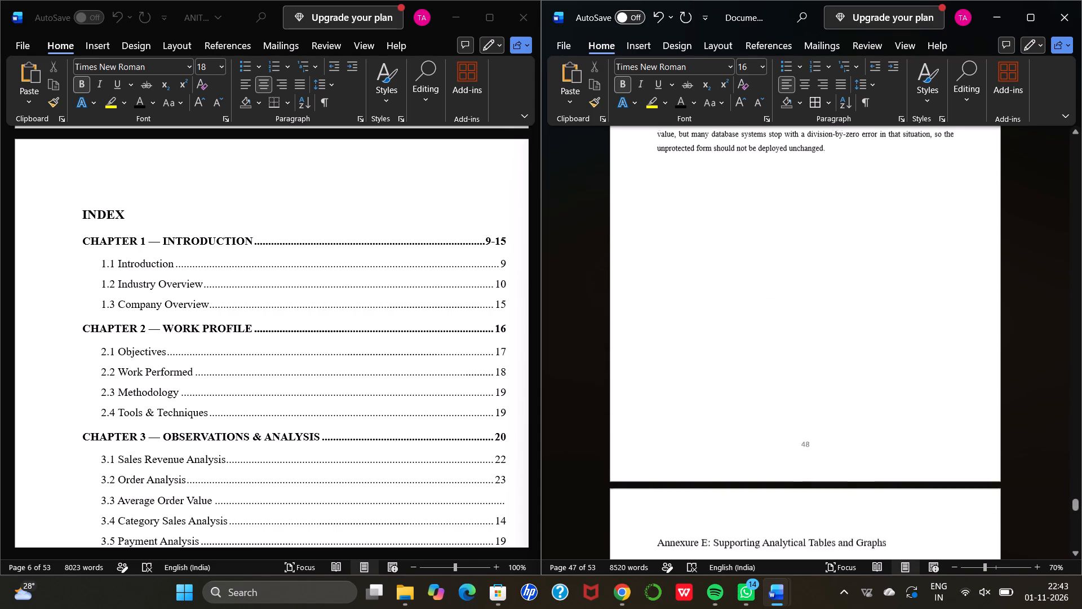
scroll(836, 266, down, 10)
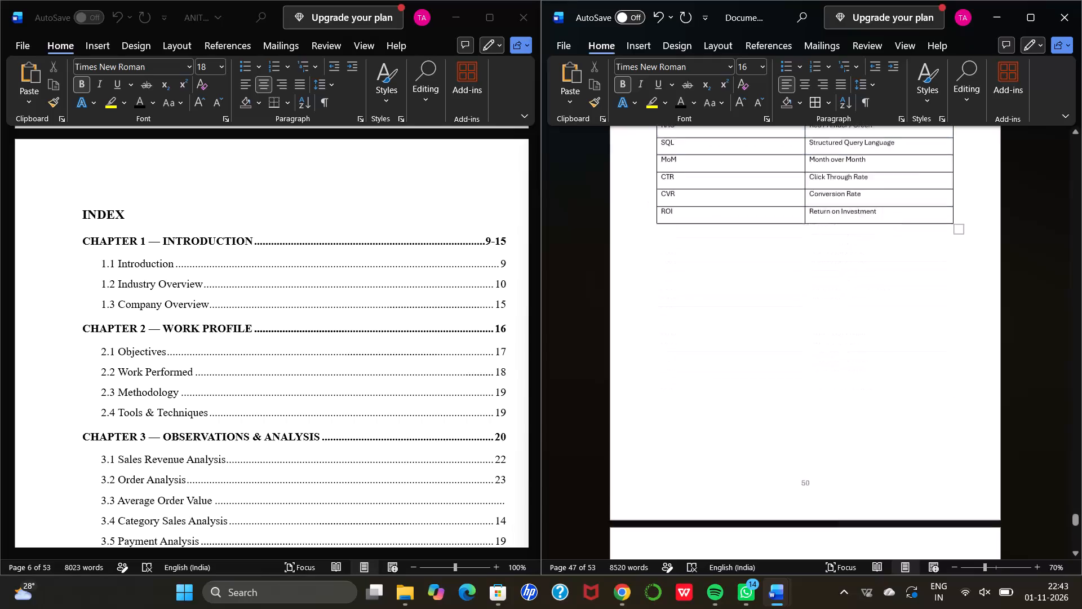
scroll(836, 266, down, 3)
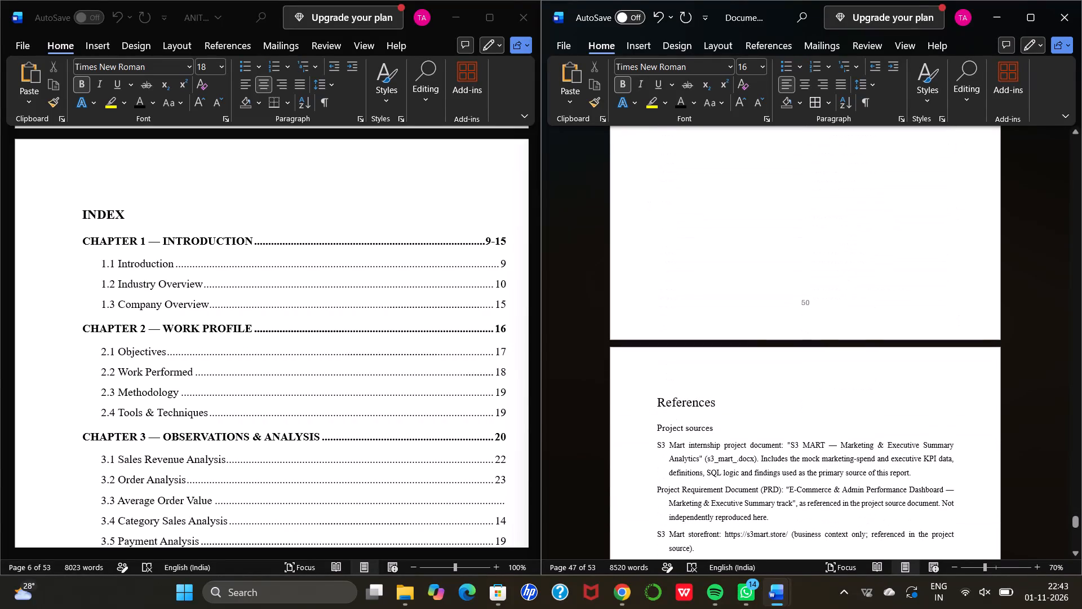
scroll(836, 266, down, 1)
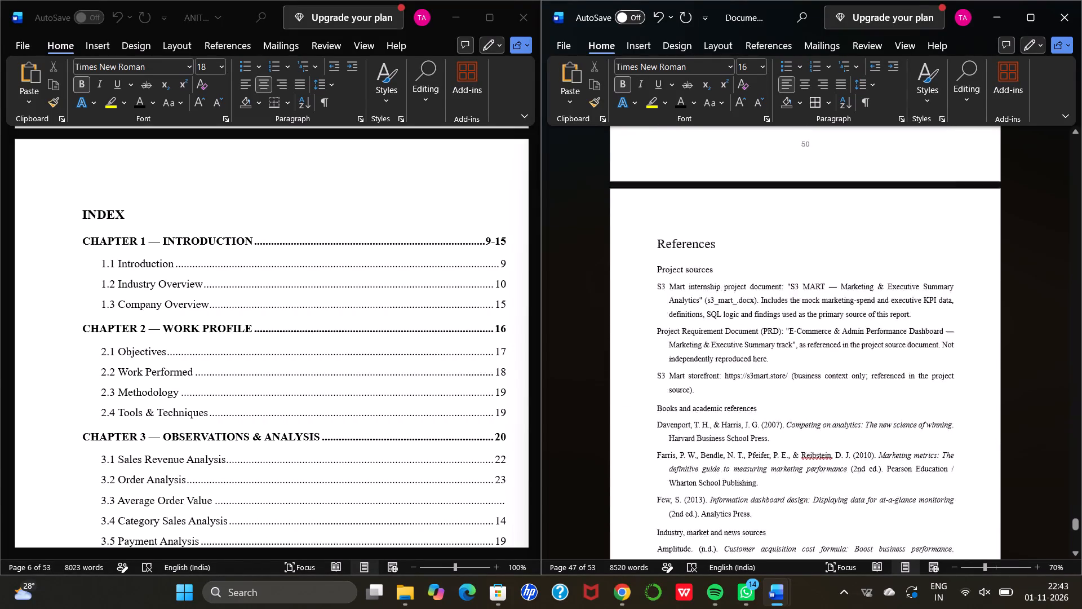
scroll(836, 266, down, 3)
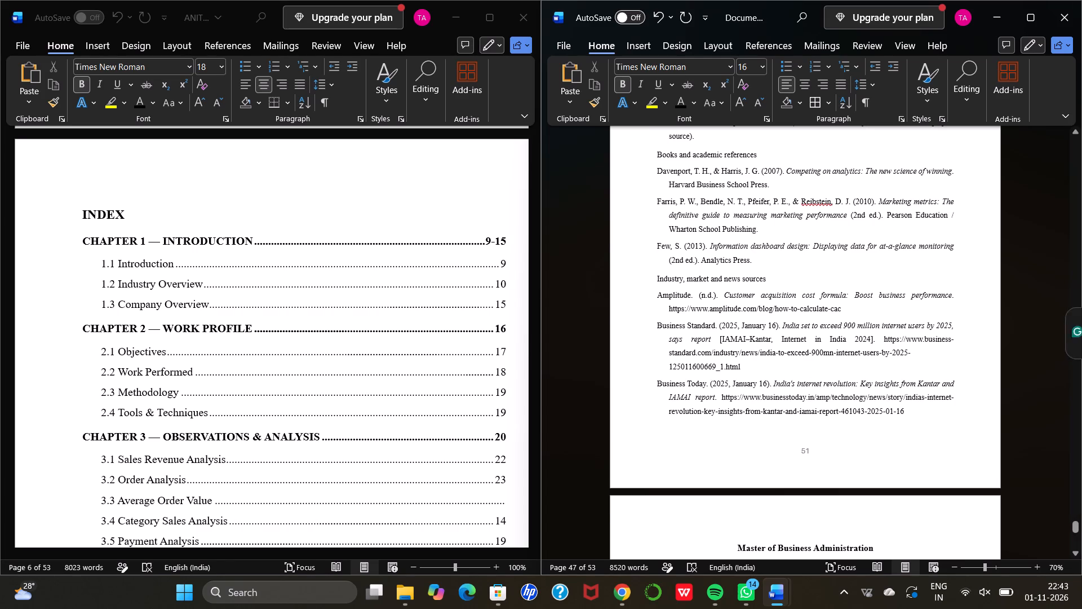
Enter page numbers in Document1's contents table: Declaration 2, Certificate 3 and Index 4.
scroll(904, 292, up, 13)
scroll(904, 292, up, 17)
scroll(904, 292, up, 8)
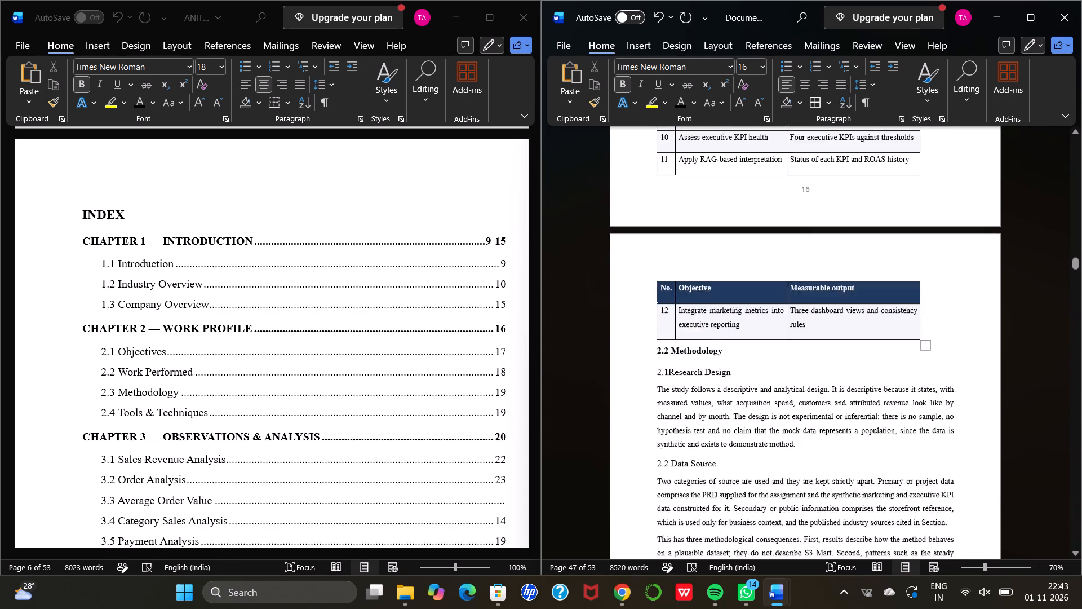
scroll(904, 292, up, 14)
scroll(904, 292, up, 11)
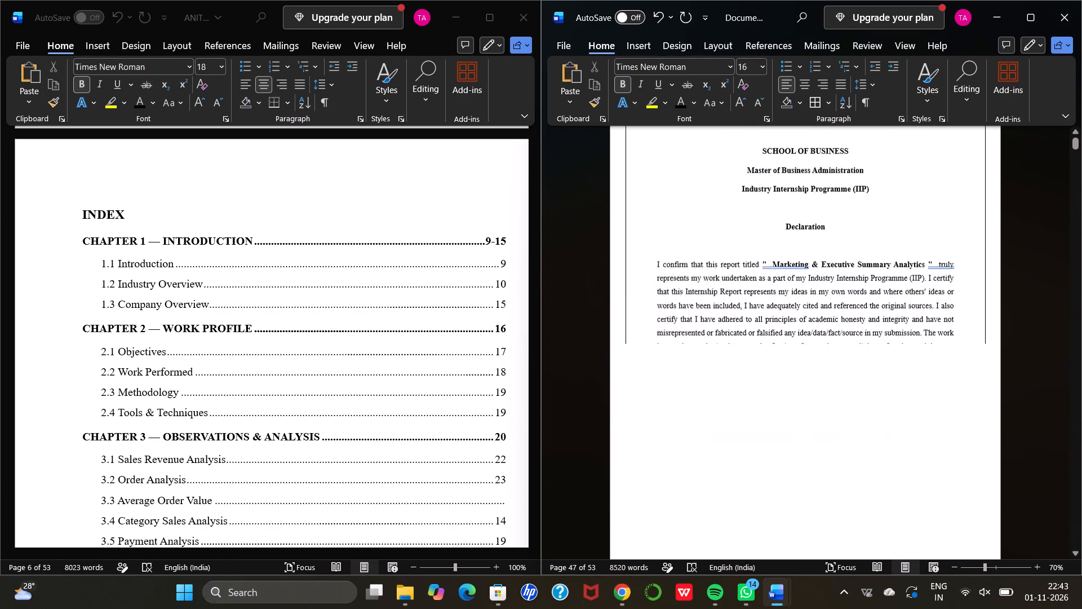
scroll(904, 292, up, 9)
scroll(904, 292, down, 8)
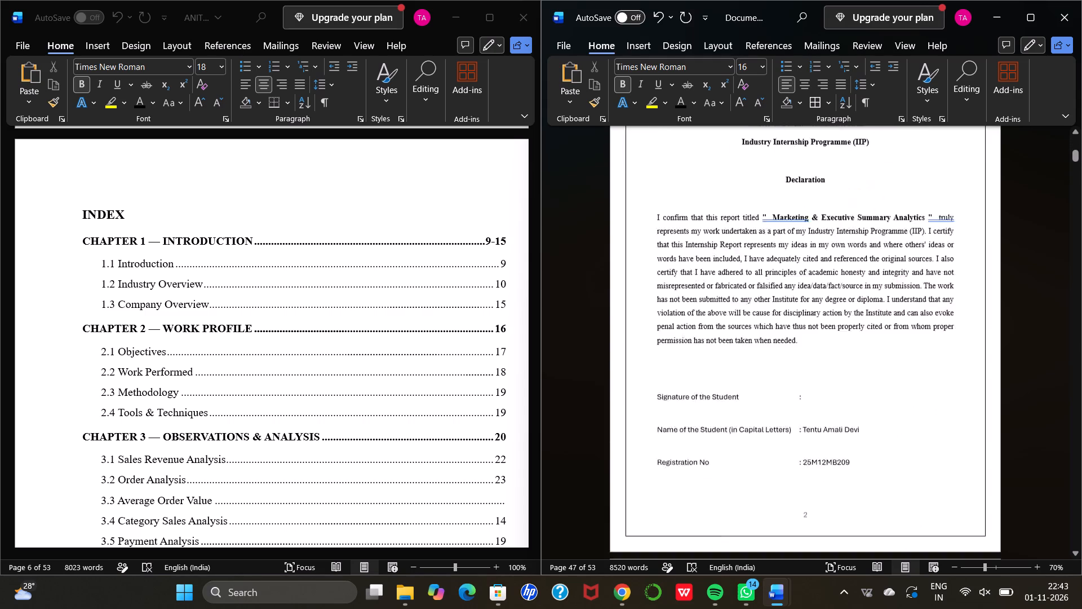
scroll(904, 292, down, 7)
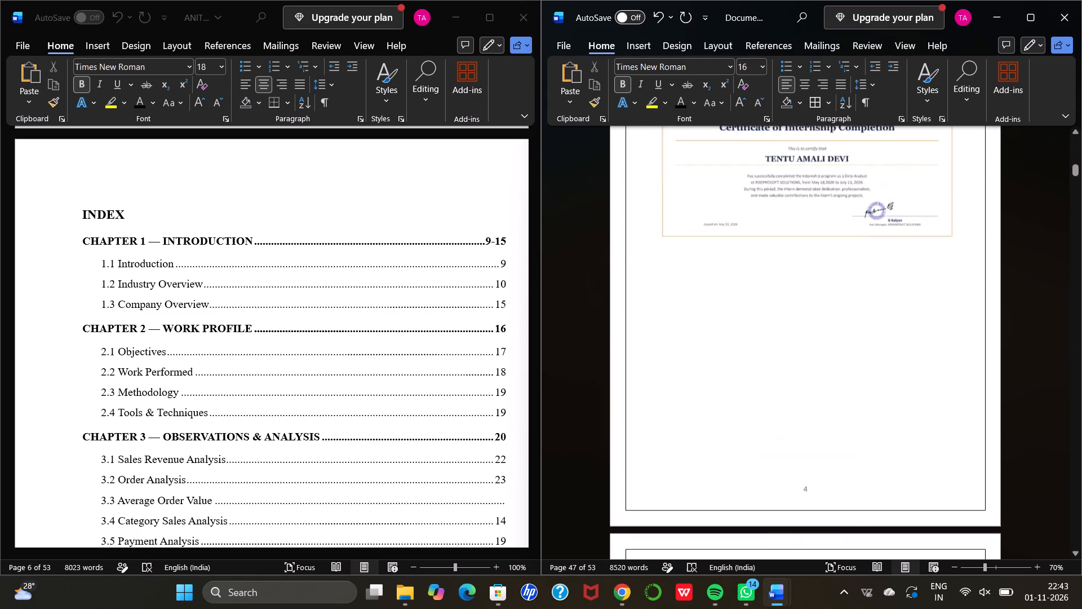
scroll(904, 292, down, 7)
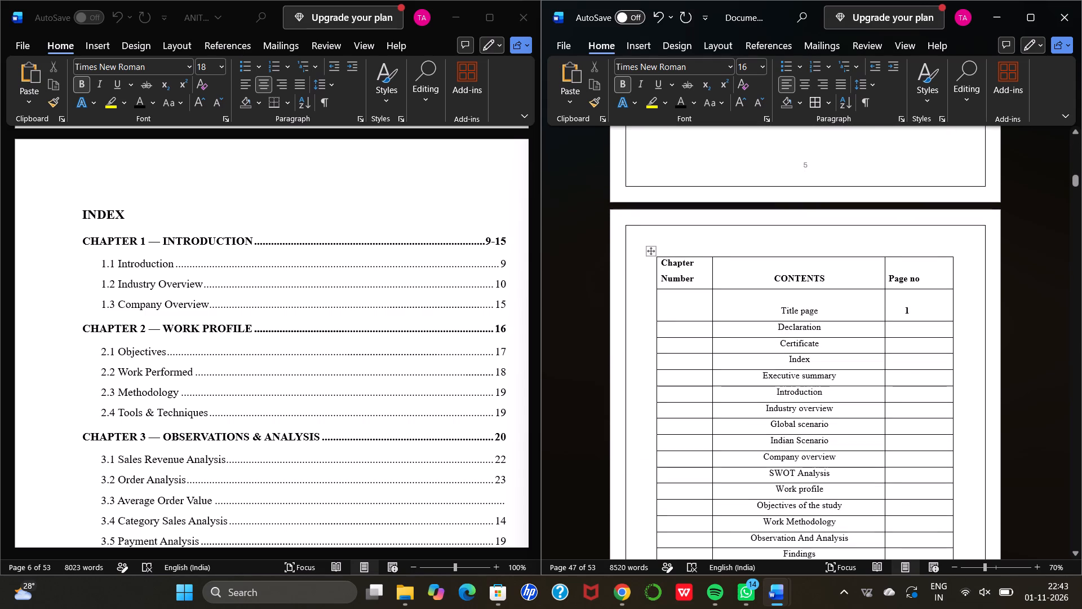
click(916, 332)
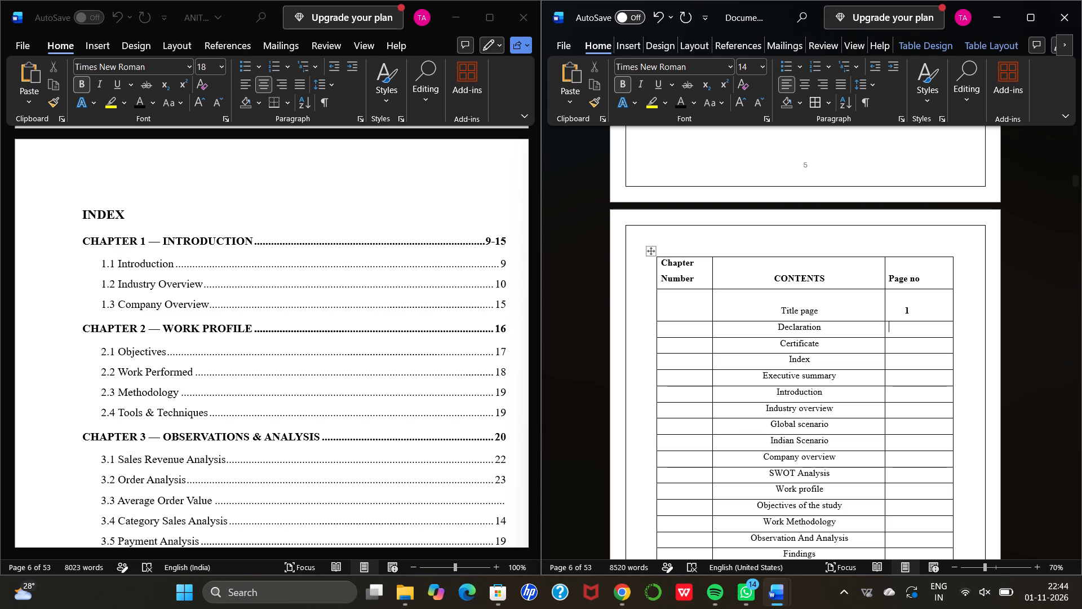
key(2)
key(Return)
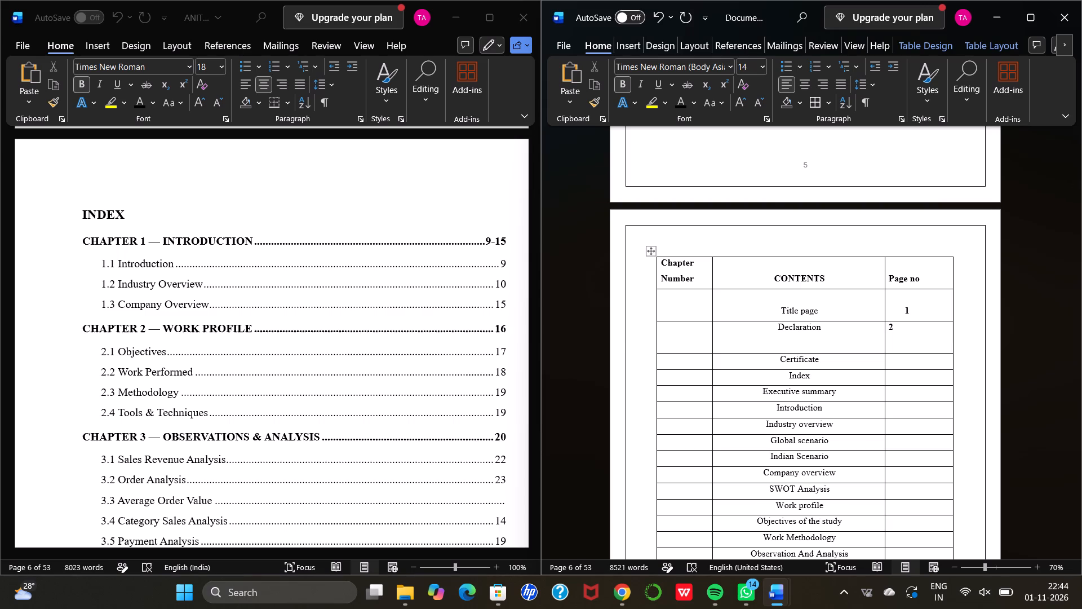
key(BackSpace)
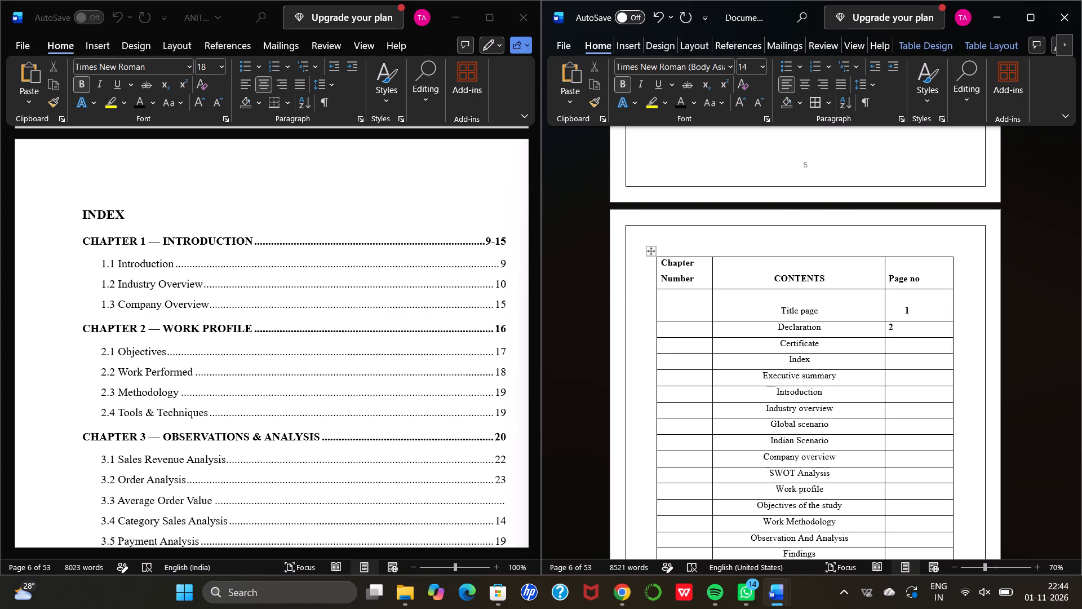
key(Down)
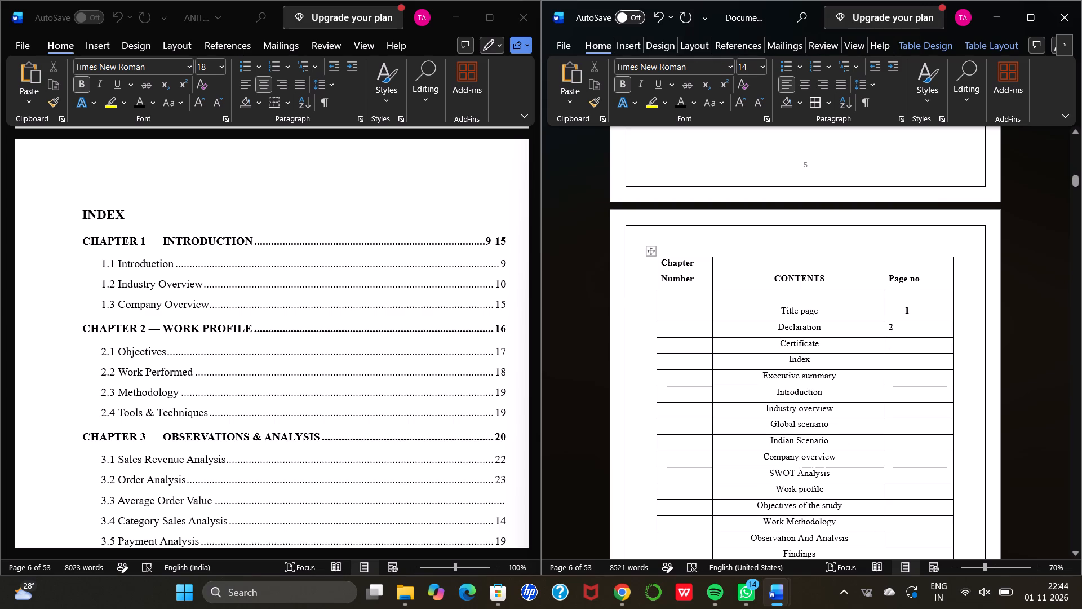
key(Down)
key(Up)
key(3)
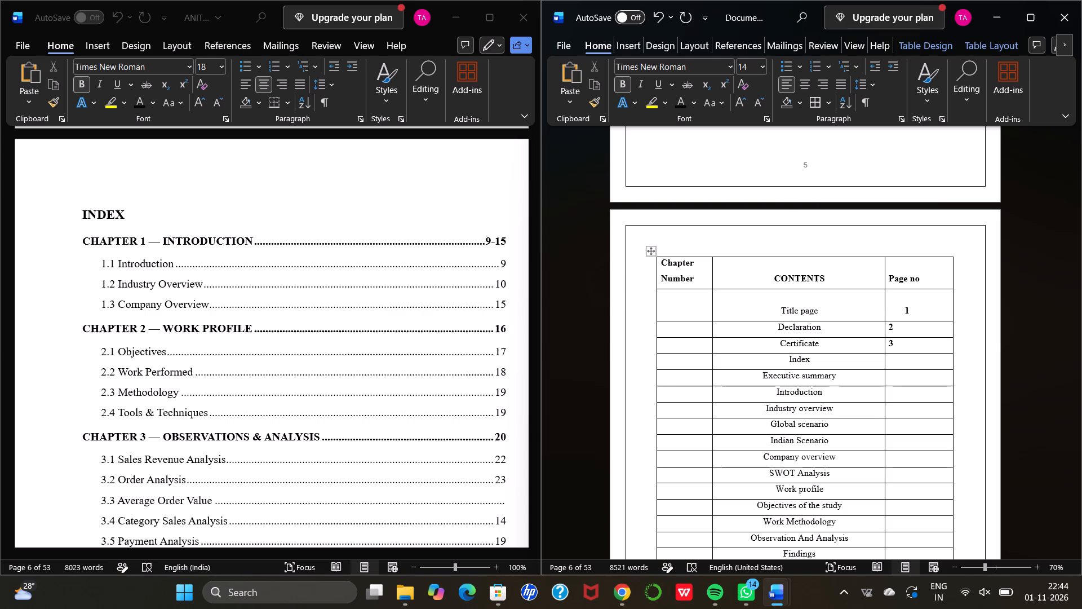
key(Down)
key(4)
key(Down)
Fill in the contents table page numbers: Executive summary 7, Introduction 8, Industry overview 9, Global scenario 10 and Indian Scenario 11.
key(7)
key(Down)
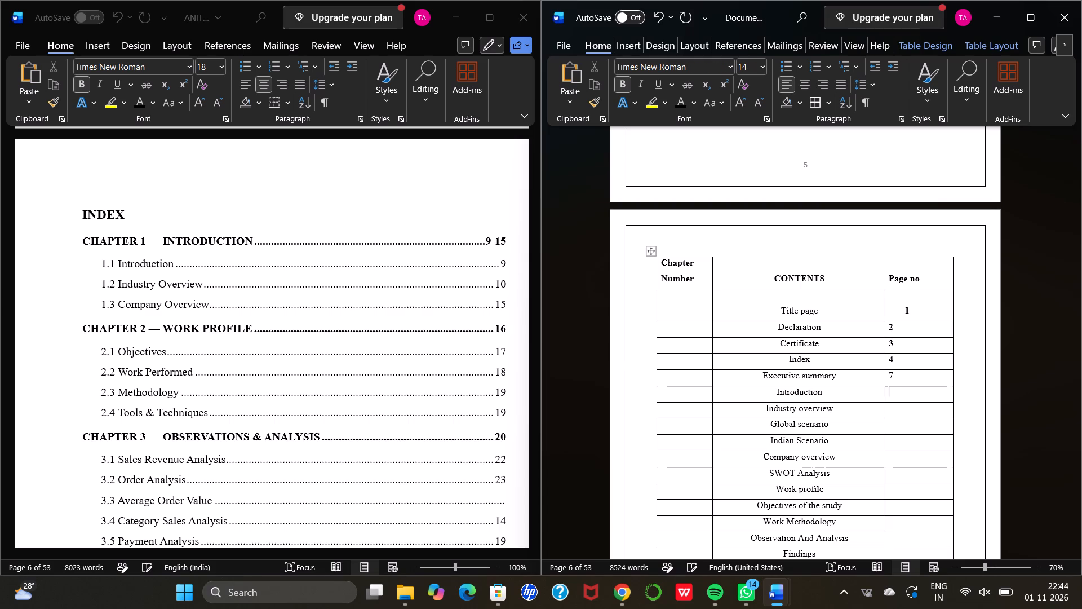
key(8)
key(Down)
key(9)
key(Down)
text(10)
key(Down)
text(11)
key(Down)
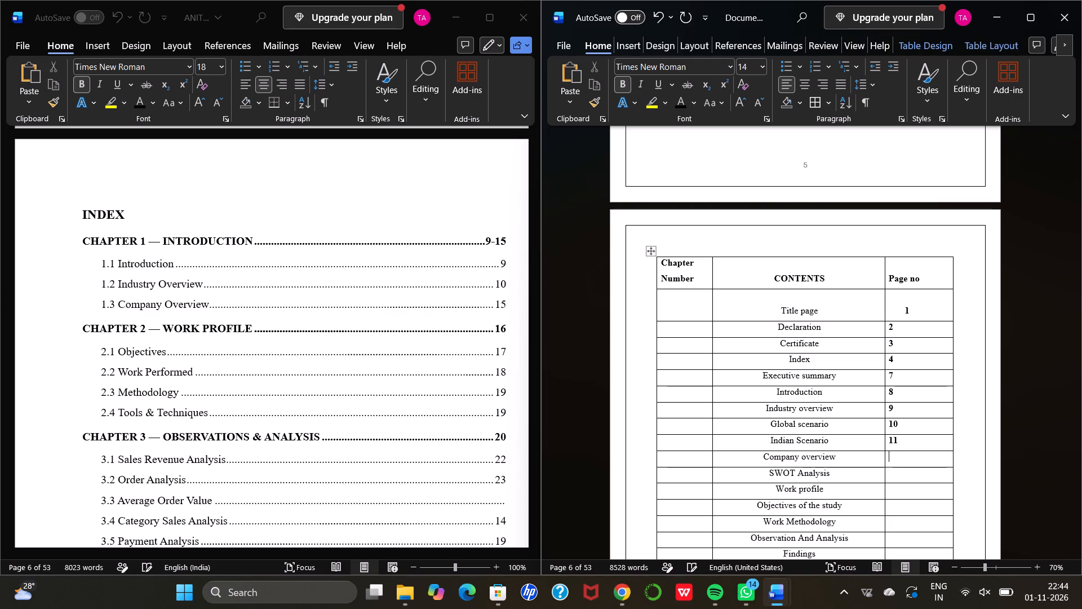
Fill in the contents table page numbers: Company overview 13, SWOT Analysis 14, Work profile 15, Objectives of the study 16 and Work Methodology 17.
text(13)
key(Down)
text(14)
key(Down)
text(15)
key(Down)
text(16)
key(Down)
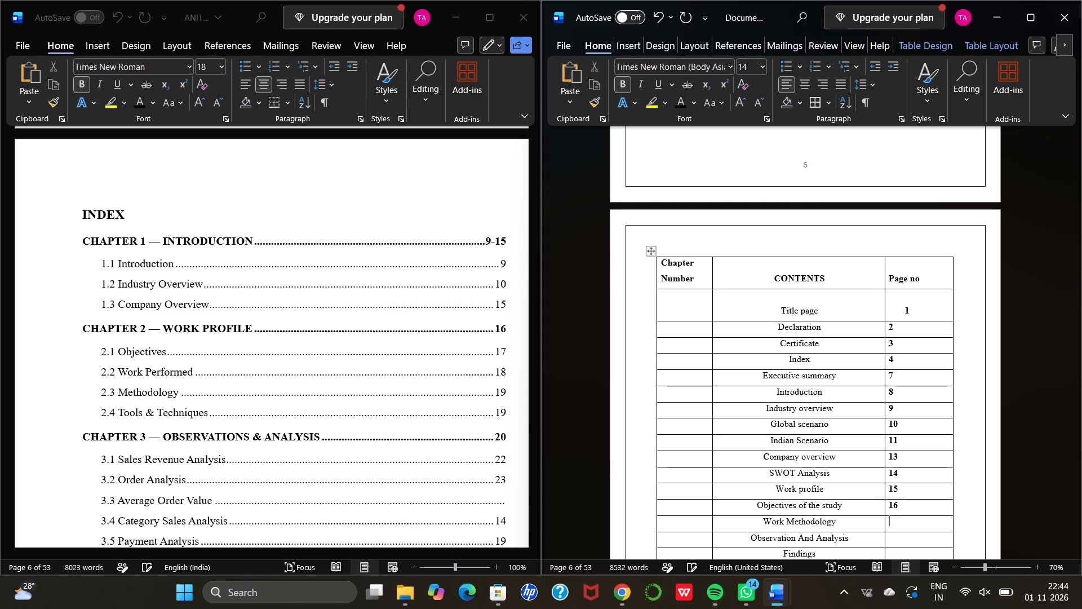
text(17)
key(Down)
Fill in the contents table page numbers: Observation And Analysis 20, Findings 31, Recommendations 34, Conclusion 38, Learning outcome 40 and Annexure 43.
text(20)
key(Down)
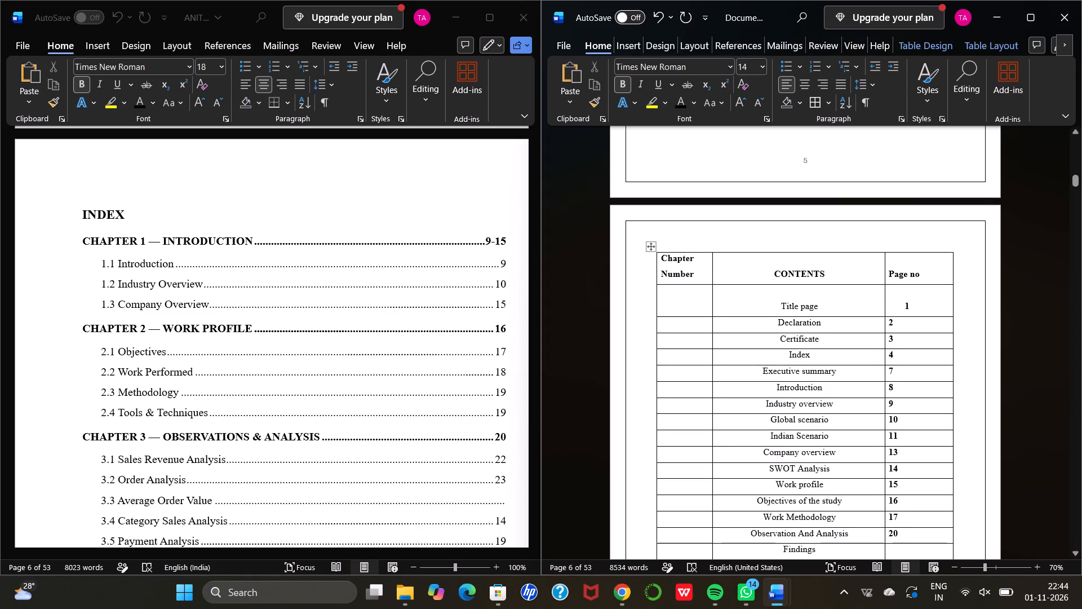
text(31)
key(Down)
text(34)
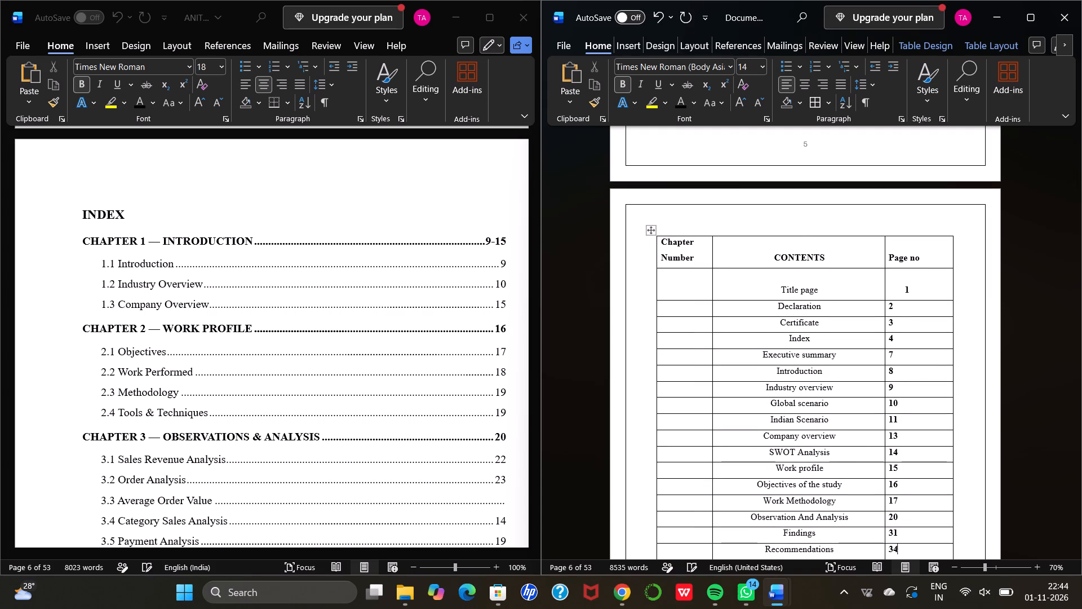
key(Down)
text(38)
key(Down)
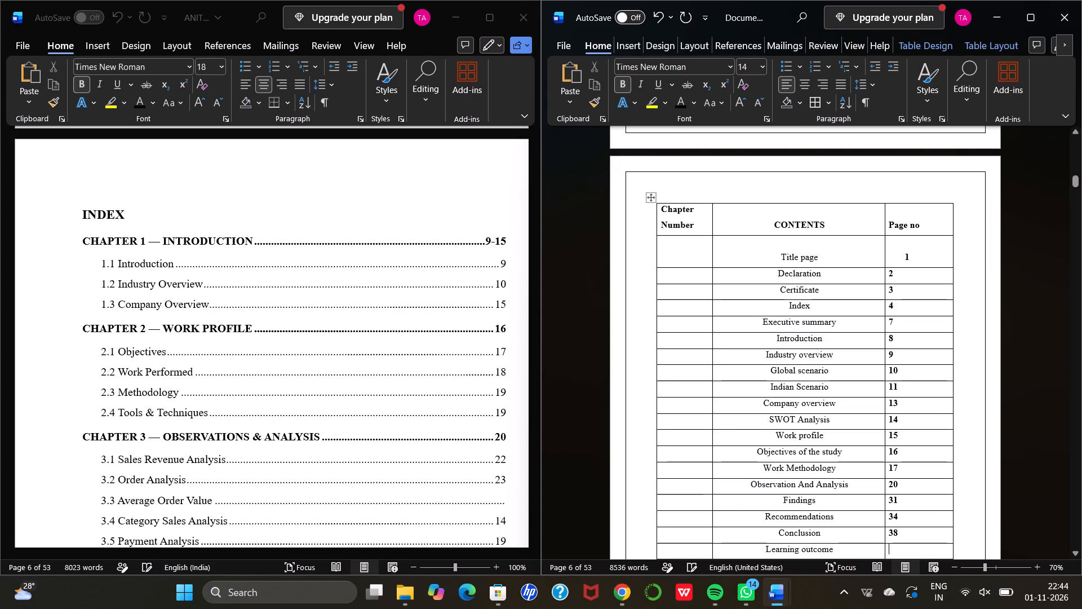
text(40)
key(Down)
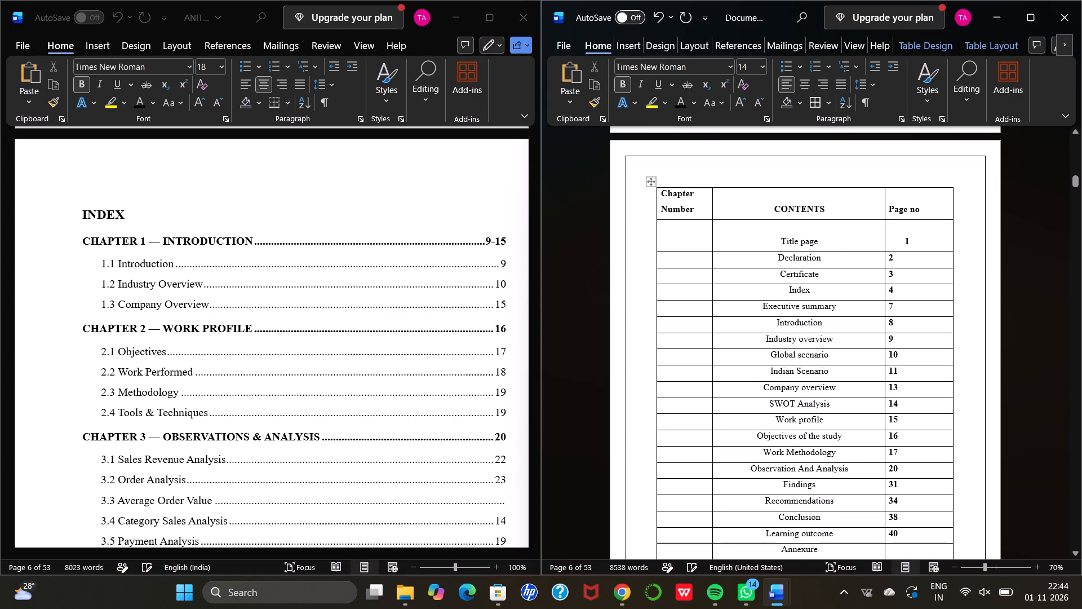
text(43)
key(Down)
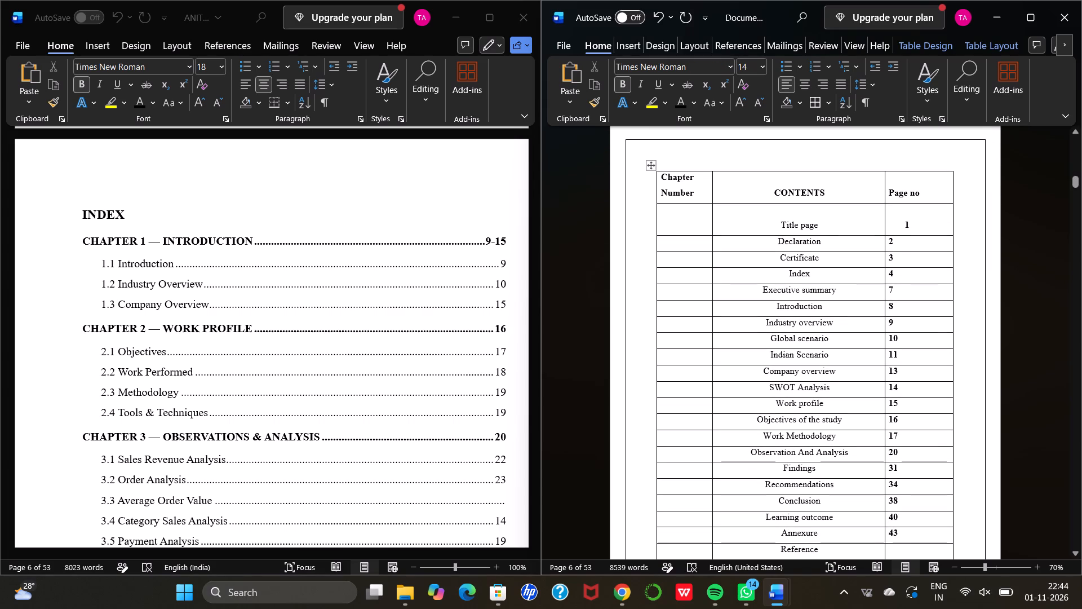
Enter page number 51 for Reference in Document1's contents table.
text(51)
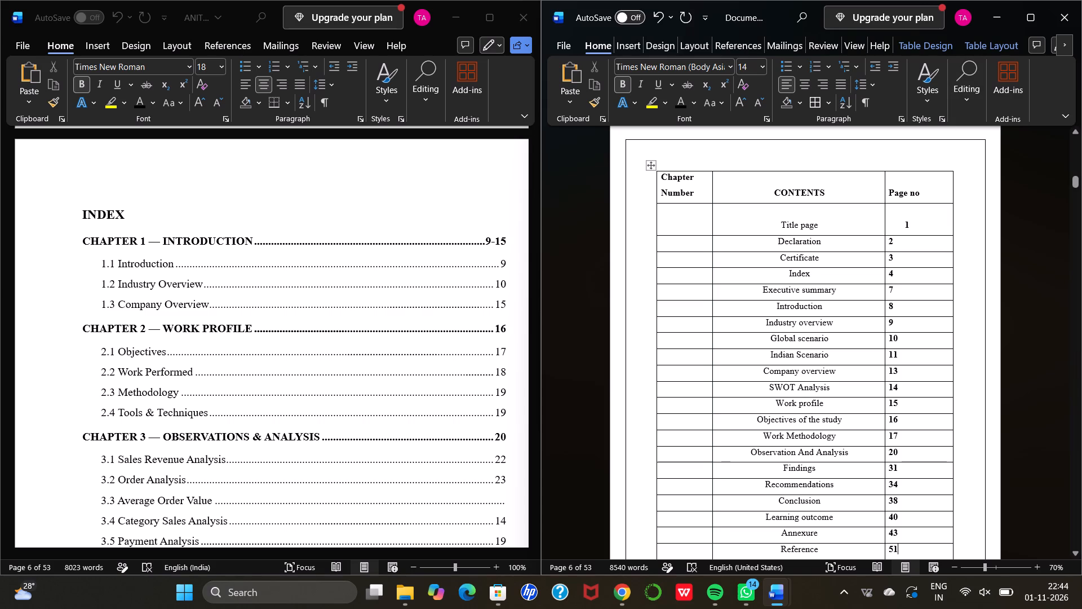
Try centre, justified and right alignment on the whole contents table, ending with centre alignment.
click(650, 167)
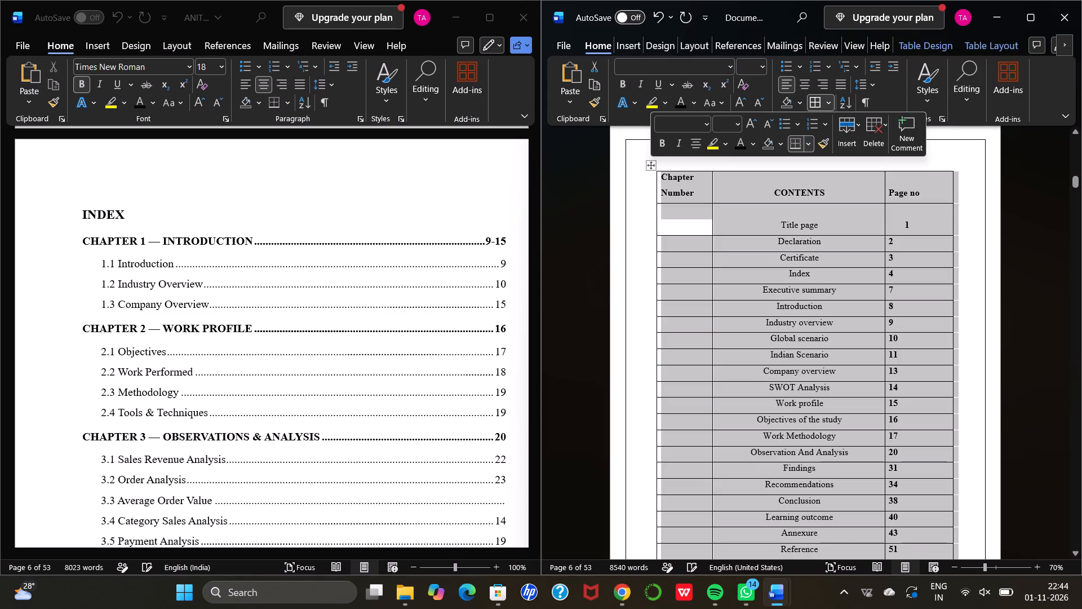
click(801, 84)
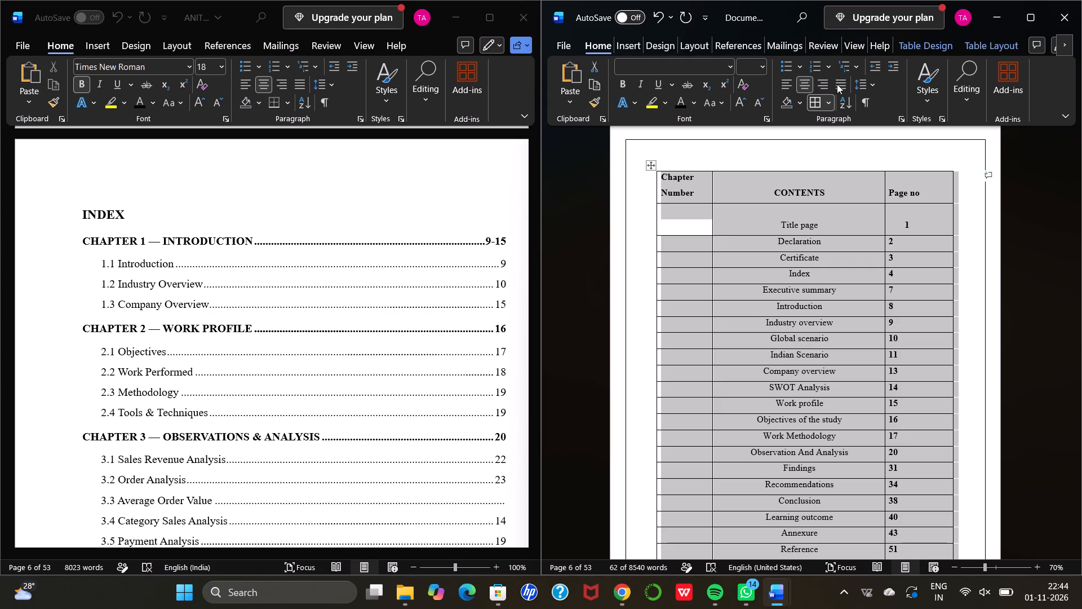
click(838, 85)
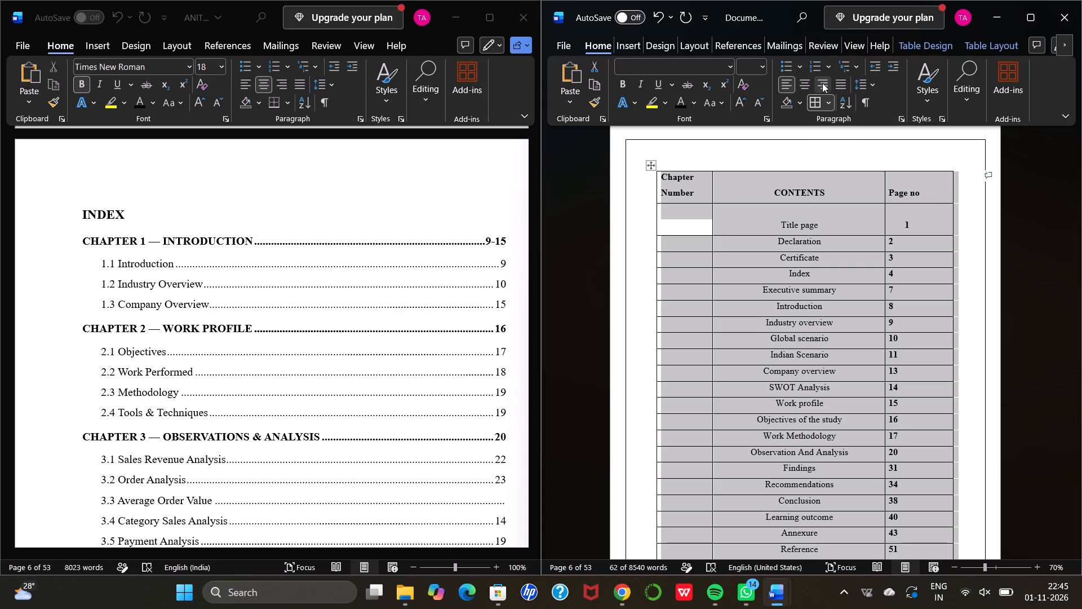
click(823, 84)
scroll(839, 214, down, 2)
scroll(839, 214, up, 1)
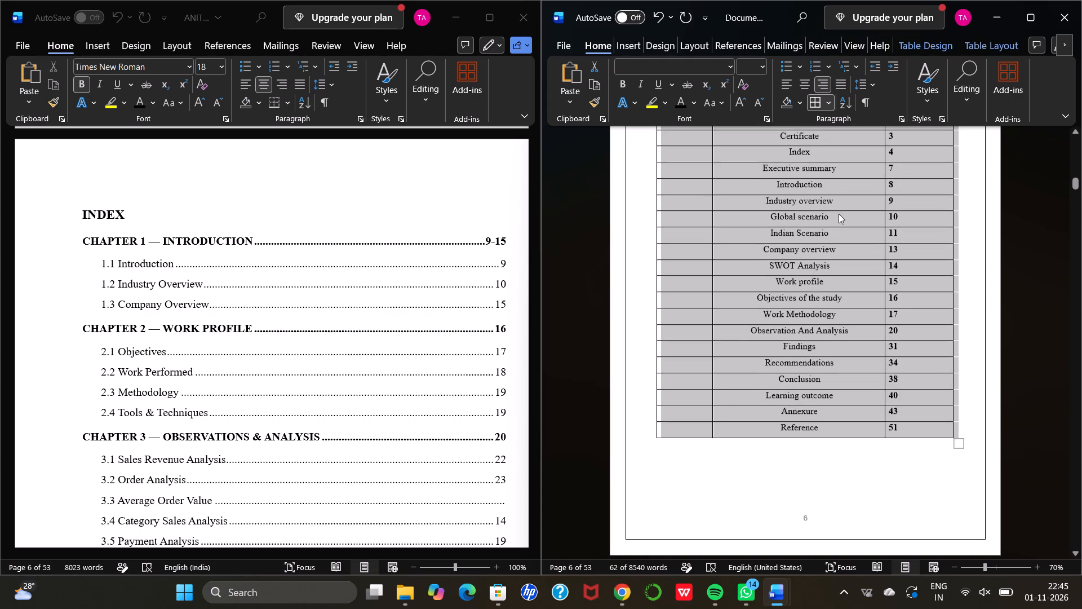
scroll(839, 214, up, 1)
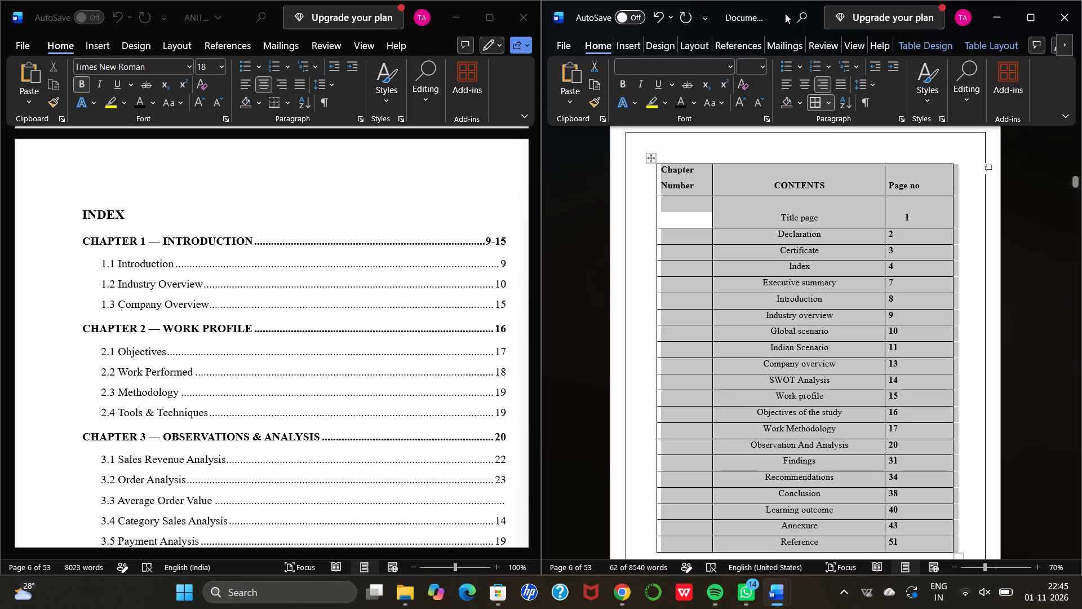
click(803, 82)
Centre the page numbers in the Page no column from the Title page row through the Reference row.
click(907, 190)
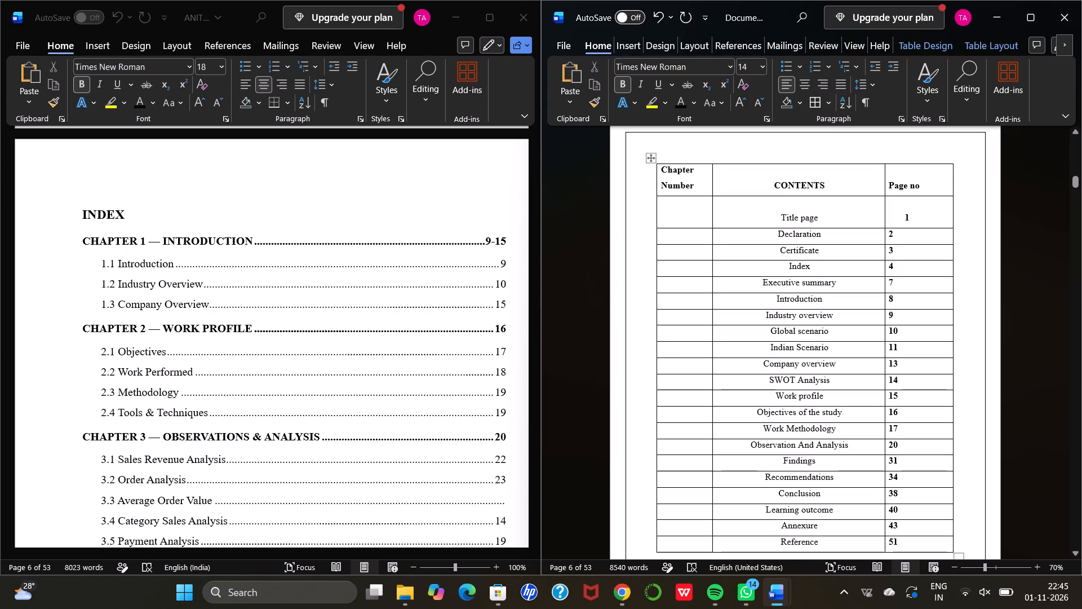
click(911, 218)
drag(912, 204, 951, 445)
scroll(950, 405, up, 1)
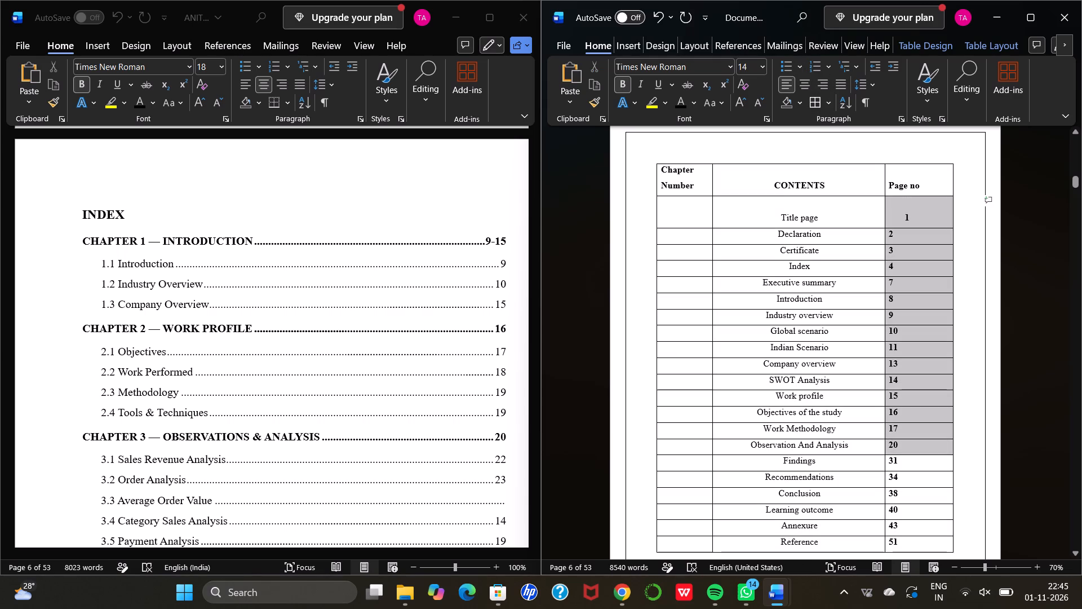
drag(951, 445, 934, 536)
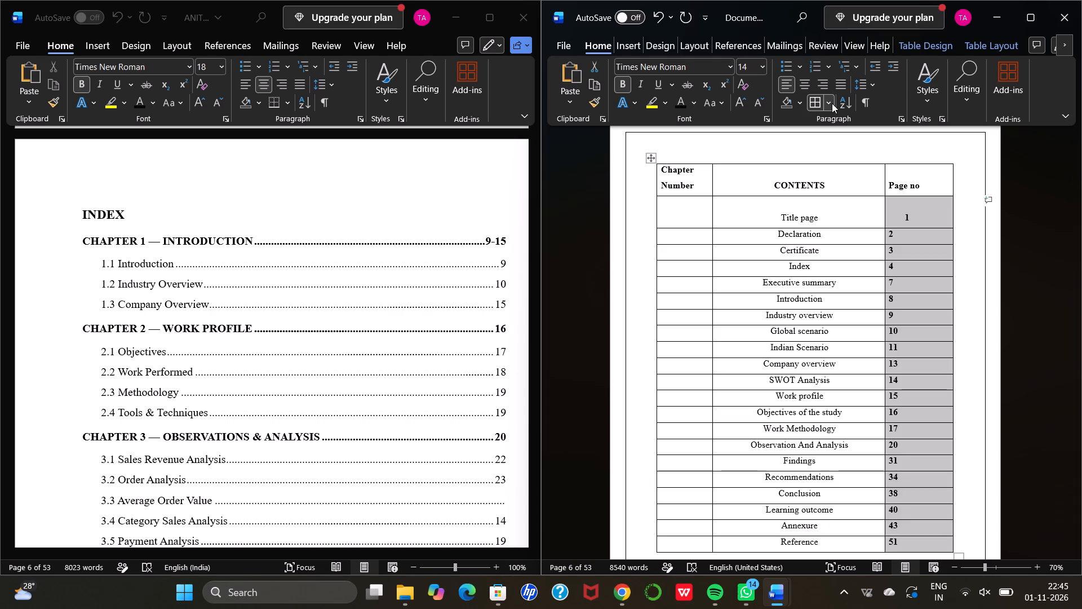
click(804, 83)
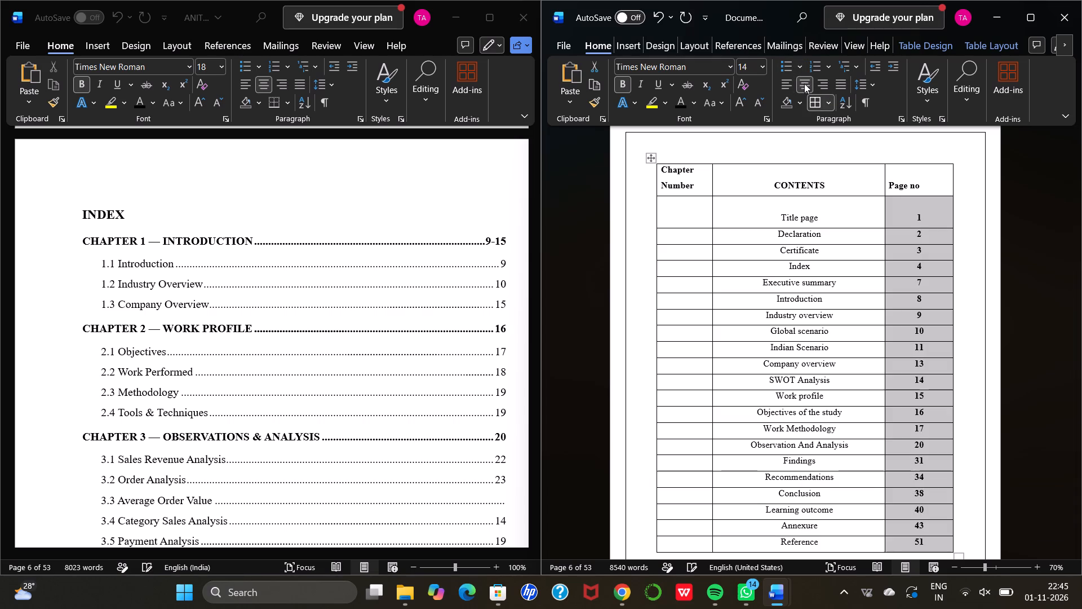
click(972, 214)
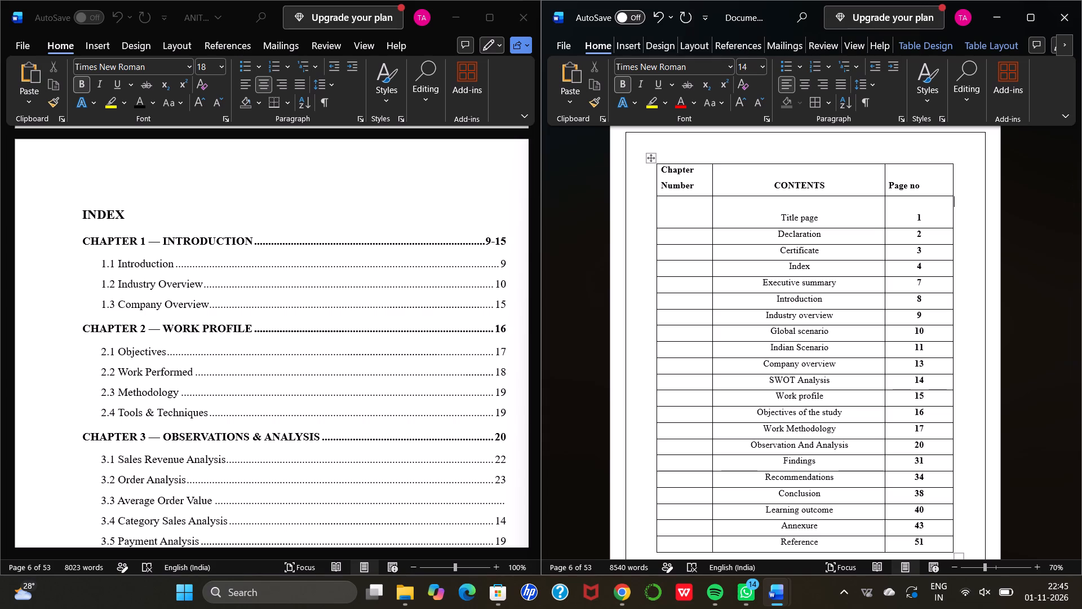
Fill in the Chapter Number column with 1 for Introduction and 2 for Work profile.
click(691, 304)
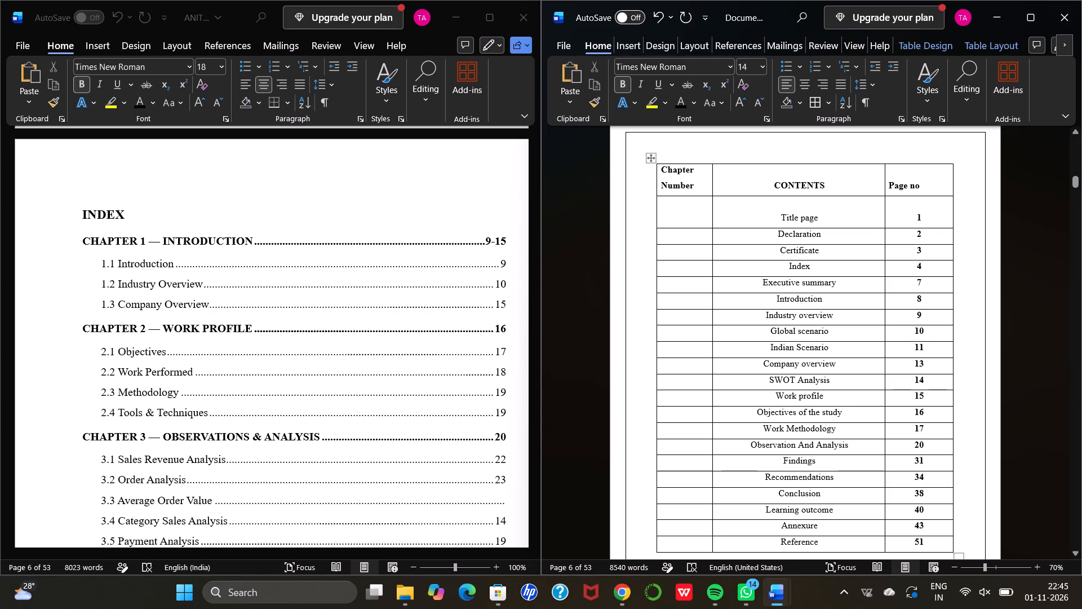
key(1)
key(Down)
key(Down)
key(Down)
key(Down)
key(Down)
key(Down)
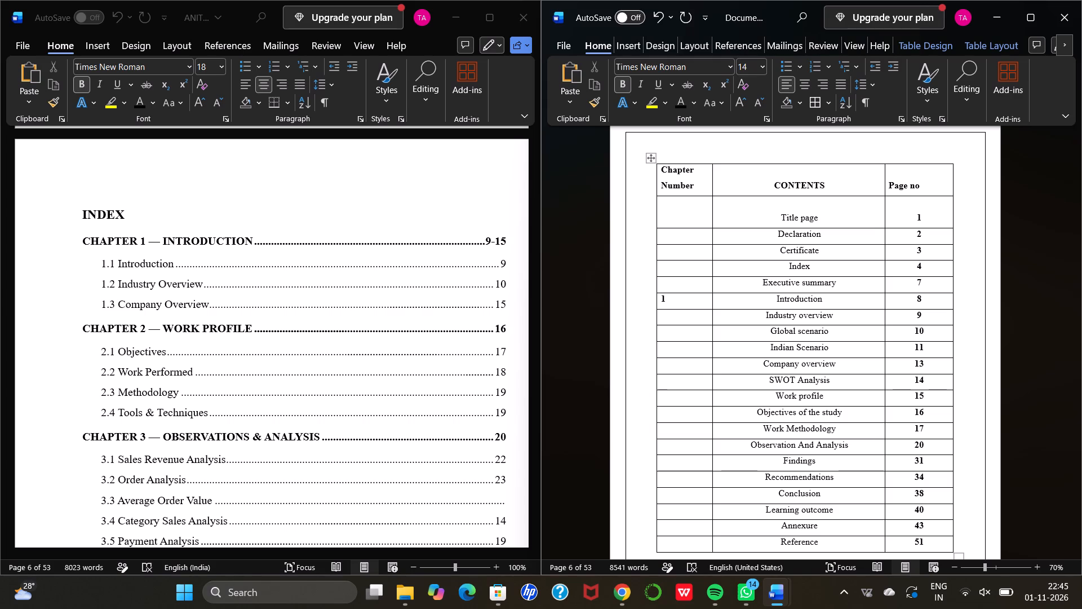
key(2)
key(BackSpace)
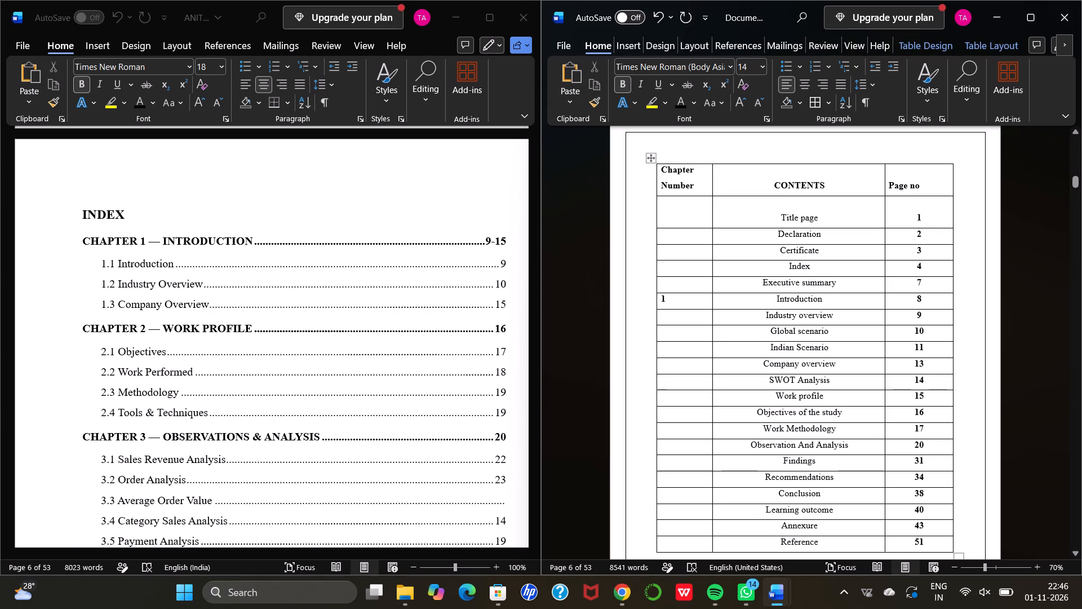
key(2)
Make the chapter titles Introduction and Work profile bold in the contents table.
drag(840, 299, 773, 295)
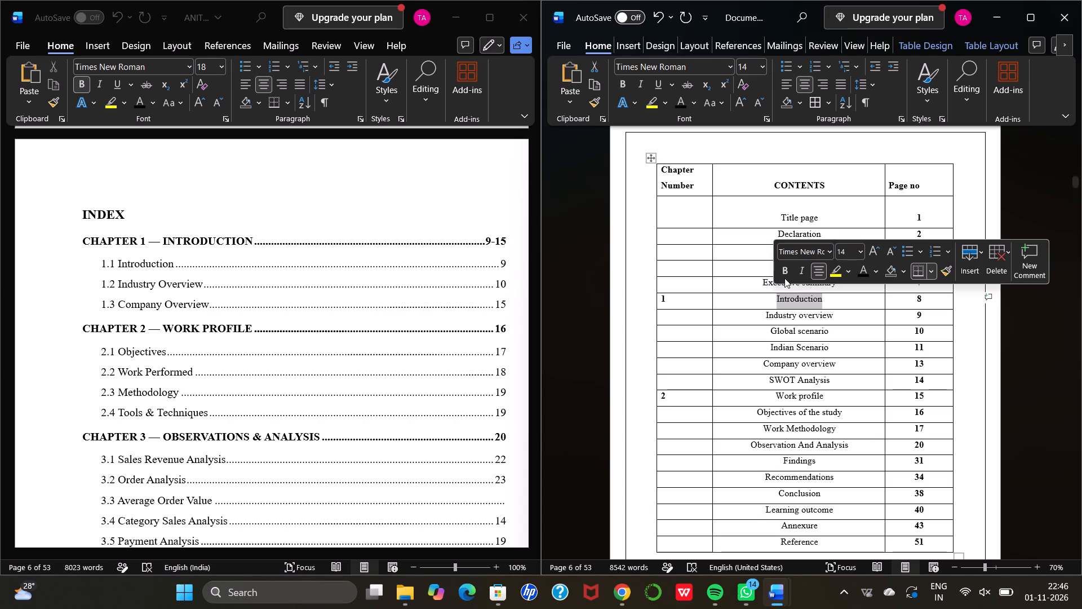
click(788, 268)
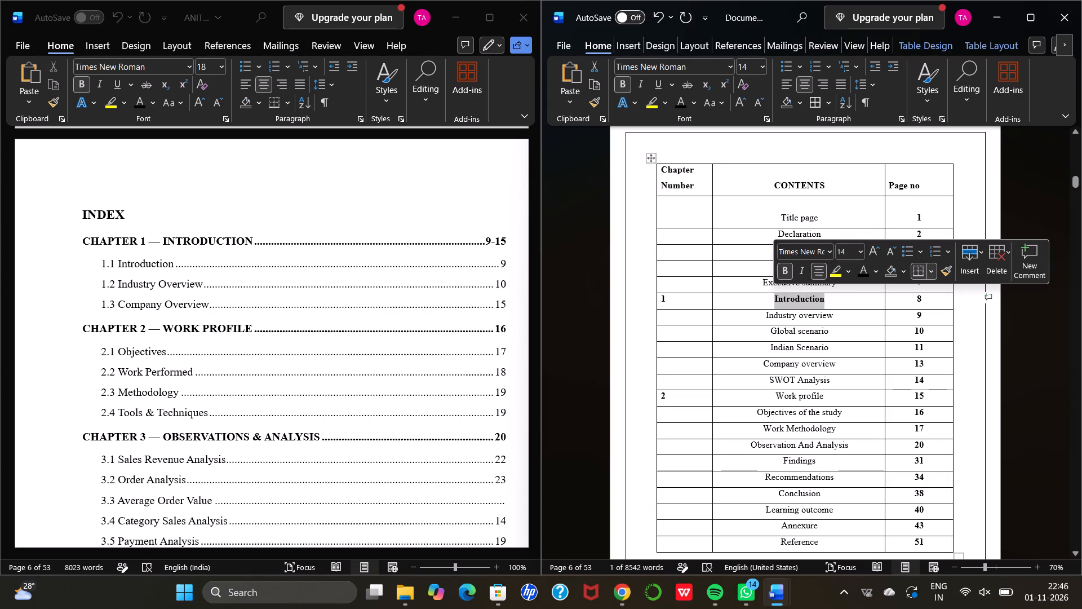
click(836, 302)
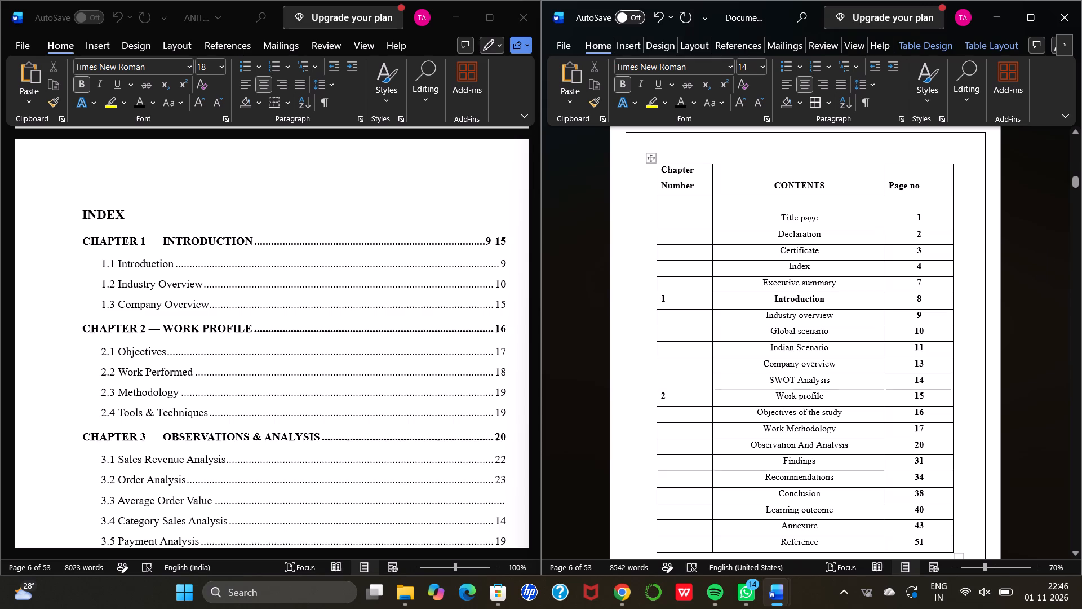
drag(833, 394, 802, 393)
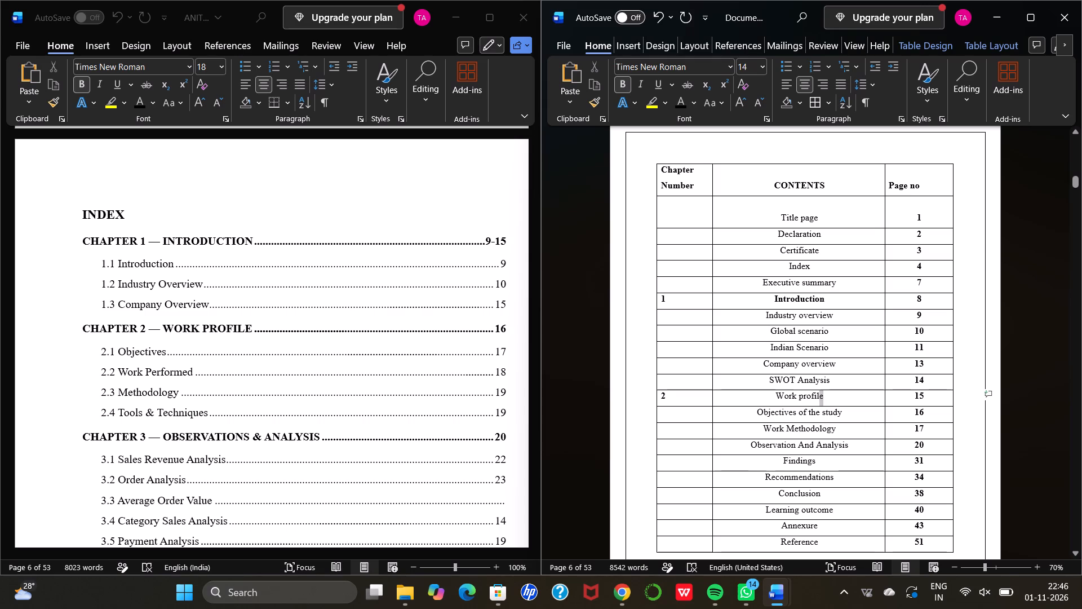
drag(802, 393, 767, 398)
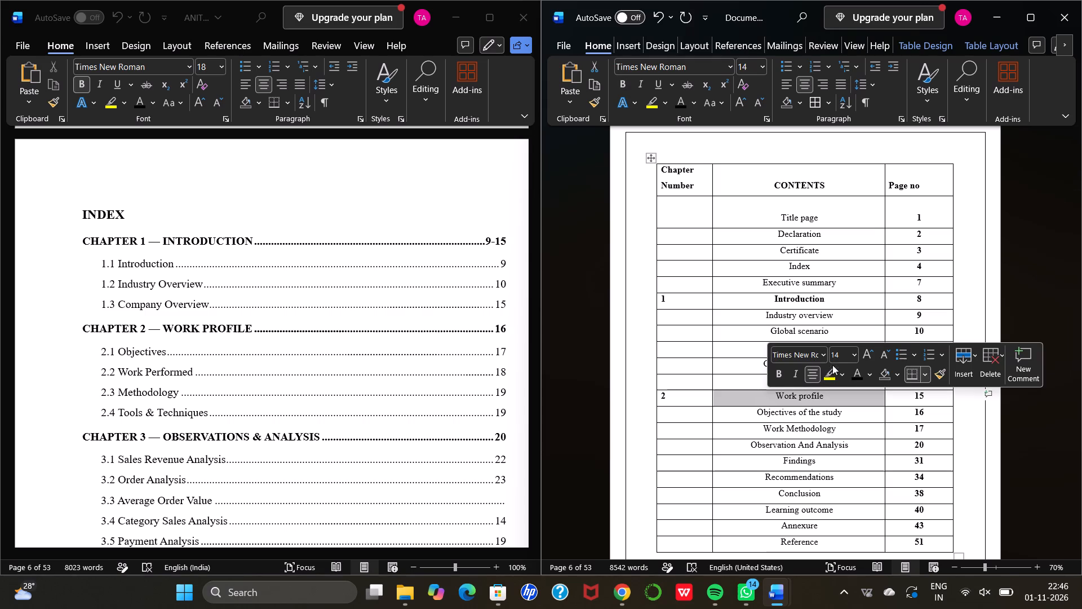
click(780, 377)
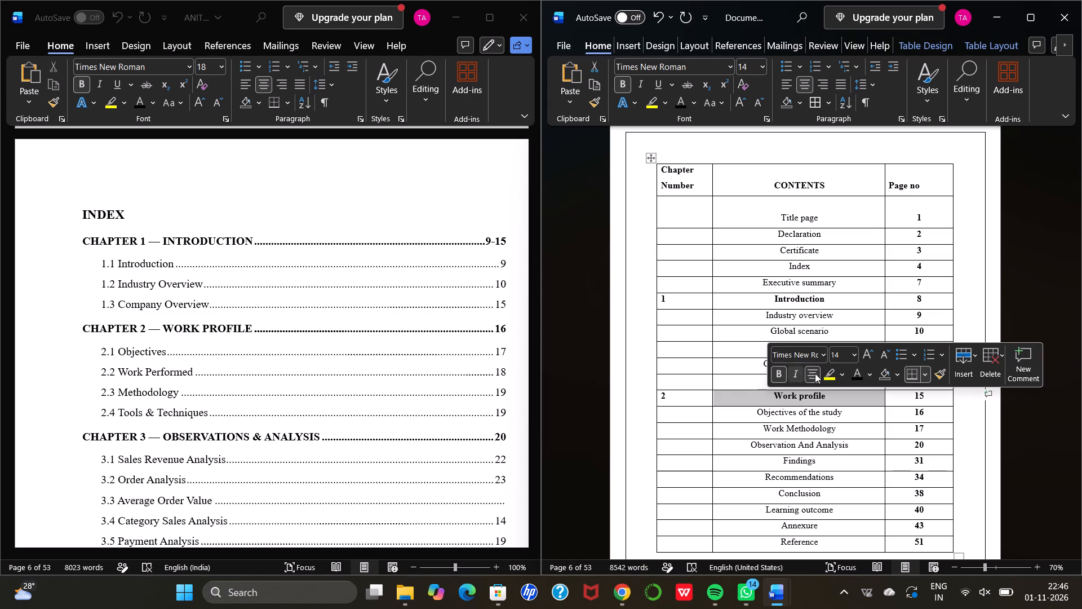
click(856, 357)
click(638, 372)
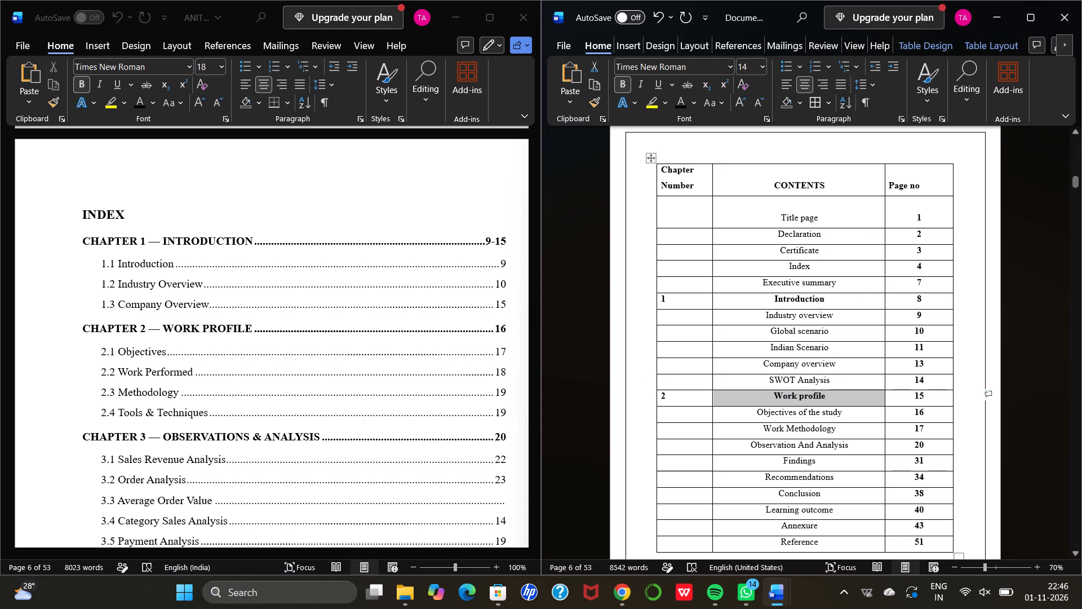
drag(838, 306, 765, 303)
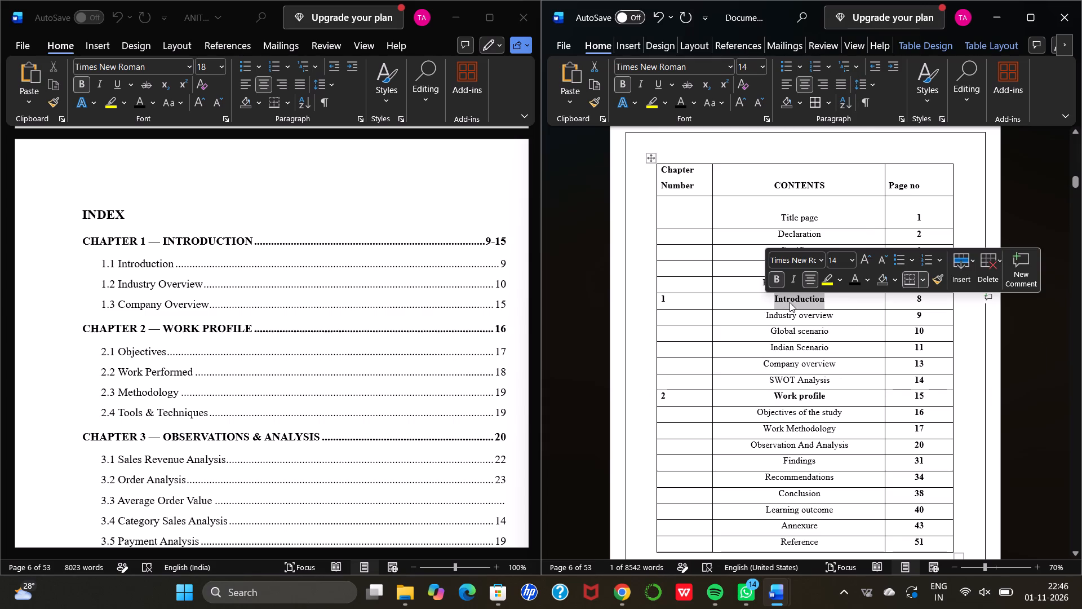
Make the contents table entries from Observation And Analysis through Reference bold.
scroll(804, 411, down, 2)
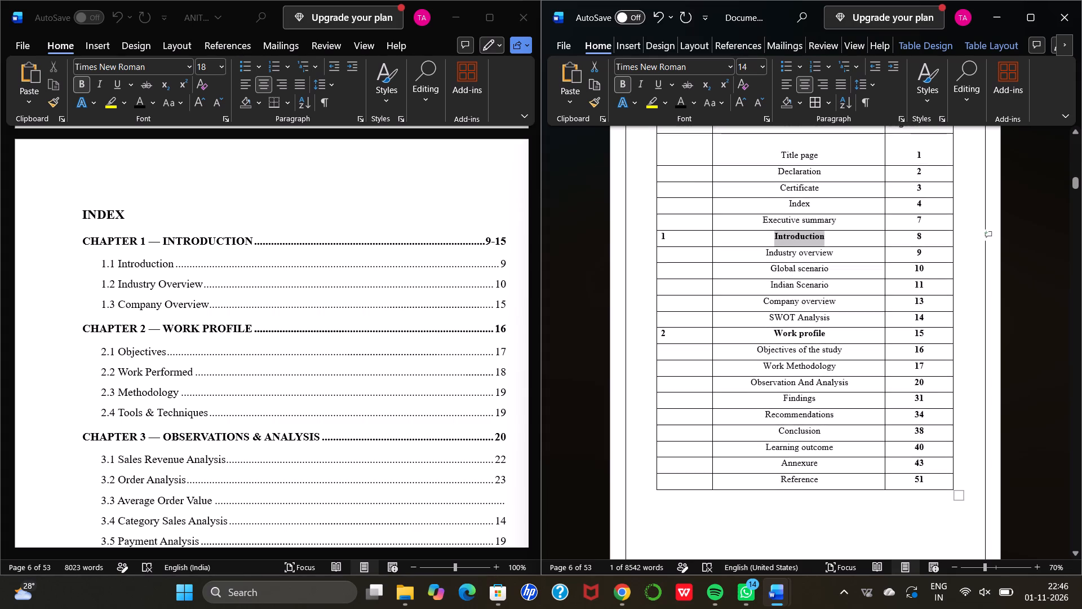
click(854, 385)
drag(854, 385, 749, 383)
click(759, 358)
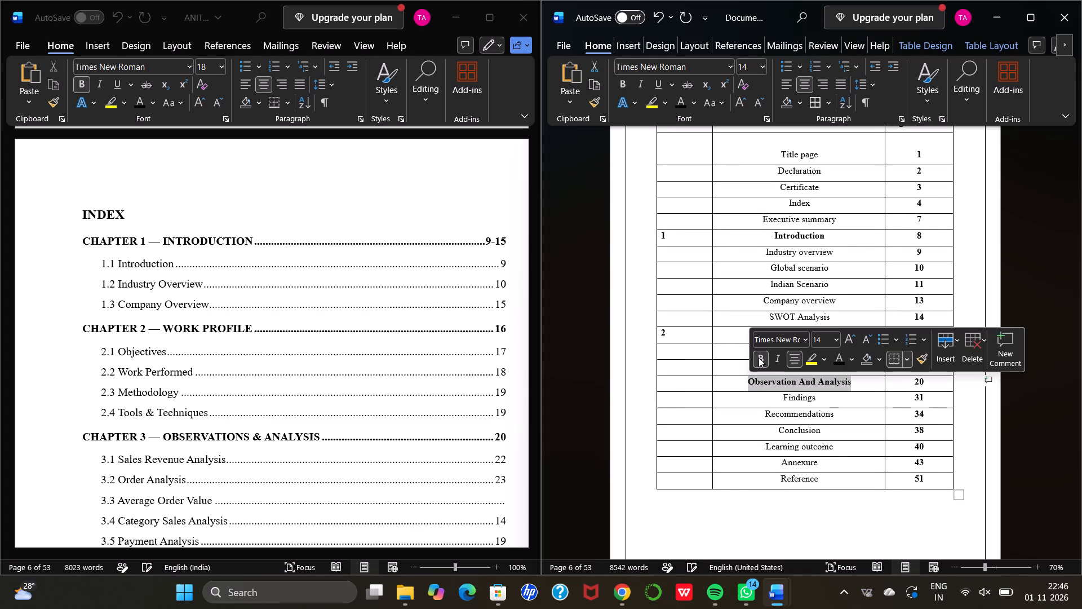
click(704, 386)
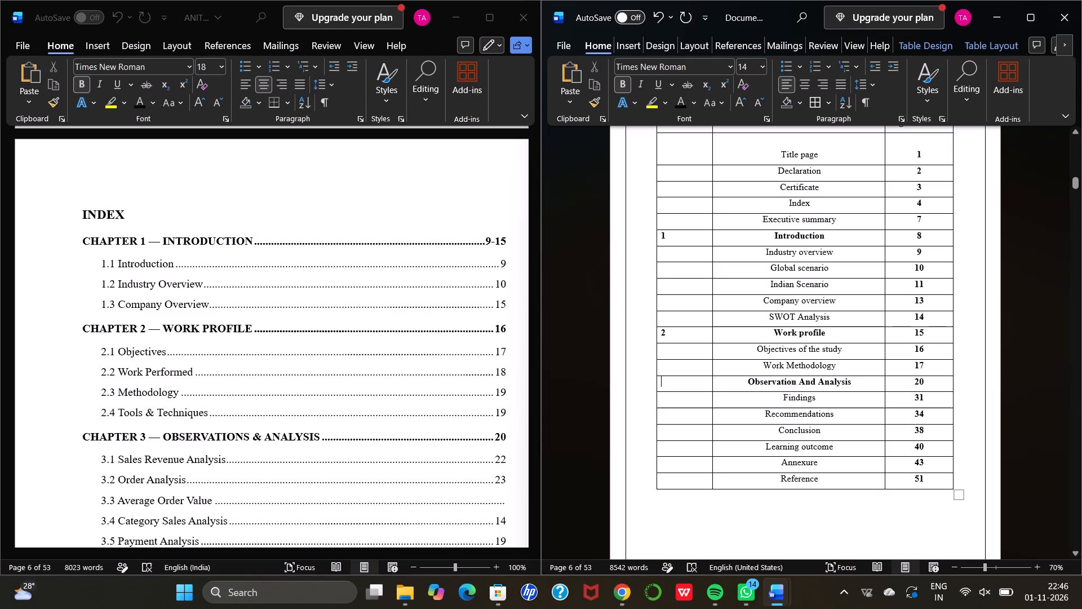
drag(833, 401, 849, 481)
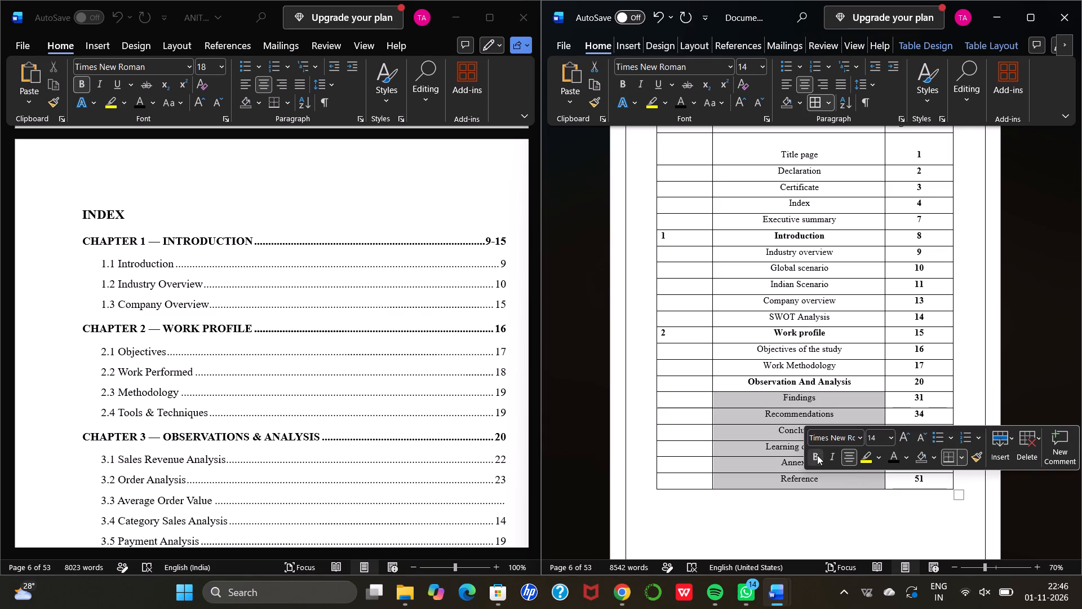
click(817, 455)
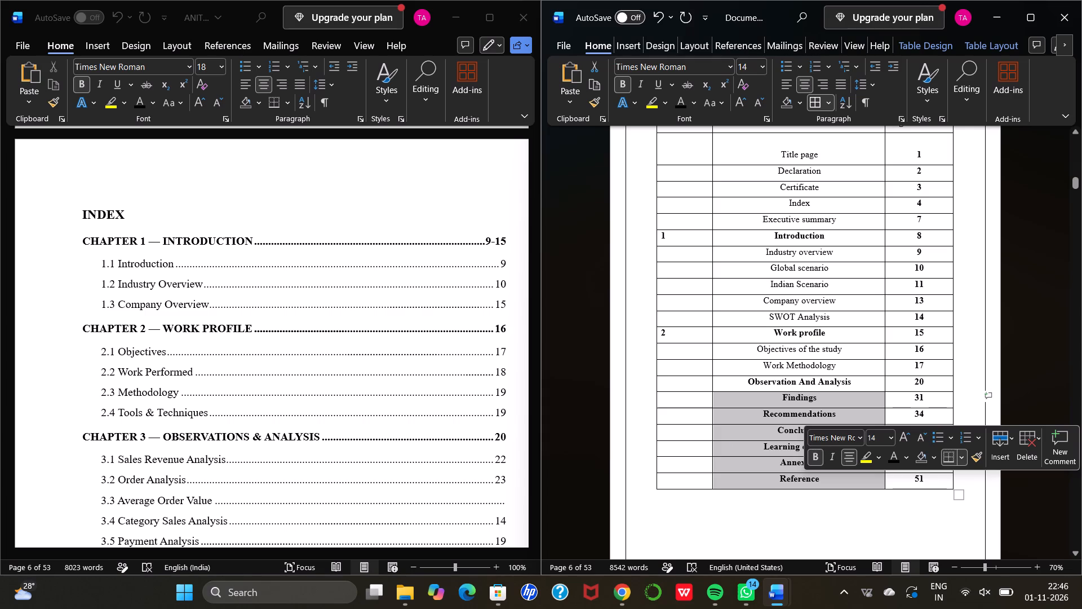
Fill in the Chapter Number column with 3 for Observation And Analysis, 4 for Findings, 5 for Recommendations, 6 for Conclusion and 7 for Learning outcome.
click(681, 386)
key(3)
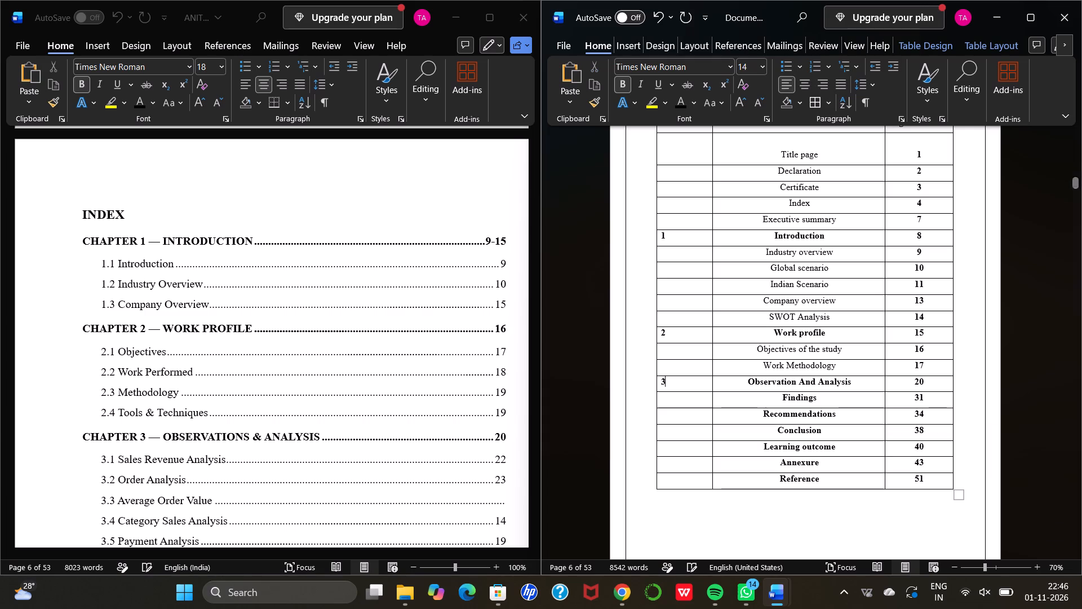
key(Down)
key(Down)
key(Up)
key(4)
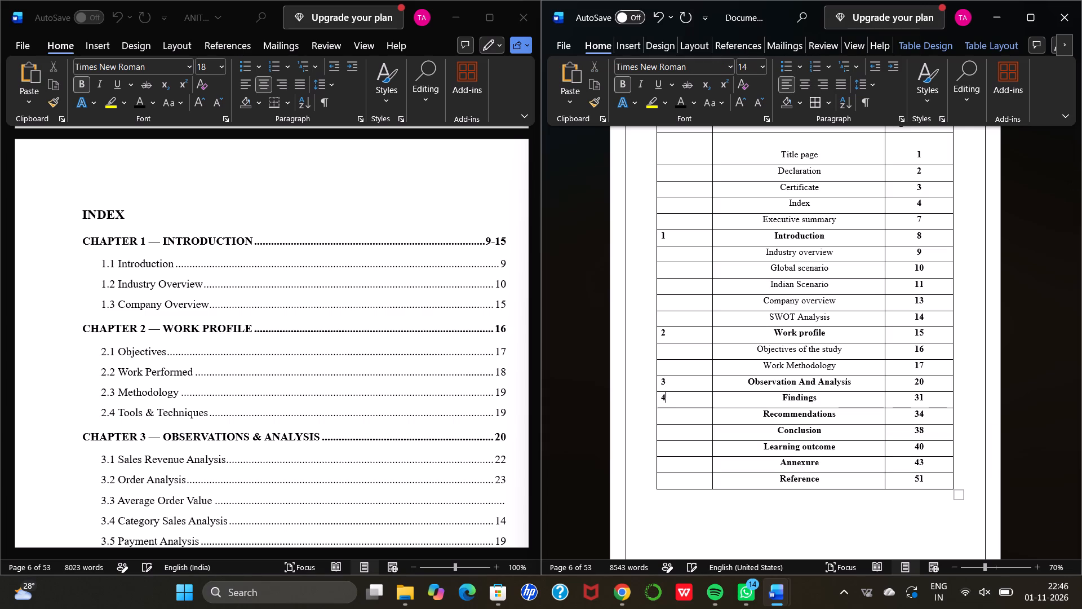
key(Down)
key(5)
key(Down)
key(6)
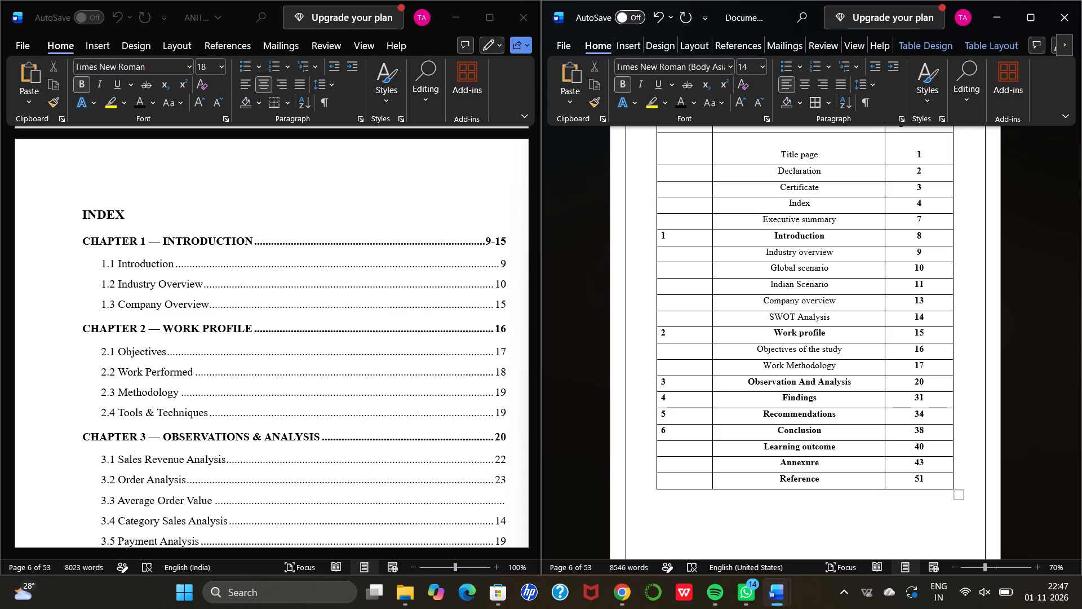
key(Down)
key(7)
scroll(684, 263, up, 1)
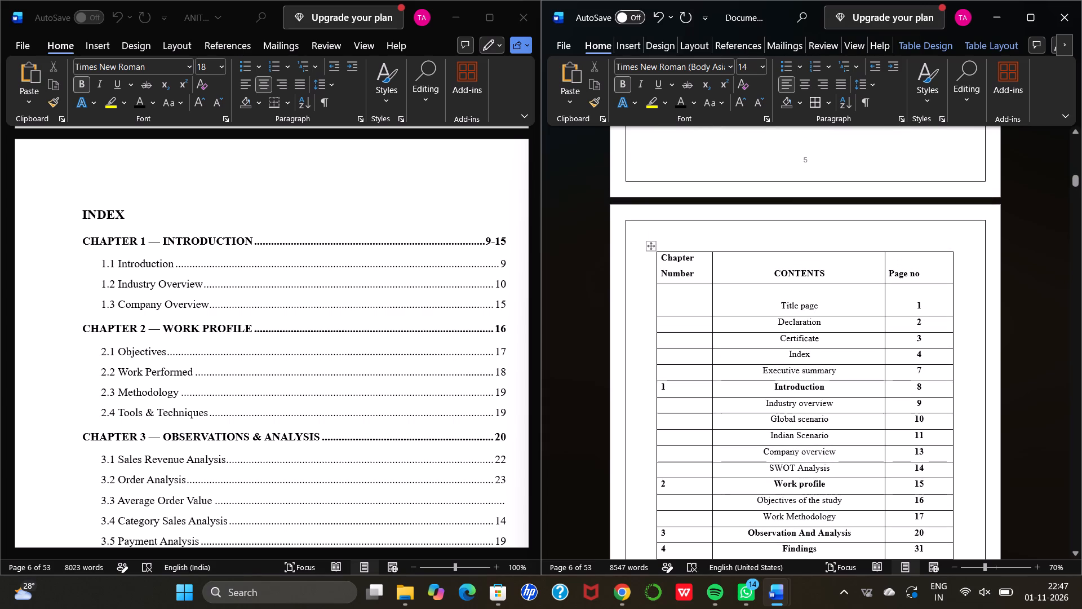
Center the entries in the Chapter Number column of the contents table, from the Title page row through the Reference row.
drag(673, 310, 688, 483)
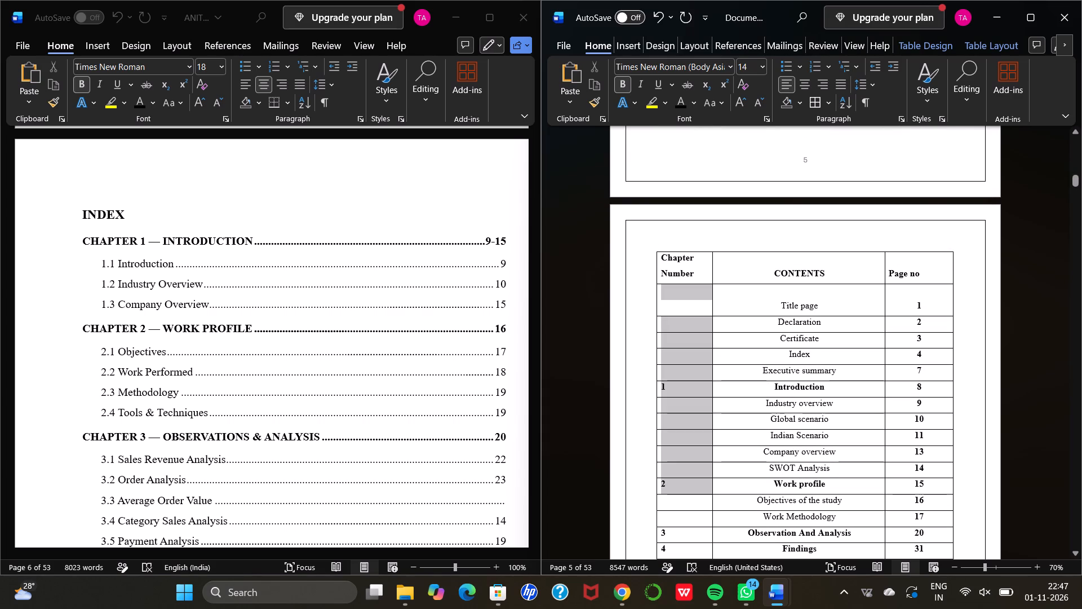
drag(688, 483, 698, 423)
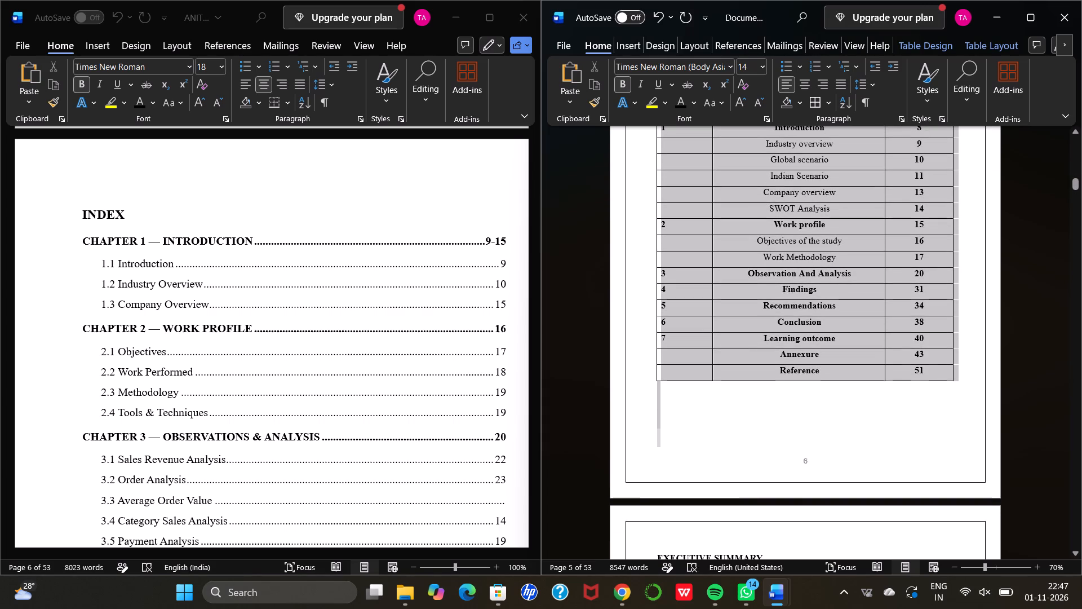
drag(698, 423, 673, 368)
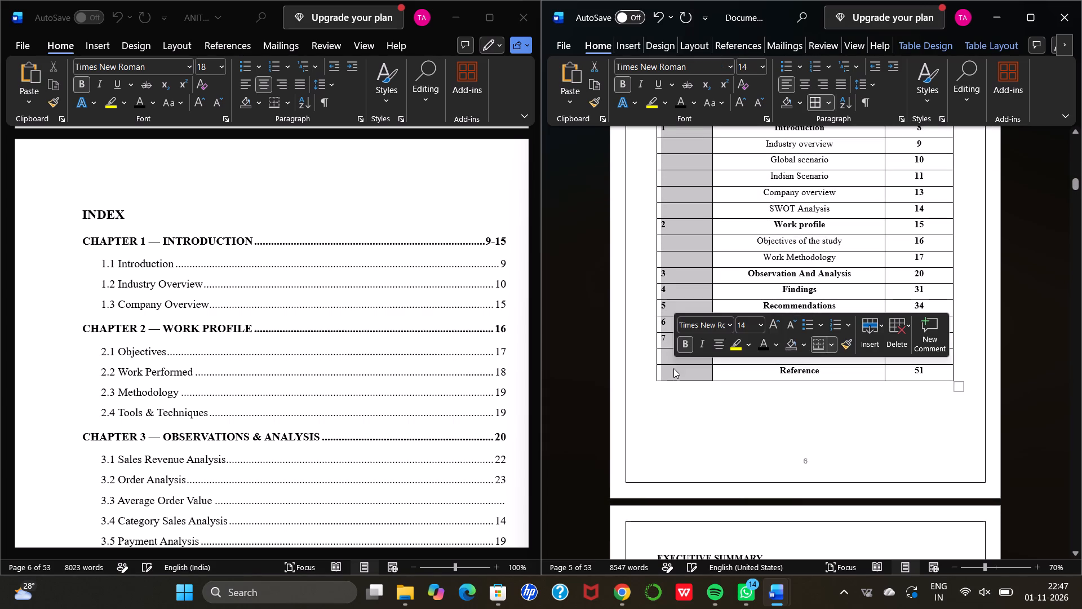
click(803, 81)
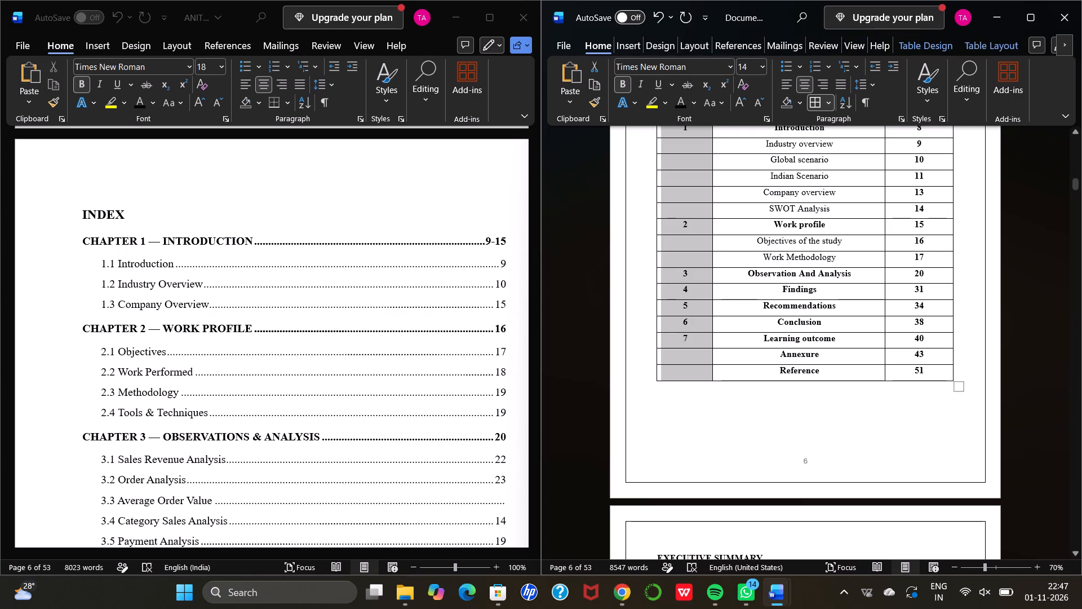
click(730, 417)
scroll(730, 417, up, 2)
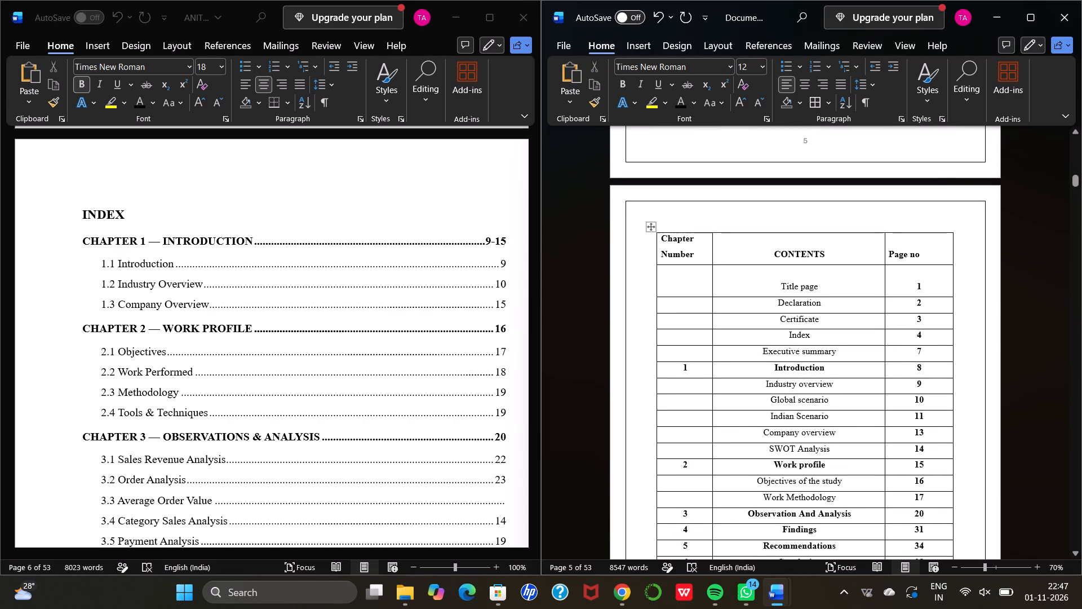
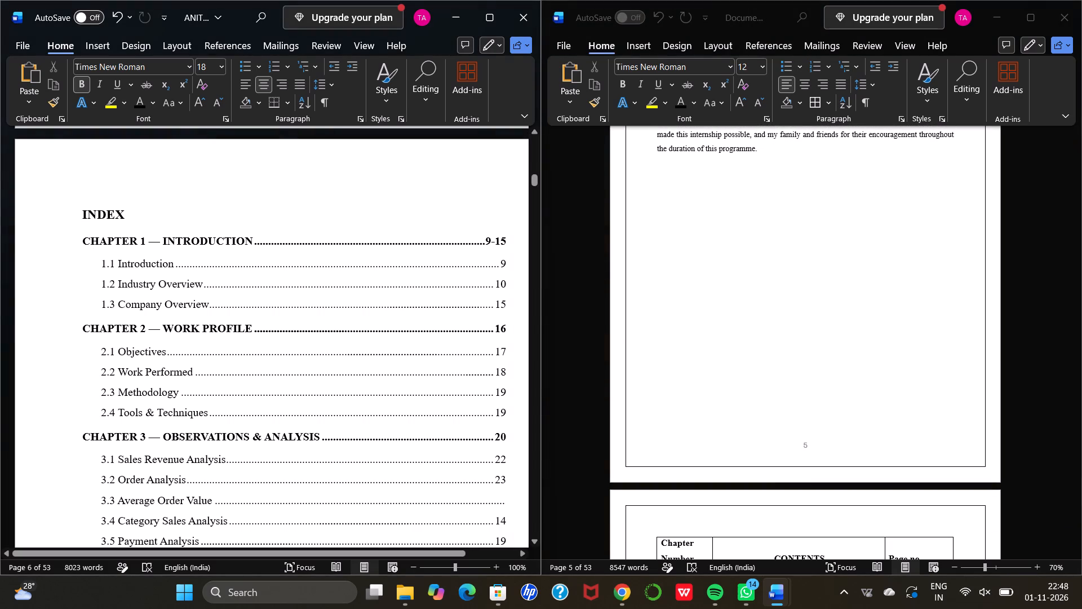
drag(79, 239, 141, 577)
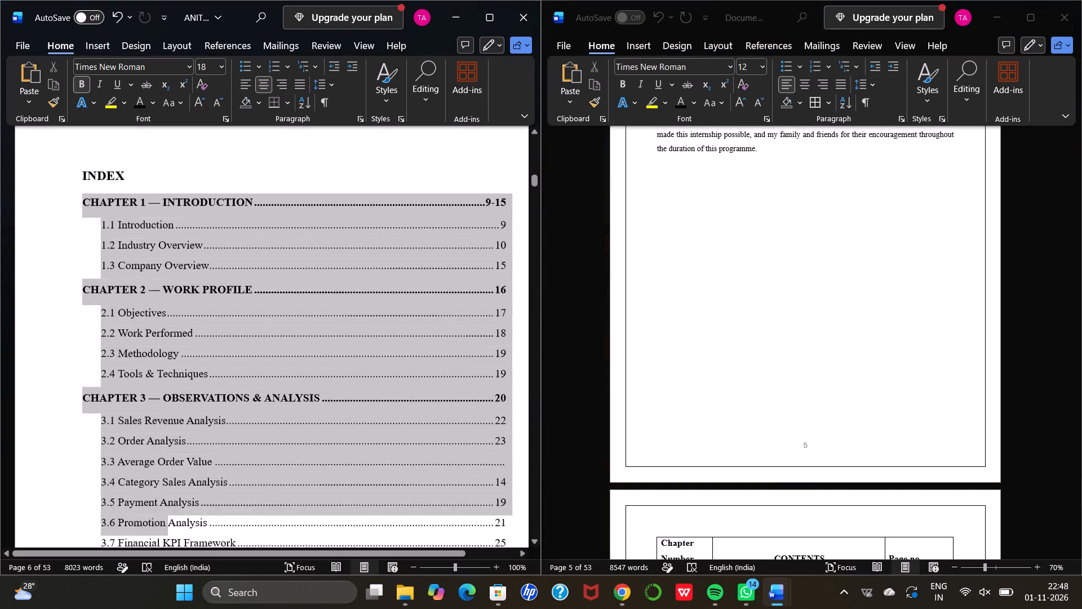
drag(141, 577, 183, 451)
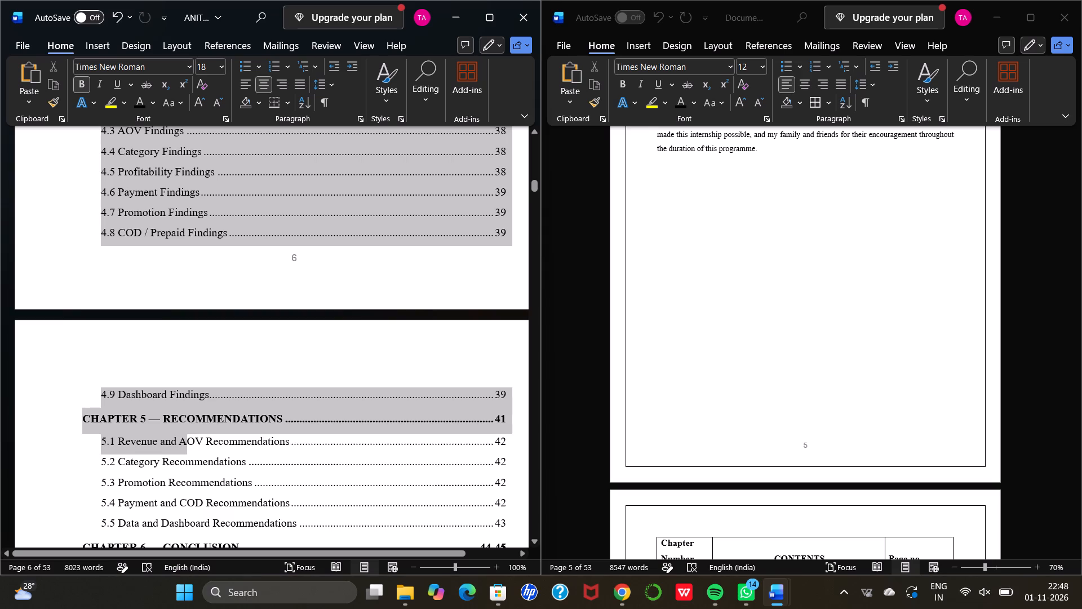
drag(183, 451, 200, 558)
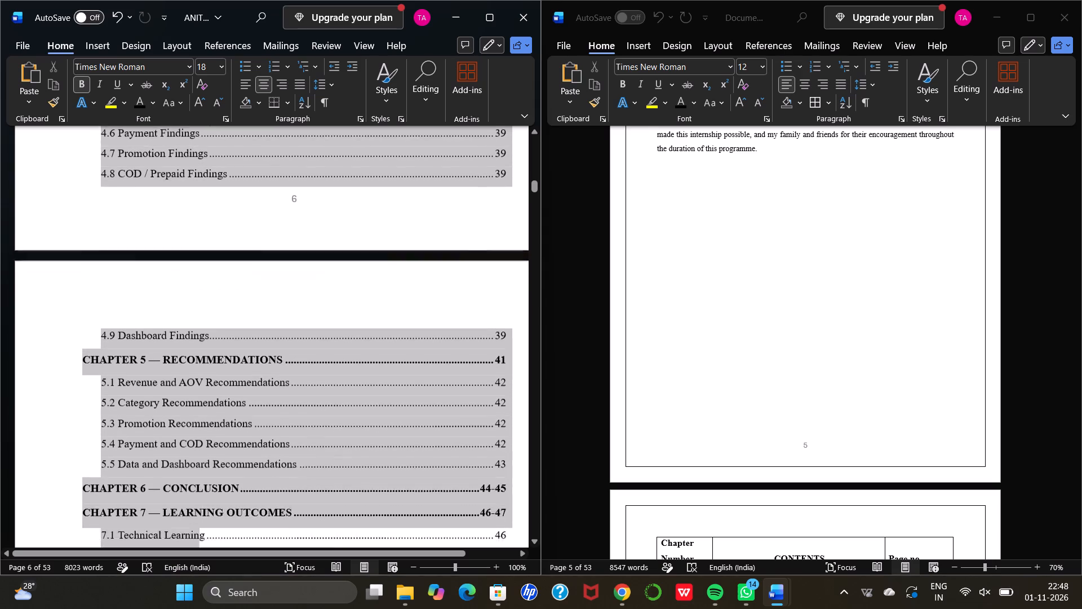
drag(200, 558, 219, 468)
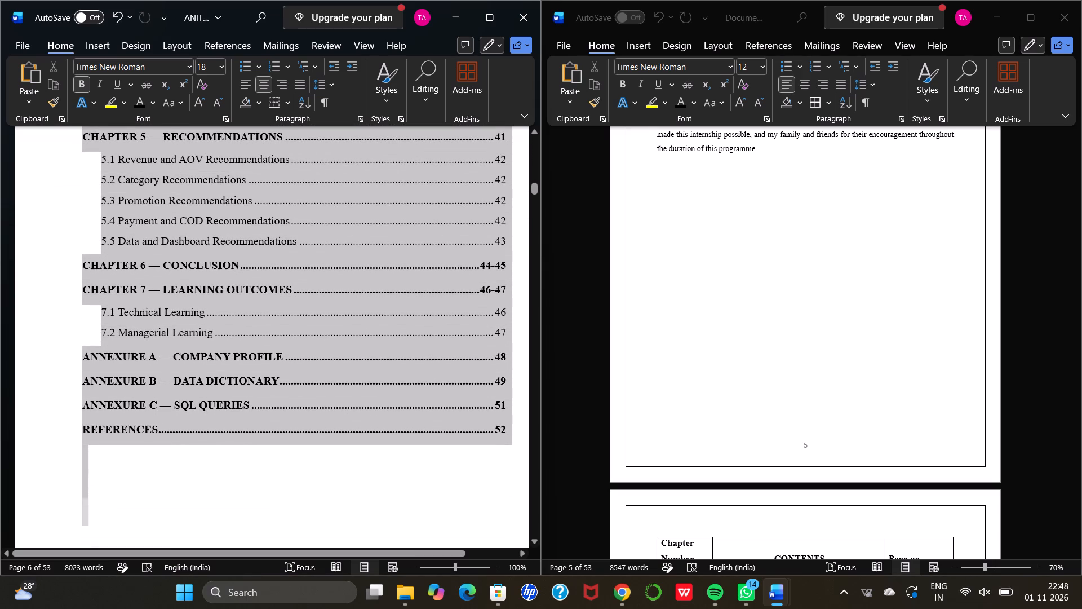
drag(219, 468, 226, 454)
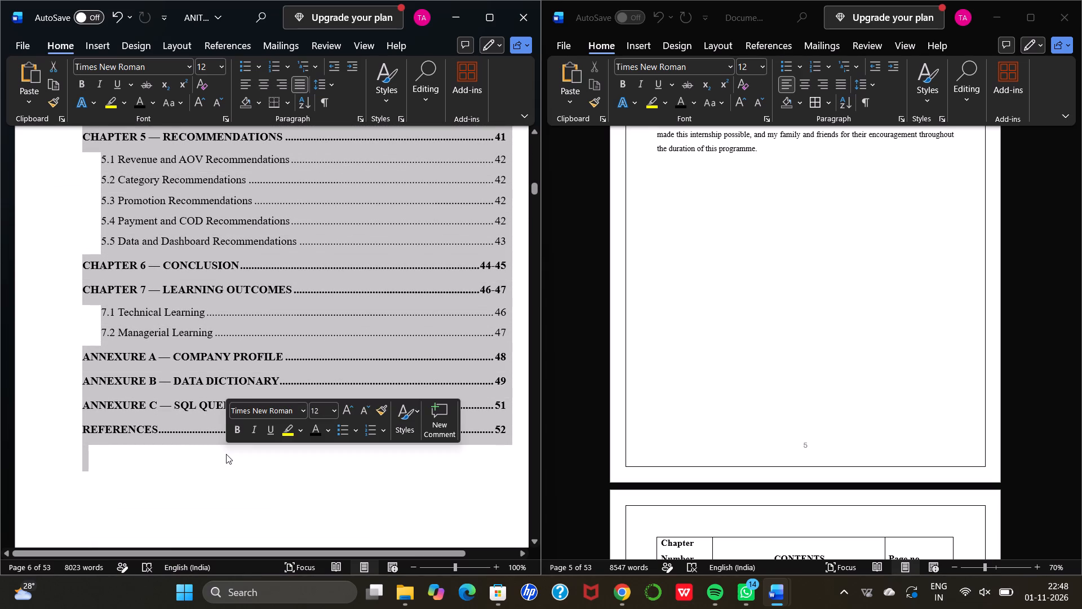
key(BackSpace)
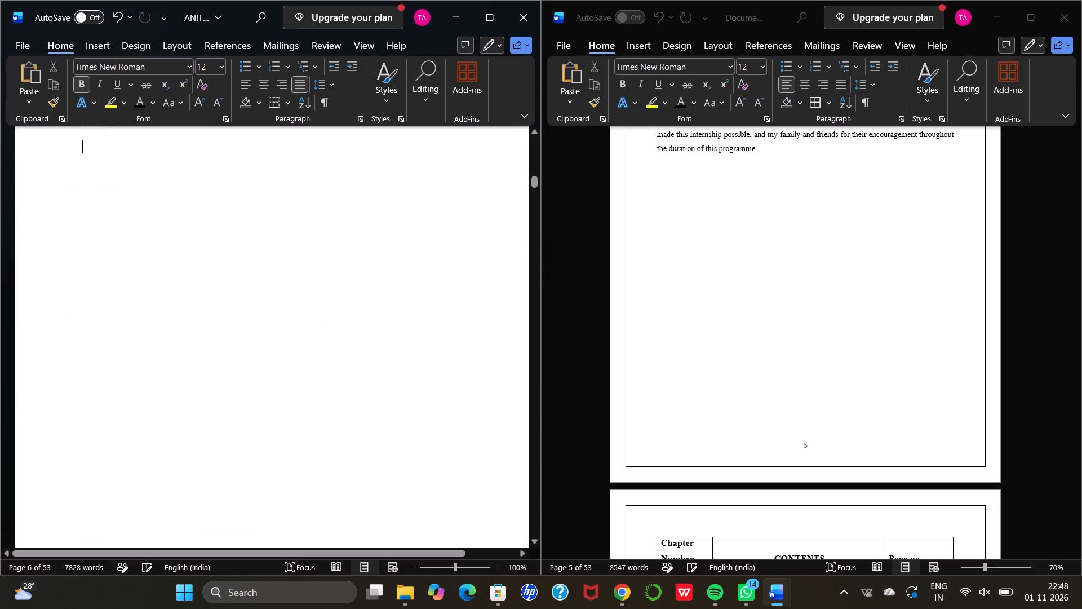
scroll(226, 454, up, 1)
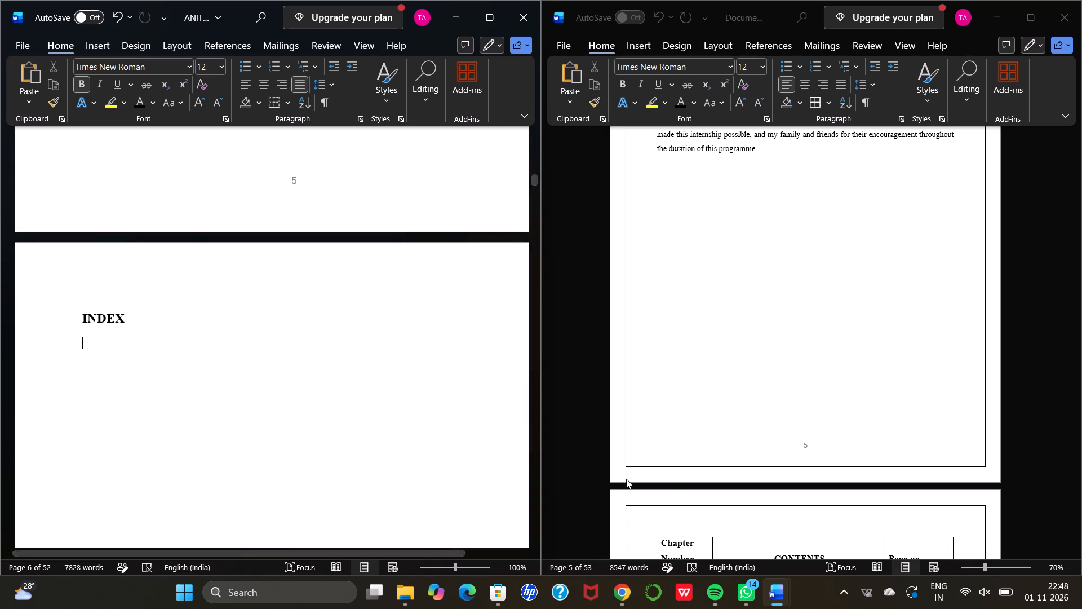
Switch to Document1 and place the cursor in the Chapter Number header cell of its contents table.
scroll(677, 483, down, 3)
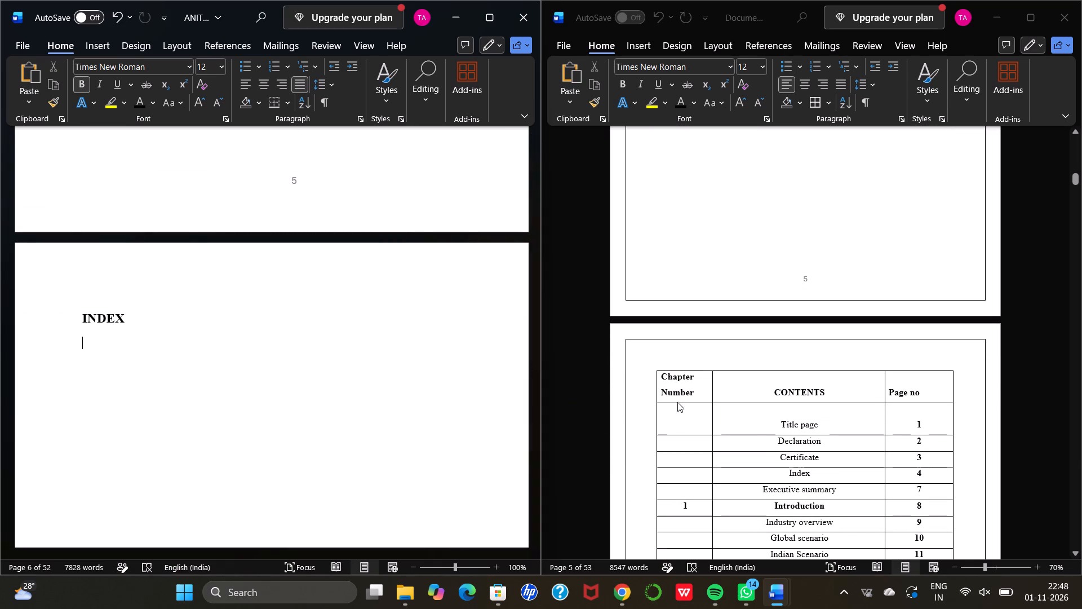
click(690, 383)
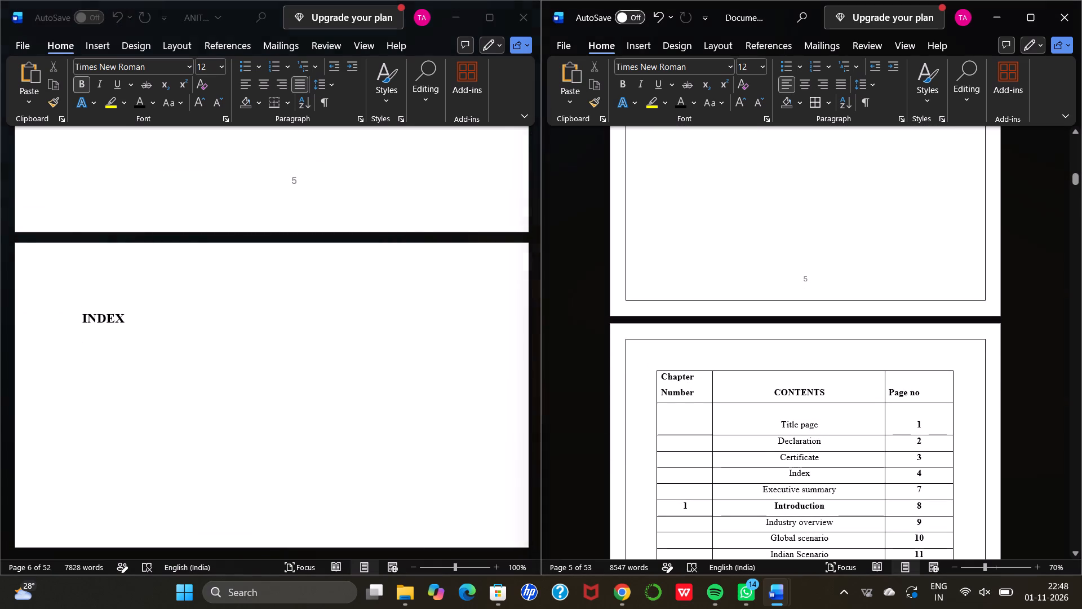
Copy the whole contents table from Document1 and paste it below the INDEX heading in the other internship report.
click(652, 367)
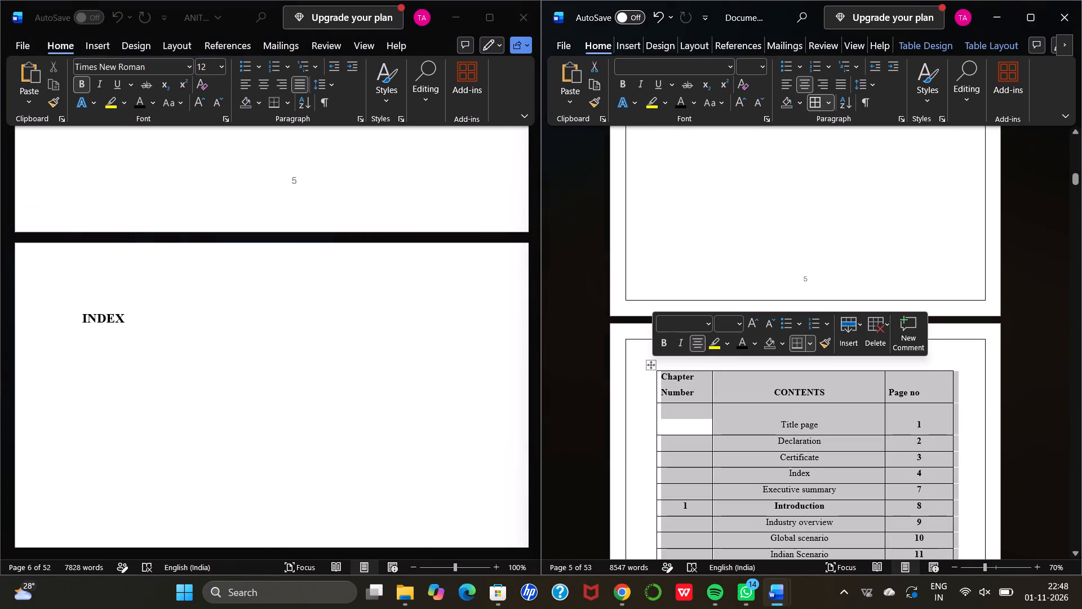
key(ctrl+c)
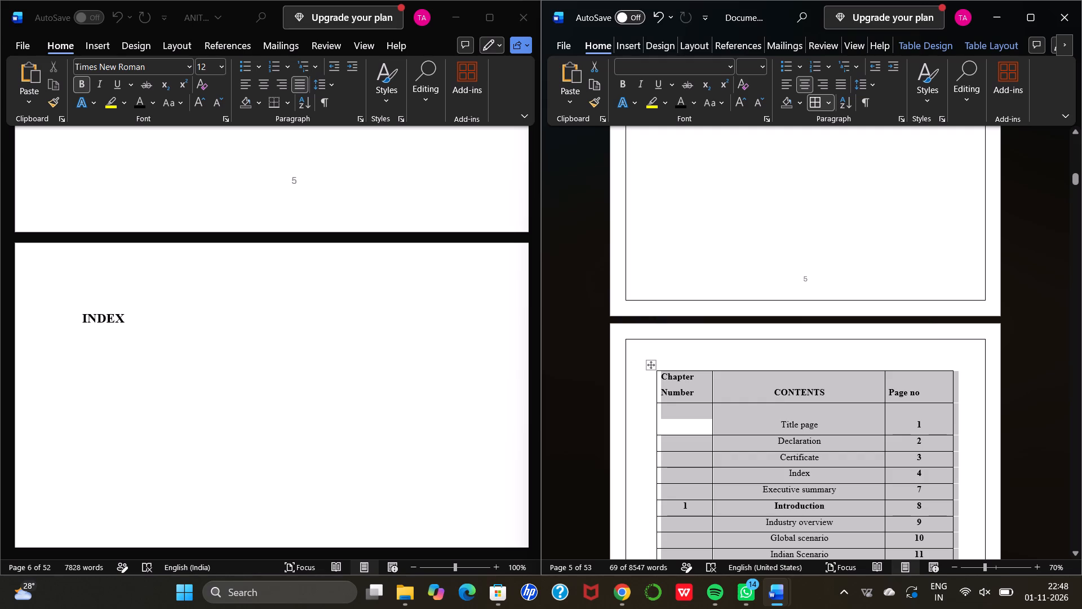
click(129, 352)
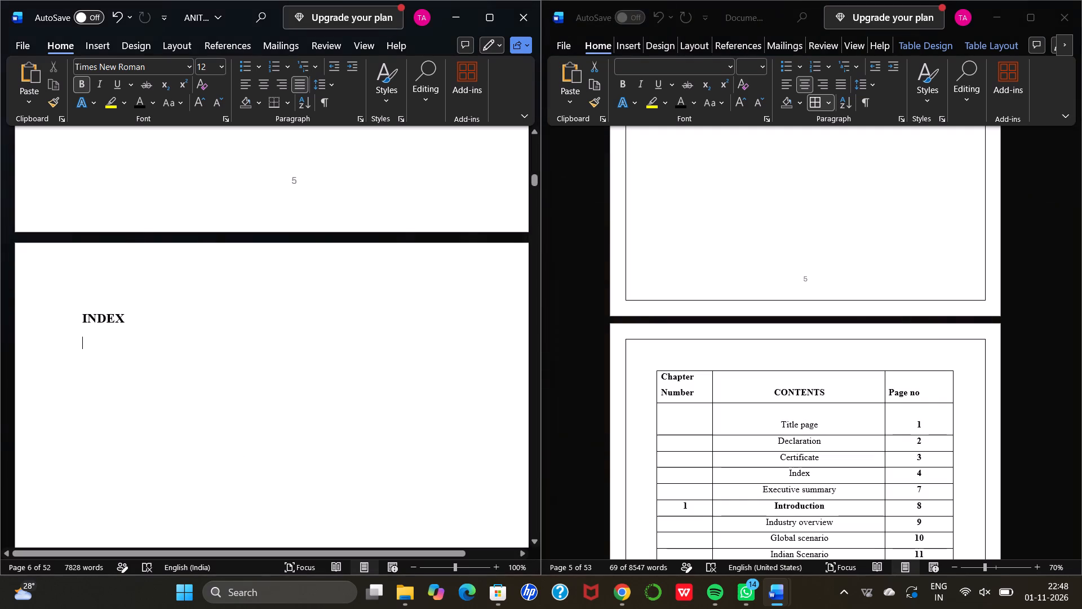
key(ctrl+v)
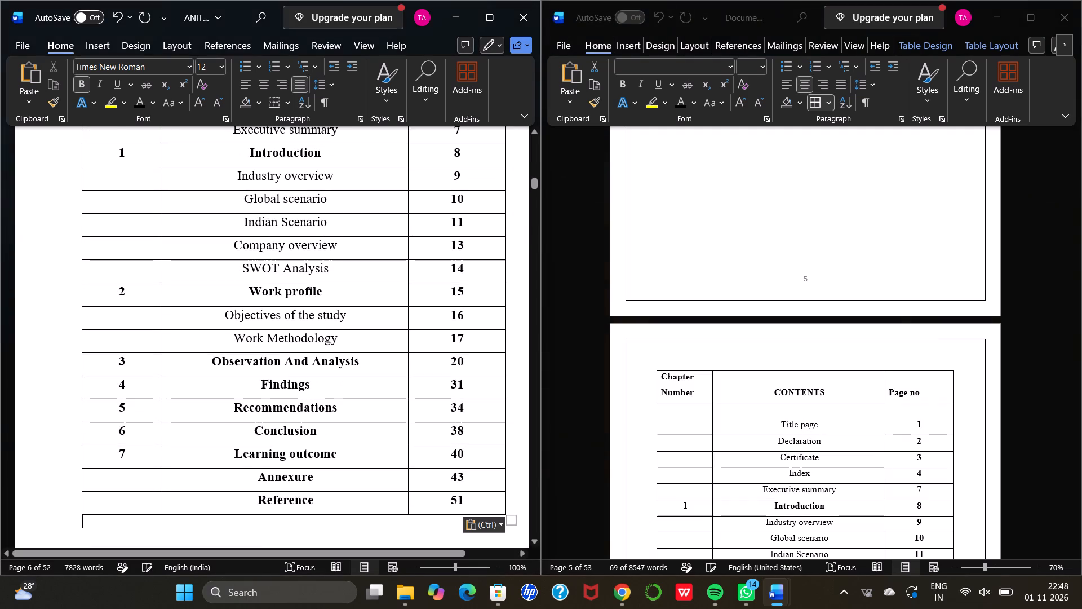
scroll(299, 283, up, 4)
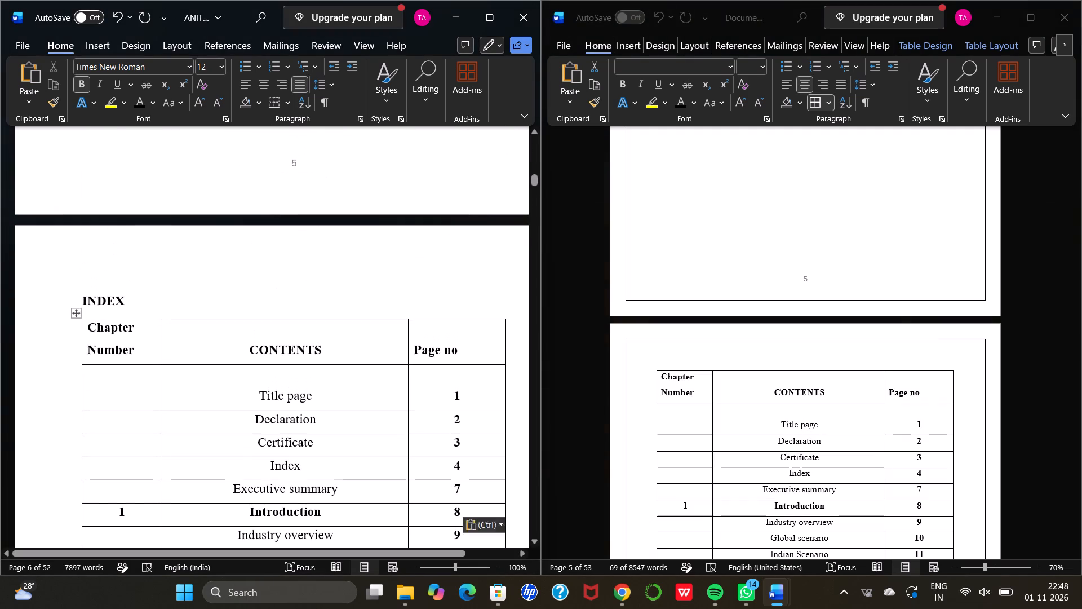
scroll(299, 283, down, 1)
Delete the INDEX heading above the pasted contents table.
click(142, 299)
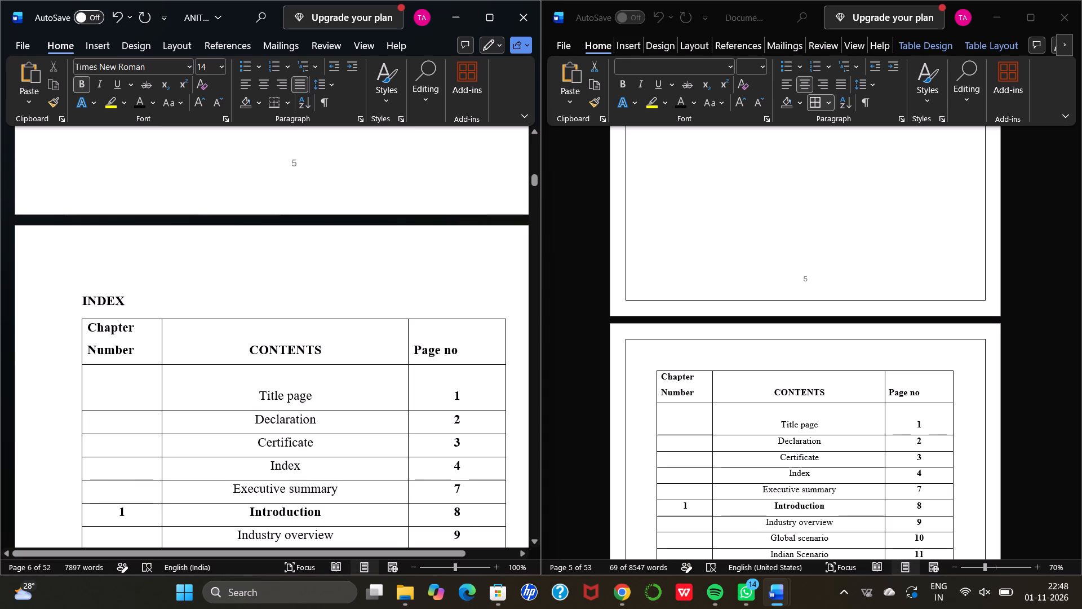
key(BackSpace)
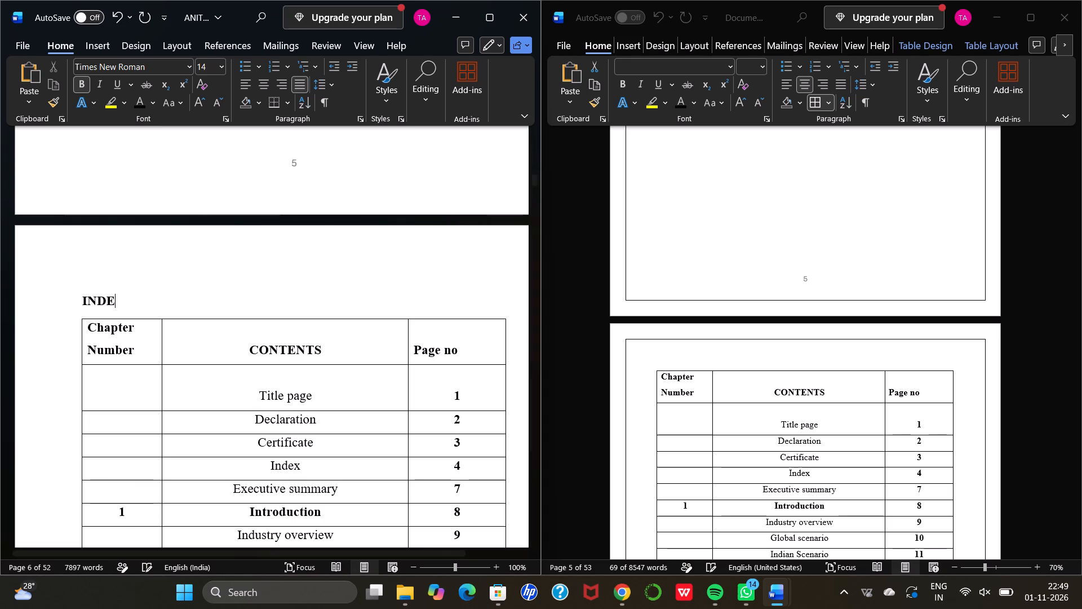
key(BackSpace)
key(BackSpace)
key(BackSpace)
key(BackSpace)
key(BackSpace)
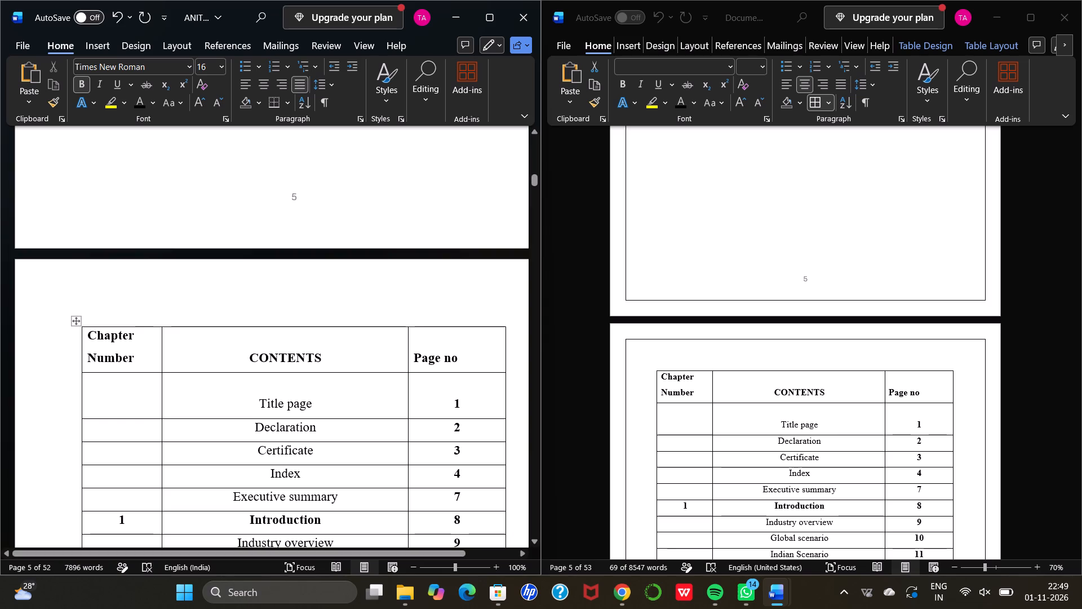
Copy the EXECUTIVE SUMMARY heading with its two paragraphs and remove them from the page before the contents table.
scroll(222, 430, down, 1)
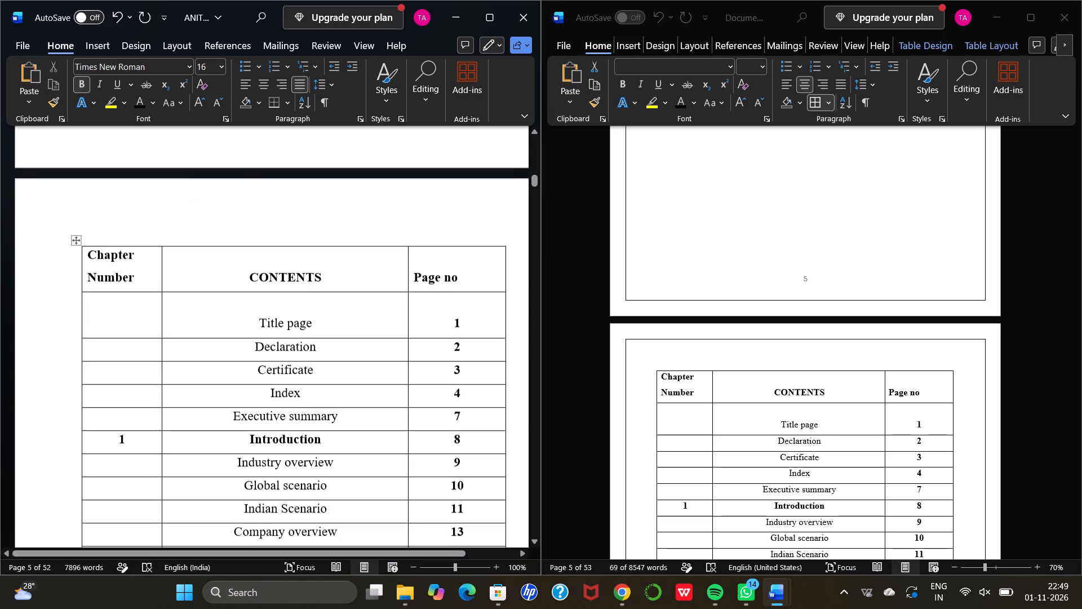
scroll(222, 430, down, 1)
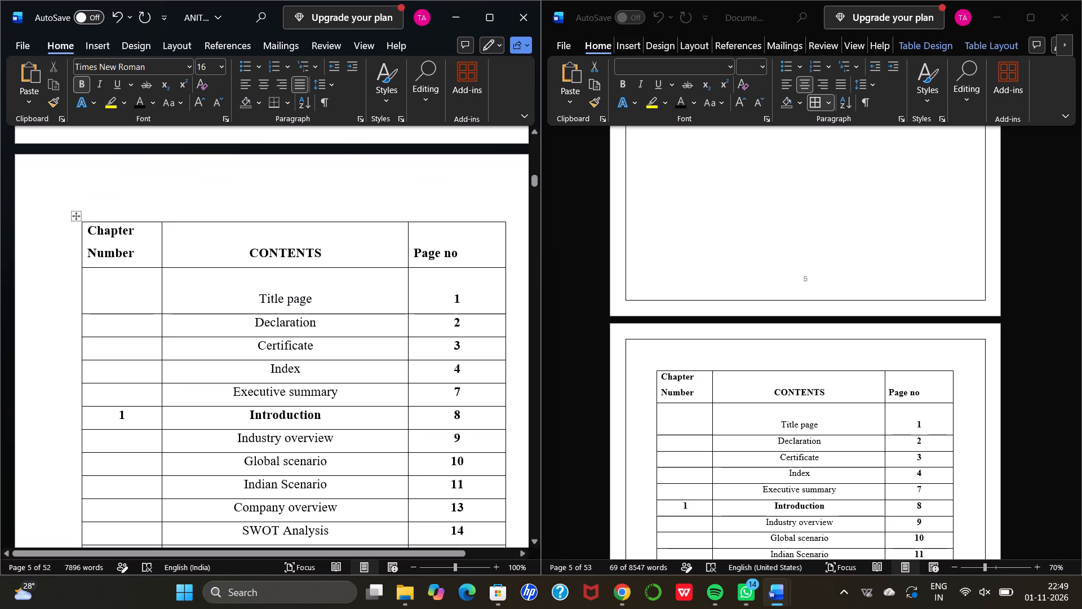
click(471, 372)
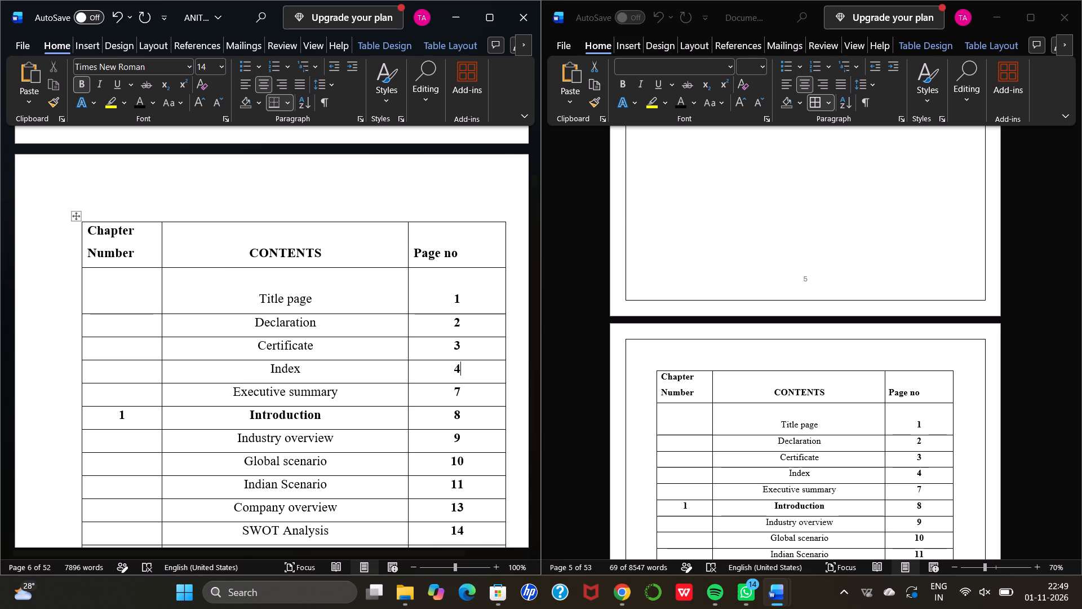
scroll(471, 372, up, 8)
scroll(471, 372, down, 1)
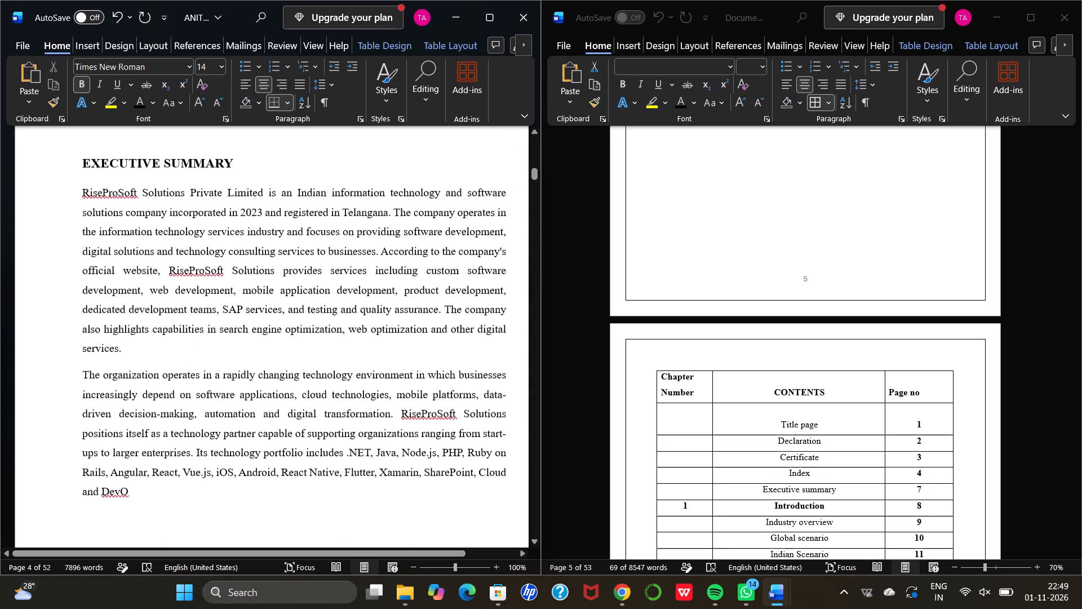
scroll(471, 372, down, 1)
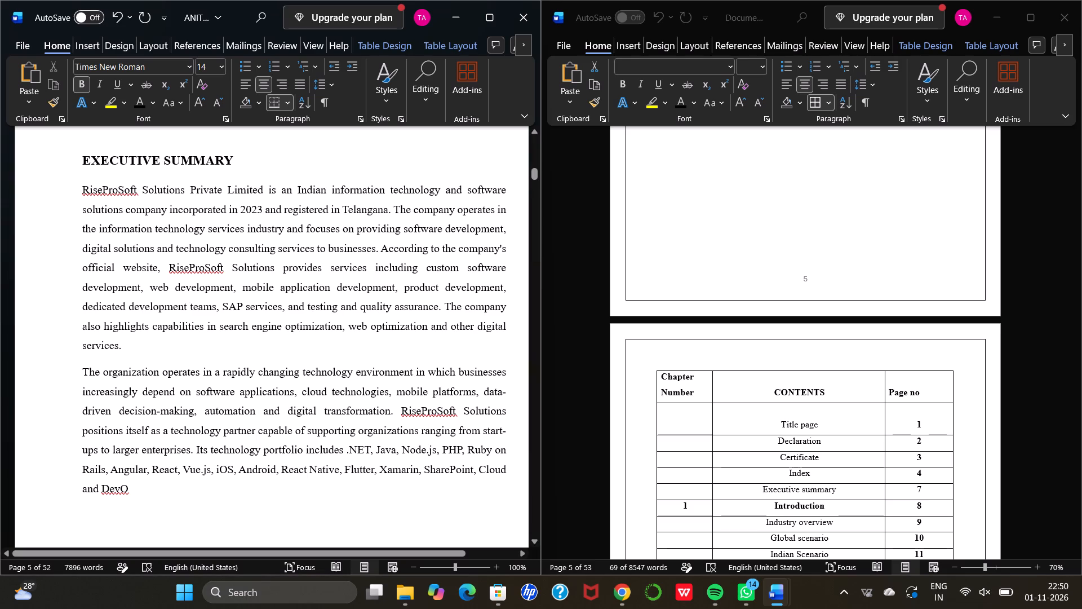
drag(82, 157, 112, 208)
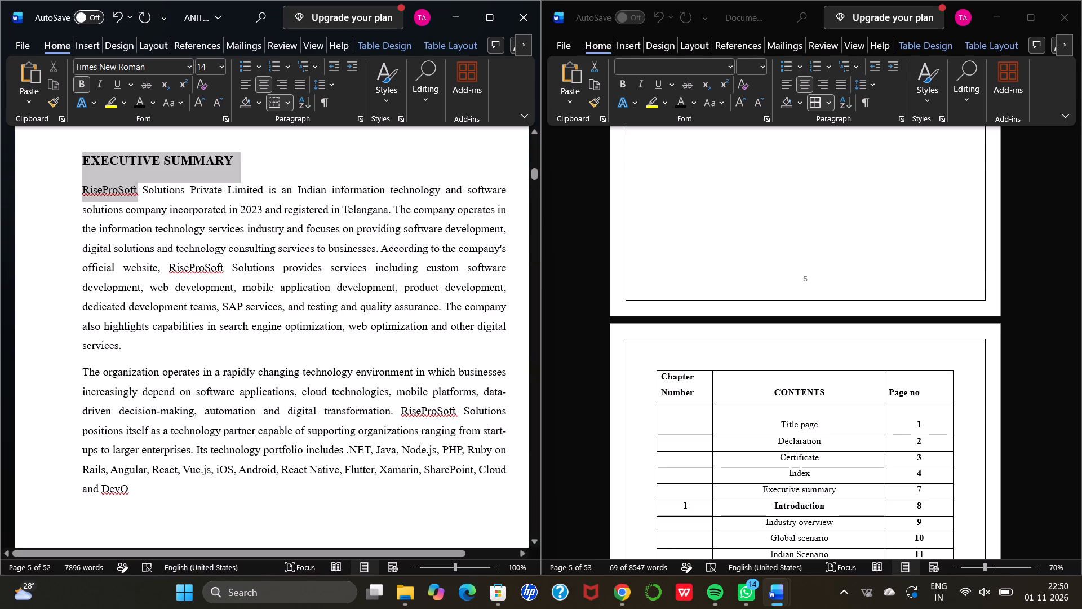
drag(112, 208, 172, 280)
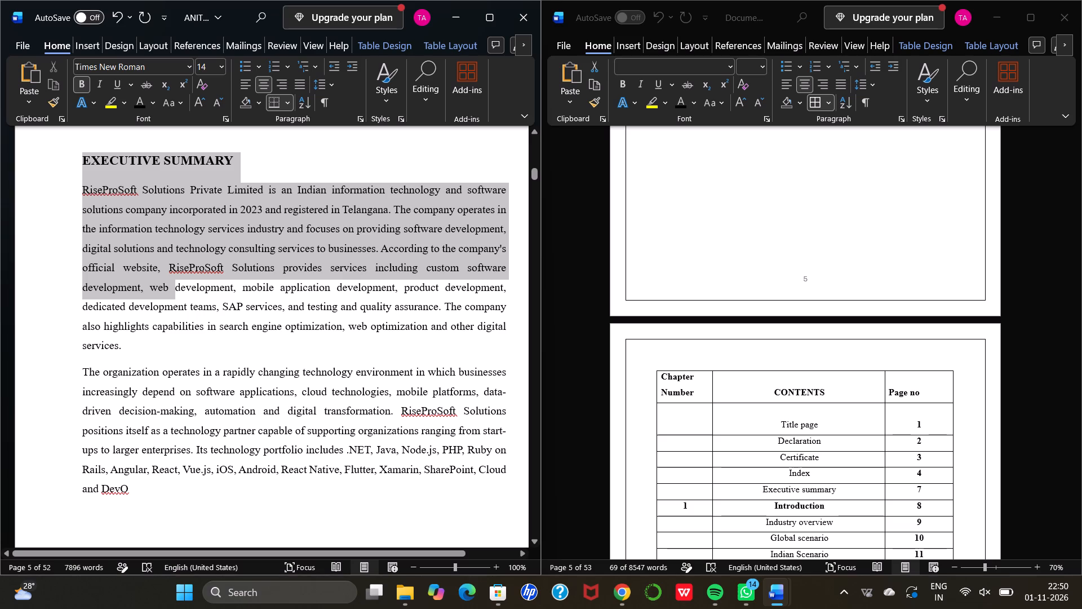
drag(172, 280, 154, 443)
scroll(176, 296, up, 1)
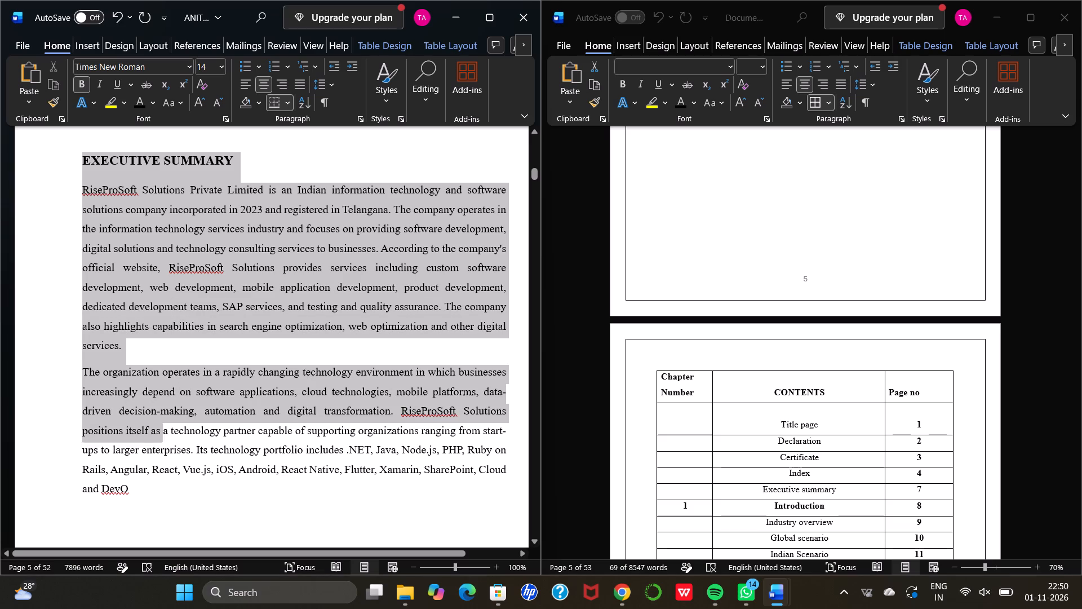
drag(154, 443, 150, 492)
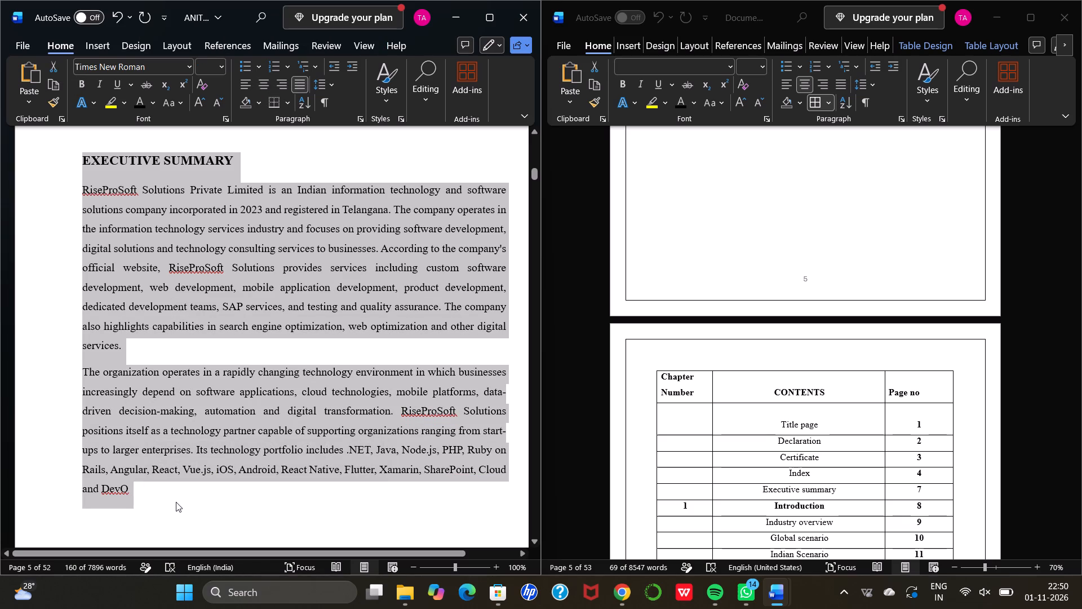
key(ctrl+c)
key(BackSpace)
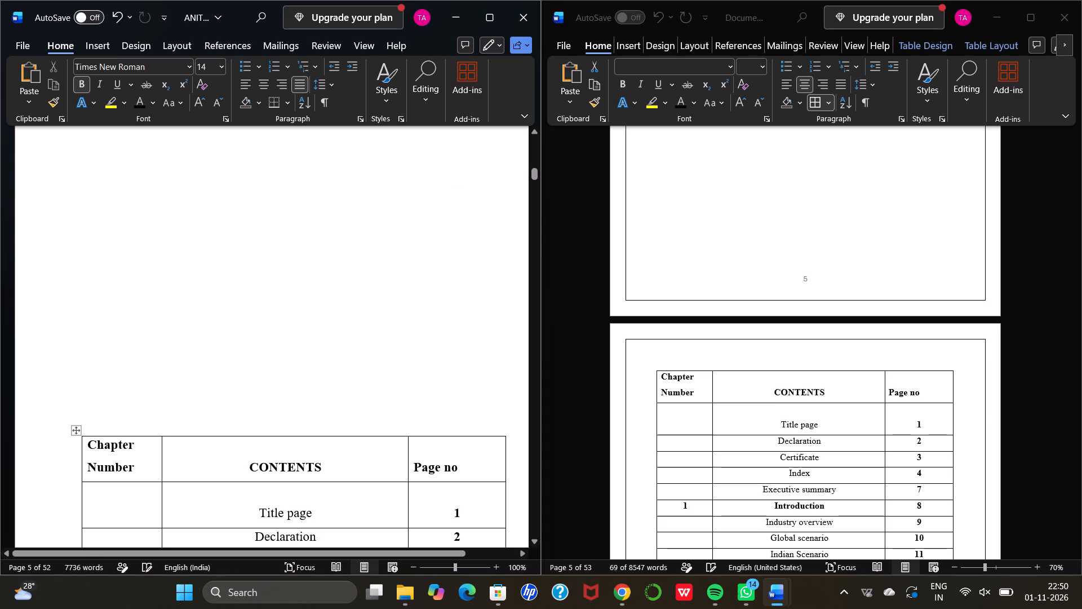
Remove blank lines above the contents table to pull it up onto the emptied executive summary page.
scroll(192, 378, up, 5)
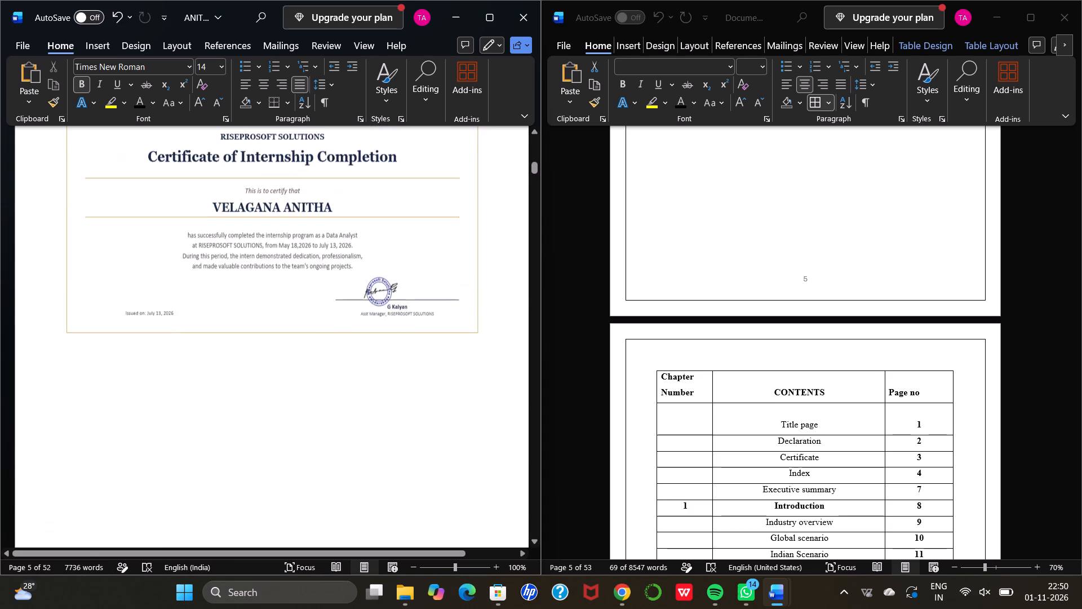
scroll(192, 378, down, 4)
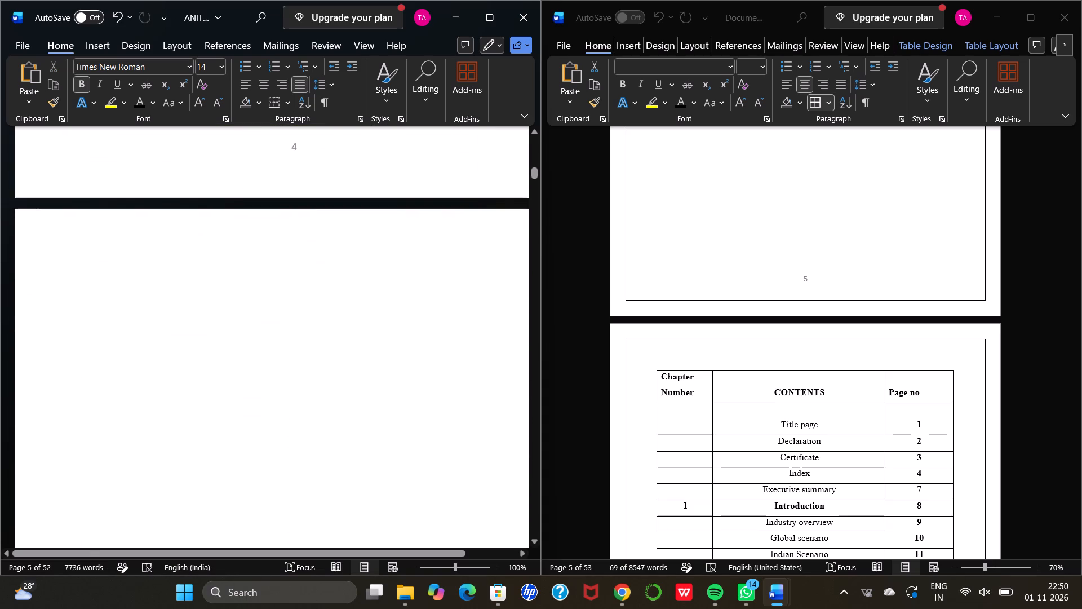
scroll(192, 378, down, 2)
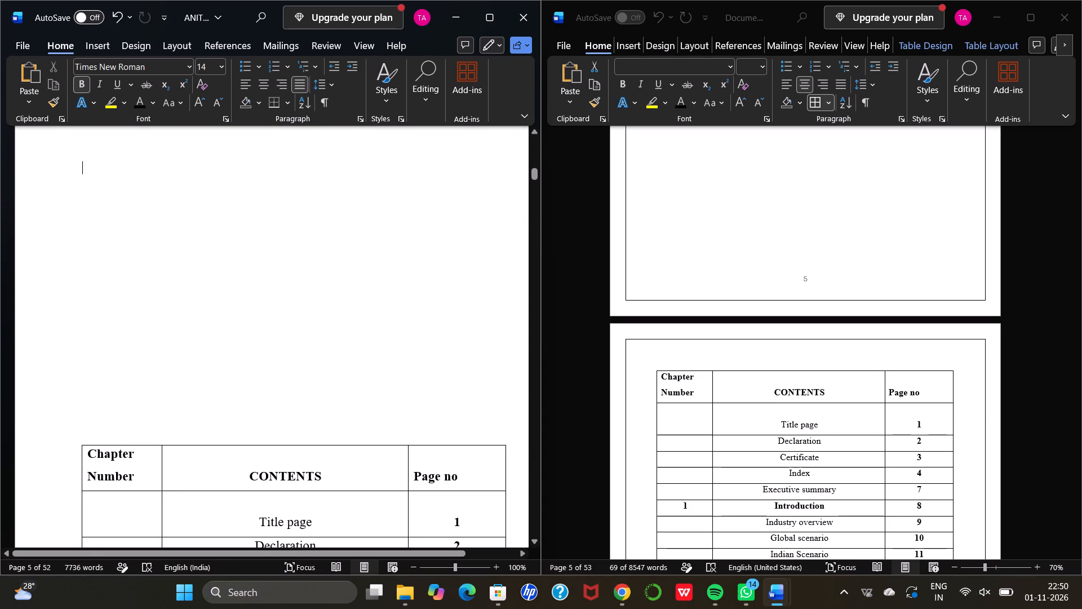
click(76, 439)
key(BackSpace)
key(BackSpace)
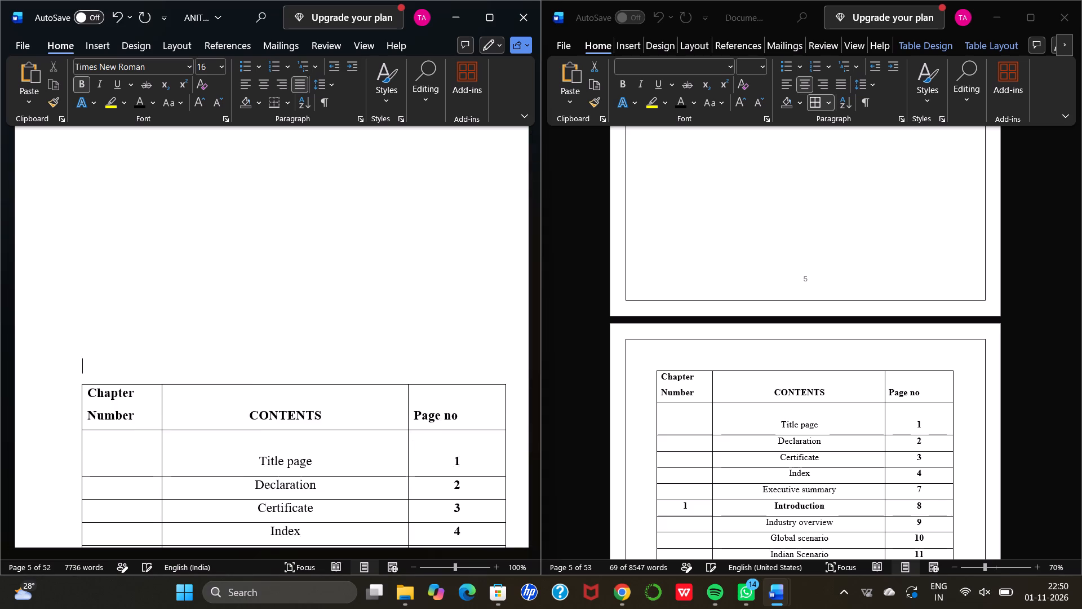
key(BackSpace)
key(BackSpace)
key(BackSpace)
key(BackSpace)
key(BackSpace)
key(BackSpace)
key(BackSpace)
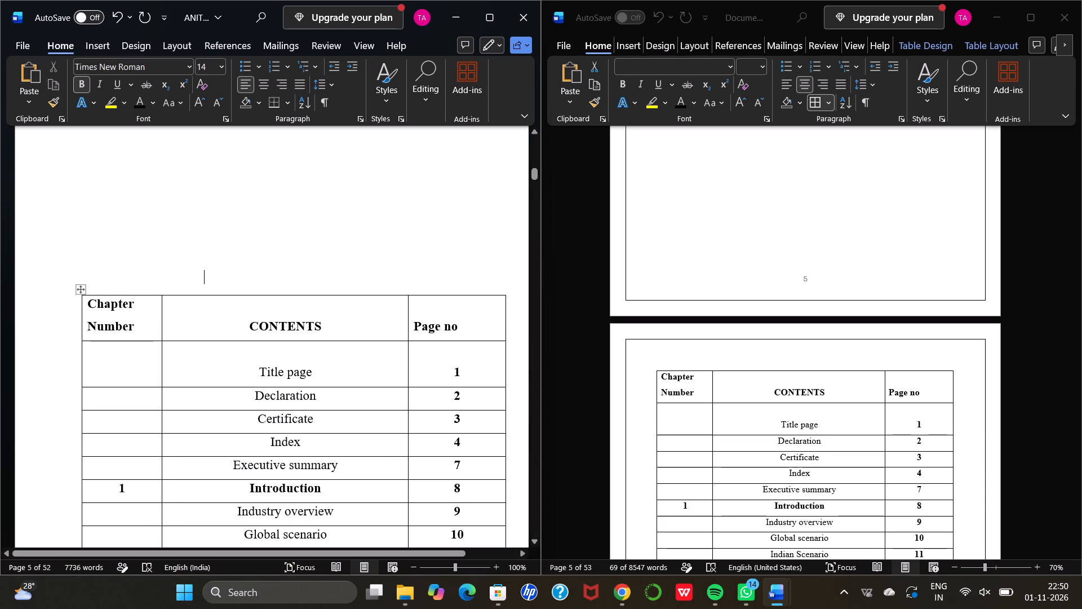
Move the whole contents table up to the first line of the page following the internship certificate.
click(81, 287)
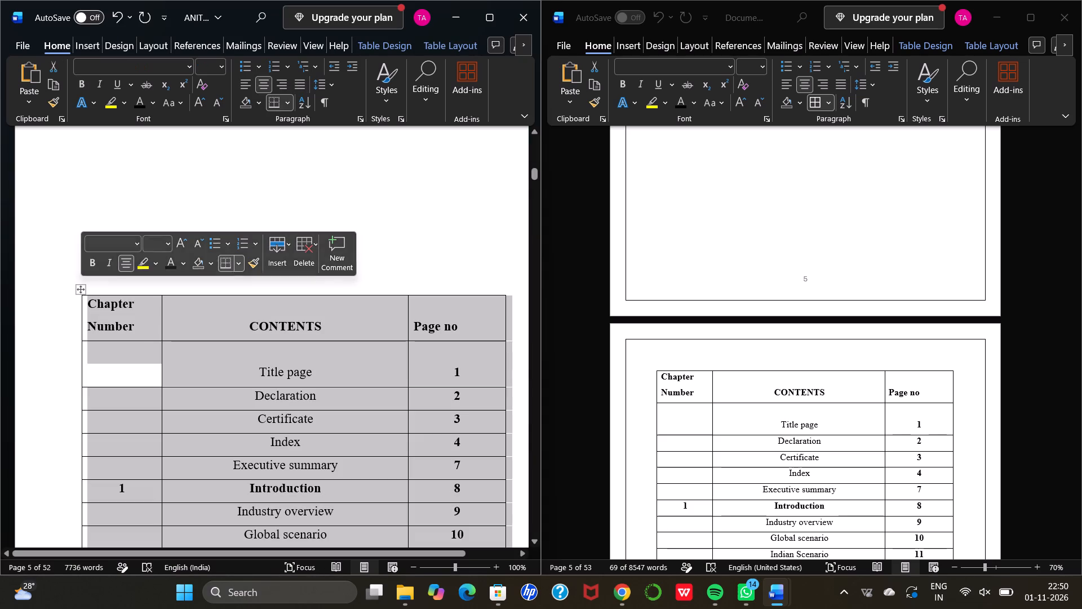
drag(183, 315, 201, 208)
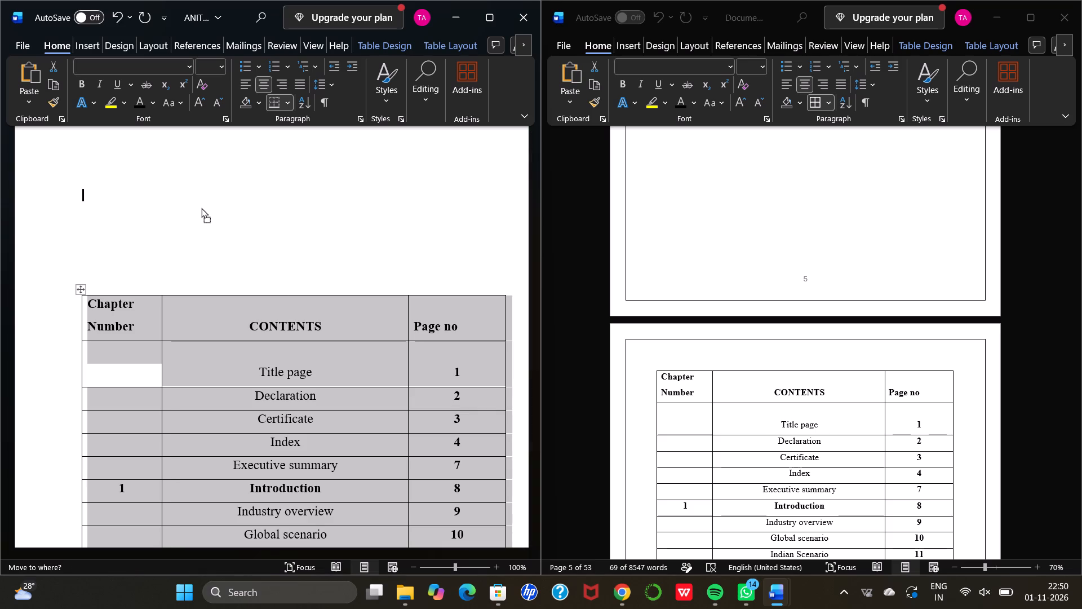
drag(201, 208, 203, 201)
scroll(203, 201, up, 1)
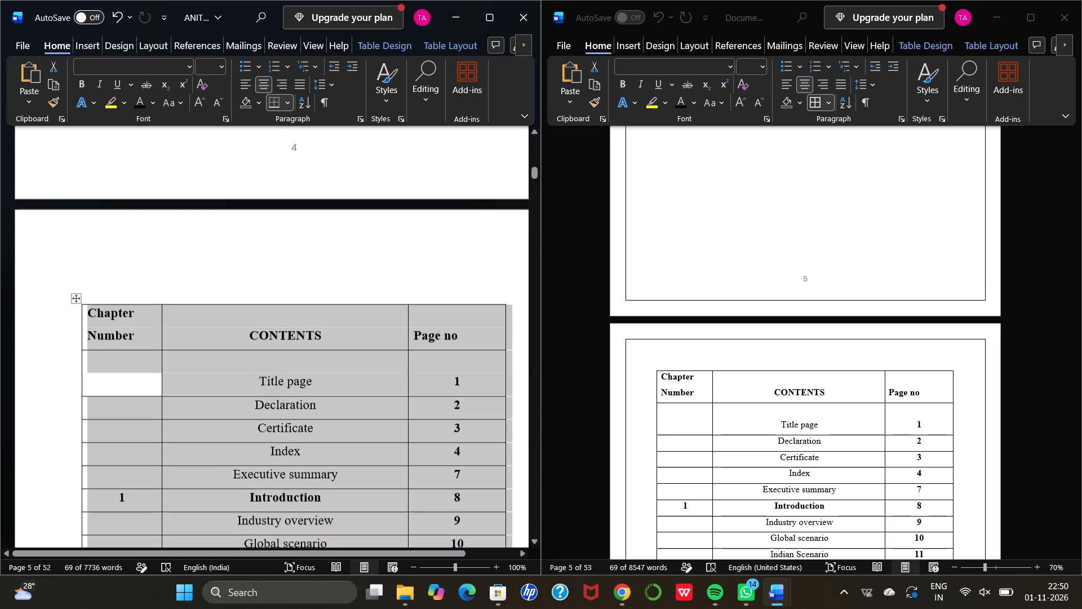
click(216, 276)
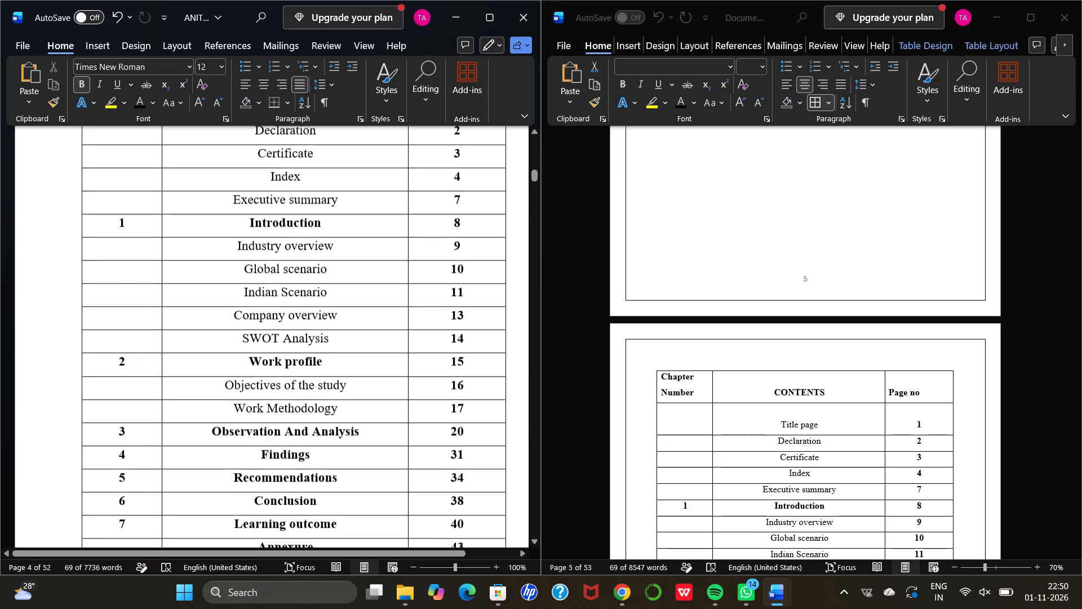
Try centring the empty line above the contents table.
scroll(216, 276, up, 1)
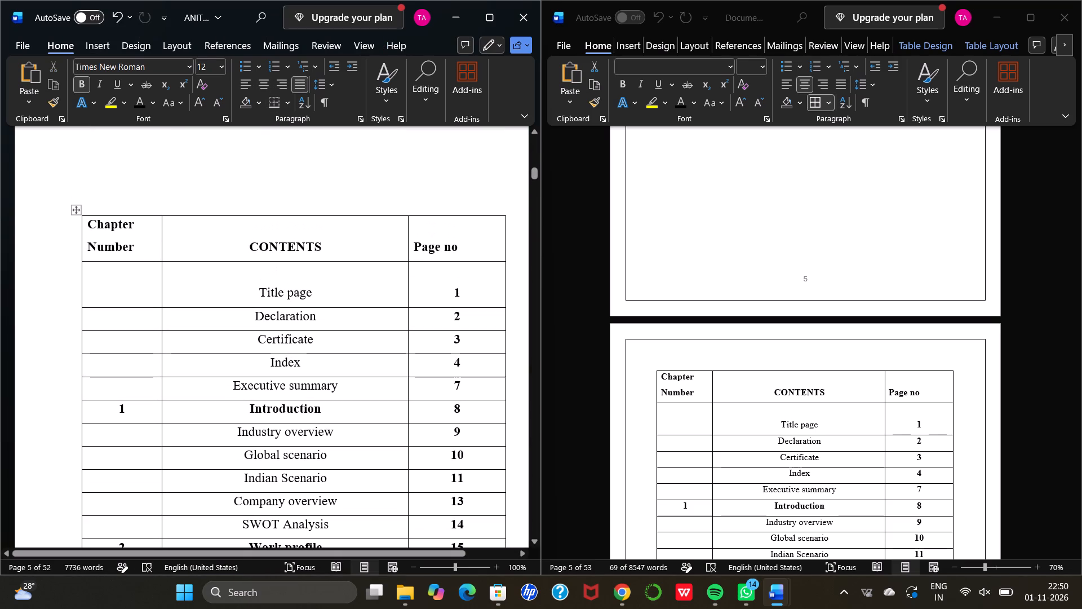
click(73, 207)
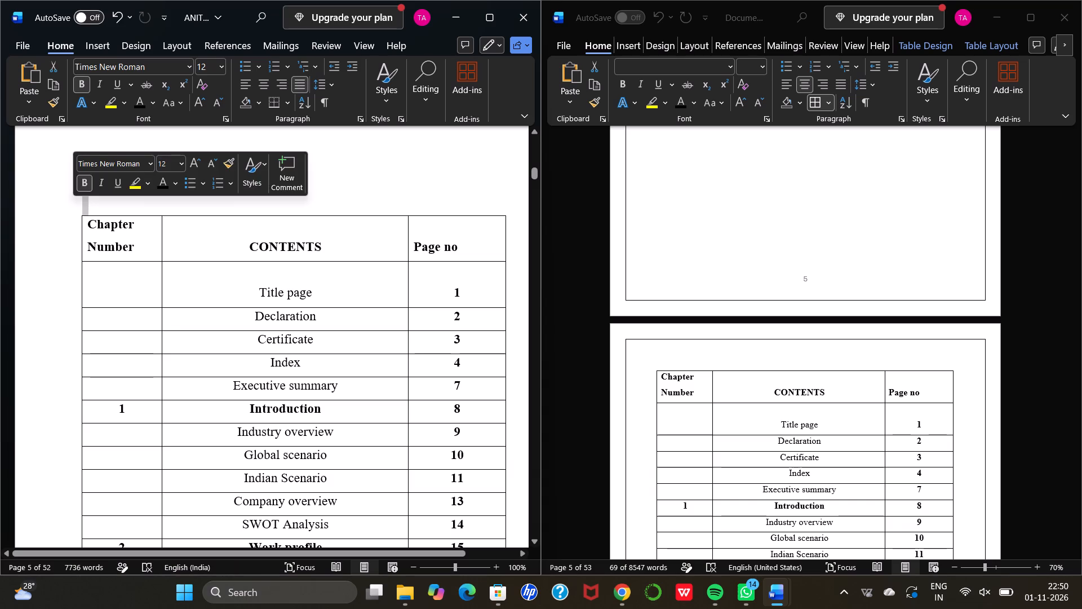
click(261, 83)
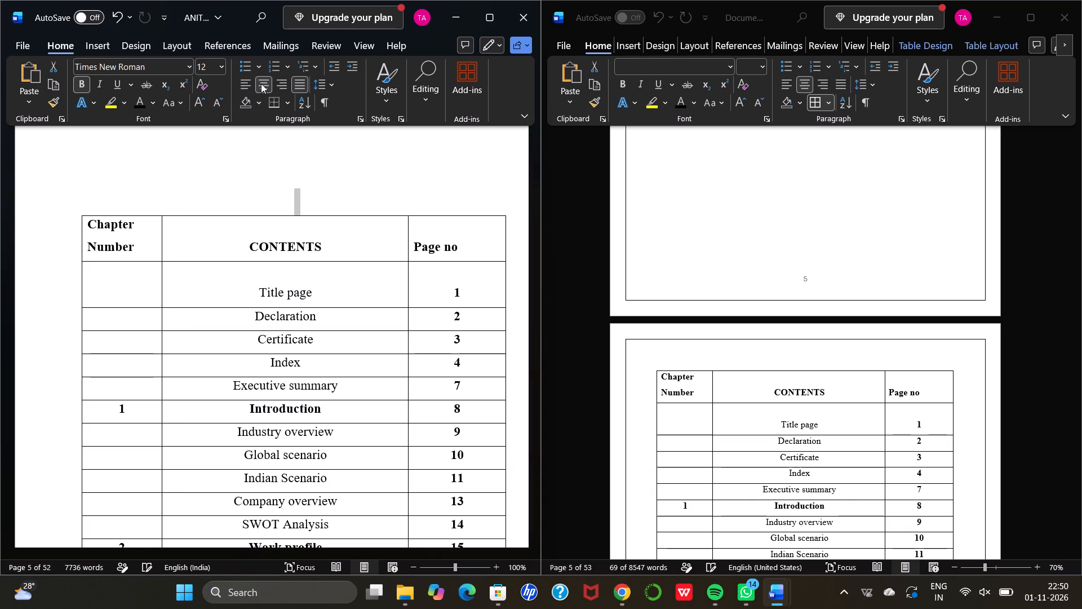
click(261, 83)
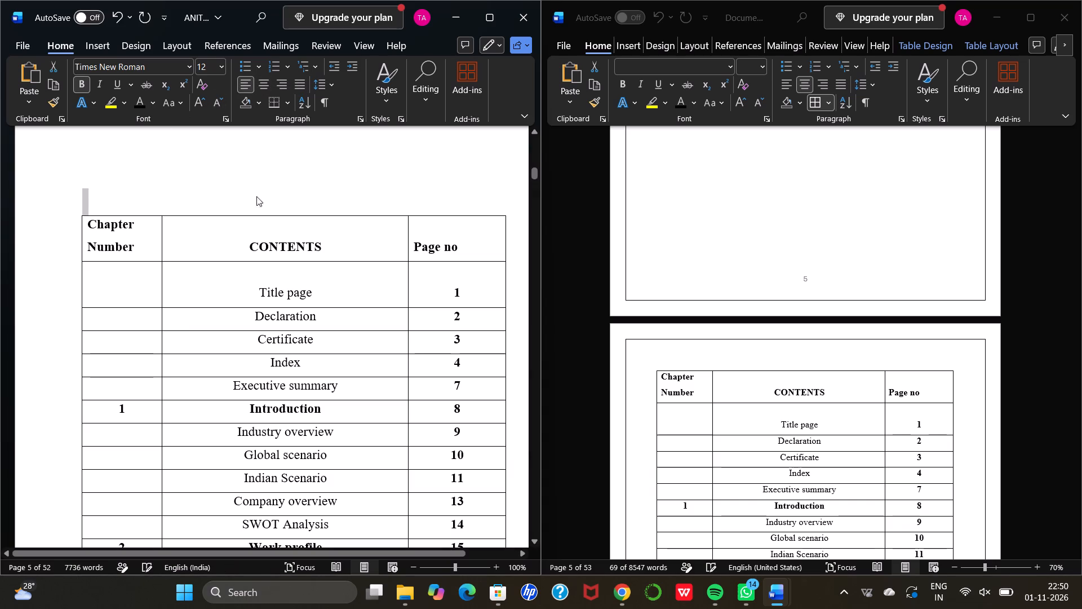
Shift the whole contents table slightly up and to the left on its page.
drag(229, 244, 213, 244)
click(188, 237)
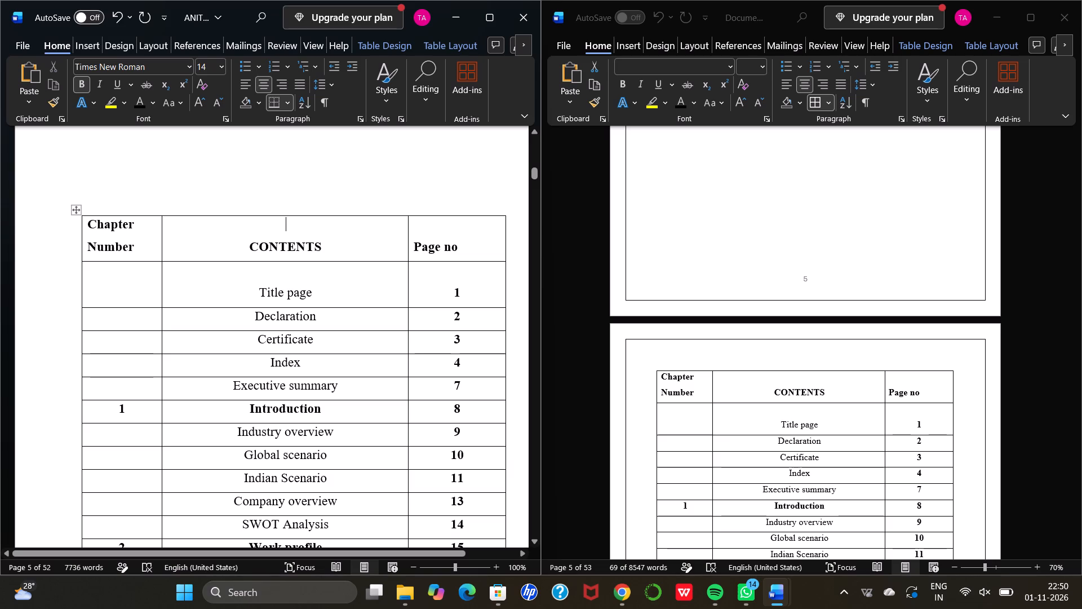
click(77, 210)
drag(189, 250, 174, 249)
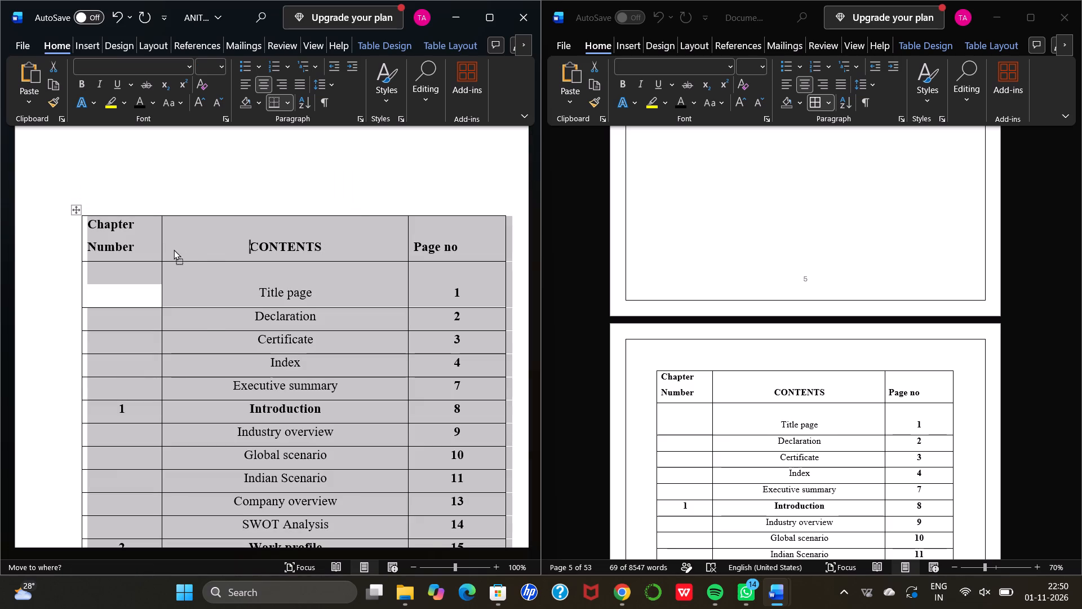
drag(174, 249, 105, 249)
drag(105, 249, 72, 255)
drag(72, 255, 69, 255)
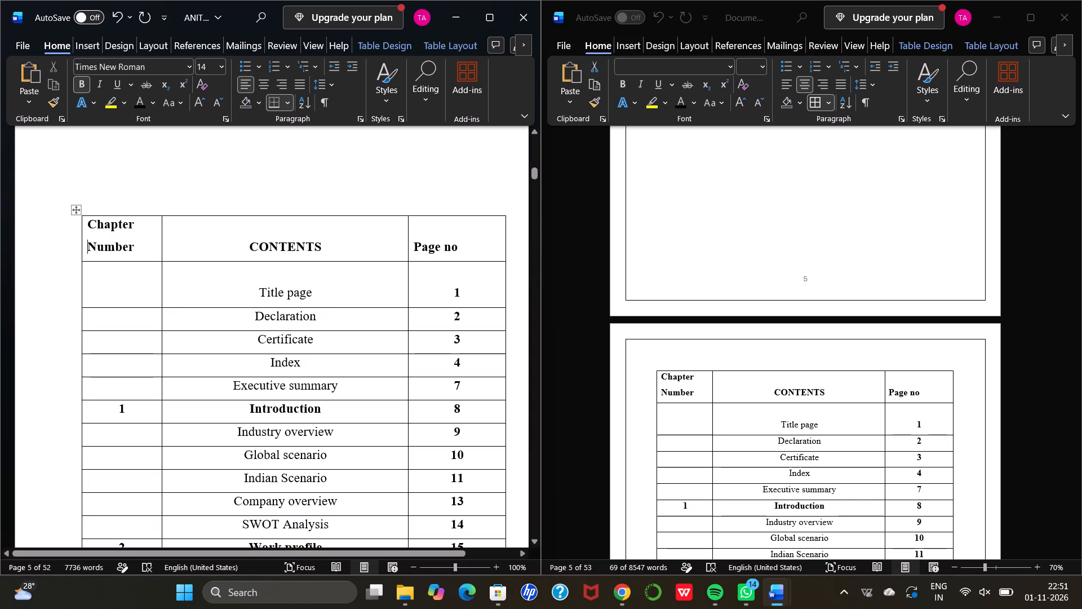
drag(76, 207, 66, 198)
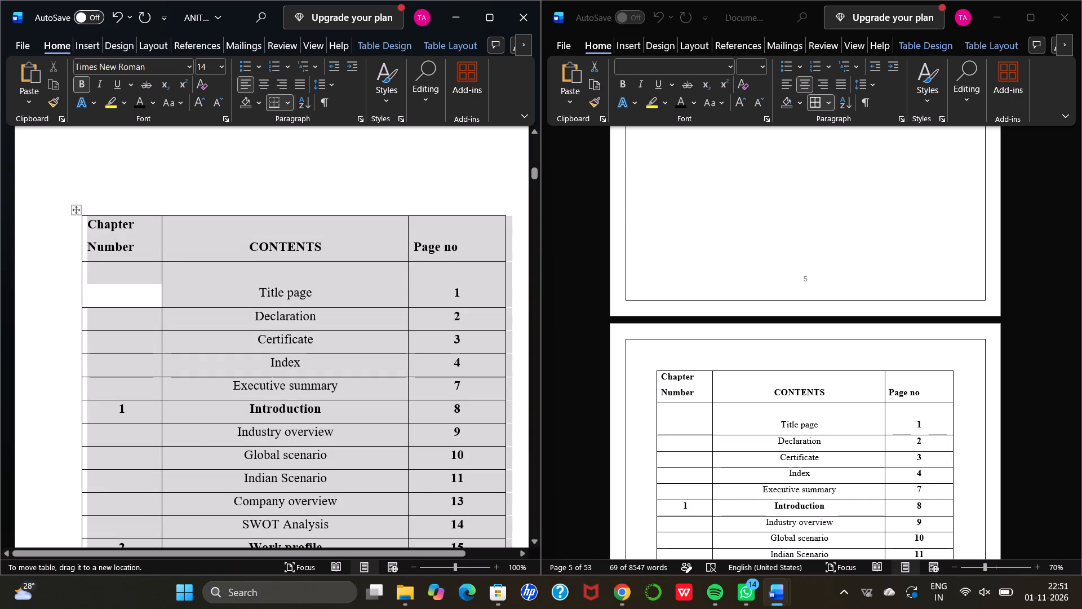
drag(66, 198, 64, 195)
drag(79, 208, 61, 198)
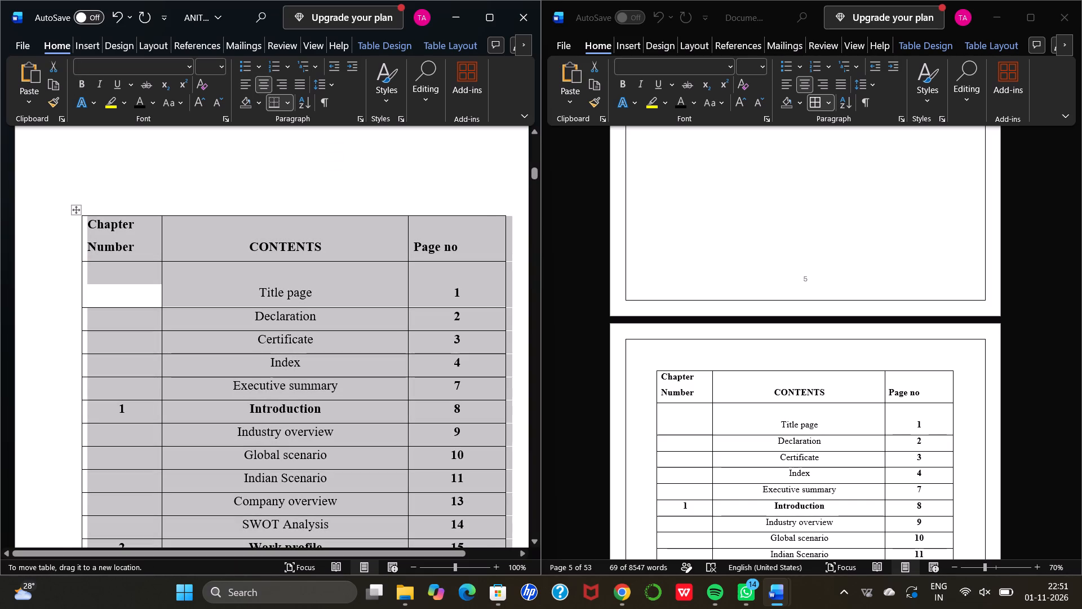
drag(61, 198, 60, 196)
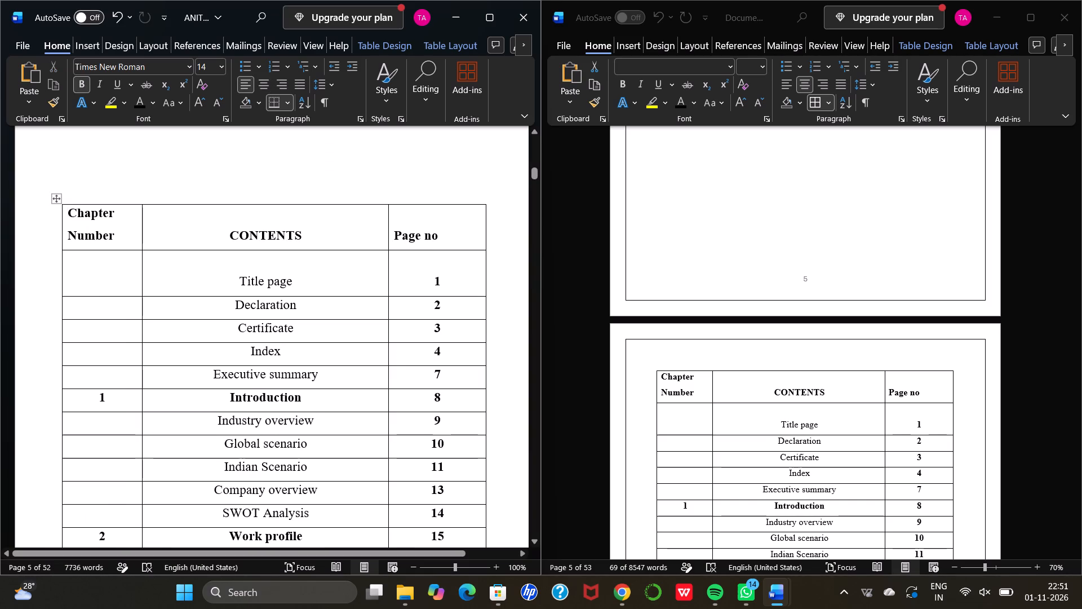
Paste the copied EXECUTIVE SUMMARY heading and paragraphs onto the blank page following the contents table.
scroll(187, 175, down, 4)
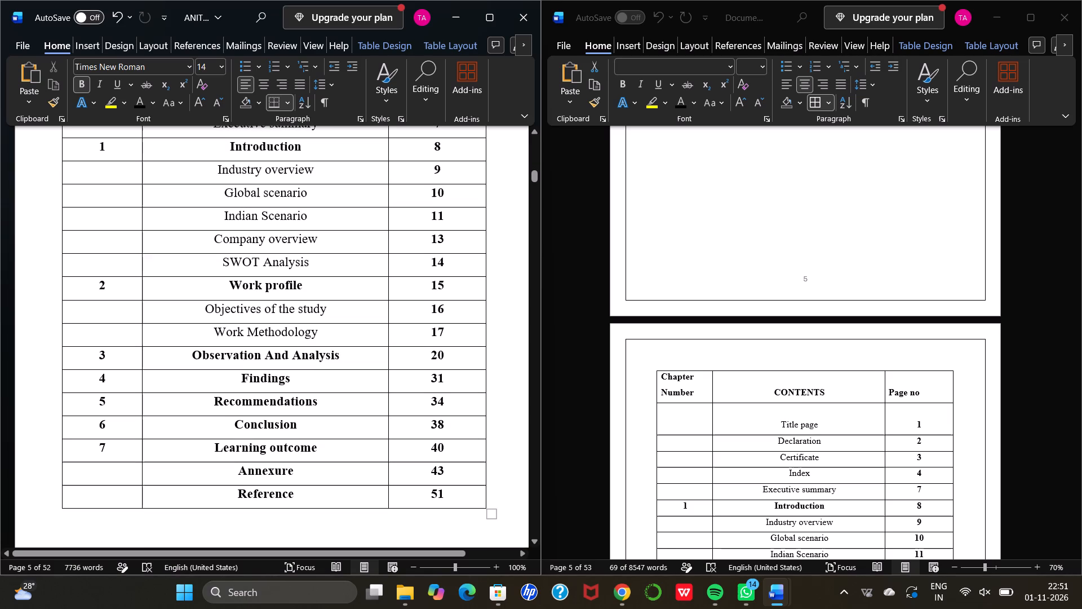
scroll(187, 175, down, 4)
scroll(187, 175, up, 1)
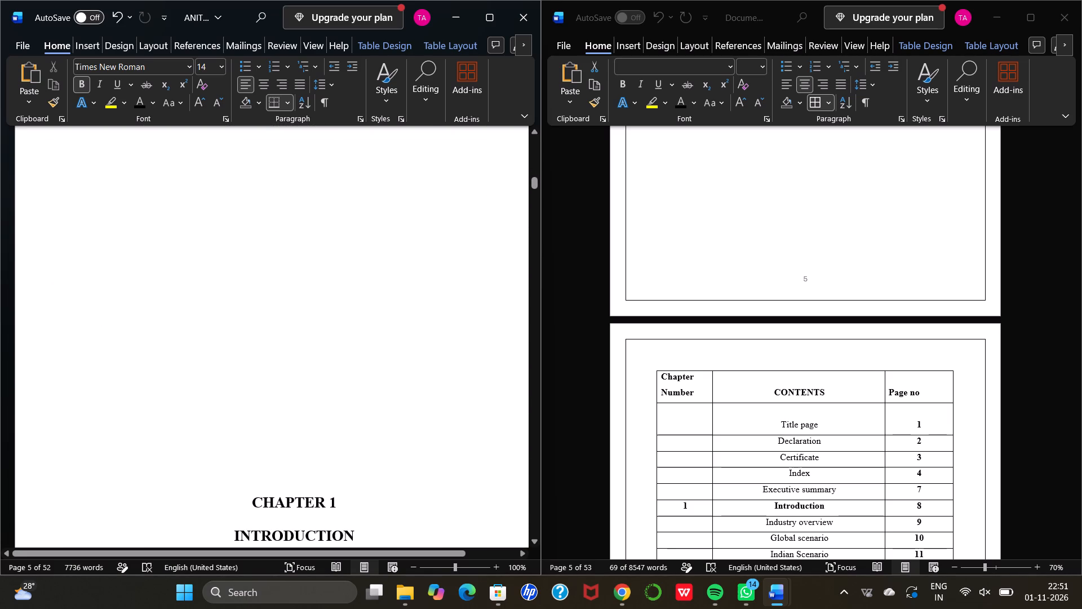
scroll(187, 175, up, 2)
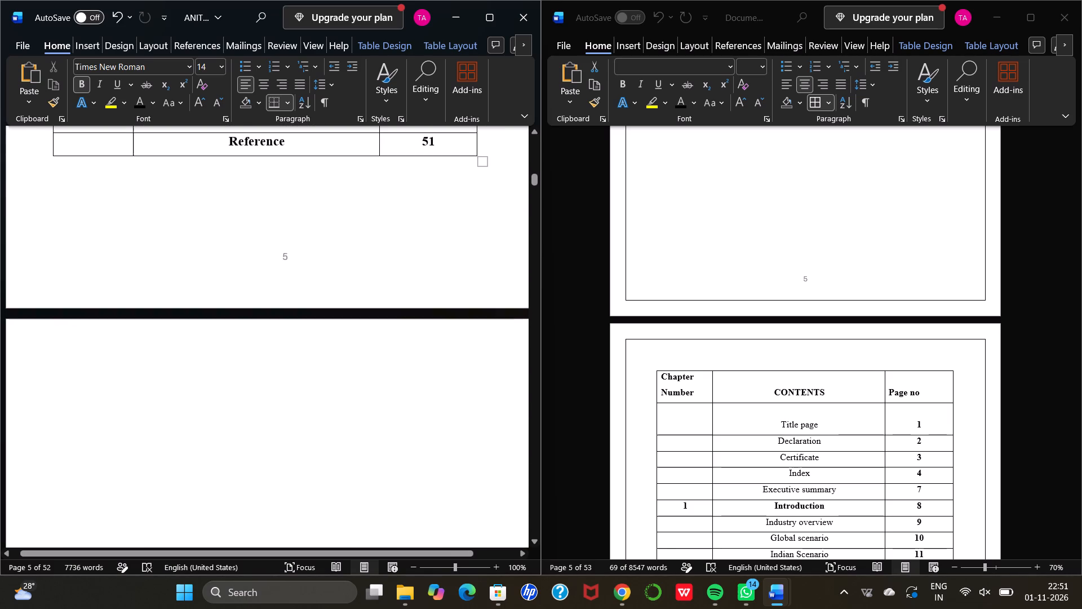
click(149, 377)
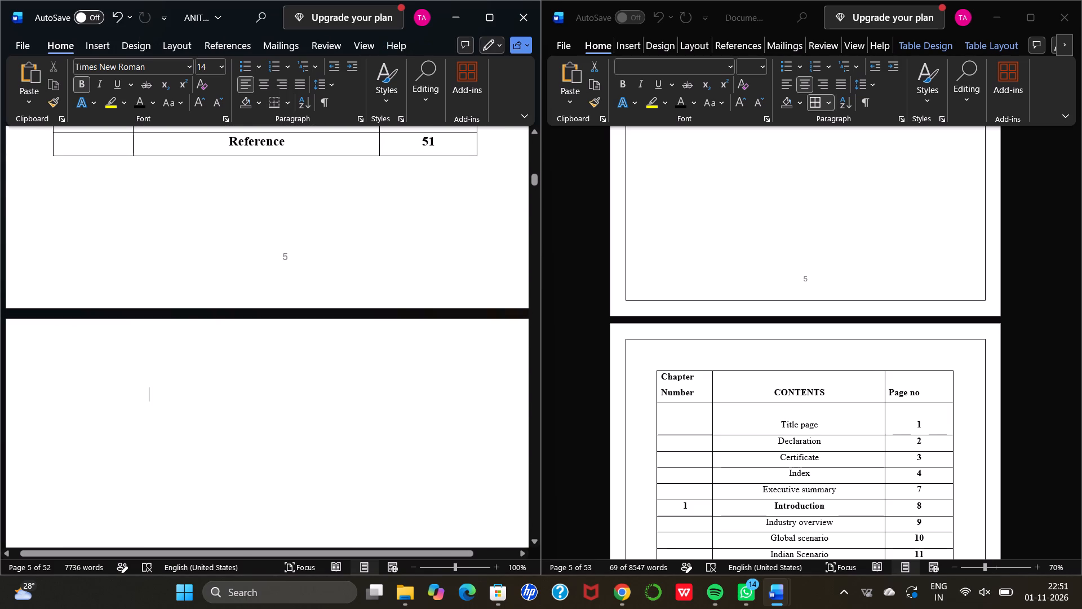
key(ctrl+v)
scroll(149, 377, up, 3)
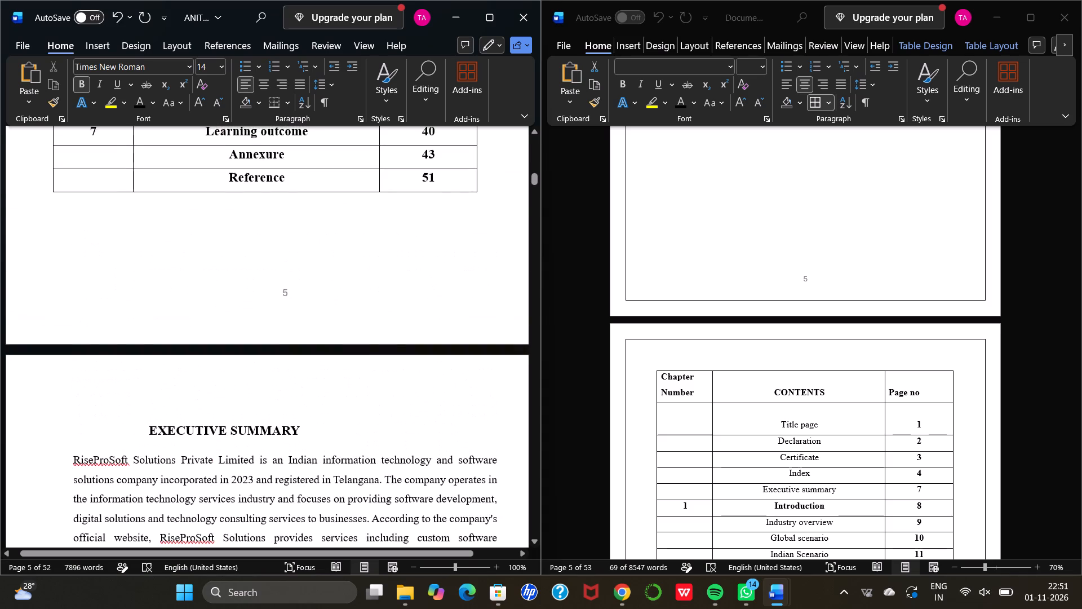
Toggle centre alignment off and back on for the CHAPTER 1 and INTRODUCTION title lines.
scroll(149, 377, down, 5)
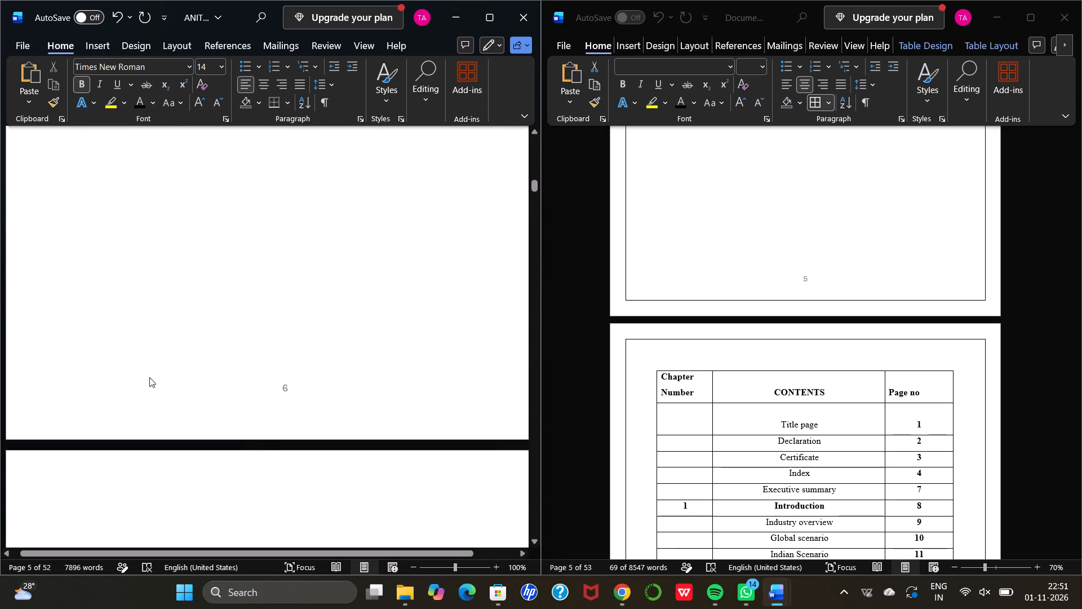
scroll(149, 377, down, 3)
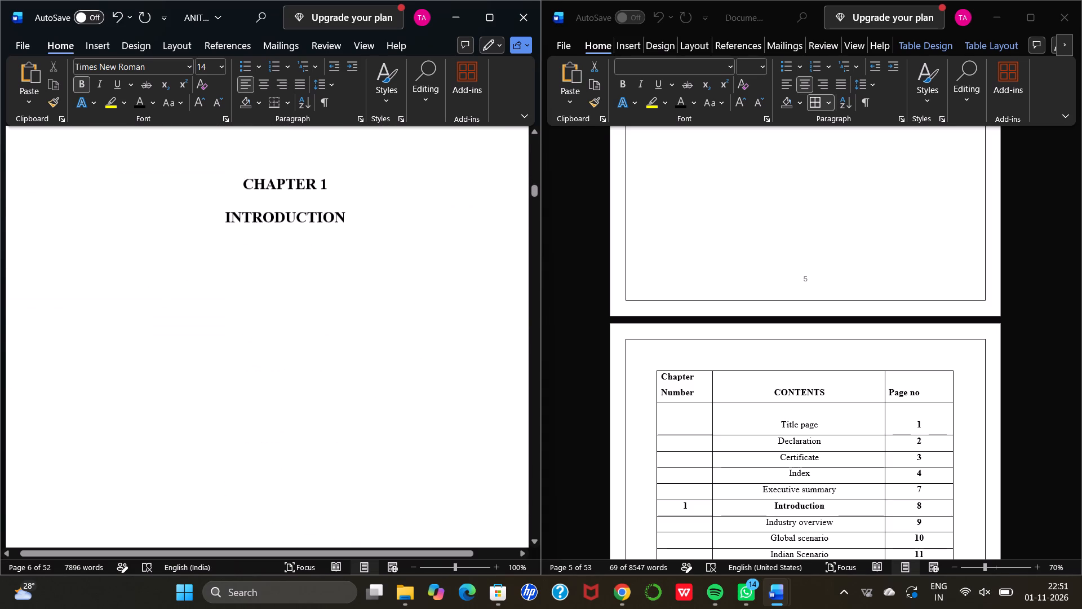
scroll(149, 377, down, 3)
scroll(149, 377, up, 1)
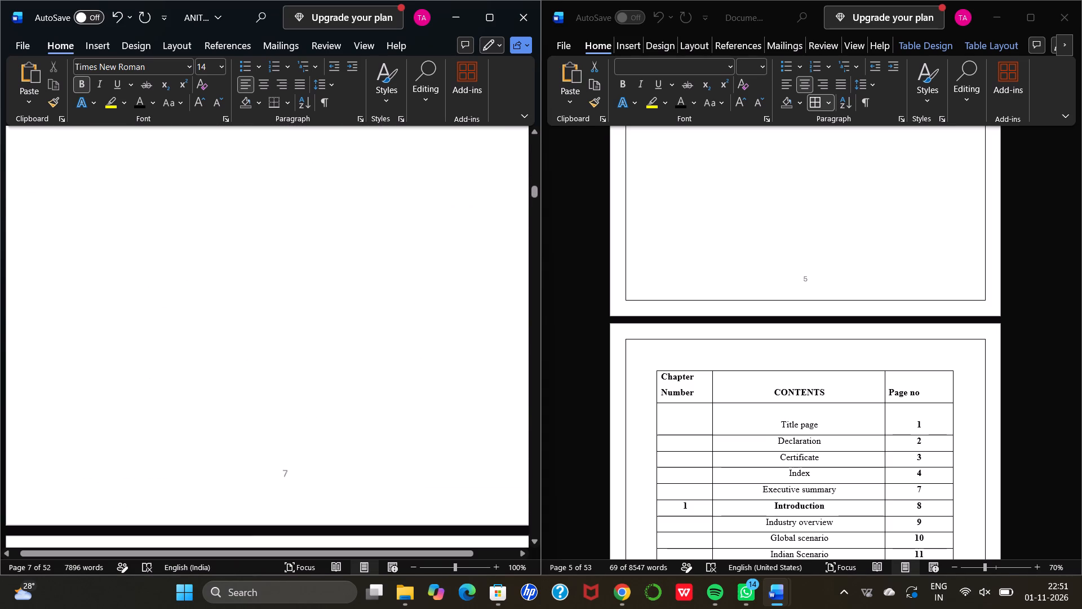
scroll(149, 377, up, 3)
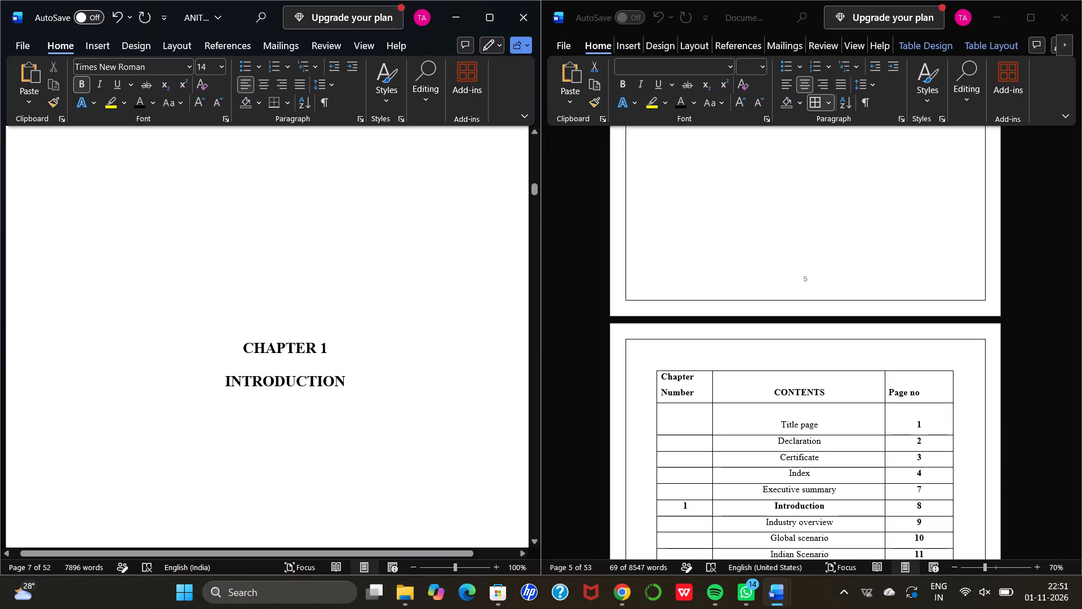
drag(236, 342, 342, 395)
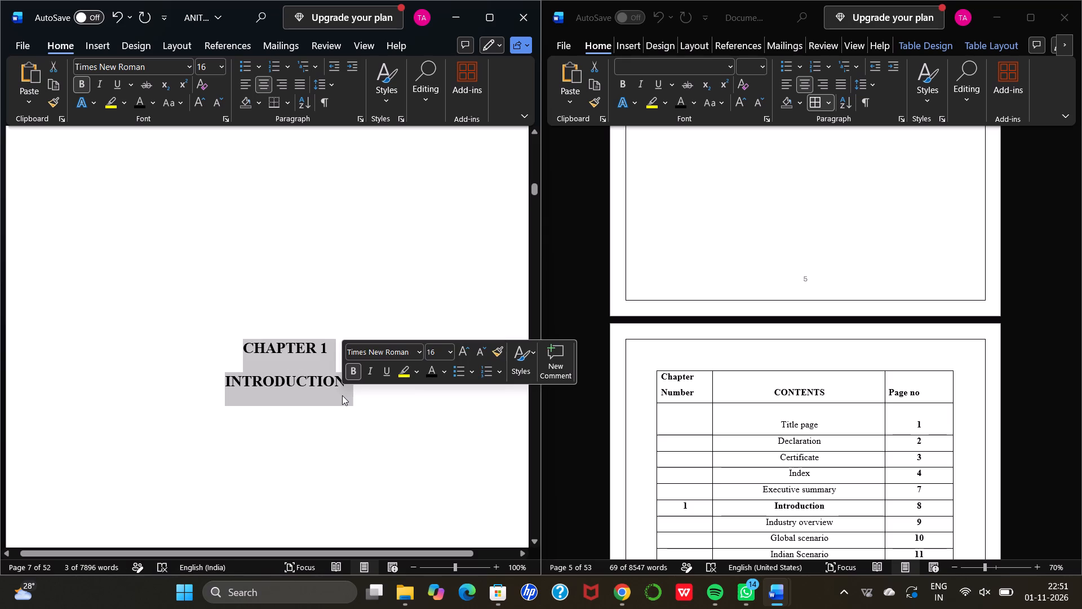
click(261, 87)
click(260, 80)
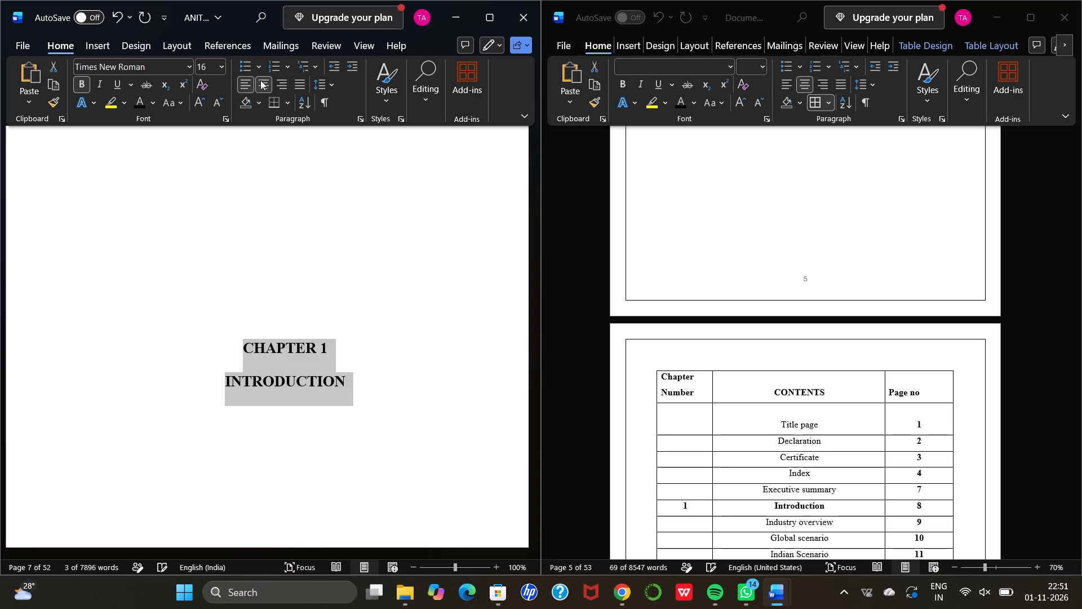
Insert three blank lines above the CHAPTER 1 title to lower it and INTRODUCTION on their page.
scroll(269, 234, right, 1)
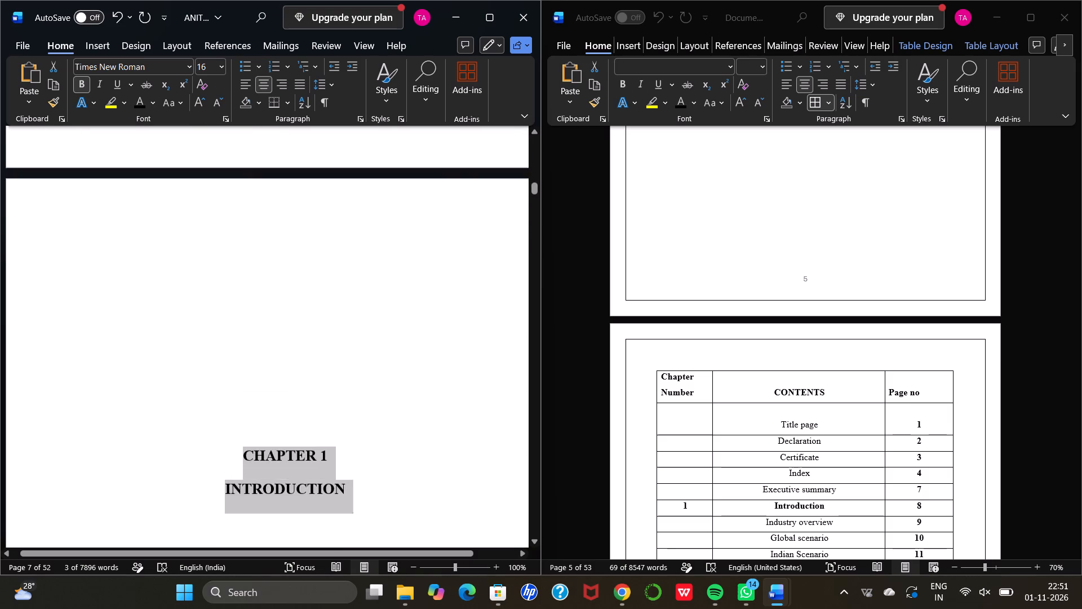
scroll(269, 234, right, 1)
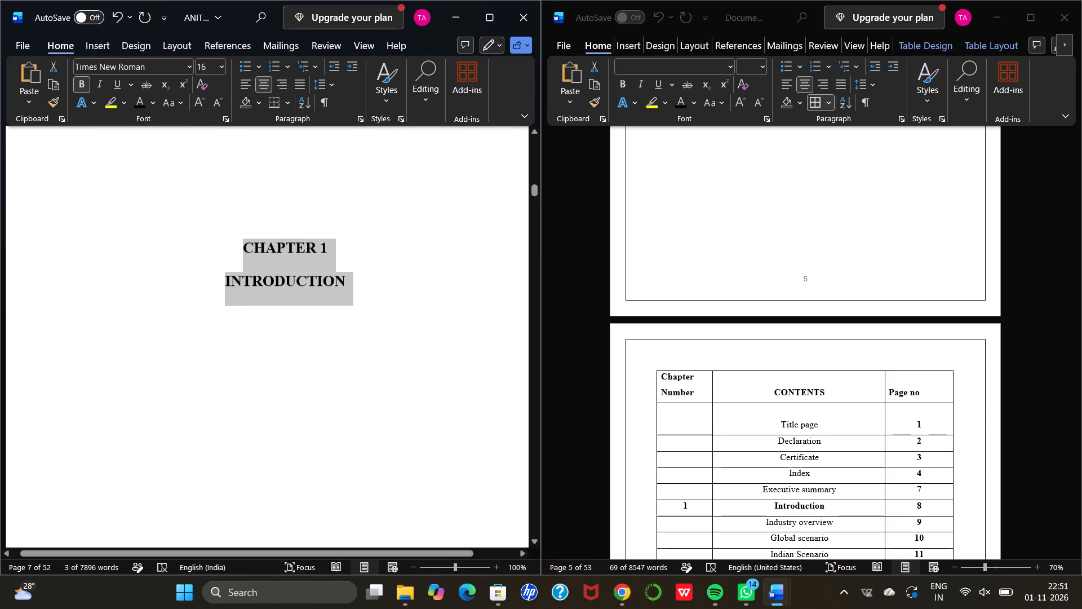
click(236, 248)
click(236, 248)
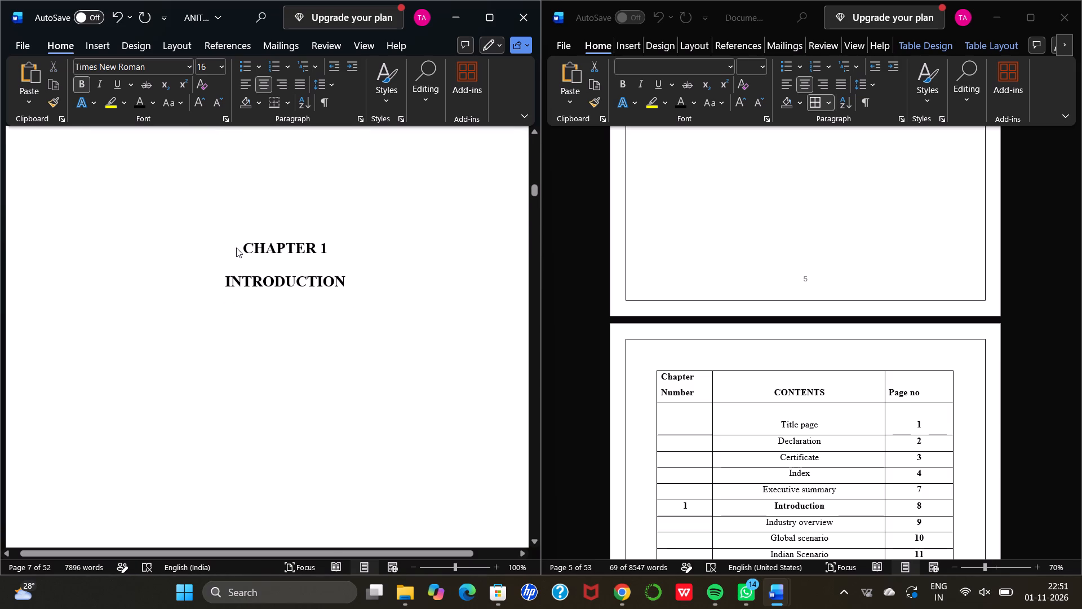
key(Return)
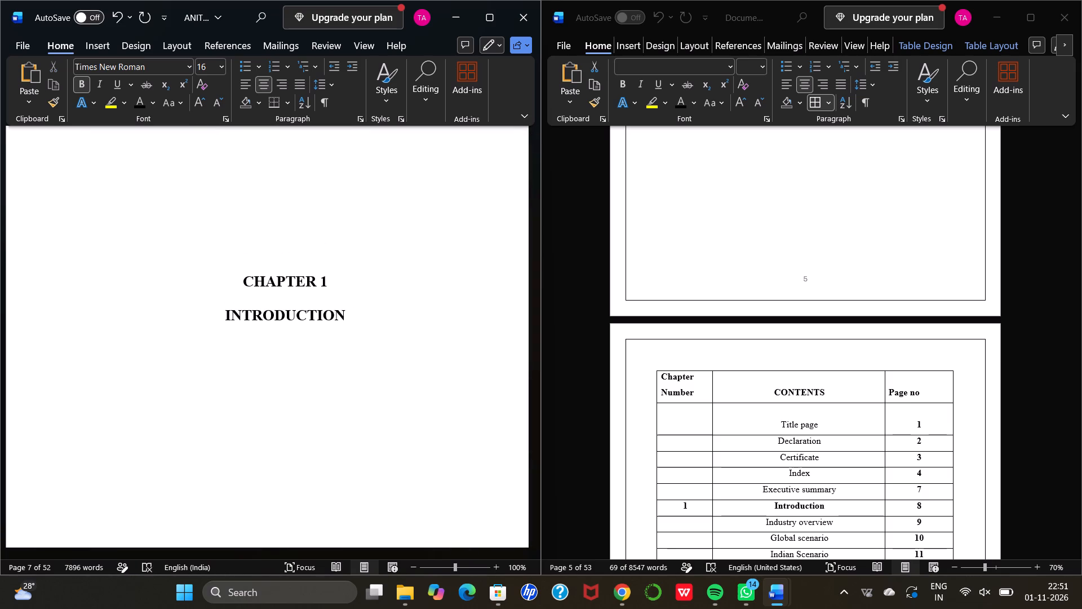
scroll(236, 248, up, 2)
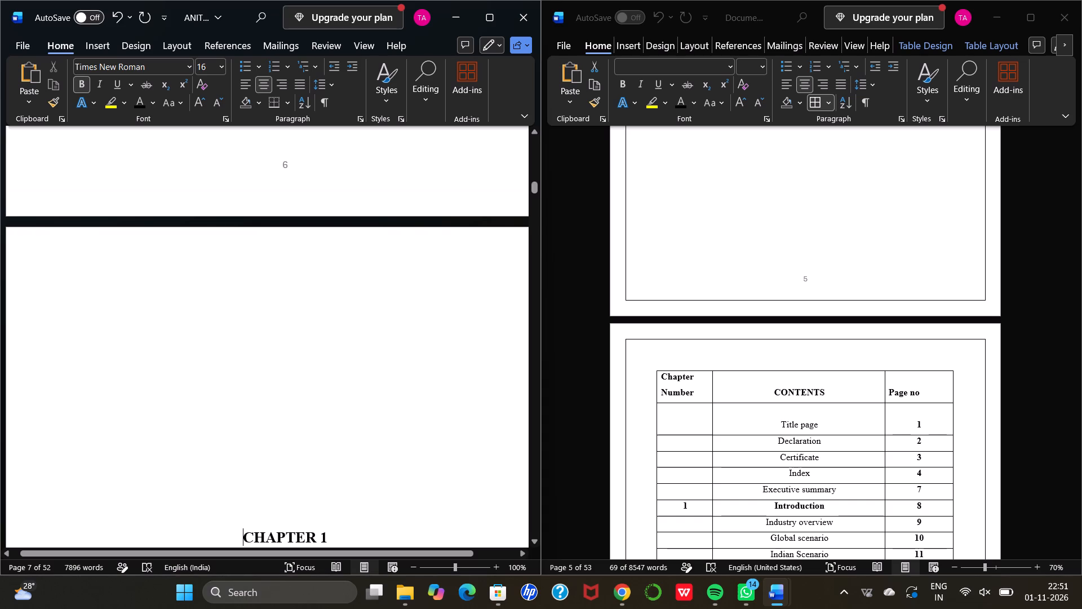
scroll(228, 363, down, 1)
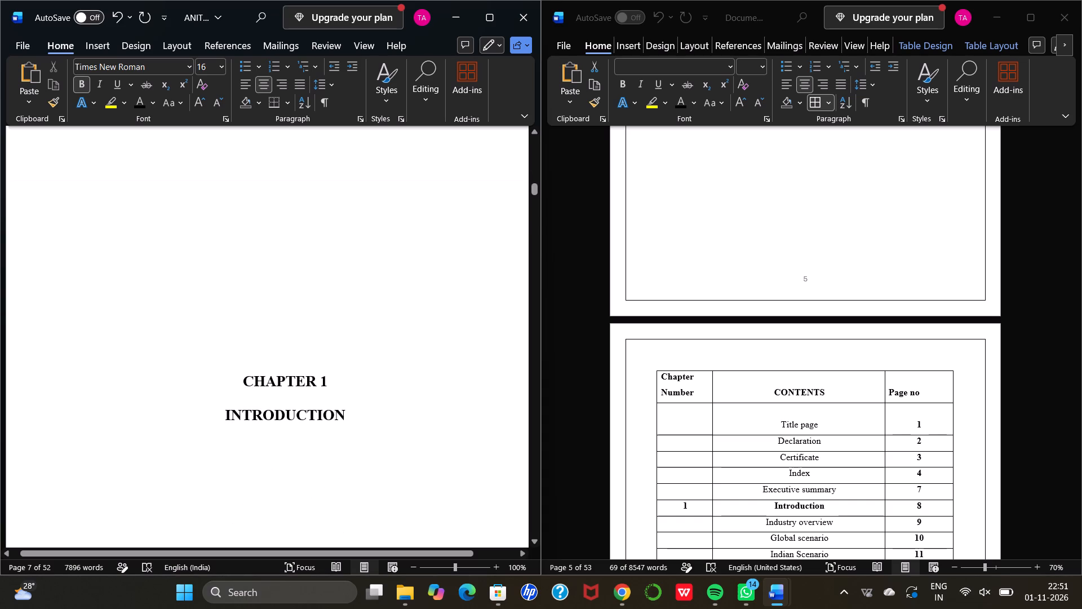
key(Return)
scroll(228, 363, down, 3)
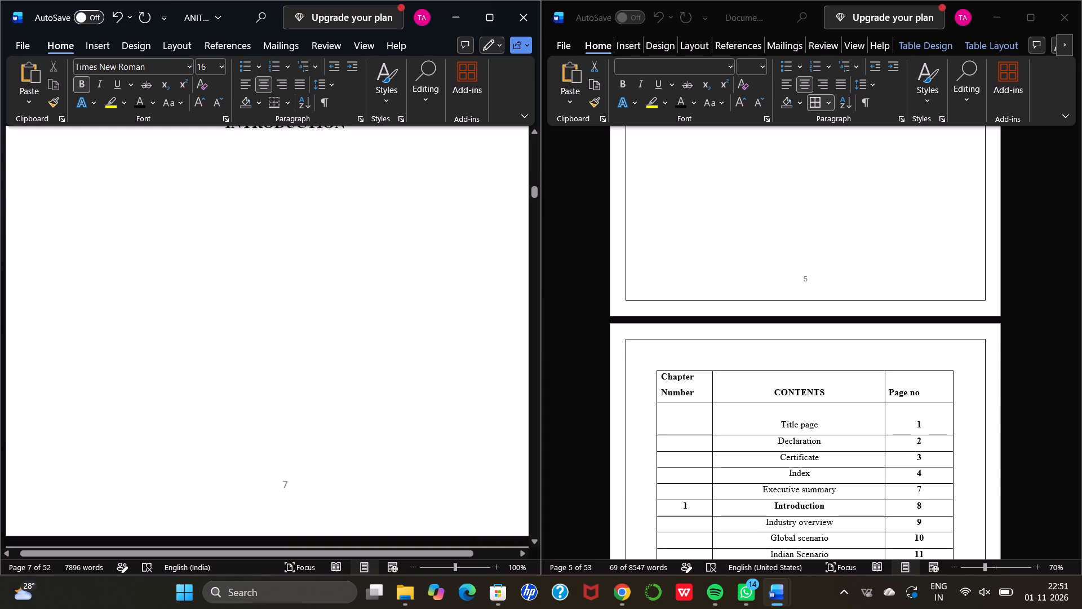
scroll(228, 363, down, 1)
scroll(228, 363, up, 4)
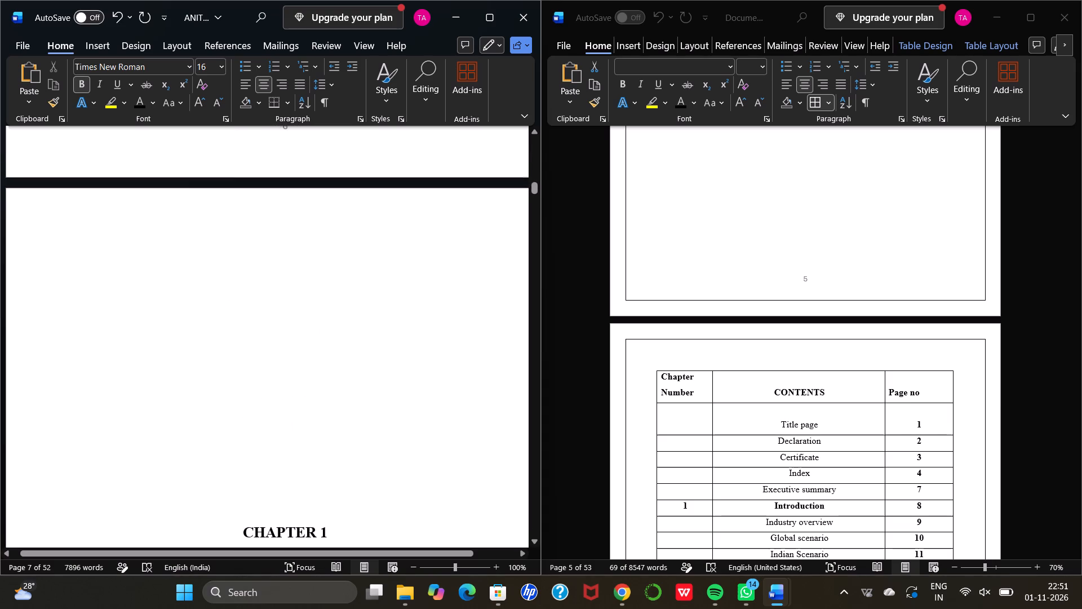
scroll(228, 363, down, 1)
key(Return)
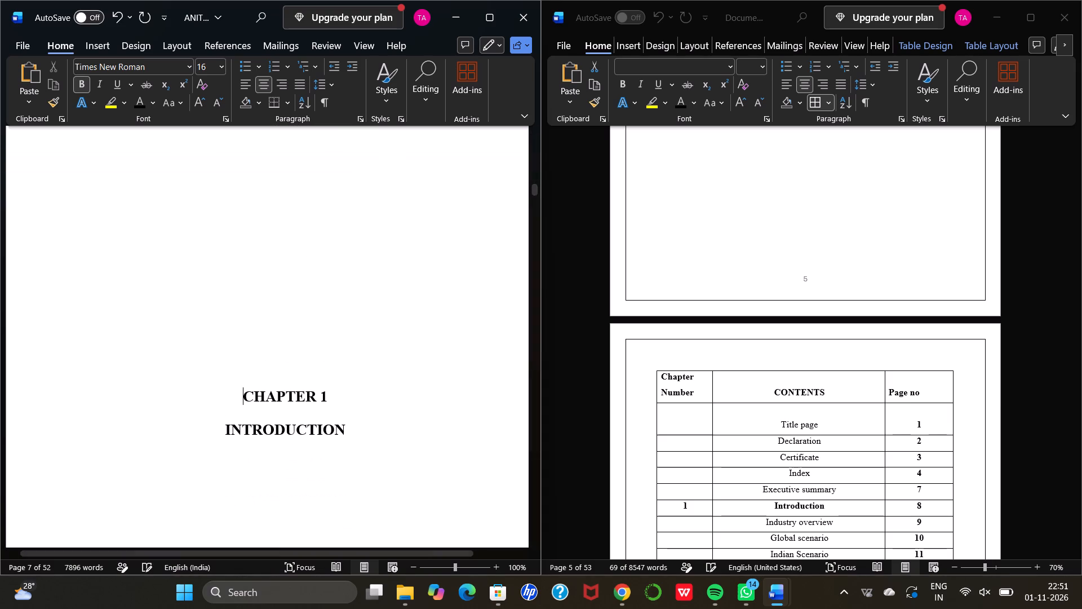
scroll(228, 363, up, 1)
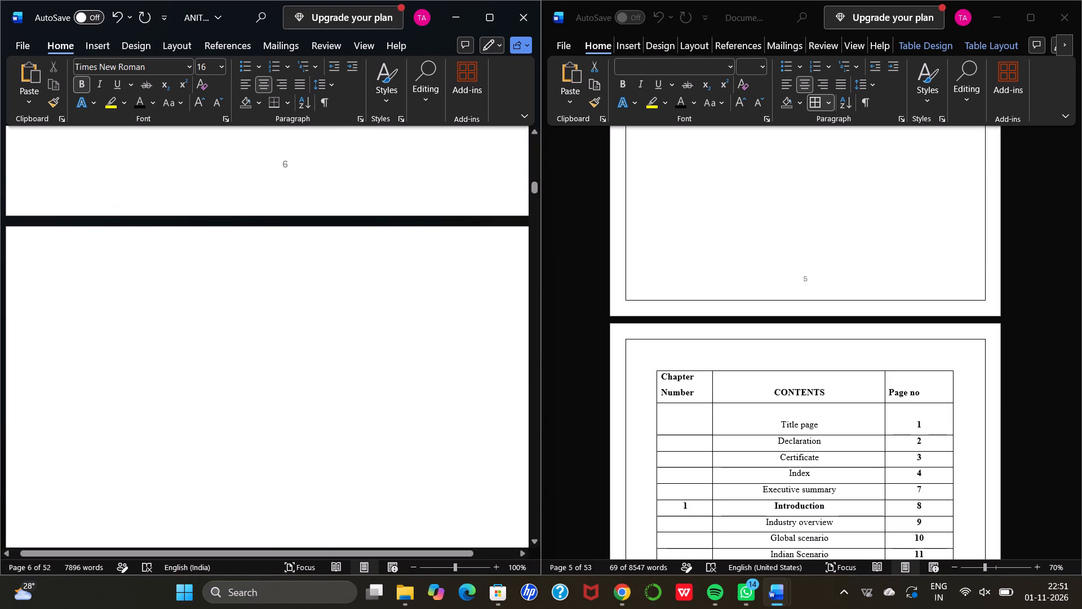
Remove blank lines before the 1.1 Introduction heading to pull it up on its page.
scroll(228, 363, down, 6)
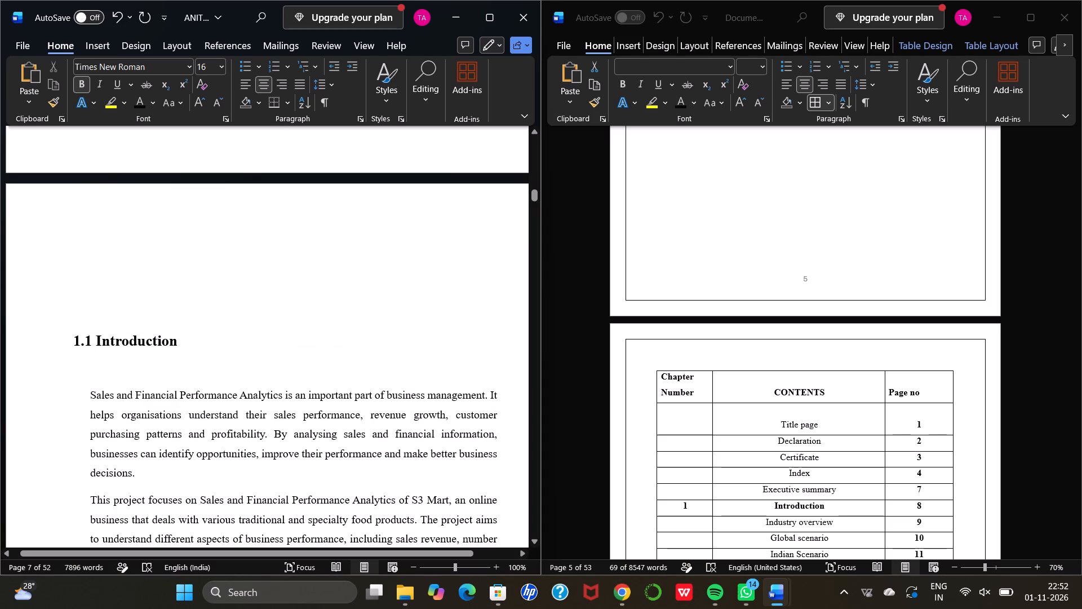
click(73, 341)
key(Left)
key(Left)
key(BackSpace)
key(BackSpace)
key(BackSpace)
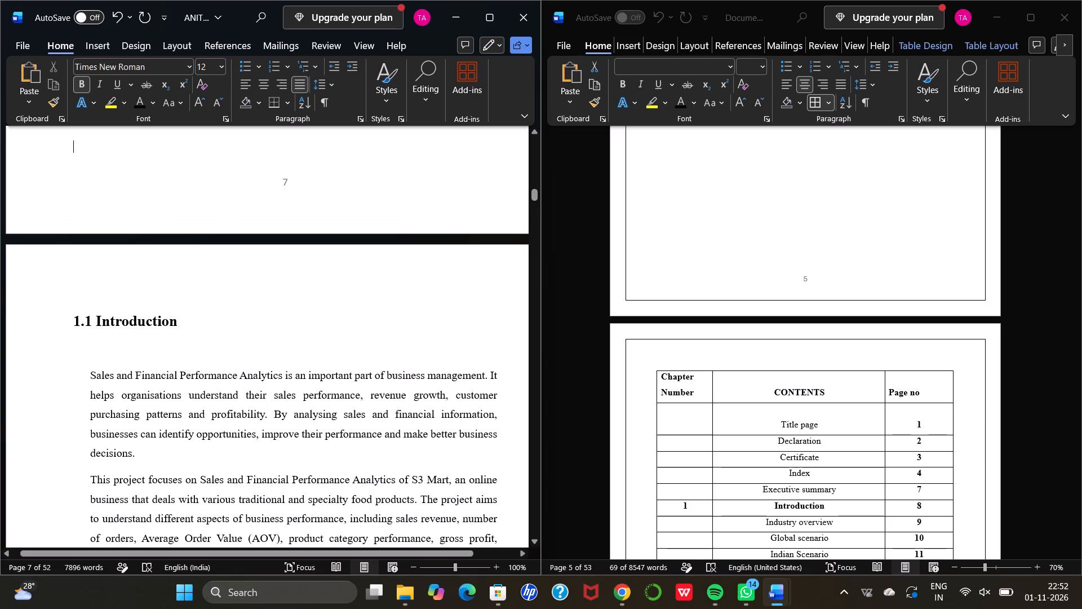
Review the Chapter 1 pages from 1.1 Introduction through the industry overview, global scenario and consumer adoption sections.
scroll(184, 465, down, 3)
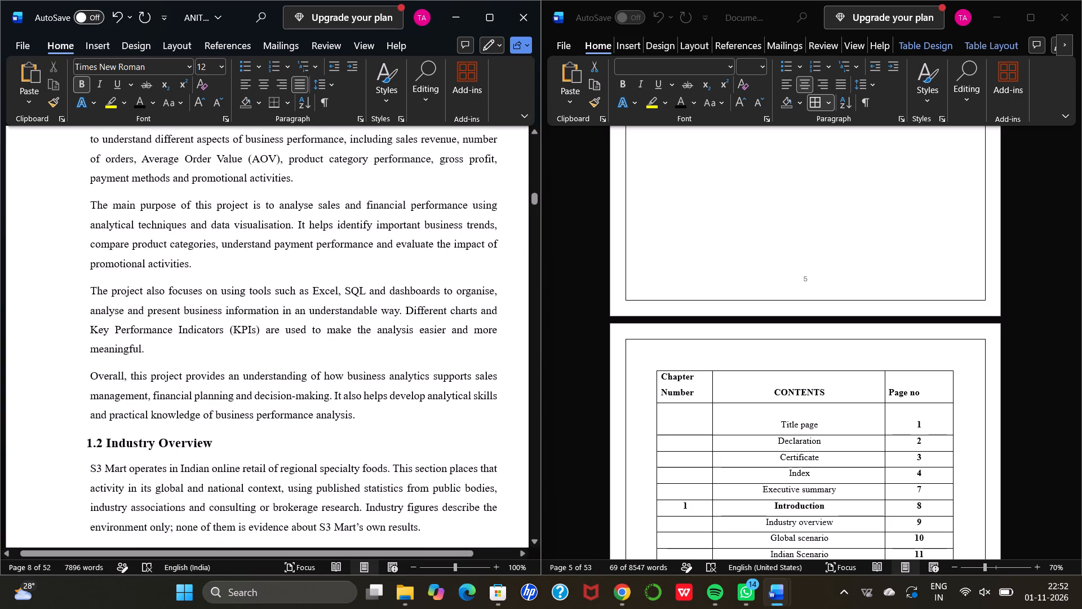
drag(176, 403, 244, 270)
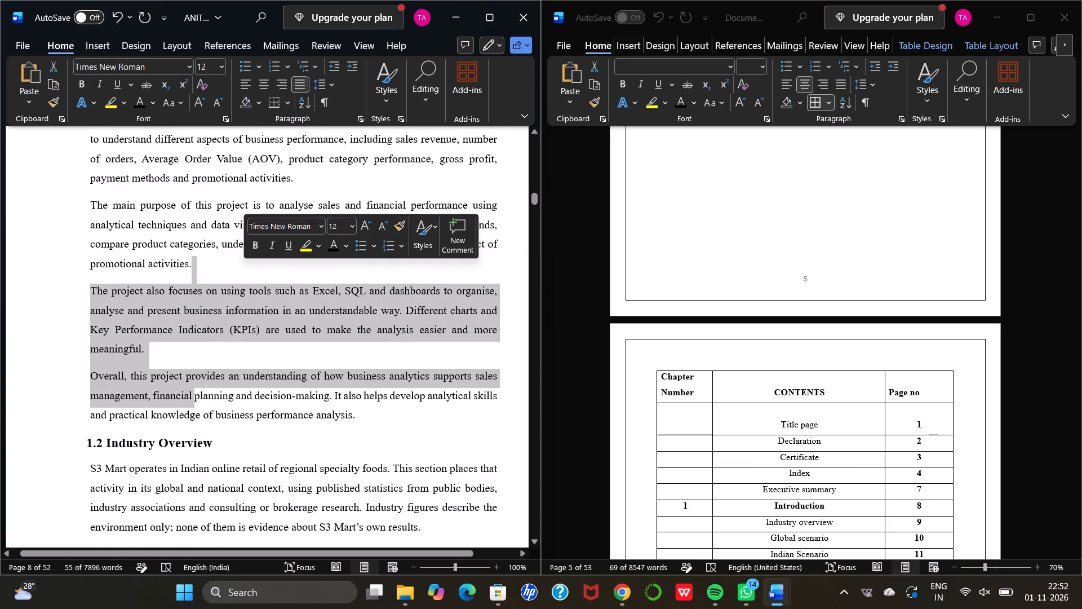
click(86, 258)
scroll(86, 258, down, 2)
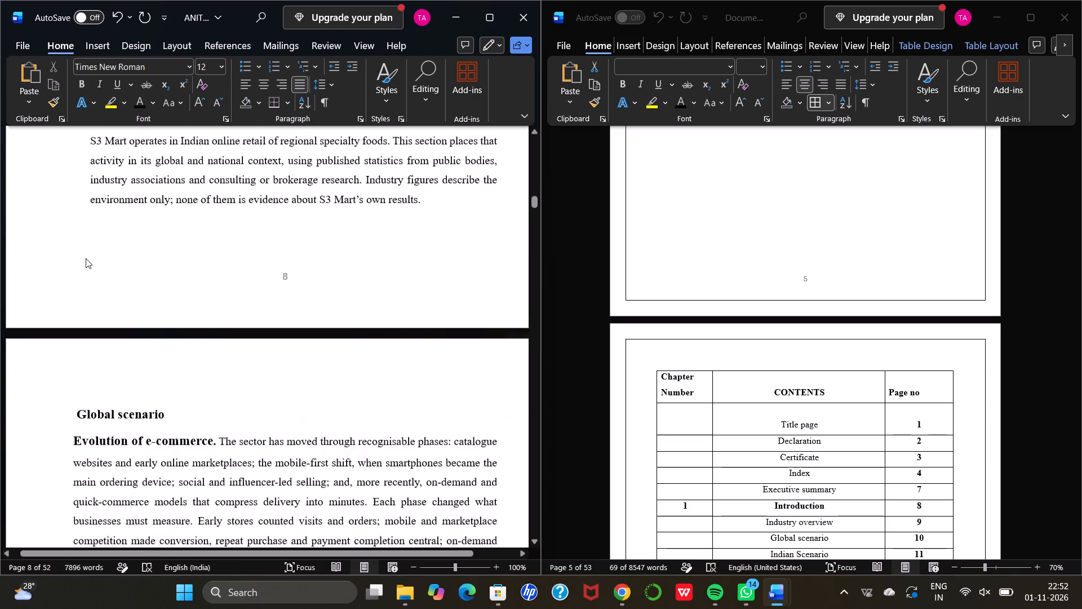
scroll(86, 258, down, 6)
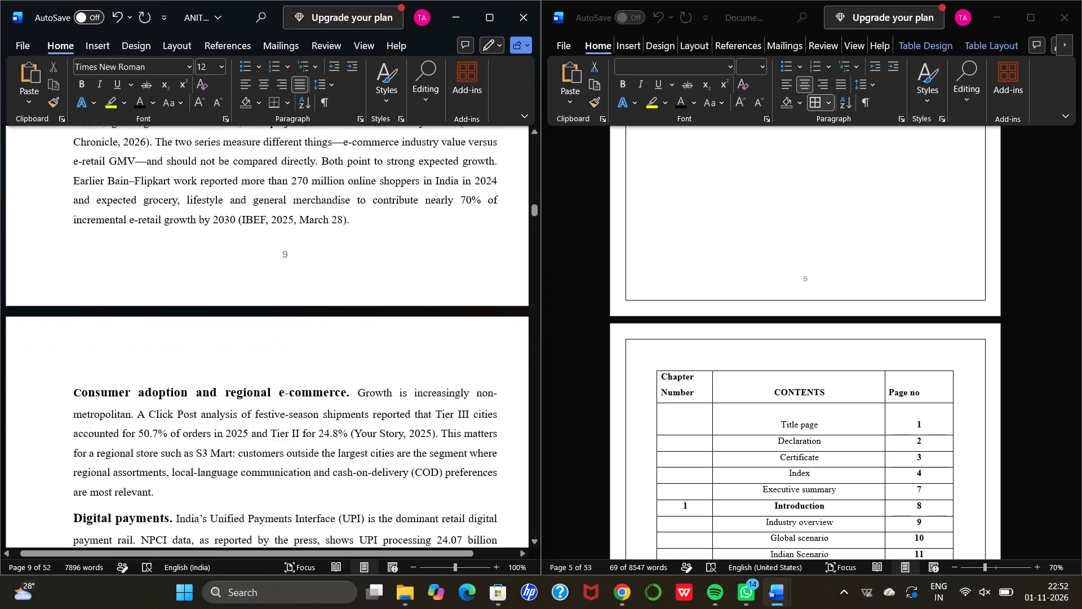
scroll(86, 258, down, 1)
Check the page where the executive summary begins and set its page number to 6 in the contents table.
scroll(86, 258, up, 12)
scroll(86, 258, up, 20)
scroll(86, 258, up, 3)
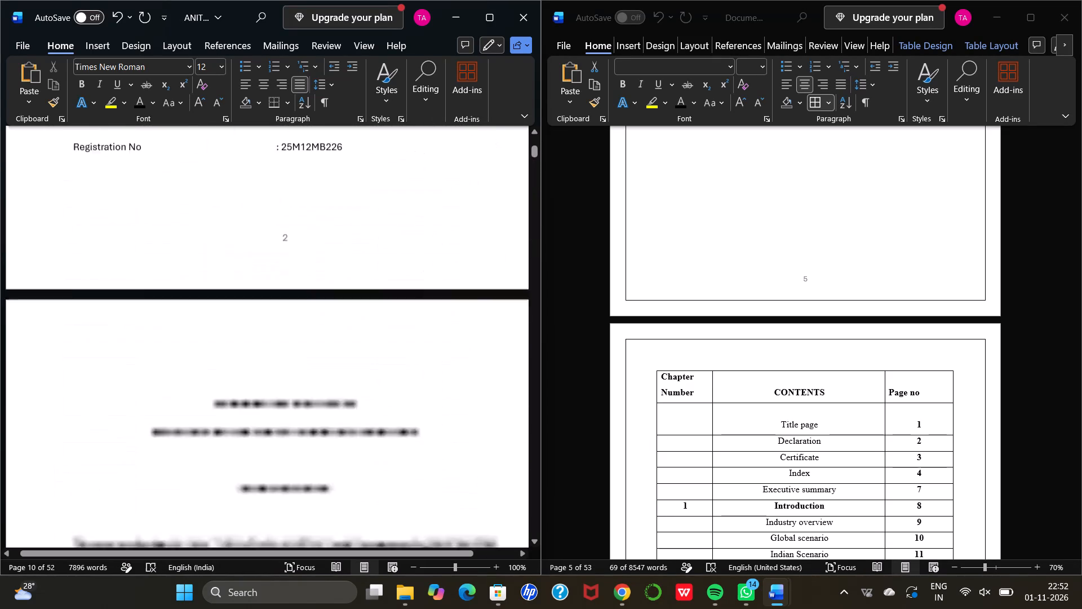
scroll(86, 258, down, 8)
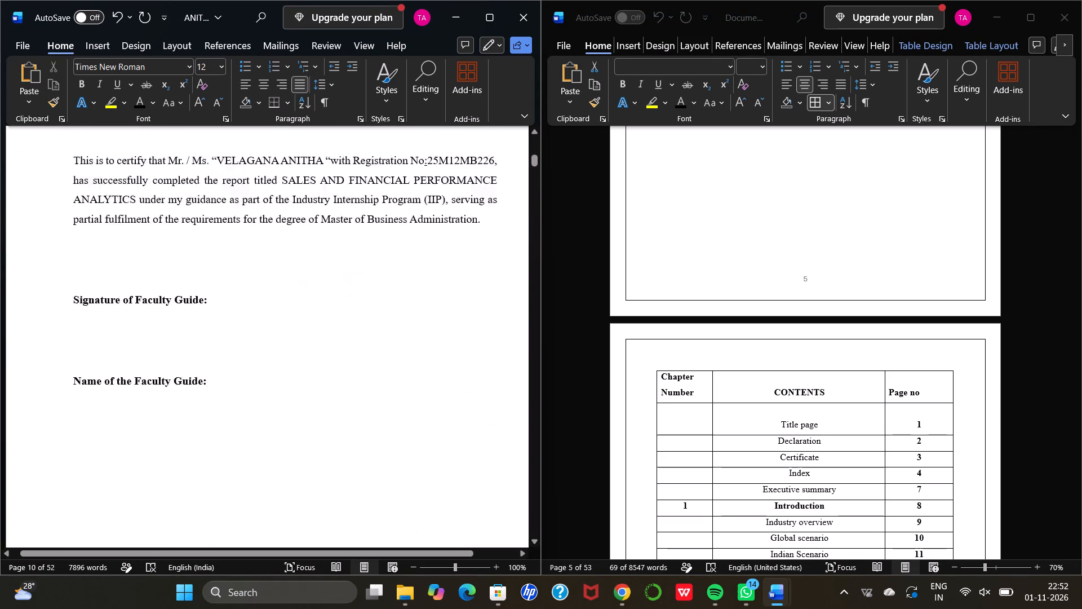
scroll(86, 258, down, 9)
scroll(86, 258, up, 2)
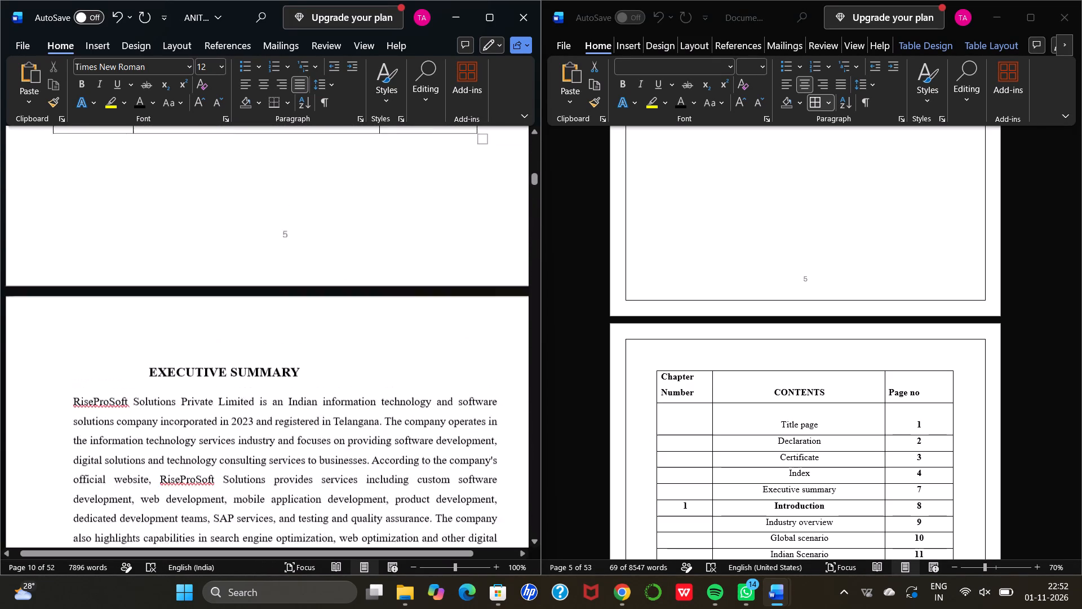
scroll(86, 258, up, 2)
scroll(86, 258, down, 5)
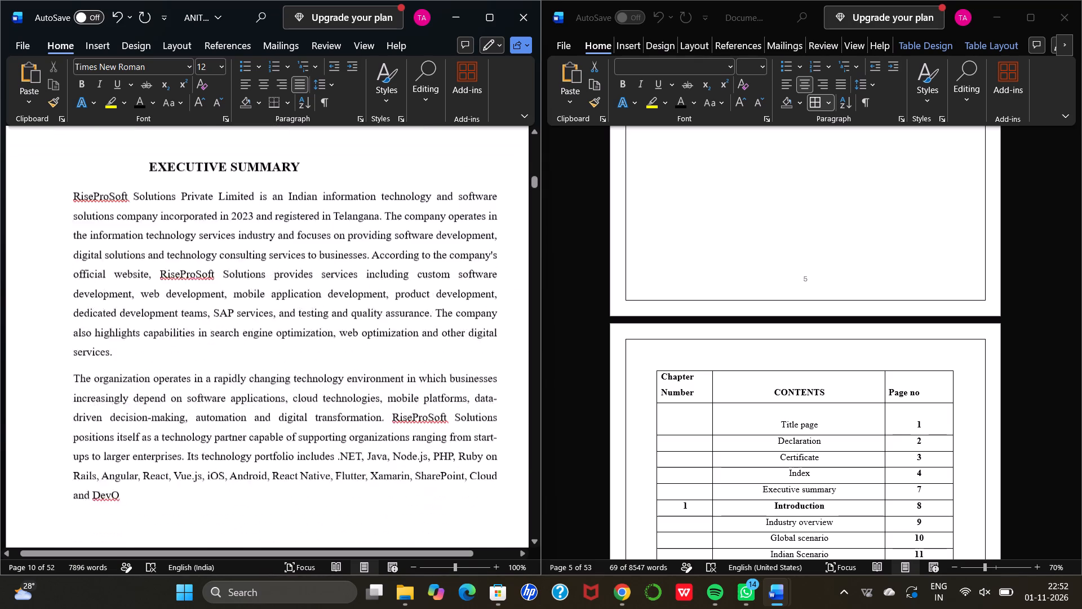
scroll(86, 258, down, 2)
scroll(86, 258, up, 2)
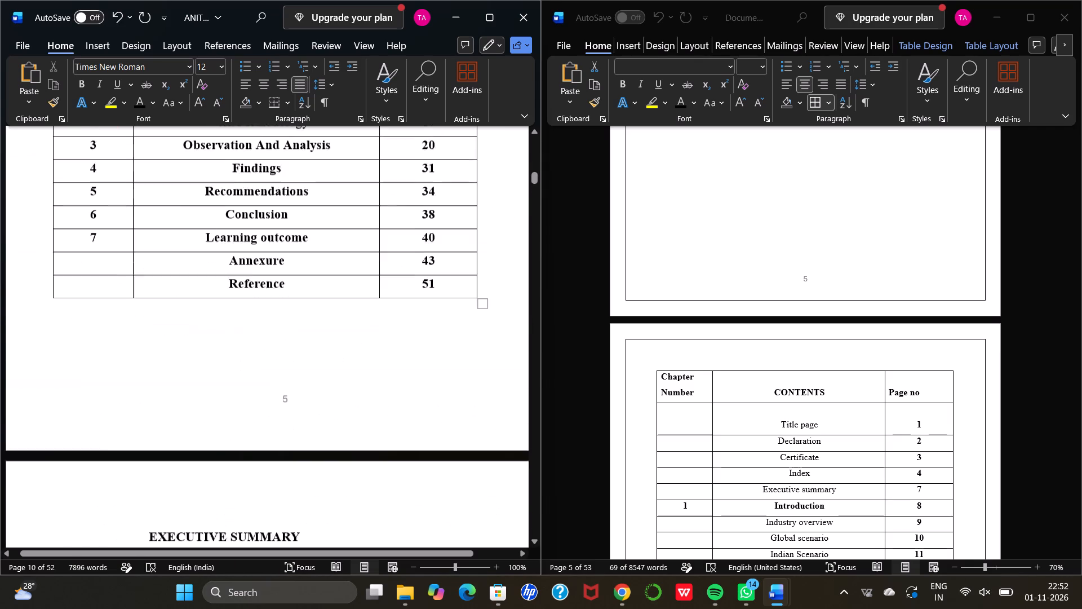
scroll(86, 258, up, 4)
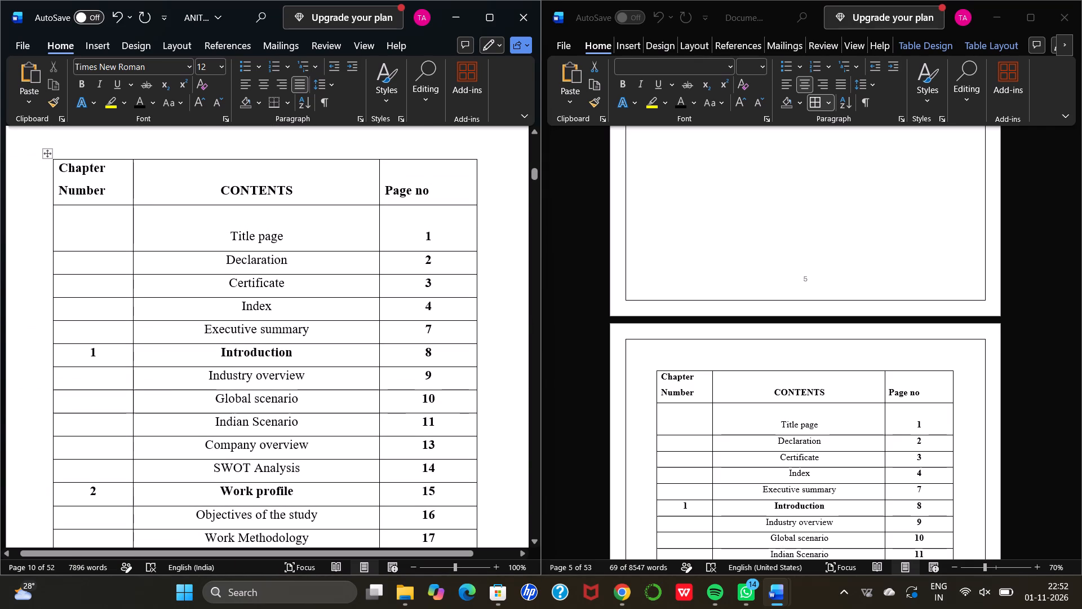
click(434, 332)
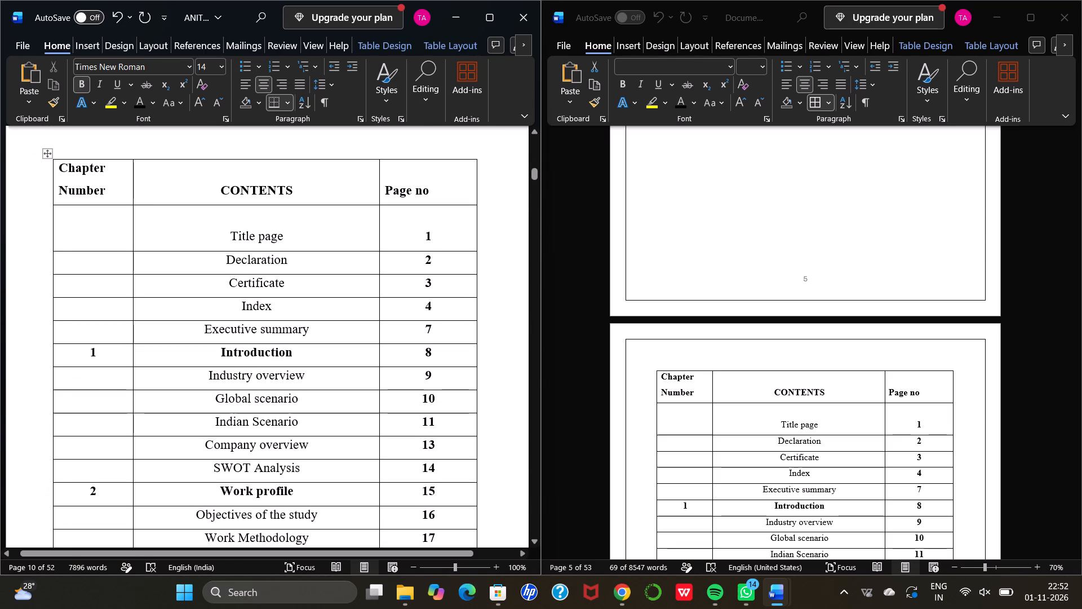
key(BackSpace)
key(6)
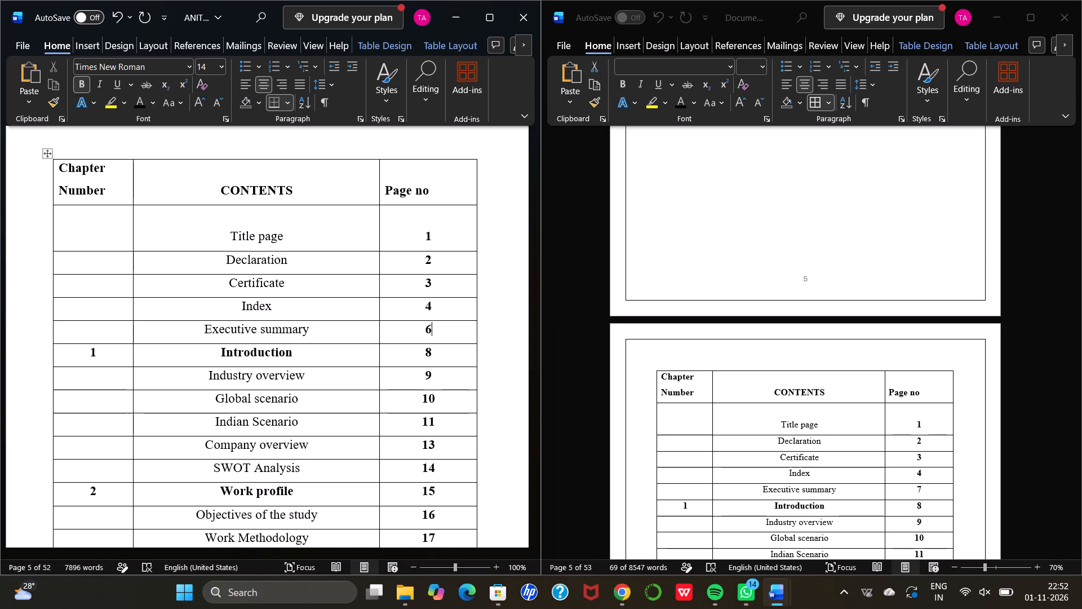
In the other open document, move the contents table down slightly to free a line above it.
click(677, 363)
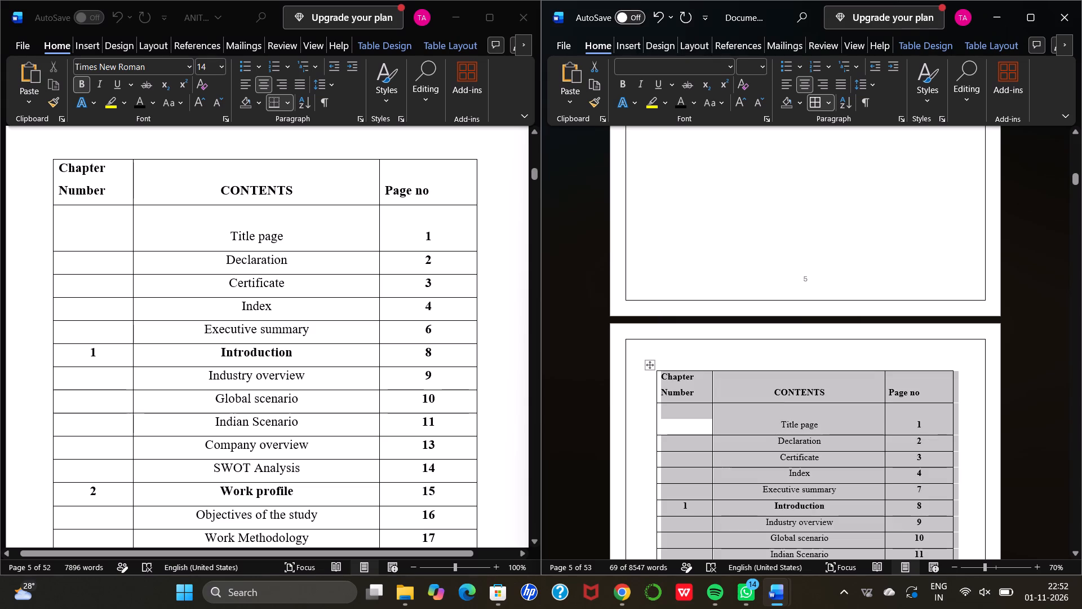
click(682, 358)
click(666, 364)
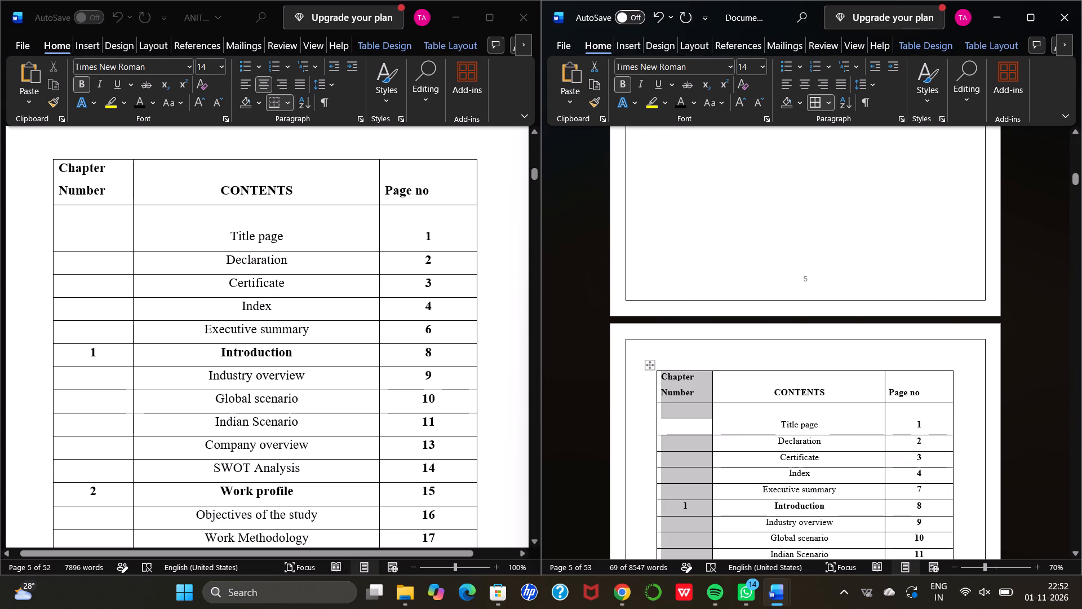
click(653, 389)
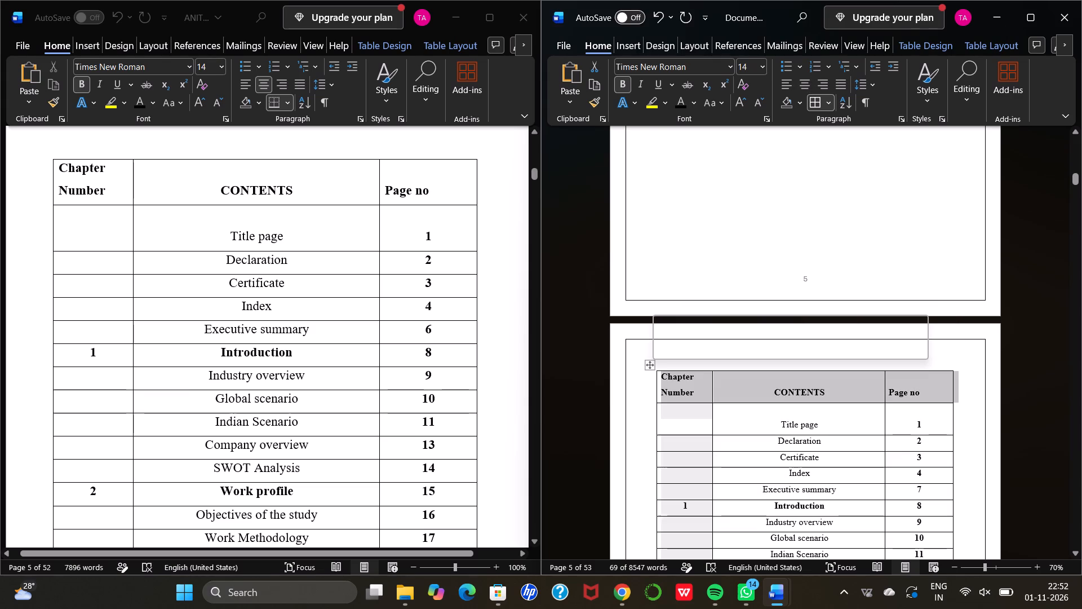
drag(650, 366, 654, 375)
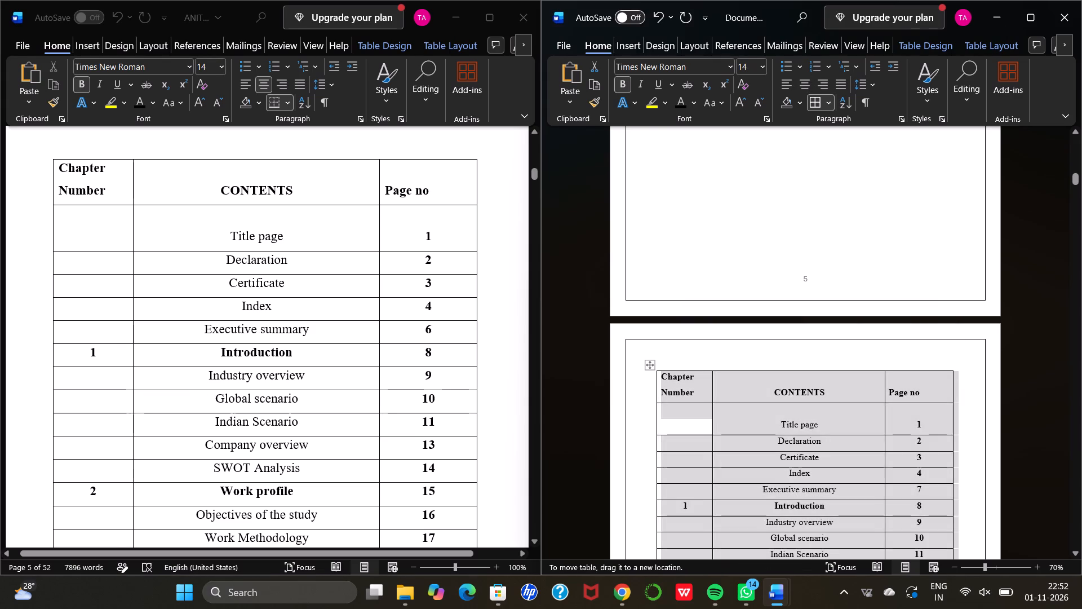
drag(654, 375, 652, 382)
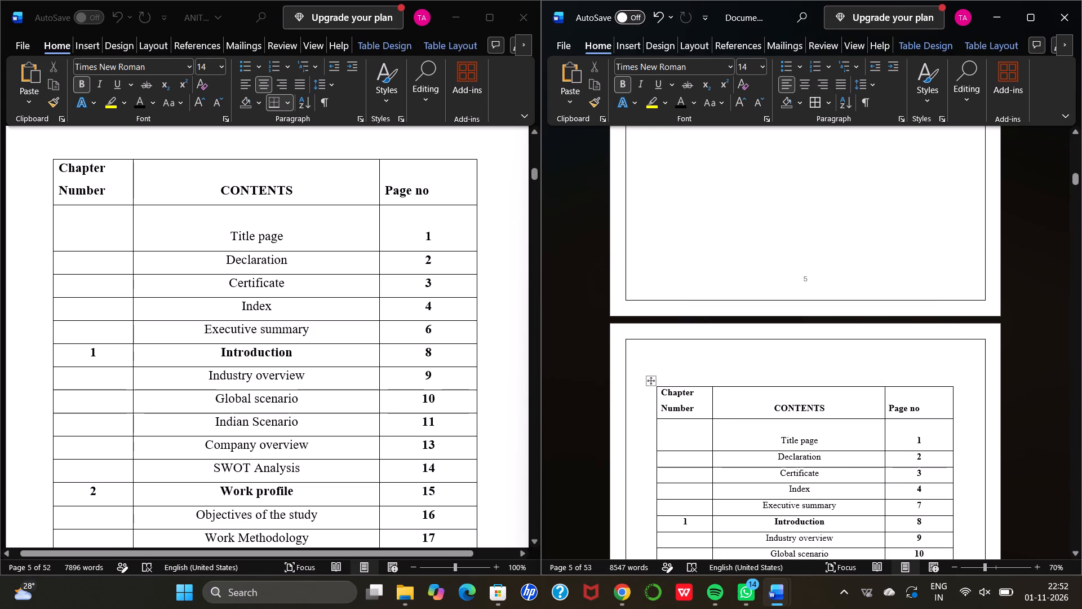
Enter the heading INDEX in capitals on the empty line above the moved contents table.
click(664, 373)
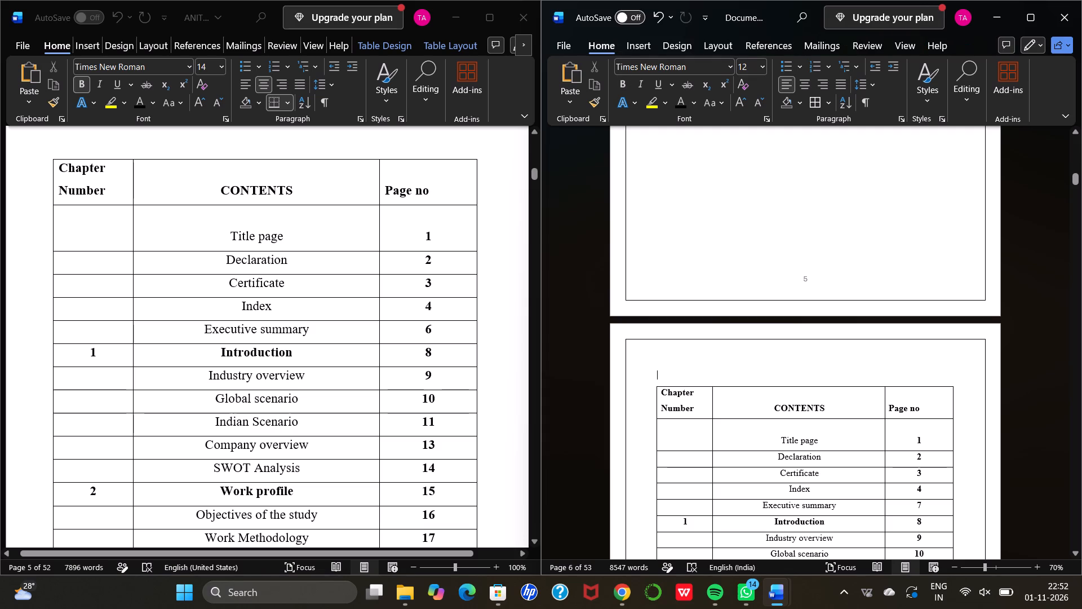
text(index)
key(BackSpace)
key(BackSpace)
key(BackSpace)
key(BackSpace)
key(BackSpace)
text(INDEX)
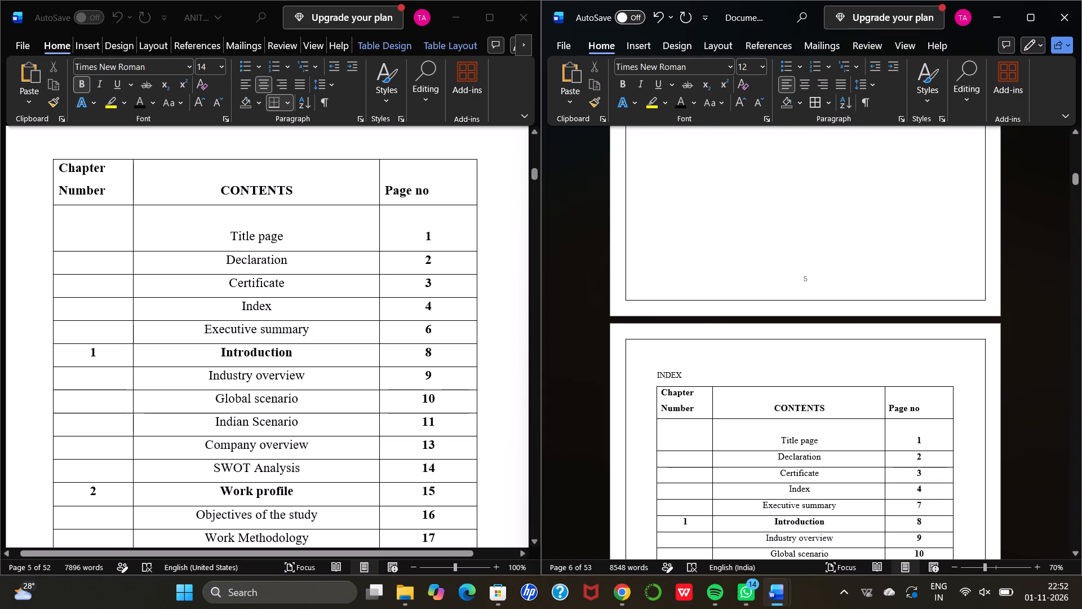
Format the INDEX heading as 16 pt bold.
drag(686, 374, 653, 373)
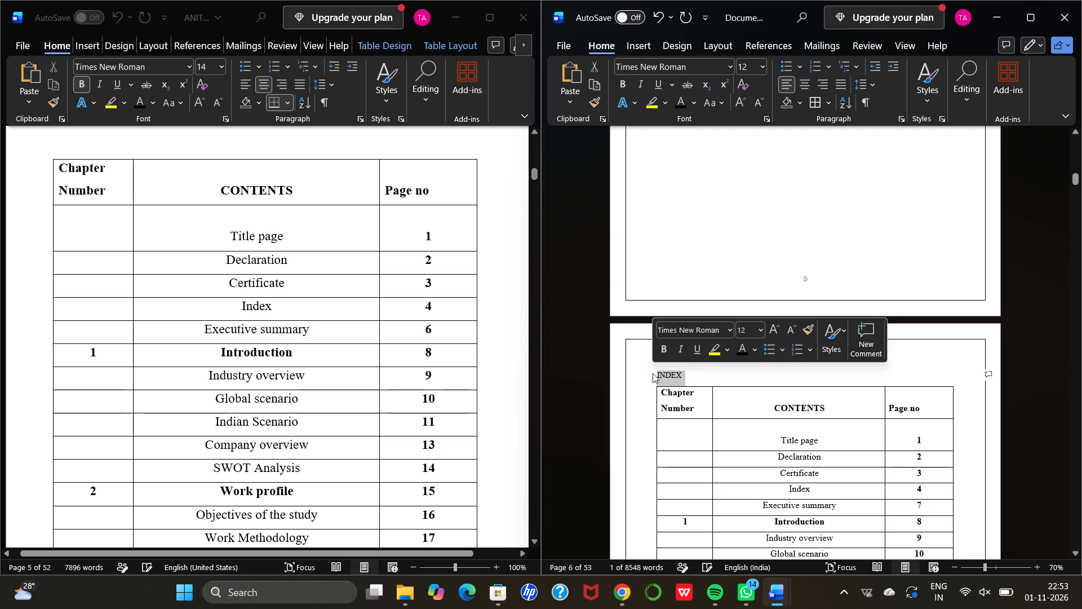
click(758, 329)
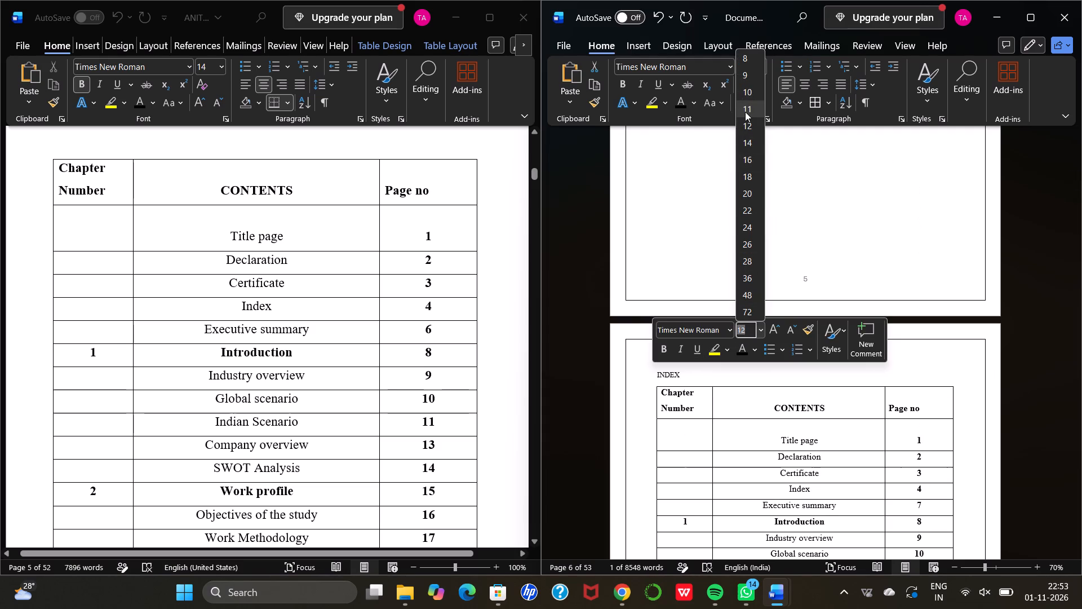
click(748, 157)
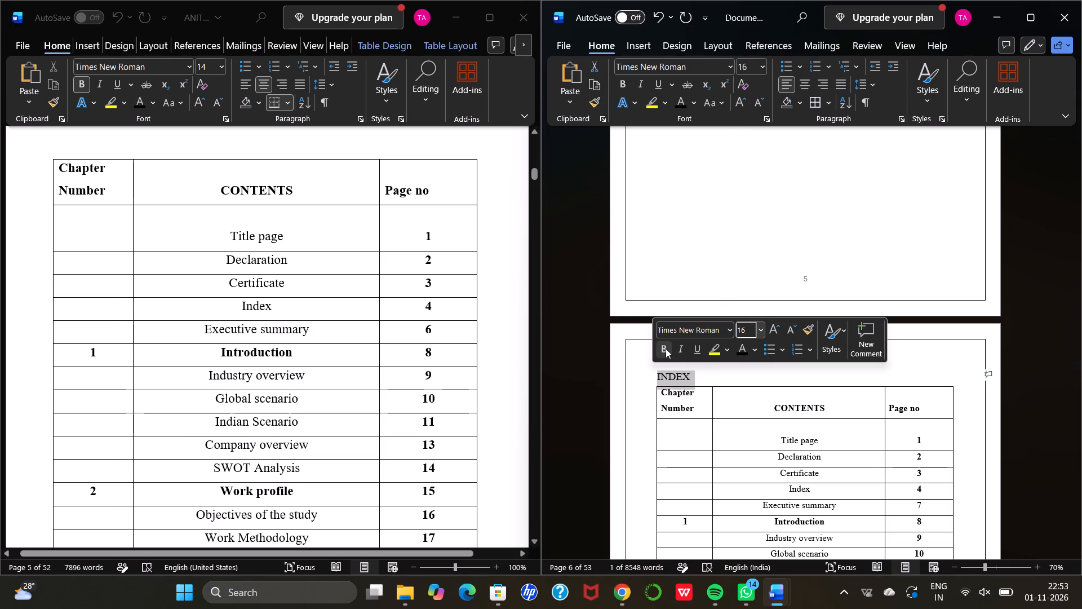
click(666, 348)
click(709, 370)
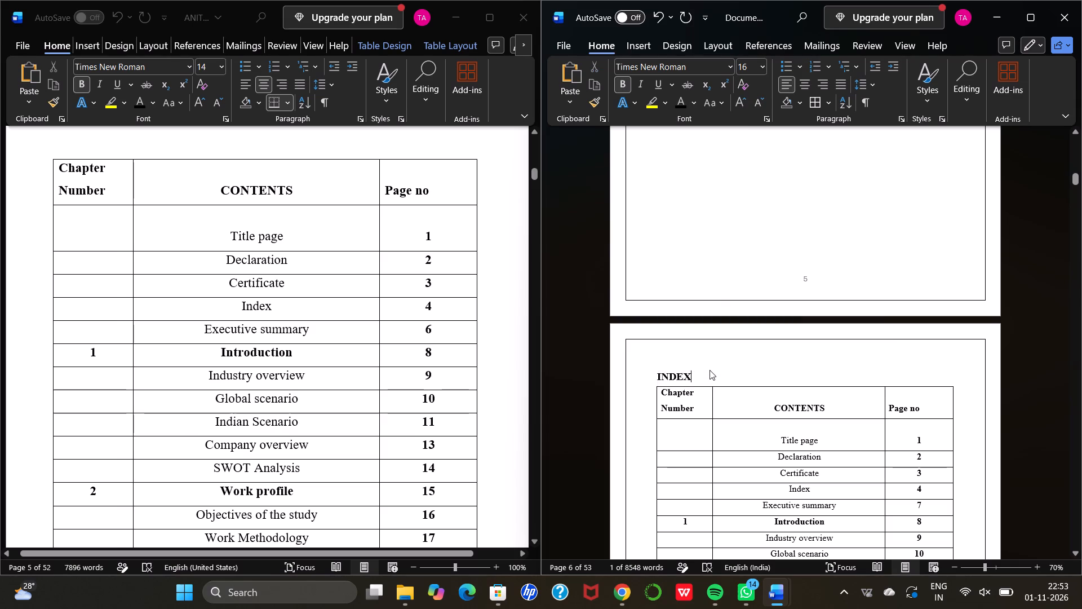
Copy the formatted INDEX heading from above the contents table.
drag(709, 370, 697, 374)
drag(697, 374, 658, 376)
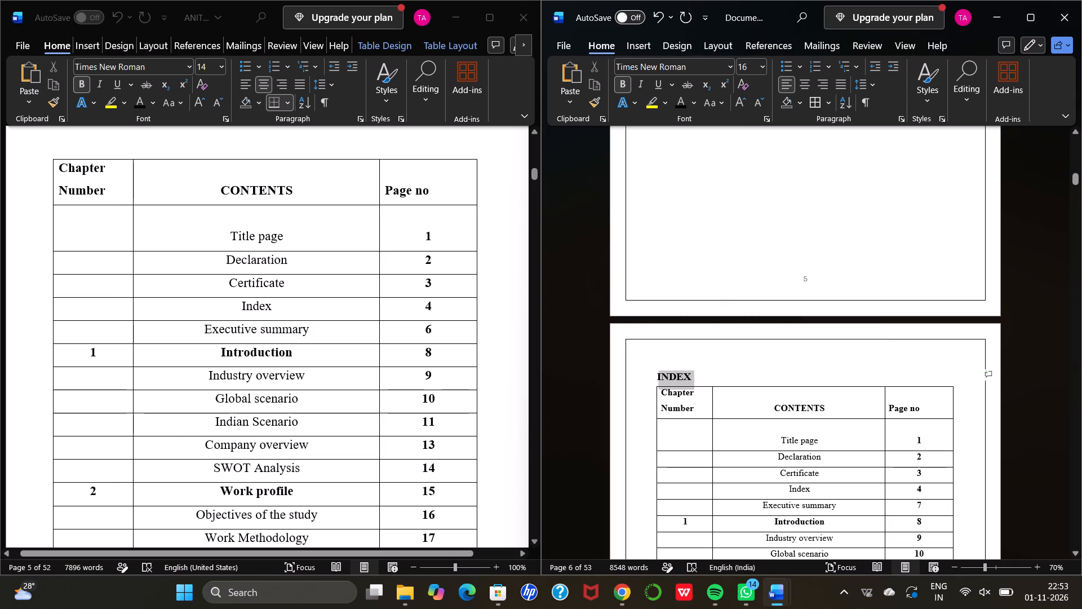
drag(658, 376, 654, 367)
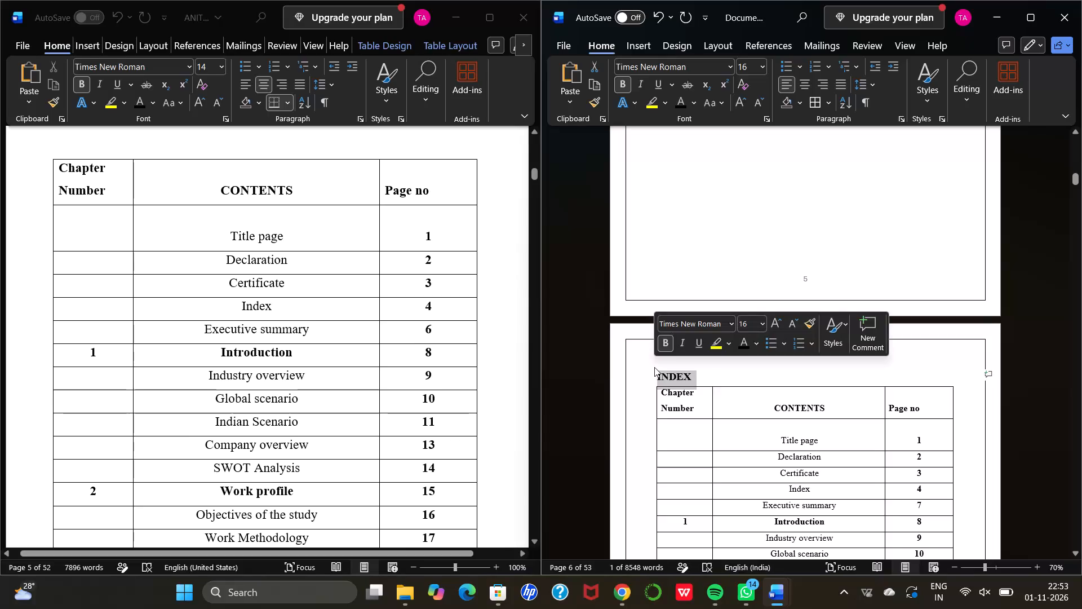
key(ctrl+c)
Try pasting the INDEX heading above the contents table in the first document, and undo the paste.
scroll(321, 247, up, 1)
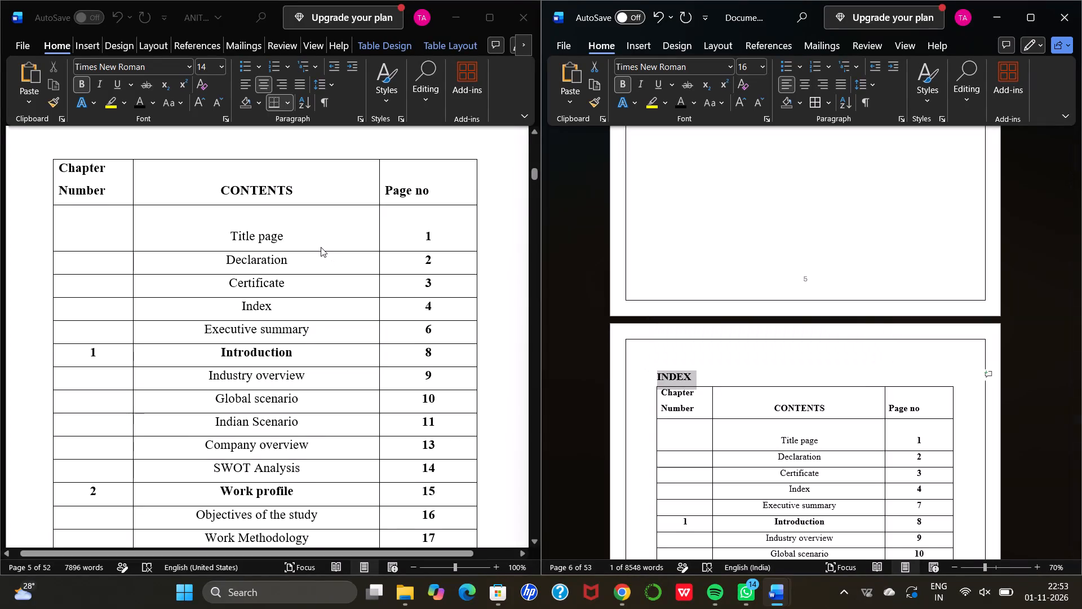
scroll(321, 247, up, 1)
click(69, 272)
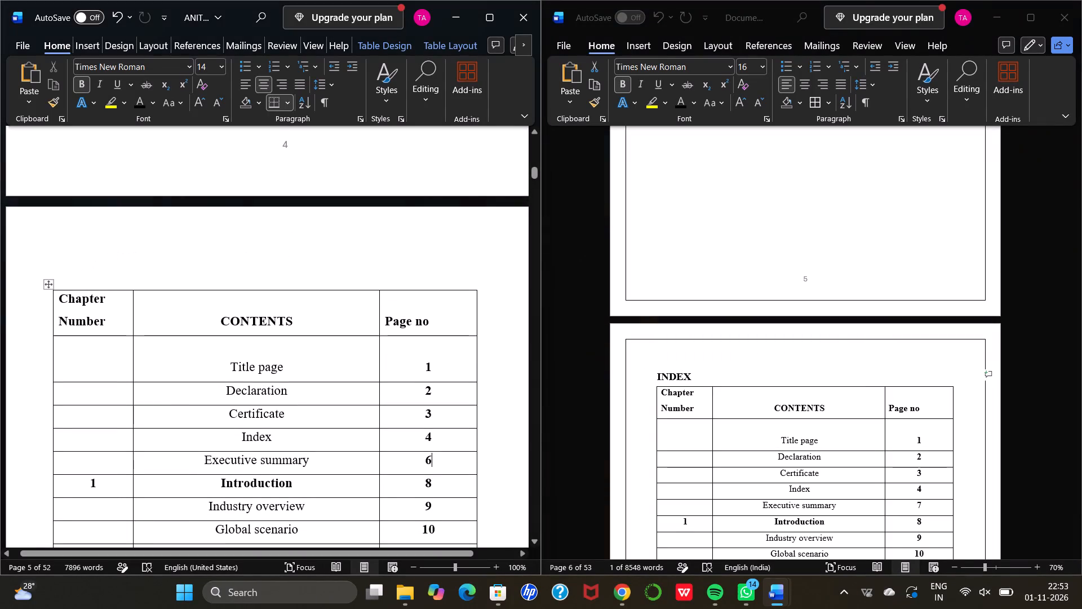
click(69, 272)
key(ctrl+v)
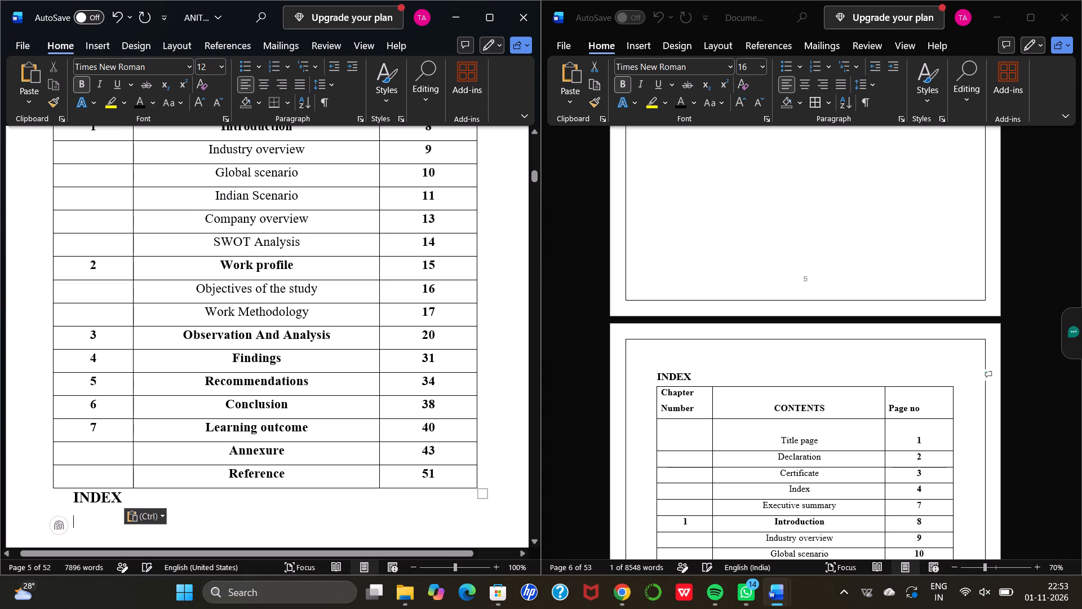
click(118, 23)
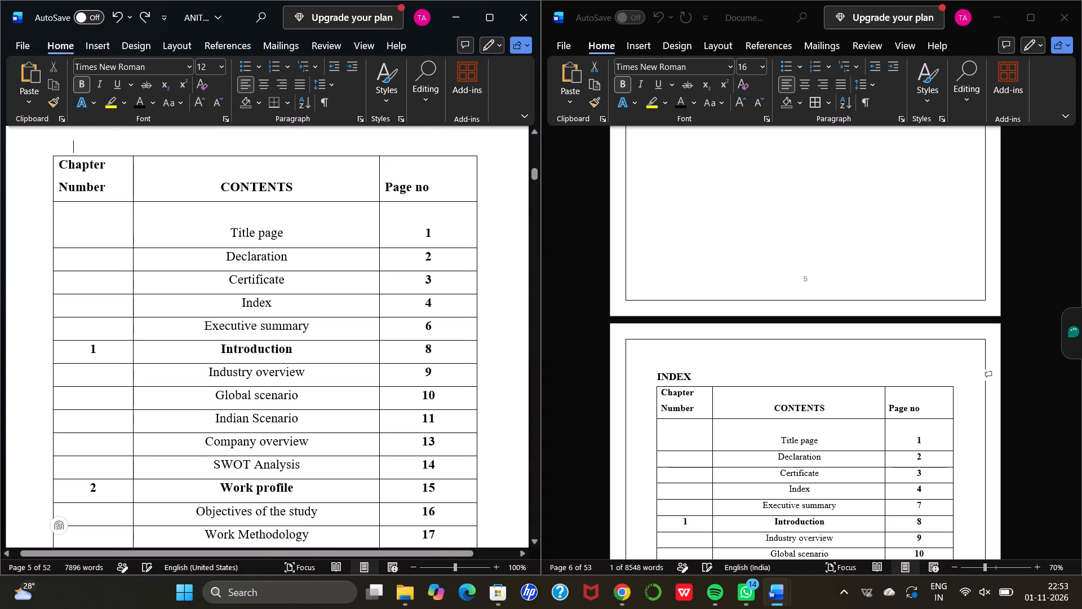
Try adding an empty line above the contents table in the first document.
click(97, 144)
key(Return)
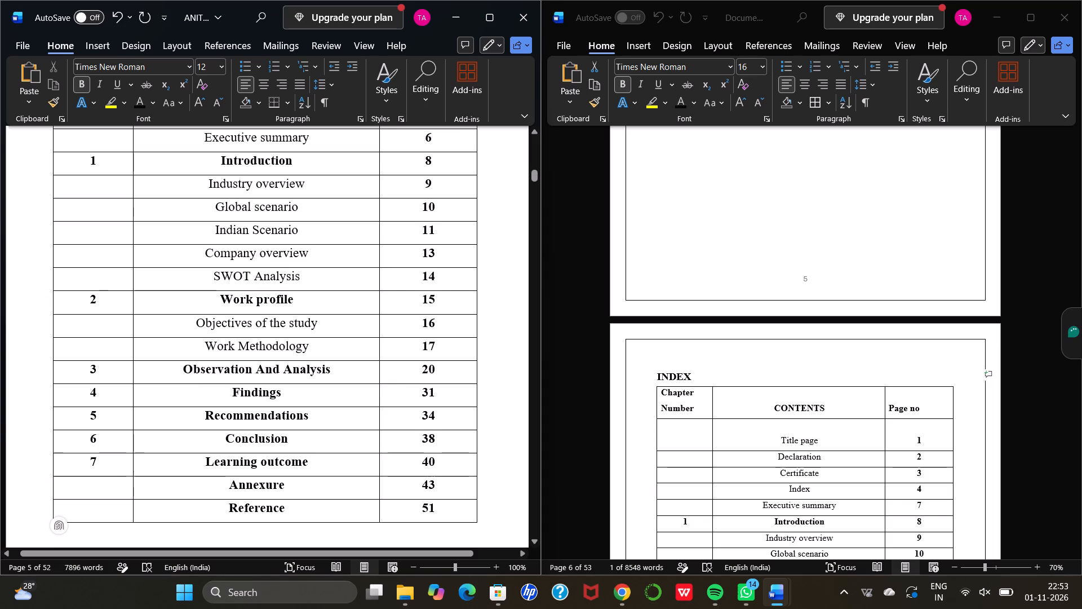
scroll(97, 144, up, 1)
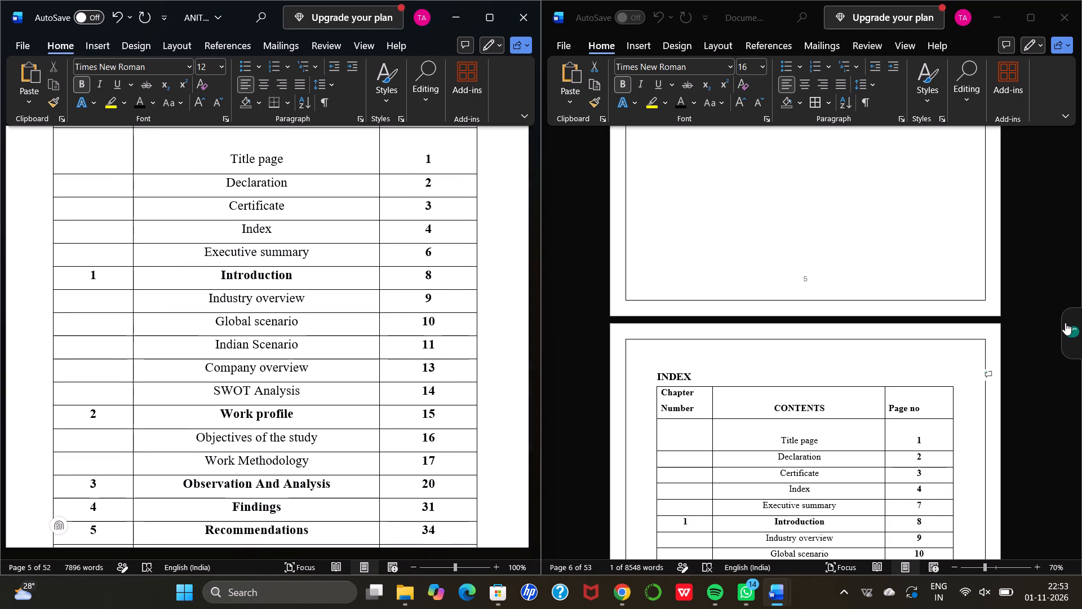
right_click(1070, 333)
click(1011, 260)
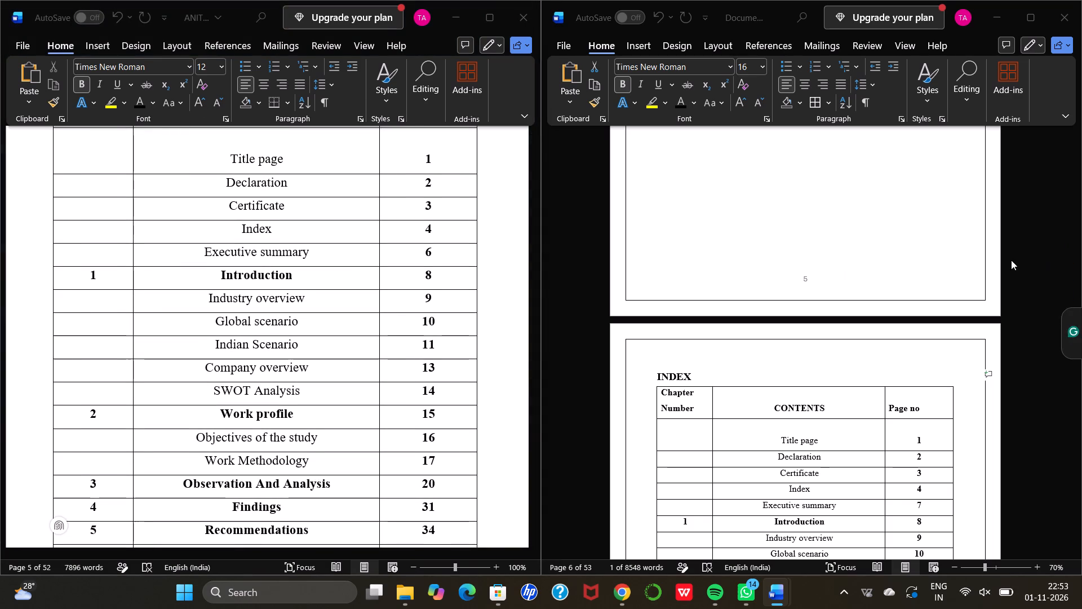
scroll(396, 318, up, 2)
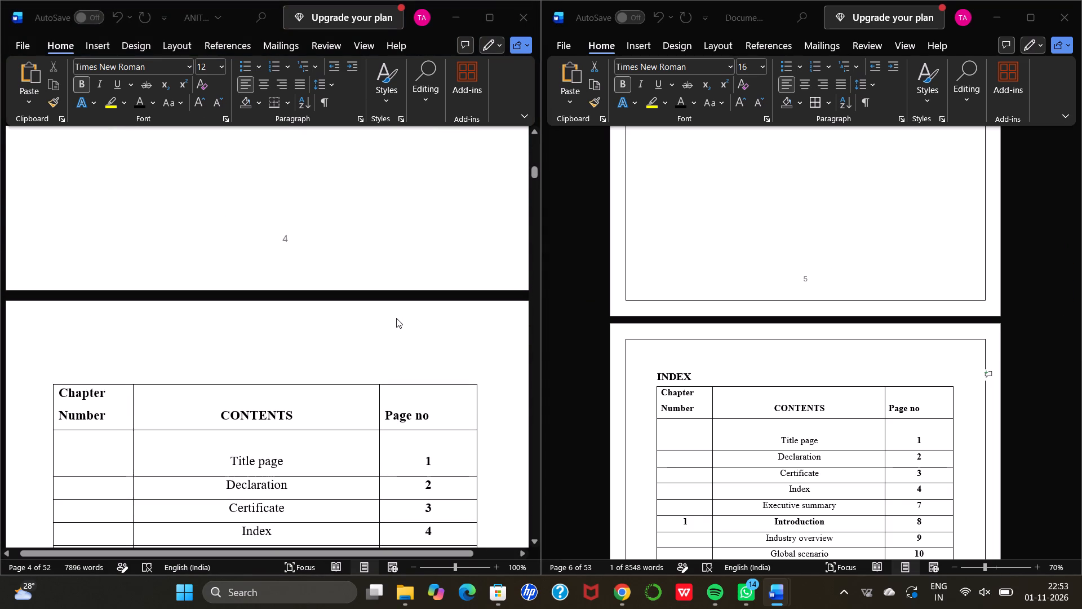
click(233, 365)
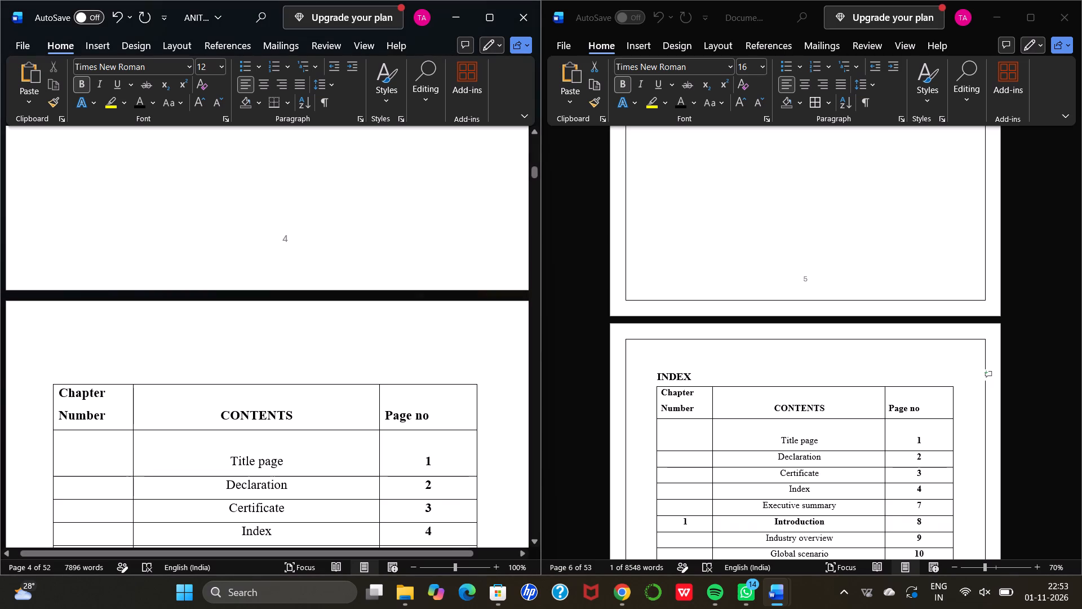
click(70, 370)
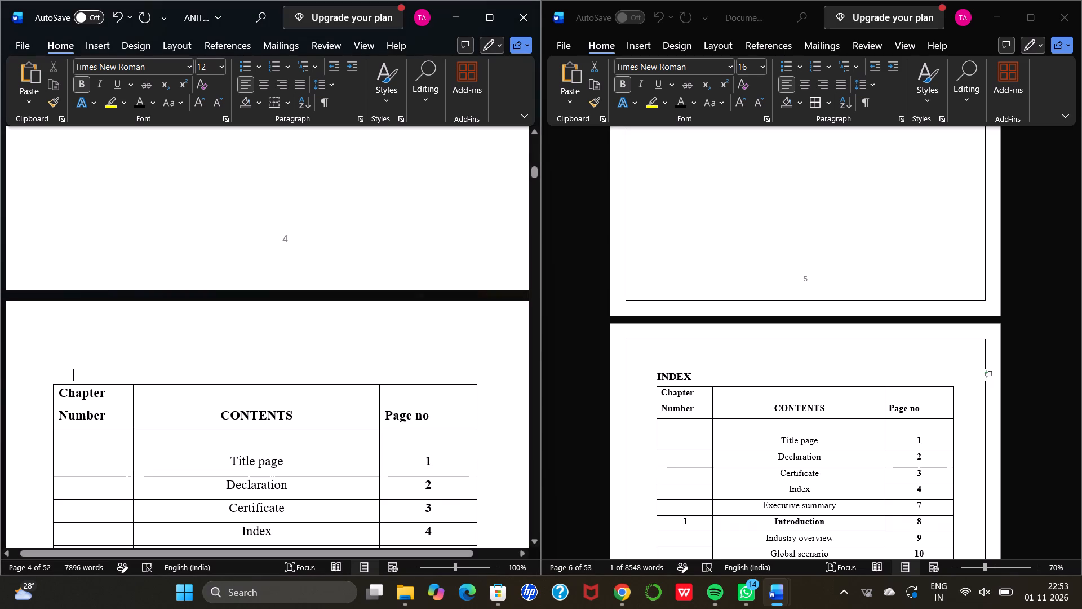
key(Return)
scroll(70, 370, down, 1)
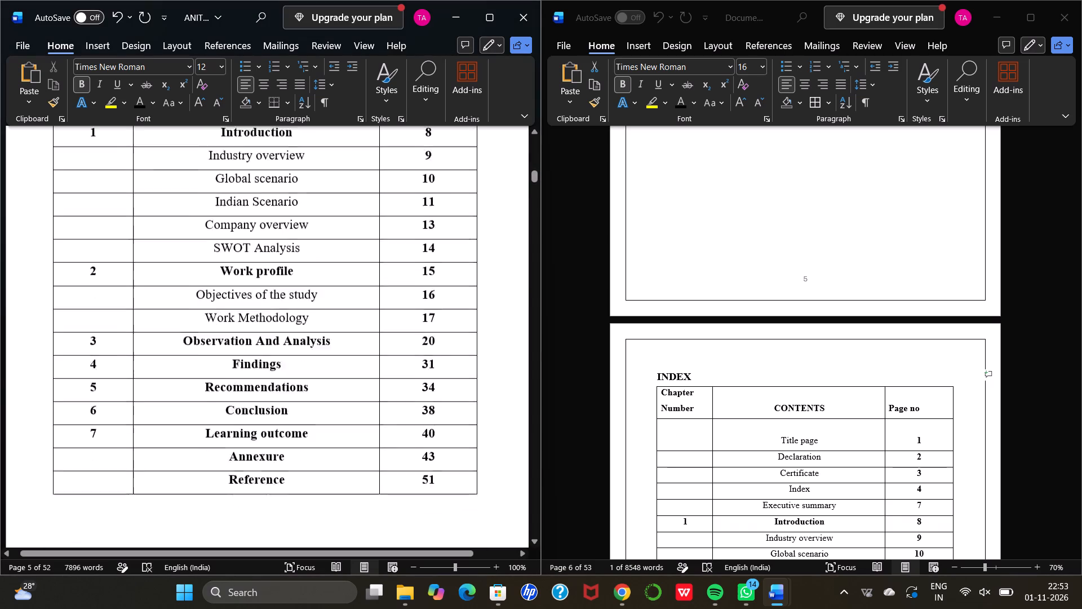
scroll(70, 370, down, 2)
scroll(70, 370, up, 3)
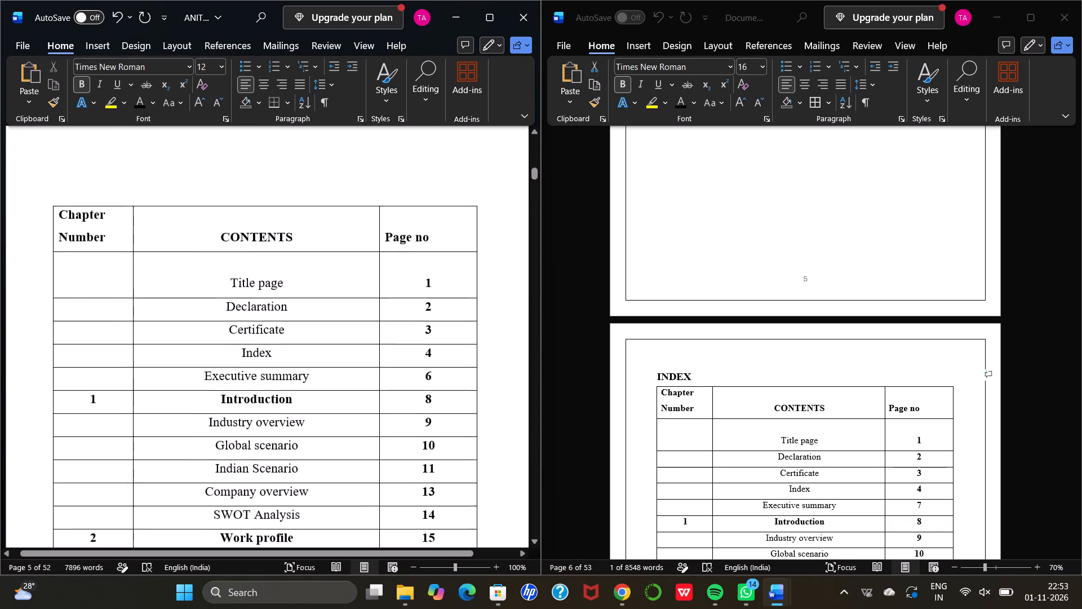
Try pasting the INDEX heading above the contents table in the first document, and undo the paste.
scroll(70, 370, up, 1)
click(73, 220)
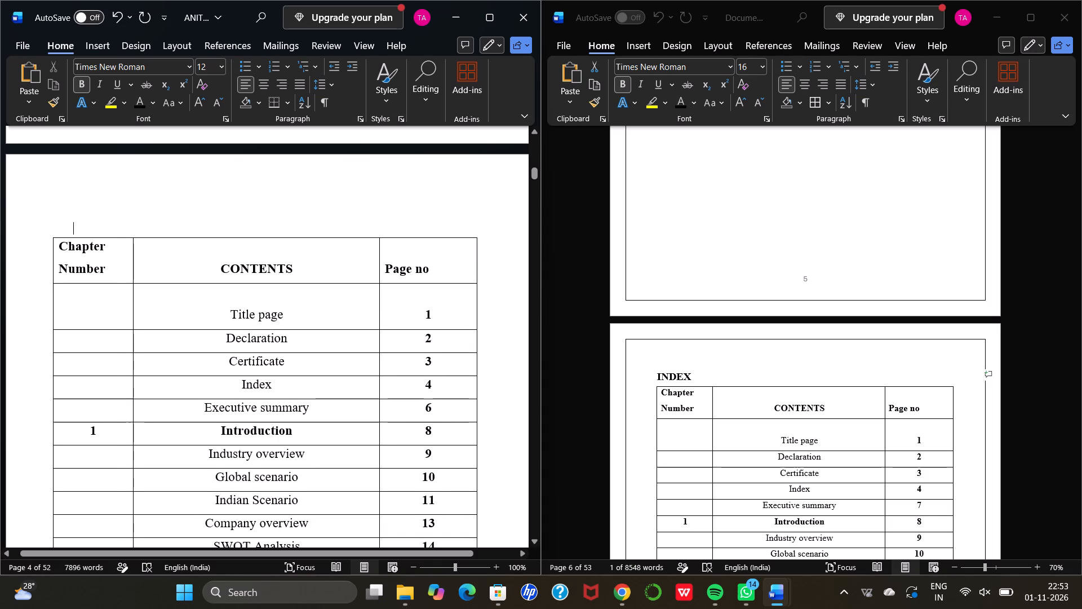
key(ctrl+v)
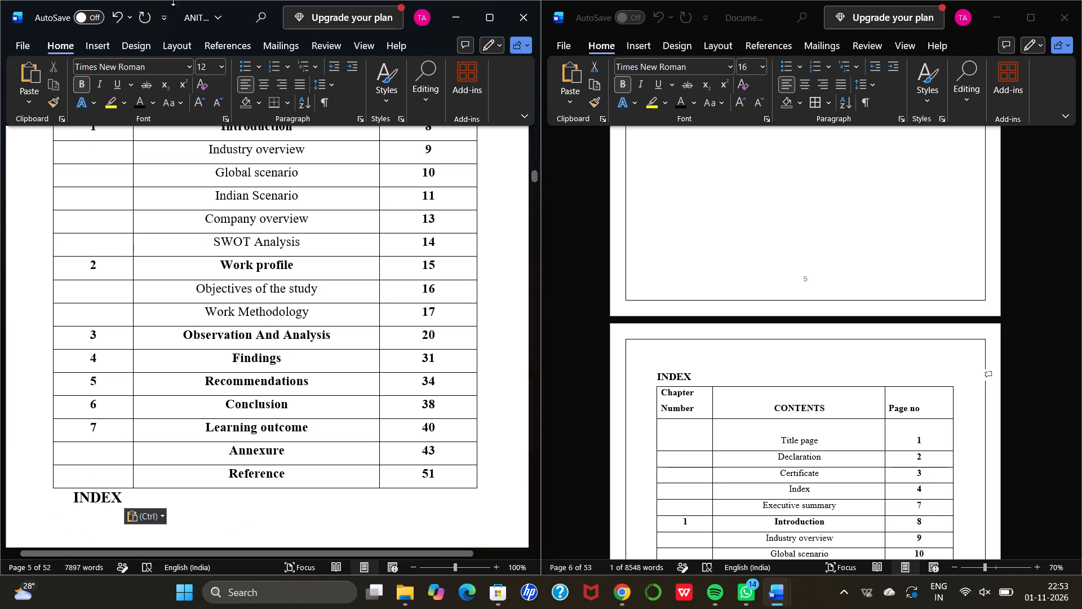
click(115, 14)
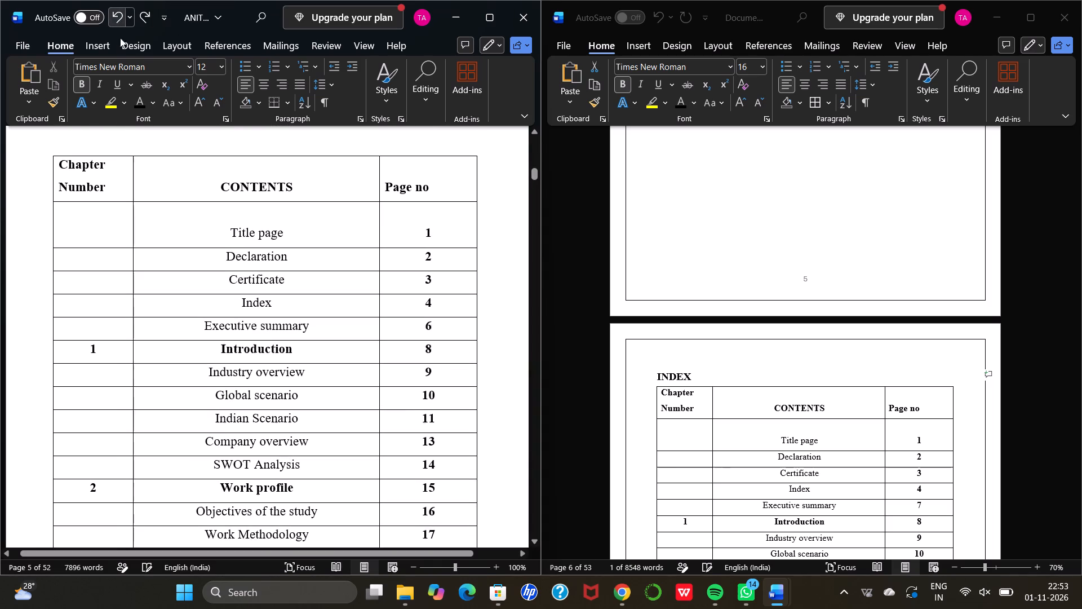
Move the first document's contents table slightly down and paste the INDEX heading on the empty line above it.
click(47, 151)
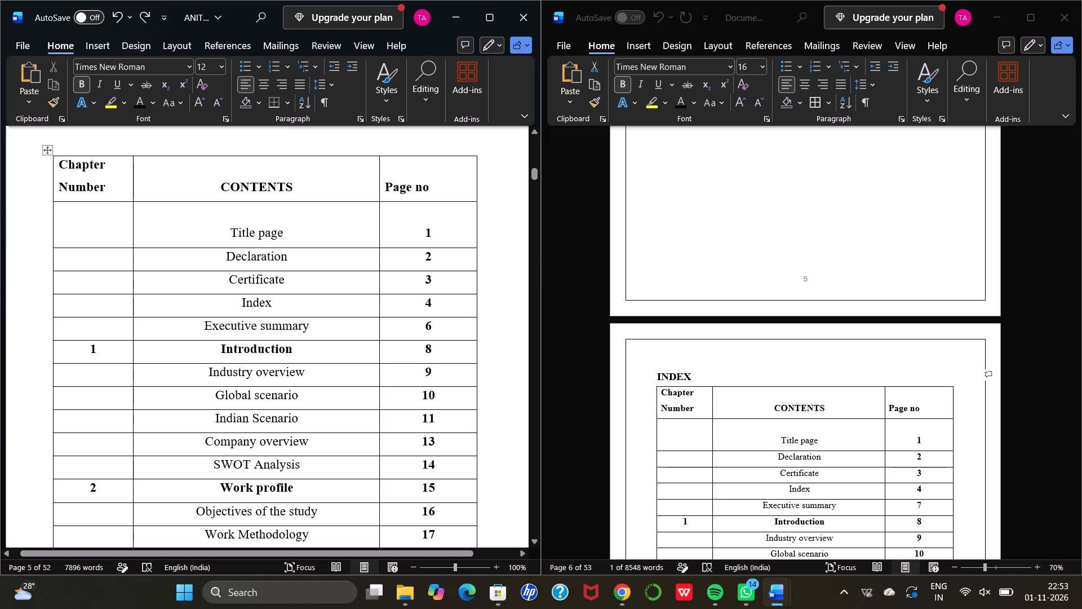
drag(47, 151, 43, 170)
click(63, 148)
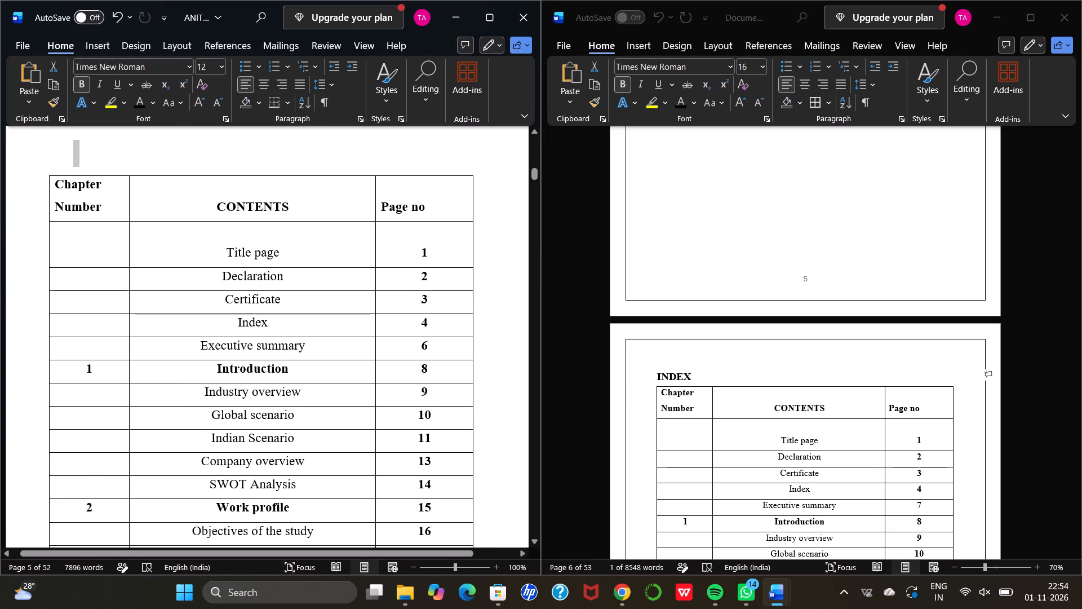
key(ctrl+v)
scroll(63, 148, up, 2)
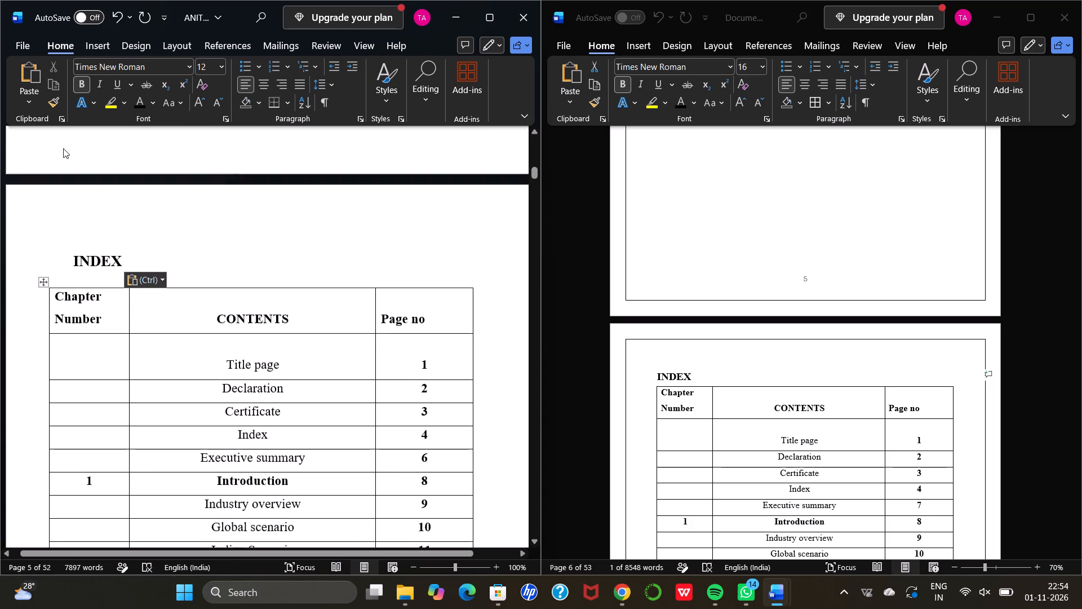
click(196, 248)
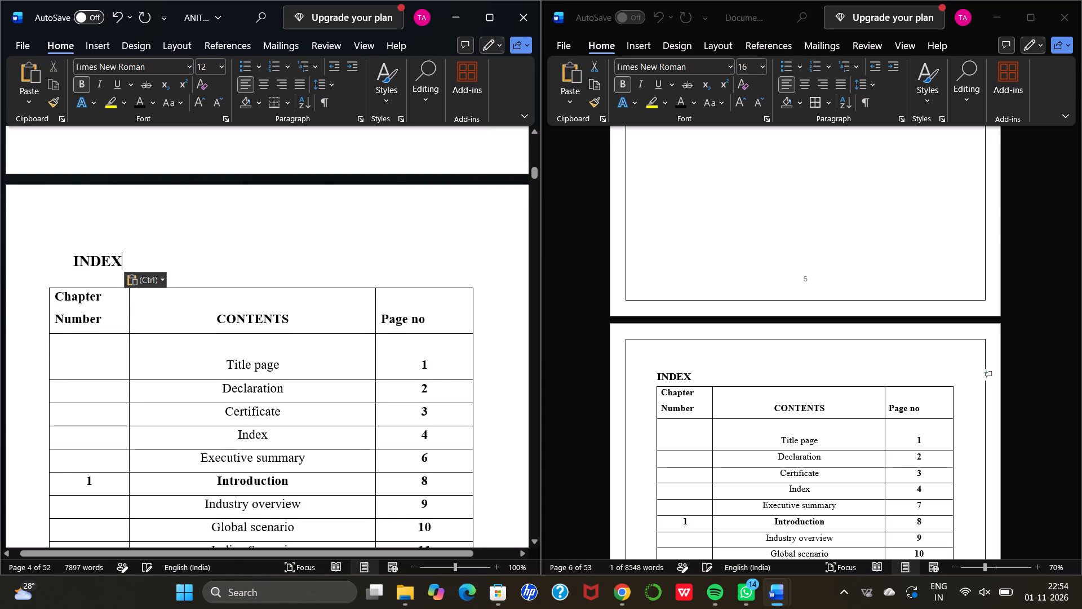
In the second document, add a line after the INDEX heading and move the contents table slightly down to leave a gap.
click(694, 377)
click(700, 375)
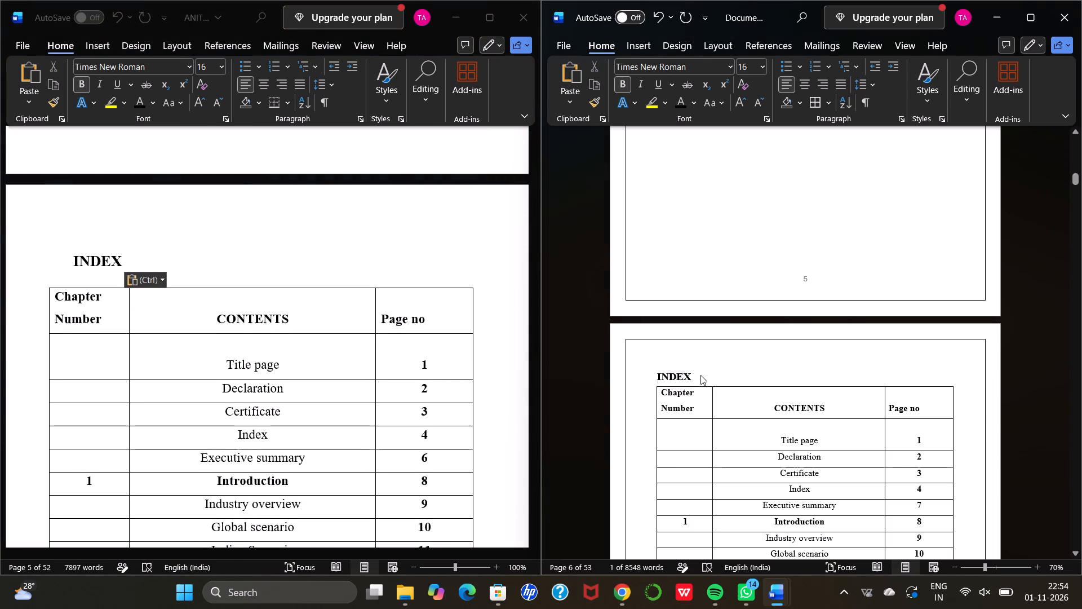
key(Return)
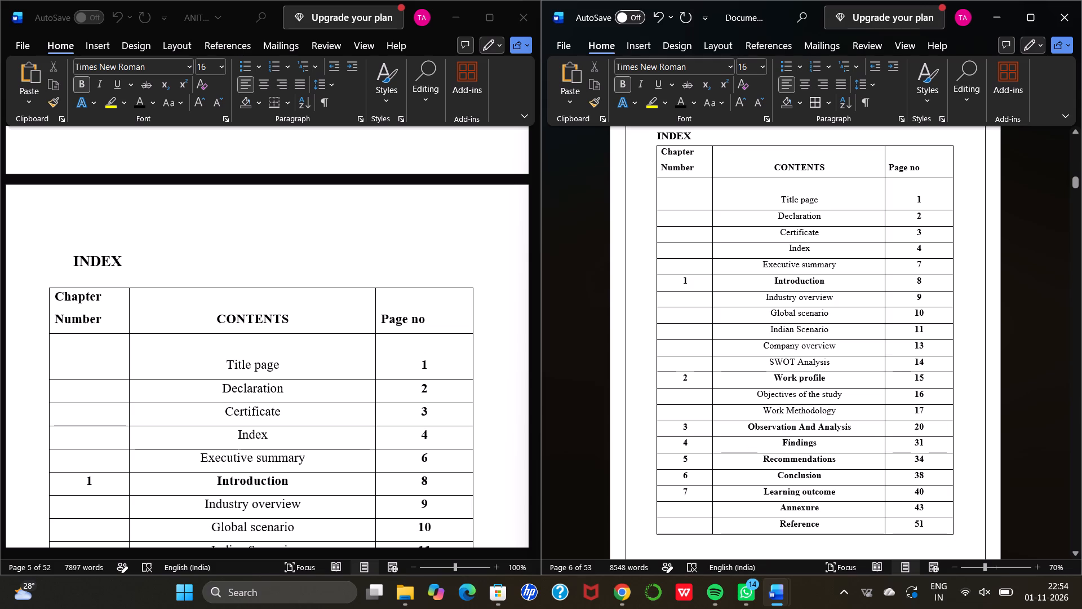
scroll(700, 375, up, 1)
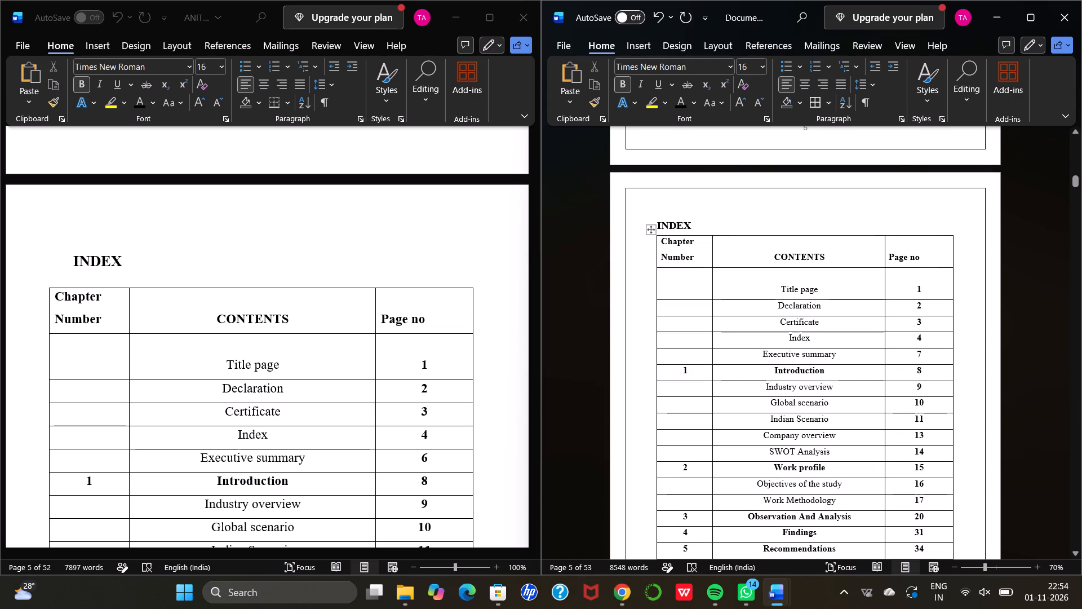
drag(650, 228, 651, 242)
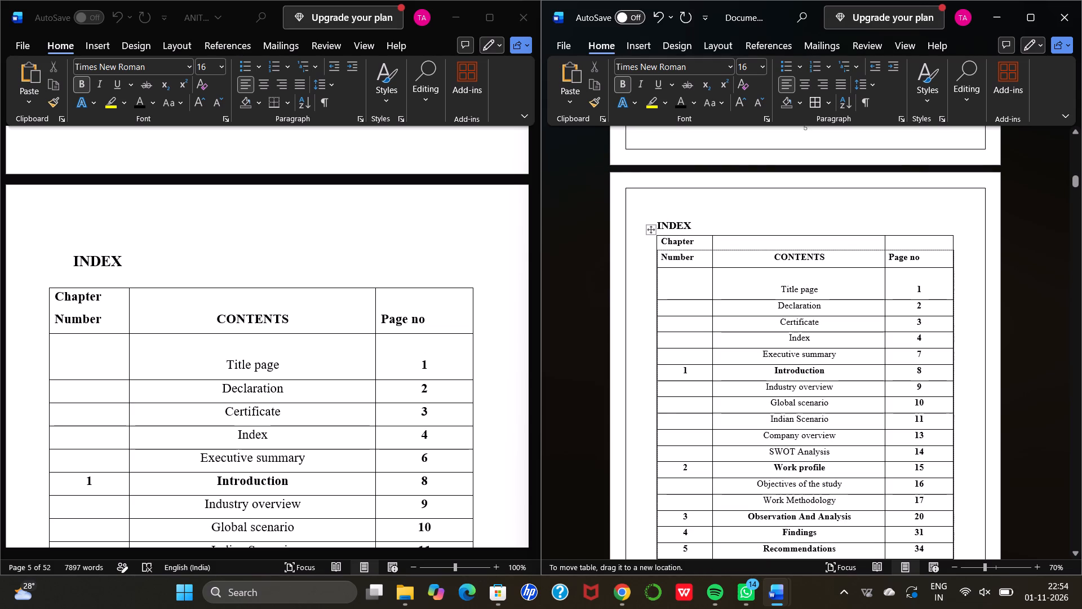
drag(651, 242, 650, 242)
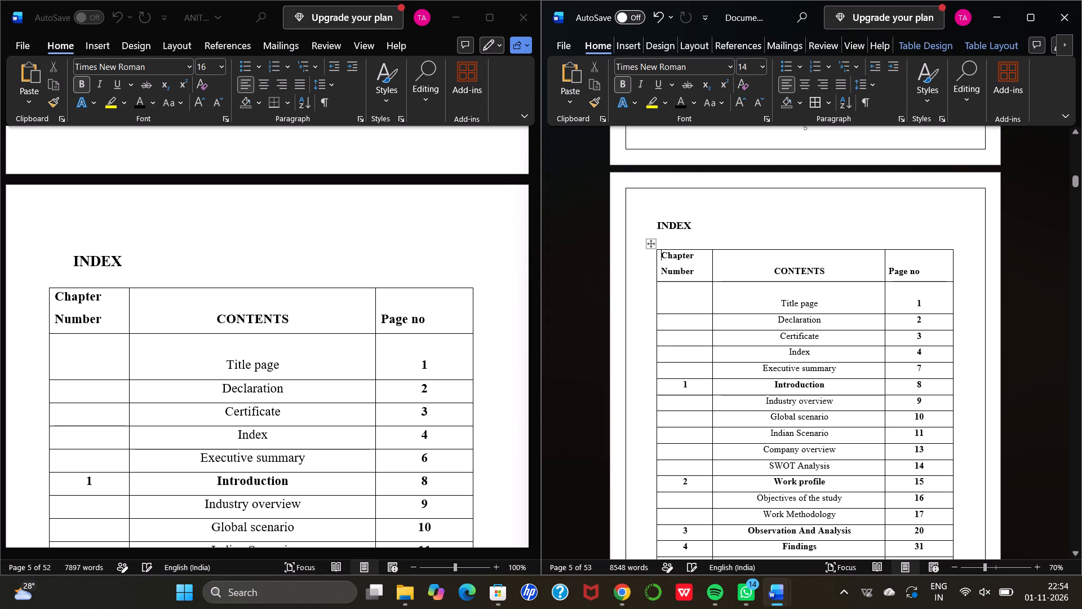
Compare the contents tables of the two documents, including how each table fits on its page.
scroll(650, 242, down, 5)
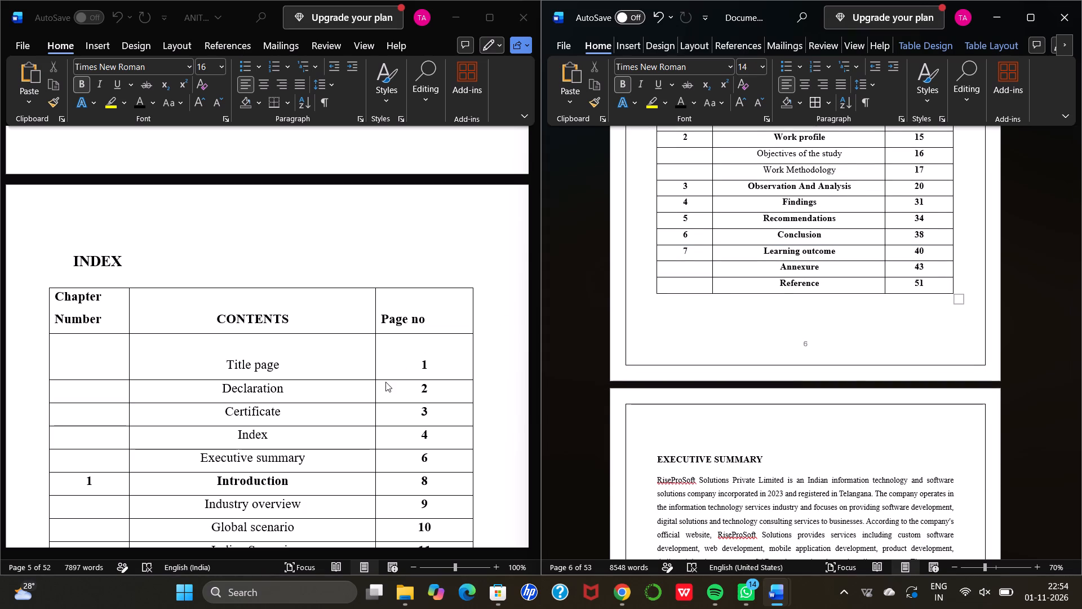
scroll(385, 382, down, 3)
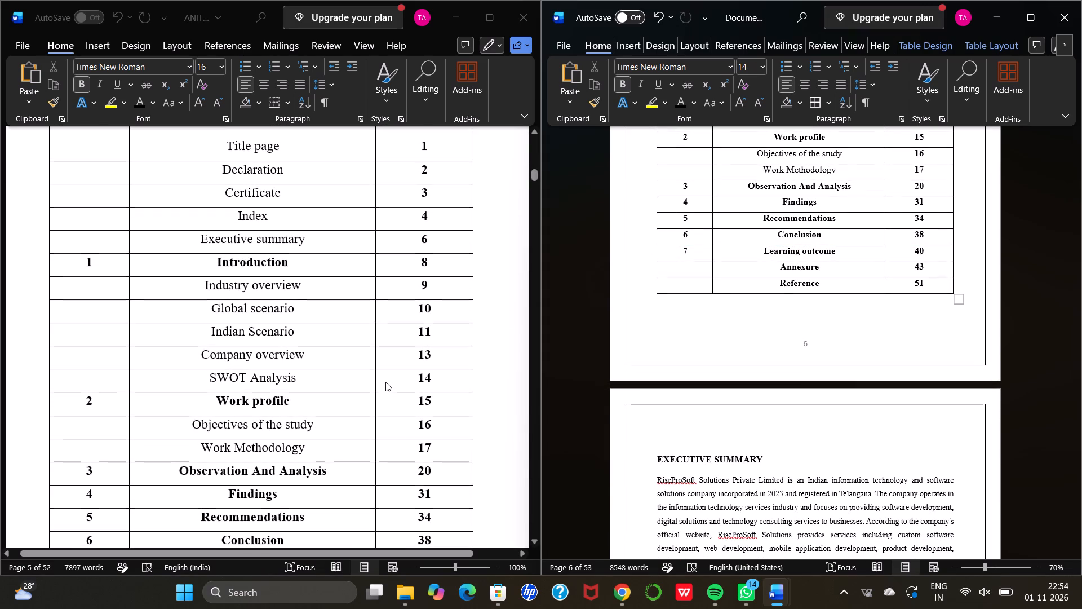
scroll(385, 382, down, 1)
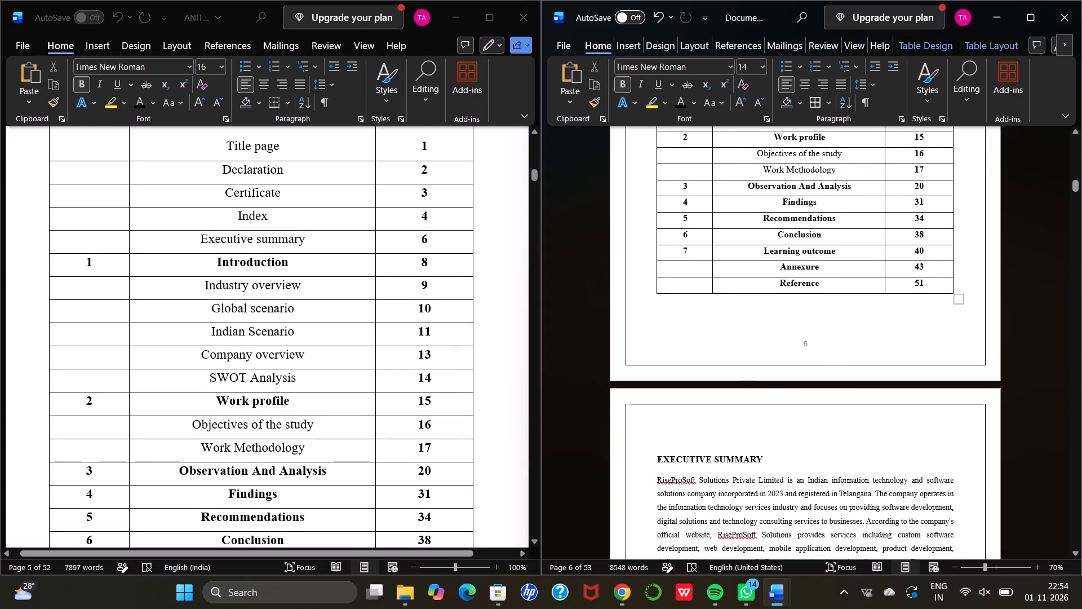
scroll(834, 341, up, 2)
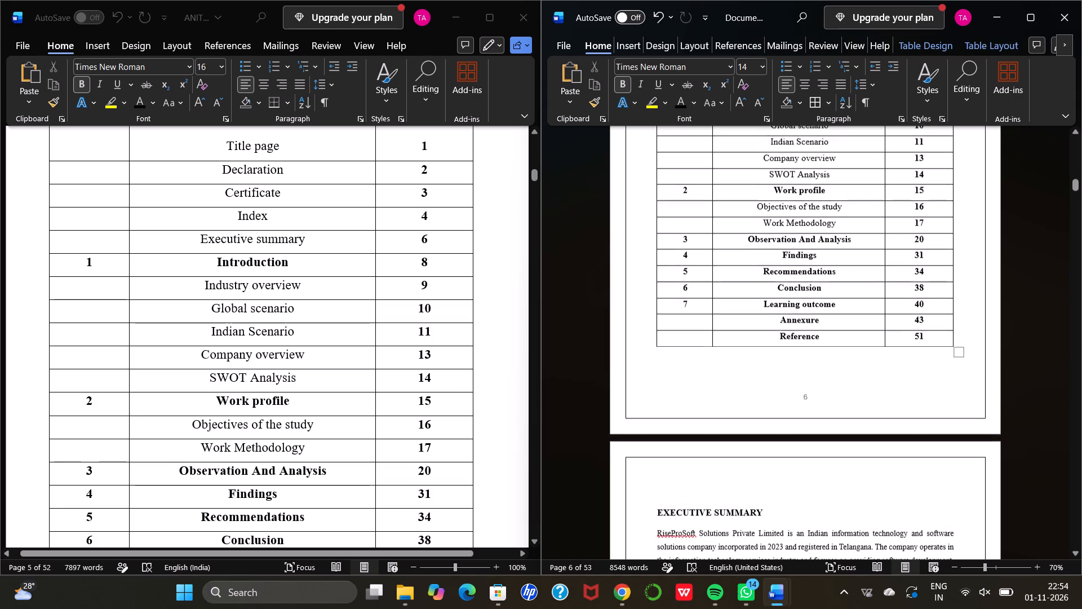
scroll(834, 341, up, 3)
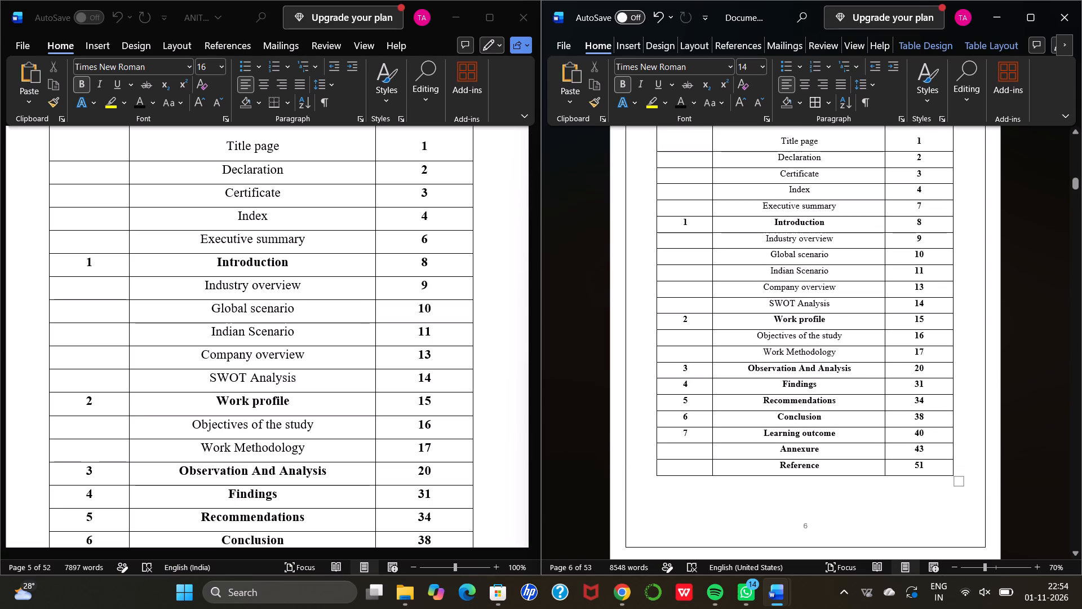
Review the first document's opening pages from the title page through the declaration and certificates to the INDEX table, including their page numbers.
scroll(834, 341, up, 2)
scroll(332, 291, up, 15)
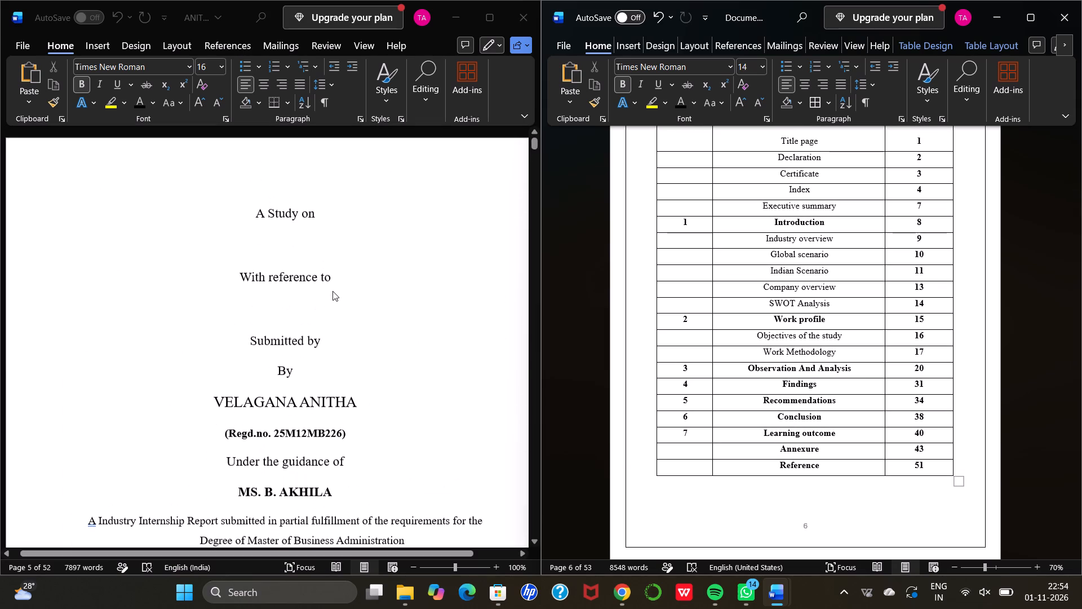
scroll(332, 291, down, 2)
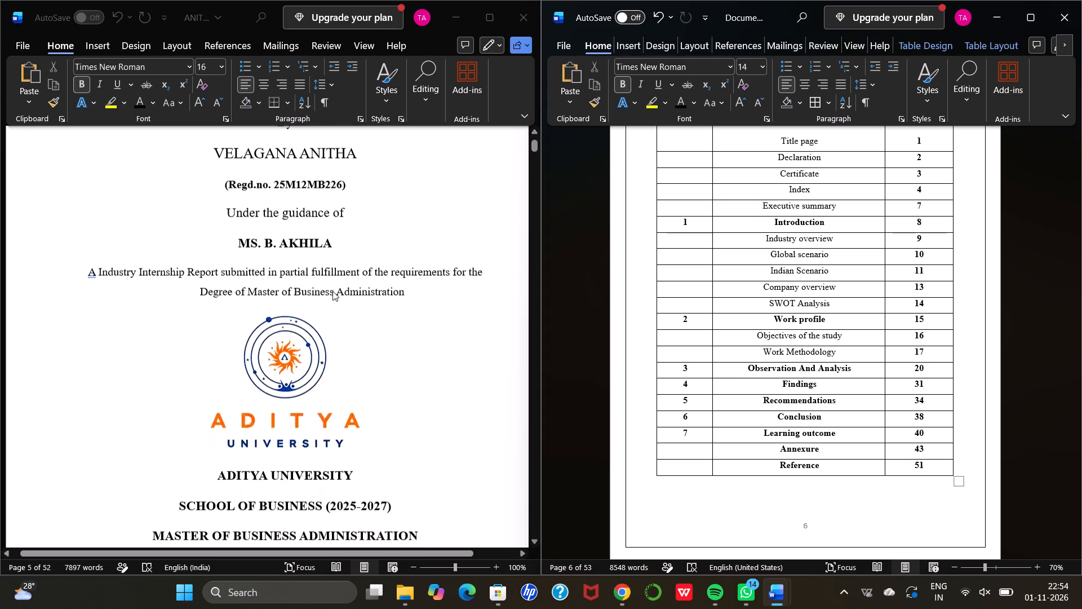
scroll(332, 291, down, 2)
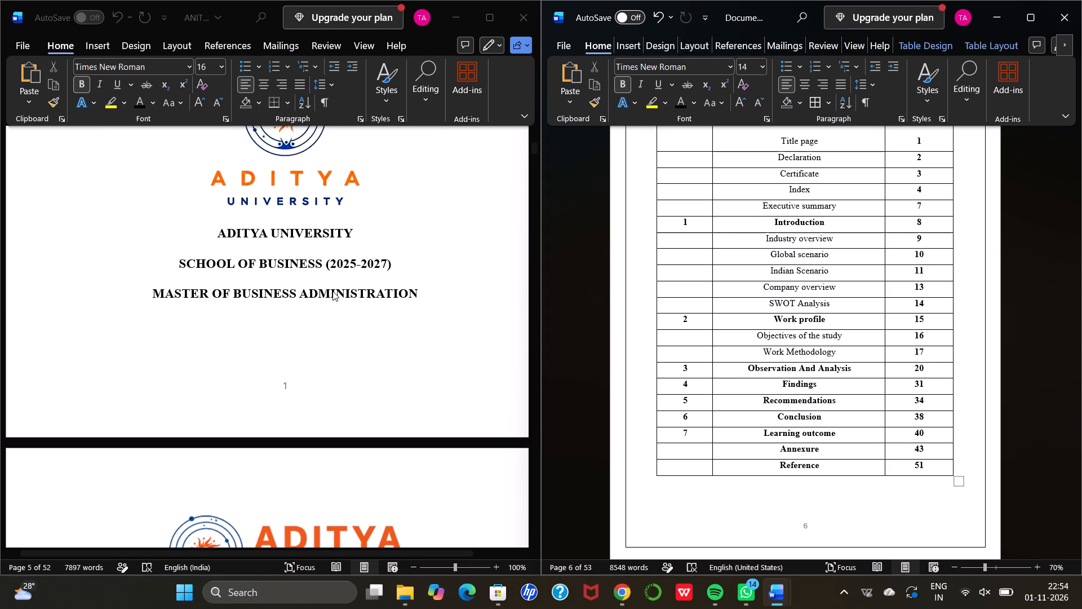
scroll(332, 291, down, 3)
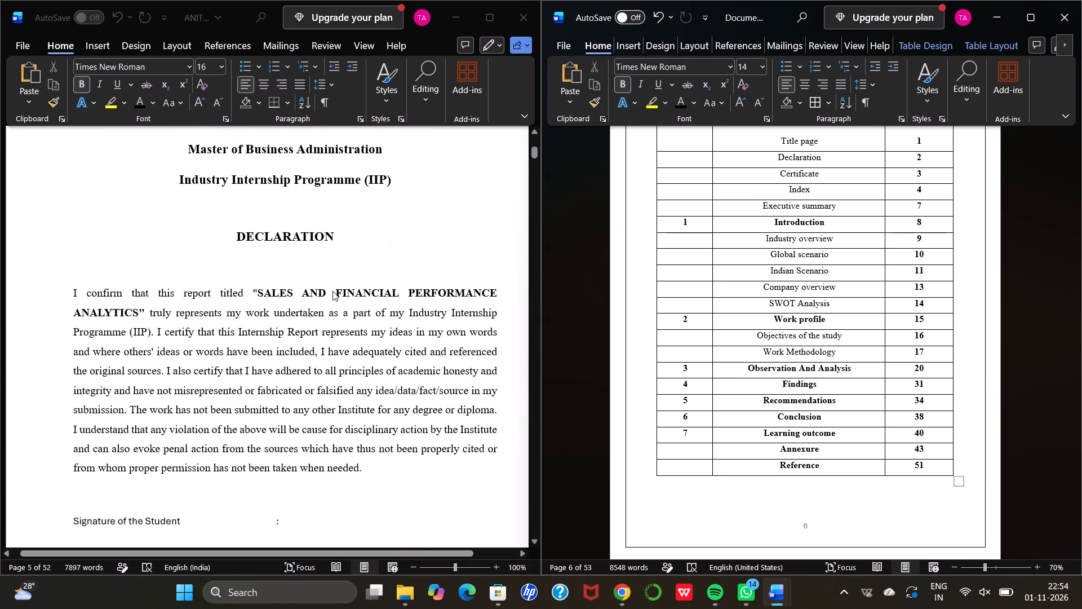
scroll(332, 291, down, 2)
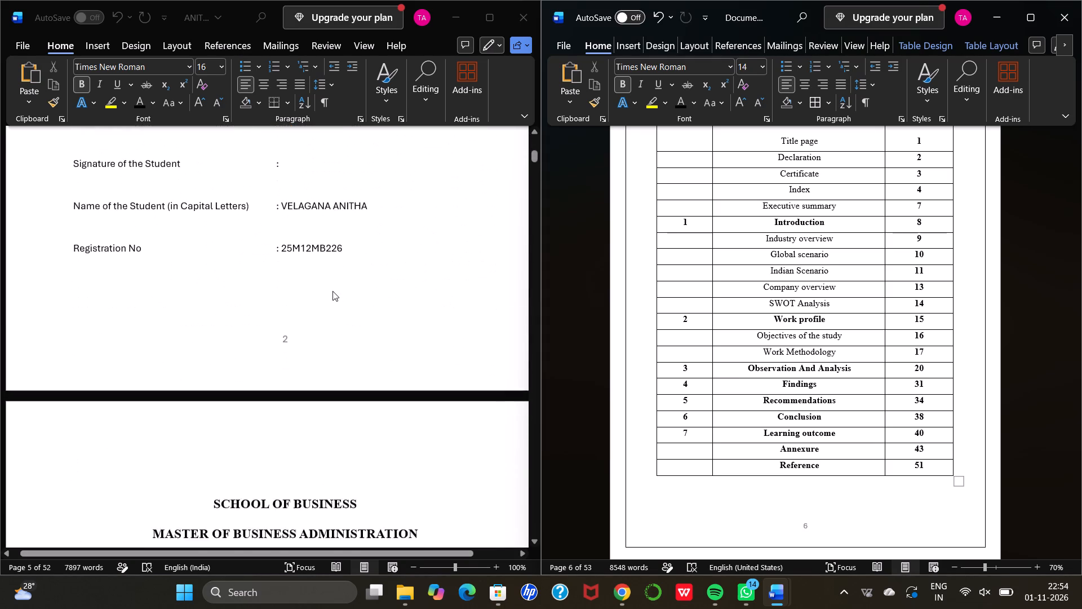
scroll(332, 291, down, 2)
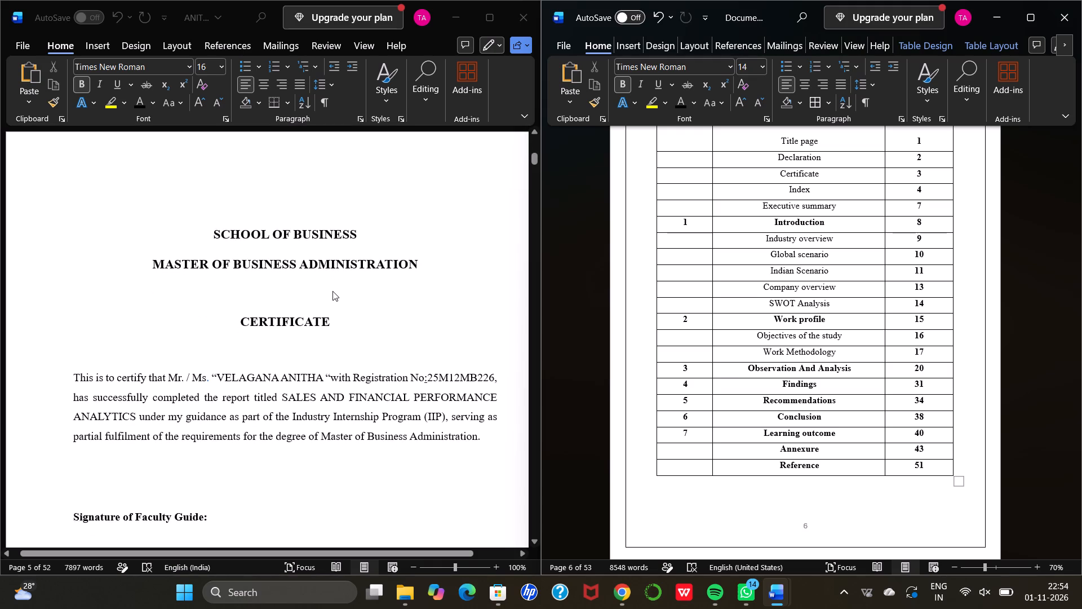
scroll(332, 291, down, 6)
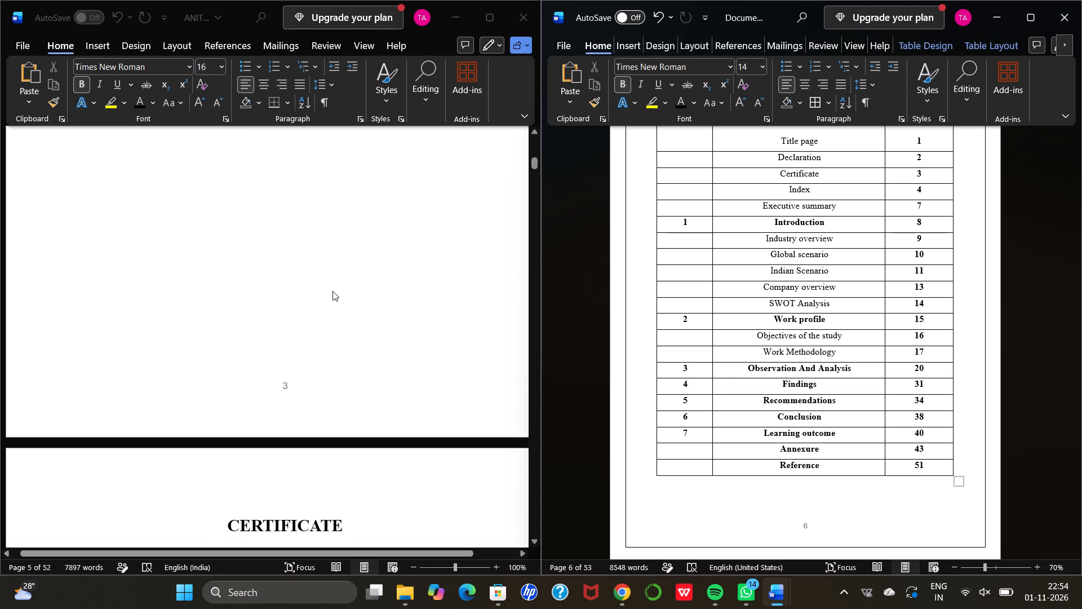
scroll(332, 291, down, 6)
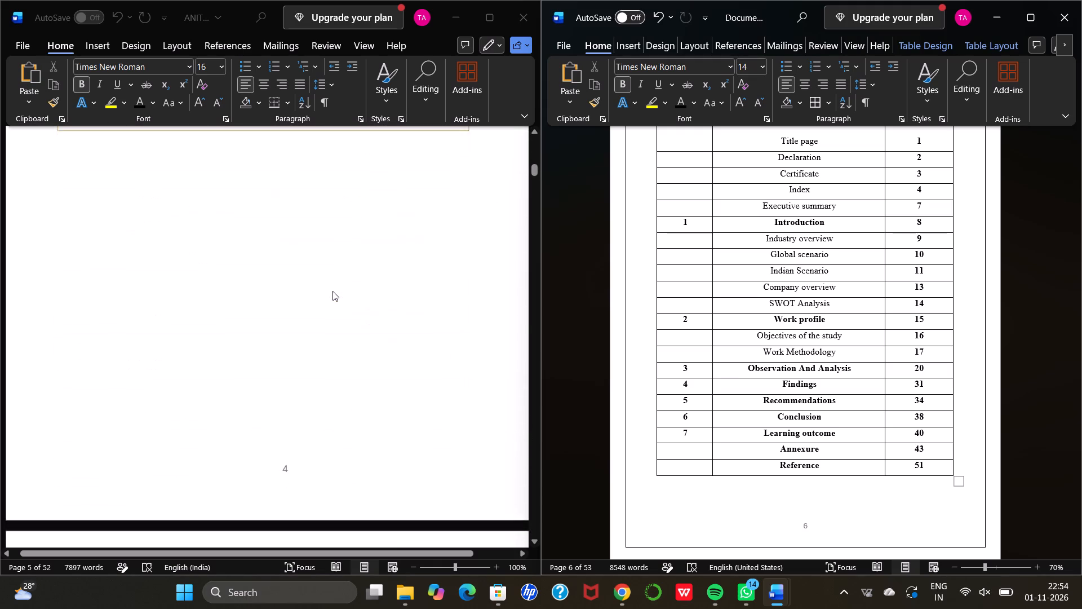
scroll(332, 291, down, 7)
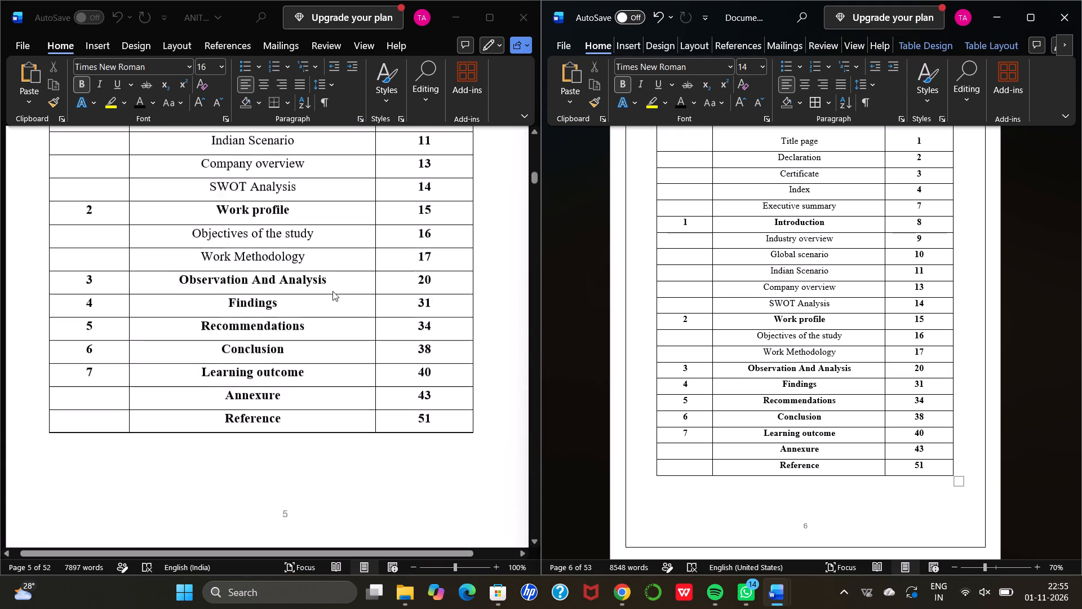
scroll(332, 291, down, 1)
scroll(332, 291, up, 4)
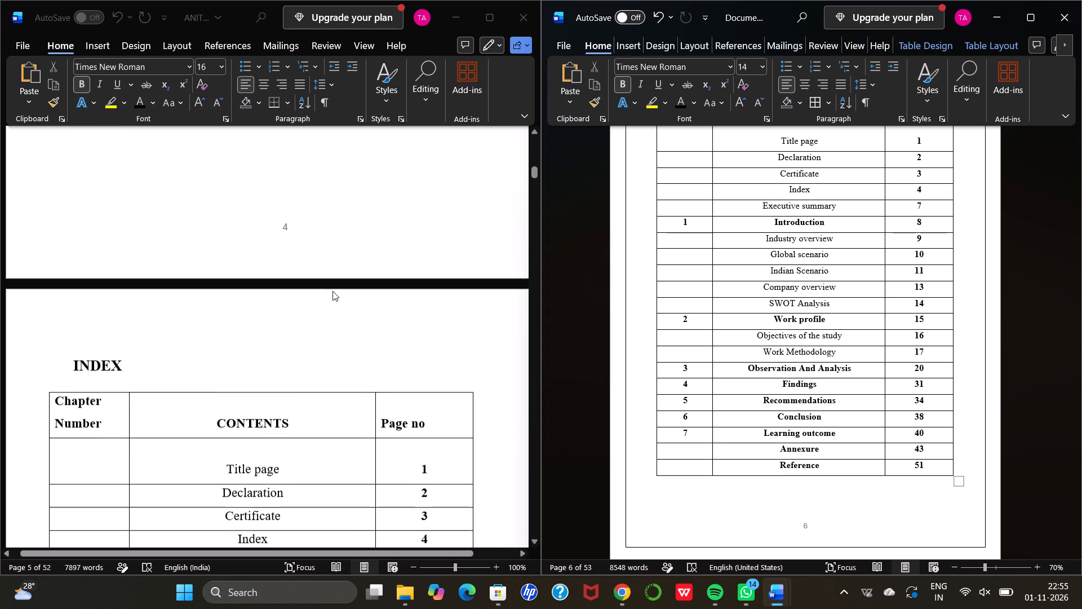
scroll(332, 291, up, 4)
scroll(332, 288, down, 1)
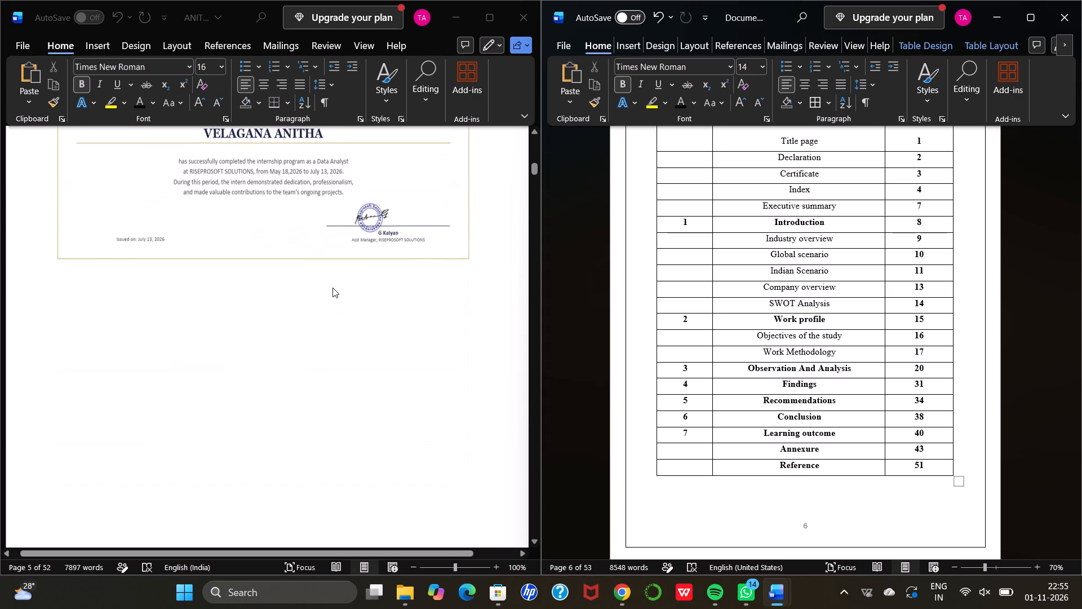
scroll(332, 288, down, 3)
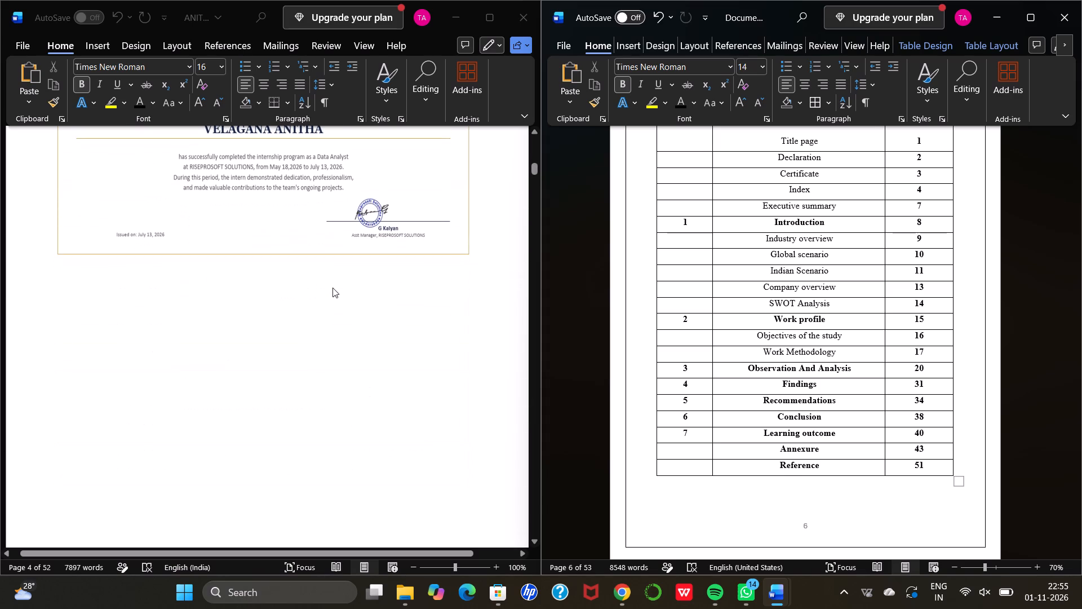
scroll(332, 288, down, 9)
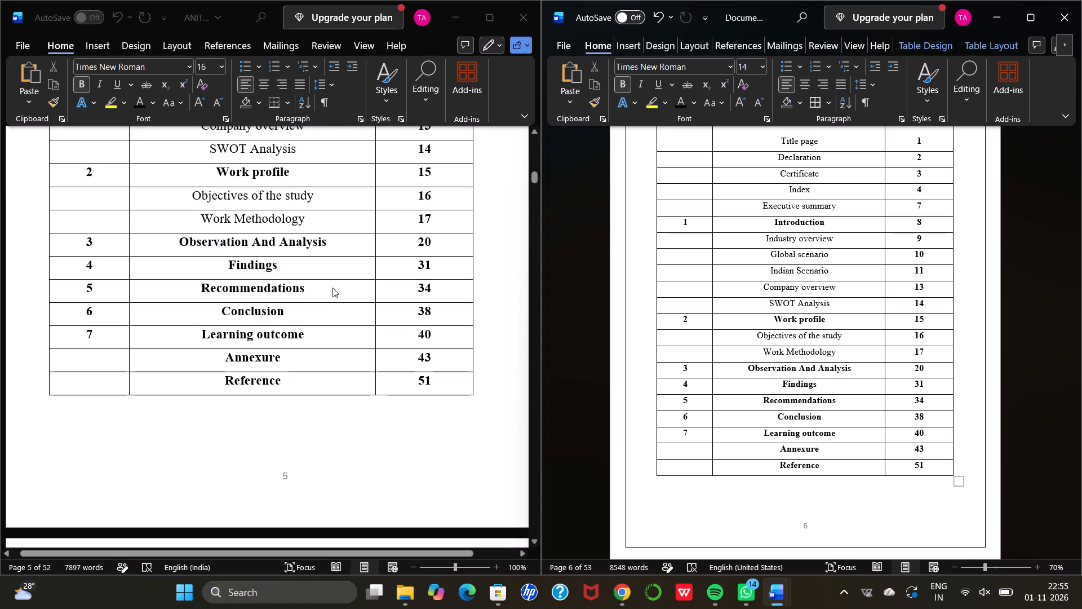
Review Document1's opening pages from the certificates and acknowledgement to the INDEX table, including their page numbers.
scroll(332, 288, down, 1)
scroll(750, 322, up, 3)
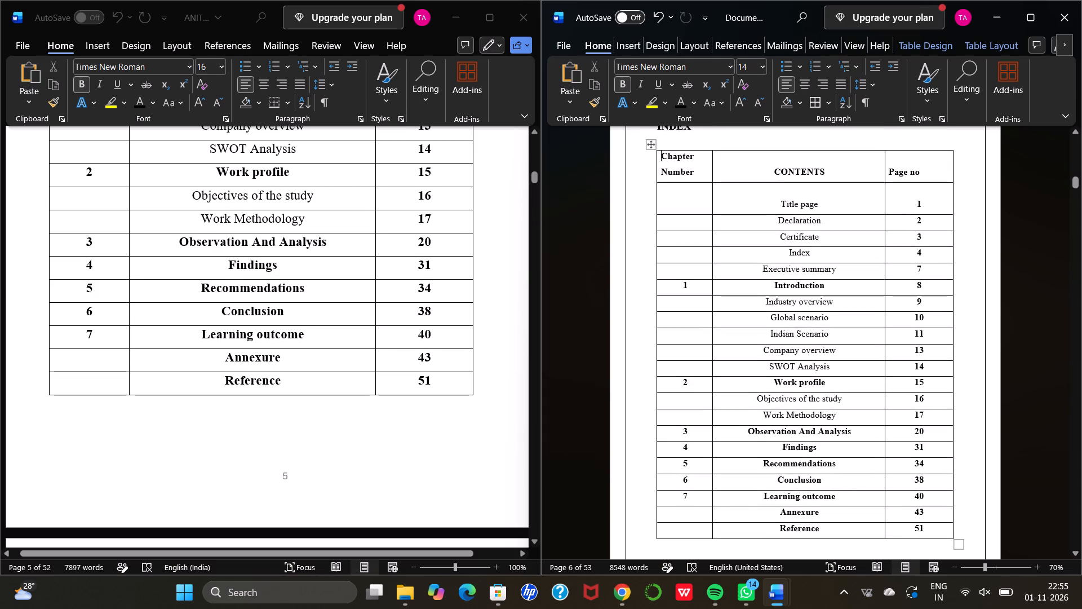
scroll(750, 322, up, 6)
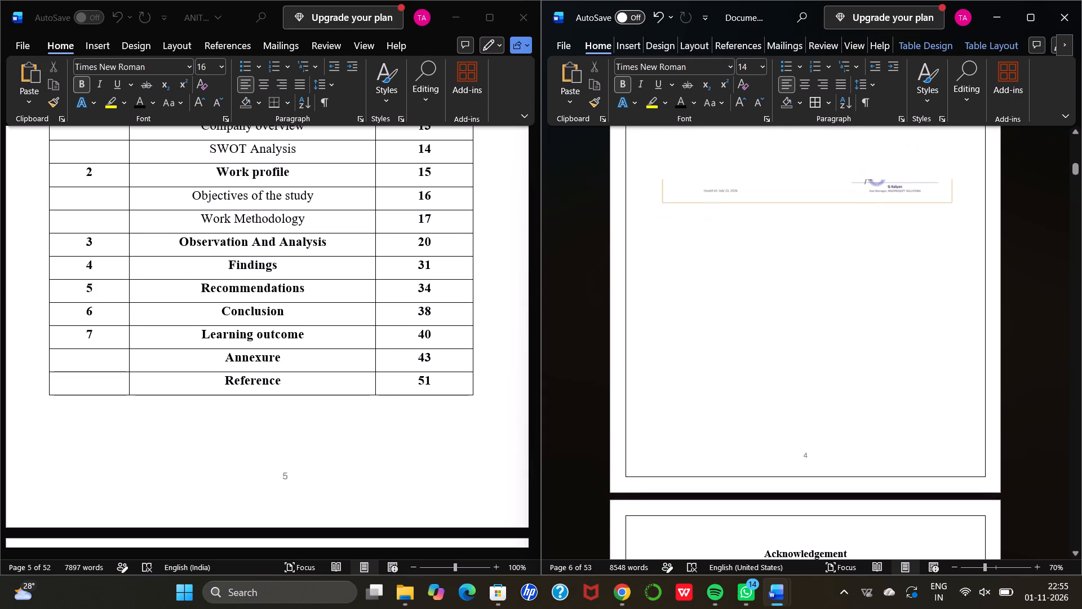
scroll(750, 322, up, 6)
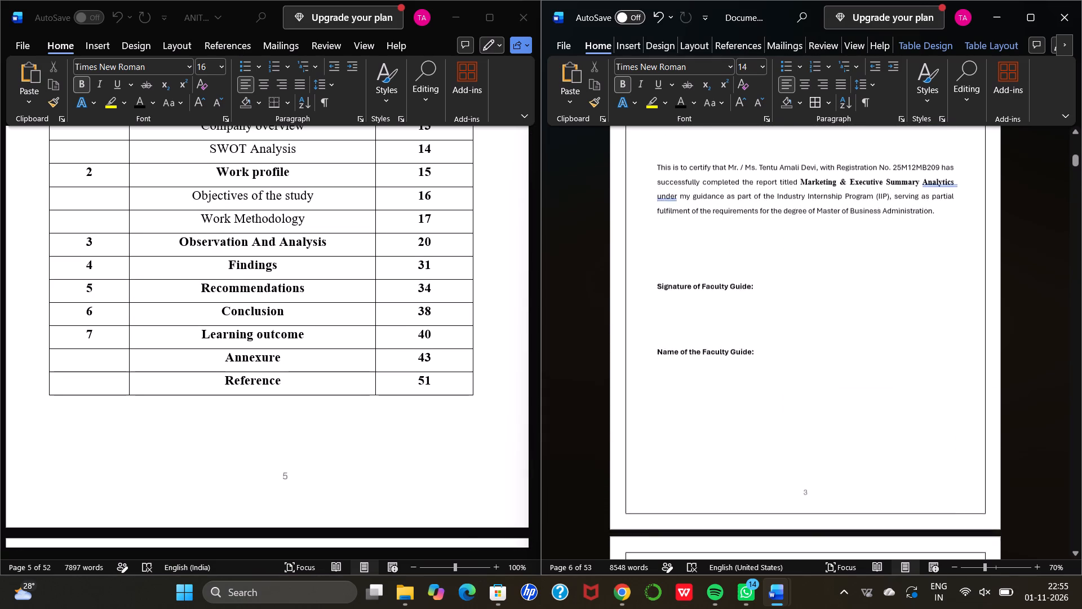
scroll(750, 322, up, 3)
scroll(750, 322, down, 5)
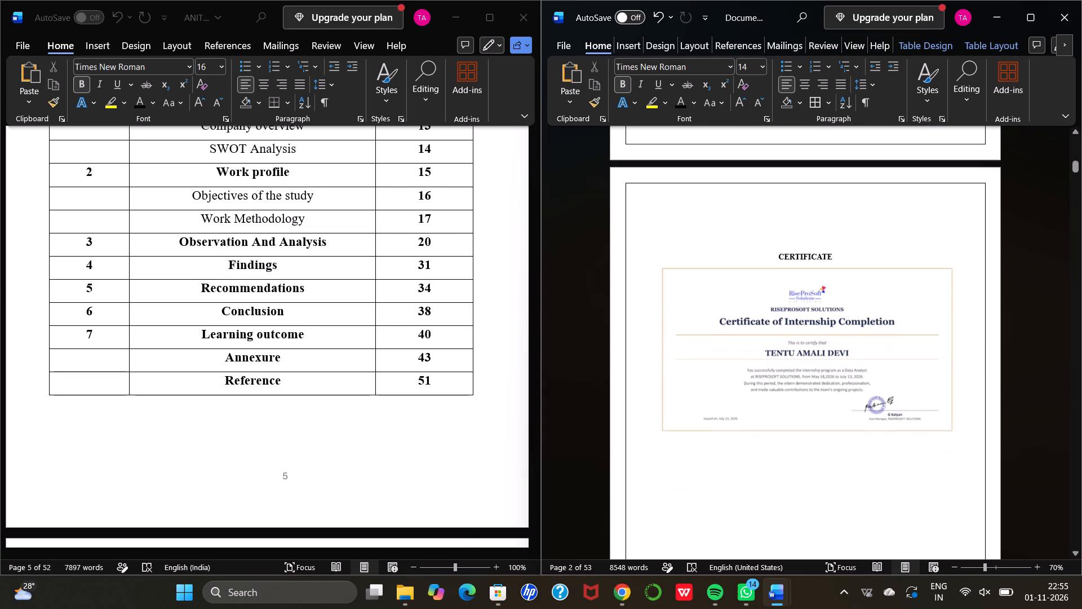
scroll(750, 322, down, 7)
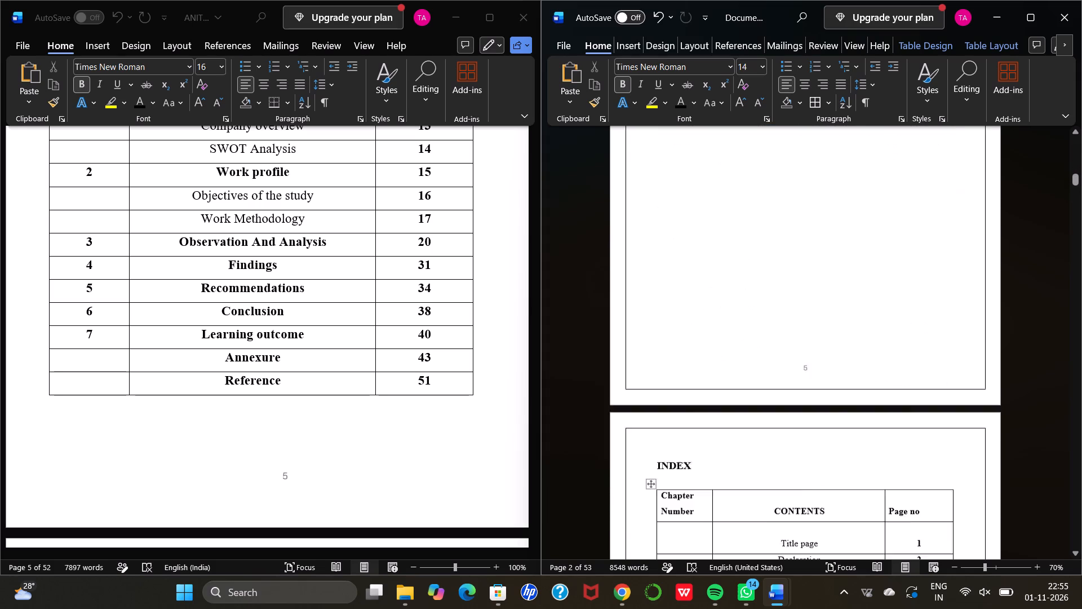
scroll(750, 322, down, 2)
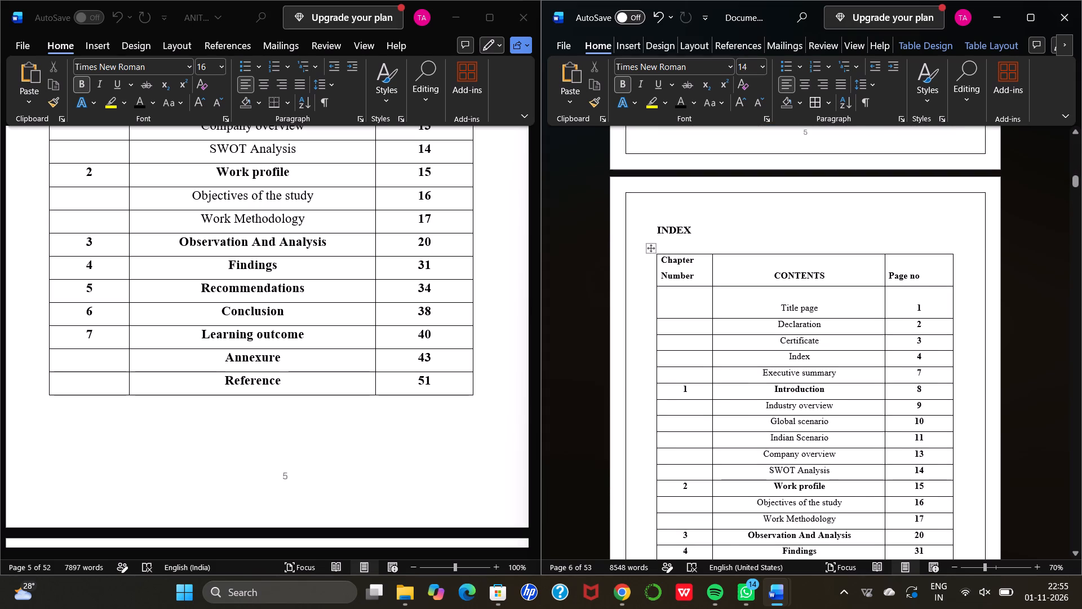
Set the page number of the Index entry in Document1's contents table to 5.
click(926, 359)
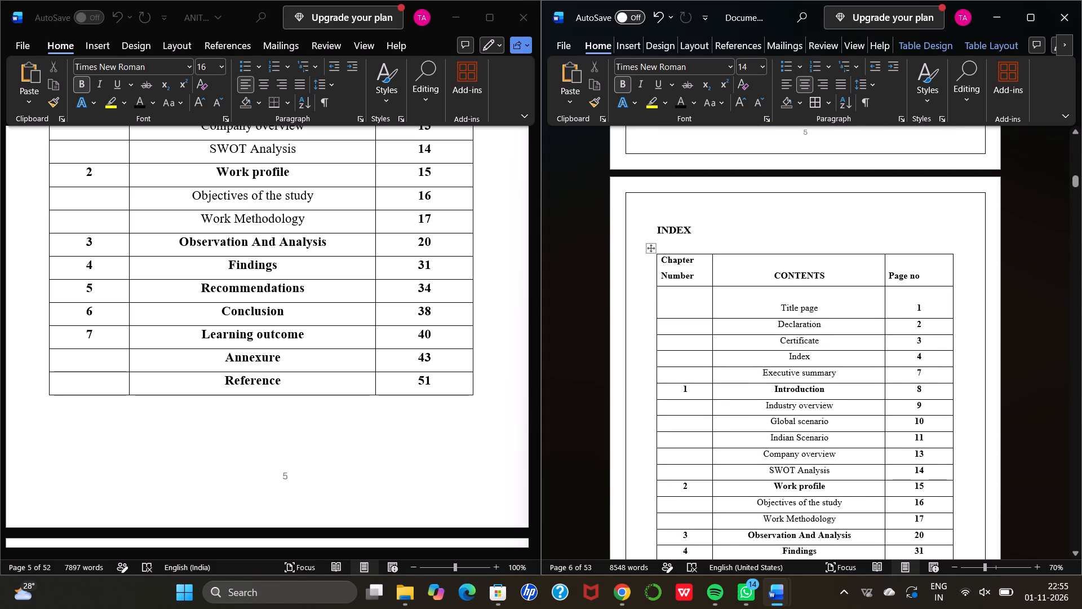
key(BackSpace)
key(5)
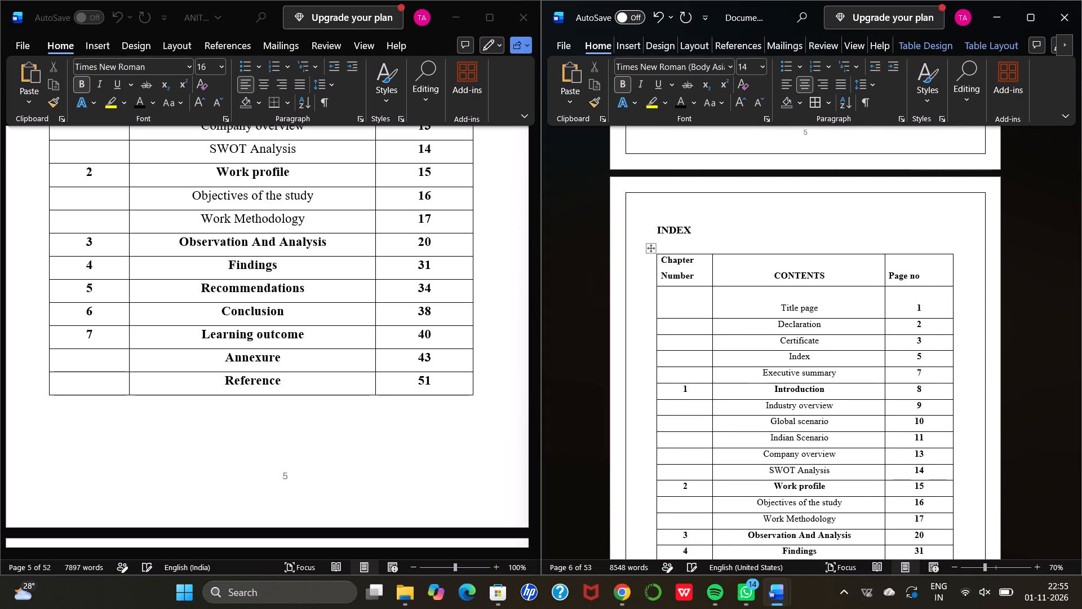
Check the page number at the foot of the INDEX page and set the Index entry's page number to 6.
scroll(926, 359, down, 1)
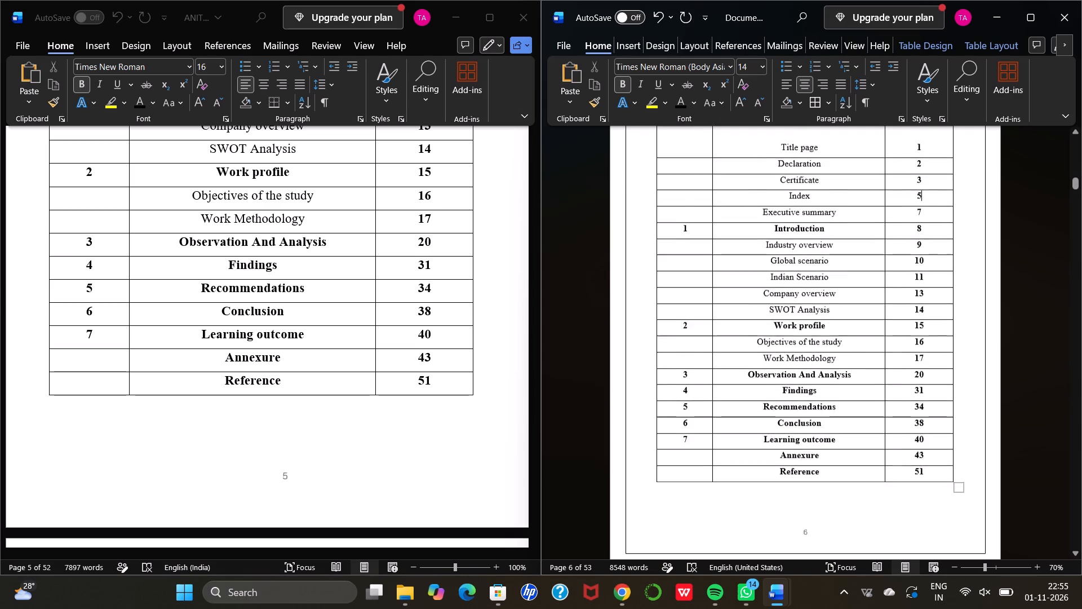
scroll(926, 359, down, 2)
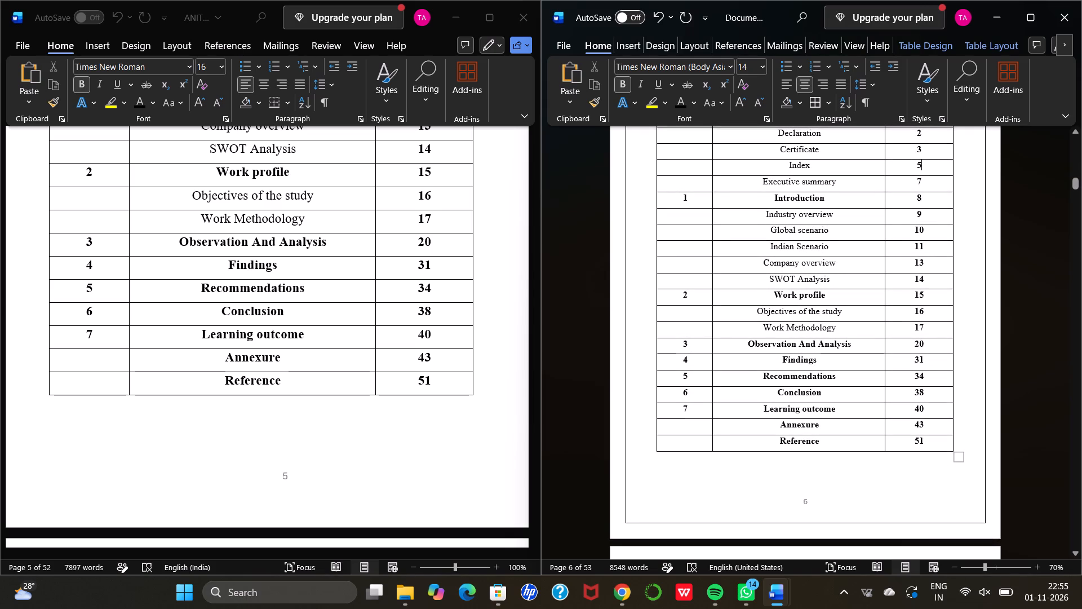
key(BackSpace)
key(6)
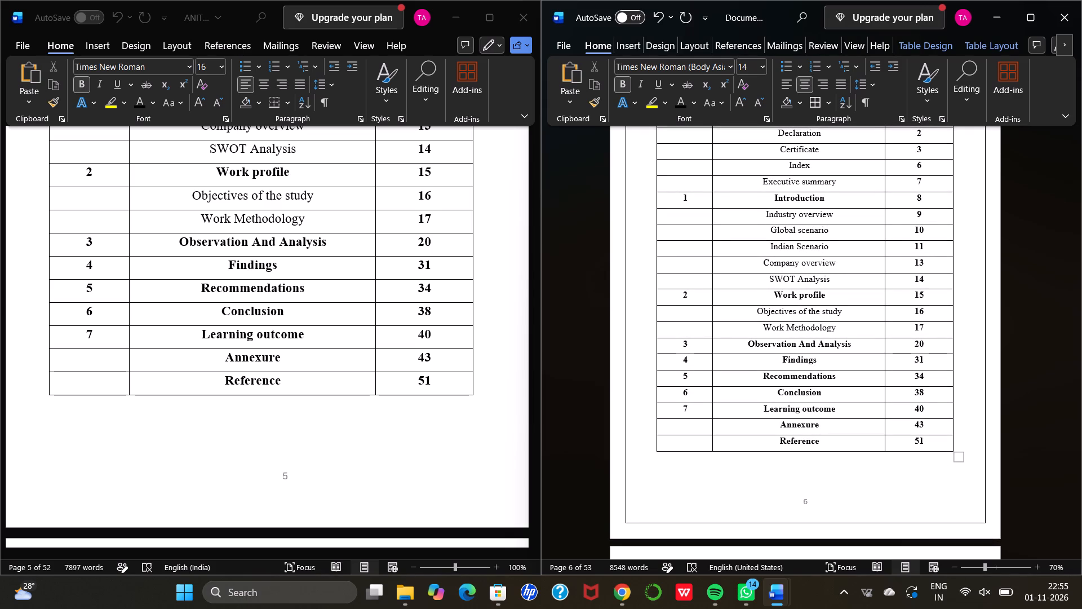
Check the Executive Summary's page number in Document1 against its contents entry, dismiss the chat notification, and consult the other report's contents table.
scroll(926, 359, down, 4)
click(1050, 462)
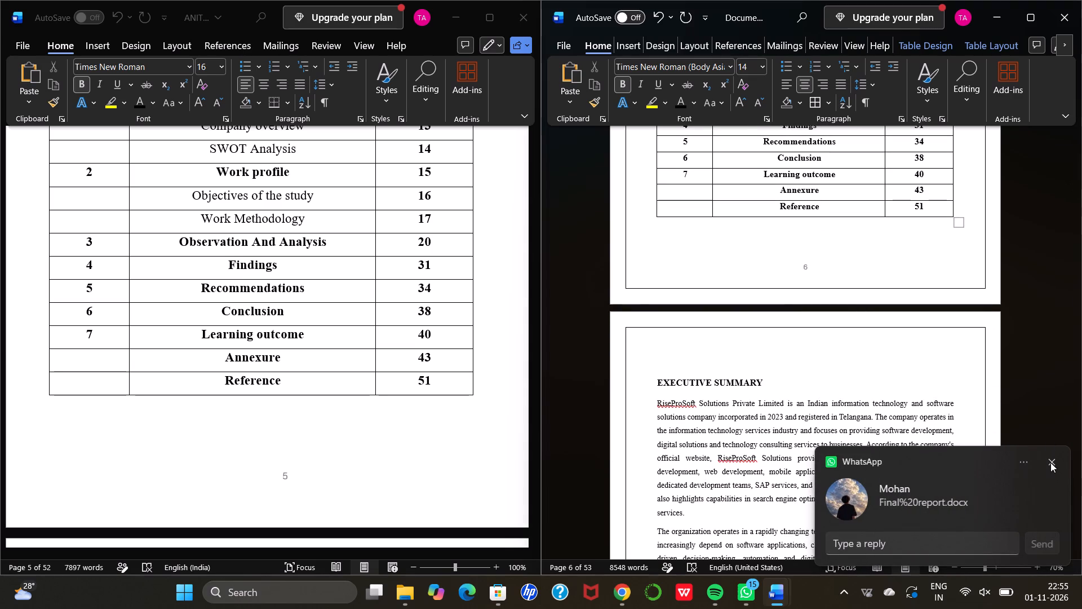
scroll(880, 386, down, 2)
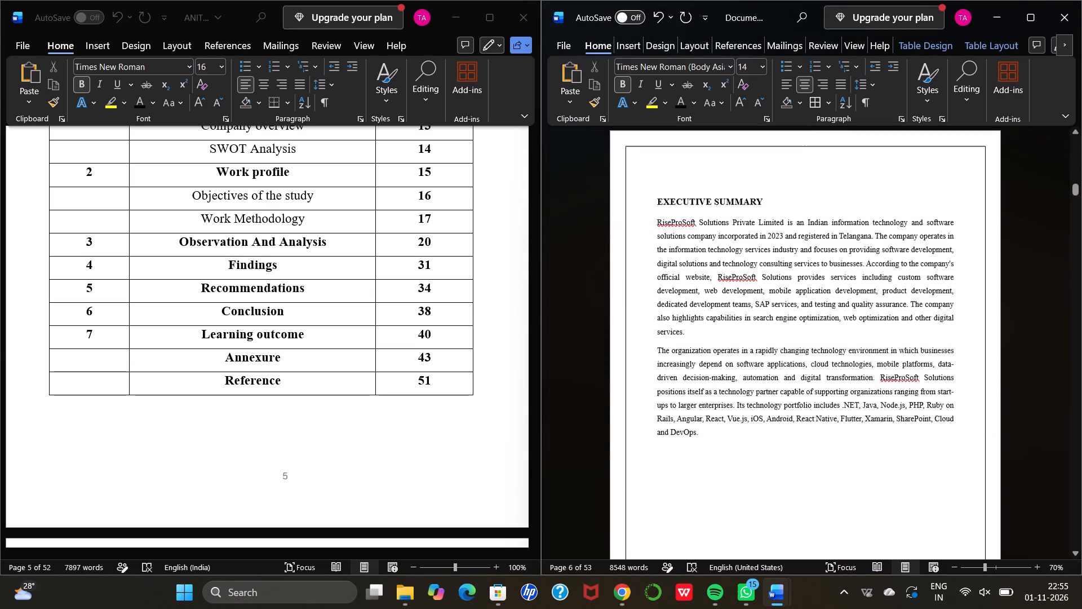
scroll(880, 386, down, 2)
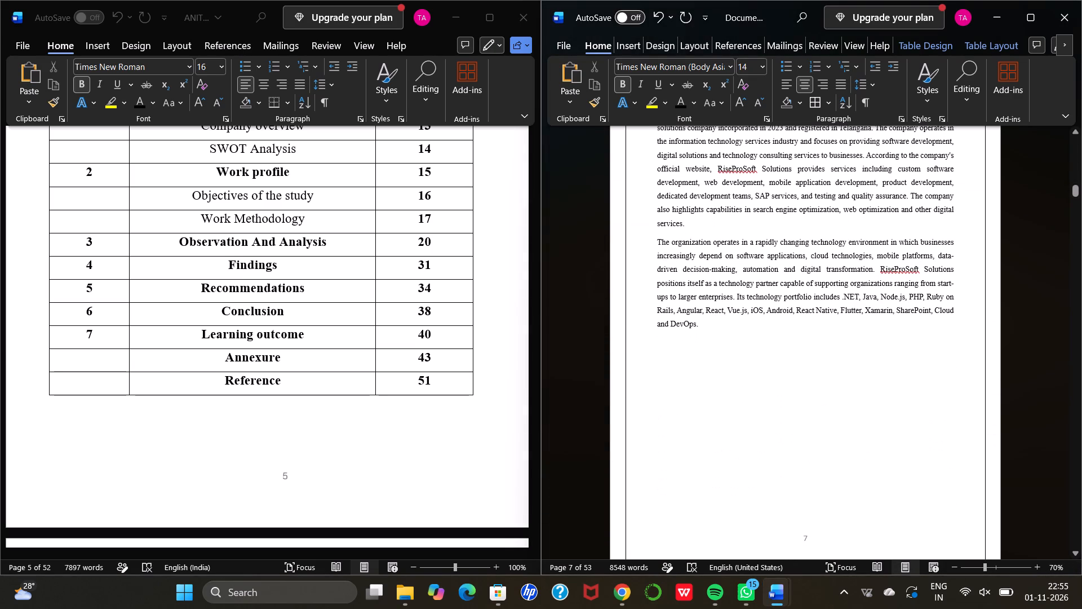
scroll(880, 386, up, 5)
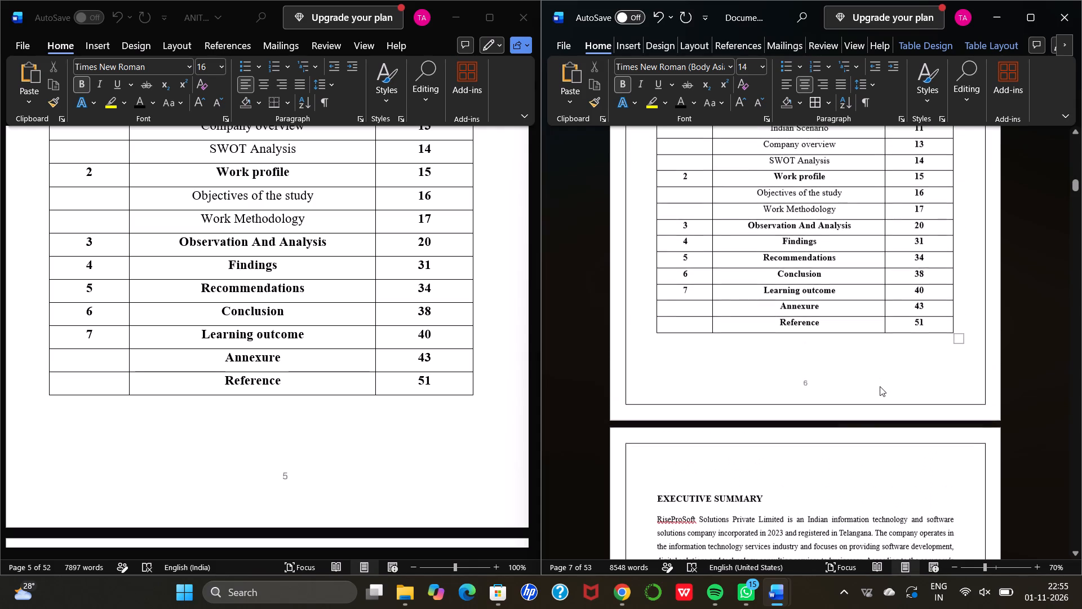
scroll(880, 386, up, 1)
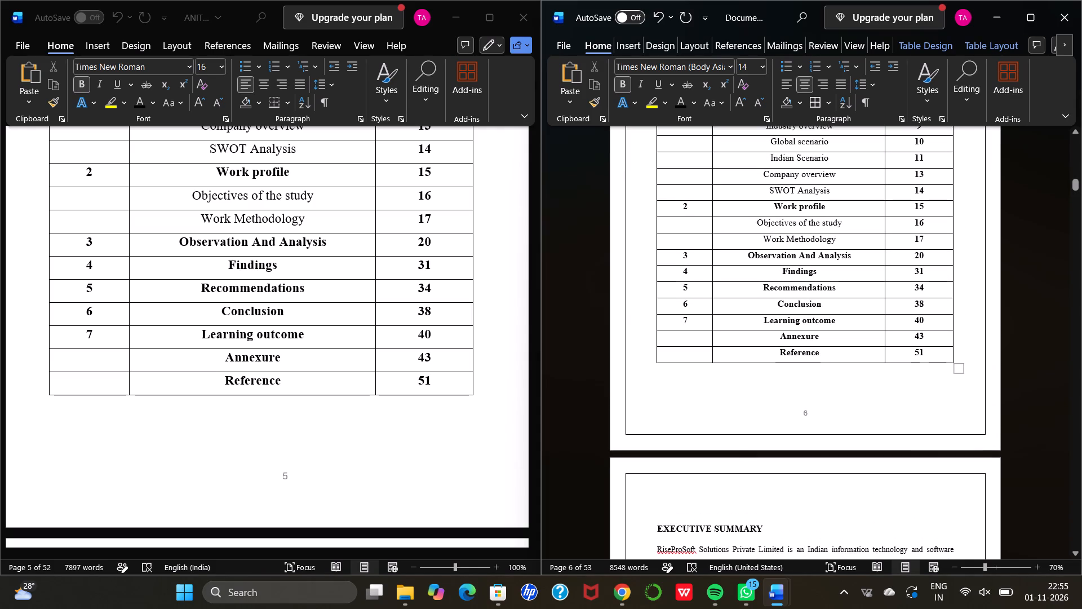
scroll(311, 358, up, 1)
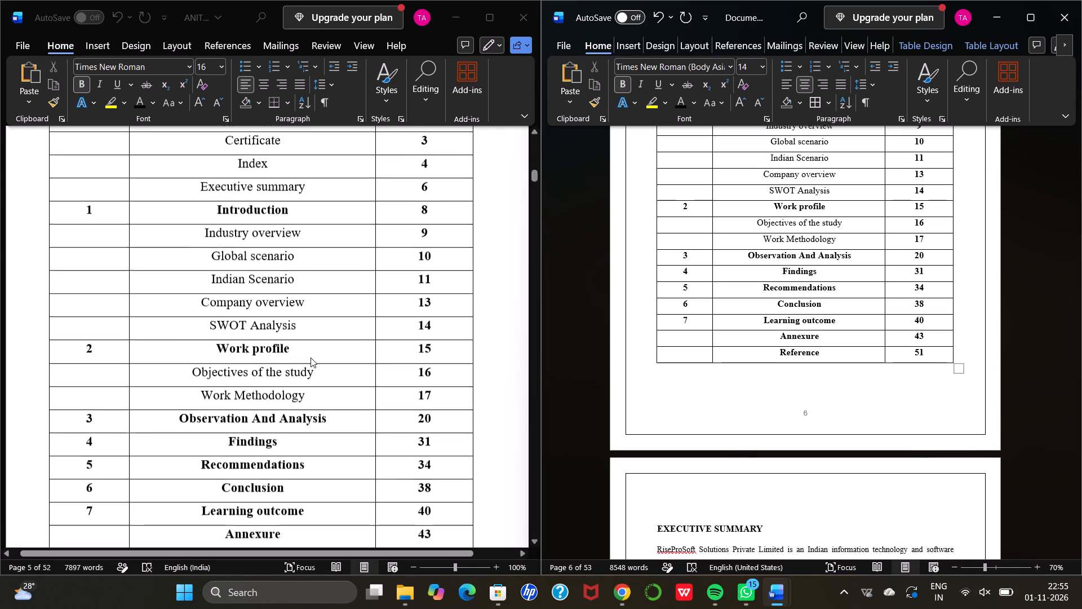
scroll(311, 358, up, 1)
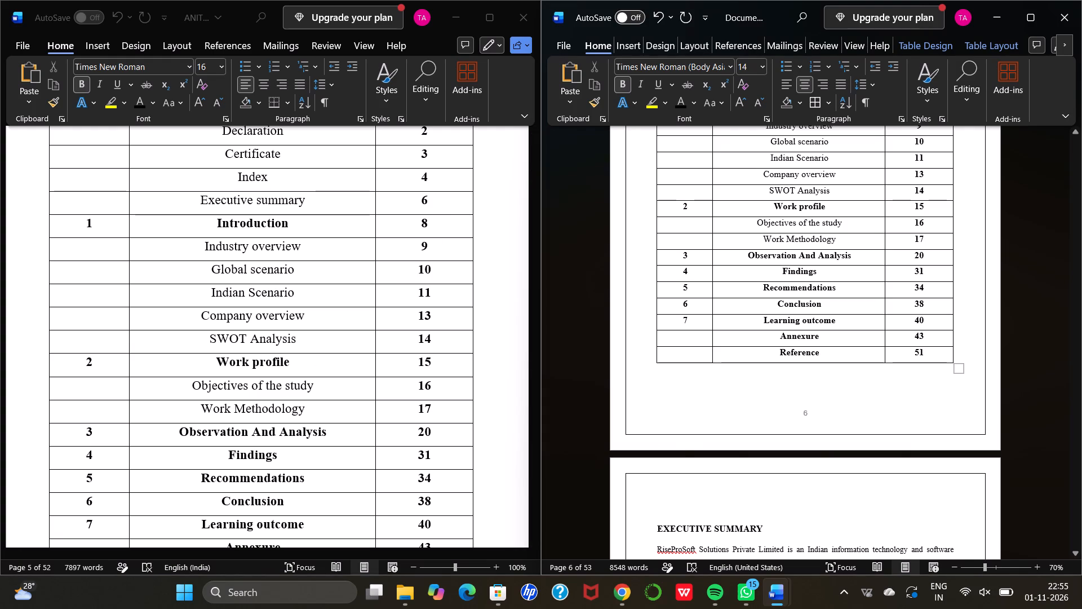
Check the page numbers of Document1's Executive Summary, Chapter 1 Introduction, Industry Overview and Global Scenario pages against the contents table.
scroll(729, 405, down, 5)
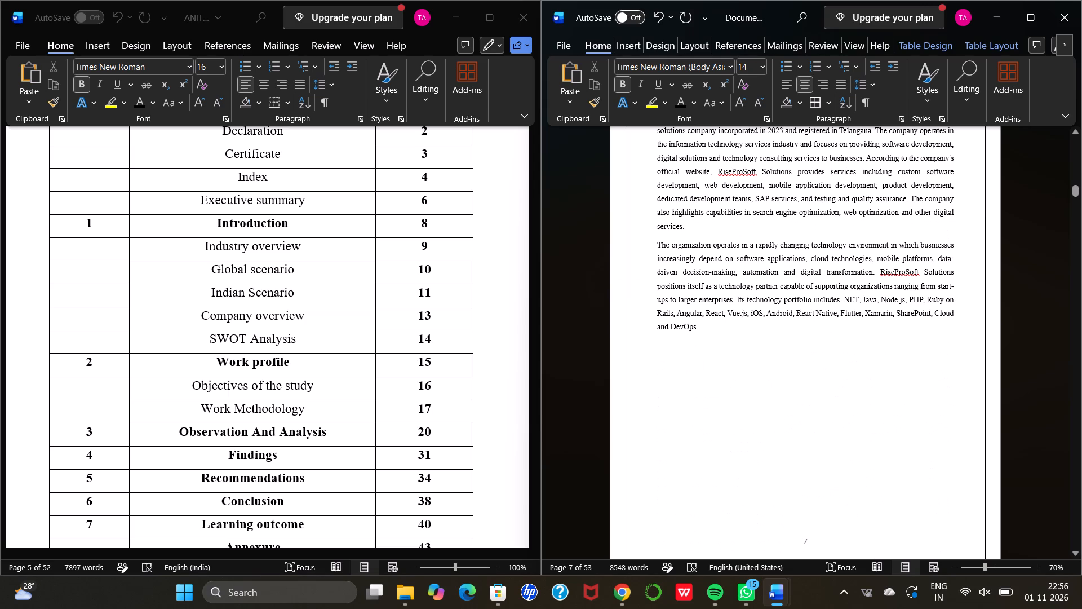
scroll(729, 405, down, 4)
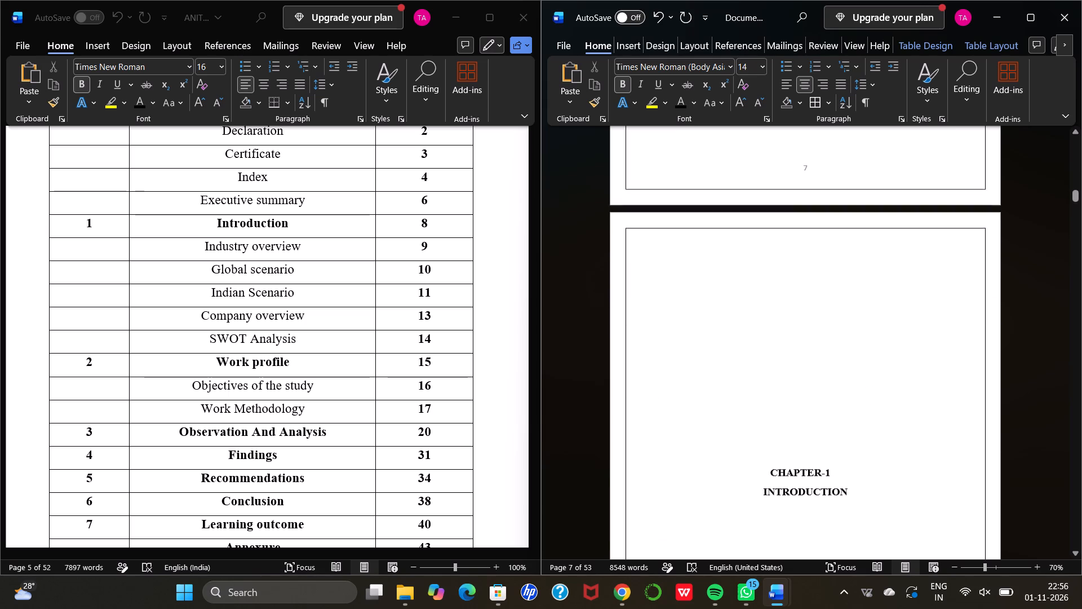
scroll(729, 405, down, 6)
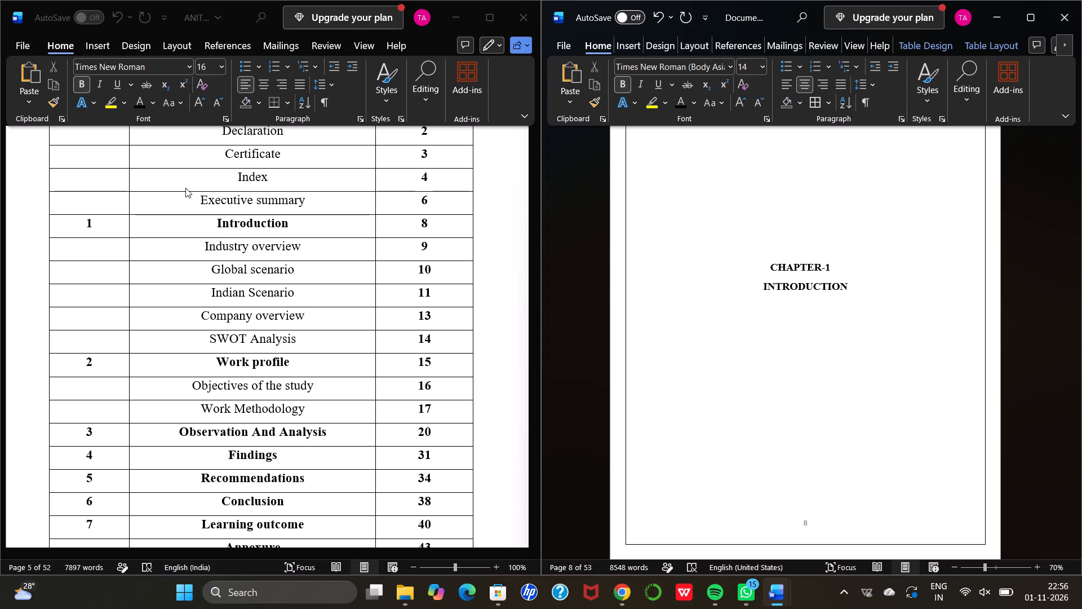
scroll(770, 263, down, 2)
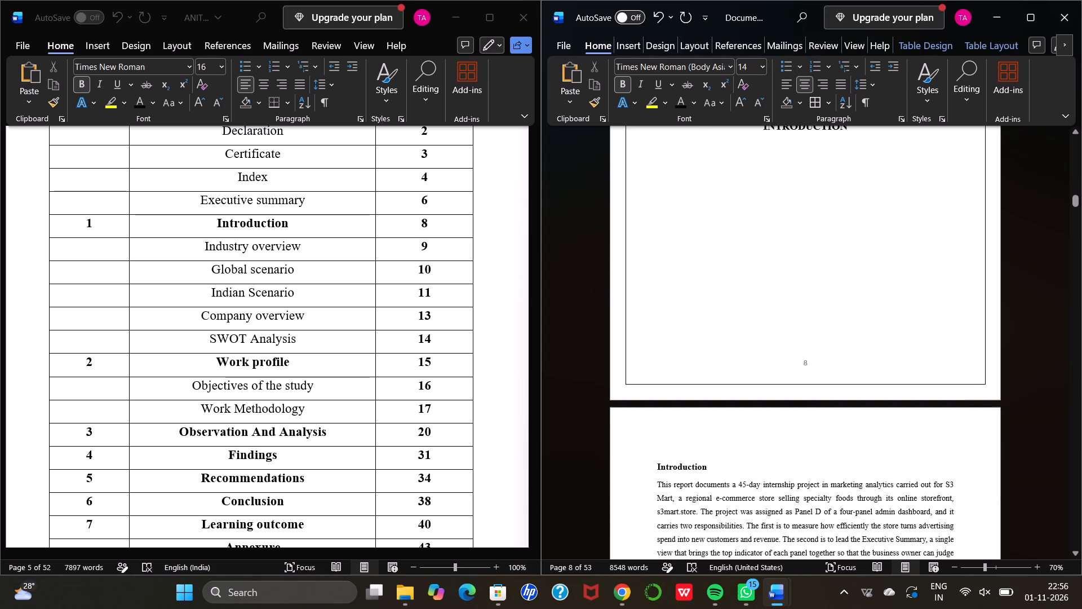
scroll(770, 263, down, 3)
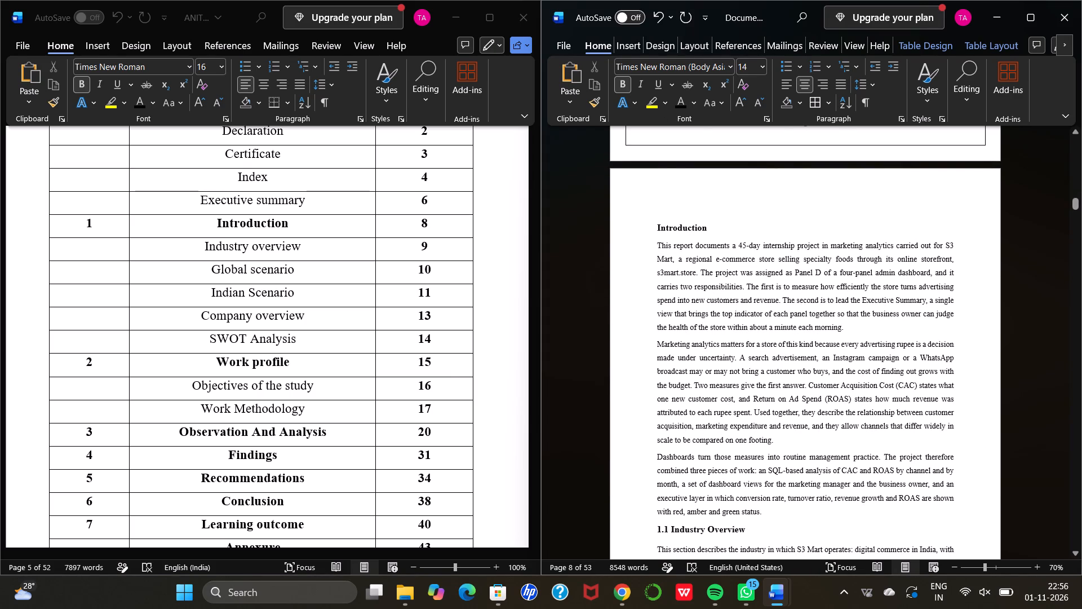
scroll(770, 263, down, 4)
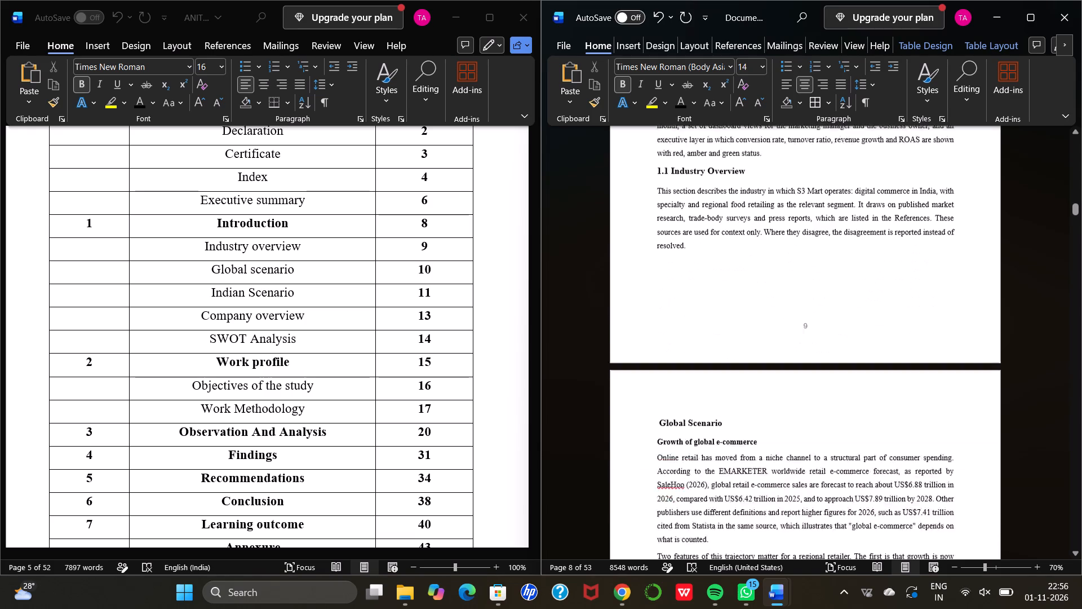
scroll(770, 263, down, 3)
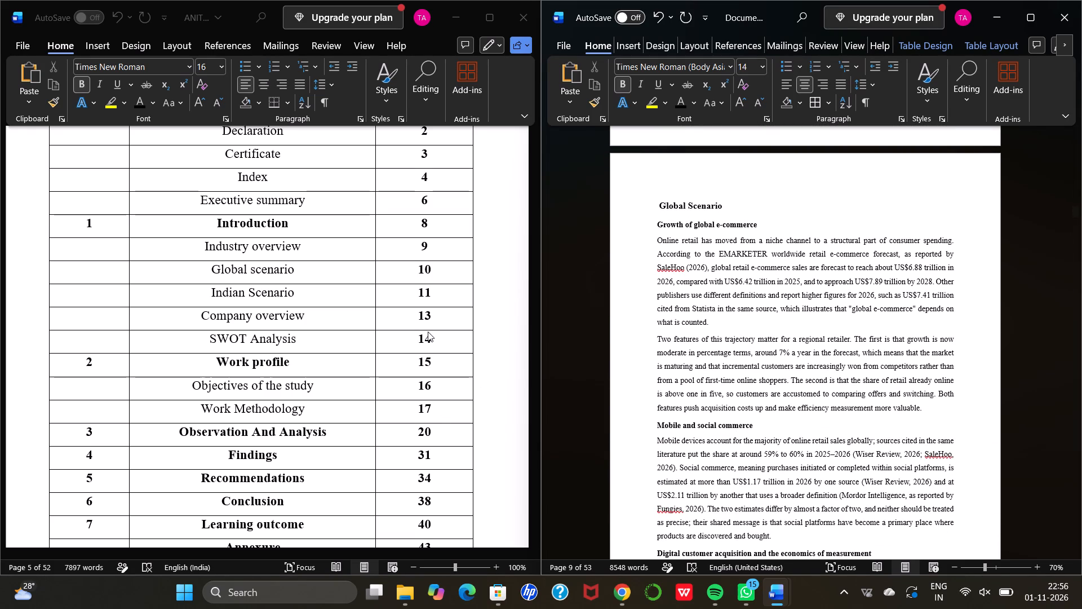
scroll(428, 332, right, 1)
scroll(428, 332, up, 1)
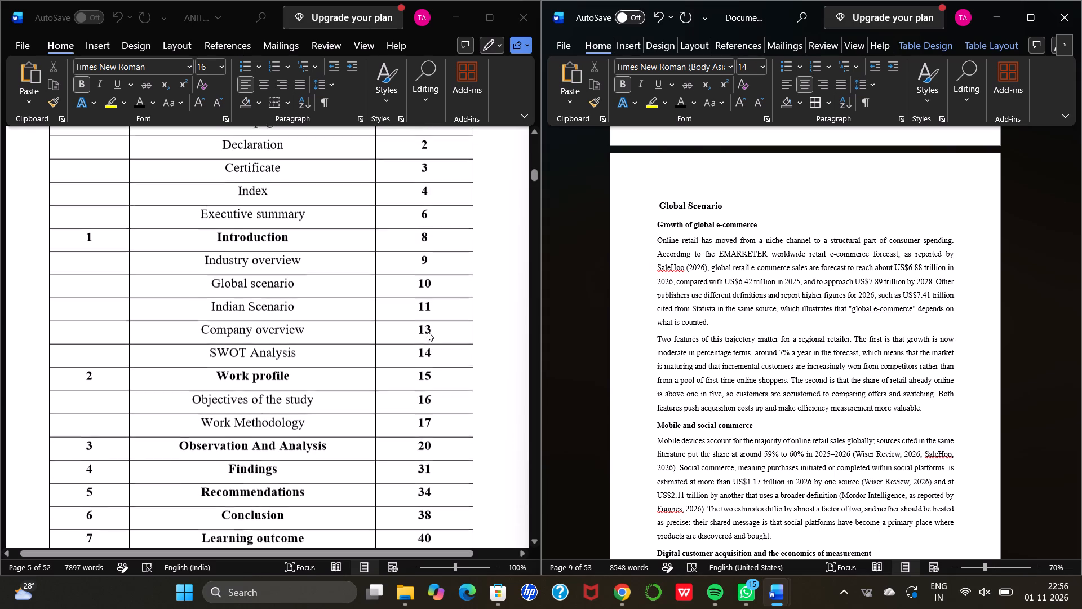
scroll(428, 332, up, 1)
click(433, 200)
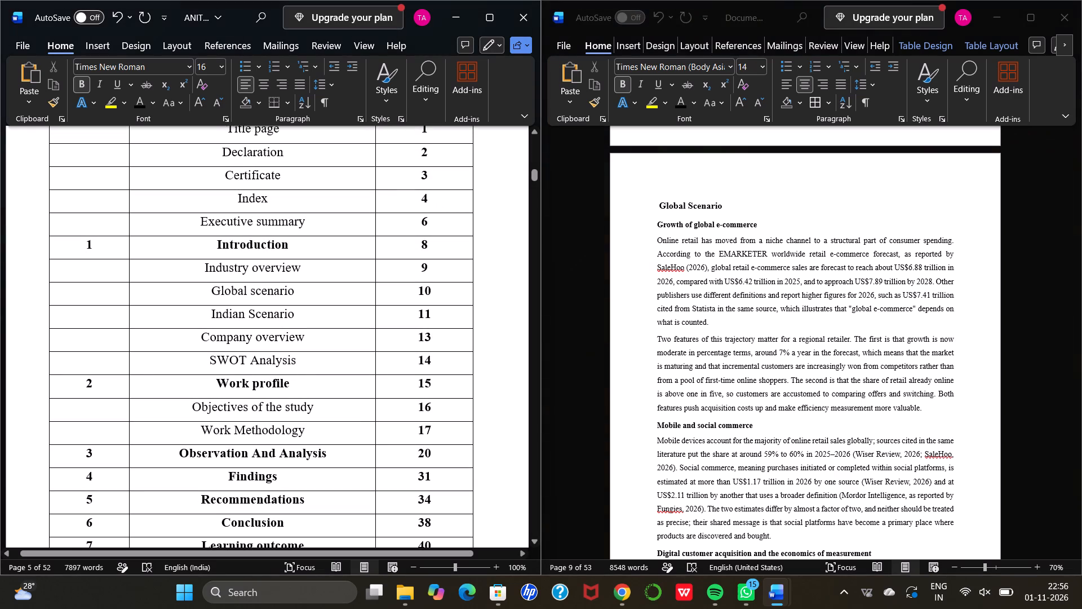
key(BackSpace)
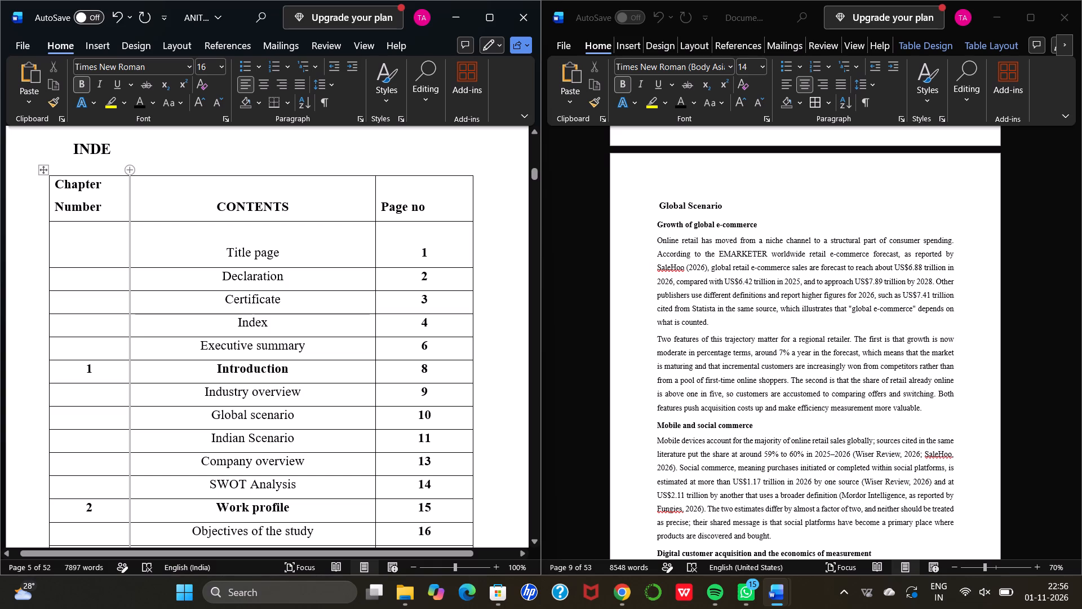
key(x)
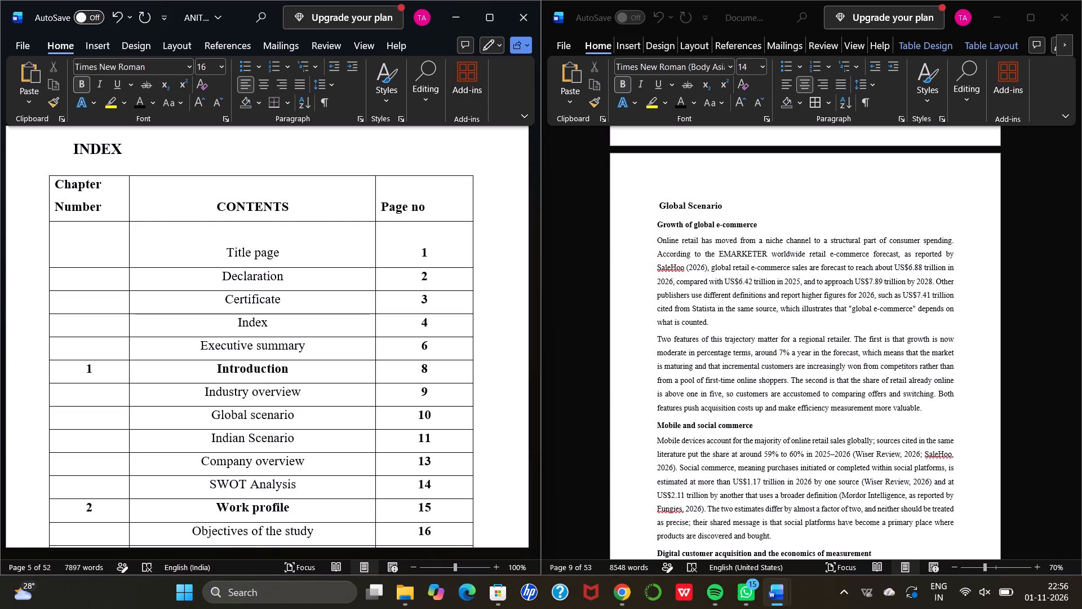
Set the page number of the Index entry in the first document's contents table to 5.
click(427, 324)
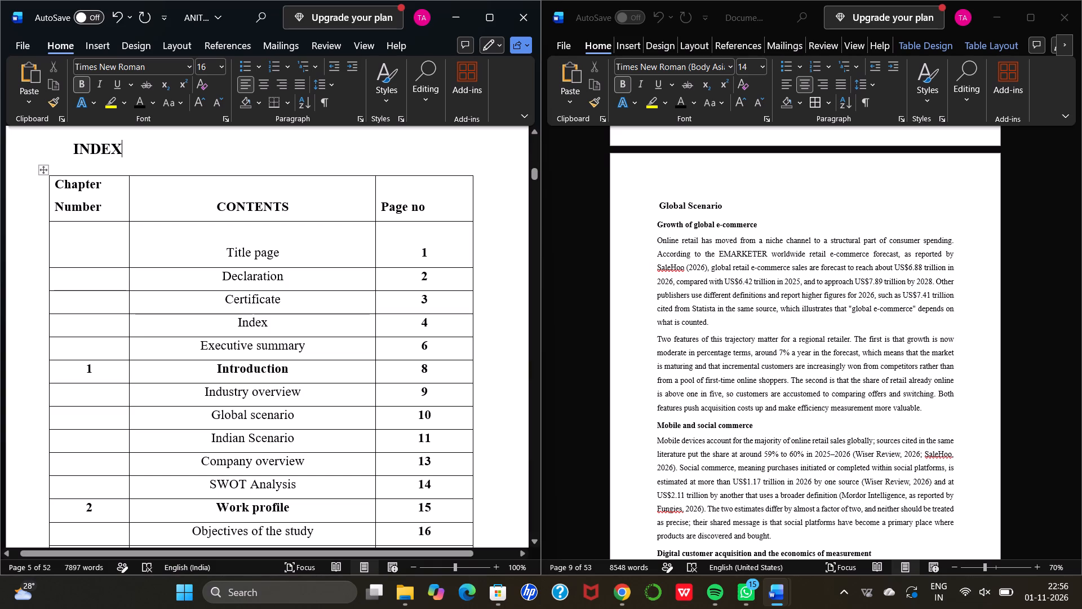
key(BackSpace)
key(5)
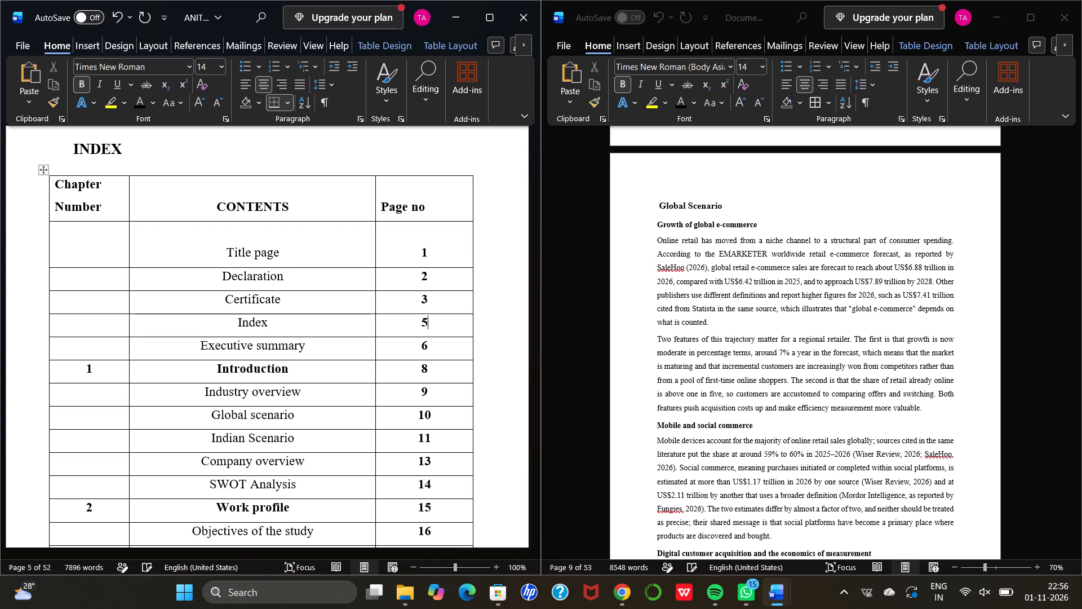
Check the contents table against the first document's Executive Summary and the second document's pages from Global Scenario through Indian Scenario.
scroll(427, 324, down, 4)
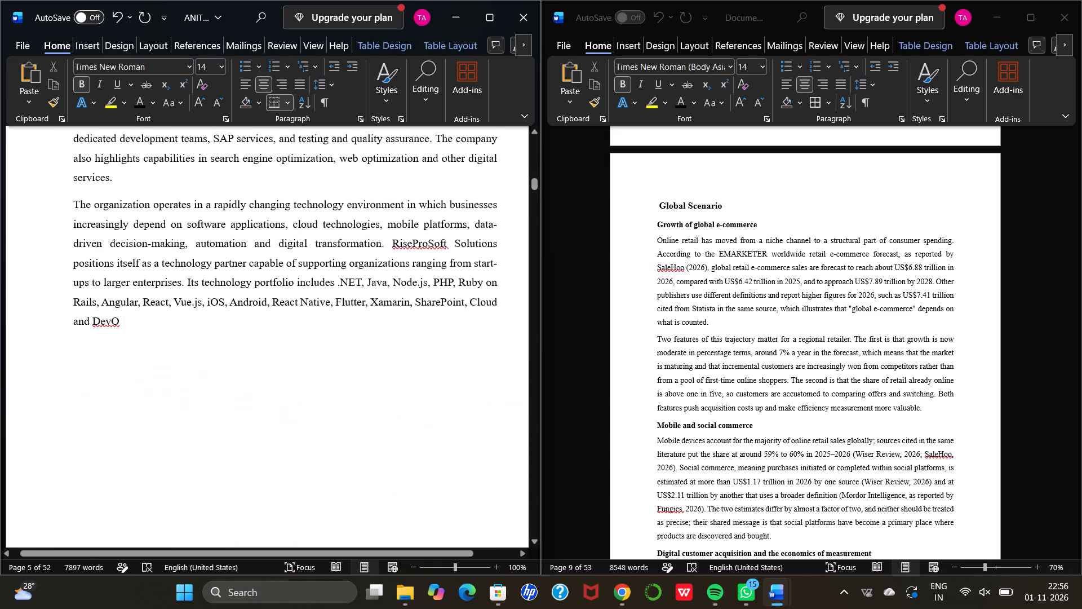
scroll(427, 324, down, 1)
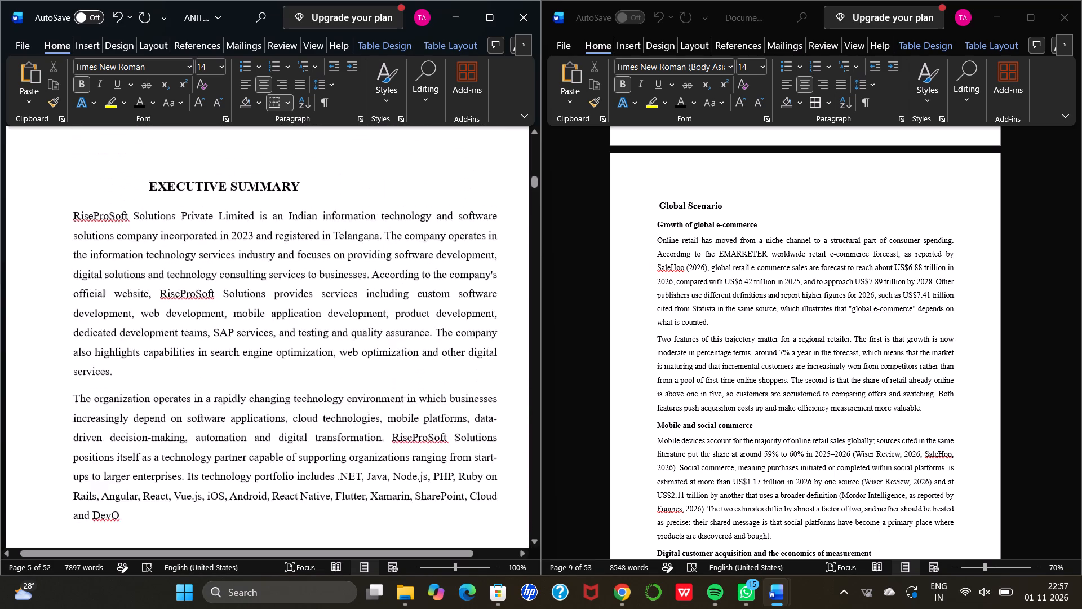
scroll(427, 324, up, 2)
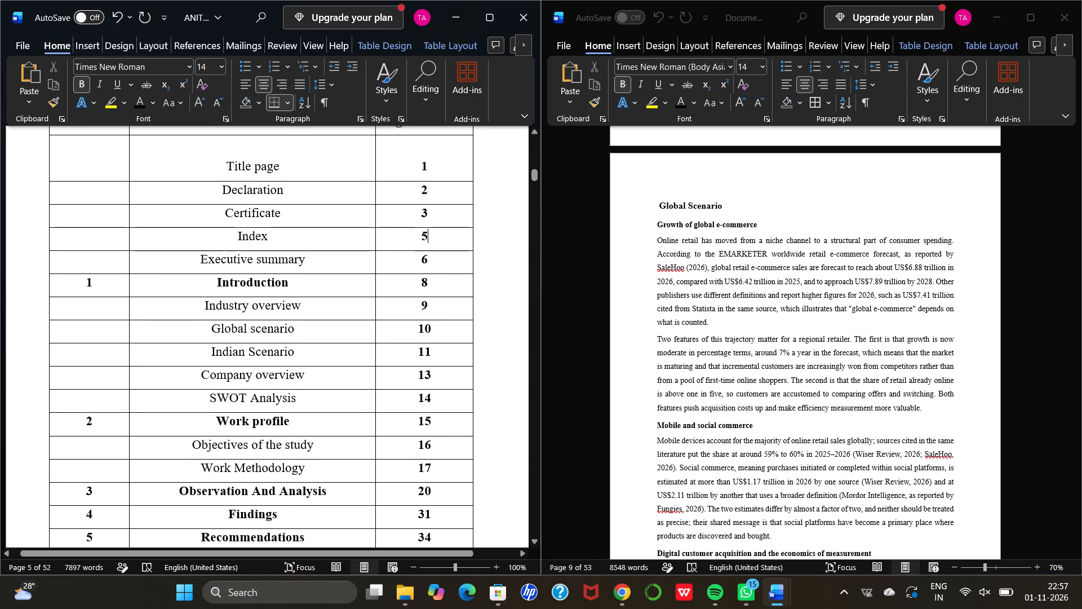
scroll(427, 324, up, 1)
scroll(791, 342, down, 1)
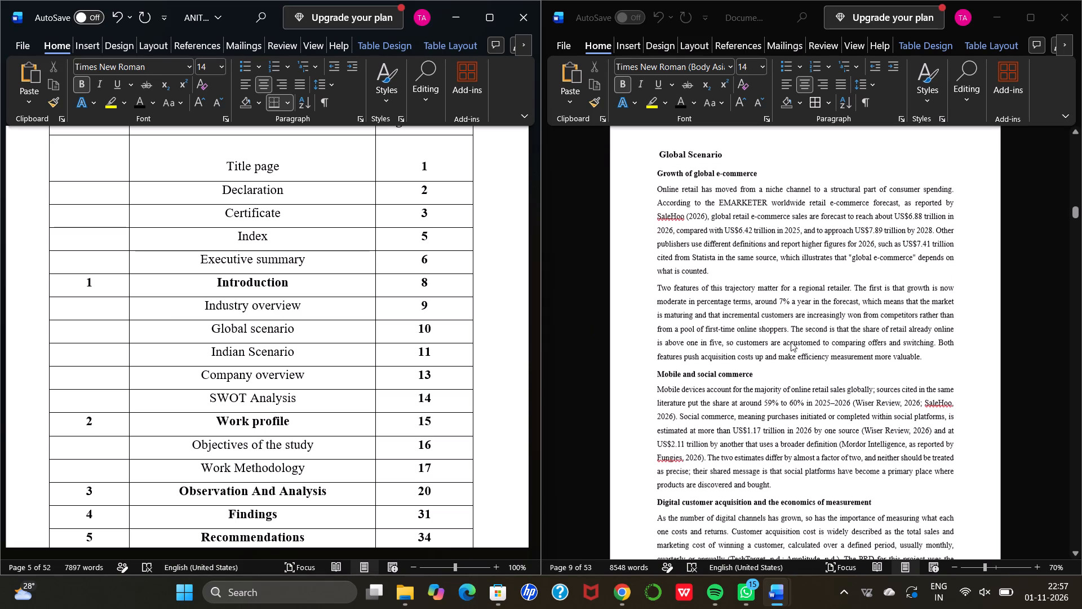
scroll(791, 342, down, 2)
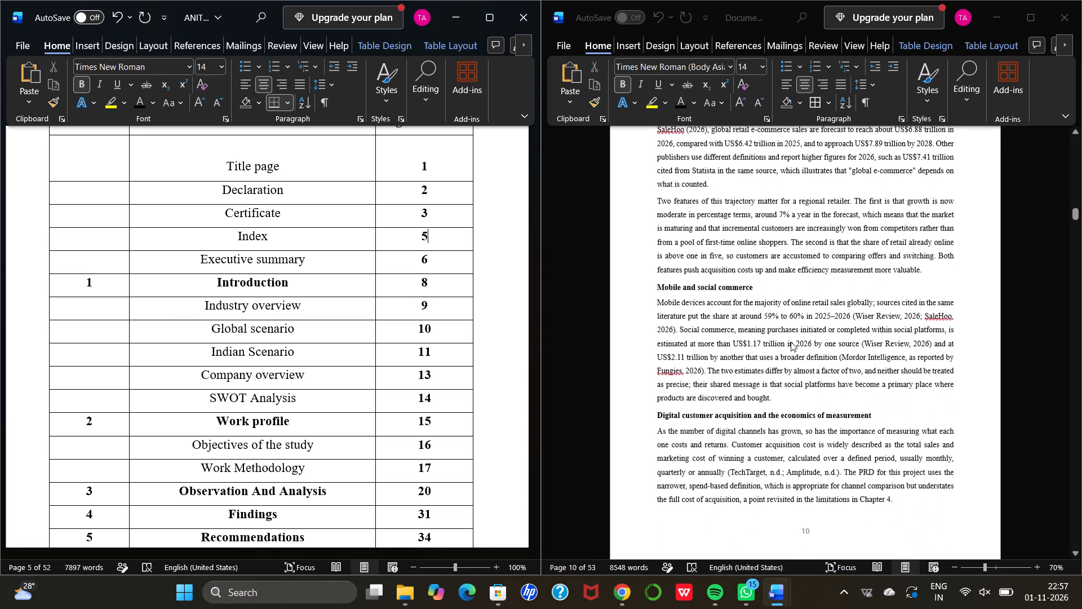
scroll(791, 342, down, 3)
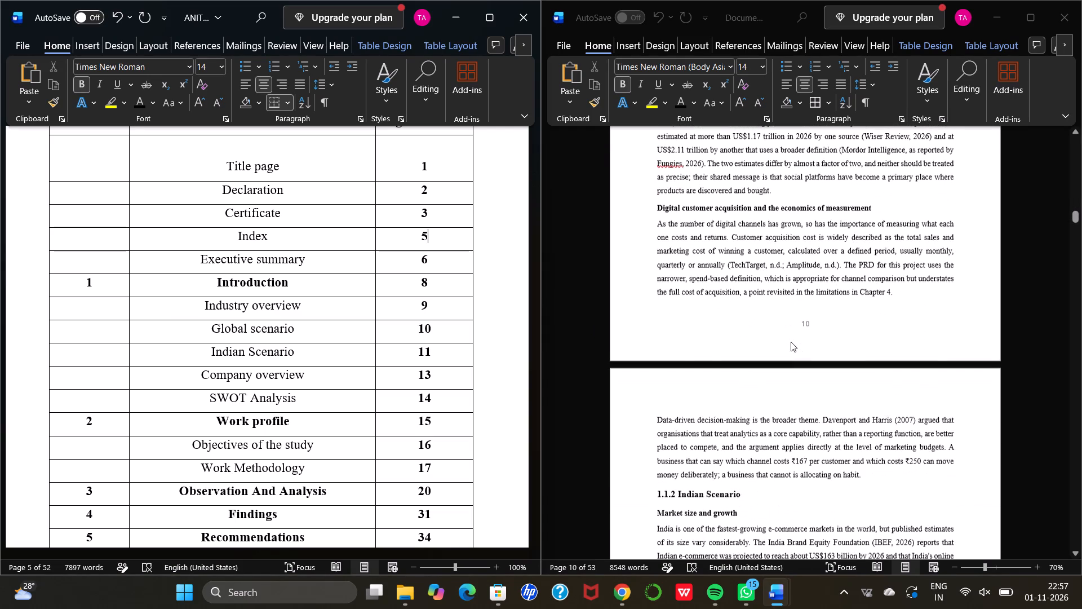
scroll(791, 342, down, 2)
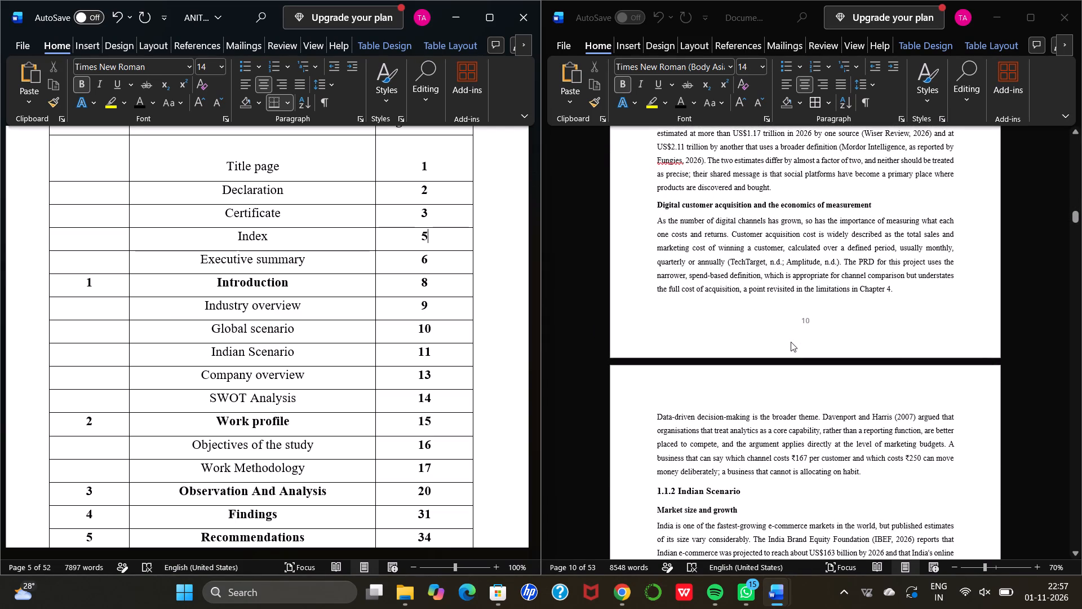
scroll(791, 342, down, 3)
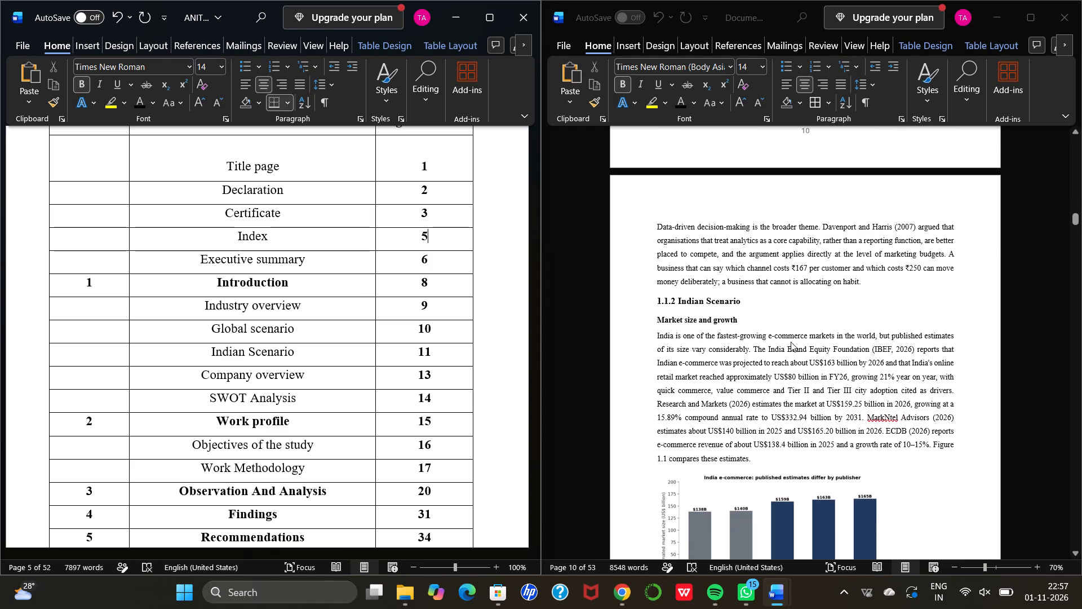
scroll(791, 342, down, 3)
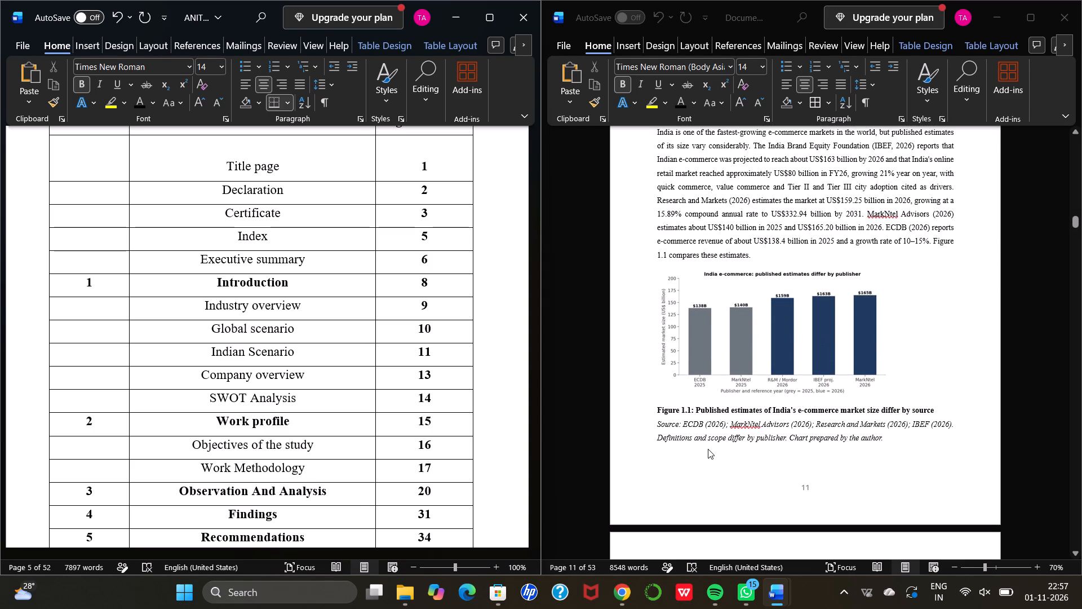
Remove the italics from the source note beneath Figure 1.1 in the second document.
click(655, 425)
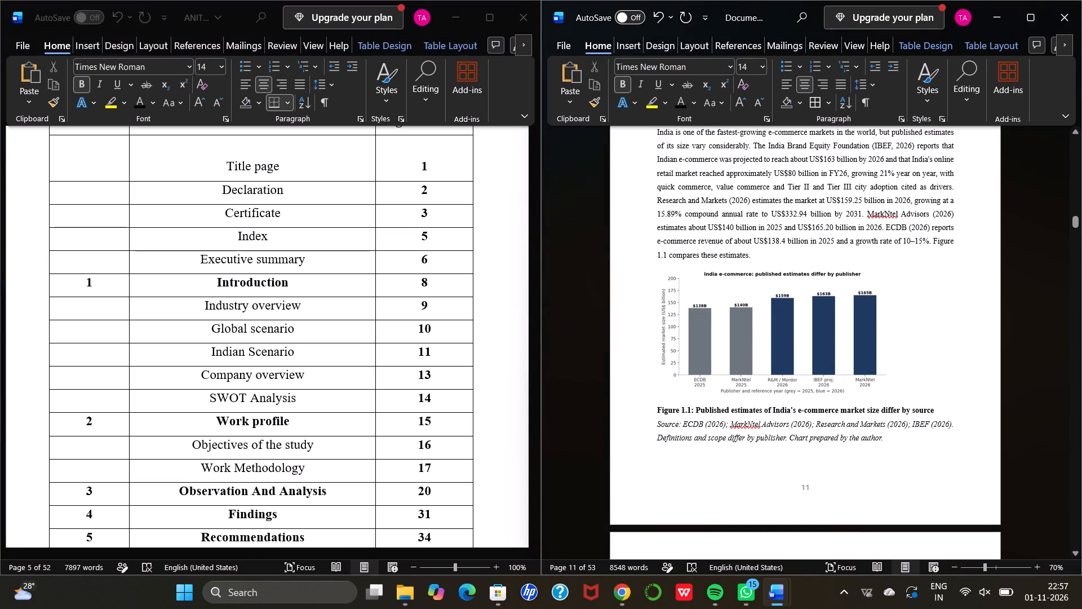
drag(655, 425, 911, 454)
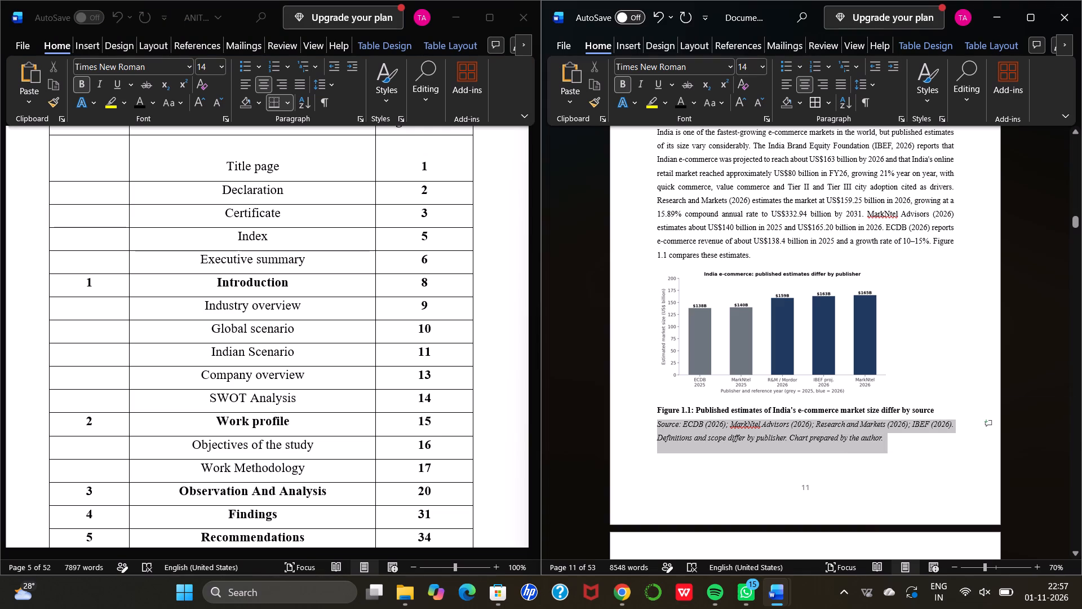
click(873, 430)
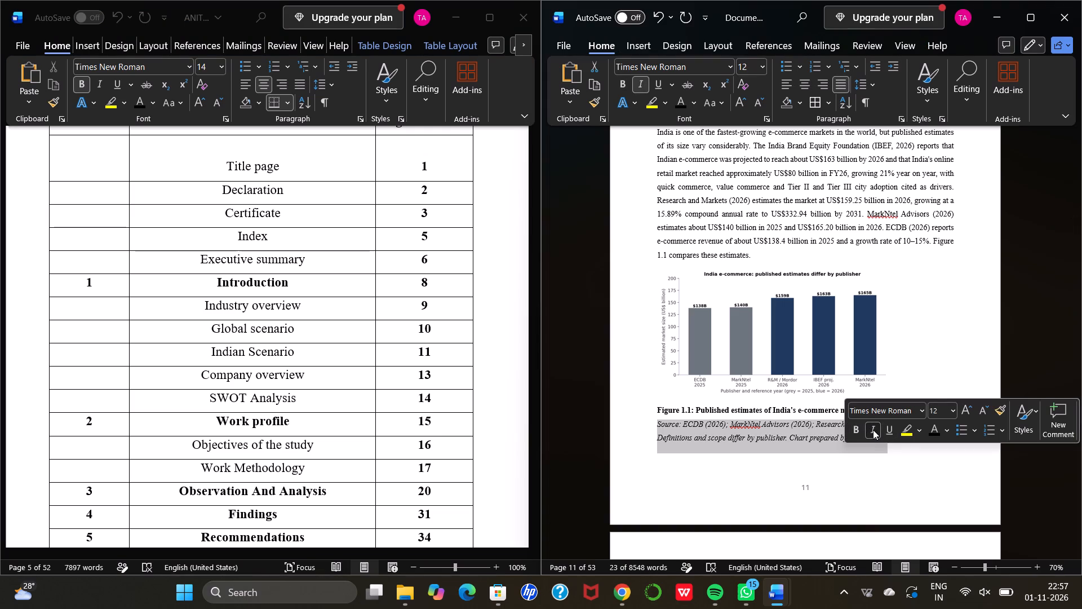
click(867, 481)
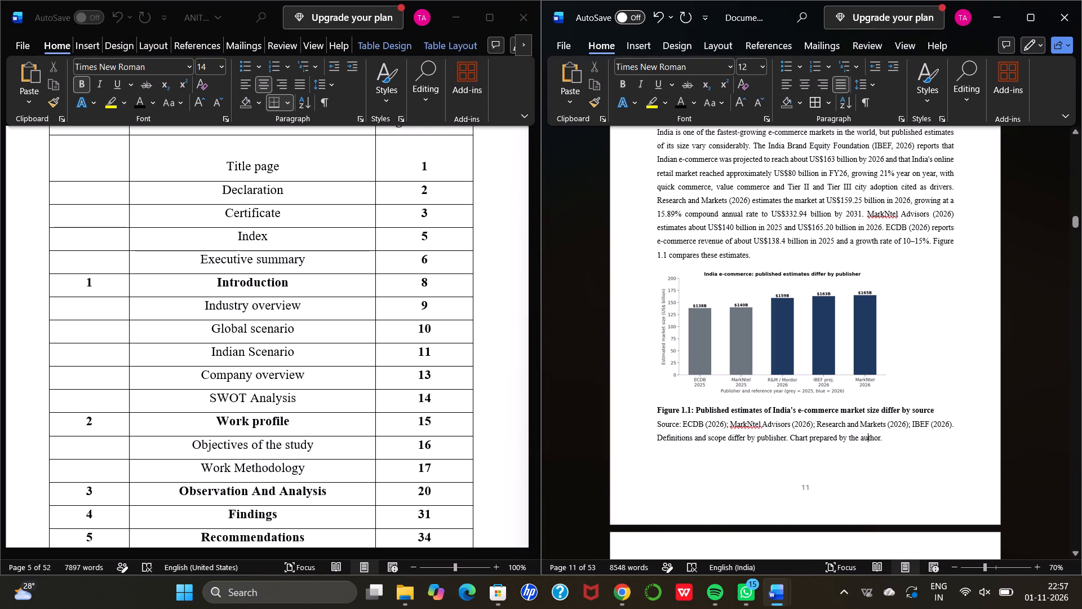
Delete the sentence "Chart prepared by the author." from the end of the Figure 1.1 source note.
scroll(867, 481, down, 2)
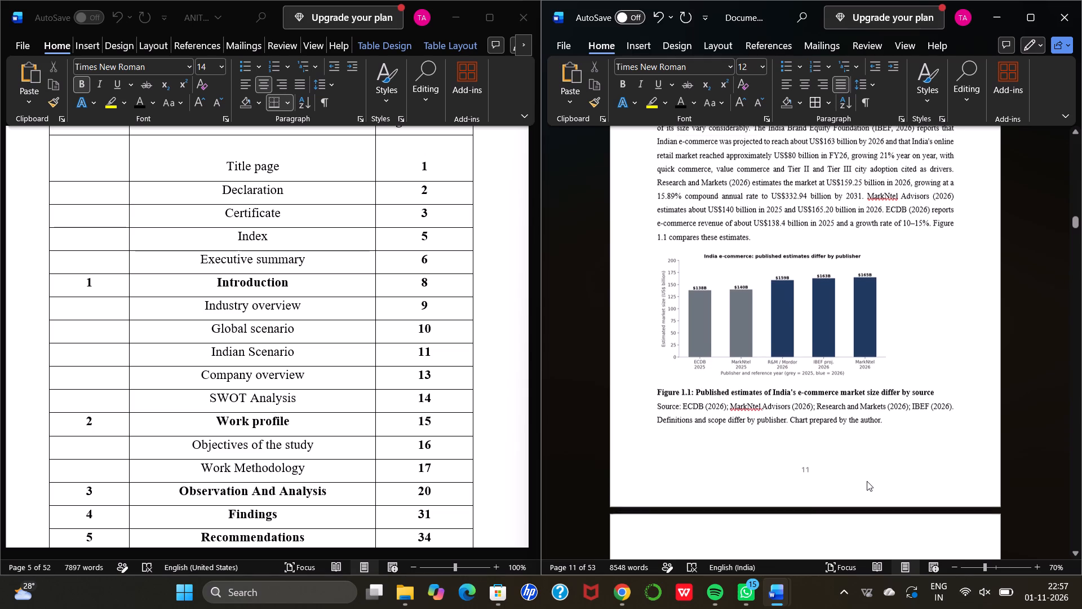
scroll(867, 481, down, 1)
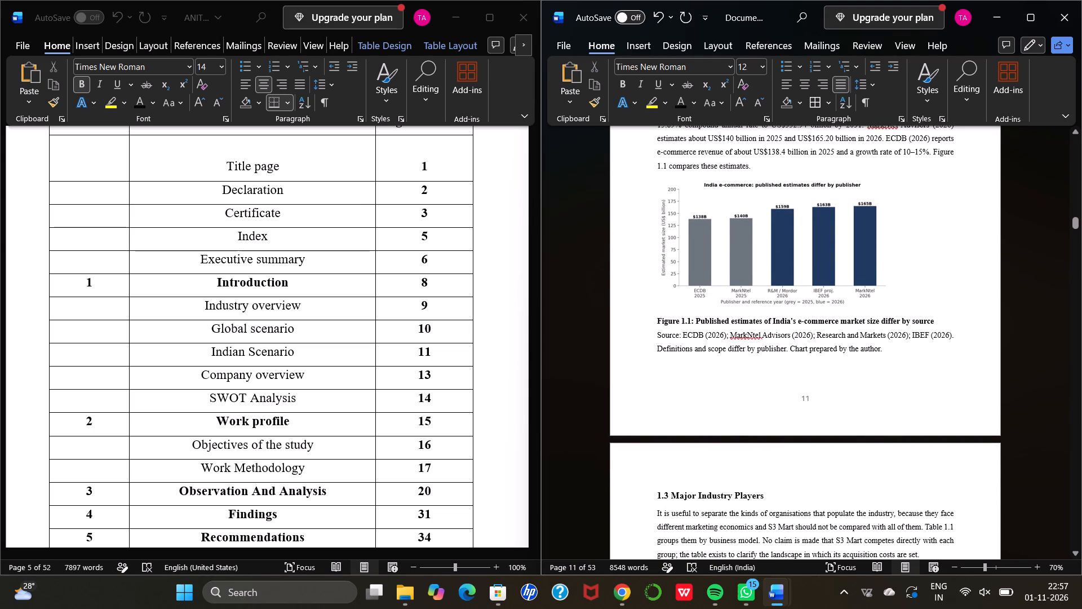
click(884, 348)
key(BackSpace)
key(BackSpace)
key(BackSpace)
key(BackSpace)
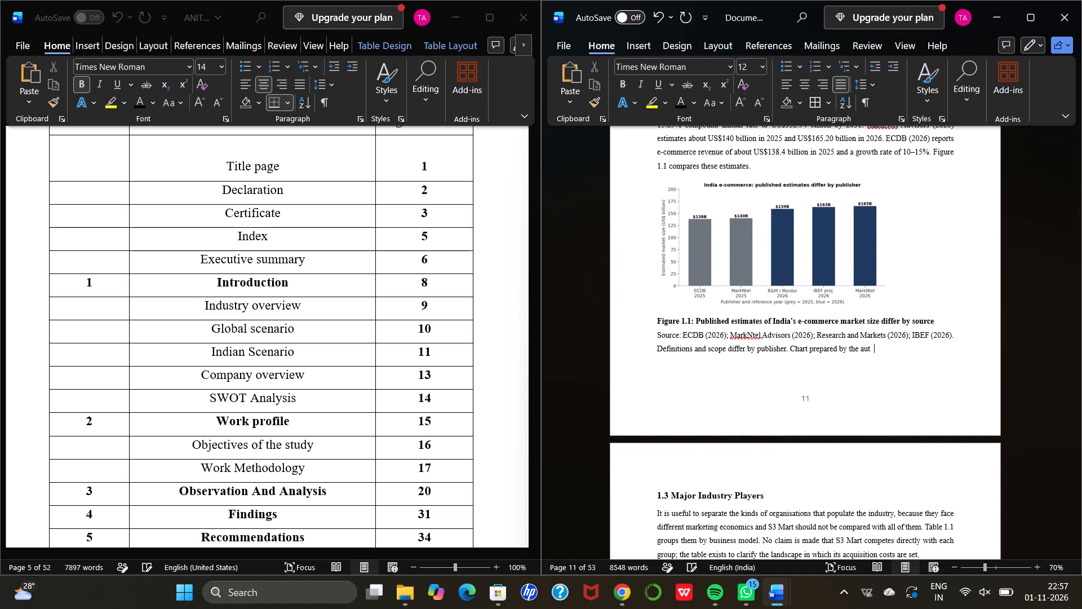
key(BackSpace)
key(BackSpace)
key(BackSpace)
key(BackSpace)
key(BackSpace)
key(BackSpace)
key(BackSpace)
key(BackSpace)
key(BackSpace)
key(BackSpace)
key(BackSpace)
key(BackSpace)
key(BackSpace)
key(BackSpace)
key(BackSpace)
key(BackSpace)
key(BackSpace)
key(BackSpace)
key(BackSpace)
key(BackSpace)
key(BackSpace)
key(BackSpace)
key(BackSpace)
key(BackSpace)
key(BackSpace)
Remove the italics from the source note beneath the table of Indian e-commerce player types, before Company Overview.
scroll(884, 348, down, 1)
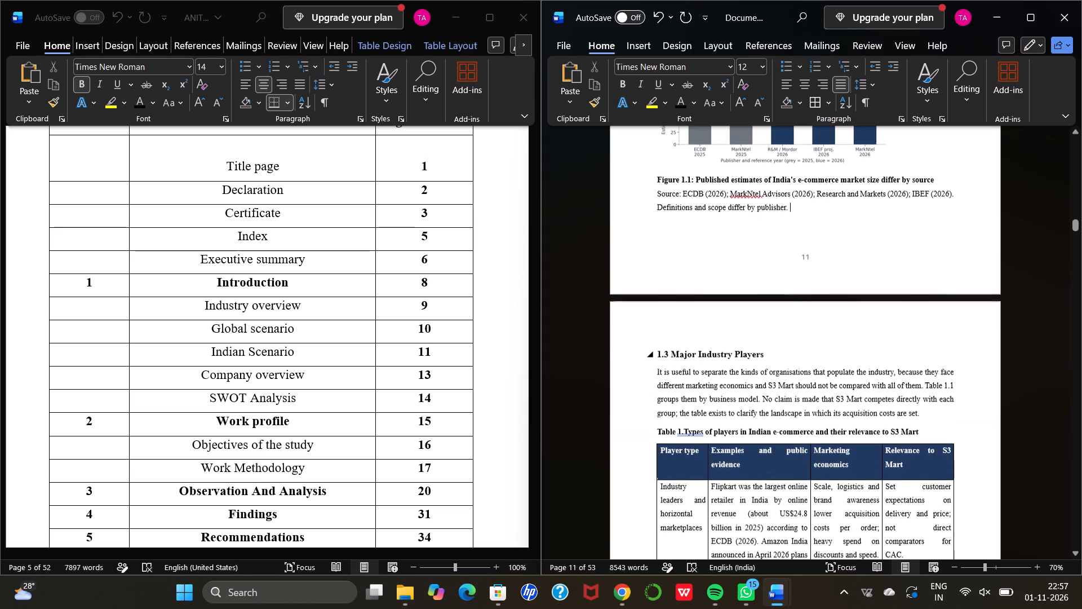
scroll(884, 348, down, 4)
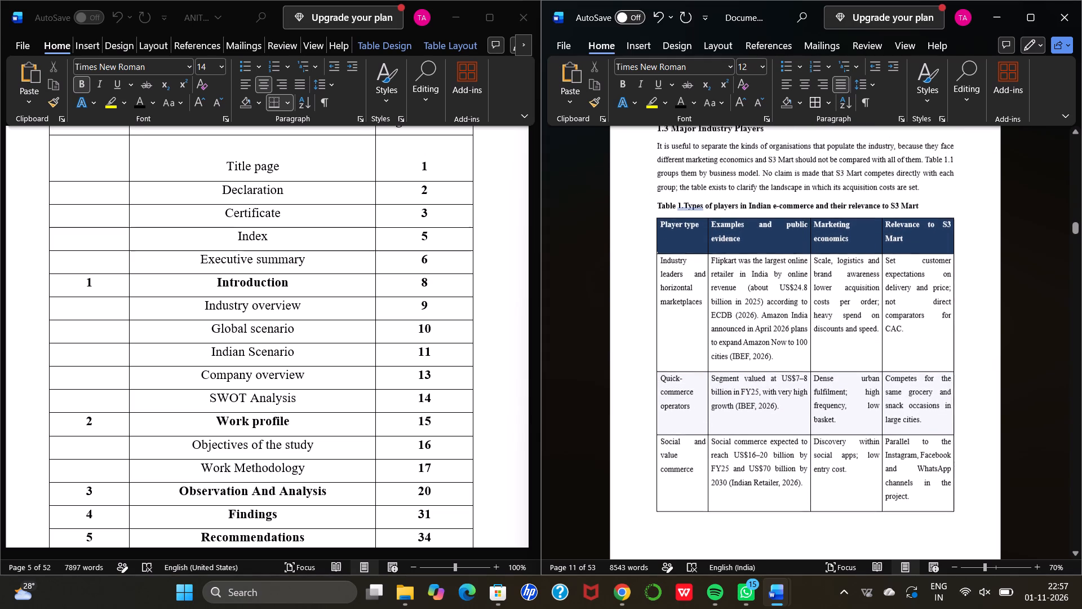
scroll(884, 348, down, 5)
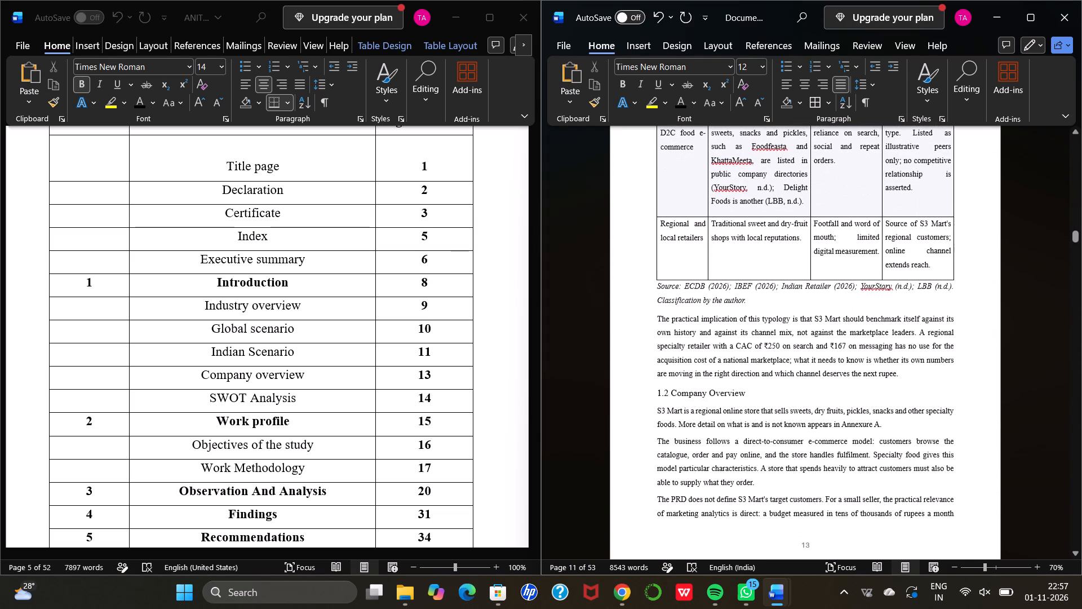
drag(750, 298, 735, 295)
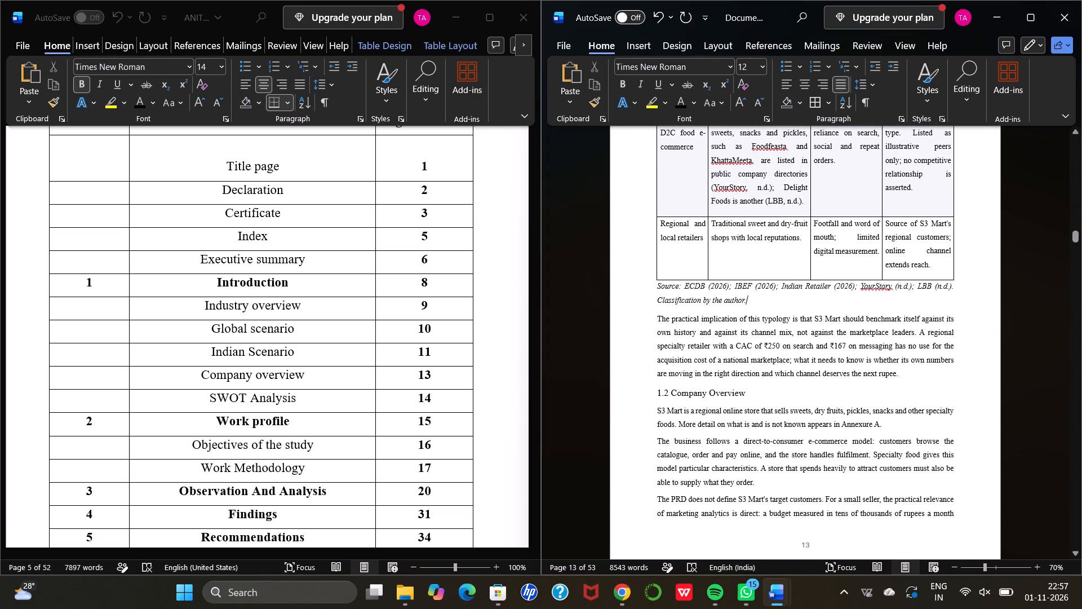
drag(735, 295, 666, 293)
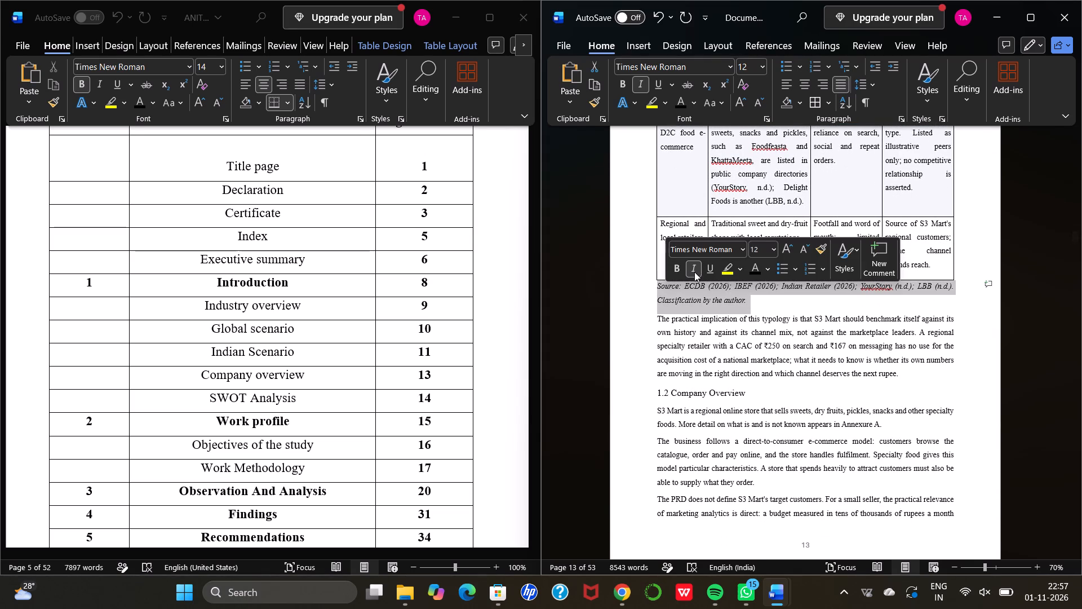
click(694, 272)
click(782, 306)
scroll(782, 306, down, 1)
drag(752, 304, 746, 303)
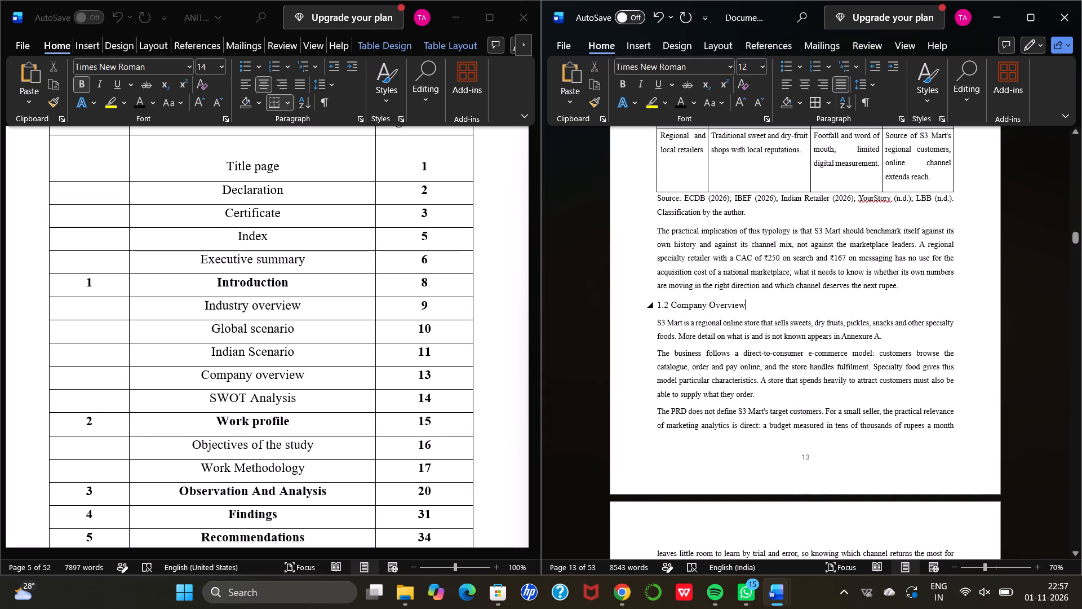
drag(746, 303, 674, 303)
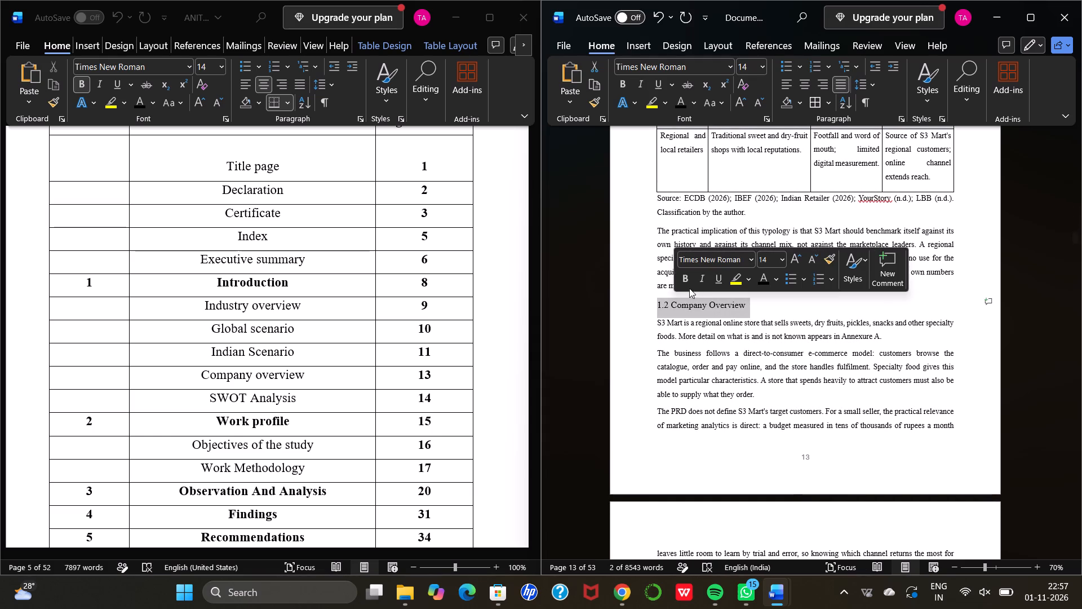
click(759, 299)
Renumber the Indian Scenario heading in the second document as 1.2.
scroll(759, 299, up, 1)
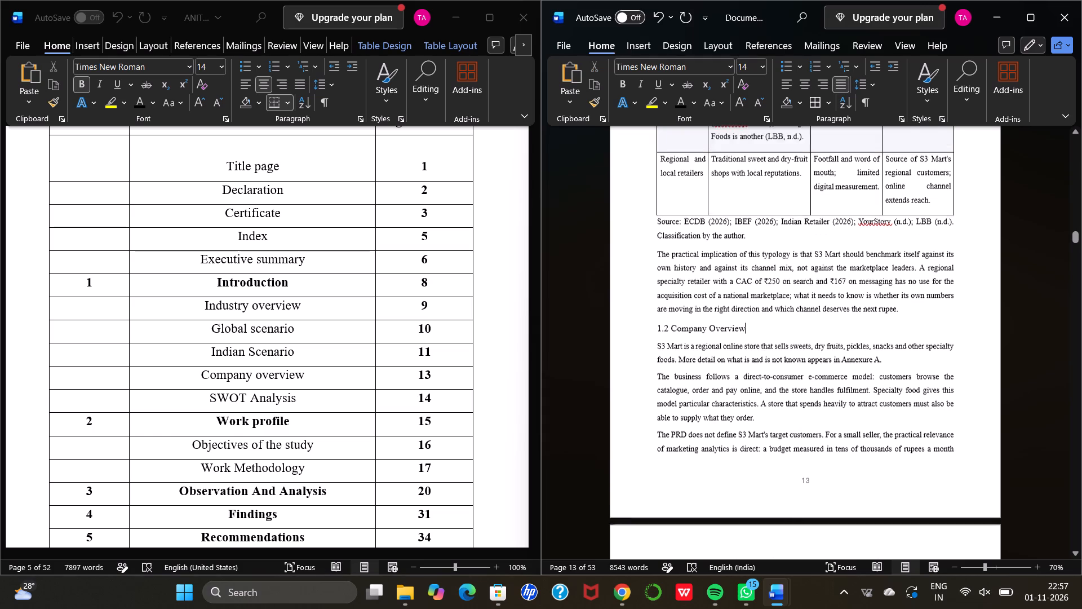
scroll(759, 299, up, 6)
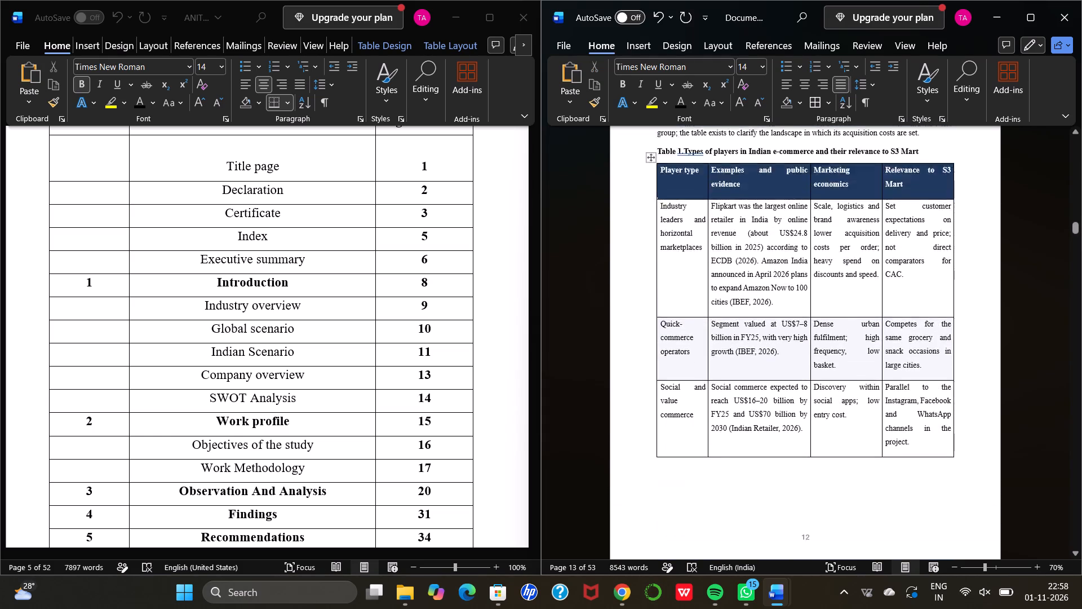
scroll(759, 299, up, 5)
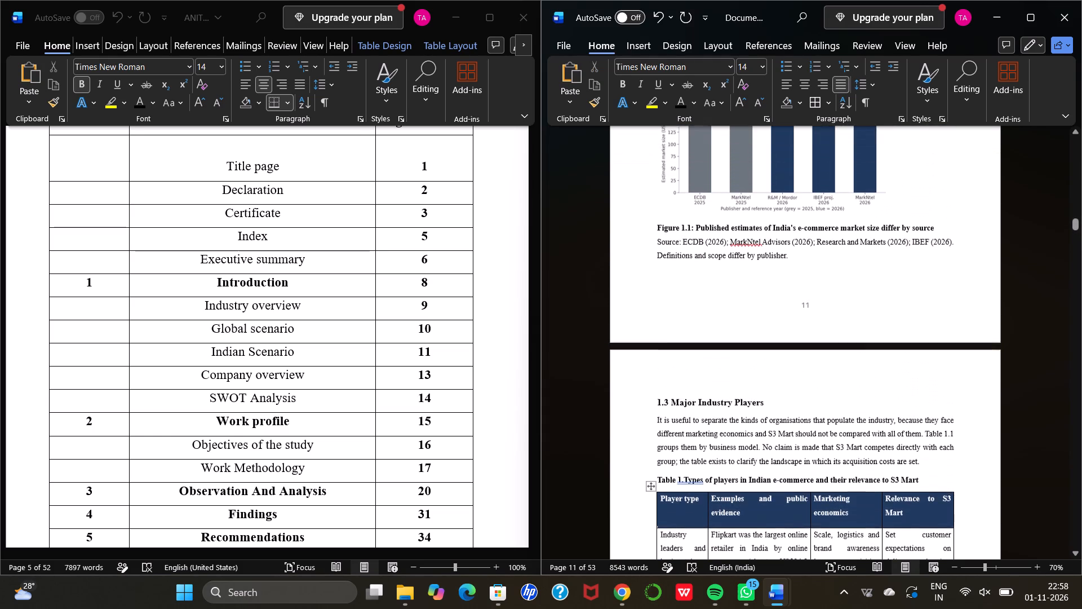
scroll(759, 299, up, 5)
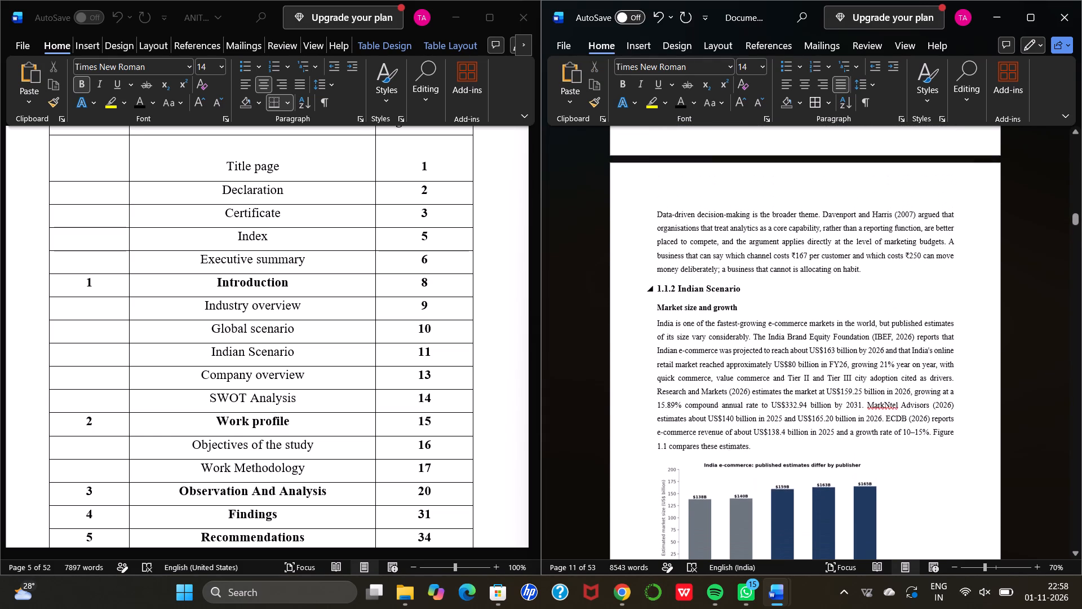
click(674, 295)
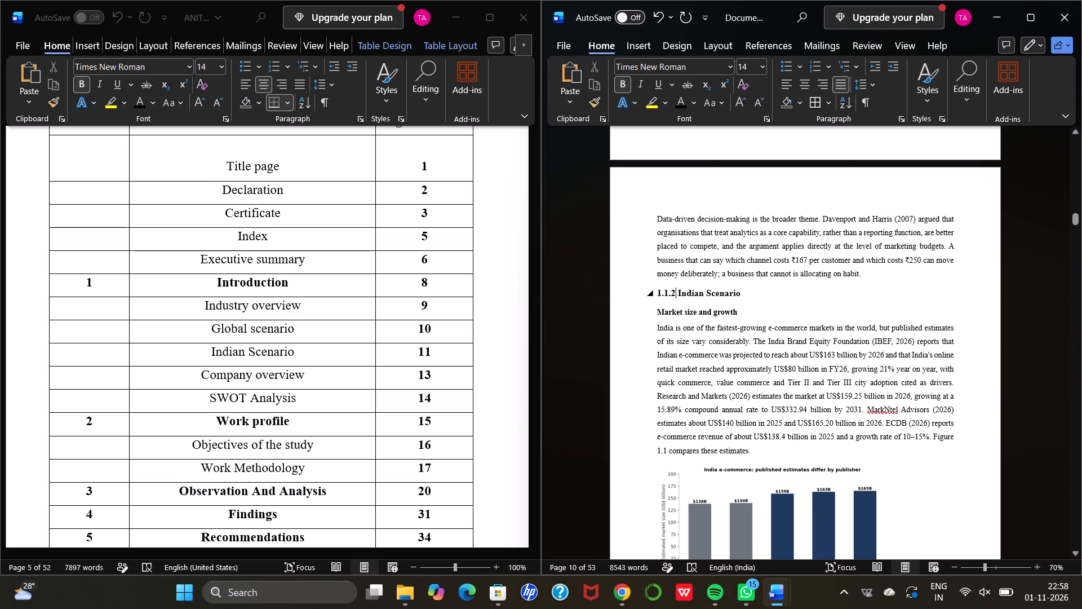
key(BackSpace)
key(BackSpace)
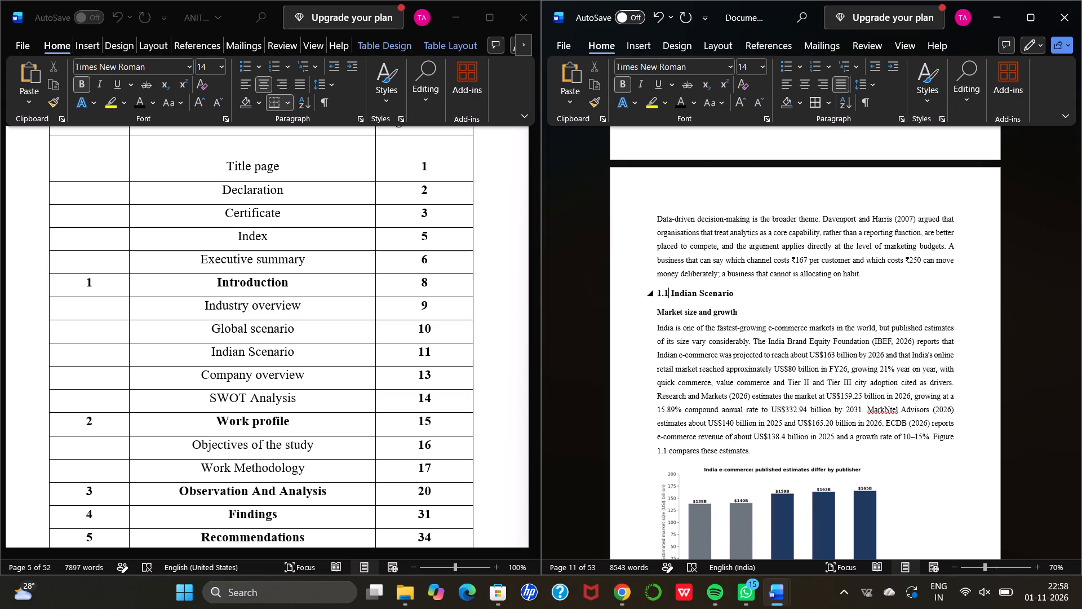
scroll(674, 295, up, 4)
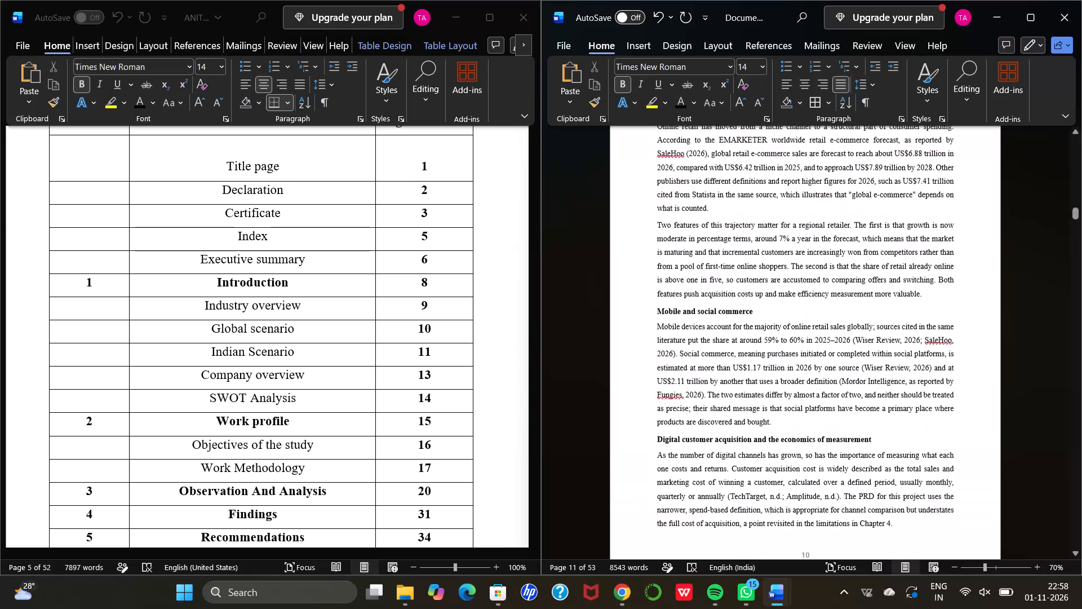
scroll(674, 295, up, 2)
scroll(674, 295, down, 3)
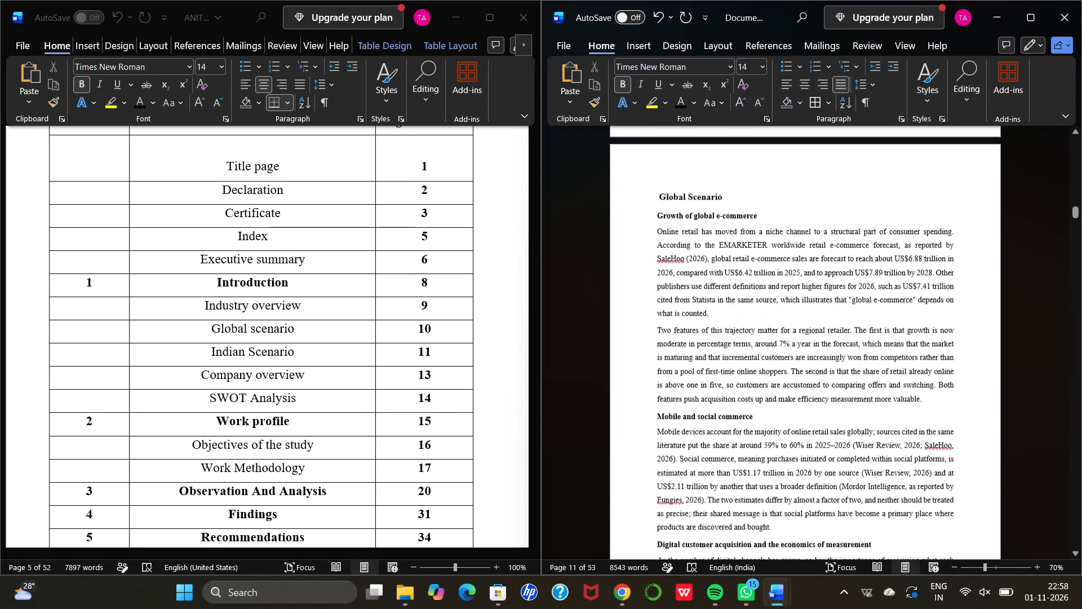
scroll(674, 295, down, 6)
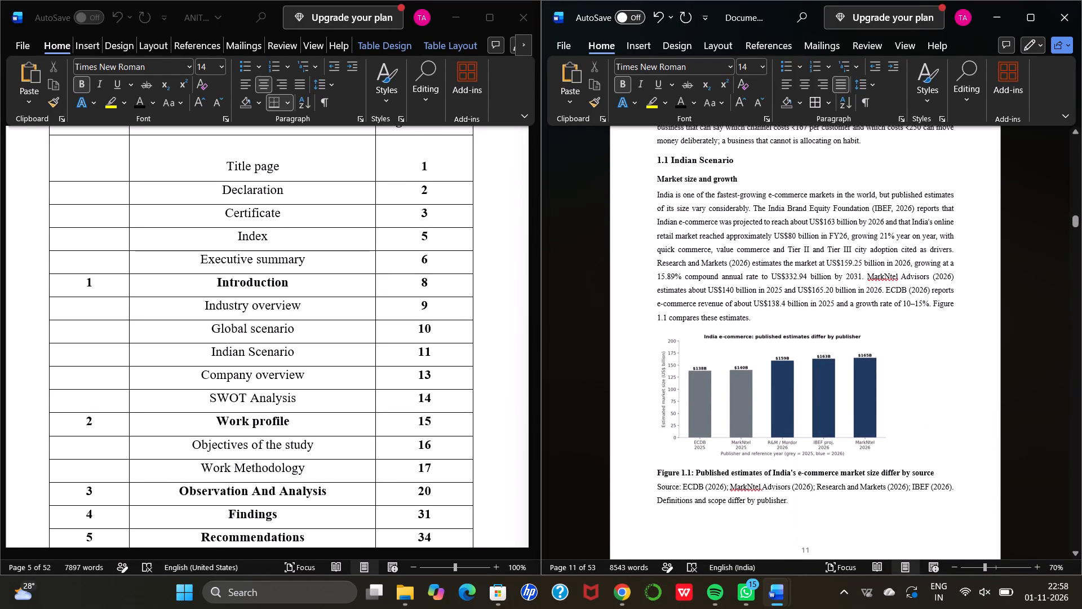
key(BackSpace)
key(BackSpace)
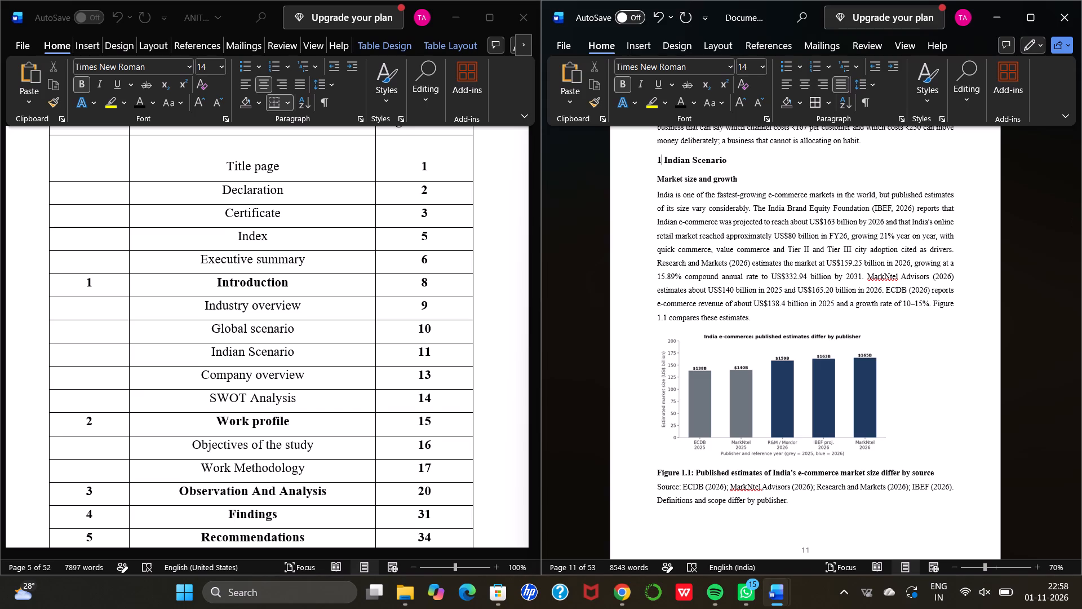
text(.2)
Add the number 1.1 in front of the Global Scenario heading in the second document.
scroll(674, 295, up, 1)
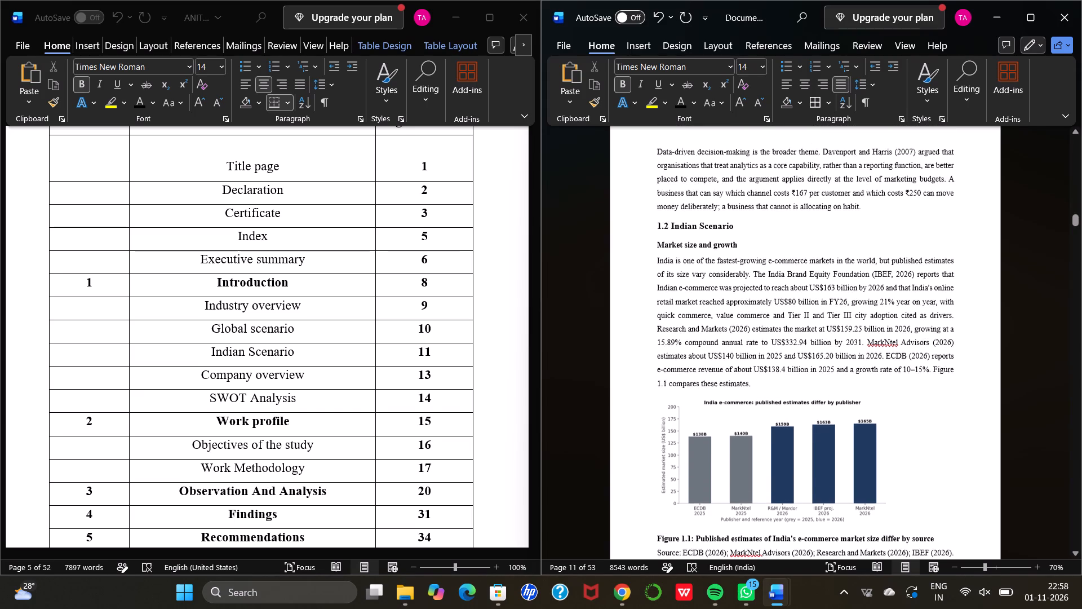
scroll(674, 295, up, 4)
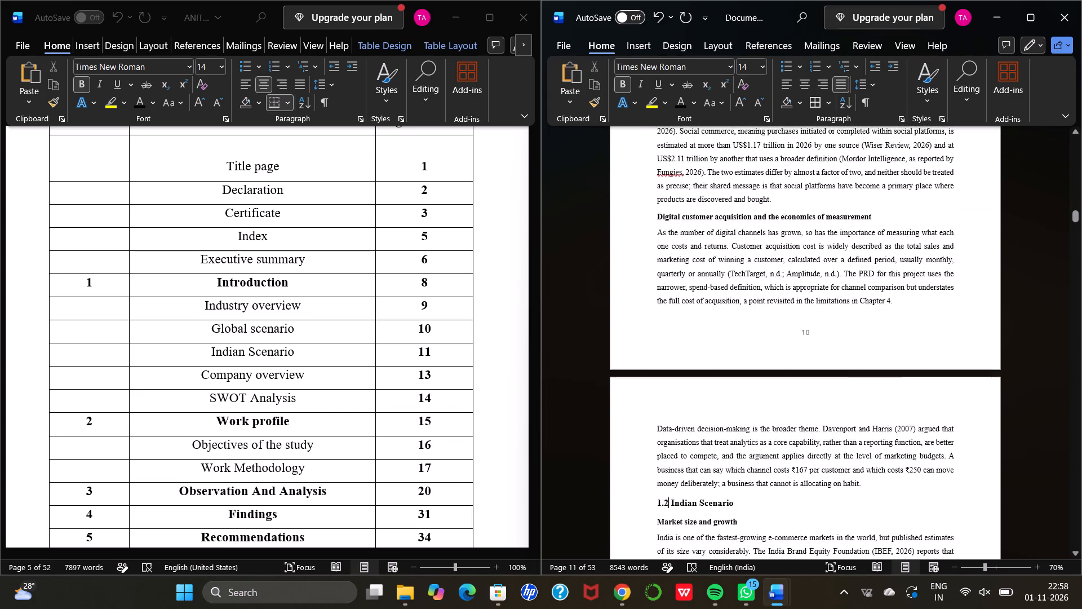
scroll(674, 295, up, 3)
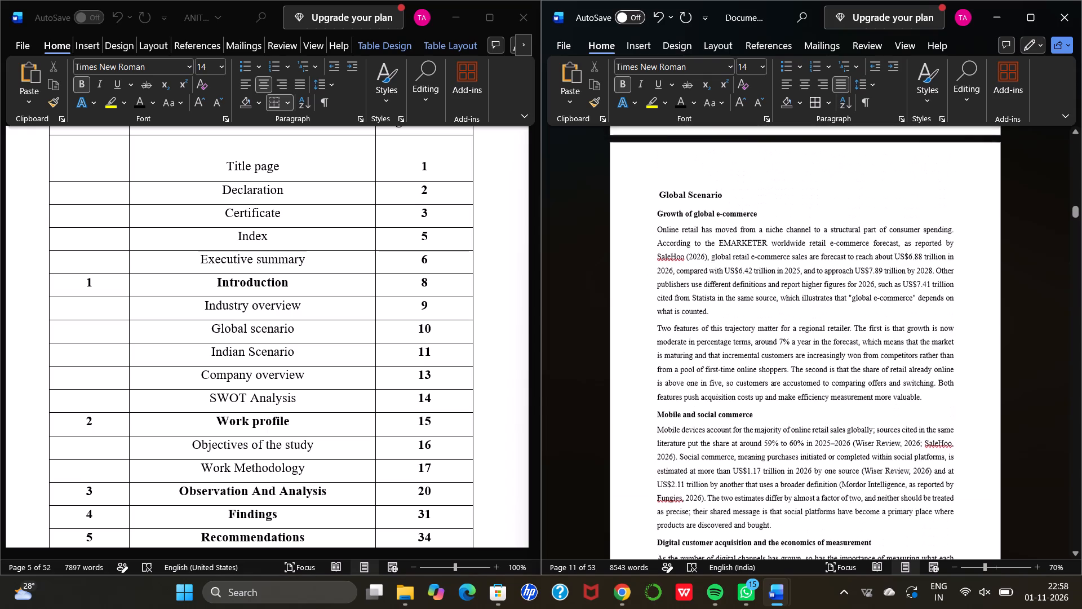
scroll(674, 295, up, 1)
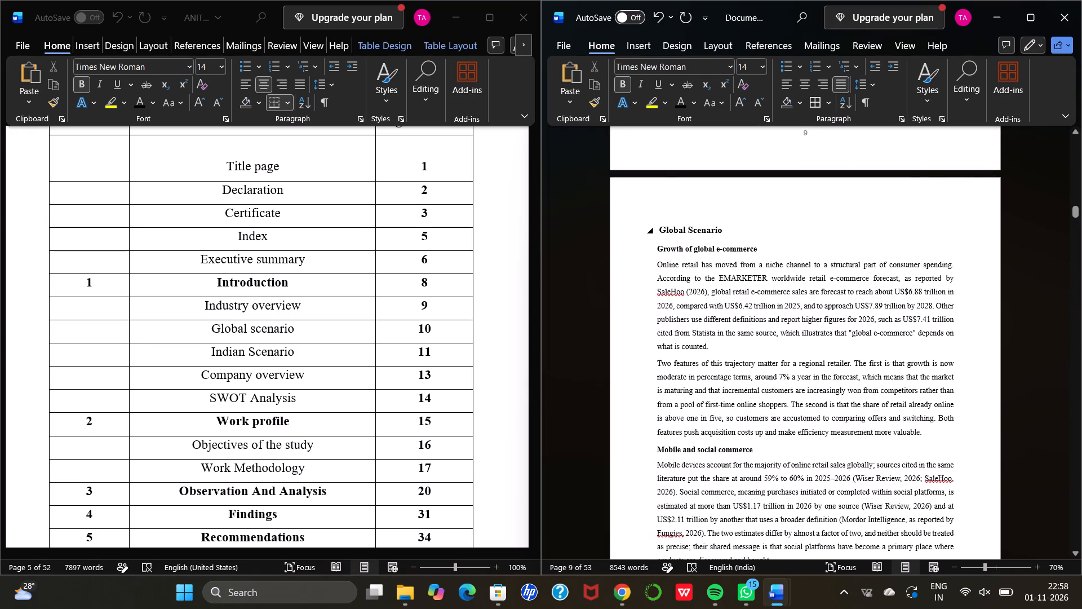
click(657, 230)
text(1.1)
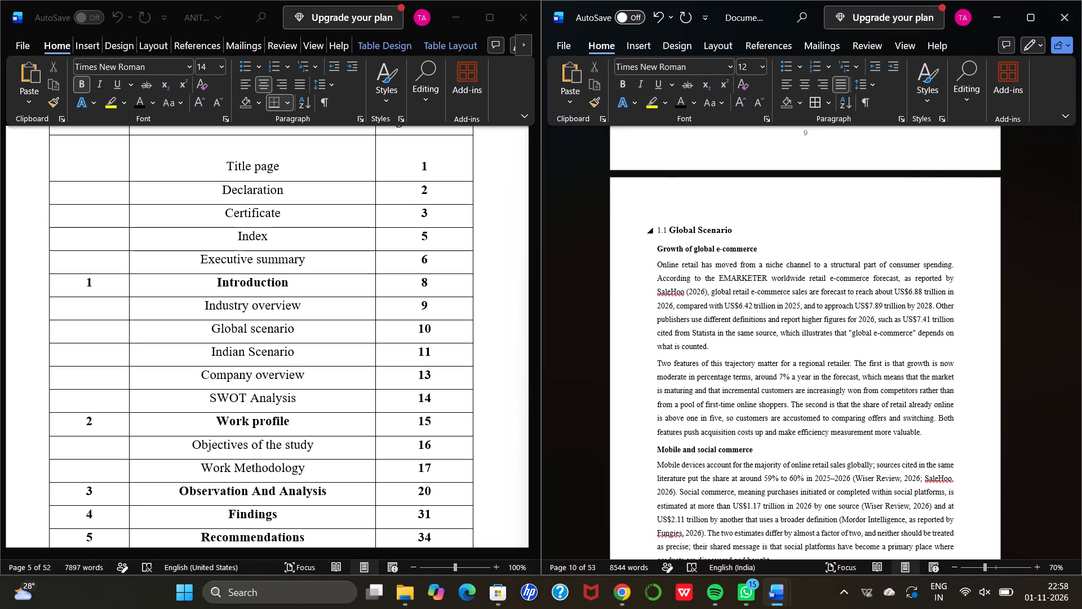
Make the number 1.1 before Global Scenario bold and set its font size to 14.
drag(666, 228, 662, 228)
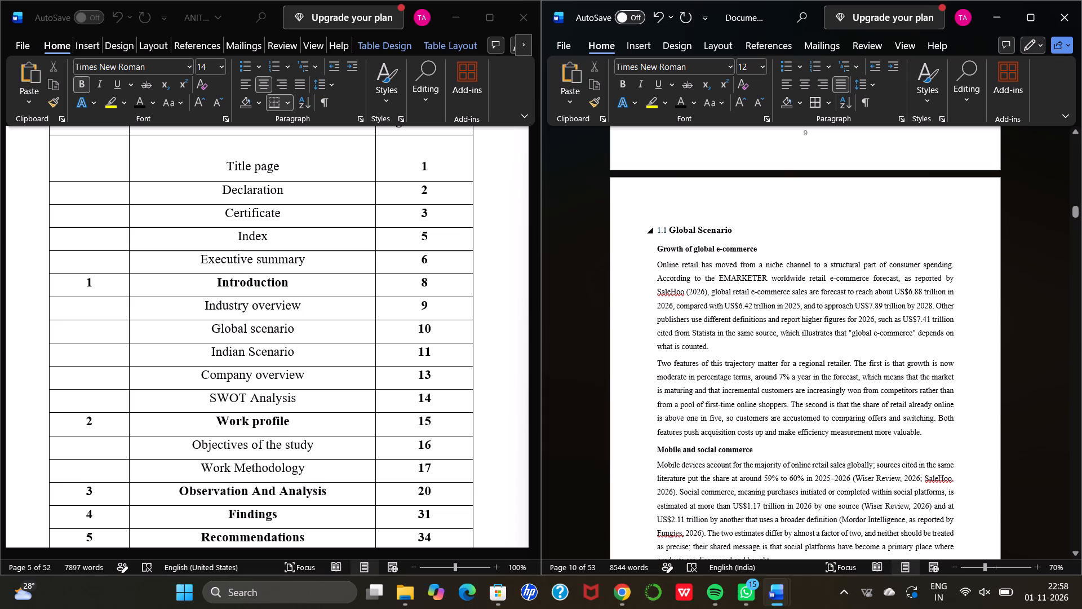
drag(662, 228, 657, 229)
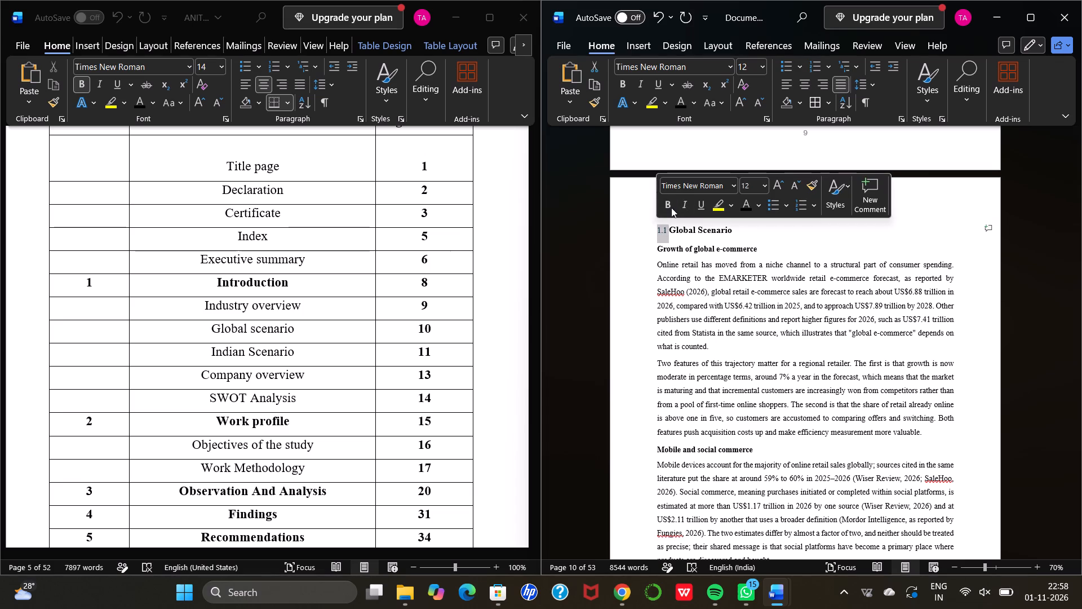
click(668, 204)
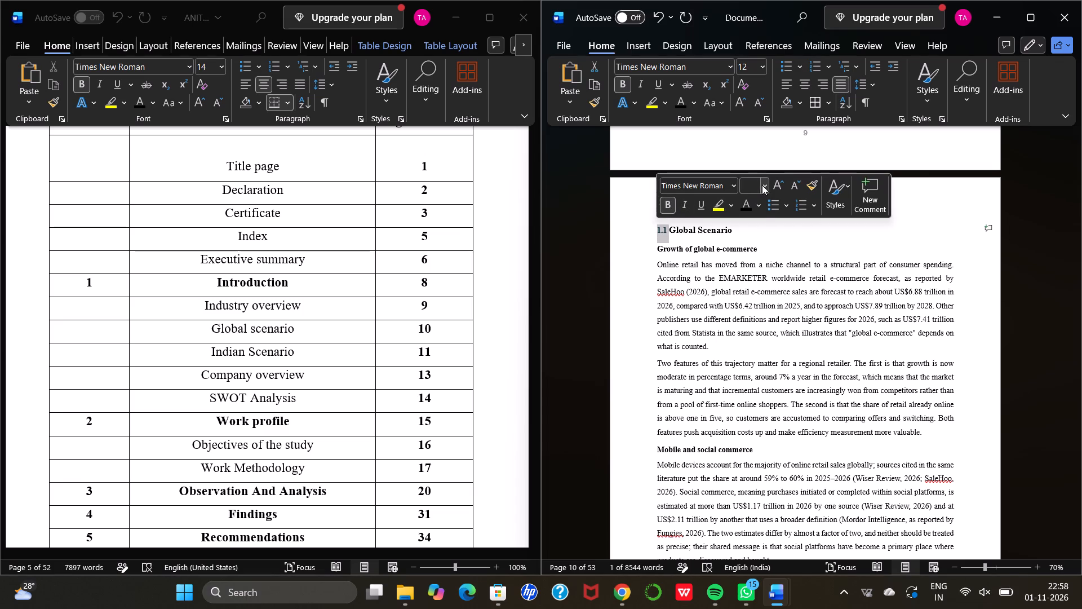
click(762, 185)
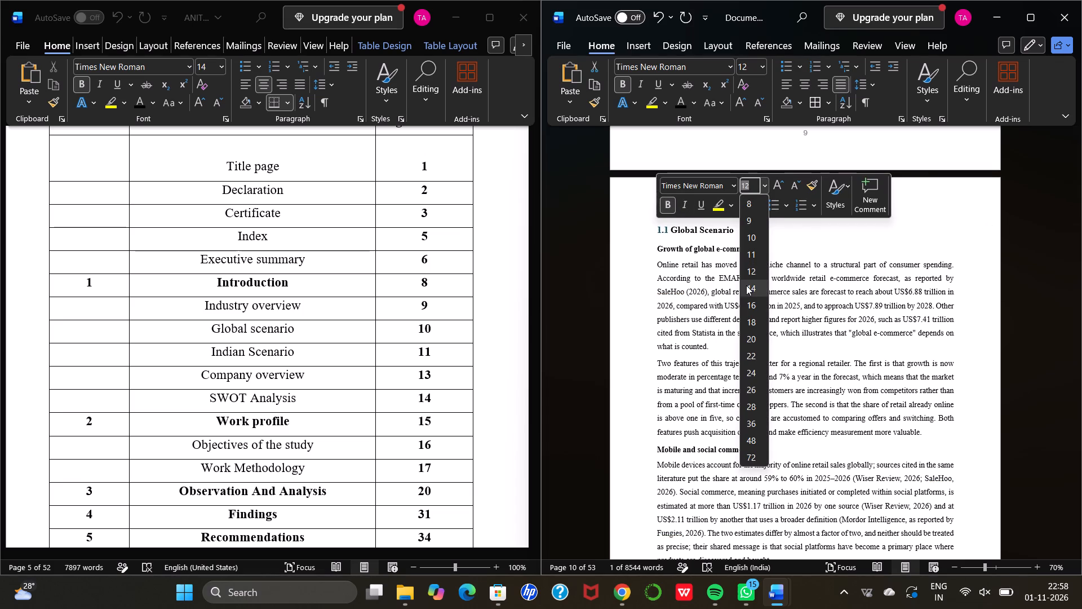
click(746, 285)
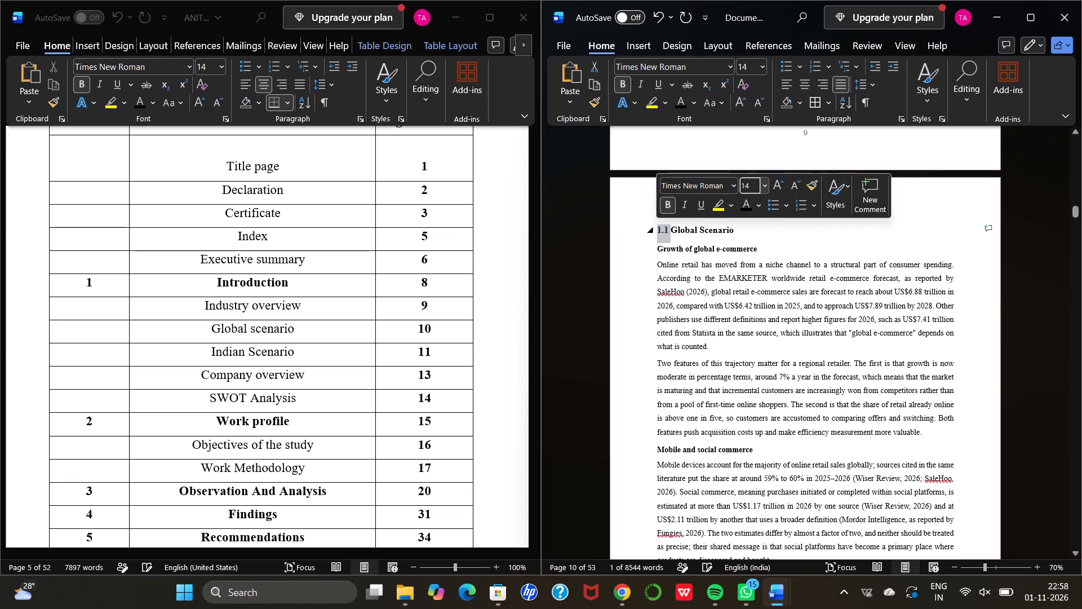
click(802, 238)
Renumber the Company Overview heading as 1.4, following section 1.3 Major Industry Players.
scroll(802, 238, down, 4)
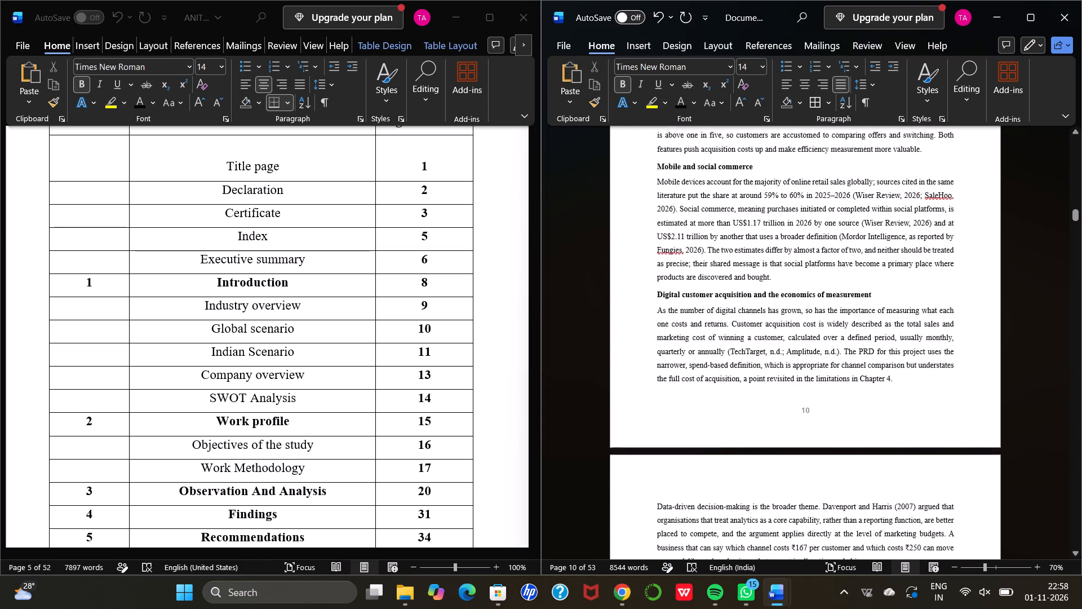
scroll(802, 238, down, 6)
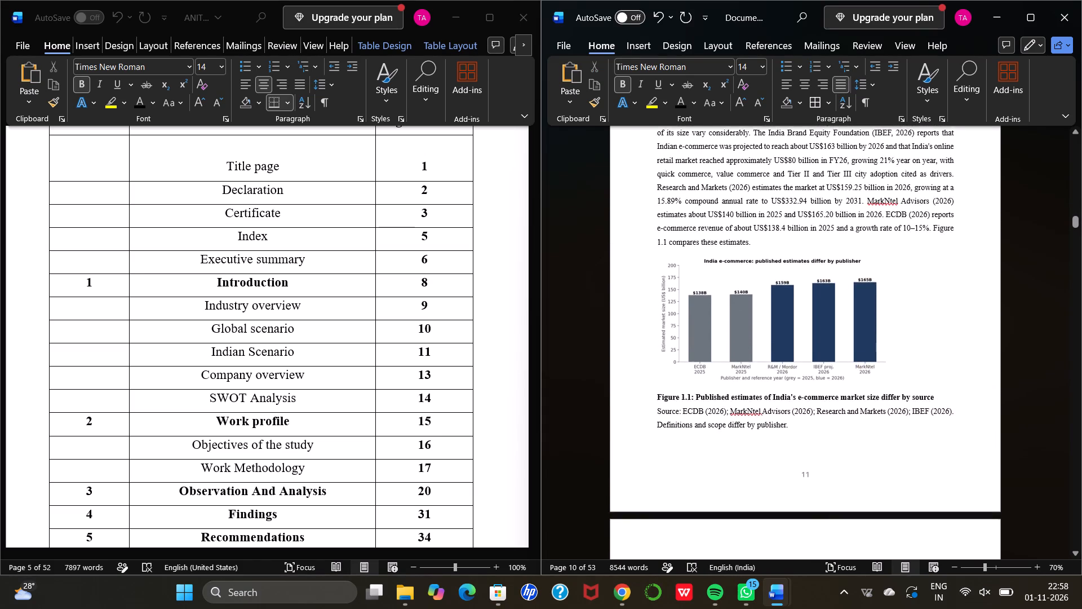
scroll(802, 238, down, 2)
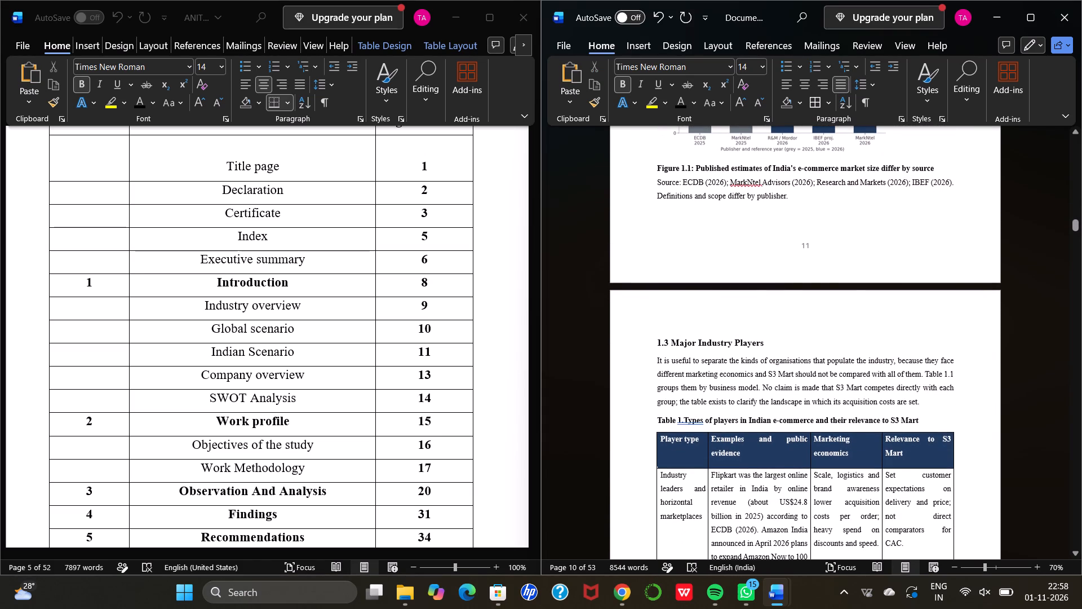
scroll(749, 292, down, 3)
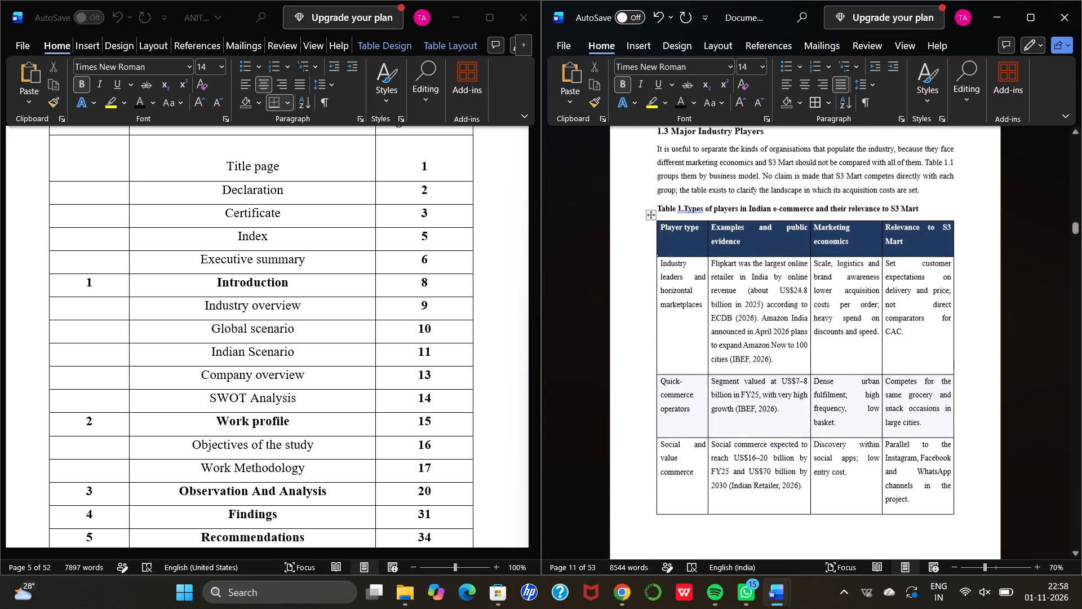
scroll(749, 292, down, 6)
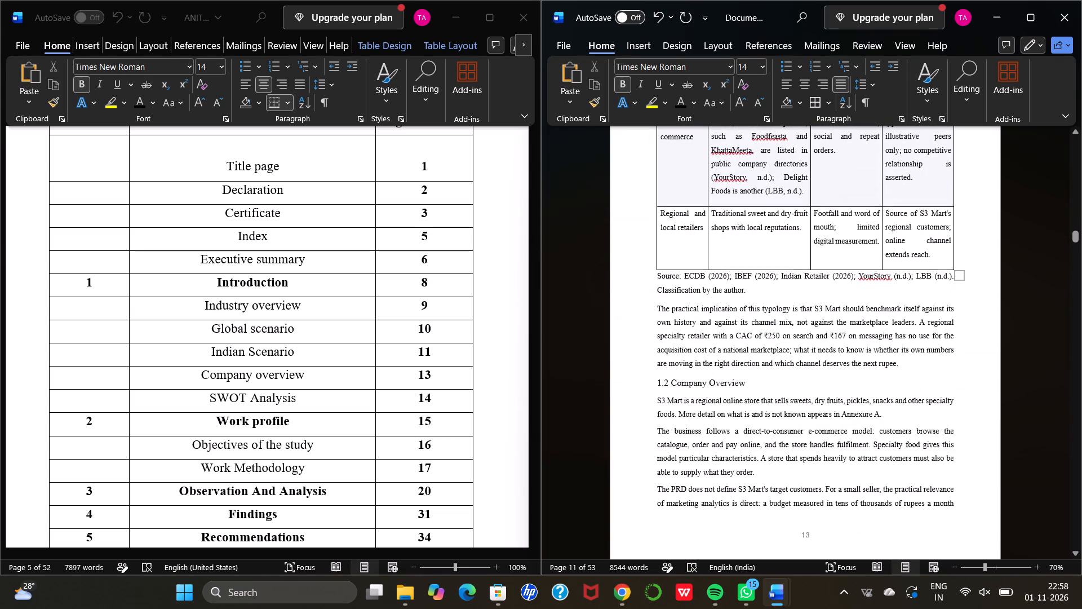
click(668, 382)
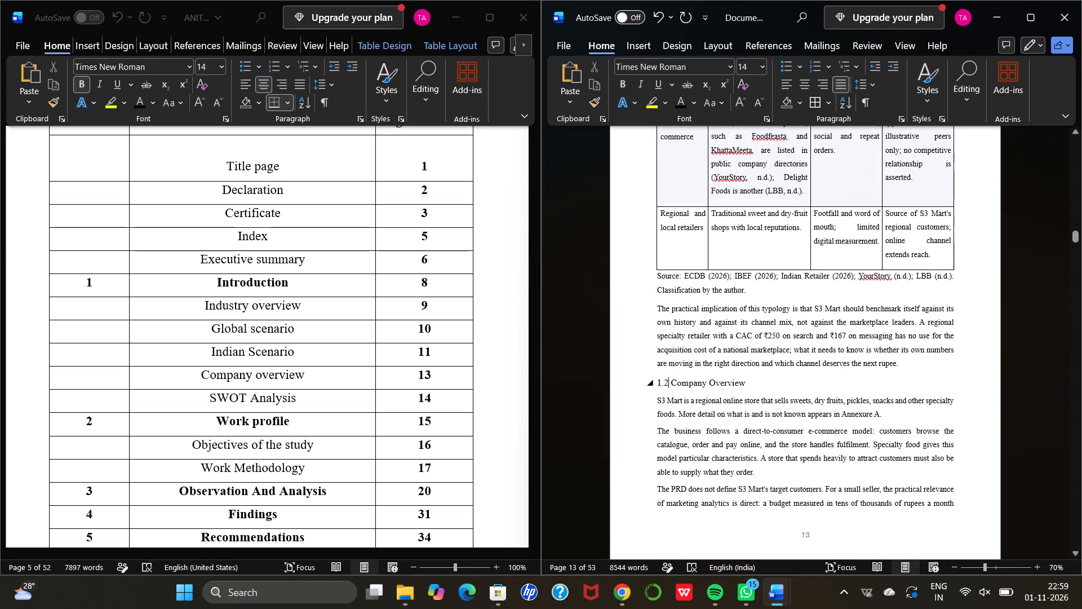
key(BackSpace)
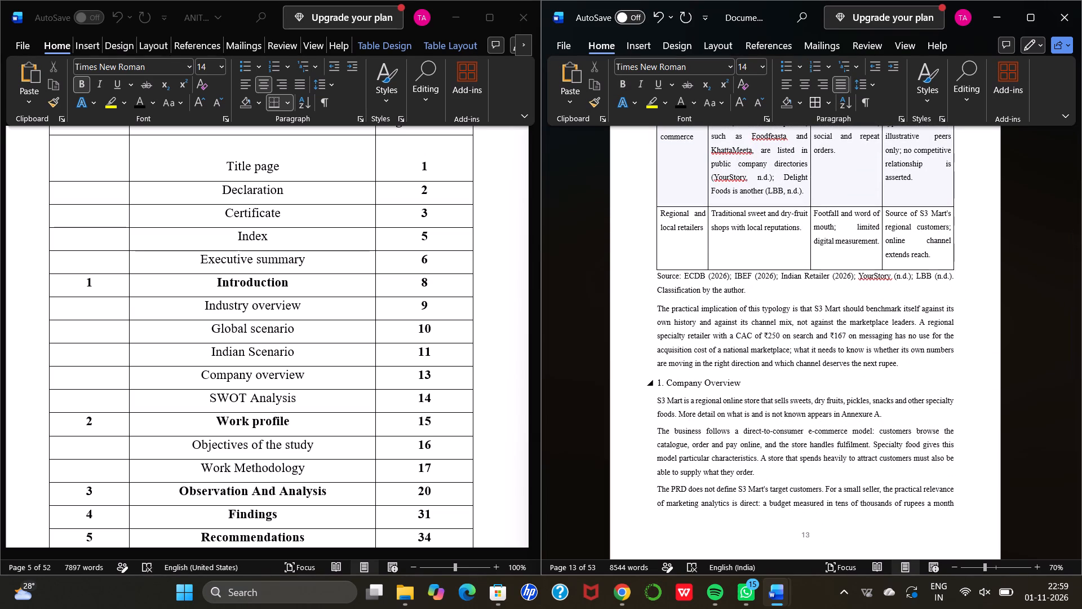
key(4)
Make the whole 1.4 Company Overview heading bold.
scroll(668, 382, up, 5)
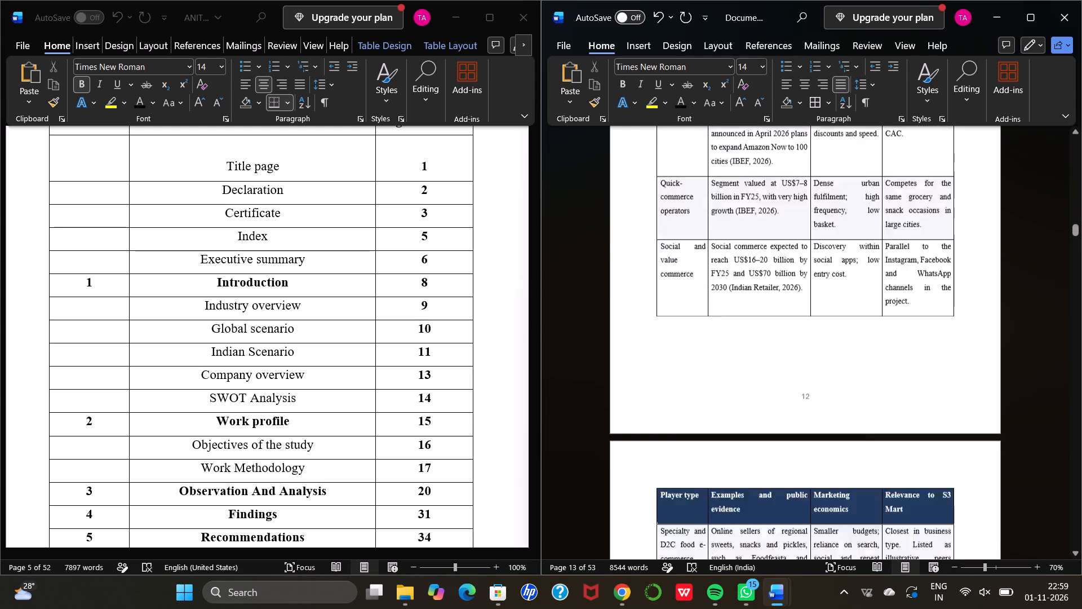
scroll(668, 382, up, 4)
scroll(668, 382, down, 6)
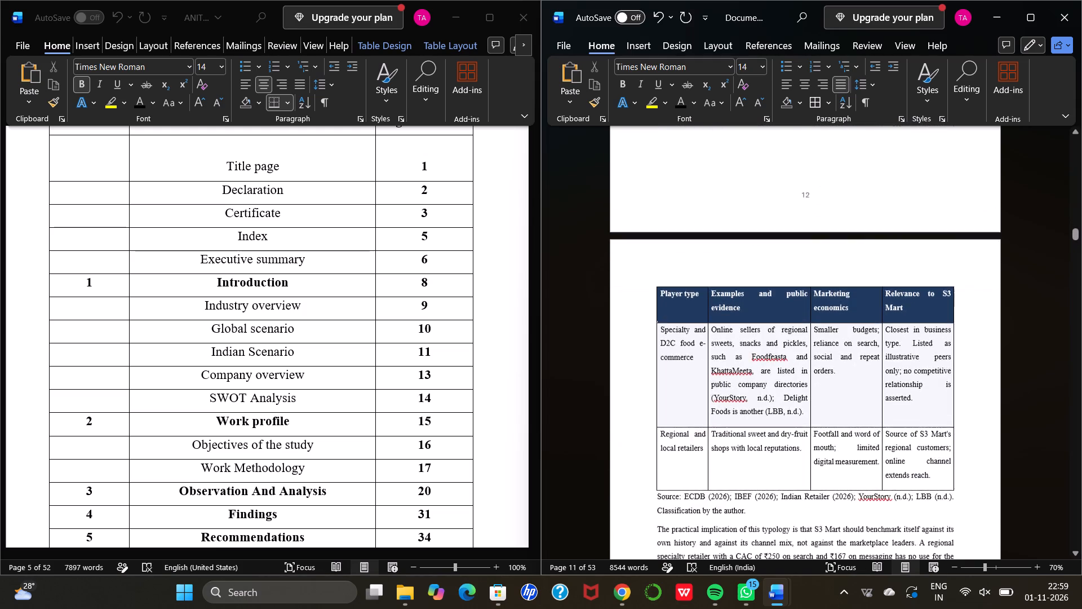
scroll(668, 382, down, 2)
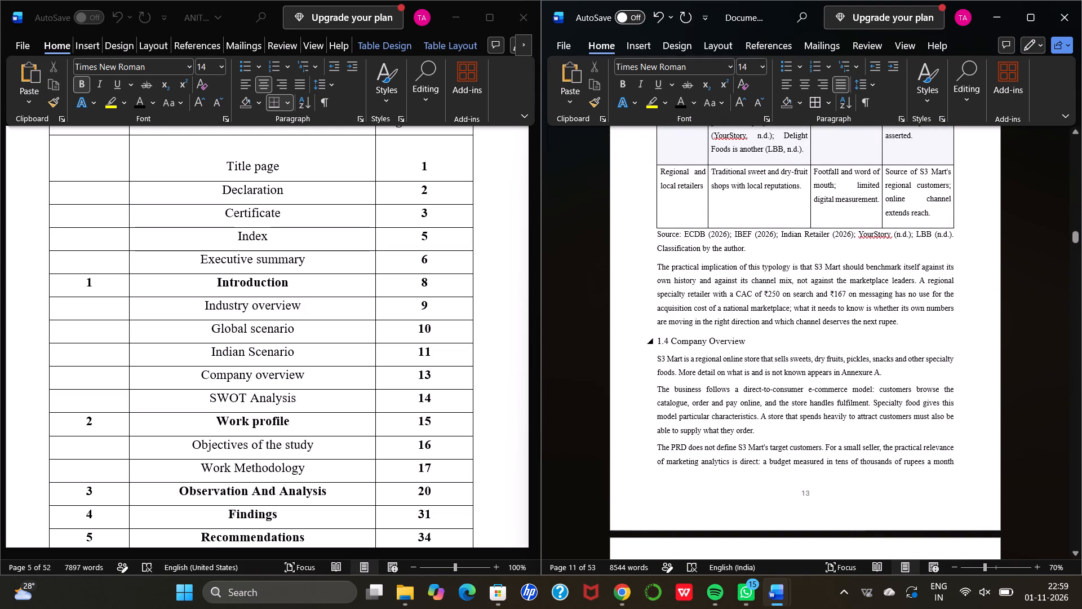
drag(748, 345, 729, 341)
drag(729, 341, 657, 341)
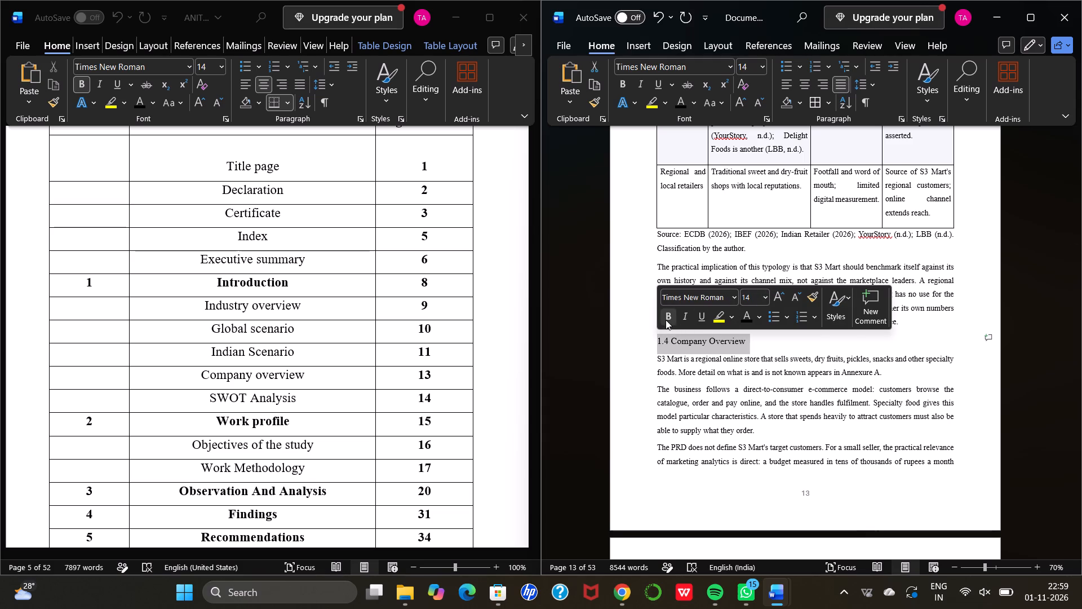
click(666, 320)
click(816, 346)
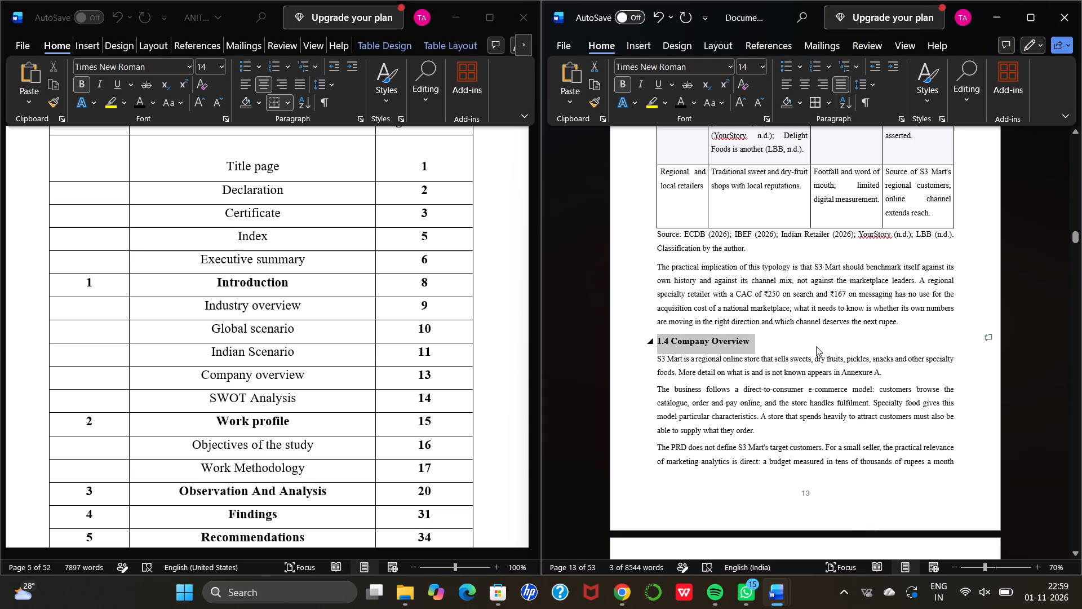
Review the pages from Company Overview through the end of Chapter 2, examining section heading numbers, bold formatting and page numbers.
scroll(816, 346, down, 5)
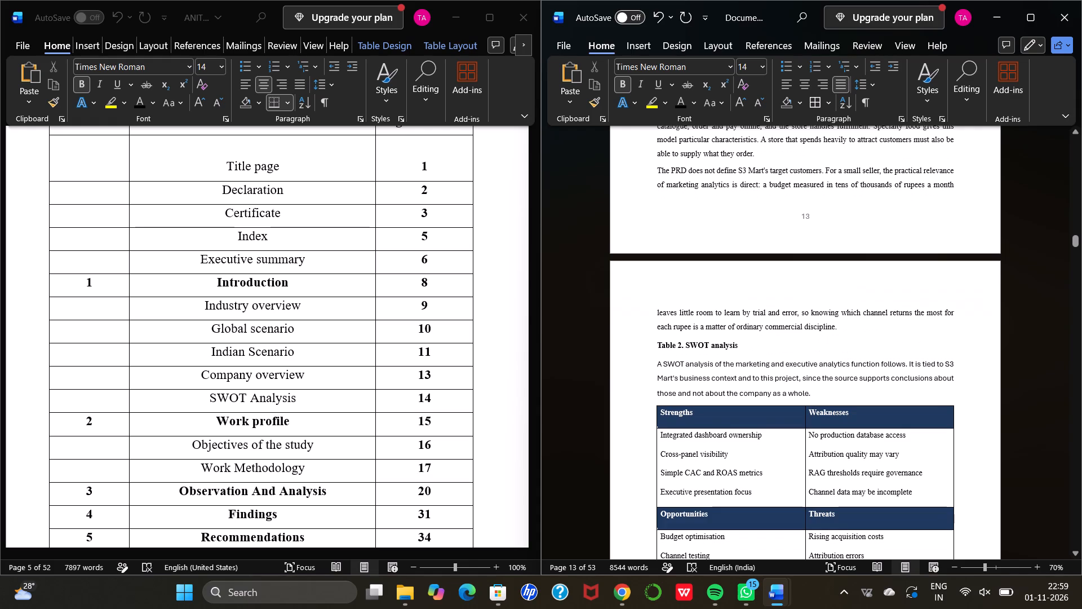
scroll(816, 346, down, 7)
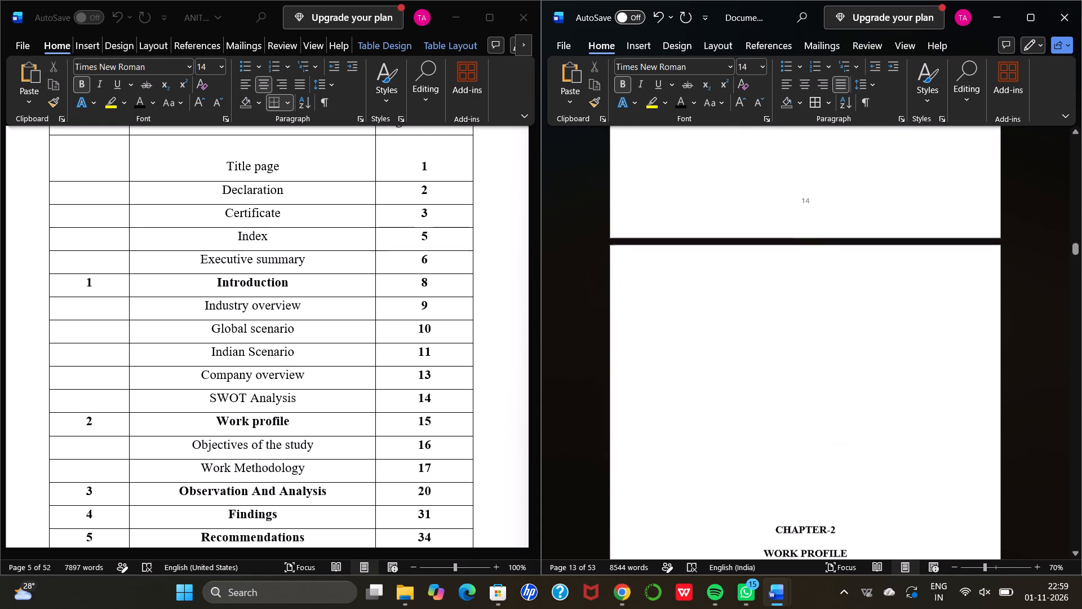
scroll(816, 346, down, 5)
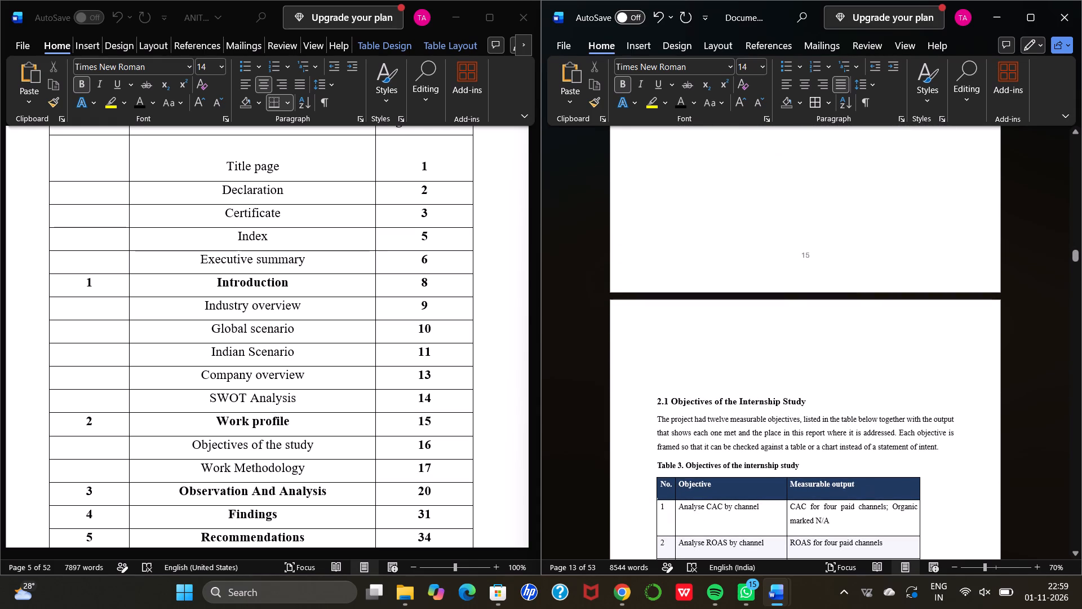
scroll(816, 346, down, 1)
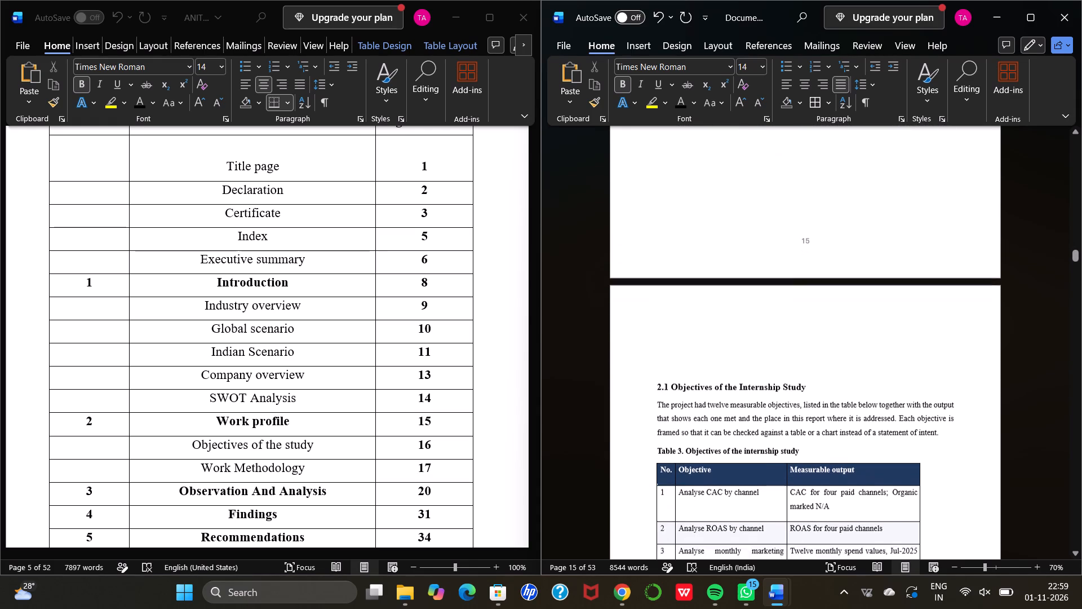
scroll(816, 346, down, 4)
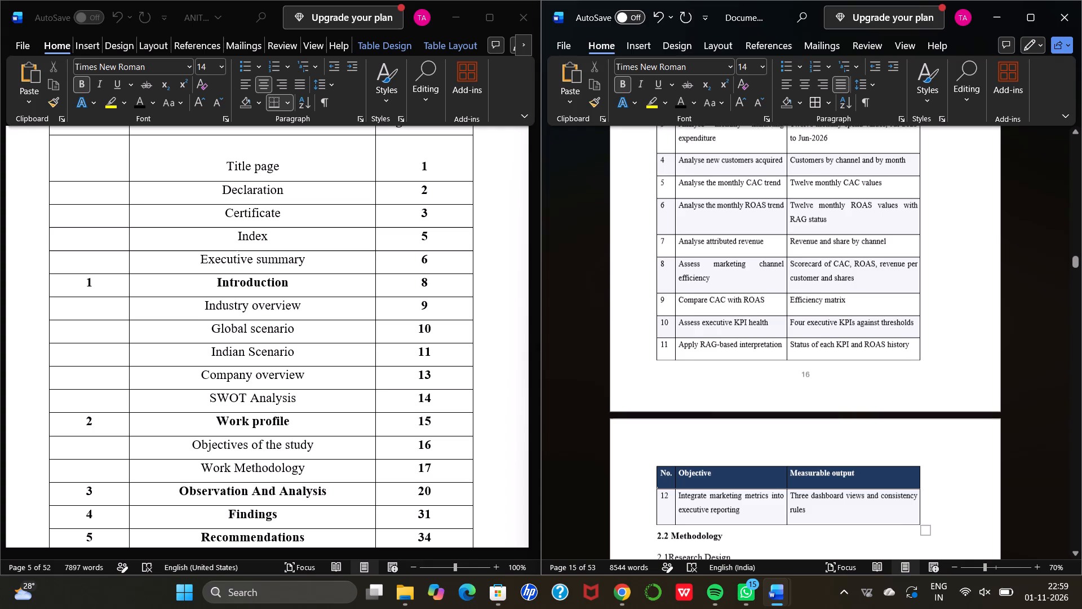
scroll(816, 346, down, 4)
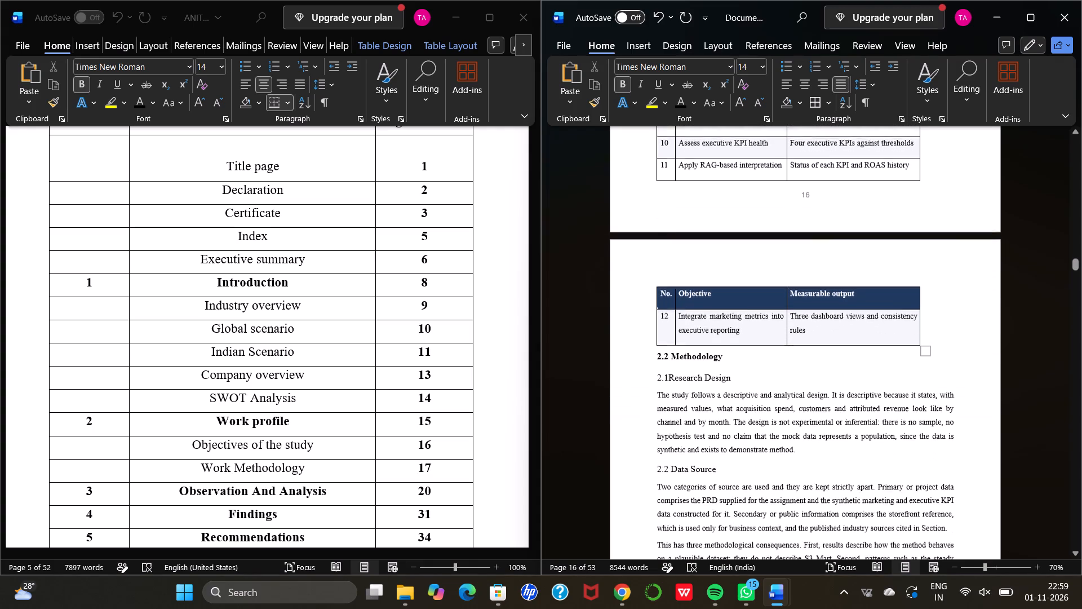
scroll(816, 346, down, 2)
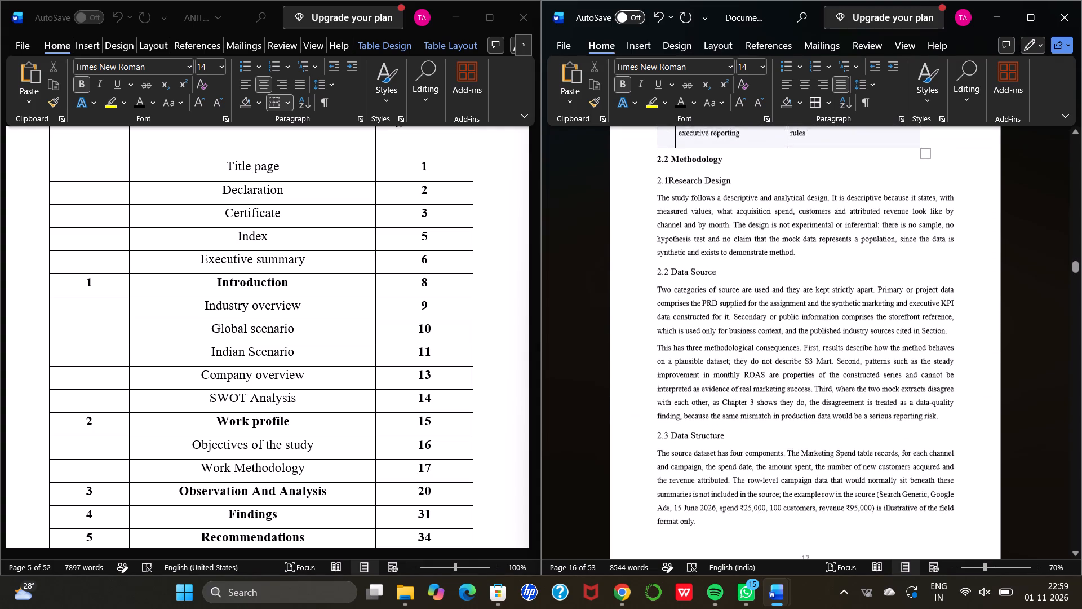
scroll(816, 346, down, 5)
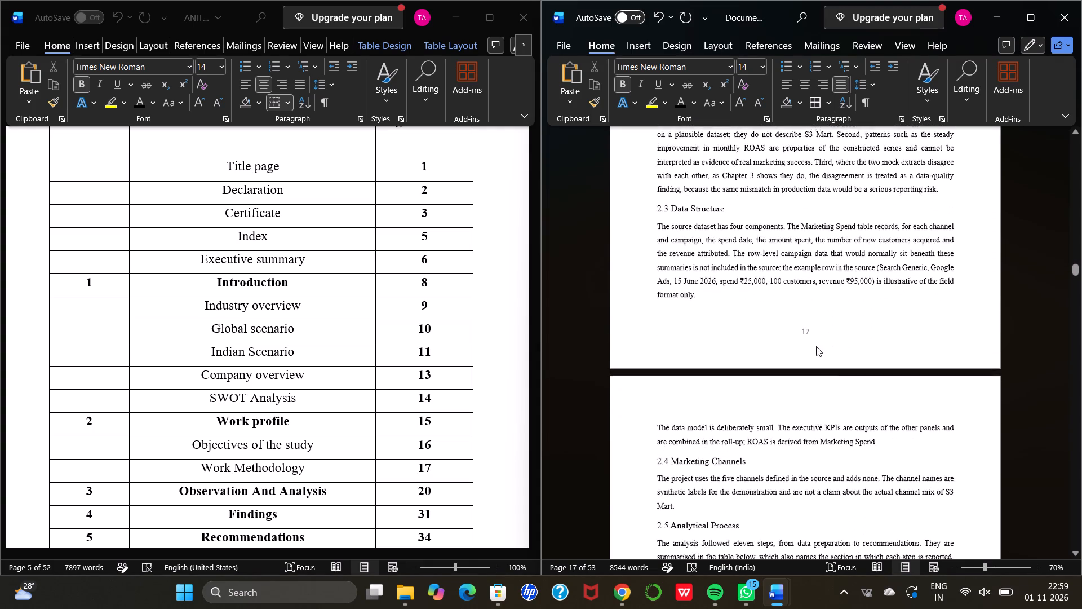
scroll(816, 346, down, 5)
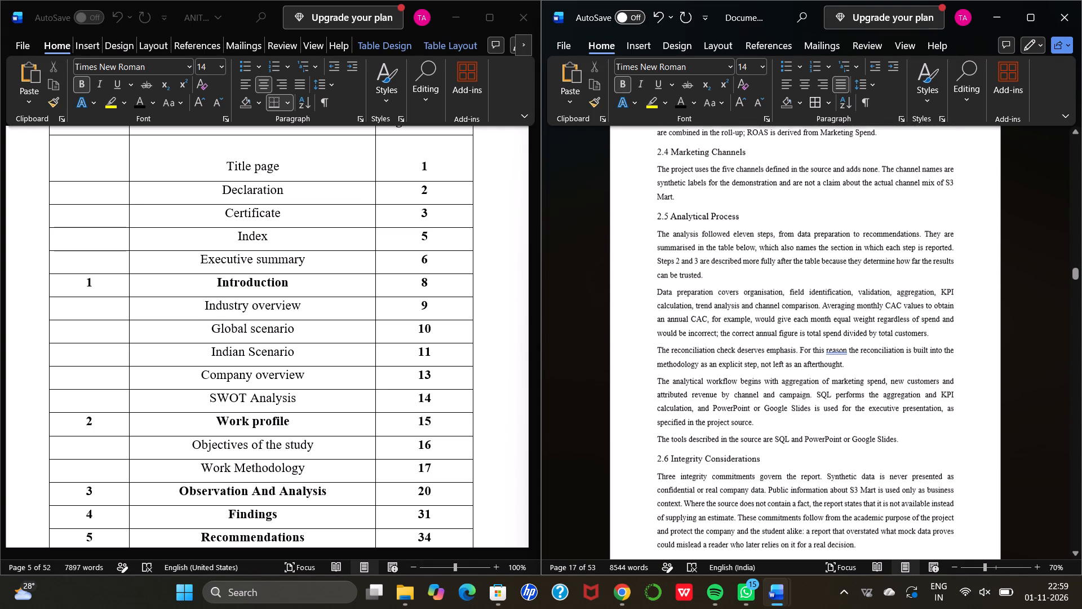
scroll(816, 346, down, 3)
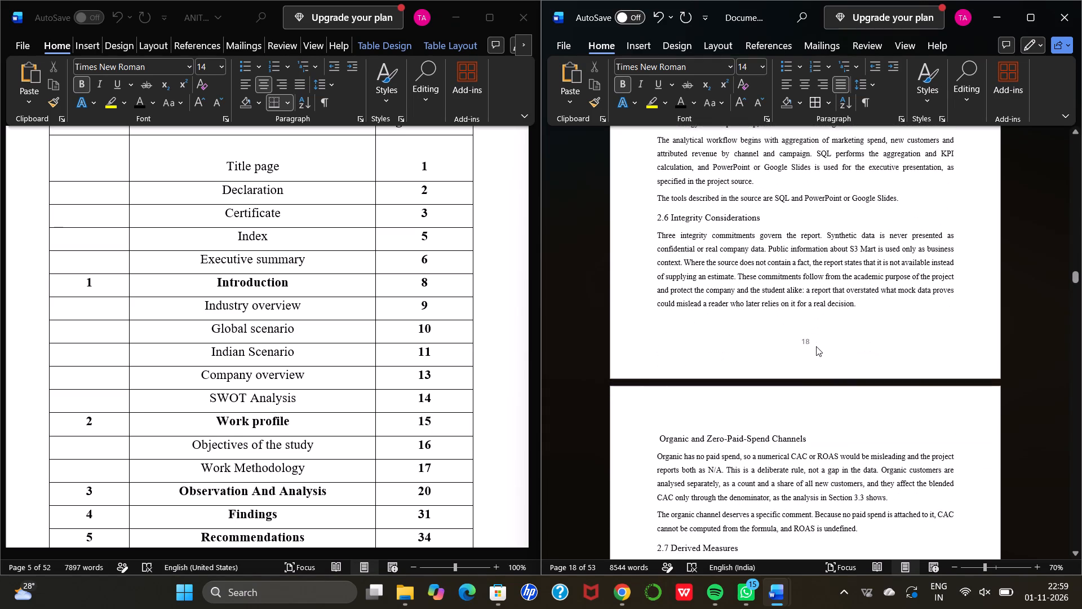
scroll(816, 346, down, 2)
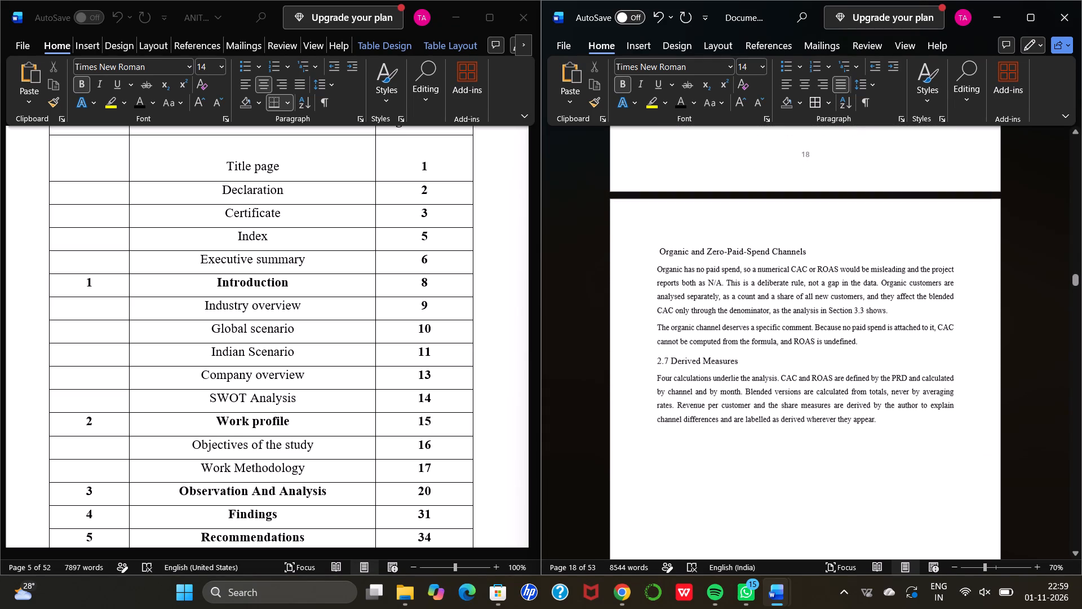
scroll(816, 346, down, 1)
Make the 2.7 Derived Measures heading in the second document bold.
scroll(816, 346, up, 1)
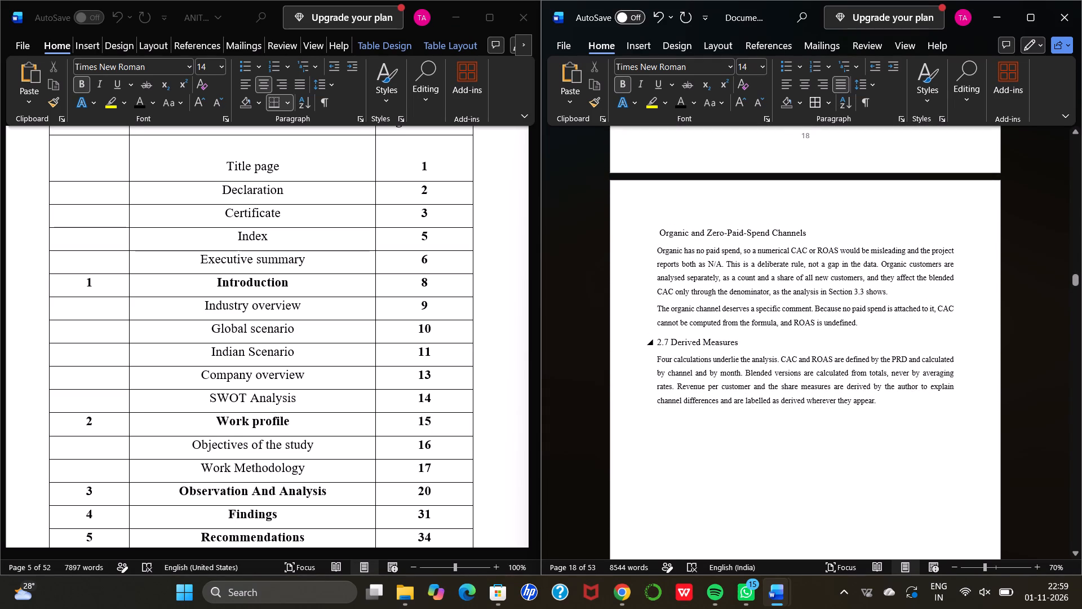
drag(742, 343, 651, 343)
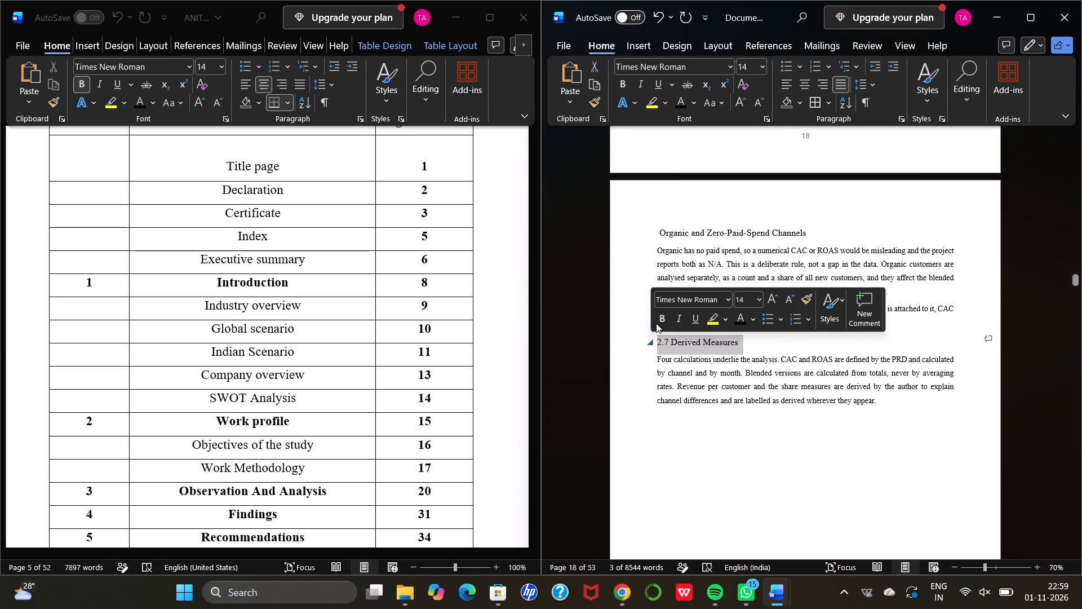
click(658, 317)
Make the whole 2.6 Integrity Considerations heading bold, including its number.
scroll(658, 317, up, 2)
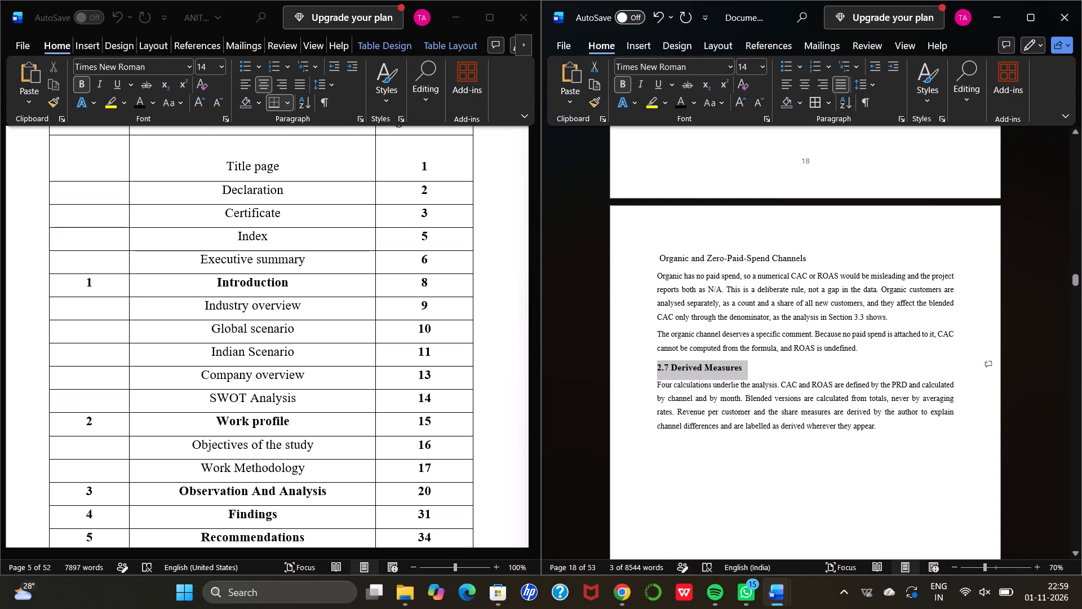
scroll(741, 262, up, 3)
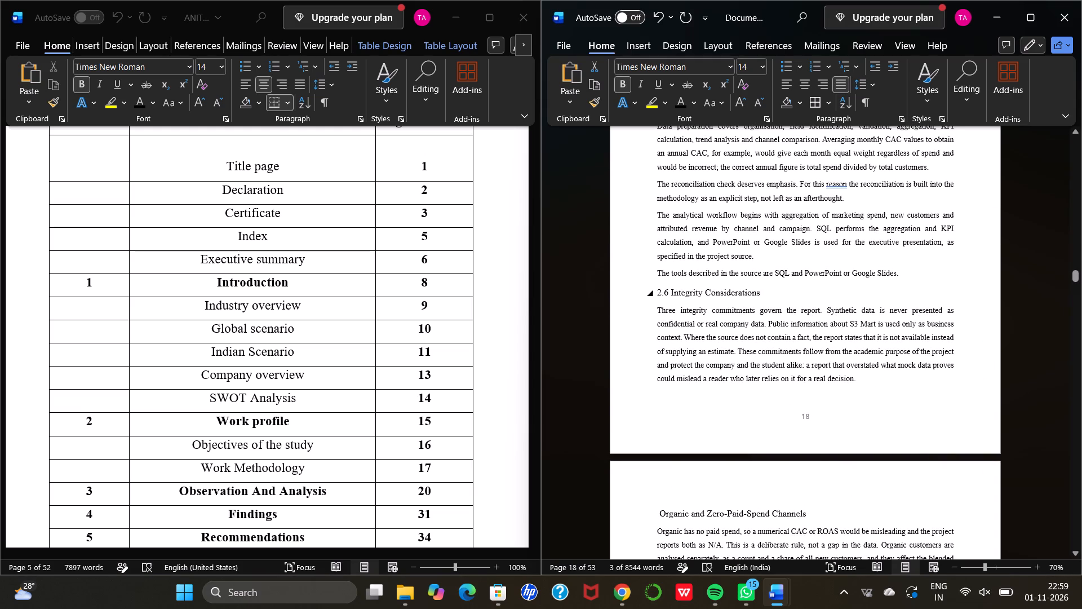
drag(761, 292, 667, 293)
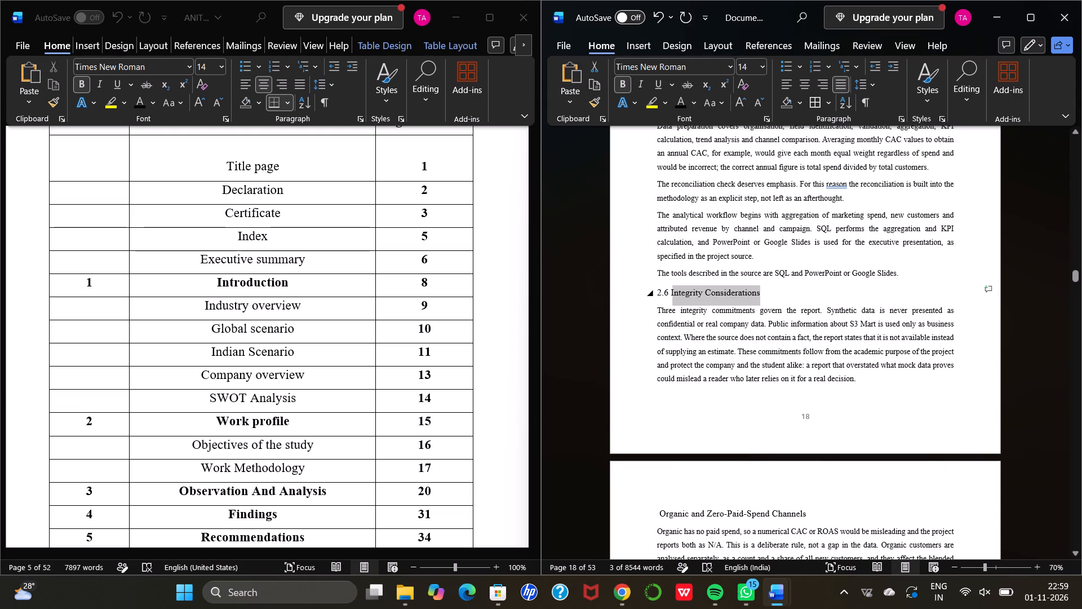
drag(667, 293, 650, 289)
click(660, 264)
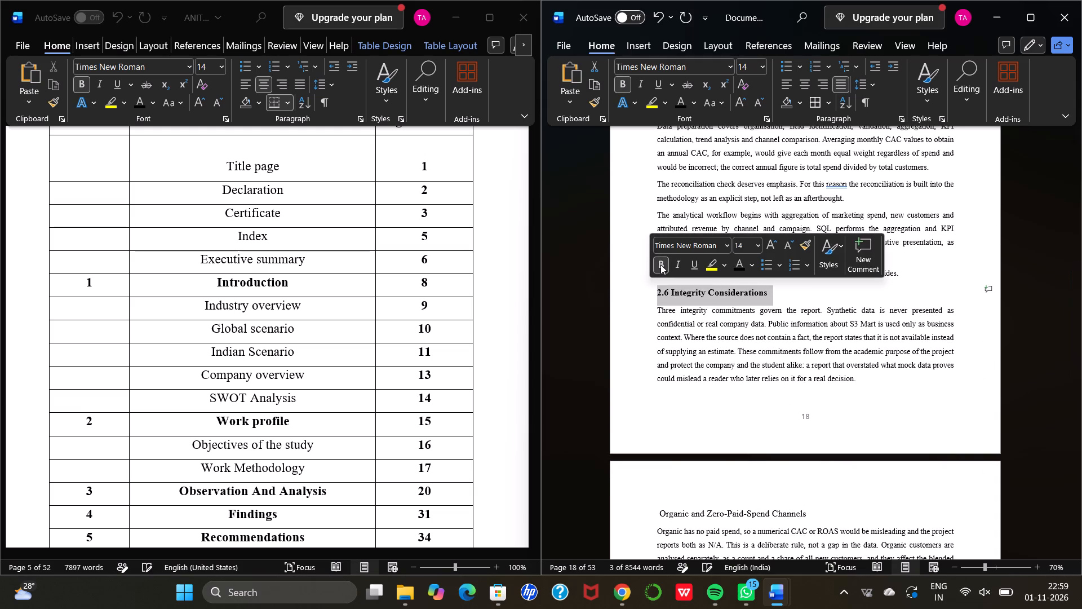
Make the whole 2.5 Analytical Process heading bold, including its number.
scroll(660, 264, up, 4)
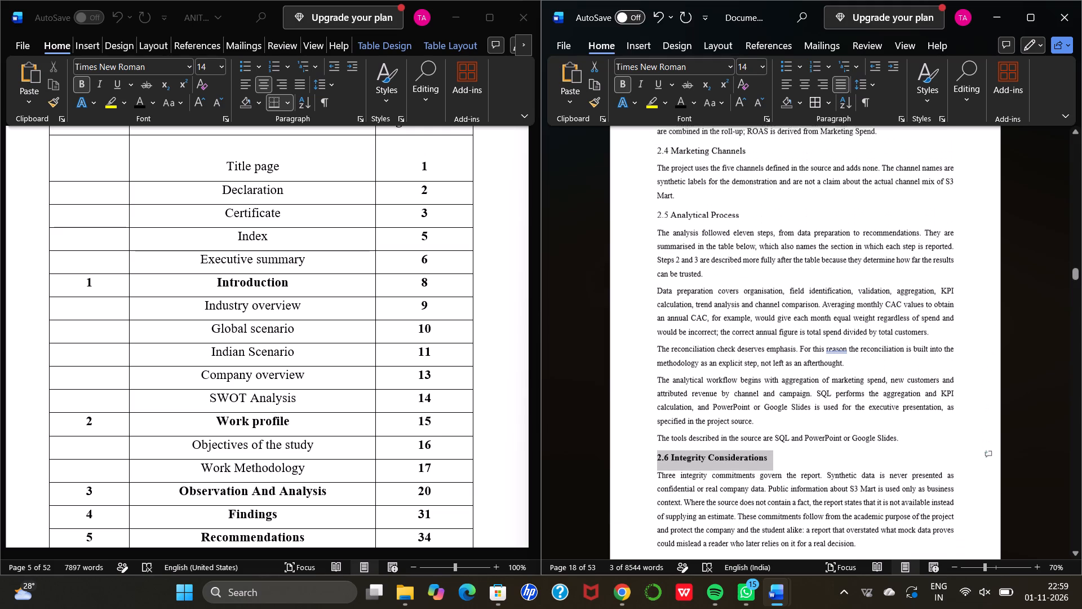
scroll(660, 264, up, 2)
drag(741, 284, 688, 286)
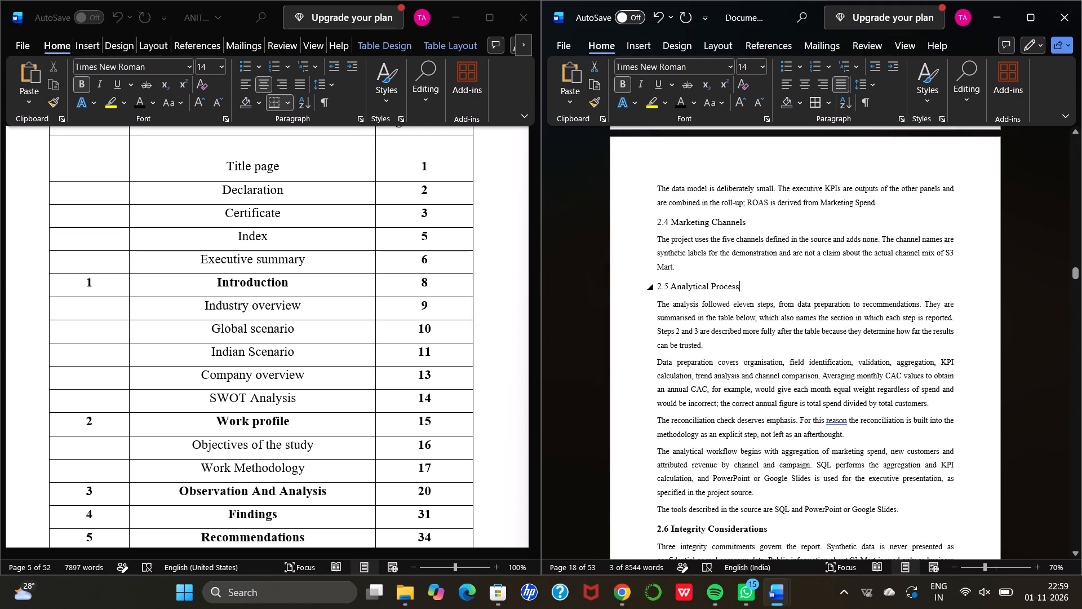
drag(688, 286, 655, 289)
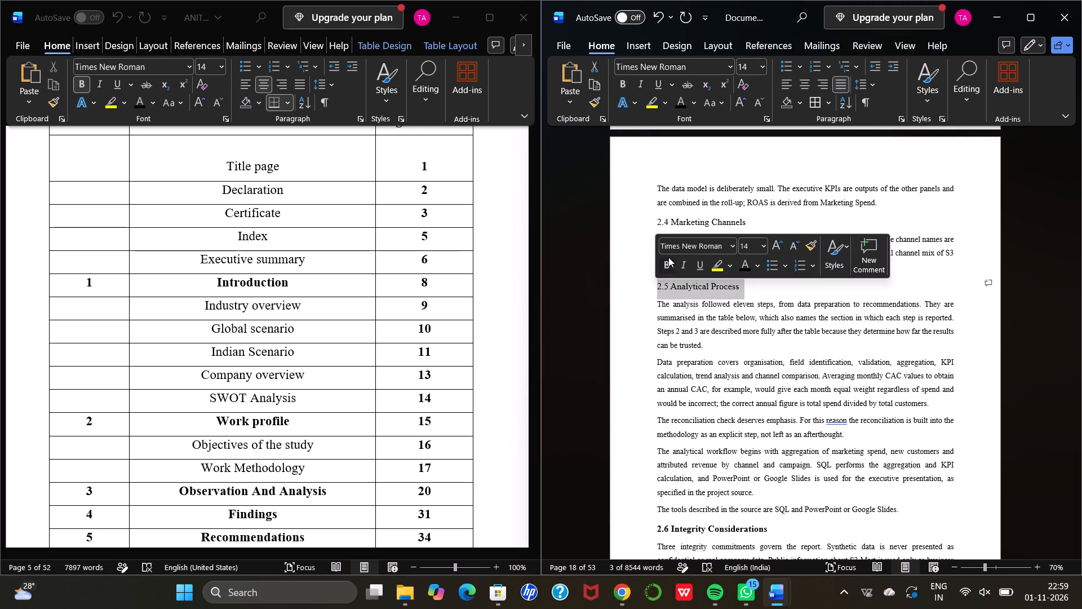
click(668, 257)
Make the whole 2.4 Marketing Channels heading bold, including its number.
scroll(668, 257, up, 3)
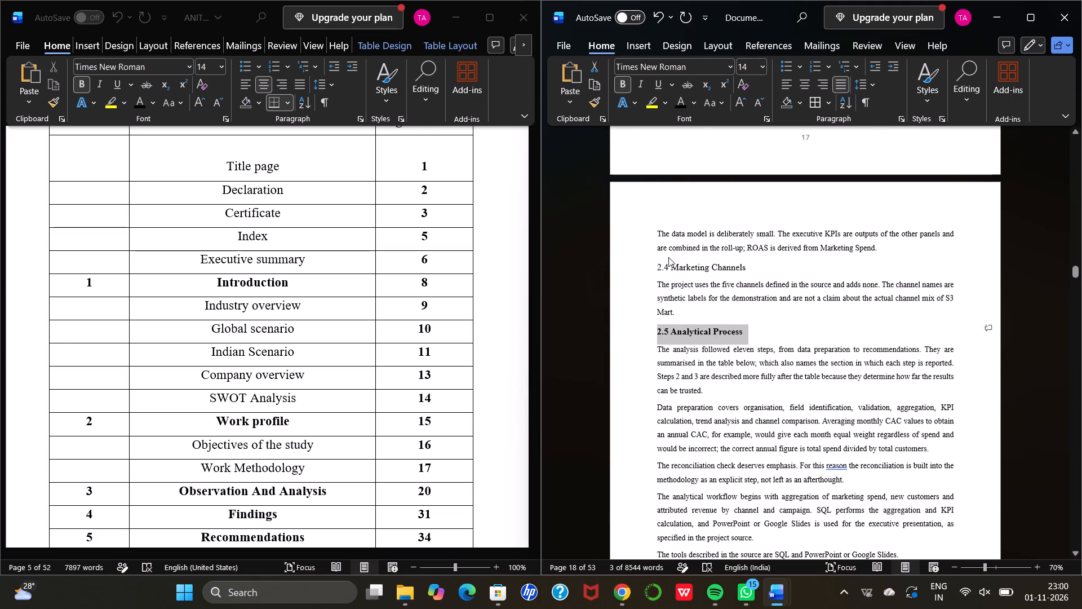
scroll(668, 257, up, 1)
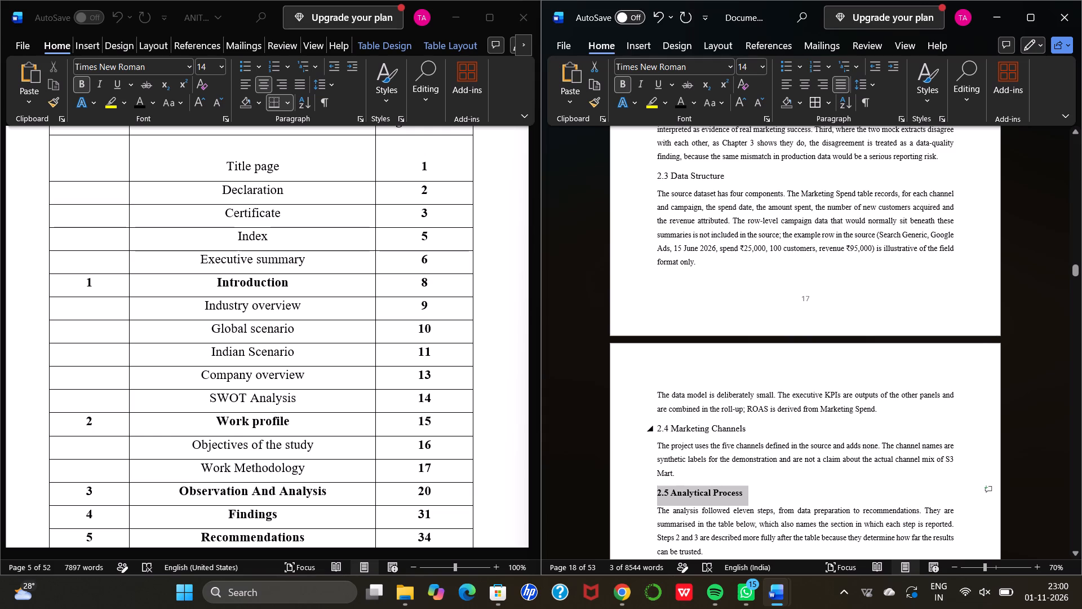
drag(748, 427, 662, 432)
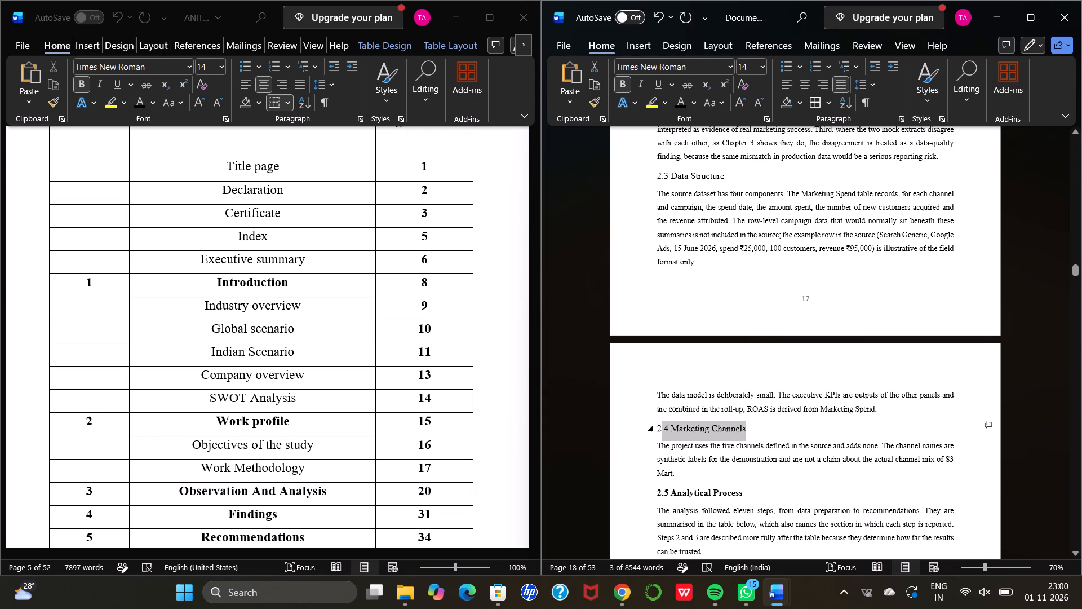
drag(662, 432, 658, 430)
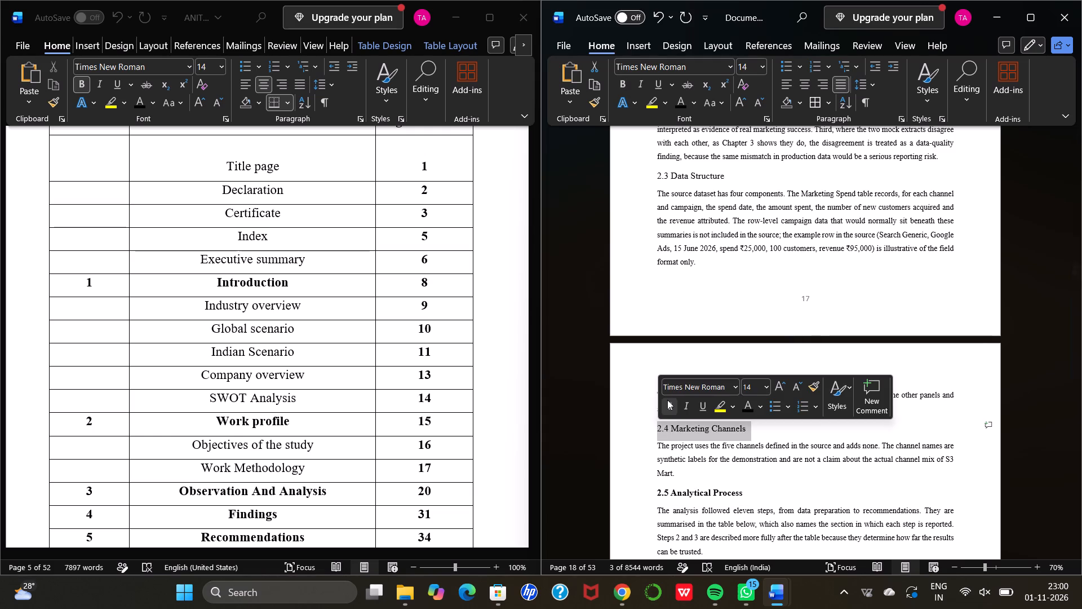
click(667, 400)
Make the whole 2.3 Data Structure heading bold, including its number.
scroll(667, 400, up, 3)
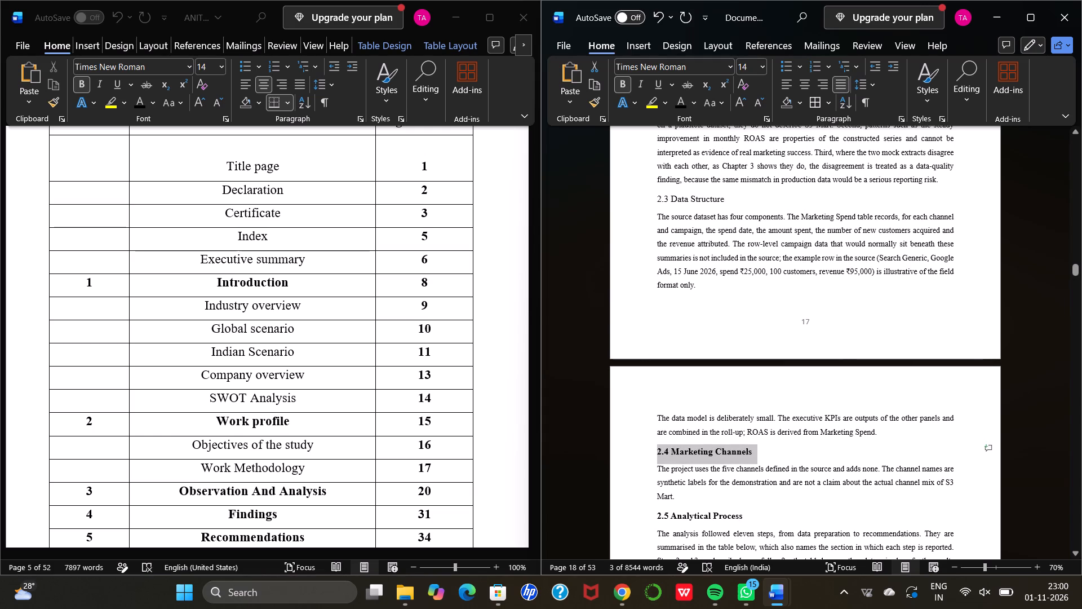
drag(734, 202, 663, 200)
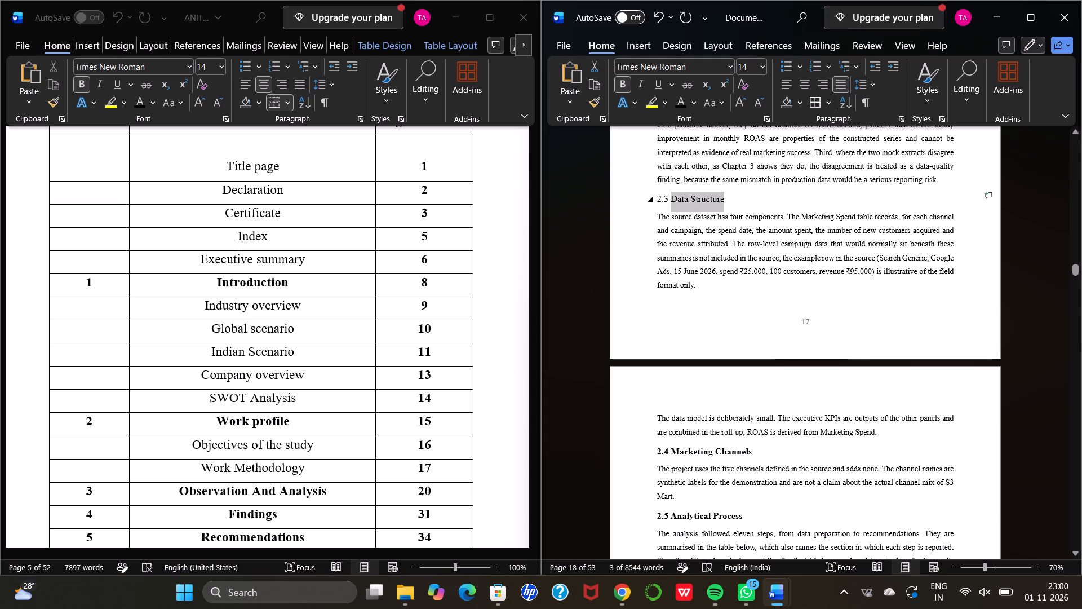
drag(663, 200, 656, 198)
click(663, 177)
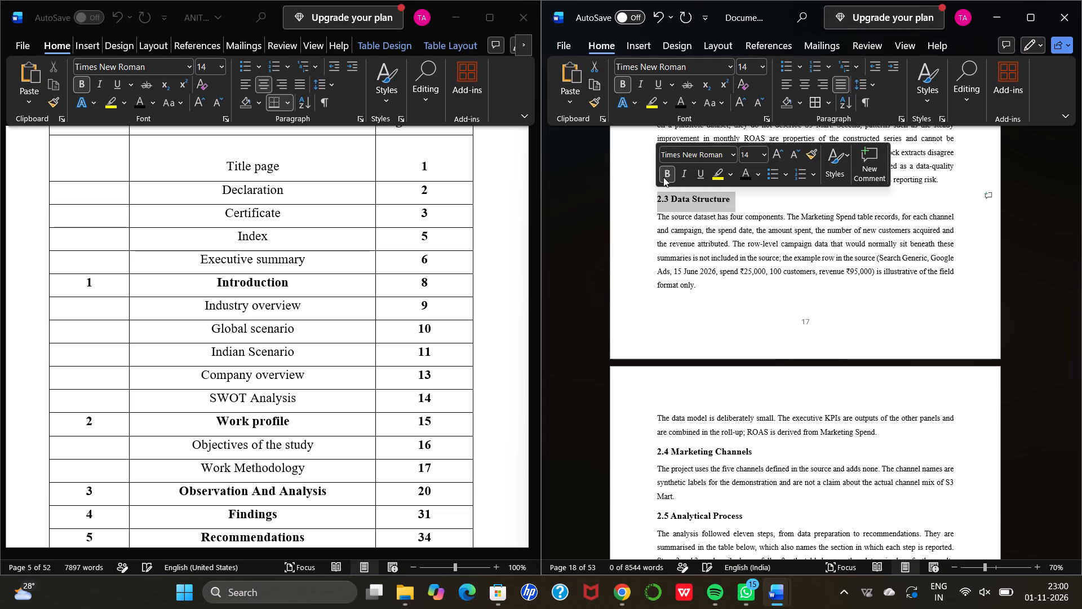
Make the whole 2.2 Data Source heading bold, including its number.
scroll(663, 177, up, 4)
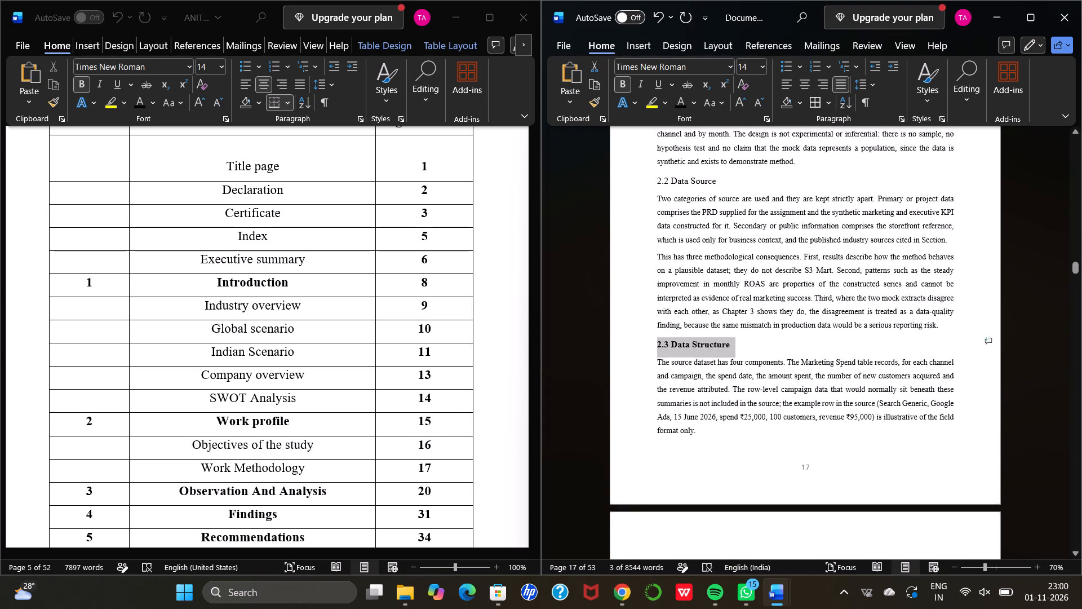
scroll(676, 148, up, 1)
drag(721, 204, 695, 198)
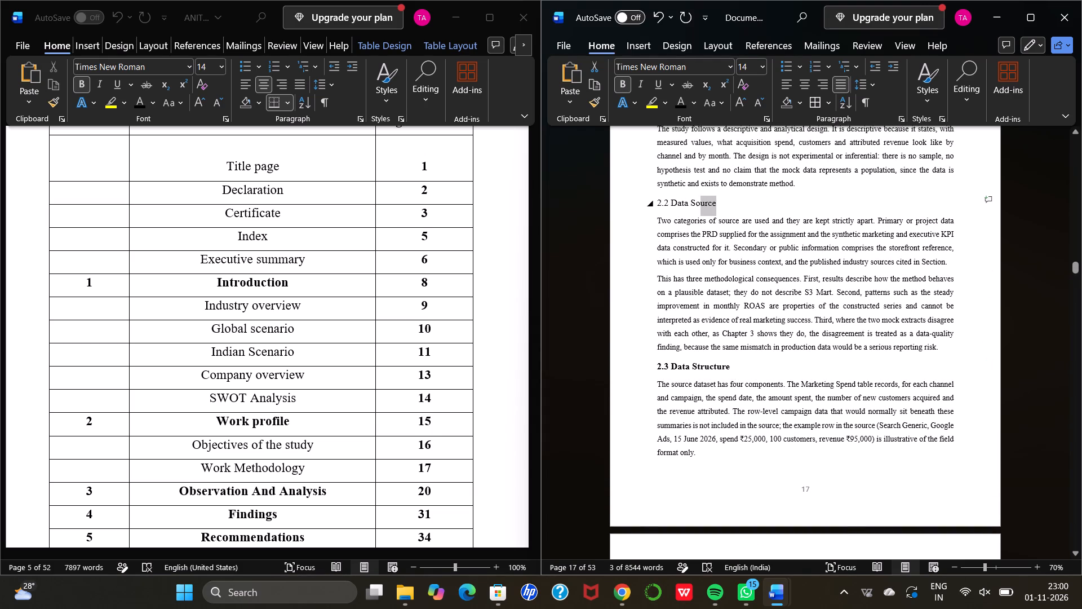
drag(695, 198, 654, 201)
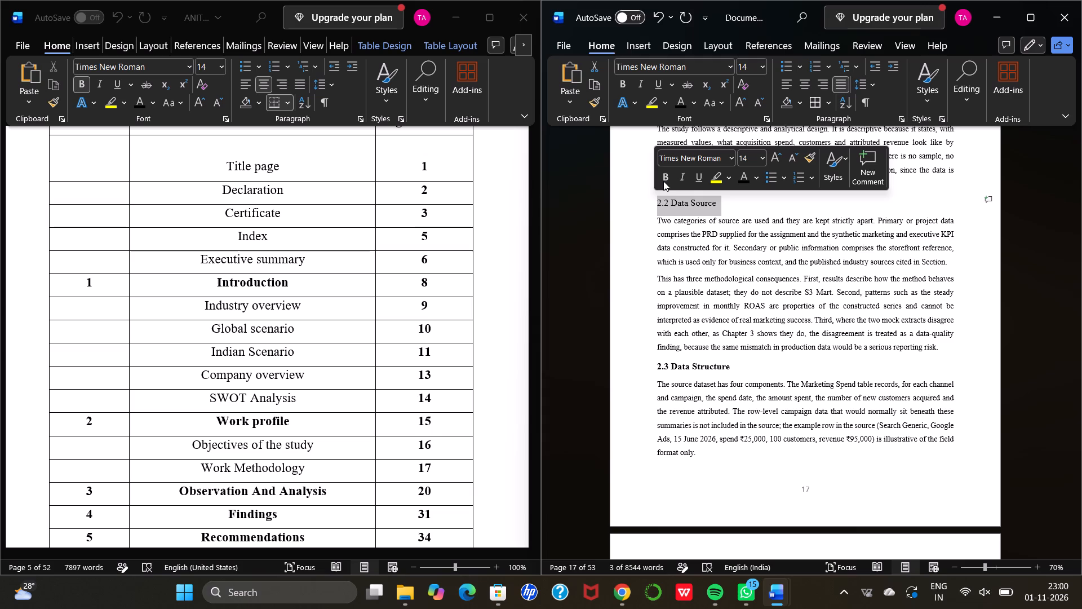
click(663, 181)
Make the 2.1 Research Design heading below 2.2 Methodology bold, including its number.
scroll(663, 181, up, 3)
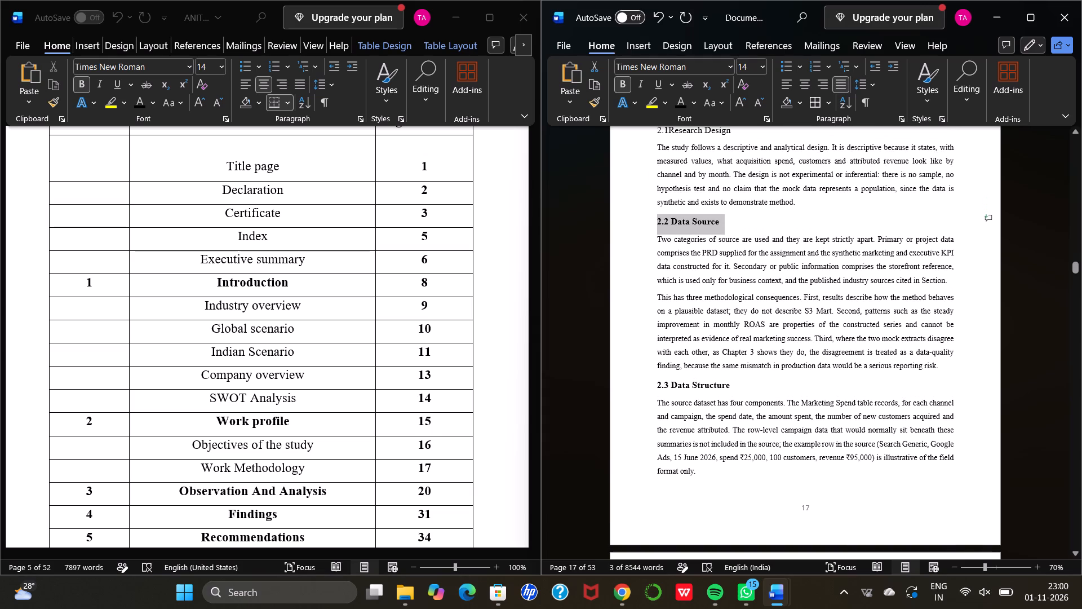
scroll(731, 193, up, 1)
drag(738, 255, 705, 263)
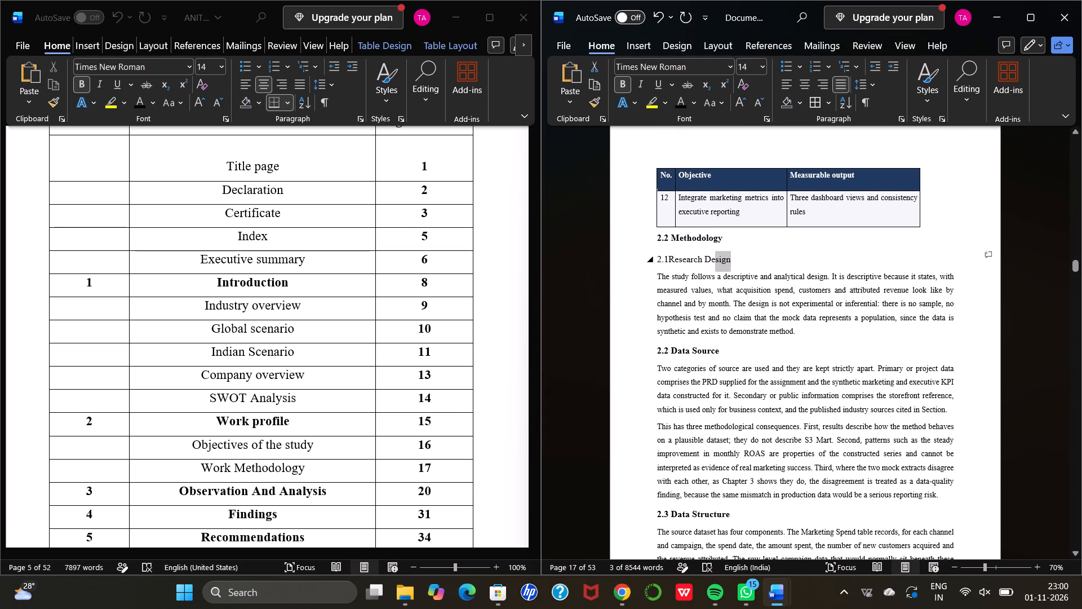
drag(705, 263, 655, 262)
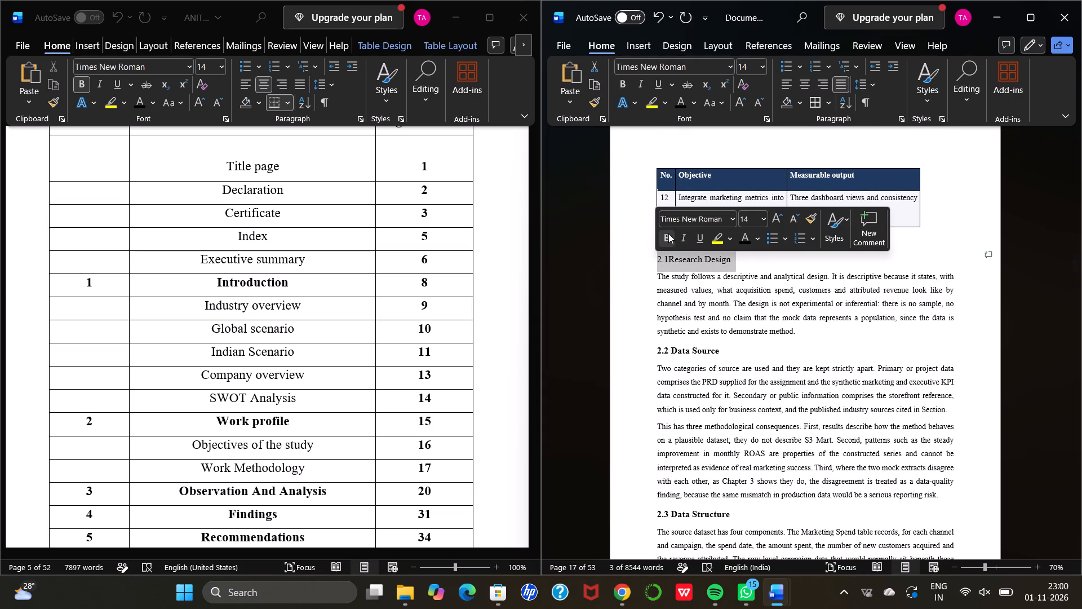
click(668, 233)
click(779, 258)
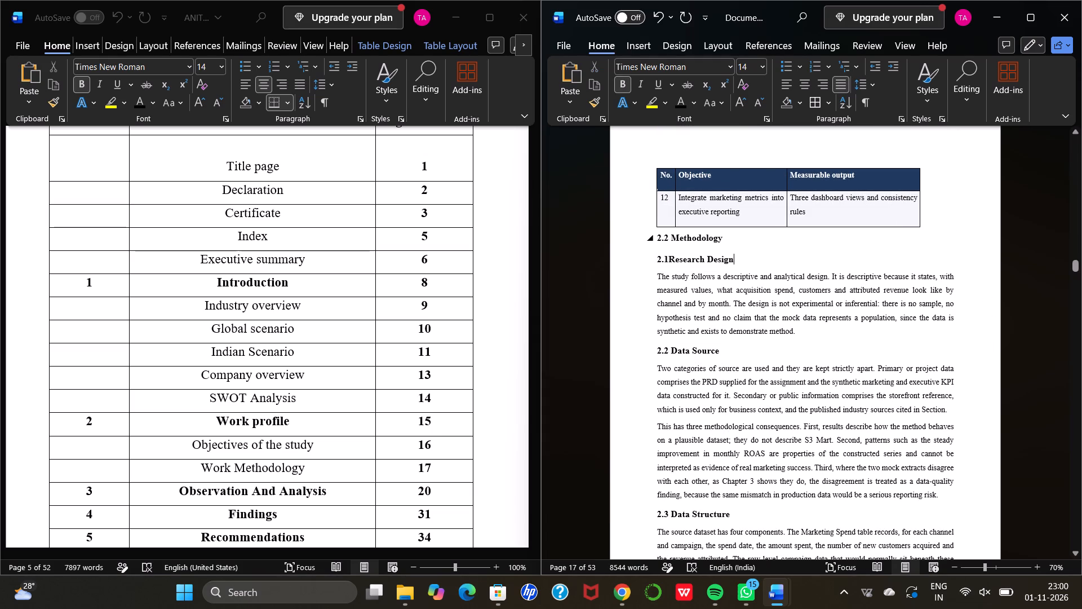
drag(723, 237, 653, 244)
click(773, 251)
Delete the number 2.1 from the Research Design heading under 2.2 Methodology, keeping the heading text.
click(666, 259)
key(BackSpace)
key(BackSpace)
key(BackSpace)
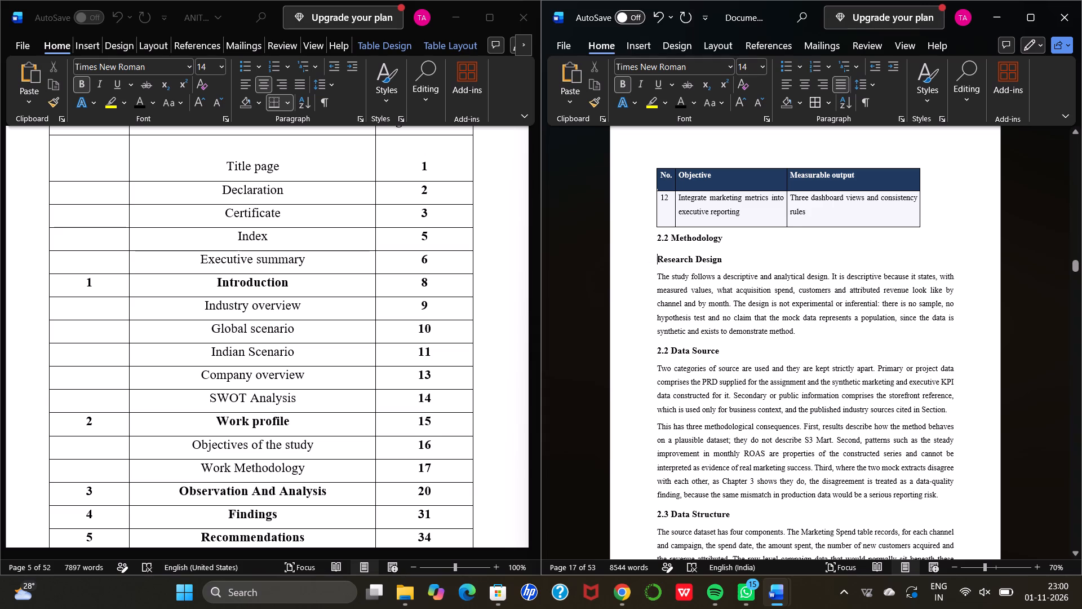
Delete the number 2.2 from the Data Source heading in the methodology section.
click(669, 354)
key(BackSpace)
key(BackSpace)
key(BackSpace)
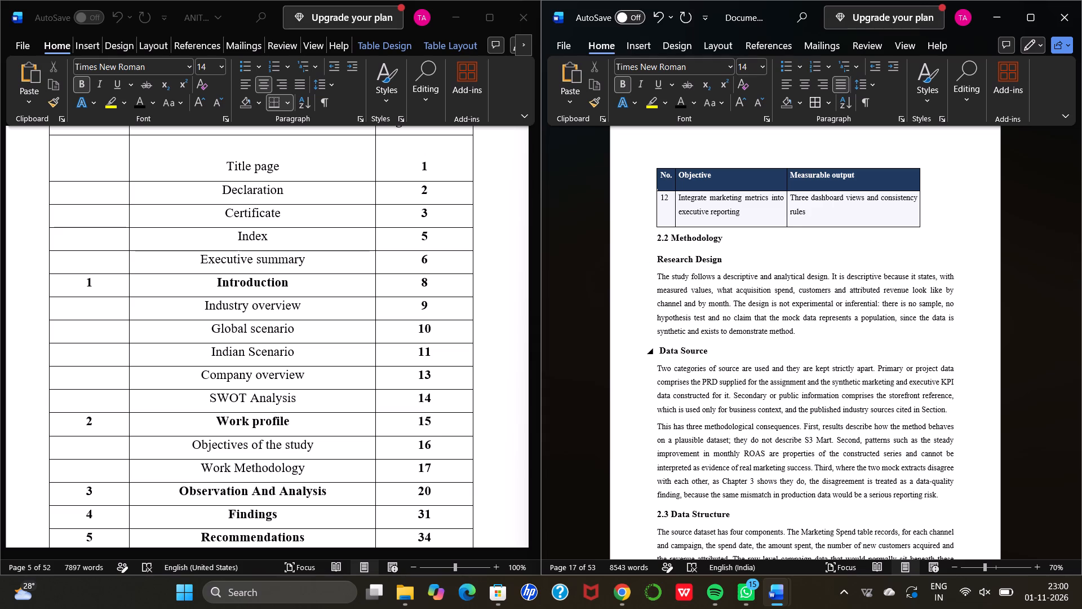
Delete the number 2.3 from the Data Structure heading in the methodology section.
click(669, 515)
key(BackSpace)
key(BackSpace)
key(BackSpace)
Delete the number 2.4 from the Marketing Channels heading on page 18.
scroll(669, 515, down, 1)
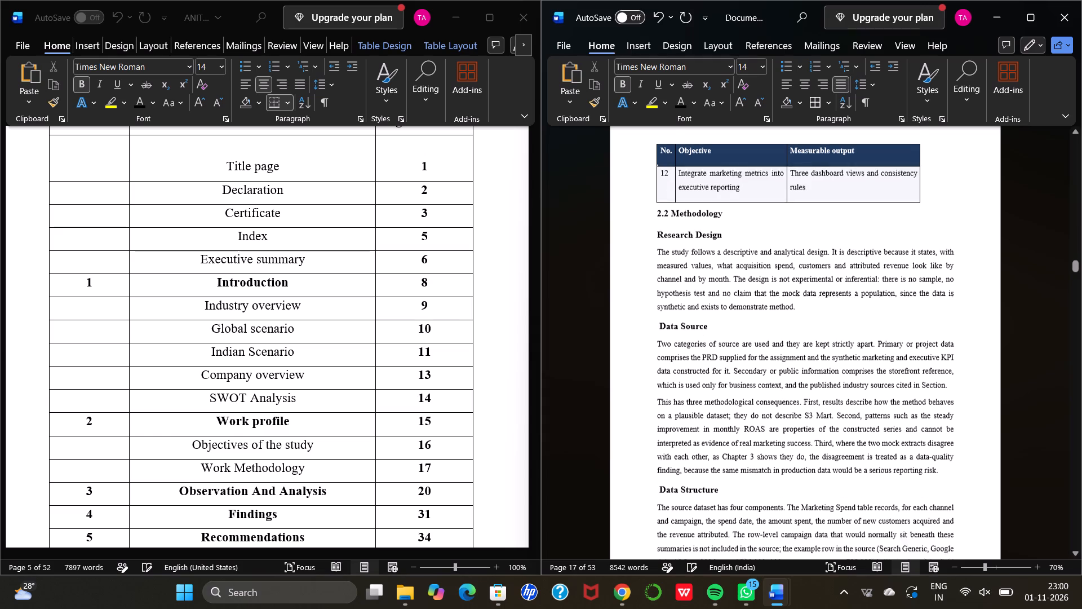
scroll(669, 515, down, 3)
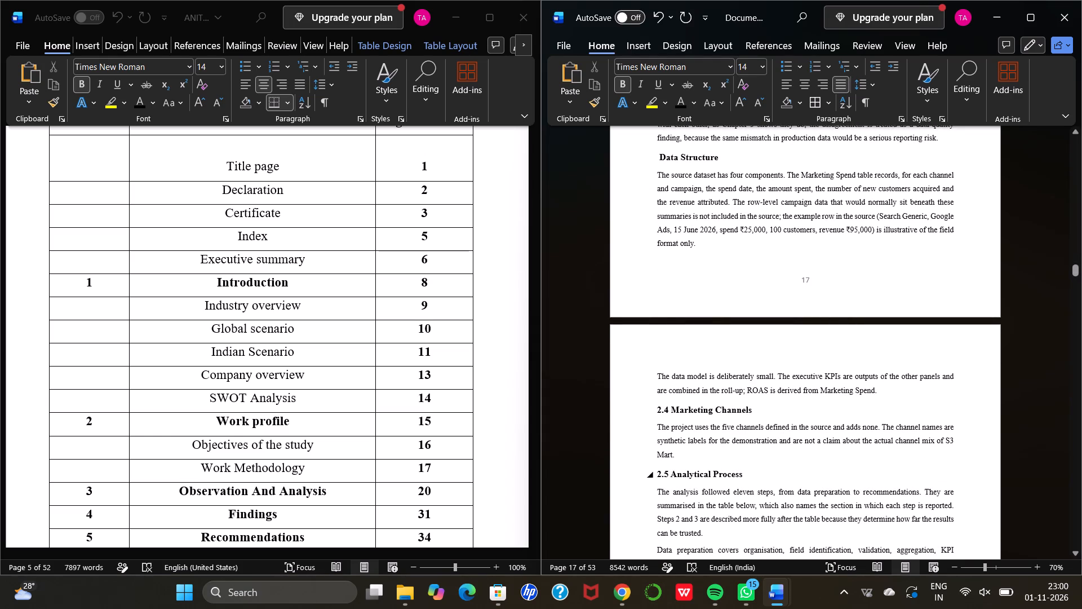
click(669, 407)
key(BackSpace)
key(BackSpace)
key(BackSpace)
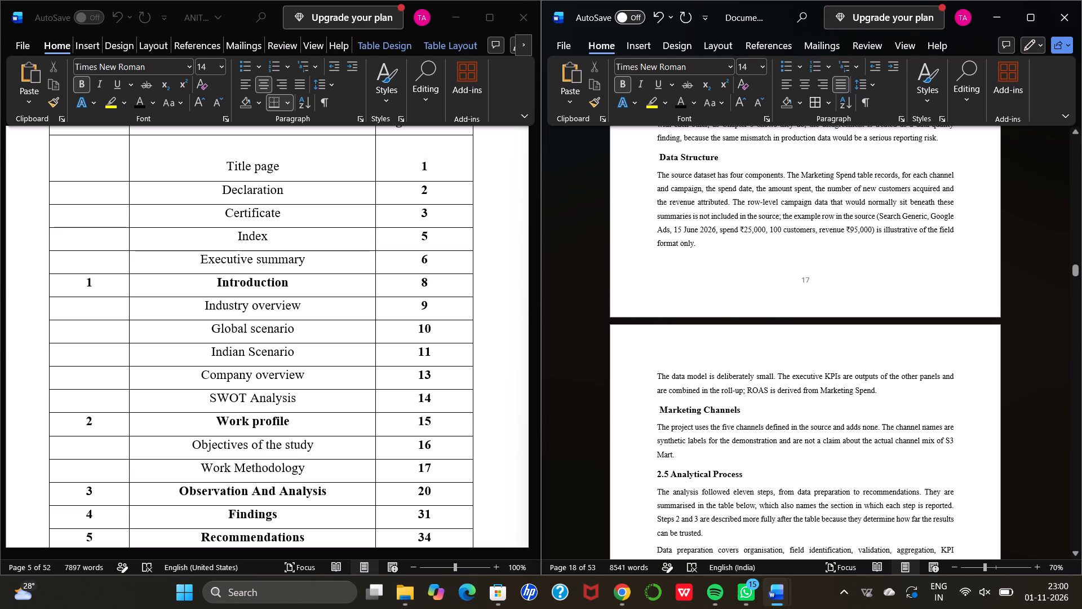
Delete the number 2.5 and the space after it from the Analytical Process heading.
click(673, 473)
key(BackSpace)
key(BackSpace)
key(BackSpace)
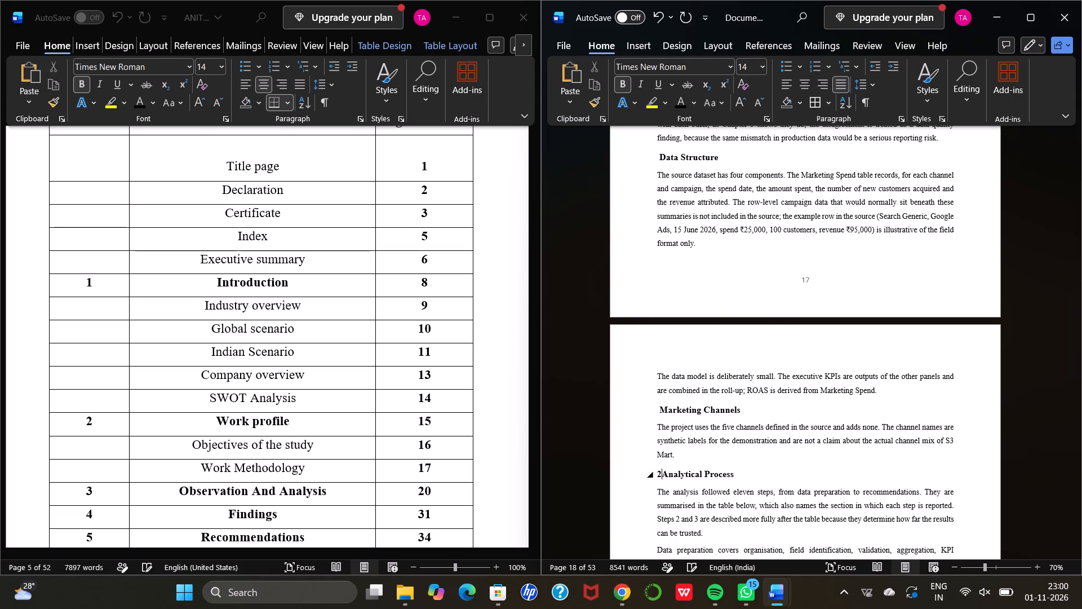
key(BackSpace)
Delete the number 2.6 from the Integrity Considerations heading near the end of page 18.
scroll(673, 473, down, 1)
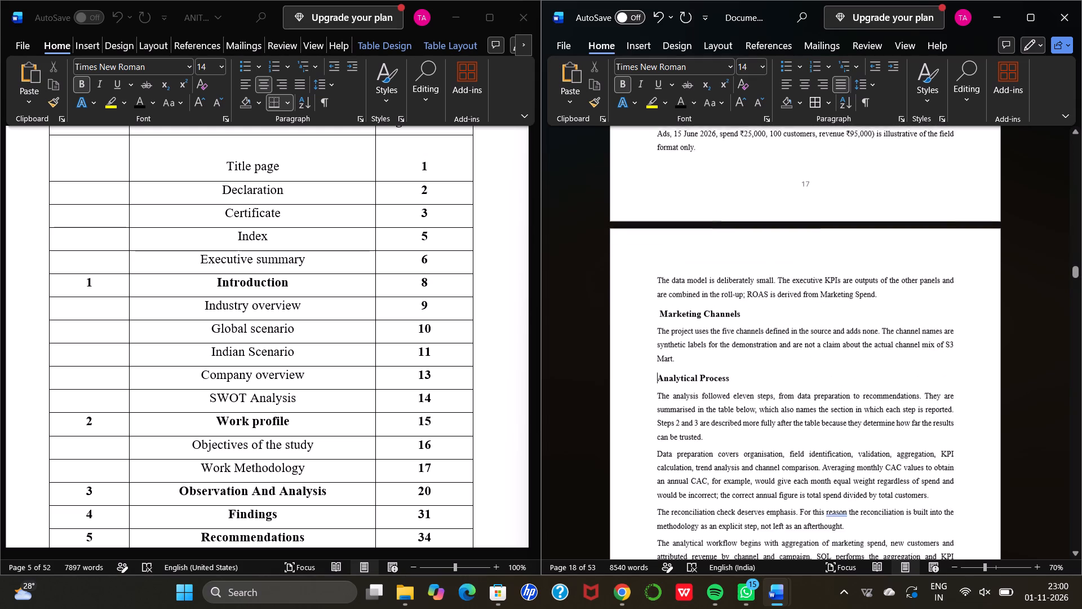
scroll(673, 473, down, 1)
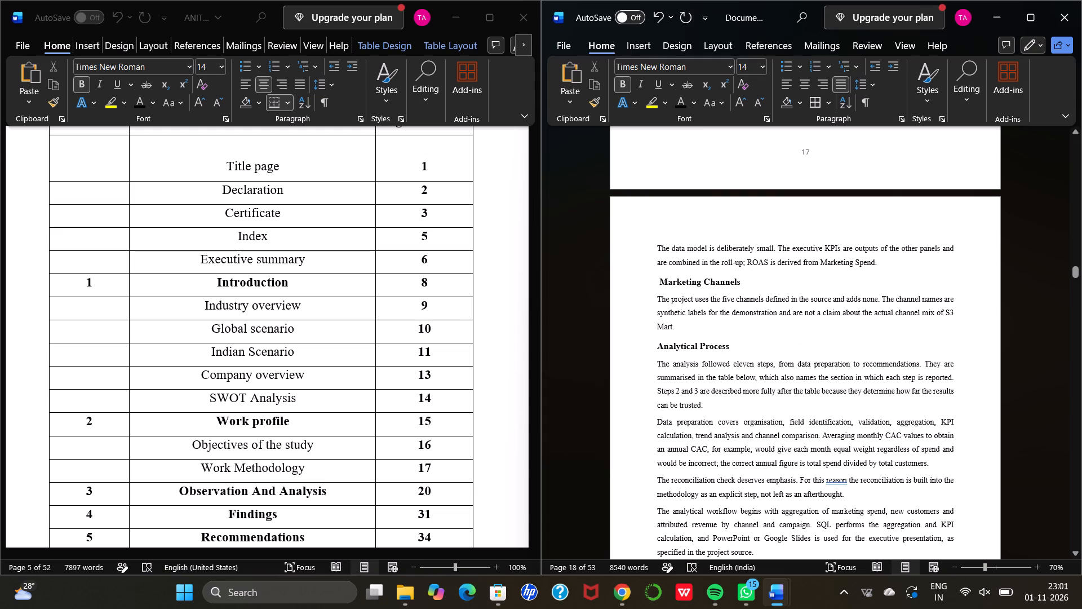
scroll(673, 473, down, 1)
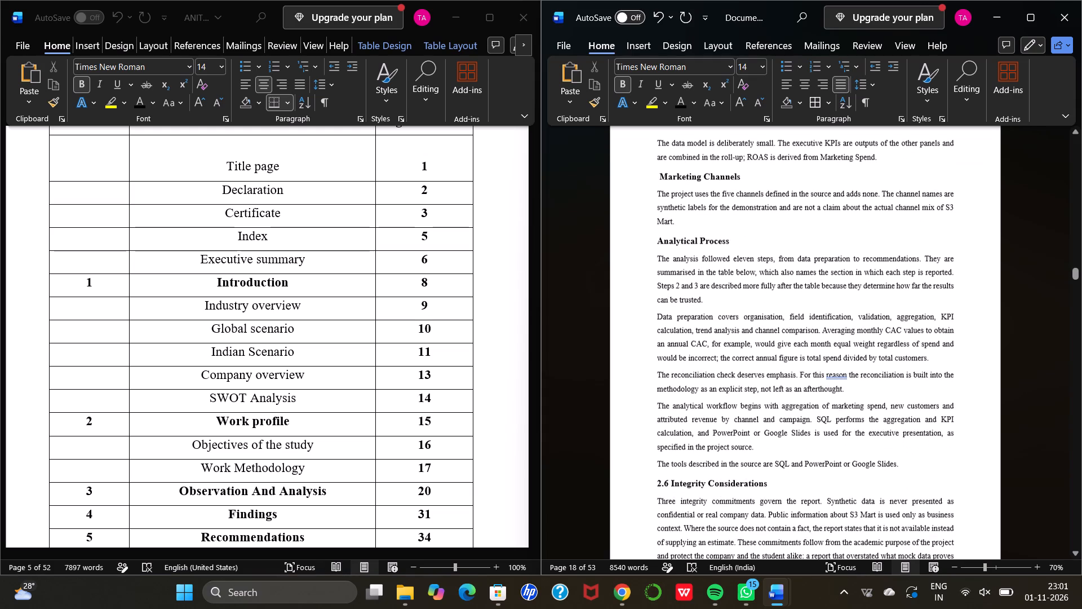
scroll(673, 473, down, 3)
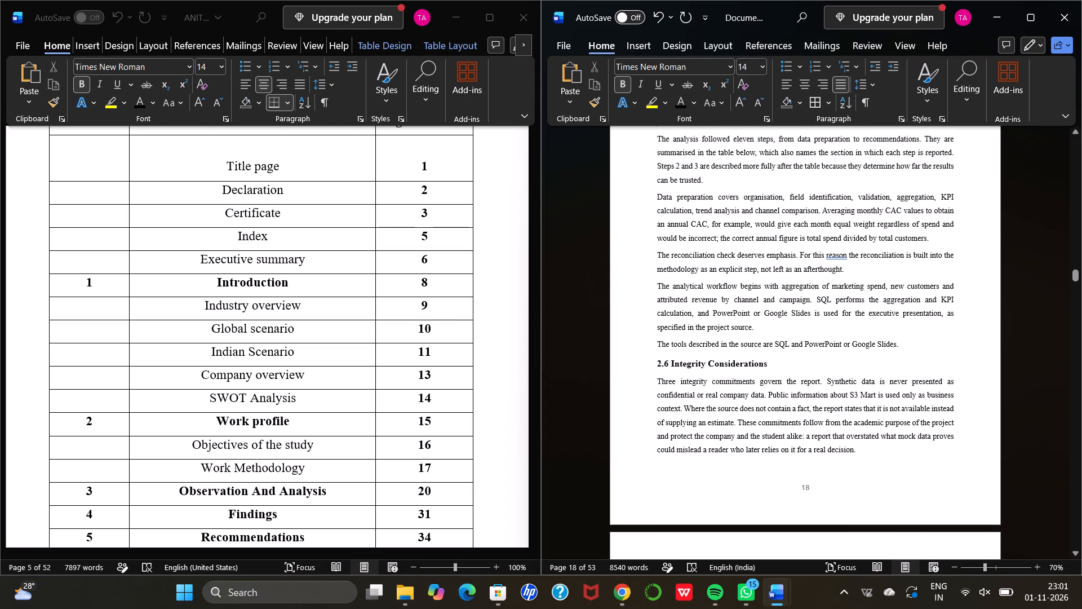
click(669, 364)
key(BackSpace)
key(BackSpace)
key(BackSpace)
Delete the number 2.7 and the space after it from the Derived Measures heading on page 19.
scroll(669, 364, down, 1)
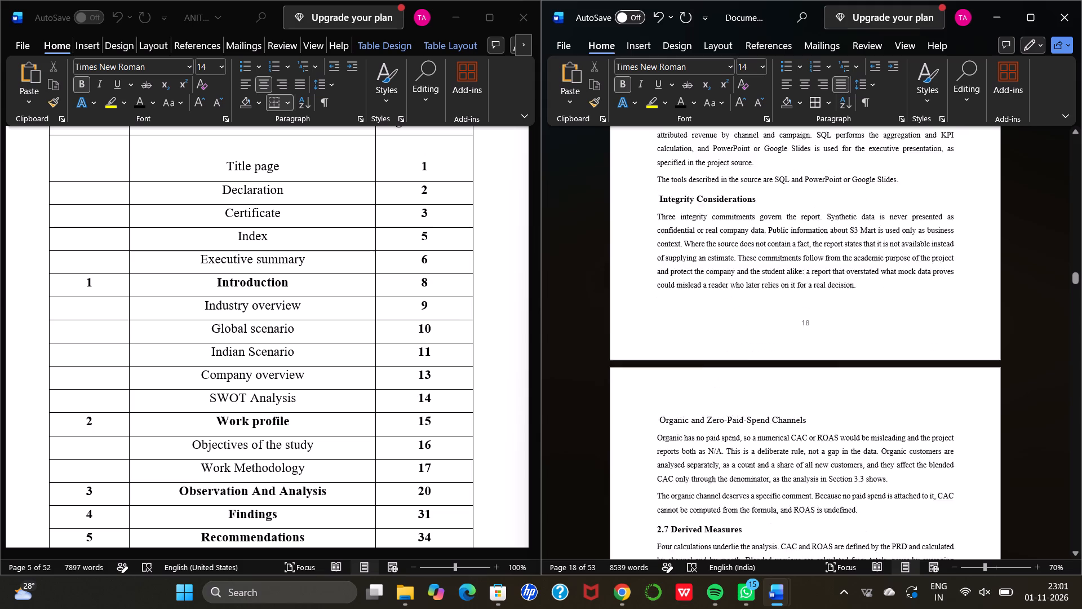
scroll(669, 364, down, 1)
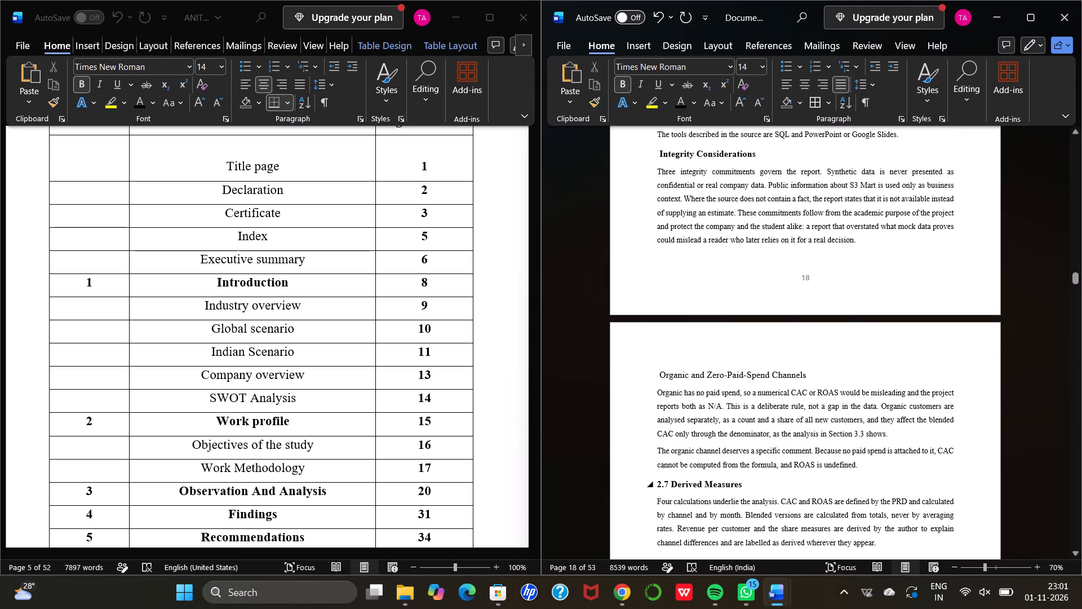
click(670, 484)
key(BackSpace)
key(BackSpace)
key(BackSpace)
key(BackSpace)
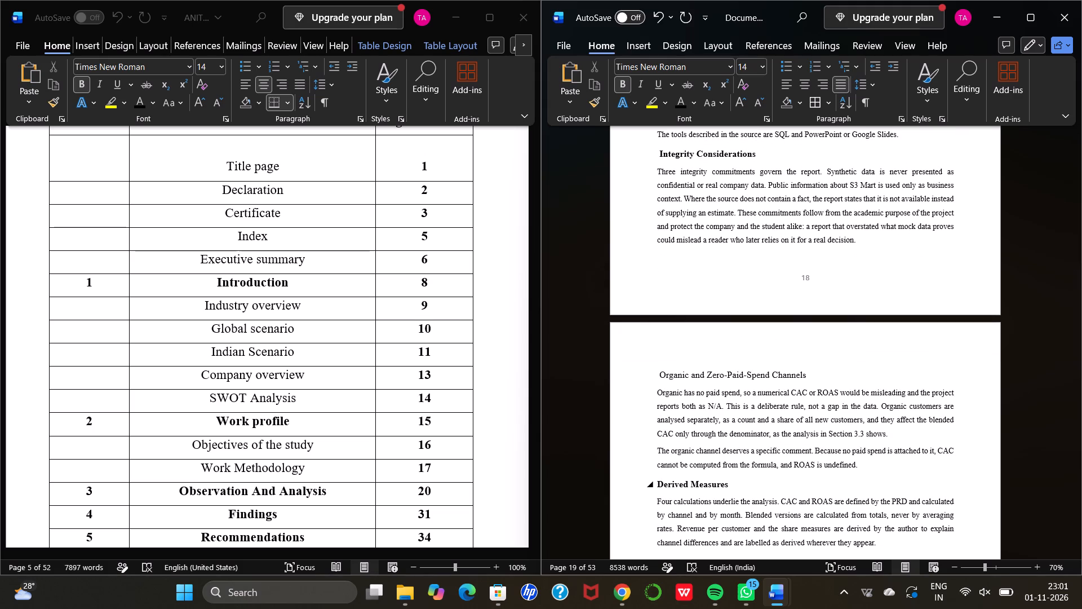
Insert two blank lines after the paragraph ending "ROAS threshold." in section 3.1 to move Table 3.1 and its caption to the next page.
scroll(670, 484, down, 15)
scroll(670, 484, up, 2)
scroll(670, 484, down, 4)
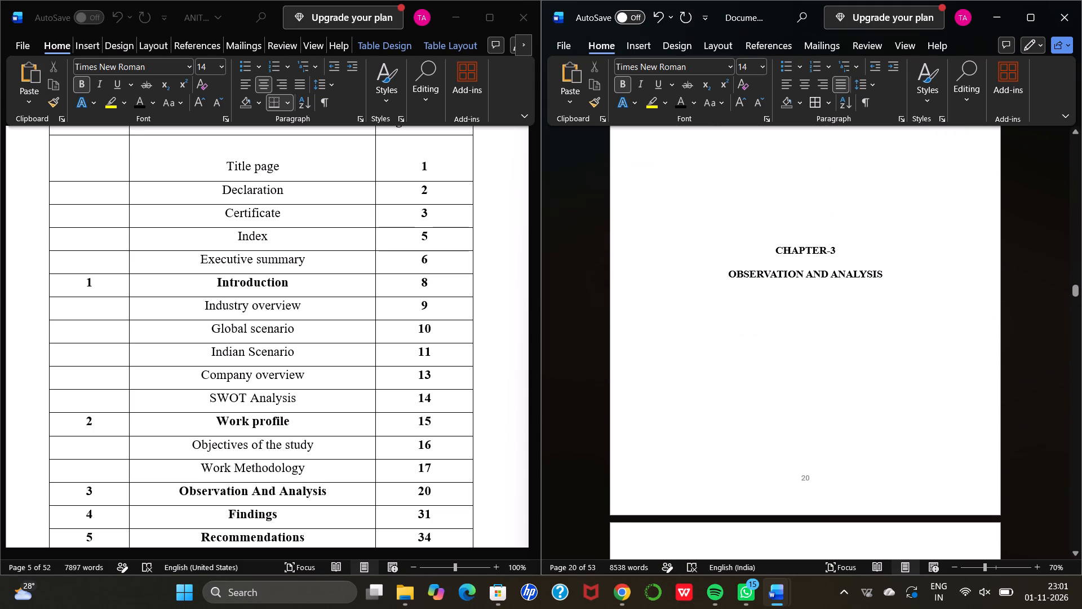
scroll(670, 484, down, 2)
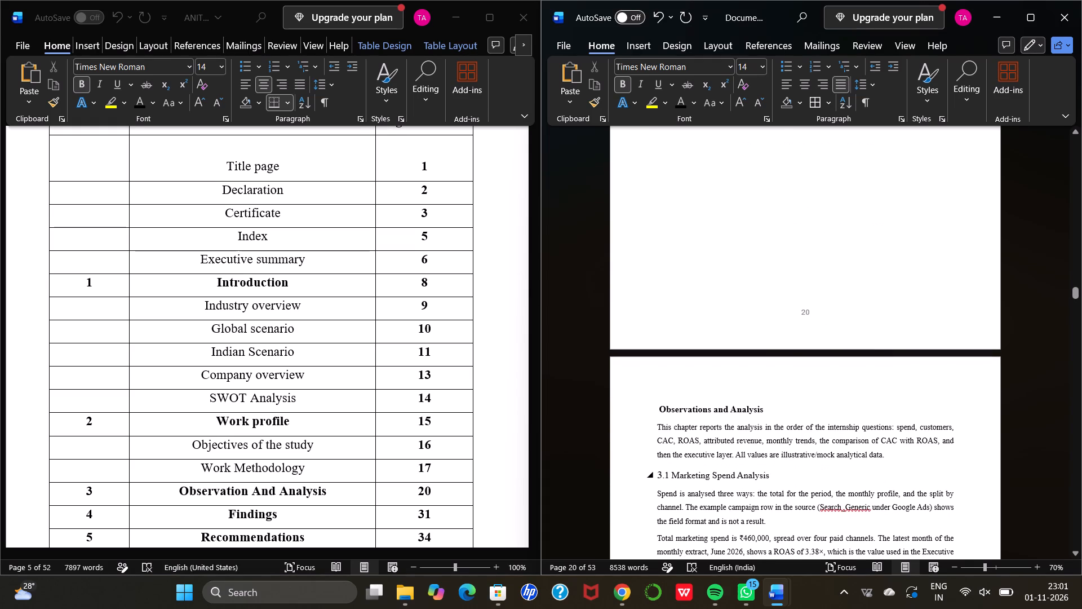
scroll(670, 484, down, 1)
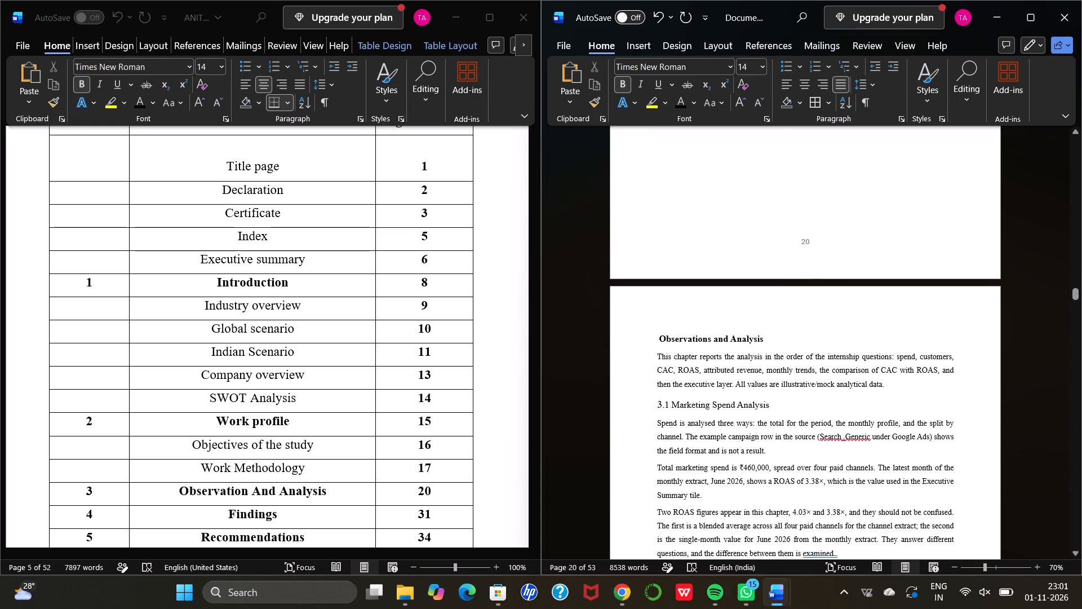
scroll(670, 484, down, 2)
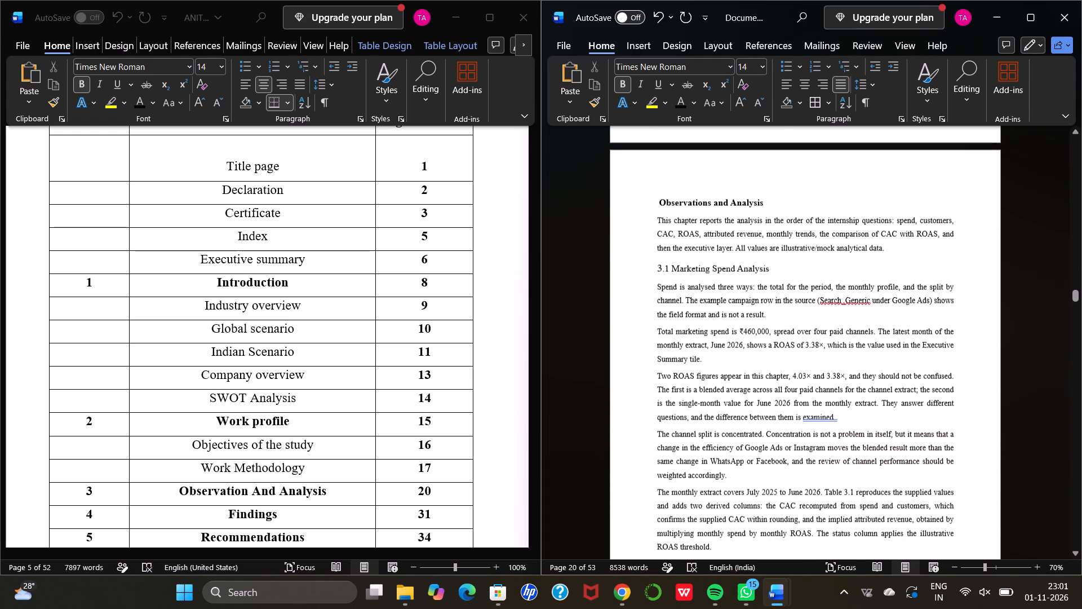
scroll(670, 484, down, 2)
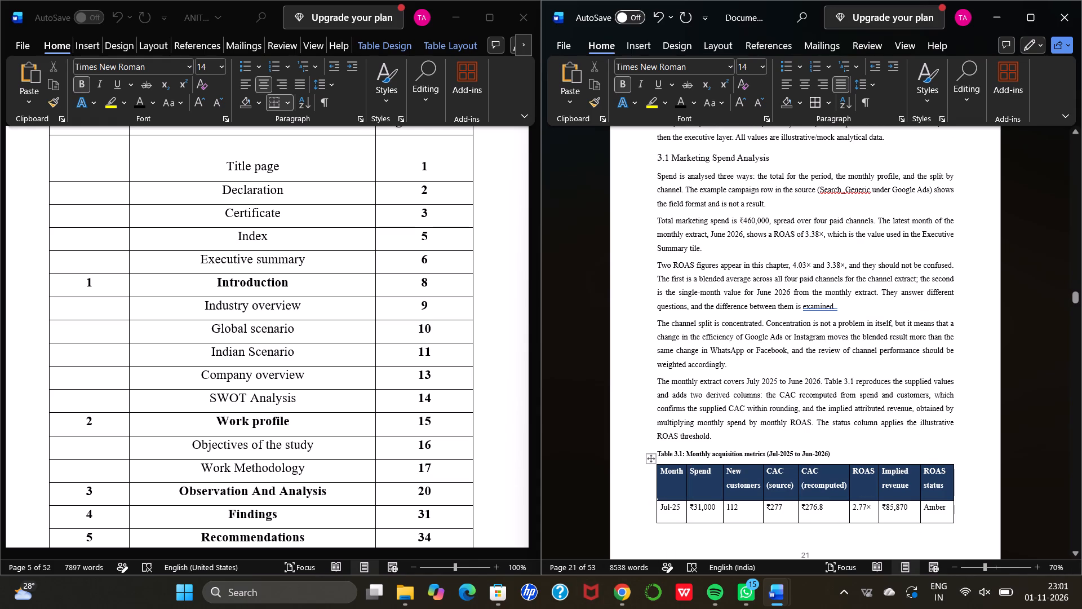
scroll(696, 435, down, 6)
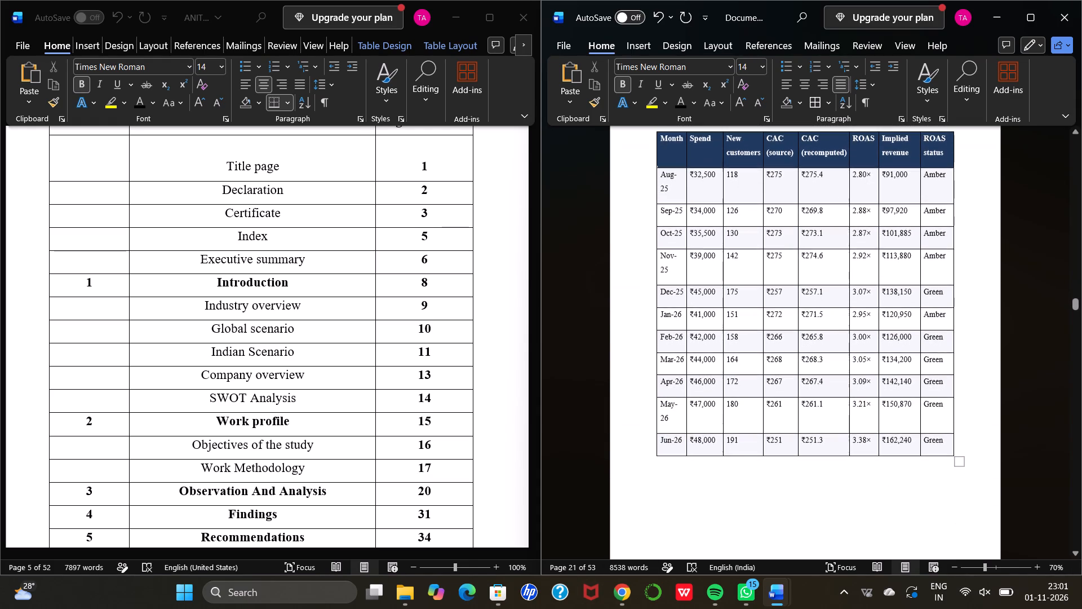
scroll(696, 435, down, 3)
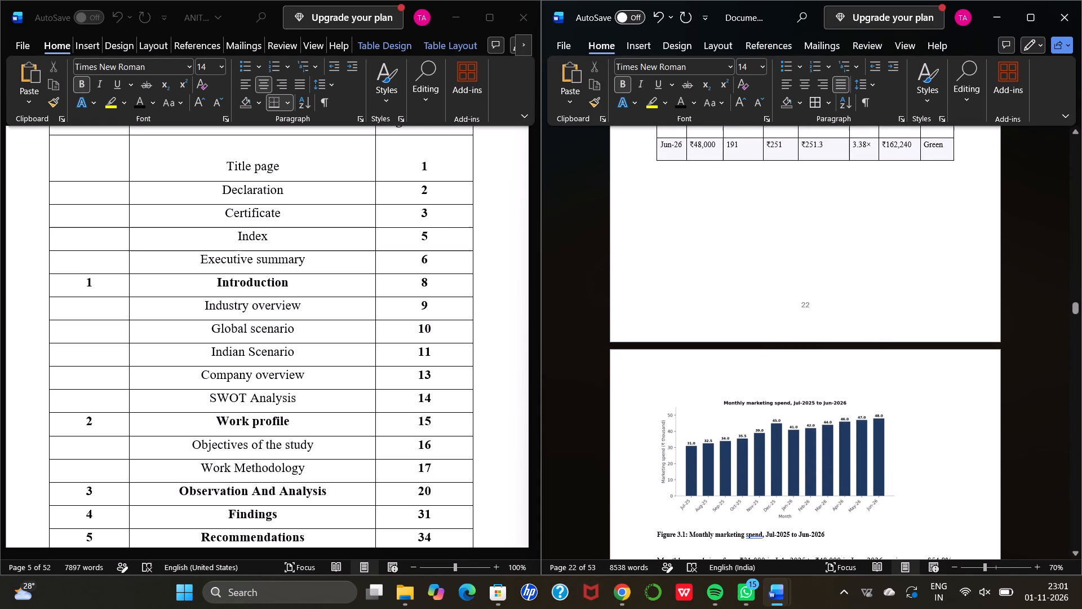
scroll(696, 435, up, 5)
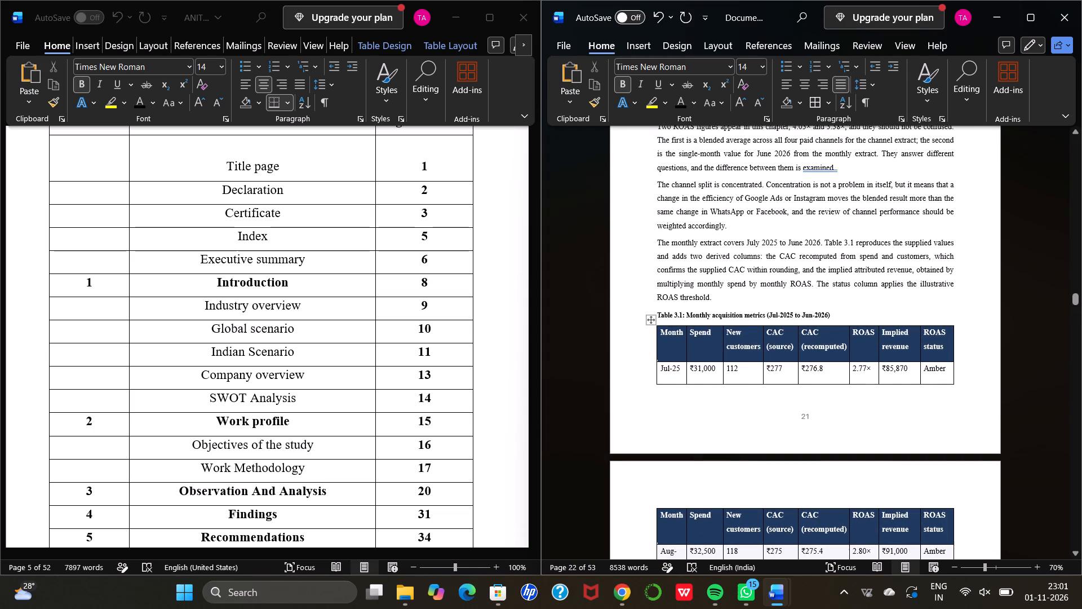
click(649, 307)
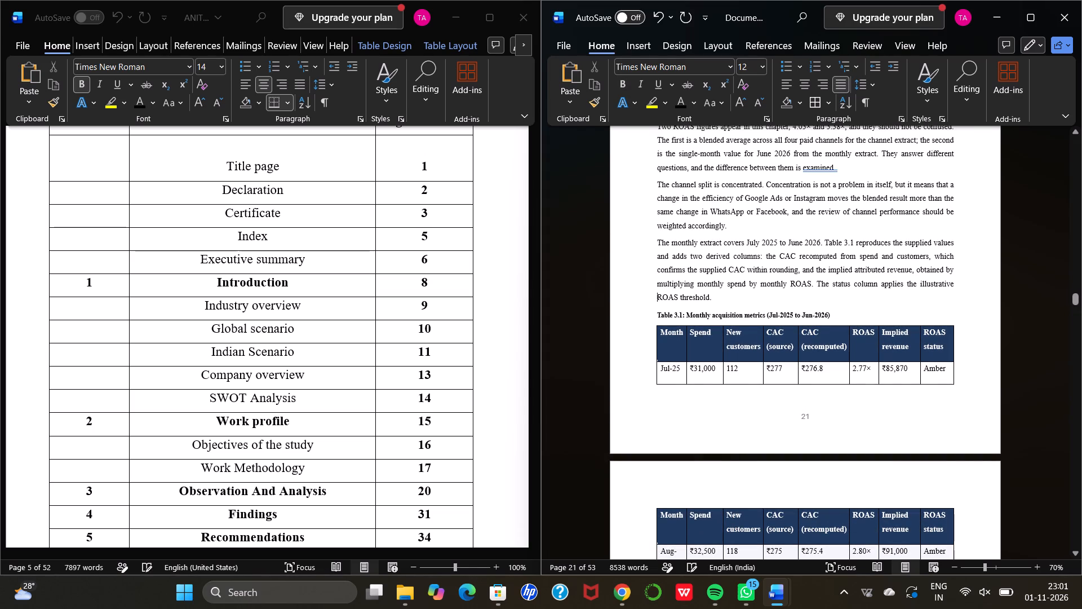
click(716, 303)
key(Return)
key(Return)
Set the whole Table 3.1 Monthly acquisition metrics caption to font size 12.
scroll(716, 303, down, 2)
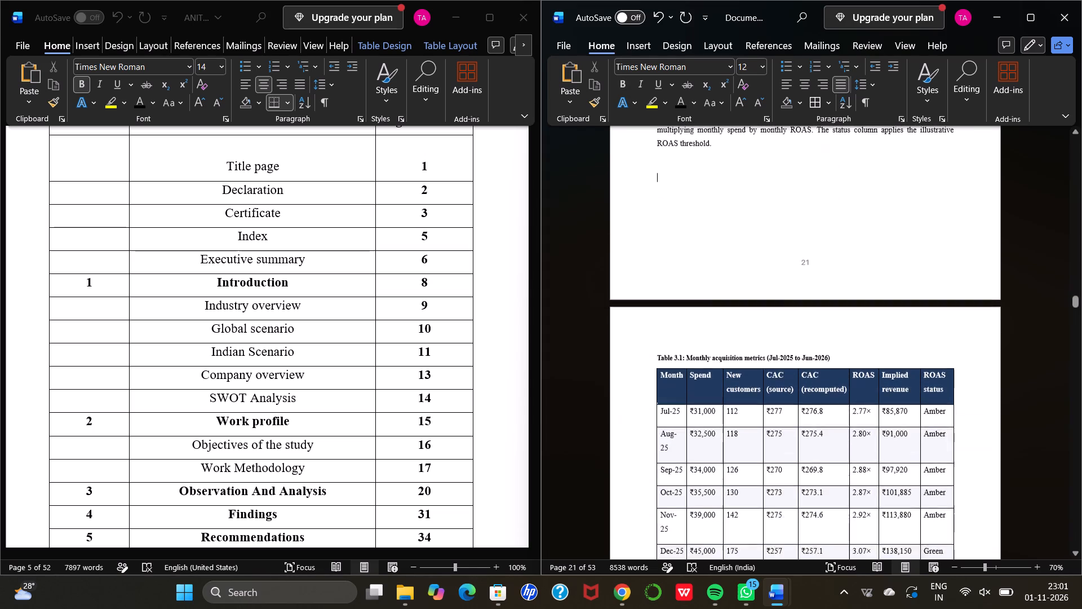
scroll(716, 303, down, 1)
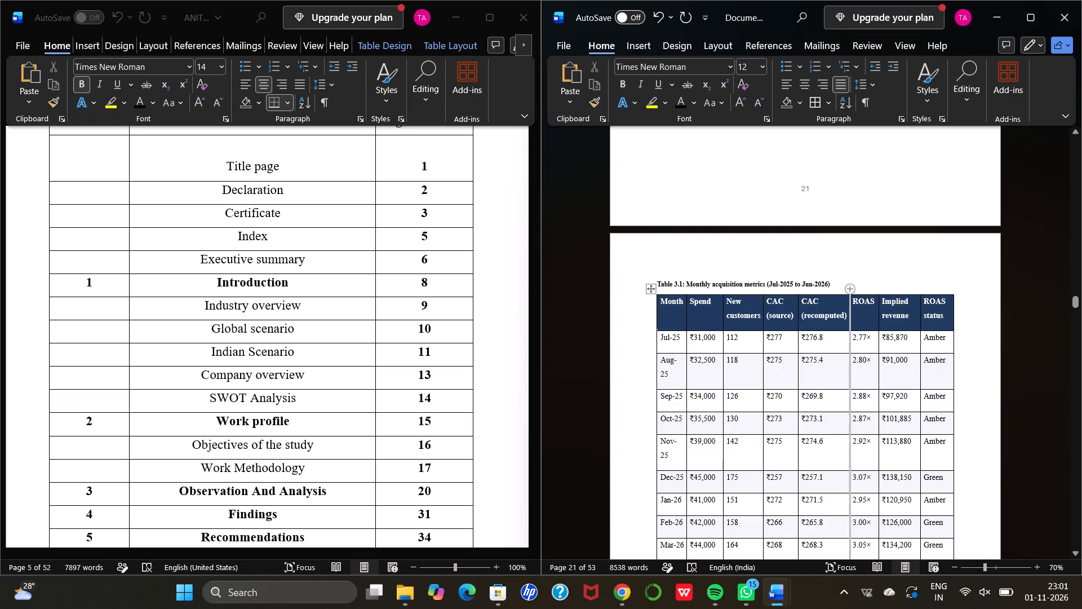
drag(832, 282, 750, 281)
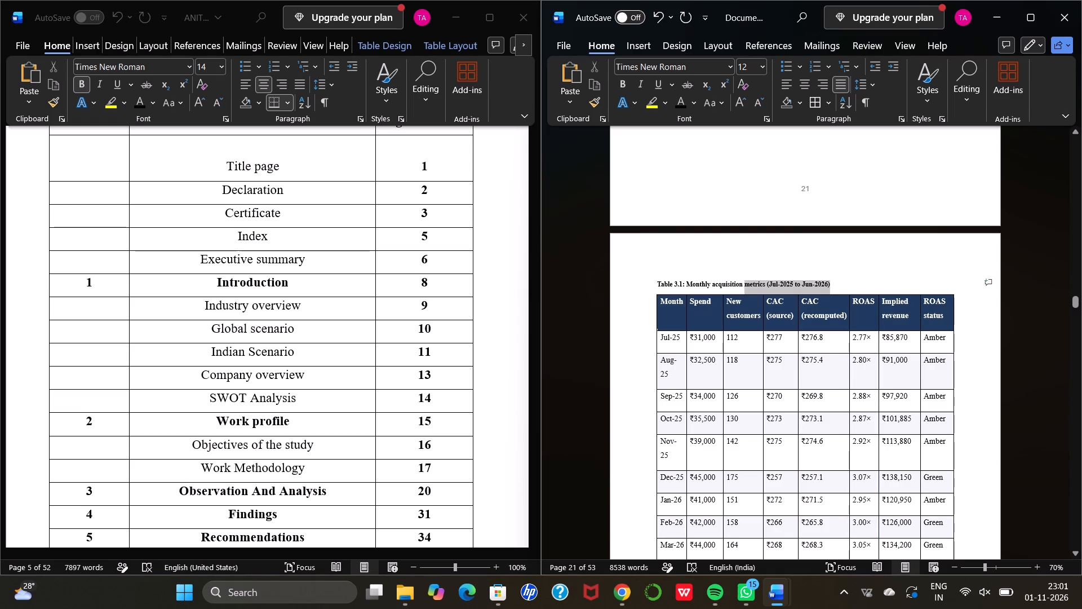
drag(750, 281, 651, 286)
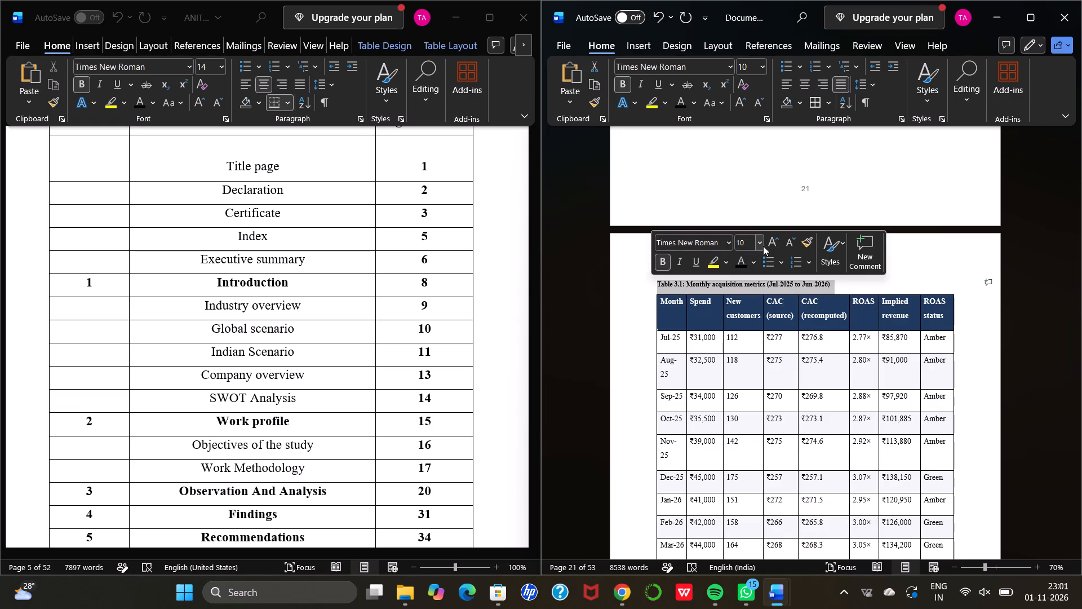
click(761, 242)
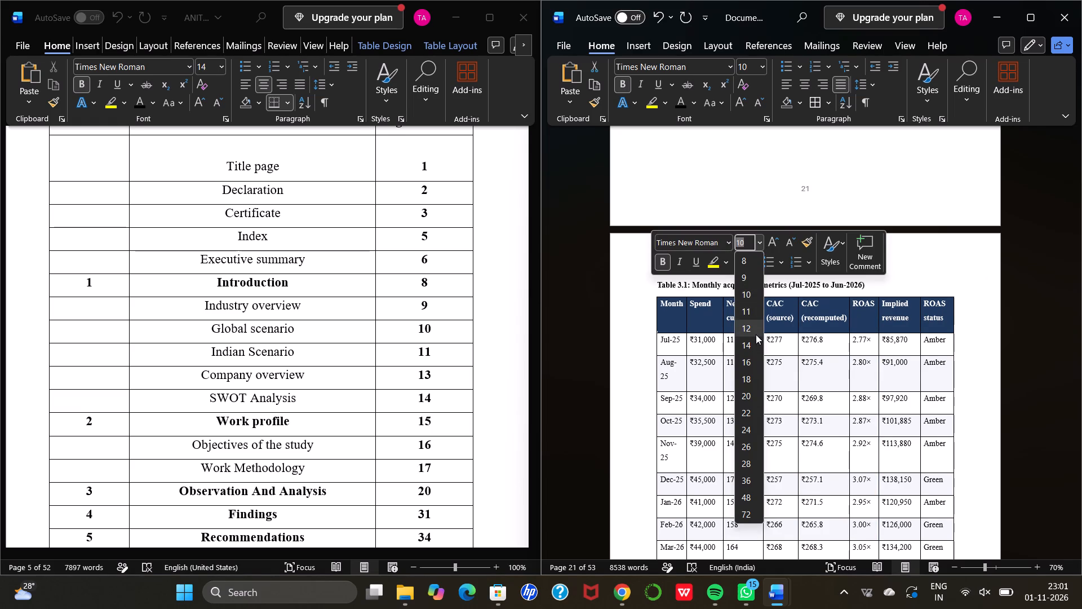
click(756, 334)
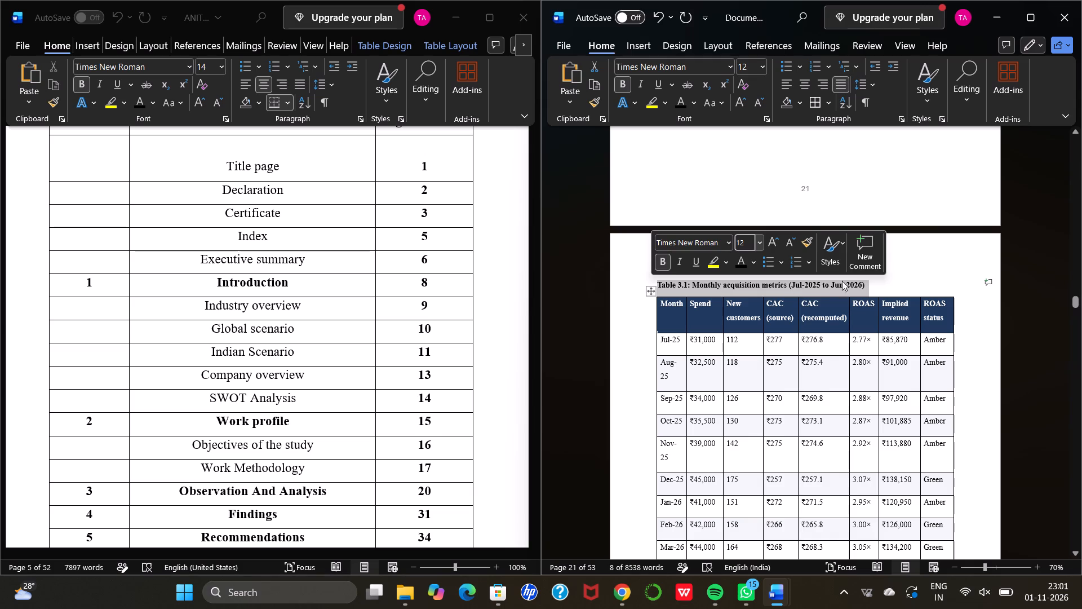
click(887, 276)
scroll(887, 276, down, 1)
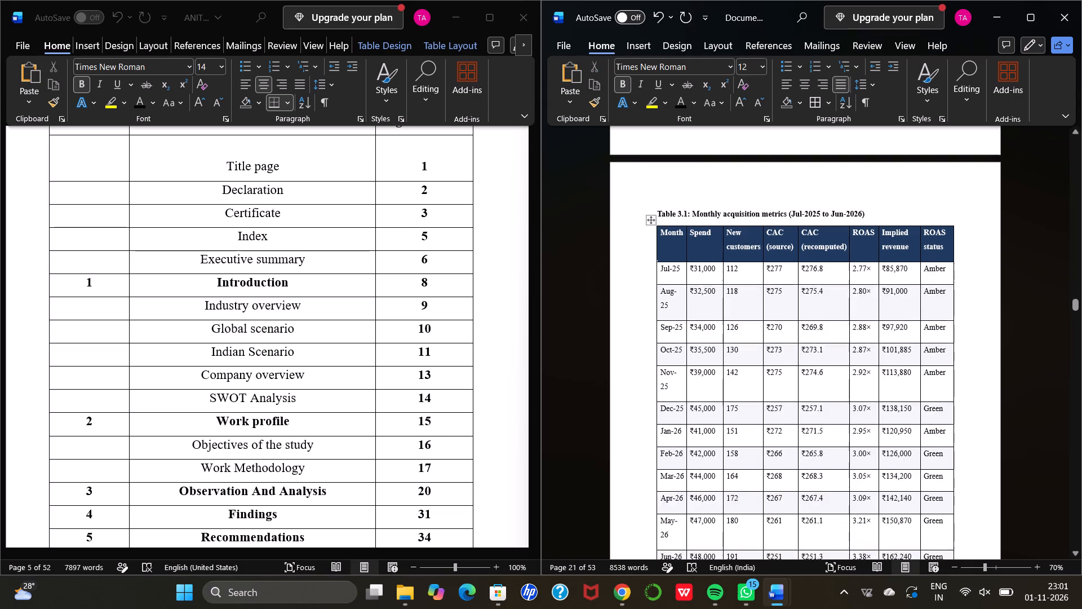
Set the whole Figure 3.1 Monthly marketing spend caption on page 23 to font size 12.
scroll(887, 276, down, 5)
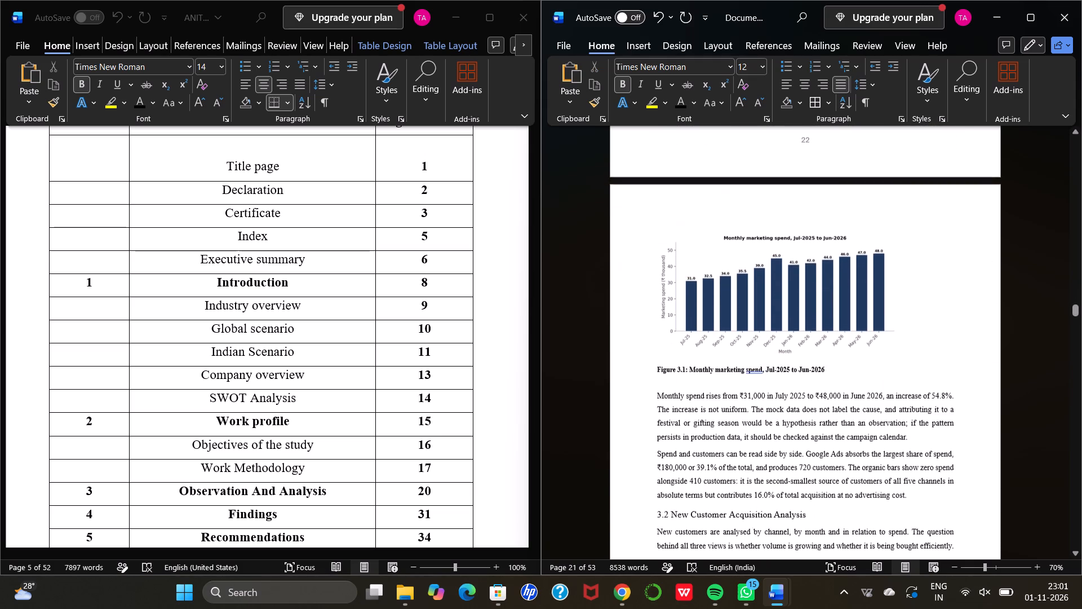
scroll(887, 276, down, 1)
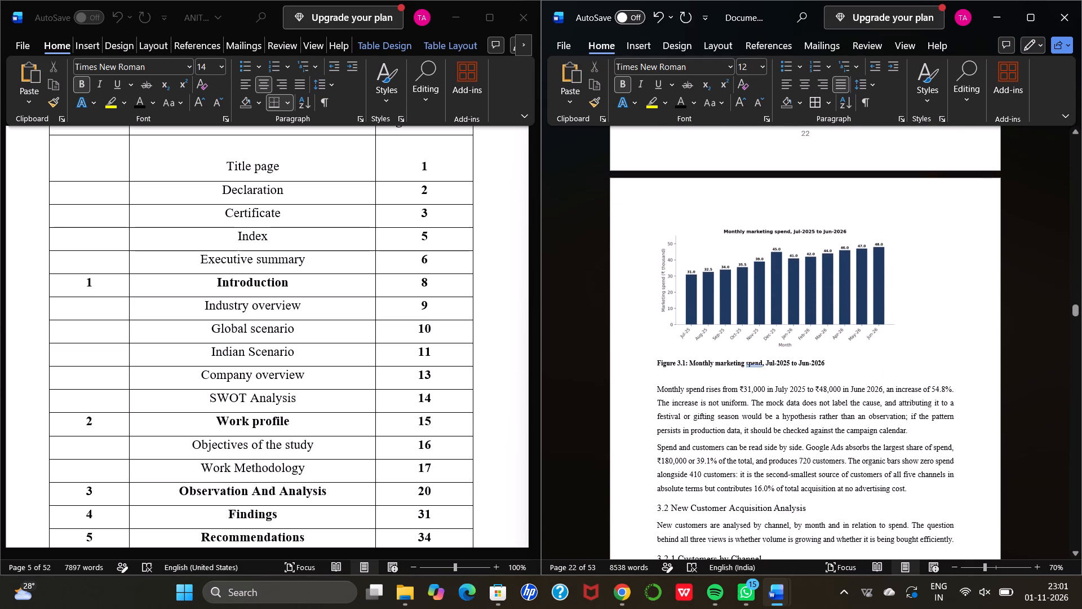
drag(831, 365, 665, 367)
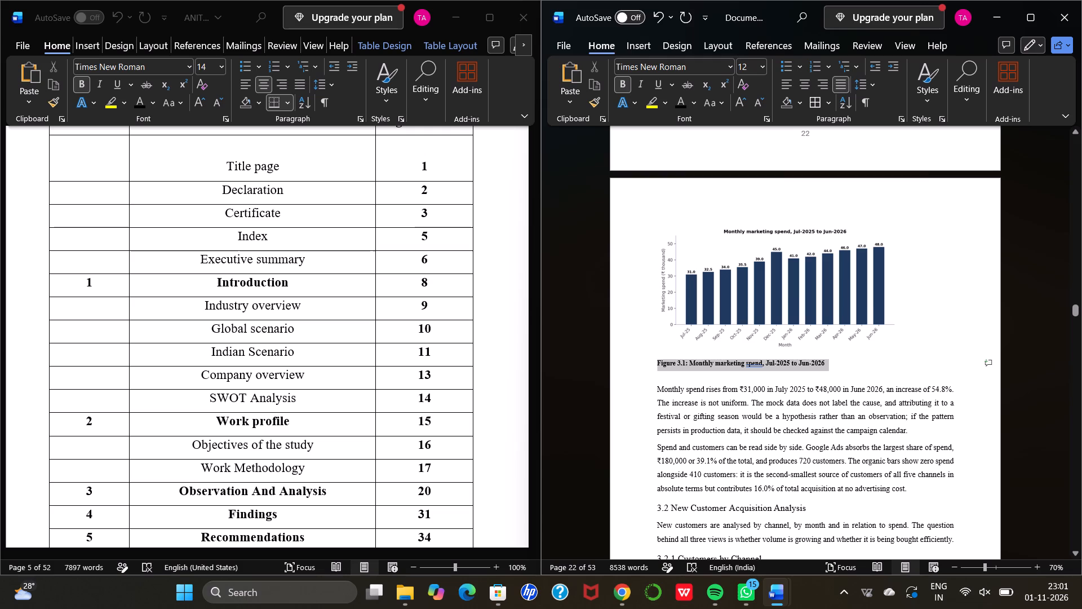
drag(665, 367, 656, 365)
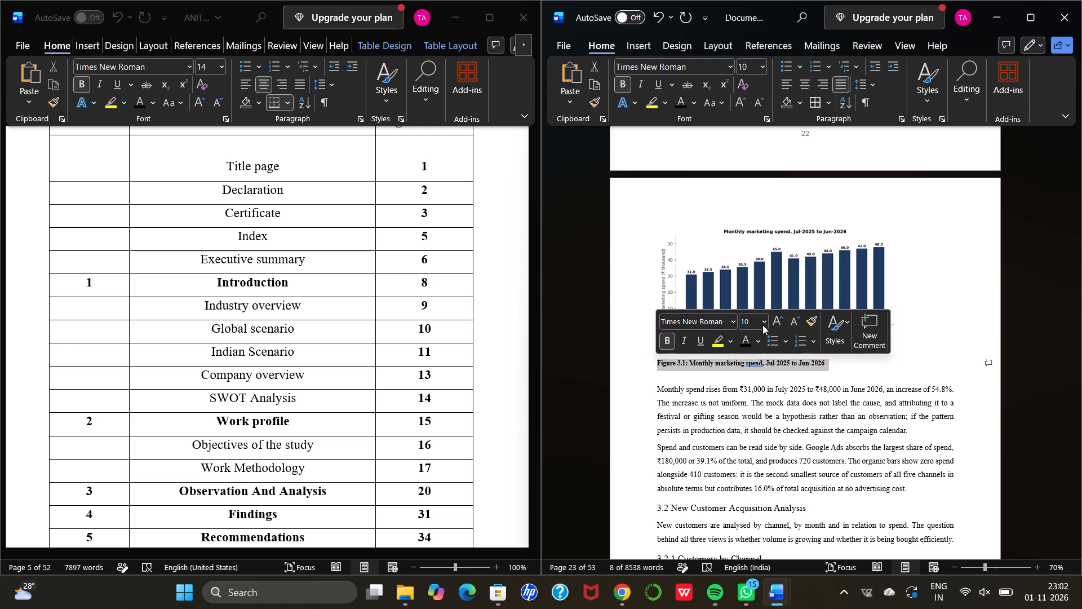
click(766, 321)
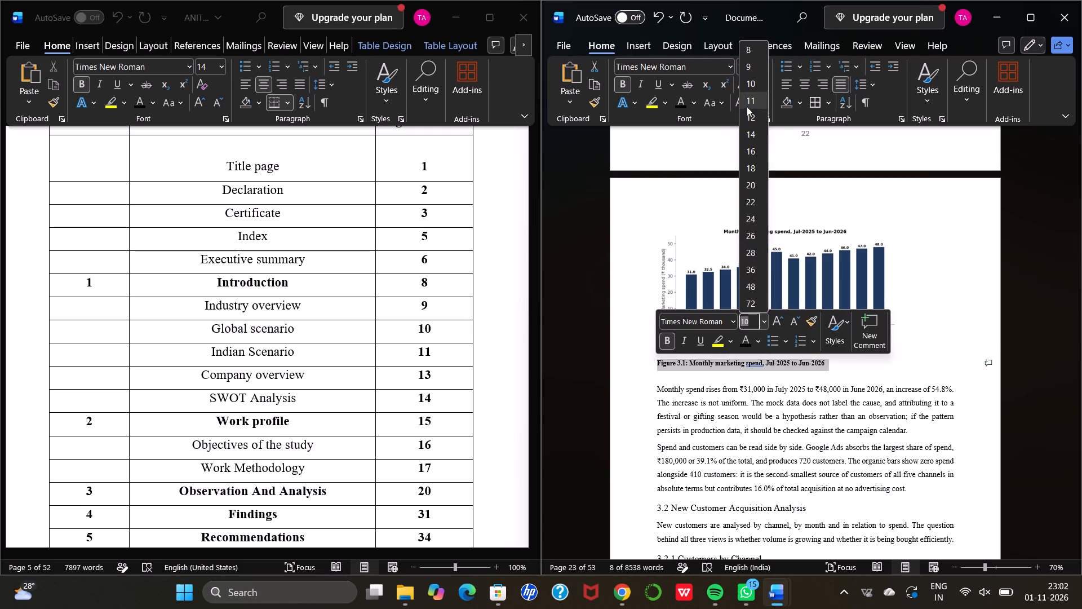
click(752, 118)
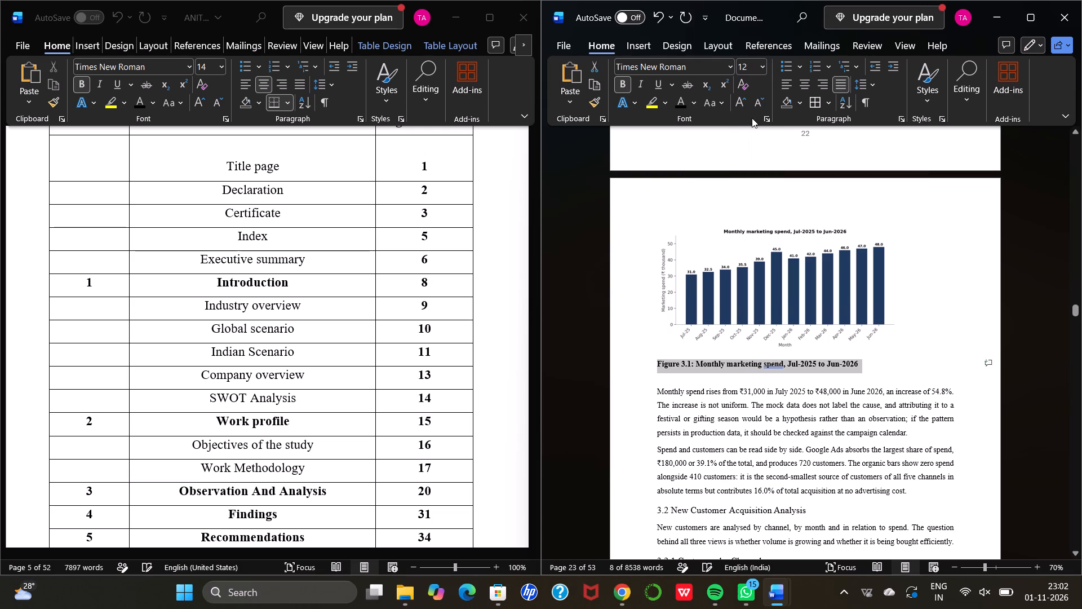
click(895, 383)
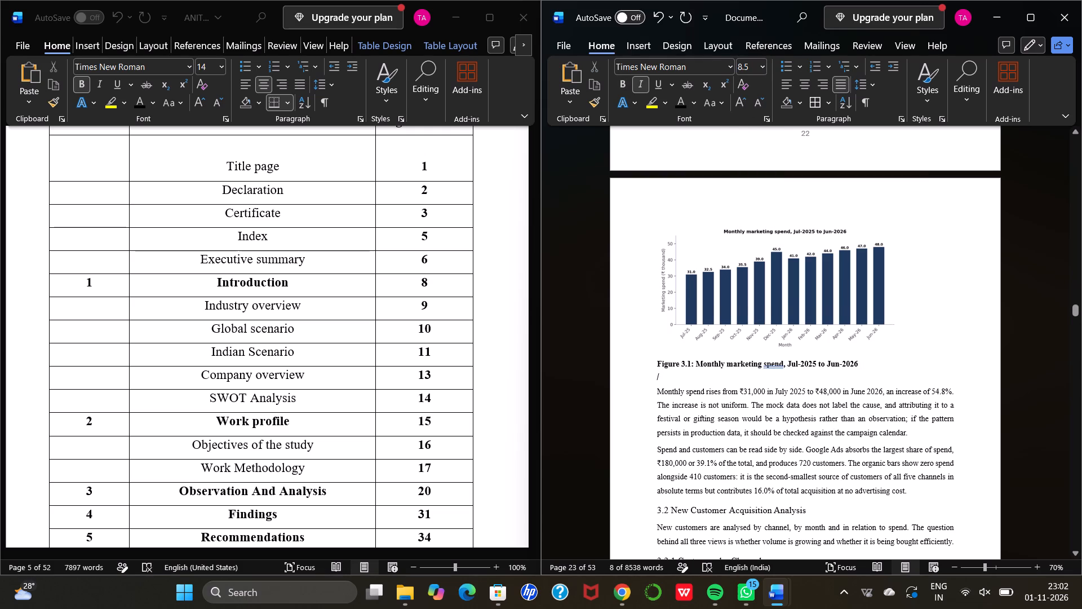
drag(694, 387, 740, 474)
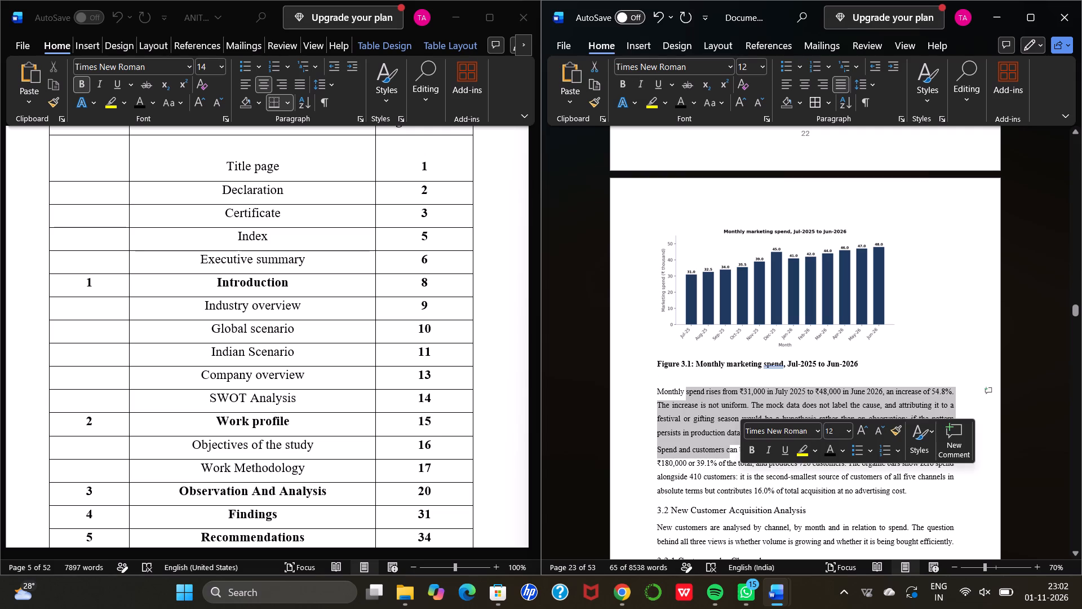
click(902, 357)
Make the whole 3.2 New Customer Acquisition Analysis heading bold.
scroll(902, 357, down, 1)
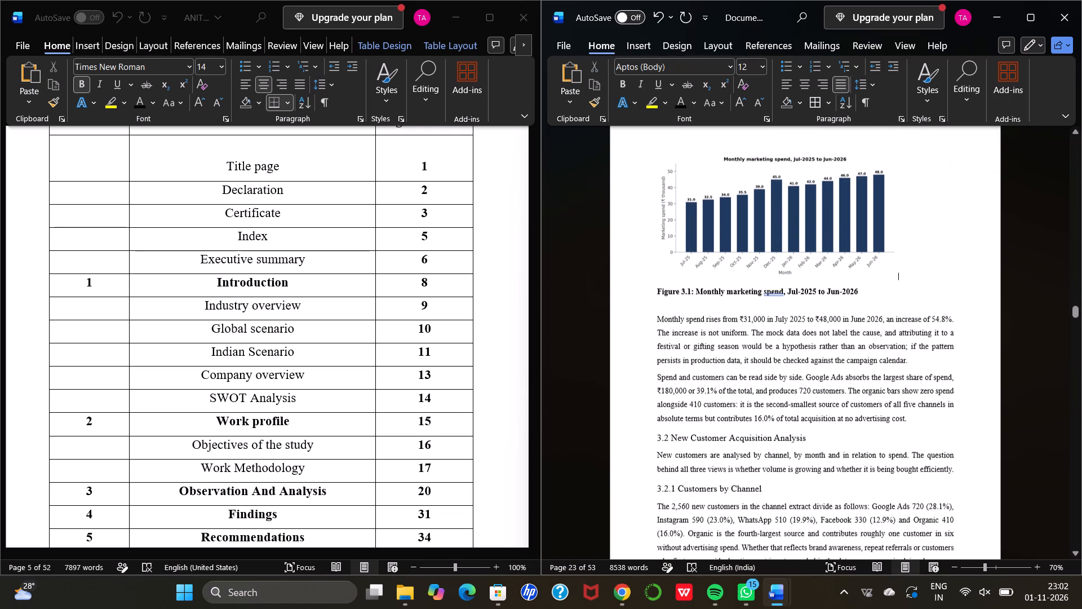
scroll(902, 357, down, 3)
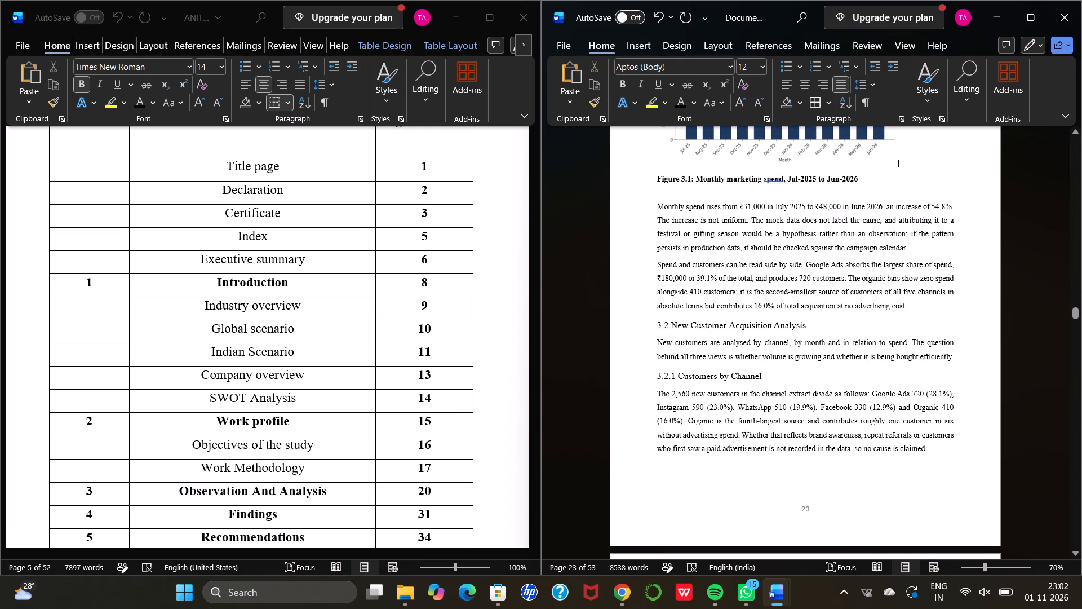
drag(809, 324, 680, 321)
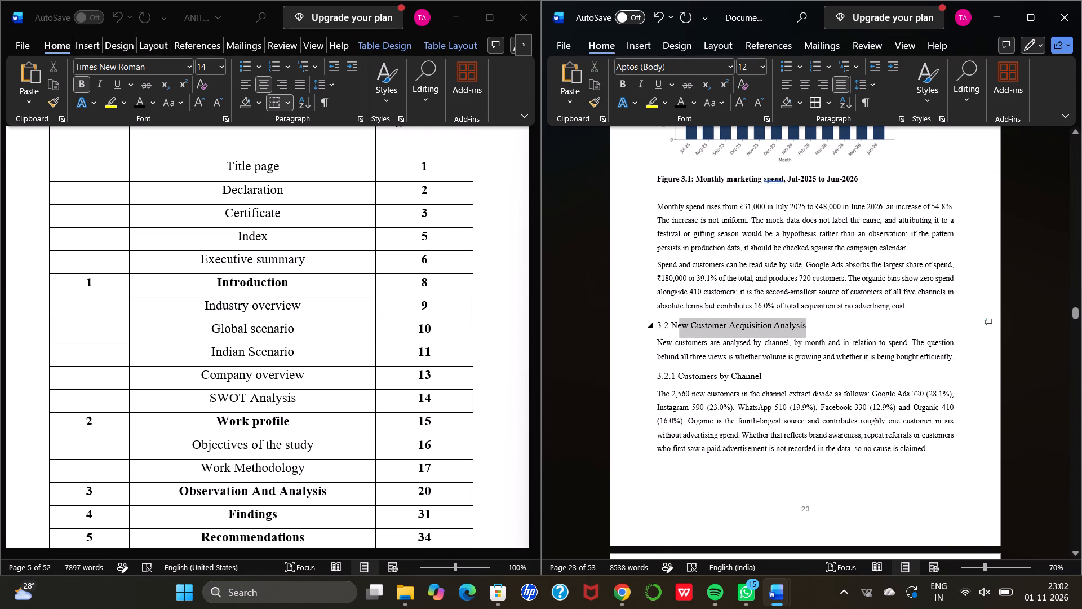
drag(680, 321, 658, 320)
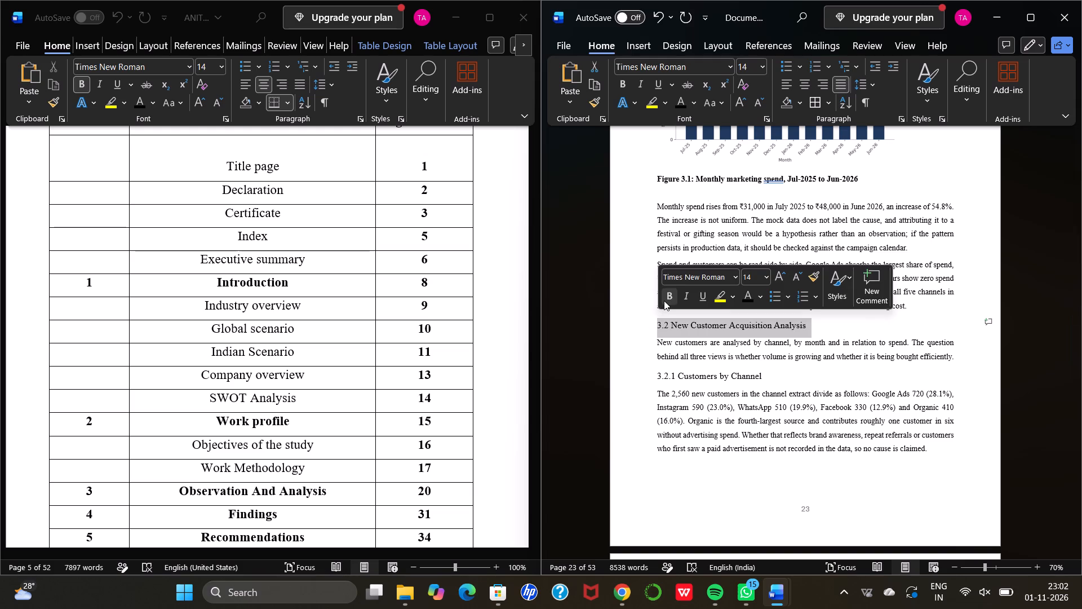
click(664, 301)
Make the Customers by Channel heading bold and delete its number 3.2.1.
click(772, 383)
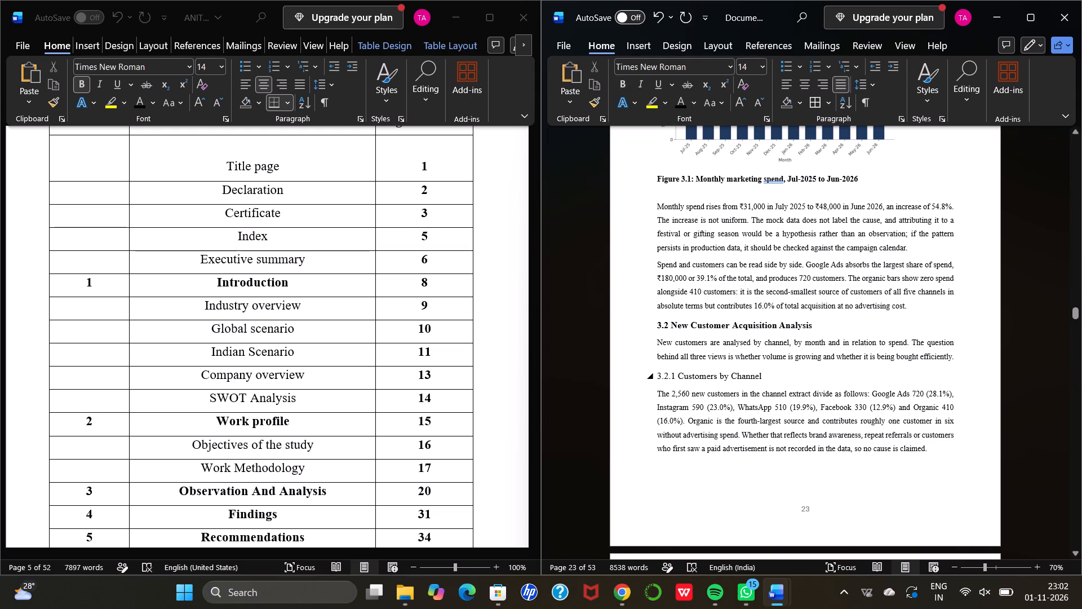
drag(764, 381, 742, 378)
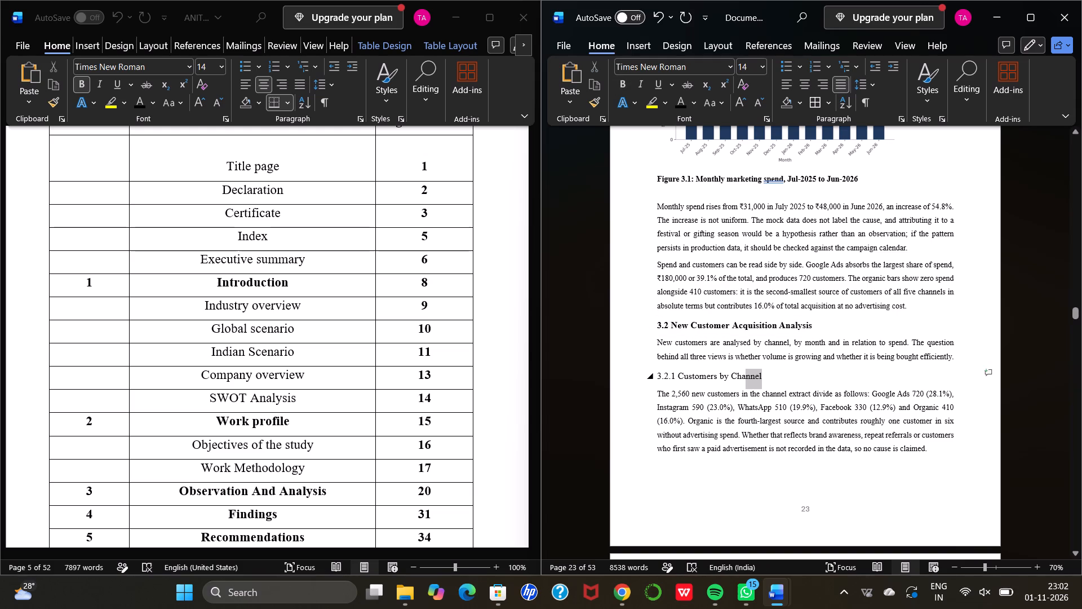
drag(742, 378, 627, 376)
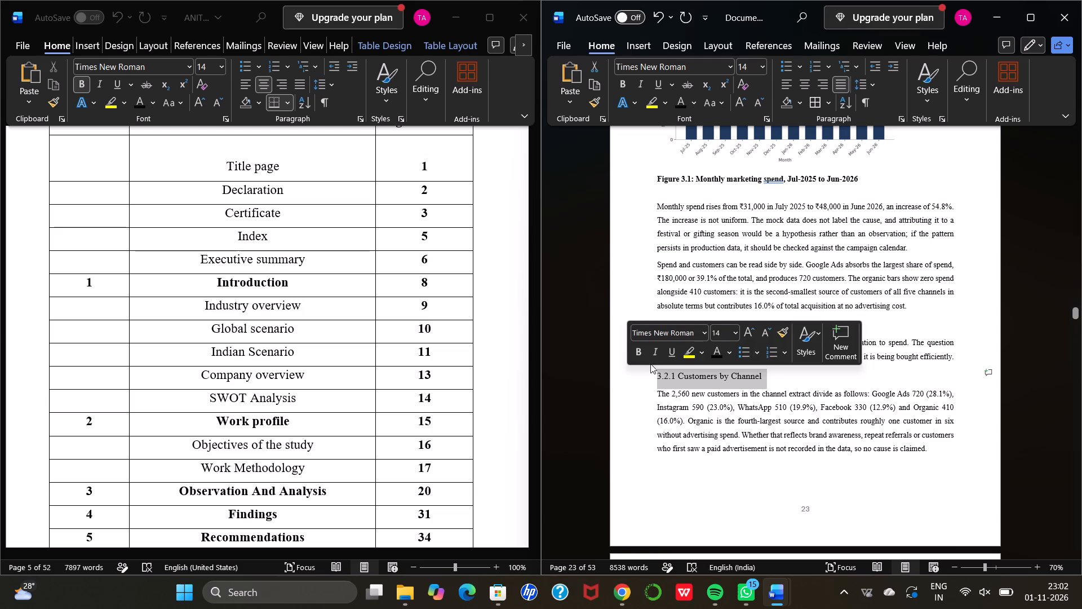
click(641, 356)
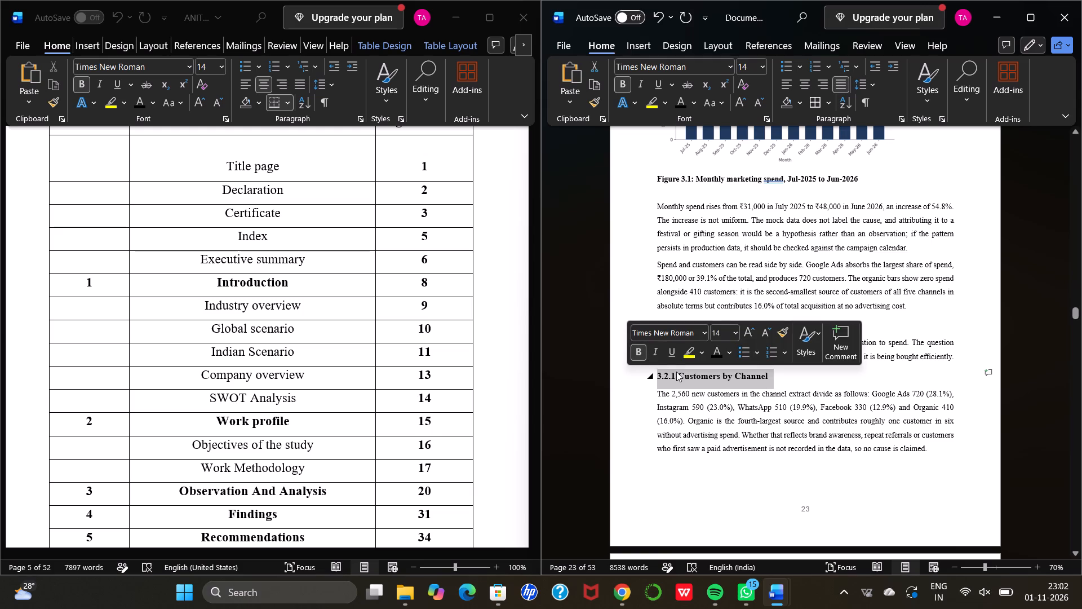
click(676, 372)
key(BackSpace)
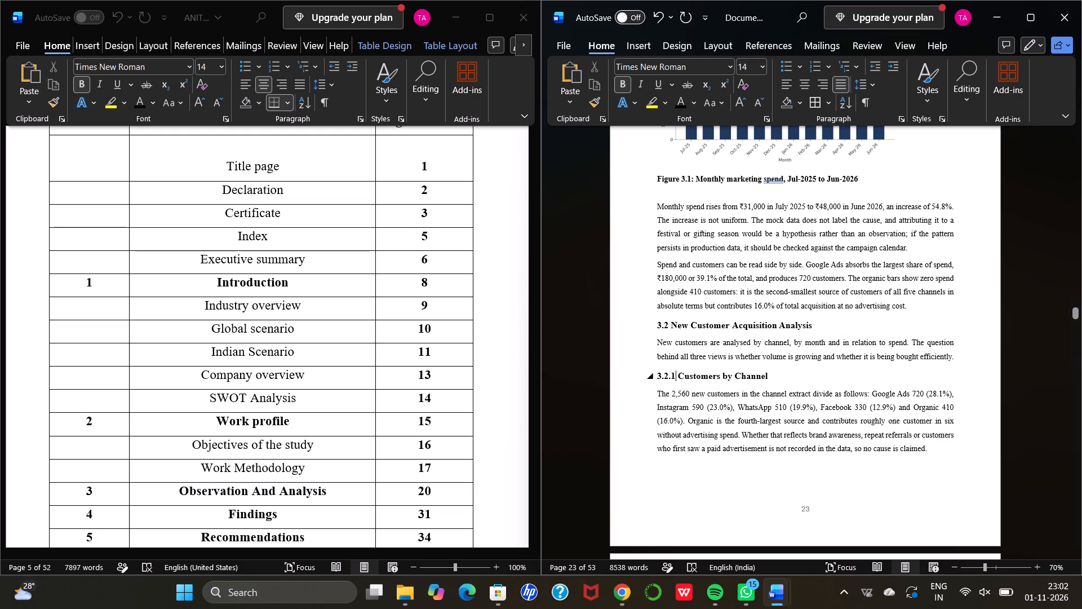
key(BackSpace)
key(BackSpace)
key(BackSpace)
key(BackSpace)
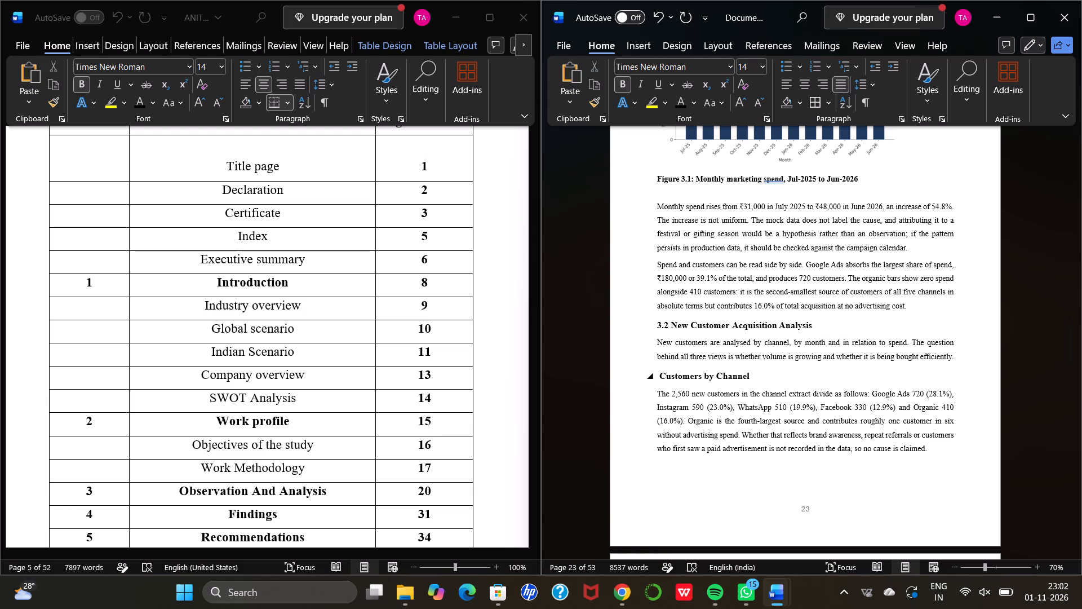
Delete the number 3.2.2 from the Monthly Acquisition heading on page 24 and make the heading text bold.
scroll(676, 372, down, 3)
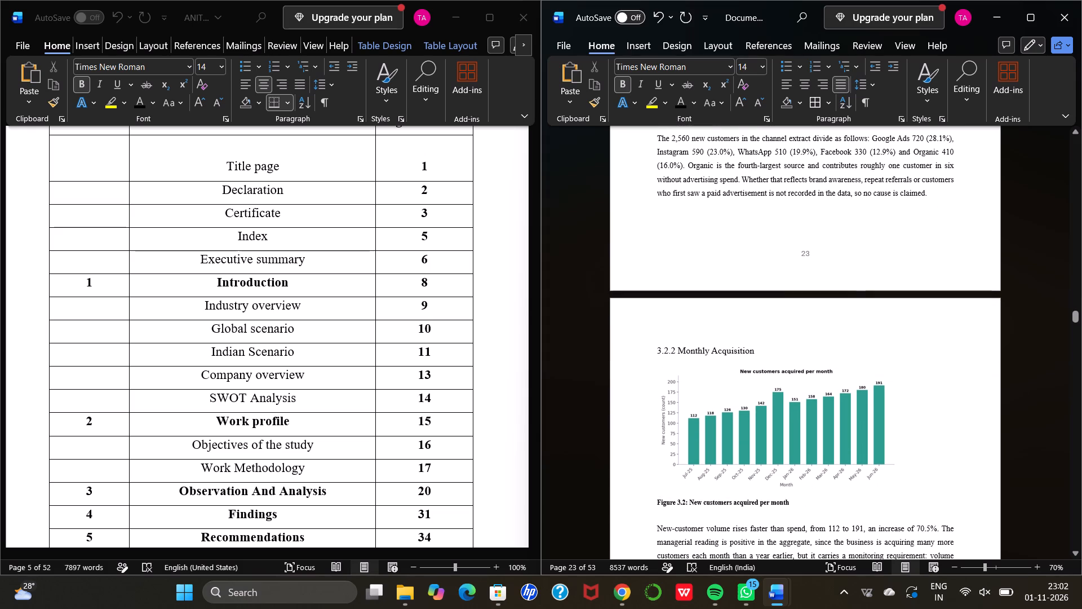
click(675, 350)
key(BackSpace)
key(BackSpace)
key(BackSpace)
key(BackSpace)
key(BackSpace)
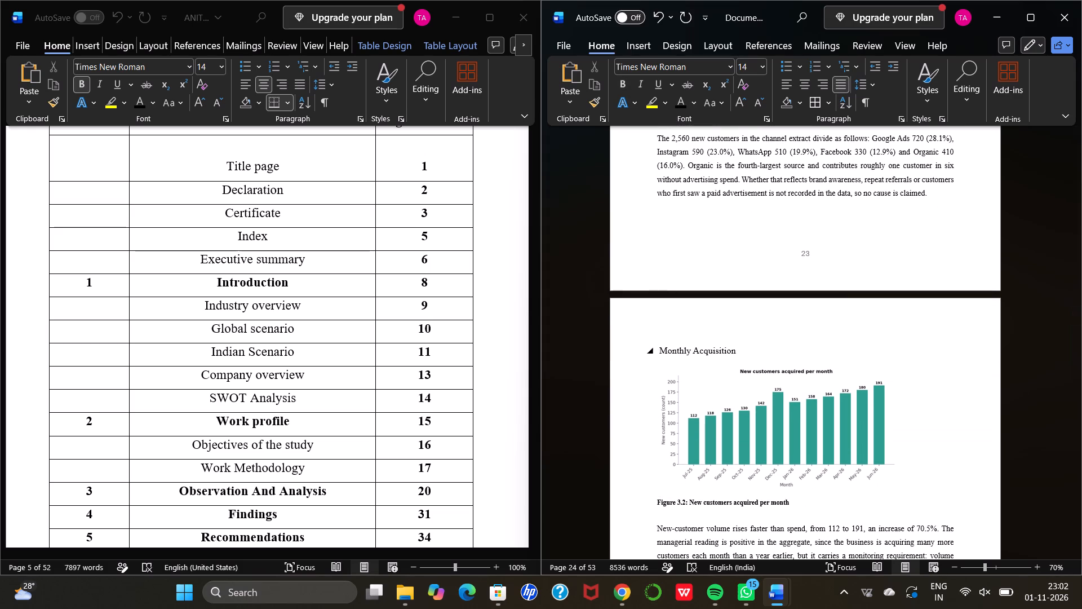
drag(675, 350, 712, 341)
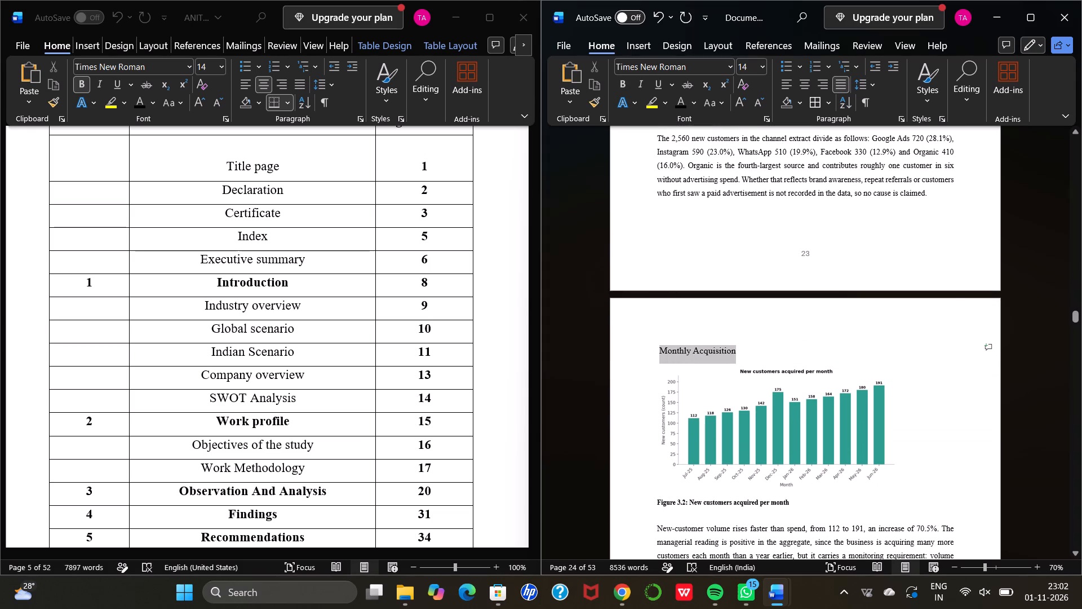
drag(712, 341, 716, 339)
click(725, 317)
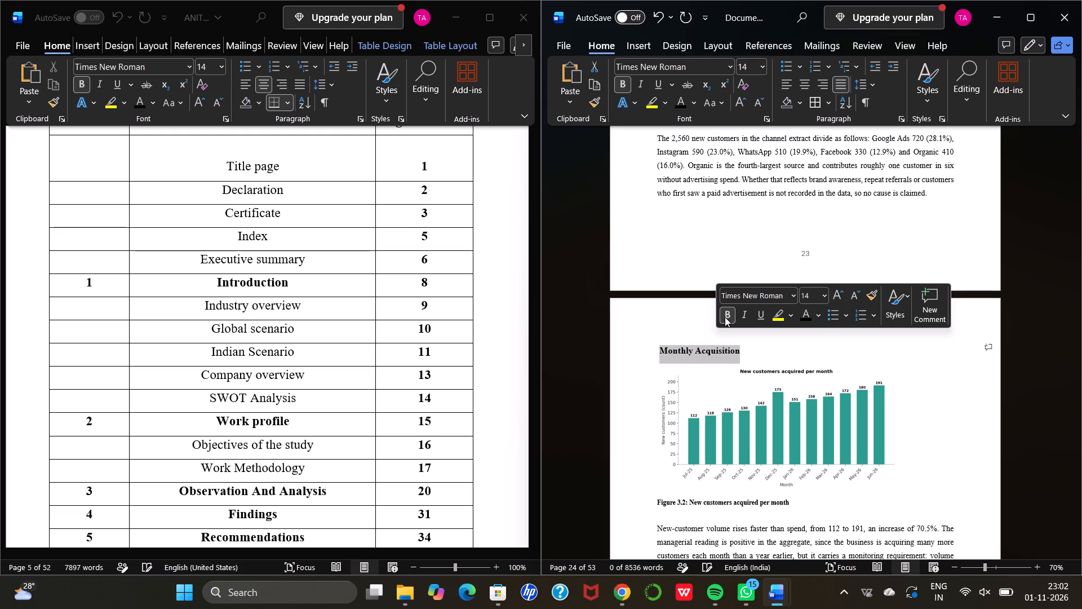
Delete the number 3.2.3 from the Consistency between the Channel and Monthly Extracts heading and make the heading text bold.
scroll(725, 317, down, 5)
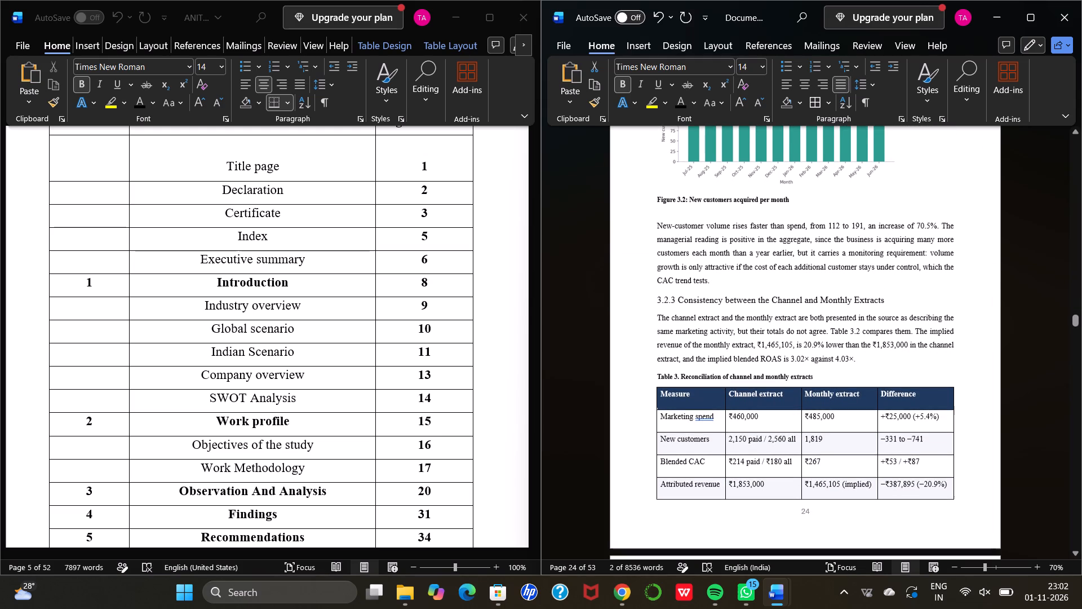
click(676, 299)
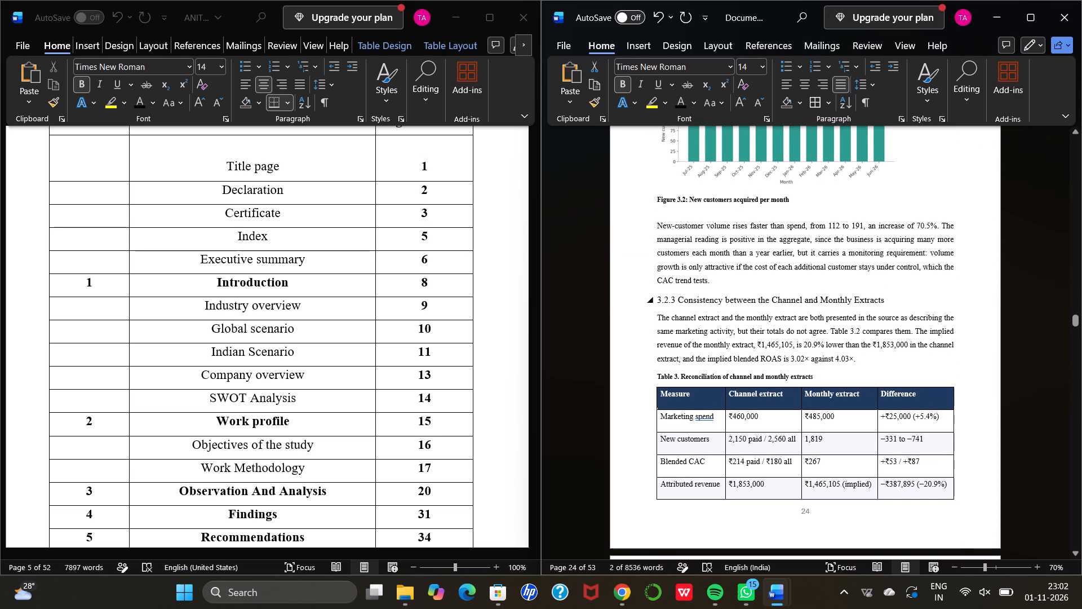
key(BackSpace)
key(BackSpace)
key(BackSpace)
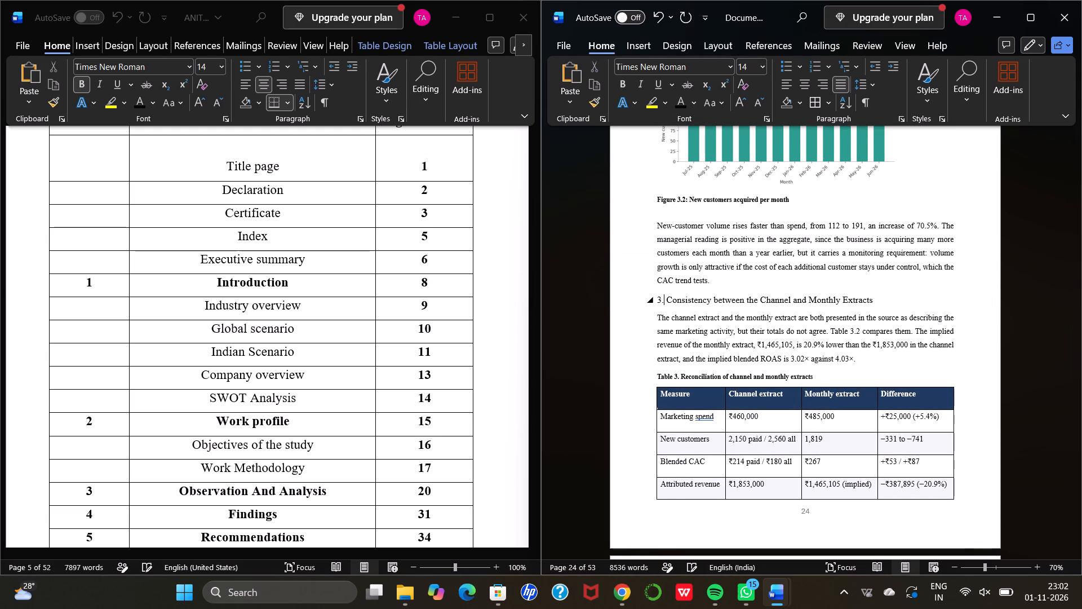
key(BackSpace)
key(BackSpace)
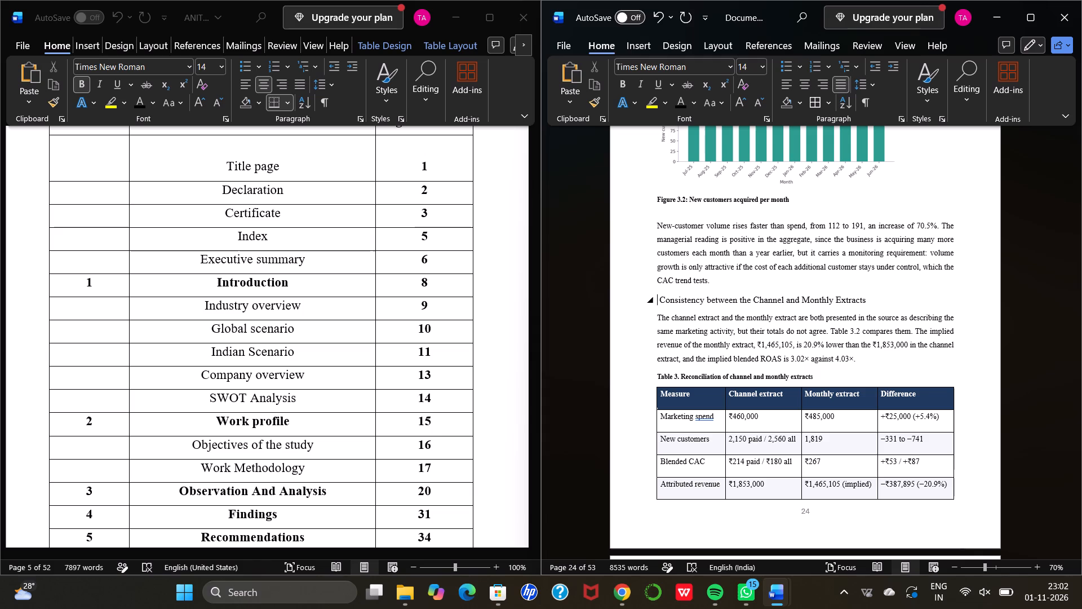
drag(676, 299, 859, 297)
click(857, 267)
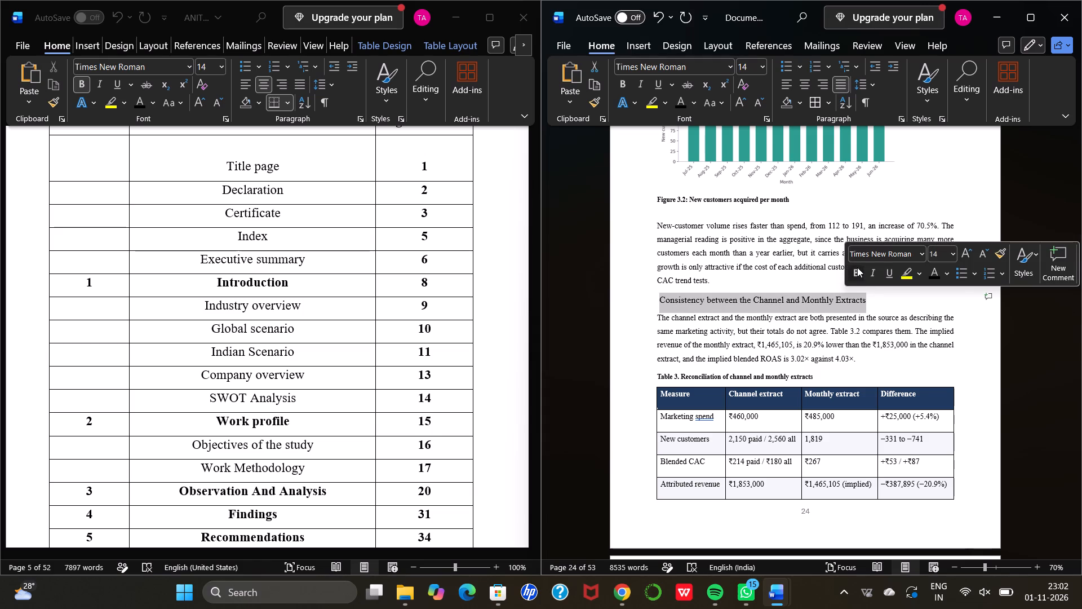
click(908, 302)
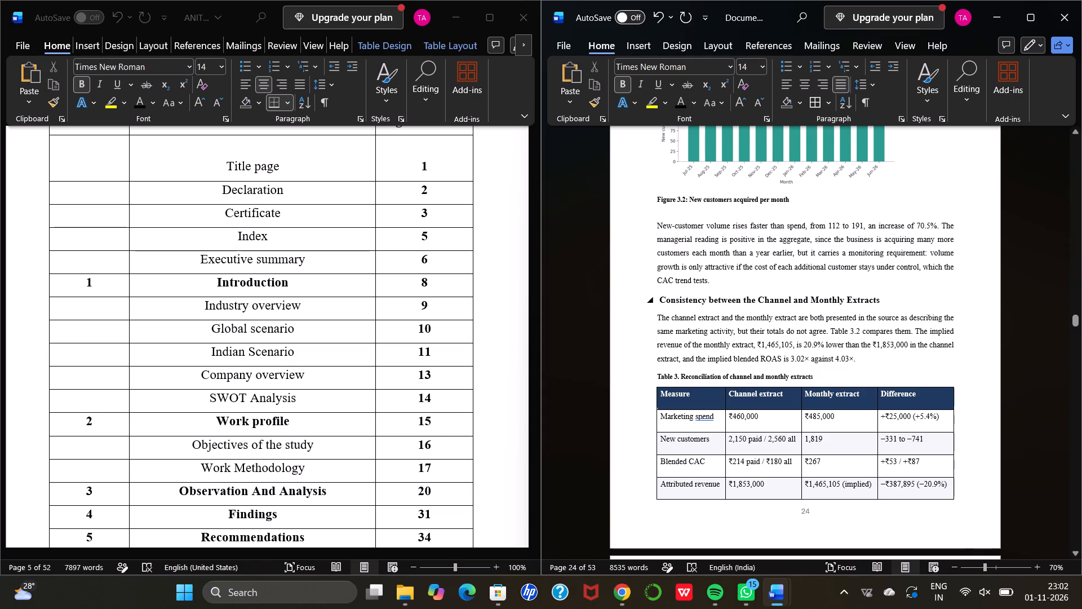
Set the italic source note beneath the channel and monthly extracts reconciliation table to font size 12.
scroll(908, 302, down, 4)
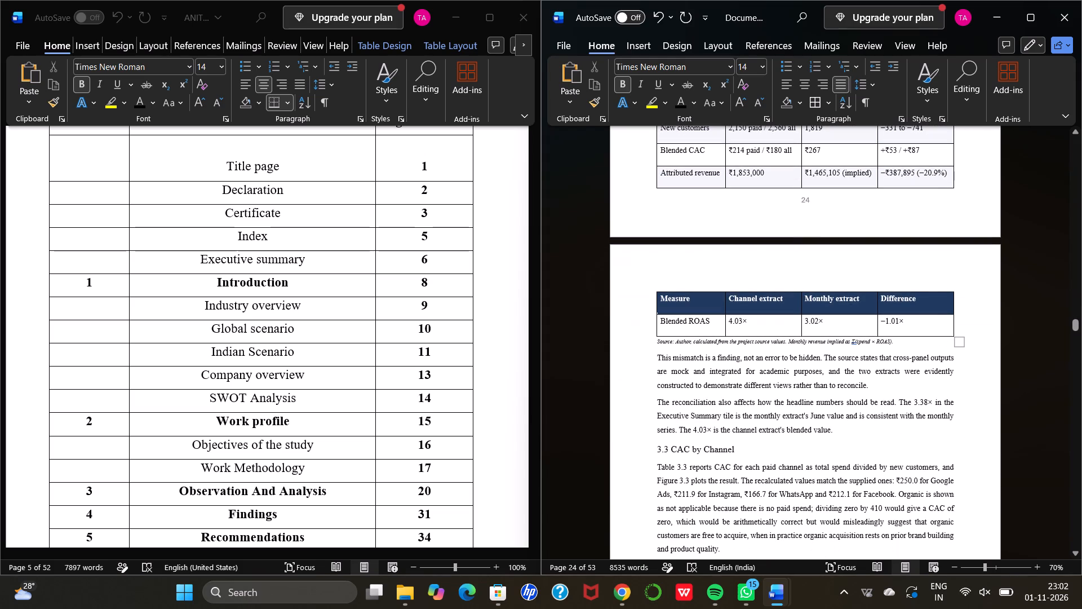
drag(902, 346, 877, 346)
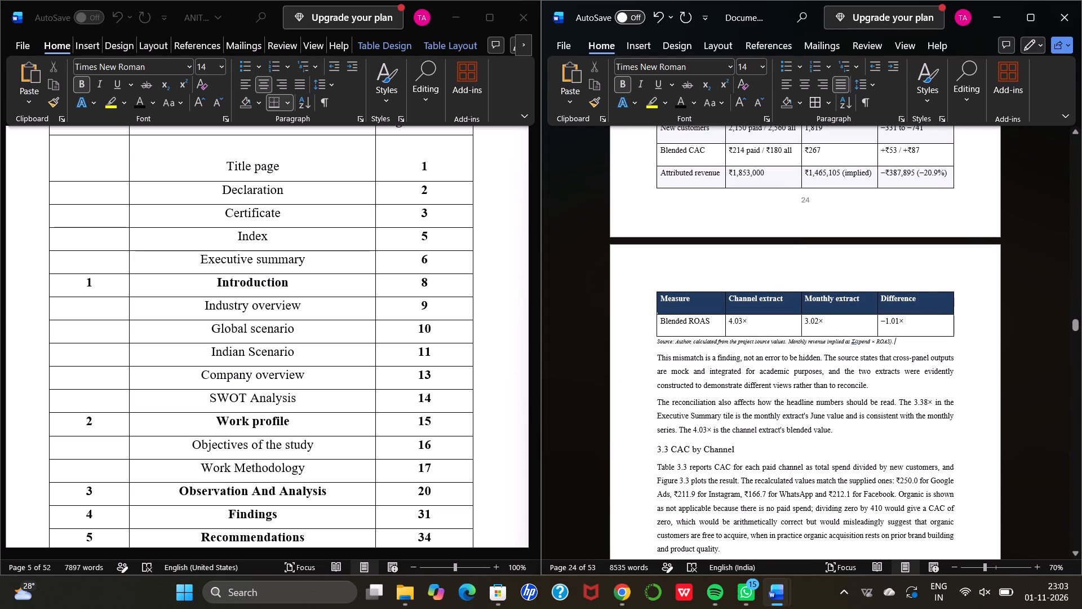
drag(877, 346, 628, 345)
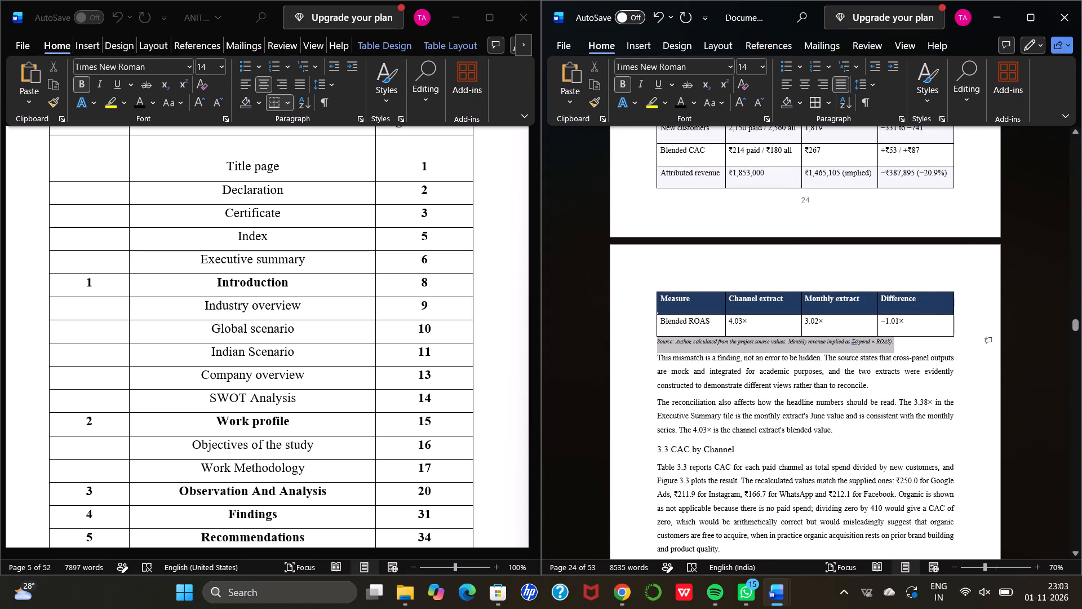
drag(628, 345, 628, 345)
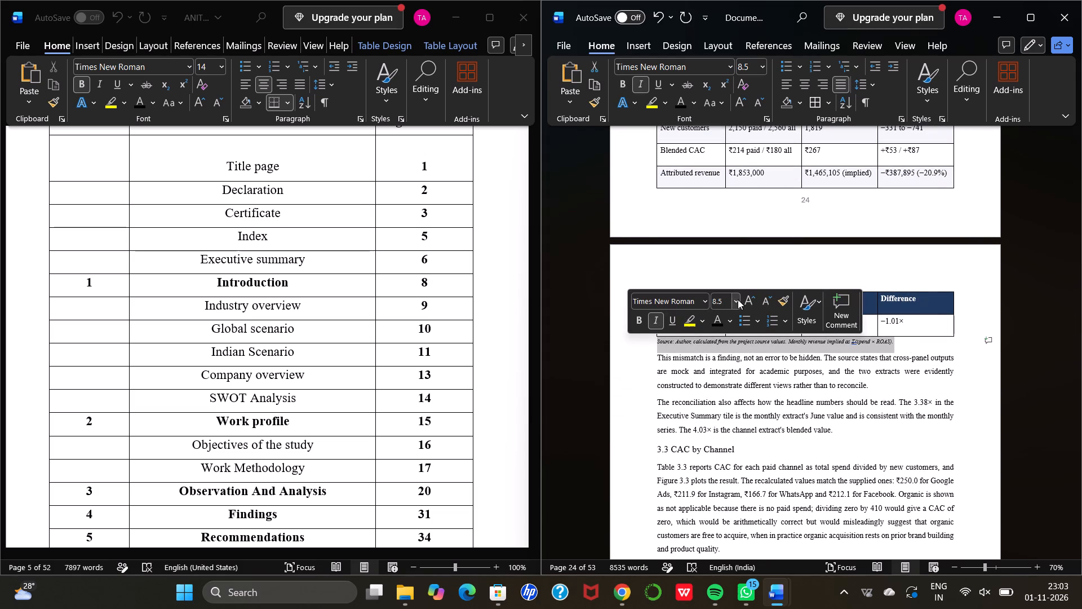
click(738, 299)
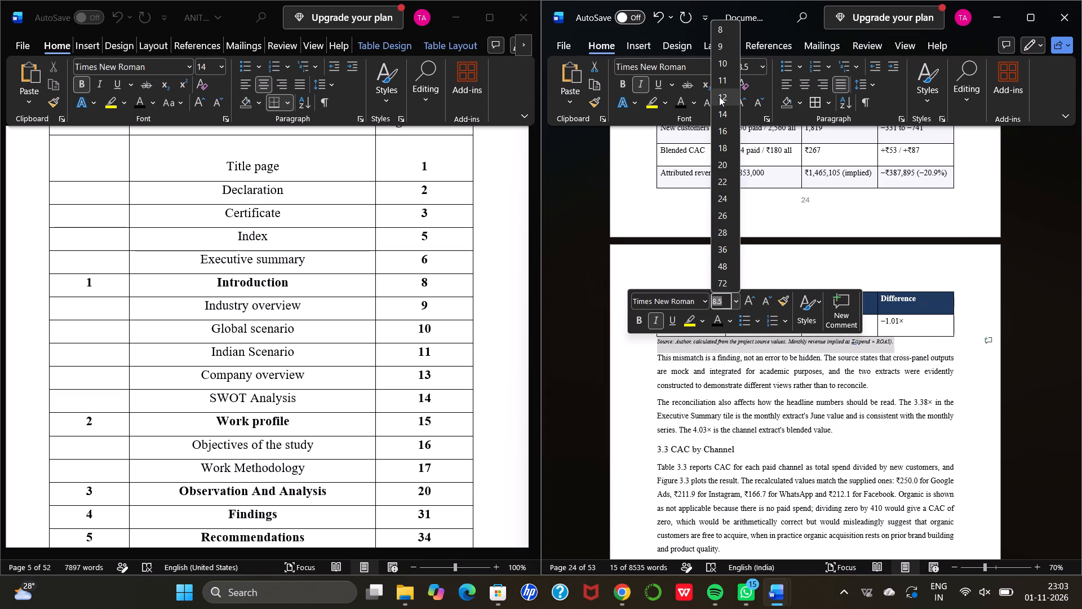
click(719, 96)
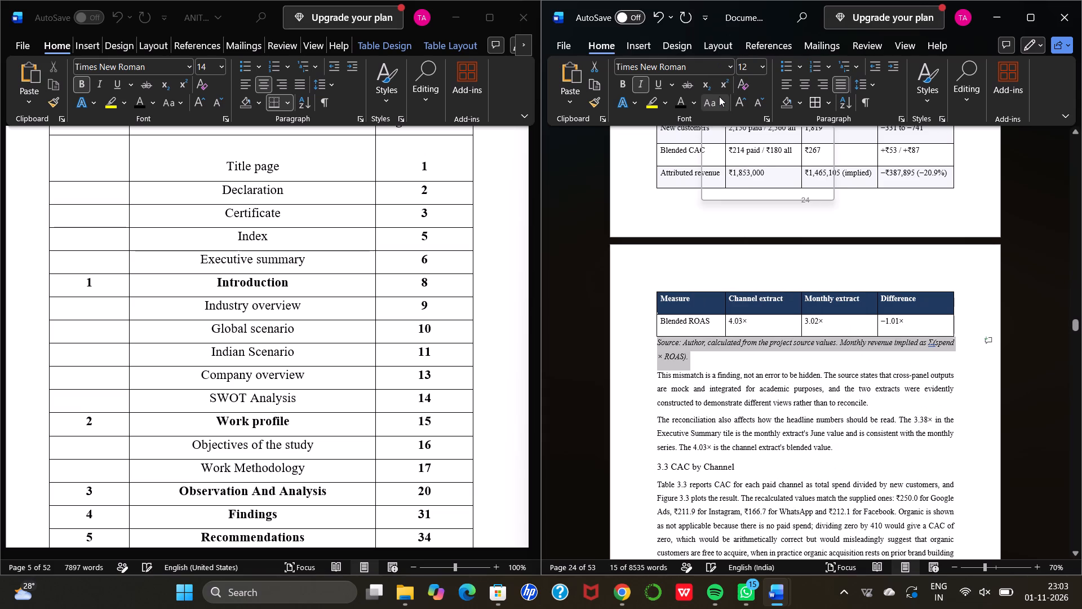
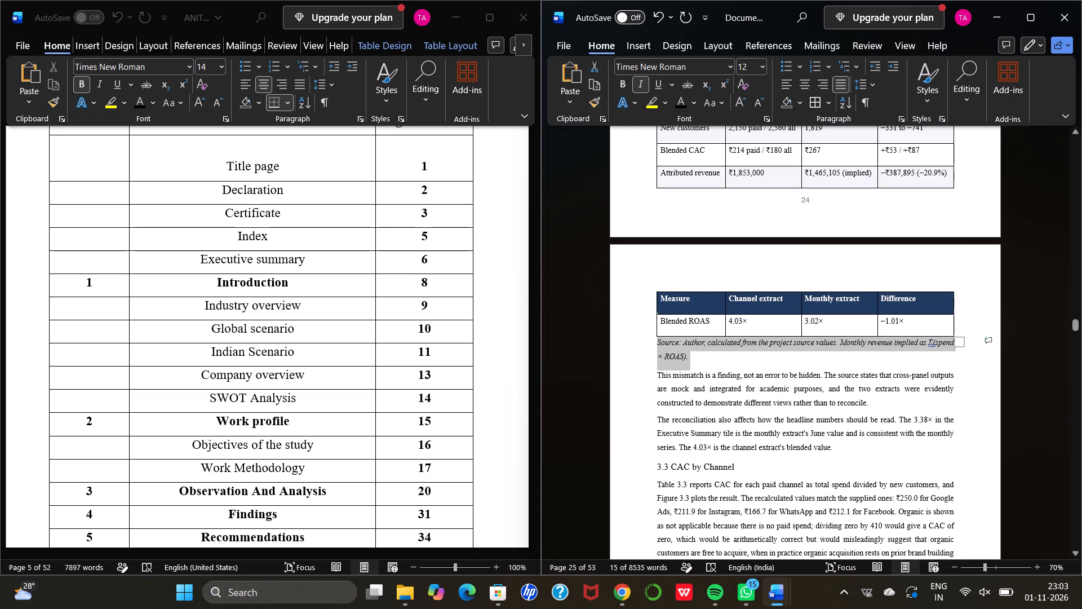
Remove the italic formatting from the source note below the channel and monthly extracts reconciliation table.
click(633, 82)
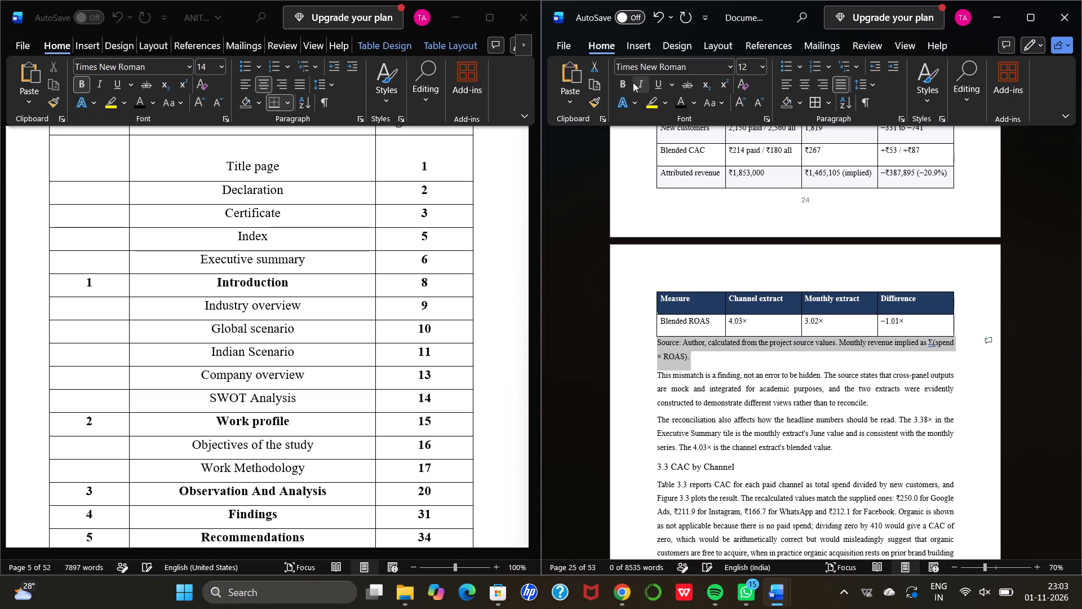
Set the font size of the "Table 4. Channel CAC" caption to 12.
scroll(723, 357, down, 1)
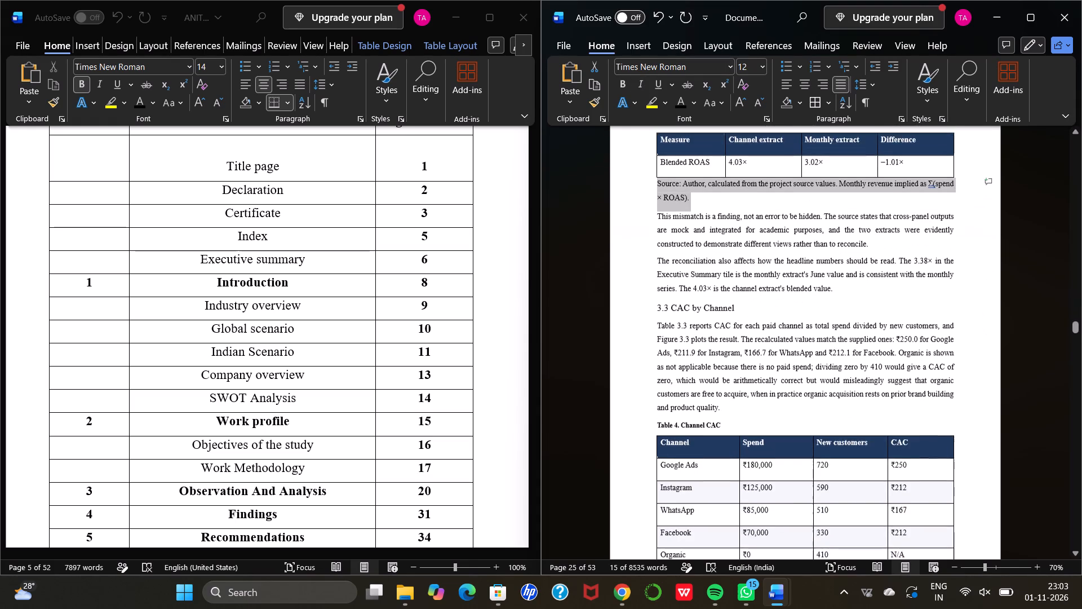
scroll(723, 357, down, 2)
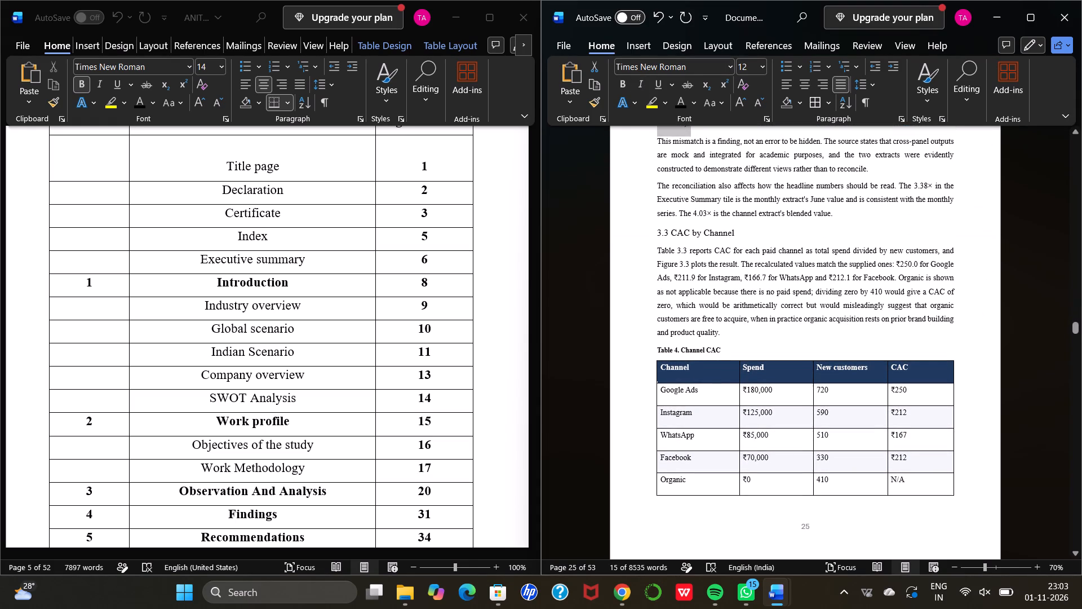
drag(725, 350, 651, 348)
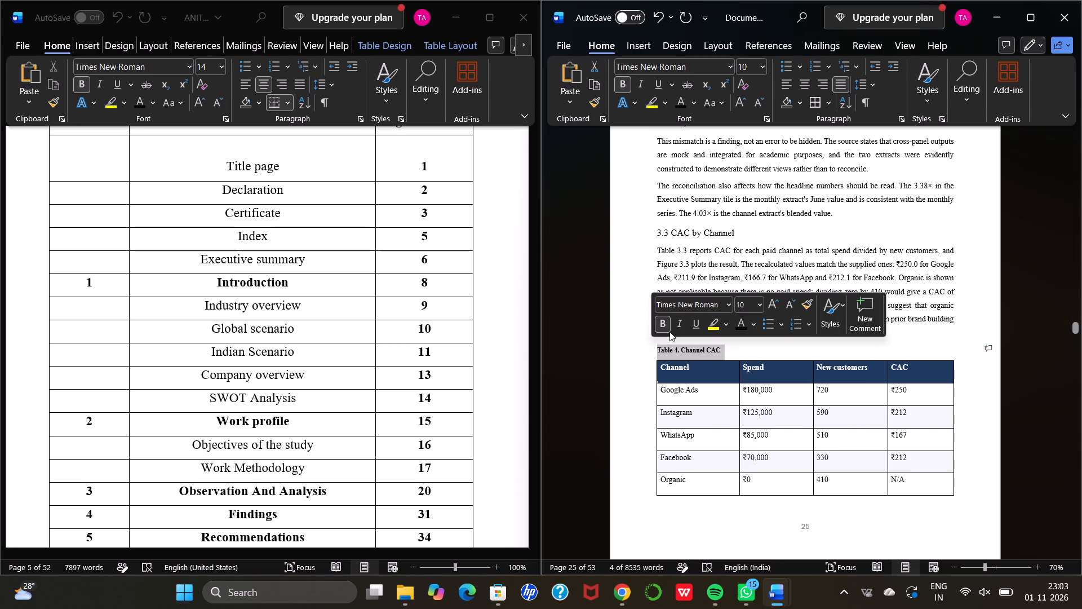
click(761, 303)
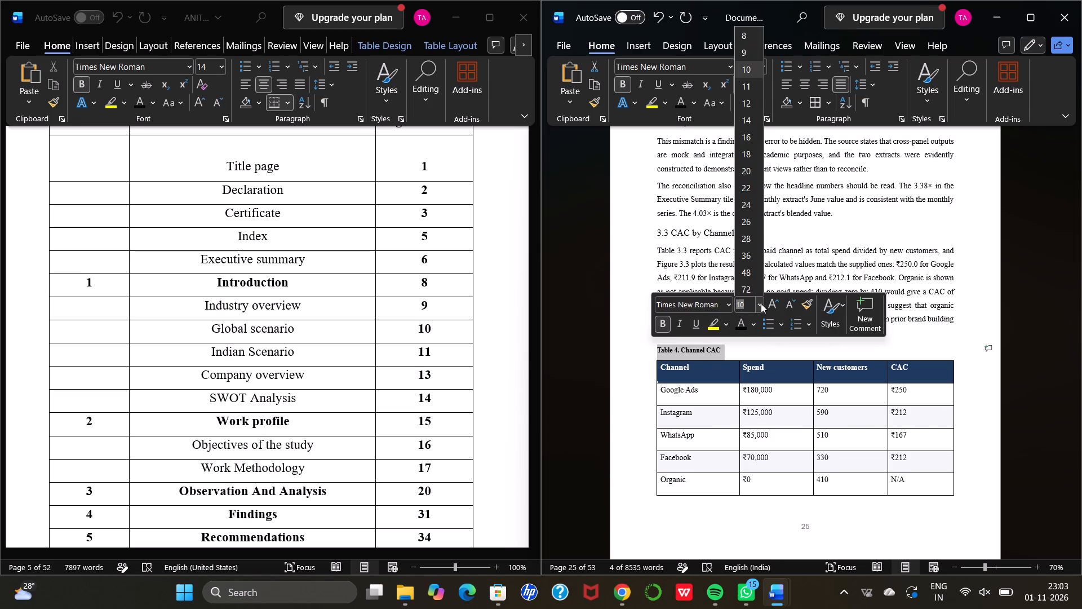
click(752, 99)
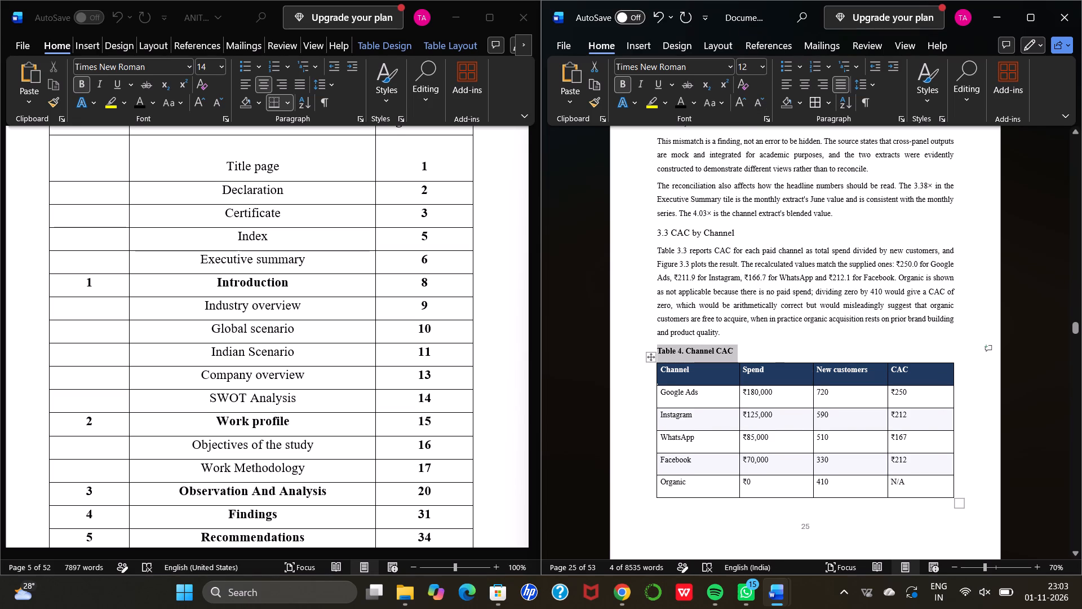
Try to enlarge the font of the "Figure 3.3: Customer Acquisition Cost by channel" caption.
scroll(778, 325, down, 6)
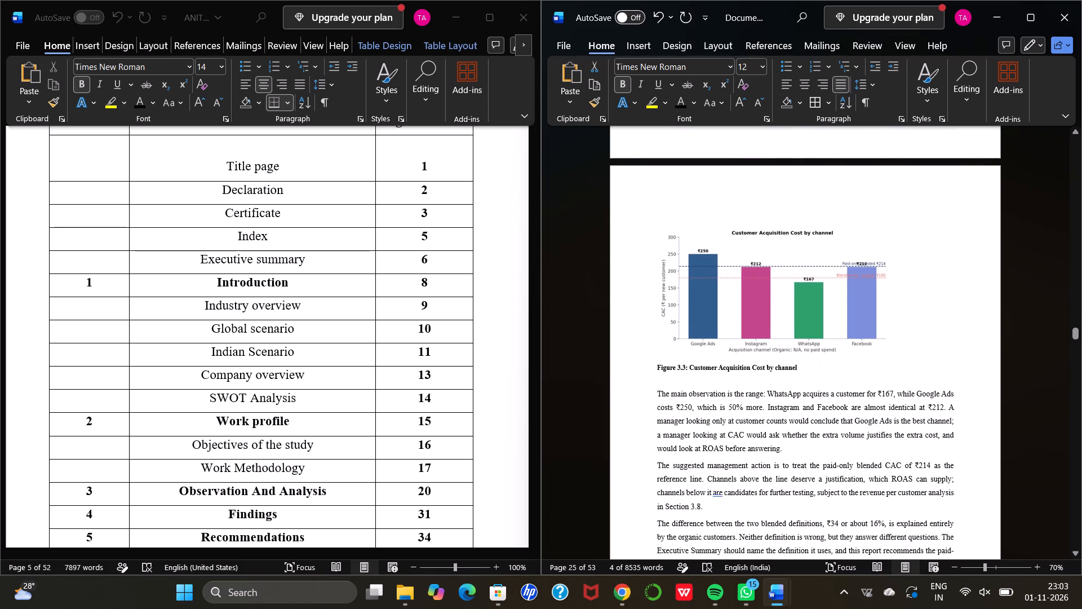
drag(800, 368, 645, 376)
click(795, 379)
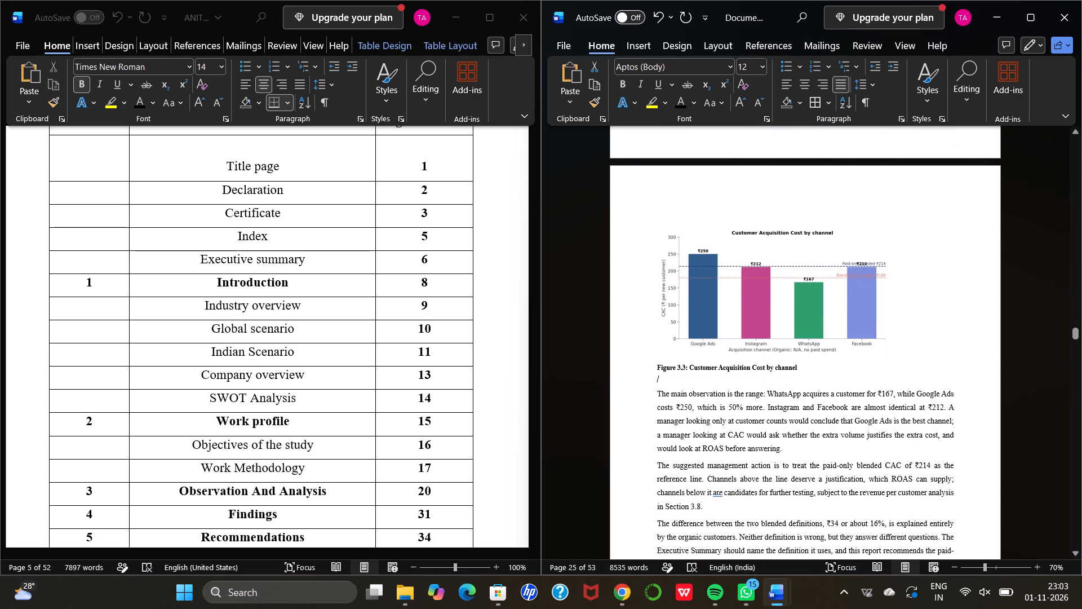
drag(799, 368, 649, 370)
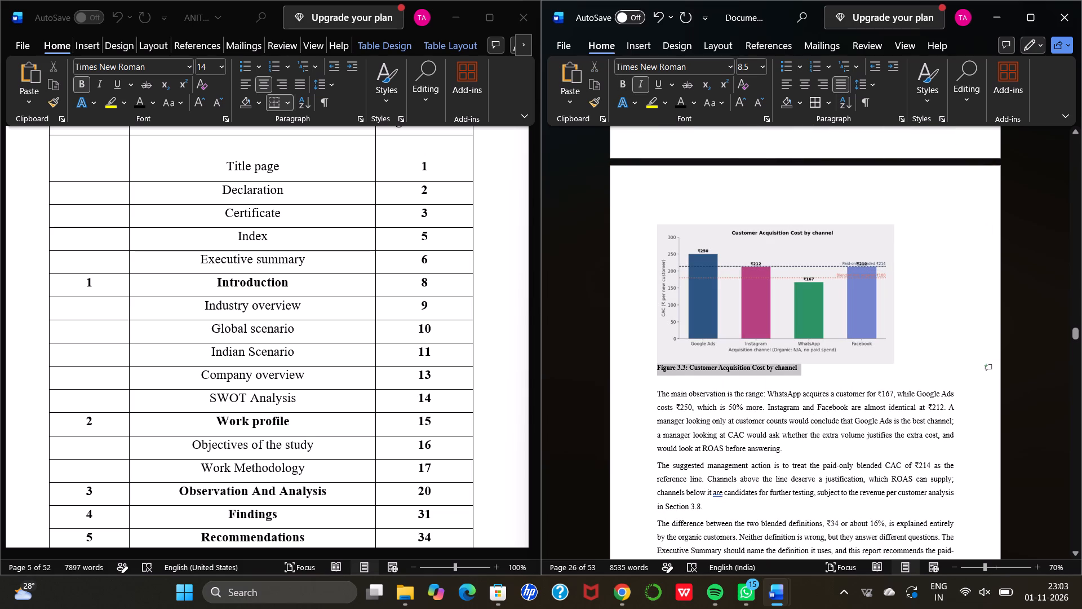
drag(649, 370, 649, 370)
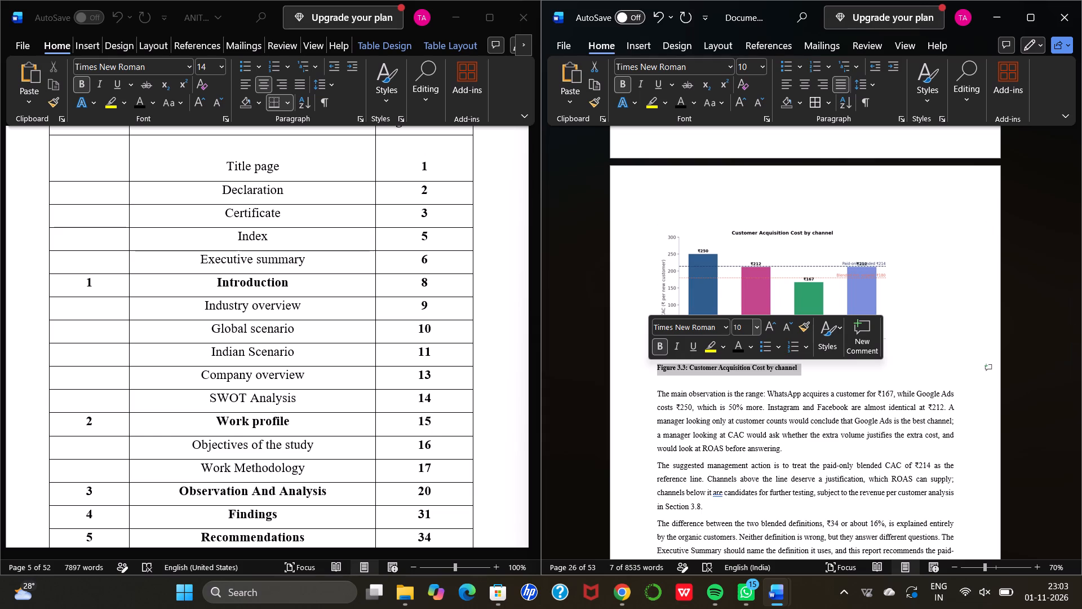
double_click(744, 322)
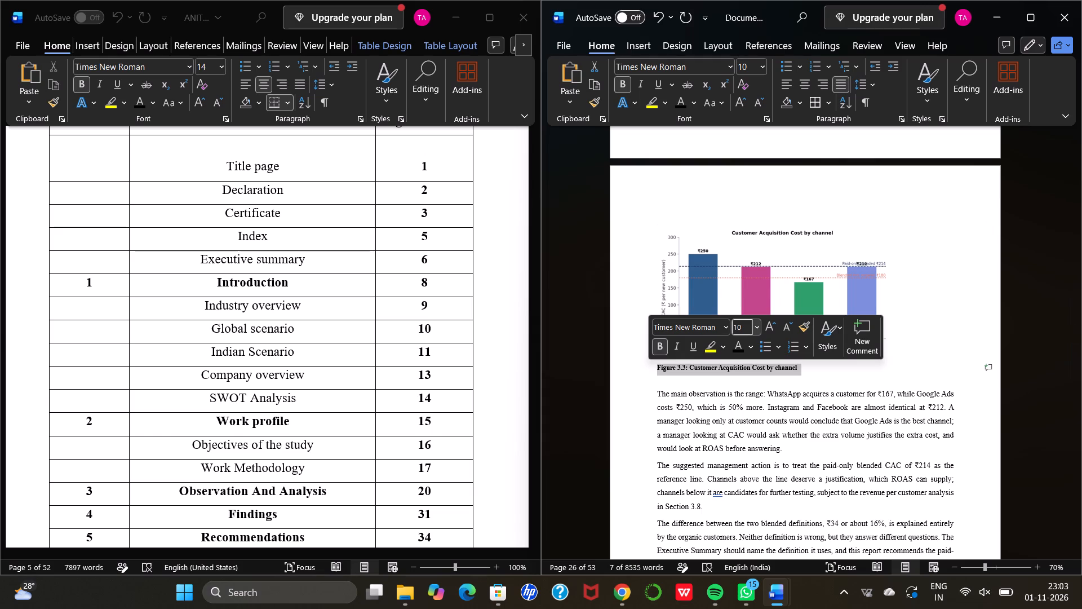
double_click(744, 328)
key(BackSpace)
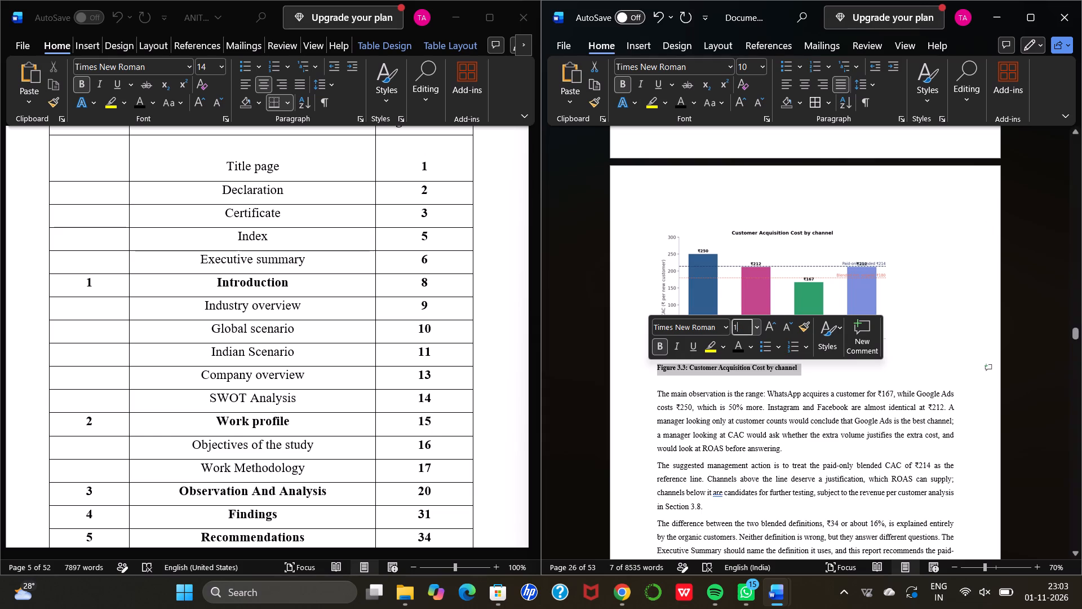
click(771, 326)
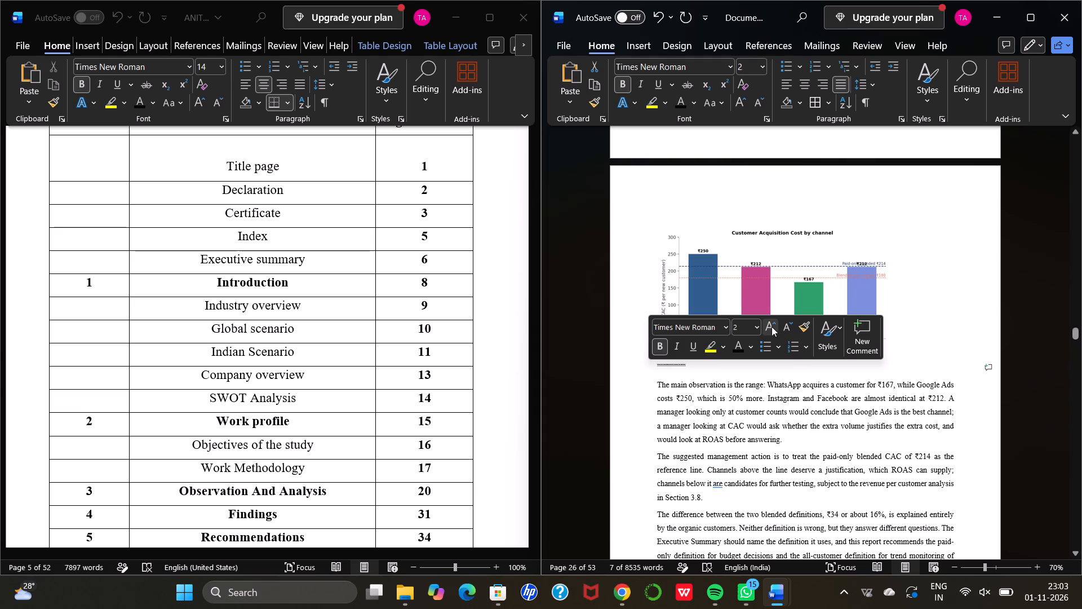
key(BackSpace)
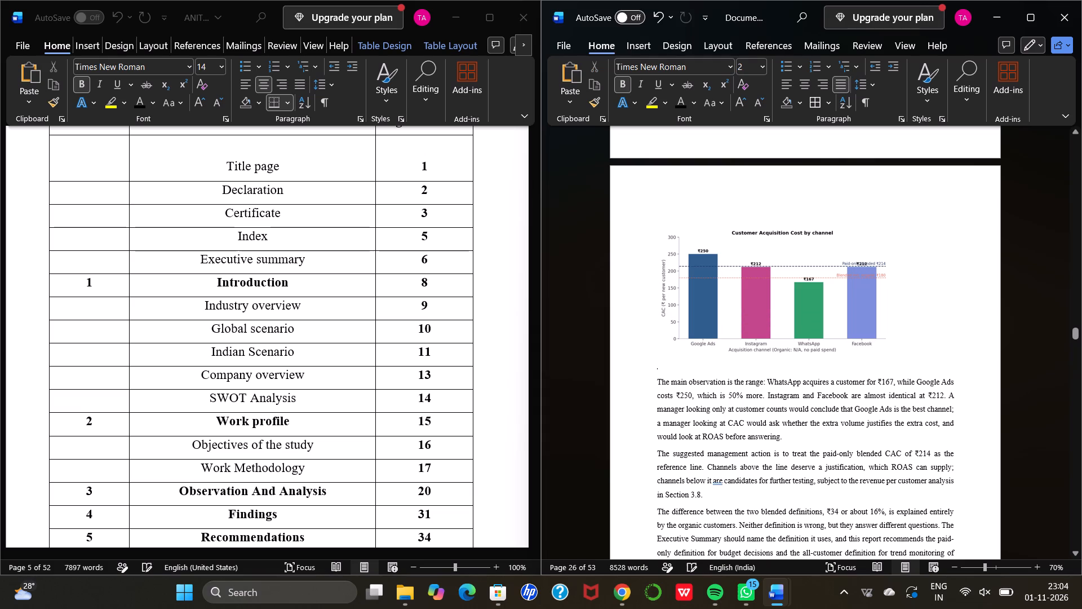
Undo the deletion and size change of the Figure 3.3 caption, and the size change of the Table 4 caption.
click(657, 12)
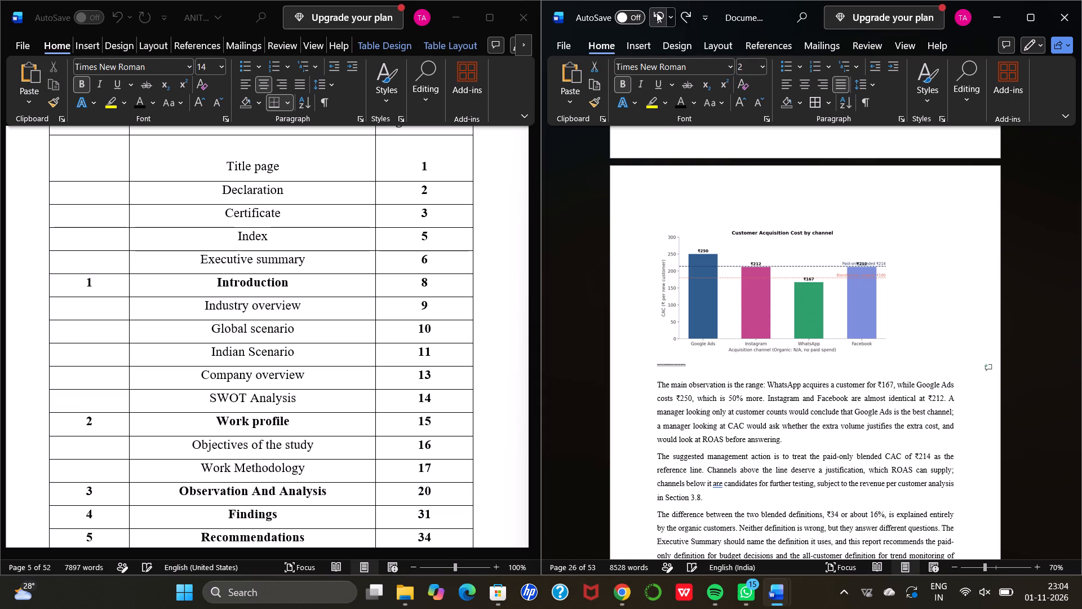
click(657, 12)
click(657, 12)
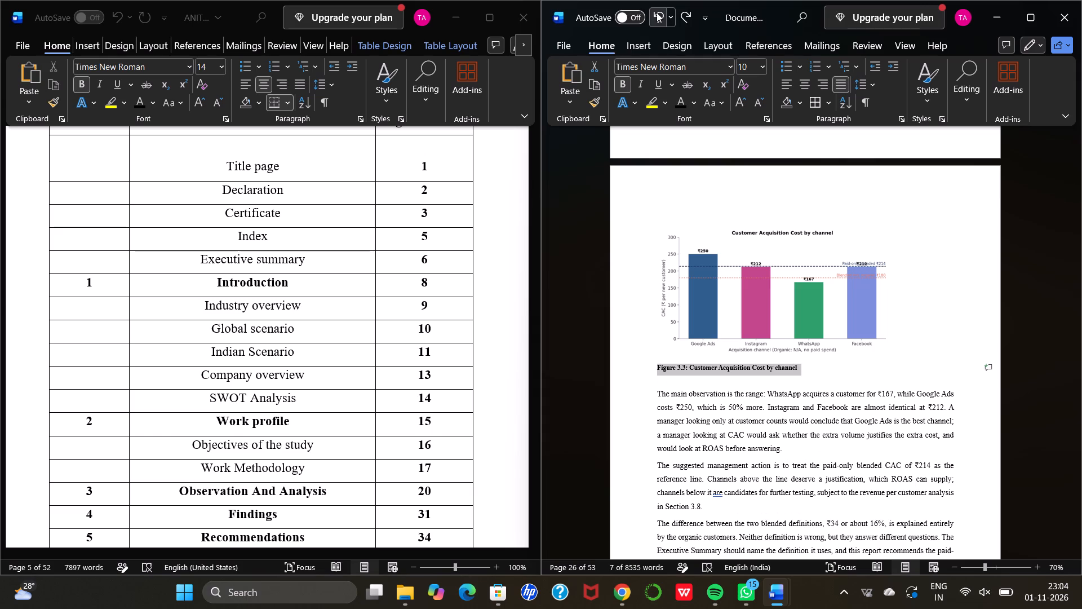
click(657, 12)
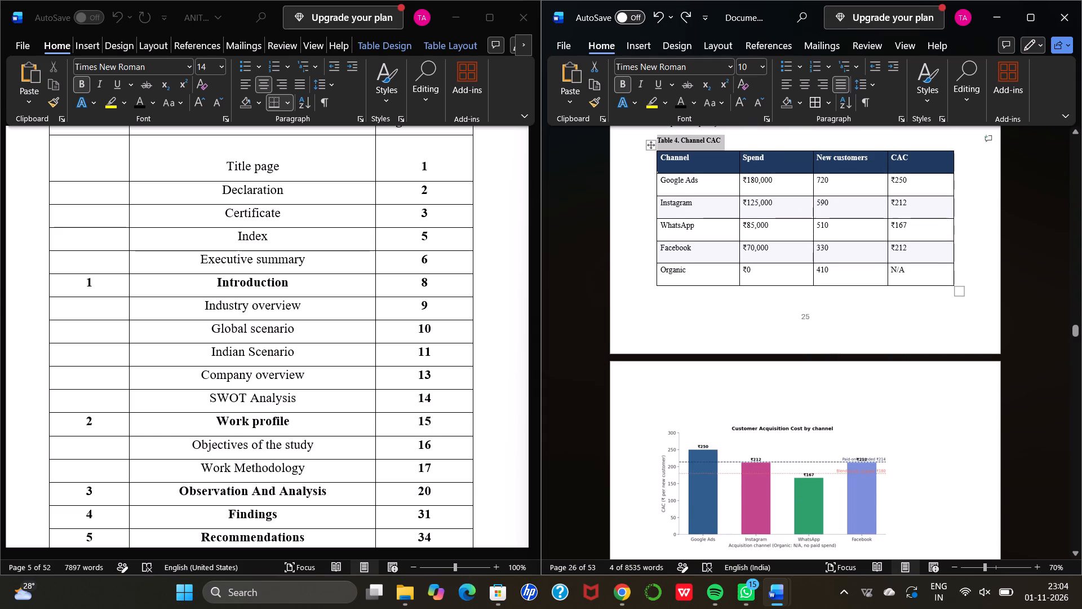
Set the font size of the "Figure 3.3: Customer Acquisition Cost by channel" caption to 12.
scroll(796, 204, down, 3)
click(822, 323)
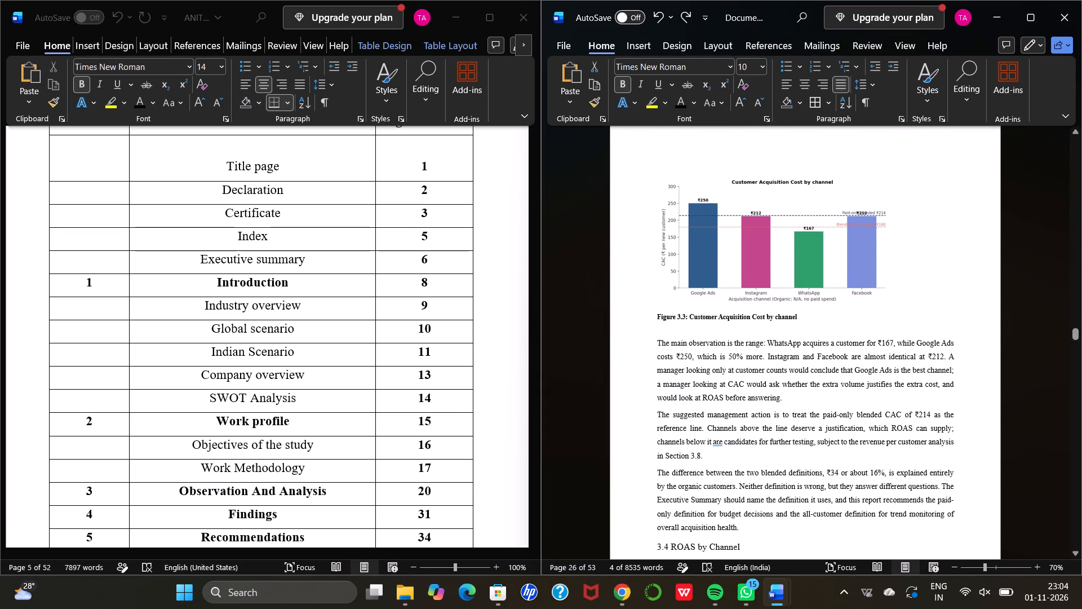
drag(808, 319, 645, 312)
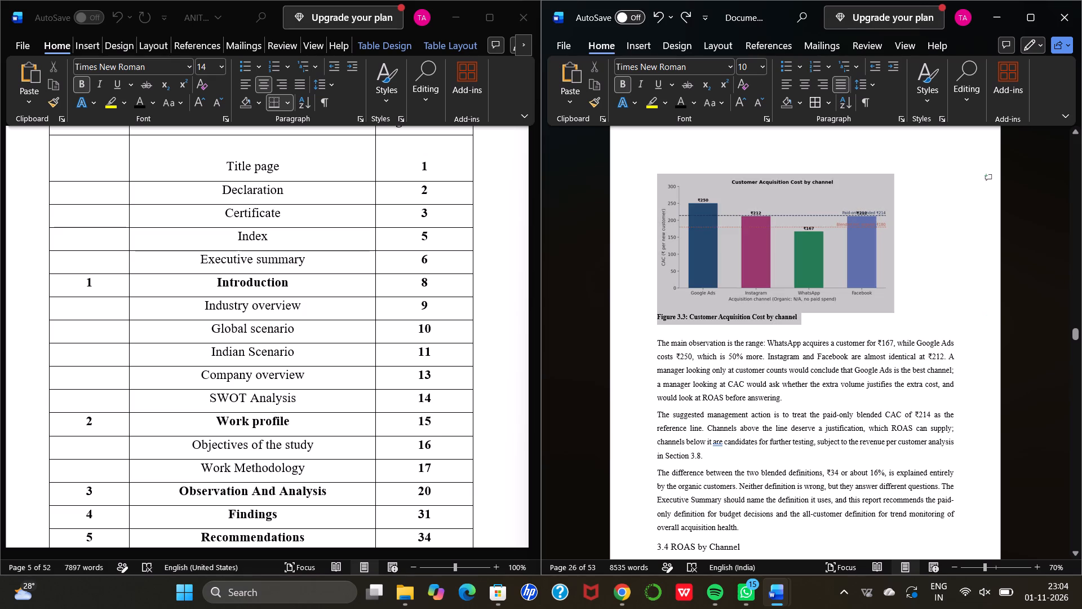
drag(645, 312, 632, 323)
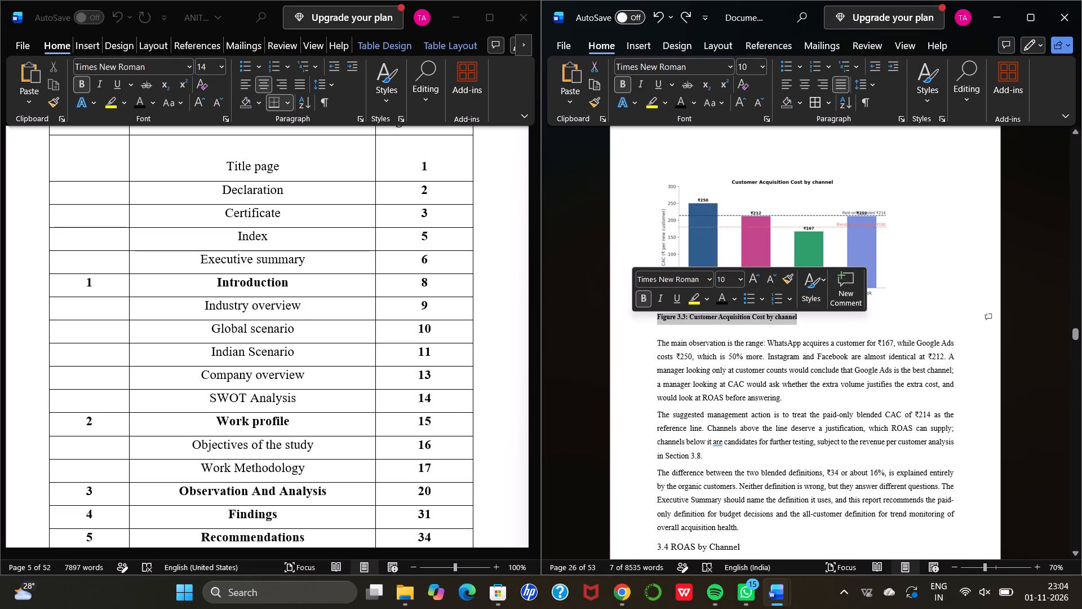
click(752, 281)
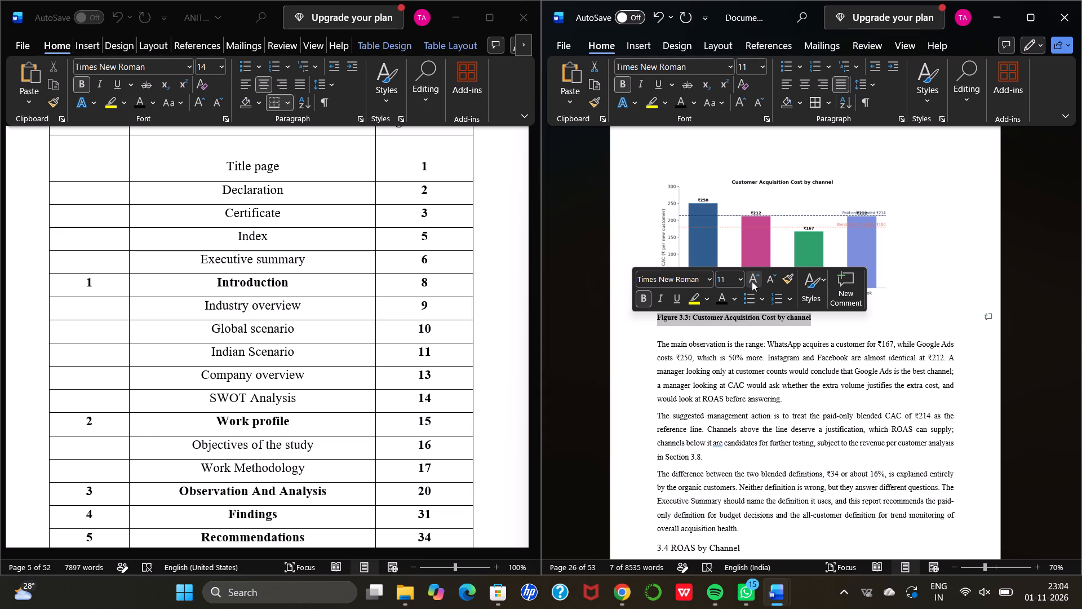
click(740, 280)
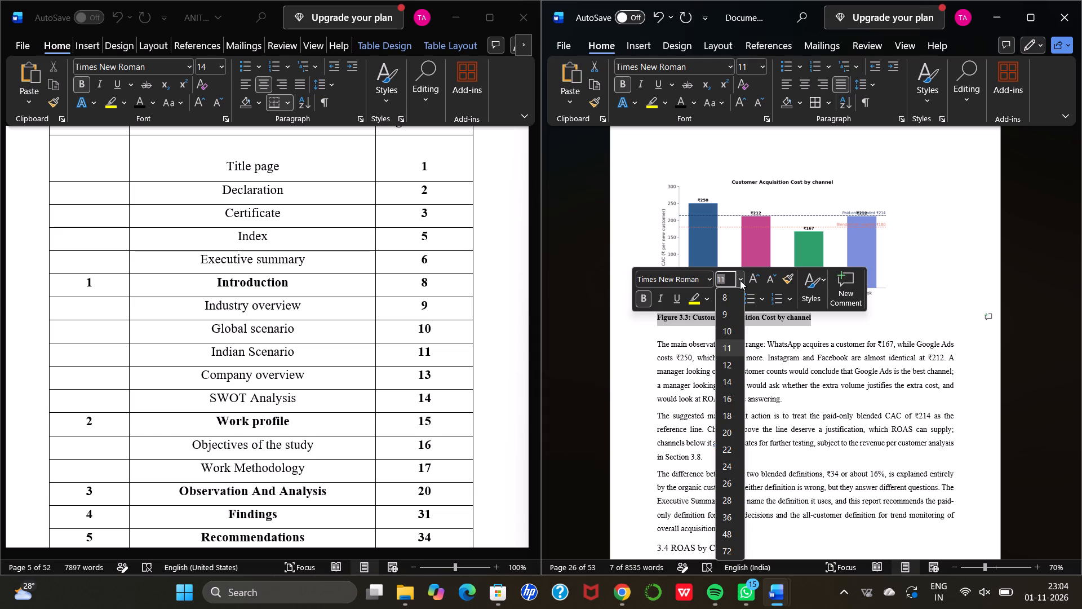
click(735, 365)
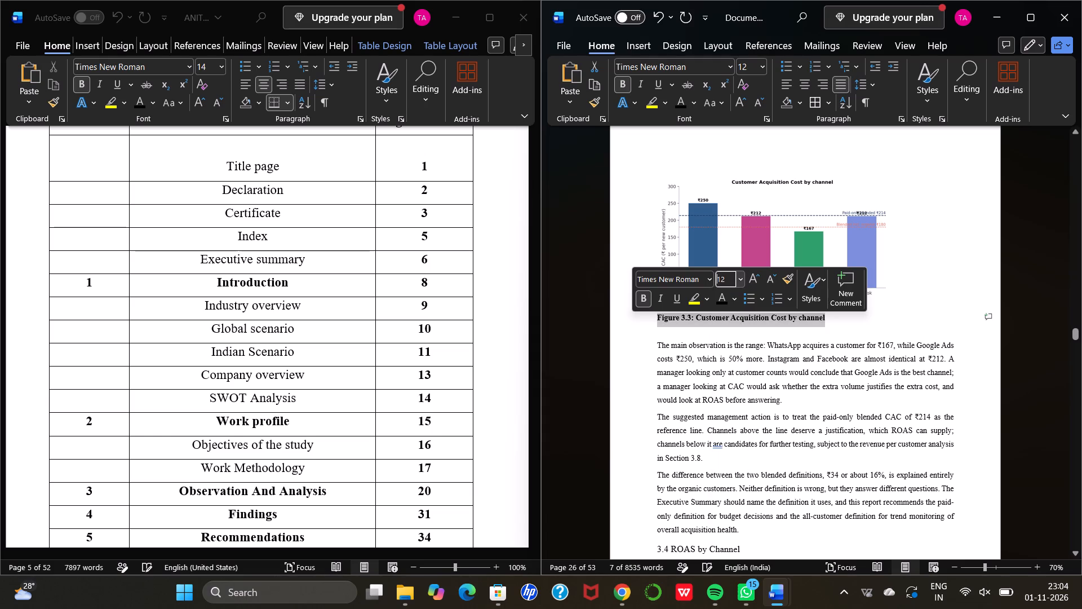
click(872, 330)
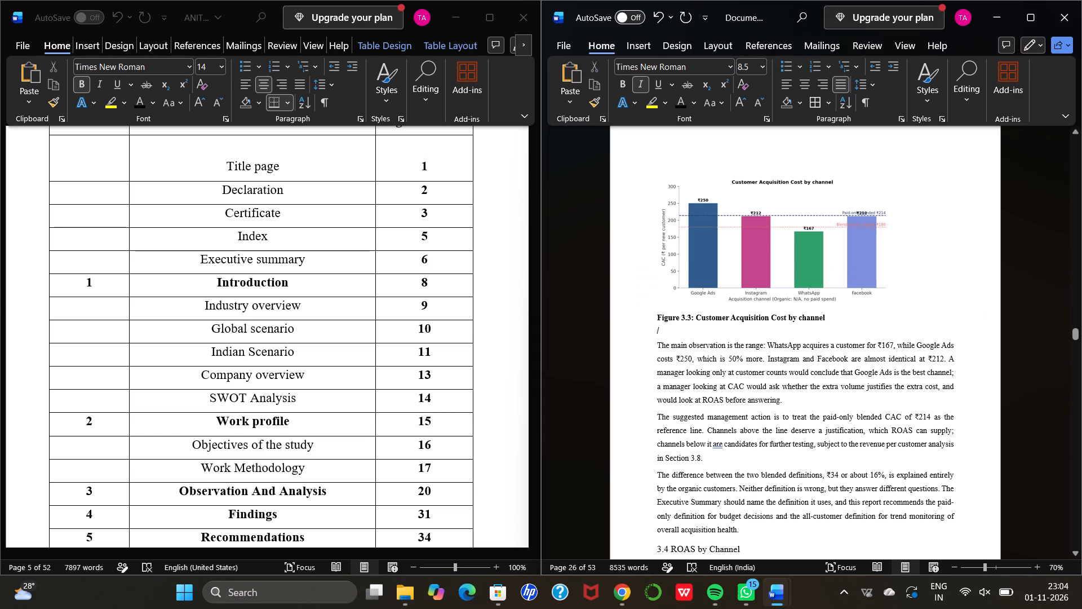
Review the headings and captions around Figure 3.3, section 3.4 ROAS by Channel and the Table 3 reconciliation.
scroll(872, 330, down, 1)
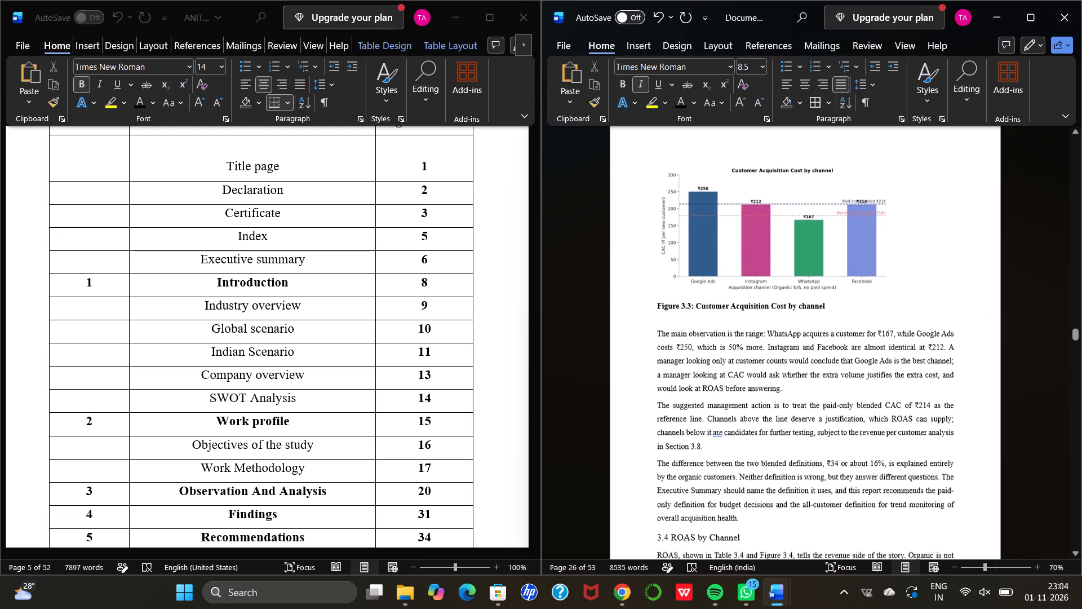
scroll(872, 330, down, 2)
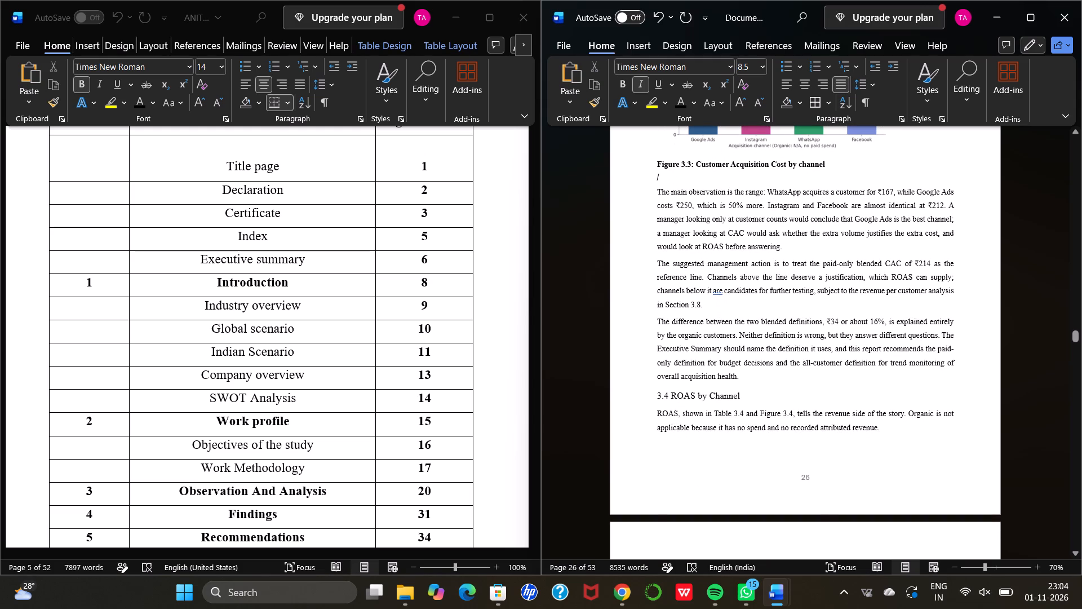
scroll(872, 330, down, 1)
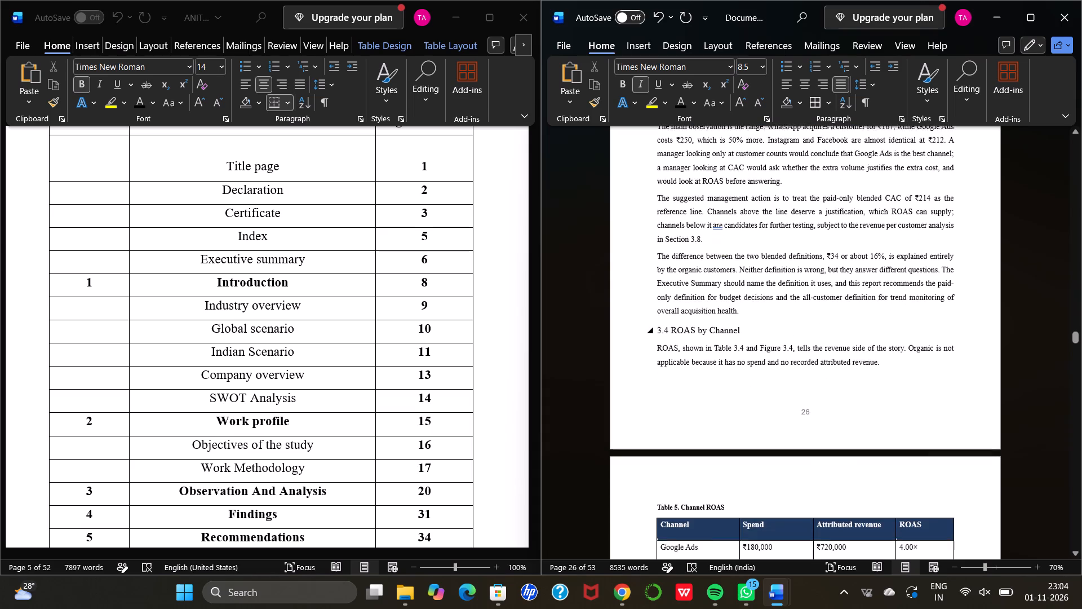
scroll(872, 330, down, 1)
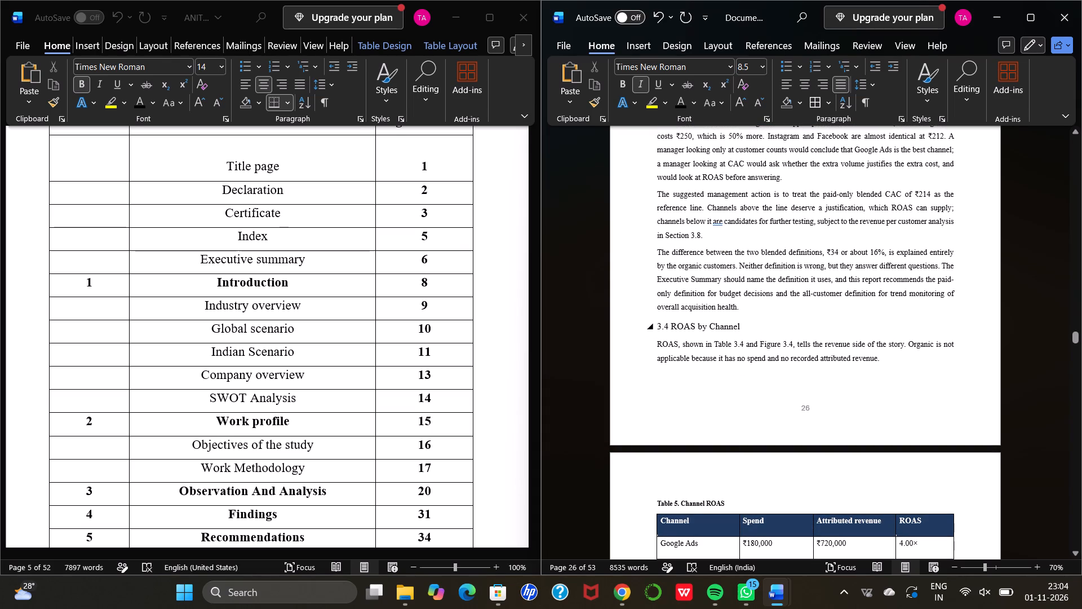
scroll(740, 324, up, 5)
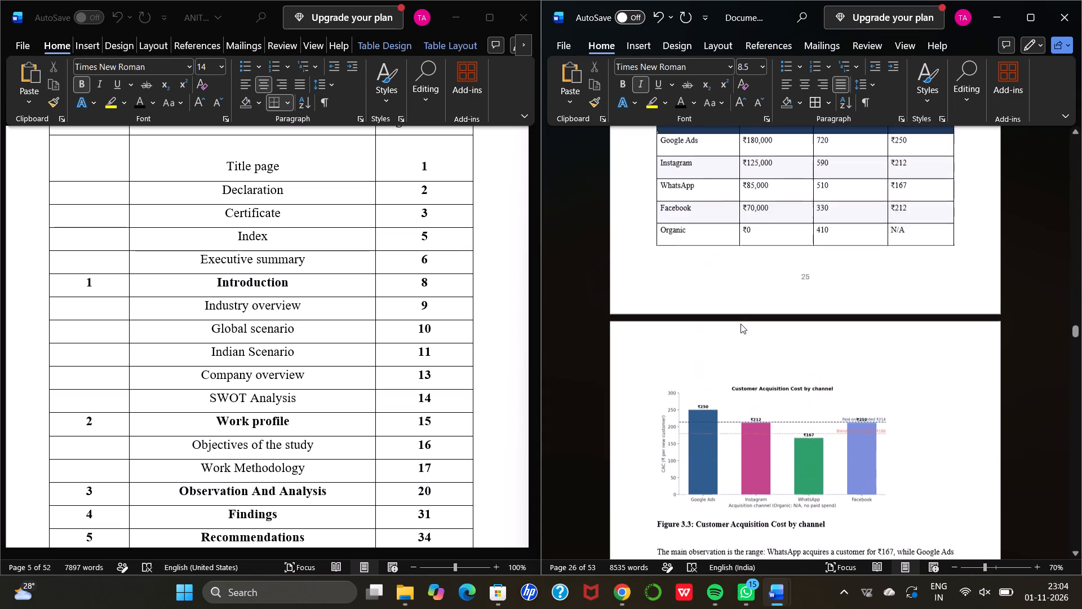
scroll(740, 324, up, 6)
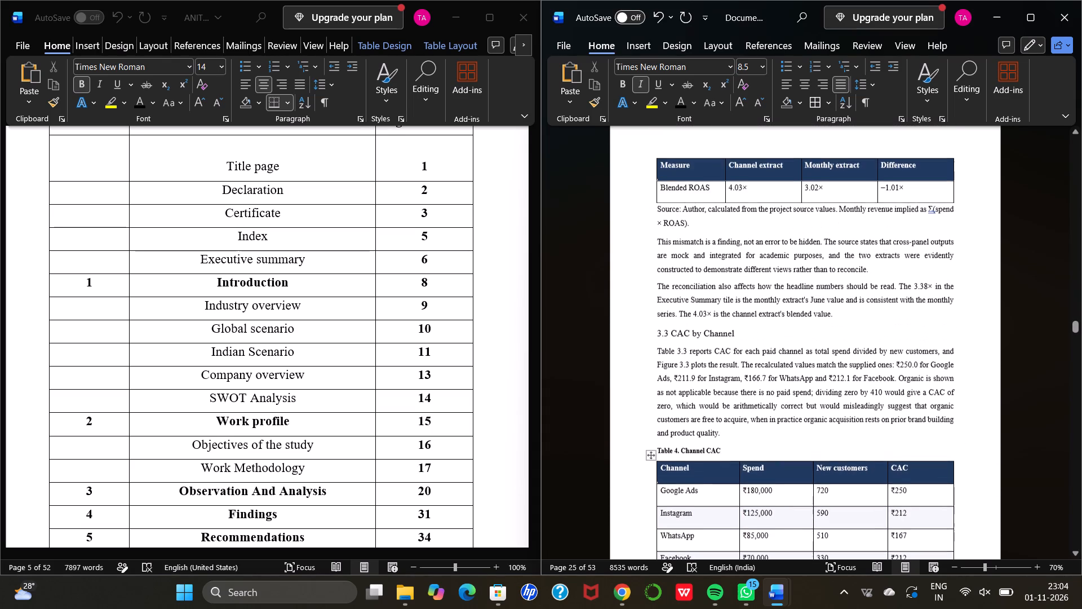
scroll(740, 324, up, 4)
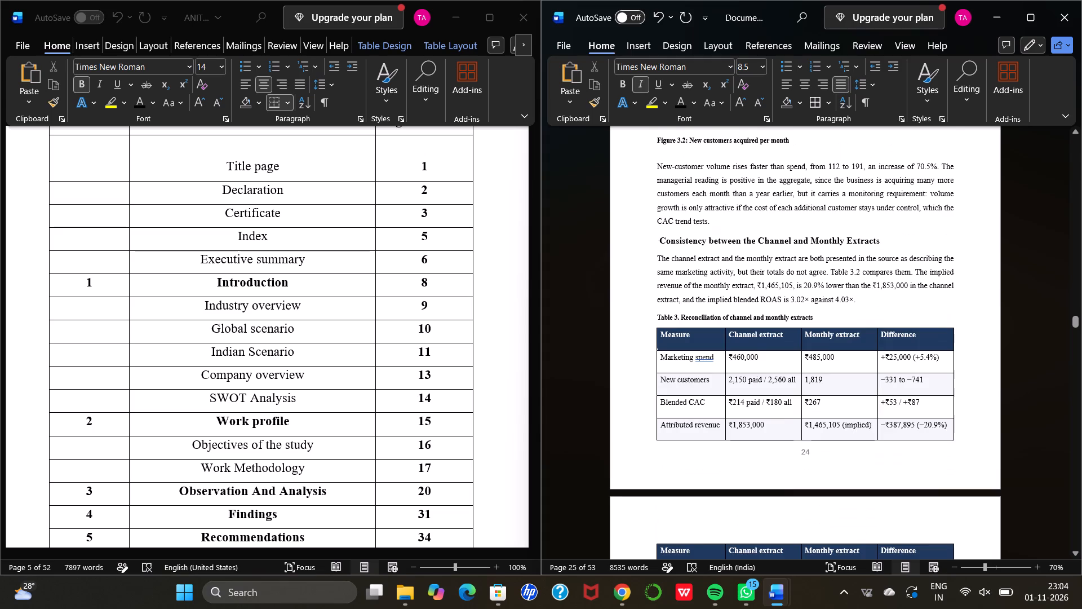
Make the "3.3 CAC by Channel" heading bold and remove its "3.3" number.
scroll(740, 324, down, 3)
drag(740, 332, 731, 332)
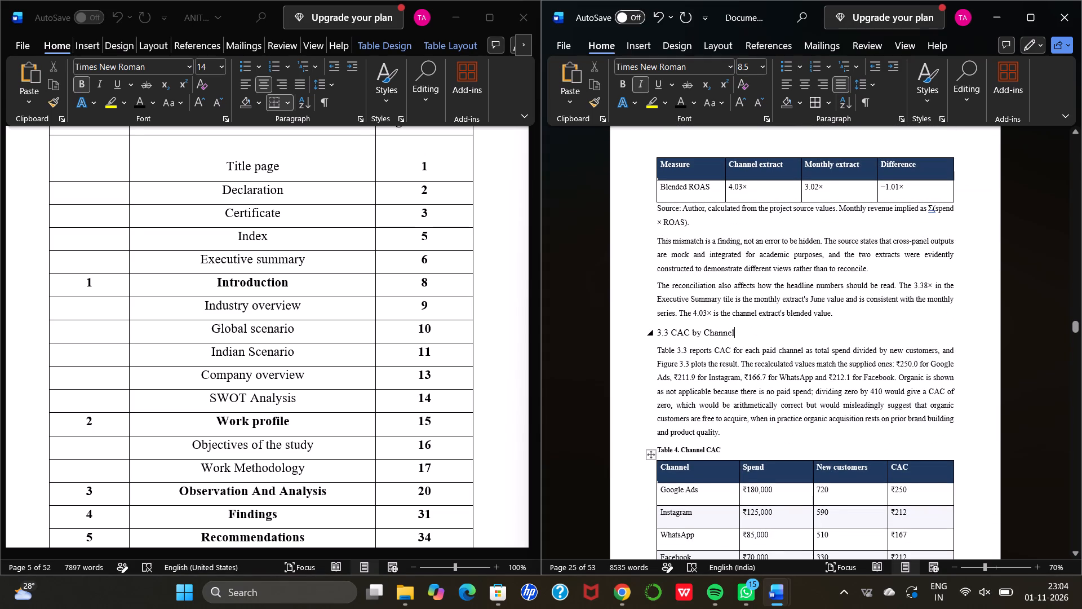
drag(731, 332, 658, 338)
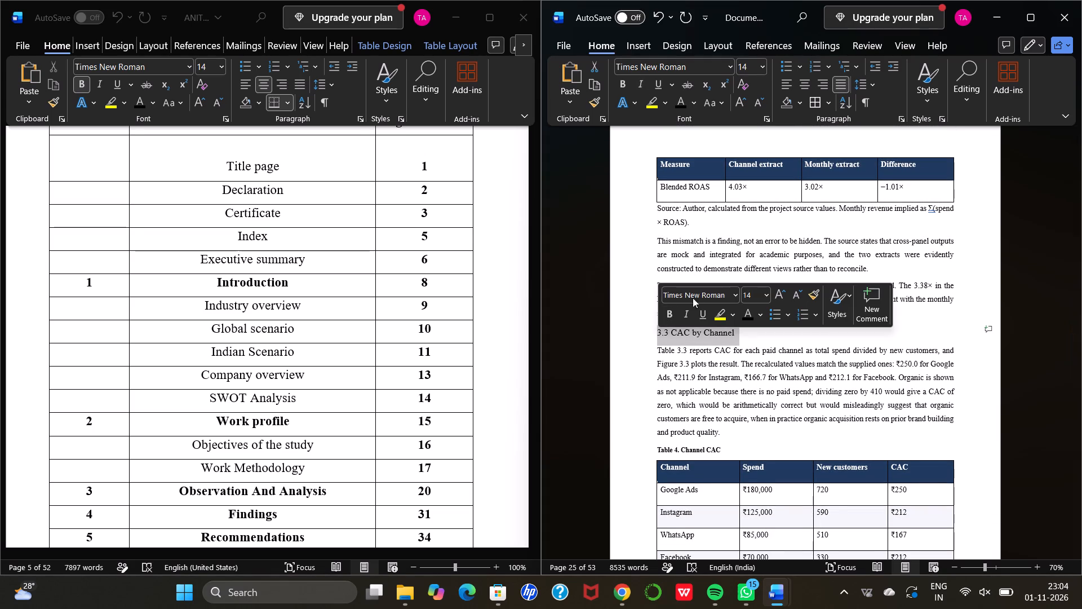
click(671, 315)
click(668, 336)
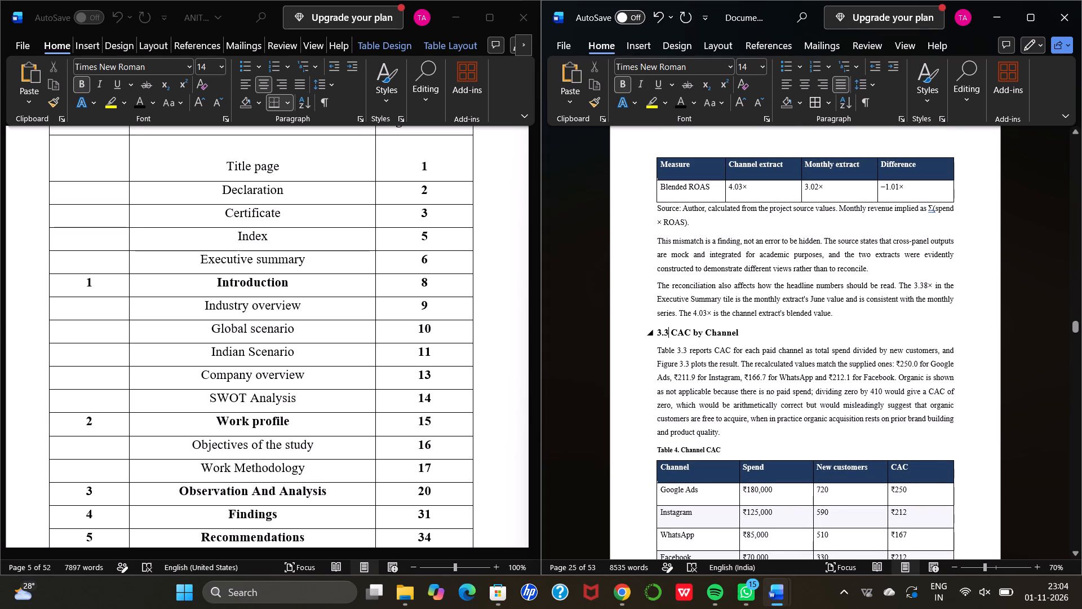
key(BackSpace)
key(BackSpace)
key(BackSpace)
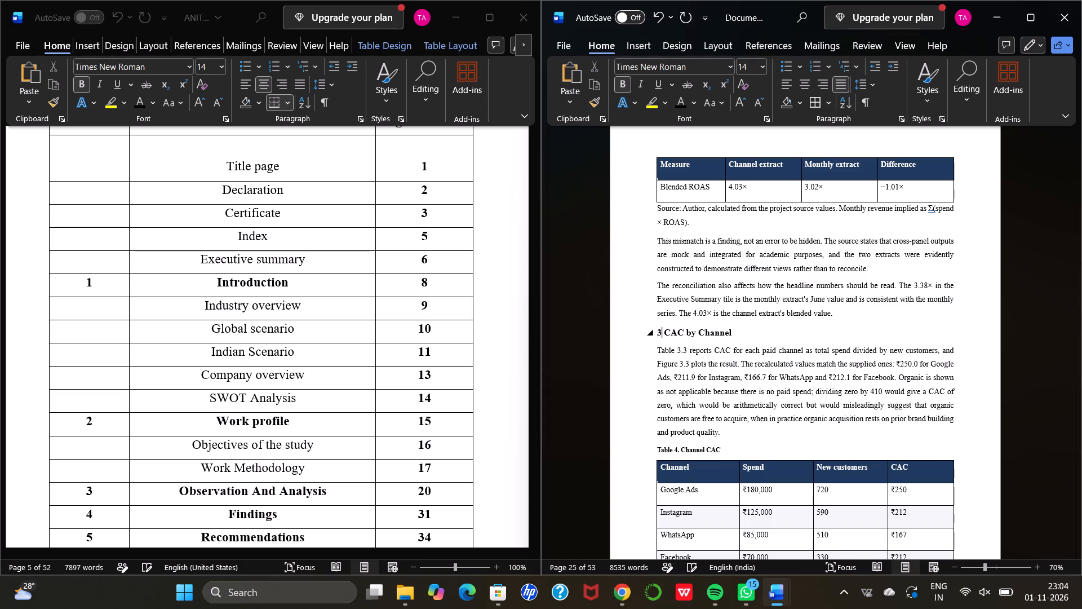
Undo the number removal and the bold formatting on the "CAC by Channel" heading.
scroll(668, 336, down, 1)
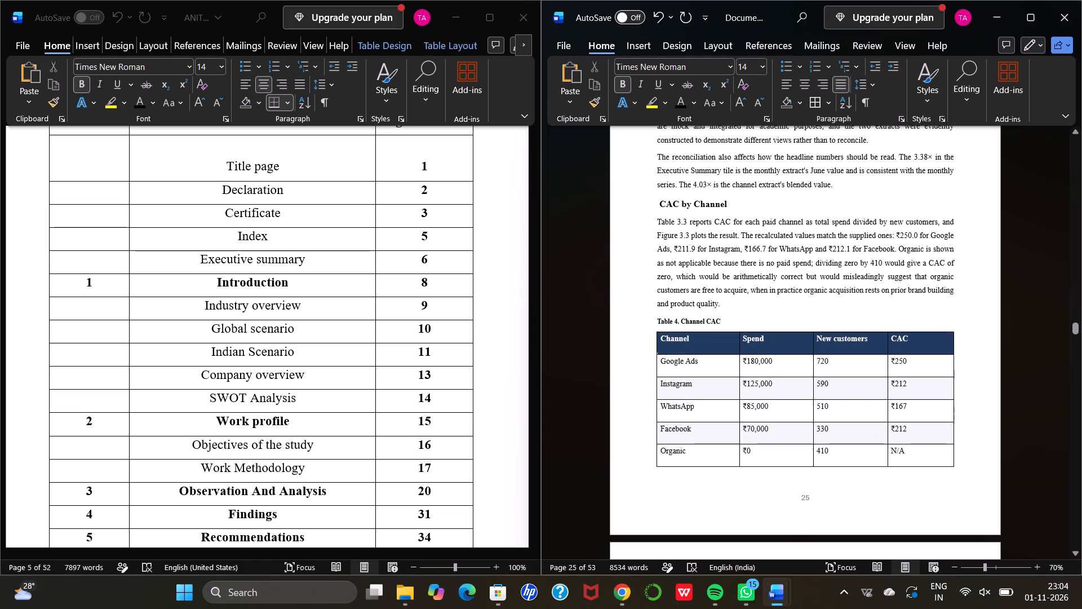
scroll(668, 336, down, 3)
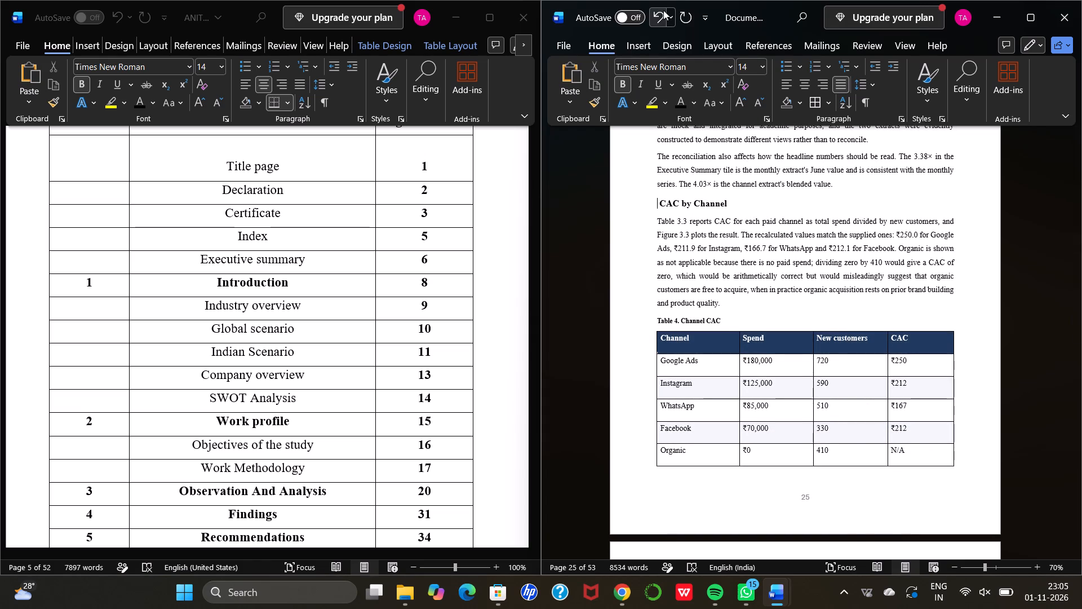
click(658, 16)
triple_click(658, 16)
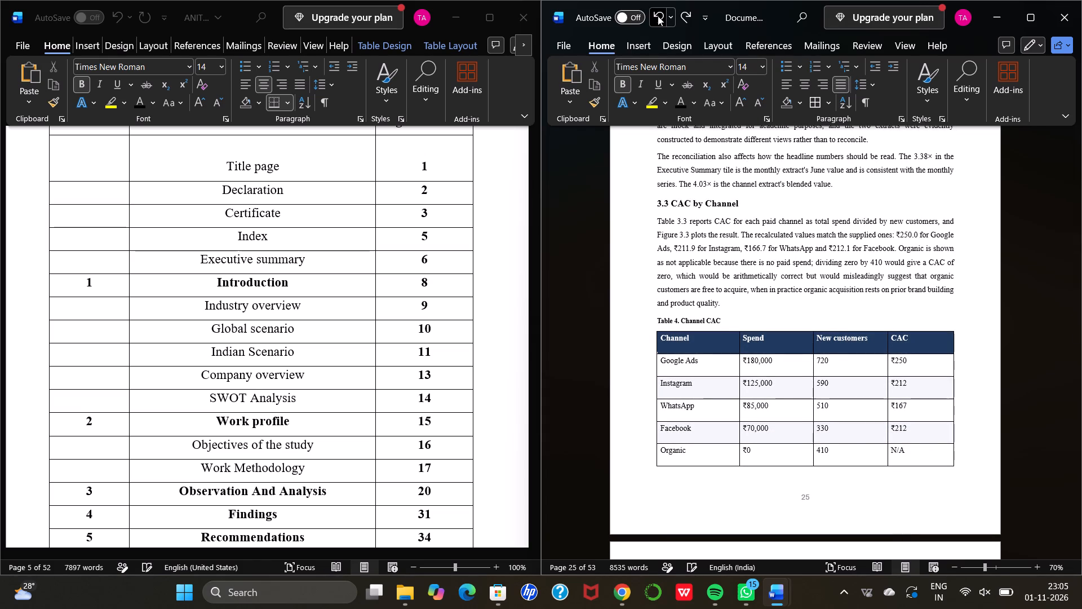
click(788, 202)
Add the number 3.2 in front of the "Consistency between the Channel and Monthly Extracts" heading.
scroll(788, 202, up, 4)
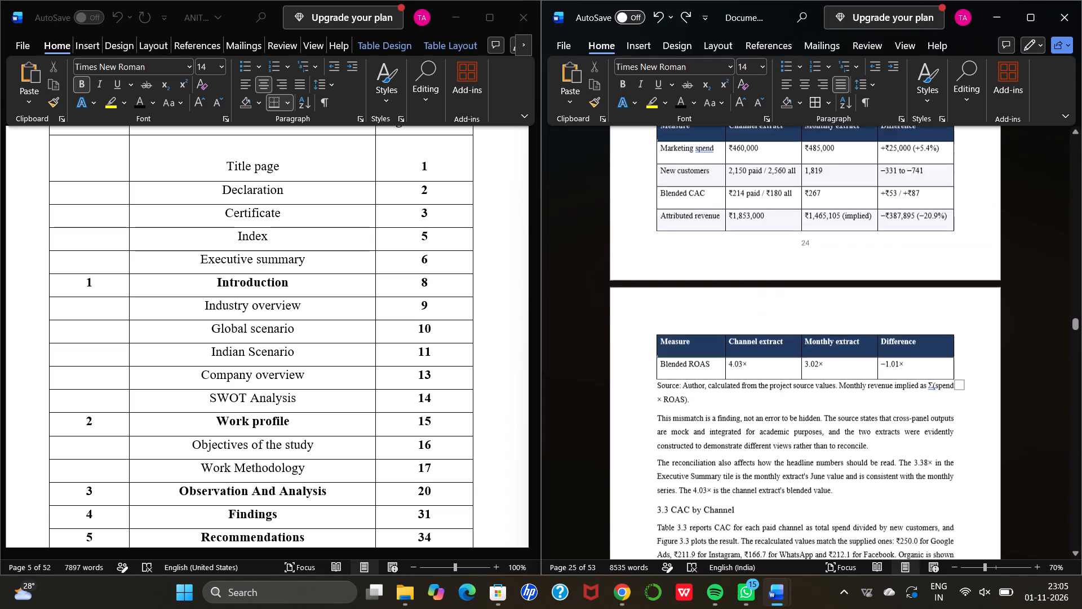
scroll(788, 202, up, 3)
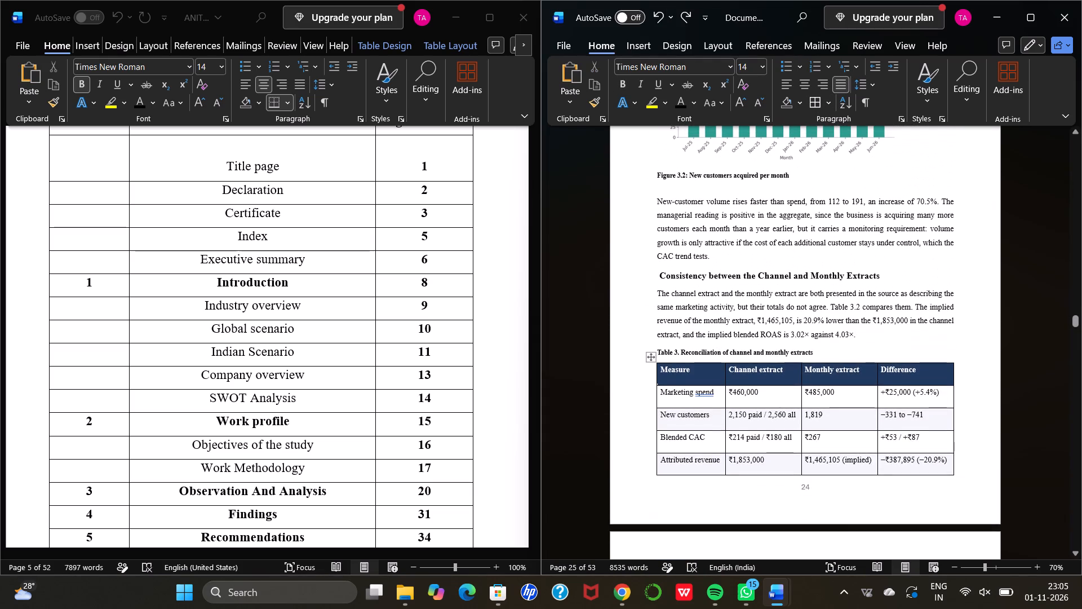
scroll(788, 202, up, 2)
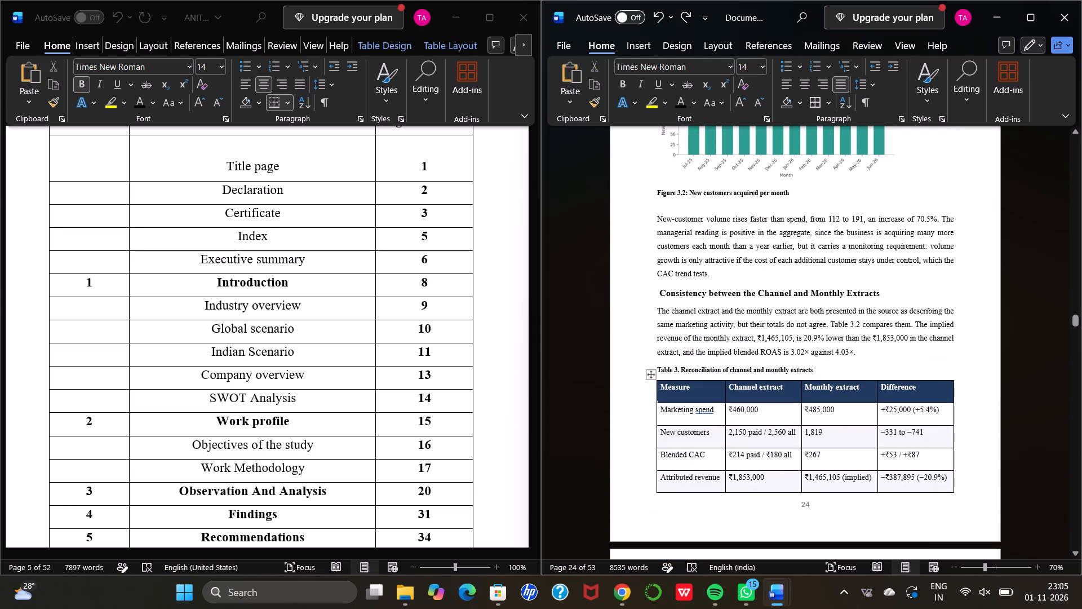
scroll(788, 202, up, 2)
click(662, 294)
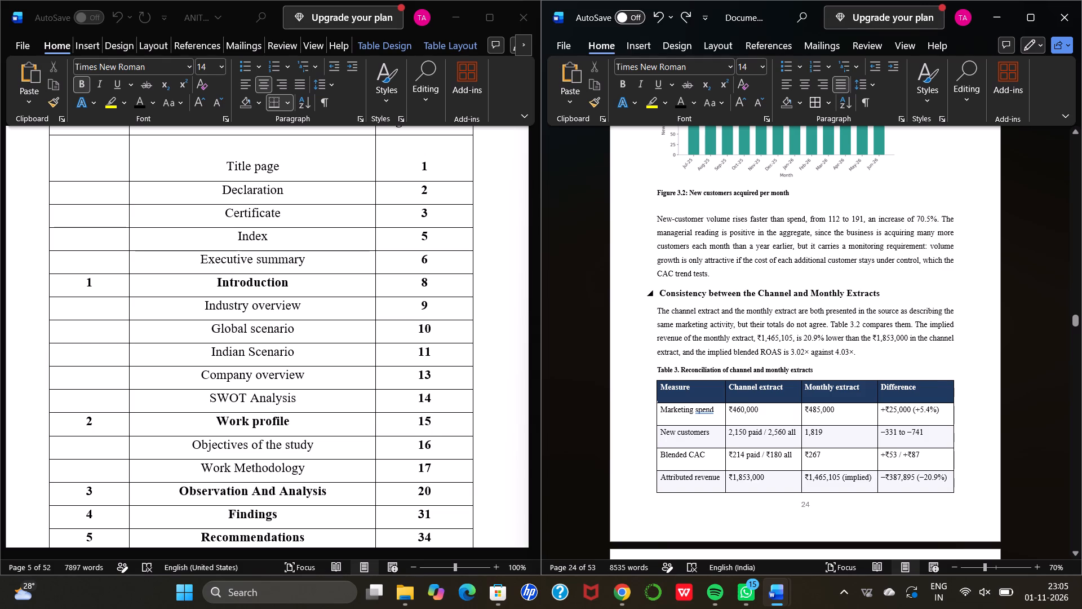
text(3.2)
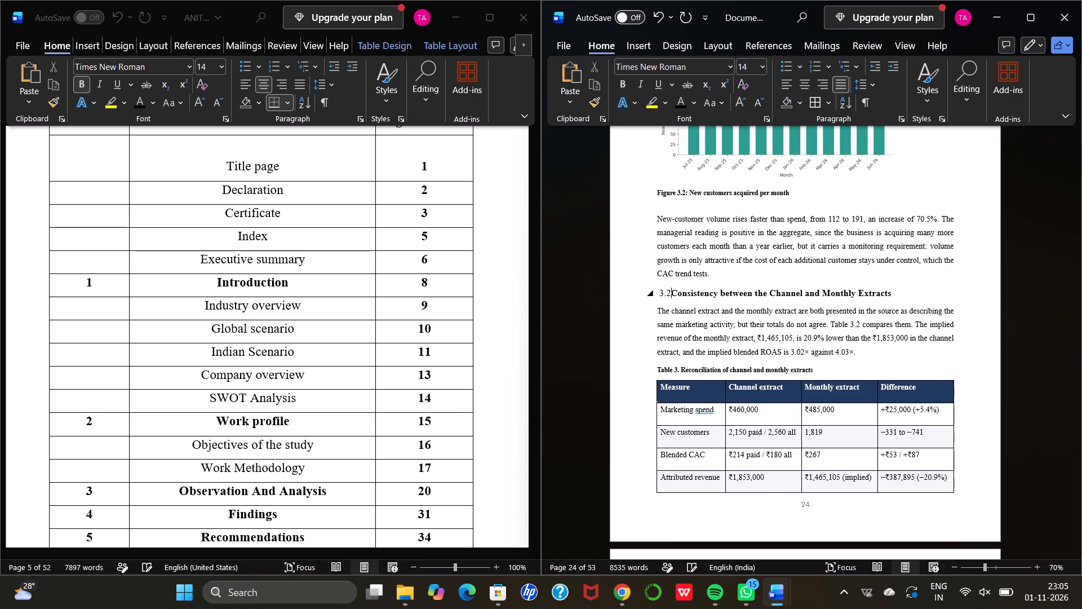
Make the "3.2" number of the "Consistency between the Channel and Monthly Extracts" heading bold.
drag(662, 294, 648, 291)
drag(648, 291, 673, 291)
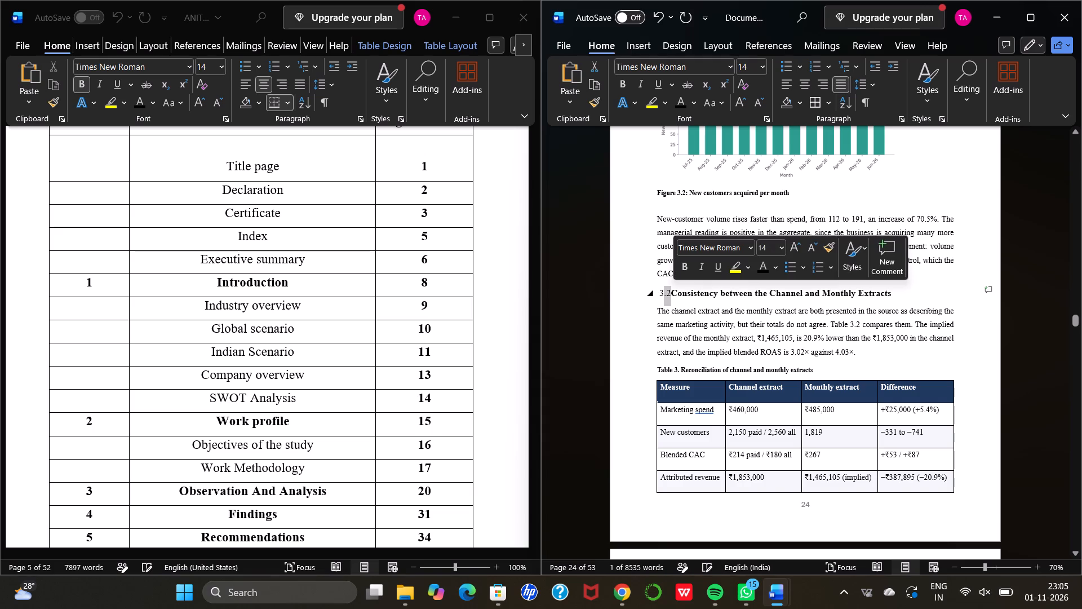
click(683, 273)
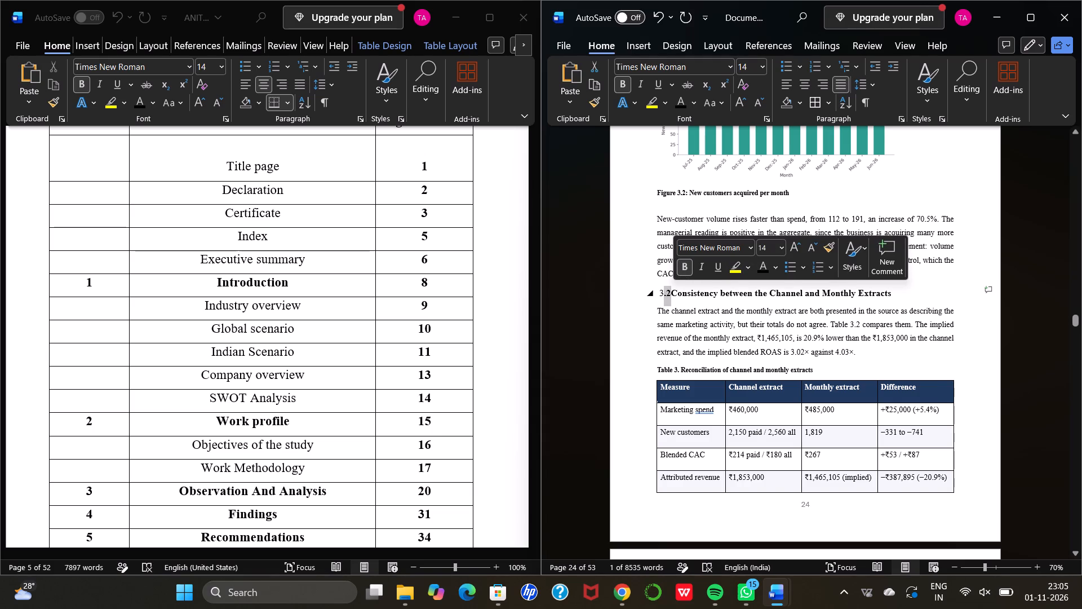
click(664, 286)
drag(665, 294, 658, 293)
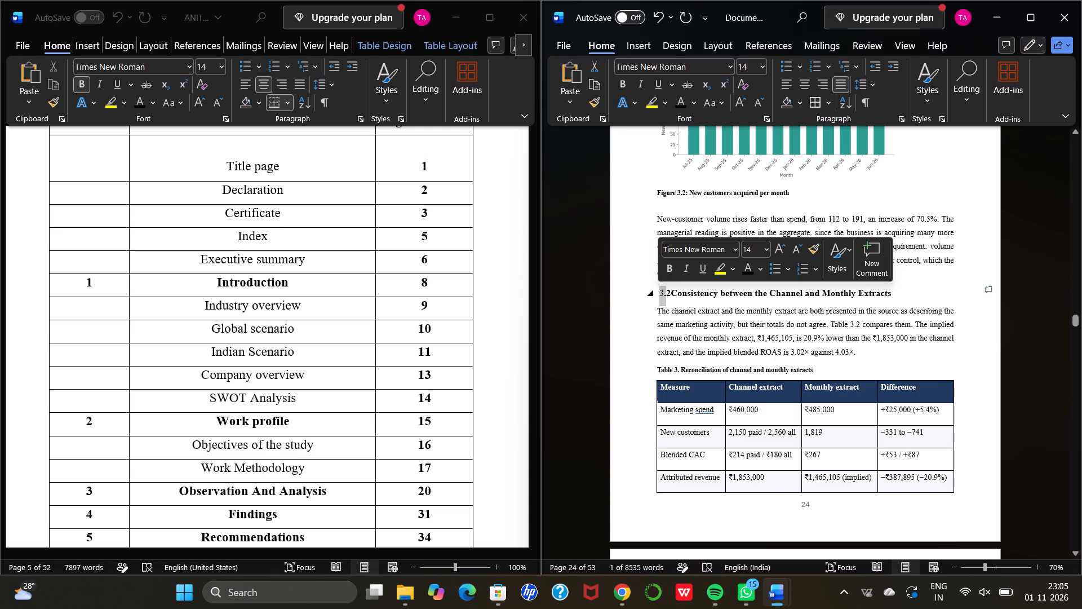
click(664, 275)
click(644, 308)
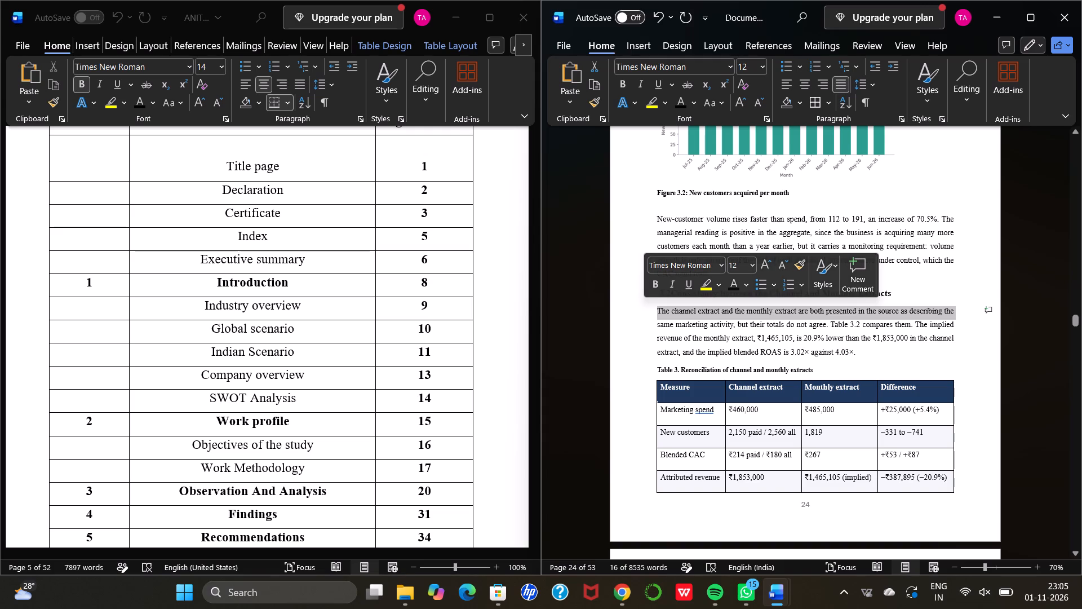
Look through the other open report's chapters, annexures and references to check its content and layout.
scroll(429, 332, left, 1)
scroll(335, 310, down, 20)
scroll(335, 310, down, 20)
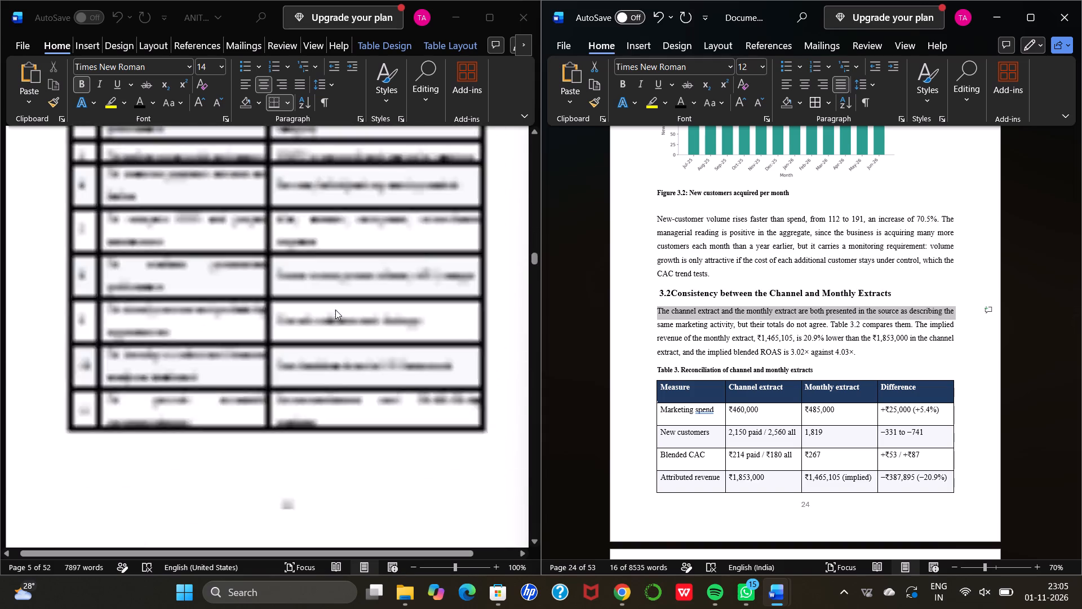
scroll(335, 310, down, 11)
scroll(335, 310, down, 12)
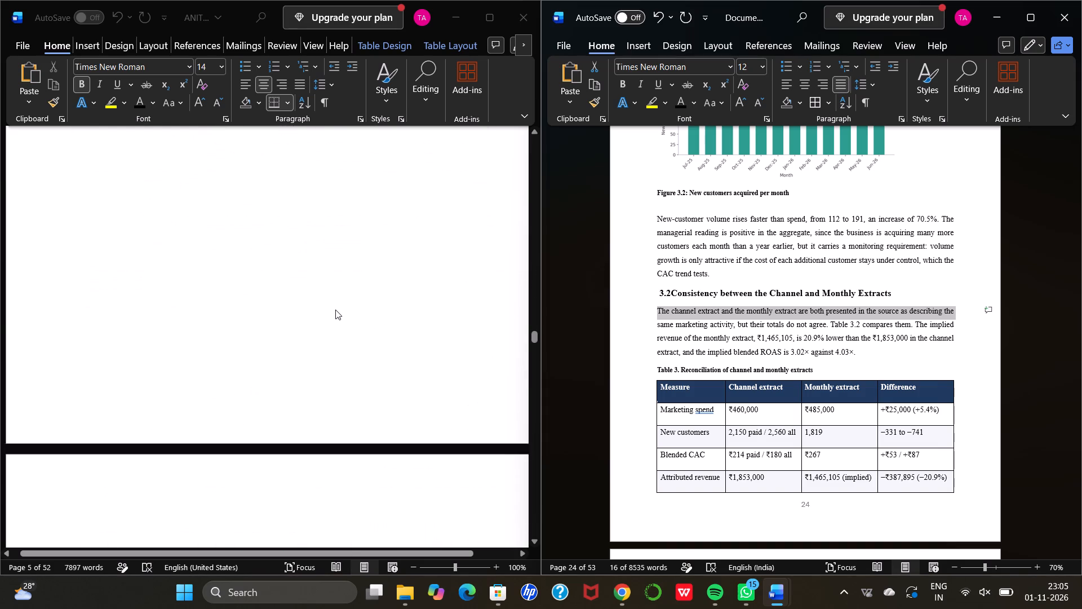
scroll(335, 310, down, 14)
scroll(335, 310, down, 15)
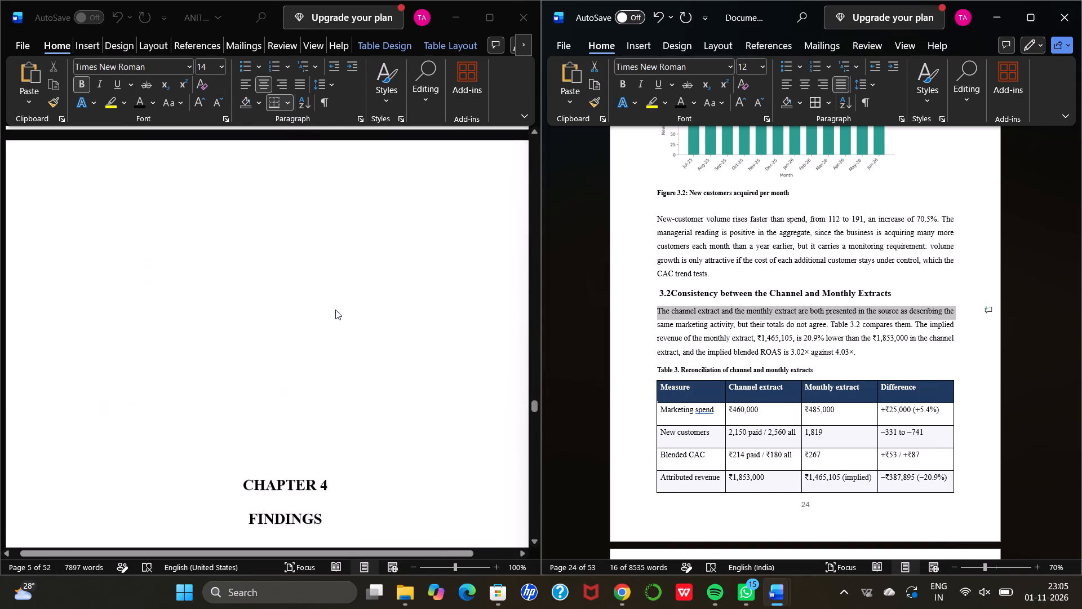
scroll(335, 310, down, 19)
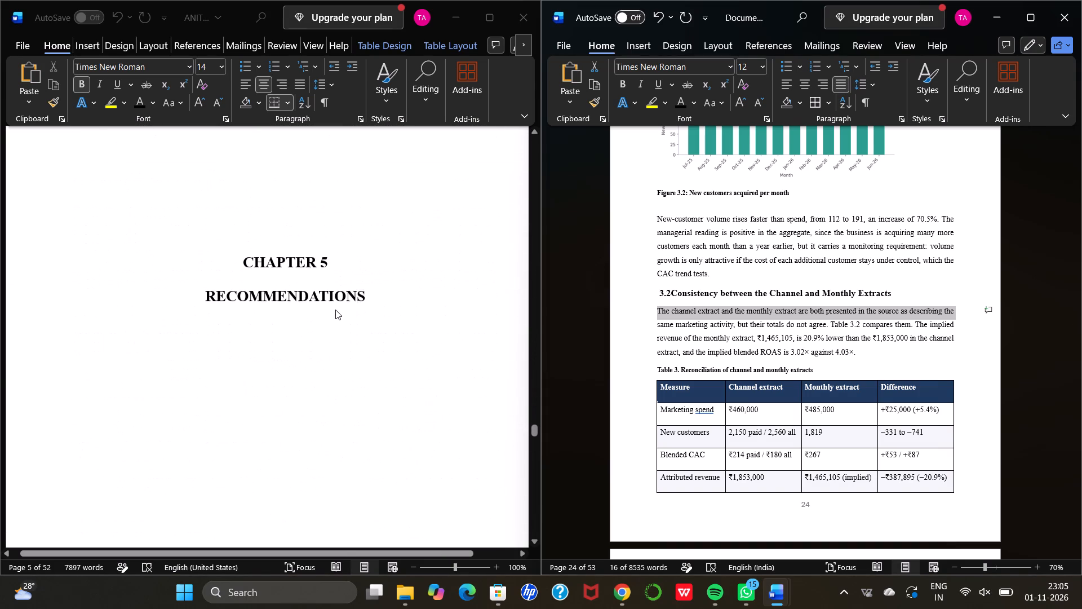
scroll(335, 310, down, 8)
scroll(335, 310, down, 18)
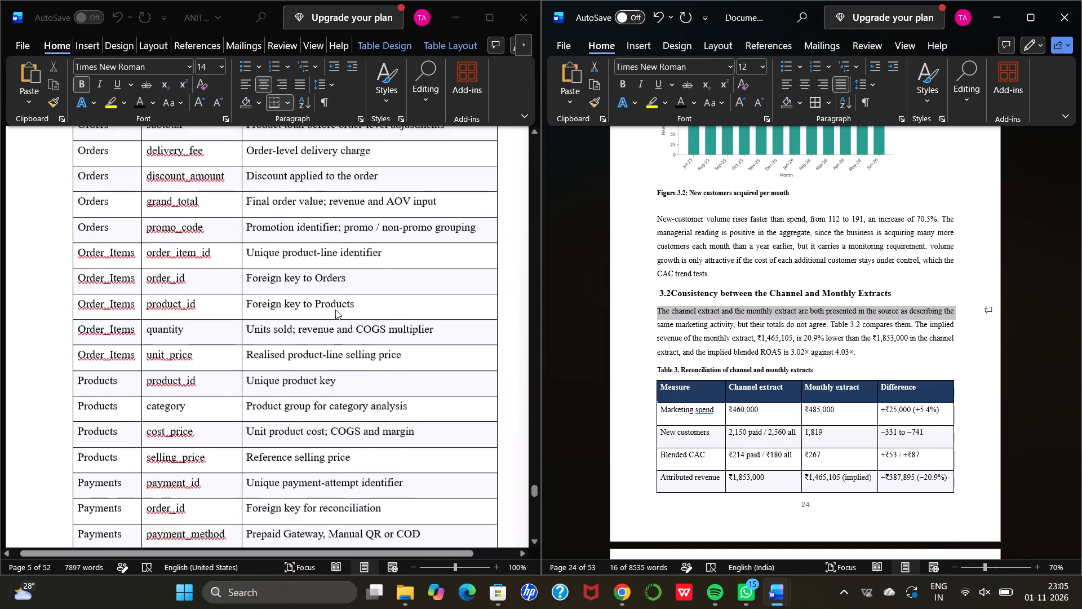
scroll(335, 310, down, 17)
scroll(335, 310, down, 12)
scroll(335, 310, down, 16)
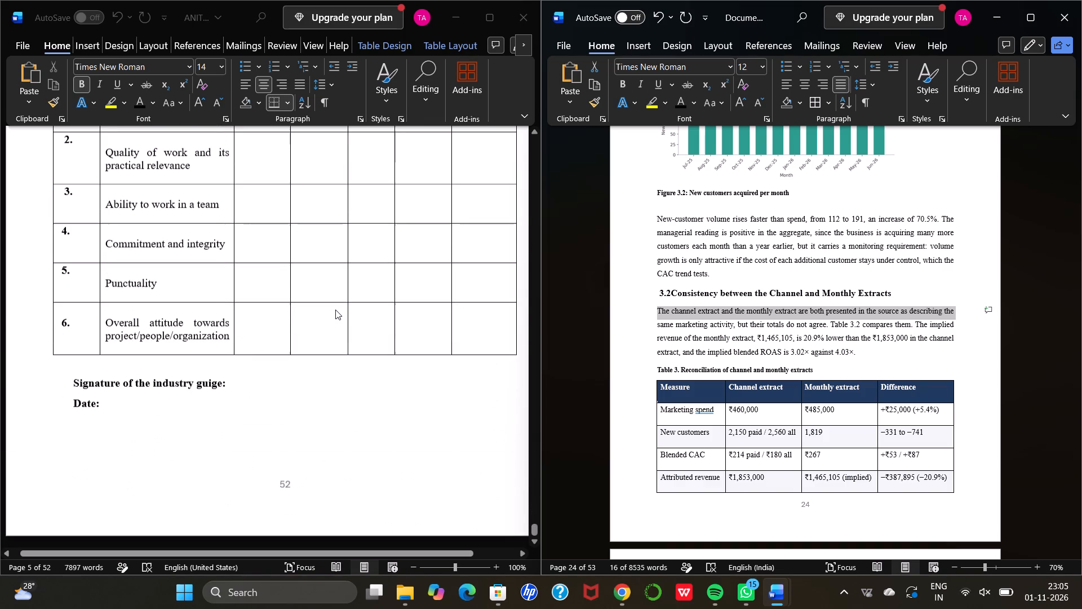
scroll(335, 310, up, 8)
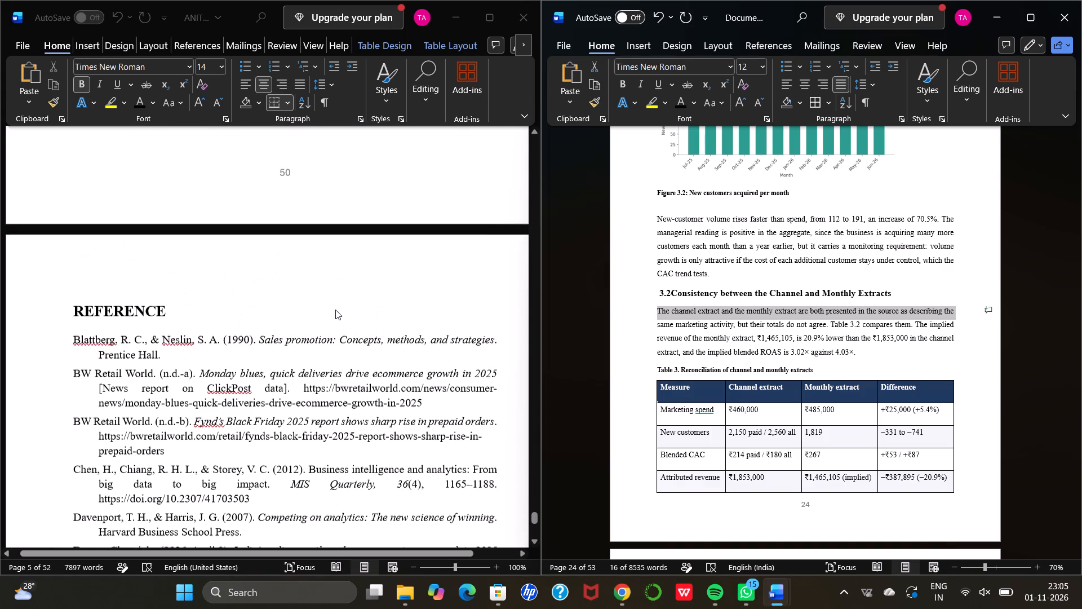
scroll(335, 310, up, 11)
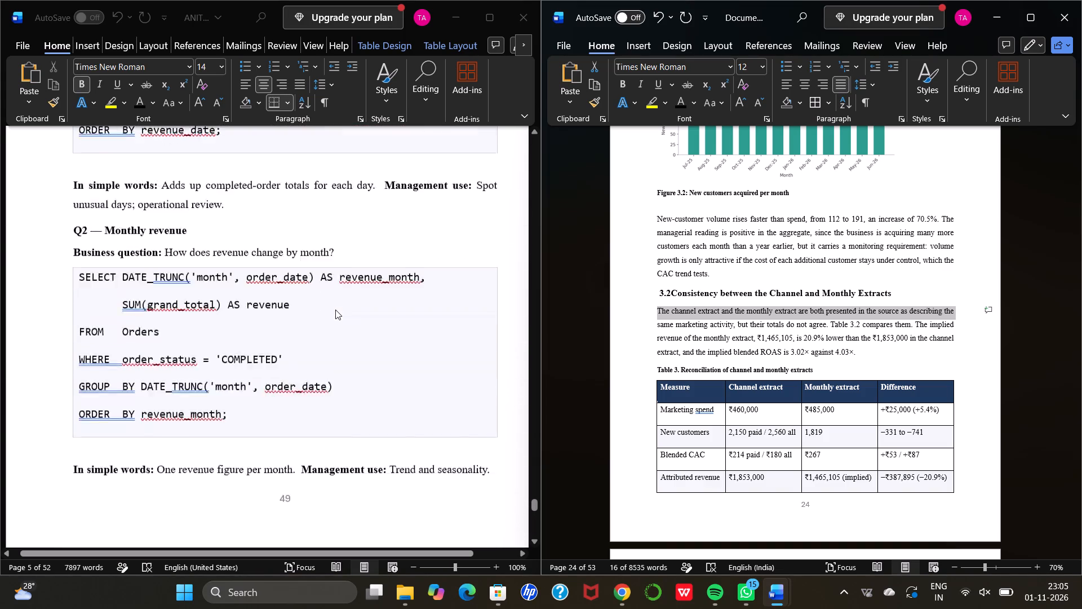
scroll(335, 310, up, 8)
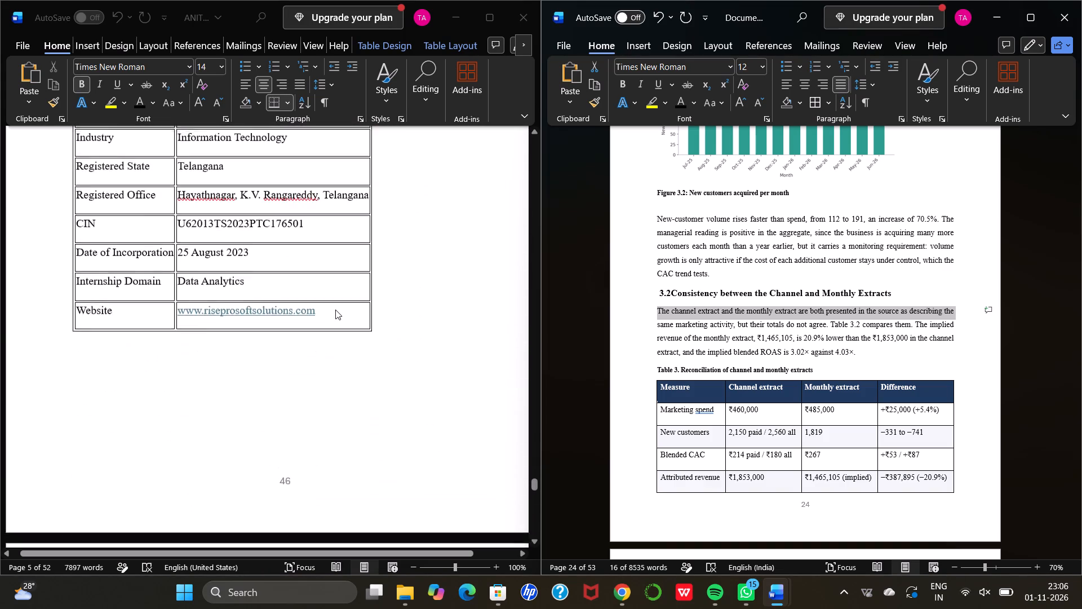
scroll(335, 310, up, 3)
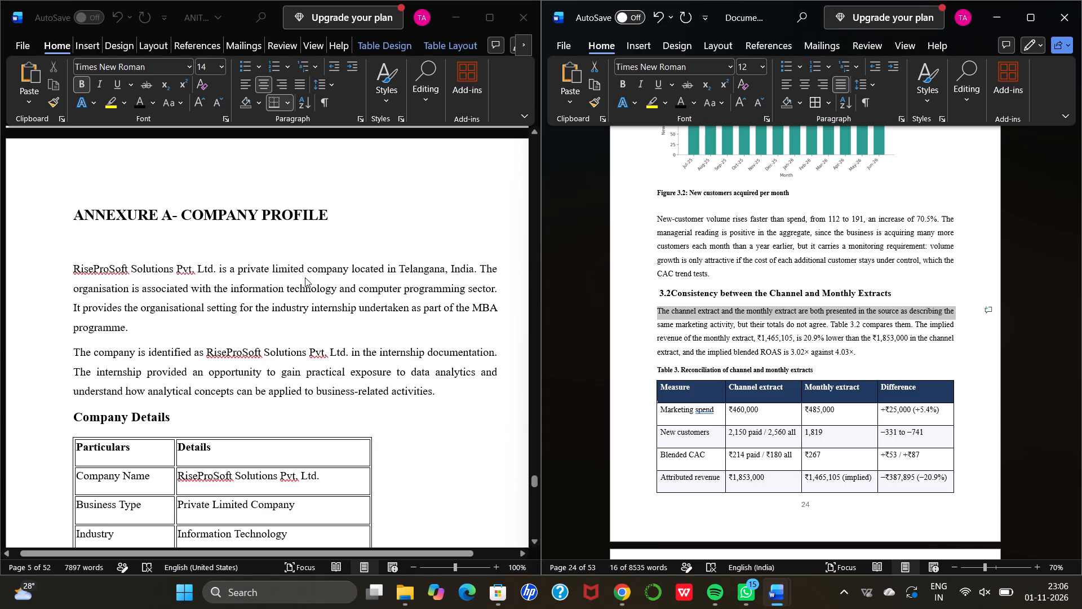
scroll(305, 277, up, 7)
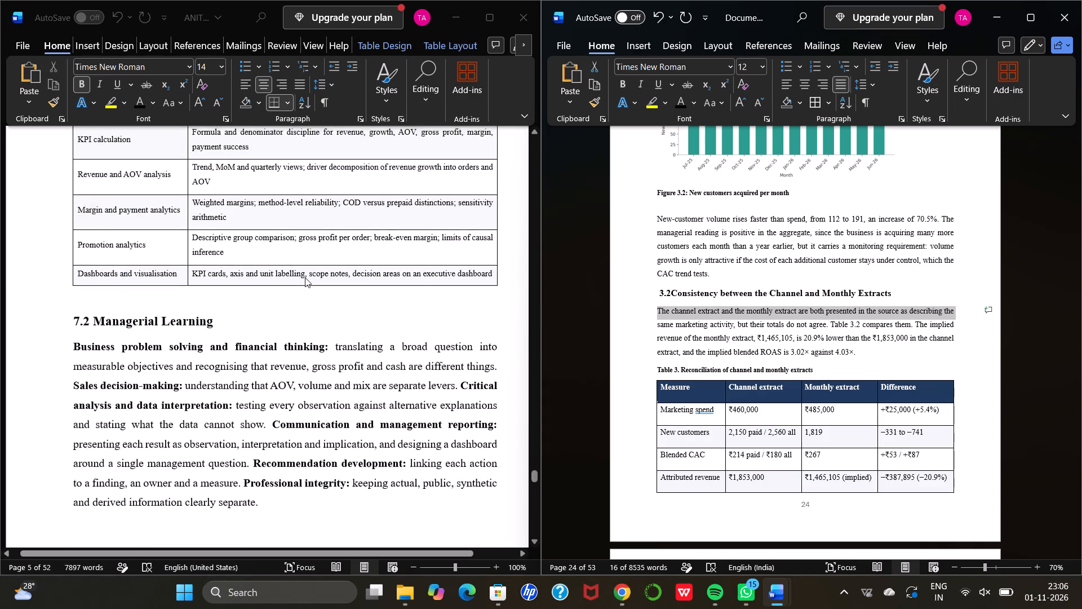
scroll(305, 277, up, 6)
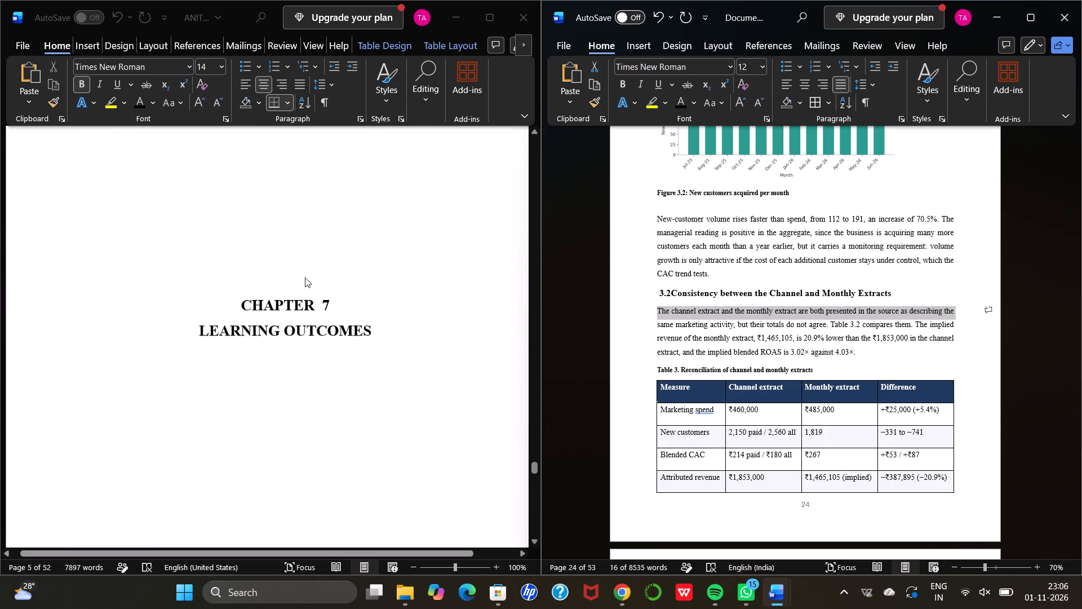
scroll(305, 277, up, 6)
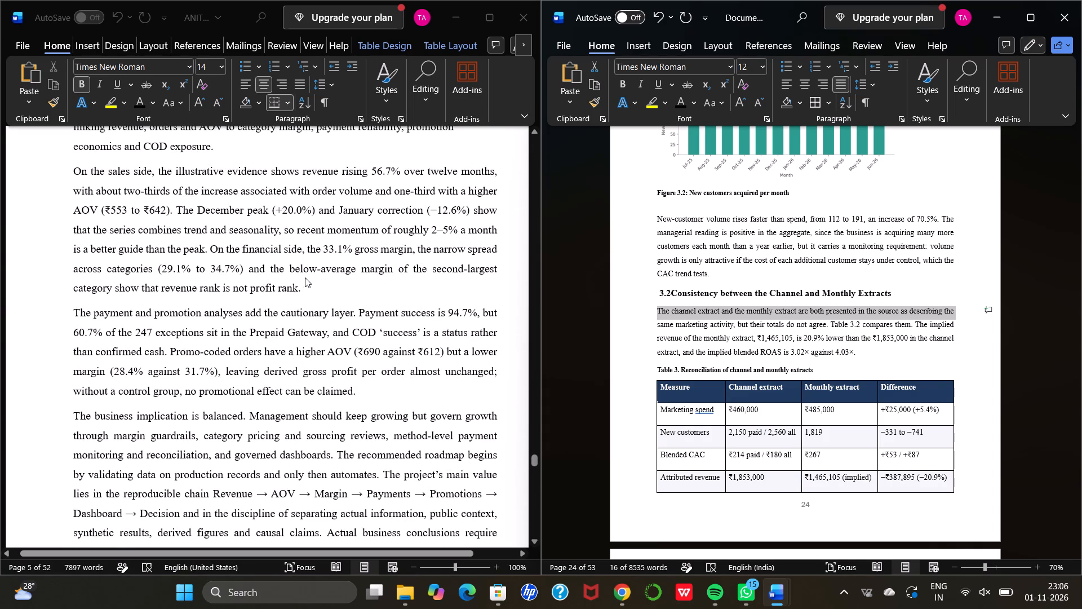
Delete the stray paragraph starting "company overview. Where the supplied project documents" after the closing text on page 43 of the other report.
scroll(305, 277, right, 1)
scroll(305, 277, down, 1)
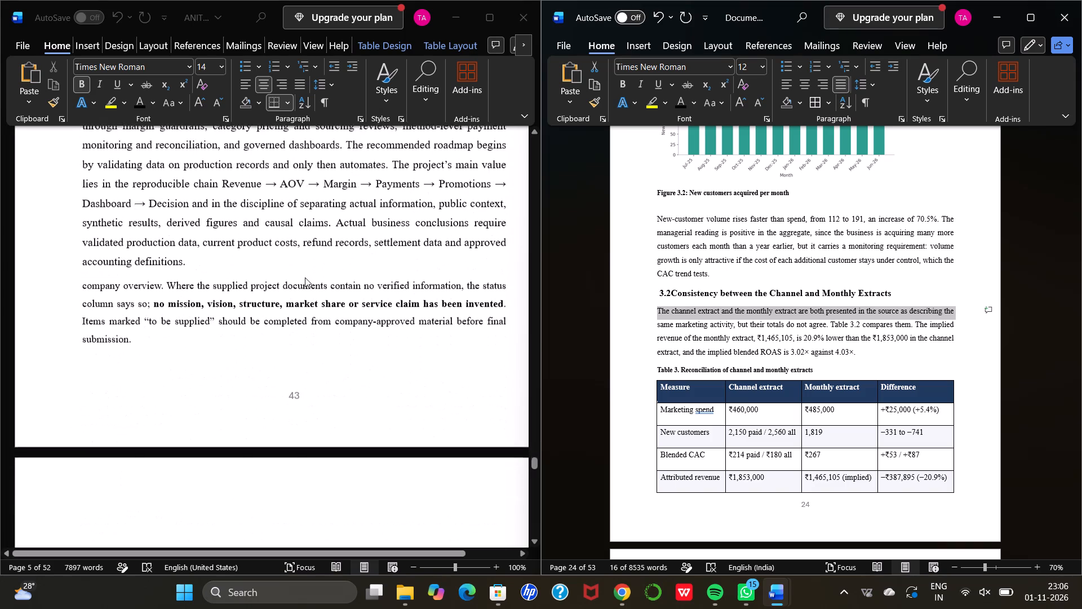
scroll(305, 277, down, 1)
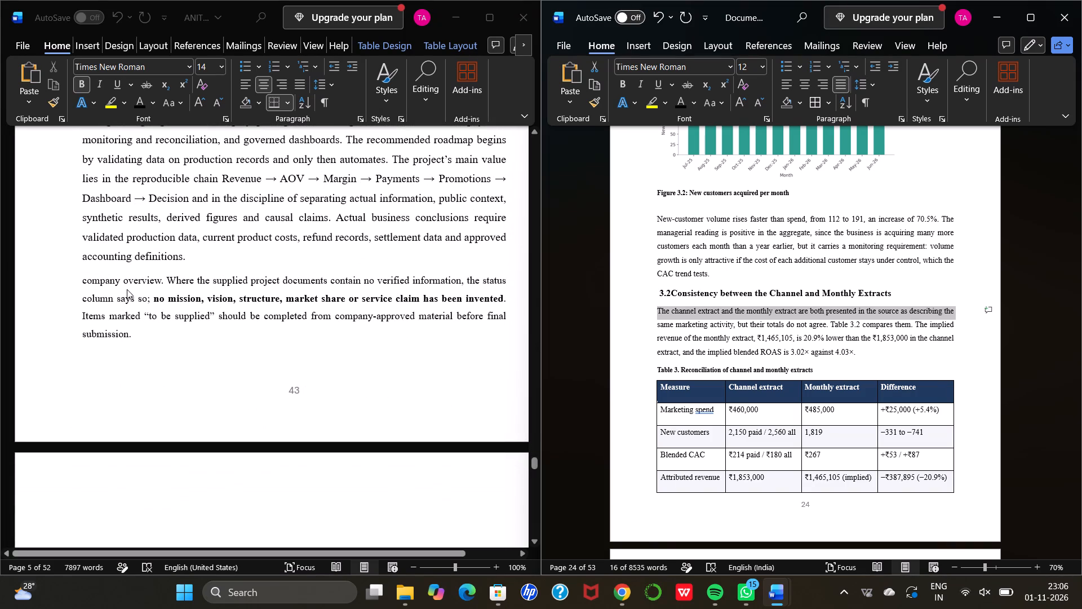
click(78, 279)
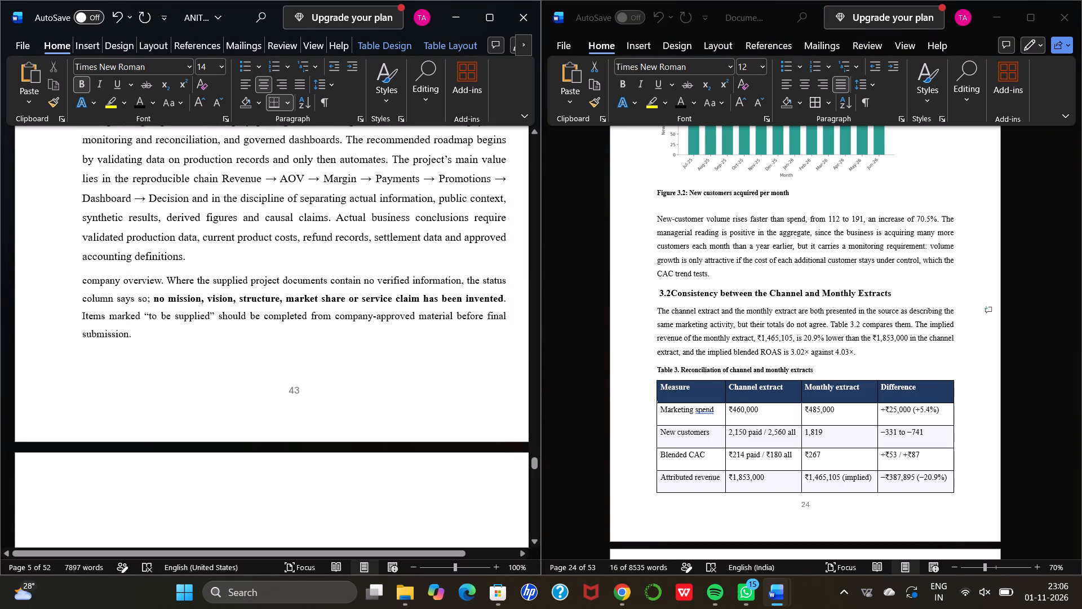
drag(79, 279, 156, 334)
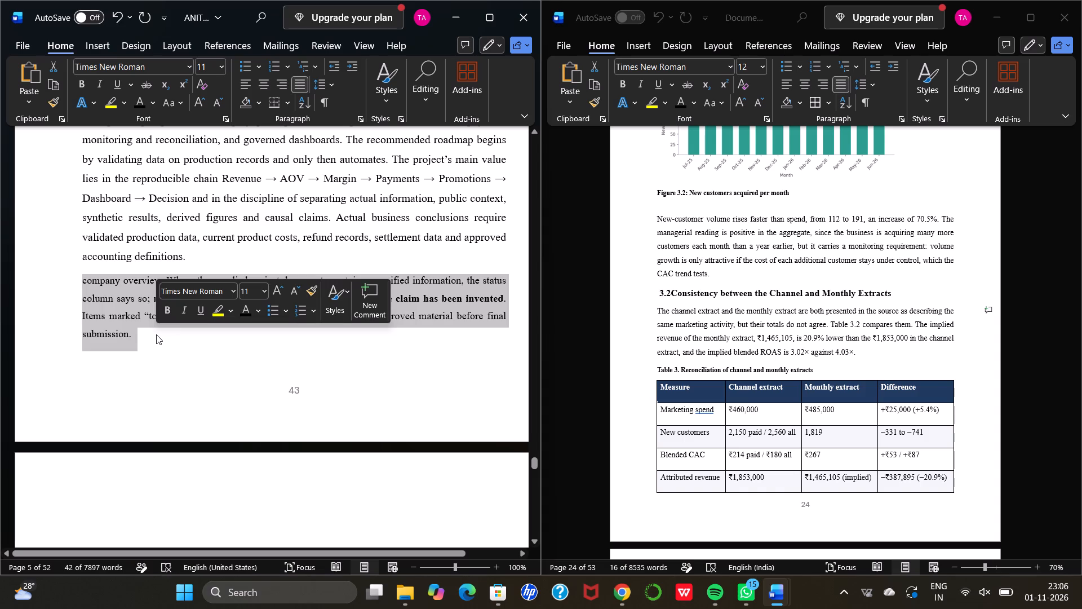
key(BackSpace)
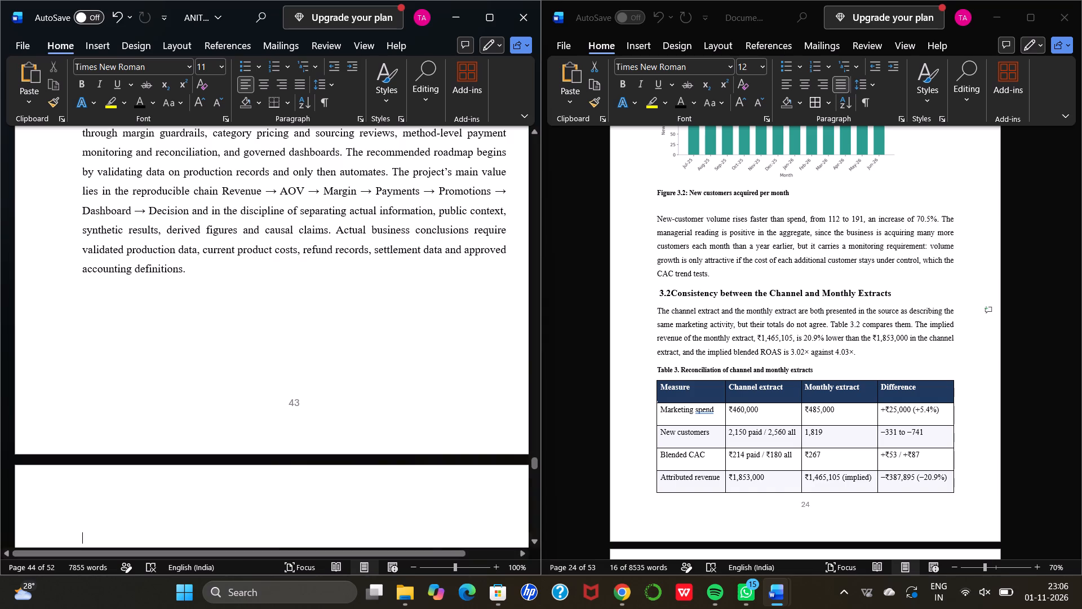
Make the "3.5 Attributed Revenue by Channel" heading bold in the marketing report.
scroll(710, 280, down, 4)
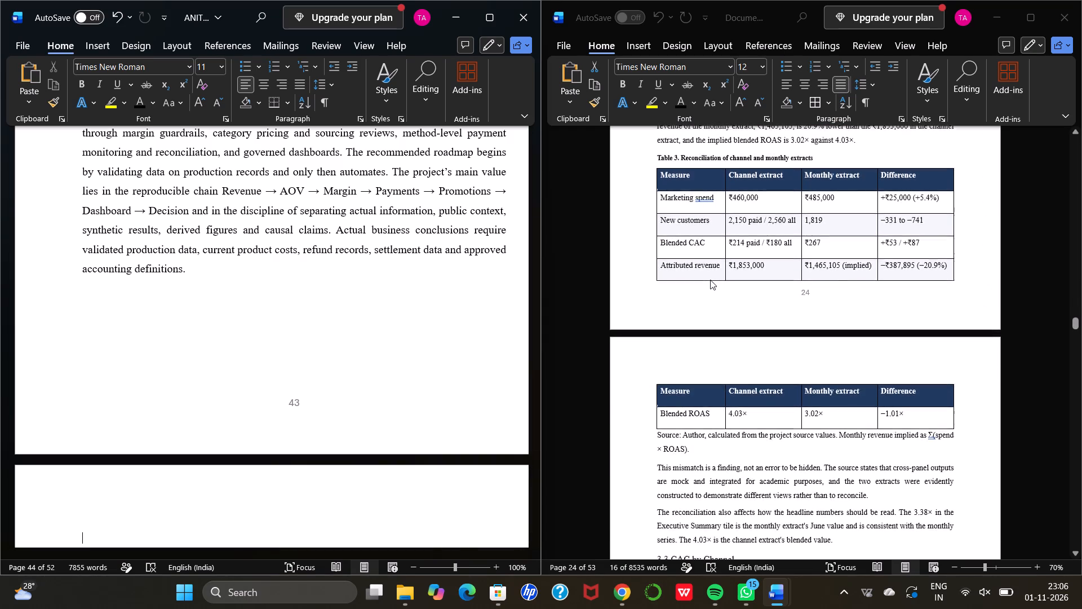
scroll(710, 280, down, 6)
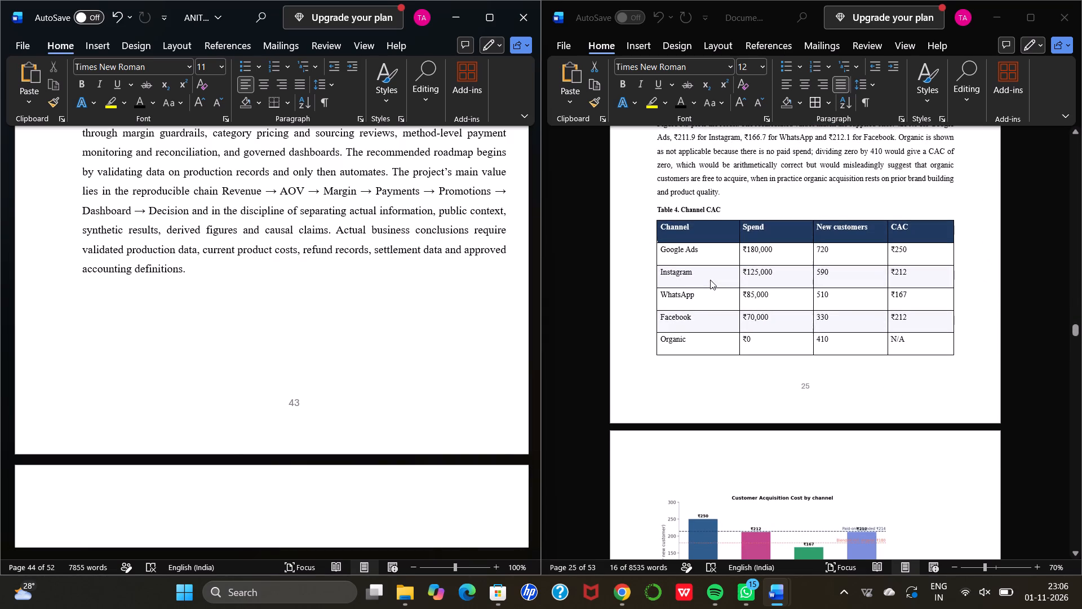
scroll(710, 280, down, 4)
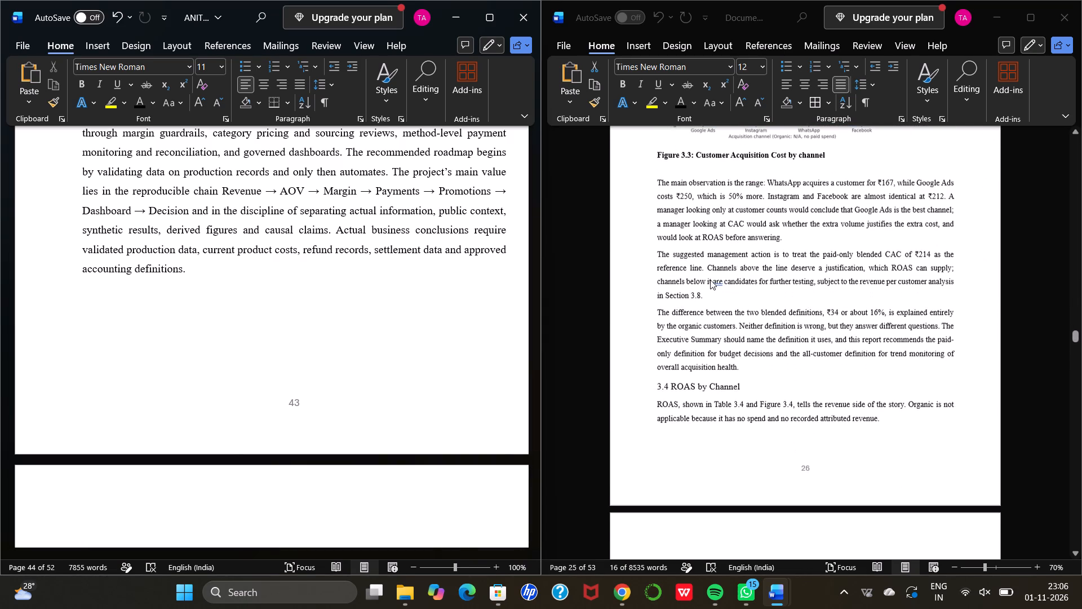
scroll(710, 280, down, 5)
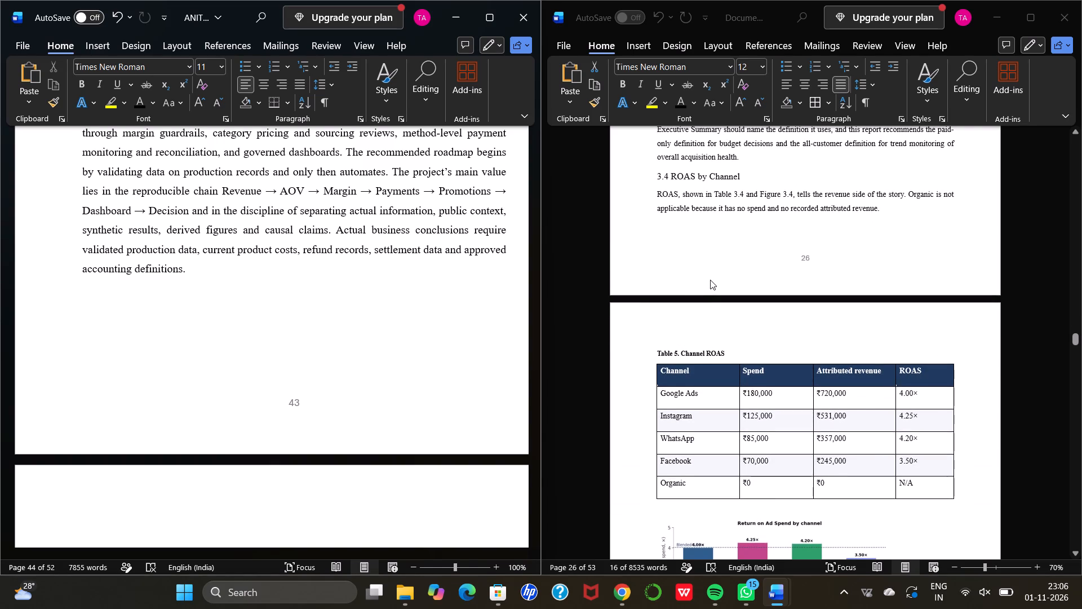
scroll(710, 280, down, 6)
click(794, 343)
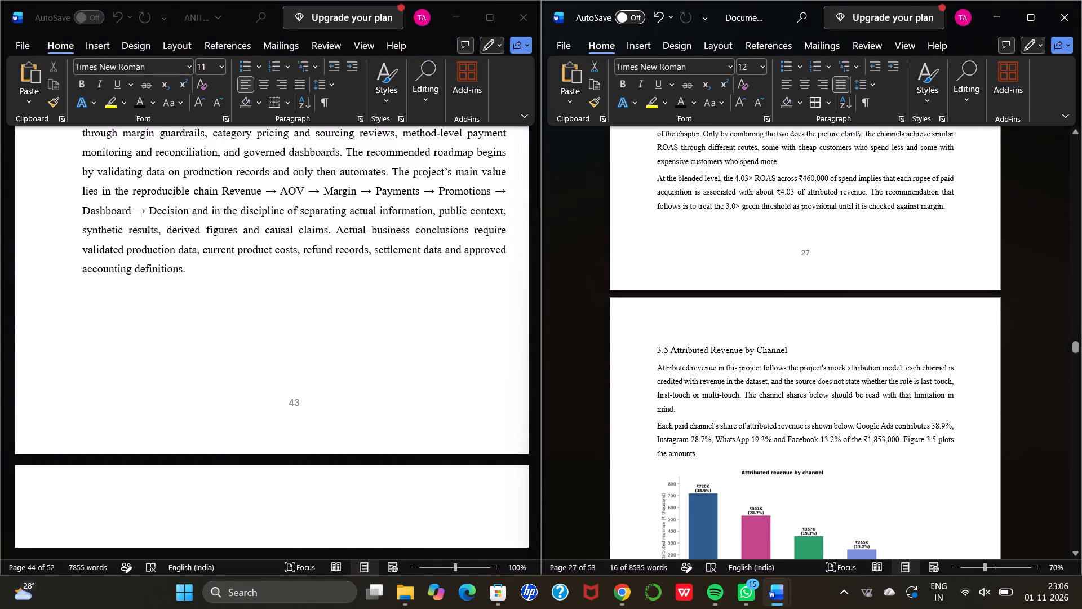
drag(790, 350, 656, 350)
click(669, 324)
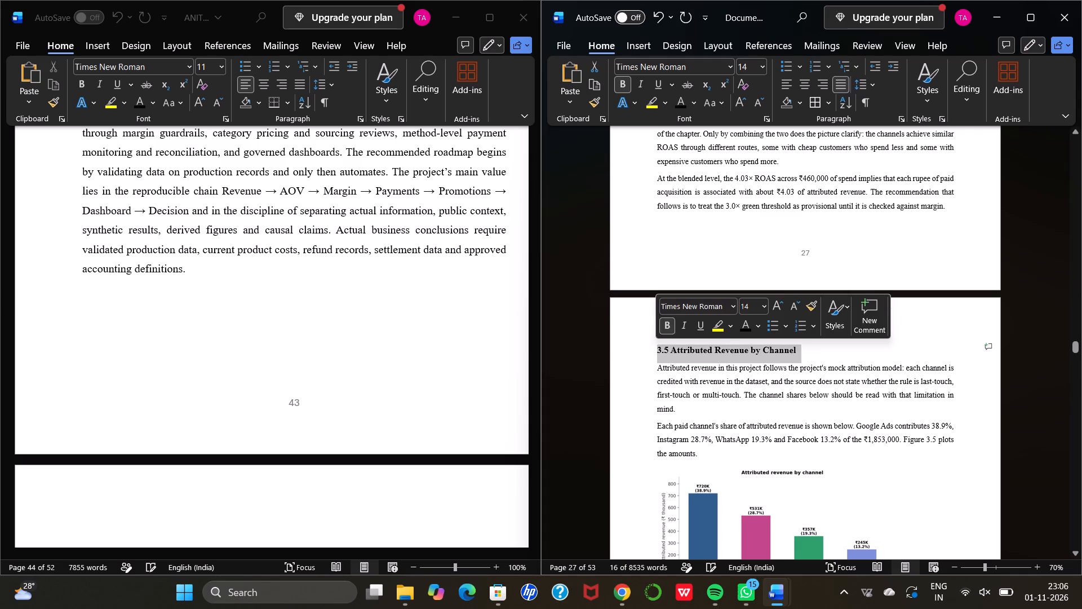
Set the "3.6 Monthly CAC Trend" heading to font size 14 and make it bold.
scroll(733, 376, down, 5)
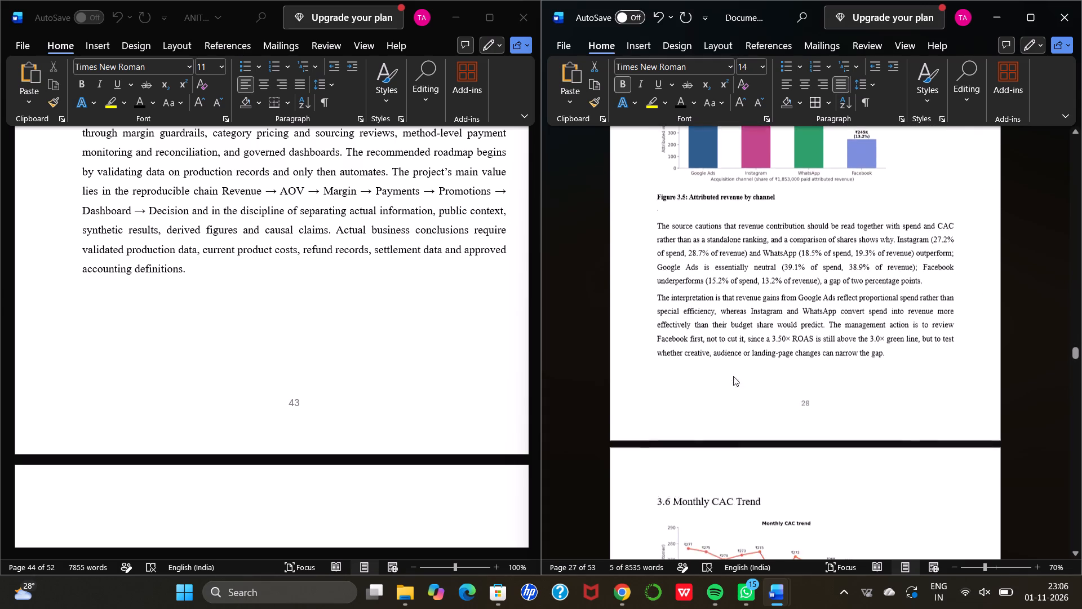
scroll(733, 376, down, 4)
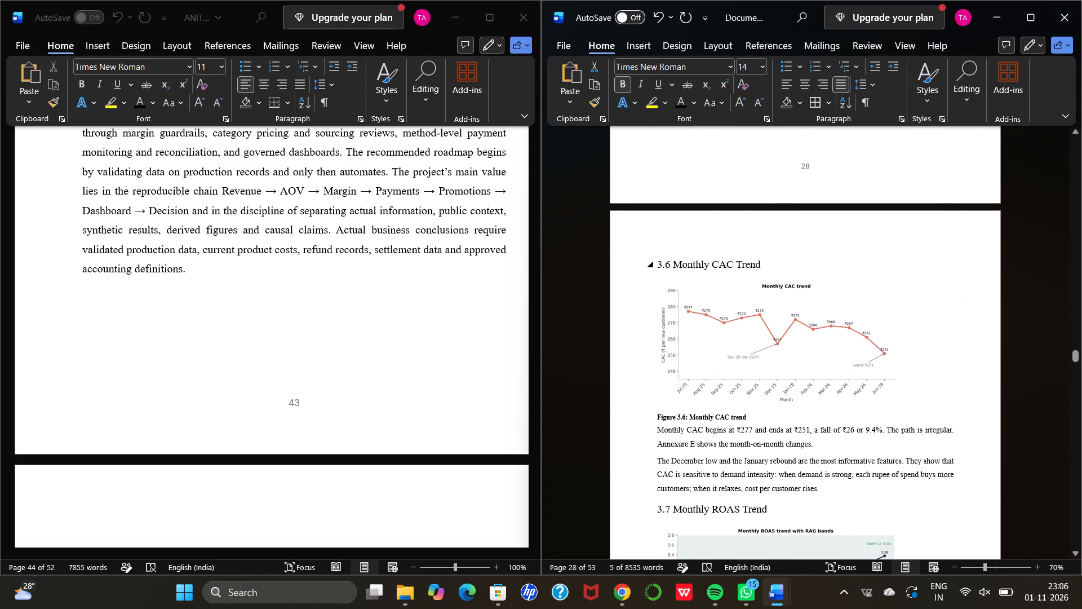
drag(762, 260, 654, 278)
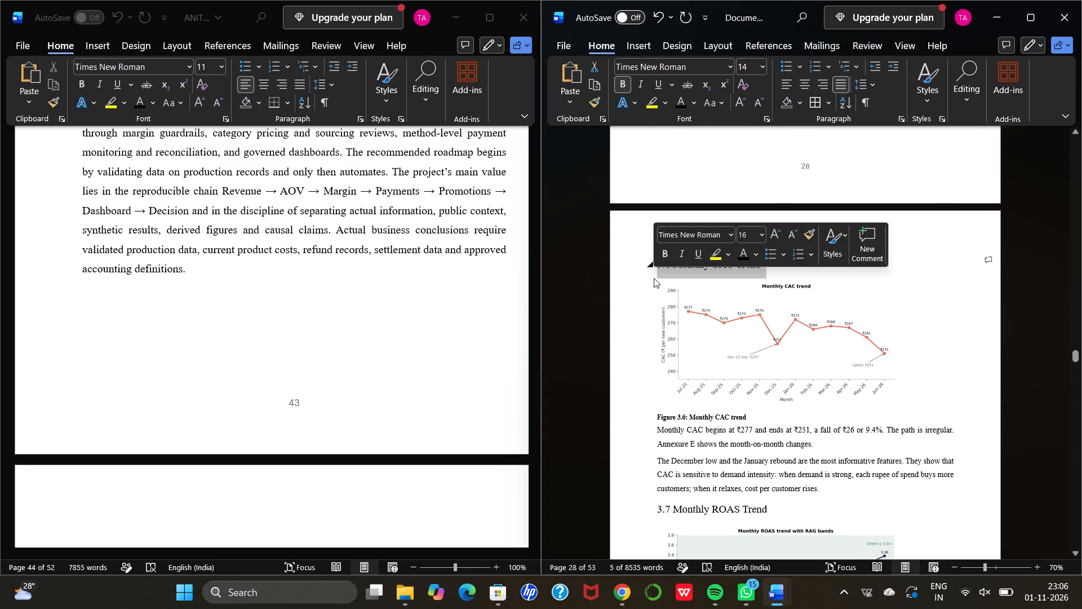
click(761, 235)
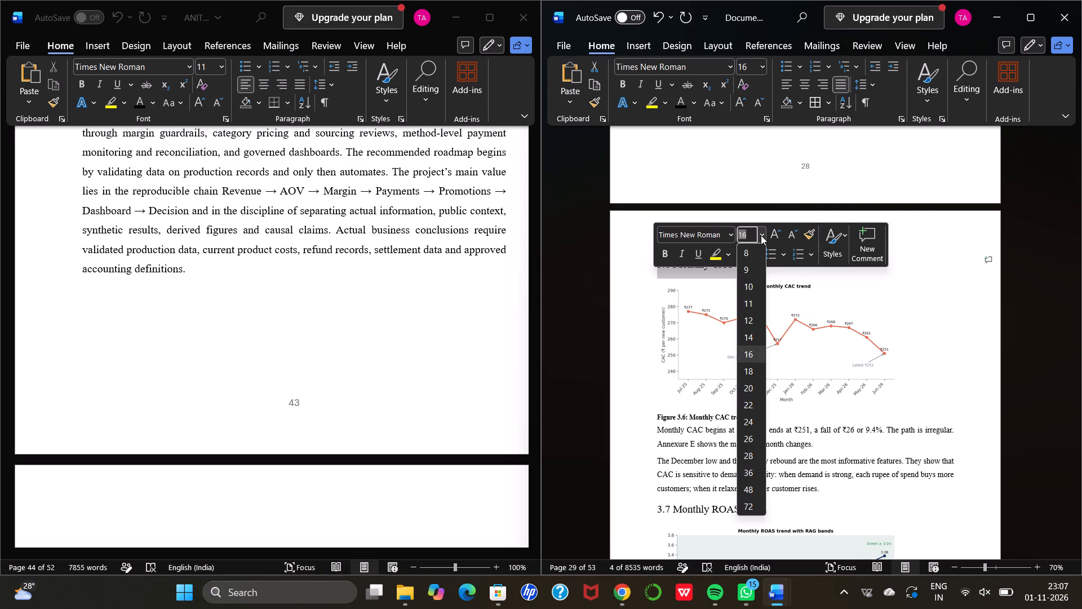
click(757, 339)
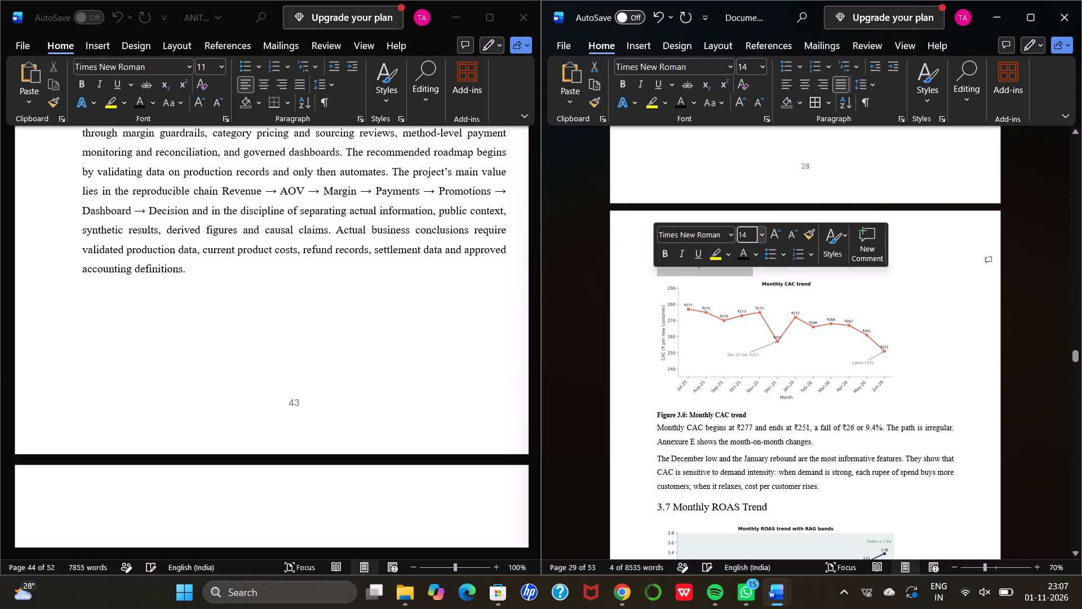
click(662, 250)
Make the words "Monthly ROAS Trend" in the 3.7 heading bold.
scroll(638, 369, down, 3)
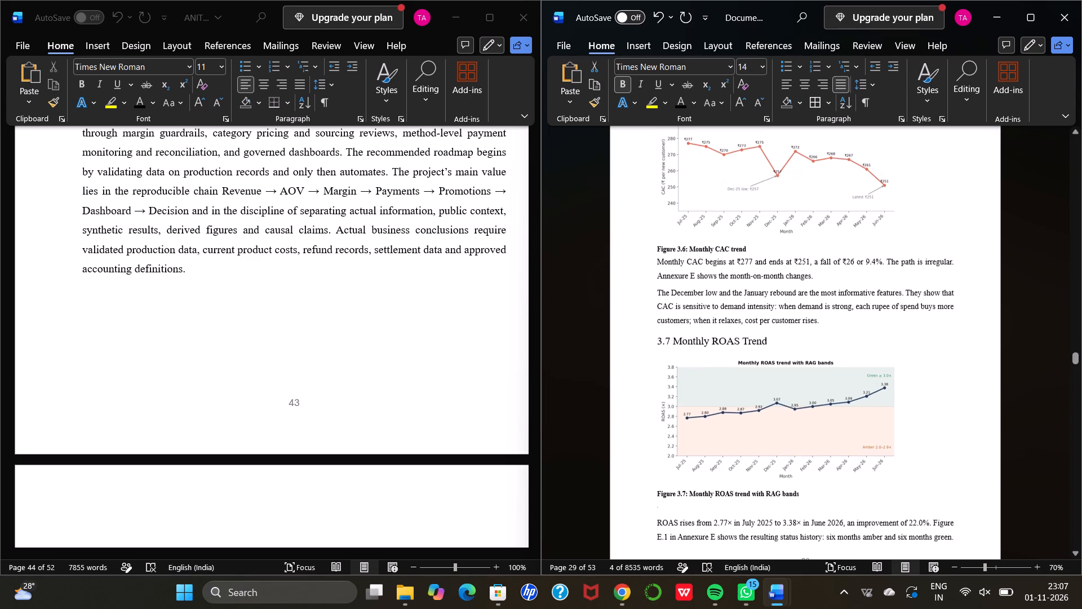
drag(772, 339, 676, 336)
click(685, 319)
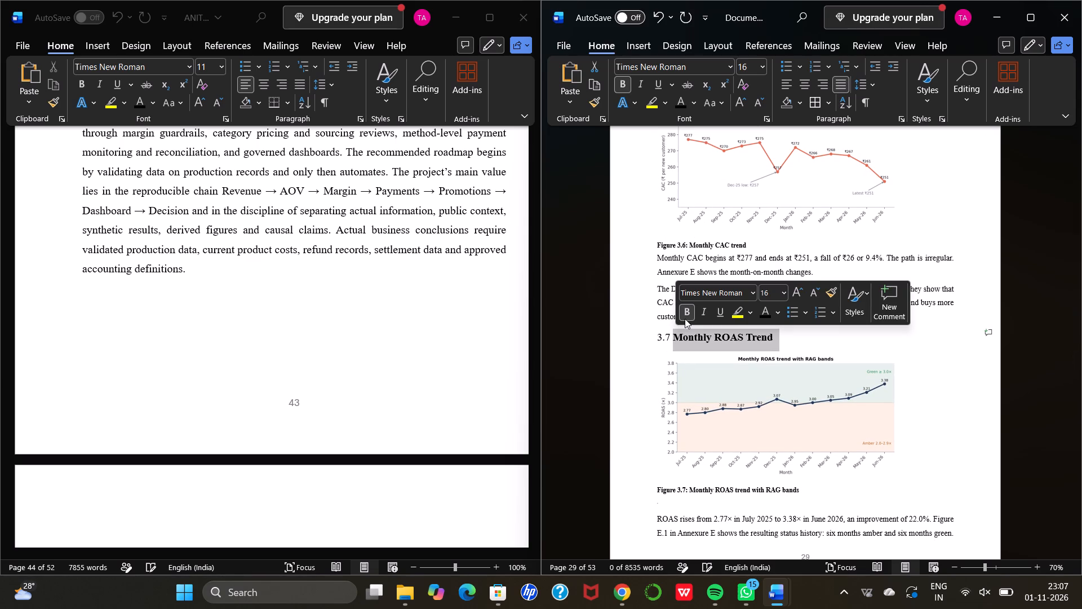
scroll(685, 319, down, 1)
click(820, 329)
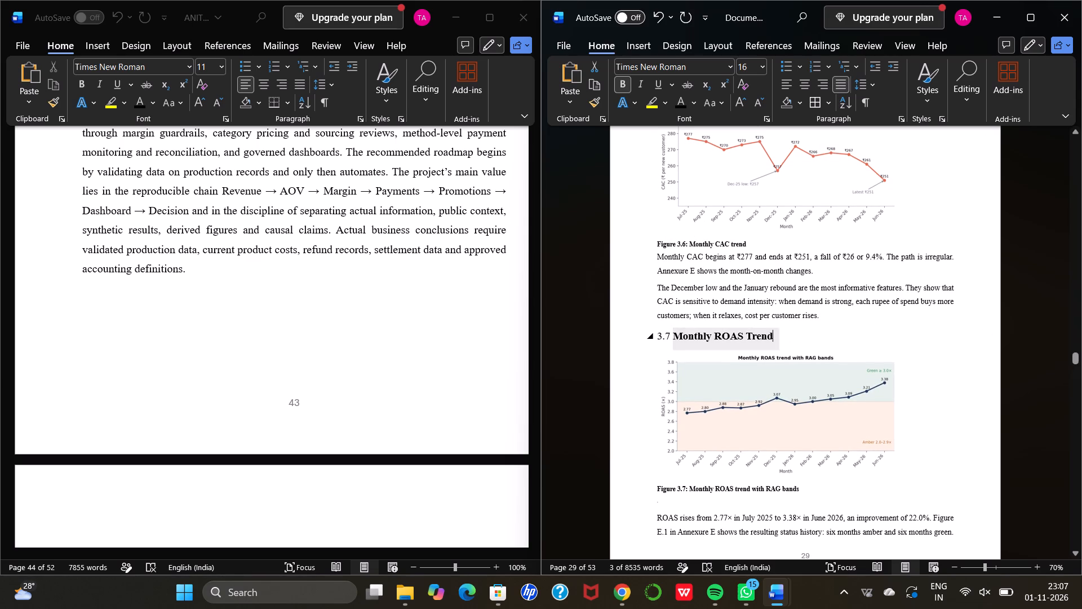
Make the "3.9 RAG Executive KPI Analysis" heading bold.
scroll(820, 329, down, 2)
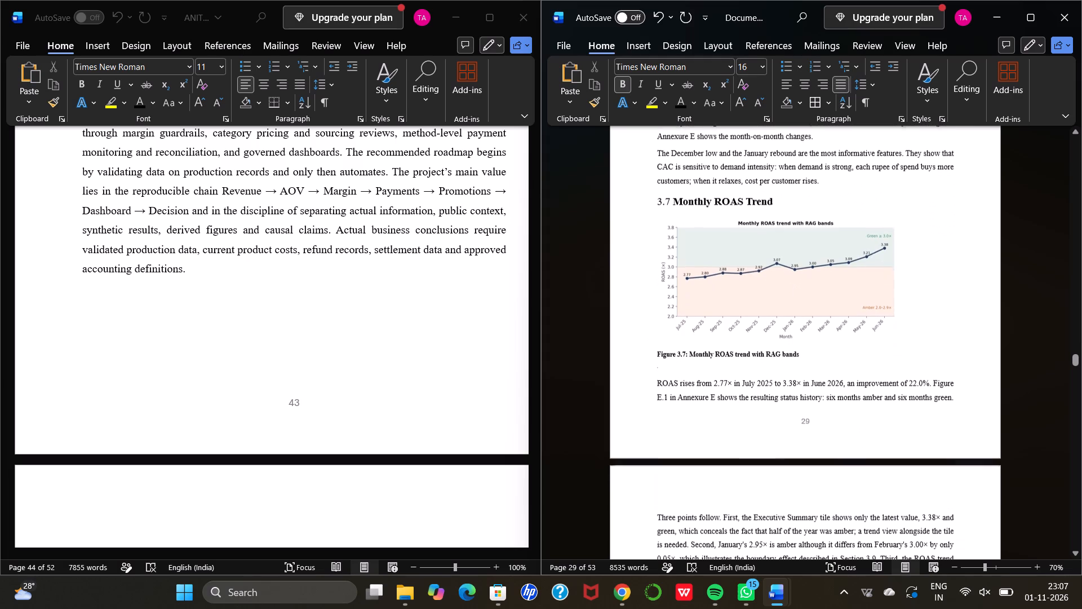
scroll(820, 329, down, 3)
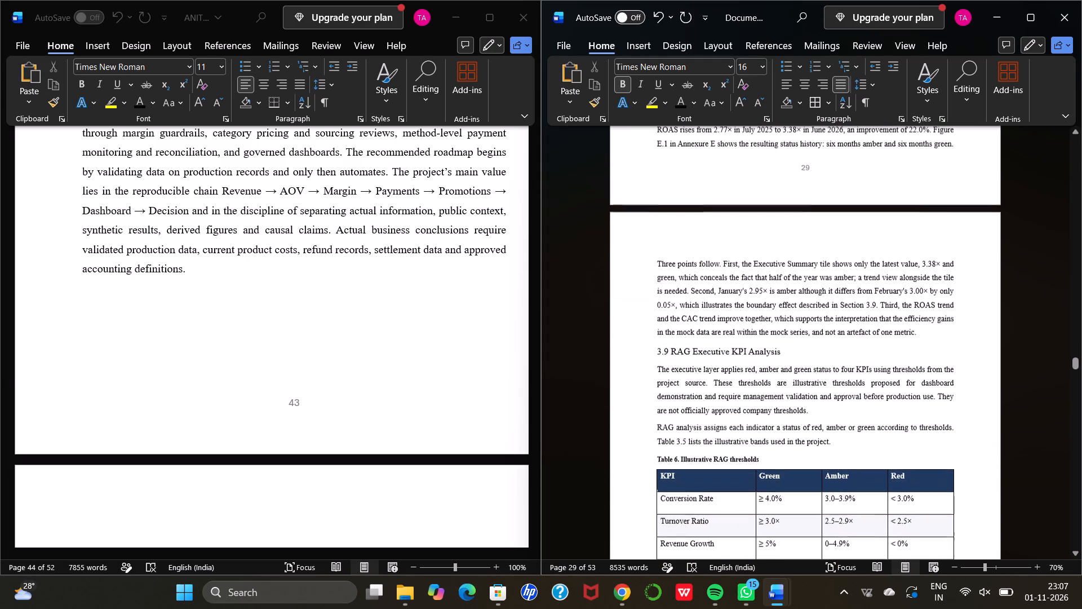
drag(782, 351, 717, 356)
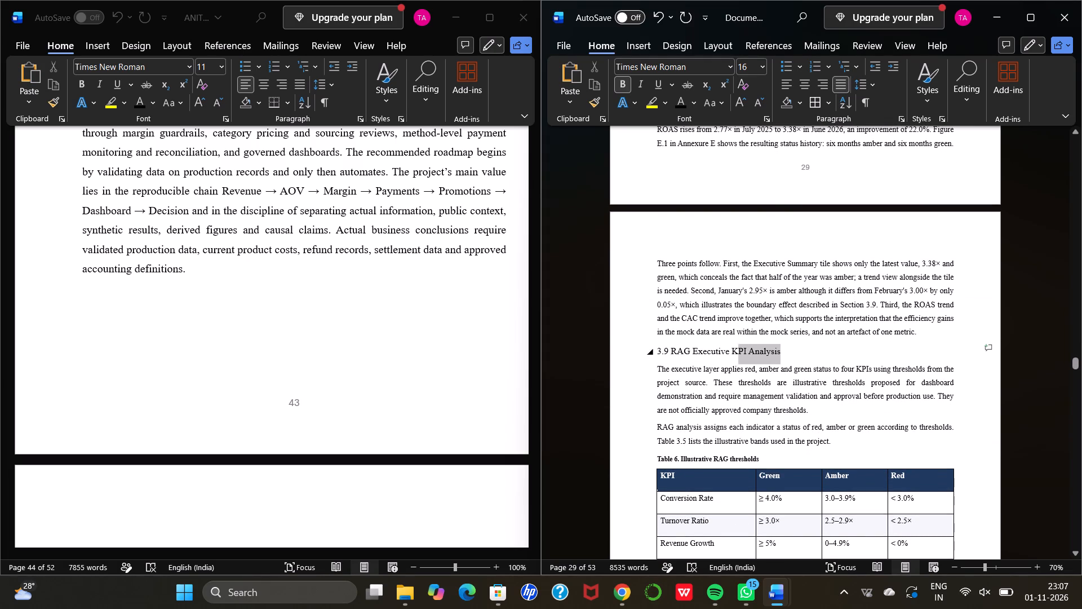
drag(717, 356, 657, 355)
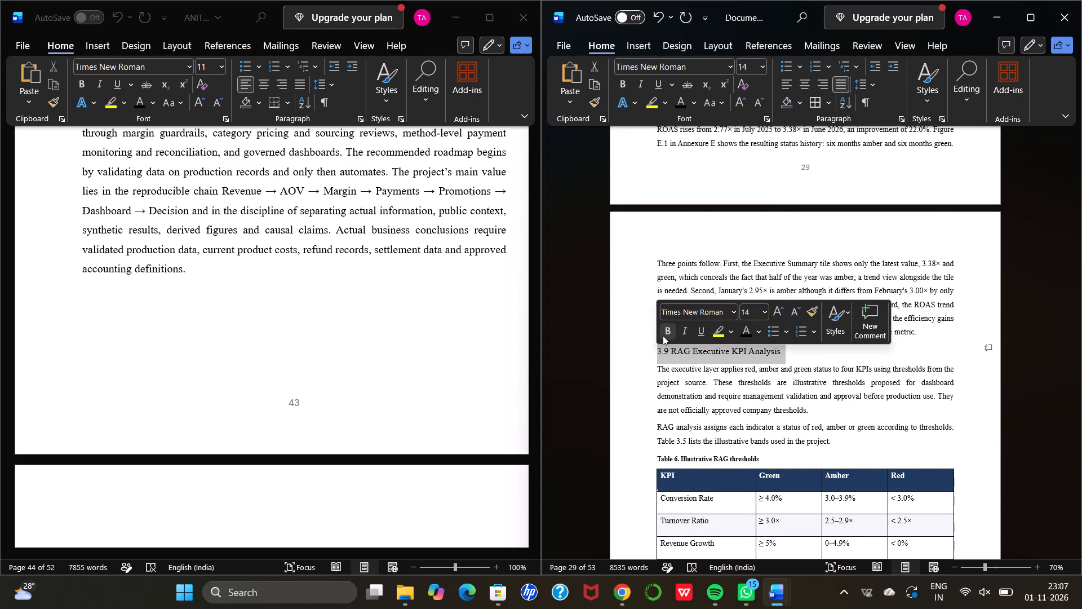
click(665, 334)
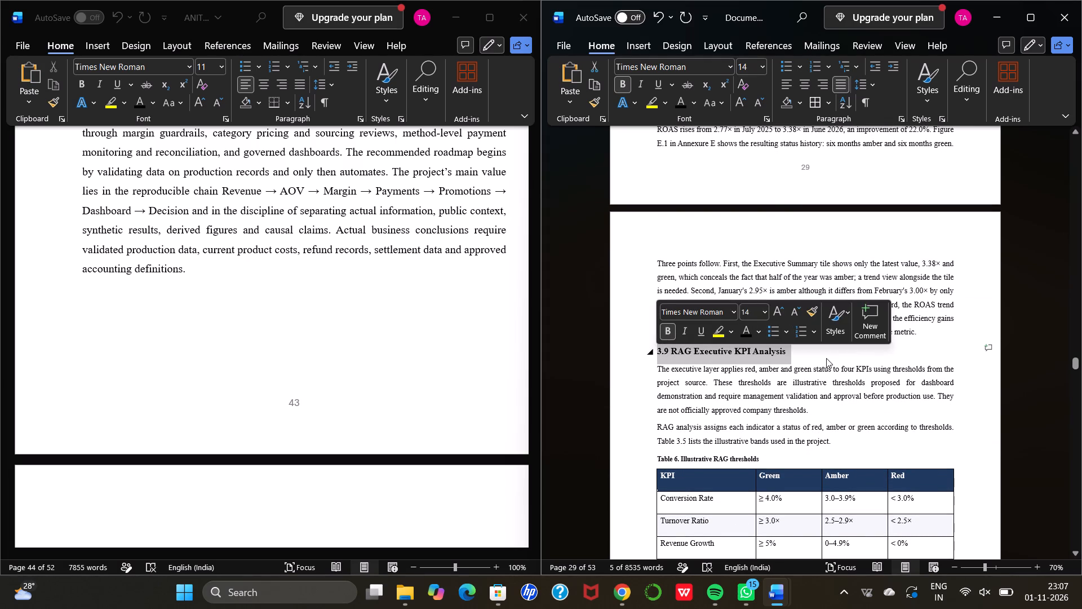
click(826, 358)
Make the "4.1 Marketing Performance Findings" and "4.2 Customer Acquisition Findings" headings bold in the Findings chapter.
scroll(826, 358, down, 4)
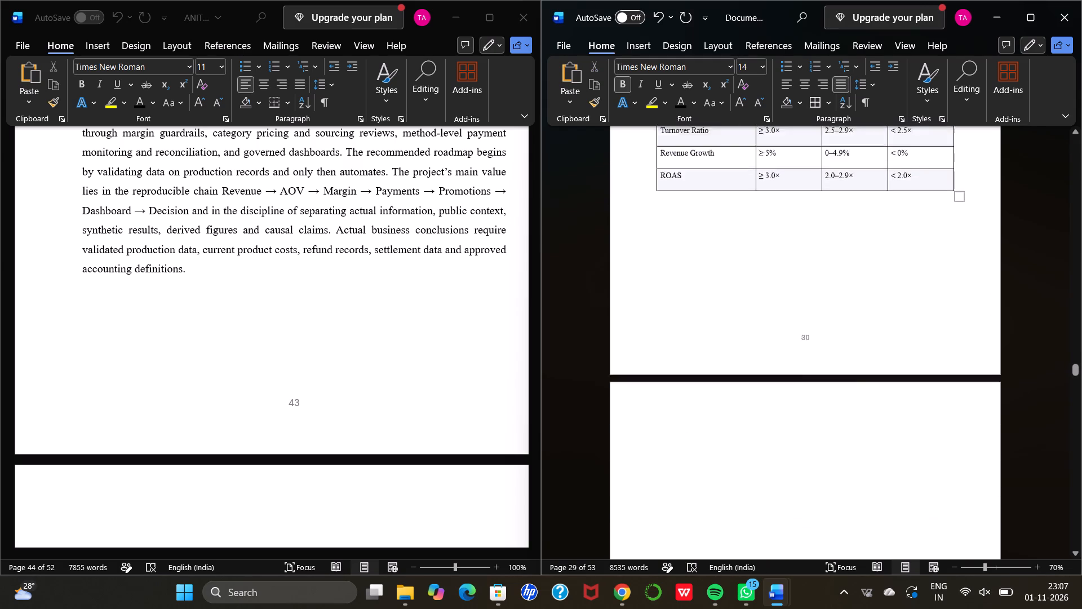
scroll(826, 358, down, 7)
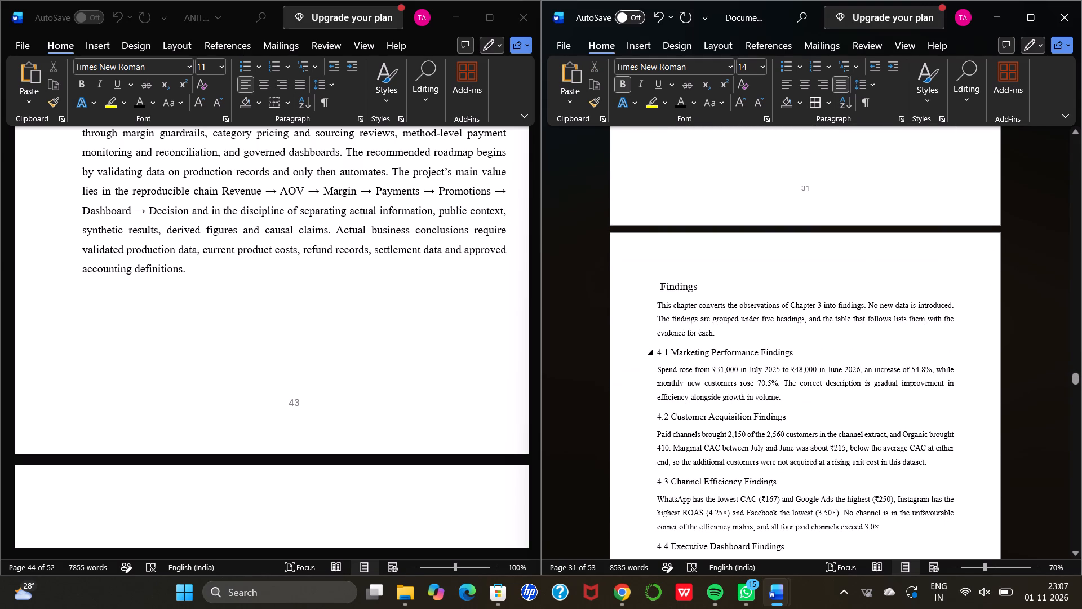
drag(795, 350, 589, 352)
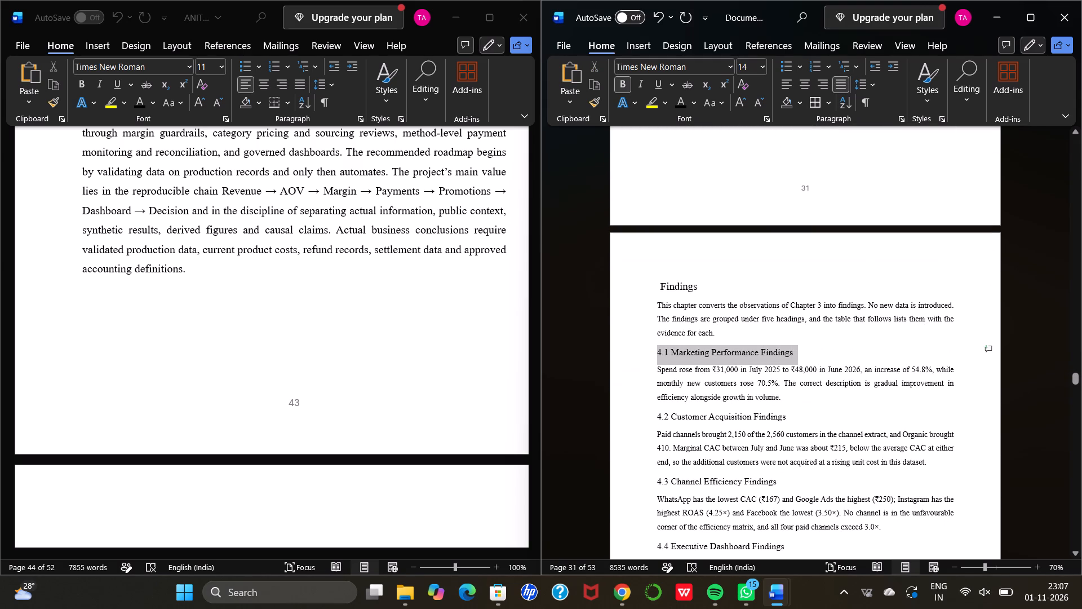
drag(589, 352, 585, 352)
click(592, 321)
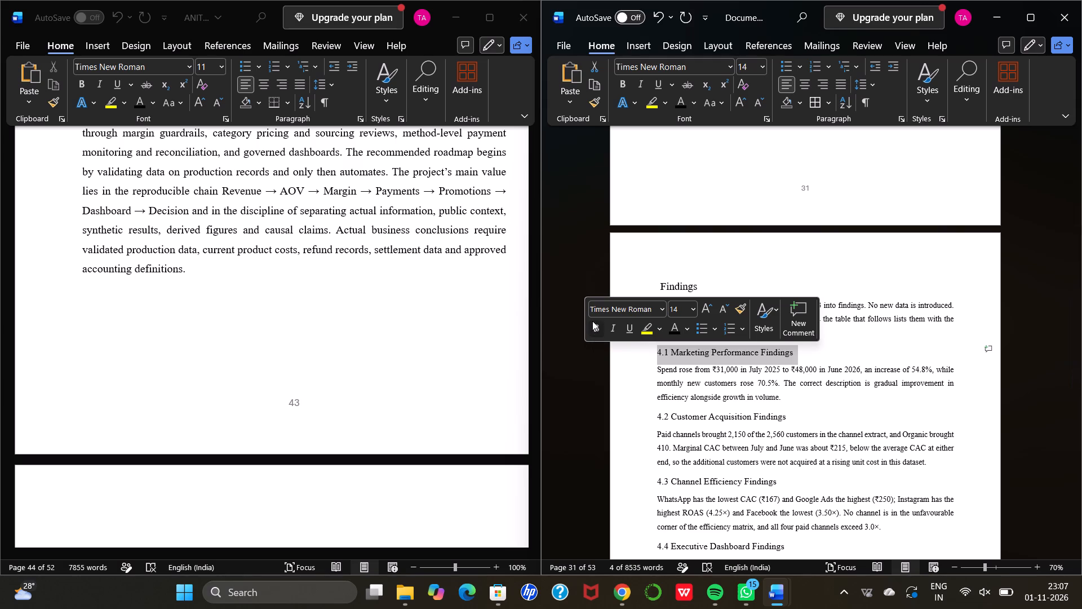
scroll(592, 321, down, 1)
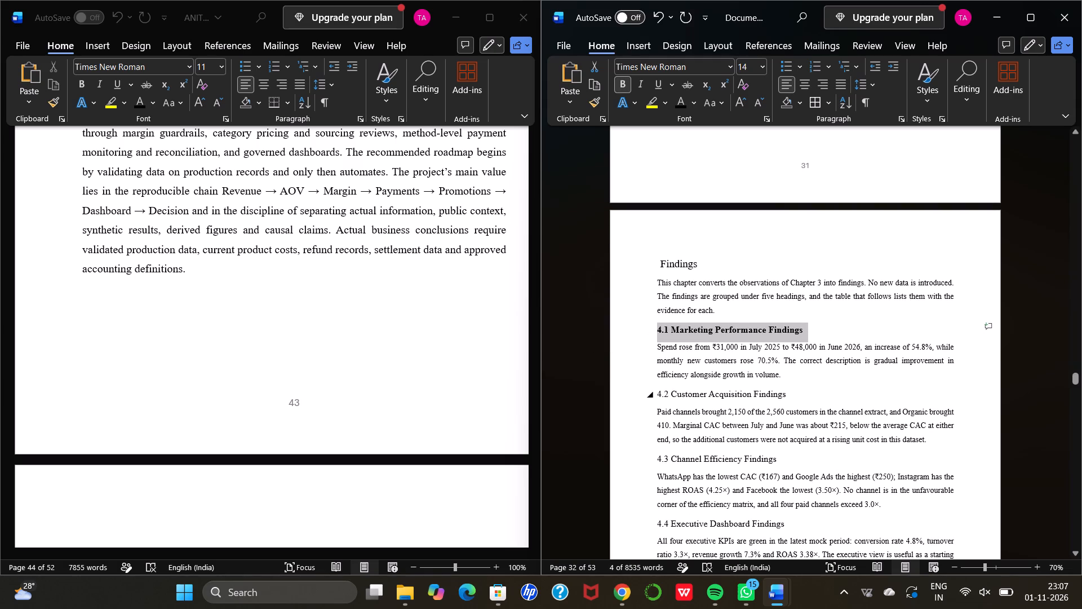
drag(794, 399, 658, 398)
click(666, 378)
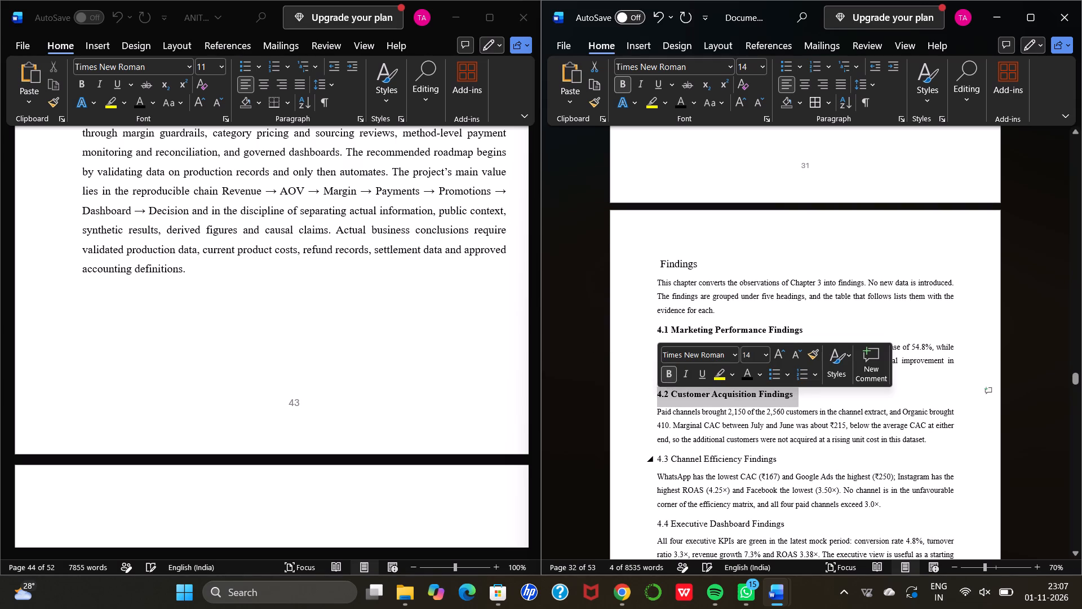
Make the "4.3 Channel Efficiency Findings" and "4.4 Executive Dashboard Findings" headings bold.
drag(781, 463, 661, 464)
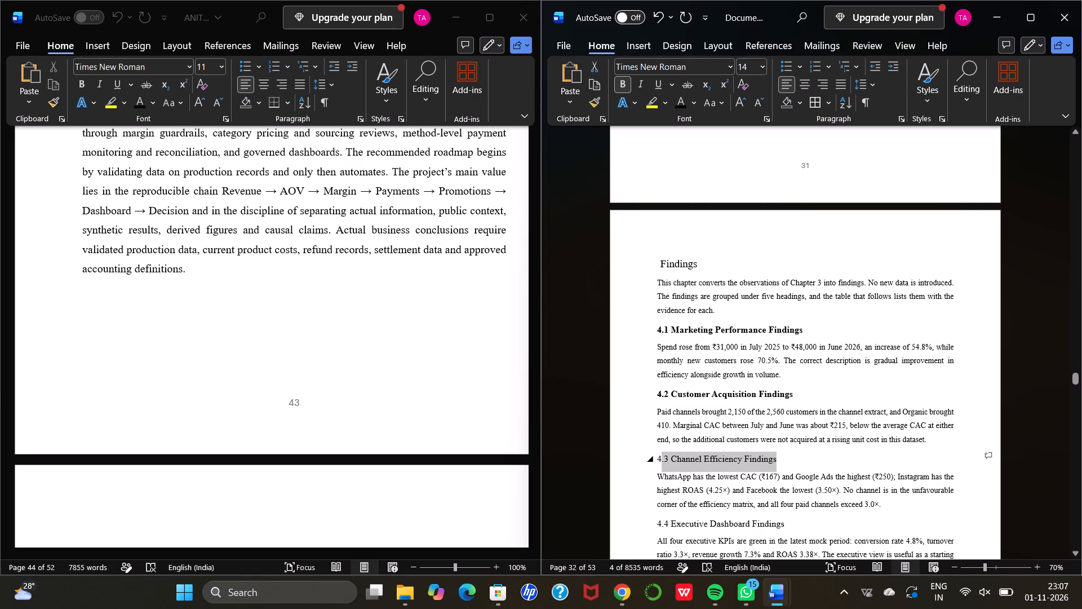
drag(661, 464, 644, 469)
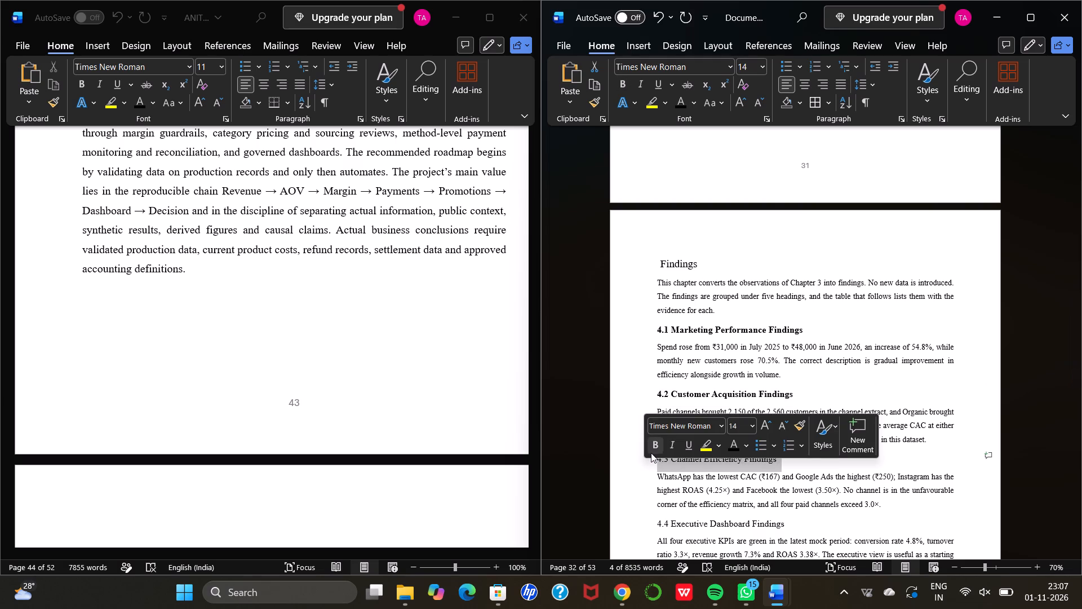
click(651, 453)
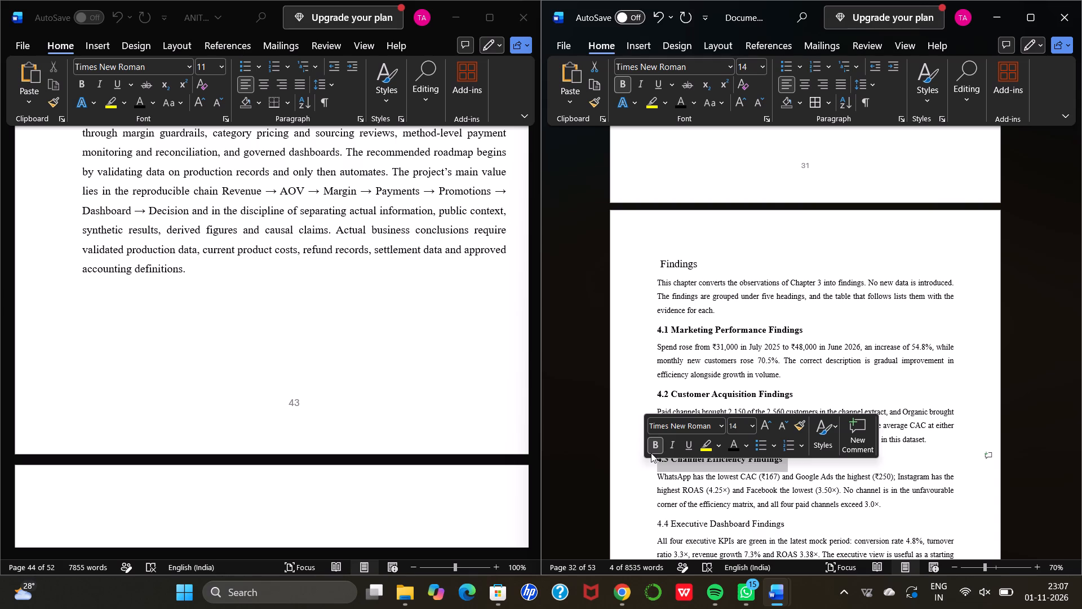
scroll(651, 453, down, 2)
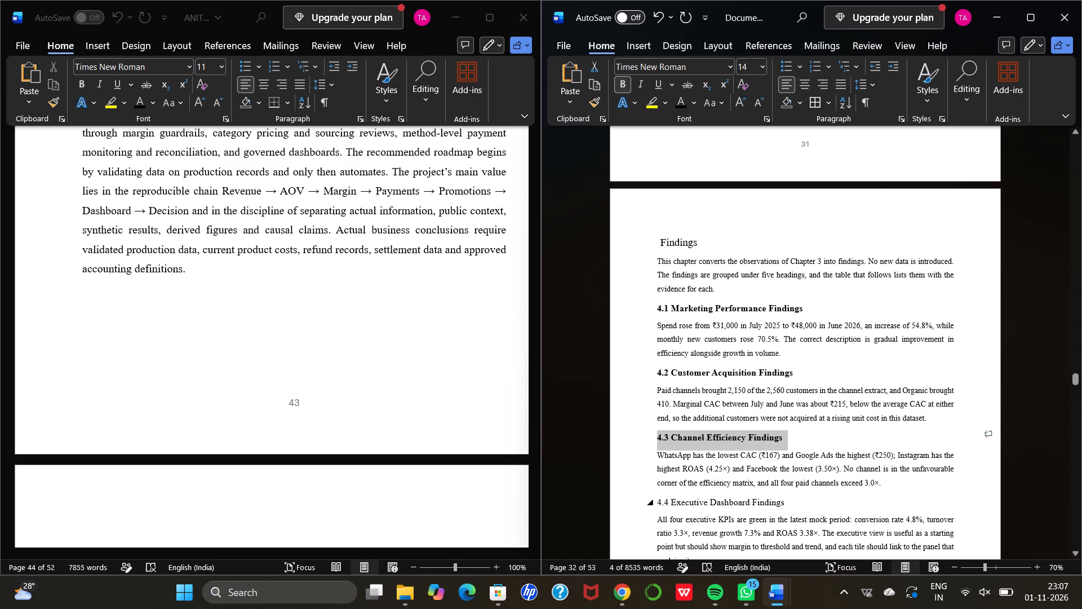
drag(791, 502, 643, 498)
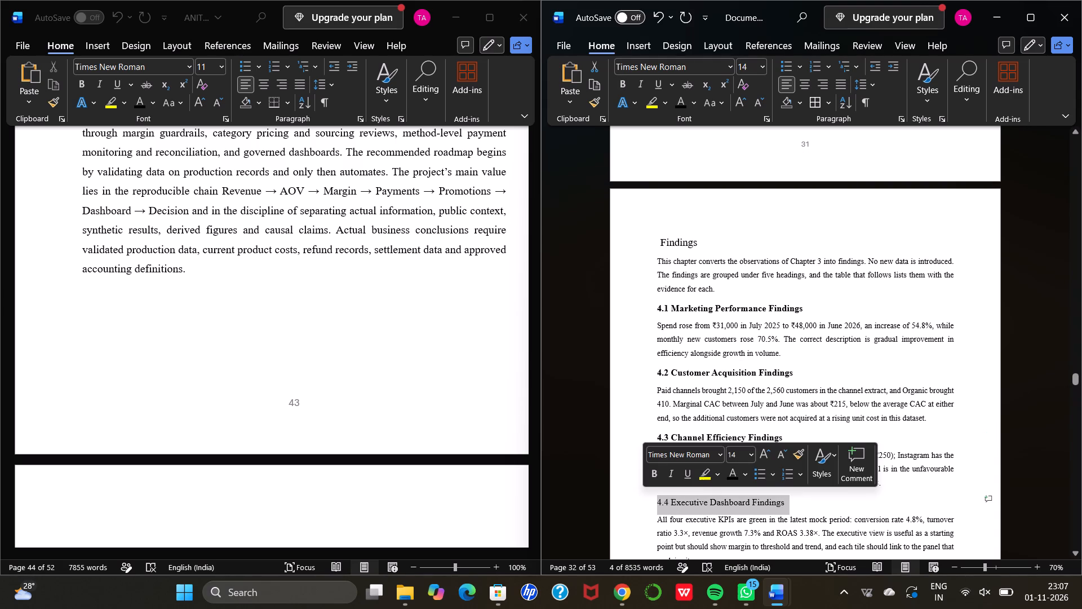
click(657, 473)
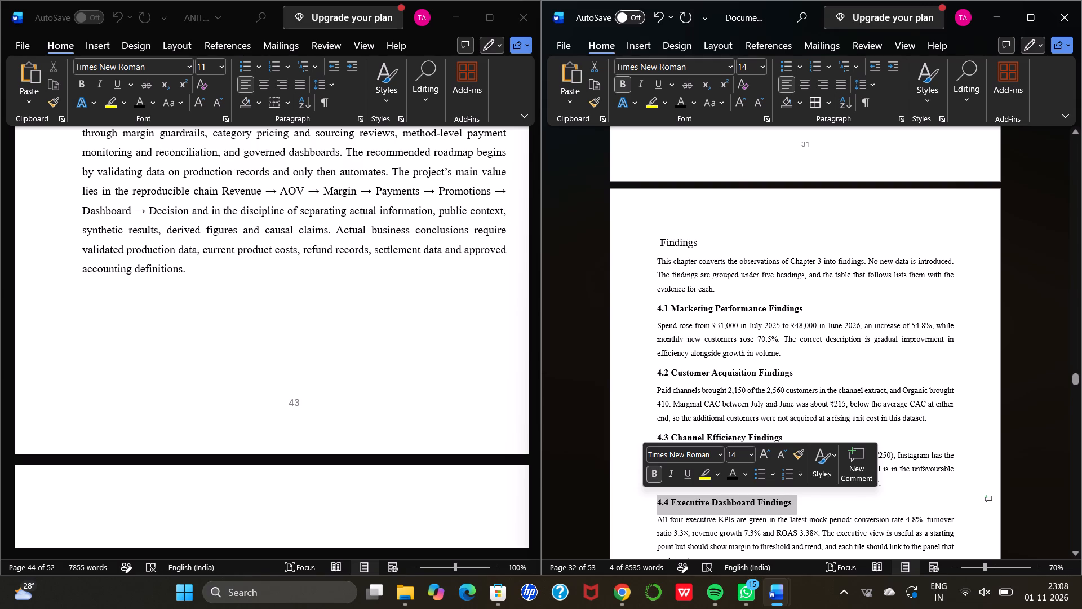
Make the "4.5 Data and Measurement Findings" heading bold.
scroll(821, 521, down, 3)
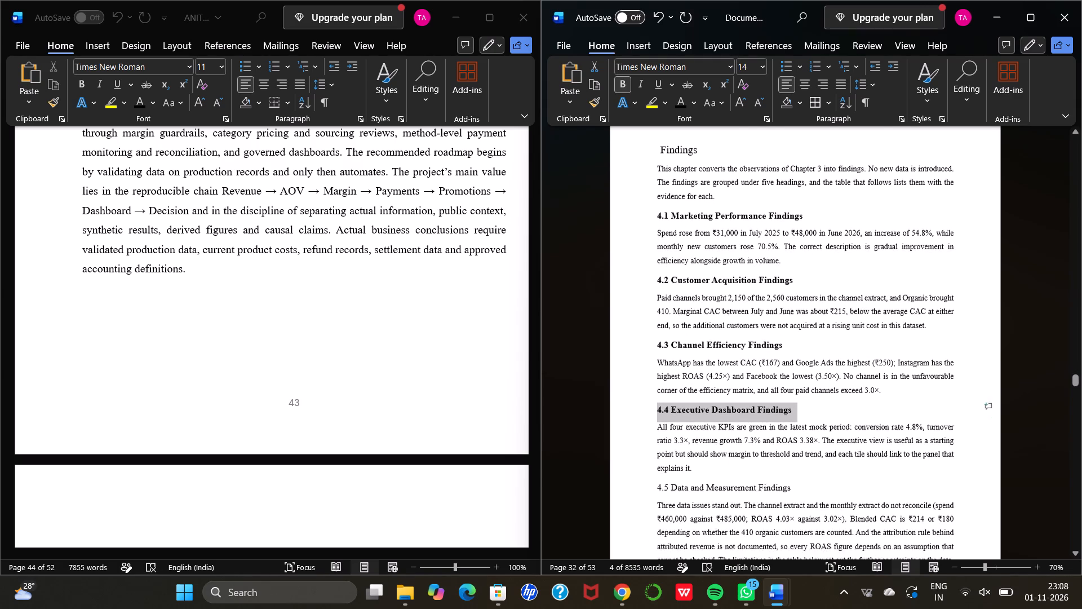
scroll(821, 521, down, 1)
drag(799, 437, 667, 445)
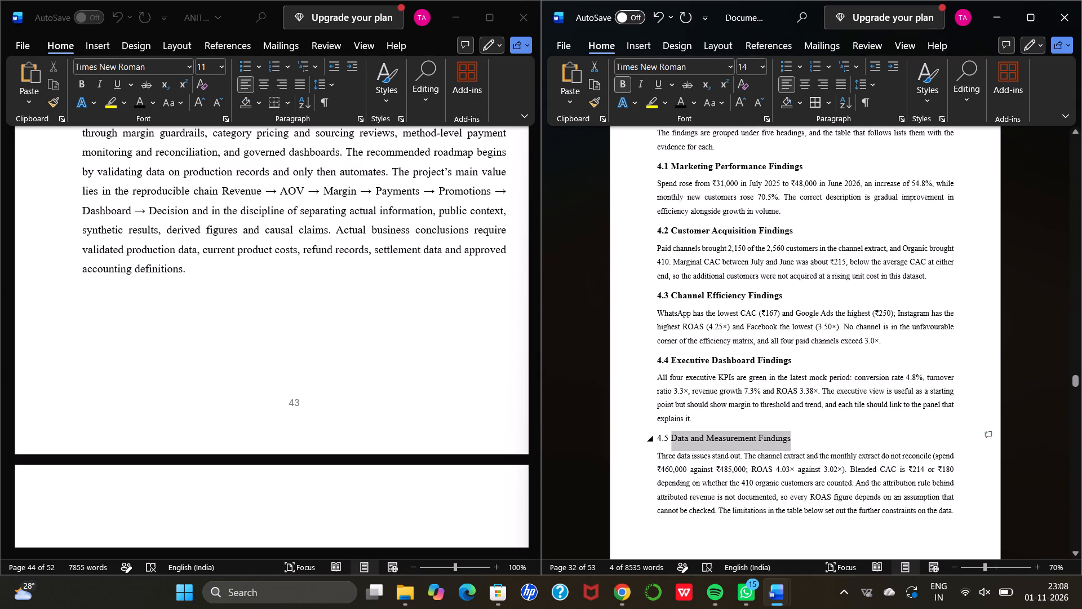
drag(667, 445, 653, 445)
click(662, 422)
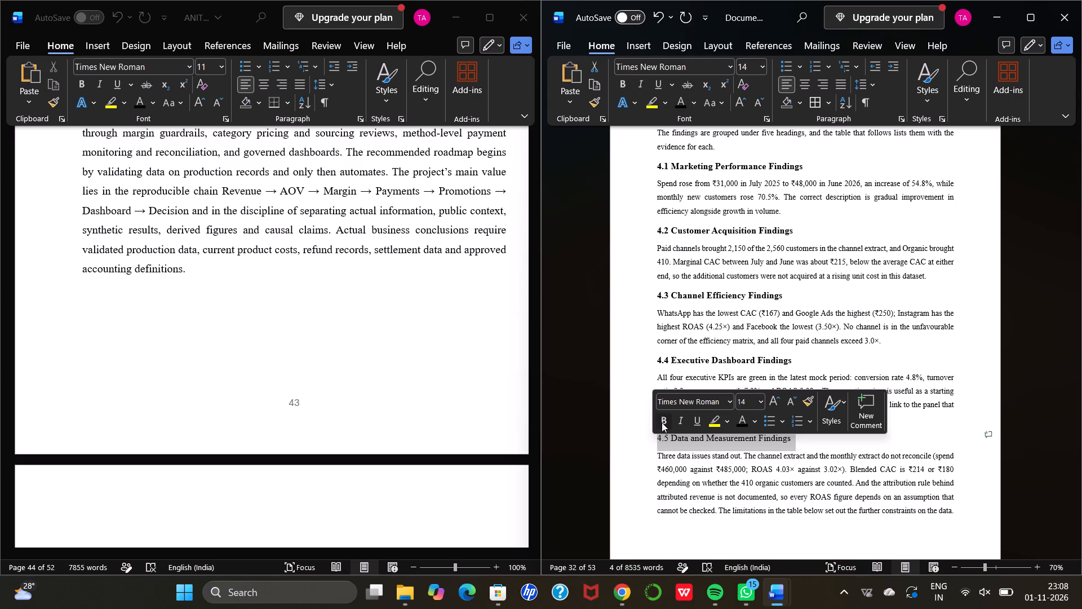
Set the font size of the "Table 8. Recommendations linked to findings" caption in the Recommendations chapter to 12.
scroll(662, 422, down, 3)
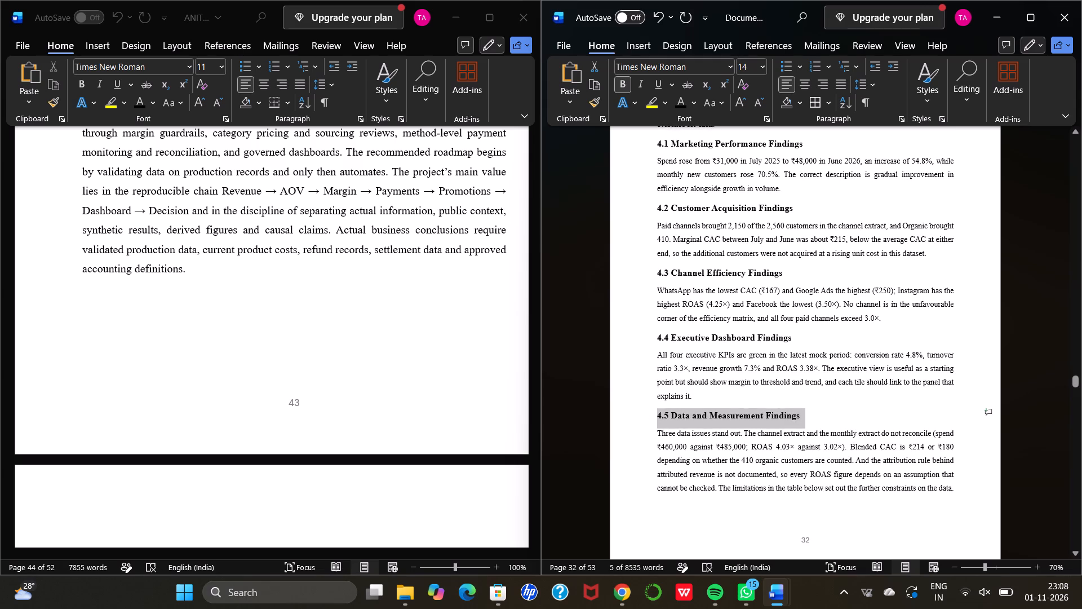
scroll(773, 435, down, 6)
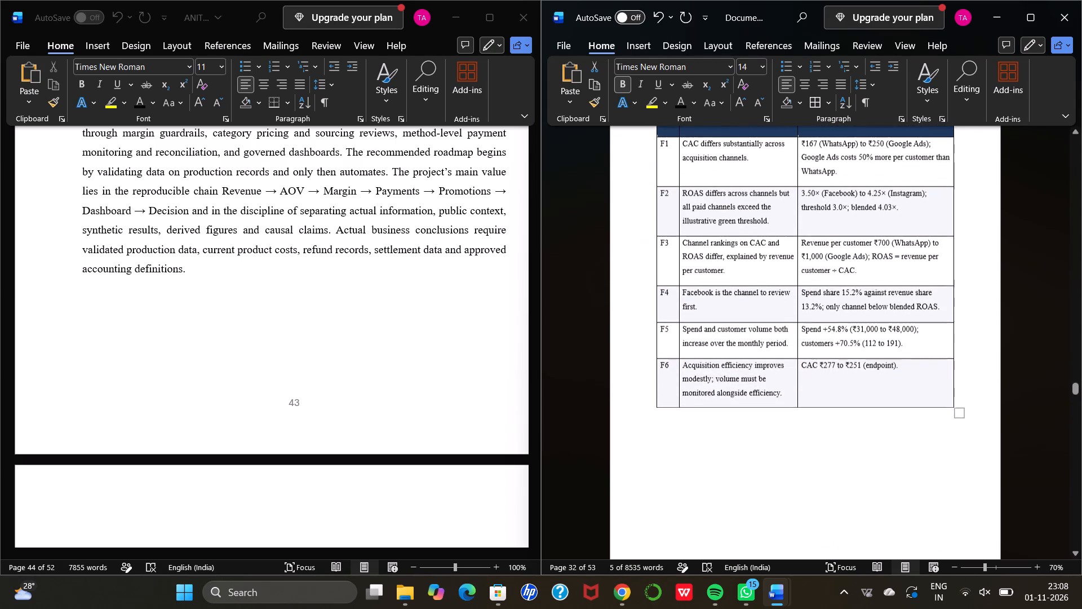
scroll(773, 435, down, 10)
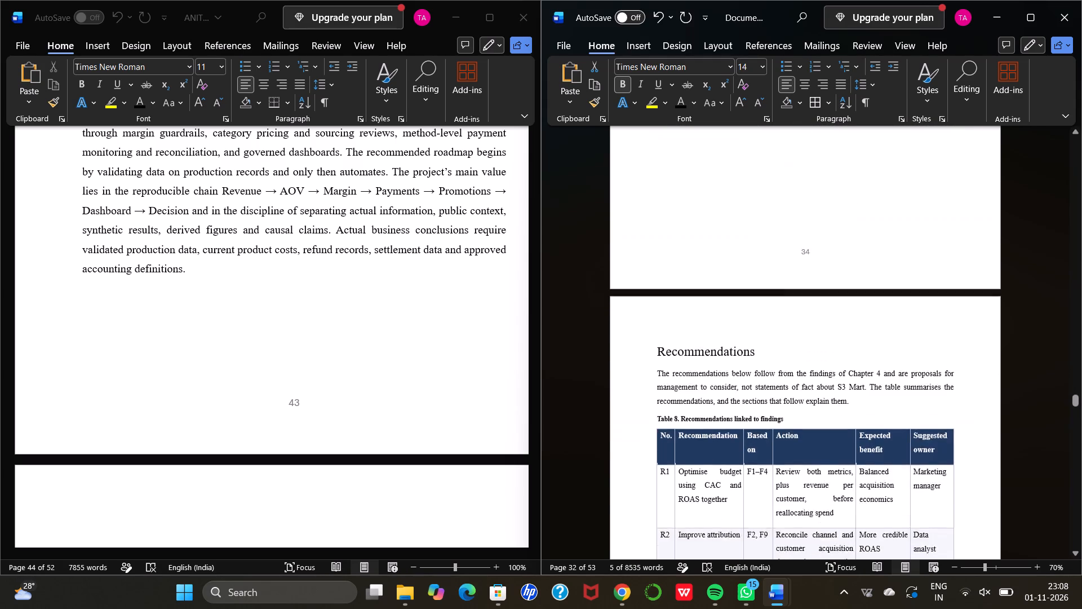
scroll(773, 435, down, 1)
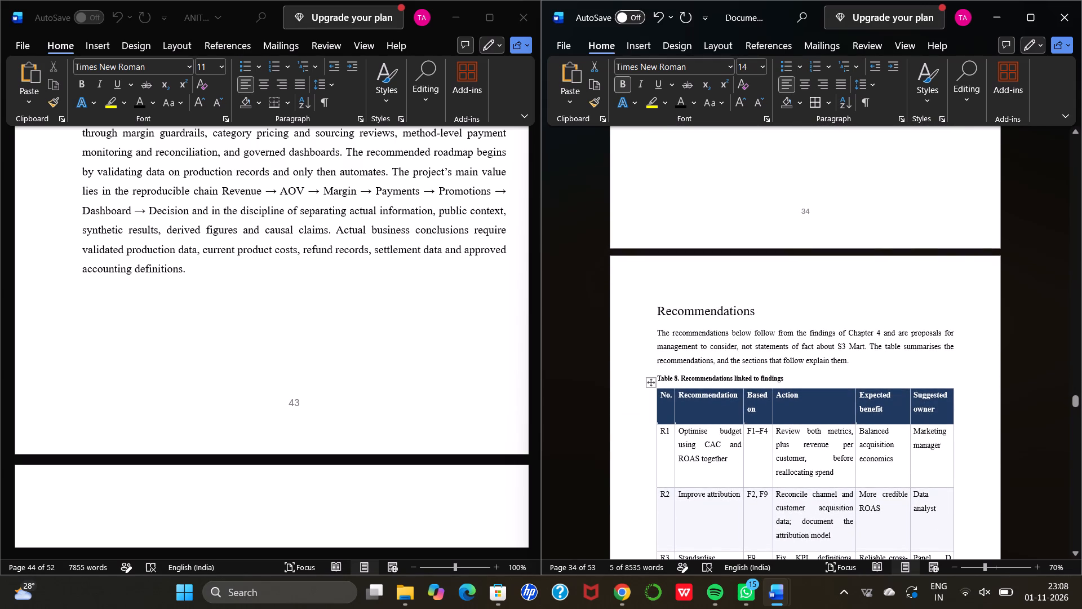
drag(794, 373, 631, 378)
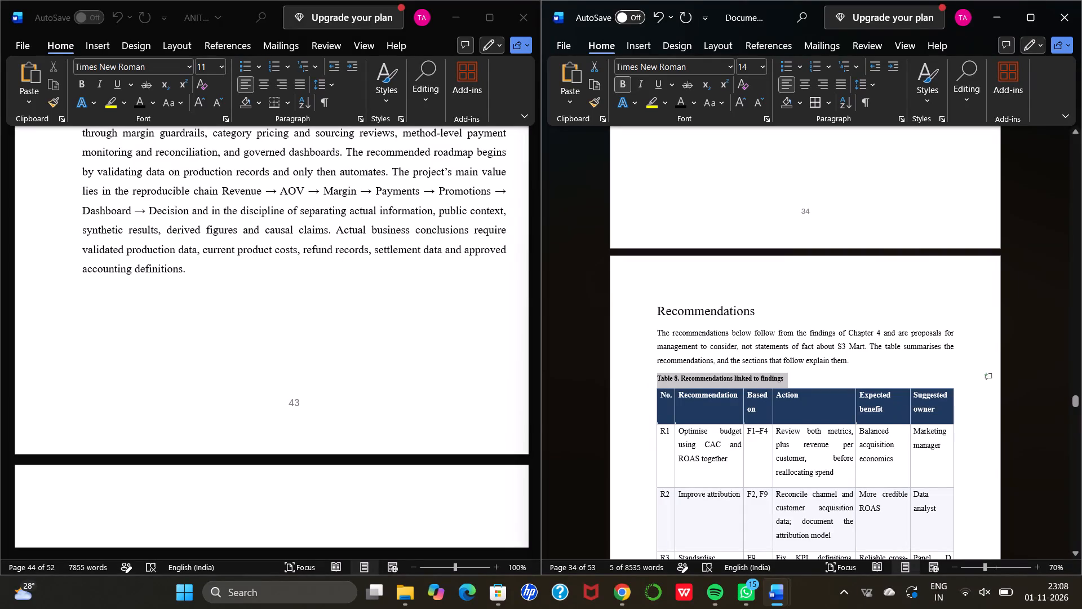
drag(631, 378, 607, 377)
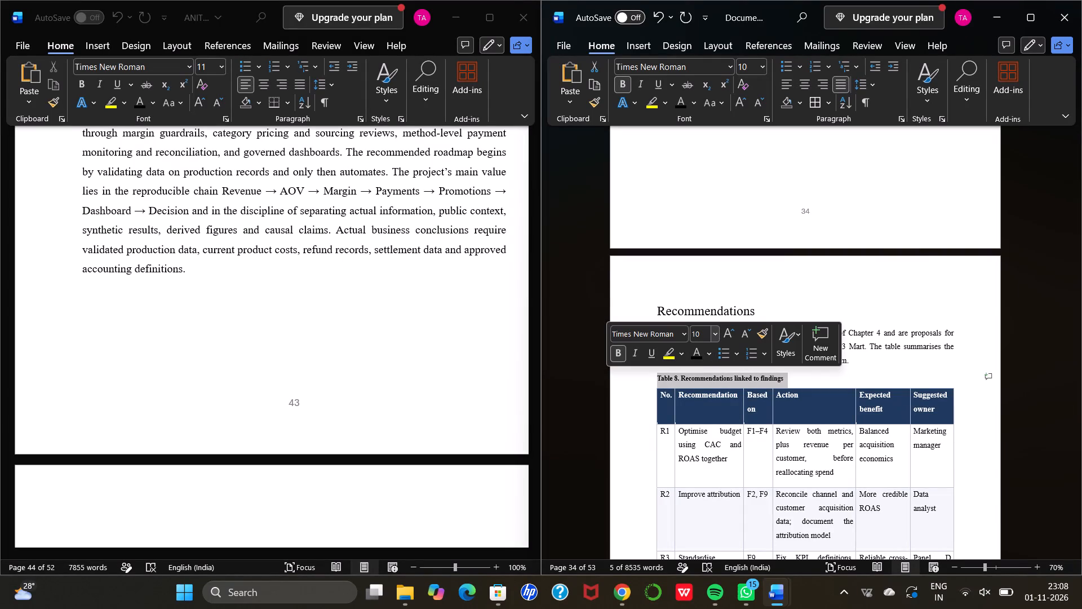
double_click(701, 334)
key(BackSpace)
key(2)
key(Return)
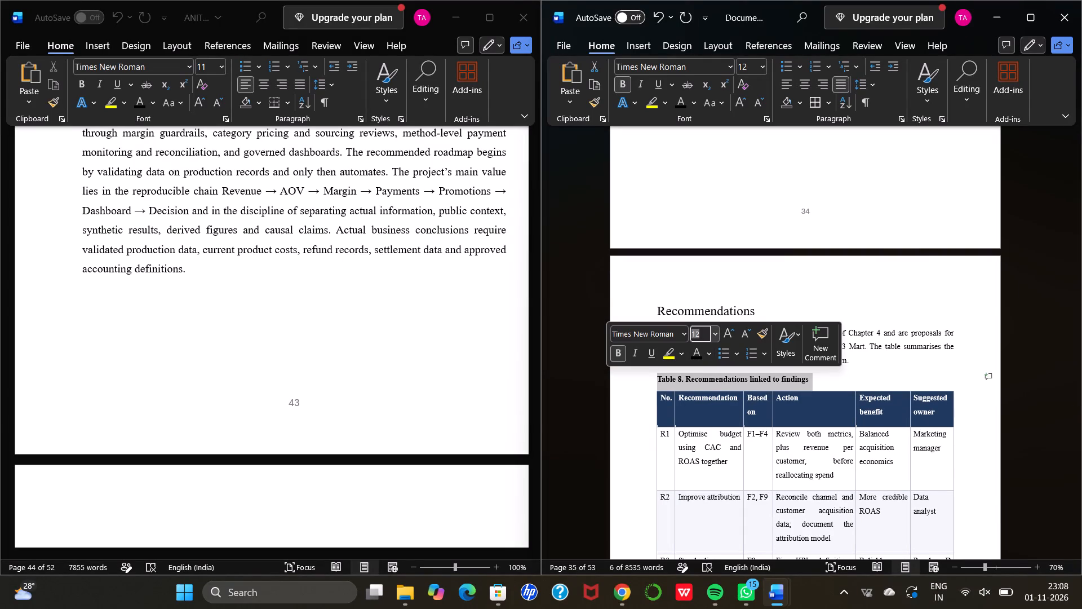
click(866, 382)
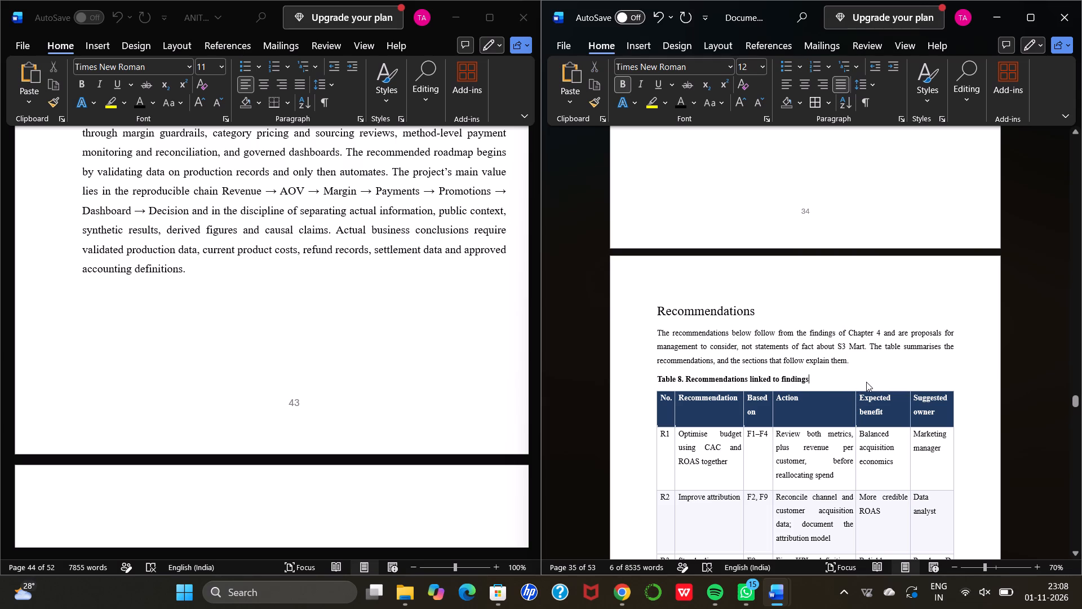
Make the "5.1 CAC Optimisation" and "5.2 Channel Budget Optimisation" headings bold in the Recommendations chapter.
scroll(866, 382, down, 7)
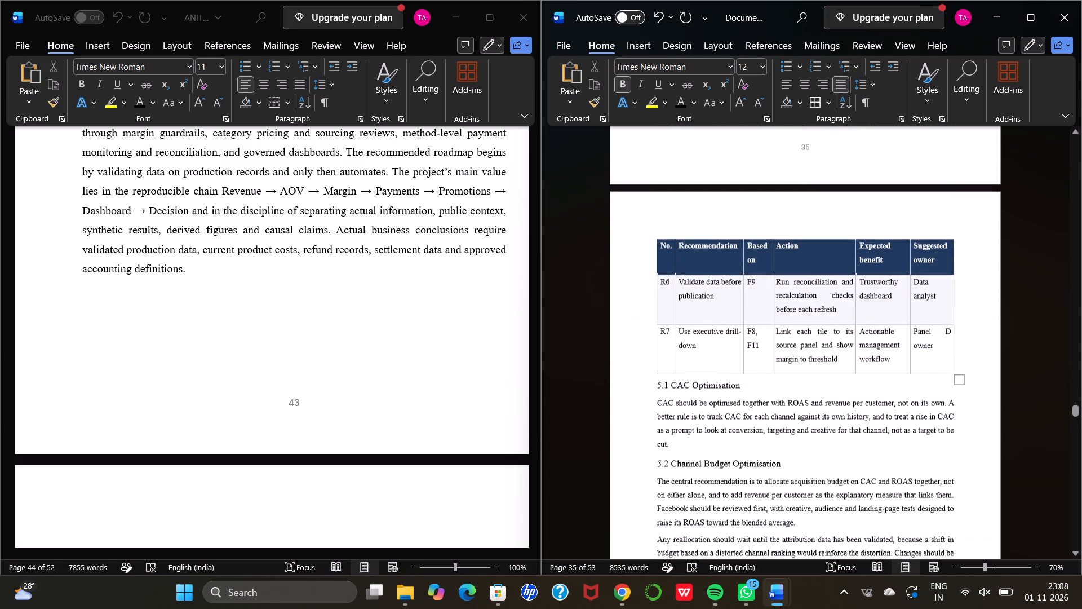
scroll(866, 382, down, 1)
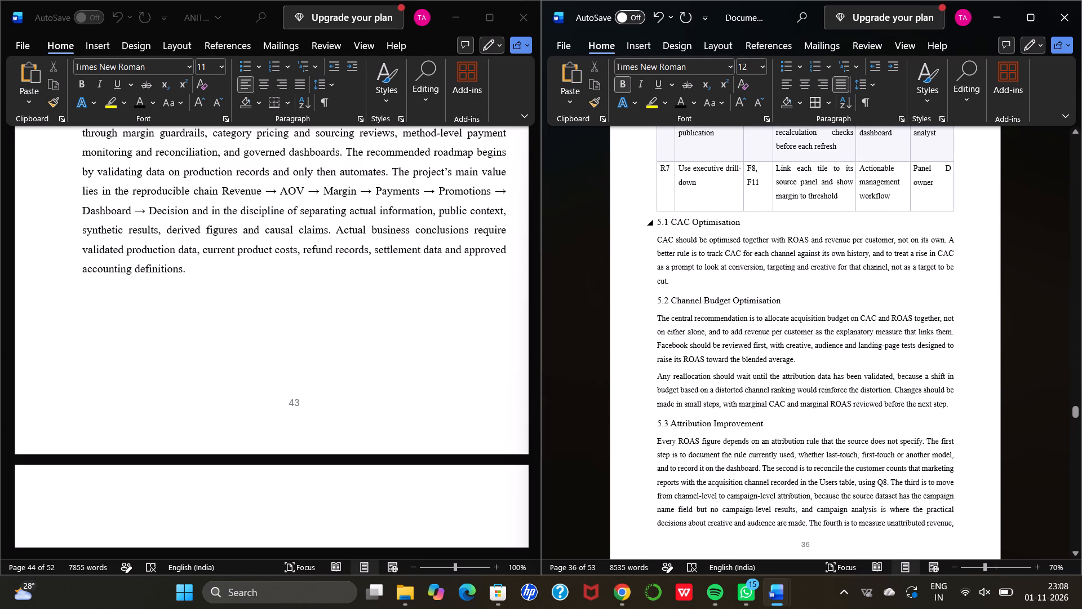
drag(746, 222, 656, 220)
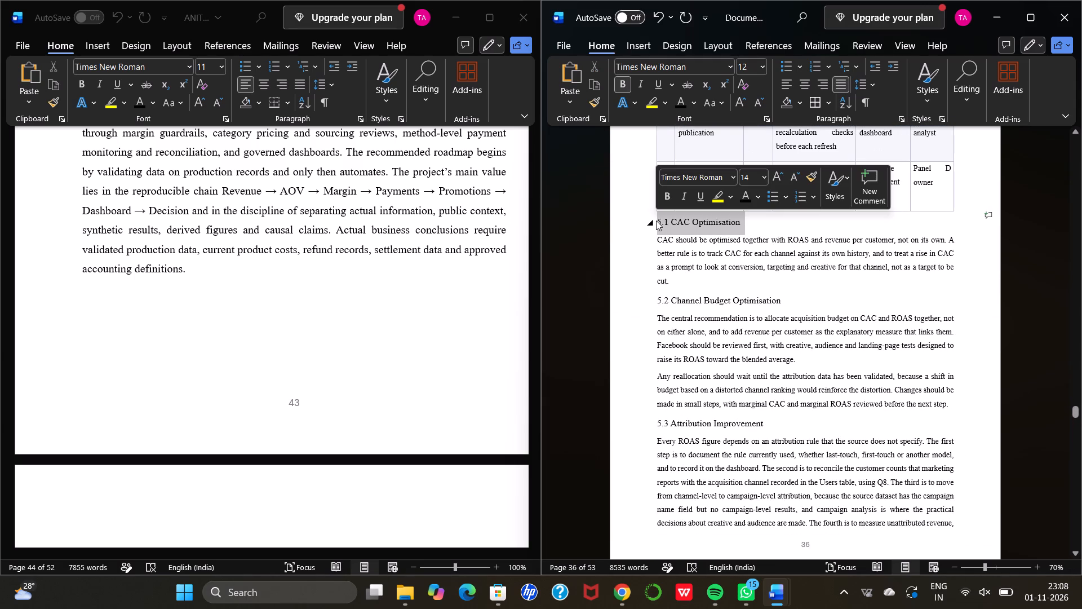
click(669, 195)
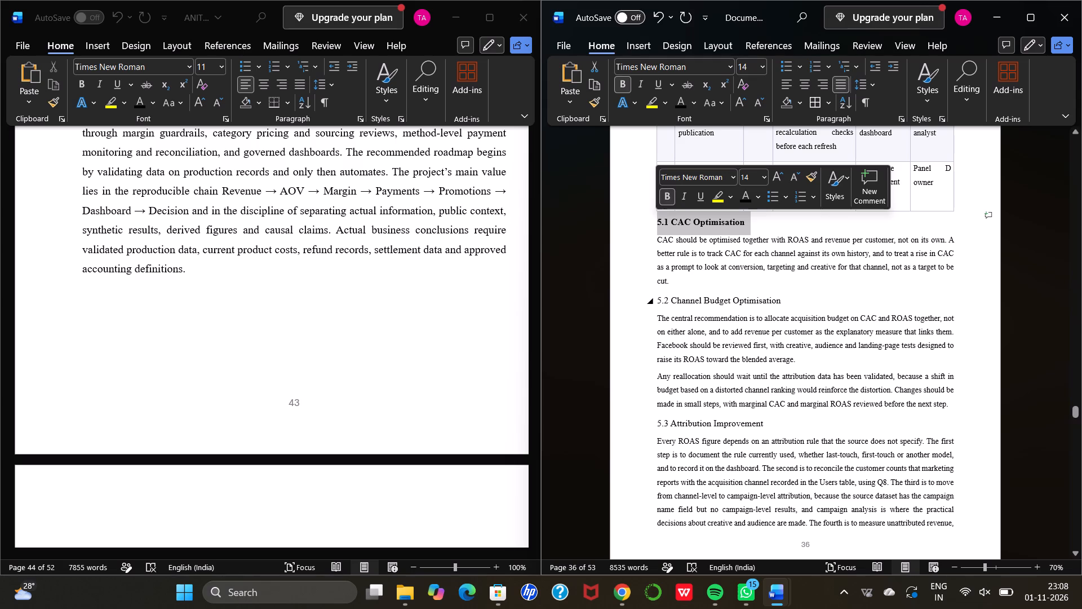
drag(790, 303, 606, 298)
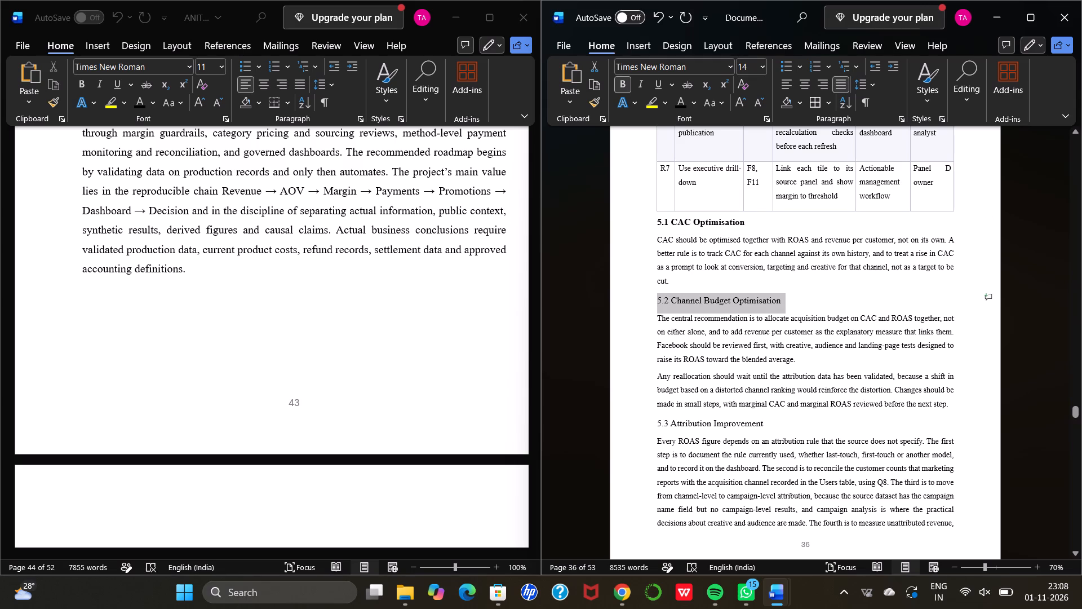
drag(606, 298, 646, 303)
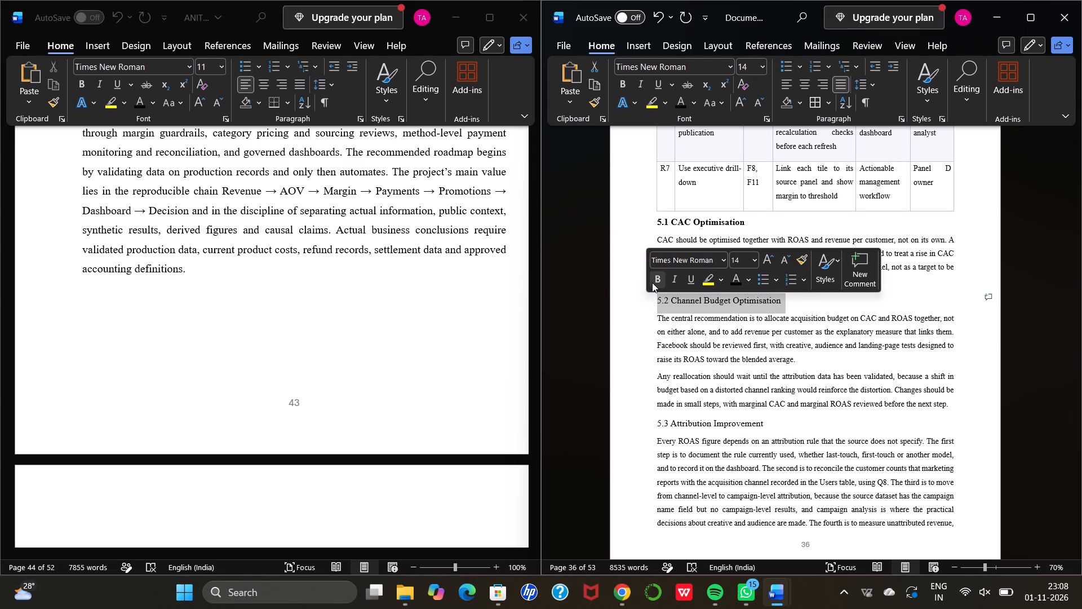
click(652, 283)
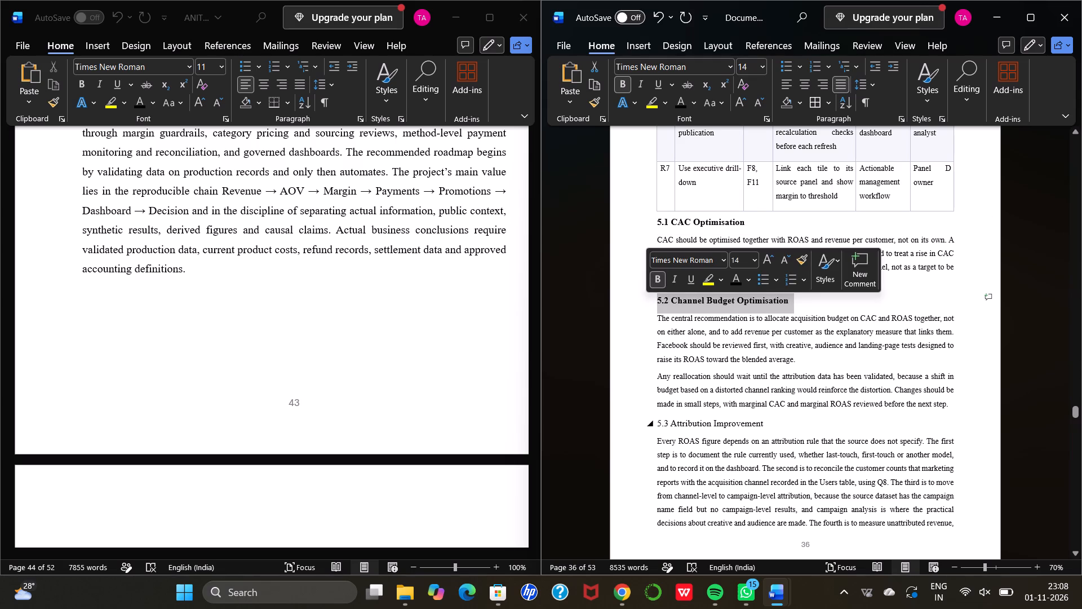
Make the whole "5.3 Attribution Improvement" heading bold, including its number.
drag(767, 424, 682, 426)
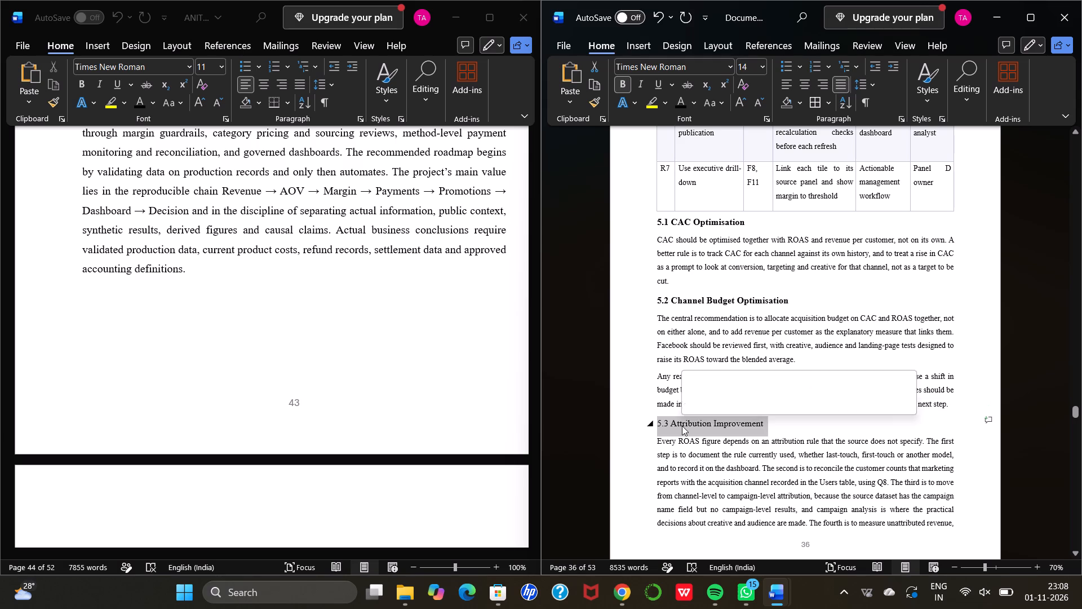
click(690, 396)
scroll(690, 396, down, 1)
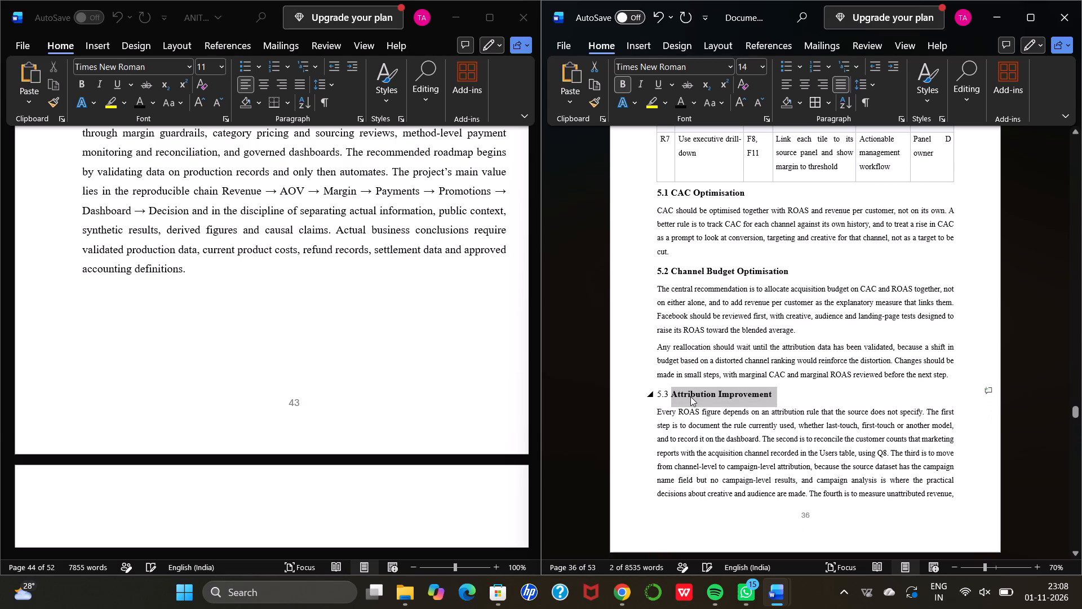
scroll(690, 396, down, 1)
drag(668, 392, 656, 396)
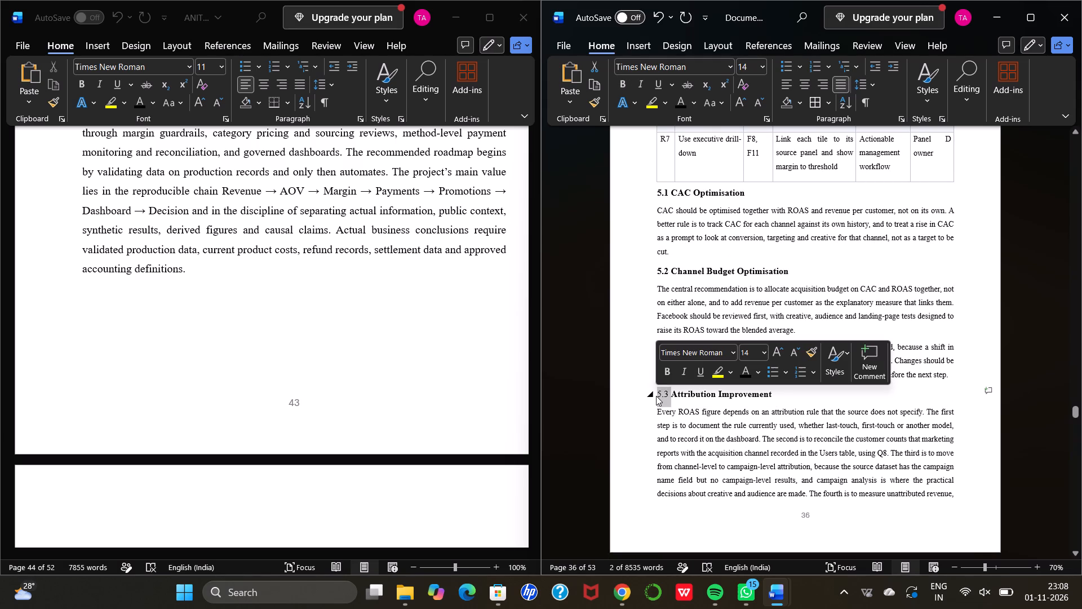
click(664, 376)
Make the "5.4 RAG Governance" and "5.5 Dashboard Governance" headings bold.
scroll(664, 376, down, 1)
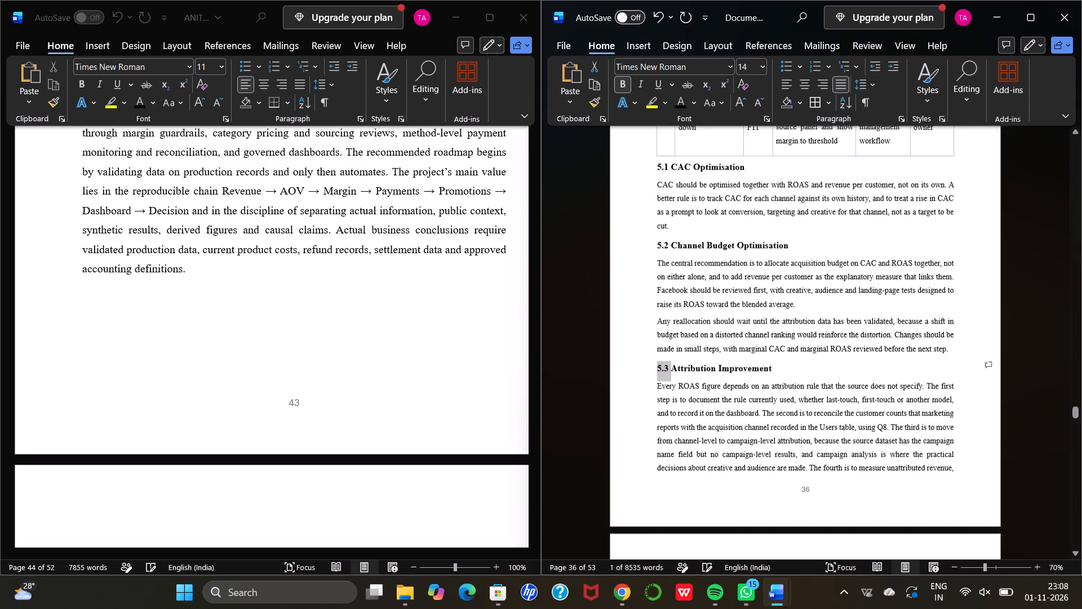
scroll(664, 376, down, 3)
scroll(764, 377, down, 6)
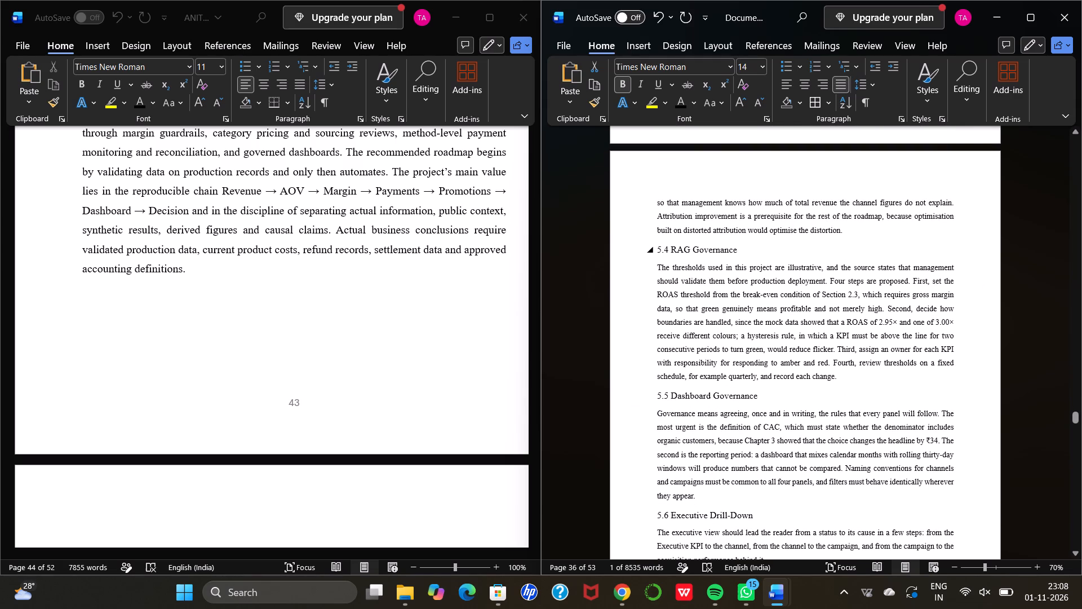
drag(739, 250, 770, 240)
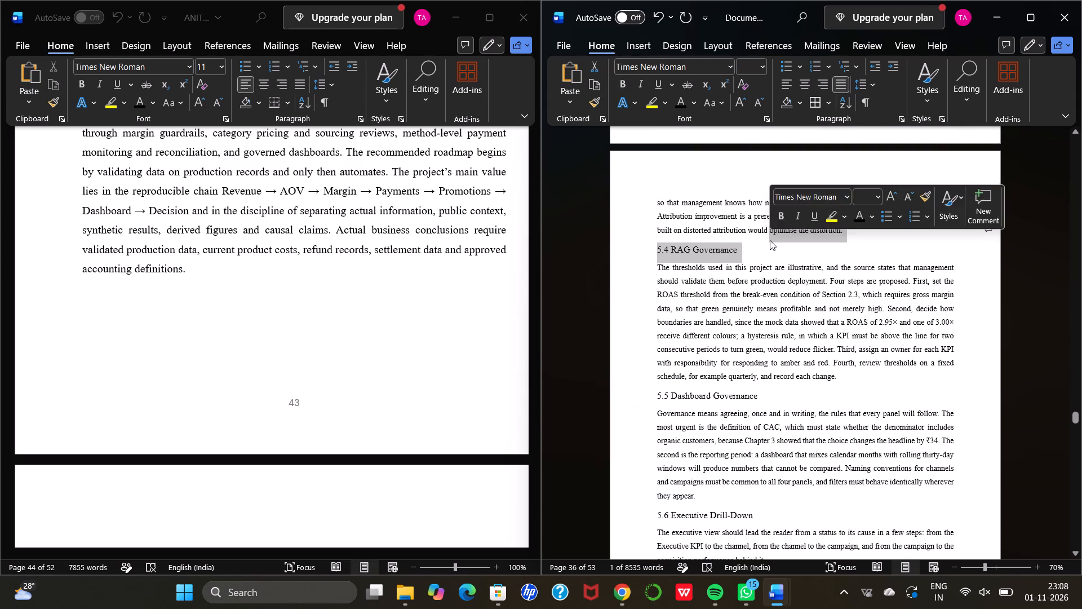
click(764, 256)
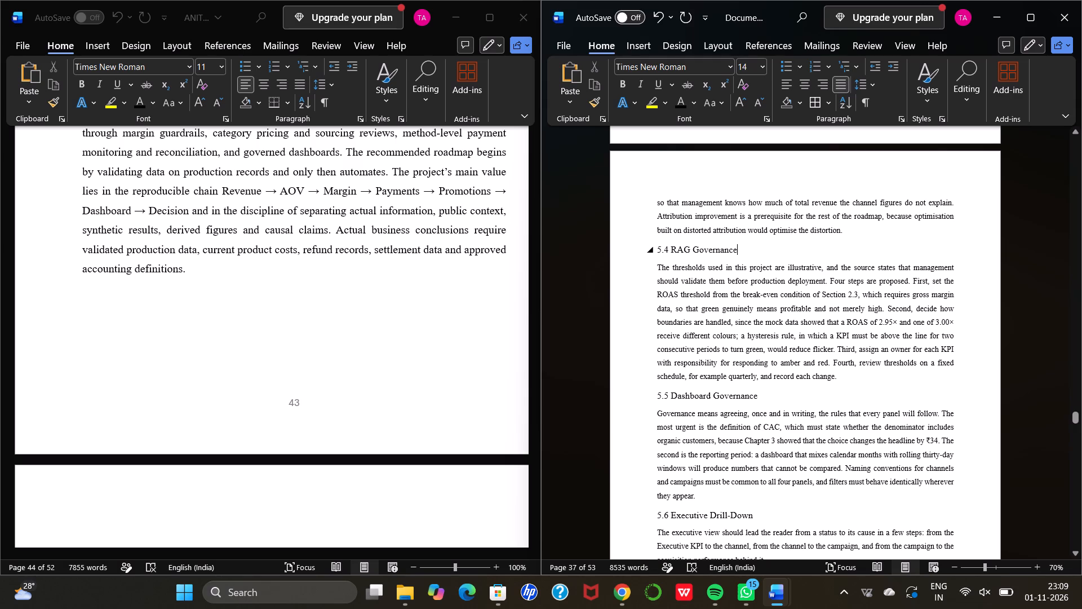
drag(739, 248, 663, 245)
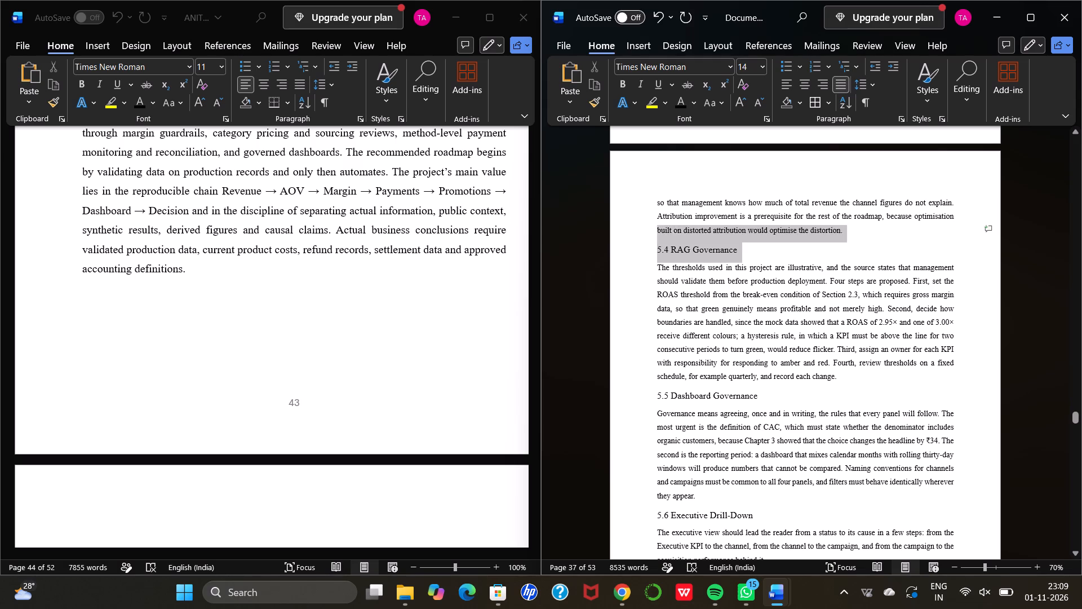
drag(663, 245, 657, 258)
click(671, 239)
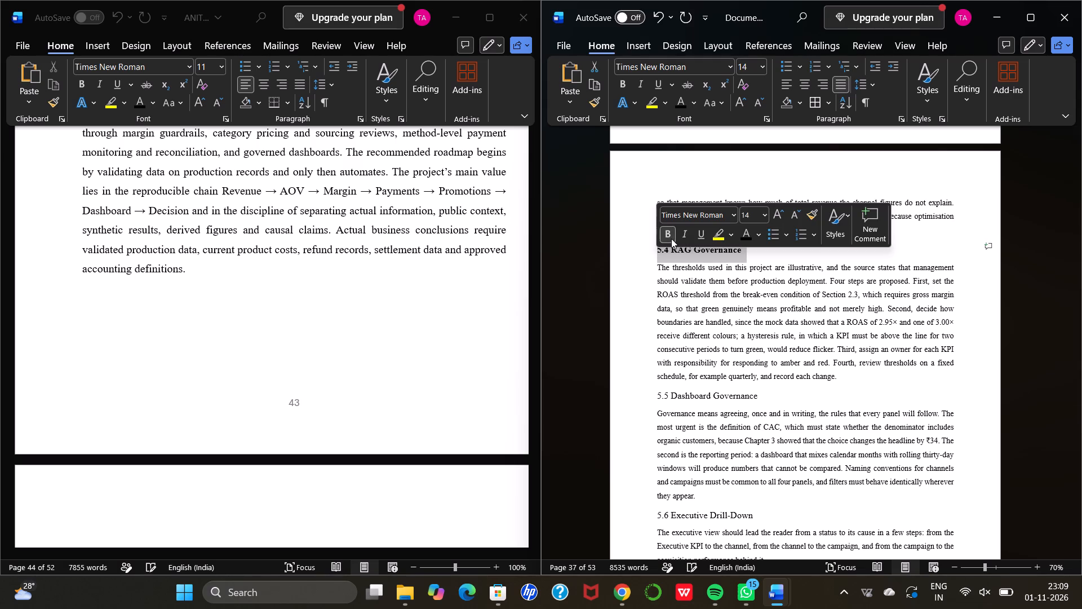
drag(766, 400, 660, 399)
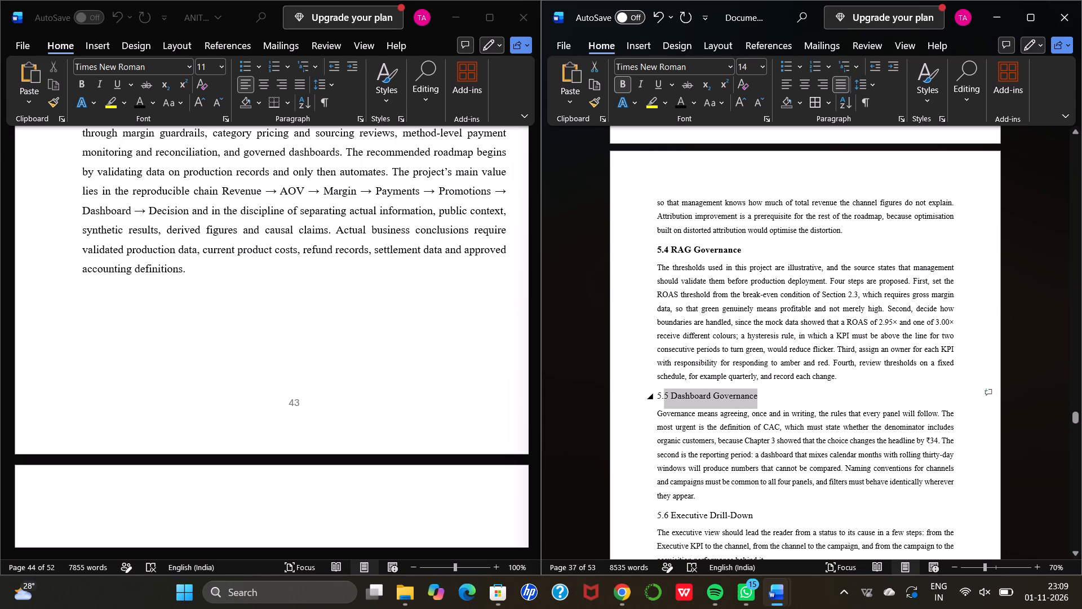
drag(660, 399, 655, 399)
click(667, 379)
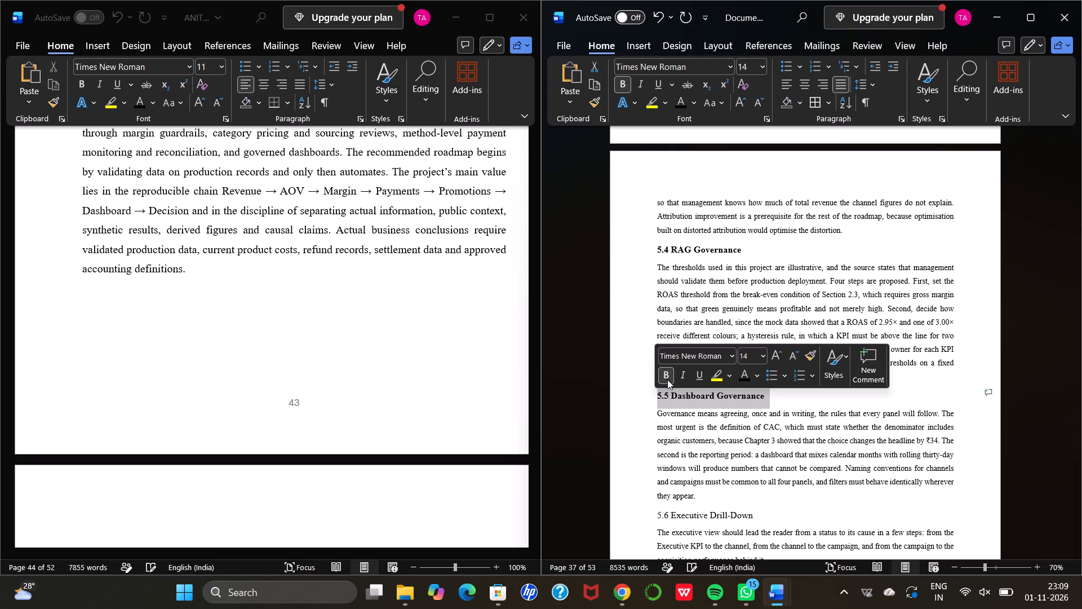
Make the "5.6 Executive Drill-Down" heading bold.
scroll(667, 379, down, 3)
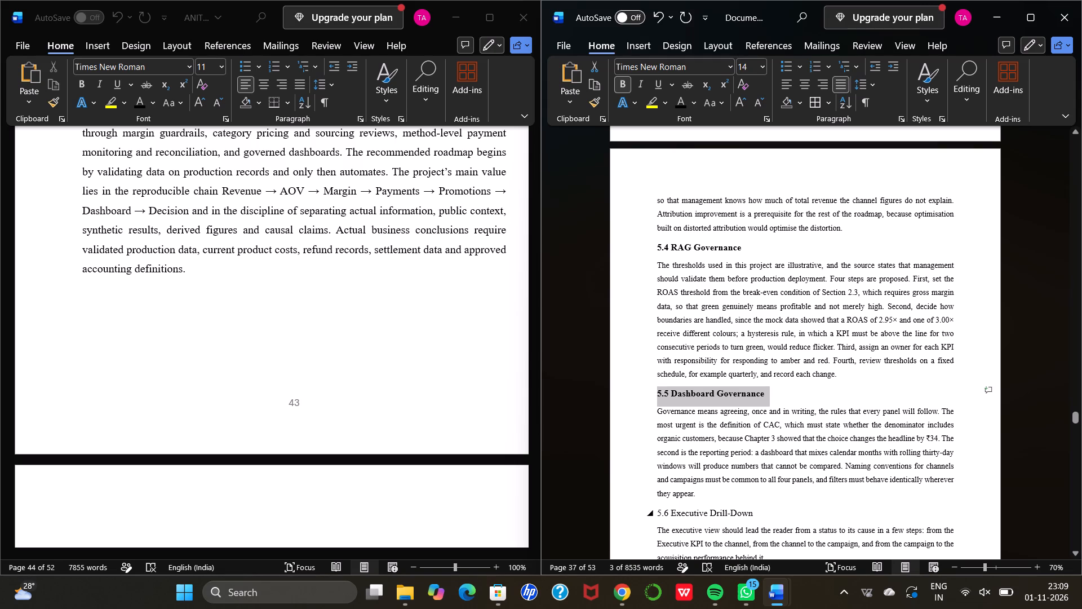
drag(757, 515, 660, 515)
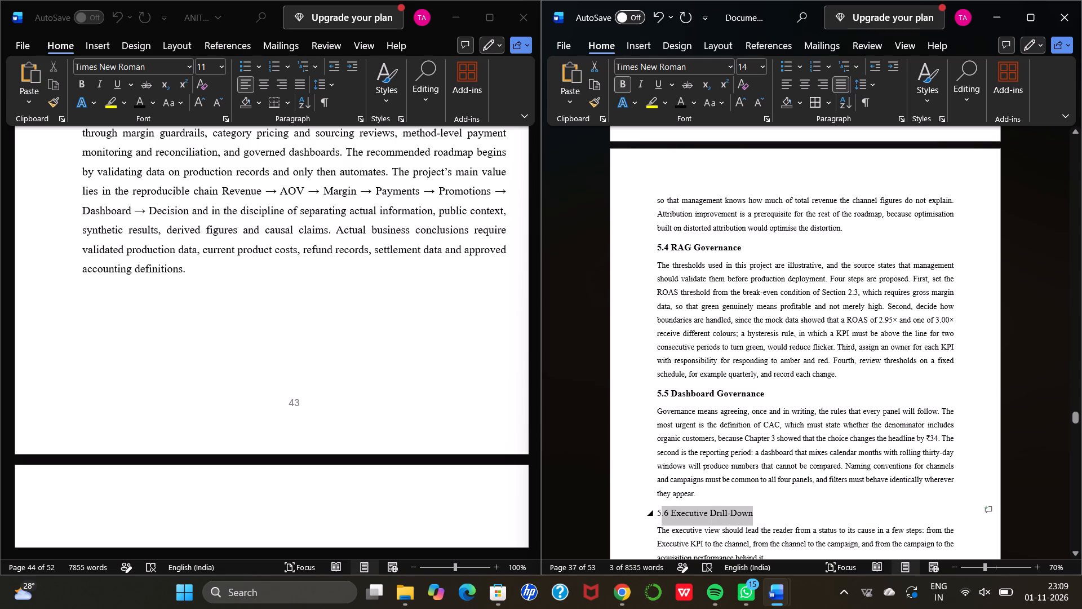
drag(660, 515, 663, 496)
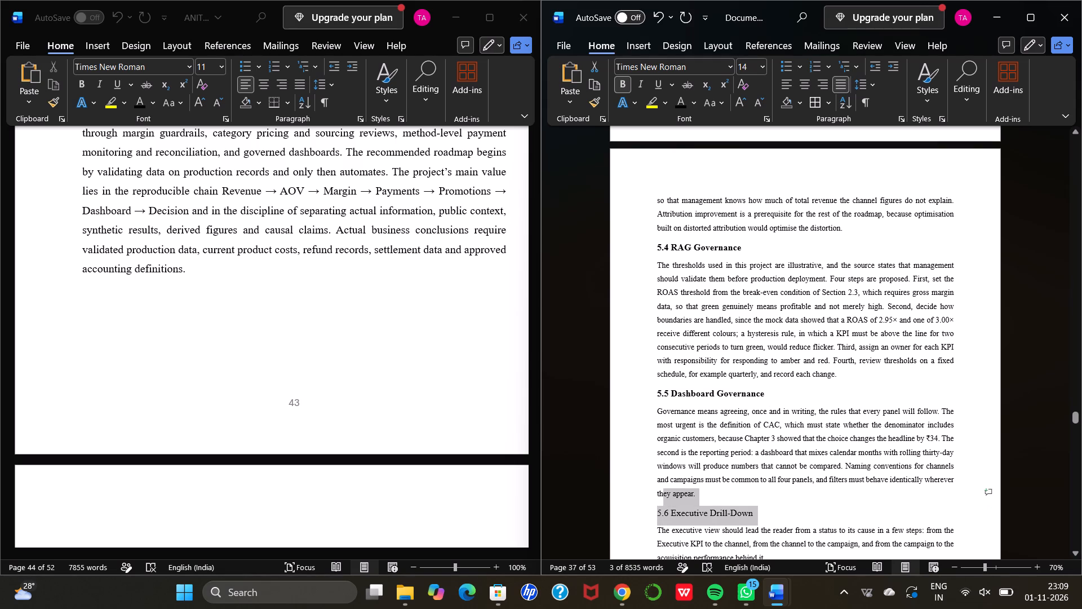
drag(663, 496, 651, 517)
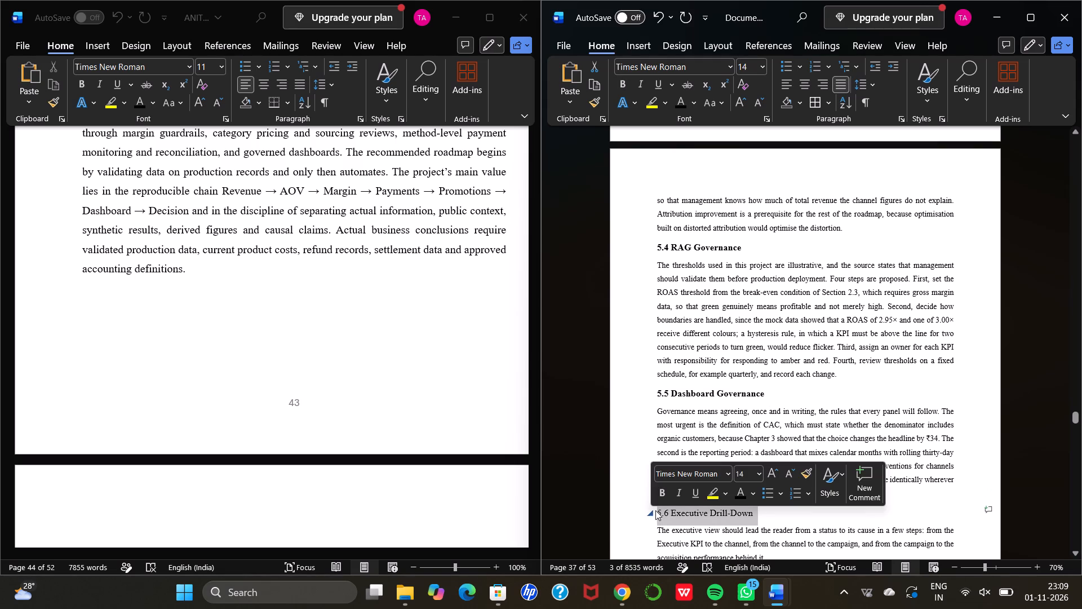
click(667, 493)
Set the font size of the "Conclusion" heading to 16.
scroll(667, 493, down, 3)
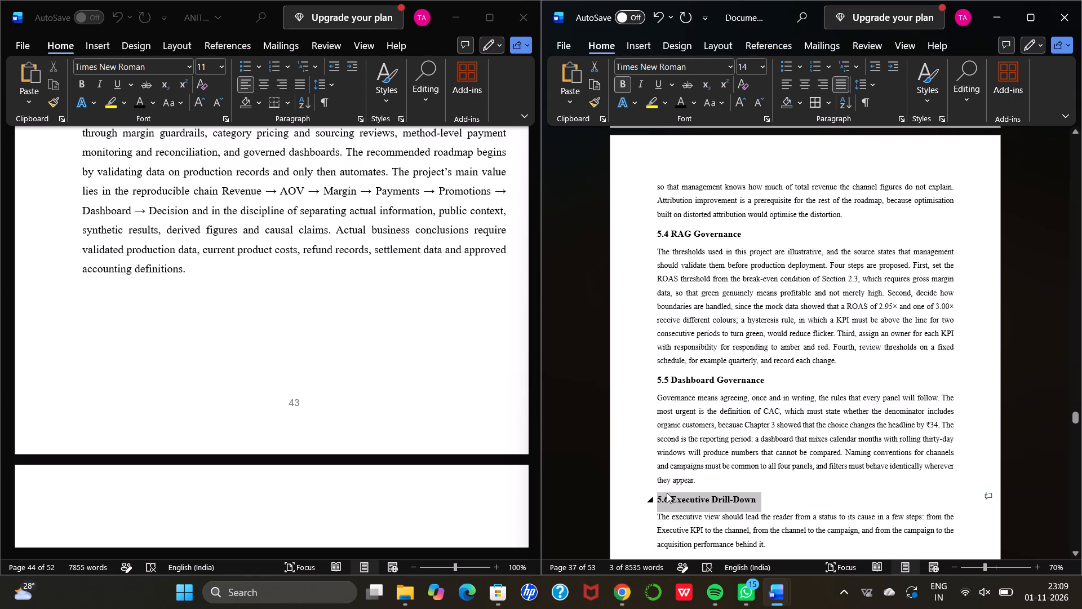
scroll(667, 493, down, 2)
scroll(726, 430, down, 6)
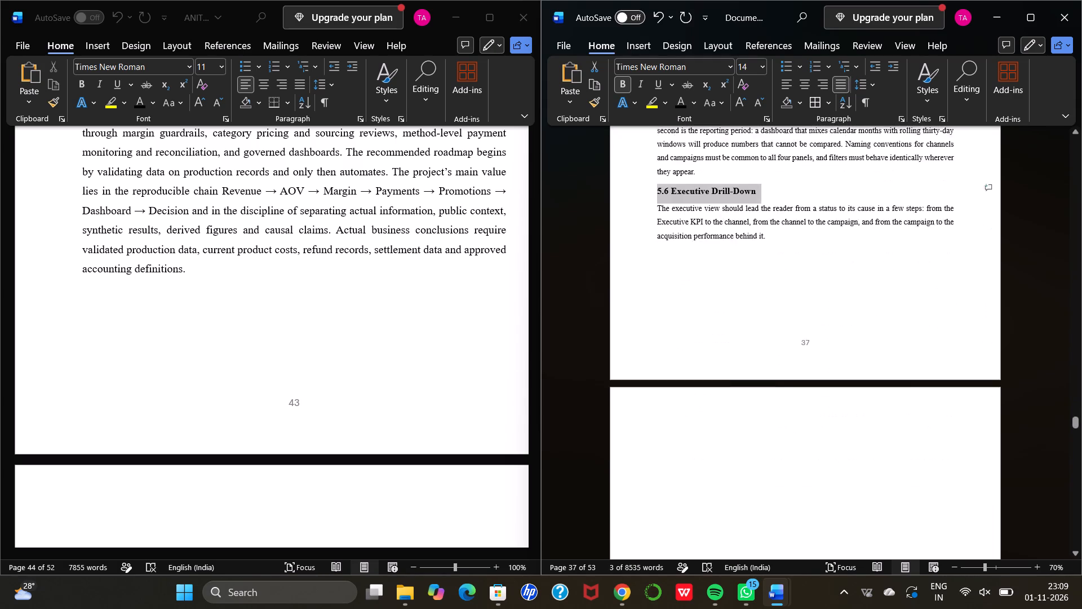
scroll(726, 430, down, 9)
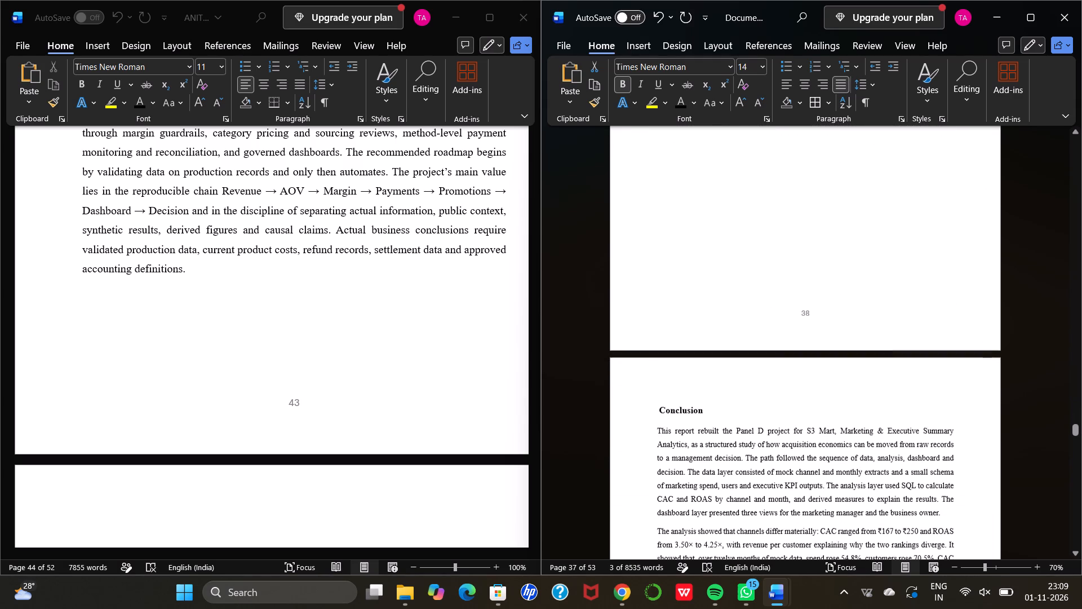
scroll(726, 430, up, 20)
scroll(726, 430, up, 7)
scroll(726, 430, down, 2)
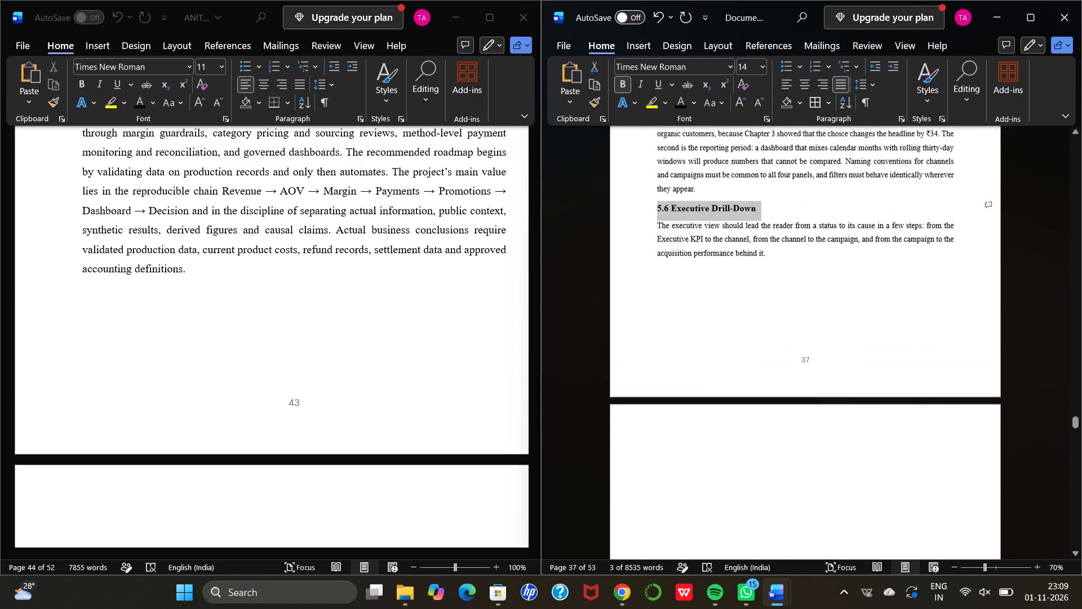
scroll(726, 430, down, 4)
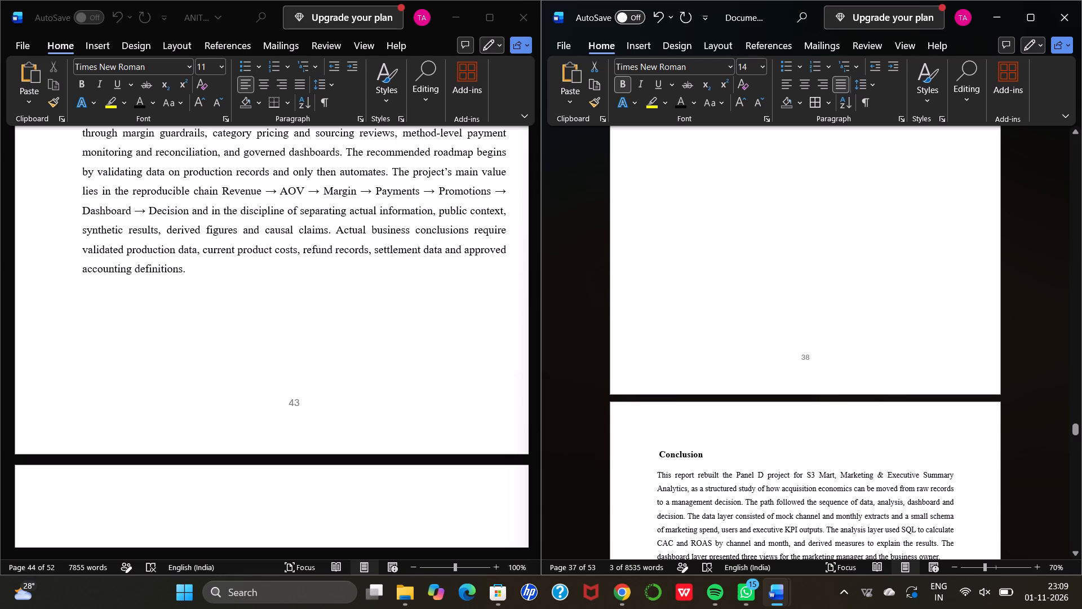
drag(706, 455, 655, 453)
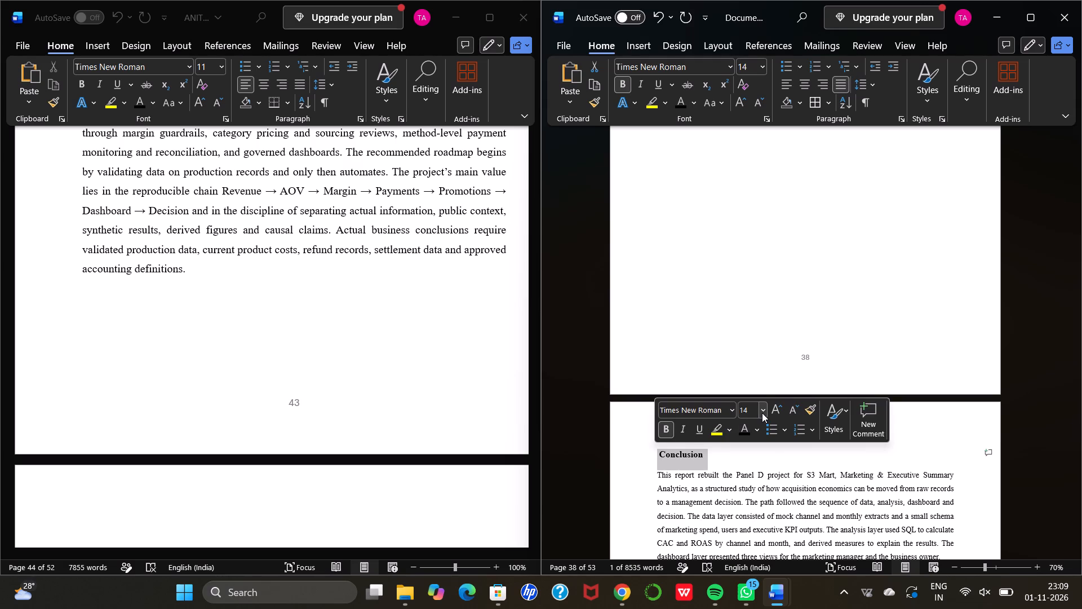
click(763, 412)
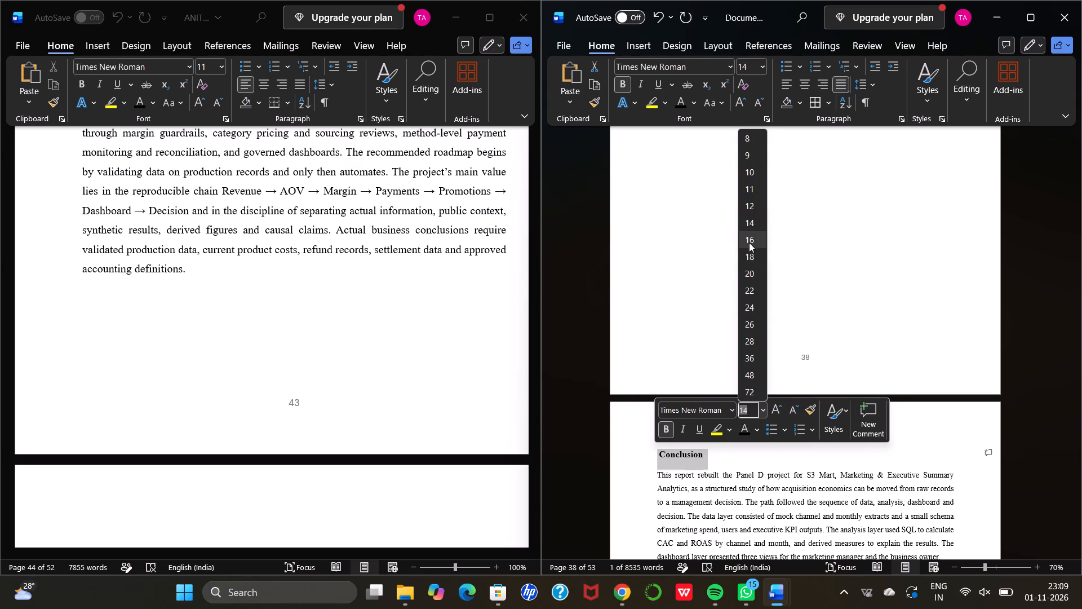
click(749, 242)
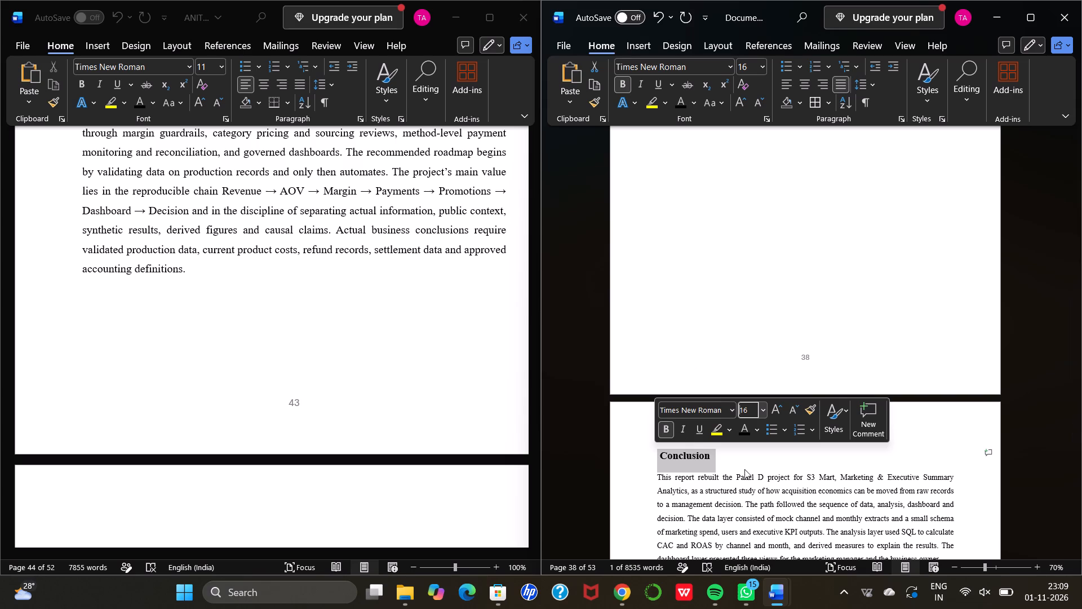
click(747, 464)
Make the "7.1 Technical Learning" and "7.2 Managerial Learning" headings bold in the Learning Outcome chapter.
scroll(747, 464, down, 2)
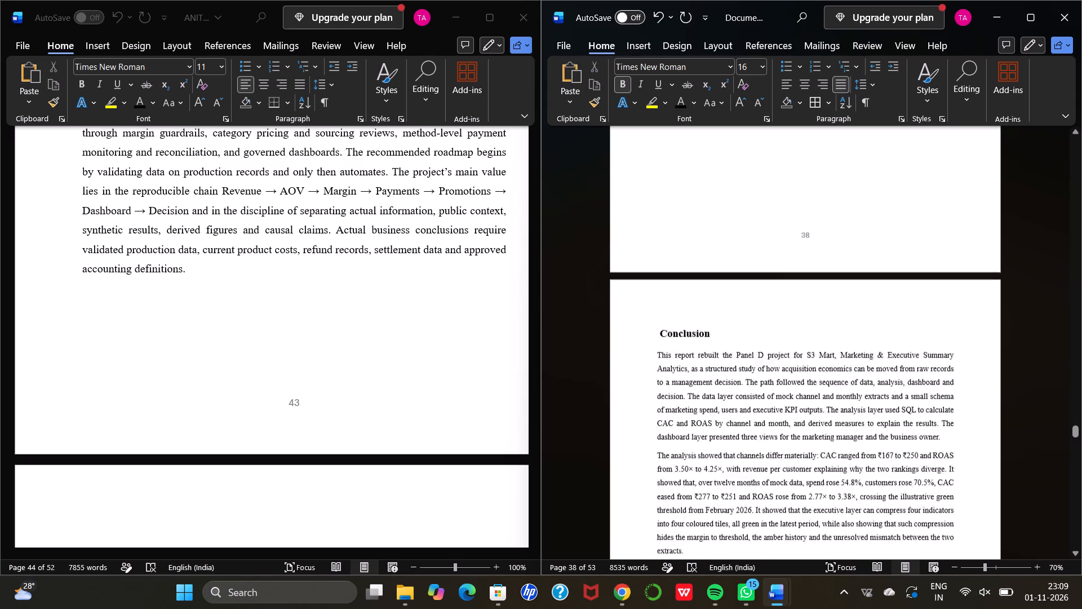
scroll(747, 464, down, 3)
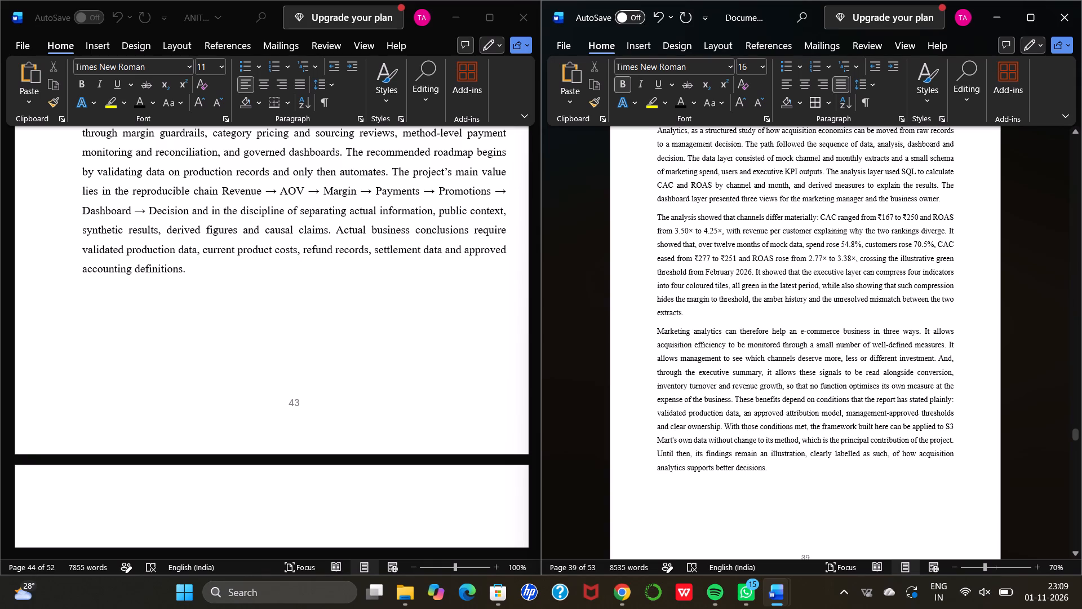
scroll(848, 451, down, 11)
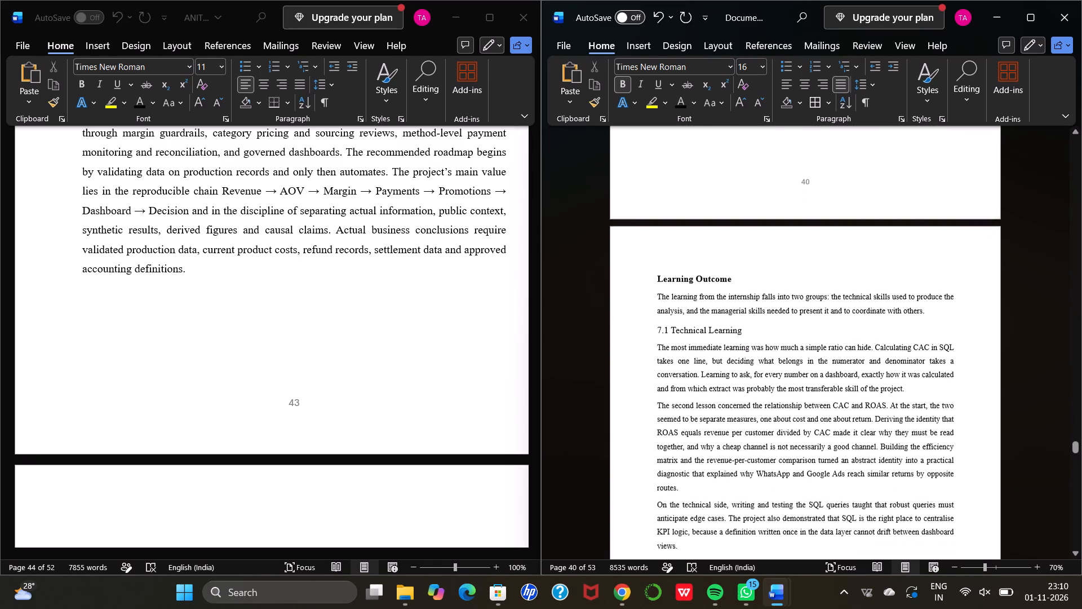
scroll(848, 451, down, 1)
drag(746, 316, 716, 303)
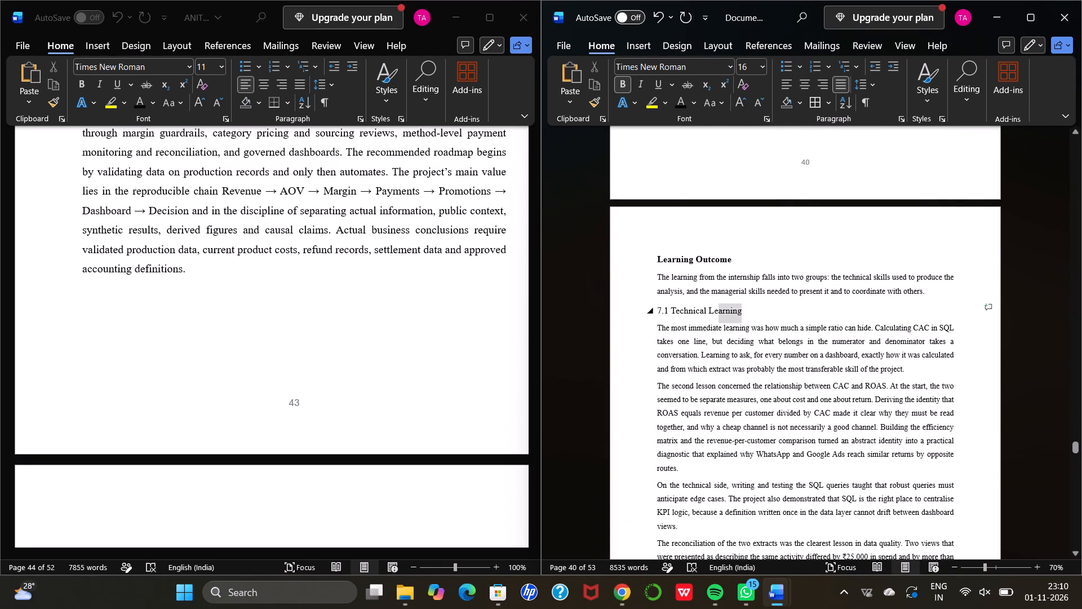
drag(716, 303, 650, 315)
click(664, 296)
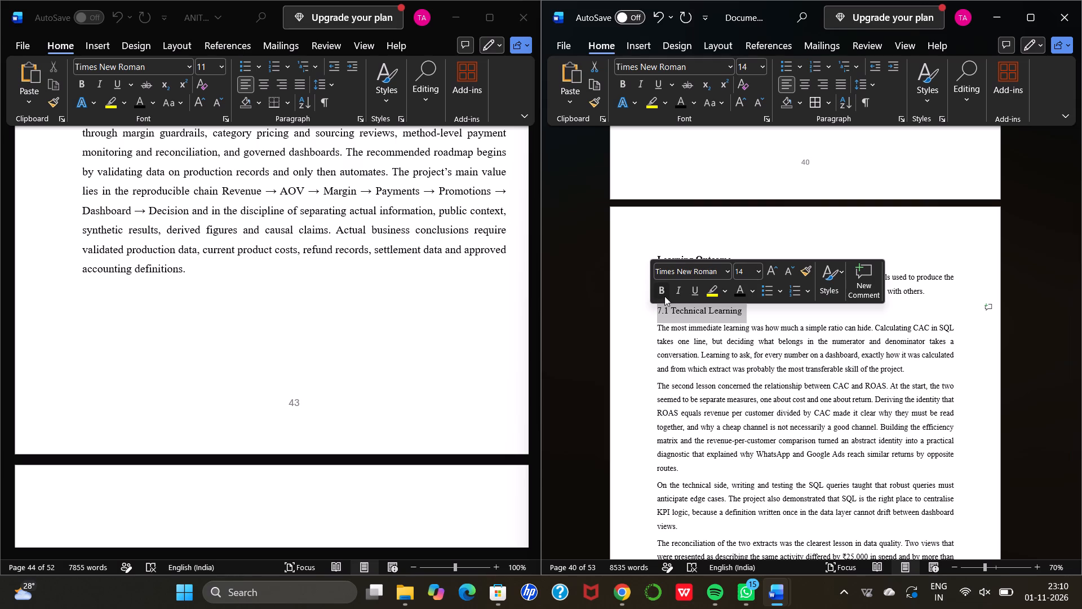
scroll(691, 473, down, 3)
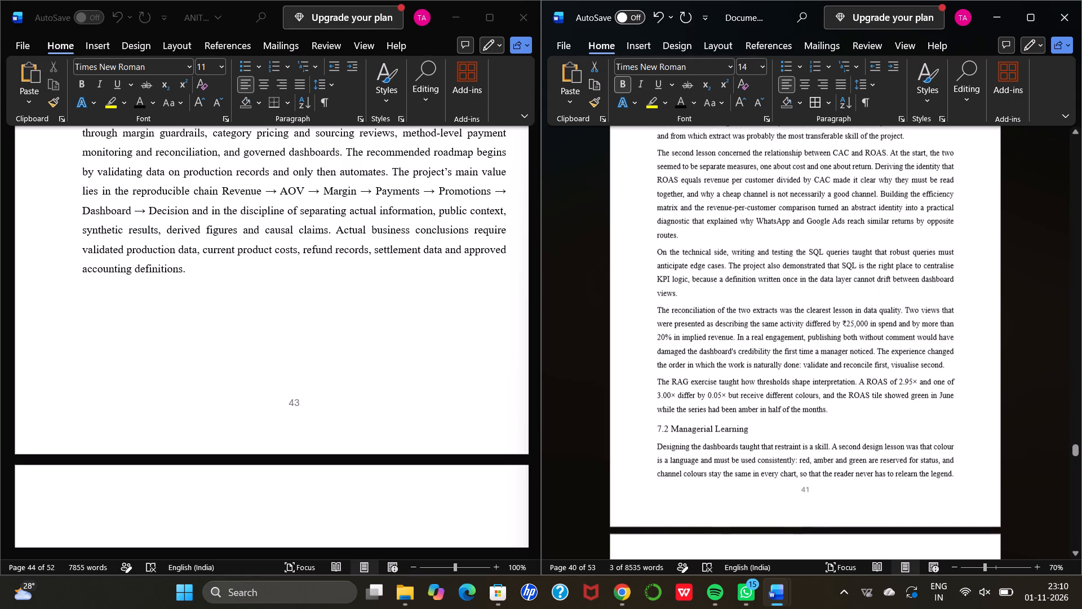
drag(755, 430, 660, 429)
click(671, 412)
Make the "Annexure B: Marketing Data Dictionary" heading bold.
scroll(671, 412, down, 1)
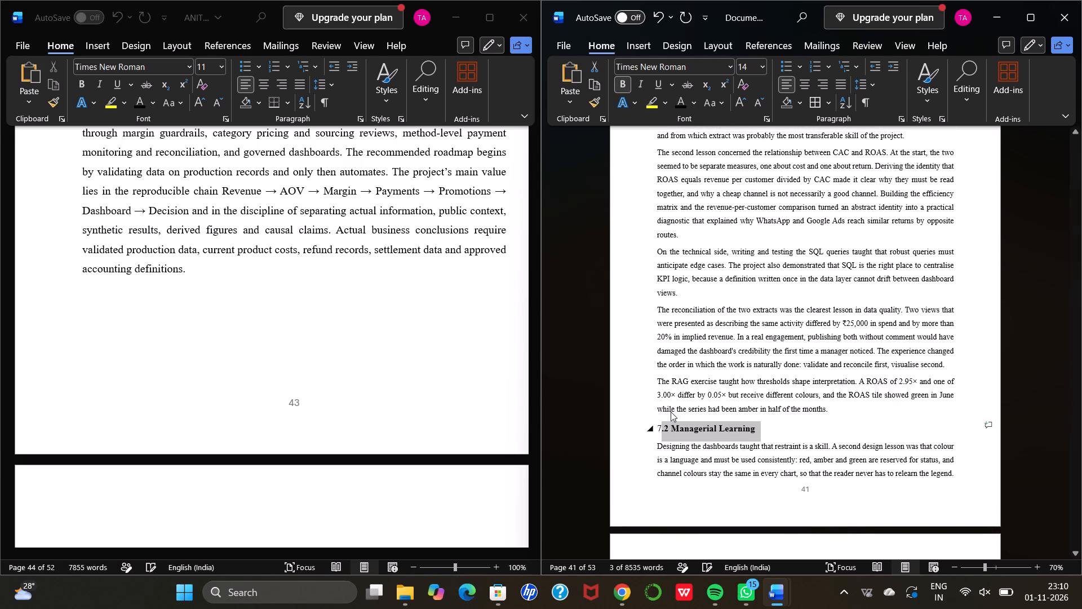
scroll(671, 412, down, 5)
scroll(746, 383, down, 1)
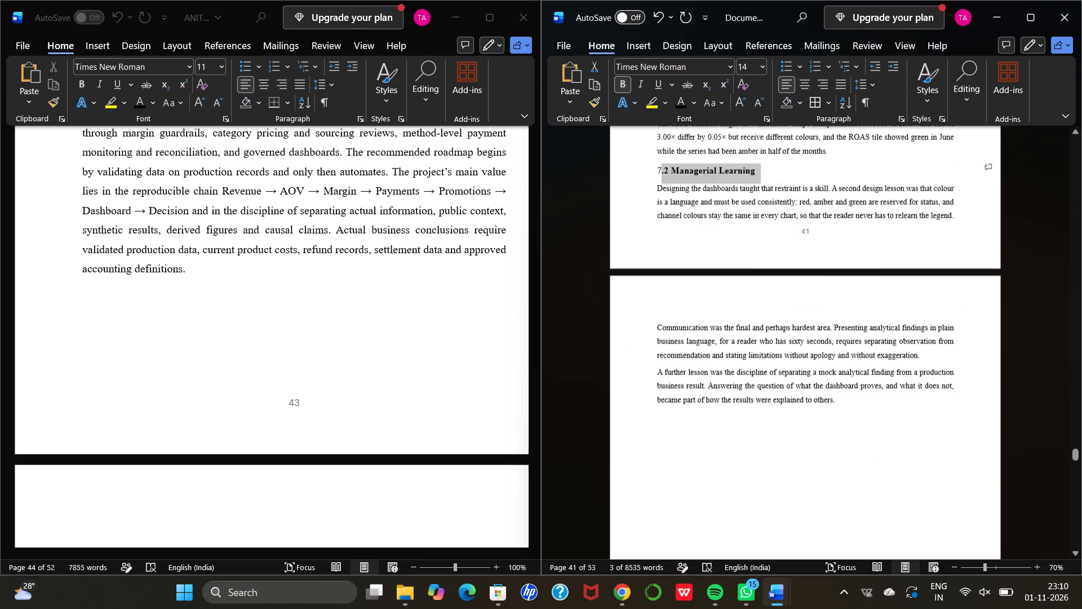
scroll(746, 383, down, 5)
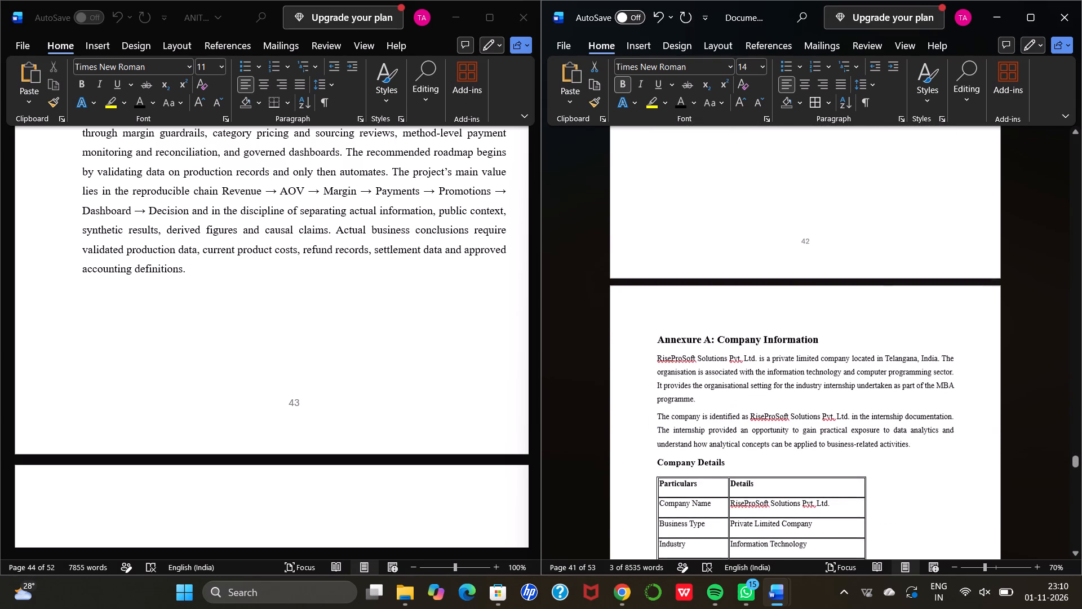
scroll(746, 383, down, 3)
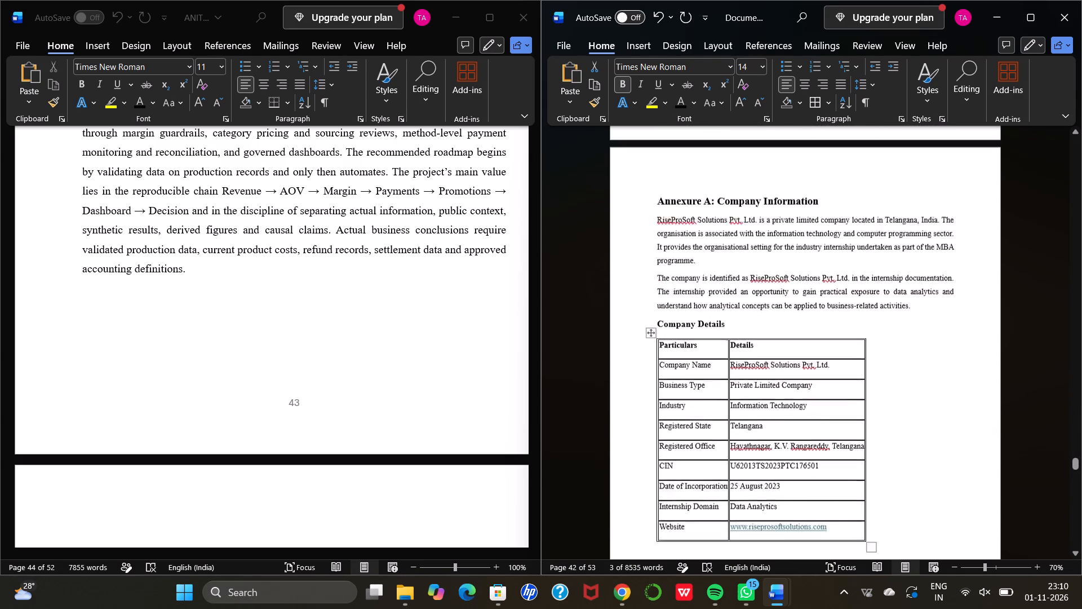
scroll(746, 383, down, 2)
scroll(746, 383, up, 1)
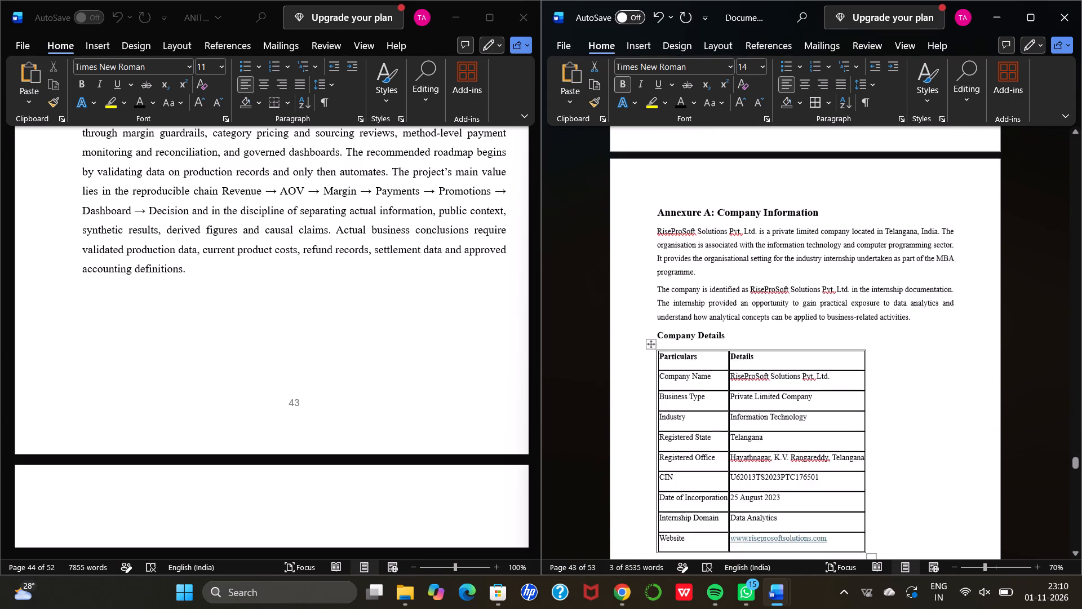
scroll(746, 383, up, 1)
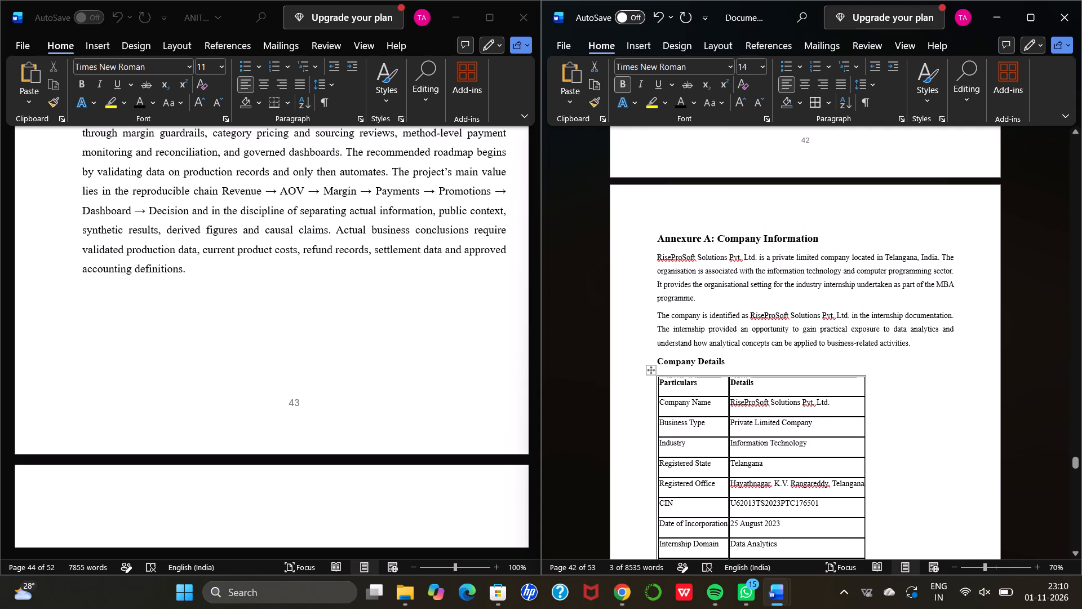
scroll(746, 383, down, 6)
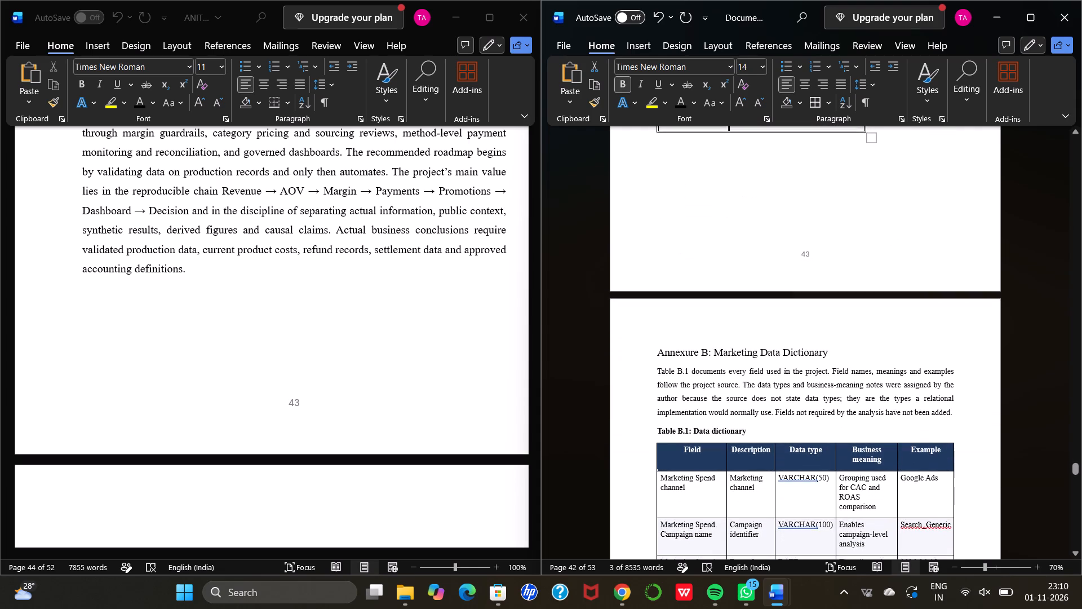
drag(836, 354, 640, 357)
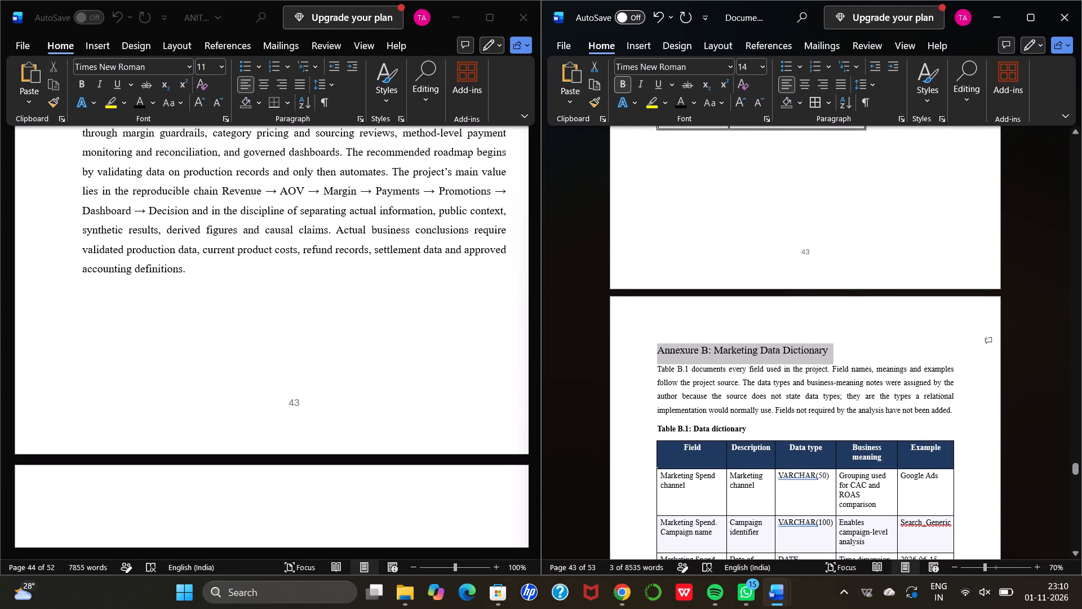
drag(640, 357, 597, 356)
click(610, 334)
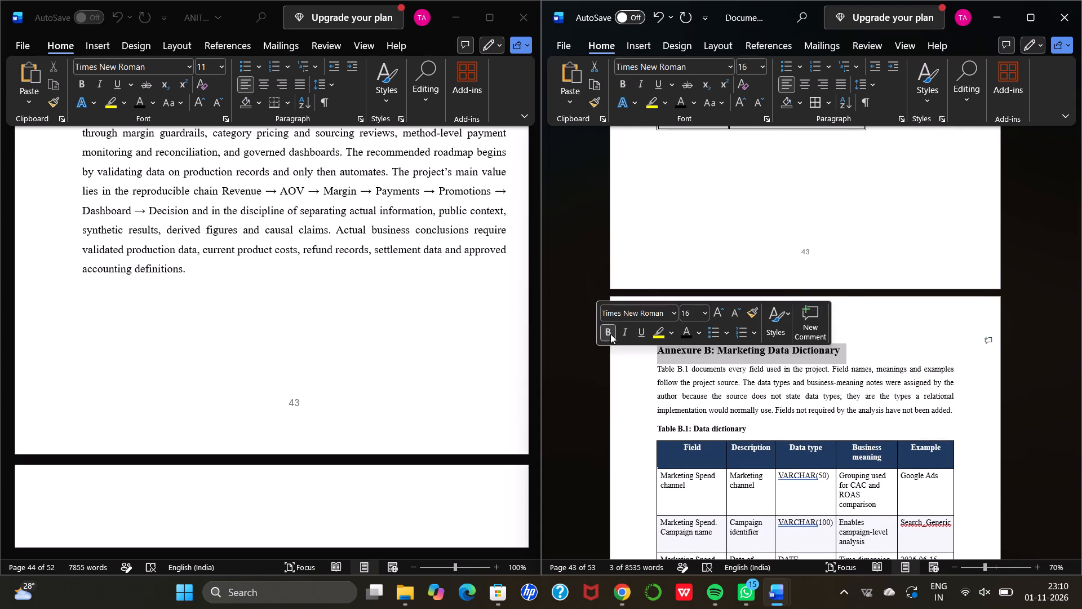
Make the "Annexure C: Dataset Structure and Sample Data" heading bold.
scroll(610, 334, down, 5)
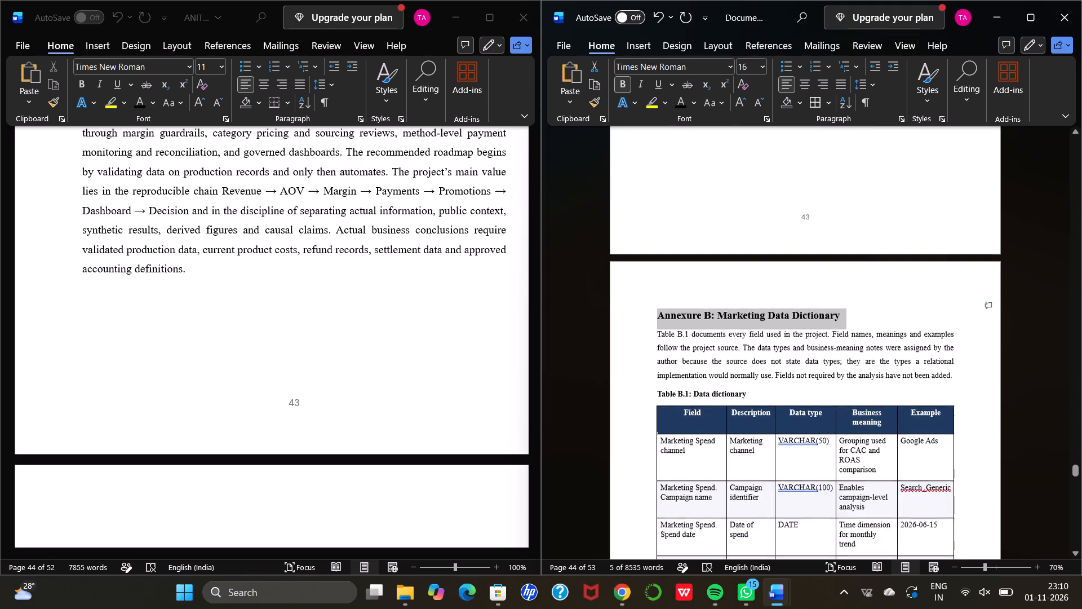
scroll(644, 337, down, 9)
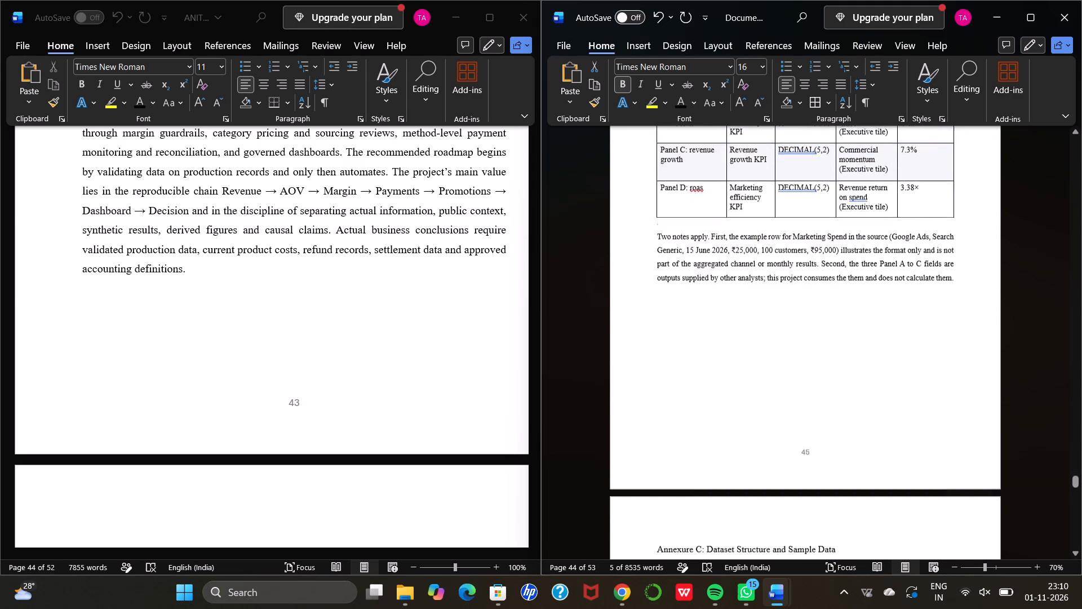
scroll(644, 337, down, 3)
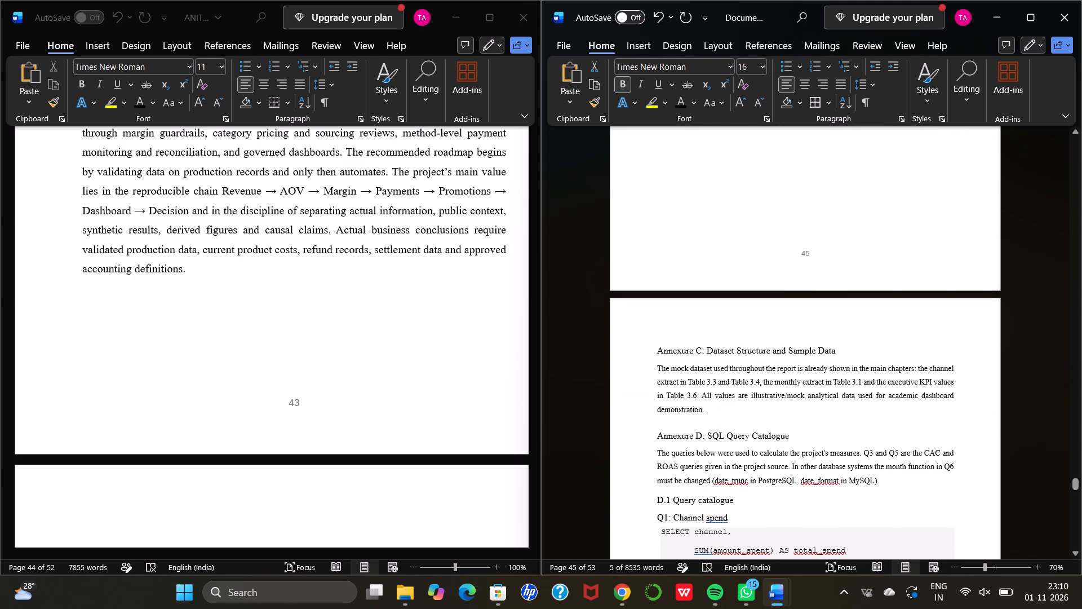
drag(839, 348, 659, 354)
click(666, 330)
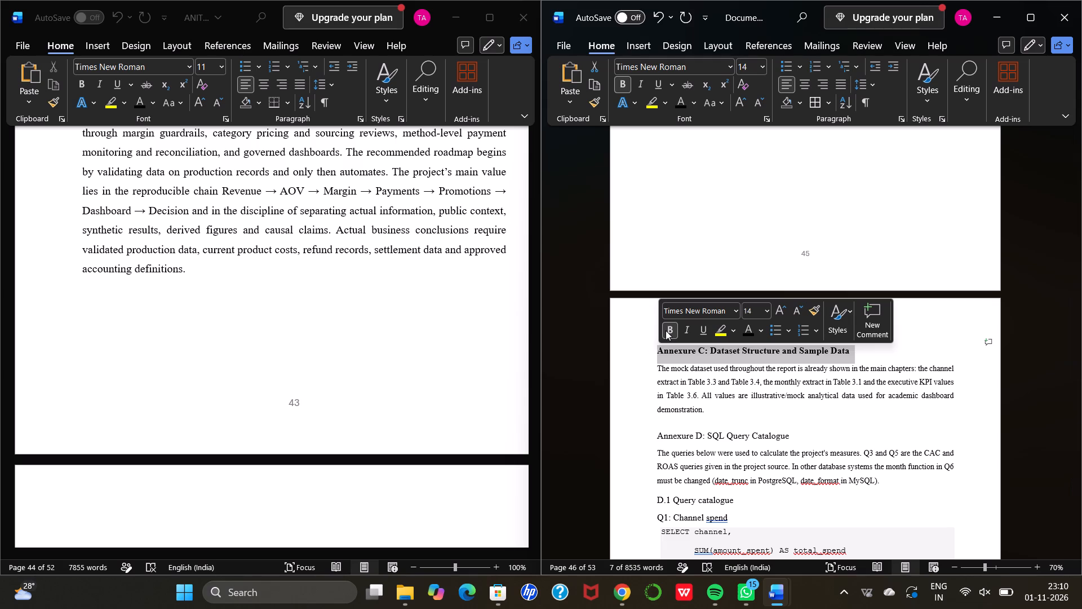
click(920, 353)
Make the "Annexure D: SQL Query Catalogue" heading and its "D.1 Query catalogue" subheading bold.
scroll(920, 353, down, 1)
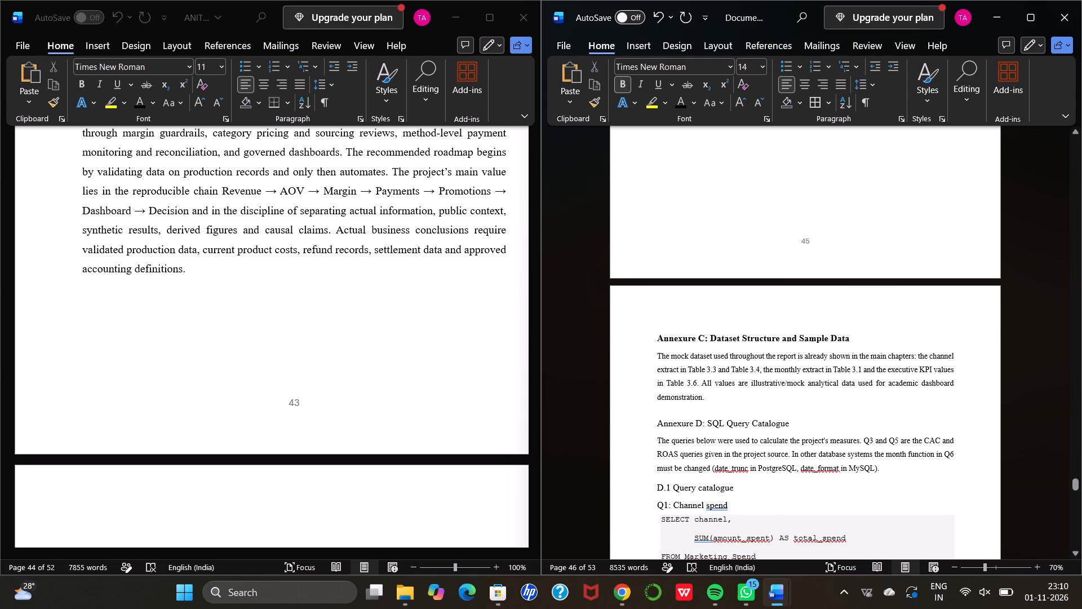
scroll(920, 353, down, 1)
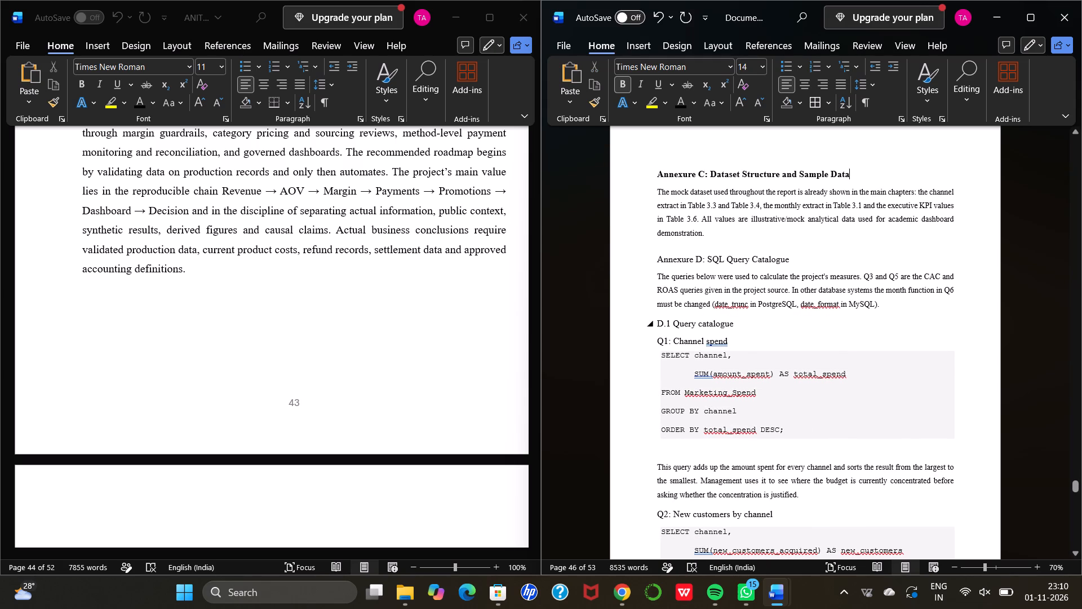
drag(792, 260, 648, 261)
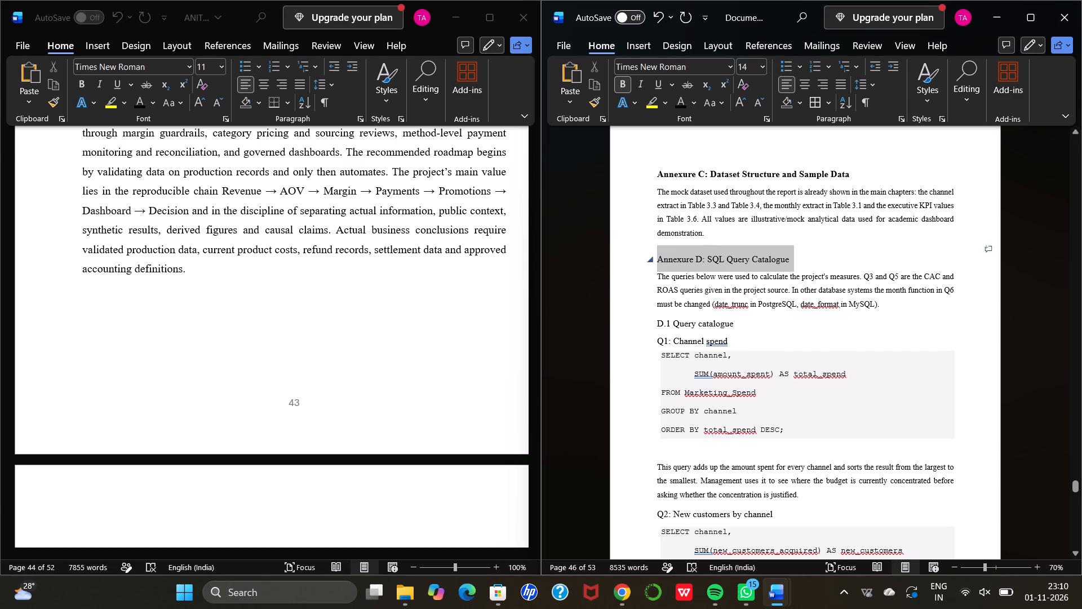
drag(648, 261, 618, 264)
click(626, 244)
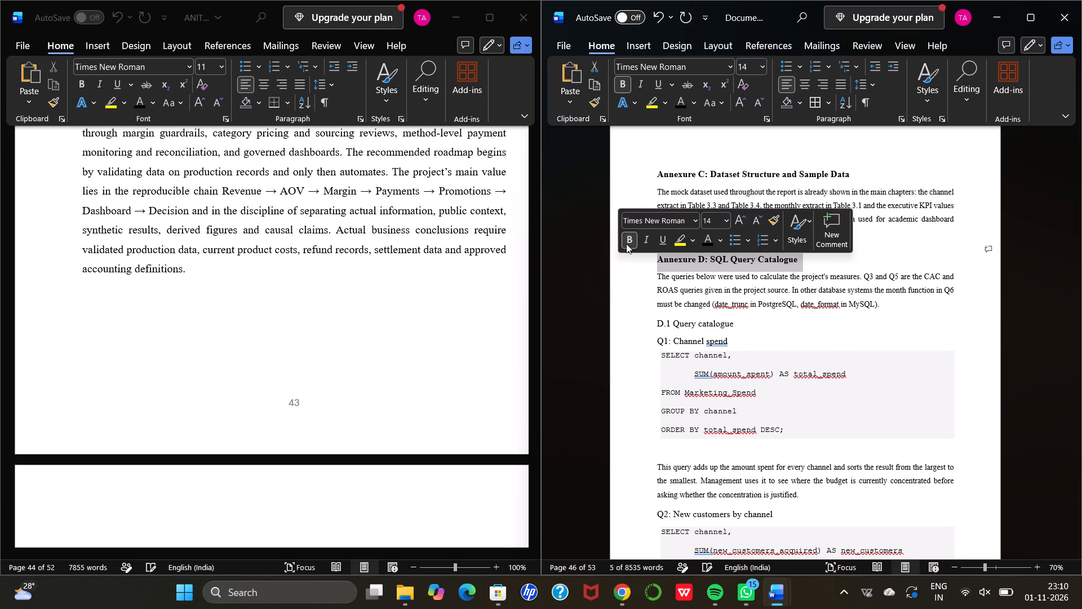
click(901, 261)
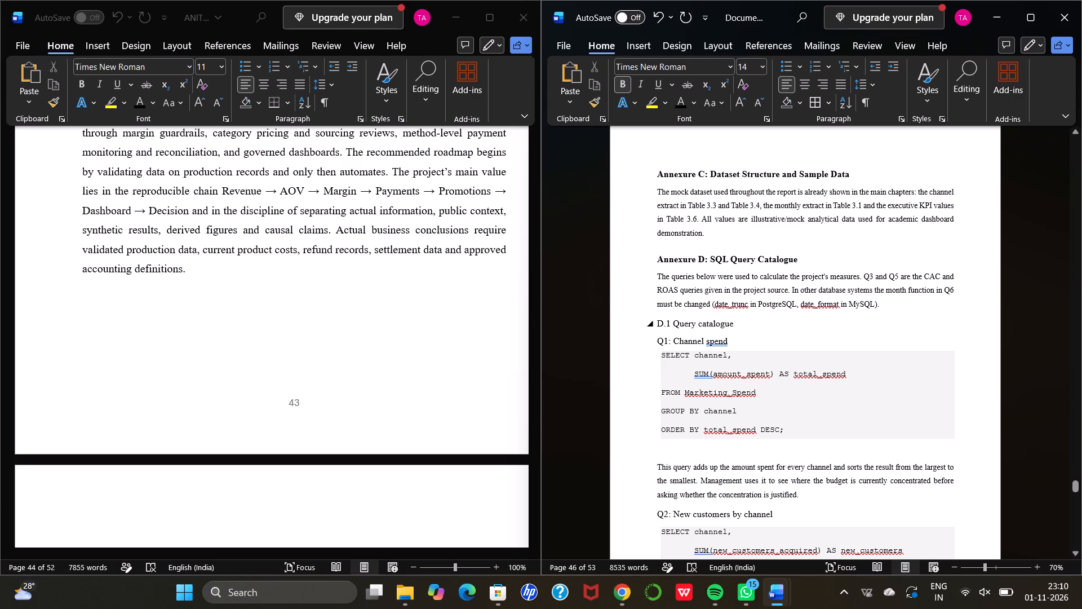
drag(740, 323, 648, 326)
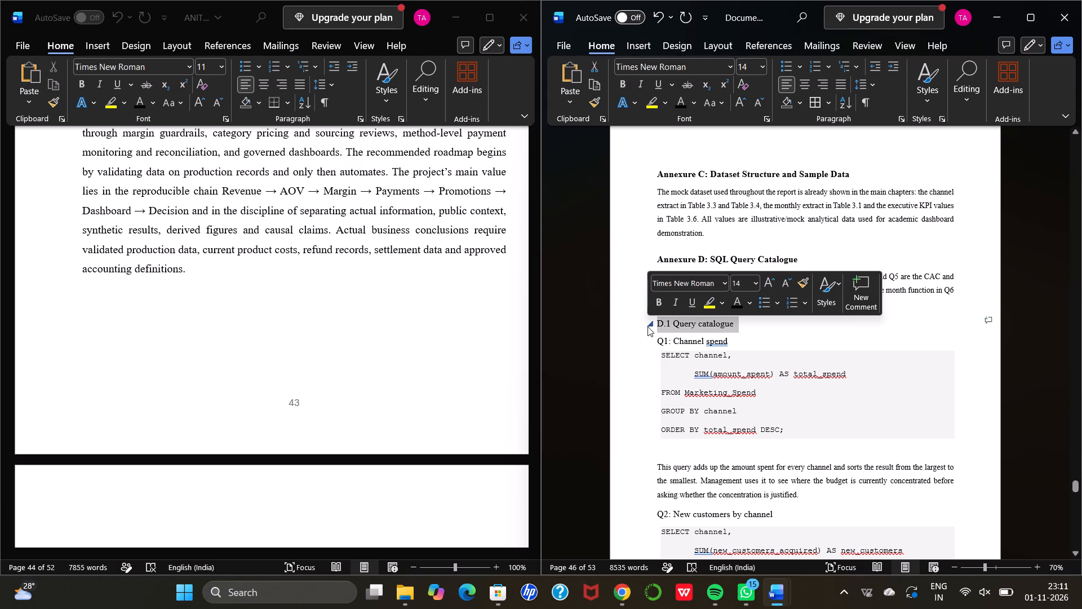
click(656, 307)
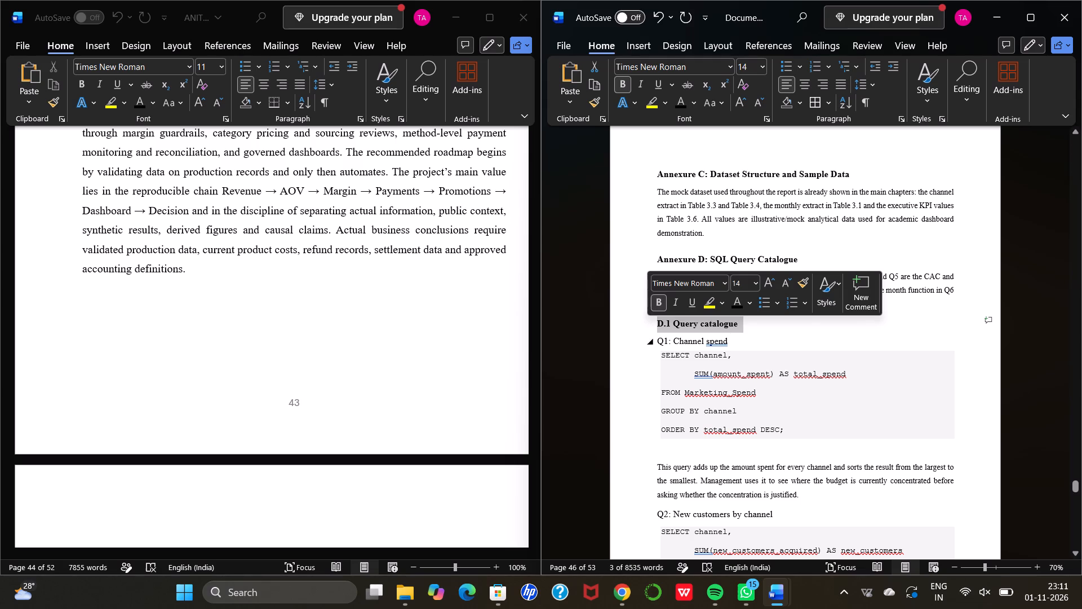
click(742, 336)
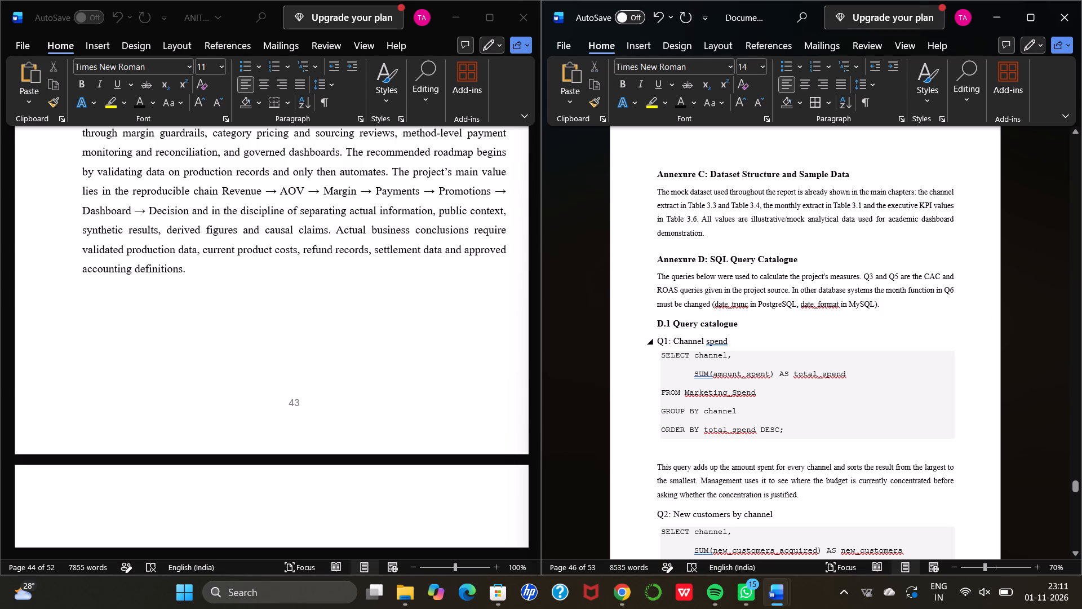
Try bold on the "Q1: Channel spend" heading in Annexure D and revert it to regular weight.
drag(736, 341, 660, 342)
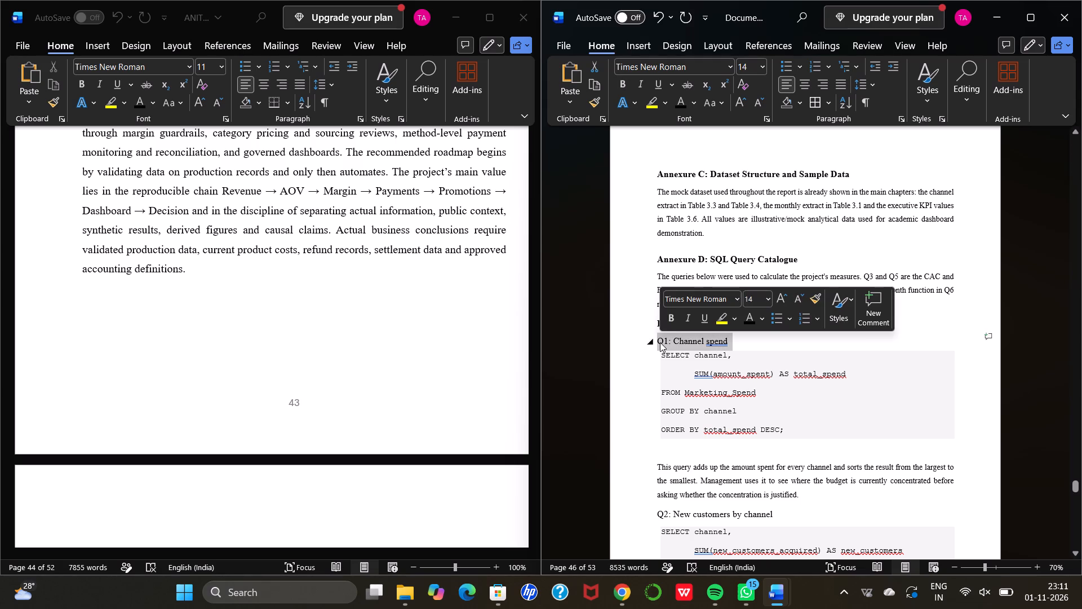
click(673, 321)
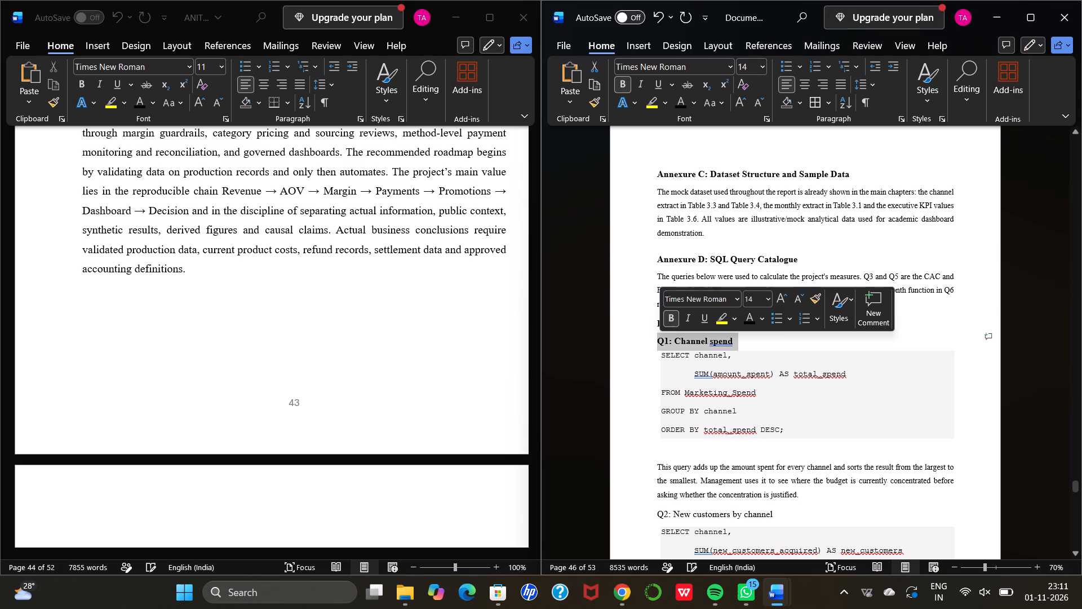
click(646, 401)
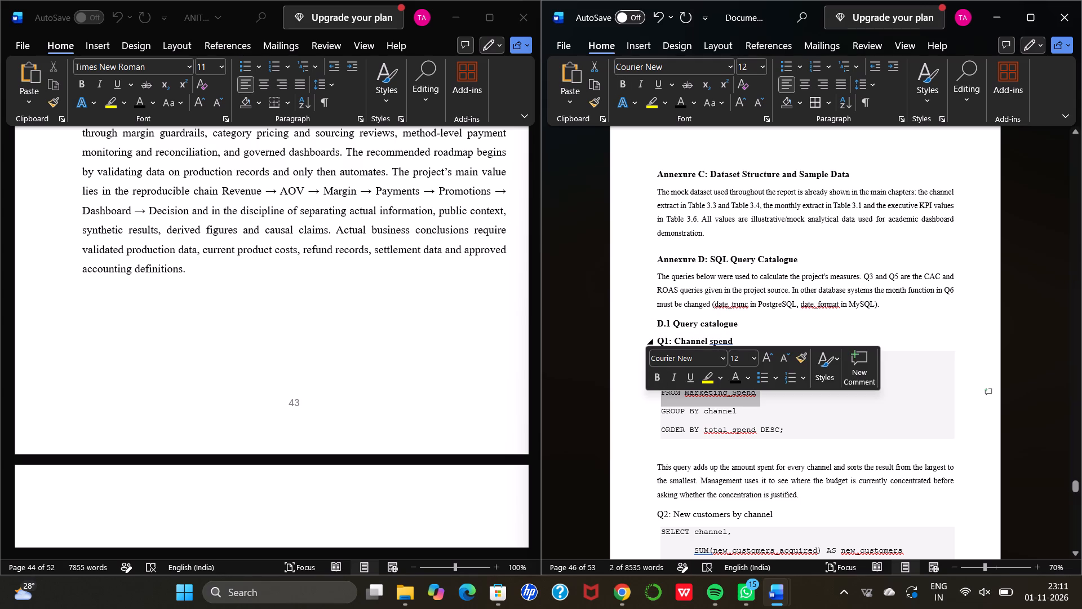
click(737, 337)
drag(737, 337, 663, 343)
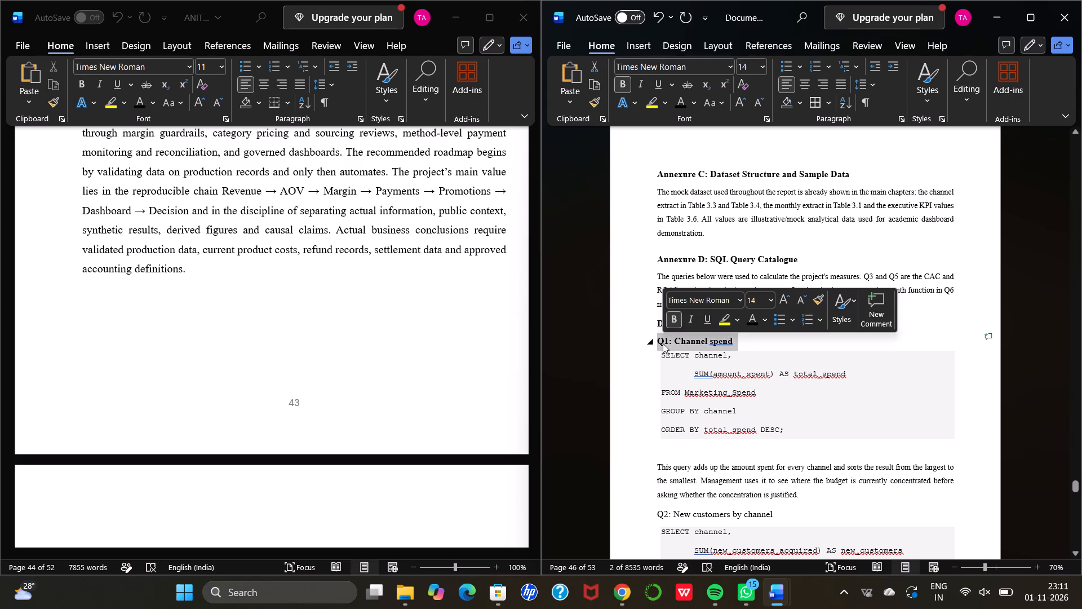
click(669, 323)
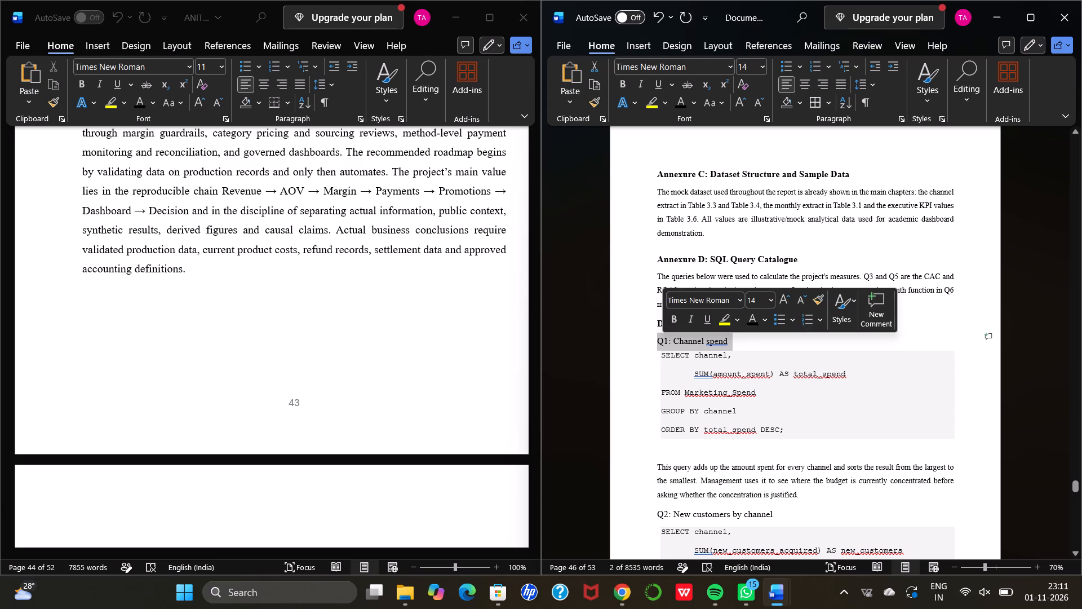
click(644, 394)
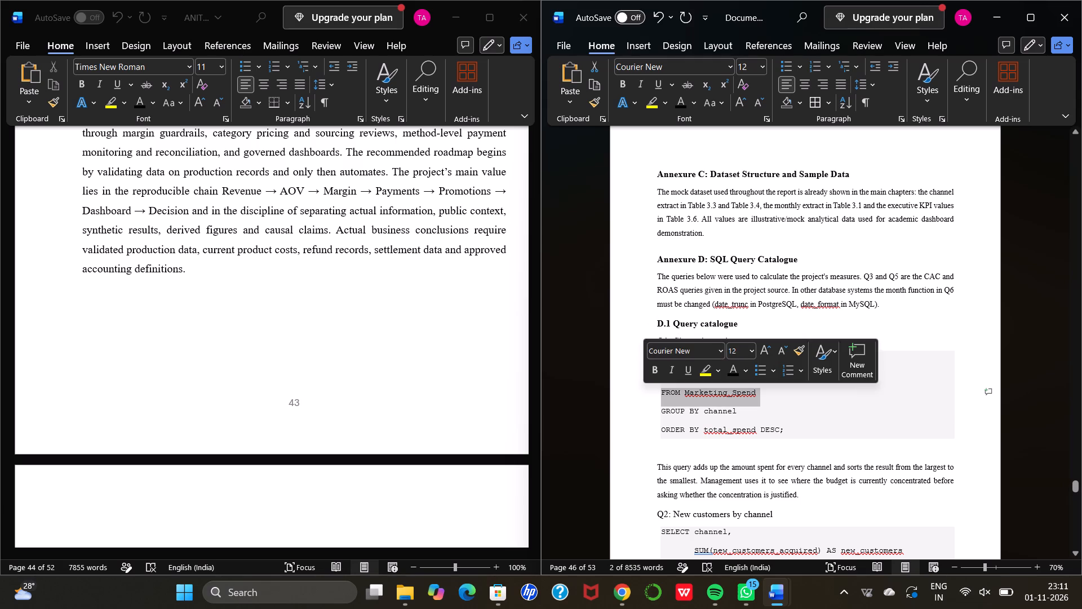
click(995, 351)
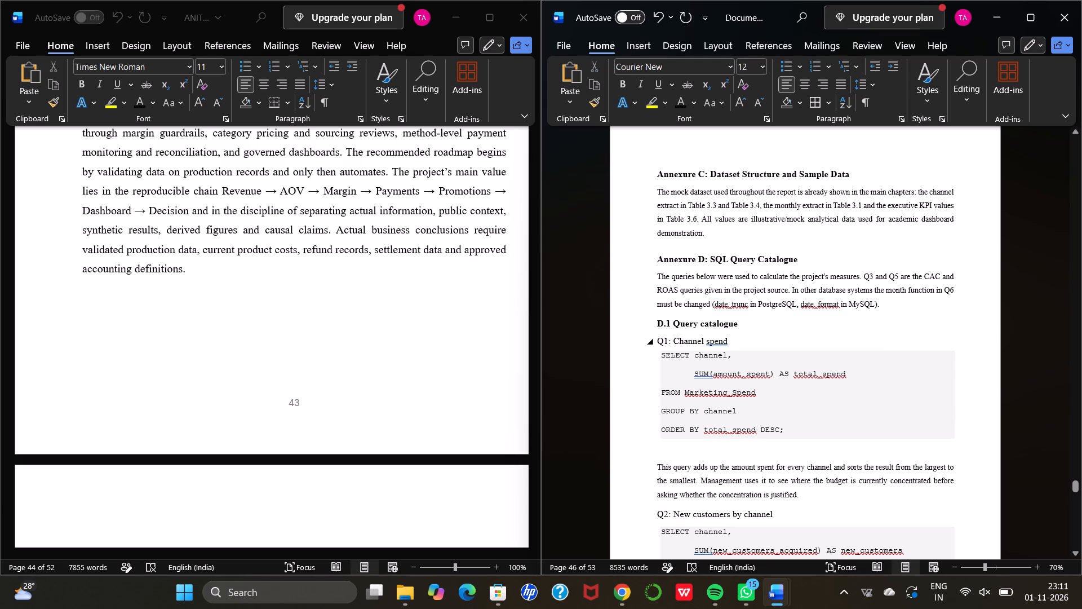
Review the remaining SQL query entries, annexures and evaluation form through to the end of the marketing report.
scroll(923, 347, down, 1)
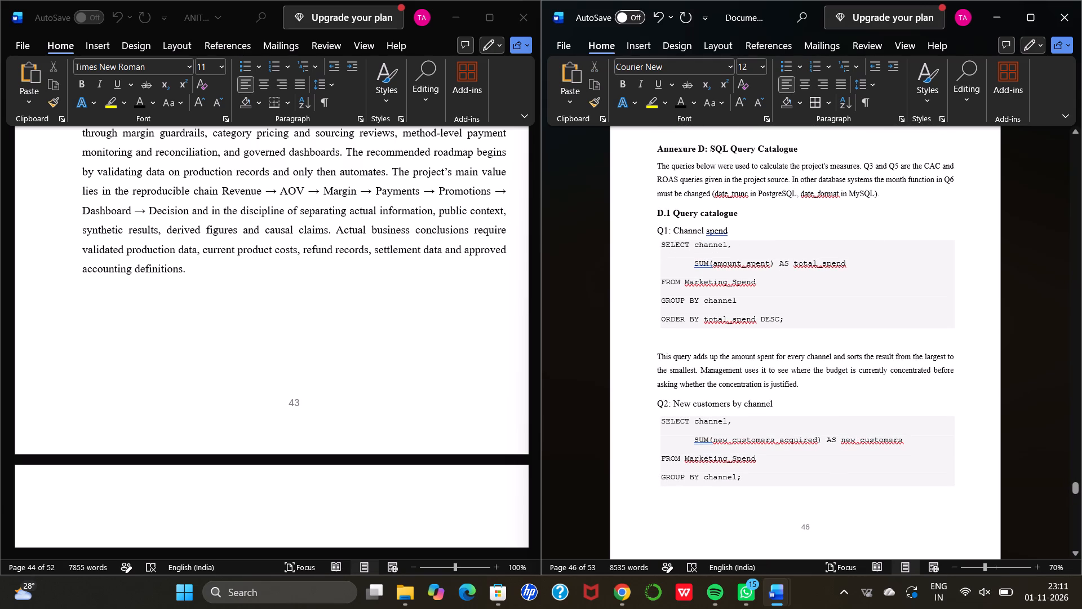
scroll(923, 347, down, 4)
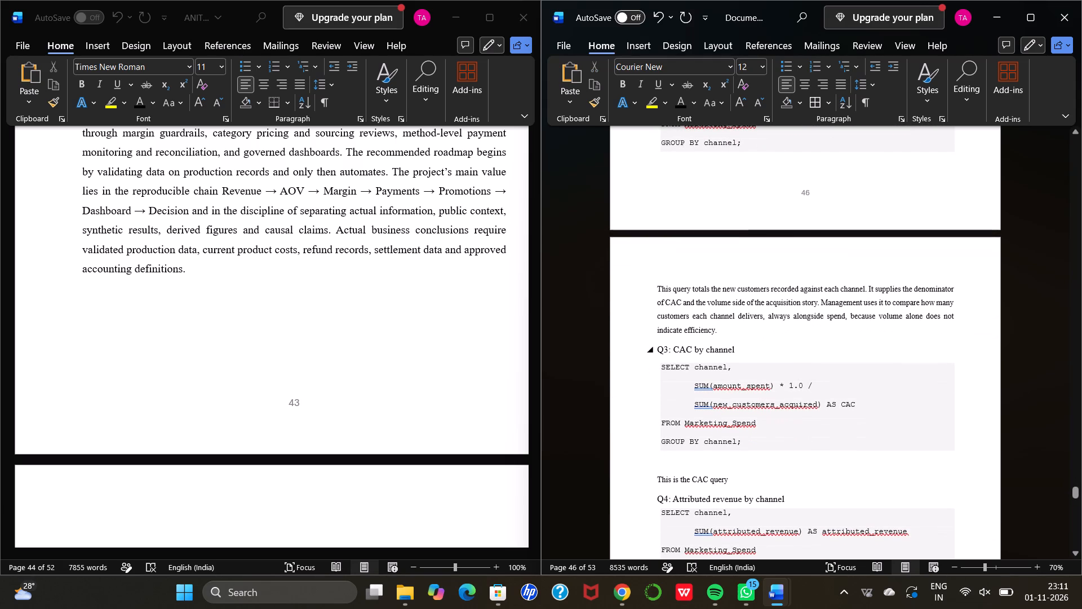
scroll(923, 347, down, 3)
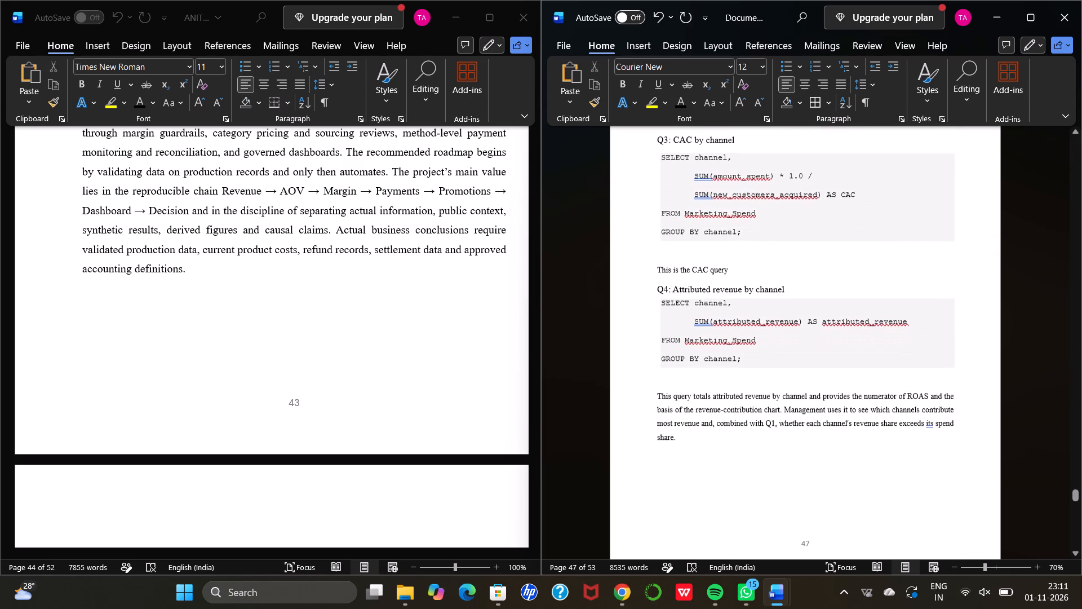
scroll(923, 347, down, 4)
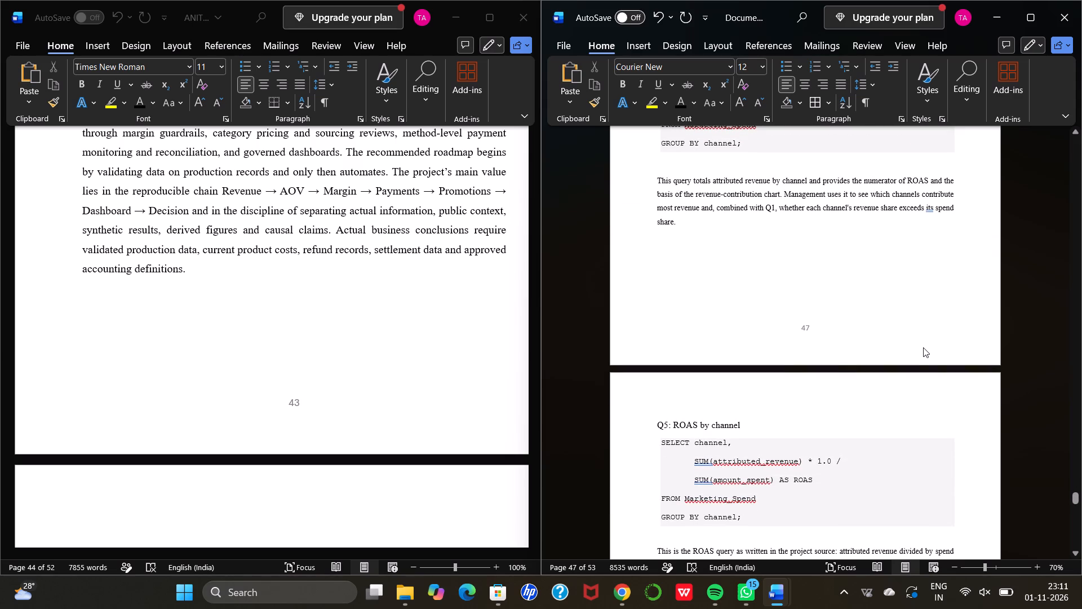
scroll(923, 347, down, 5)
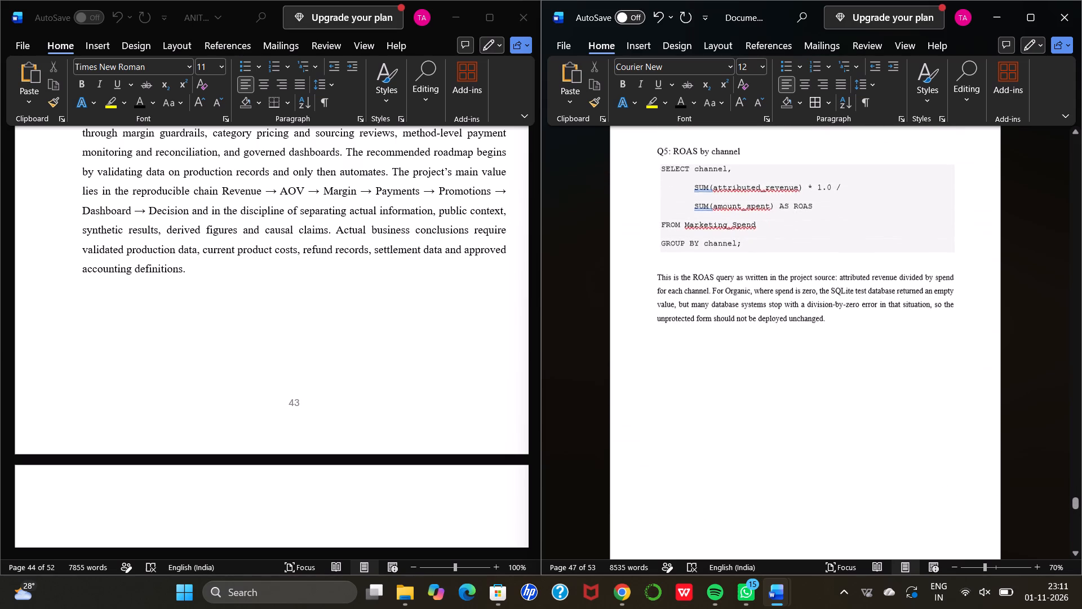
scroll(923, 347, down, 4)
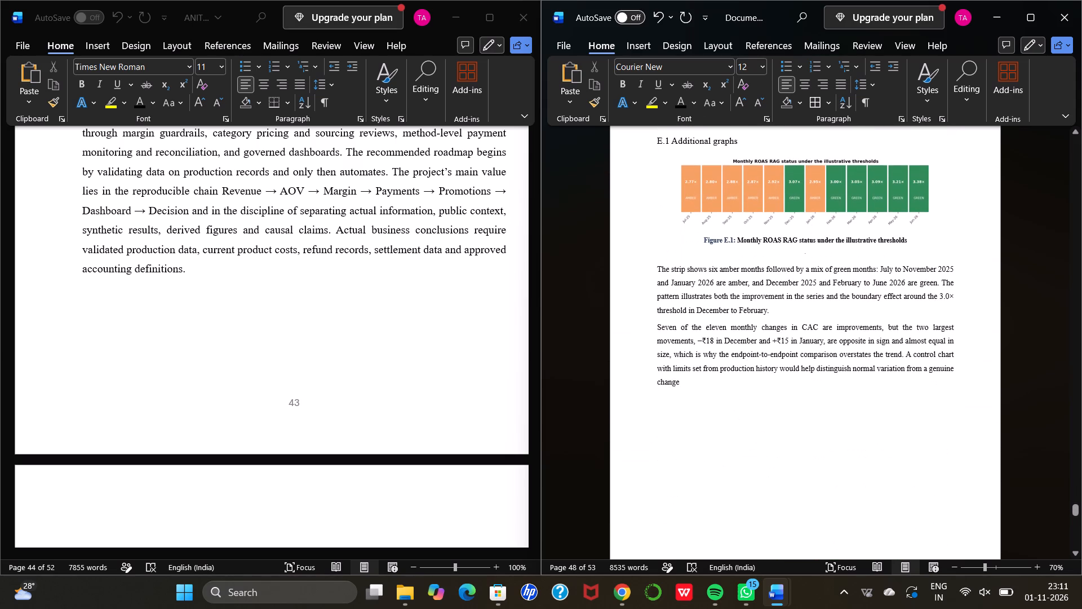
scroll(923, 347, down, 19)
scroll(923, 347, down, 2)
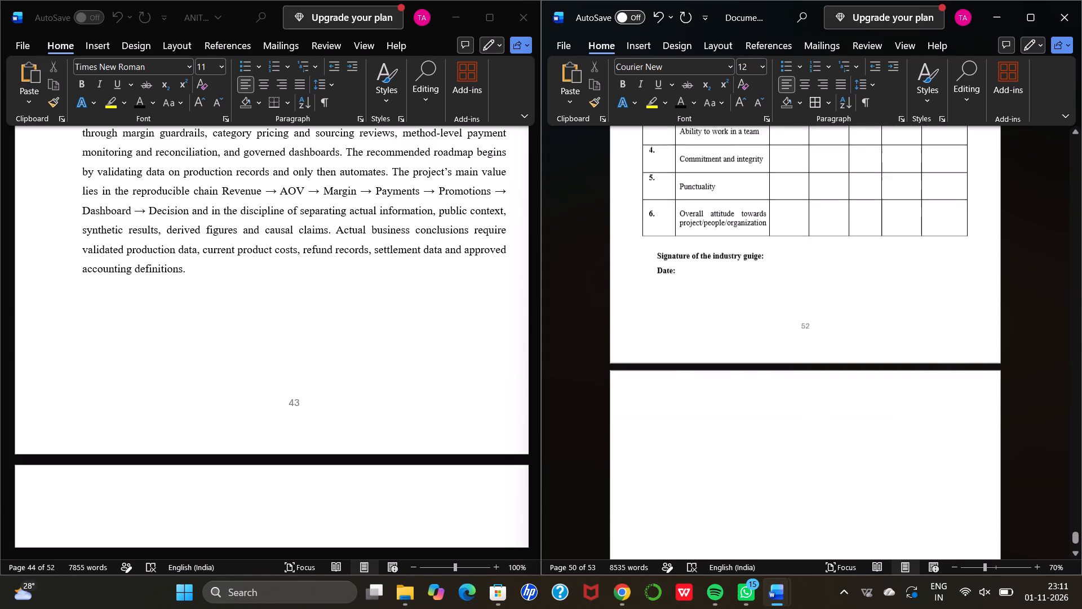
scroll(923, 347, down, 4)
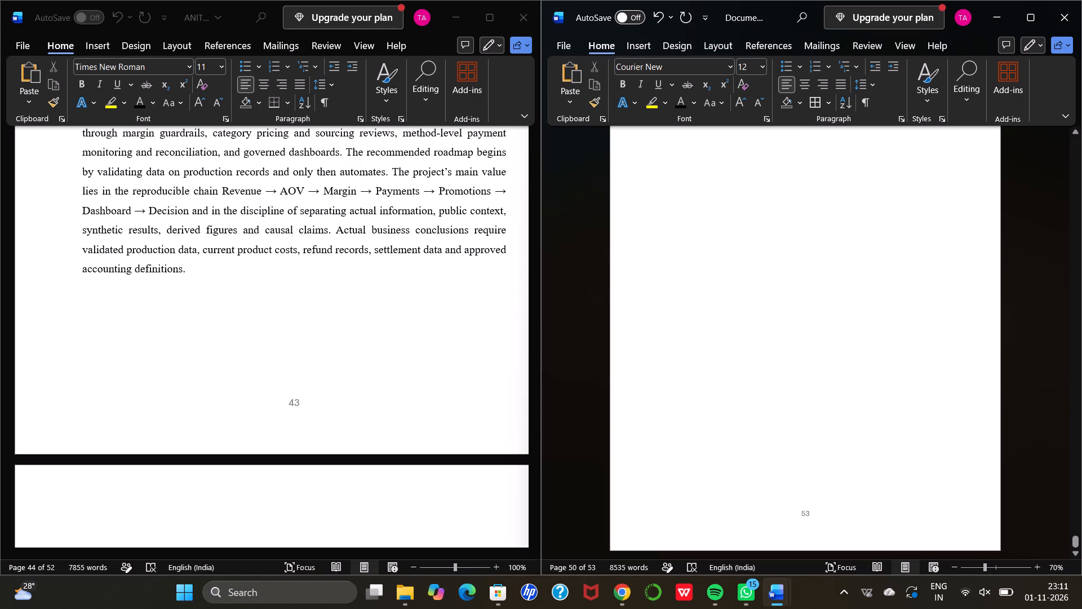
Delete the blank final page after the evaluation form in the marketing report.
scroll(867, 327, left, 1)
click(864, 319)
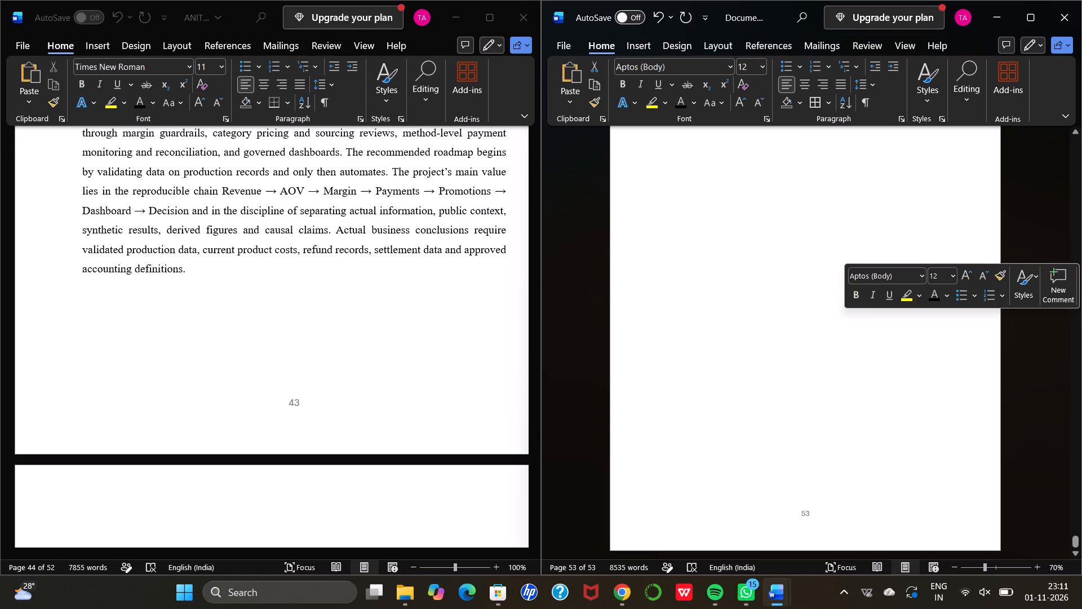
key(Delete)
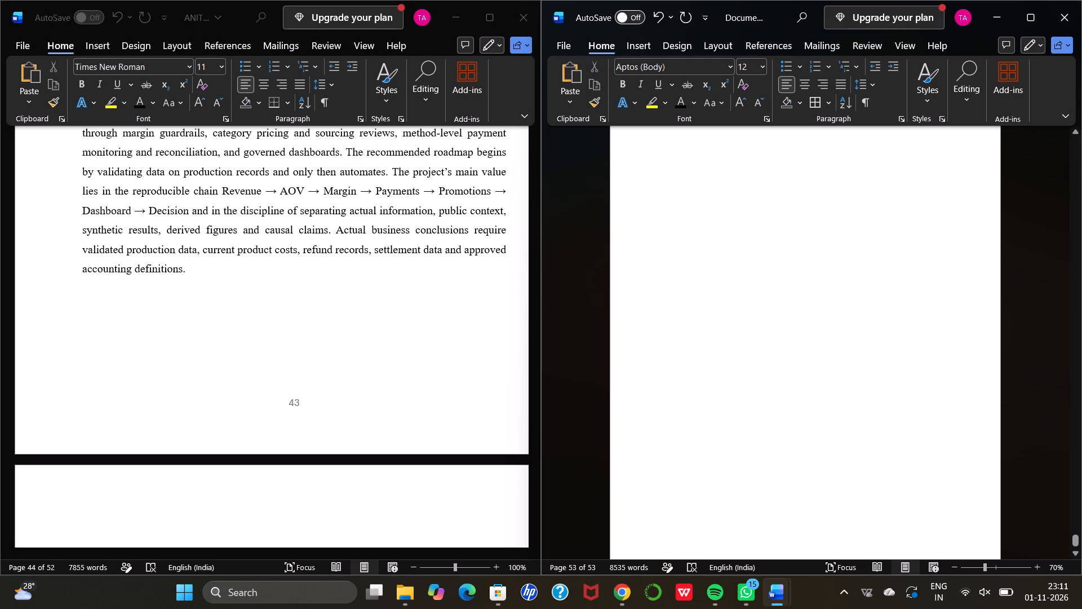
key(BackSpace)
key(BackSpace)
key(Delete)
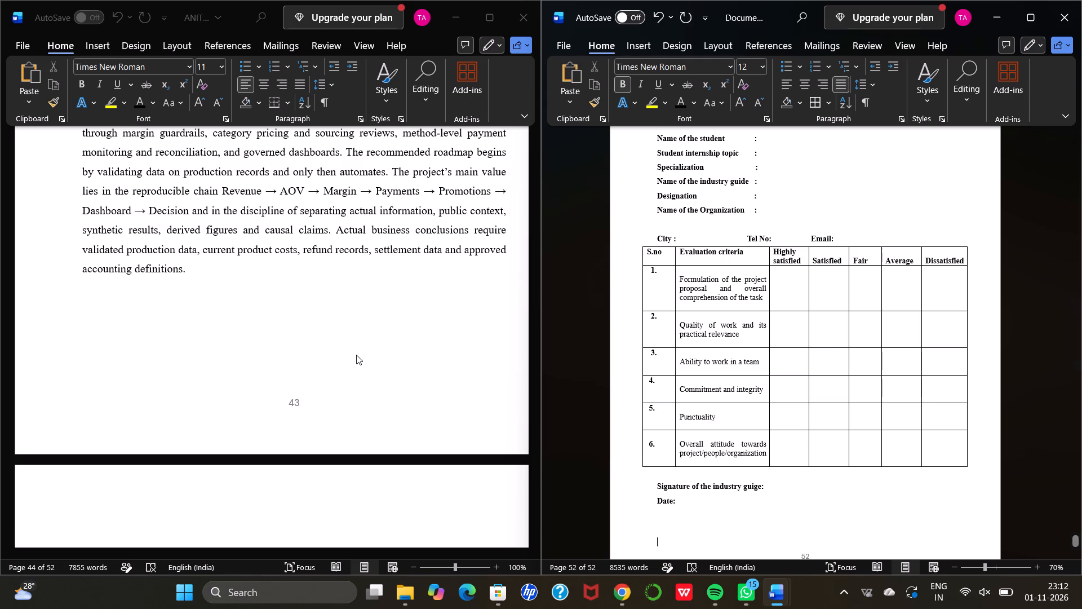
scroll(789, 358, down, 1)
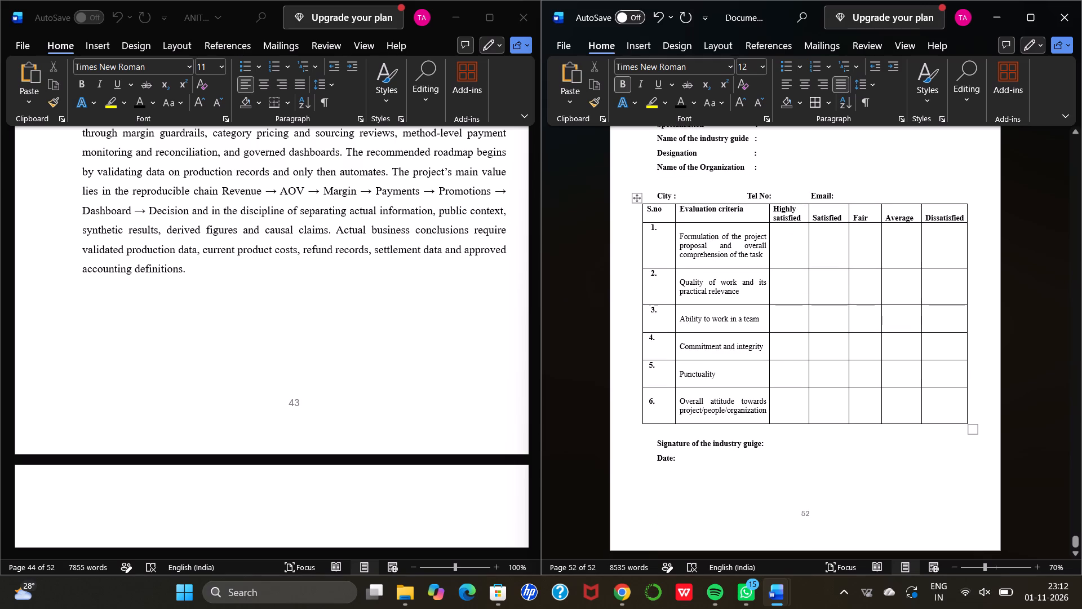
scroll(789, 358, down, 2)
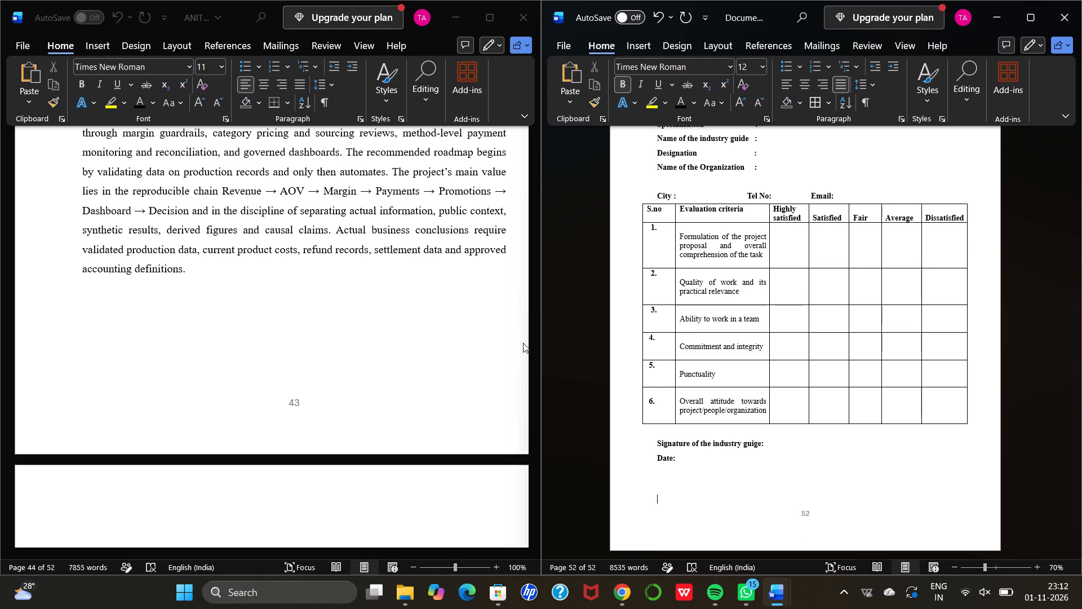
Examine the closing pages of the second open report, from Annexure A through the references to the evaluation form.
scroll(382, 342, down, 16)
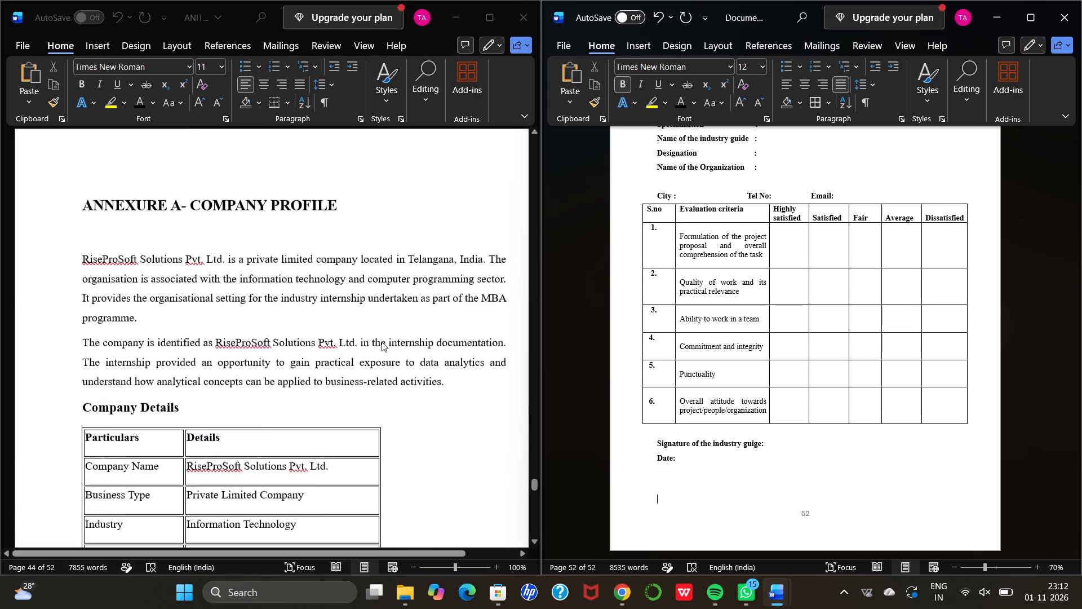
scroll(382, 342, down, 14)
scroll(382, 342, down, 19)
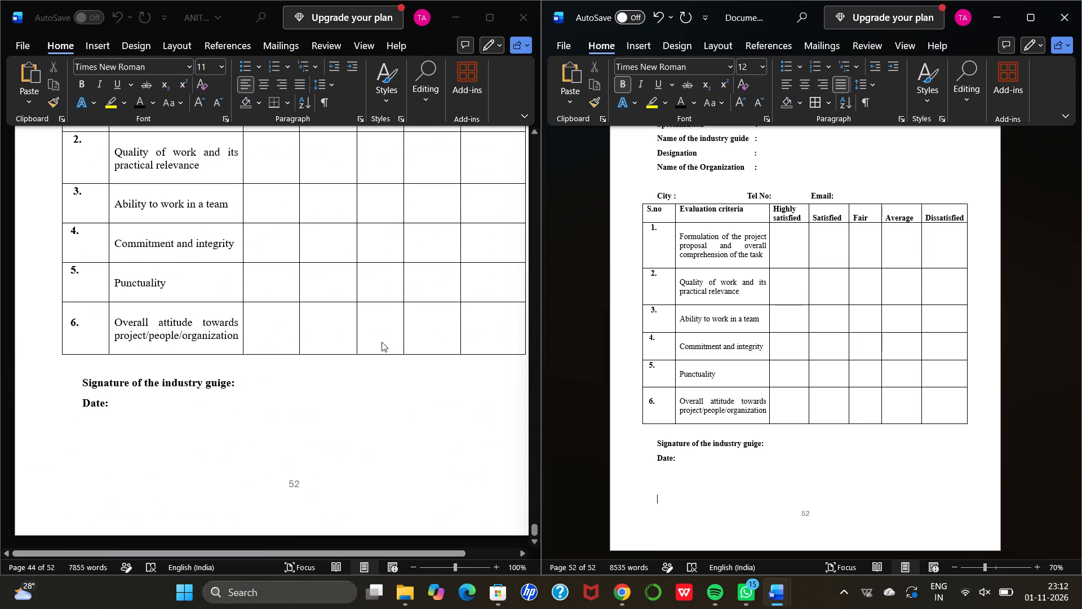
scroll(382, 342, up, 6)
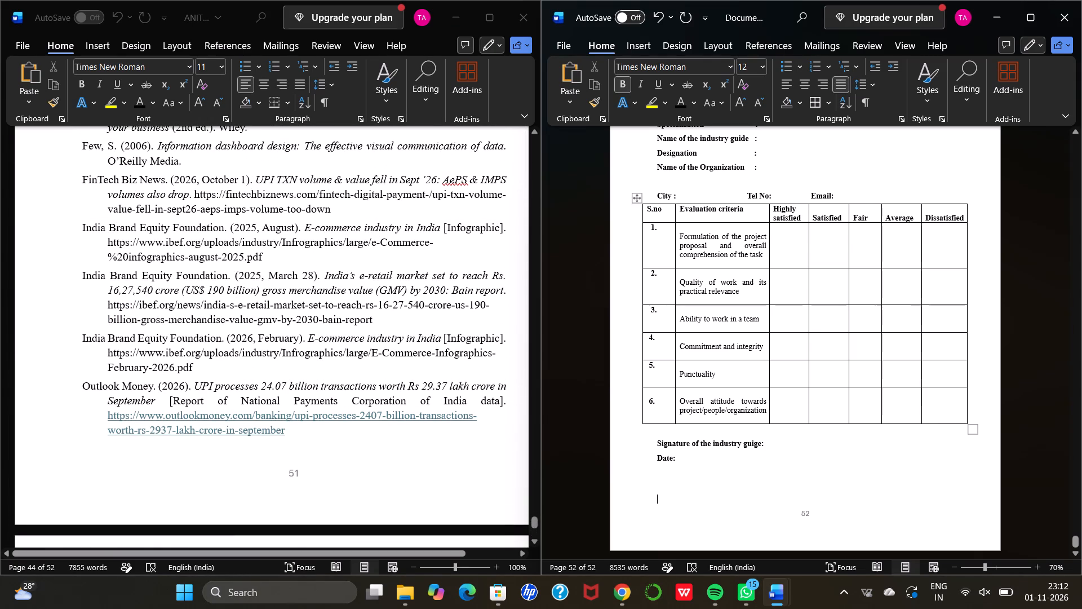
scroll(650, 303, down, 12)
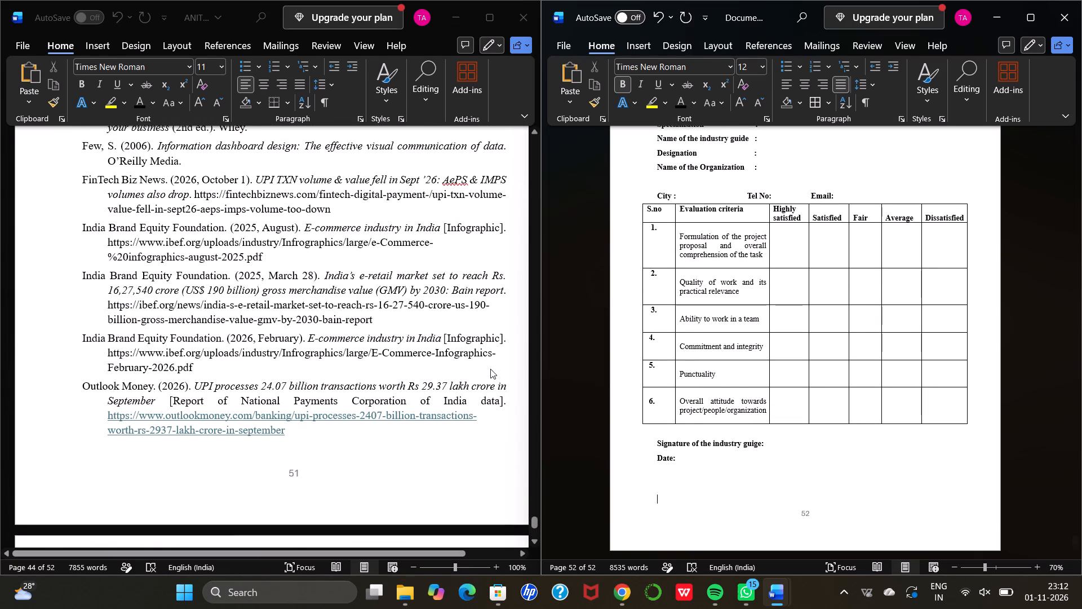
click(456, 452)
scroll(456, 452, down, 10)
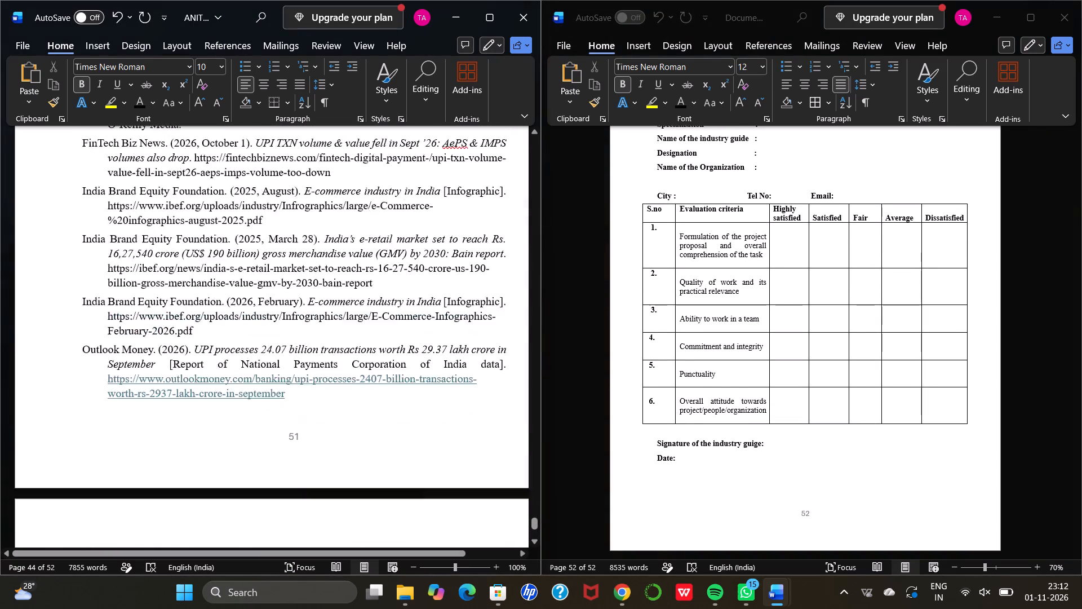
scroll(456, 452, down, 20)
scroll(456, 452, down, 20)
scroll(456, 452, down, 20)
scroll(456, 452, up, 2)
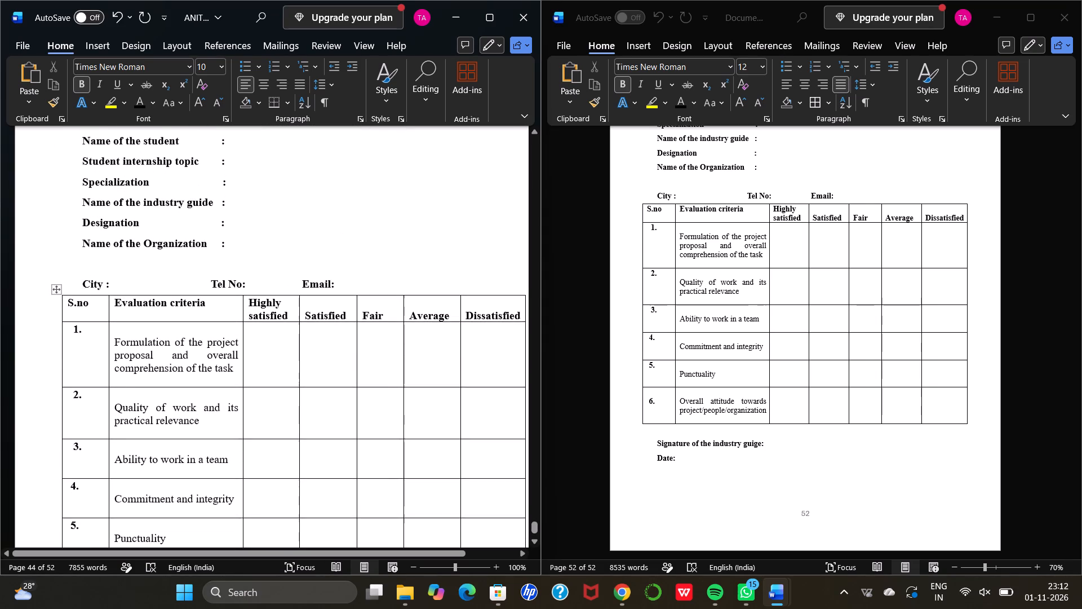
scroll(456, 452, up, 1)
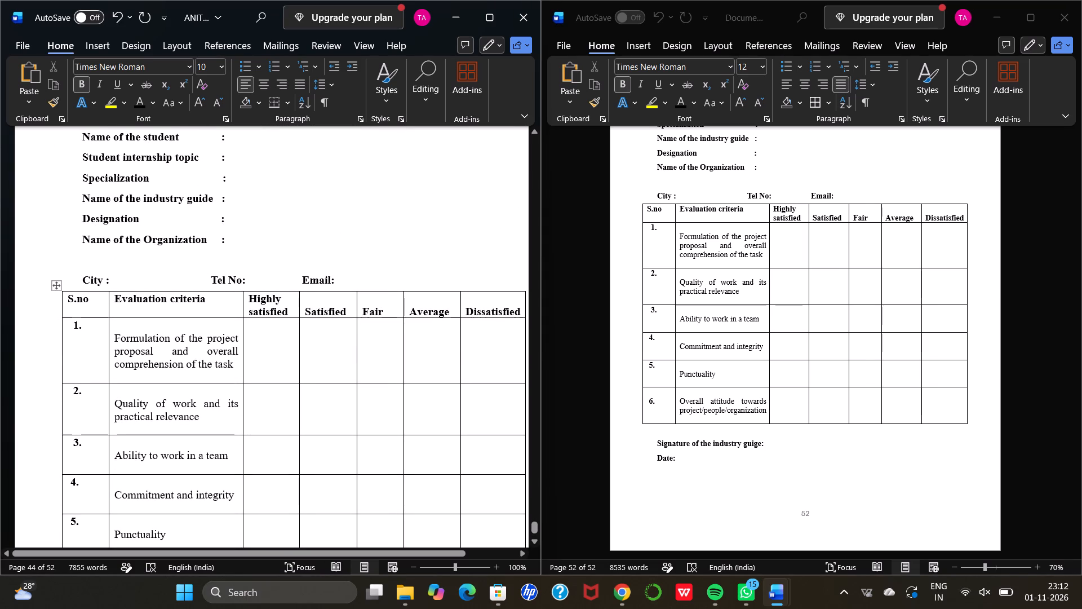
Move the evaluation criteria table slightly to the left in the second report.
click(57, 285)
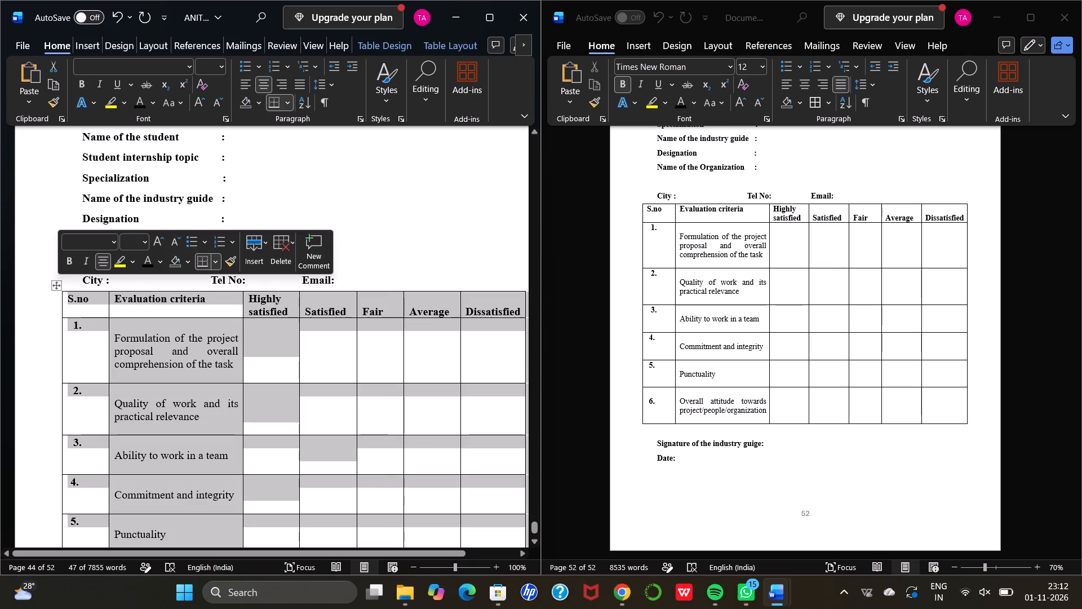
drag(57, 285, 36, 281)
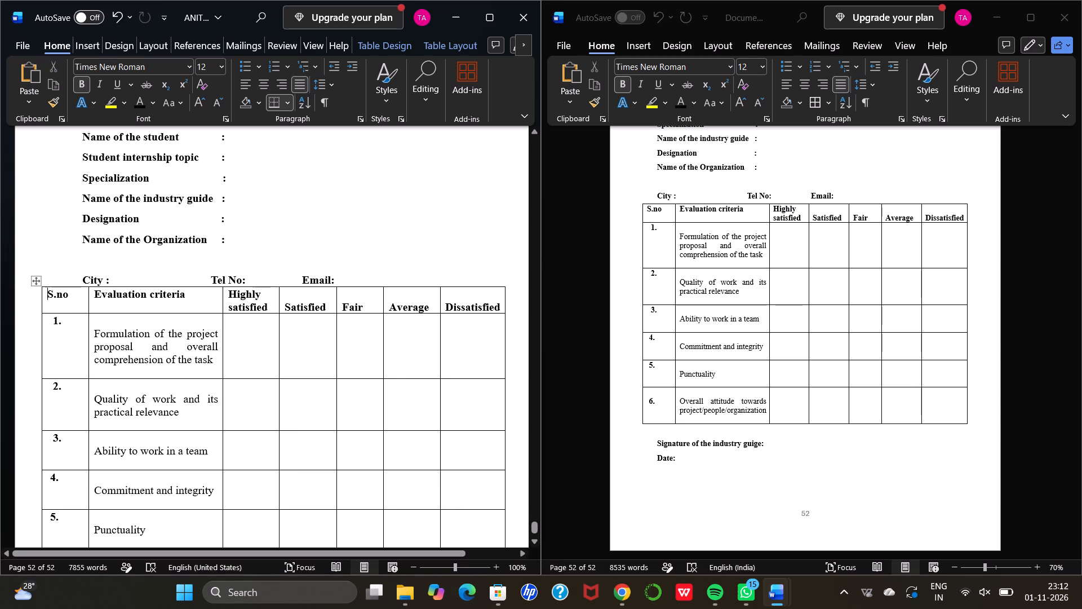
Centre the whole evaluation criteria table on the Industry Guide Evaluation page of the second report.
click(37, 279)
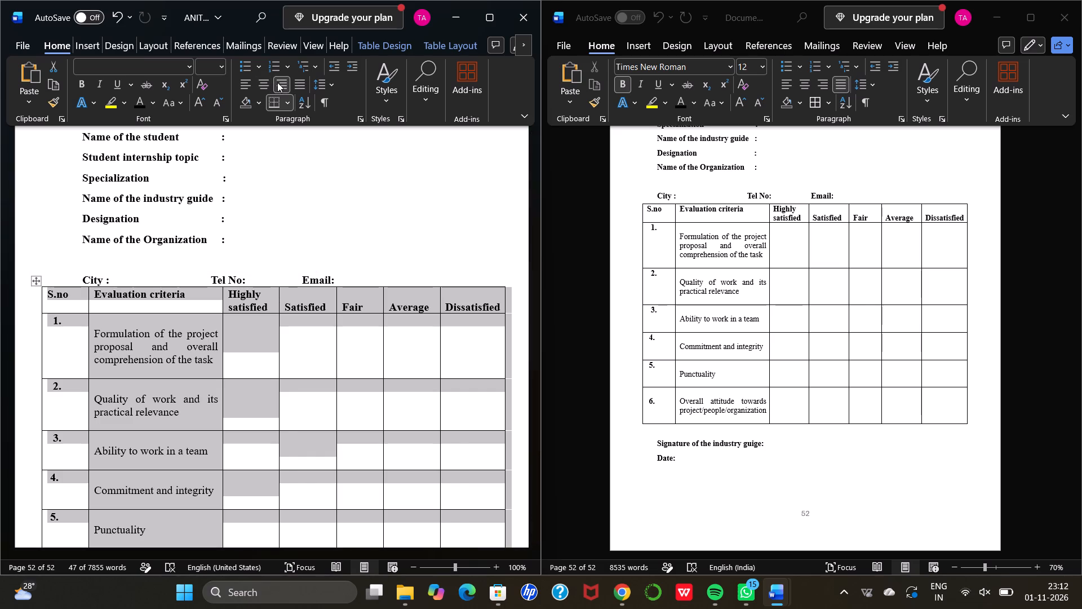
click(261, 82)
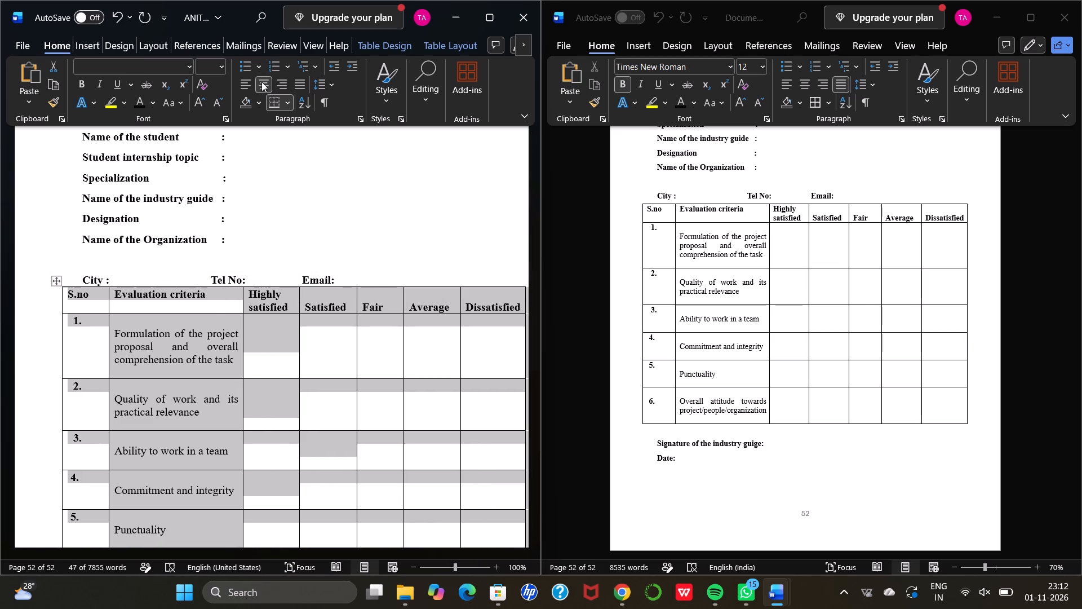
click(261, 82)
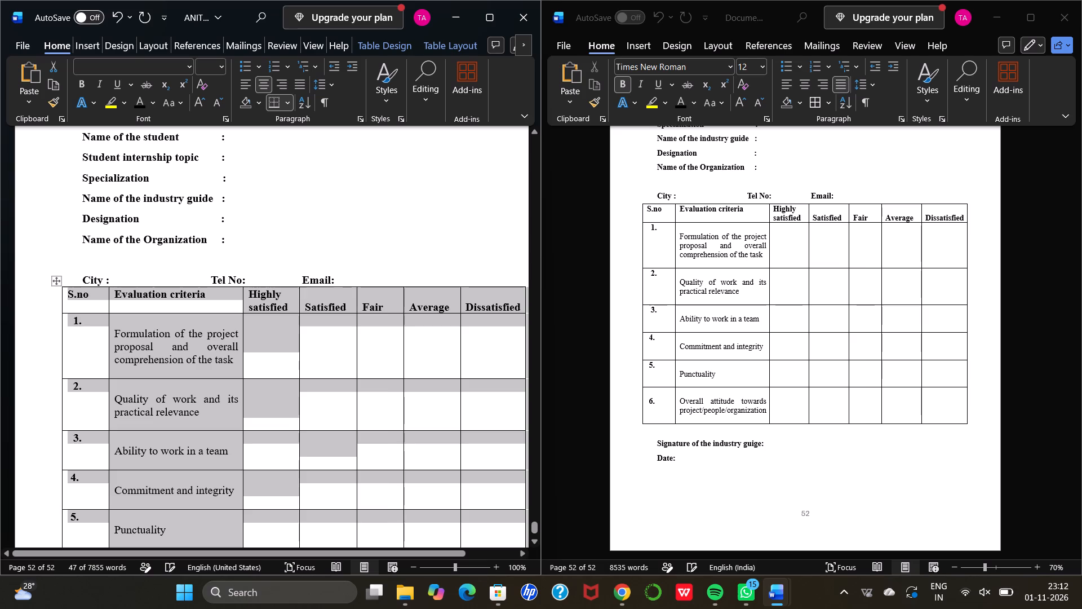
ctrl+scroll(308, 220, down, 2)
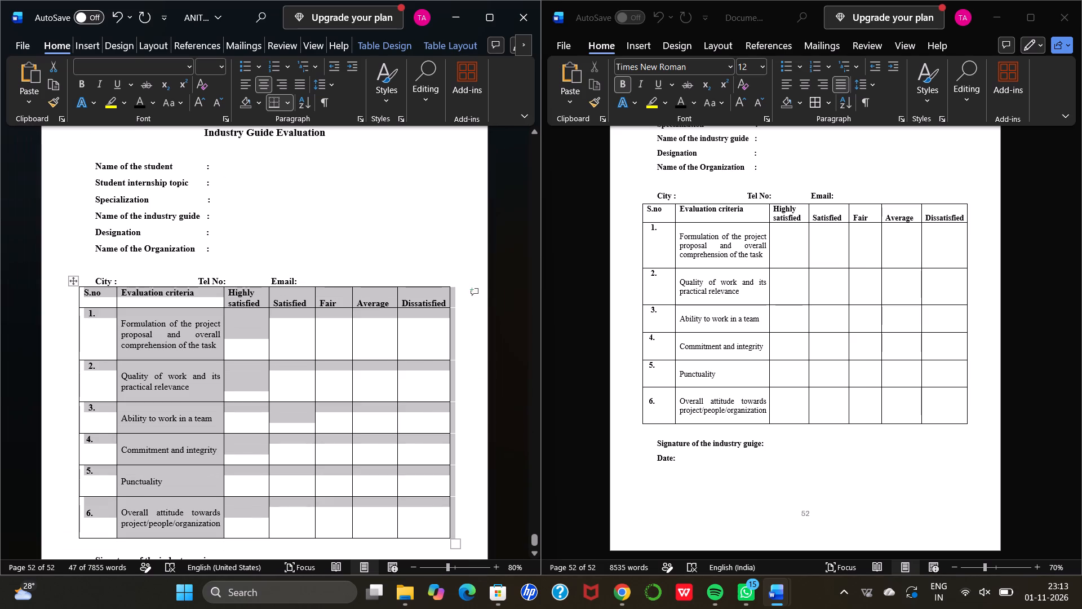
click(318, 224)
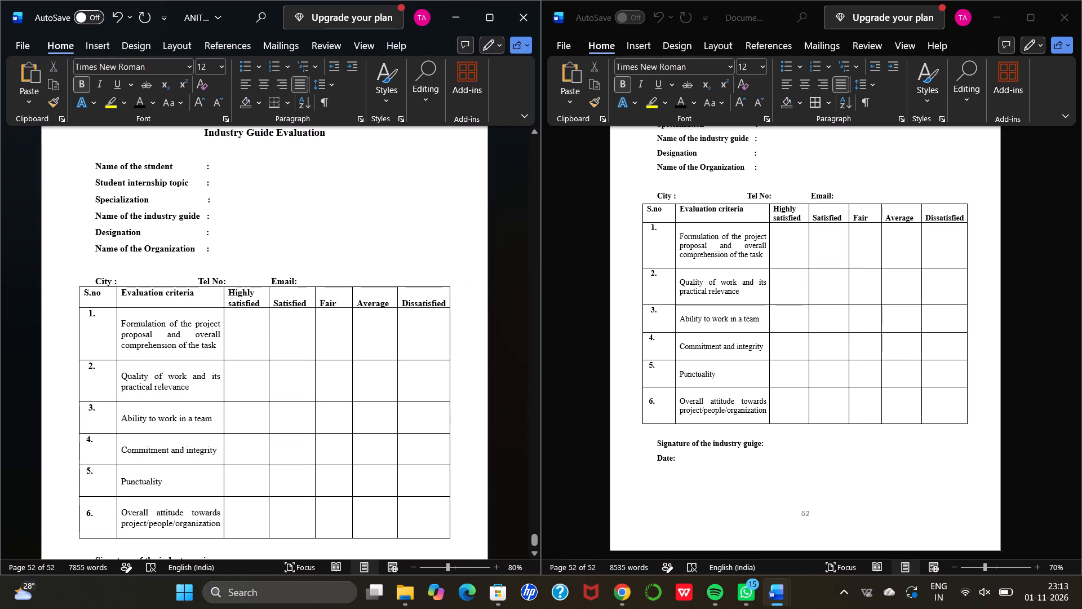
Correct the misspelled word to "guide" in the industry guide signature line of the second report's evaluation form.
scroll(318, 224, up, 1)
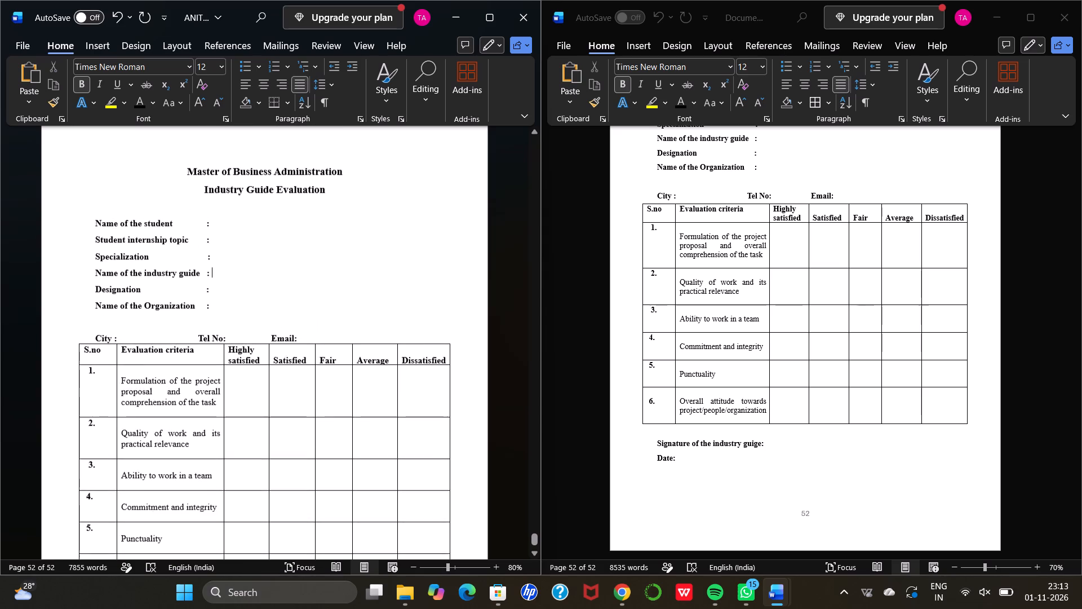
scroll(318, 224, down, 4)
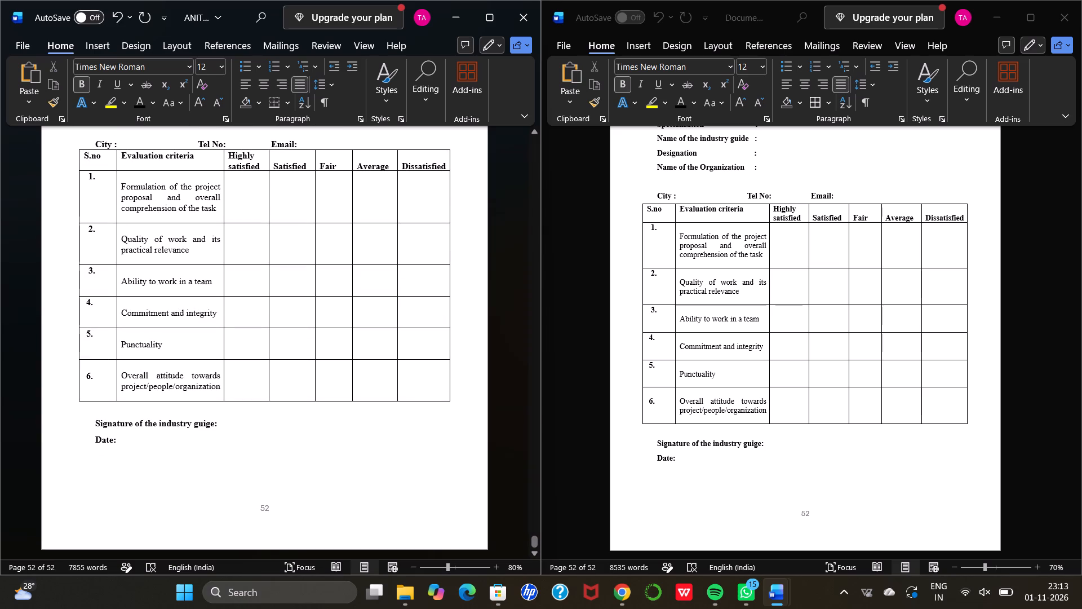
click(212, 423)
key(BackSpace)
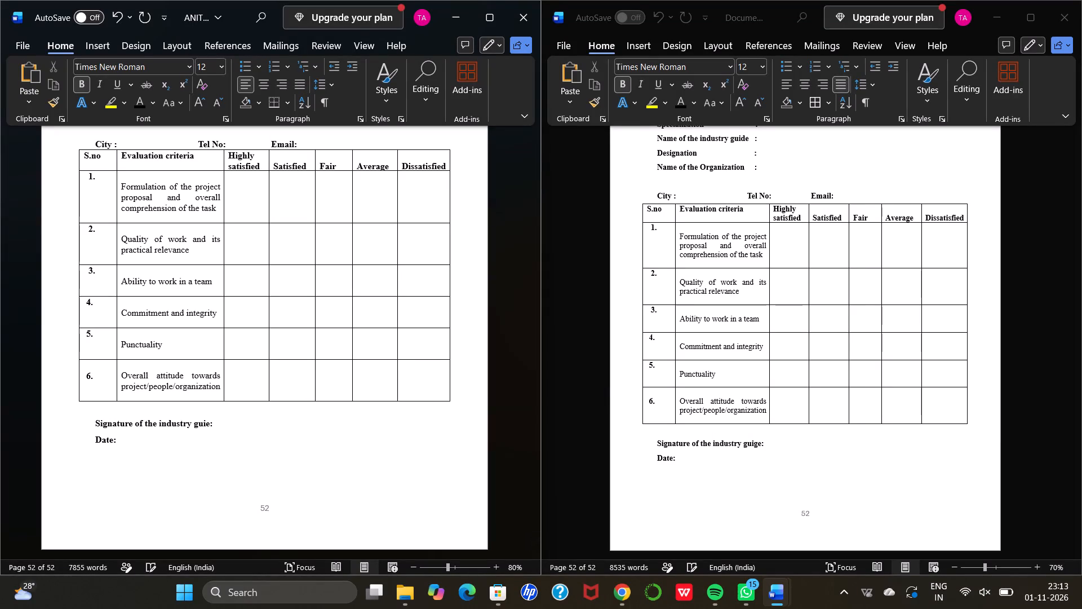
key(d)
key(BackSpace)
key(d)
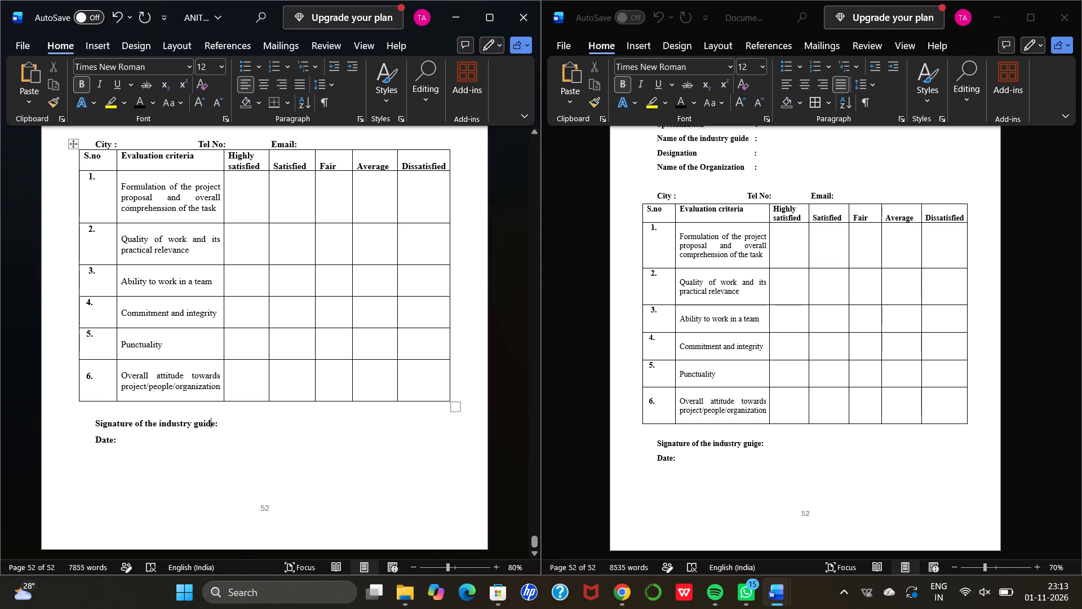
Correct the misspelled word to "guide" in the signature line of the marketing report's evaluation form.
click(759, 443)
click(759, 443)
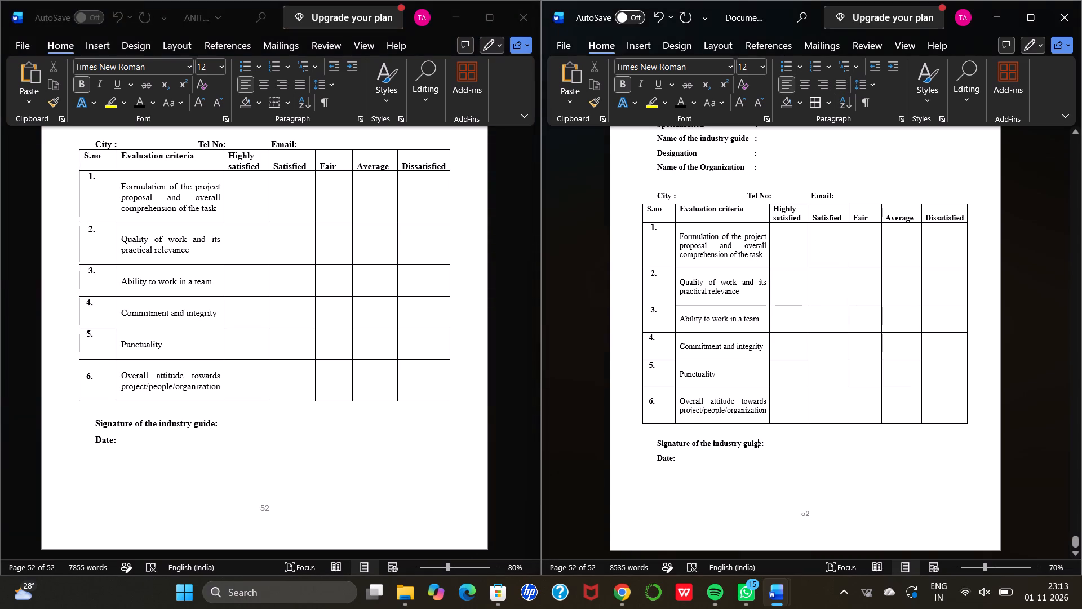
key(BackSpace)
key(d)
Check the marketing report's Industry Guide Evaluation page from its title to the signature and date lines.
scroll(761, 341, up, 1)
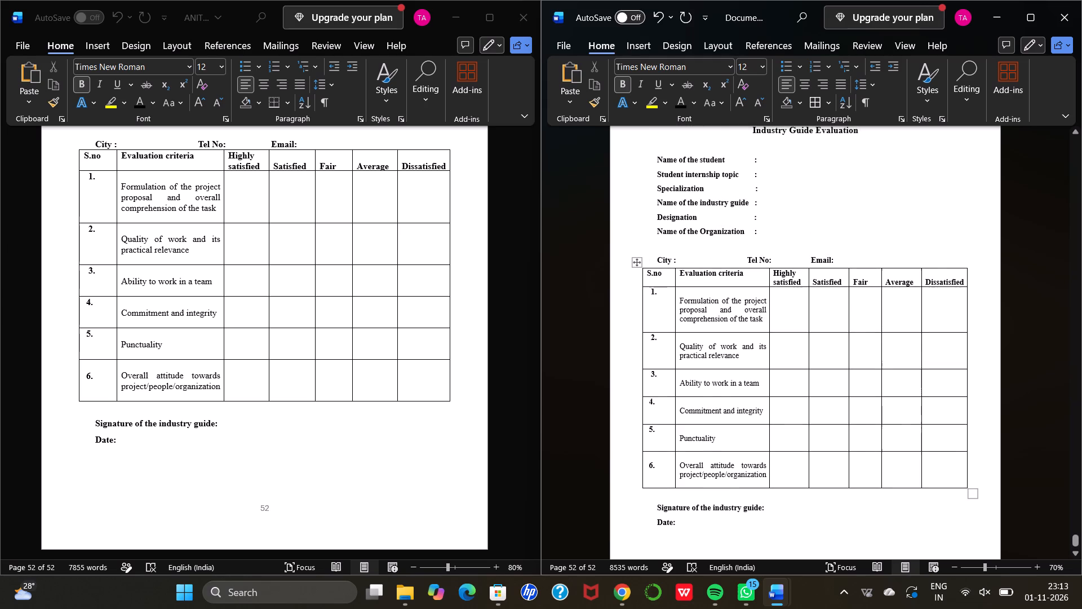
scroll(761, 341, up, 2)
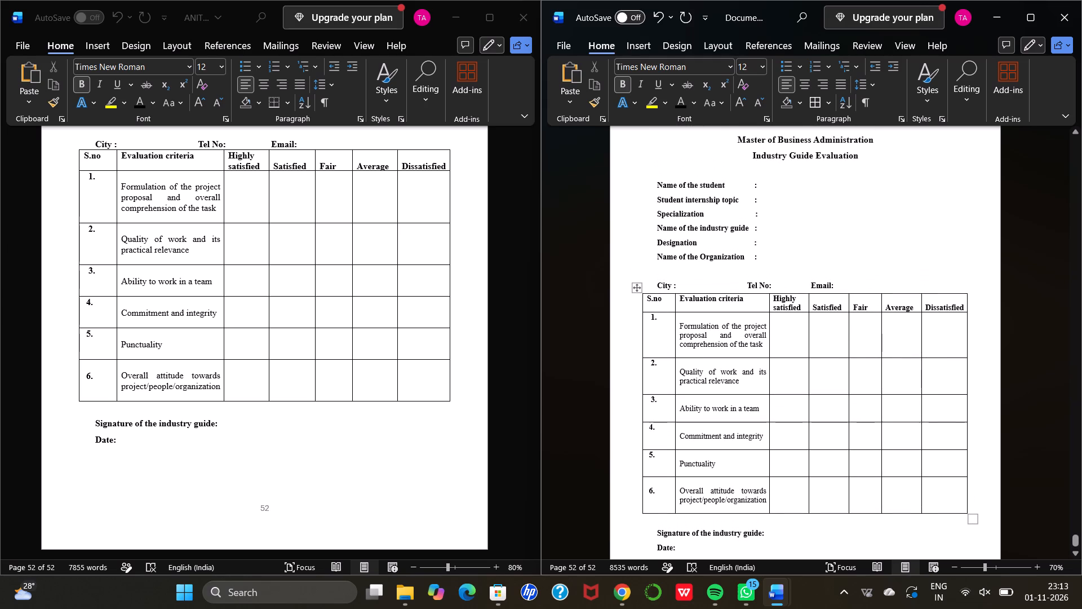
scroll(761, 341, up, 1)
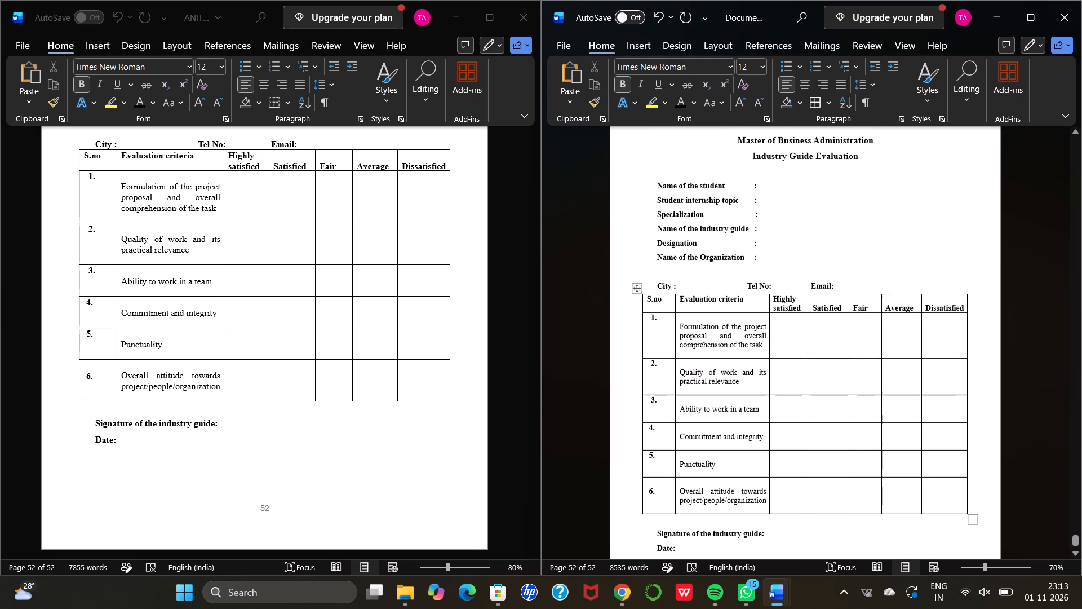
scroll(761, 341, up, 3)
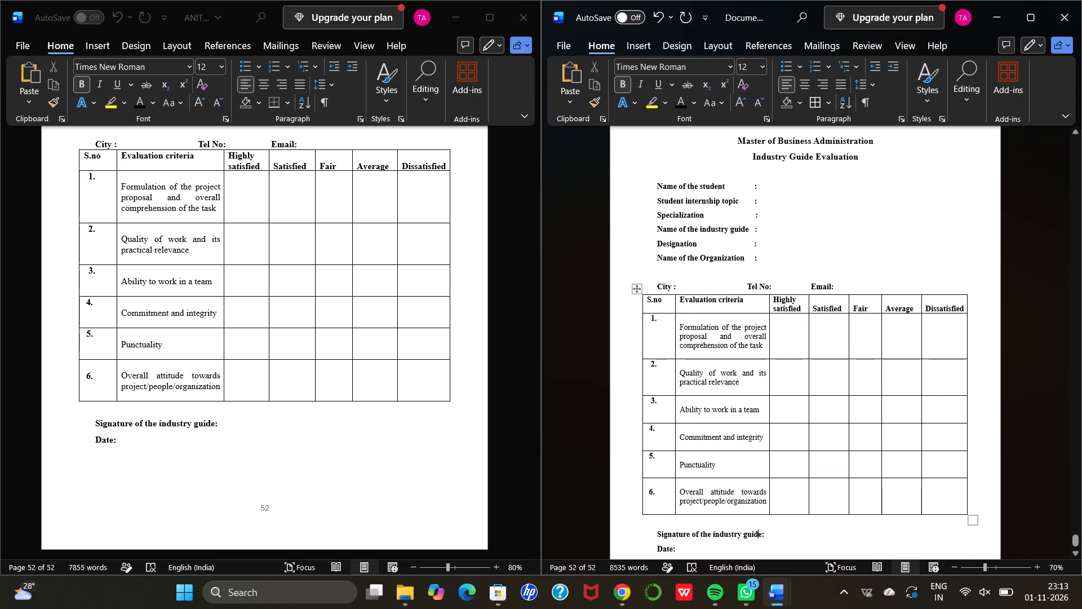
scroll(761, 341, up, 1)
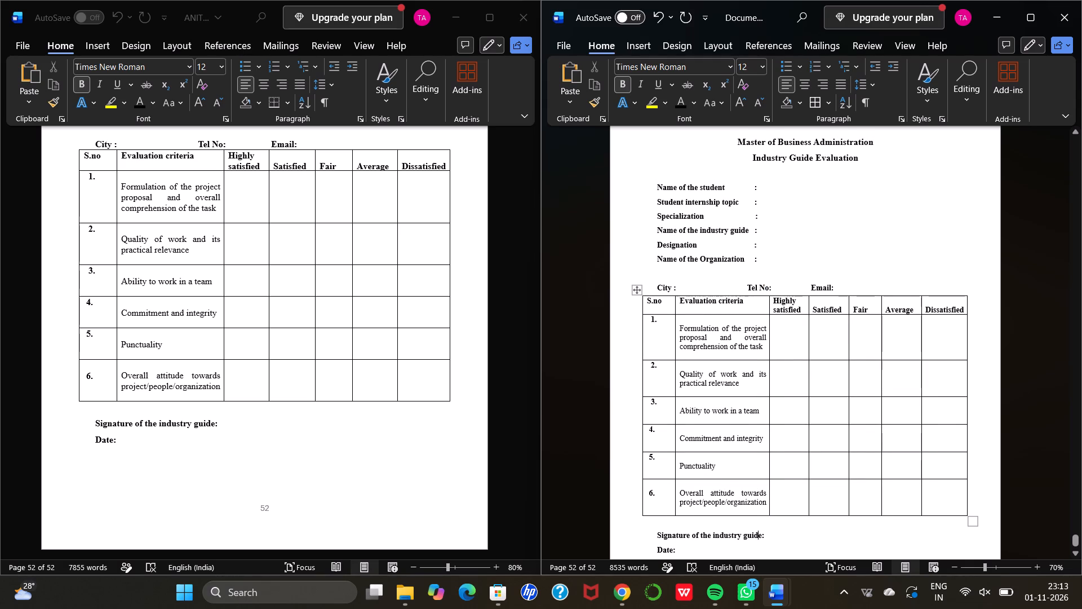
scroll(781, 269, down, 3)
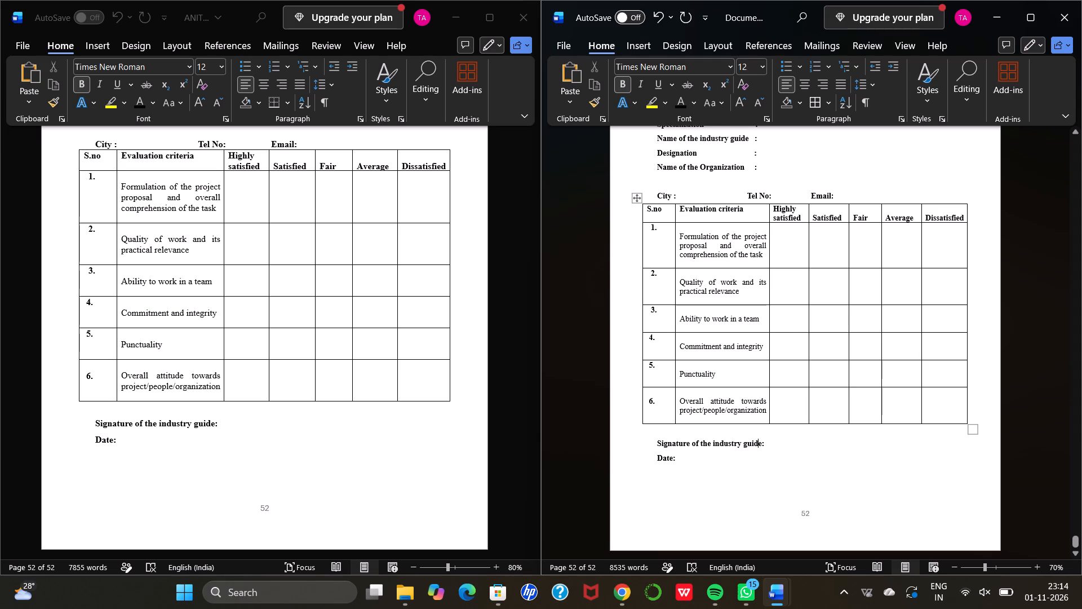
key(Right)
key(Right)
scroll(777, 376, down, 7)
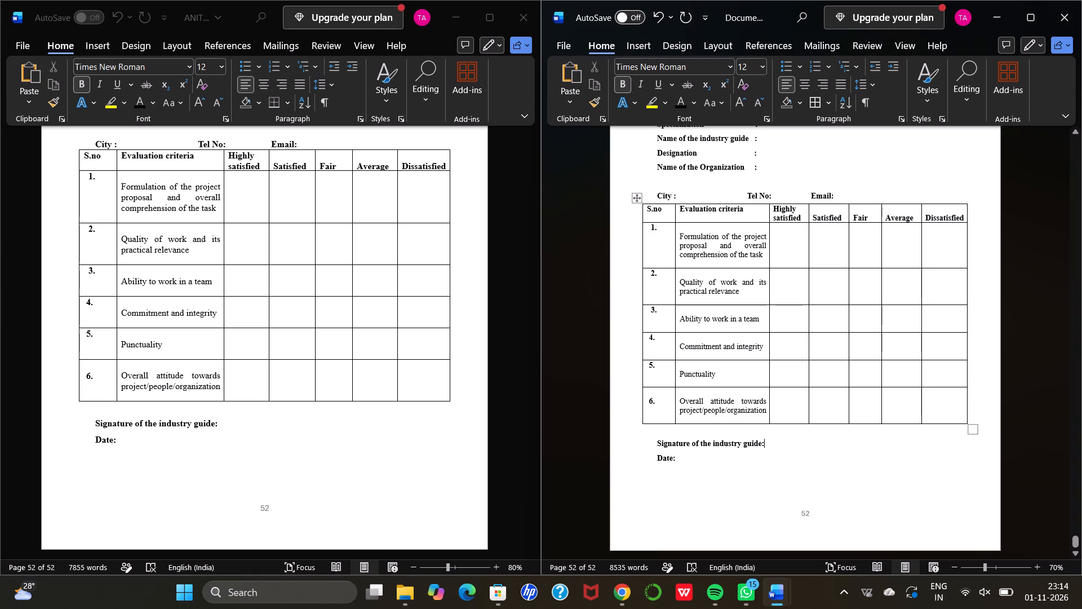
scroll(747, 345, down, 3)
scroll(1050, 336, down, 3)
Remove the italic formatting from the whole References section of the marketing report, from its heading to the Business Today entry.
scroll(1050, 336, up, 3)
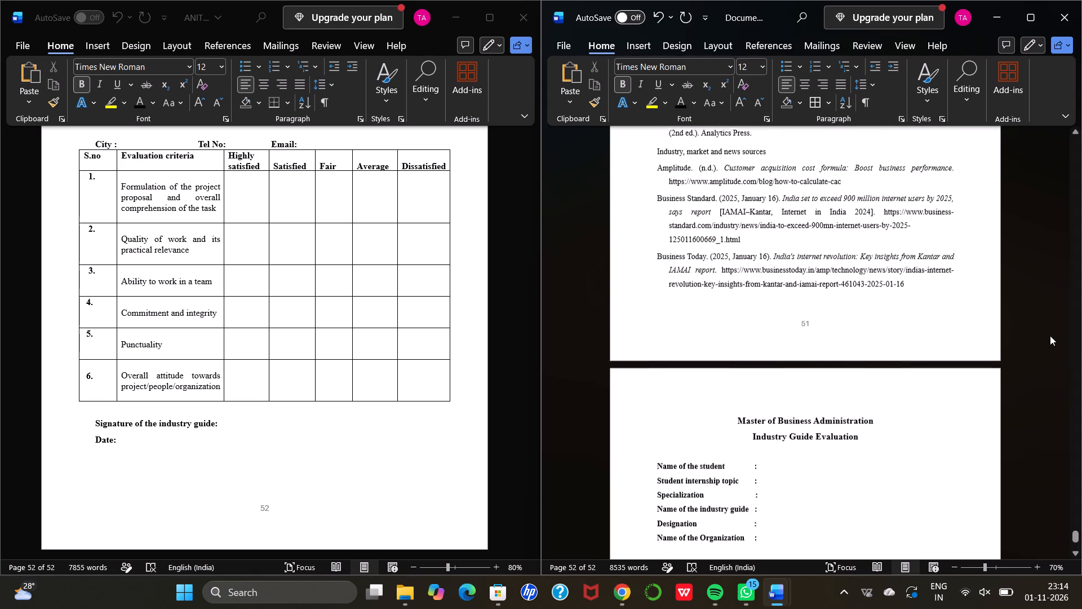
scroll(1050, 336, up, 1)
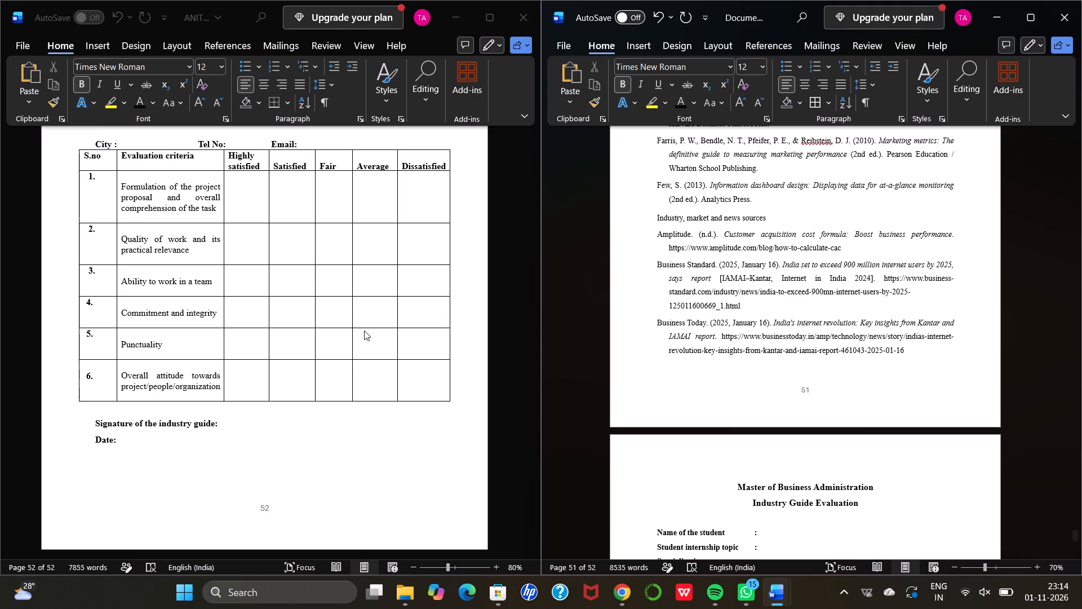
scroll(364, 330, up, 5)
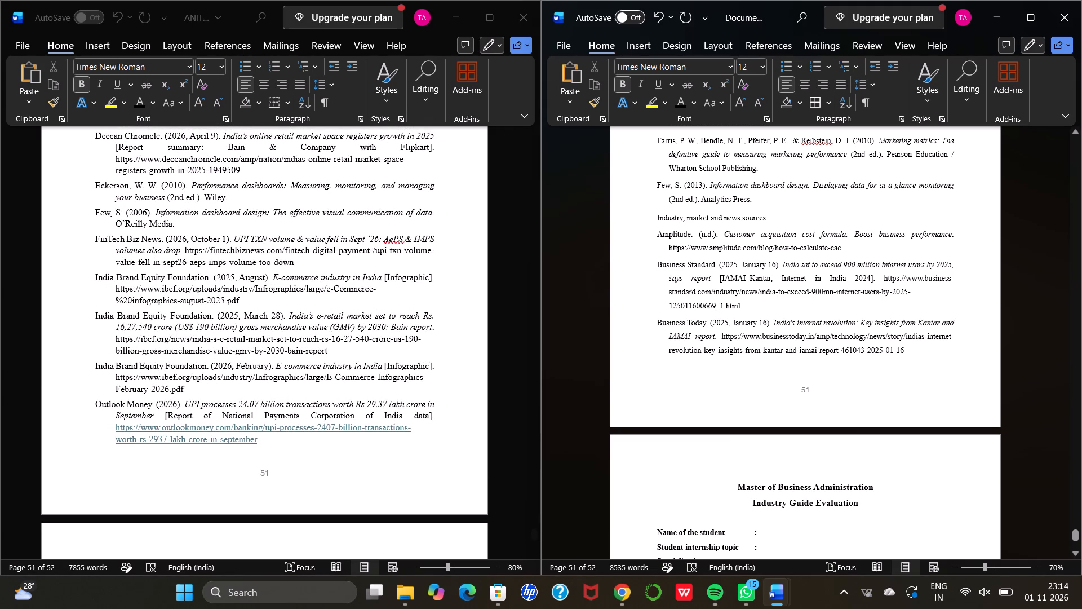
drag(911, 348, 838, 334)
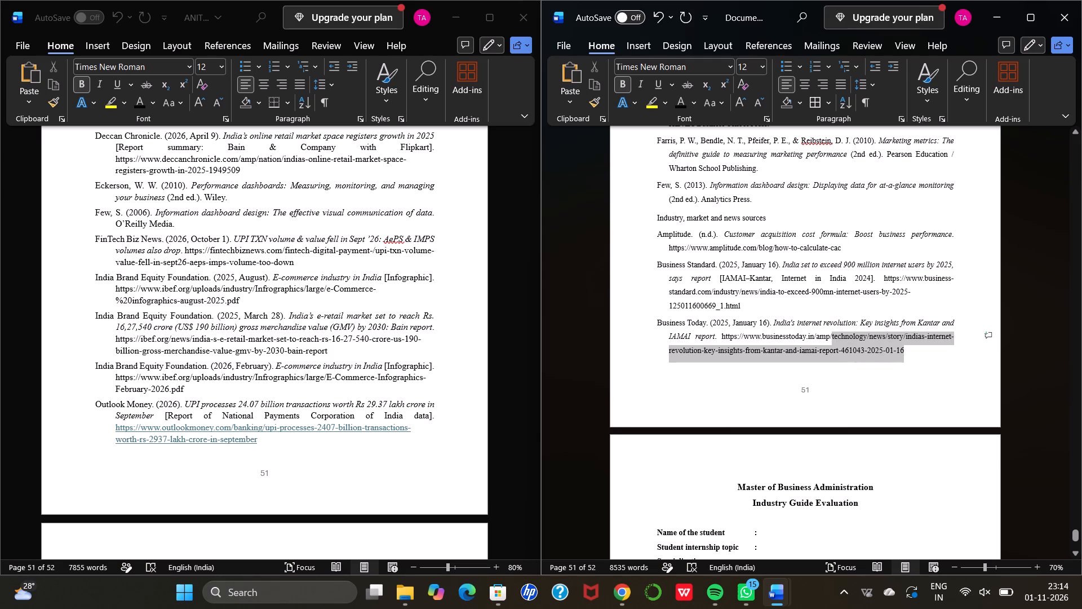
drag(838, 334, 735, 296)
scroll(799, 351, left, 1)
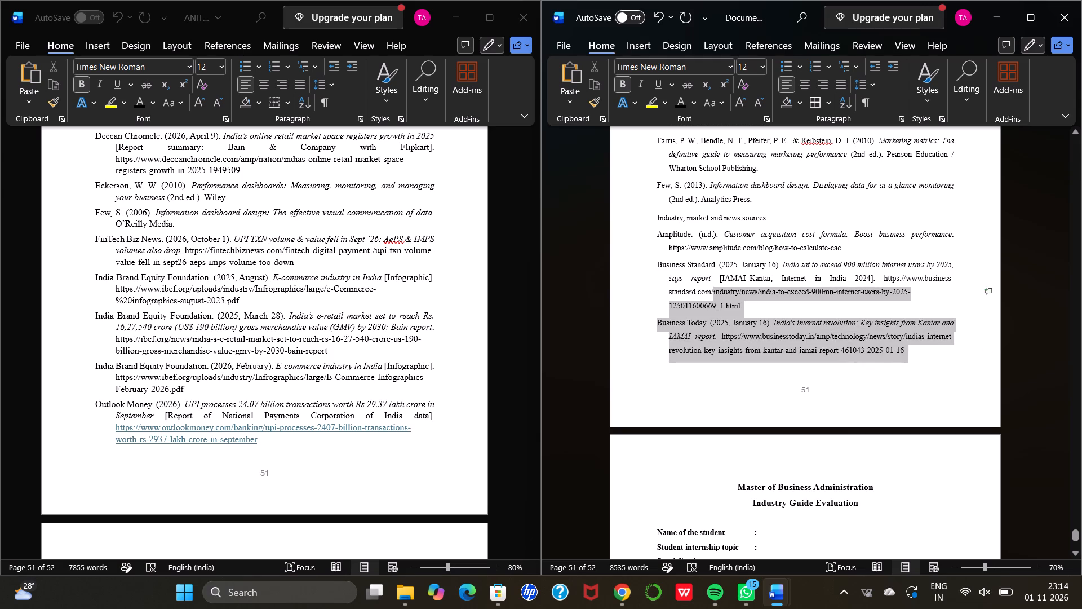
drag(735, 296, 631, 145)
scroll(729, 289, down, 1)
scroll(659, 150, left, 1)
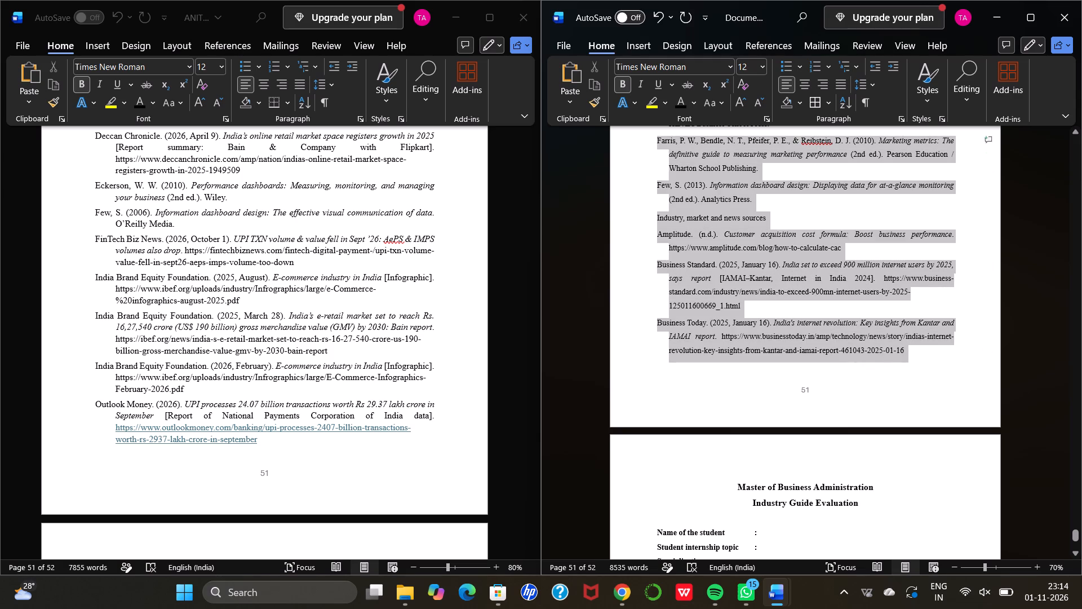
drag(631, 145, 650, 295)
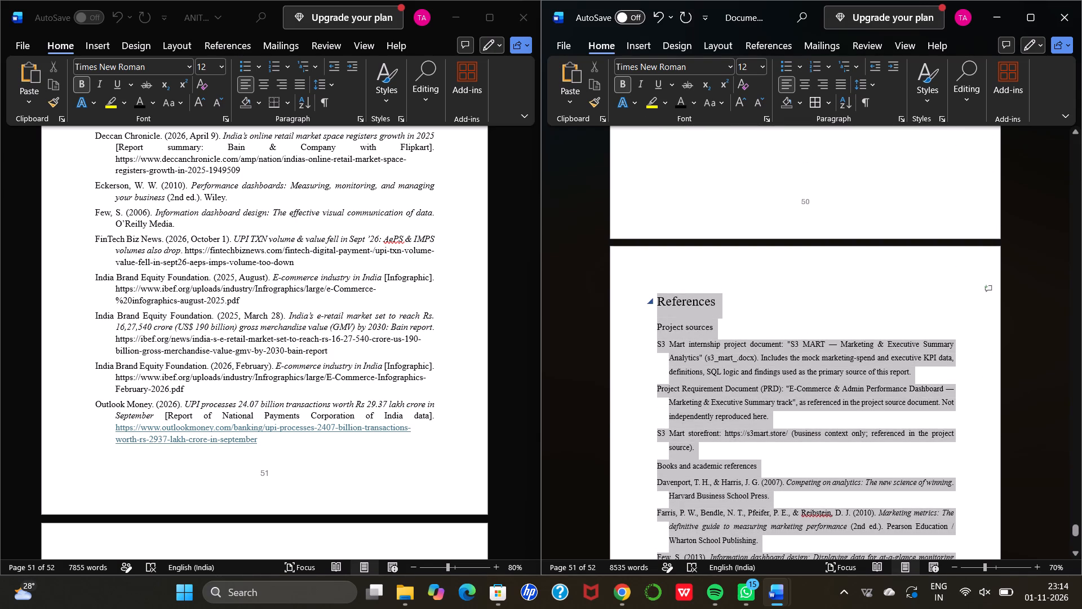
drag(650, 295, 655, 333)
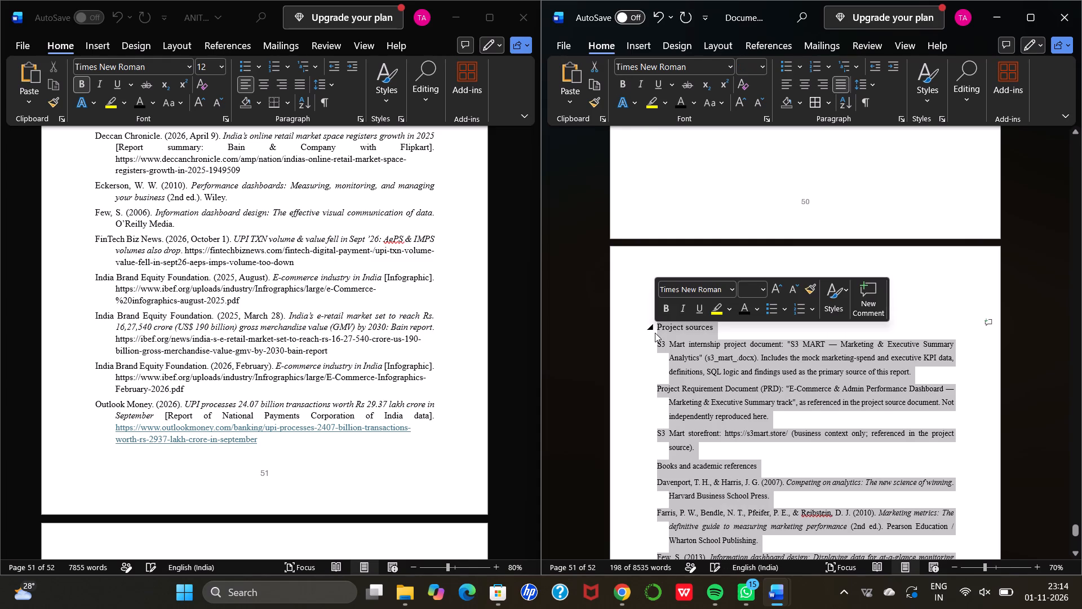
click(684, 313)
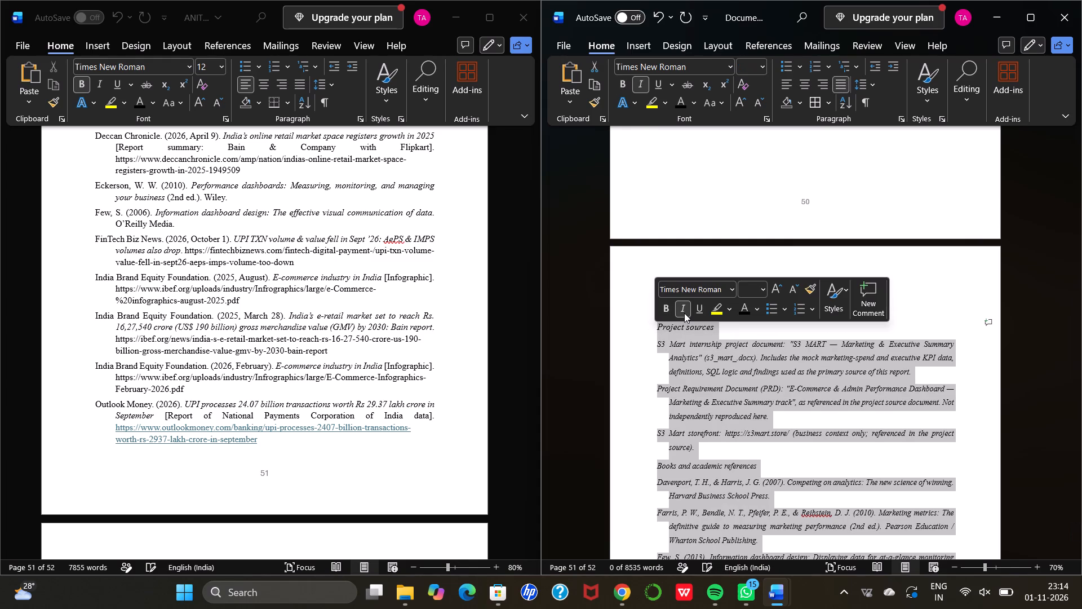
click(684, 313)
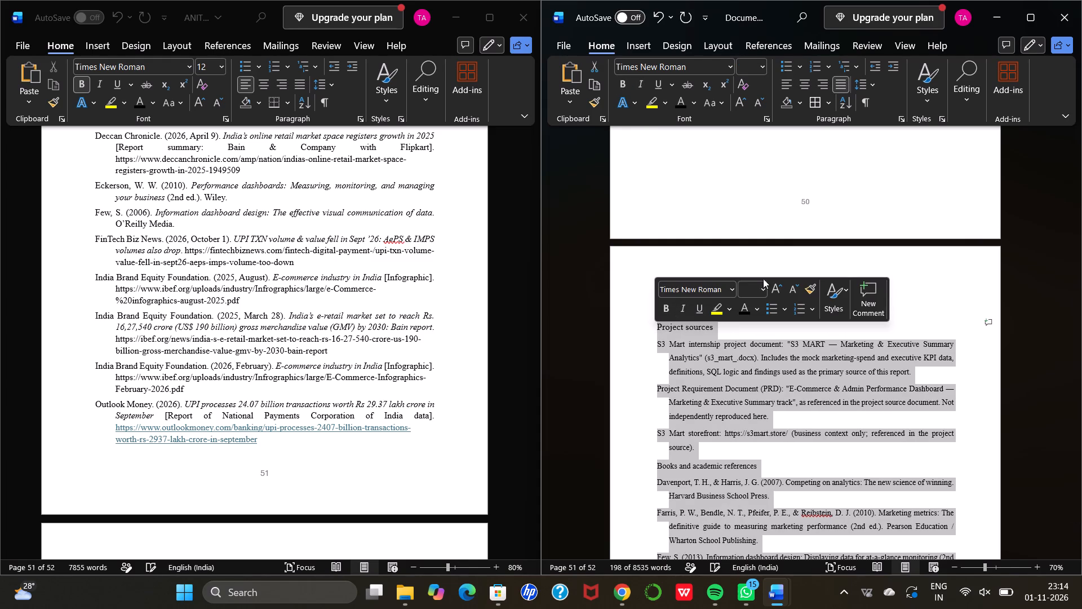
click(928, 285)
scroll(928, 285, down, 2)
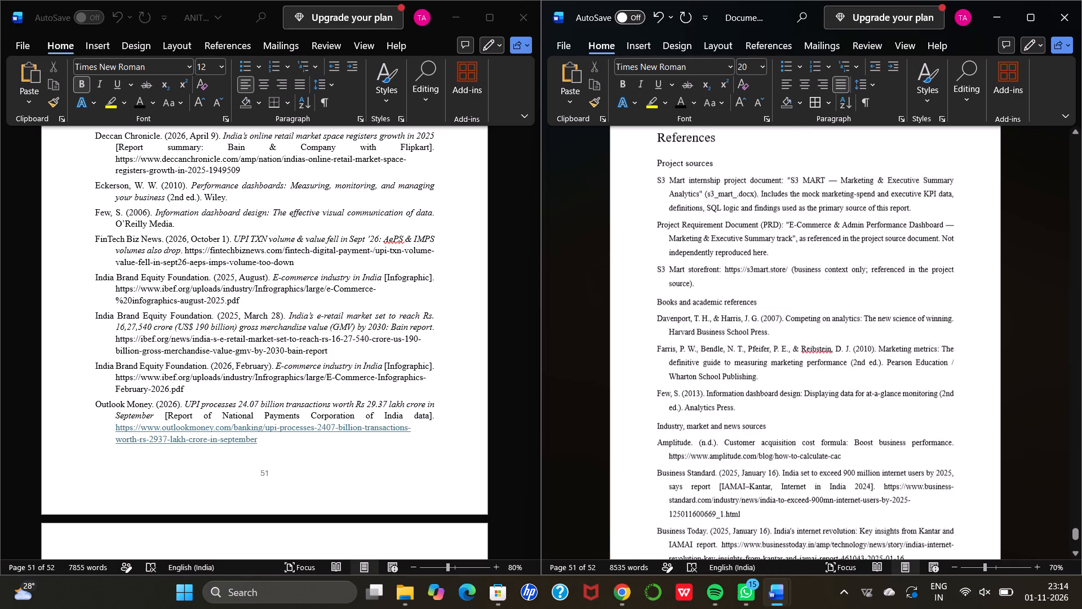
scroll(928, 285, down, 1)
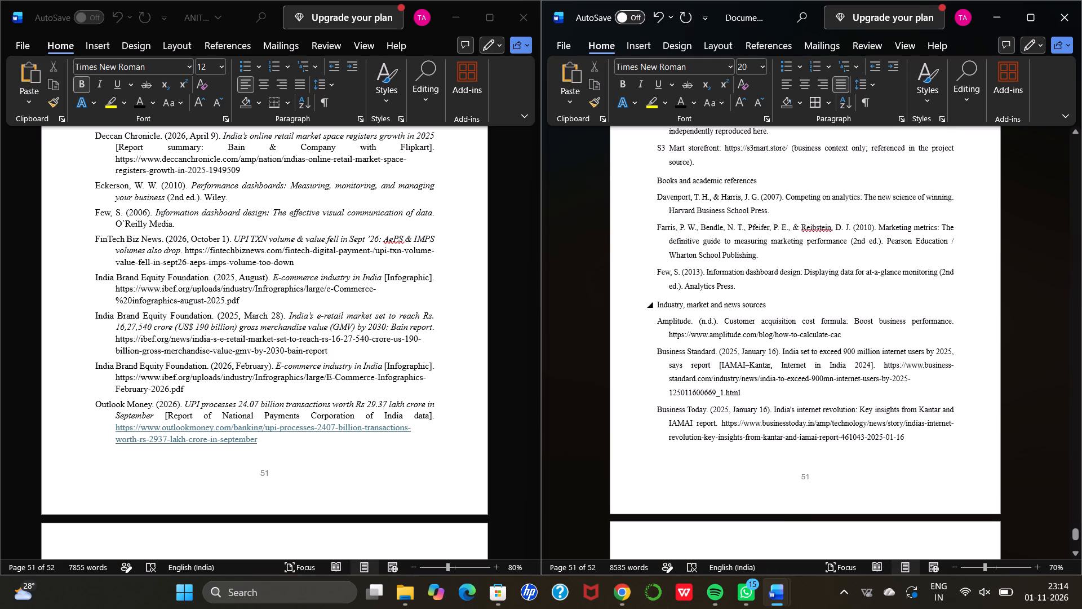
Remove the italic formatting from the second report's REFERENCE list, from the Blattberg entry through the Outlook Money entry.
click(267, 438)
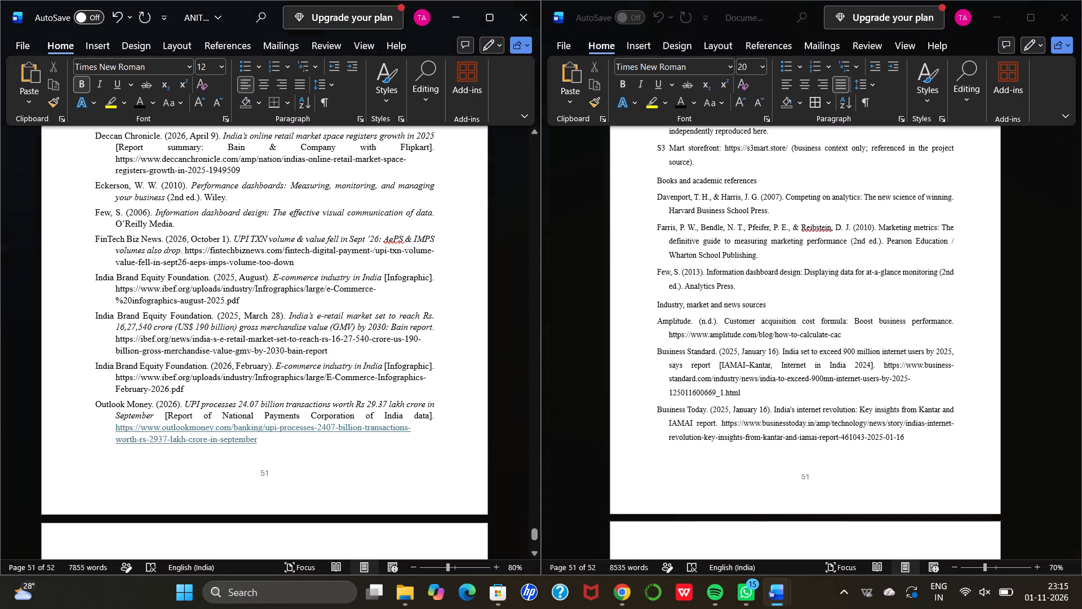
drag(265, 439, 208, 286)
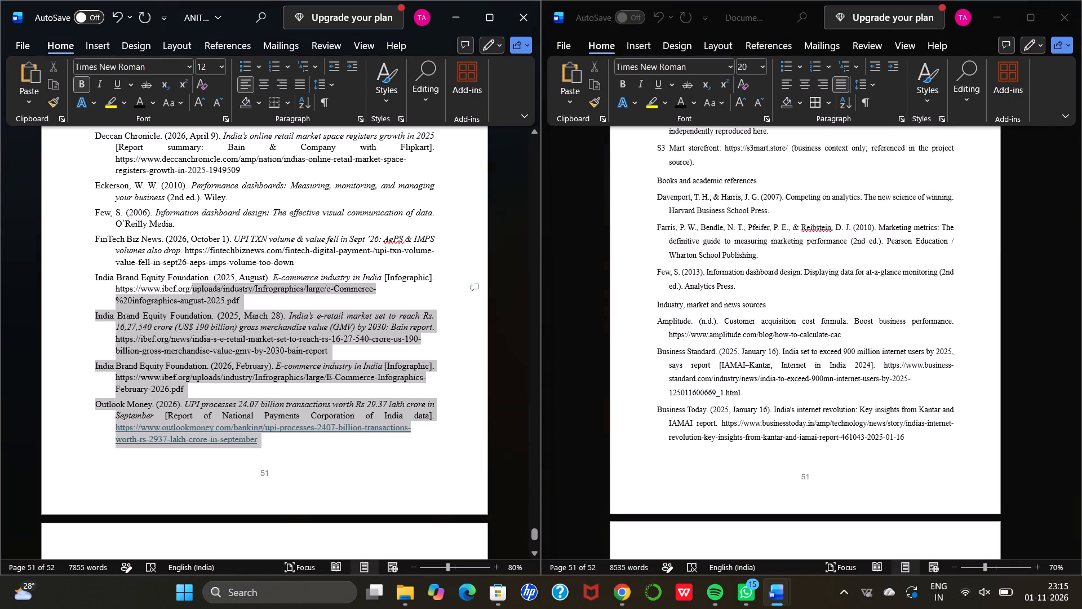
drag(208, 286, 84, 133)
scroll(205, 283, down, 1)
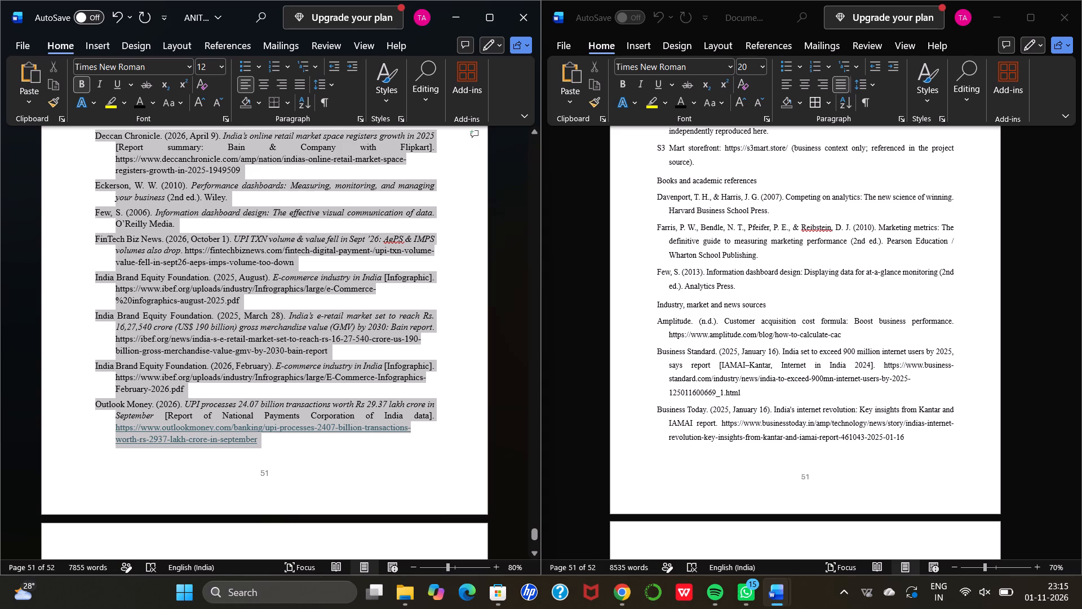
drag(84, 133, 94, 182)
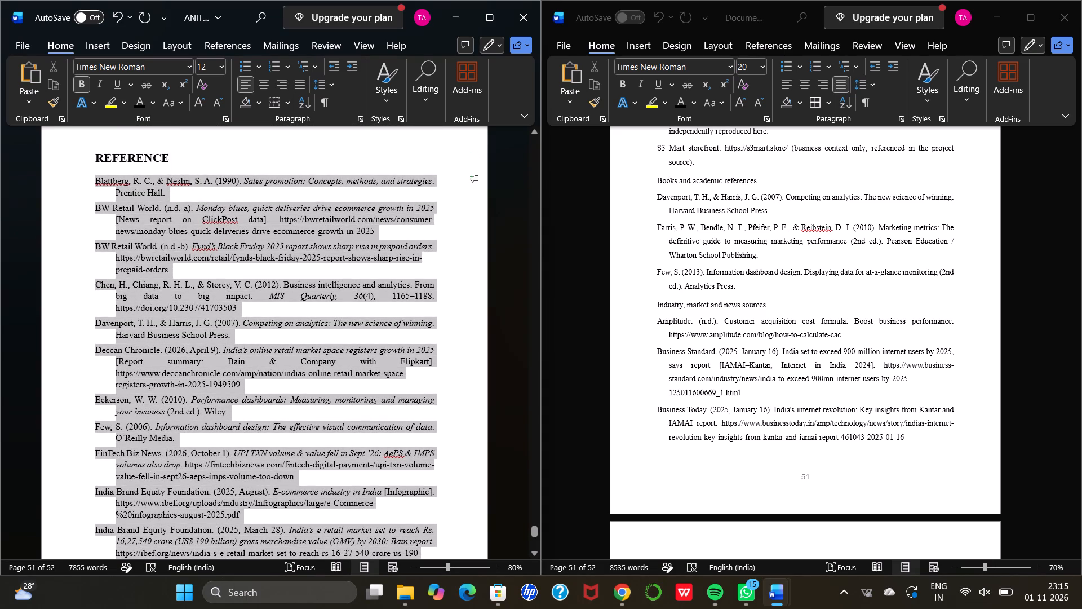
drag(94, 182, 94, 184)
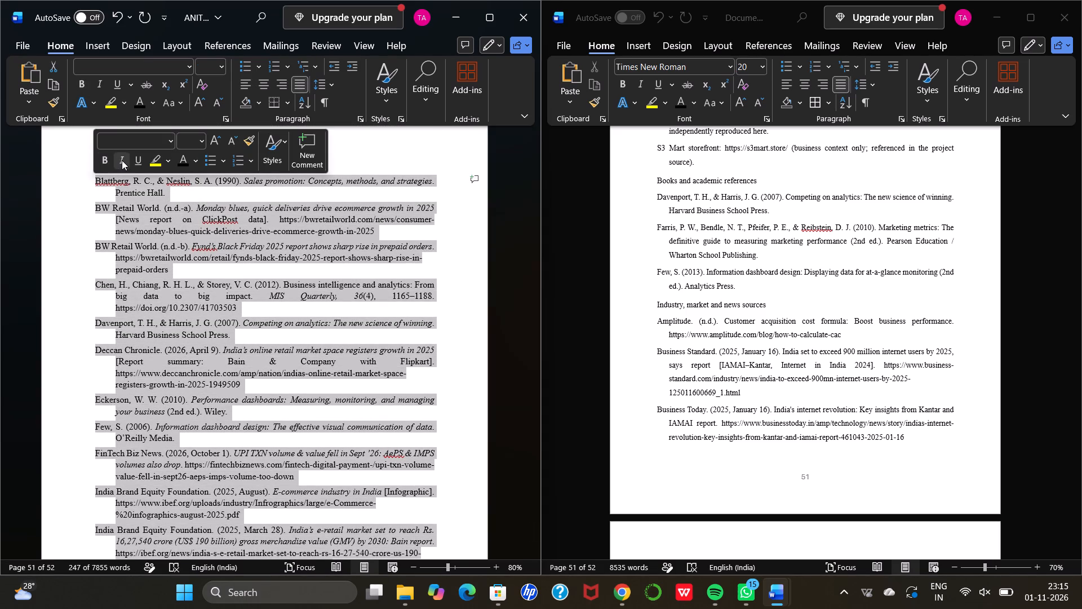
click(122, 160)
click(122, 160)
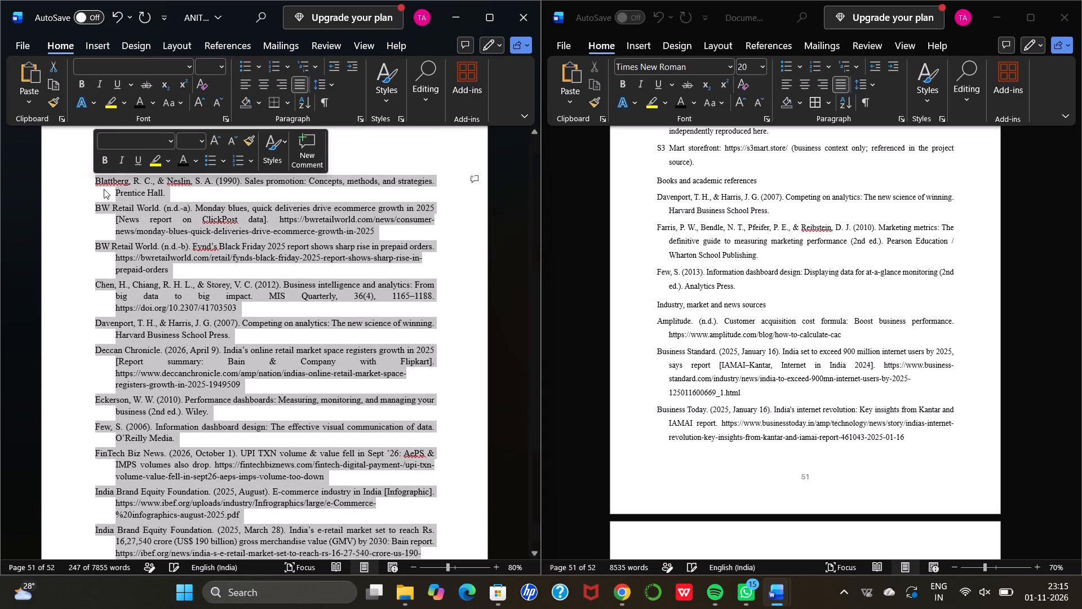
click(83, 257)
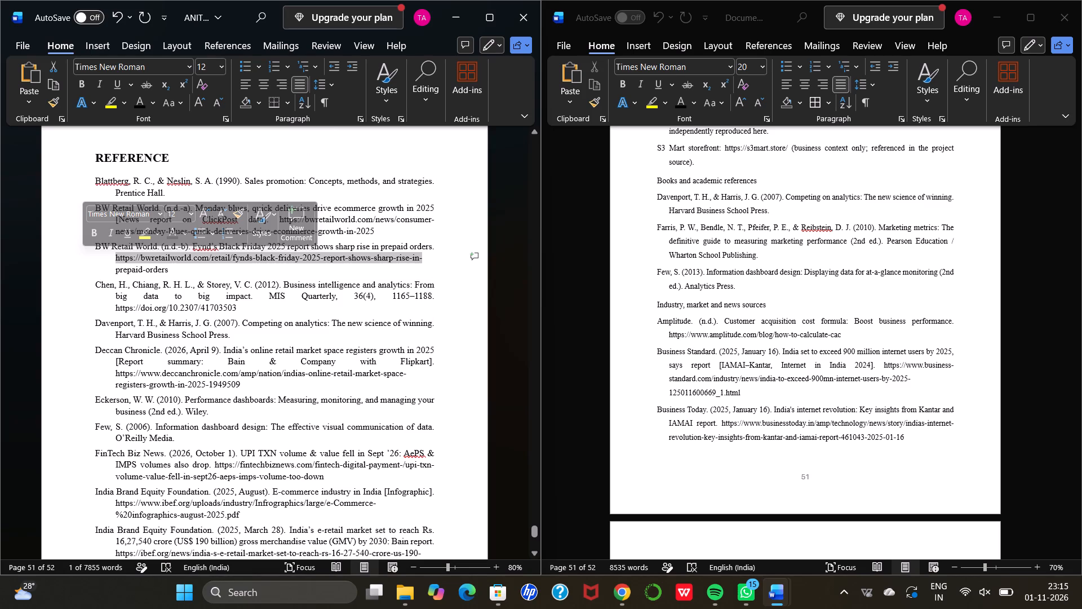
click(102, 273)
scroll(102, 273, down, 2)
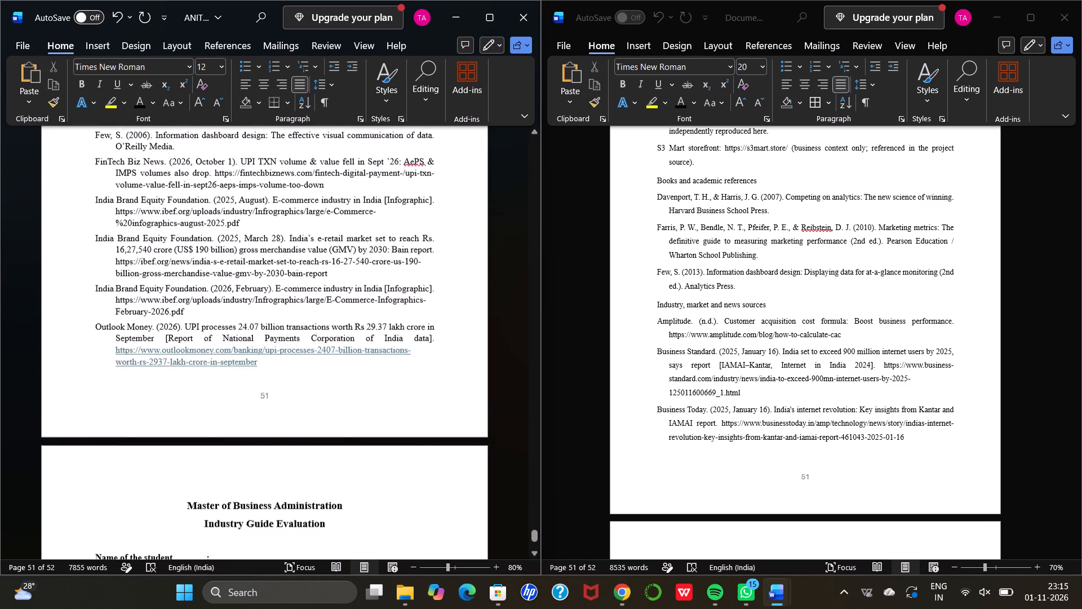
scroll(102, 273, down, 2)
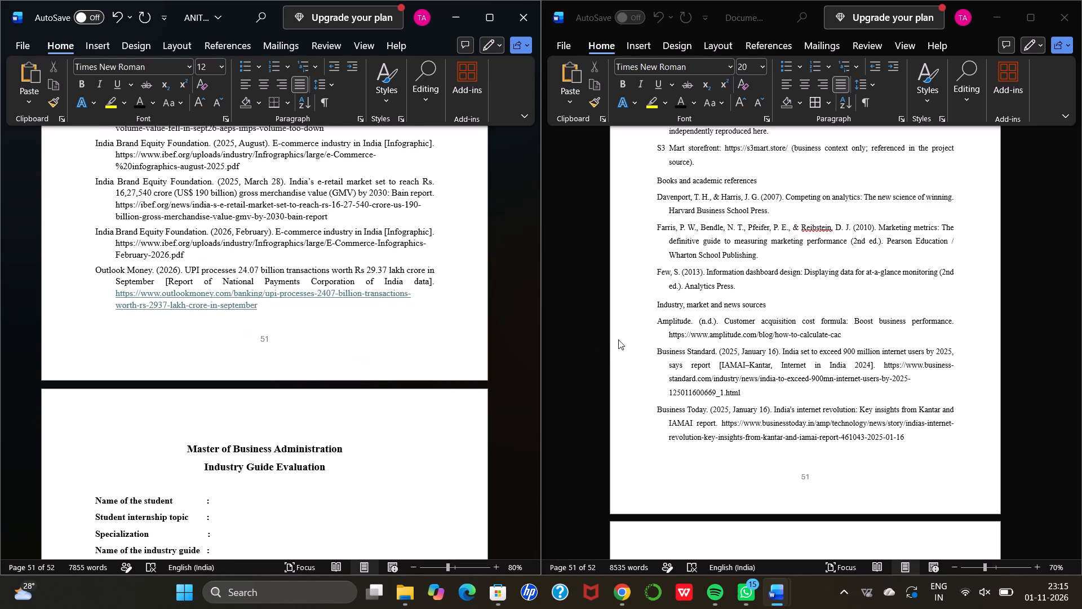
Examine the marketing report's References and Abbreviations pages alongside the second report's final SQL query pages.
scroll(742, 303, up, 4)
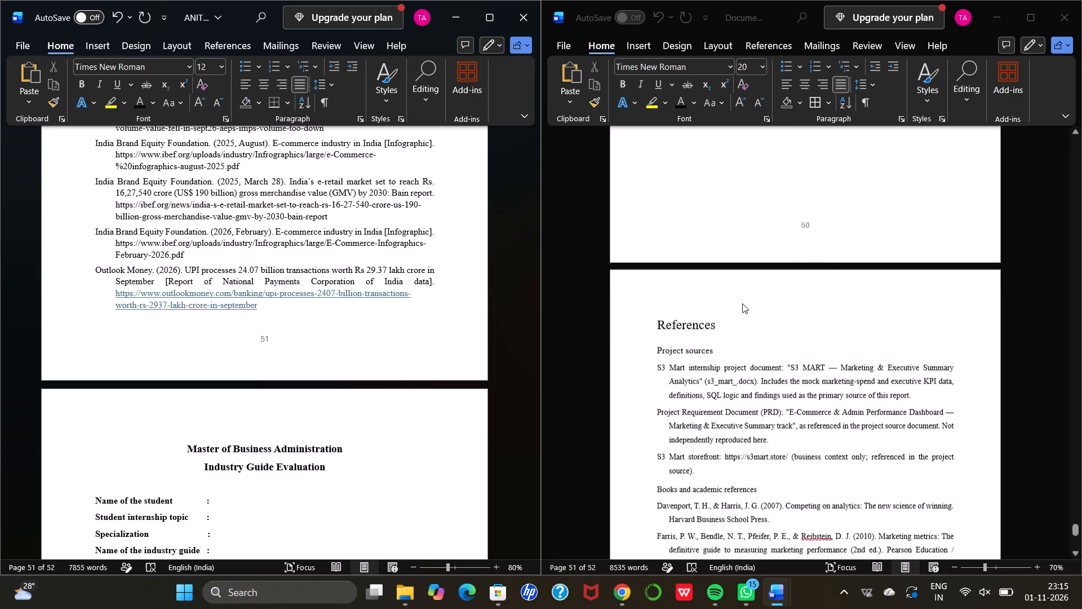
scroll(742, 303, up, 4)
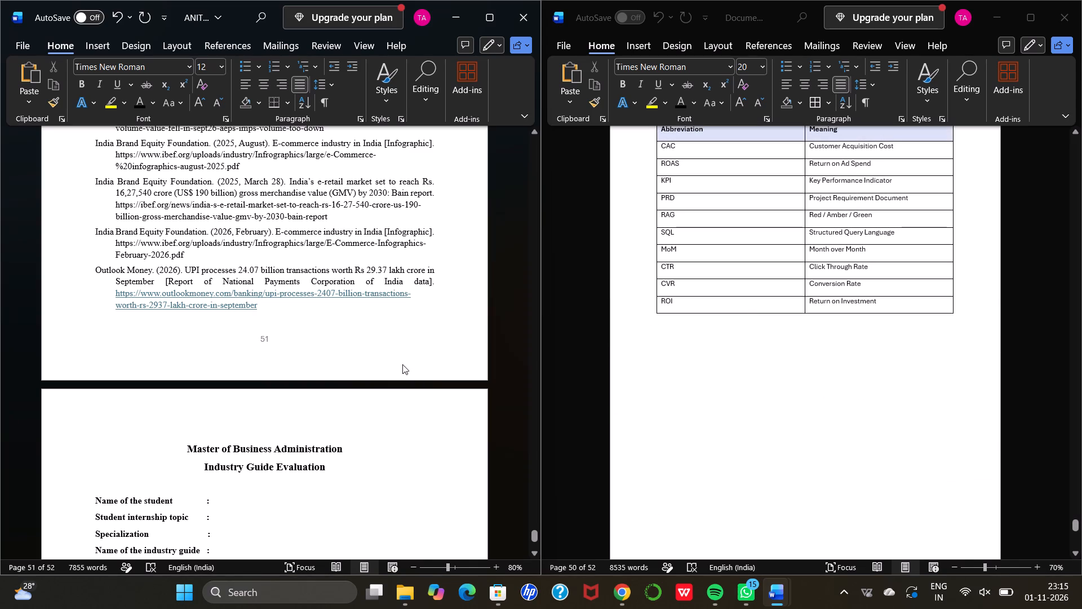
scroll(398, 361, up, 6)
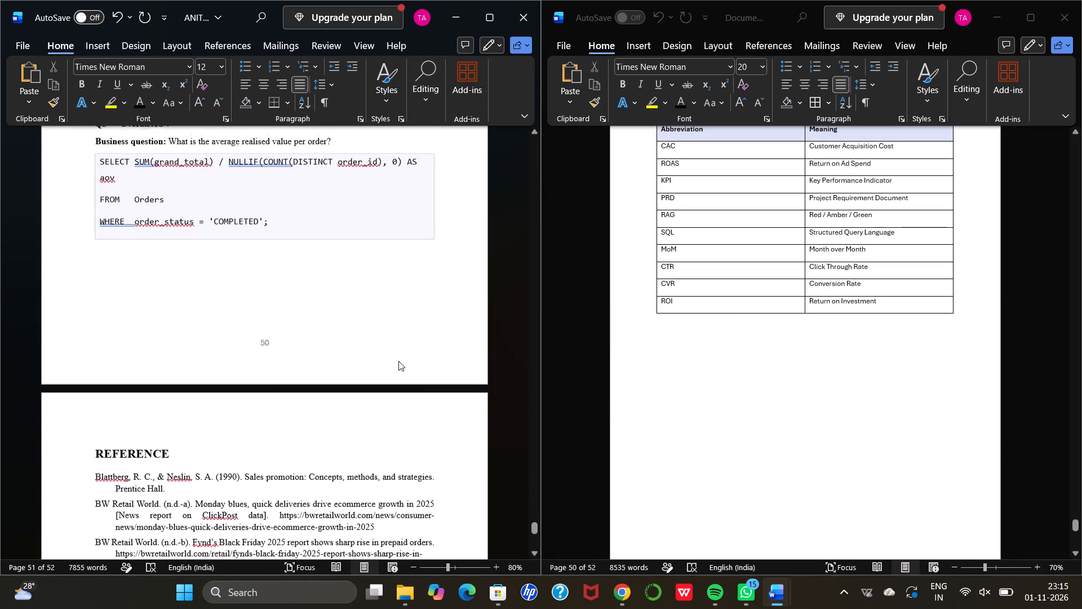
scroll(398, 361, up, 1)
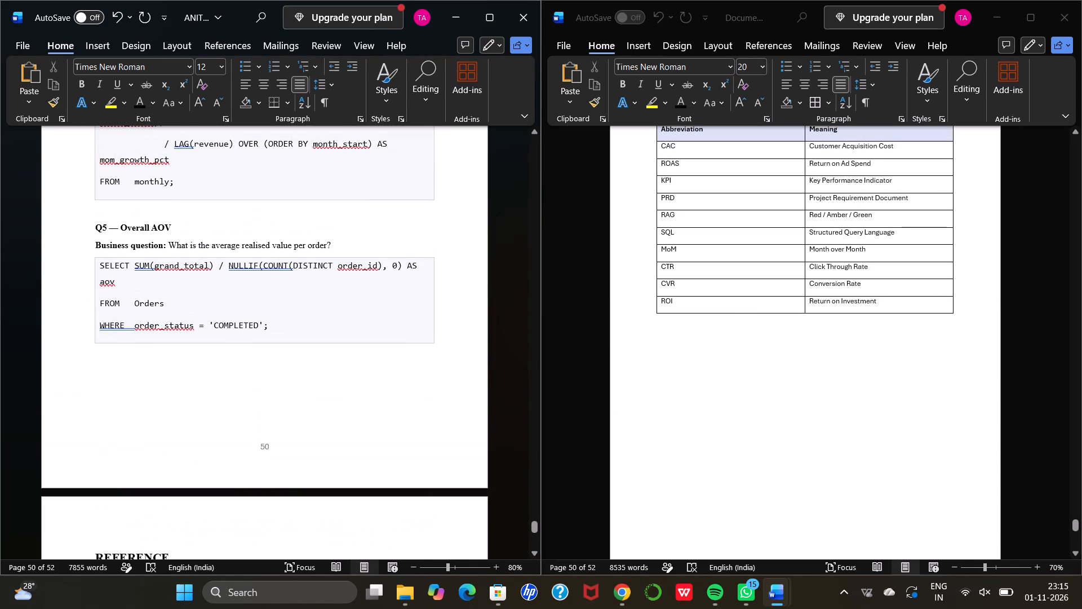
scroll(398, 361, up, 3)
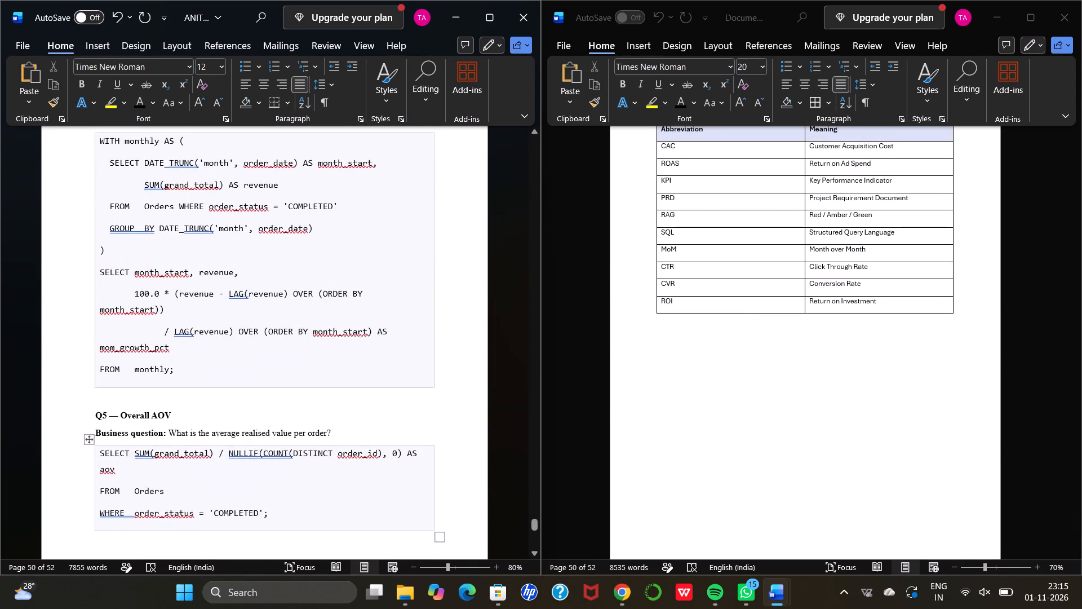
scroll(398, 361, up, 1)
Review the marketing report's back matter from the Abbreviations page back through the annexures to Annexure B: Marketing Data Dictionary.
scroll(758, 310, up, 4)
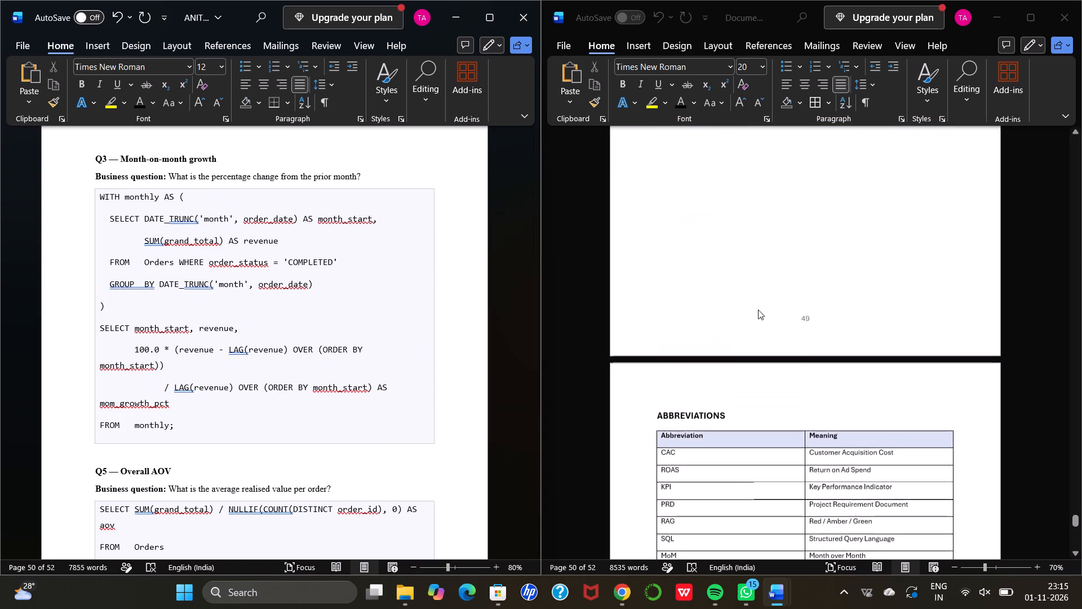
scroll(758, 310, up, 7)
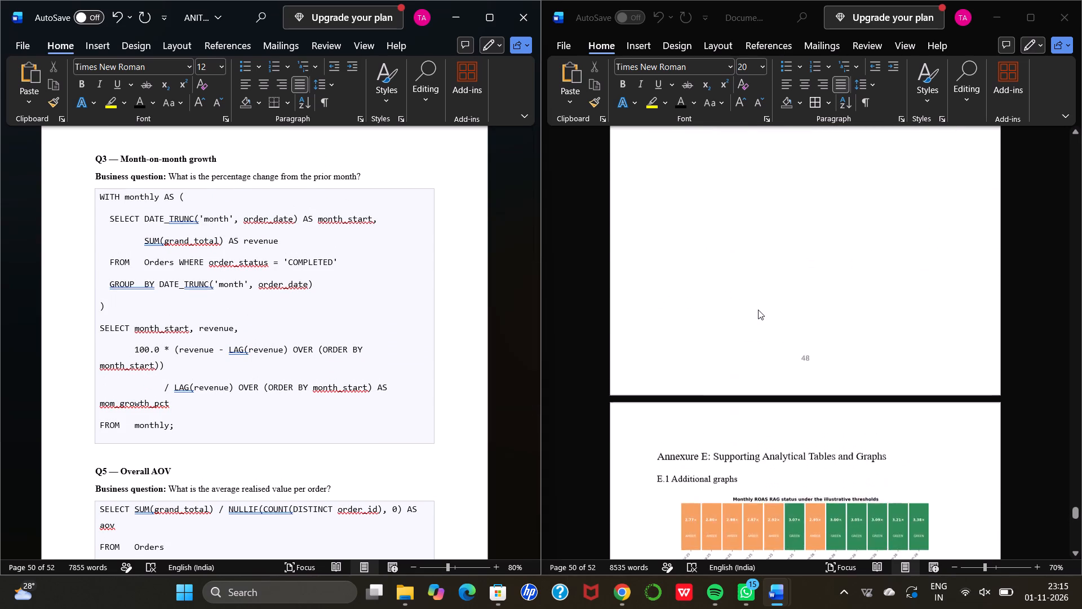
scroll(758, 310, up, 5)
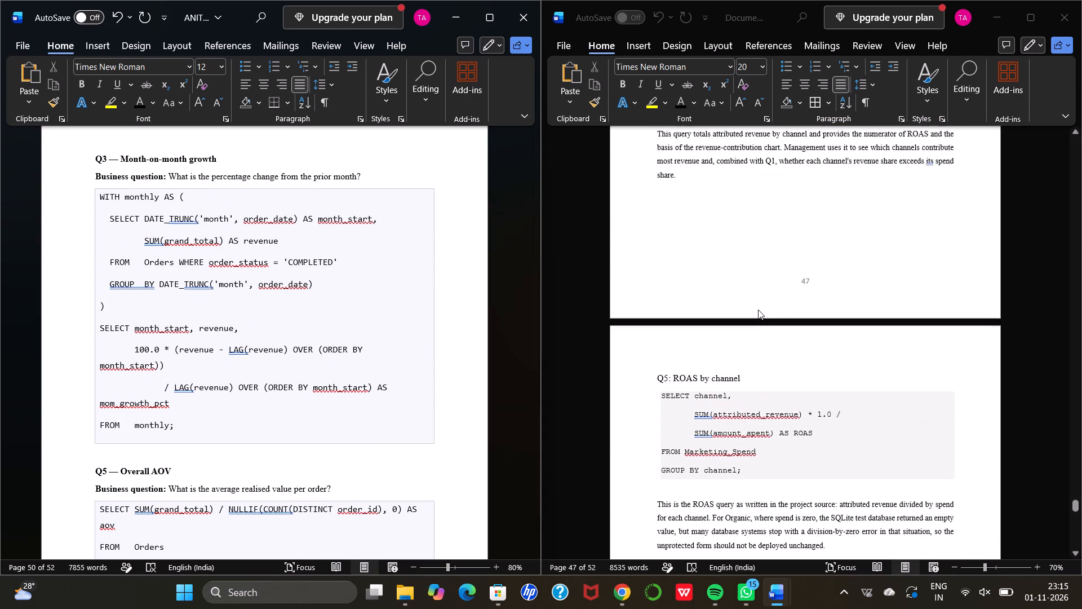
scroll(758, 310, up, 6)
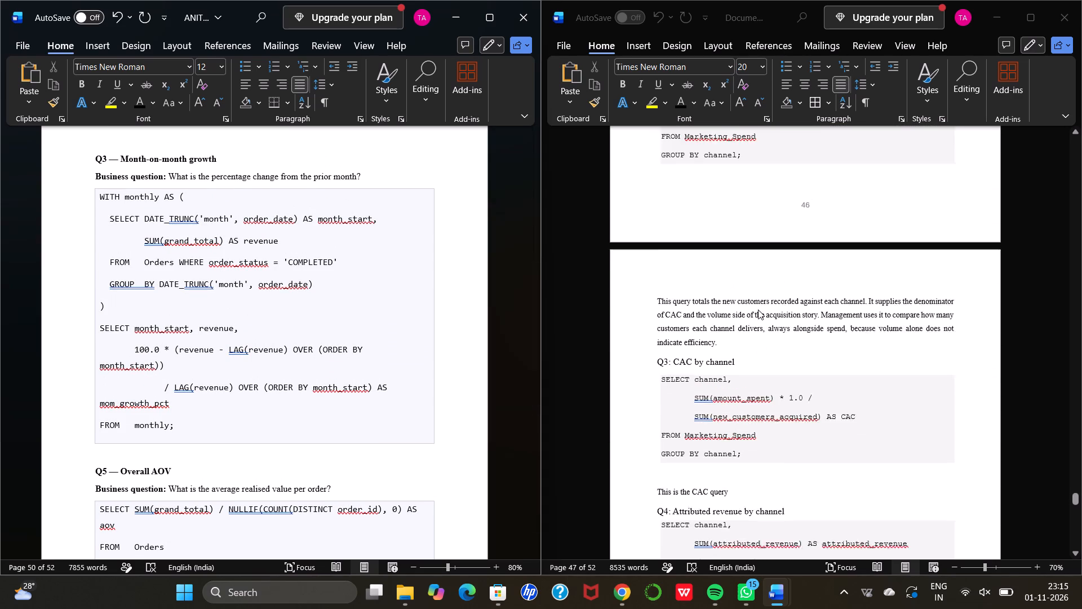
scroll(758, 310, up, 3)
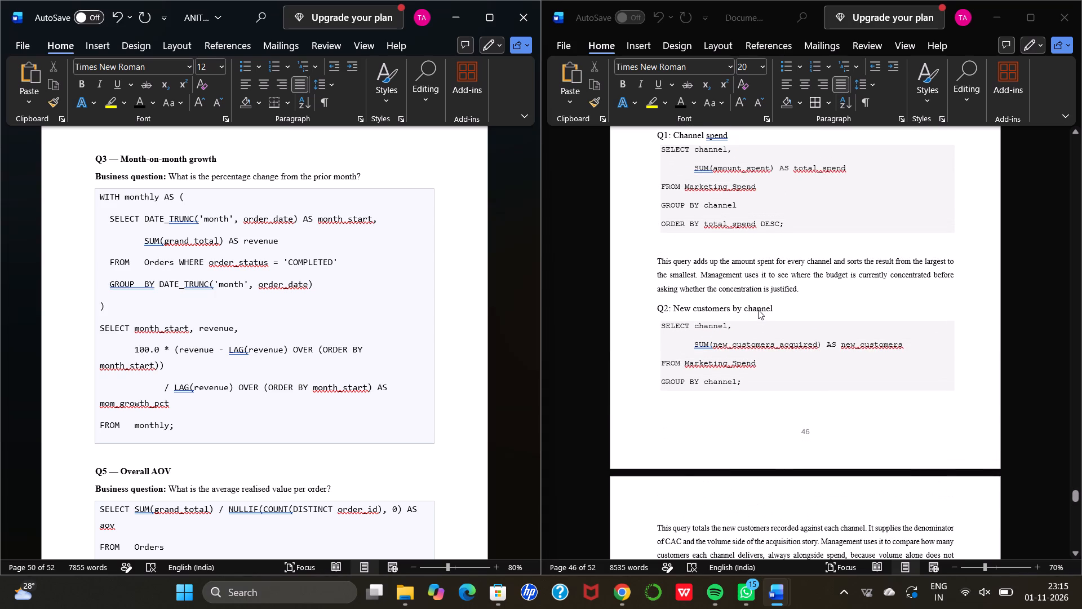
scroll(758, 310, up, 4)
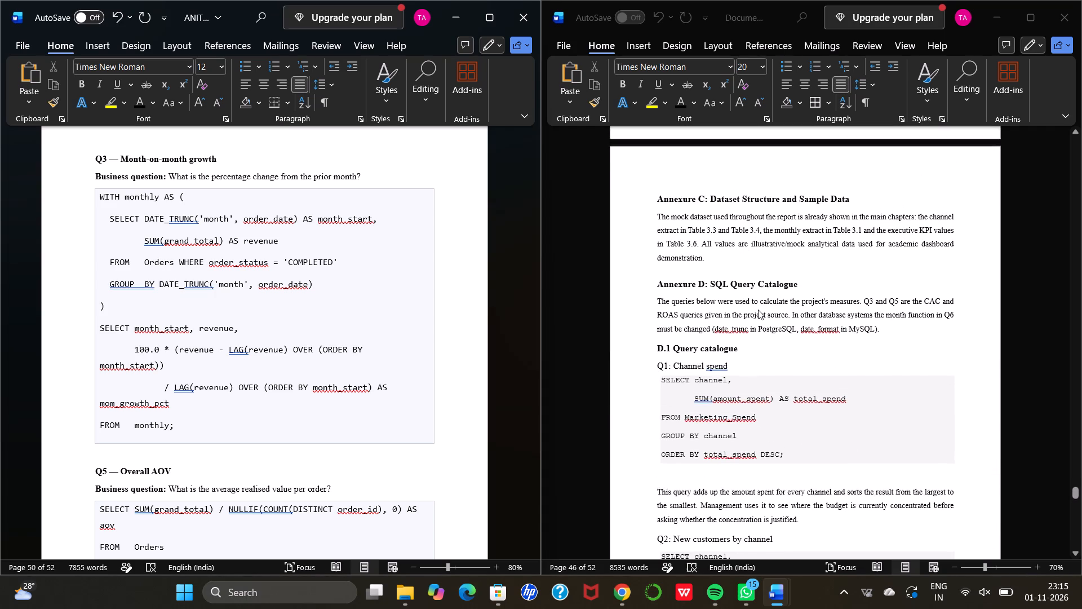
scroll(758, 310, up, 3)
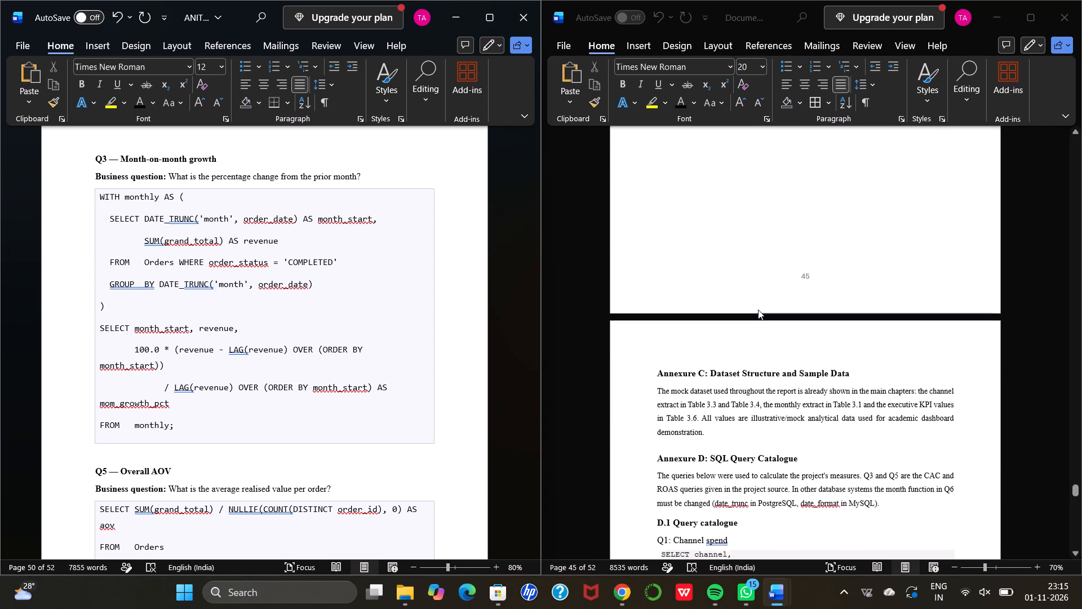
scroll(758, 310, up, 1)
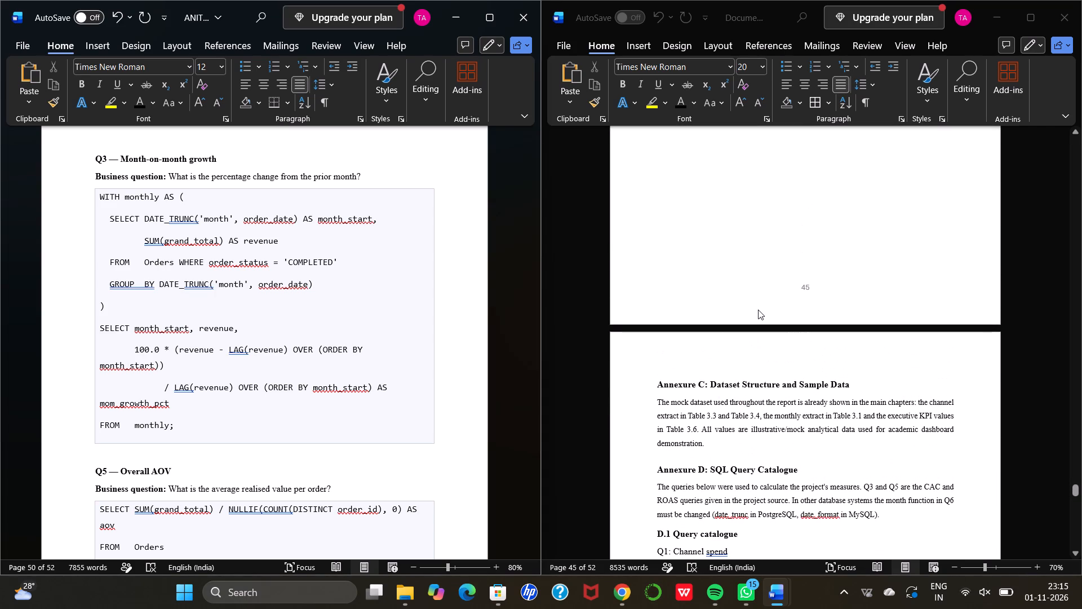
scroll(758, 310, up, 5)
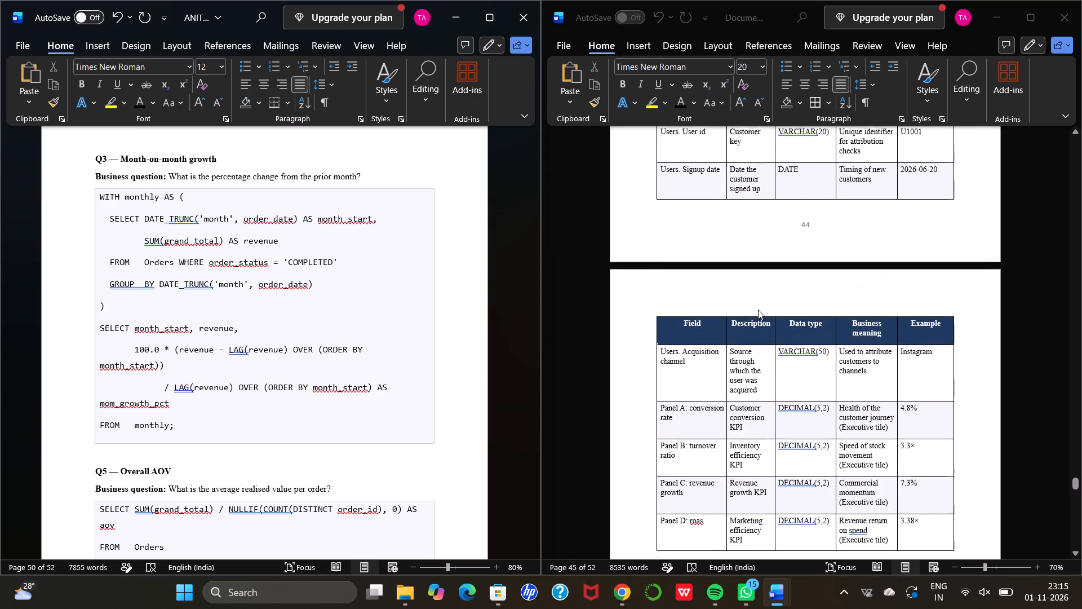
scroll(758, 310, up, 8)
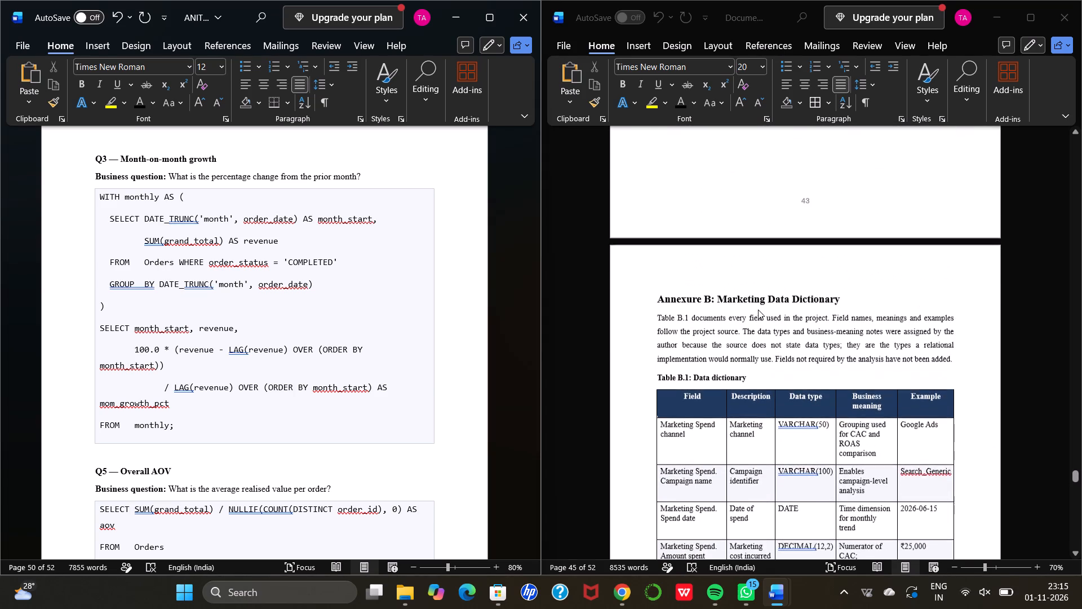
scroll(758, 310, up, 1)
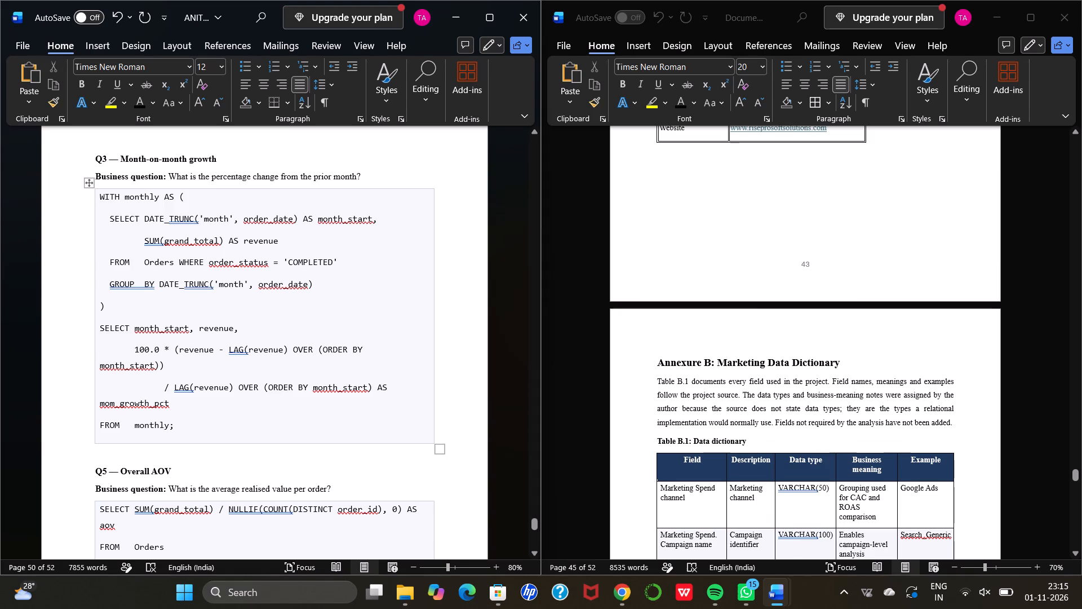
Review the headings and layout of the second report's SQL Queries section, from the overall AOV query back to its opening.
scroll(369, 330, up, 6)
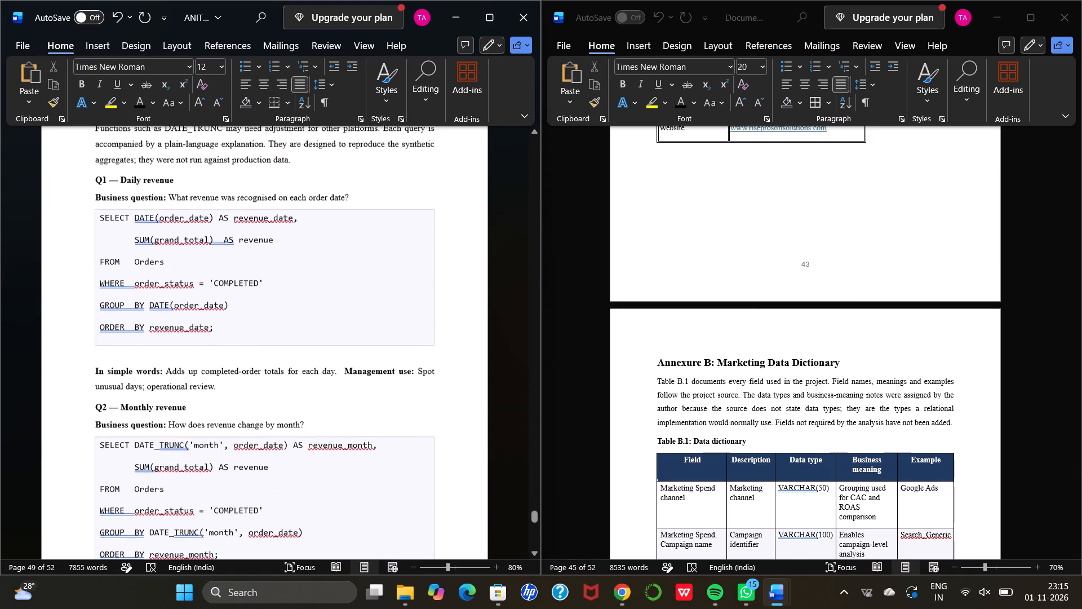
scroll(369, 330, up, 1)
scroll(369, 330, down, 7)
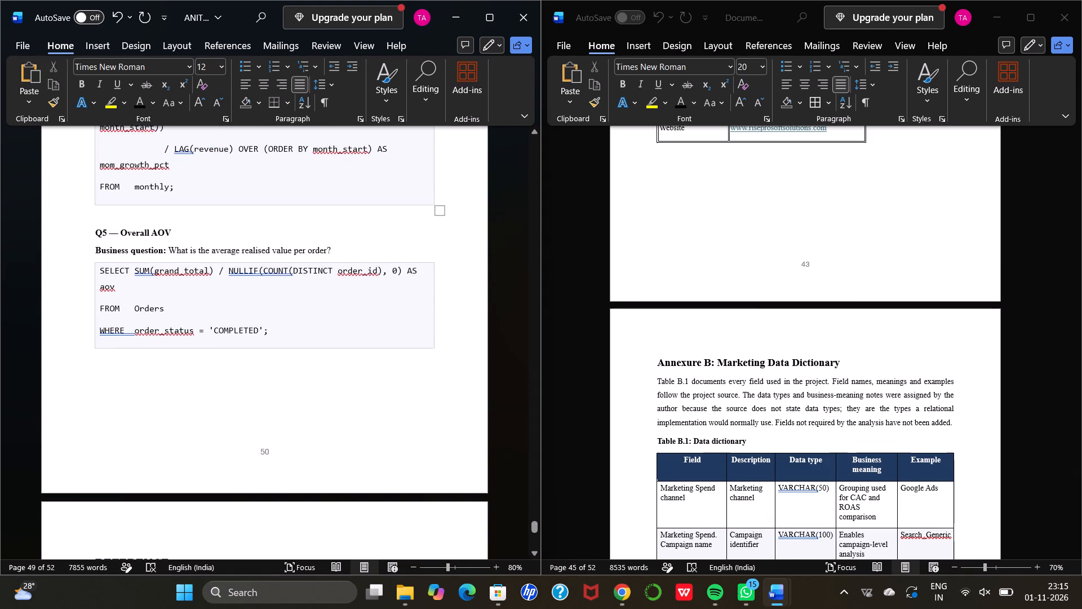
scroll(369, 330, up, 2)
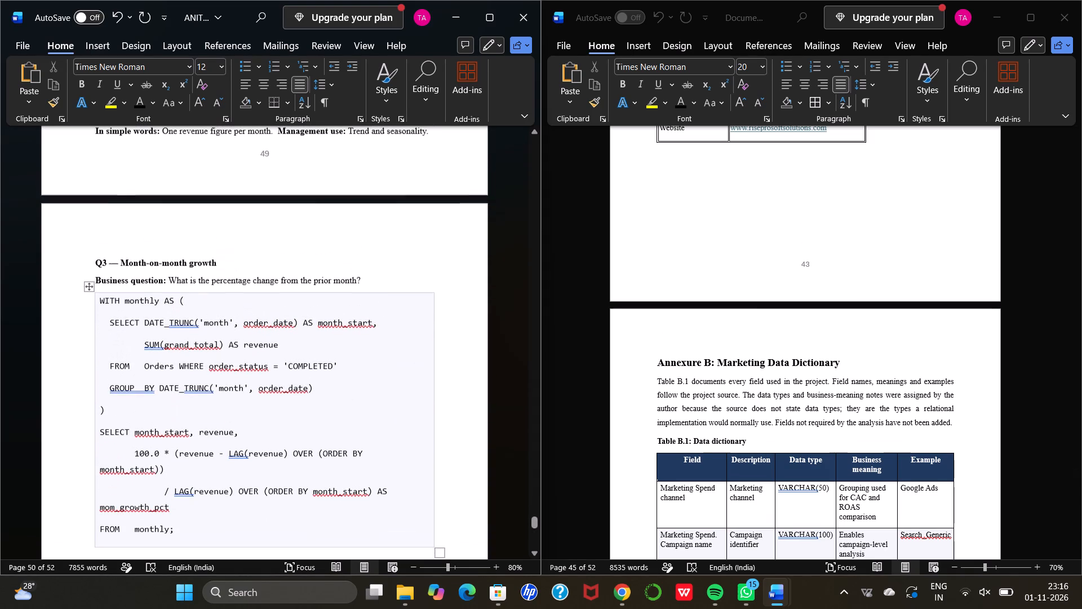
scroll(369, 330, up, 1)
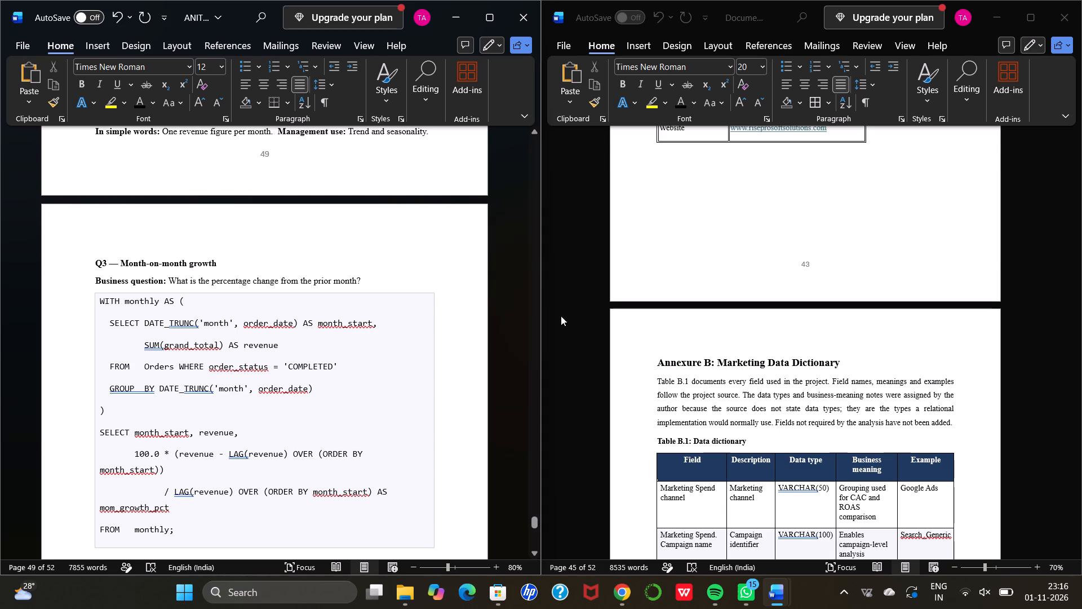
scroll(391, 357, up, 2)
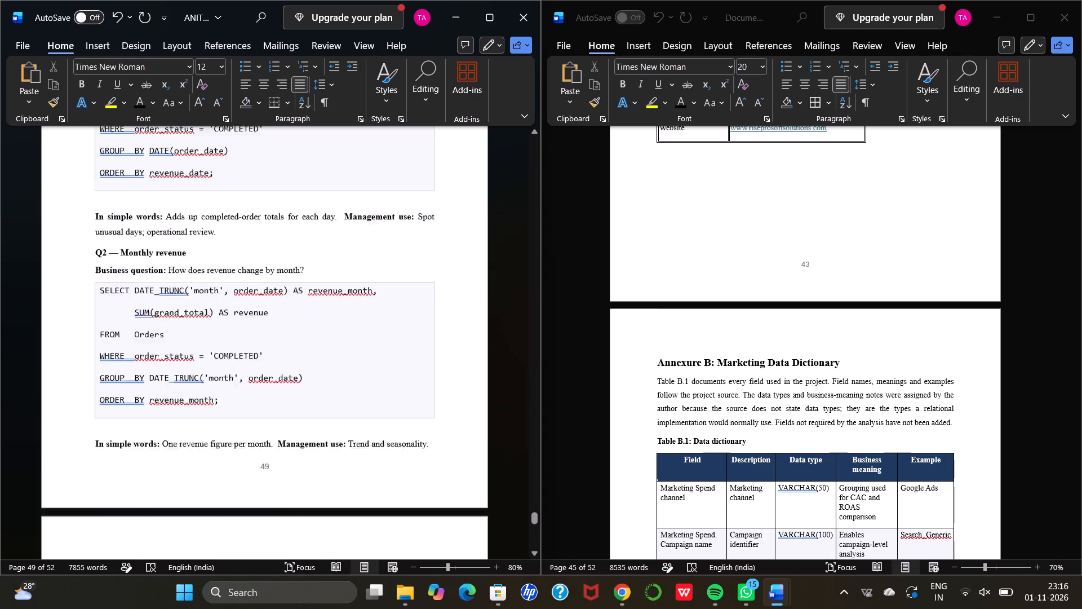
scroll(391, 357, up, 5)
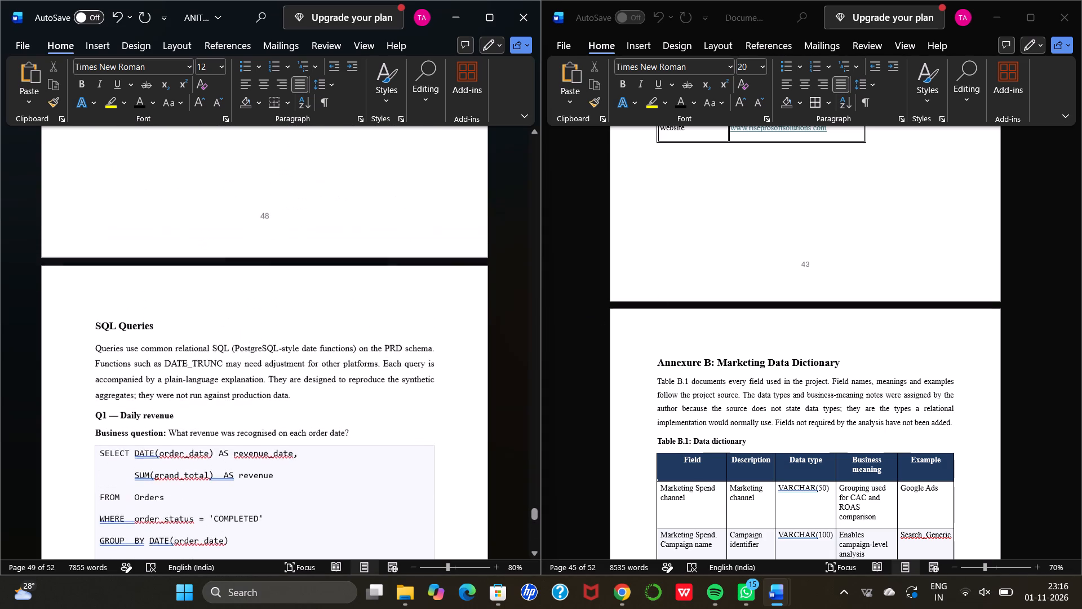
Set the second report's "Table | Abbreviations used in the report" caption to 14 pt.
scroll(391, 357, up, 4)
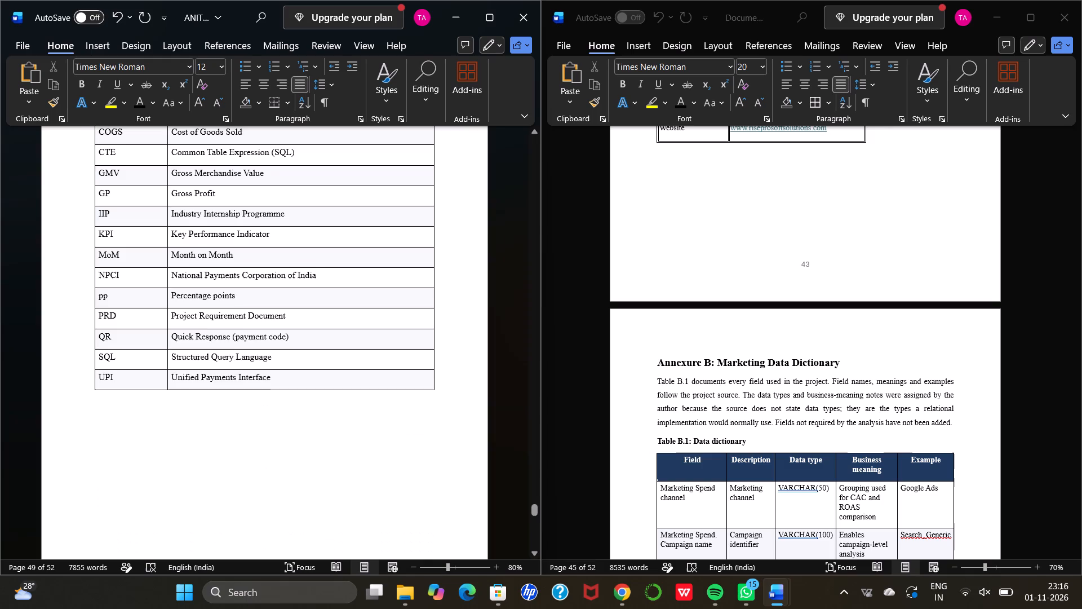
scroll(391, 357, up, 2)
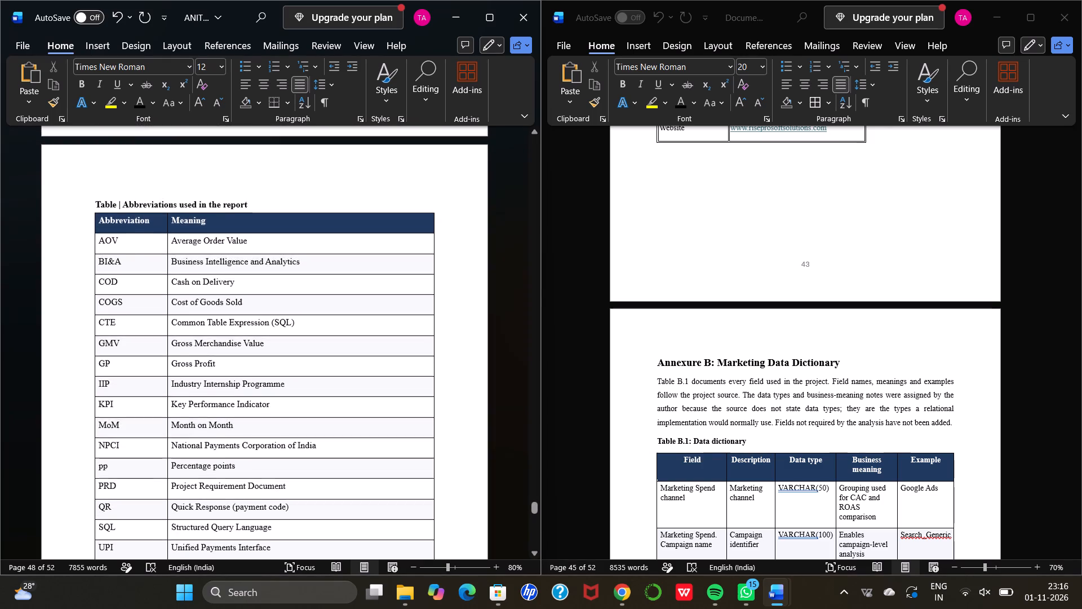
scroll(391, 357, up, 3)
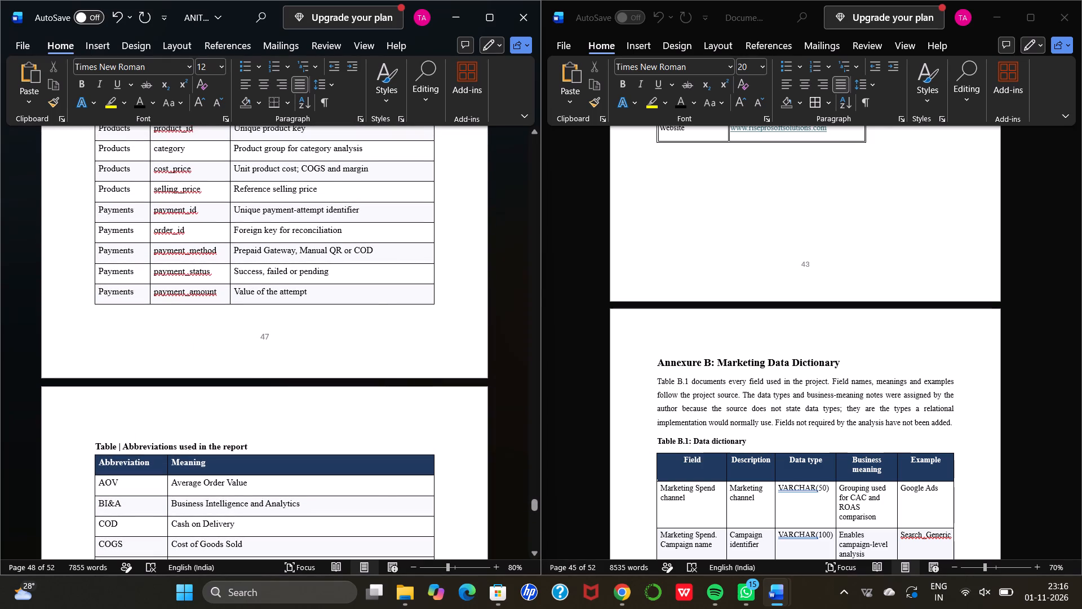
drag(250, 446, 143, 451)
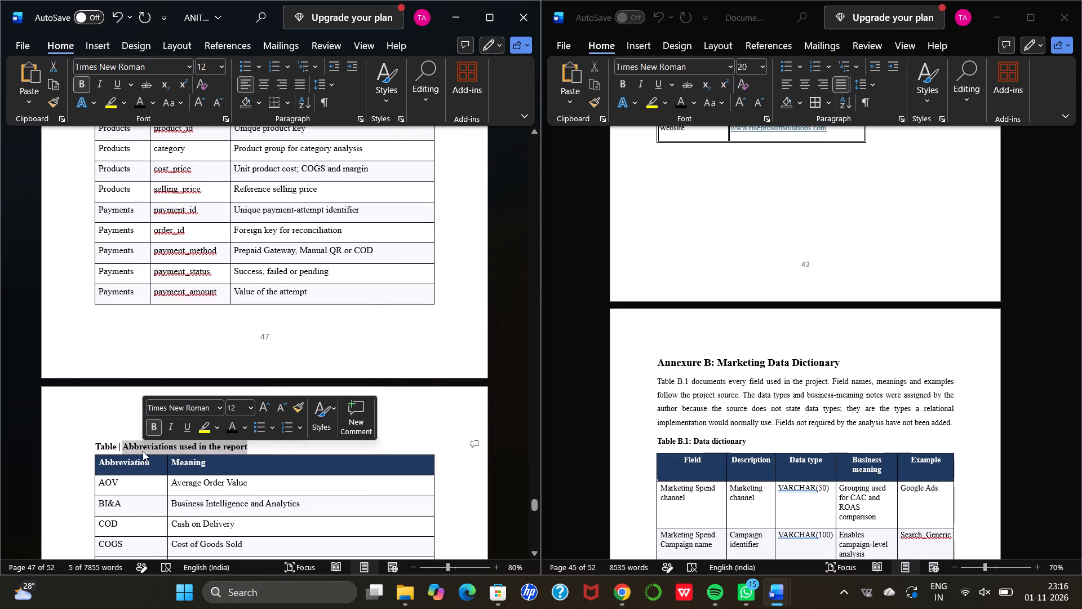
click(250, 409)
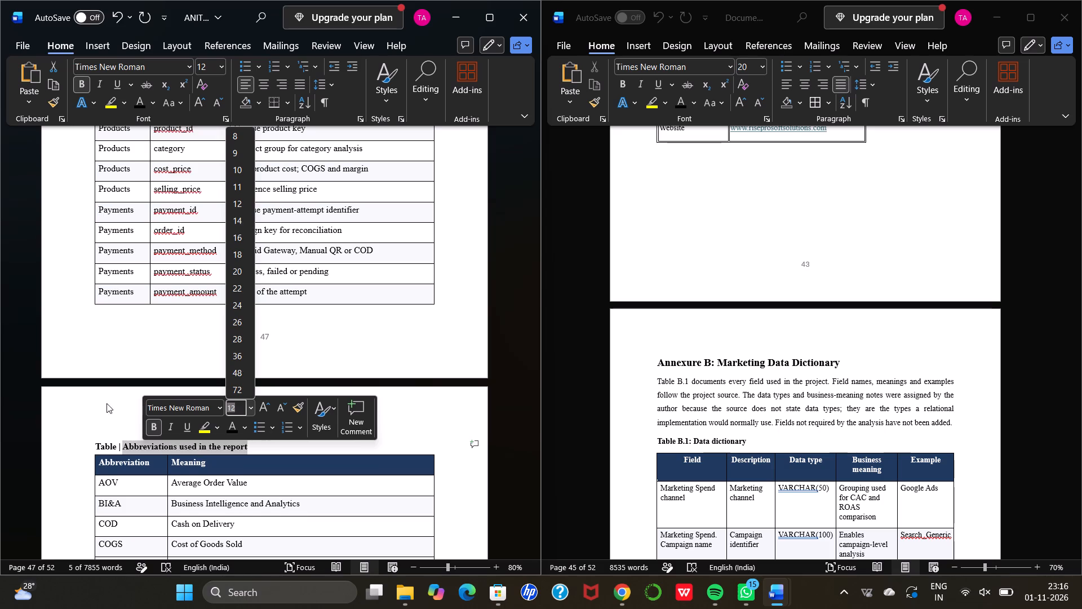
click(111, 417)
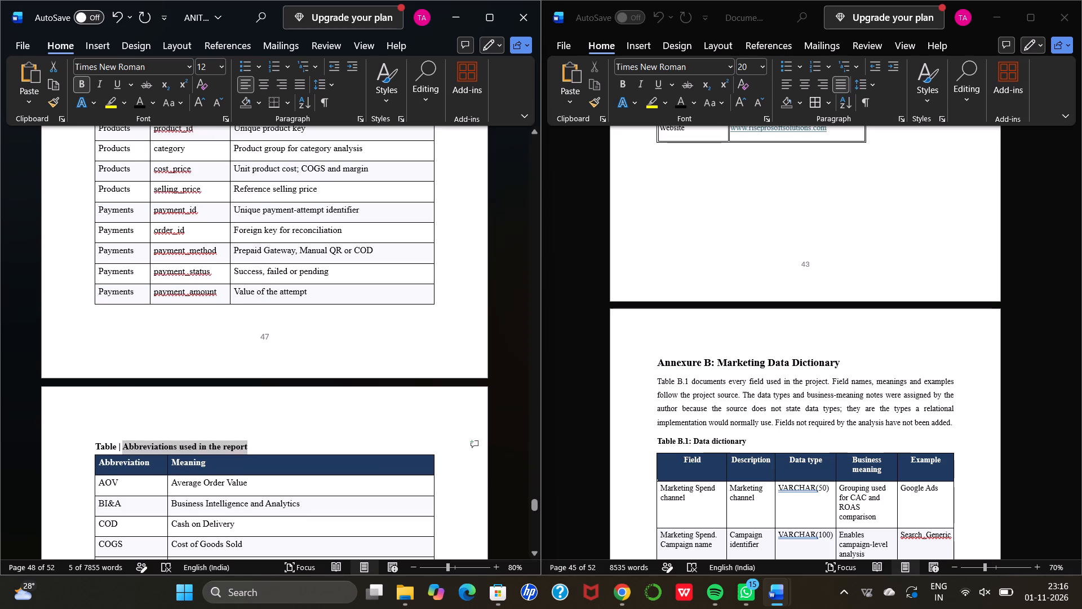
click(249, 439)
drag(249, 439, 81, 453)
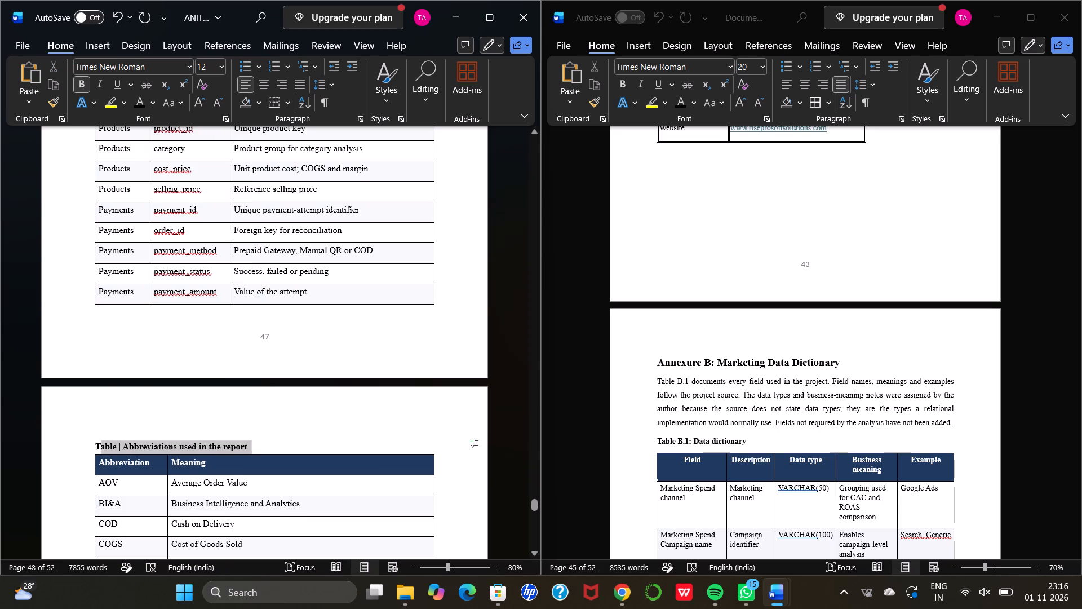
drag(81, 453, 73, 448)
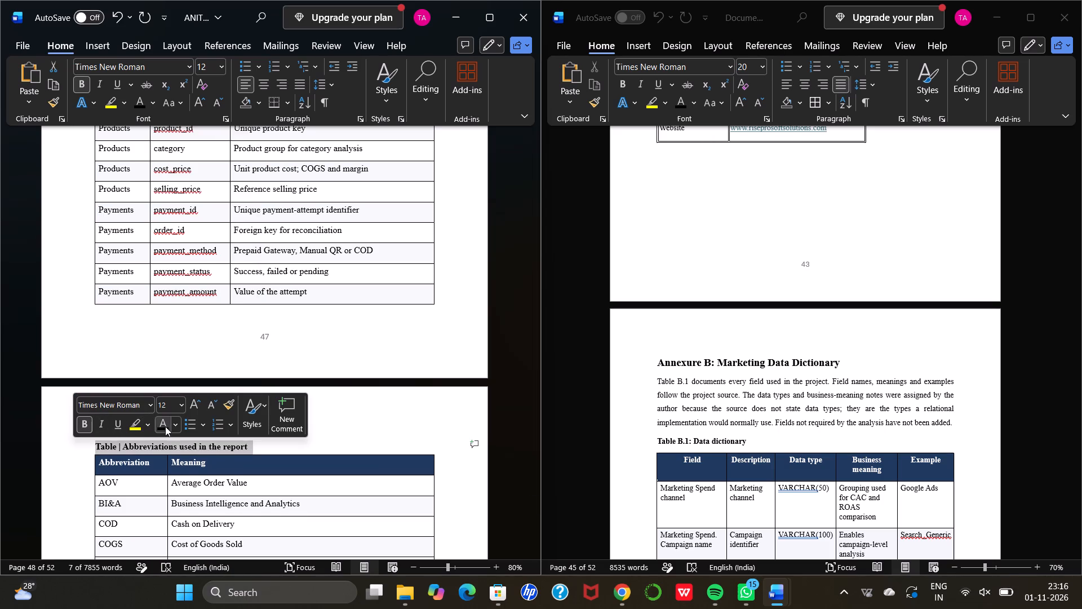
click(165, 426)
click(183, 410)
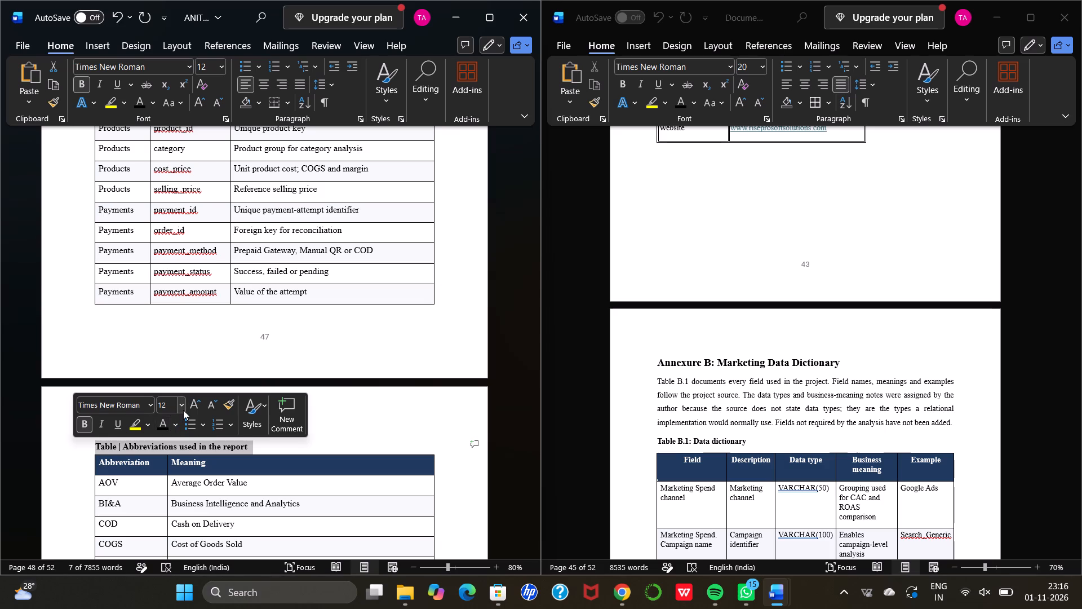
click(171, 221)
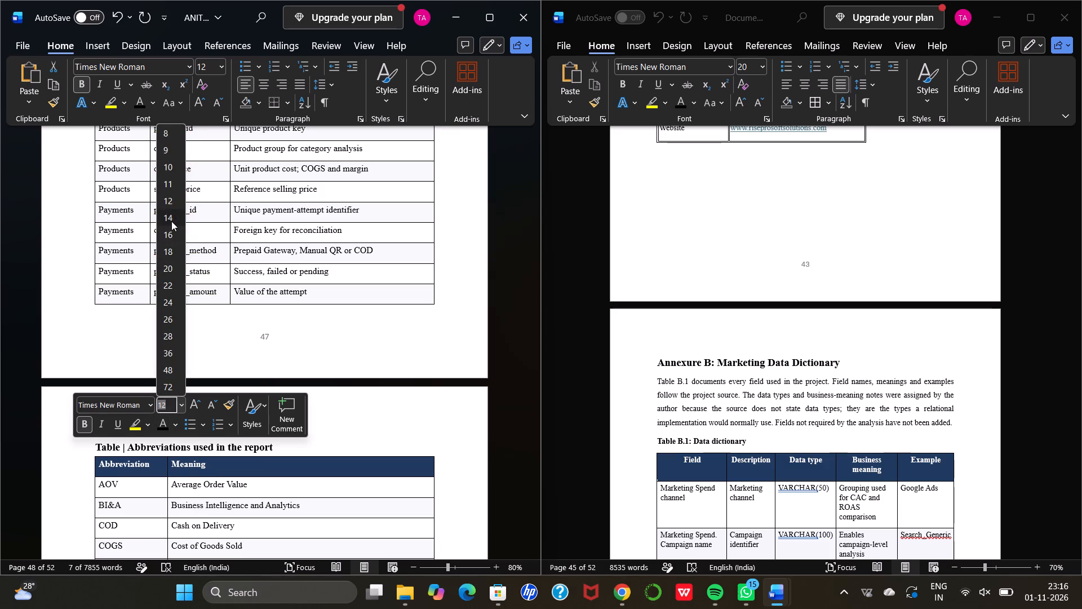
click(357, 413)
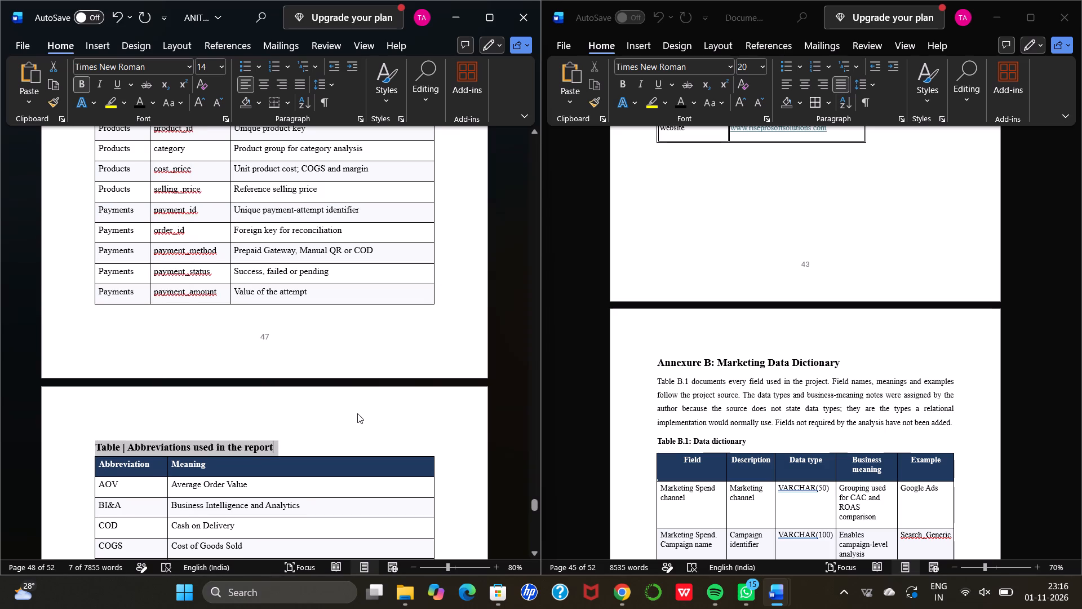
Review the second report's Annexure B data dictionary page and the company details table before it.
scroll(348, 319, up, 3)
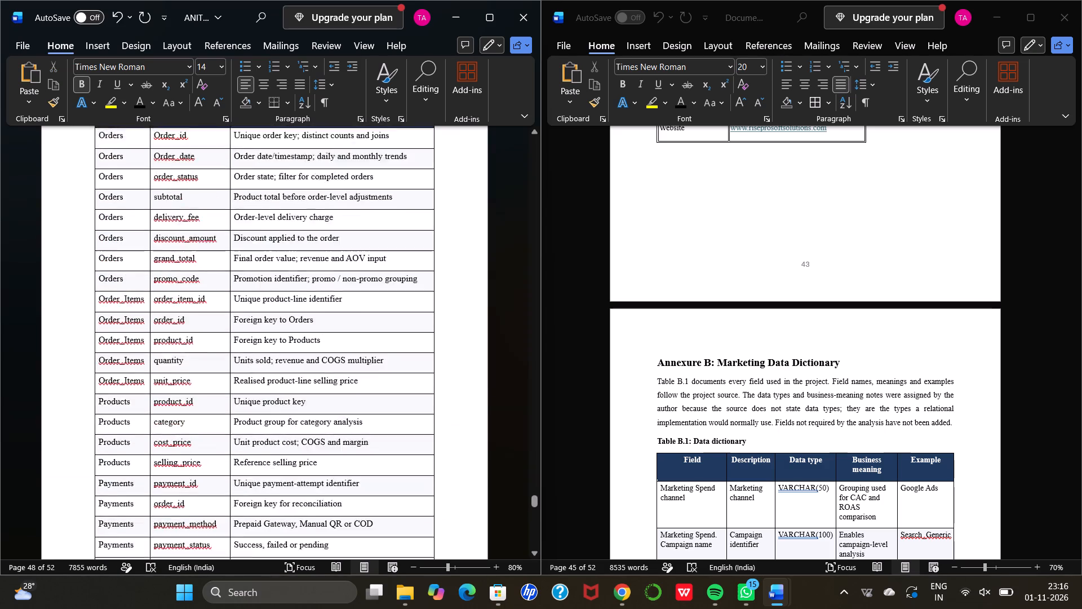
scroll(348, 319, up, 6)
scroll(348, 319, down, 2)
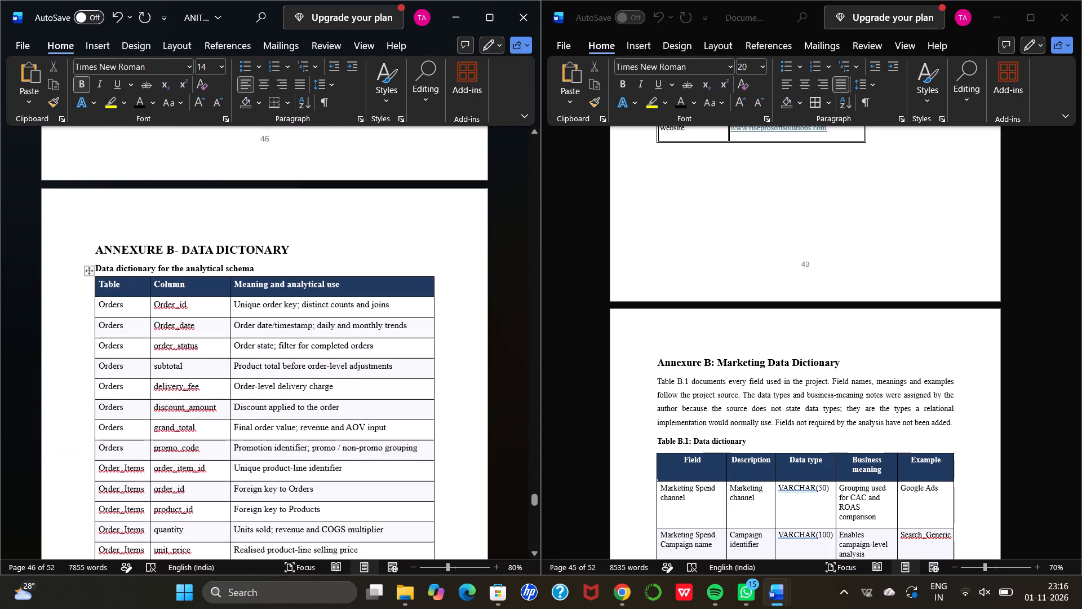
scroll(348, 319, down, 1)
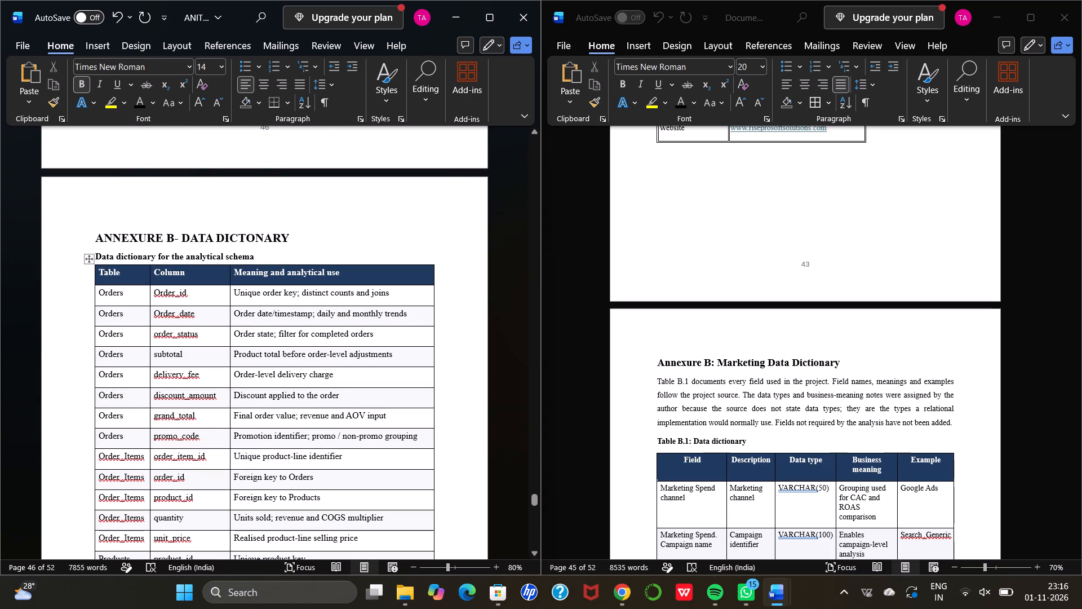
scroll(342, 235, up, 2)
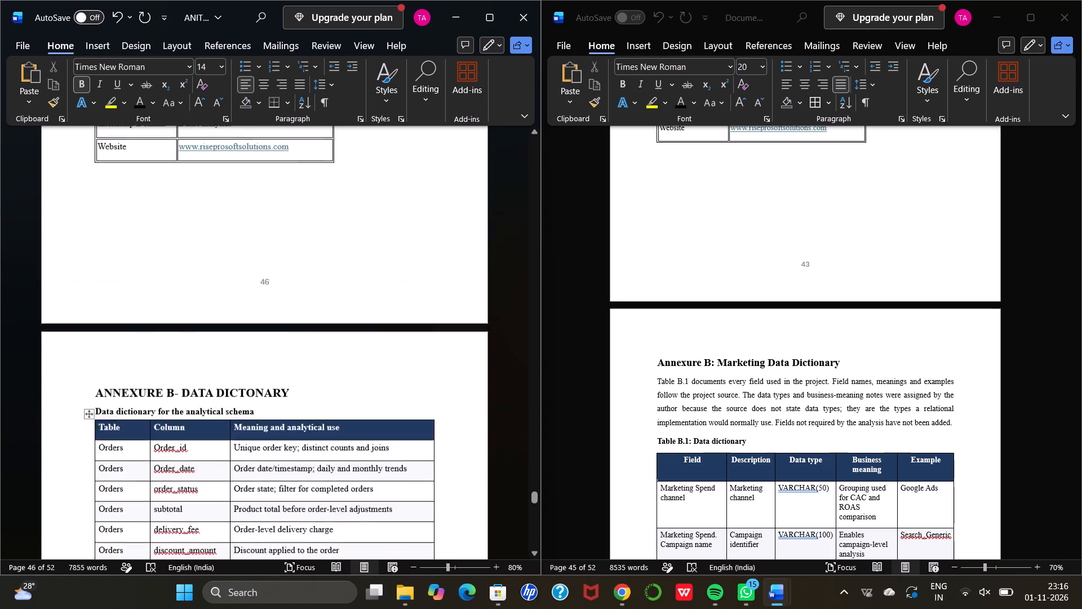
scroll(342, 235, up, 2)
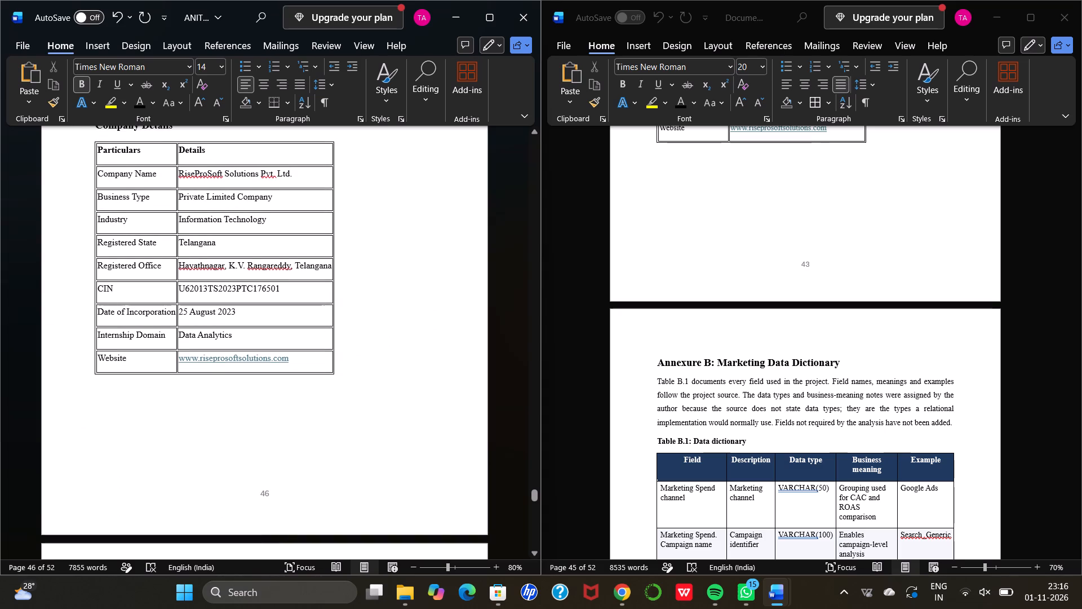
Compare the Annexure A company pages of both reports, including the second report's preceding 7.2 Managerial Learning page.
scroll(671, 202, up, 1)
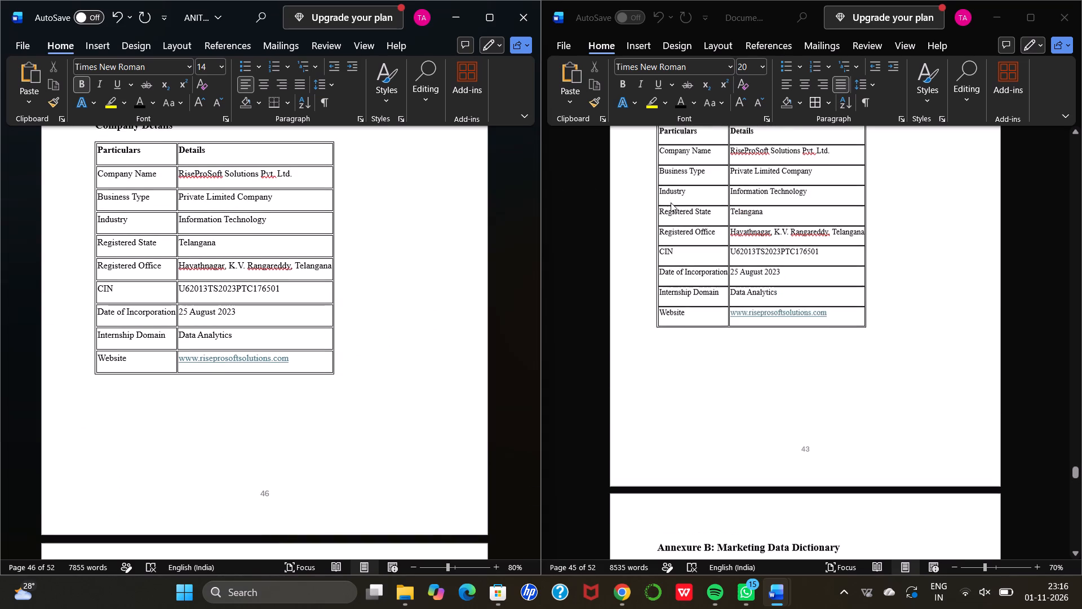
scroll(671, 202, up, 3)
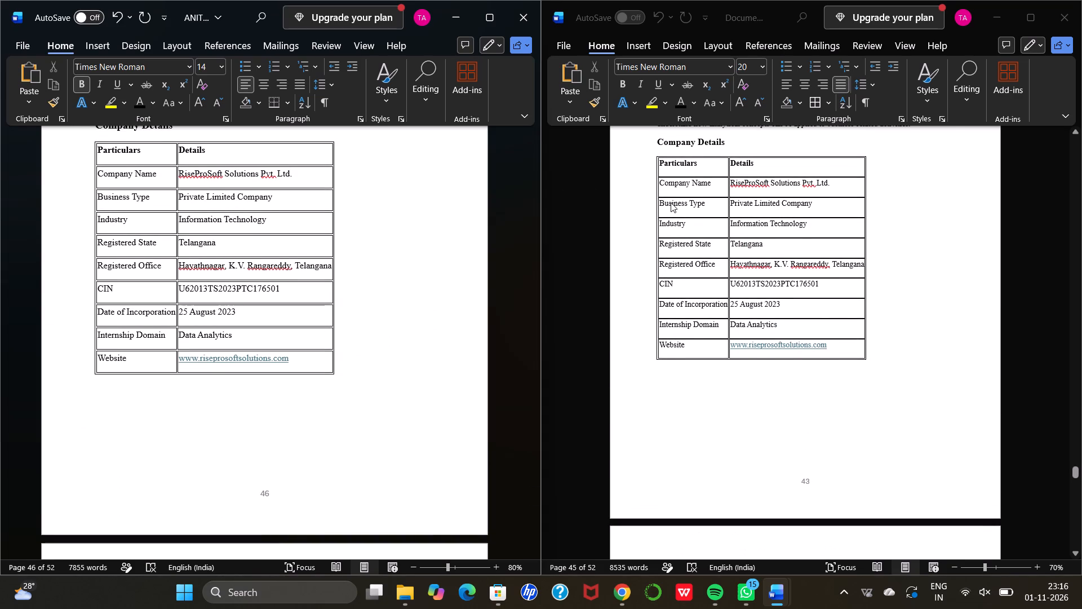
scroll(671, 202, up, 3)
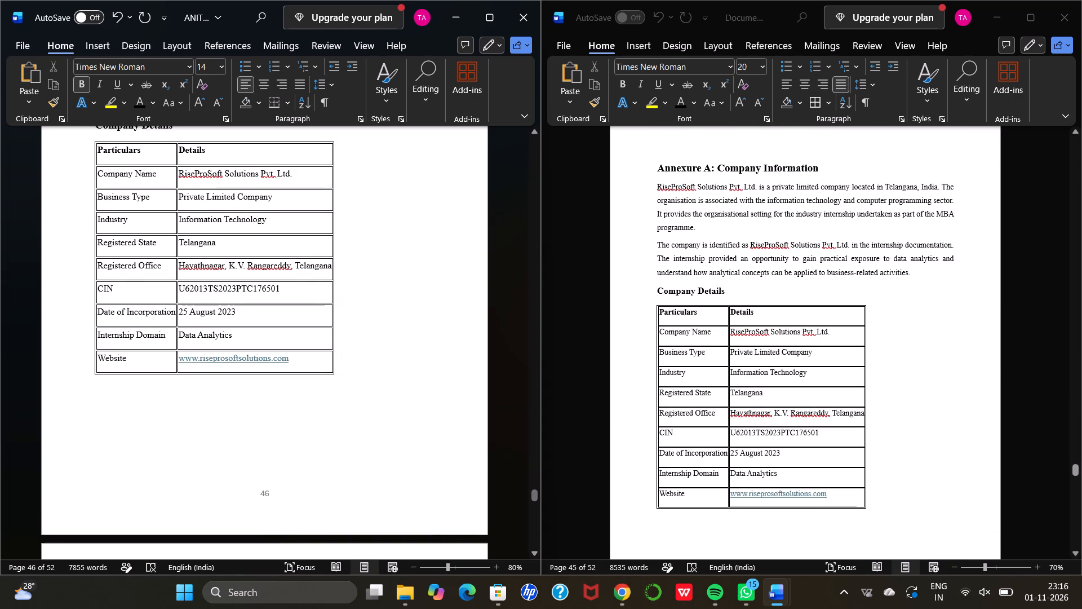
scroll(441, 211, up, 5)
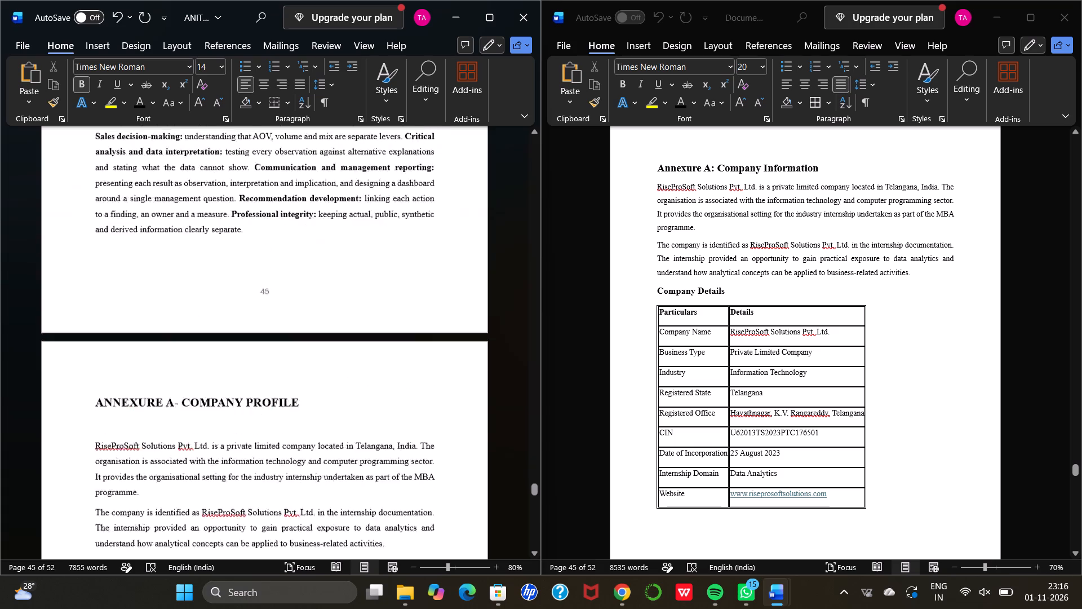
scroll(442, 210, up, 4)
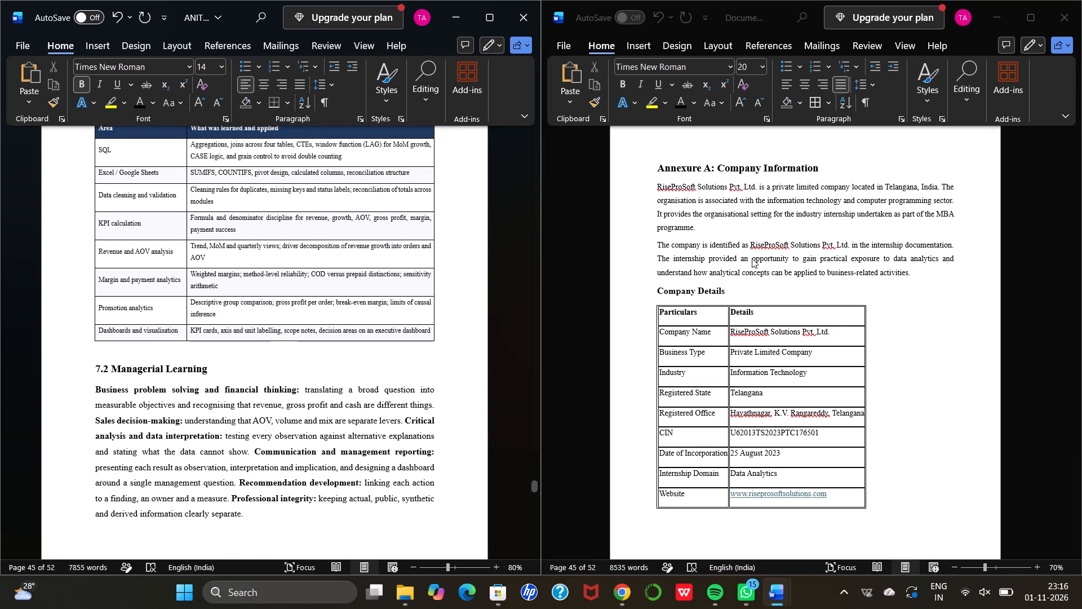
scroll(757, 263, up, 1)
scroll(757, 263, down, 3)
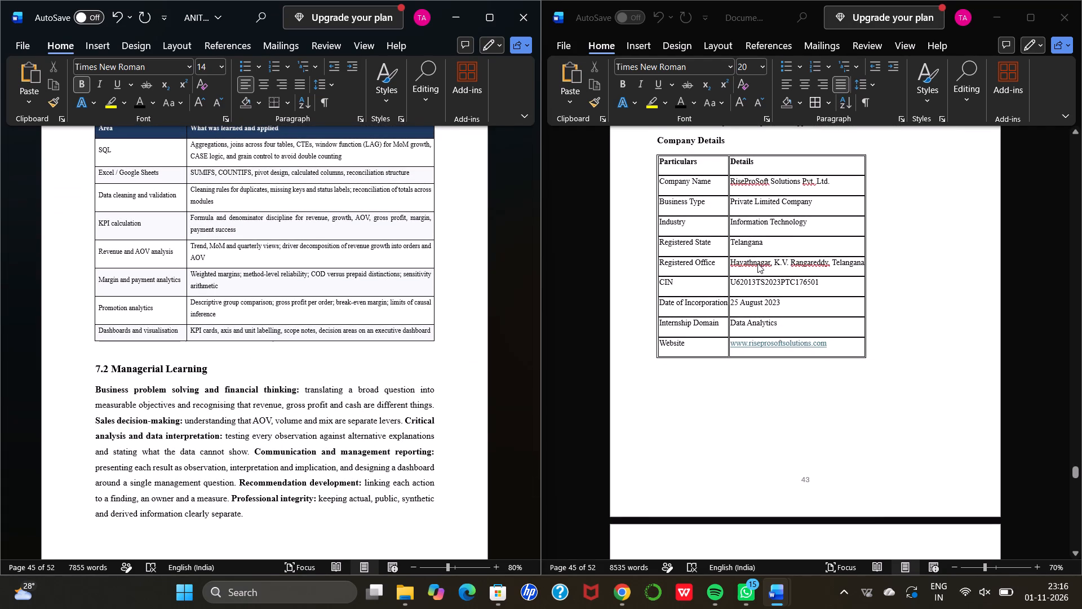
scroll(462, 363, down, 4)
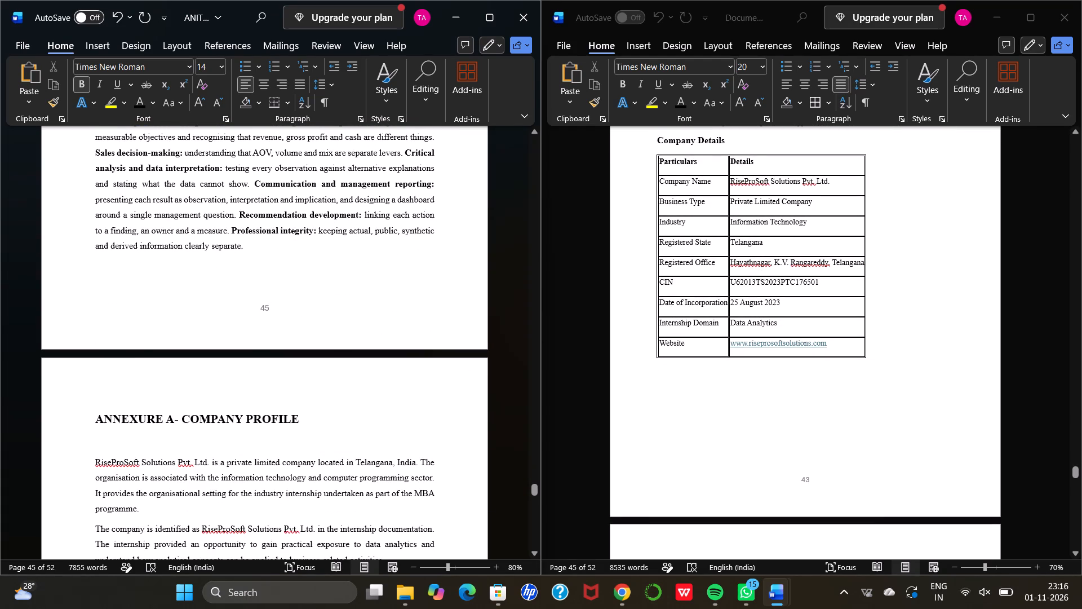
scroll(462, 363, down, 4)
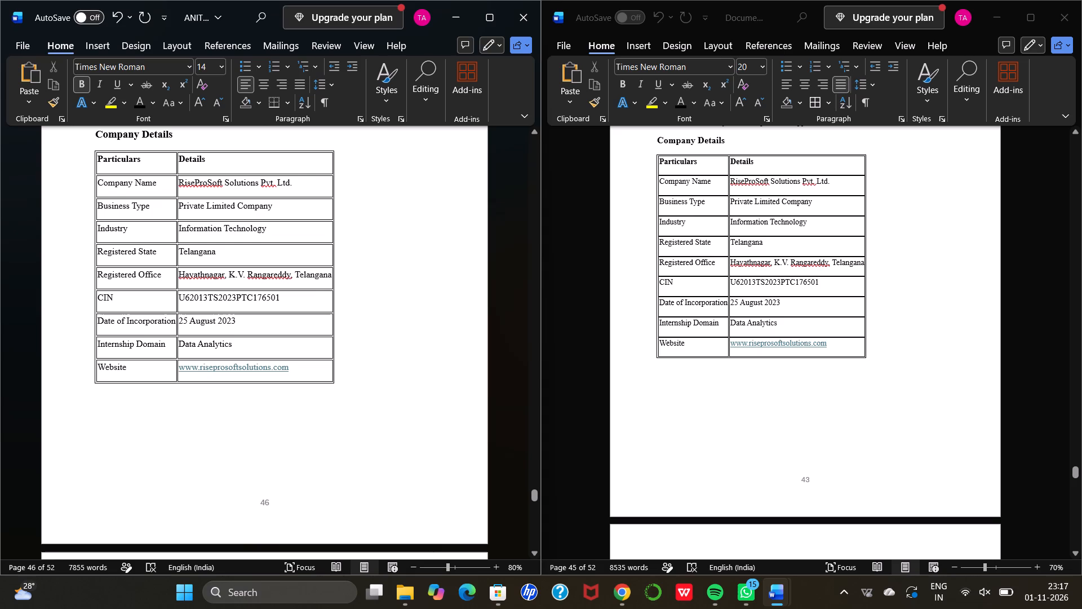
scroll(462, 363, down, 4)
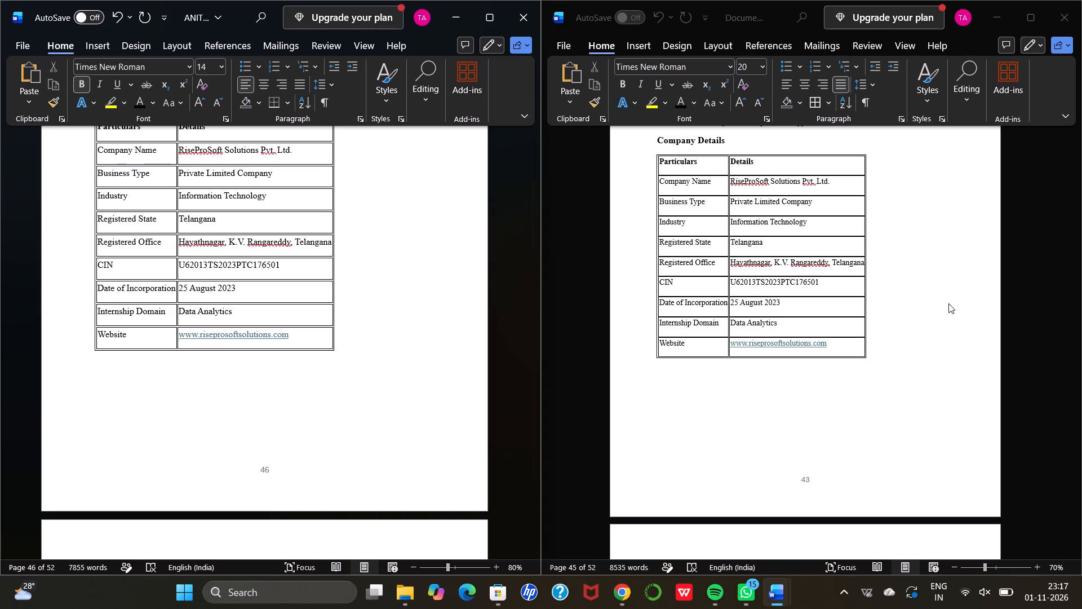
Review the marketing report from Annexure A: Company Information back to the 7.2 Managerial Learning section.
scroll(948, 303, up, 1)
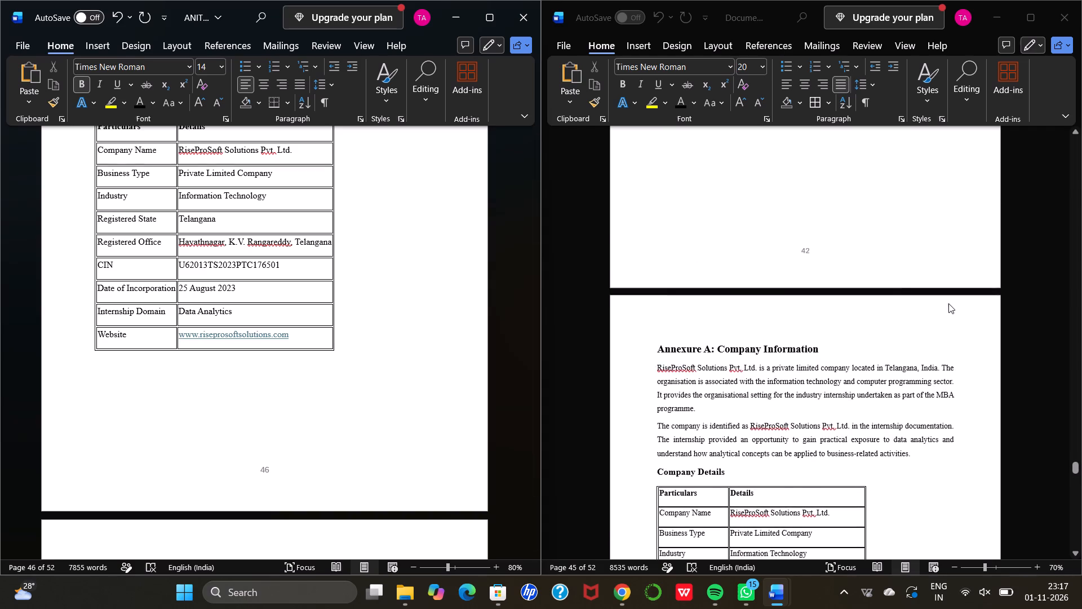
scroll(948, 303, up, 1)
scroll(948, 303, down, 1)
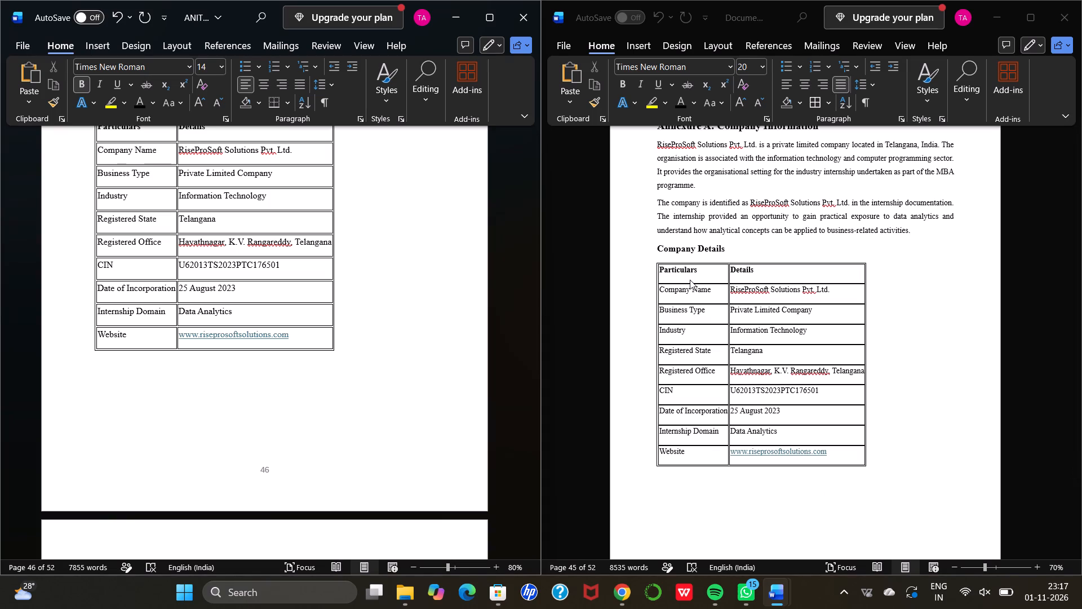
scroll(690, 280, up, 4)
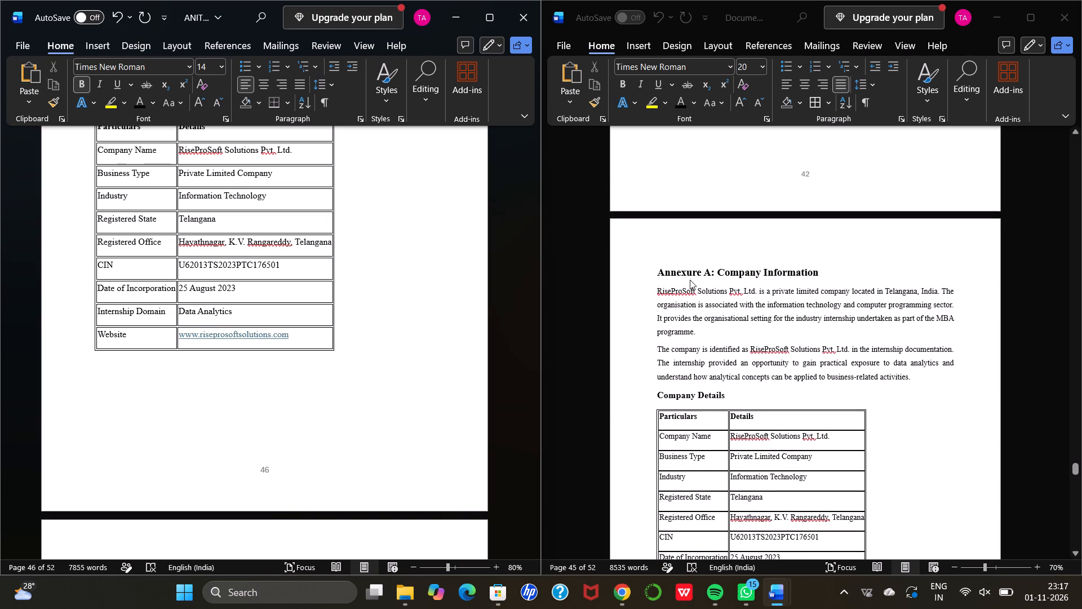
scroll(690, 280, up, 9)
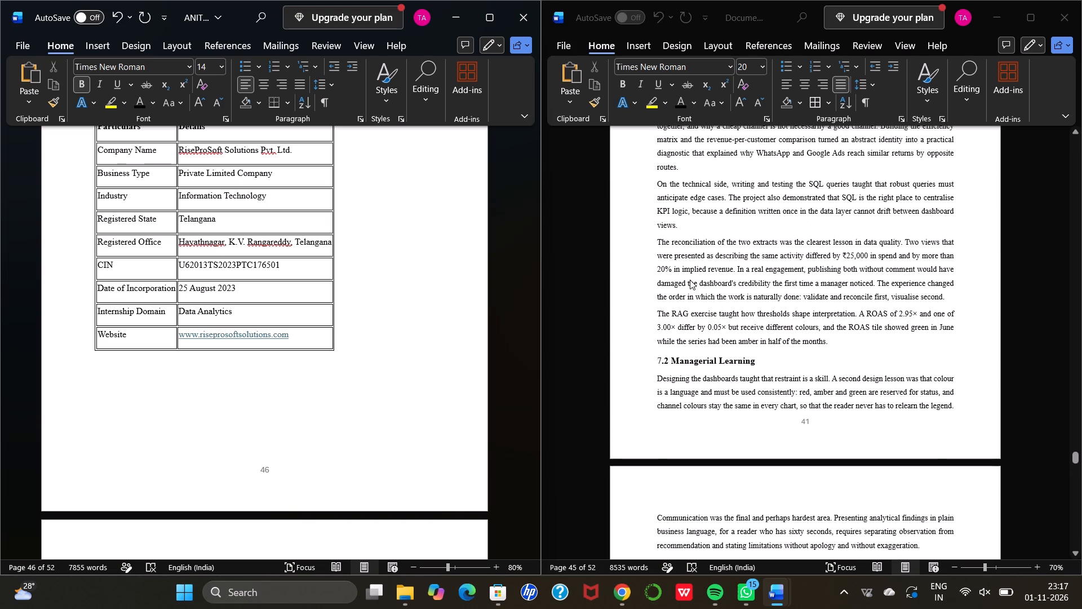
scroll(690, 280, down, 2)
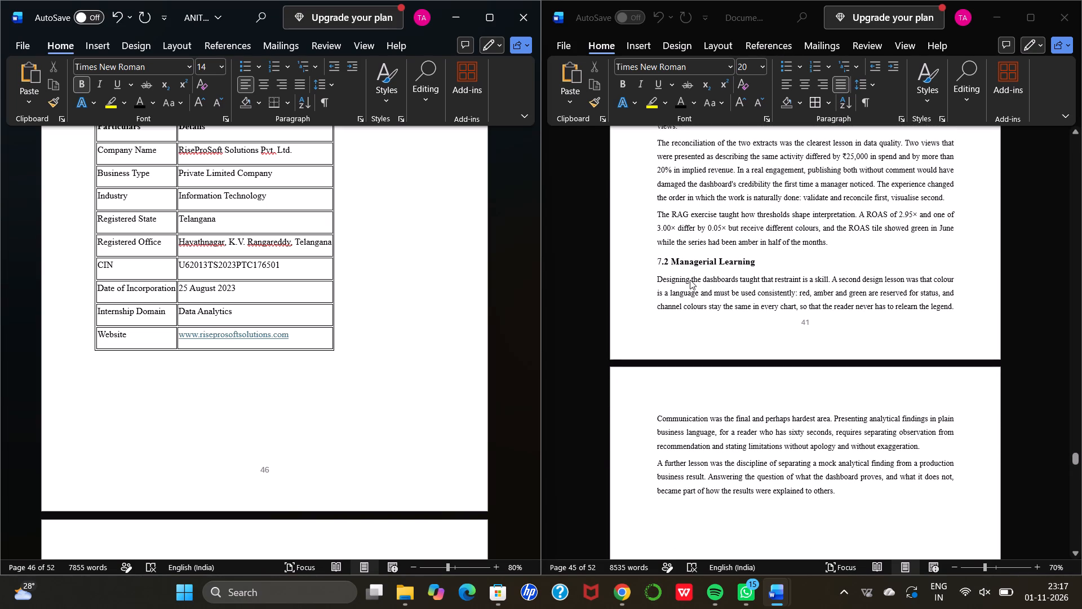
scroll(690, 280, up, 2)
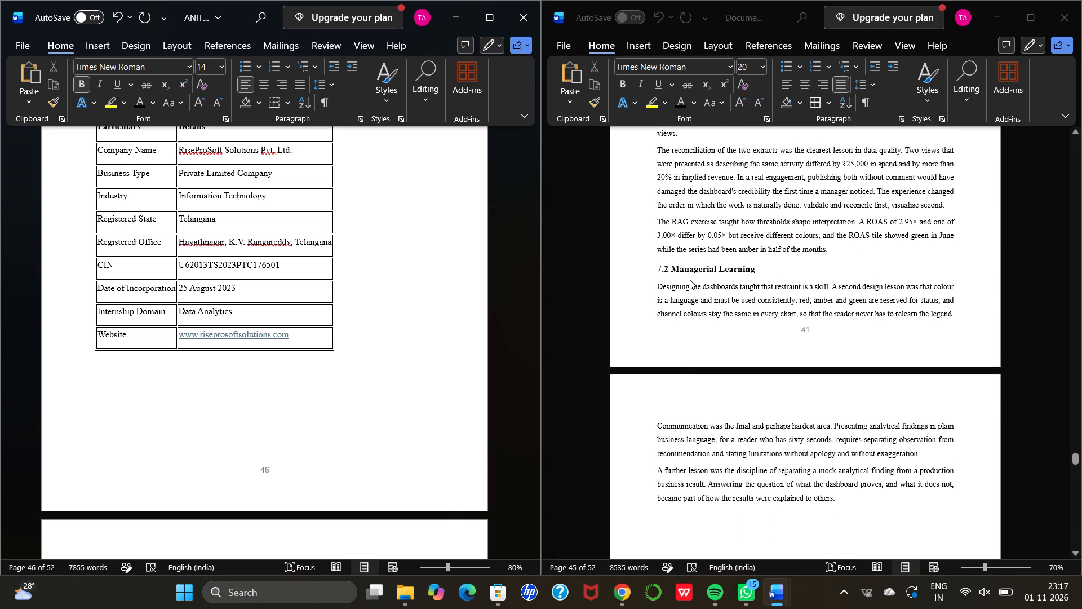
scroll(690, 280, up, 1)
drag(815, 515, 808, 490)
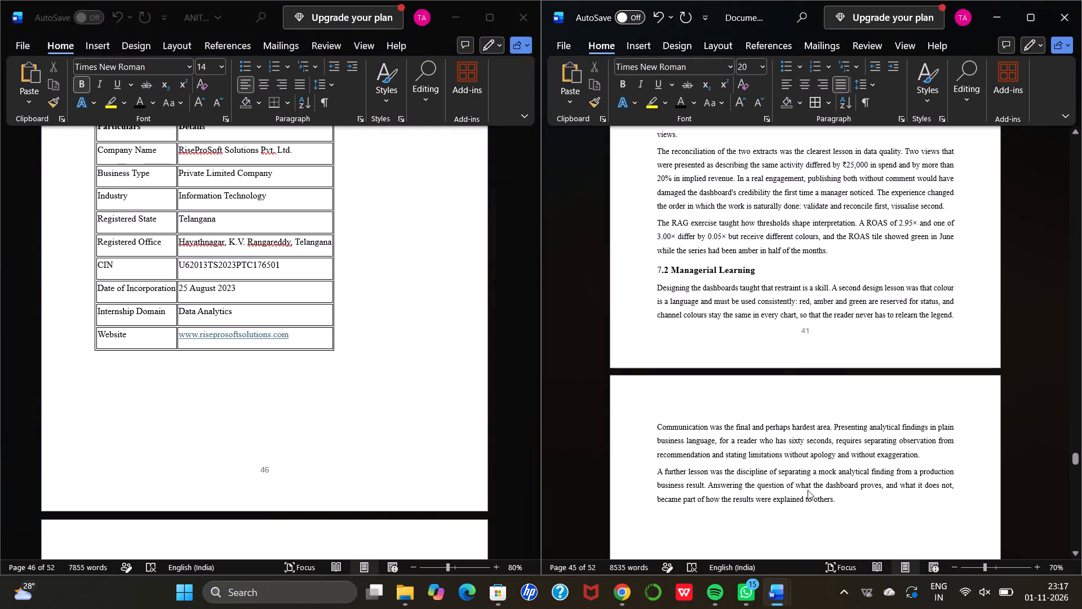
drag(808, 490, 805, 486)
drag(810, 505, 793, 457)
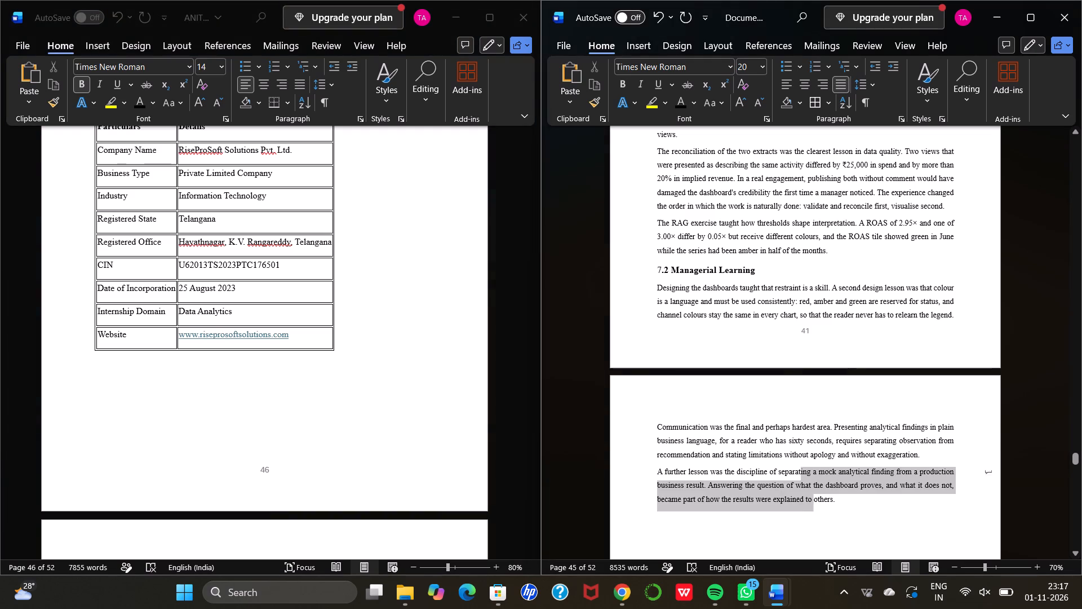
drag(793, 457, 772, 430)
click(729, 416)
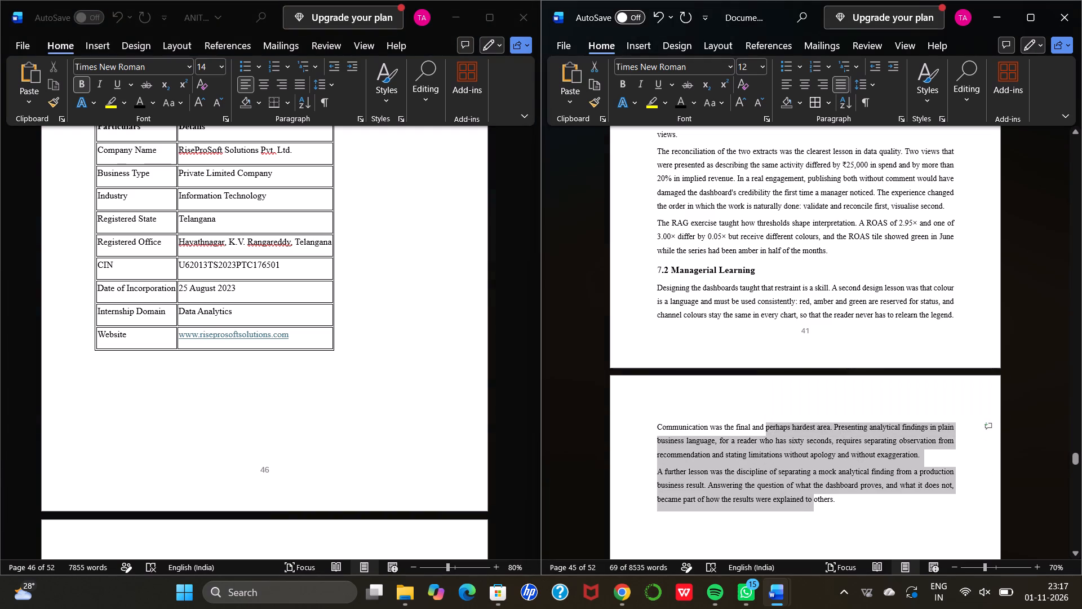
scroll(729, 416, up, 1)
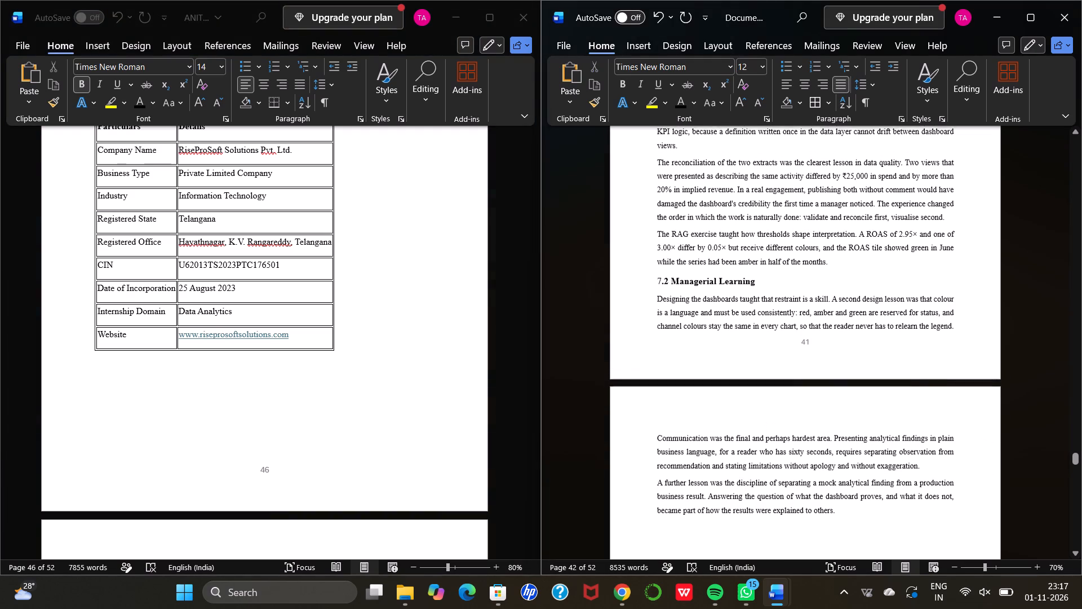
Make the "7" at the start of the marketing report's "7.2 Managerial Learning" heading bold.
click(660, 284)
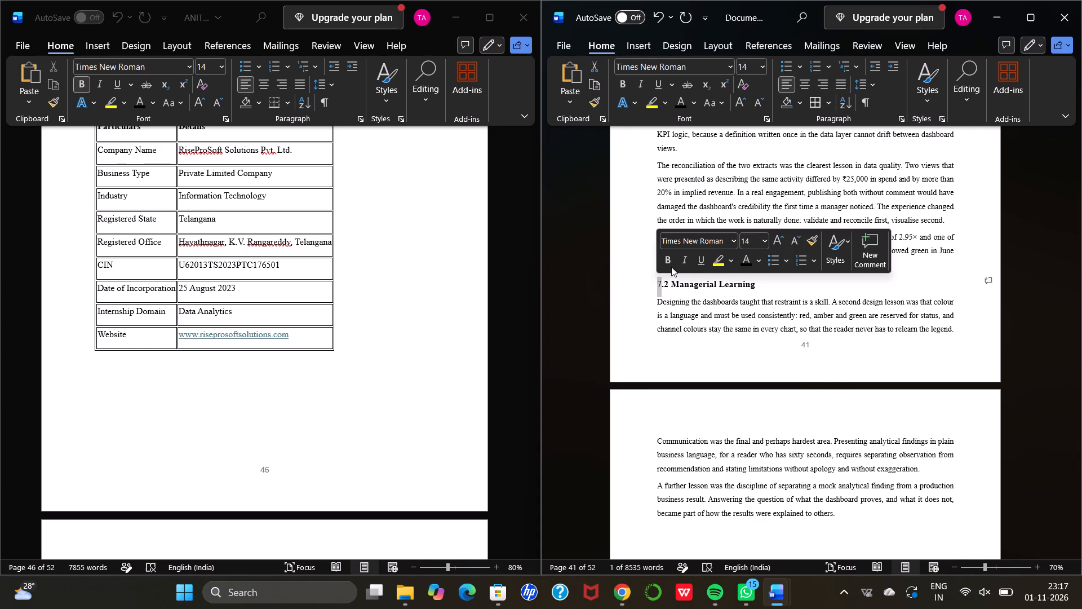
click(671, 267)
click(690, 352)
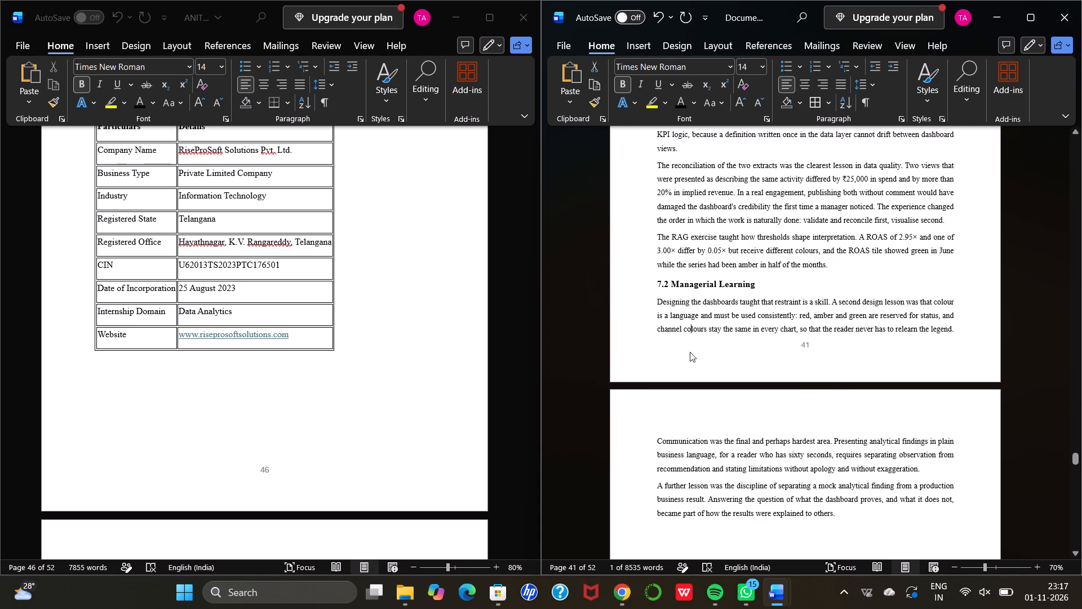
Review the marketing report's Learning Outcome and Conclusion chapters, working back to the Conclusion title page.
scroll(690, 352, up, 3)
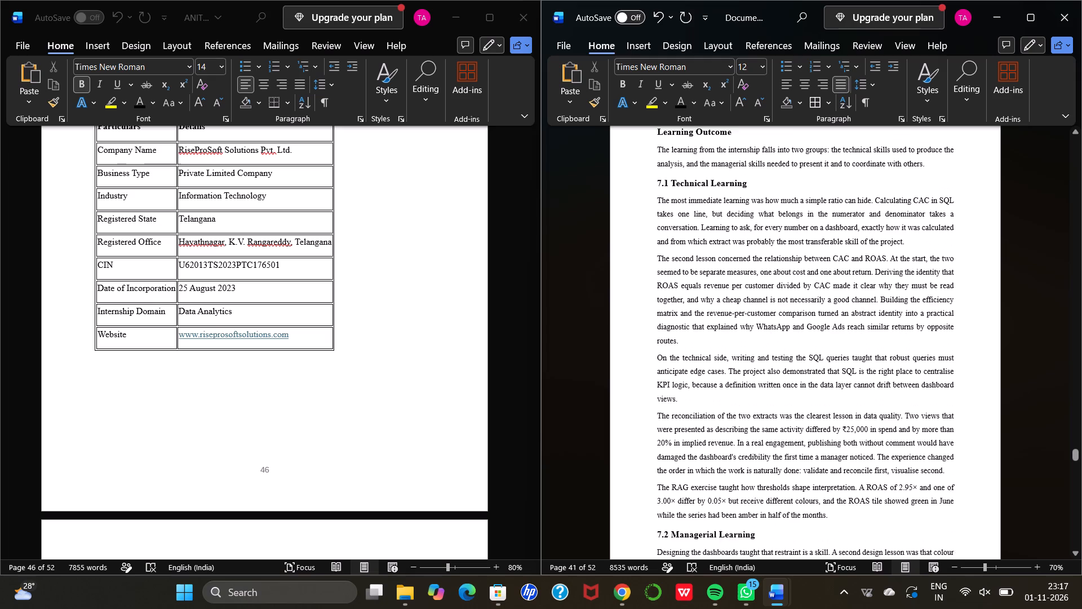
scroll(690, 353, up, 3)
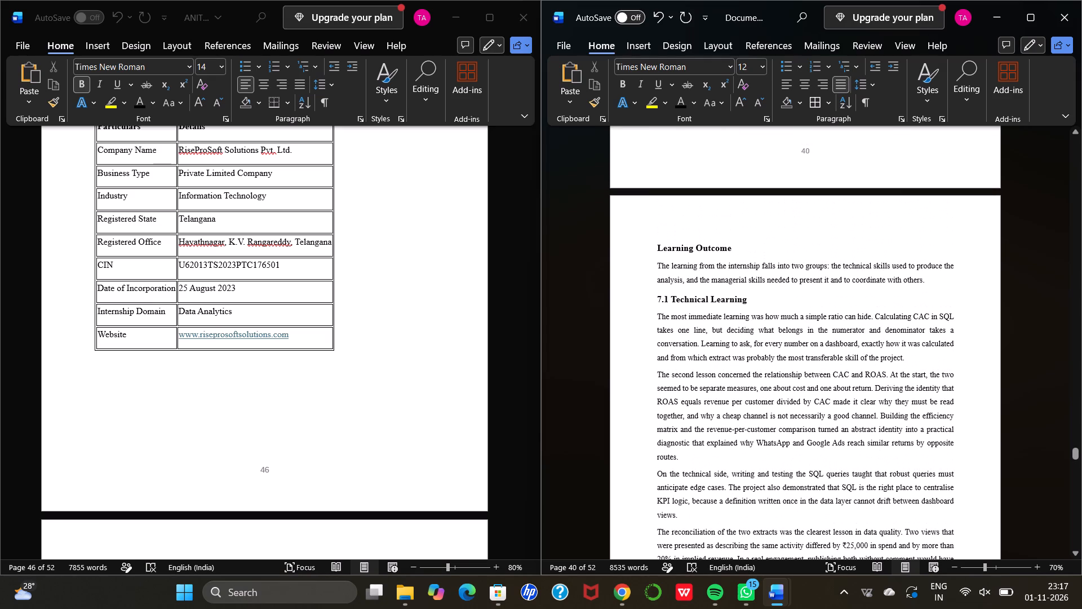
scroll(690, 353, up, 5)
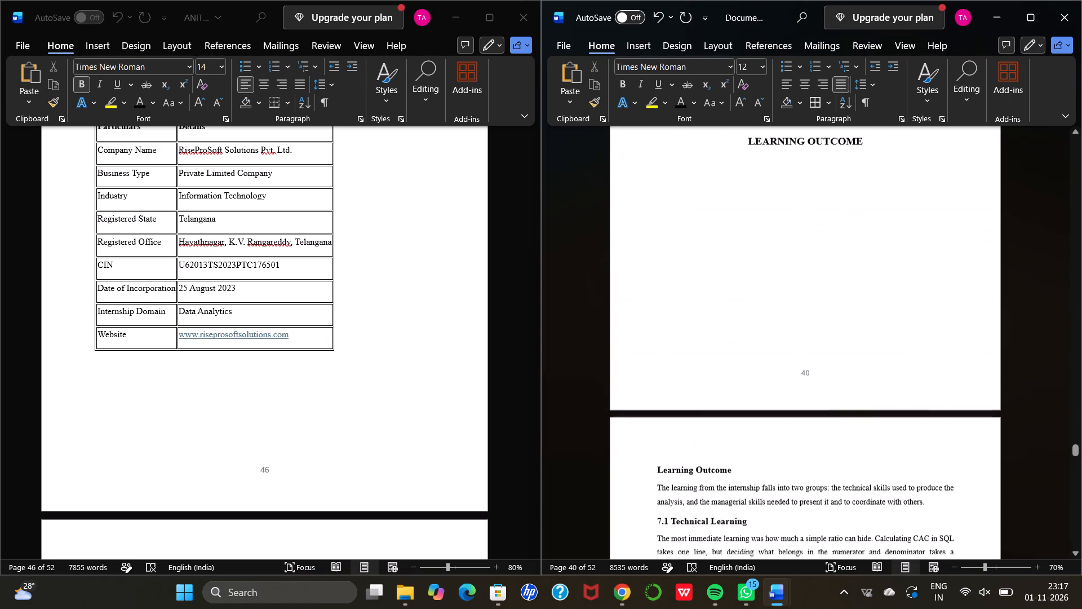
scroll(690, 353, up, 5)
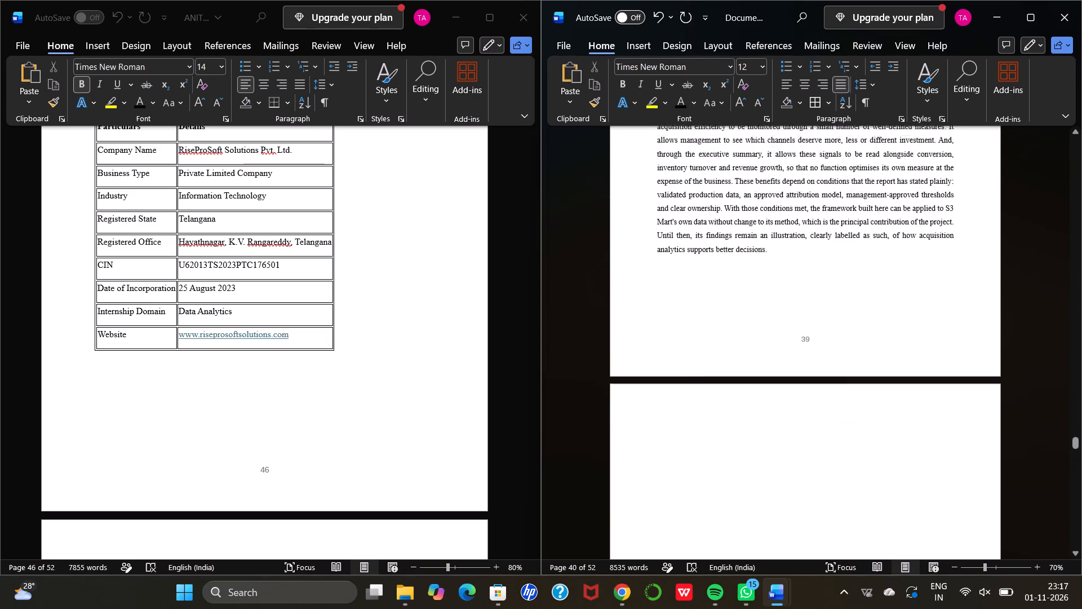
scroll(690, 353, up, 3)
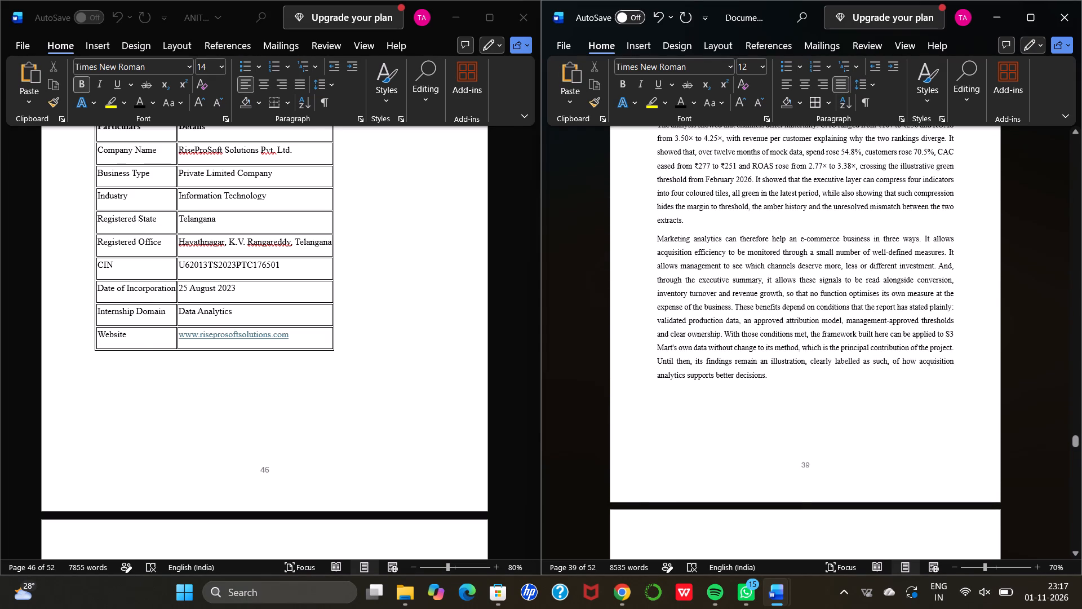
scroll(690, 353, up, 2)
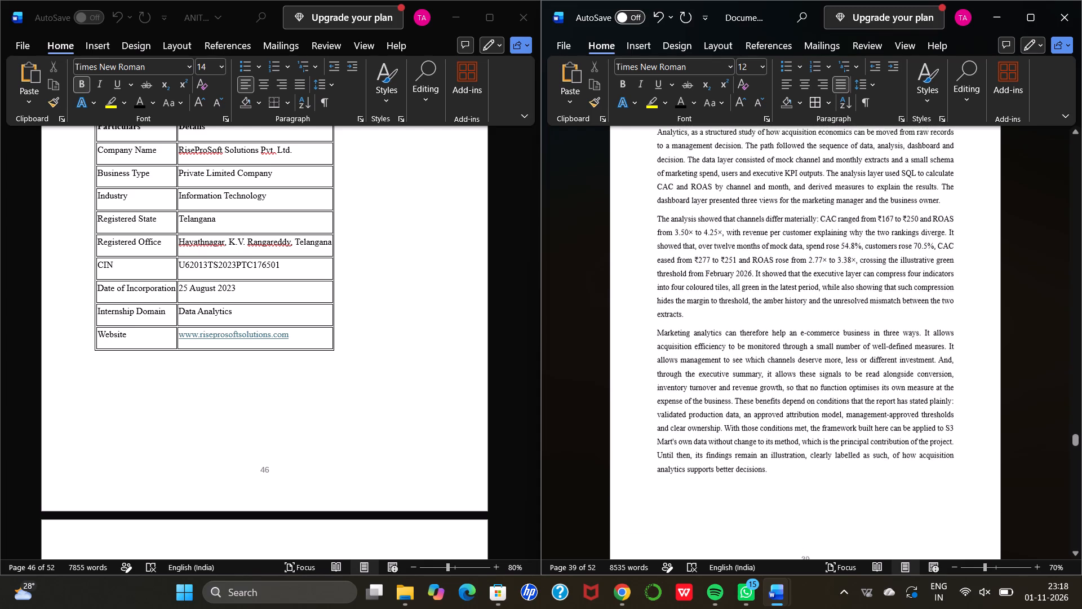
scroll(690, 353, up, 7)
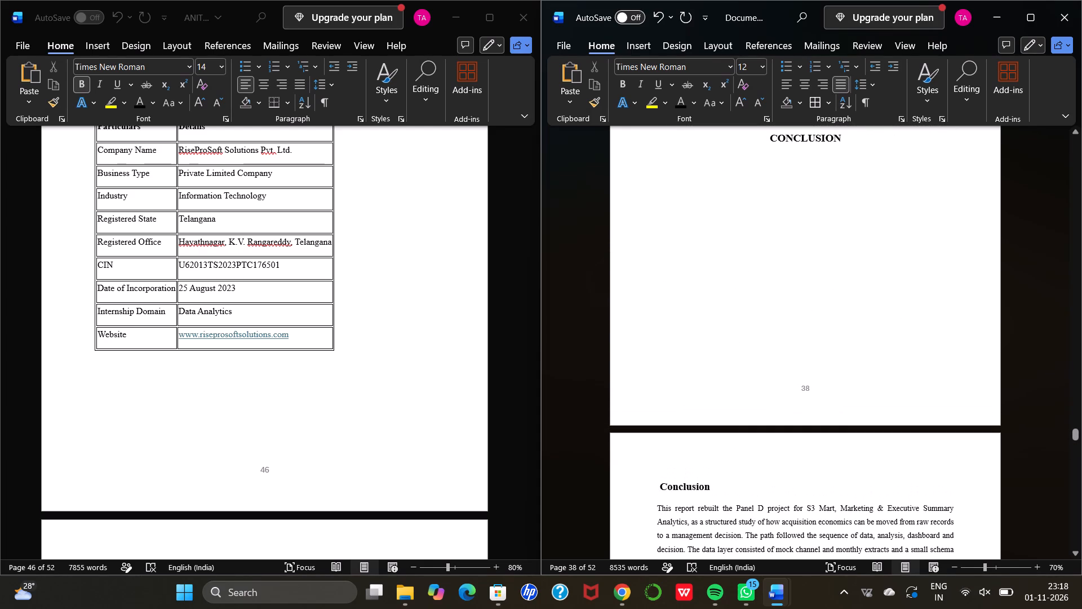
Review the marketing report's Chapter 5, from section 5.6 back through the recommendations table to the chapter title page.
scroll(690, 353, up, 7)
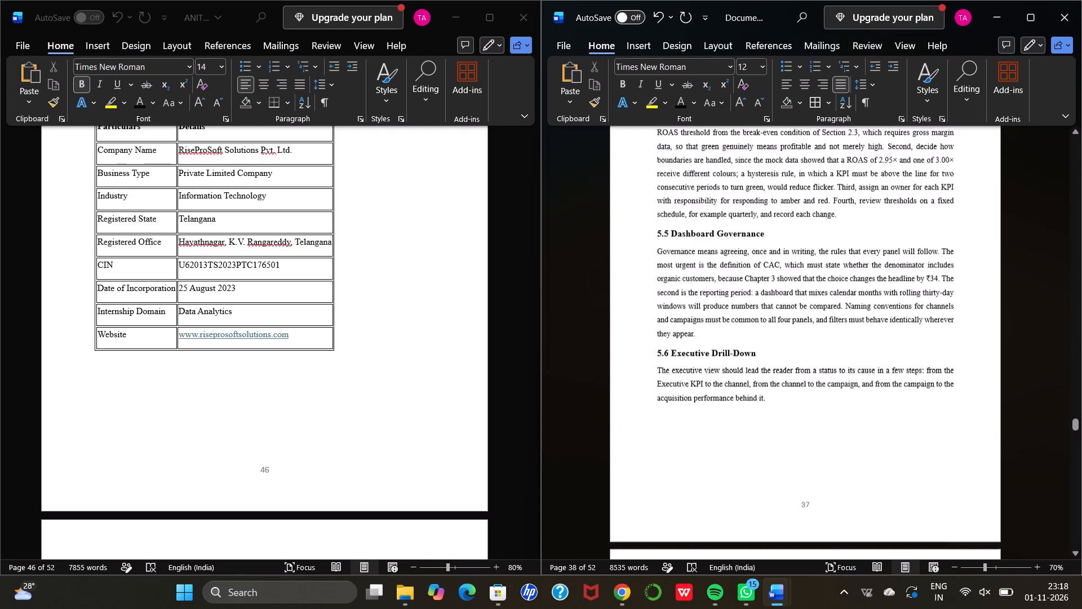
scroll(690, 353, up, 9)
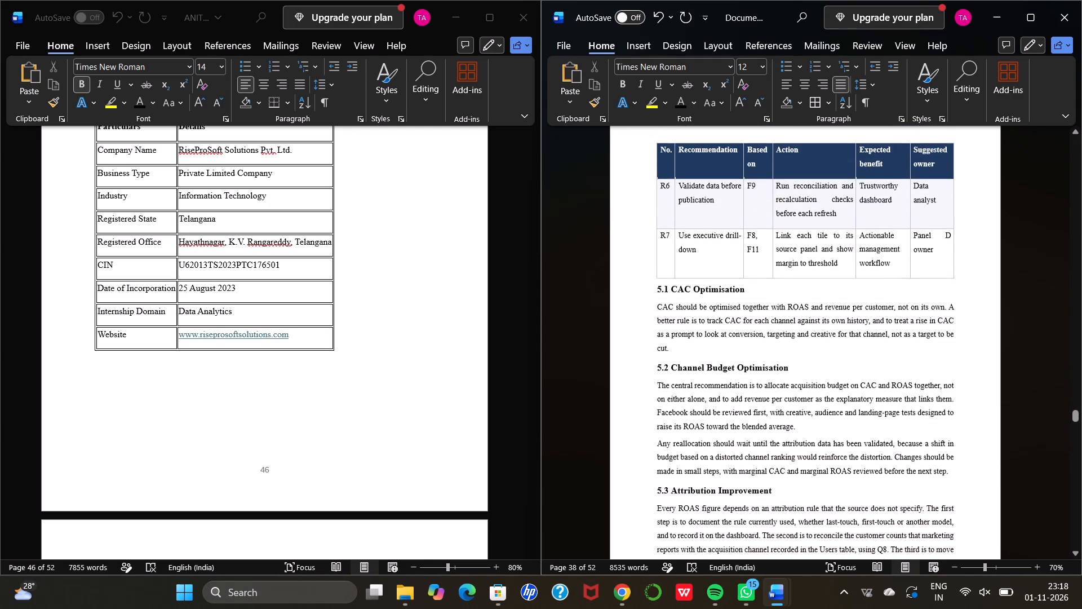
scroll(690, 353, up, 3)
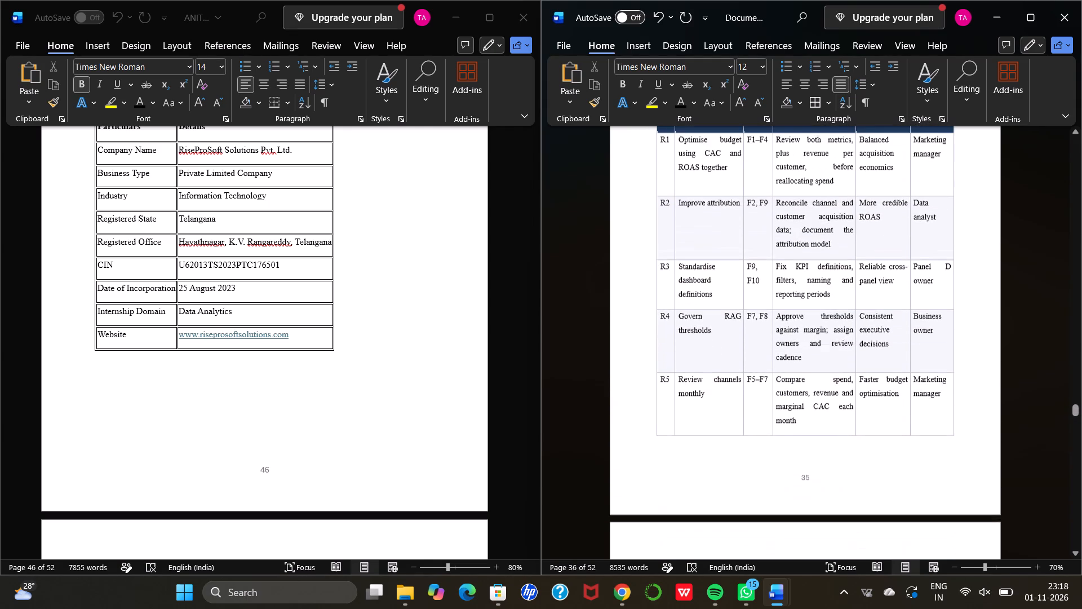
scroll(690, 353, up, 2)
right_click(690, 353)
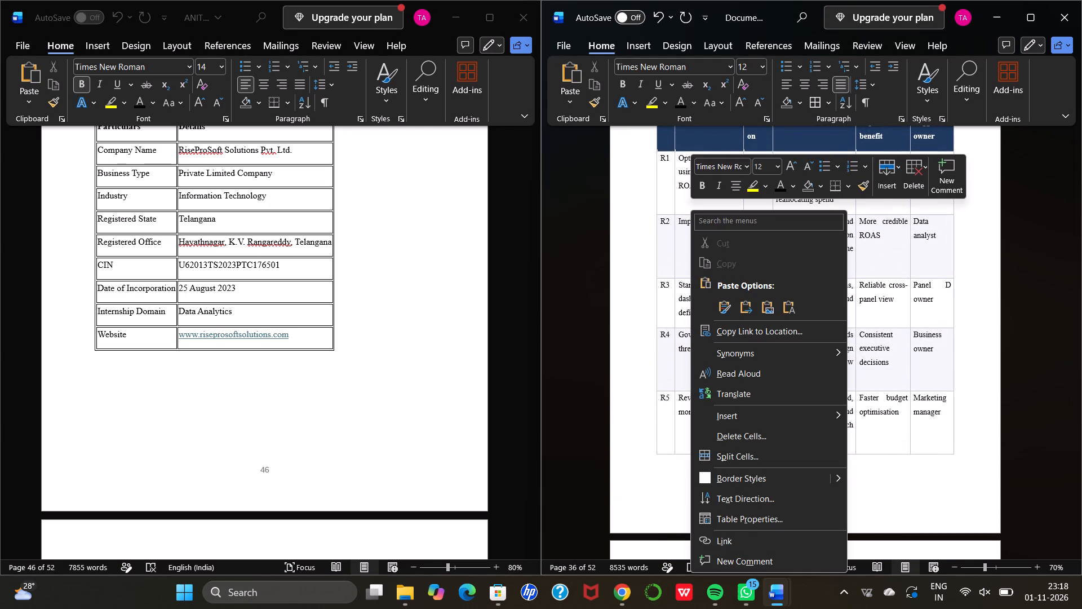
click(960, 340)
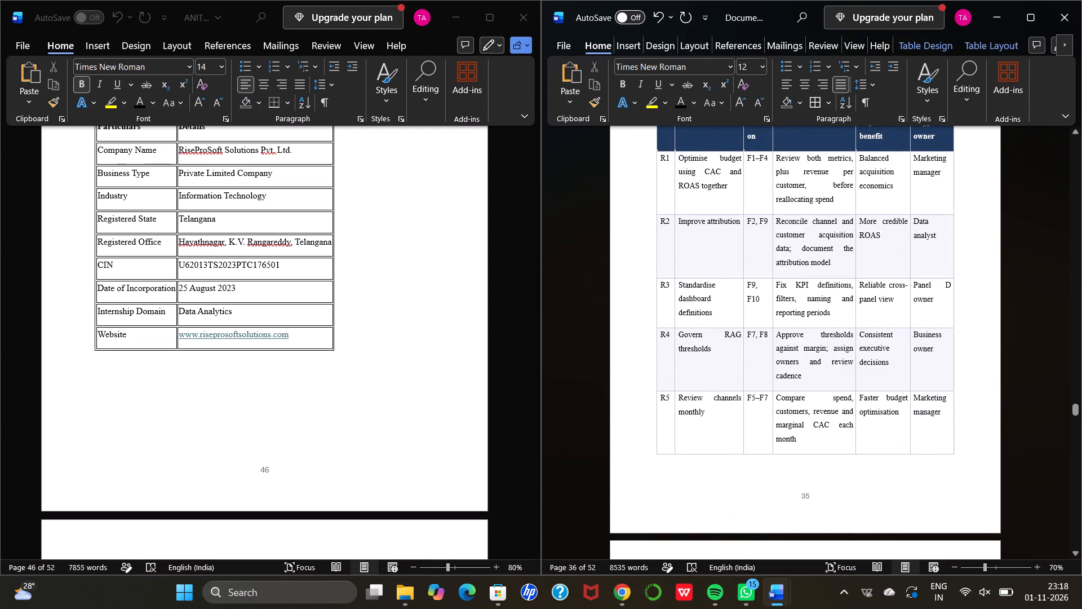
scroll(960, 340, up, 4)
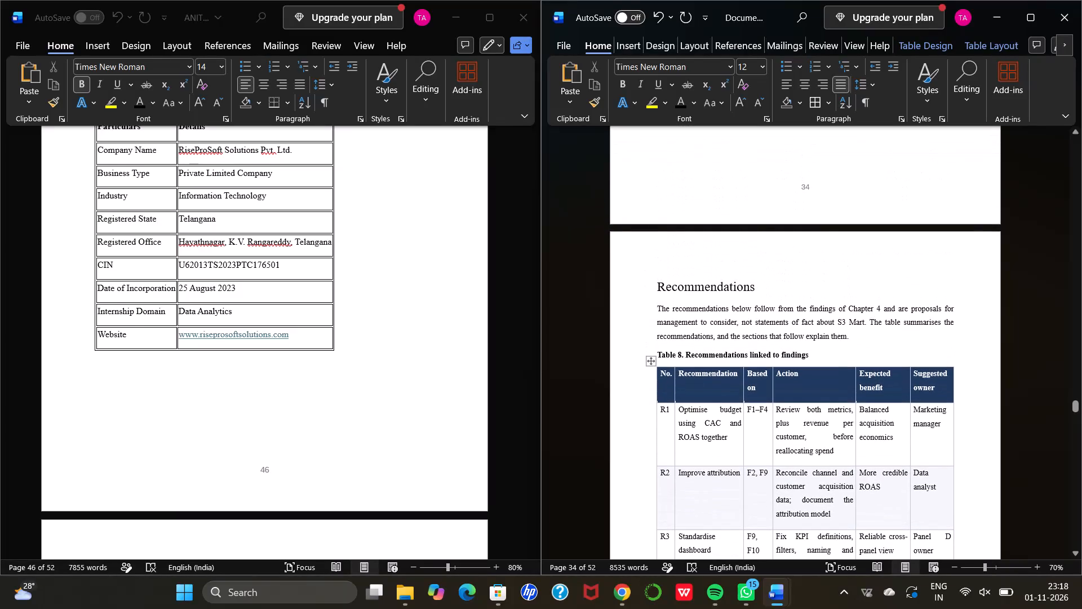
scroll(960, 340, up, 6)
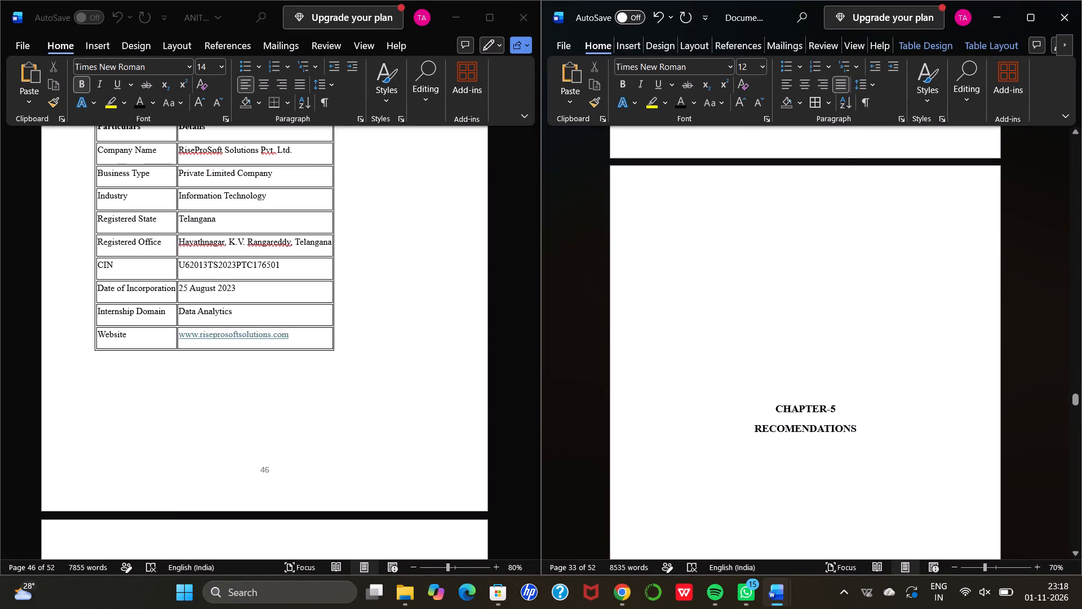
Go back from Chapter 5 past the findings table to the marketing report's cover page.
scroll(960, 340, up, 3)
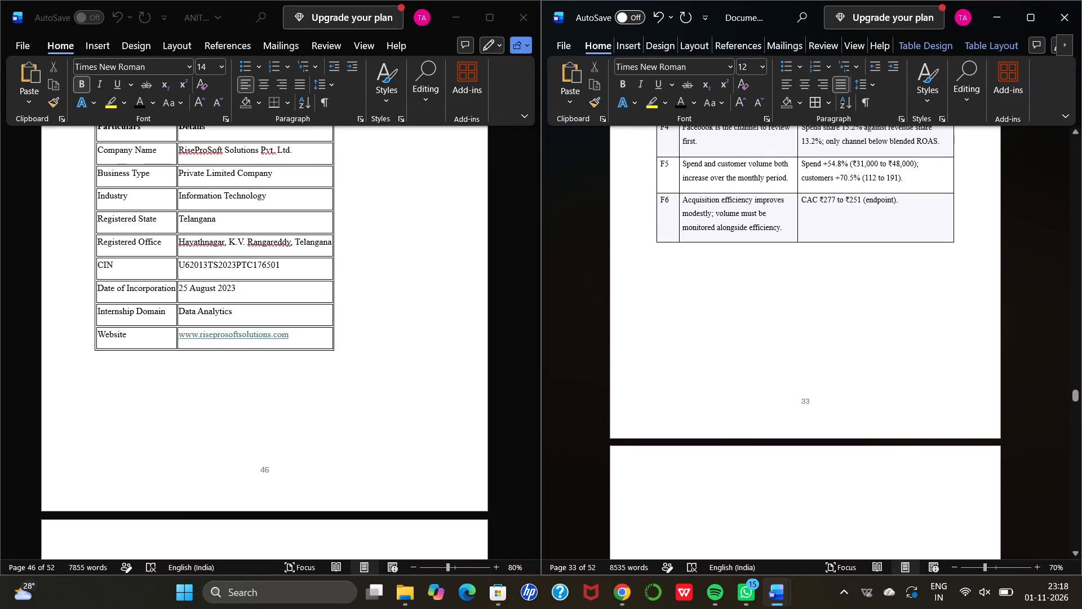
scroll(960, 340, up, 20)
scroll(960, 340, up, 17)
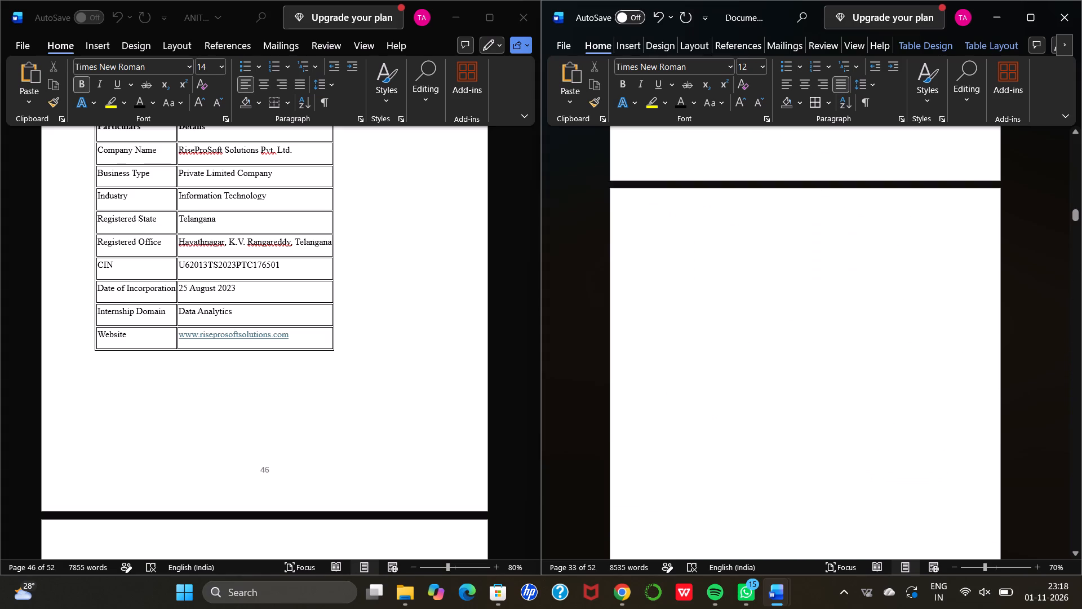
scroll(960, 340, up, 20)
scroll(960, 340, up, 1)
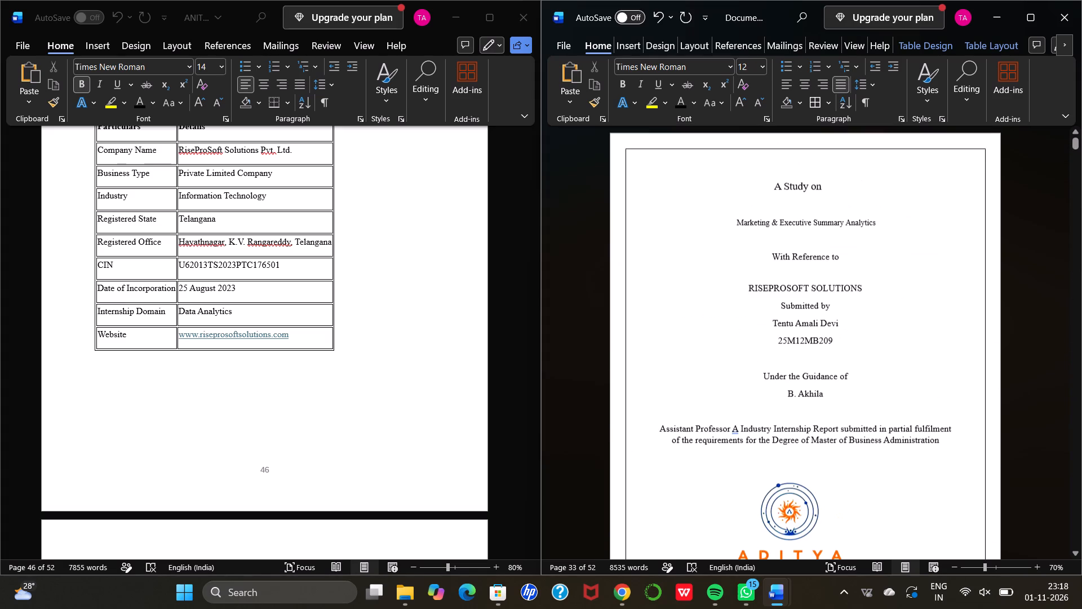
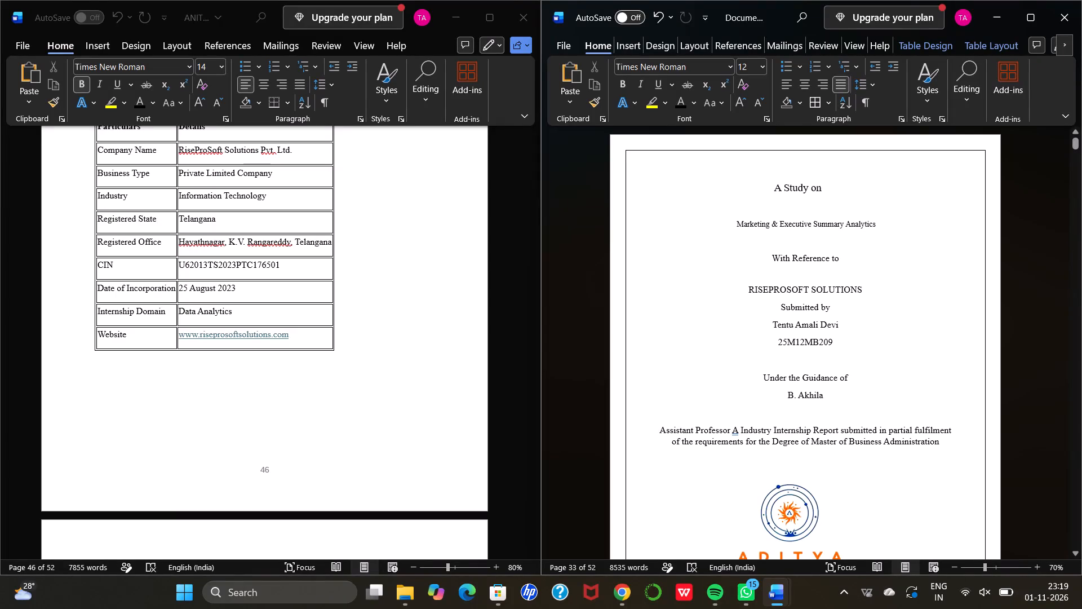
Review the marketing report's front matter from the cover page through the declaration and certificates to the Acknowledgement.
scroll(837, 308, down, 1)
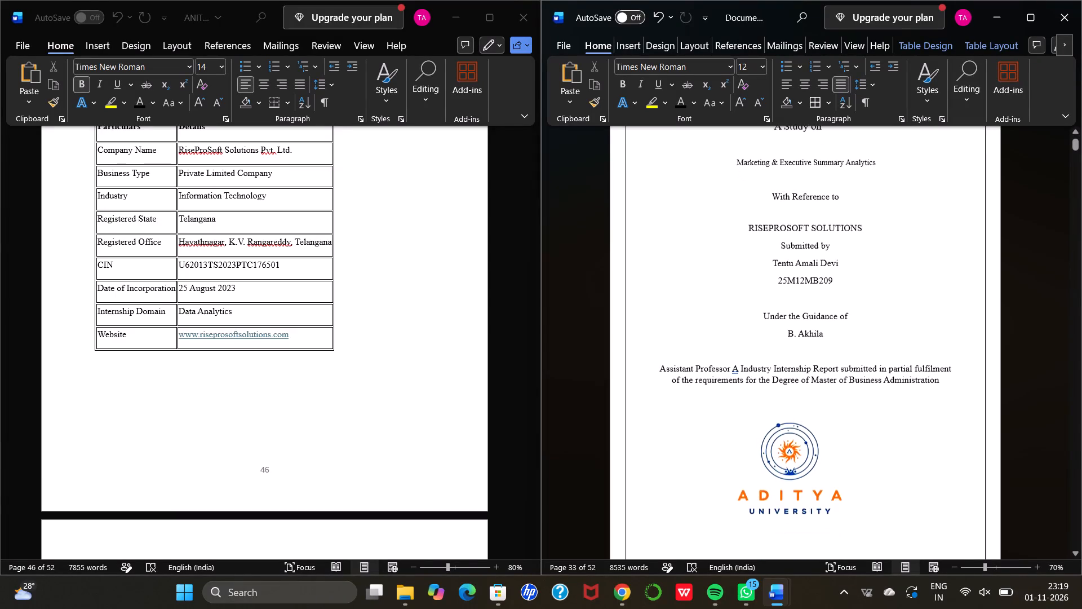
scroll(837, 306, down, 7)
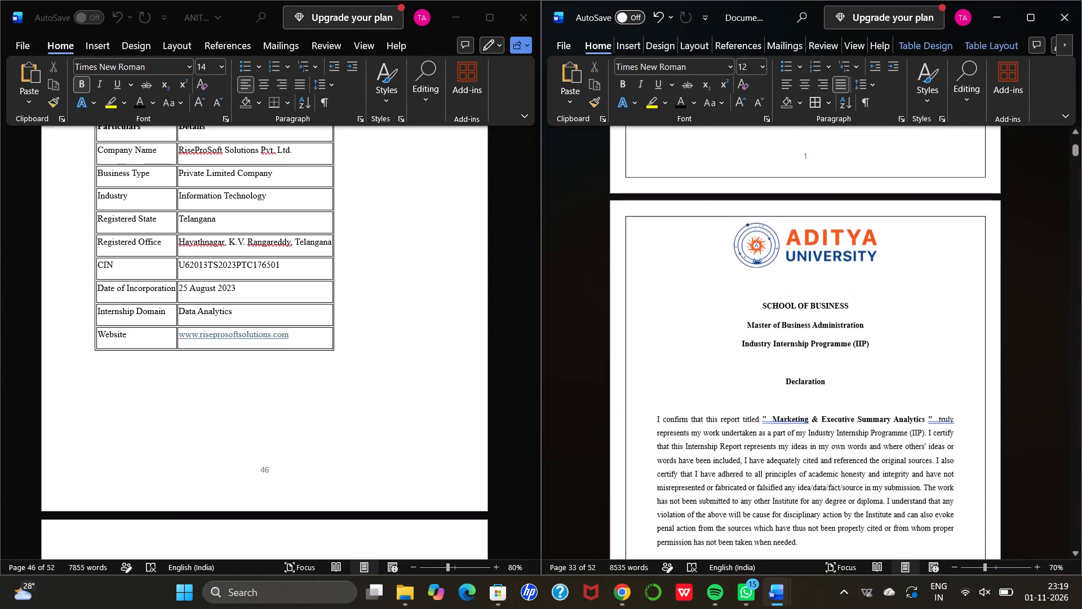
scroll(837, 306, down, 5)
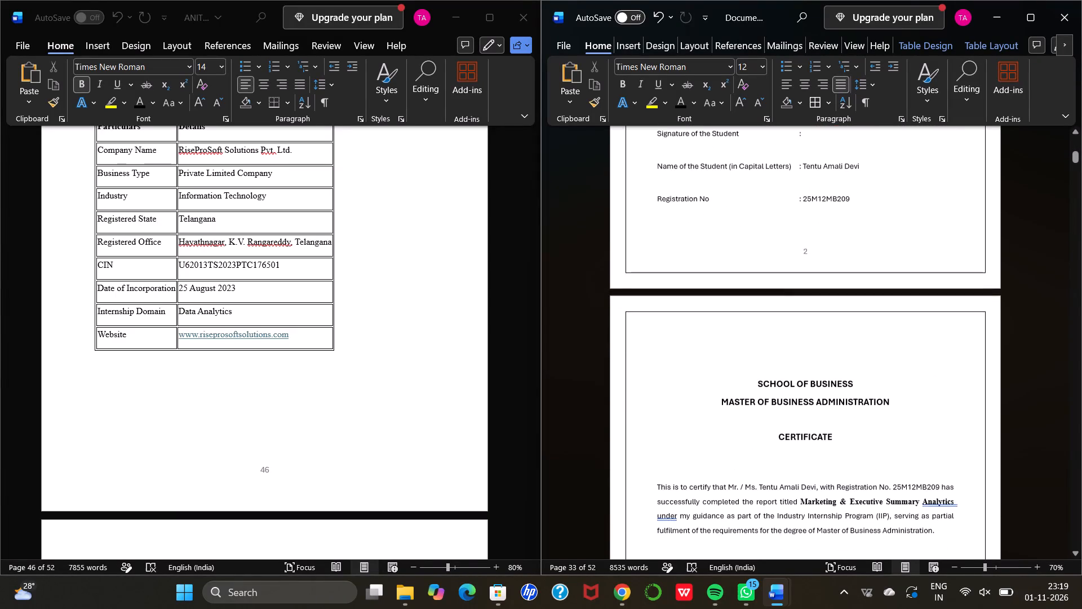
scroll(837, 306, down, 4)
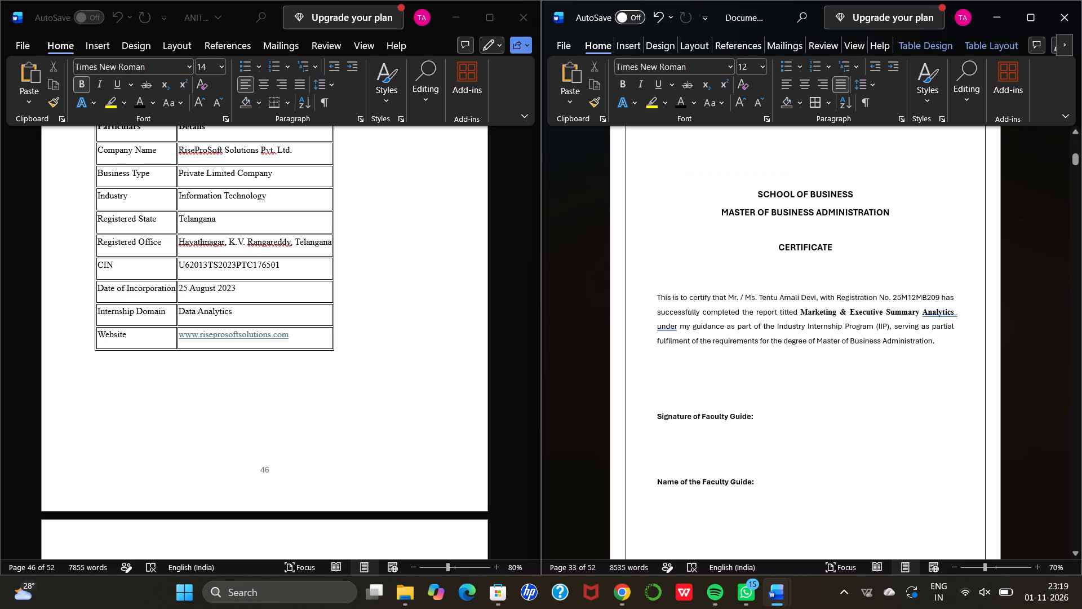
scroll(837, 304, down, 1)
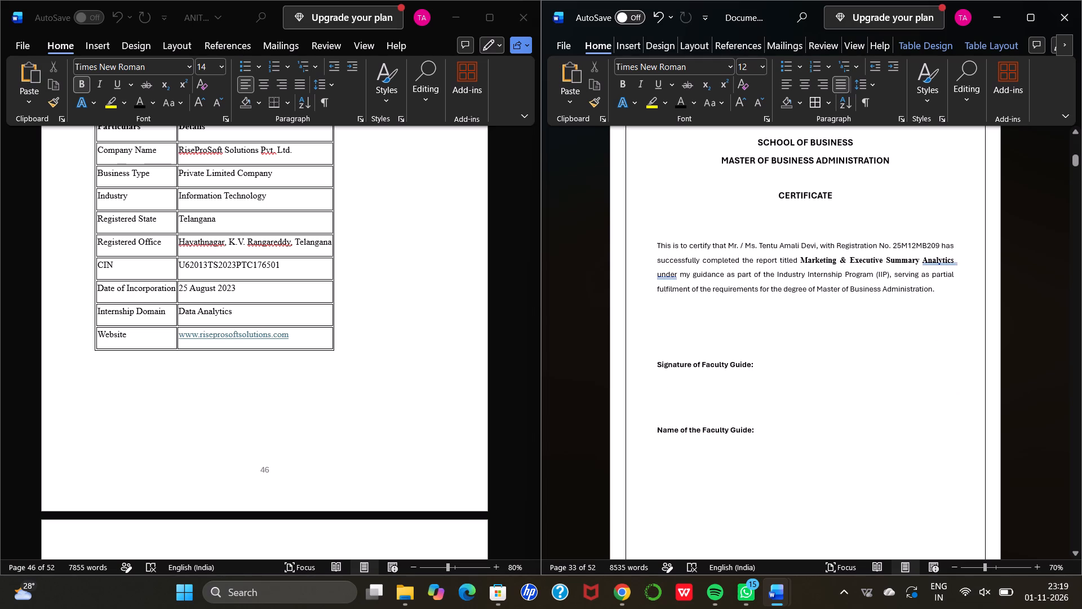
scroll(837, 304, down, 2)
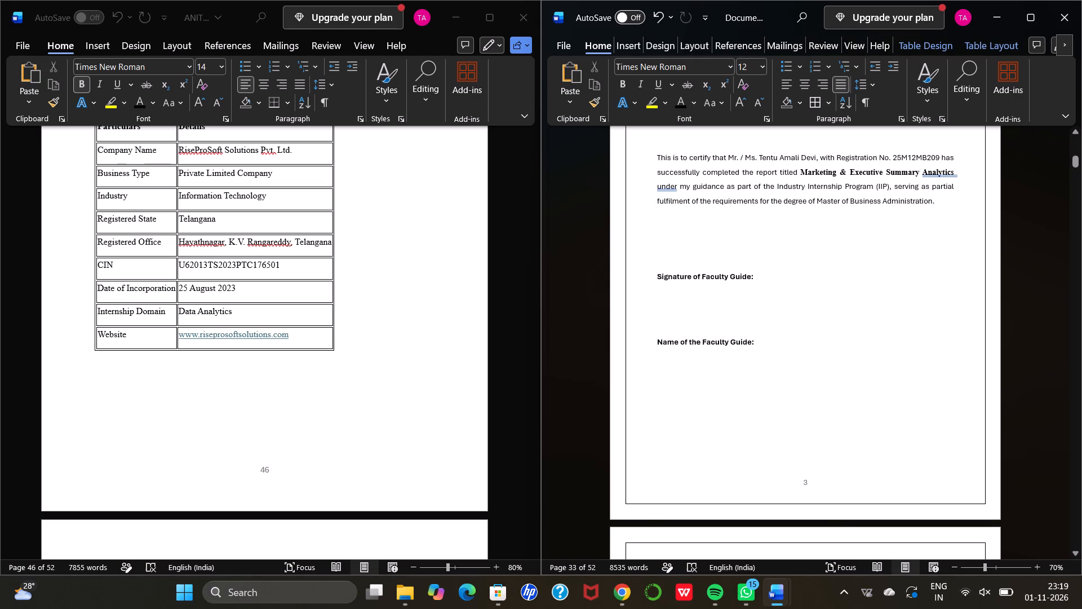
scroll(837, 304, down, 5)
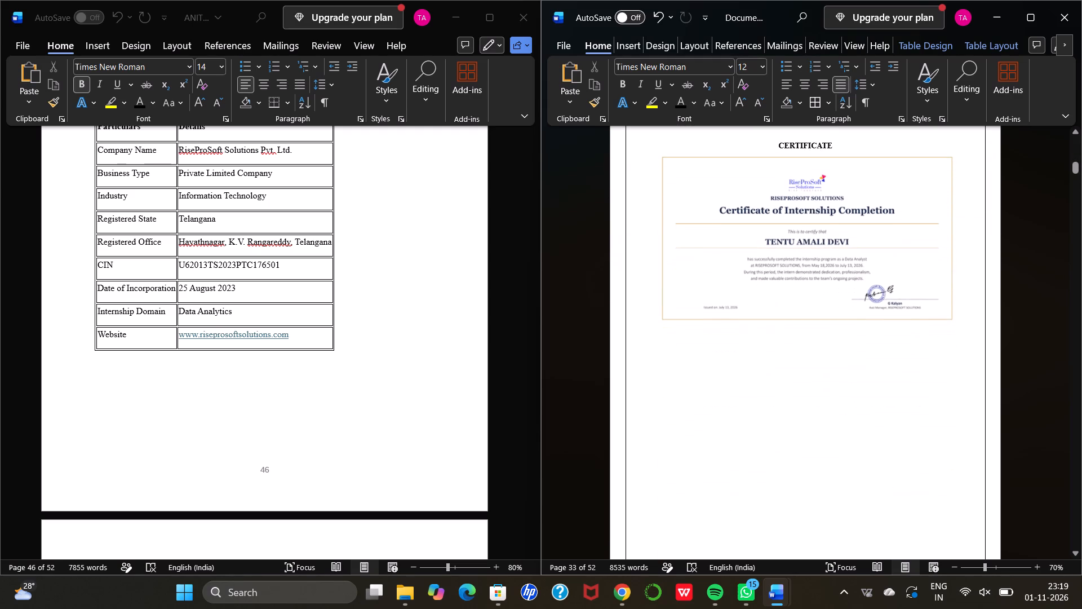
scroll(837, 304, down, 4)
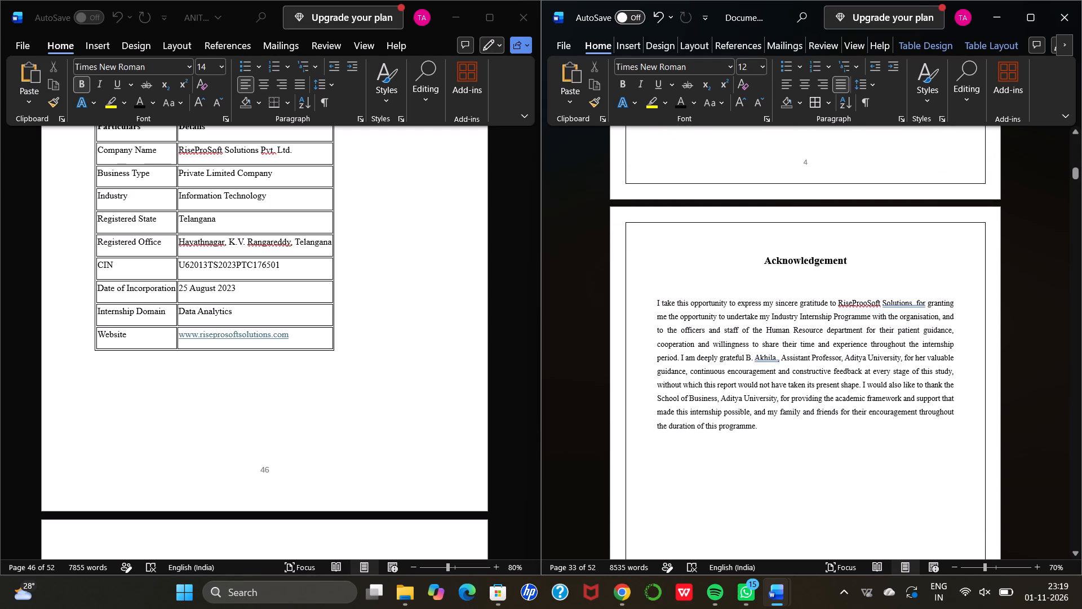
scroll(837, 304, down, 2)
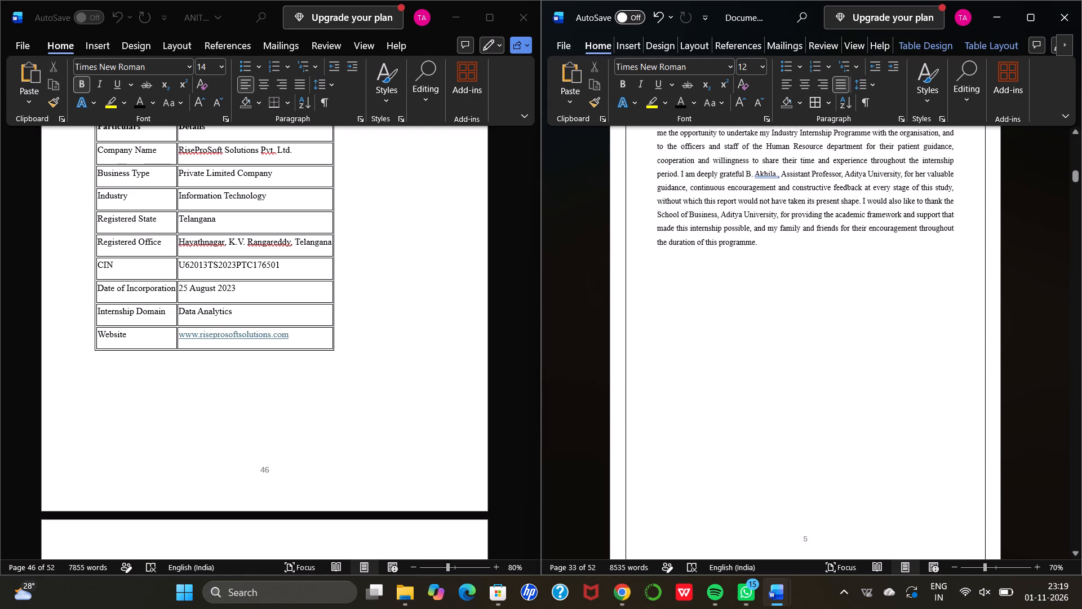
Review the marketing report from the Index through the Executive Summary and Chapter 1 to the Chapter 2 title page.
scroll(837, 304, down, 6)
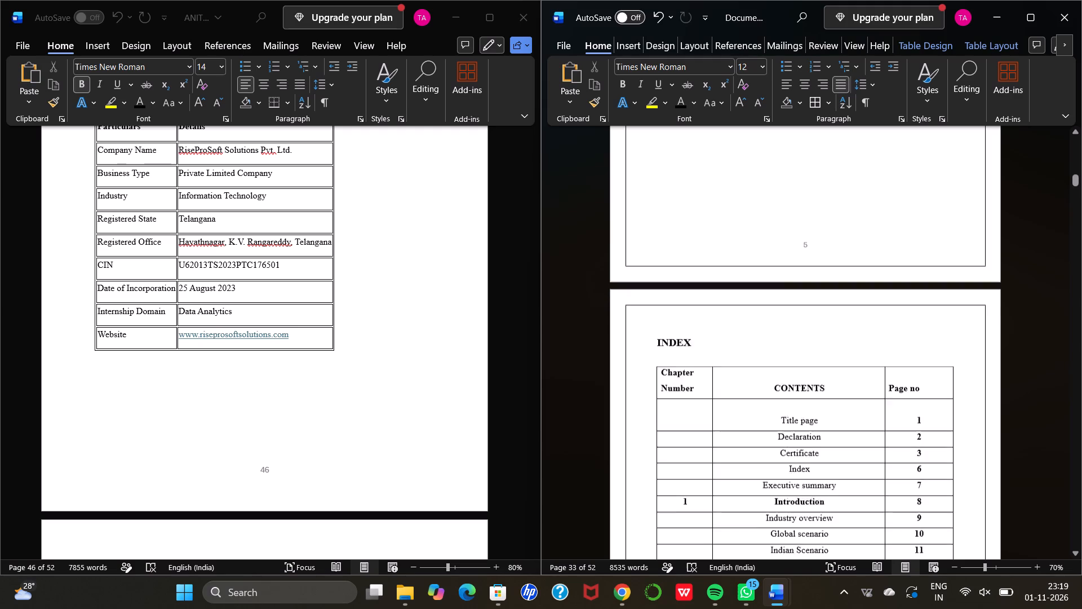
scroll(837, 304, down, 5)
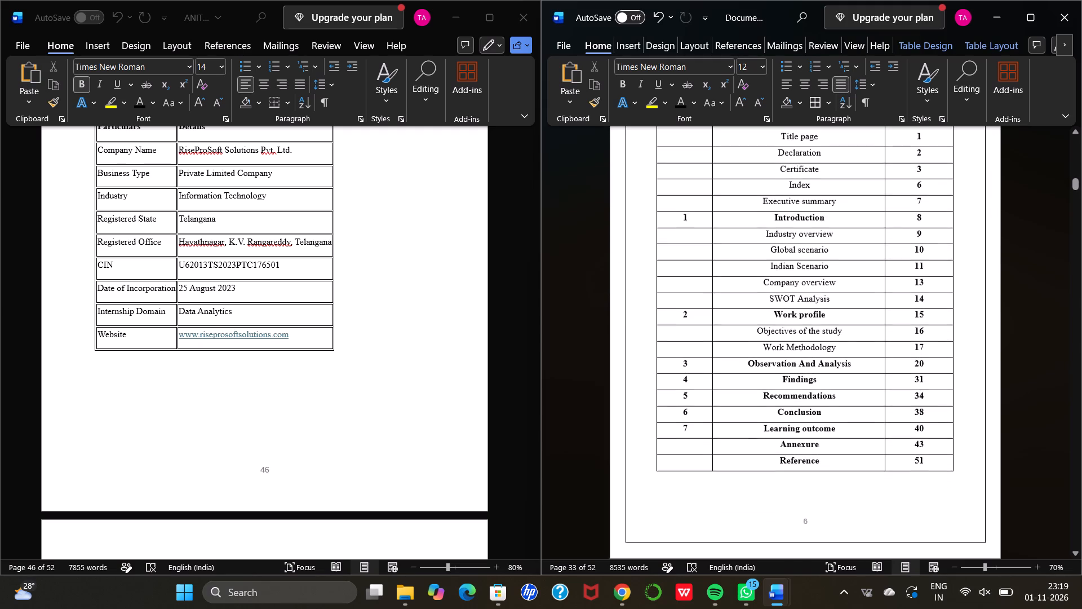
scroll(837, 304, down, 4)
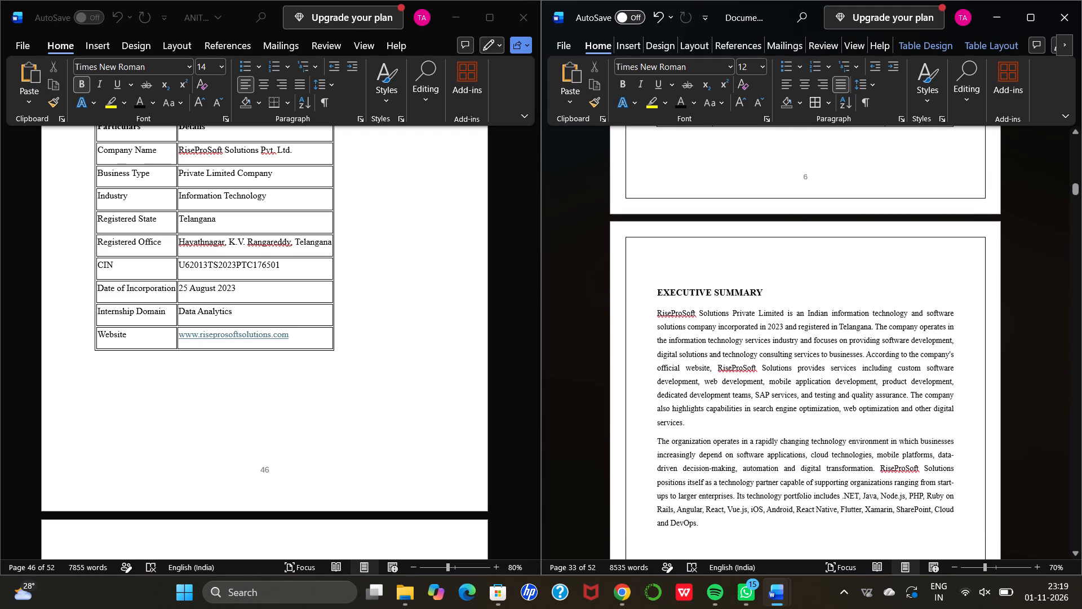
scroll(837, 304, down, 4)
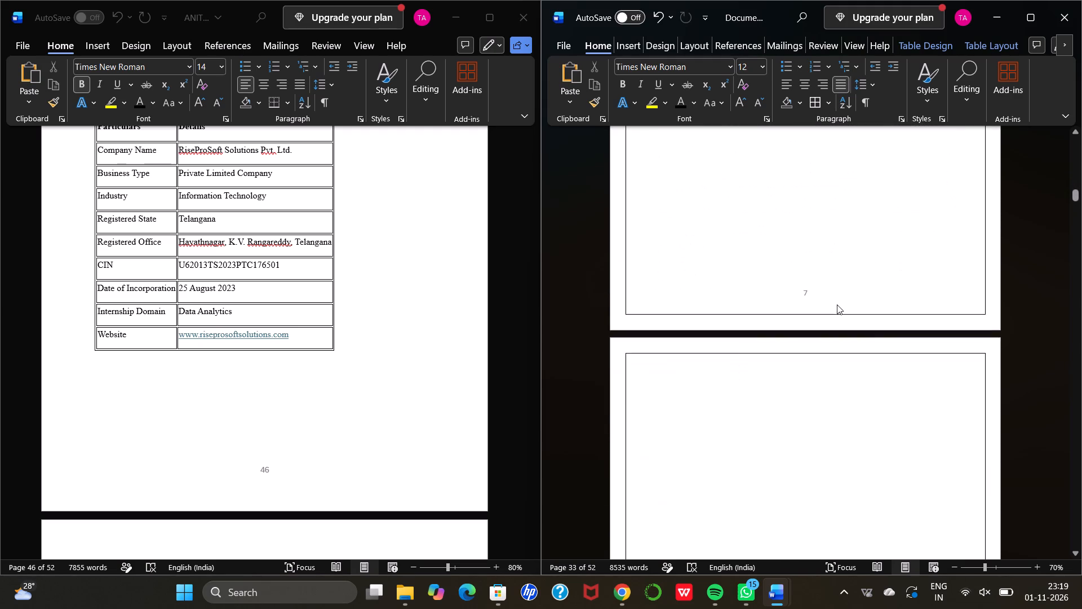
scroll(837, 304, down, 7)
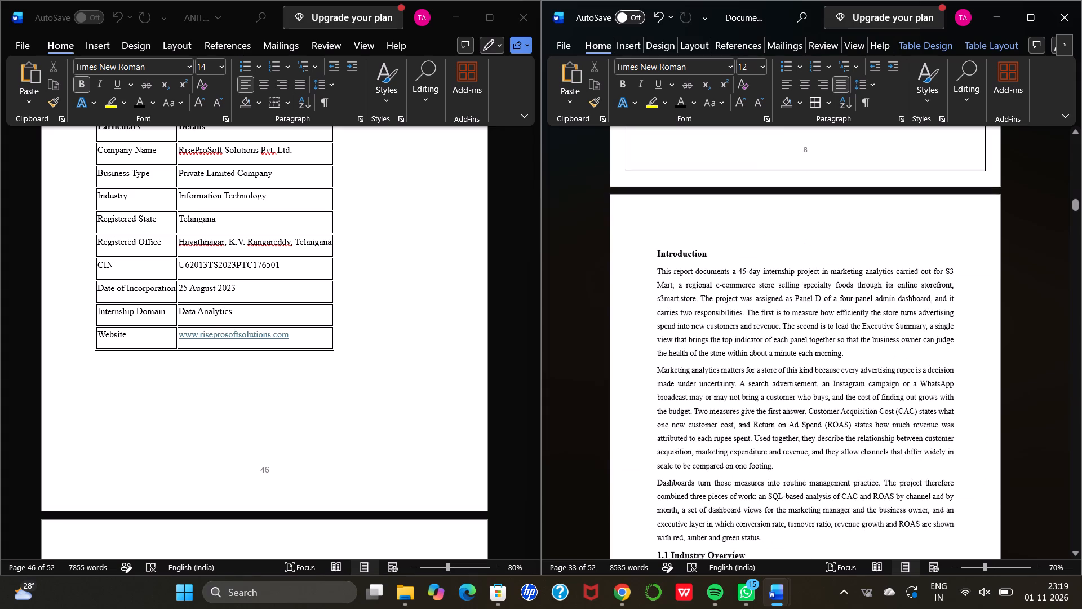
scroll(837, 304, down, 9)
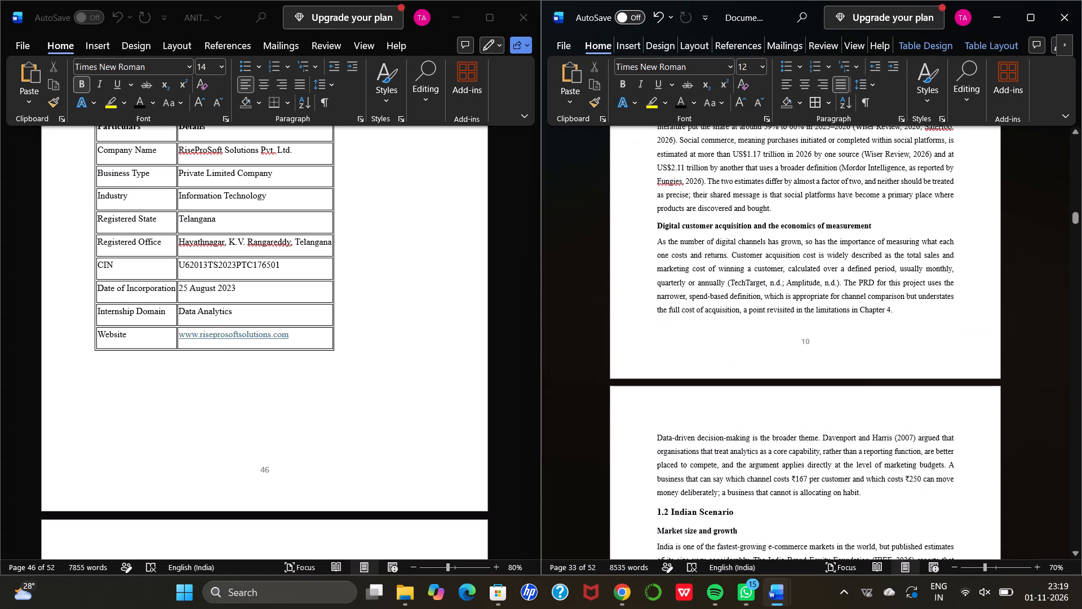
scroll(837, 304, down, 17)
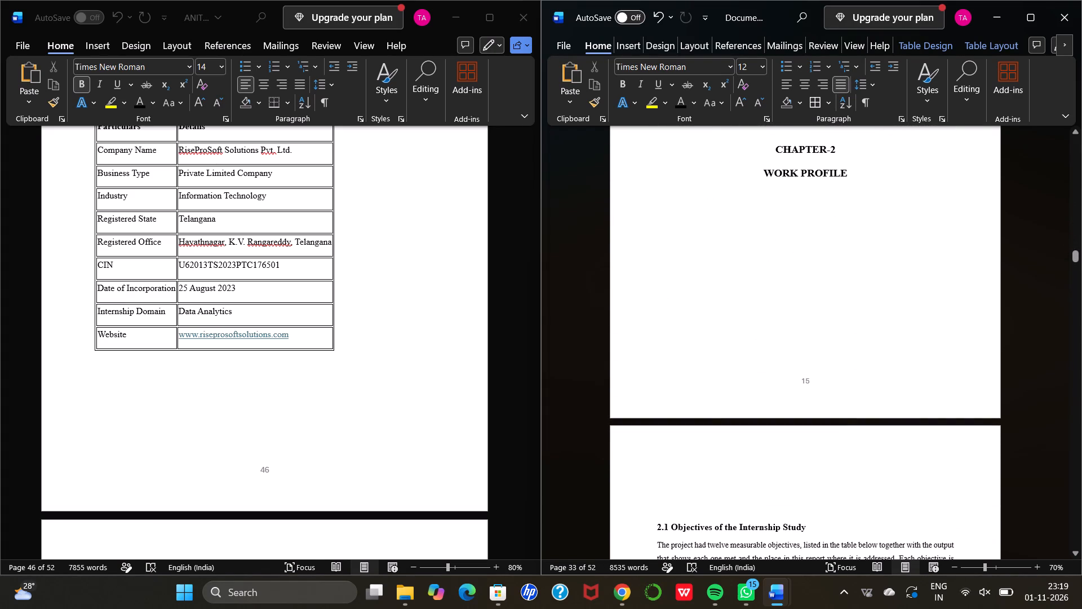
Start saving the marketing report and name the file "Marketing & Executive Summary Analytics".
key(ctrl+s)
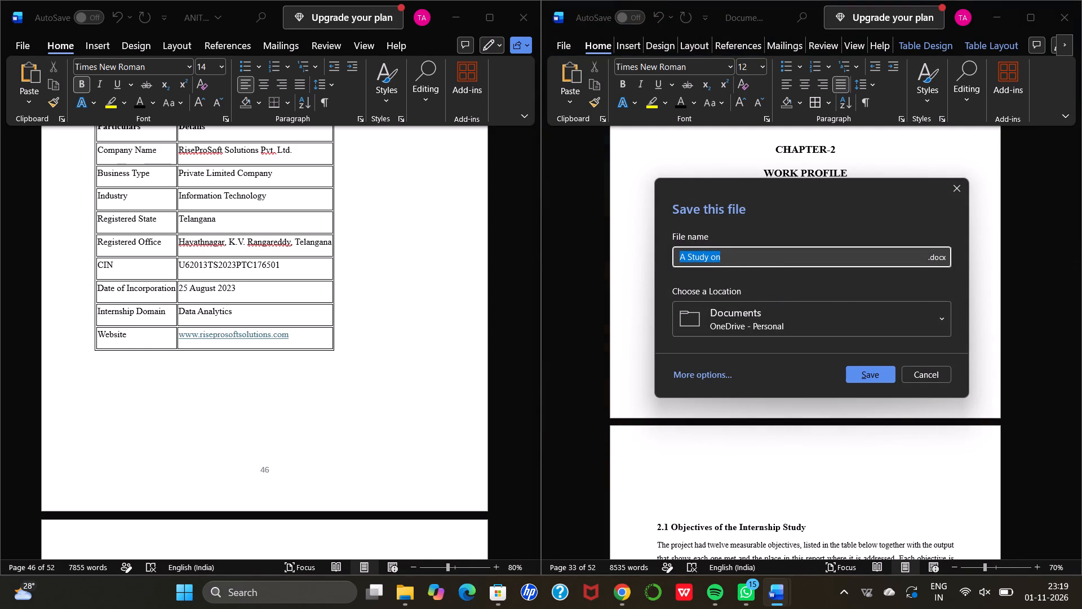
key(BackSpace)
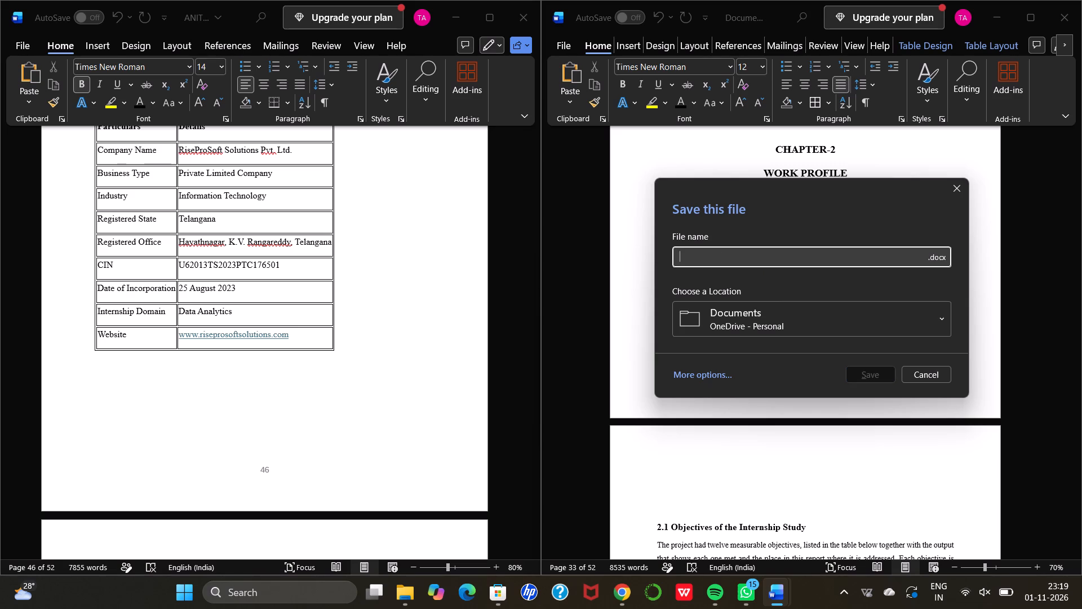
key(shift+m)
text(arketing)
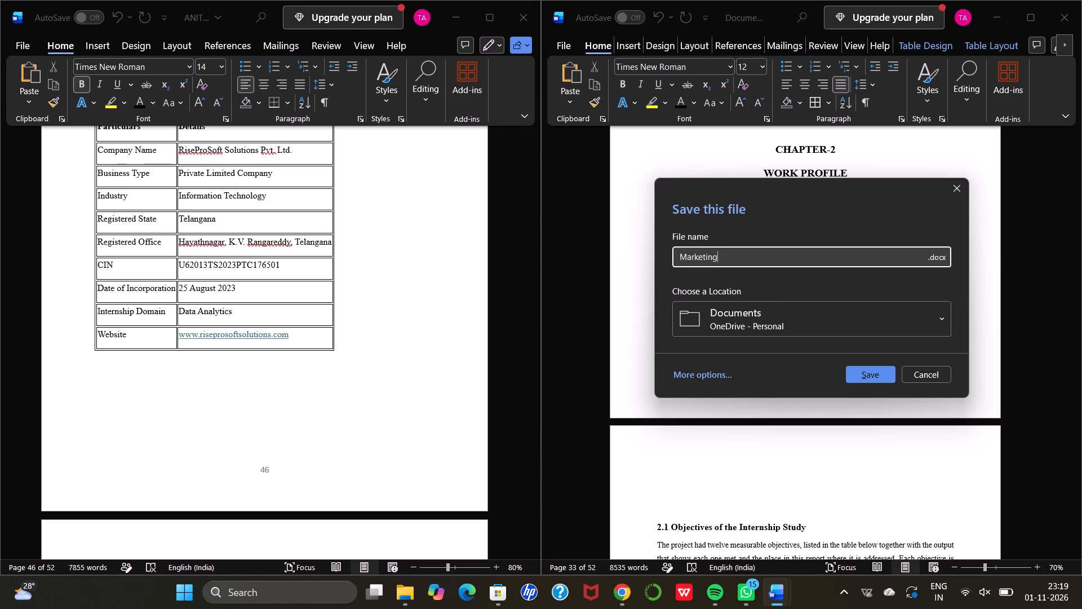
key(space)
key(shift+ampersand)
key(space)
text(Executive)
key(space)
text(Summary)
key(space)
text(Analytics)
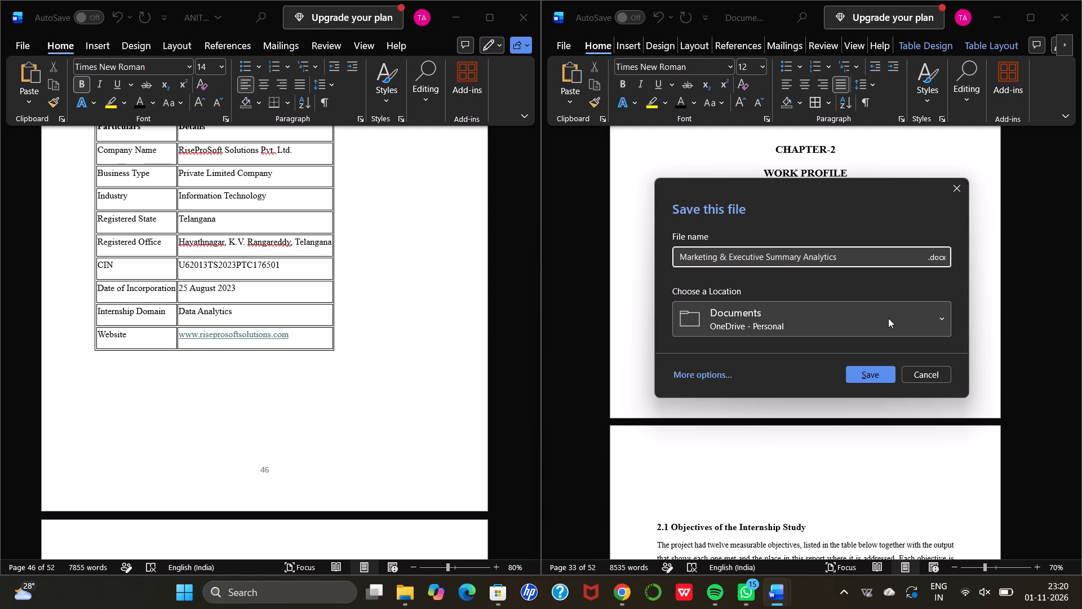
Set the save location to the local Documents folder on drive C.
click(940, 325)
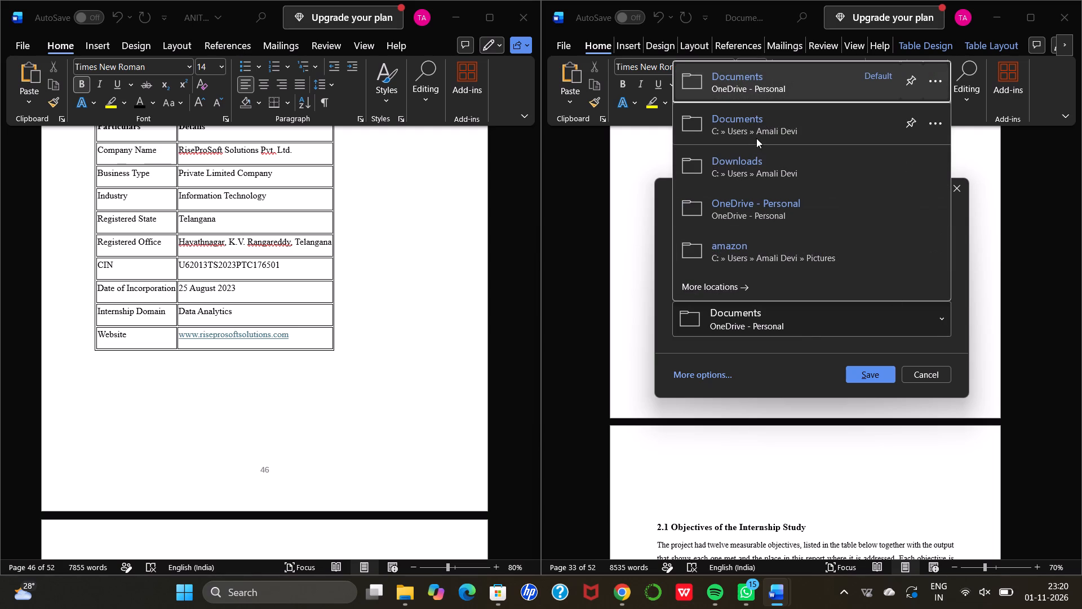
click(756, 124)
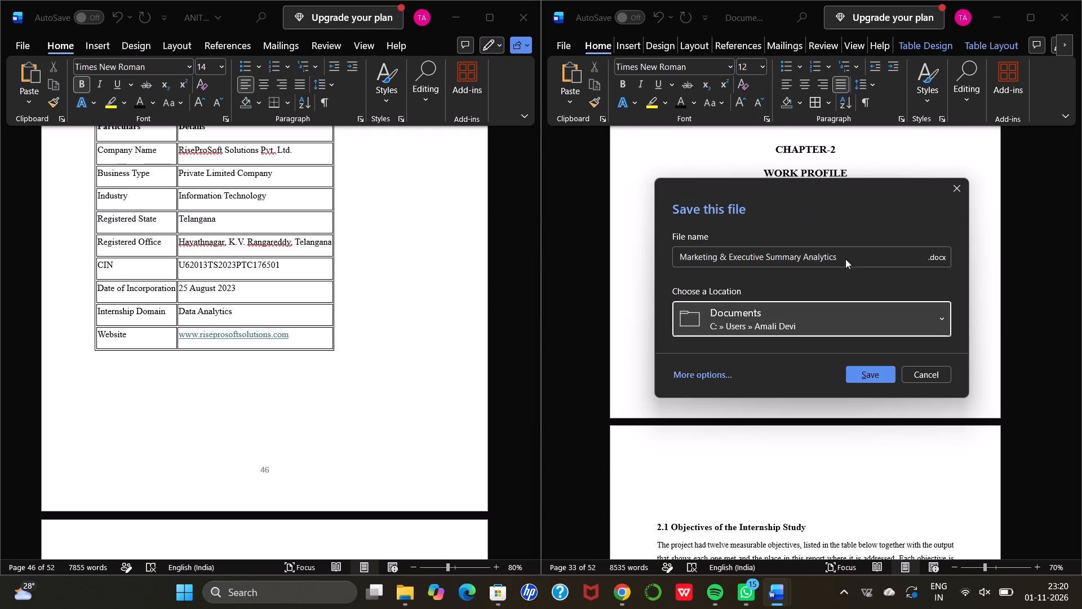
click(942, 319)
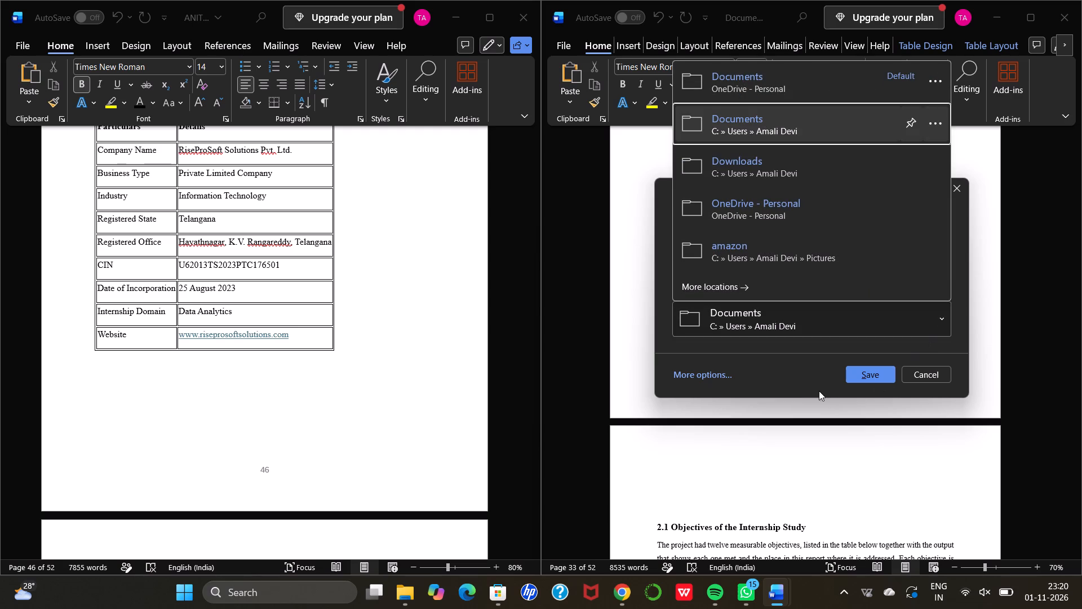
click(812, 404)
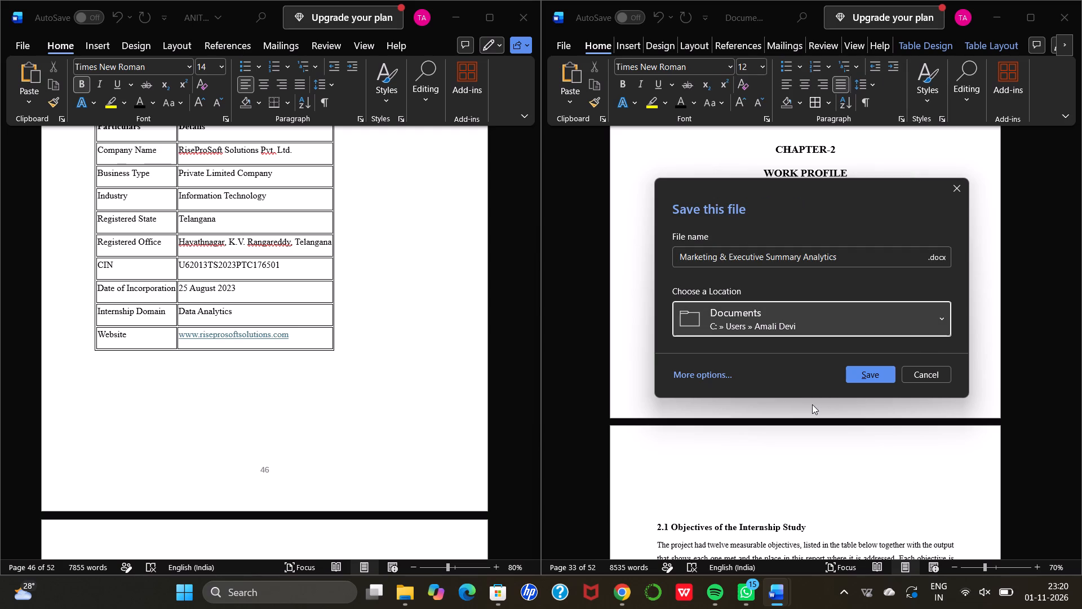
Append "report" to the file name, making it "Marketing & Executive Summary Analytics report", and save the document.
click(844, 261)
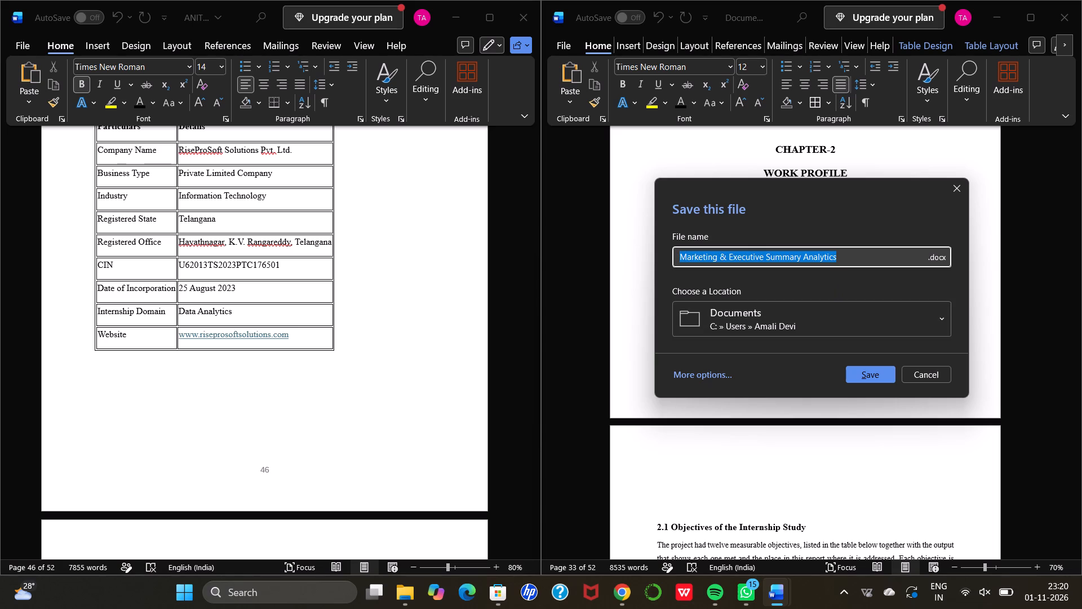
click(844, 261)
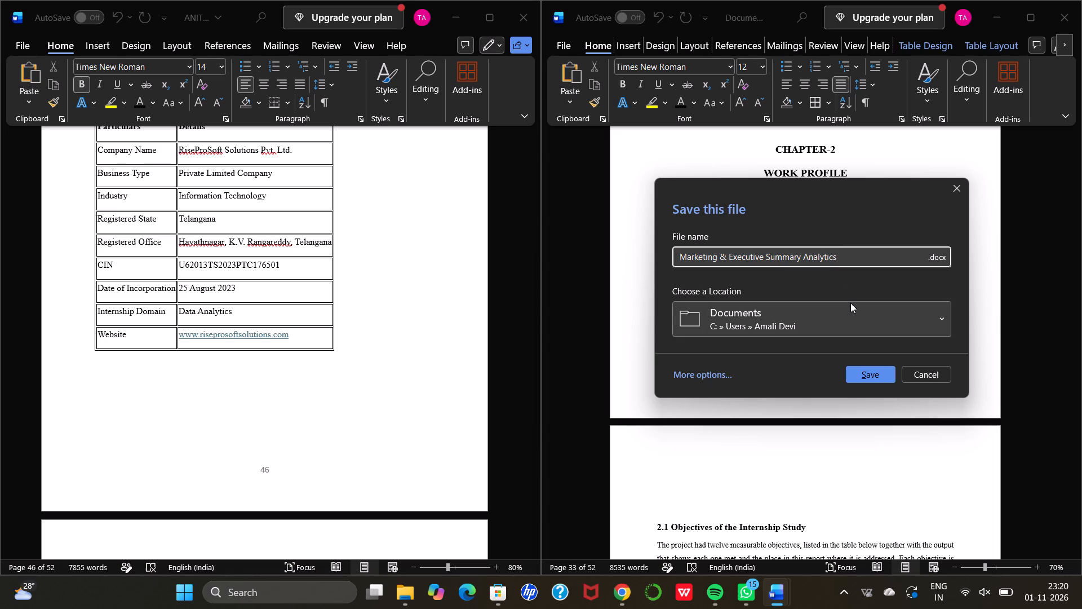
key(space)
text(report)
click(869, 378)
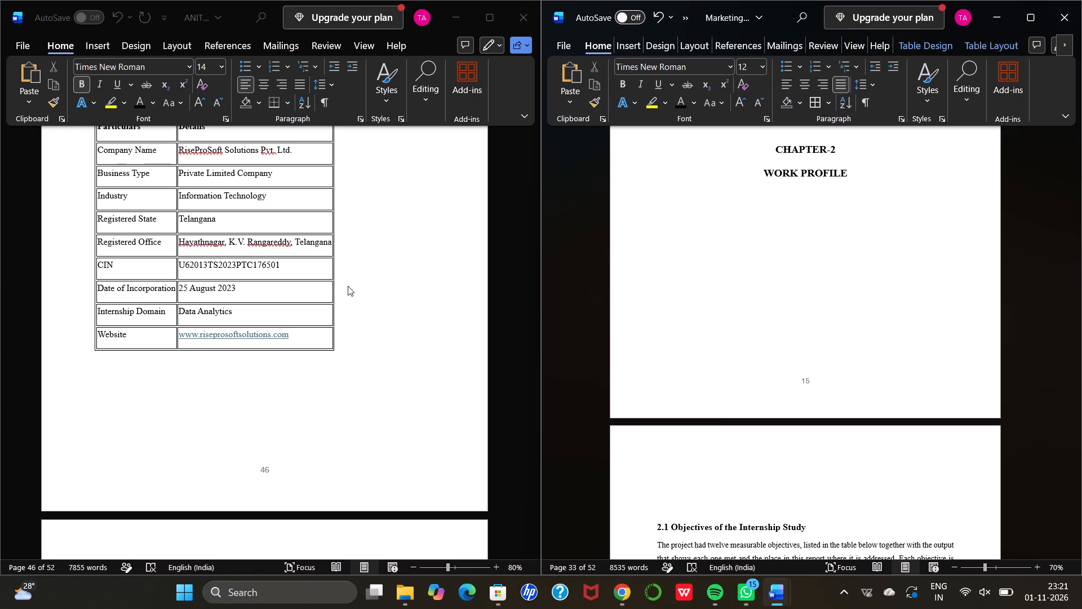
Review the sales report's findings, recommendations and annexure pages, and check where the annexures start against the page numbers in the Index.
scroll(348, 286, up, 4)
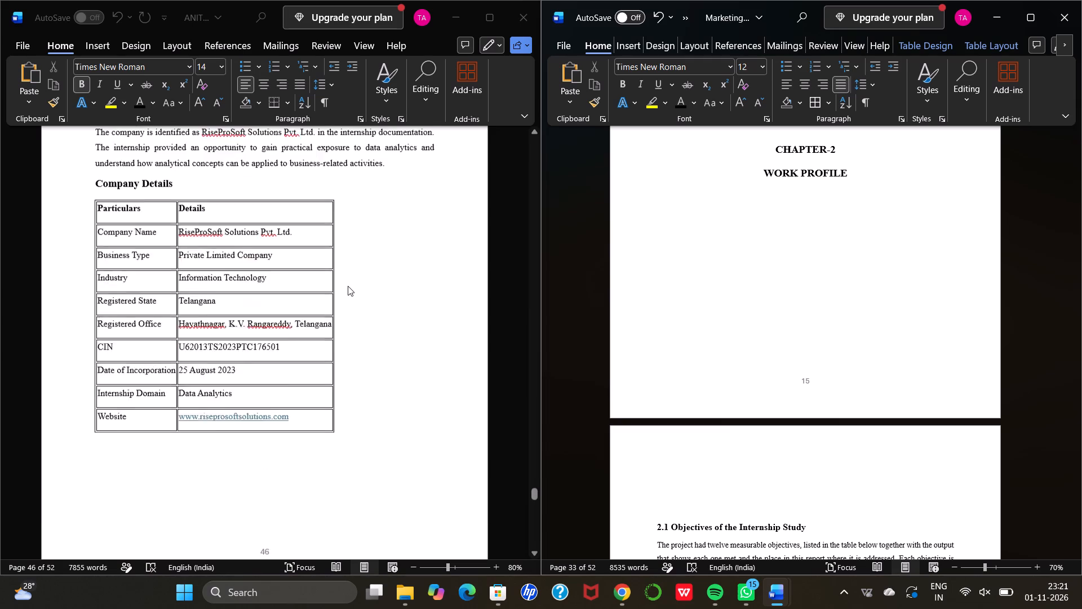
scroll(348, 286, up, 15)
scroll(348, 286, up, 6)
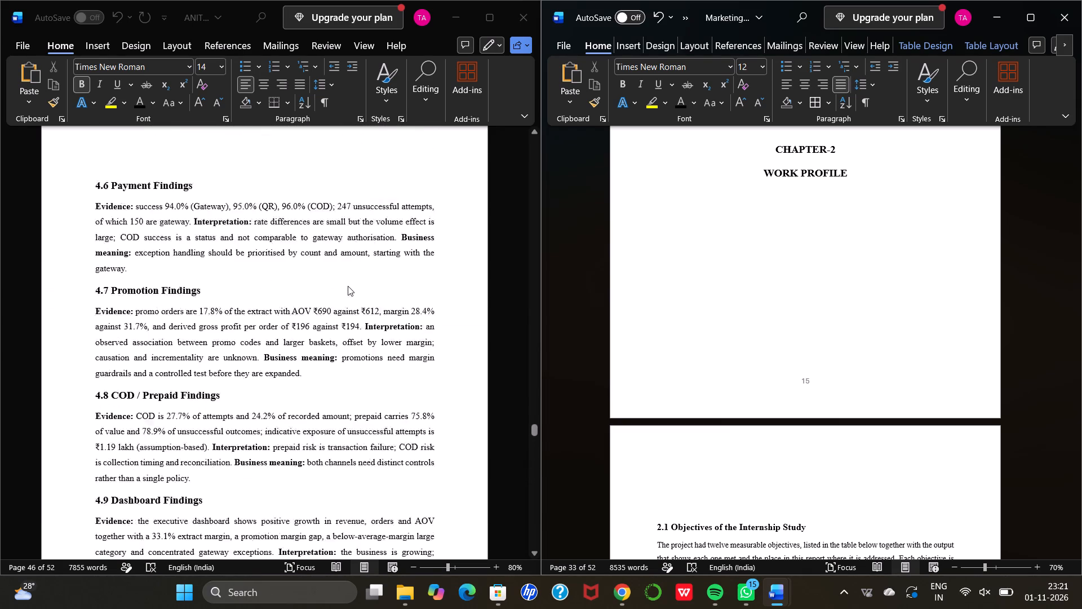
scroll(348, 286, up, 3)
scroll(348, 286, down, 14)
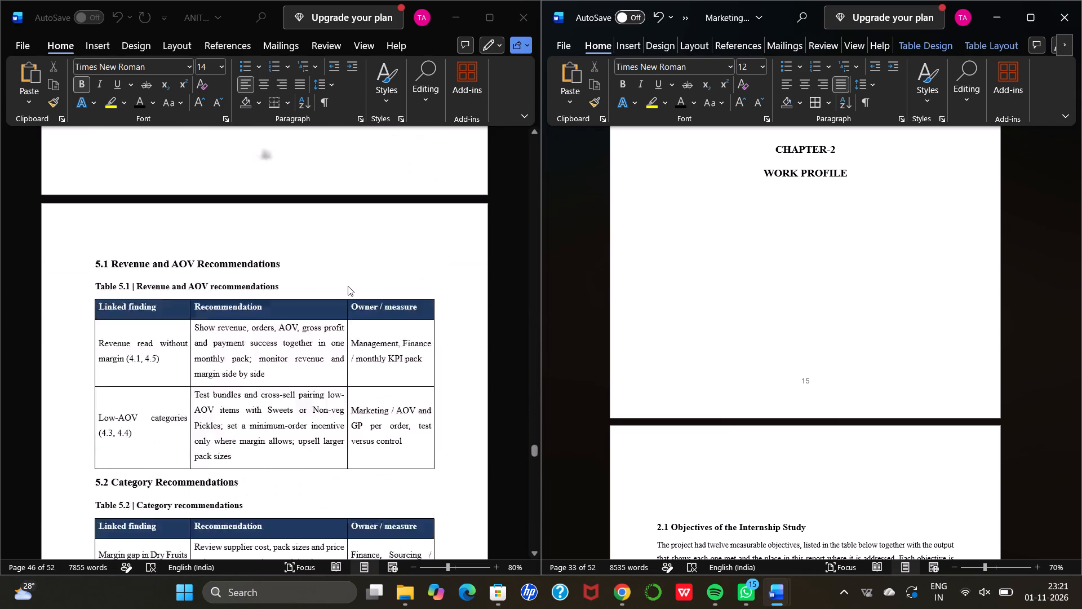
scroll(348, 286, down, 14)
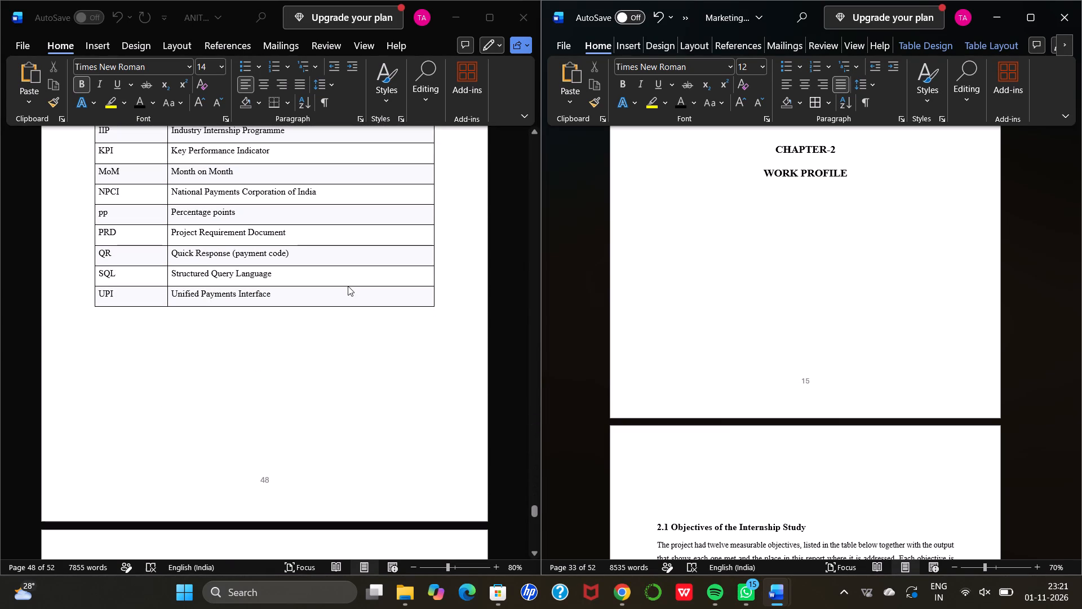
scroll(348, 286, up, 1)
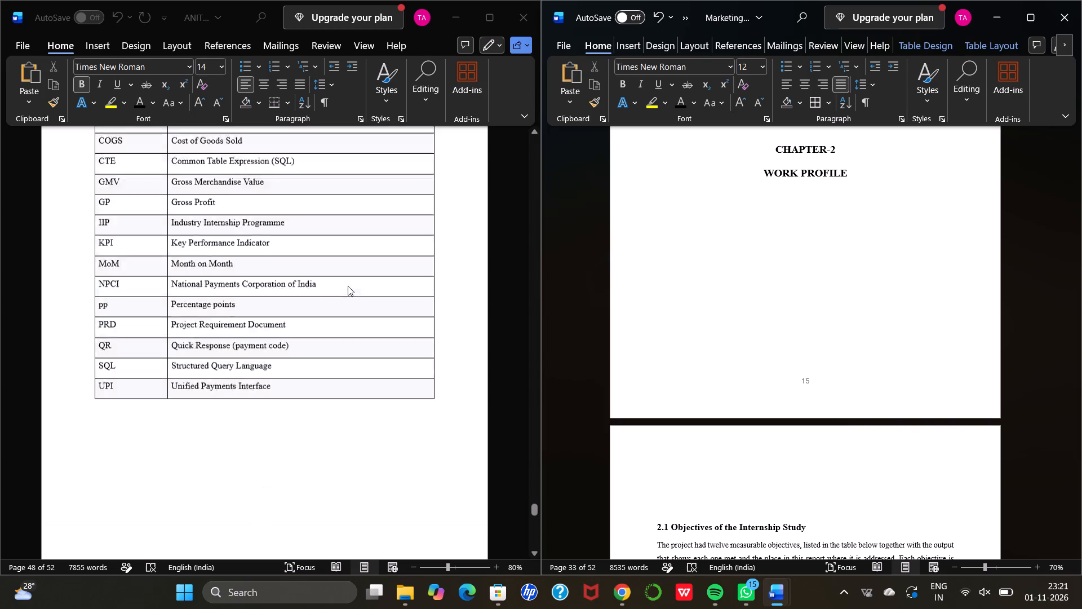
scroll(348, 286, up, 2)
scroll(348, 286, down, 6)
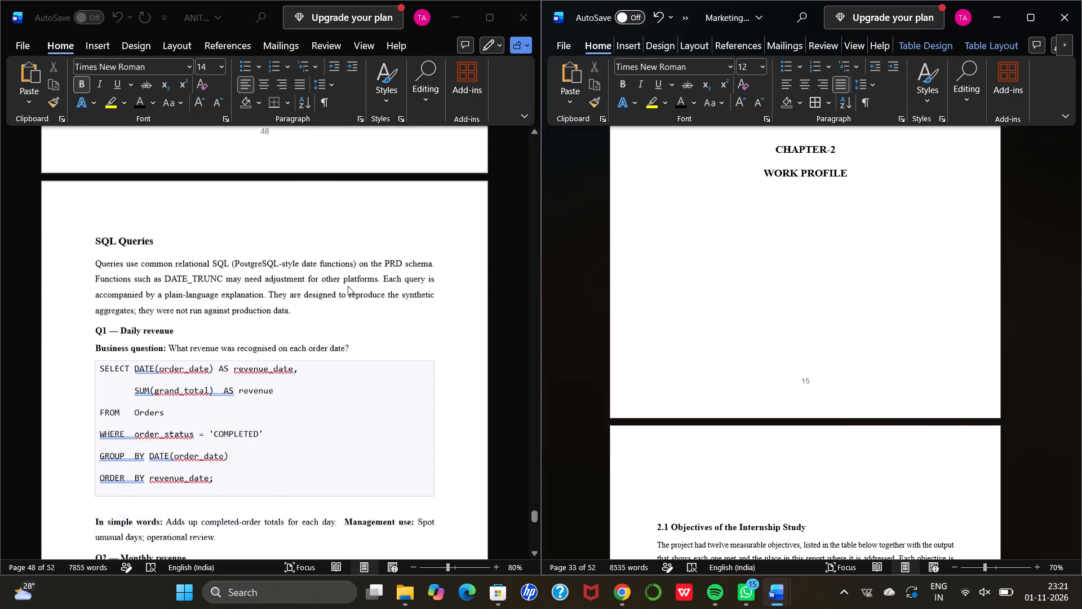
scroll(348, 286, down, 10)
scroll(348, 286, up, 3)
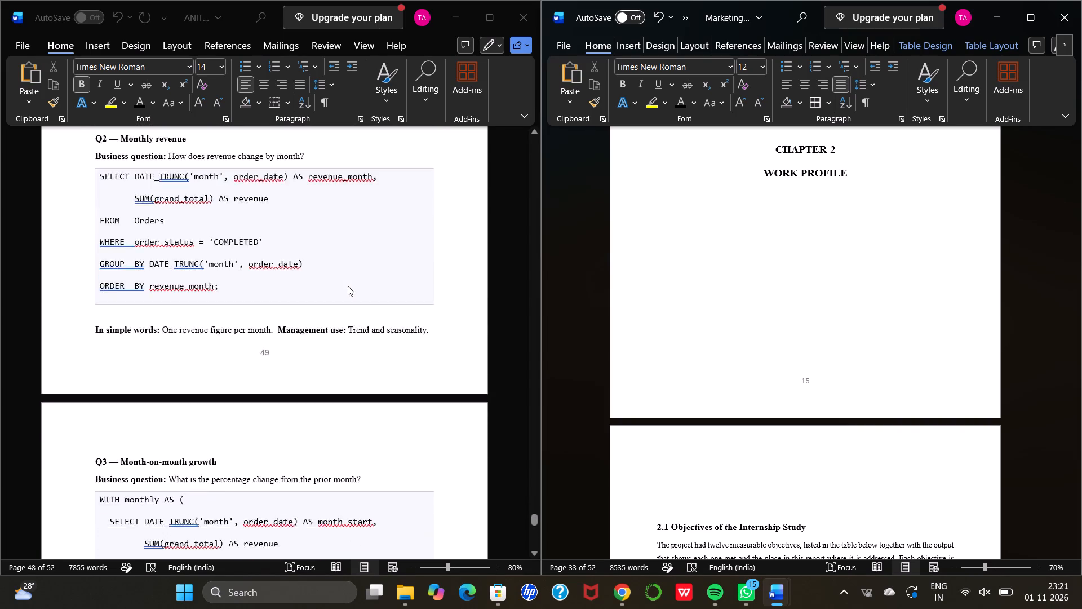
scroll(348, 286, up, 10)
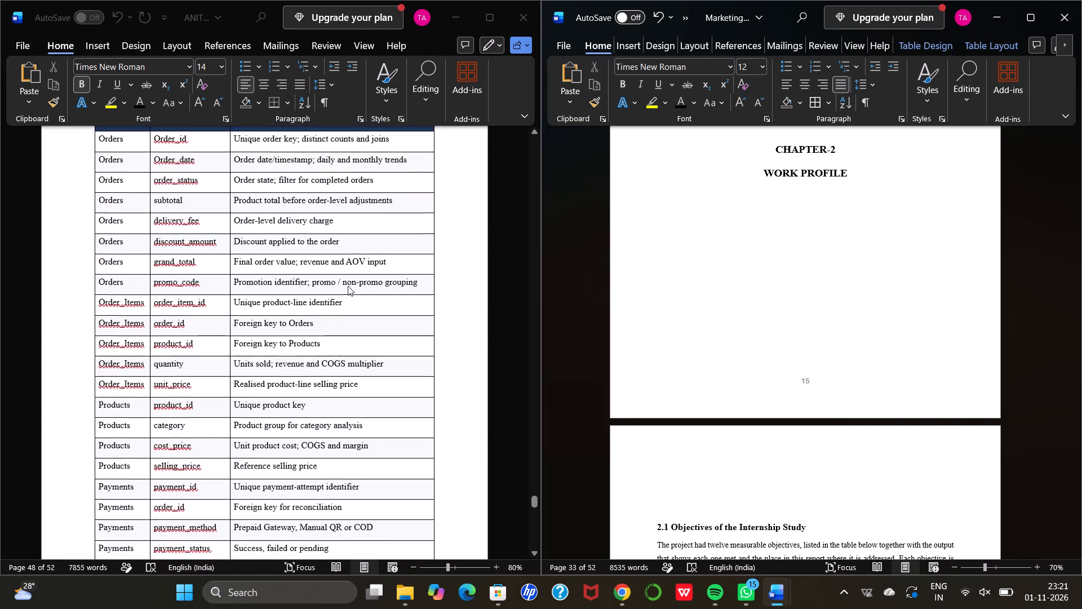
scroll(348, 286, up, 7)
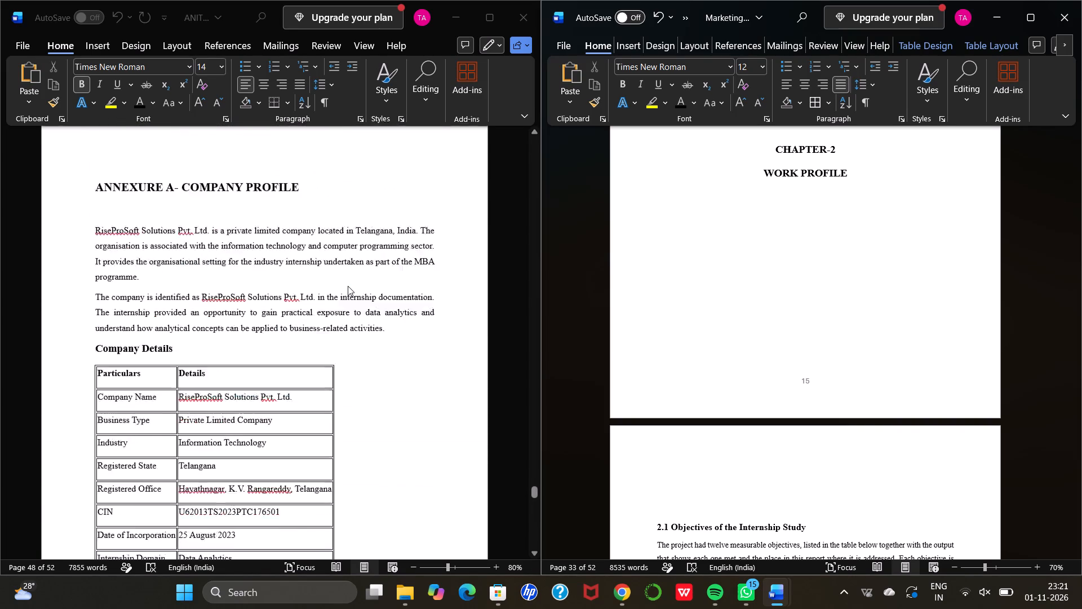
scroll(348, 286, up, 1)
scroll(348, 286, down, 4)
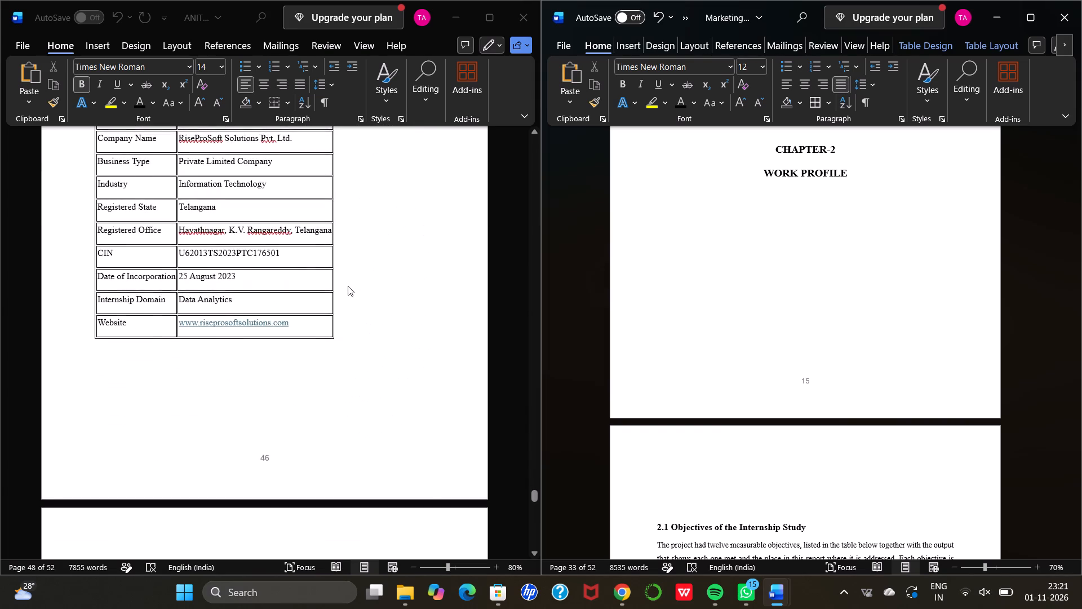
scroll(348, 286, up, 20)
scroll(348, 286, up, 14)
scroll(348, 286, up, 13)
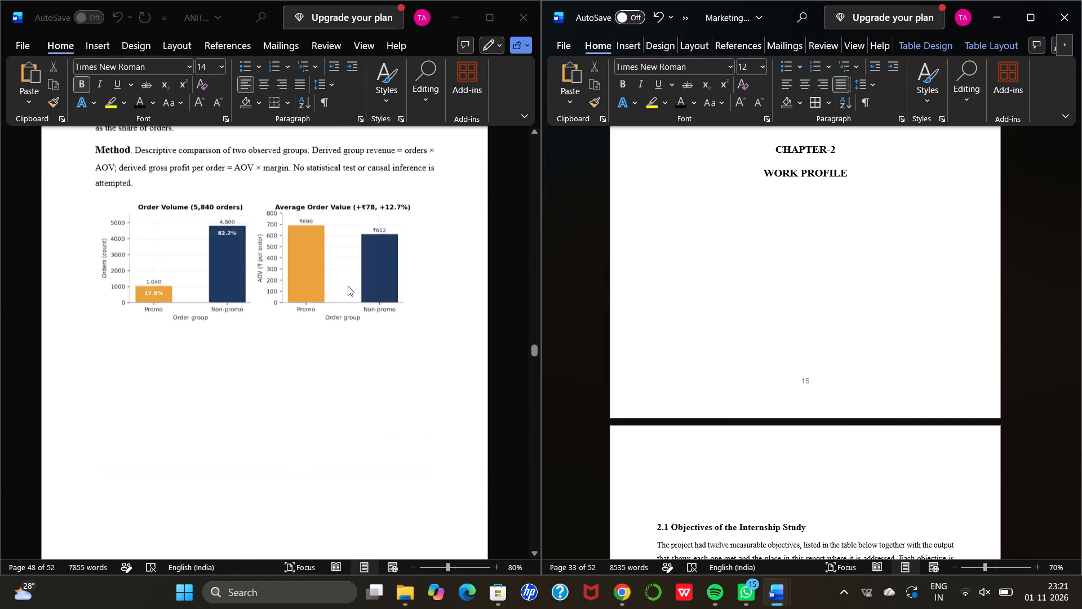
scroll(348, 286, up, 19)
scroll(348, 286, up, 5)
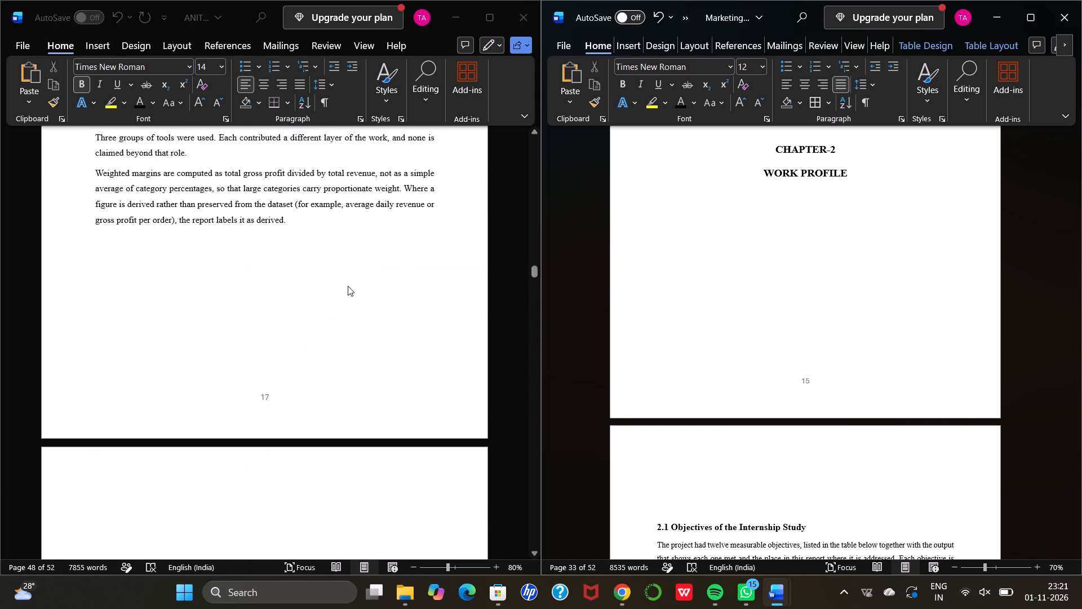
scroll(348, 286, up, 5)
scroll(348, 286, up, 20)
scroll(348, 286, up, 7)
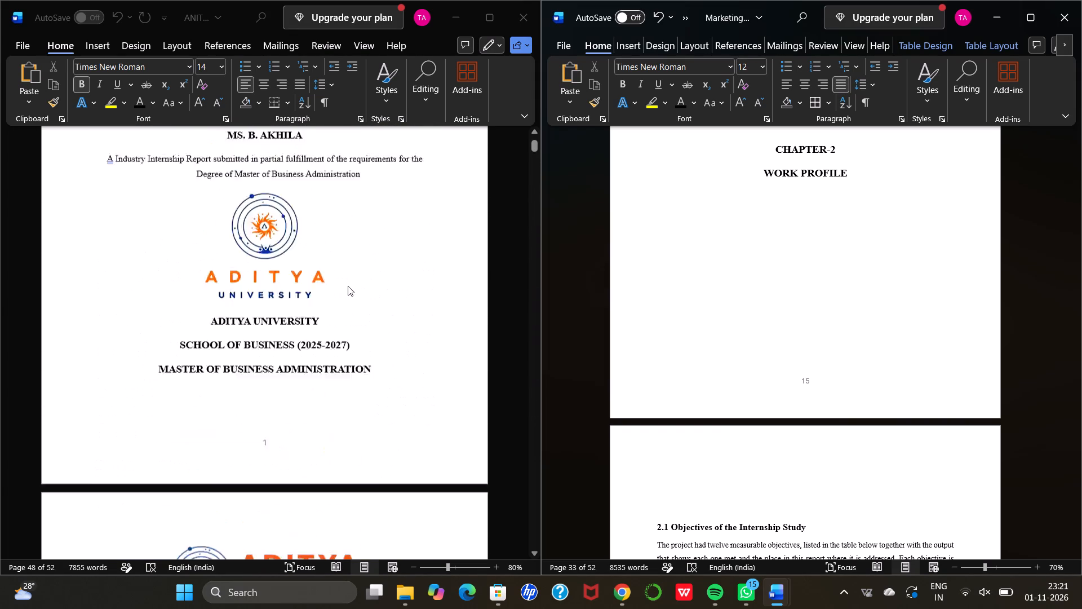
scroll(348, 286, down, 9)
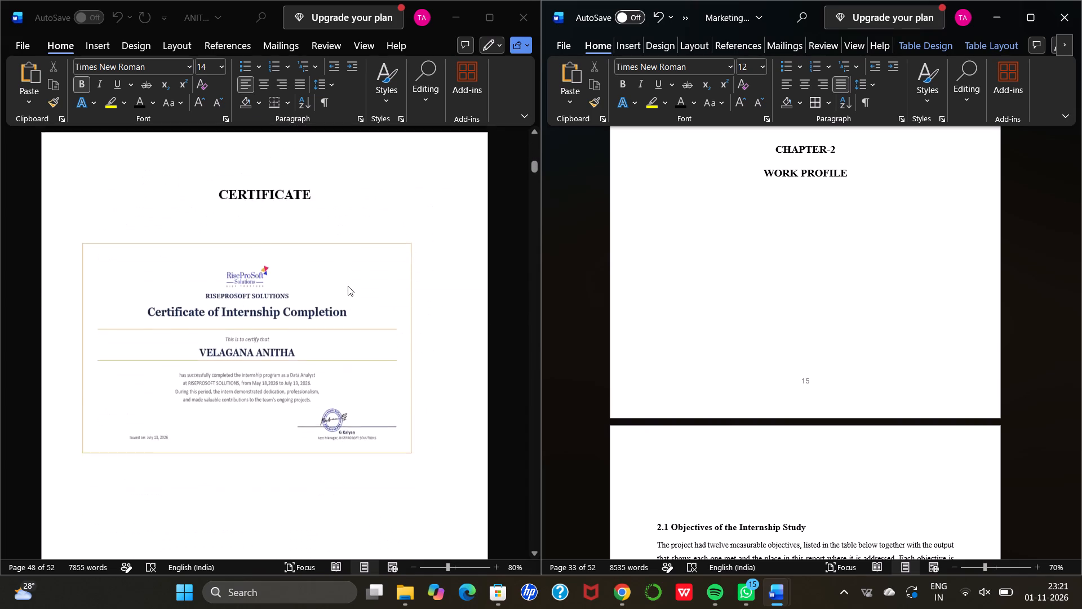
scroll(348, 286, down, 9)
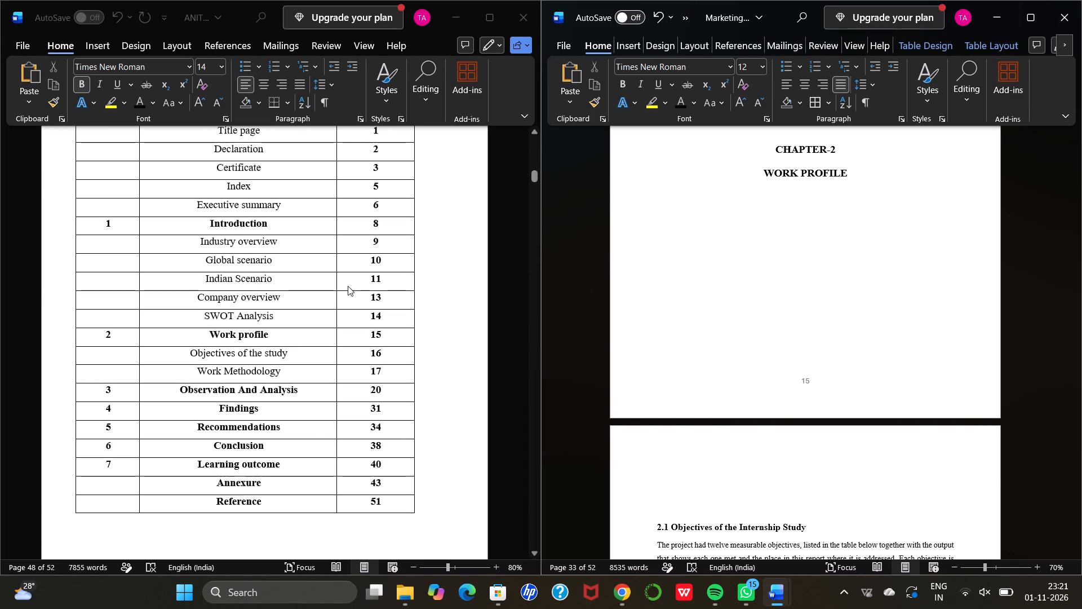
scroll(348, 286, down, 1)
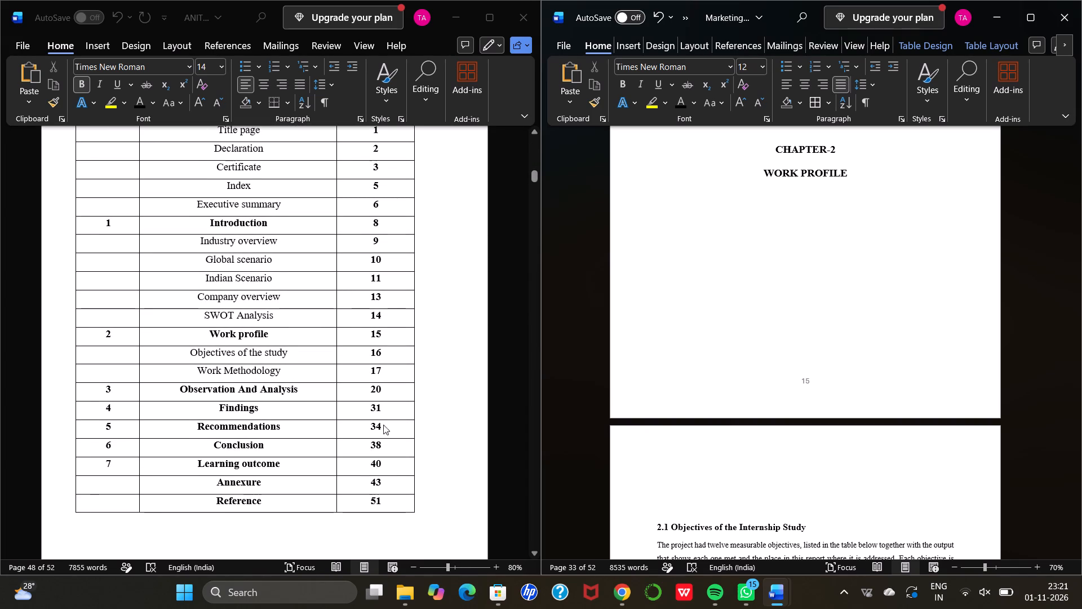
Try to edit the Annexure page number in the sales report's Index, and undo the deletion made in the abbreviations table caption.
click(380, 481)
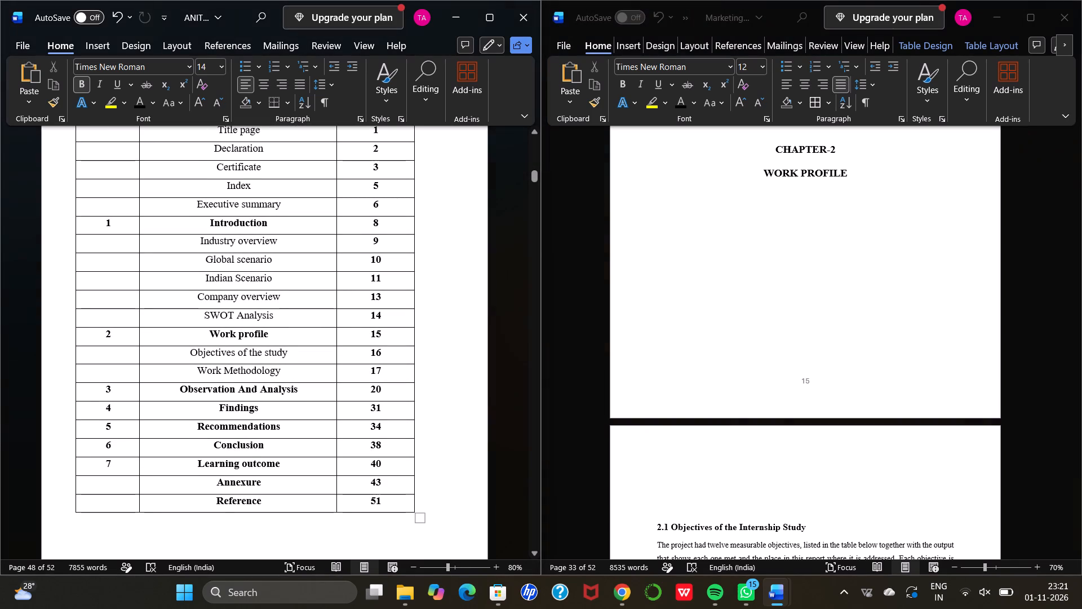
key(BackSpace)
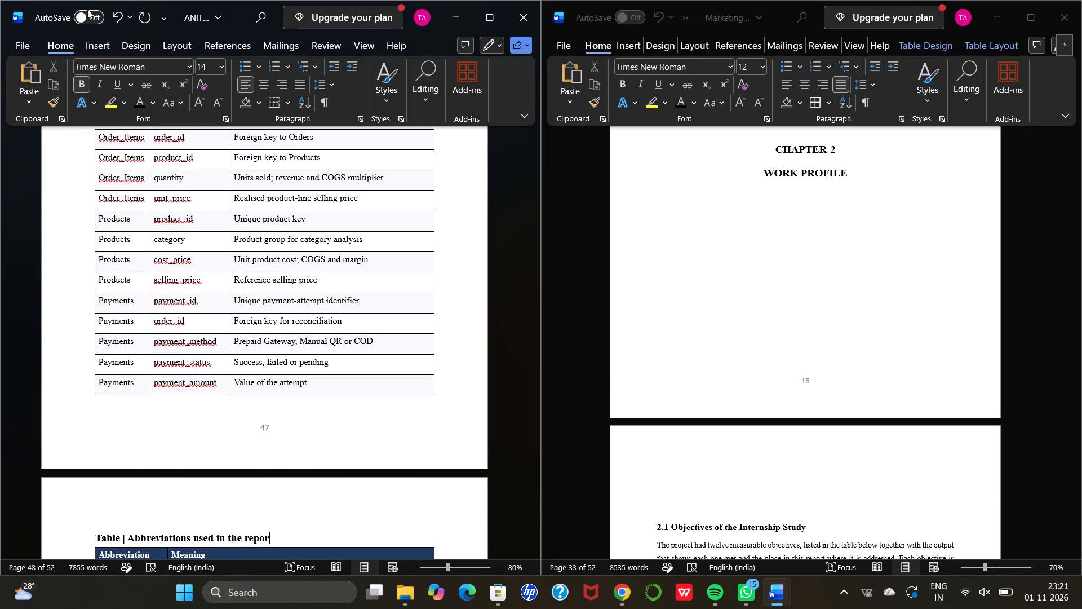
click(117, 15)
Set the Annexure page number in the sales report's Index to 46.
scroll(329, 258, up, 15)
scroll(329, 258, up, 12)
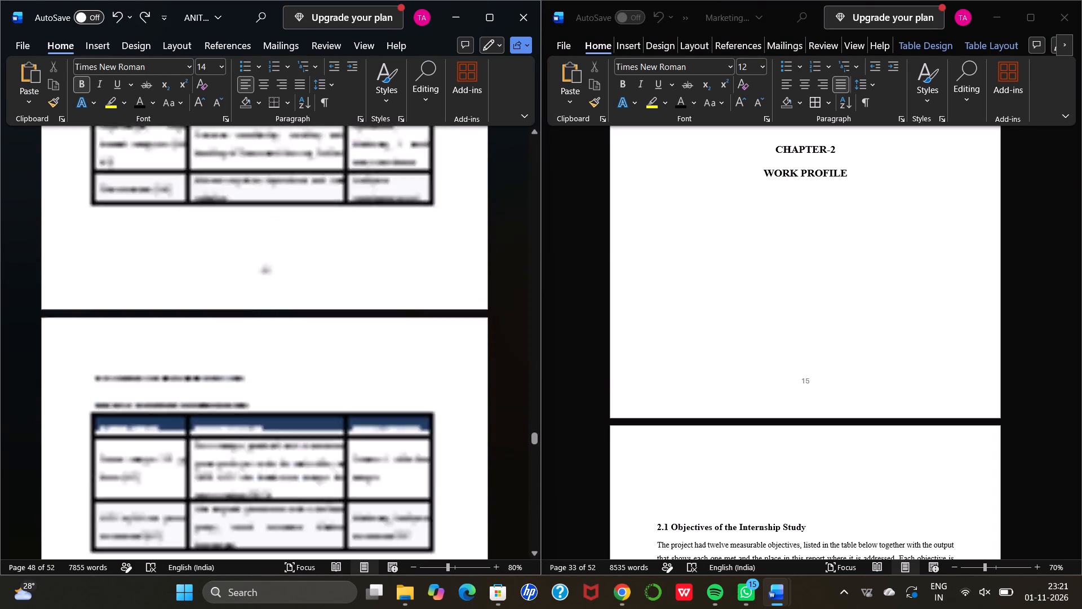
scroll(329, 258, up, 18)
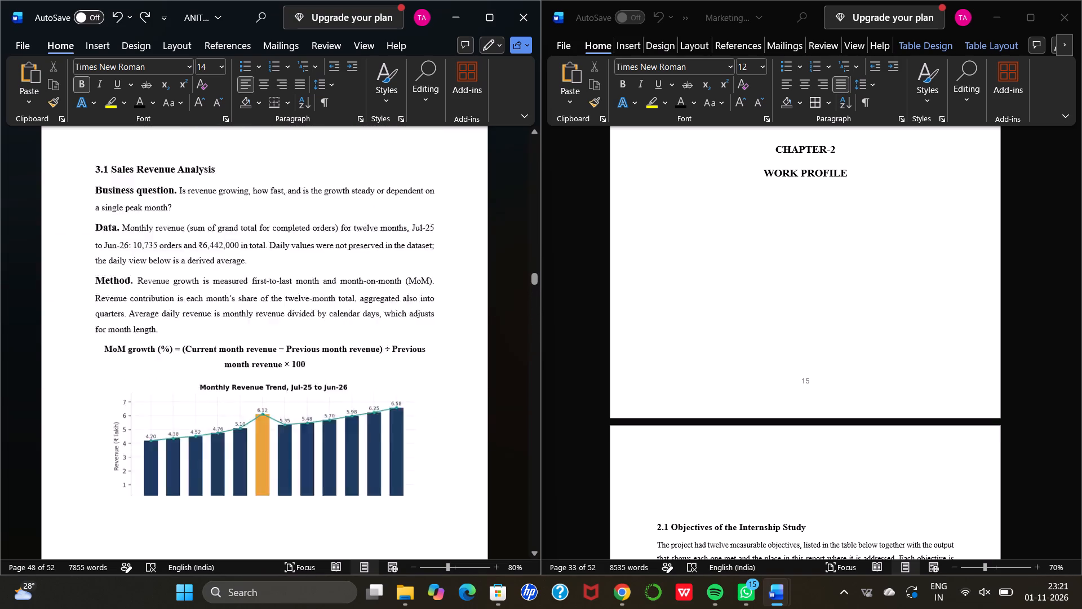
scroll(329, 258, up, 11)
scroll(329, 258, down, 1)
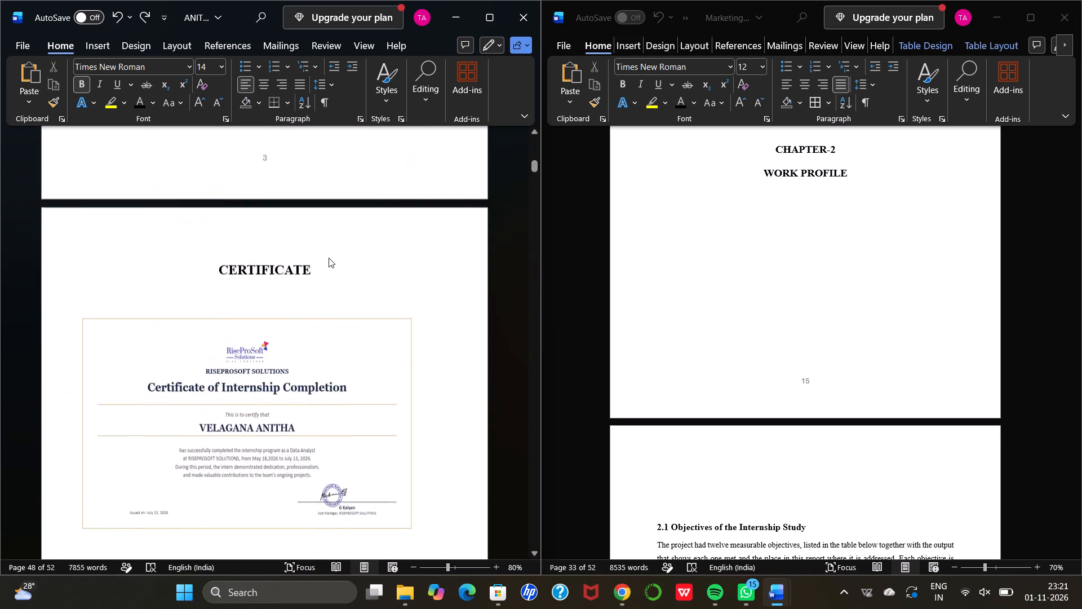
scroll(329, 258, down, 3)
scroll(329, 258, up, 2)
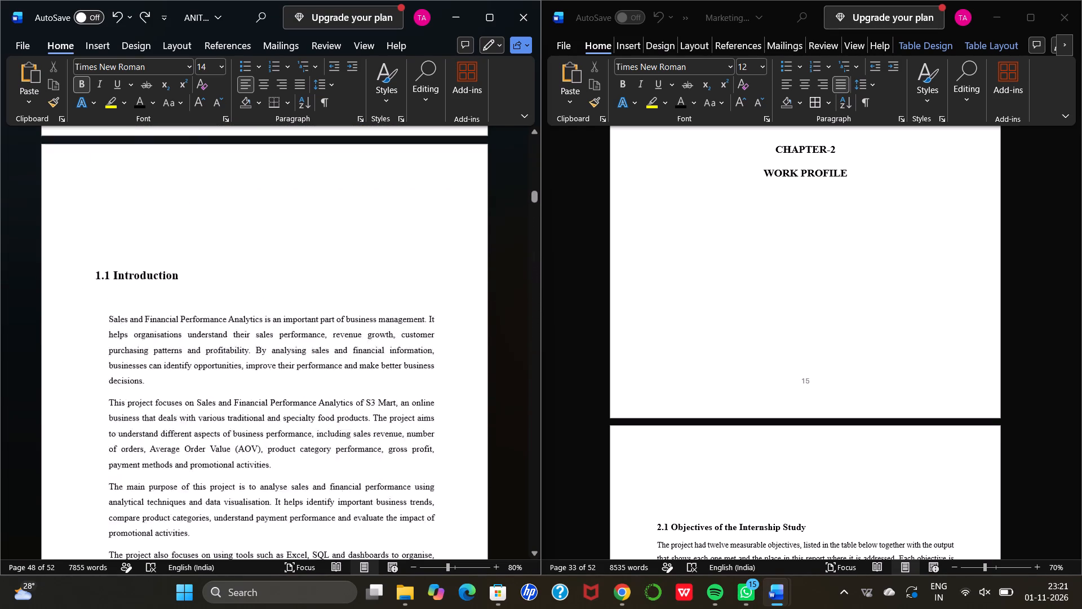
scroll(329, 258, up, 9)
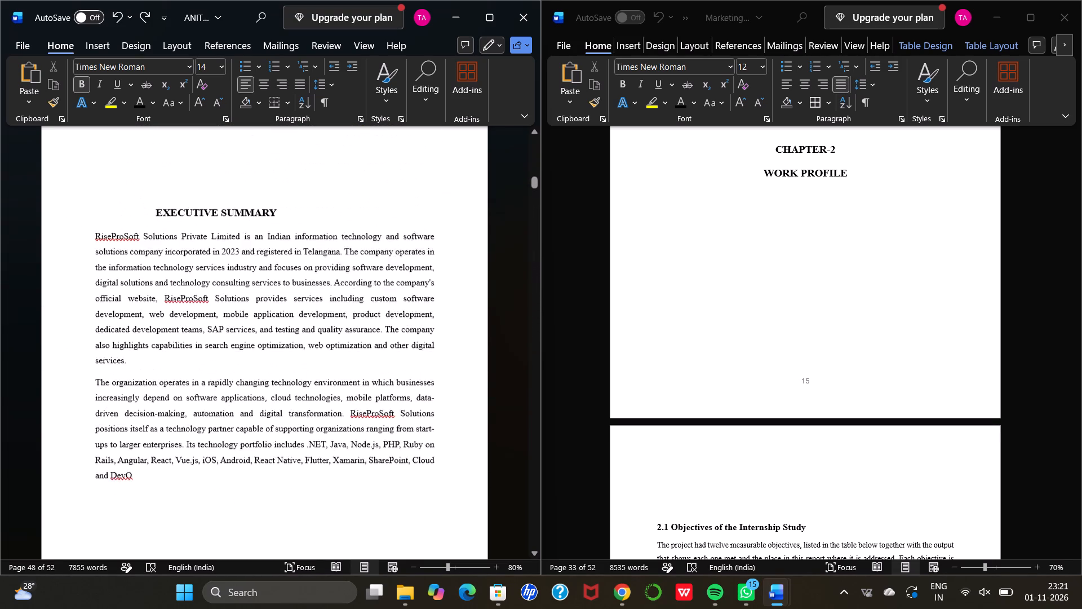
scroll(329, 258, up, 4)
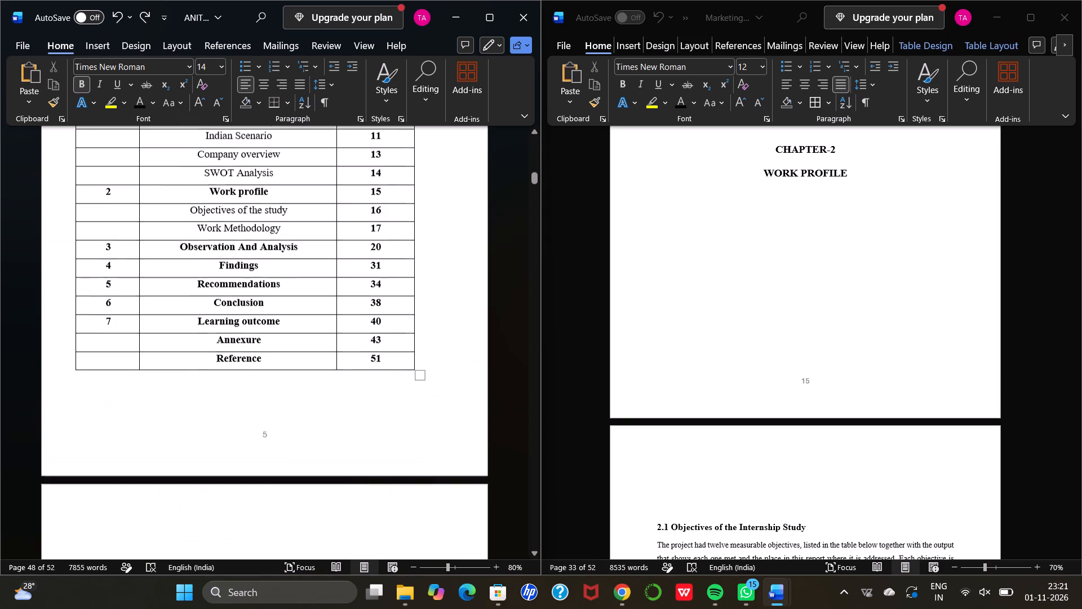
scroll(329, 258, up, 1)
click(385, 368)
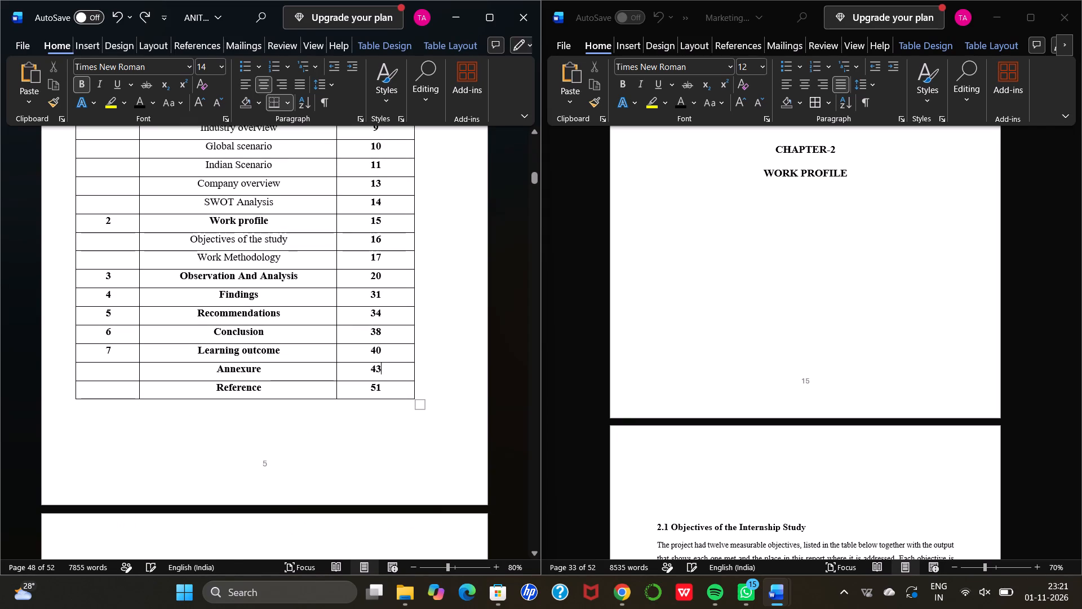
key(BackSpace)
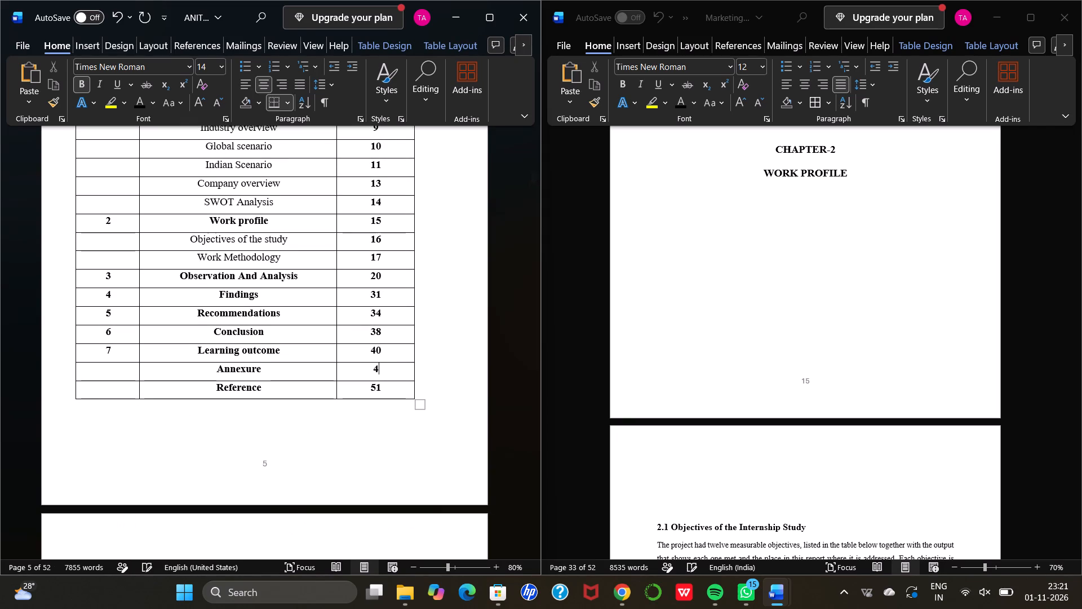
key(6)
Remove the extra spaces and blank lines before the EXECUTIVE SUMMARY heading in the sales report, moving it to the page's left margin.
scroll(385, 368, down, 4)
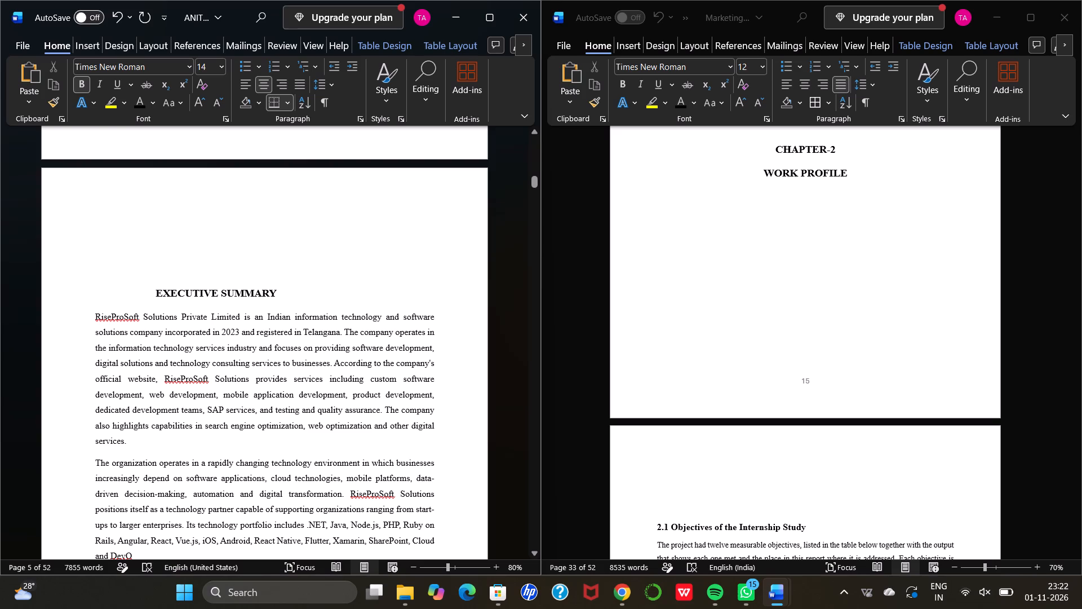
click(152, 294)
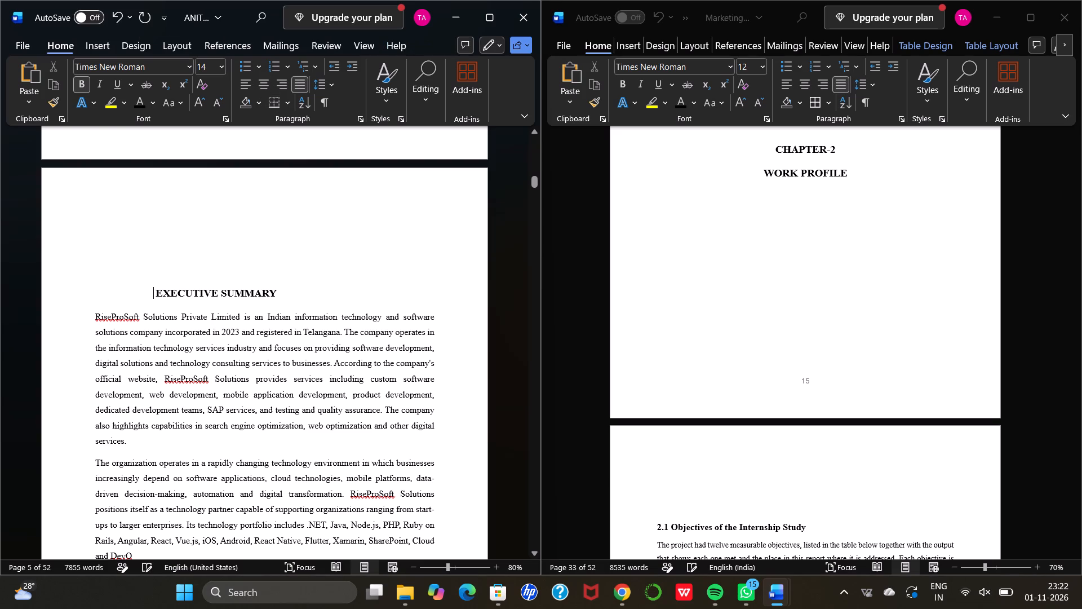
key(BackSpace)
key(BackSpace)
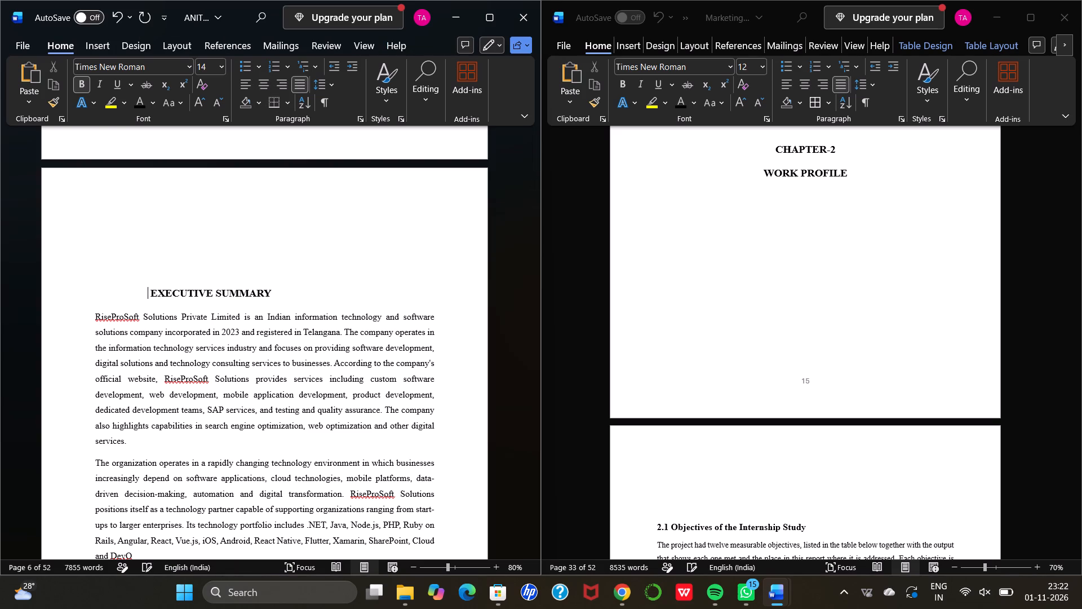
key(BackSpace)
key(BackSpace)
key(BackSpace)
key(BackSpace)
key(BackSpace)
key(BackSpace)
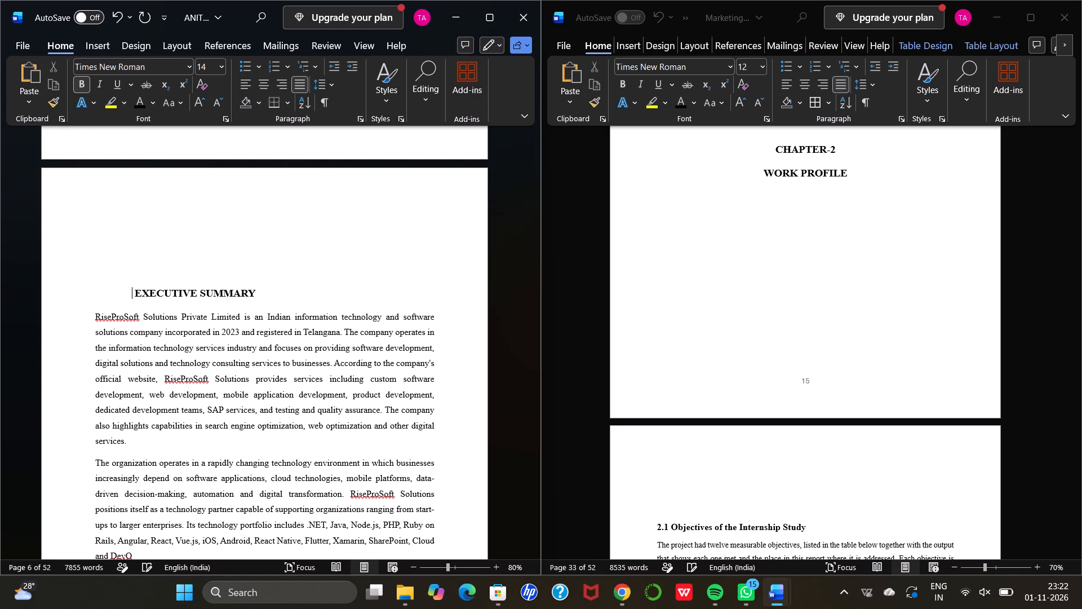
key(BackSpace)
key(BackSpace)
key(BackSpace)
key(BackSpace)
key(BackSpace)
key(BackSpace)
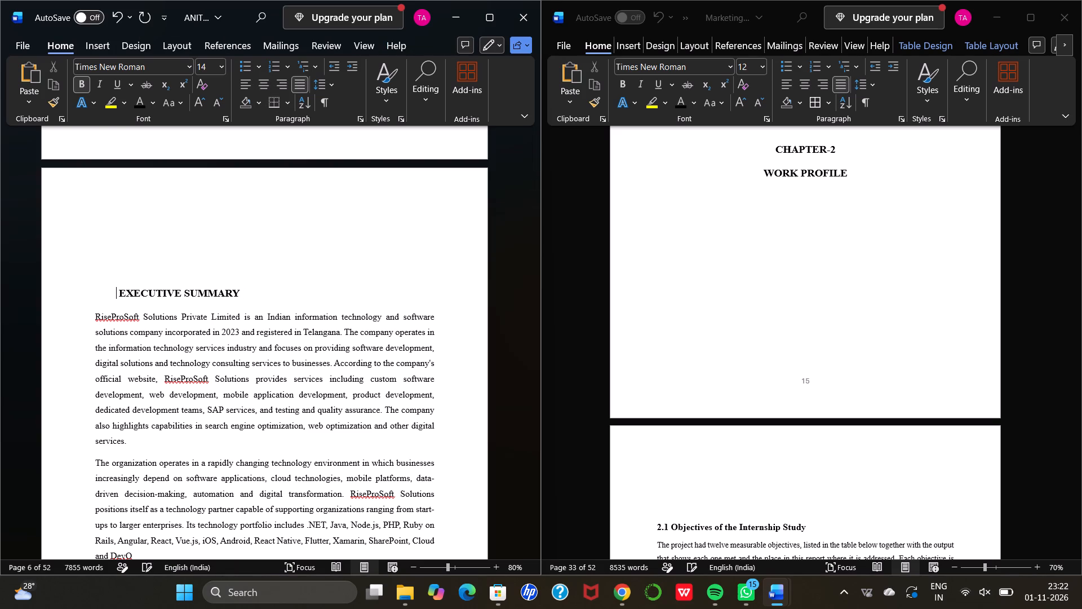
key(BackSpace)
key(BackSpace)
key(BackSpace)
key(BackSpace)
key(BackSpace)
key(BackSpace)
key(BackSpace)
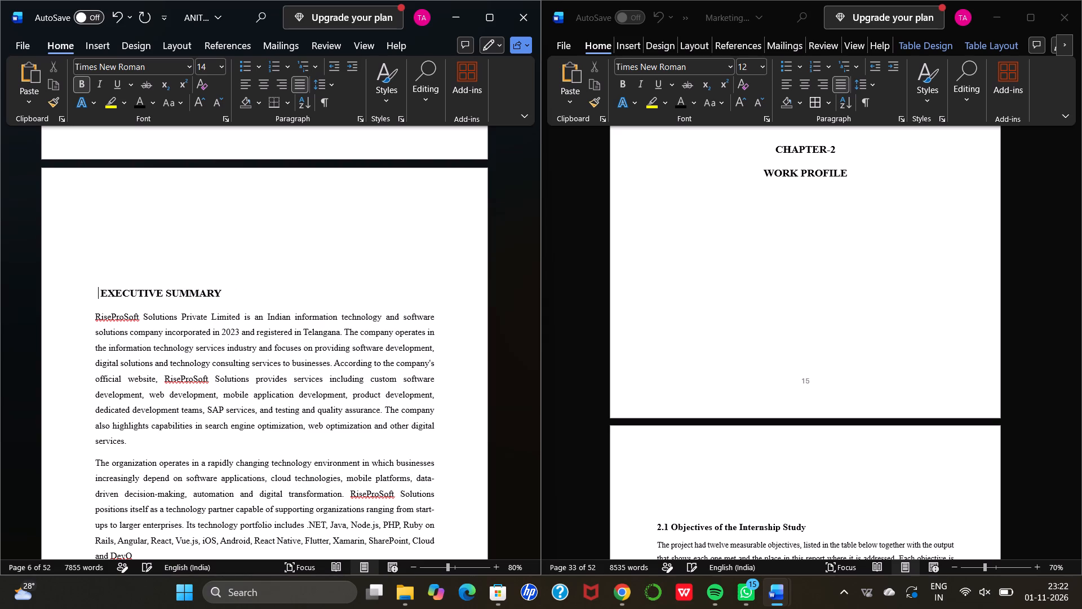
key(BackSpace)
key(BackSpace)
key(BackSpace)
key(BackSpace)
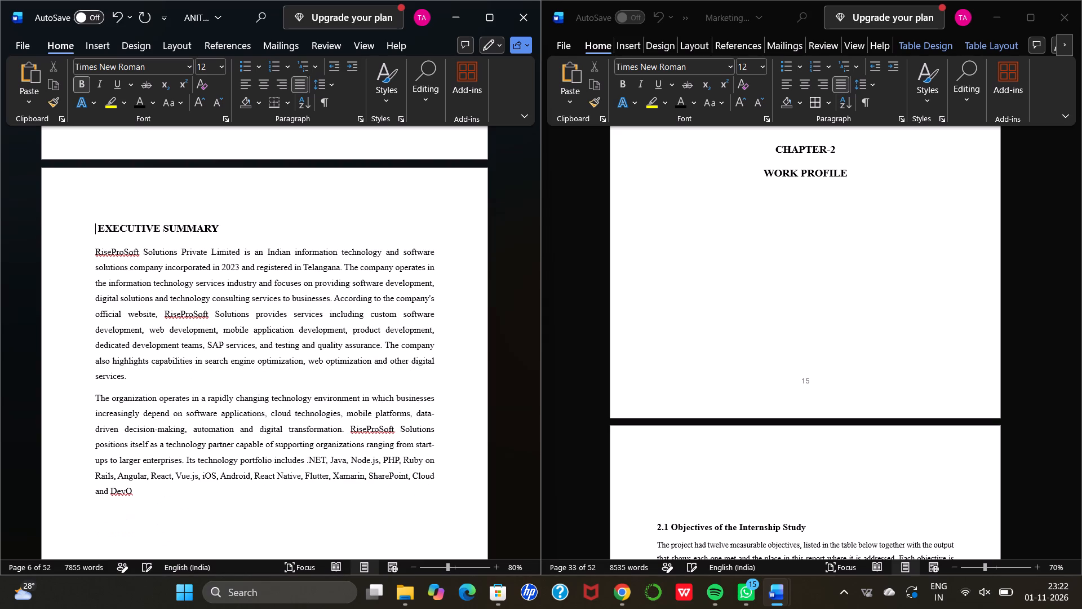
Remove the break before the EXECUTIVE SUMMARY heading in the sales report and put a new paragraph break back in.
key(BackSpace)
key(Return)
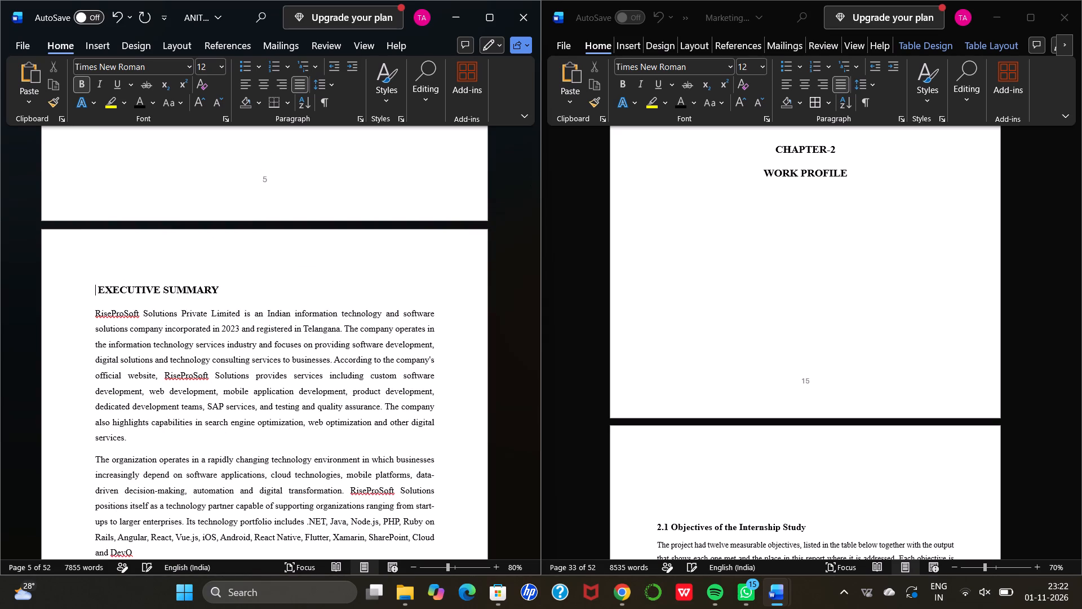
Check the sales report's pages from the Executive Summary through the Chapter 1 title page to section 1.1 Introduction.
scroll(198, 358, down, 2)
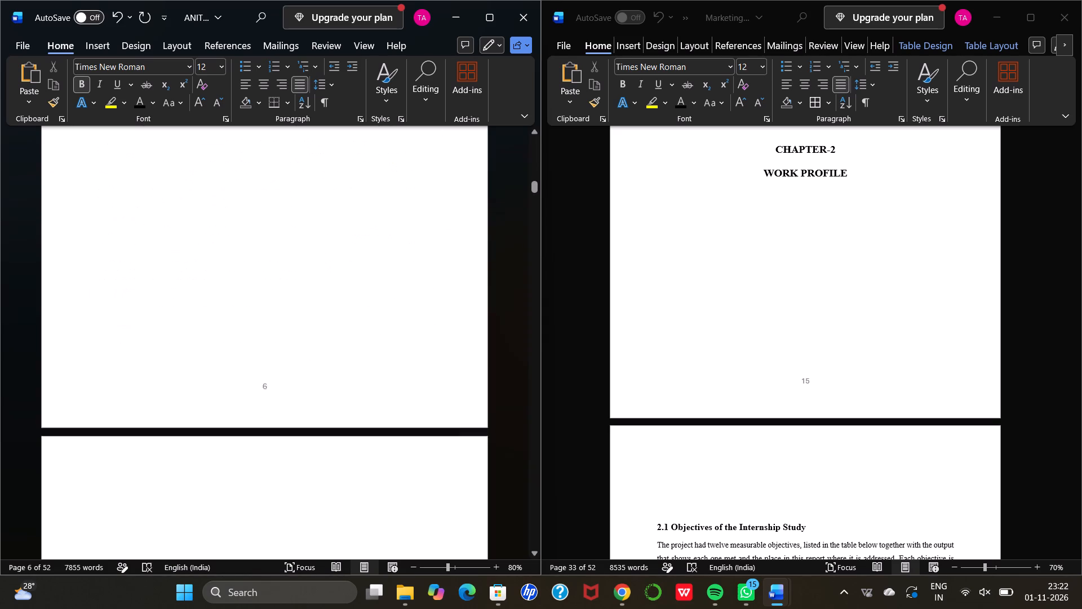
scroll(198, 358, down, 7)
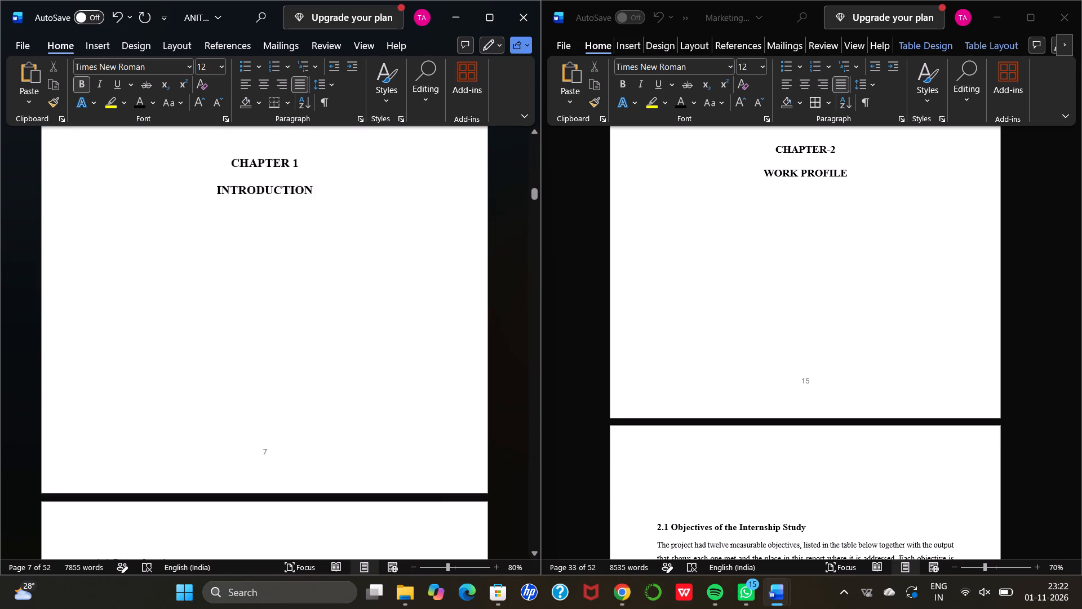
scroll(198, 358, down, 3)
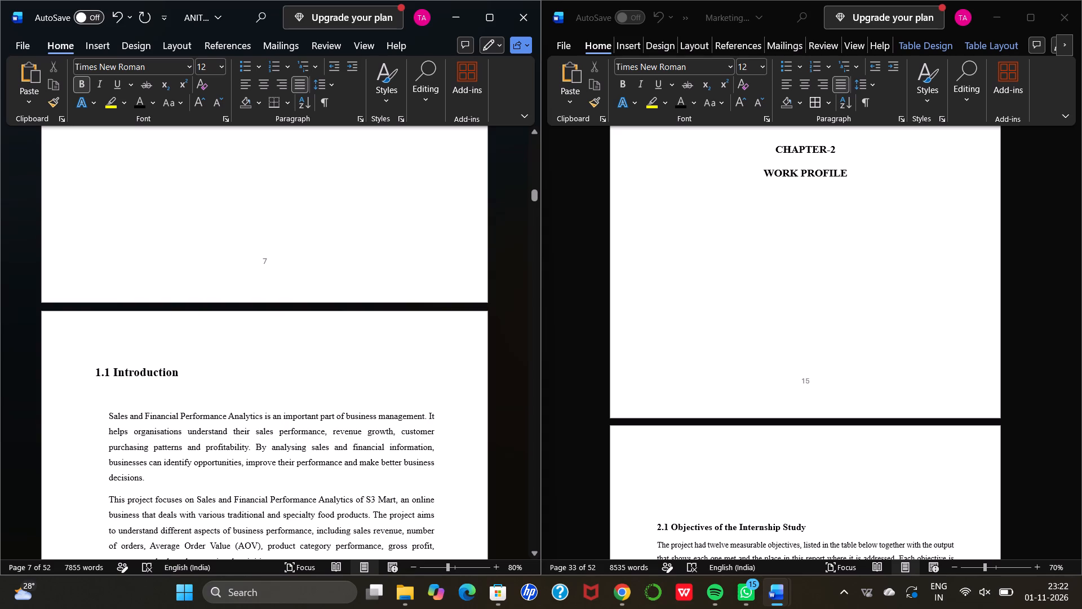
scroll(287, 312, up, 6)
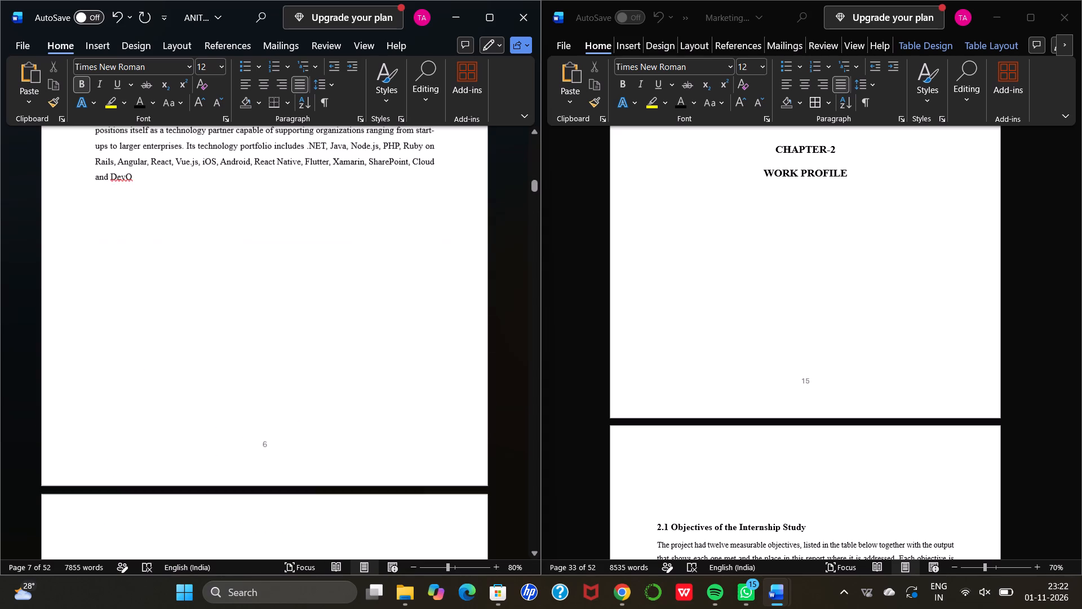
Compare the marketing report's Index with the sales report's Index and the pages holding its Executive Summary and Chapter 1 title.
scroll(750, 280, up, 7)
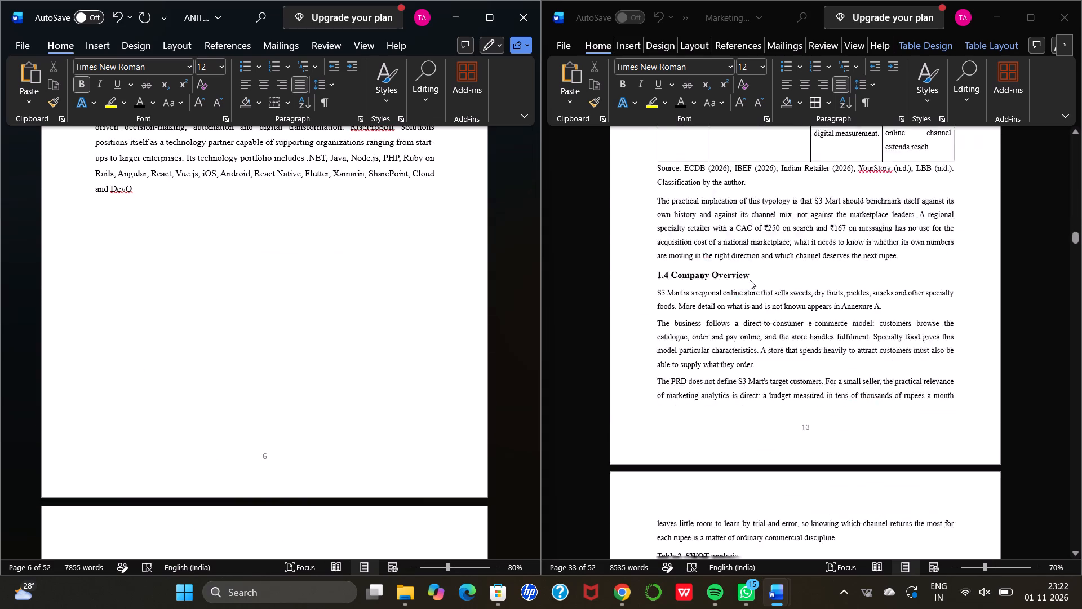
scroll(750, 280, up, 13)
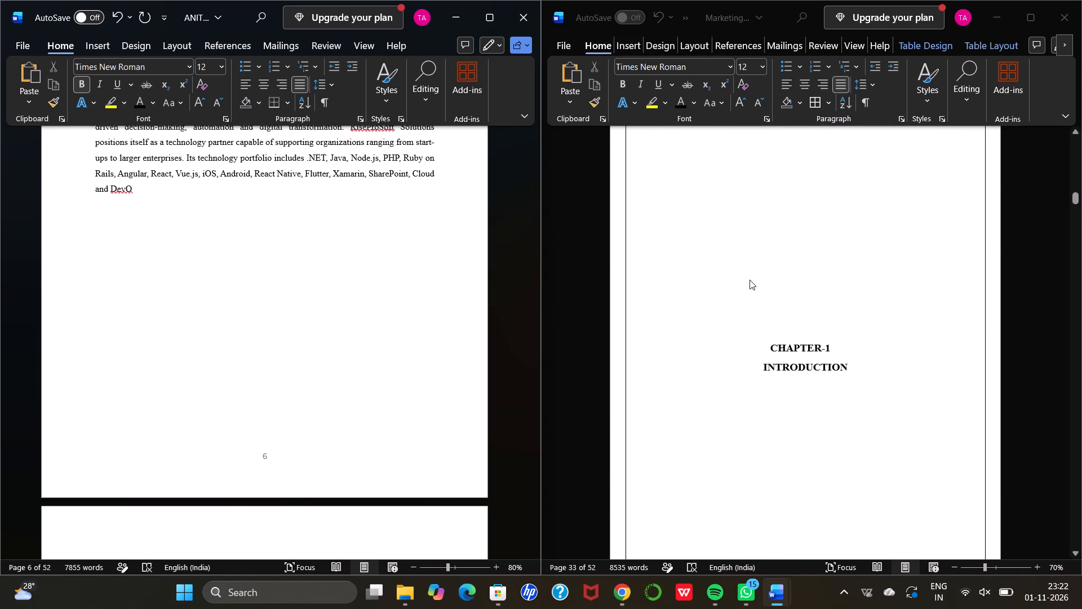
scroll(750, 280, up, 12)
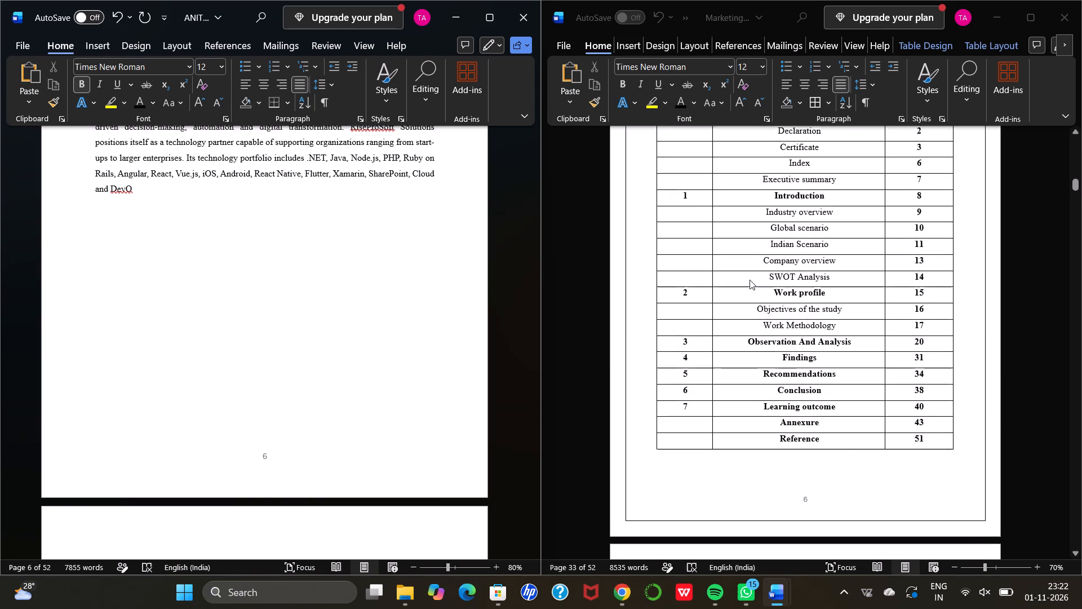
scroll(750, 280, up, 1)
scroll(331, 242, up, 2)
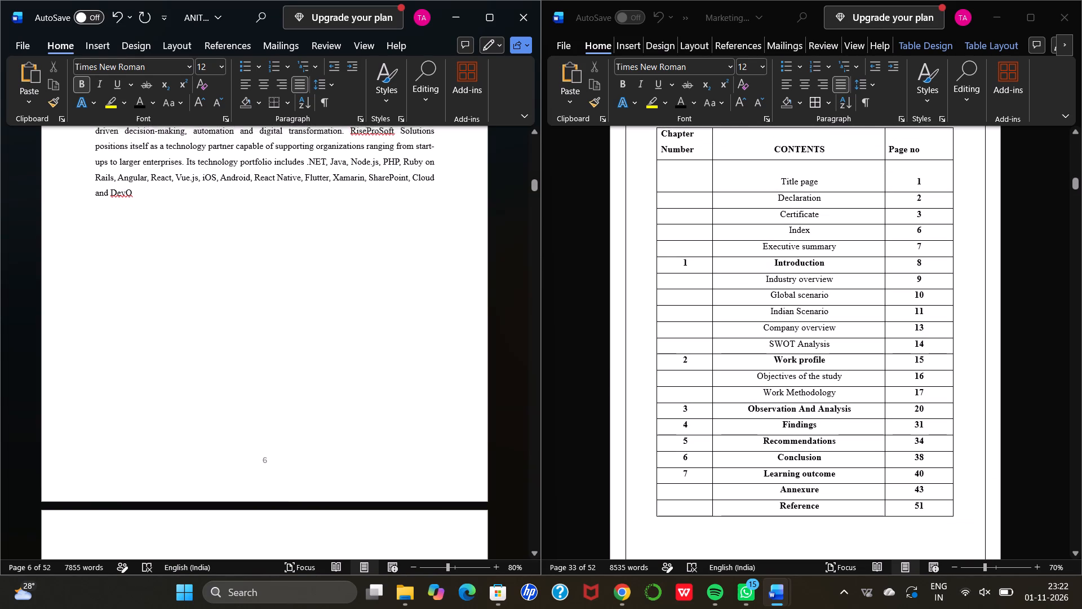
scroll(331, 242, up, 5)
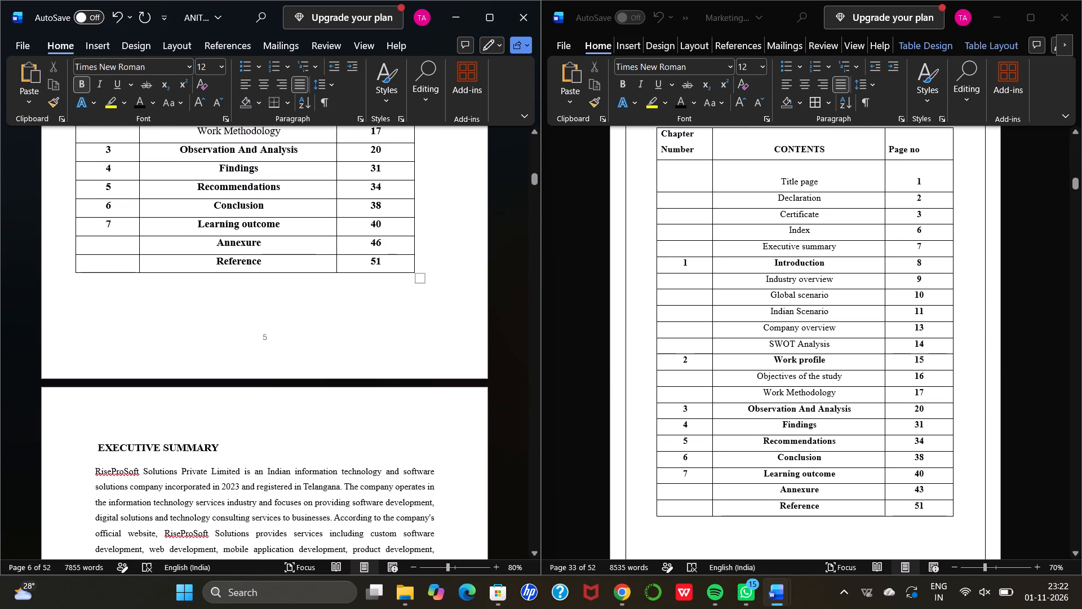
scroll(331, 242, up, 3)
scroll(331, 242, down, 5)
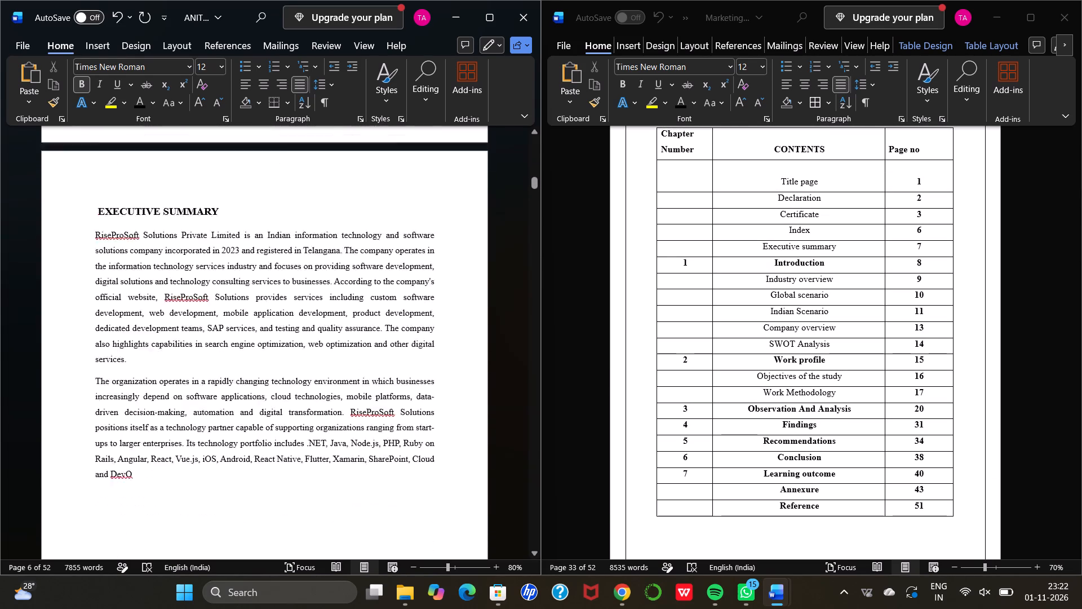
scroll(331, 242, down, 3)
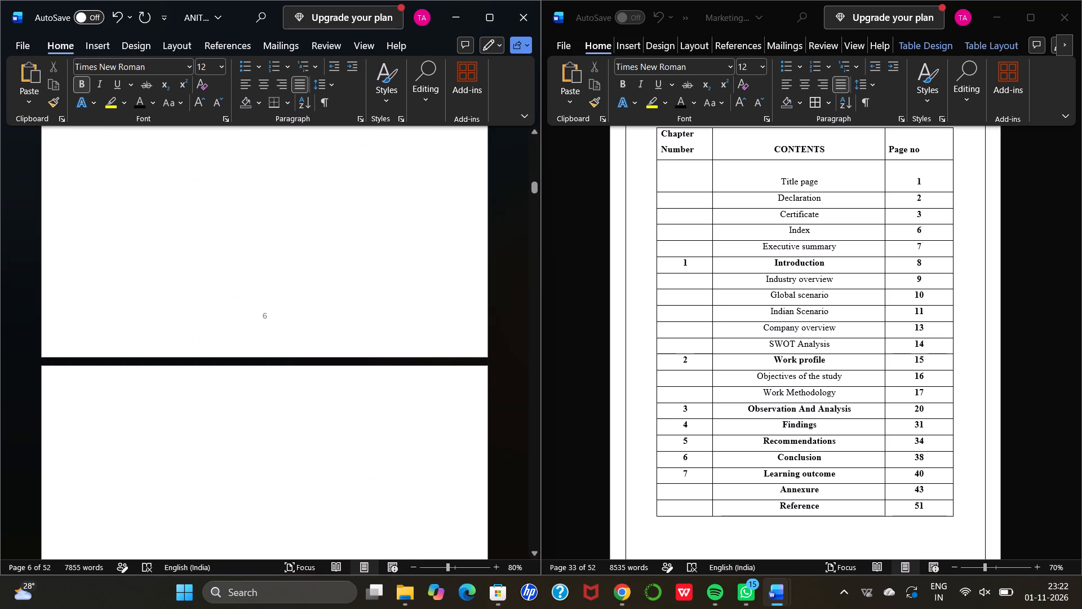
scroll(331, 242, down, 3)
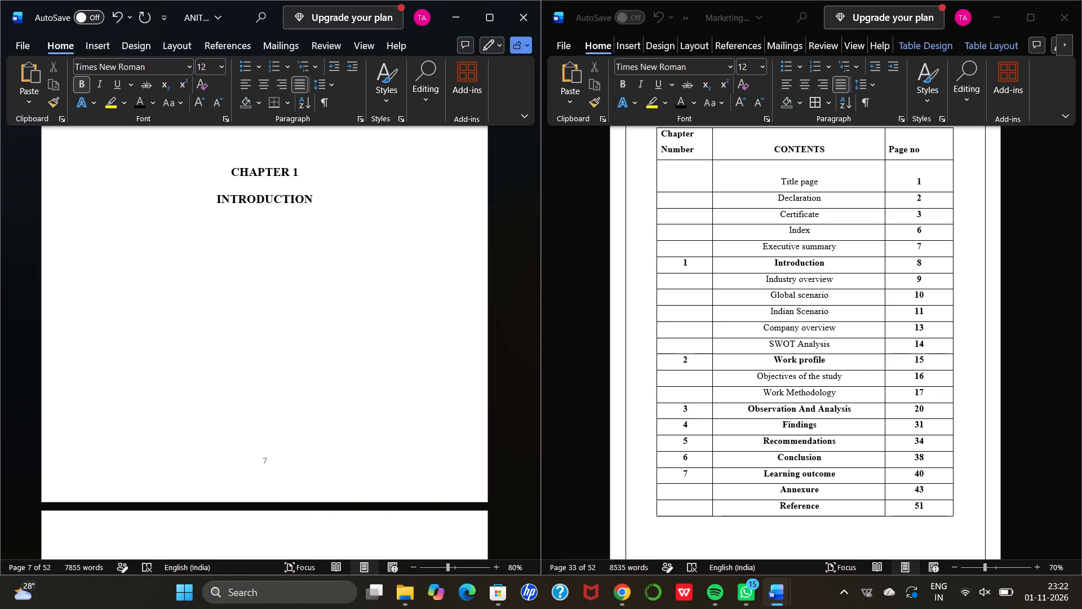
click(331, 242)
Review the sales report's front matter, from the title page, Declaration and Certificate pages through to the end of its Index.
scroll(331, 242, up, 7)
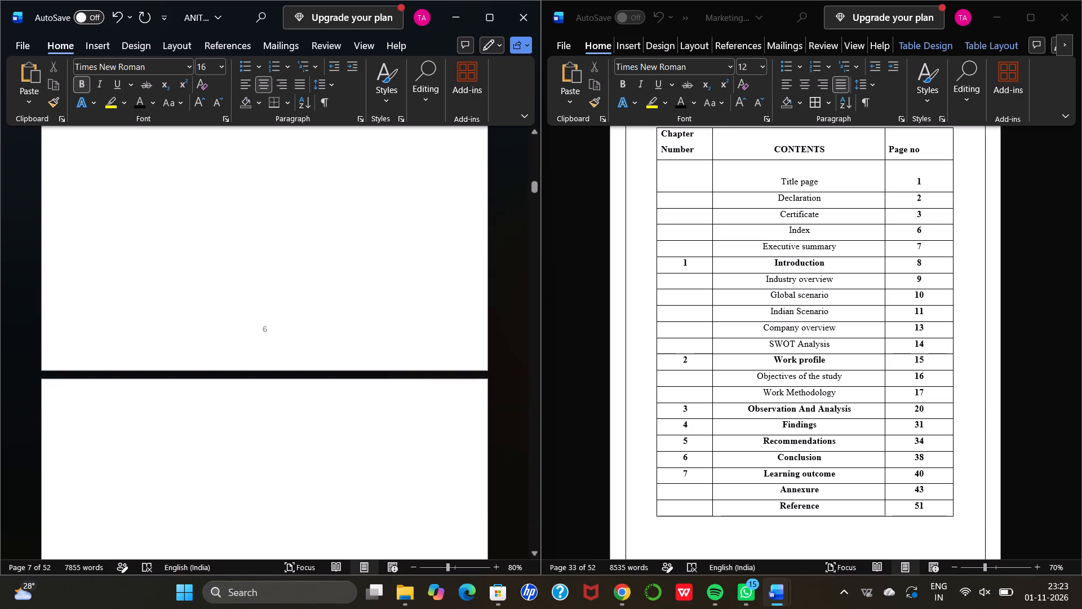
scroll(331, 242, up, 15)
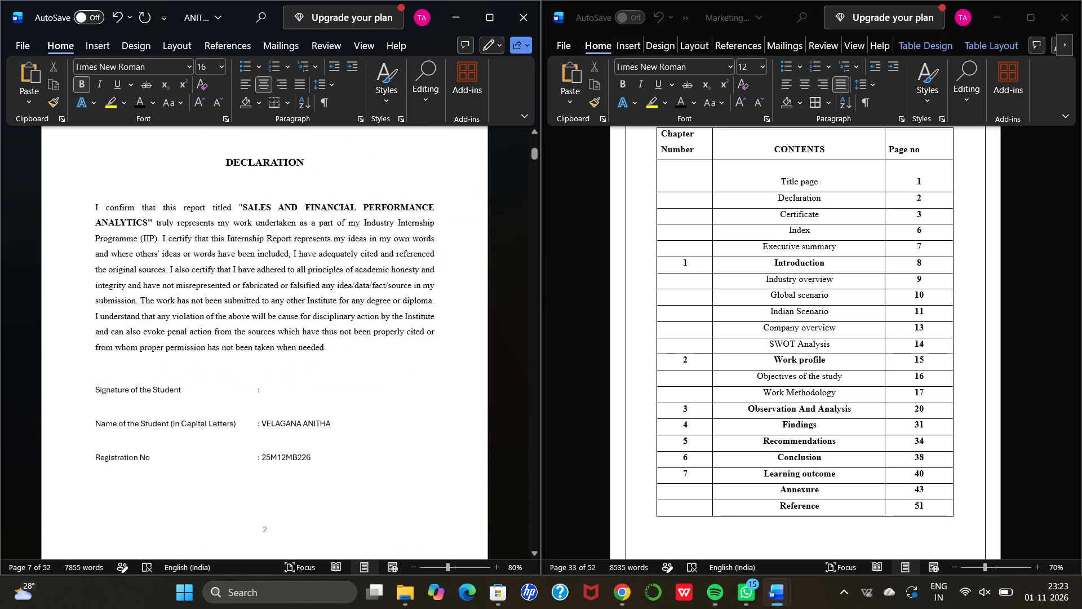
scroll(331, 242, up, 3)
scroll(331, 242, down, 3)
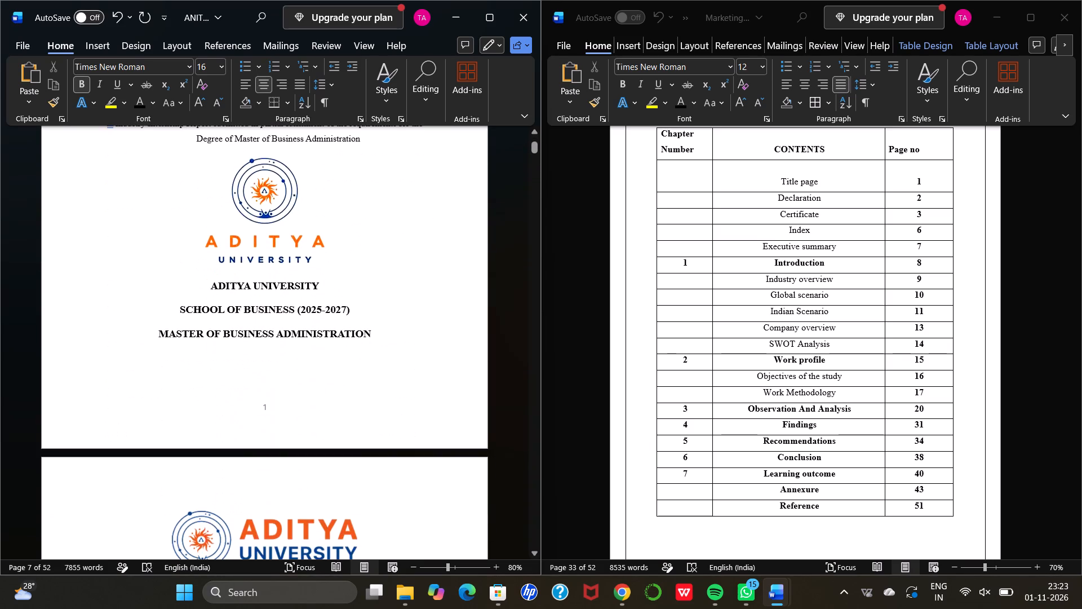
scroll(331, 242, down, 6)
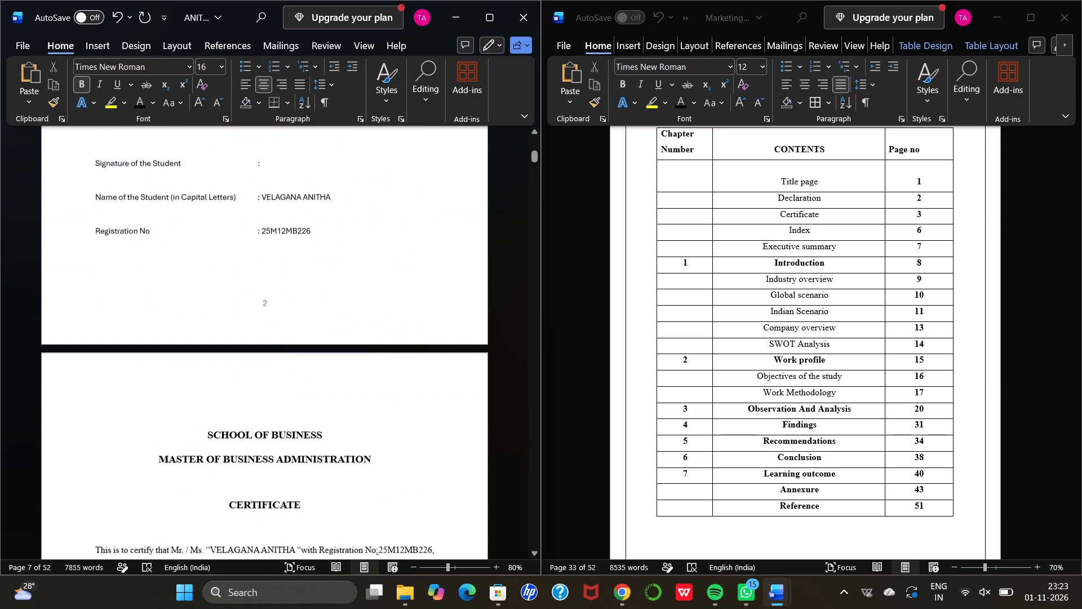
scroll(331, 242, down, 4)
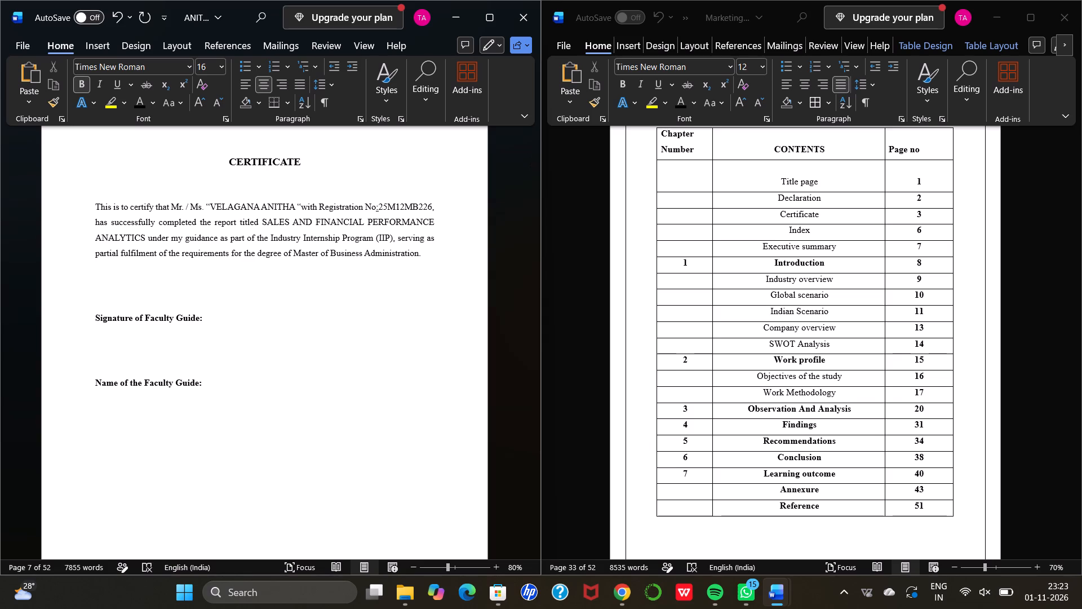
scroll(239, 338, down, 3)
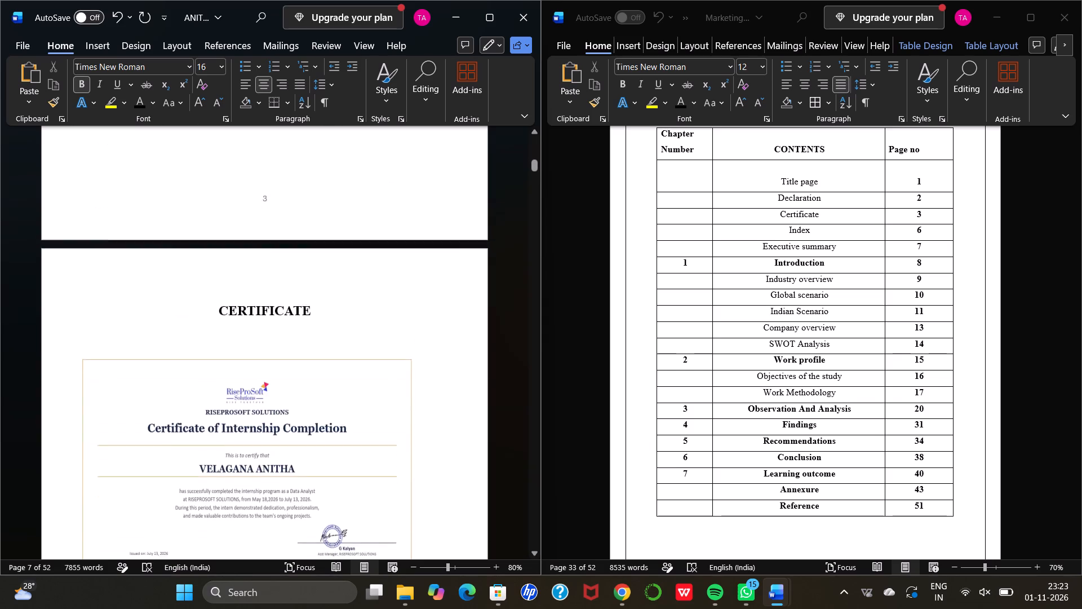
scroll(239, 338, down, 7)
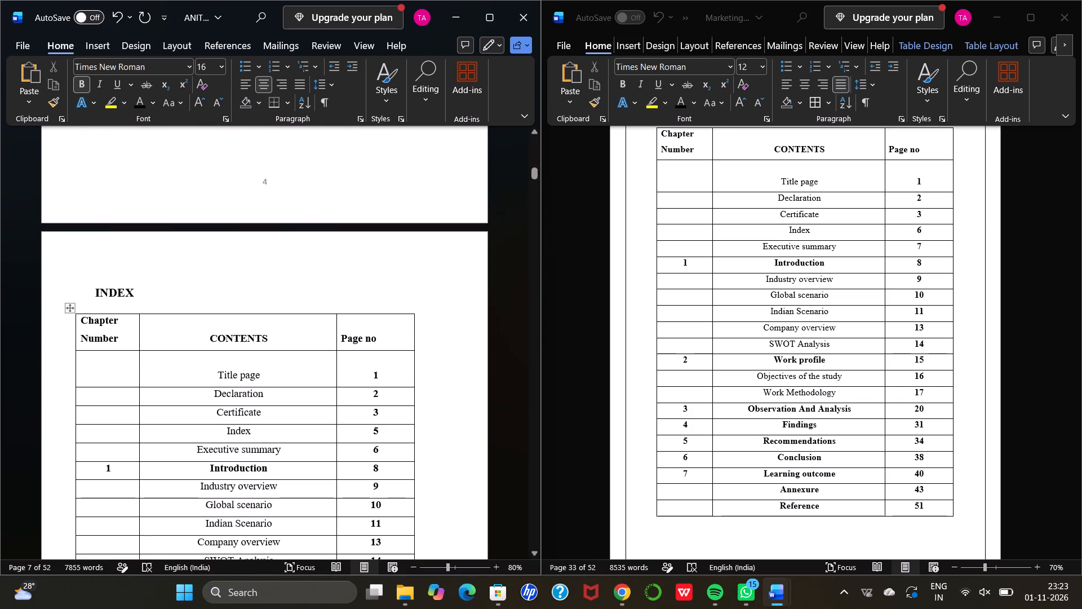
scroll(252, 300, down, 4)
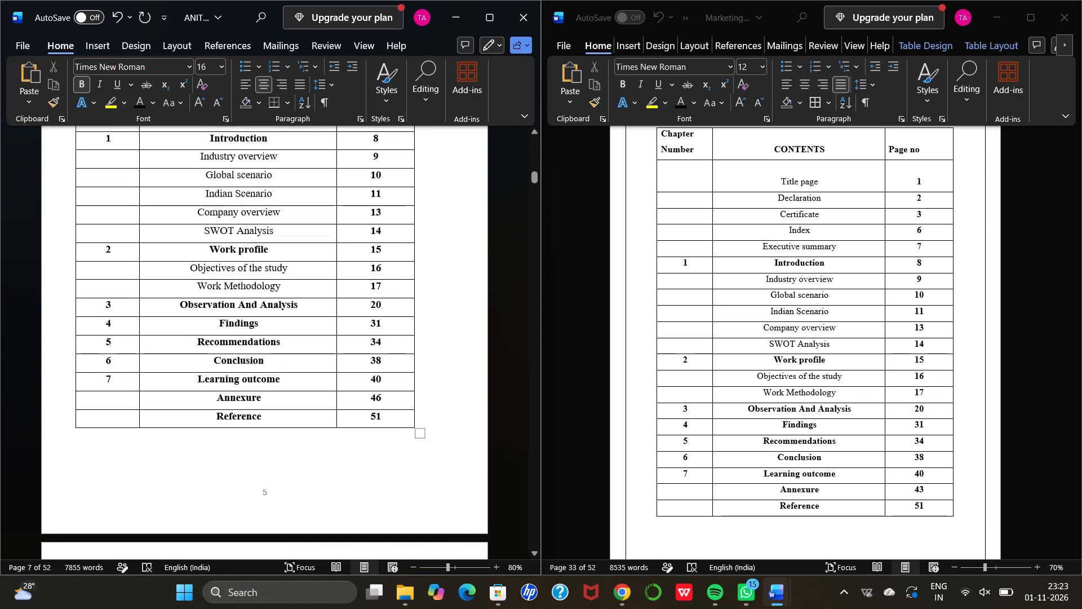
scroll(252, 300, down, 1)
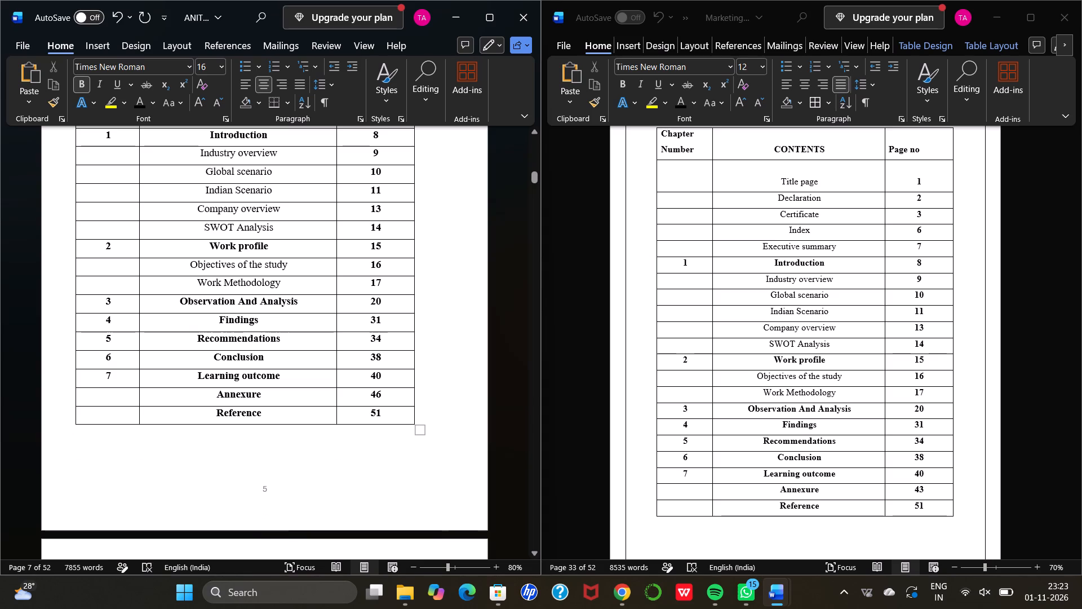
Examine the marketing report's Acknowledgement and Index pages for comparison with the sales report's front matter.
scroll(730, 332, right, 1)
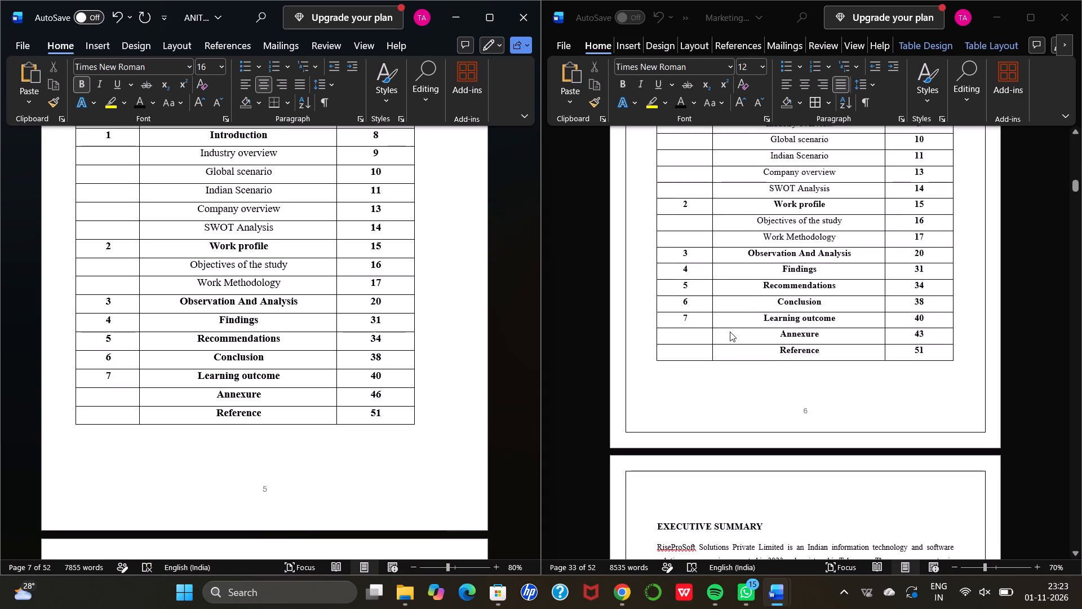
scroll(730, 332, right, 2)
scroll(730, 332, up, 2)
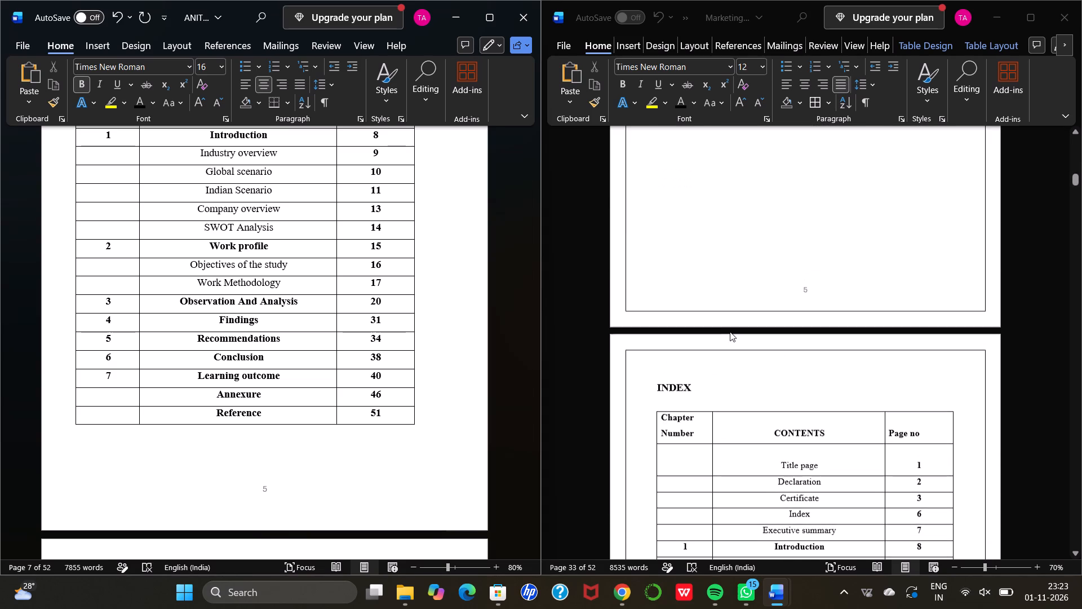
scroll(730, 332, up, 4)
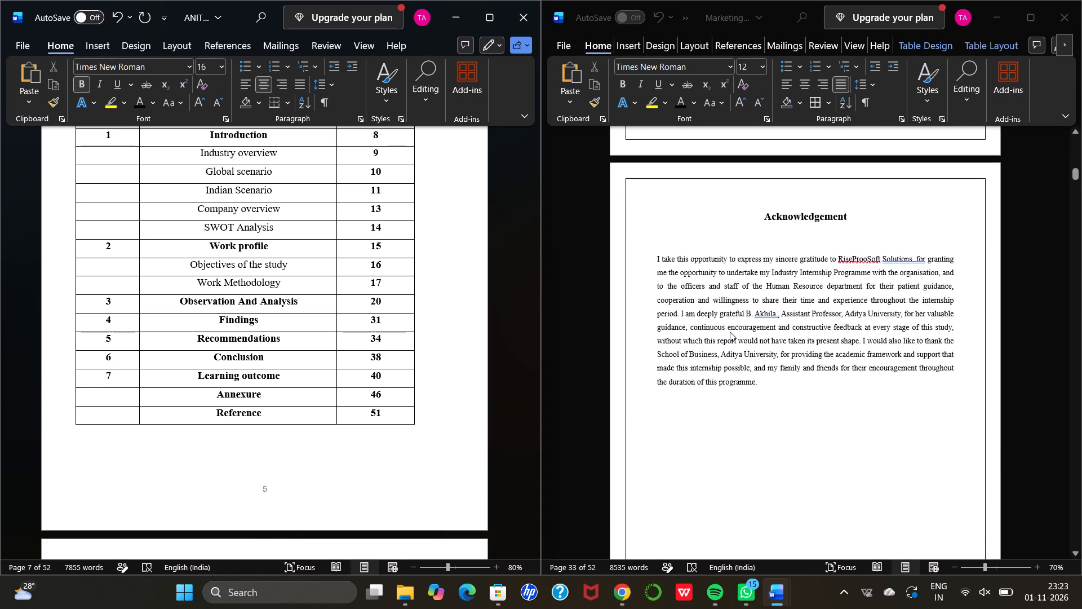
scroll(730, 332, down, 7)
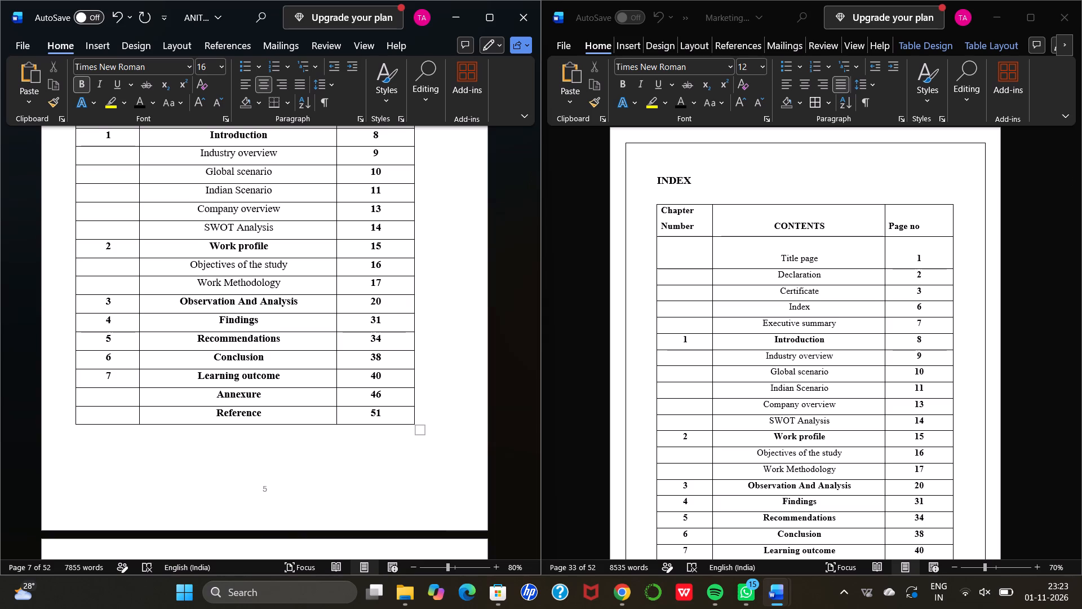
Review the sales report from the end of its Index through the Executive Summary and Chapter 1 title page to section 1.2 Industry Overview.
scroll(273, 436, down, 5)
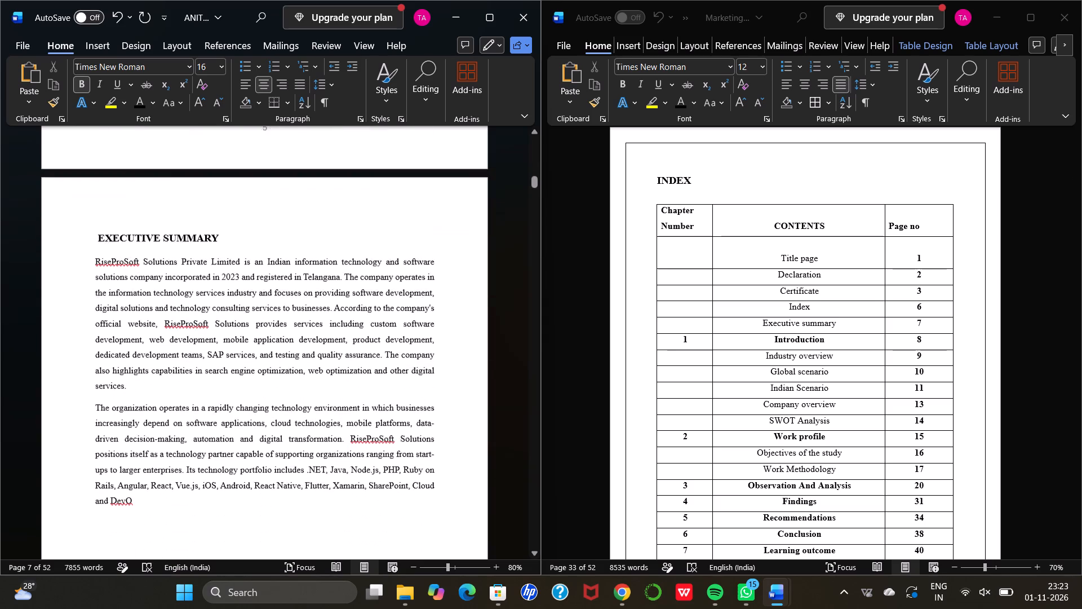
scroll(273, 436, down, 5)
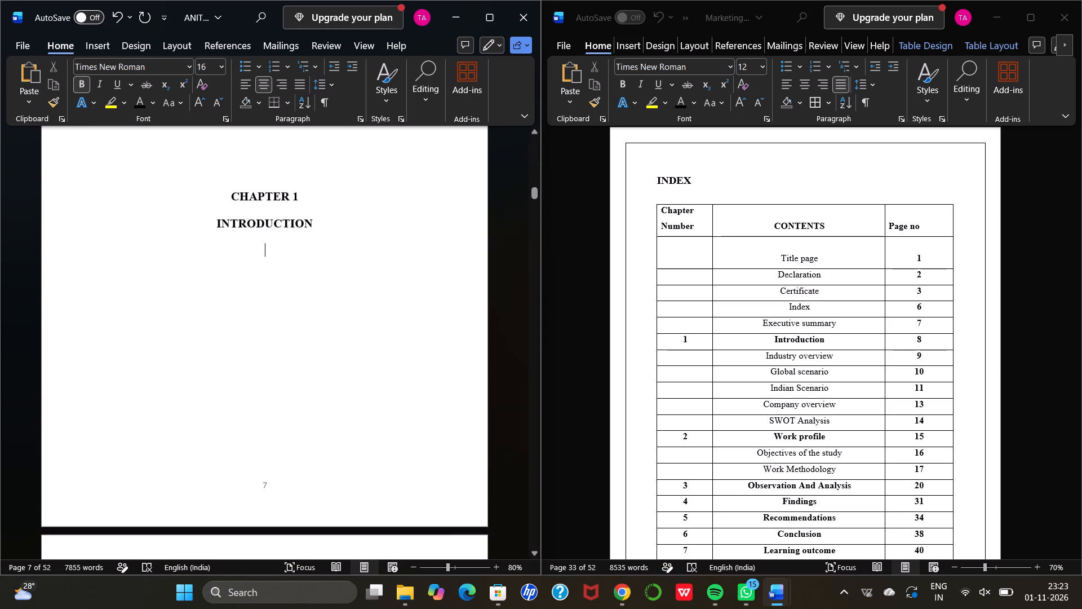
scroll(273, 436, down, 1)
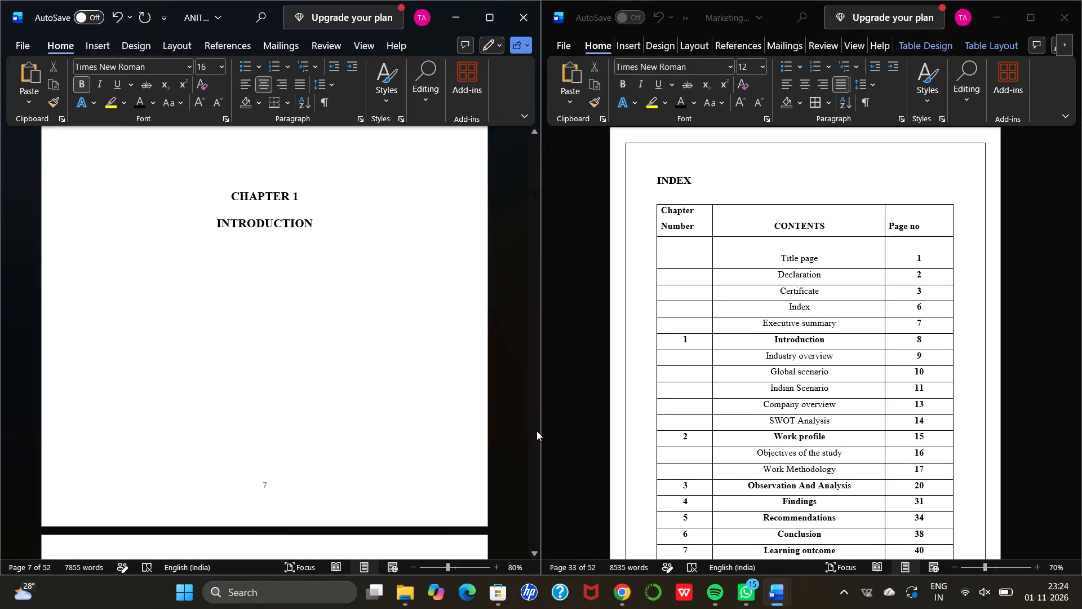
scroll(398, 423, down, 4)
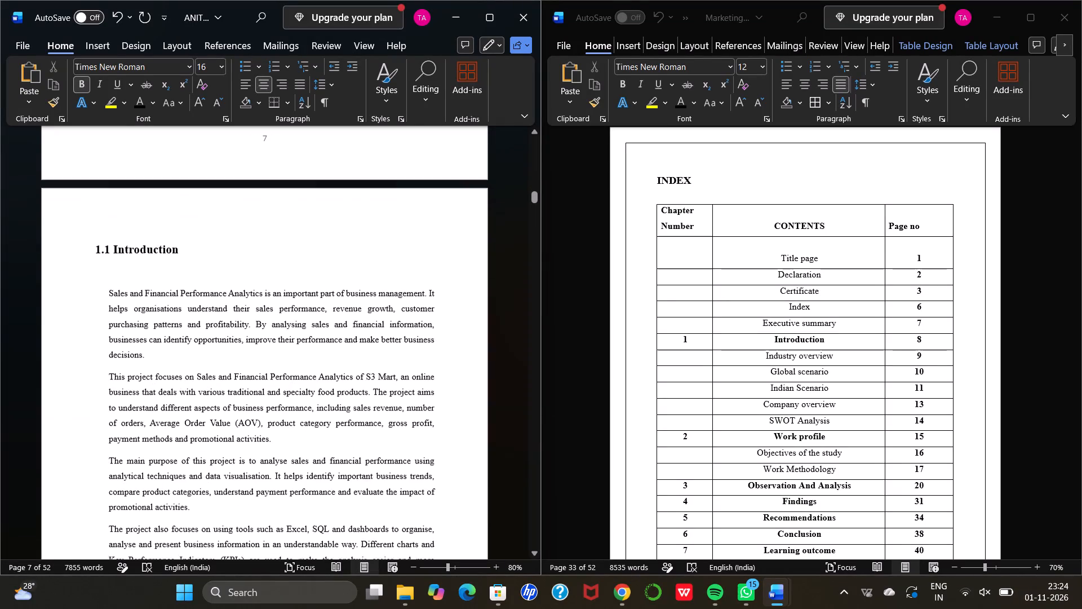
scroll(398, 423, down, 4)
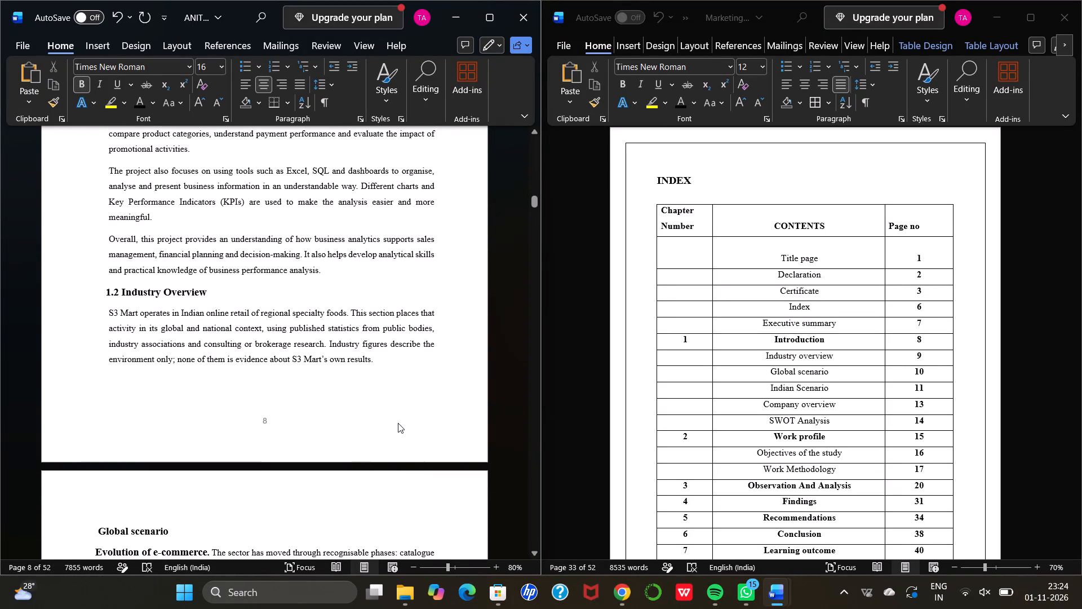
Check the sales report's Global scenario, Indian scenario and Industry players pages against the page numbers in the marketing report's Index.
scroll(400, 451, down, 4)
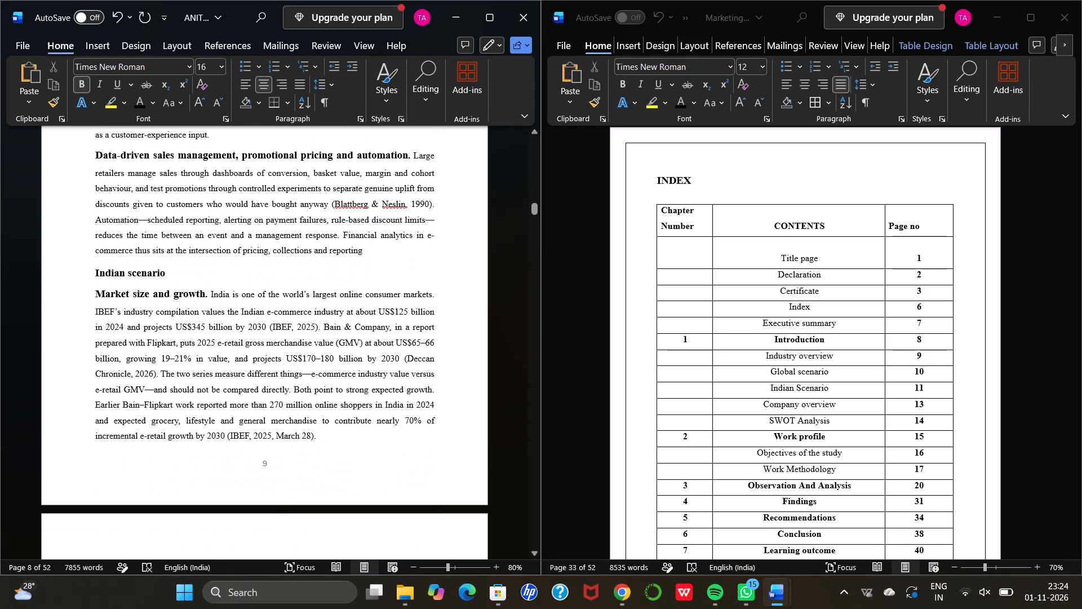
scroll(400, 451, down, 7)
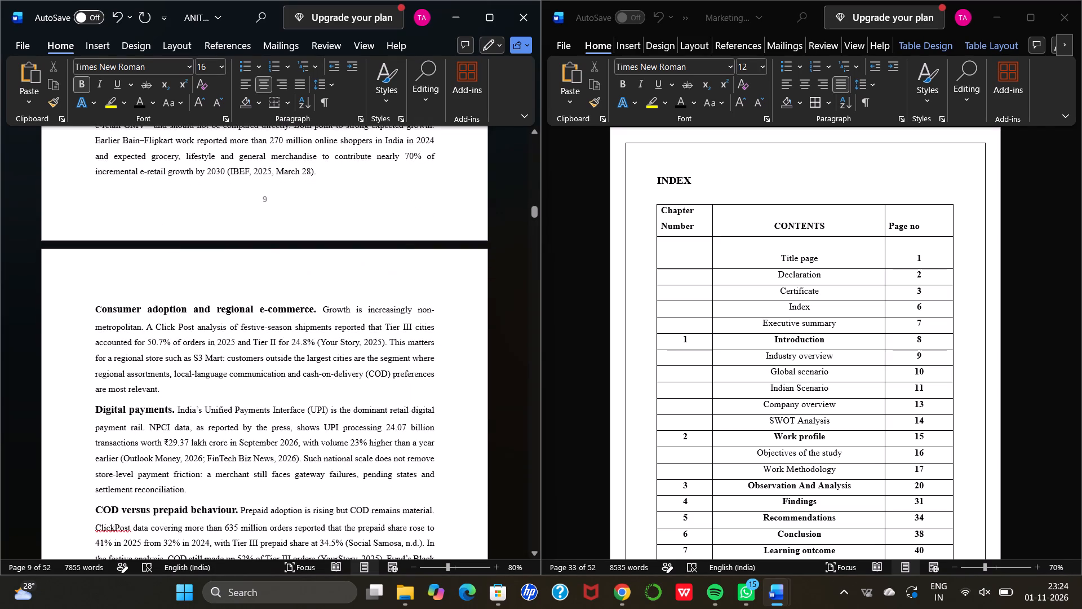
scroll(400, 451, down, 3)
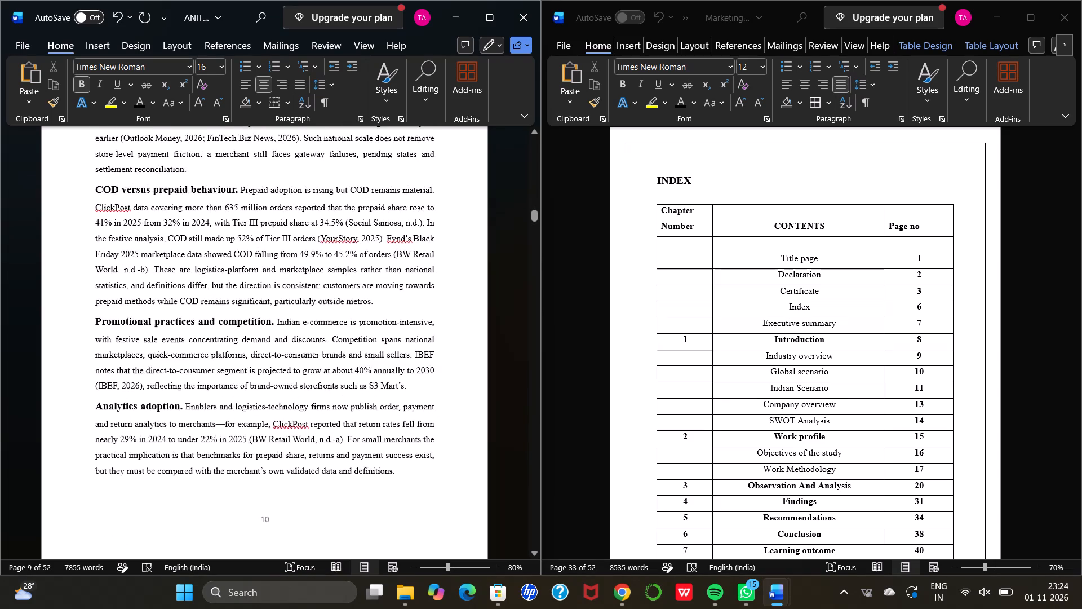
scroll(400, 451, down, 3)
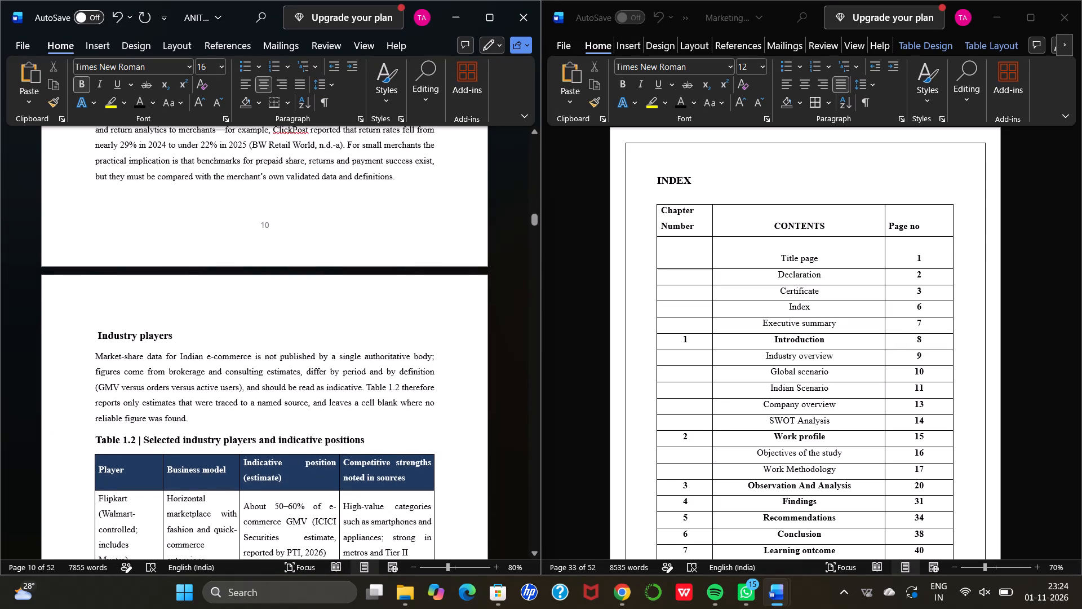
Check the sales report's pages from Table 1.2 through 1.3 Company Overview and the SWOT analysis table to the Chapter 2 title page.
scroll(400, 451, down, 1)
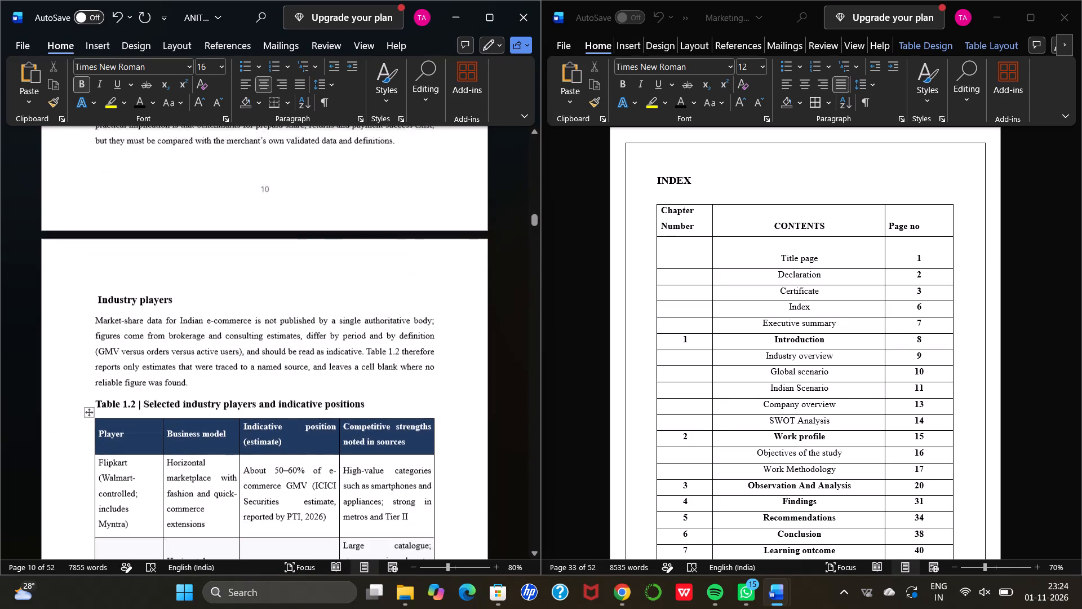
scroll(400, 451, down, 5)
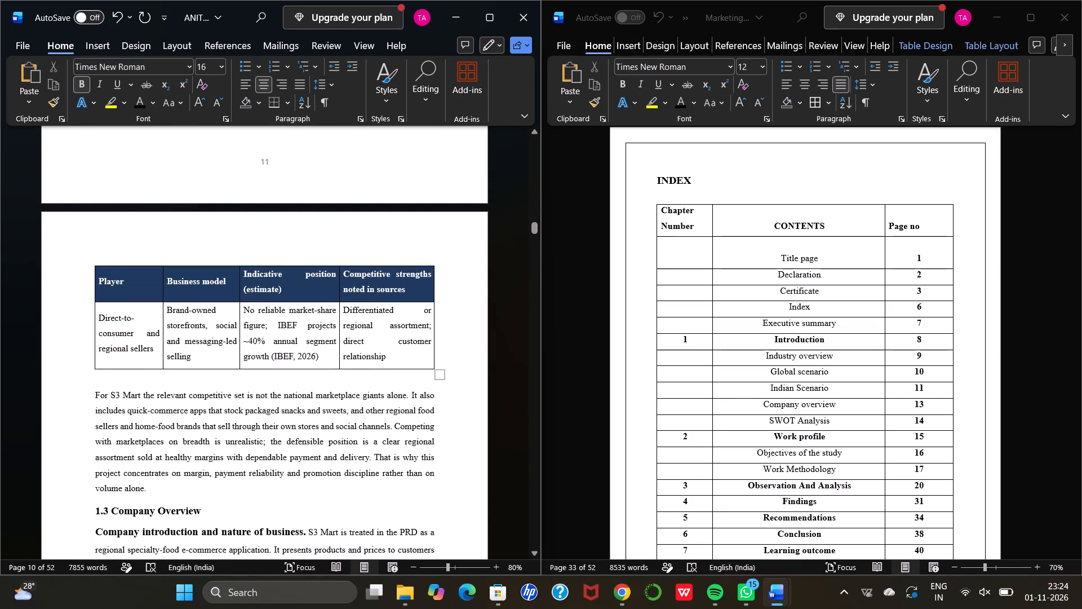
scroll(400, 451, down, 4)
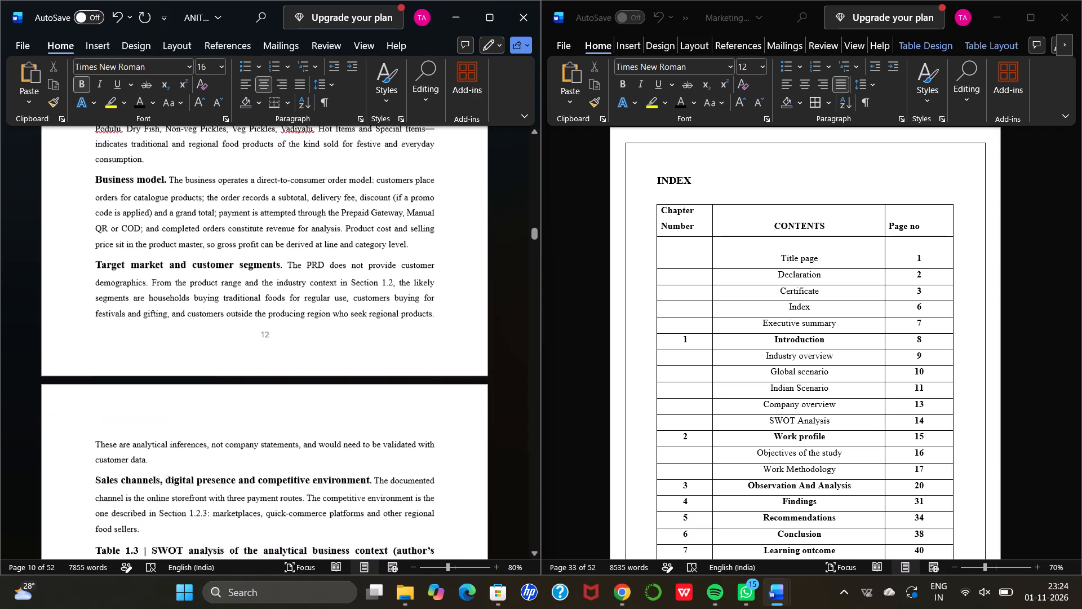
scroll(400, 451, down, 1)
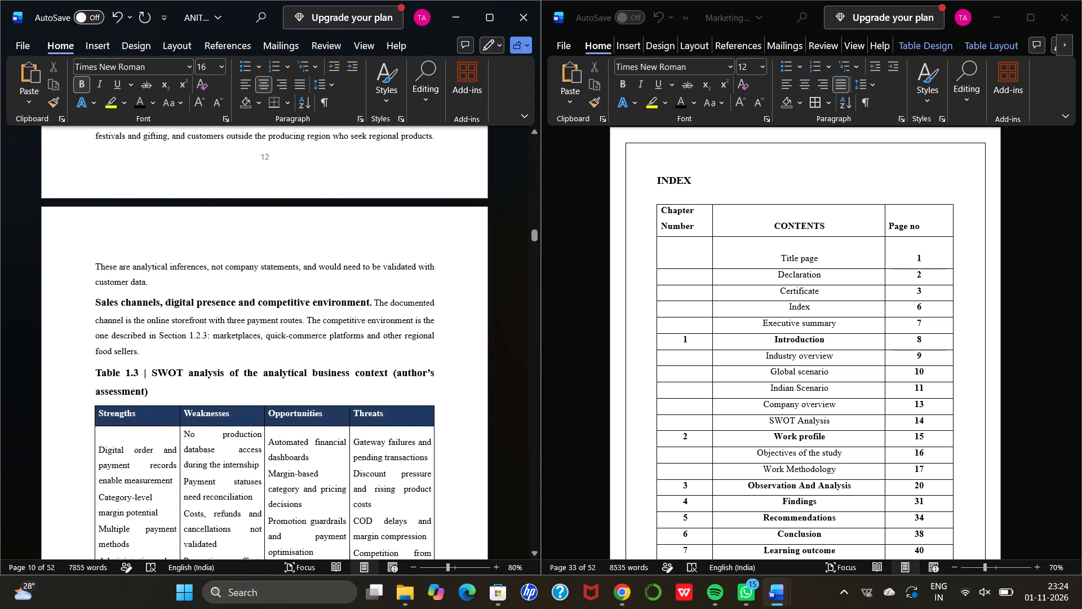
scroll(400, 451, down, 2)
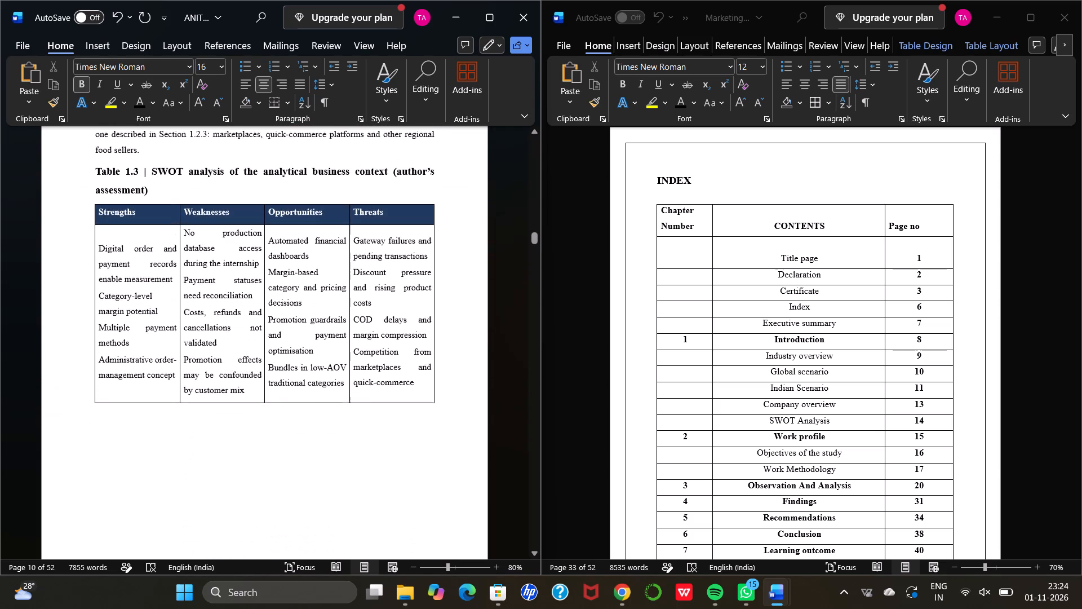
scroll(400, 451, down, 4)
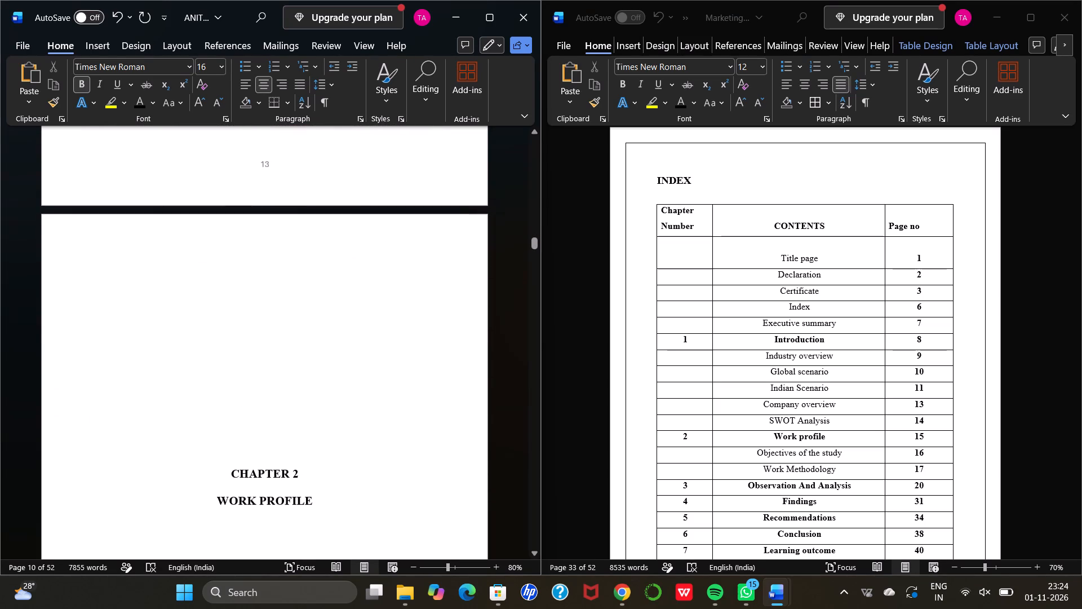
Review Chapter 2 Work Profile in the sales report, from 2.1 Objectives through 2.4 Tools & Techniques to the Chapter 3 title page.
scroll(400, 451, down, 2)
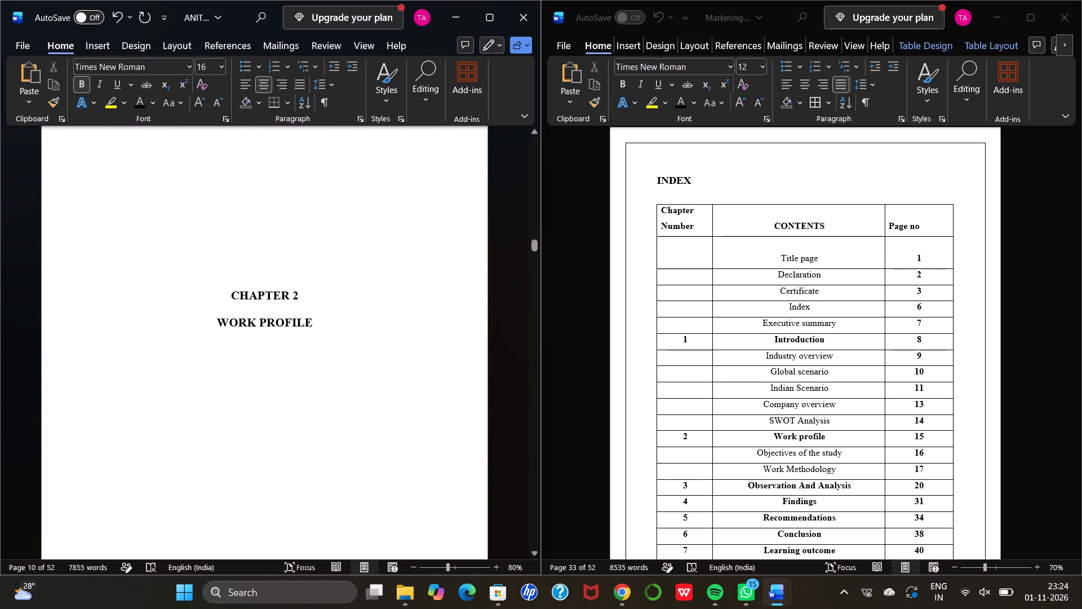
scroll(400, 451, down, 4)
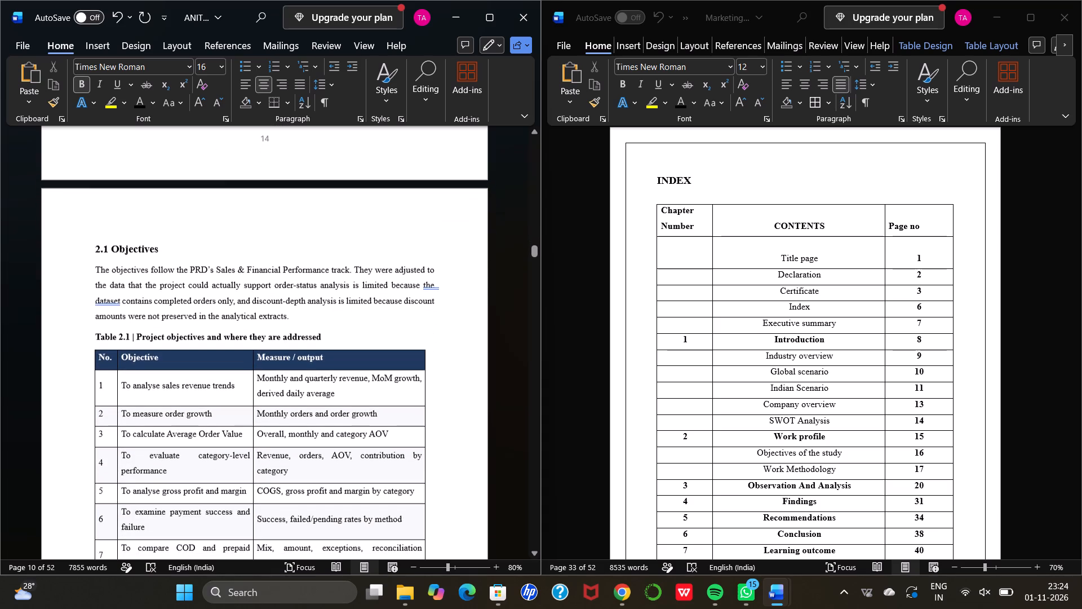
scroll(400, 451, down, 1)
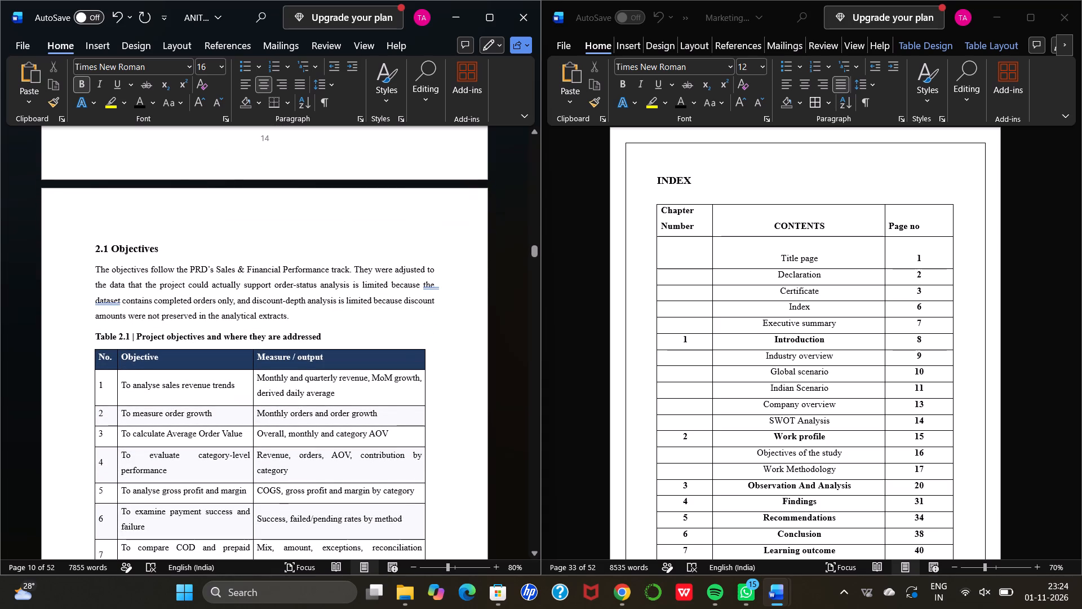
scroll(400, 451, down, 3)
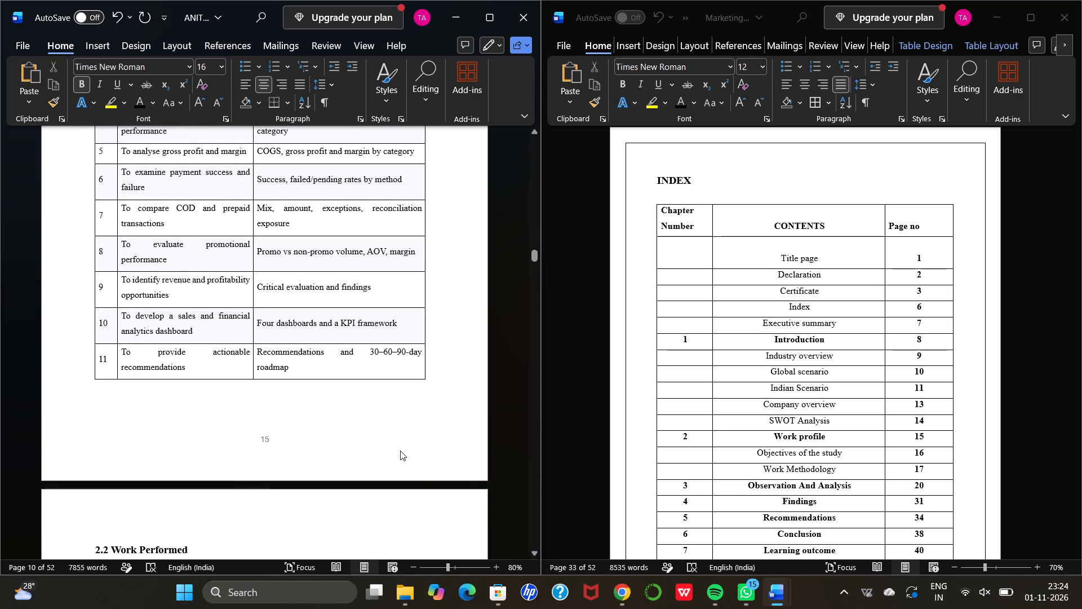
scroll(400, 451, down, 2)
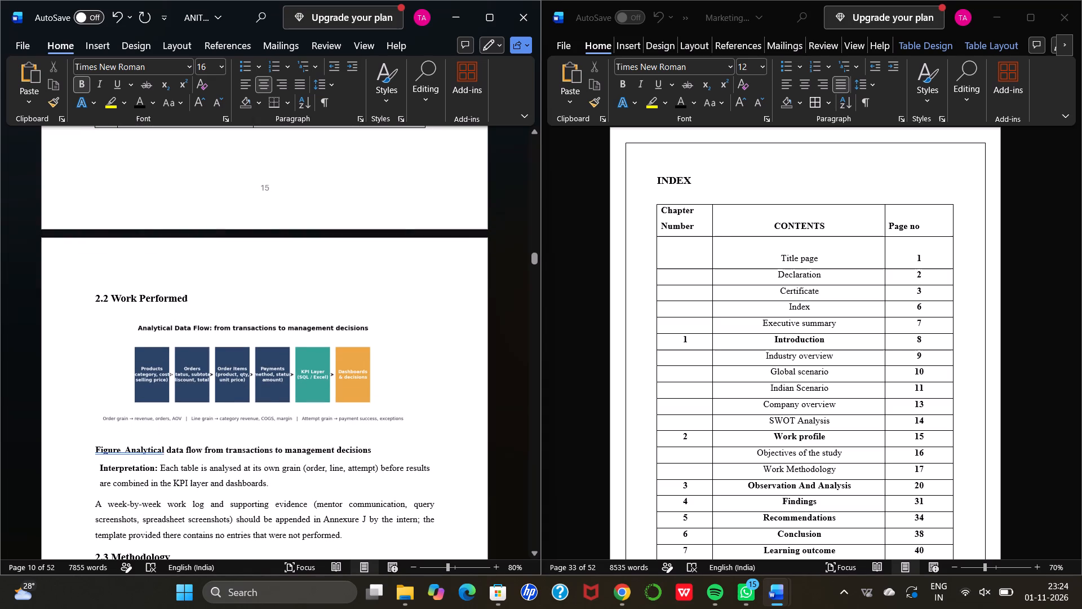
scroll(400, 451, down, 1)
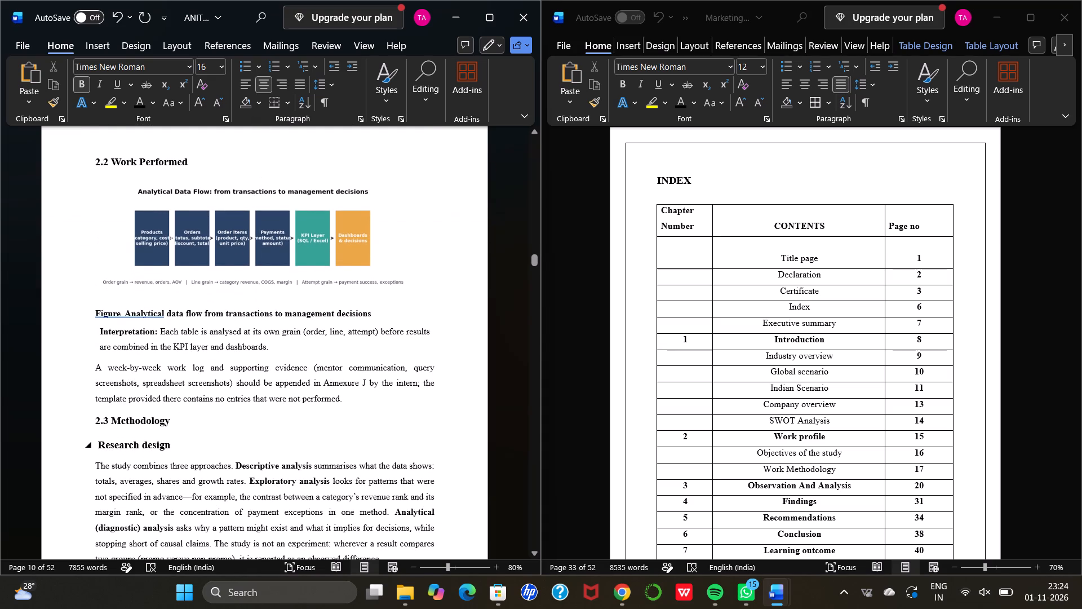
scroll(400, 448, down, 4)
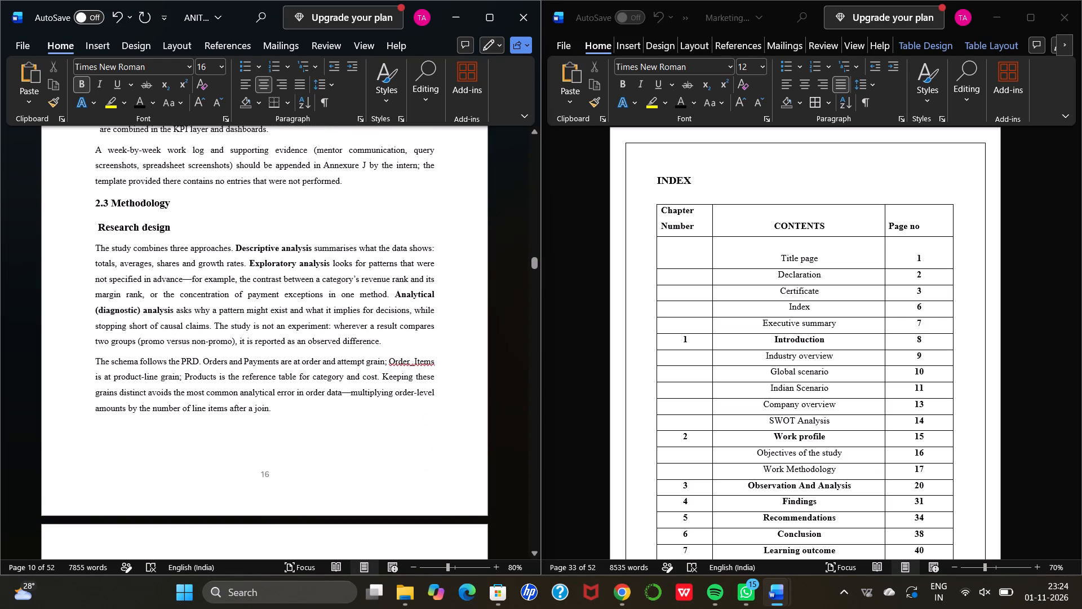
scroll(400, 448, down, 6)
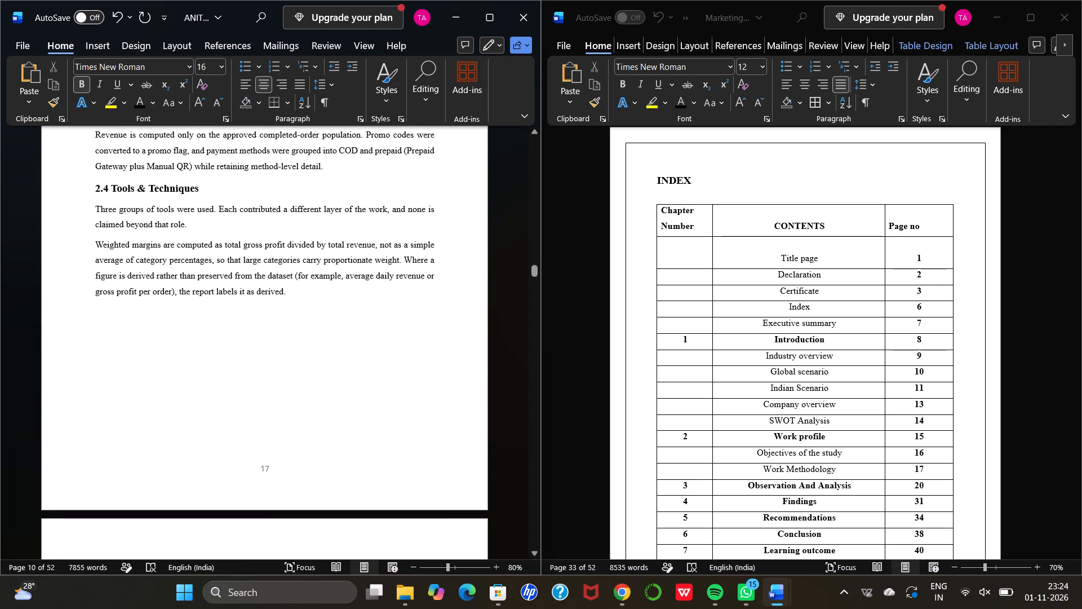
scroll(400, 448, down, 6)
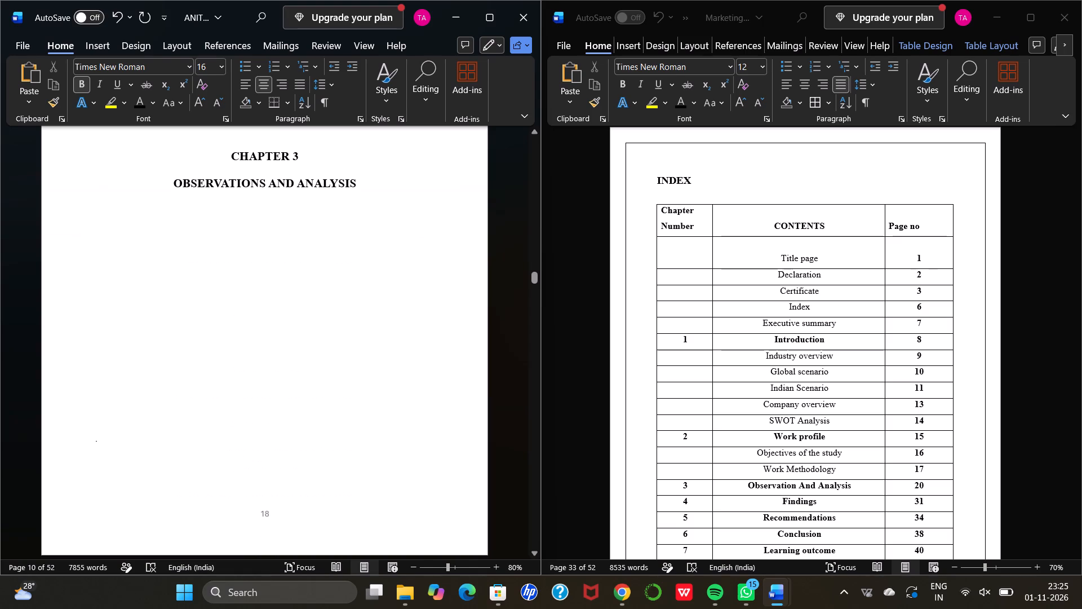
Examine the sales report's Chapter 3 analysis sections, figures and captions from 3.1 Sales Revenue Analysis to the Financial KPI framework table.
scroll(400, 448, down, 6)
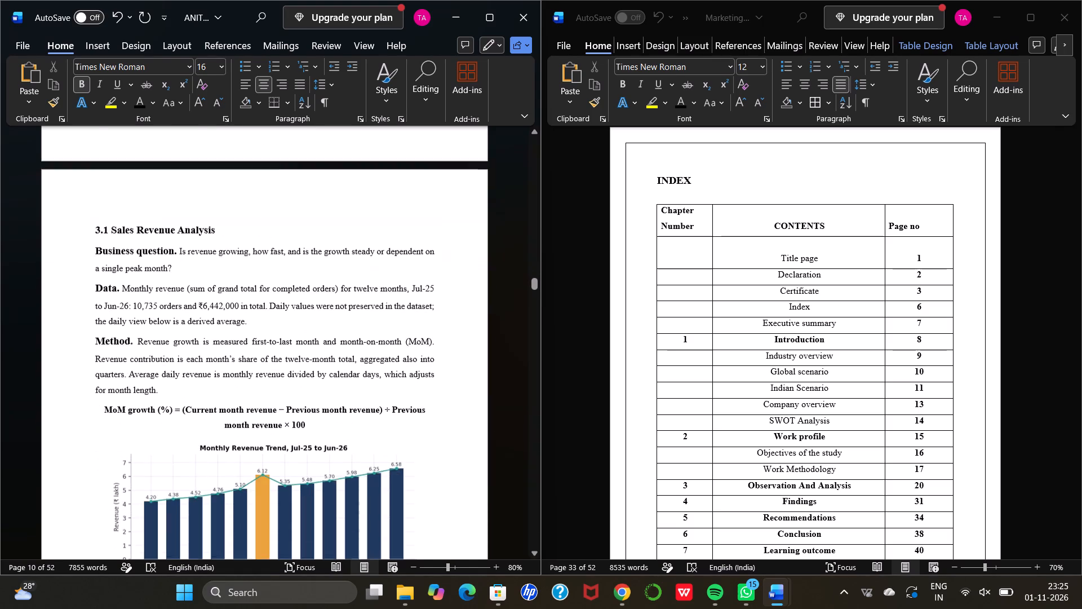
scroll(400, 448, down, 11)
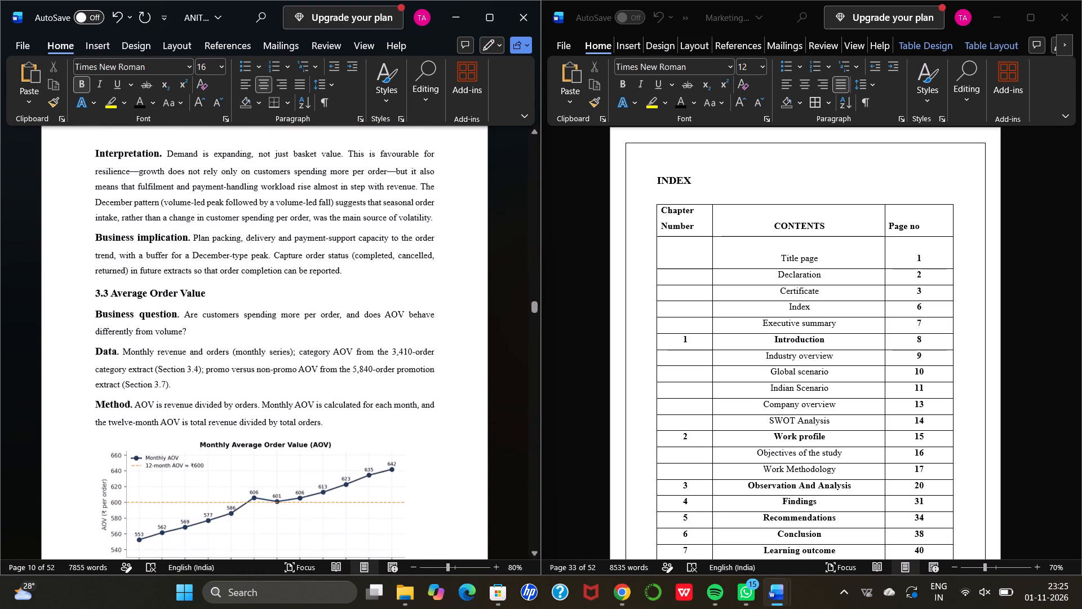
scroll(400, 448, down, 9)
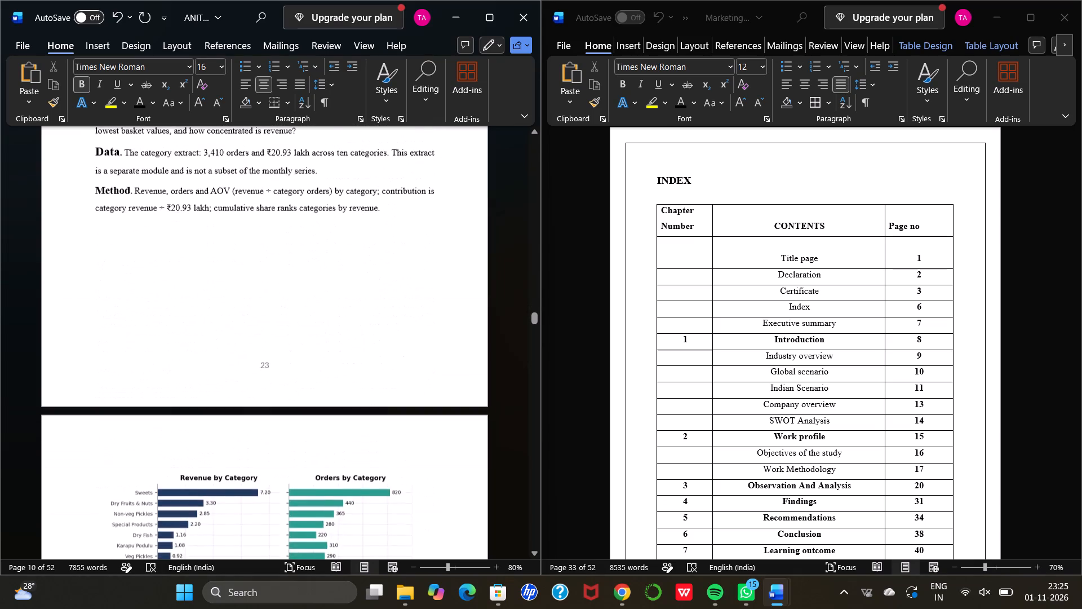
scroll(400, 448, down, 9)
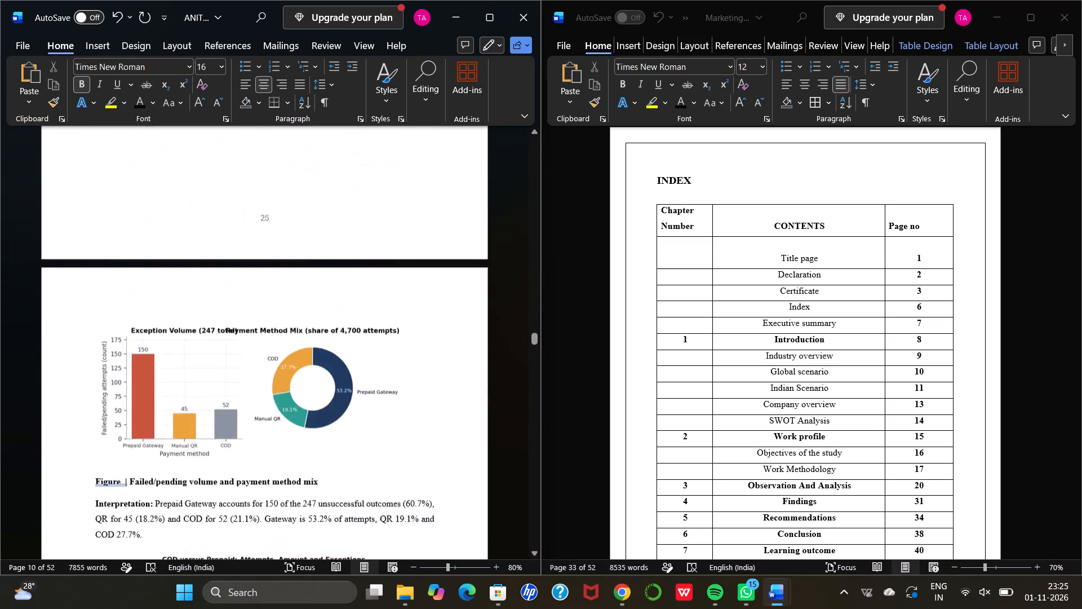
scroll(400, 448, down, 8)
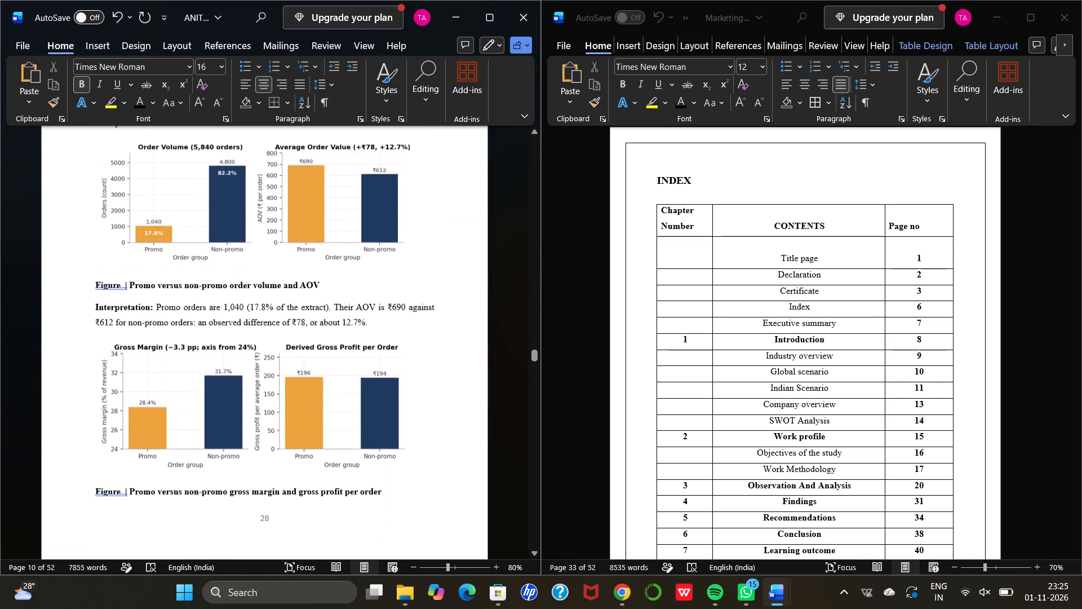
scroll(400, 448, down, 7)
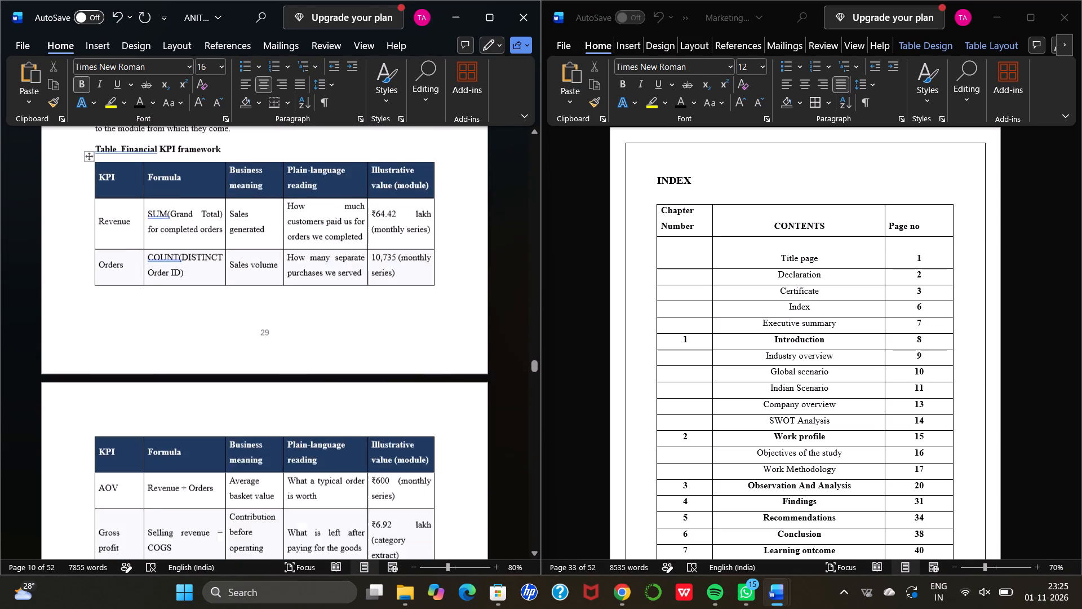
Review the rest of the sales report's Chapter 3, from the Financial KPI framework table through the dashboards to Payment, promotion and COD.
scroll(400, 448, down, 9)
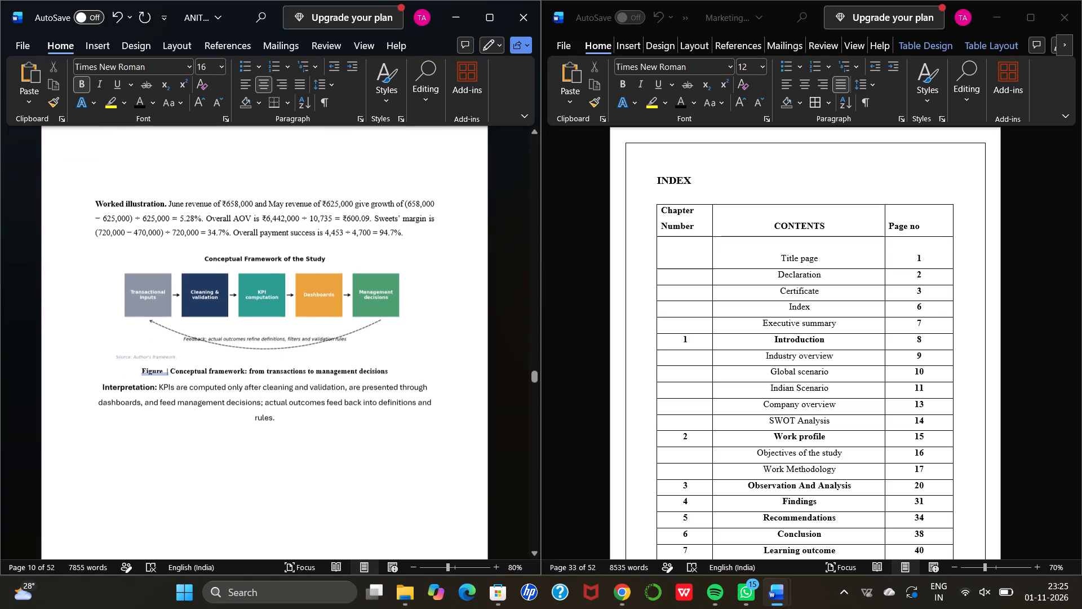
scroll(410, 427, down, 7)
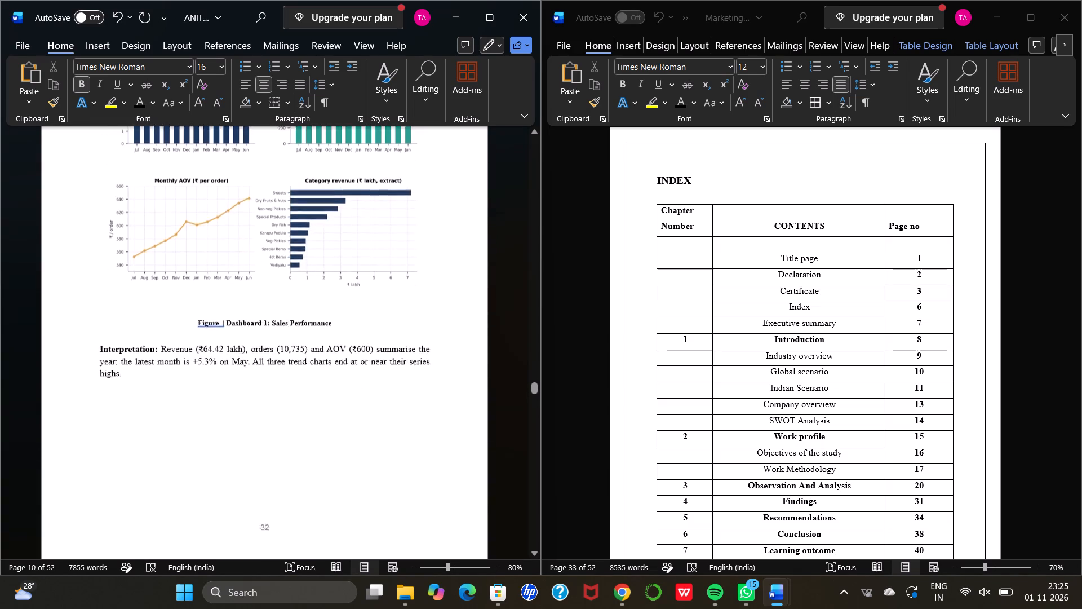
scroll(410, 427, down, 8)
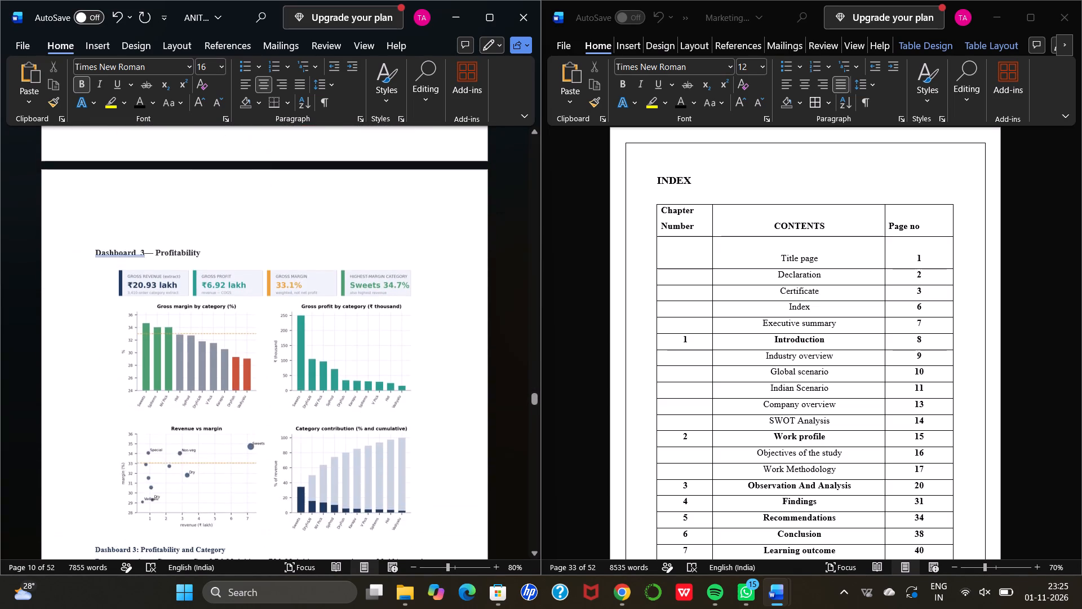
scroll(410, 427, down, 7)
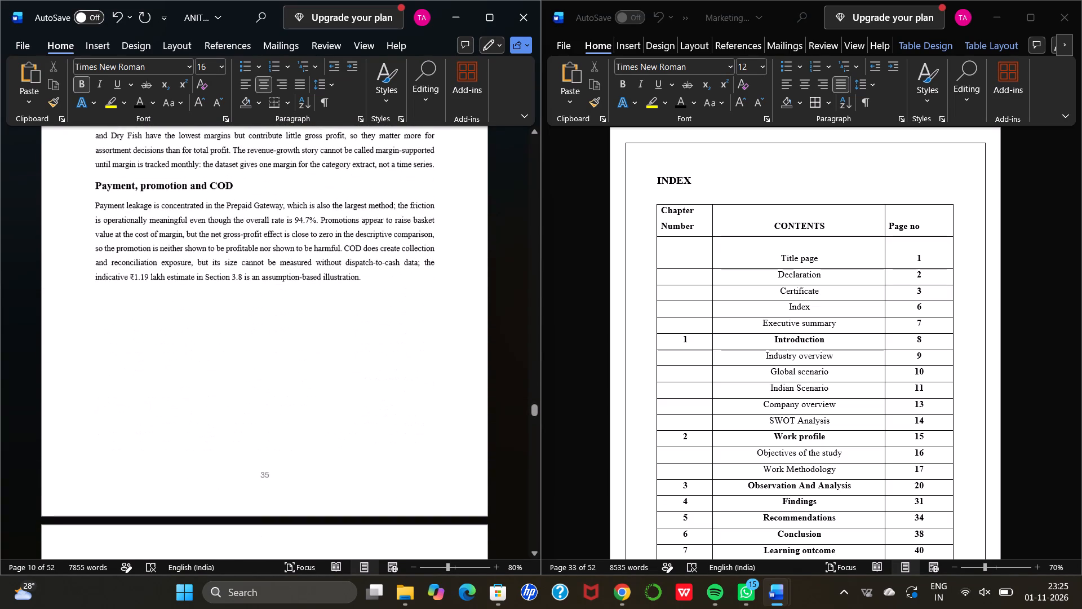
Check the page numbers of the sales report's Chapter 4 Findings, Chapter 5 Recommendations and Chapter 6 Conclusion.
scroll(410, 427, down, 10)
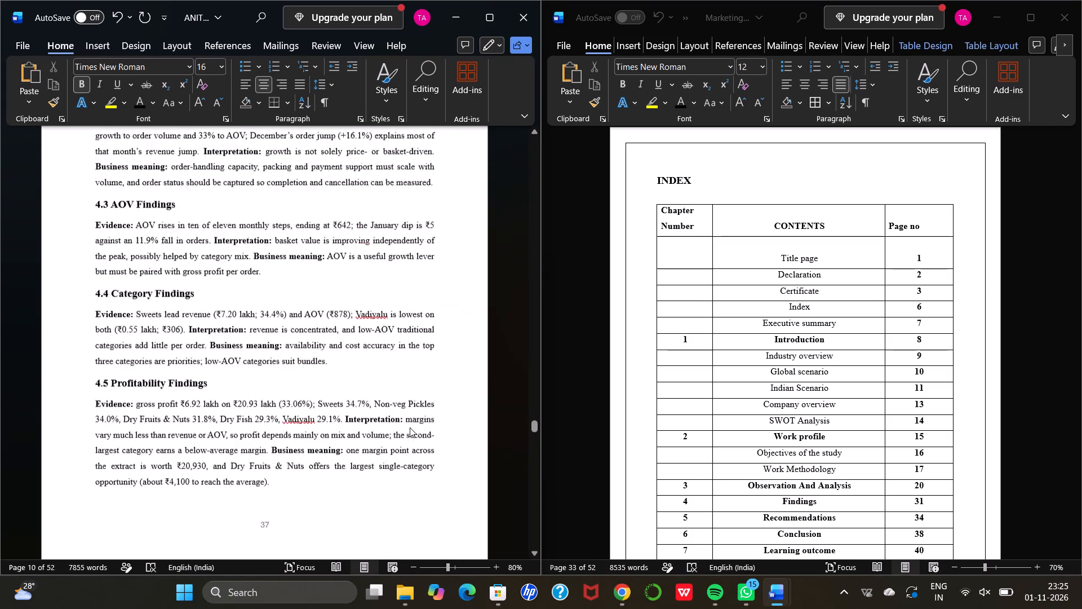
scroll(410, 427, down, 9)
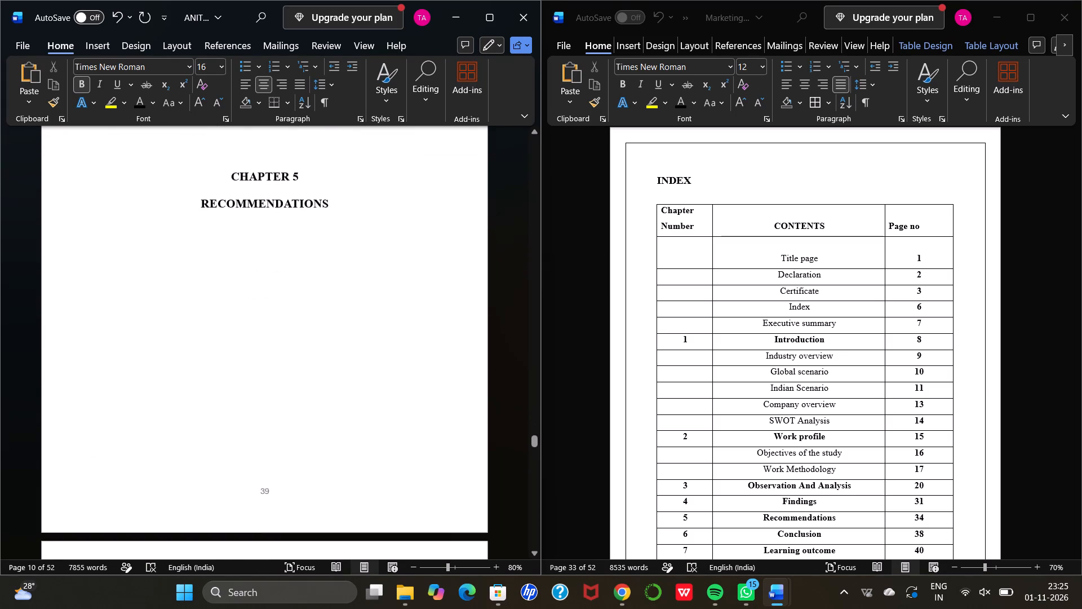
scroll(410, 427, down, 7)
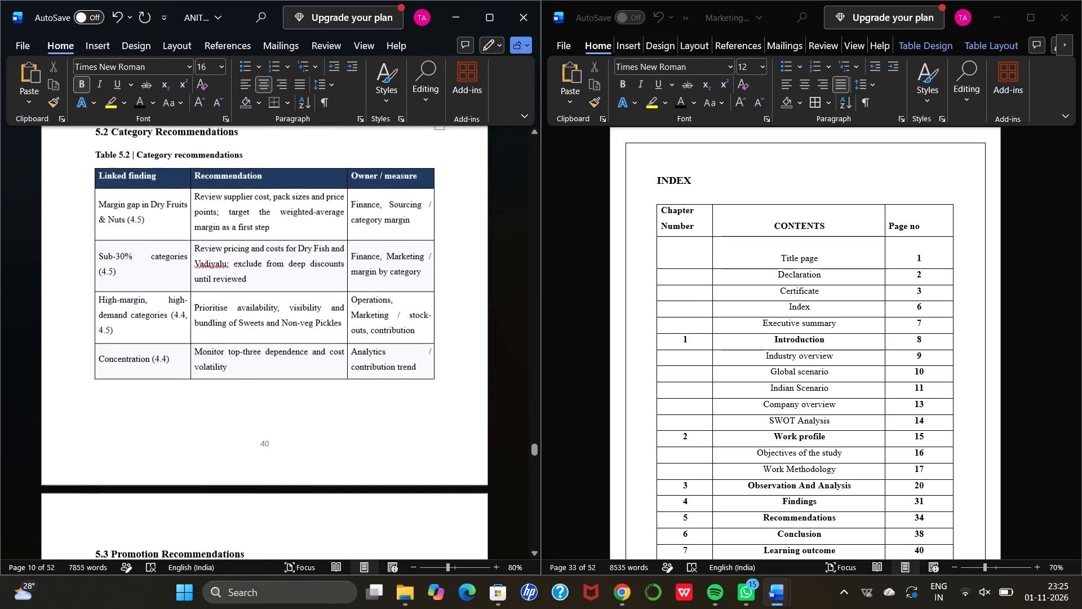
scroll(410, 427, down, 8)
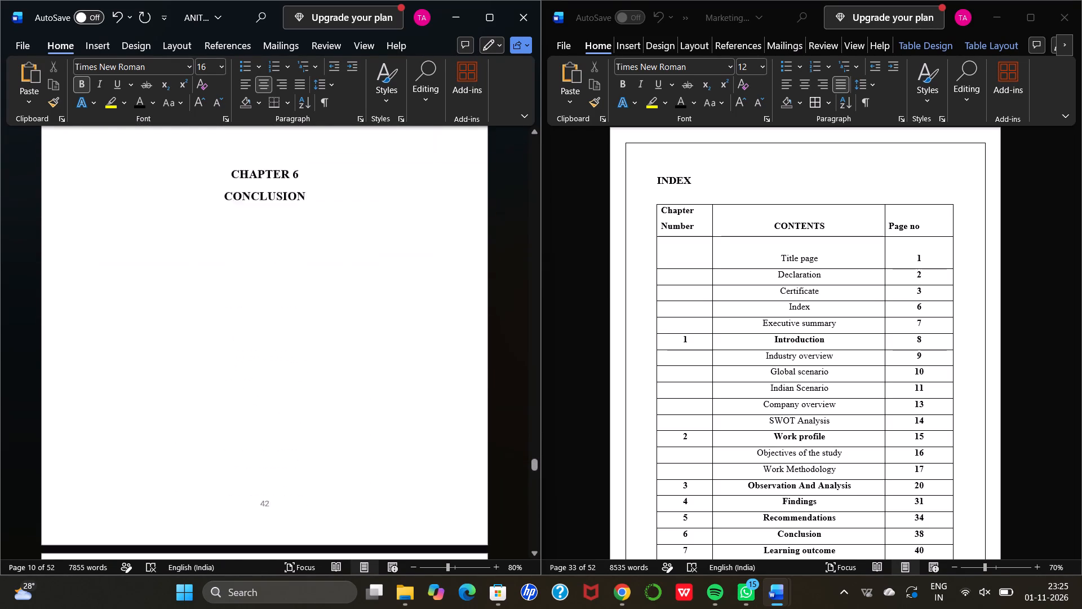
scroll(410, 427, down, 8)
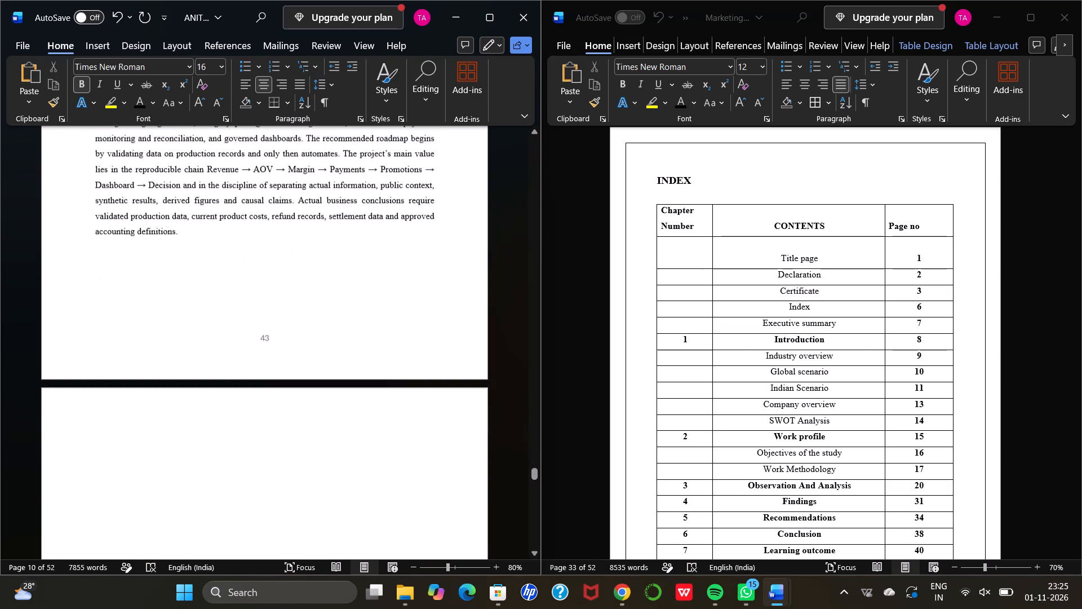
Check the sales report's Learning Outcomes, annexure, reference and evaluation pages, and view the last rows of the marketing report's Index.
scroll(410, 427, down, 4)
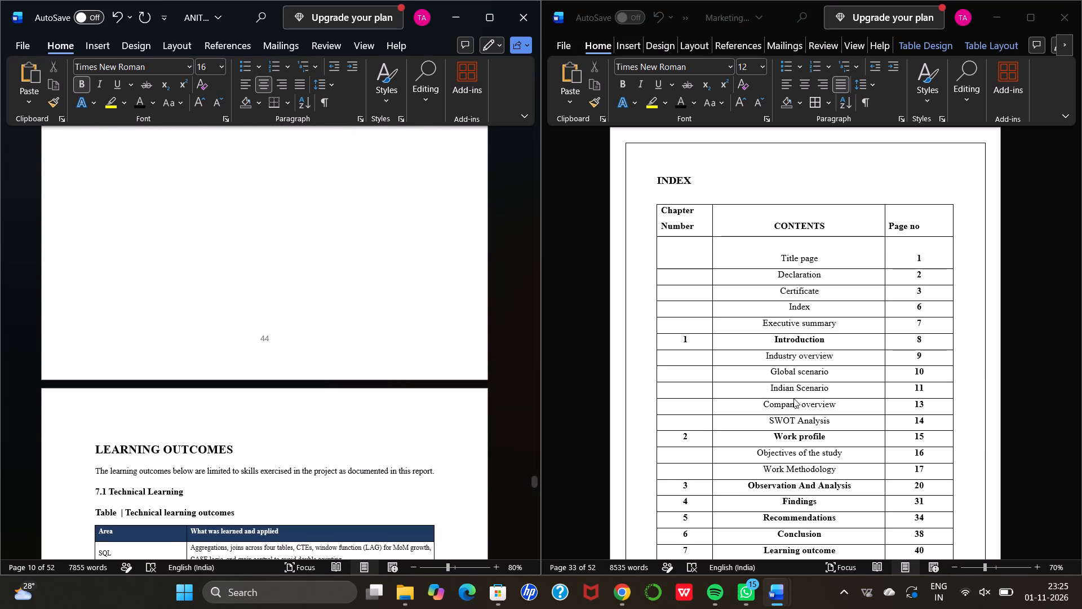
scroll(793, 418, down, 3)
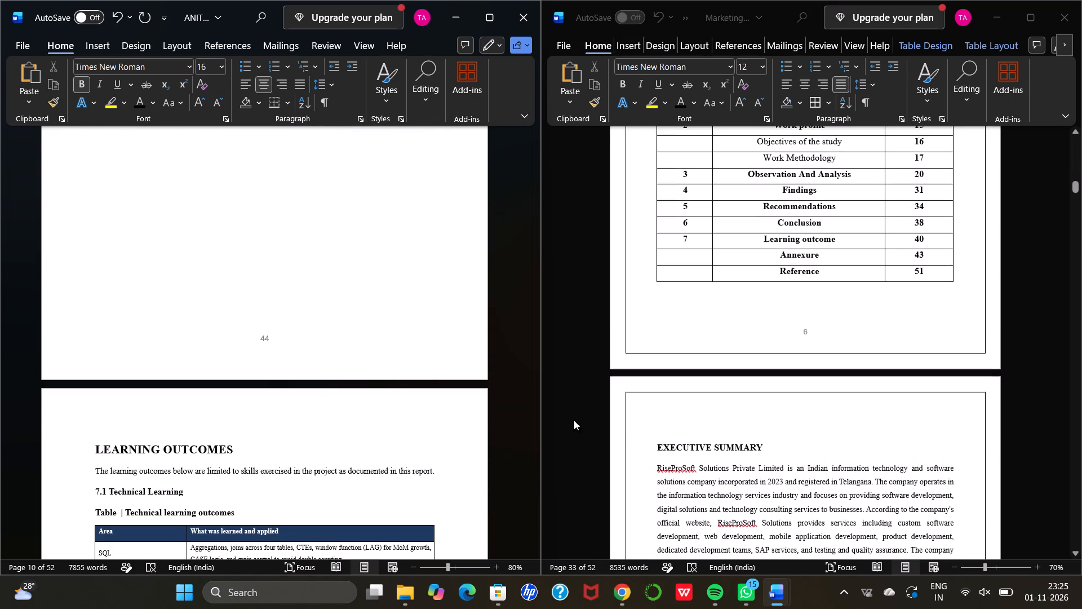
scroll(294, 437, down, 10)
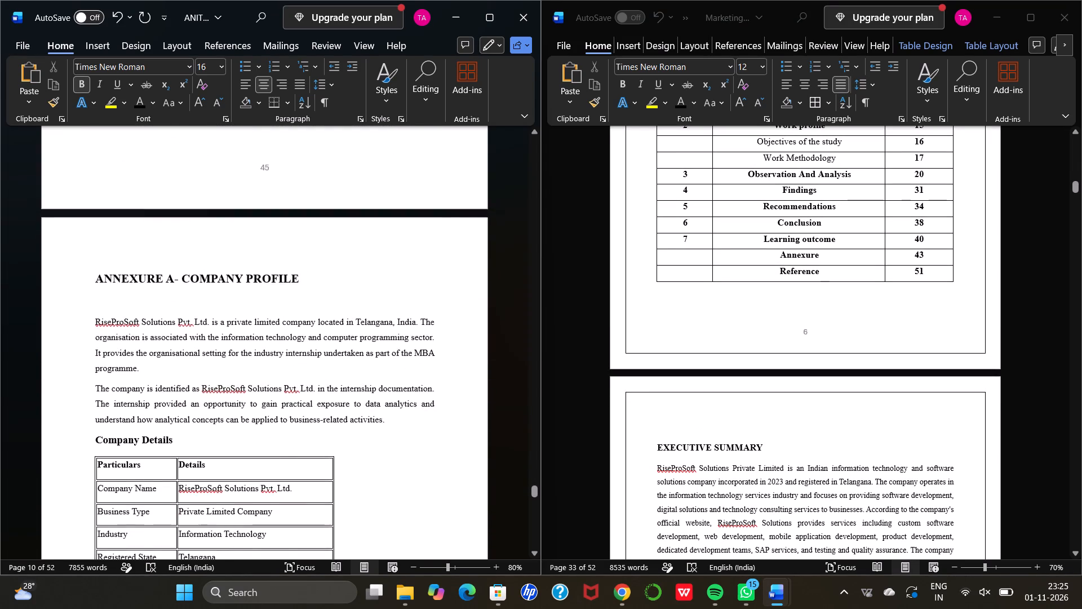
scroll(294, 437, down, 5)
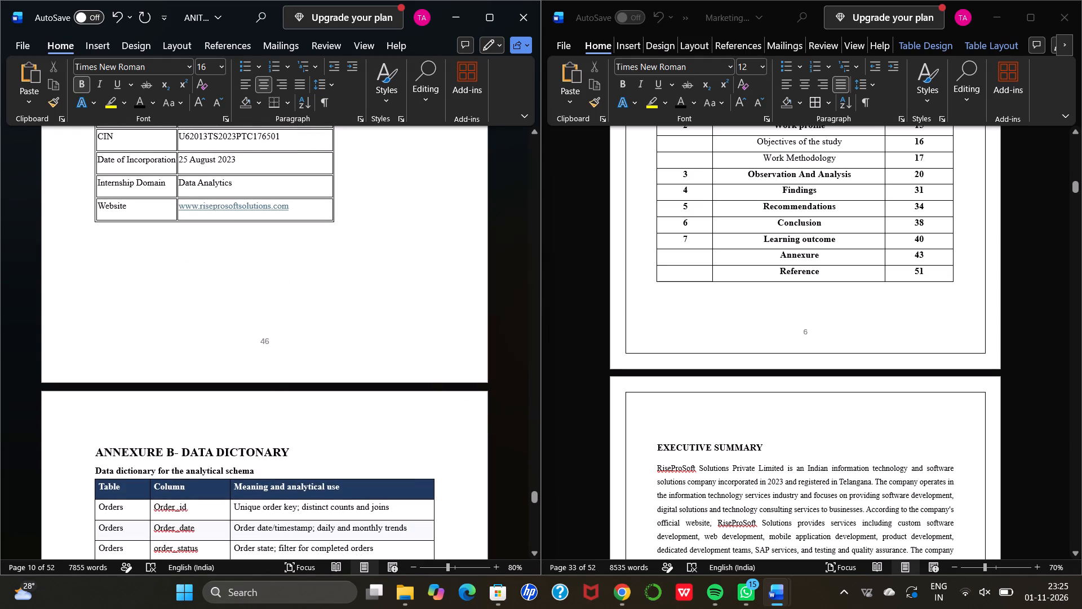
scroll(294, 437, down, 6)
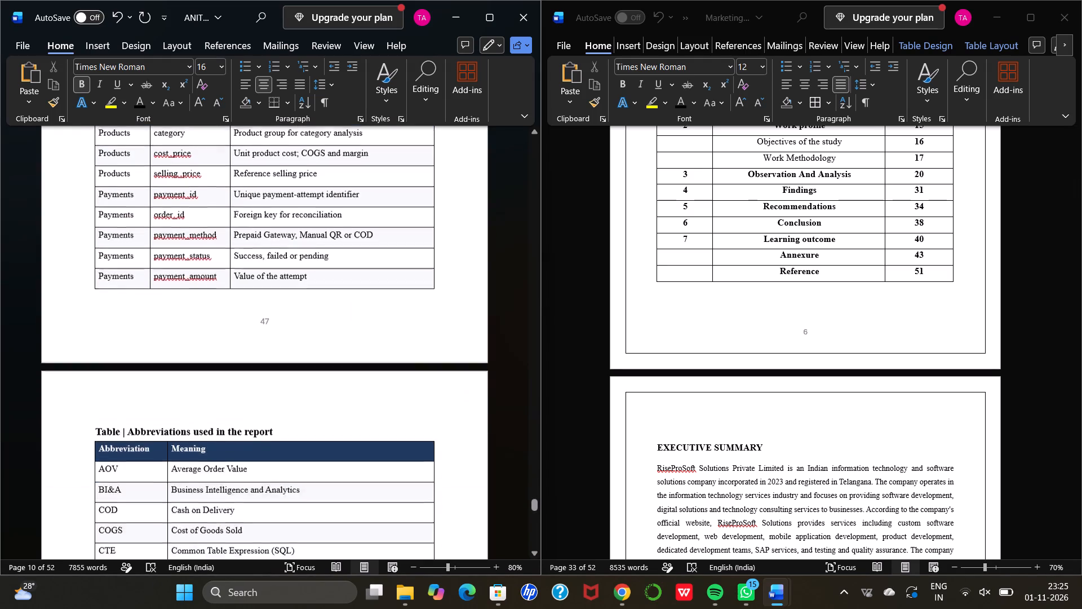
scroll(294, 437, down, 9)
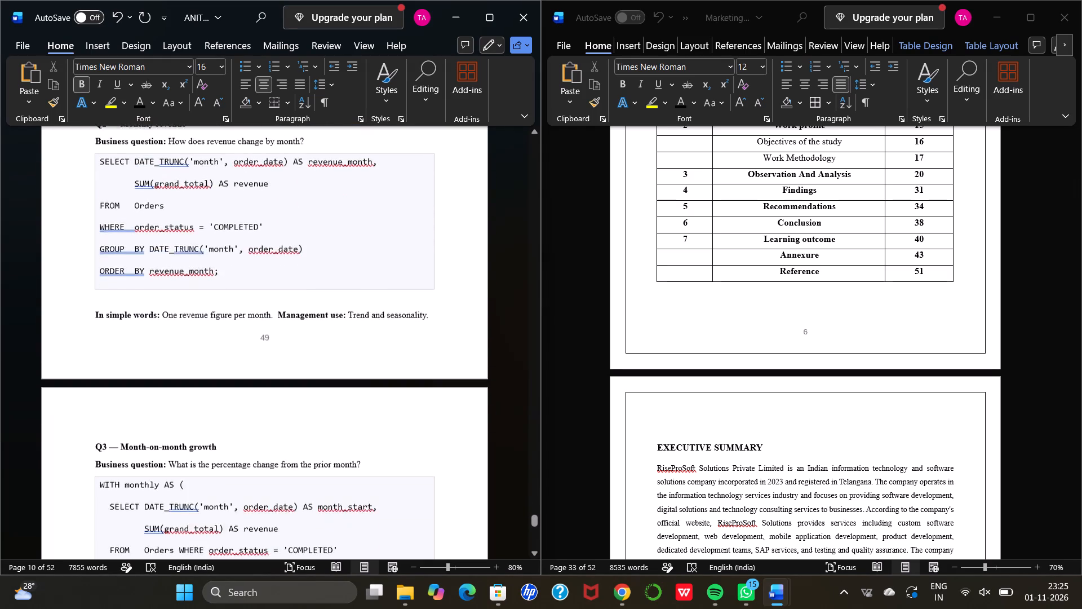
scroll(294, 437, down, 8)
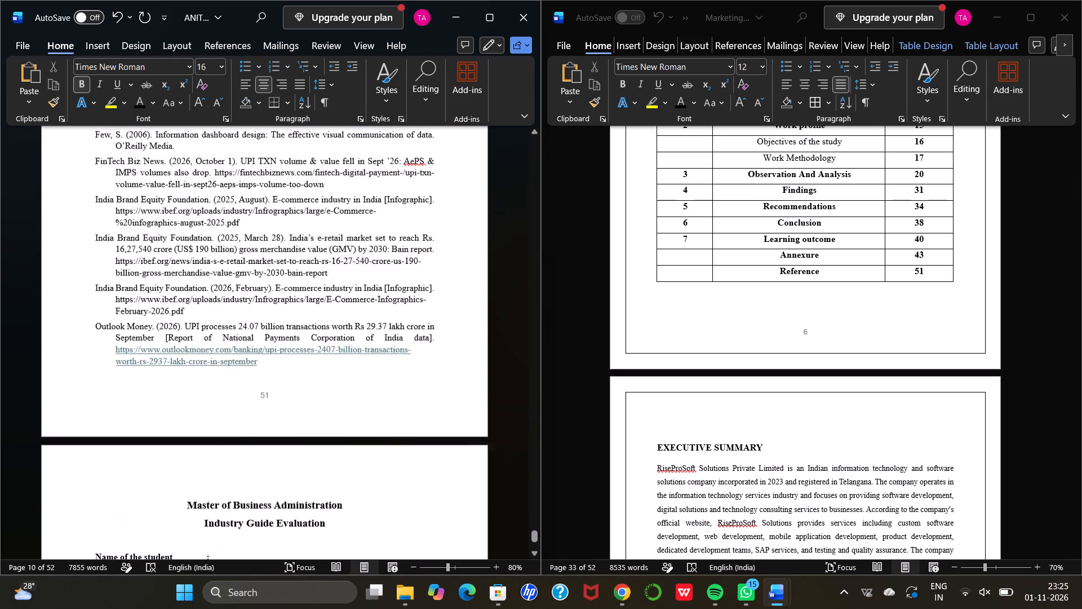
scroll(294, 437, down, 2)
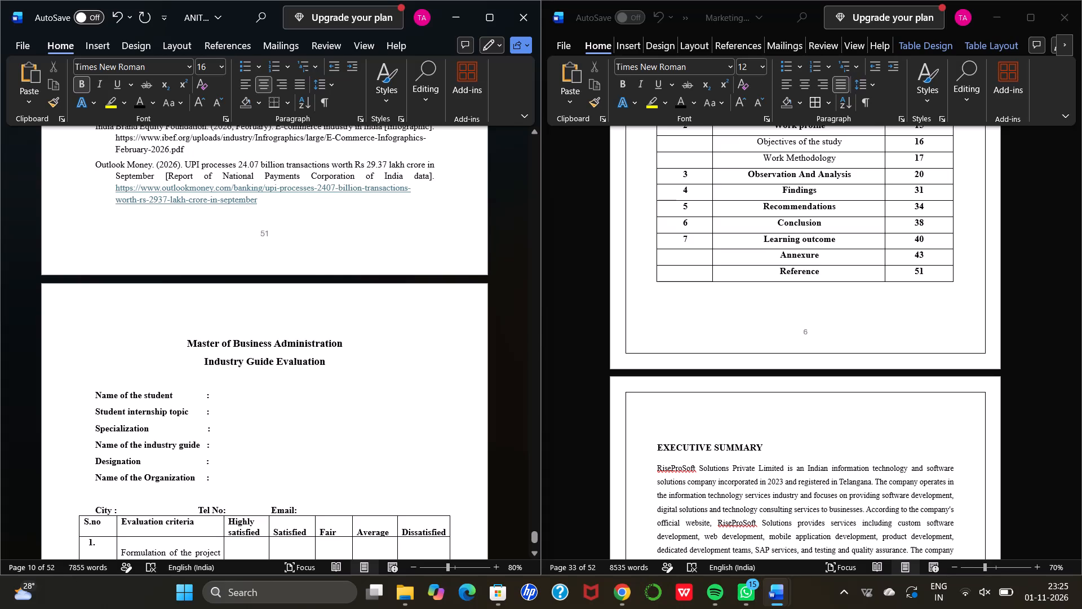
In the sales report's Index, set the page number of Introduction to 7 and Industry overview to 8.
scroll(294, 437, up, 19)
scroll(294, 437, up, 20)
scroll(294, 437, up, 20)
scroll(294, 437, up, 20)
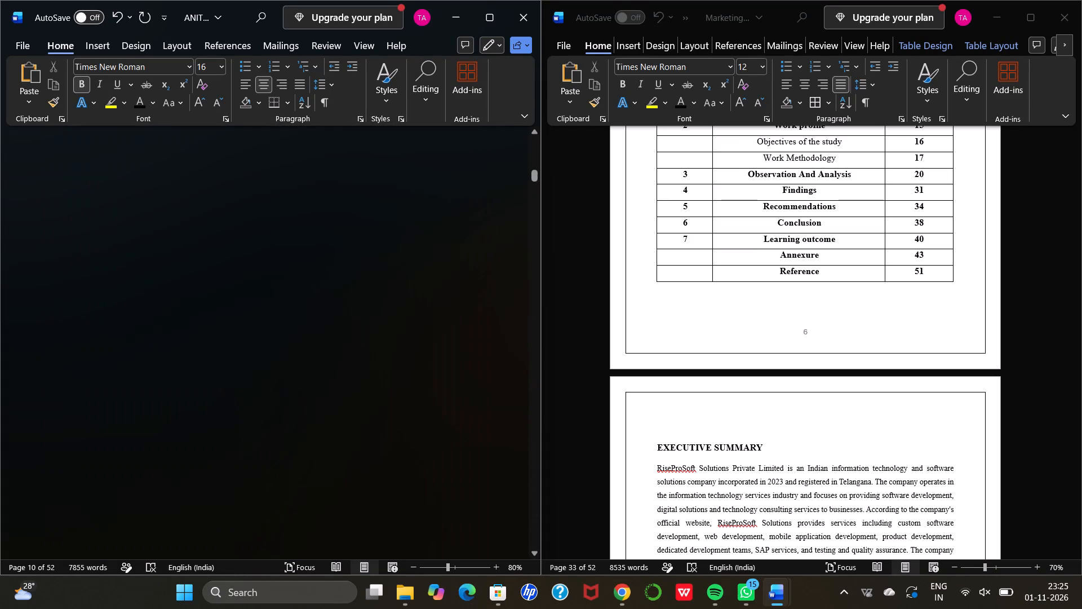
scroll(294, 437, up, 13)
scroll(294, 437, down, 7)
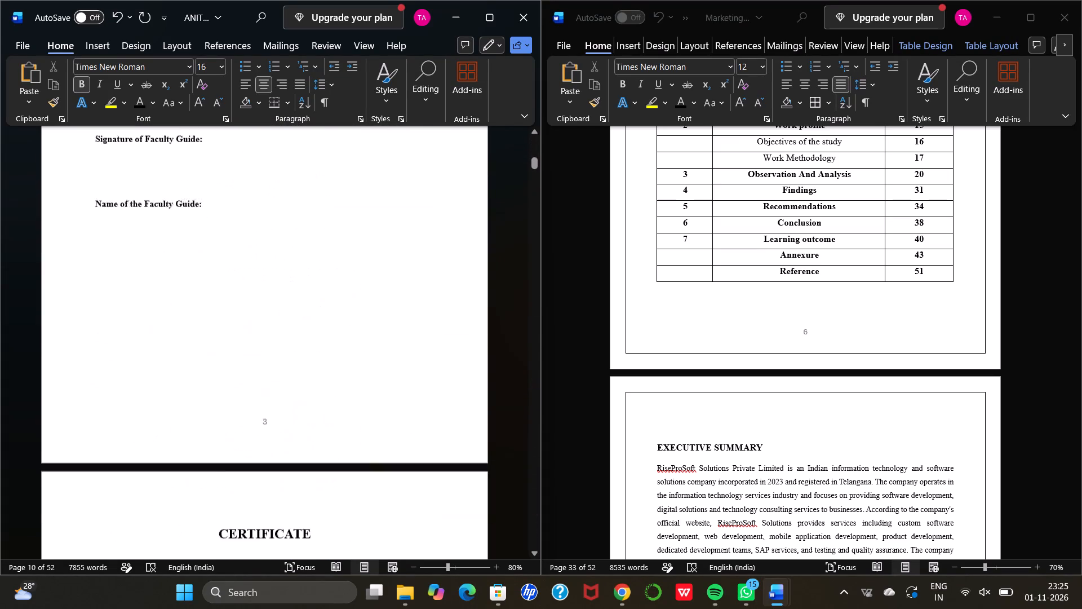
scroll(294, 437, down, 9)
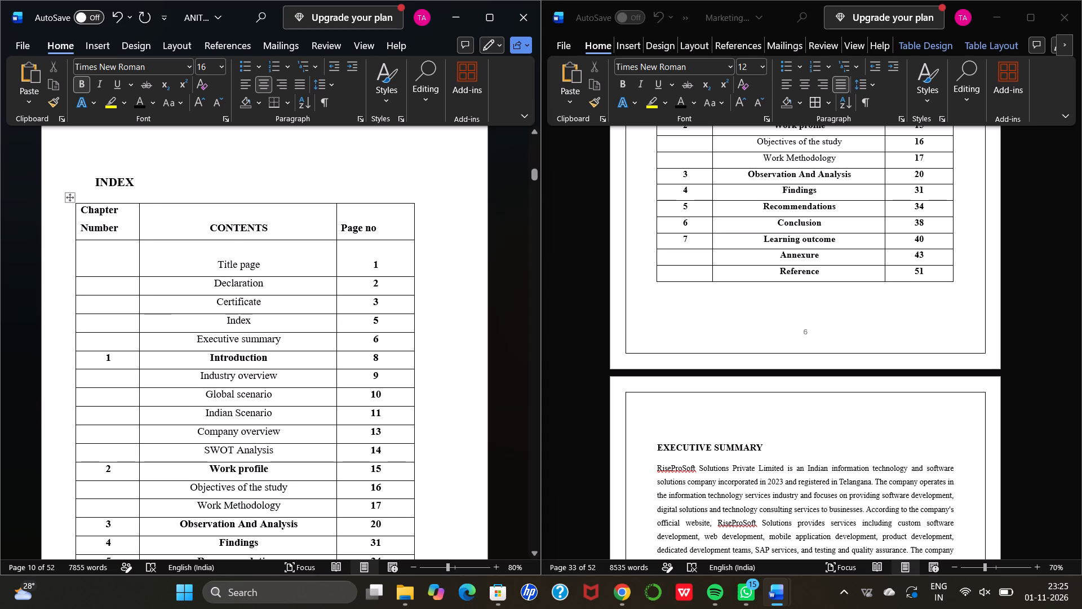
click(387, 359)
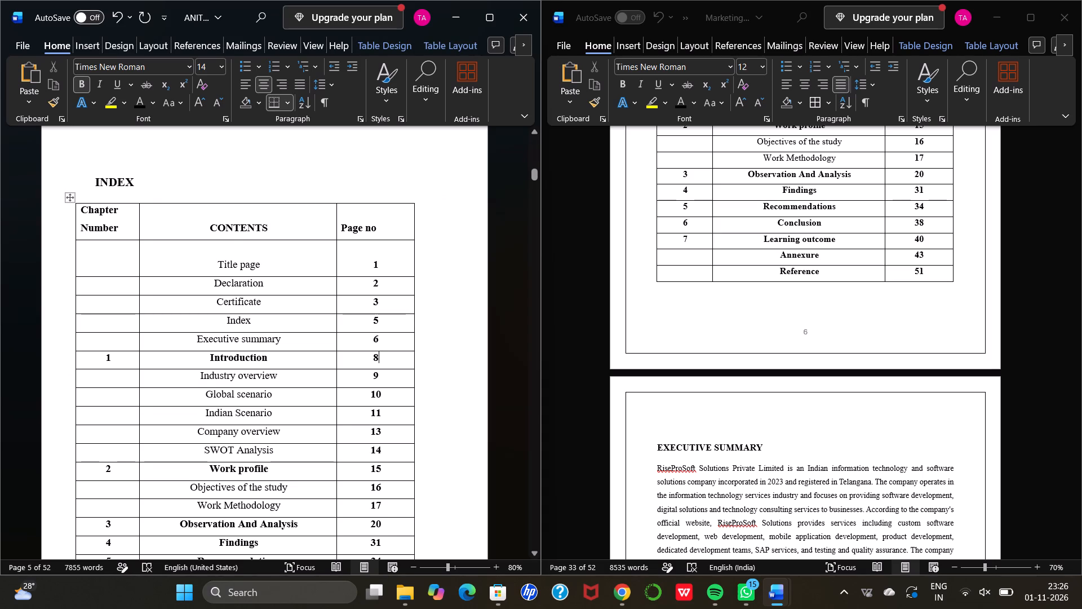
key(BackSpace)
key(7)
key(Down)
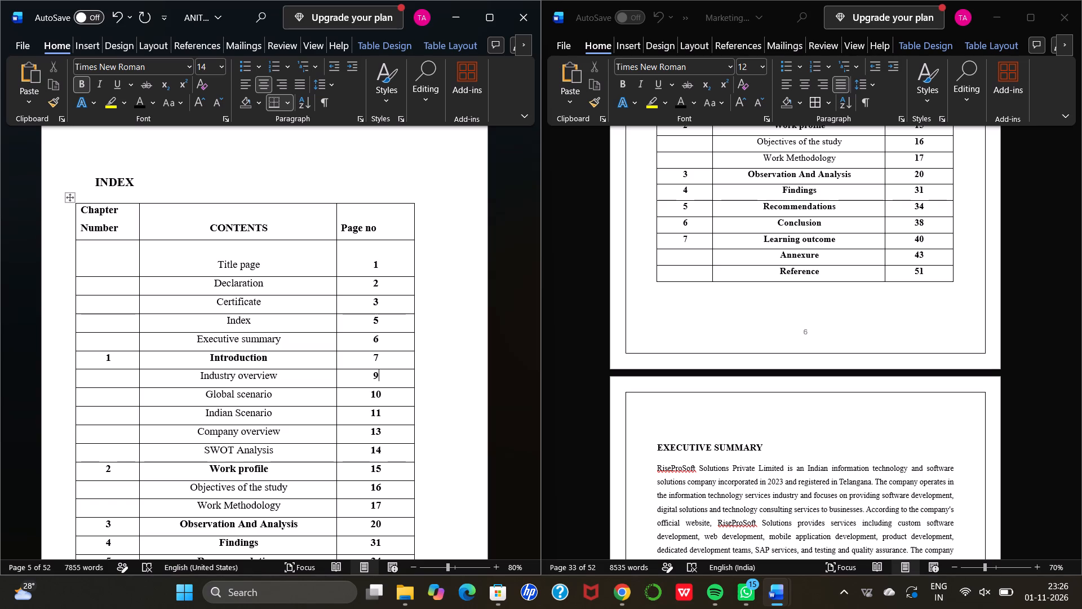
key(BackSpace)
key(8)
Set the Index page numbers of both Global scenario and Indian Scenario to 9 in the sales report.
key(Down)
key(BackSpace)
key(BackSpace)
key(9)
key(Down)
key(BackSpace)
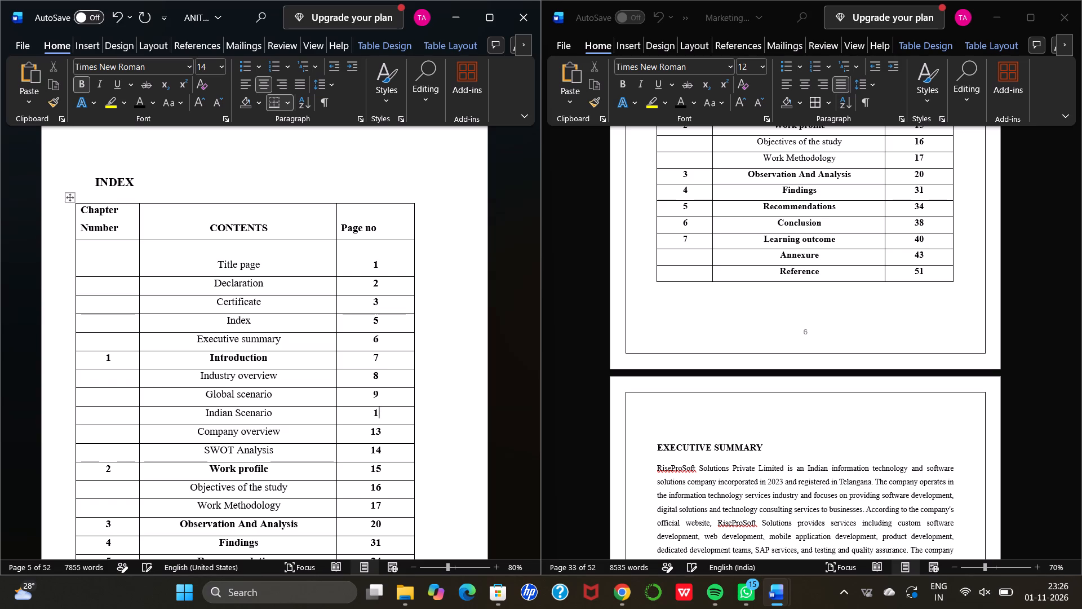
key(BackSpace)
key(9)
Set the sales report's Index page numbers to 12 for Company overview and 13 for SWOT Analysis.
key(Down)
key(BackSpace)
key(2)
key(Down)
key(BackSpace)
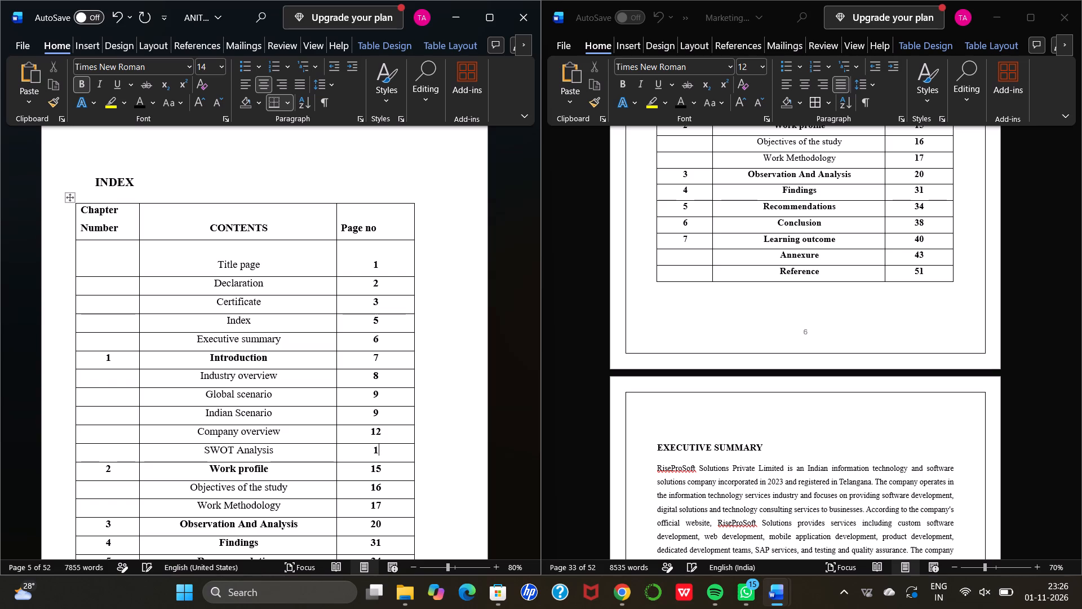
key(3)
Set the sales report's Index page numbers to 14 for Work profile and 15 for Objectives of the study.
key(Down)
key(BackSpace)
key(4)
key(Down)
key(BackSpace)
key(5)
Set the sales report's Index page numbers to 16 for Work Methodology and 18 for Observation And Analysis.
key(Down)
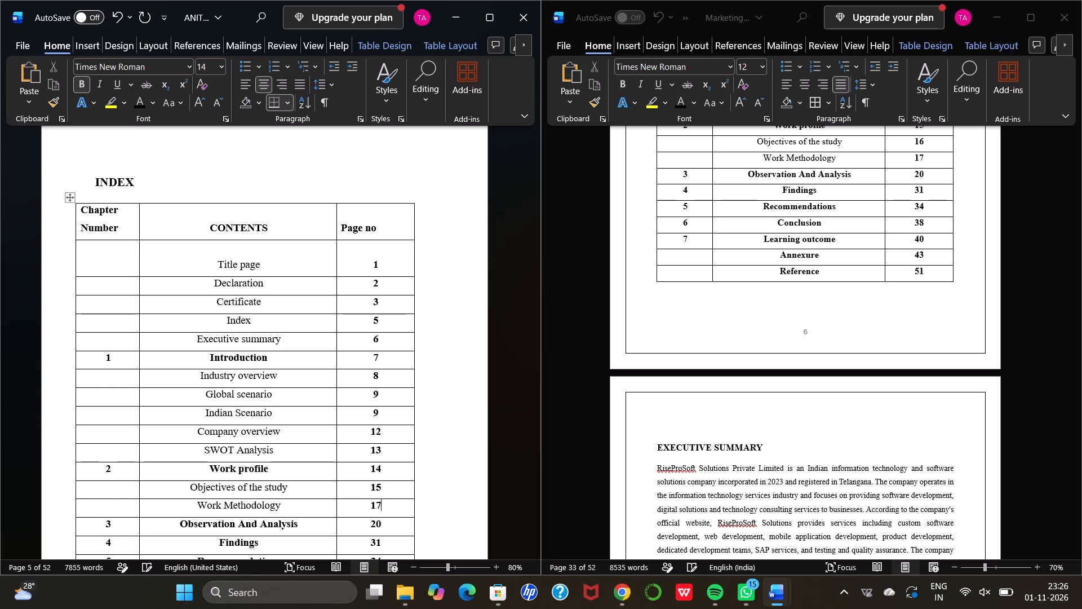
key(BackSpace)
key(6)
key(Down)
key(BackSpace)
key(BackSpace)
text(18)
Set the page number of Findings to 36 in the sales report's Index.
key(Down)
key(BackSpace)
key(6)
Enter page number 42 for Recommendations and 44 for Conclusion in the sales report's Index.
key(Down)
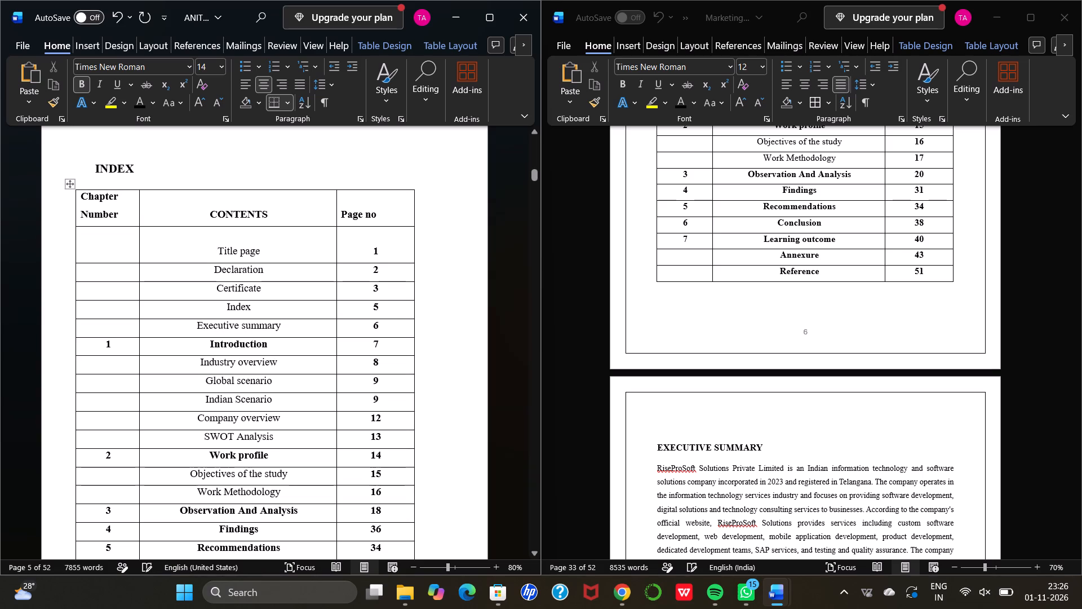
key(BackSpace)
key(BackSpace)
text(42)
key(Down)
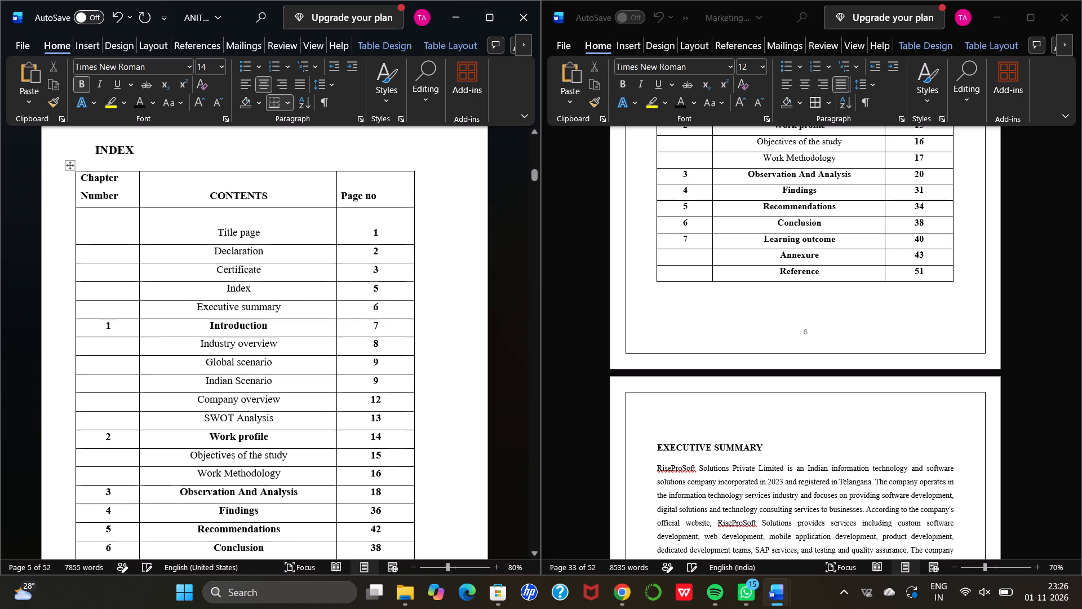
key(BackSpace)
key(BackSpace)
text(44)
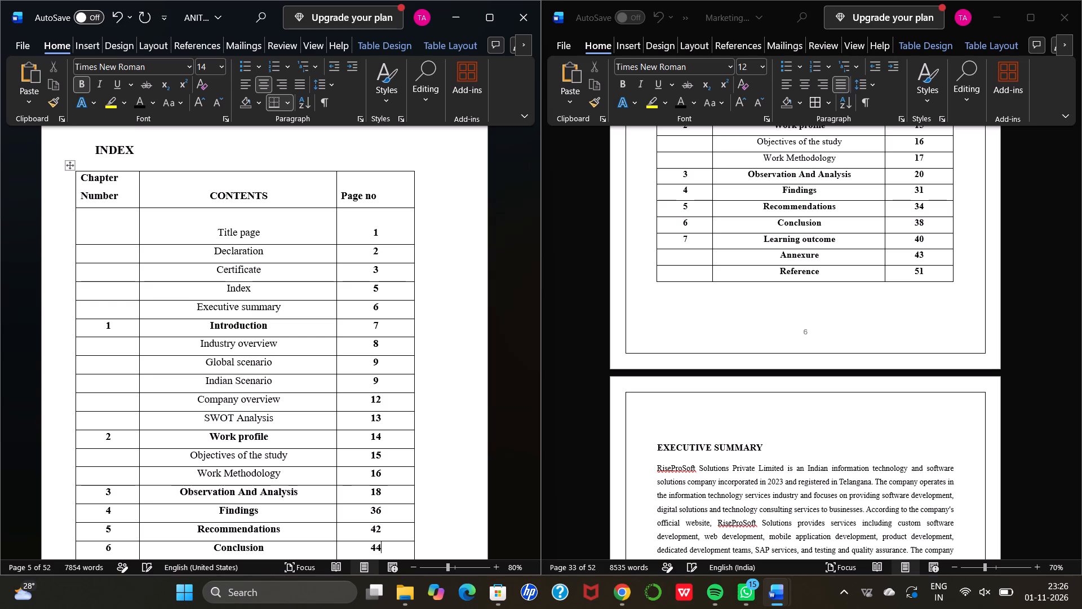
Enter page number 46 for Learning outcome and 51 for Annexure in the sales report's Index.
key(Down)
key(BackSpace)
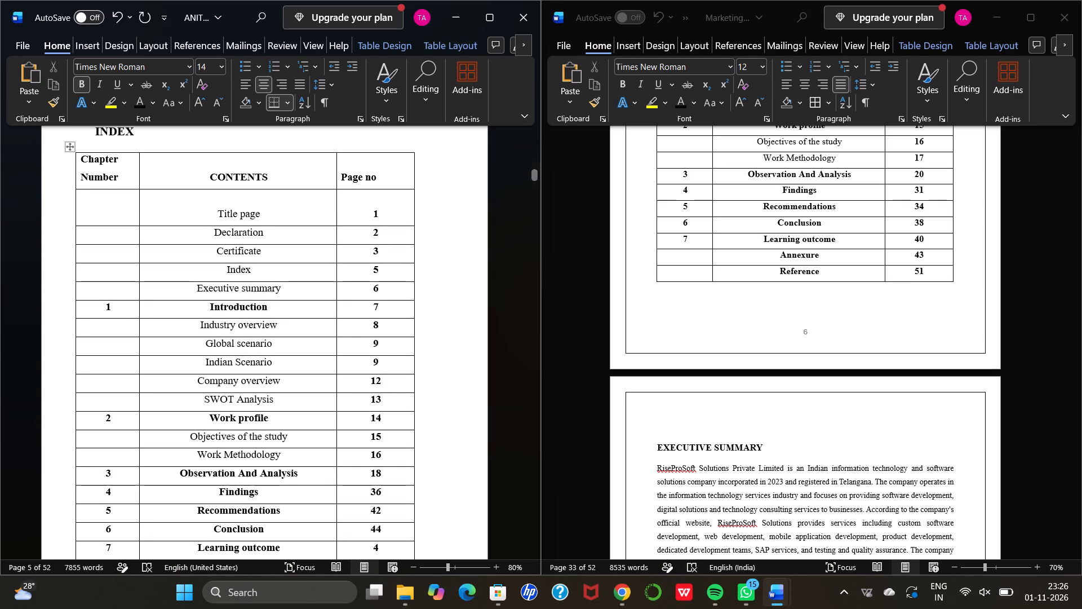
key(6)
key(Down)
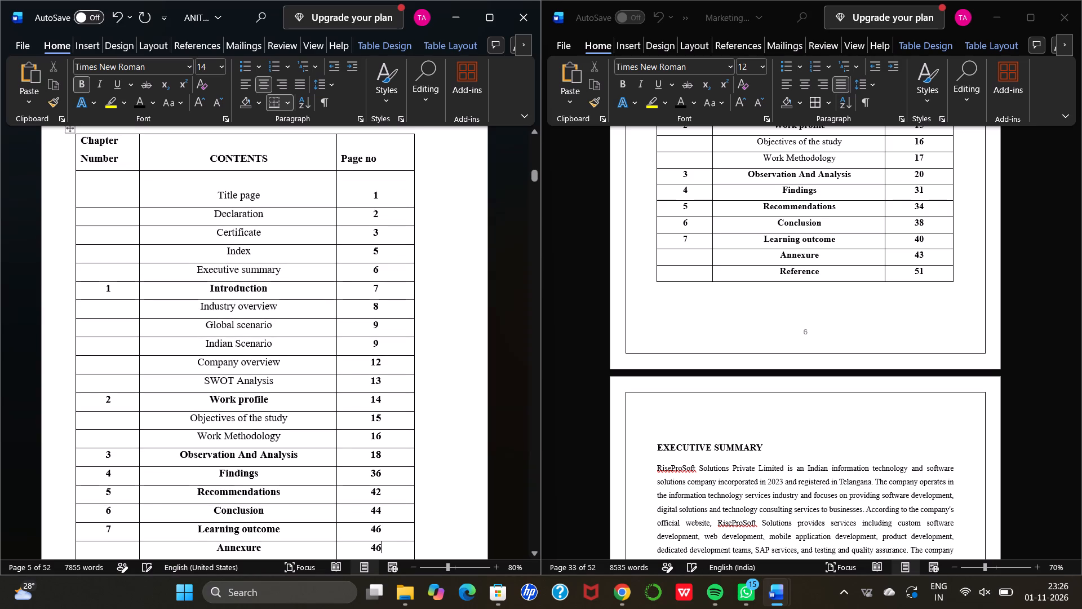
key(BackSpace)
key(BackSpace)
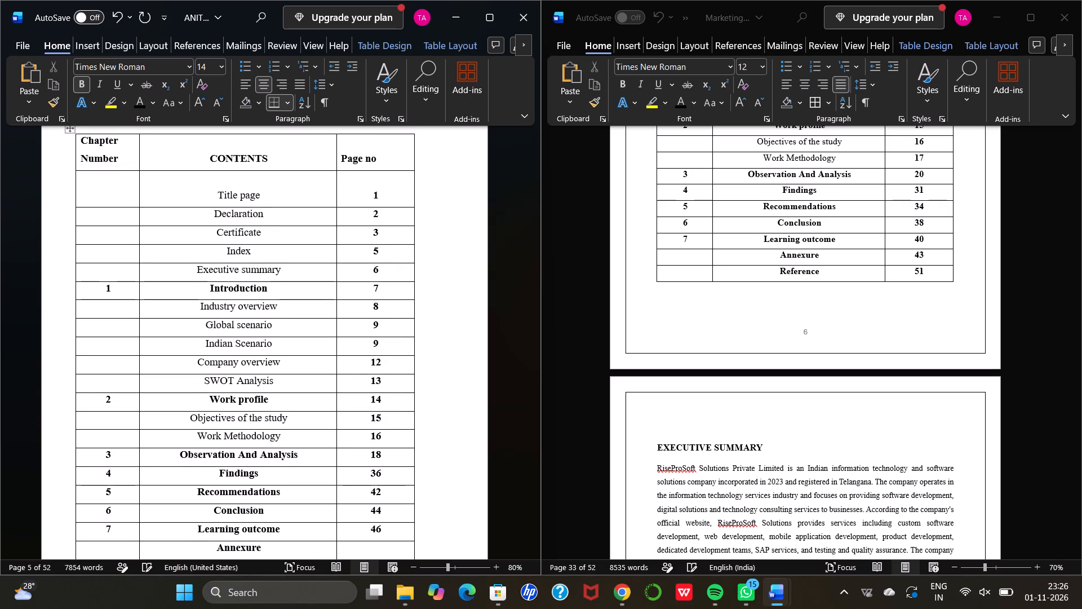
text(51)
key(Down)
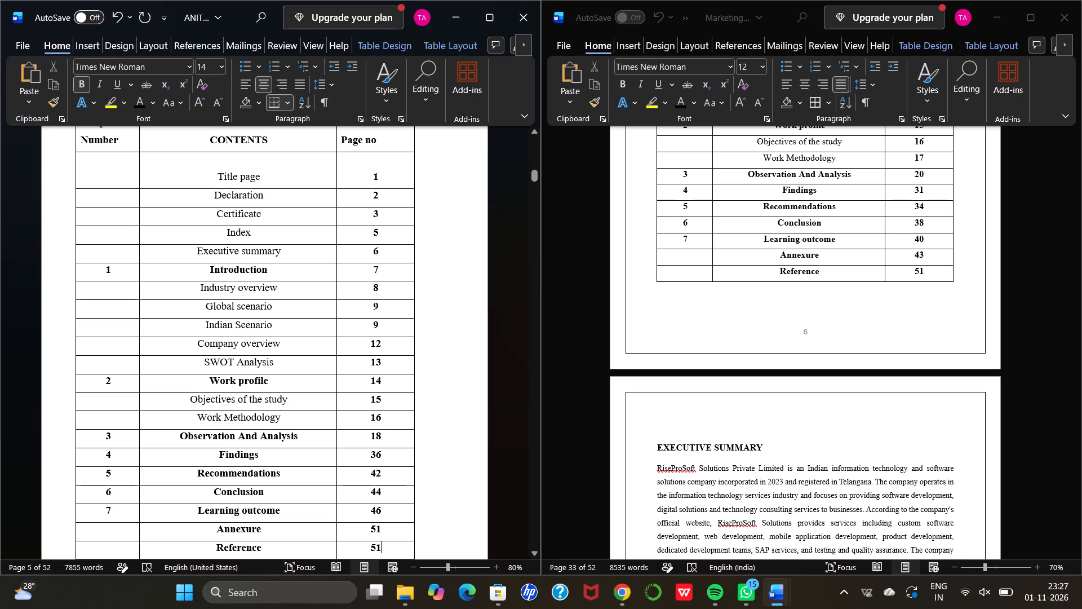
Correct the sales report's Index page numbers to 39 for Recommendations and 42 for Conclusion.
click(393, 473)
key(BackSpace)
key(BackSpace)
text(39)
key(Down)
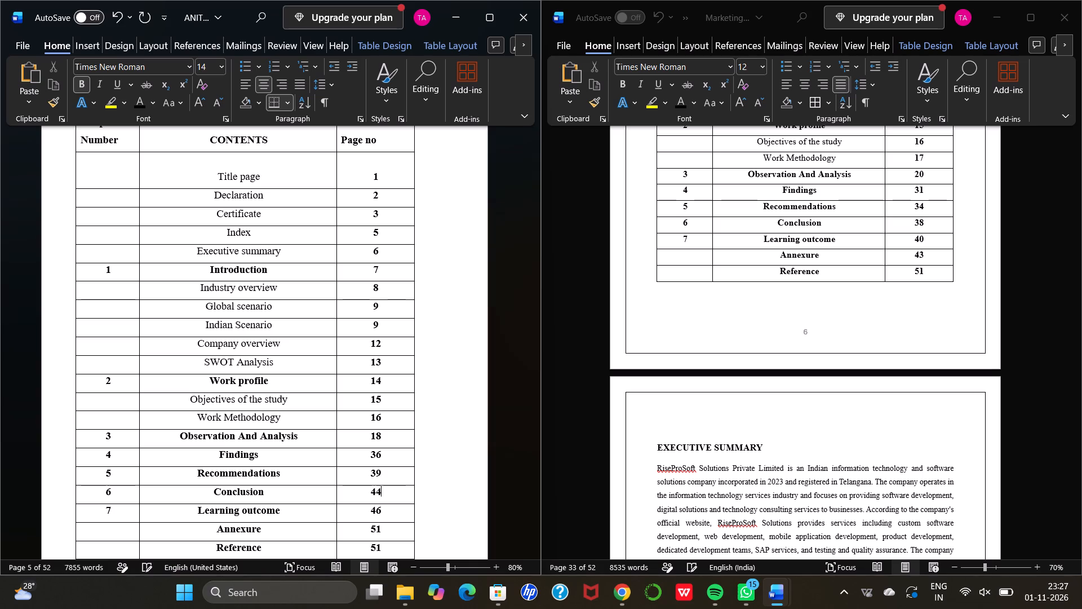
key(BackSpace)
key(2)
Correct the sales report's Index page numbers to 44 for Learning outcome and 46 for Annexure.
key(Down)
key(BackSpace)
key(4)
key(Down)
key(BackSpace)
key(BackSpace)
text(46)
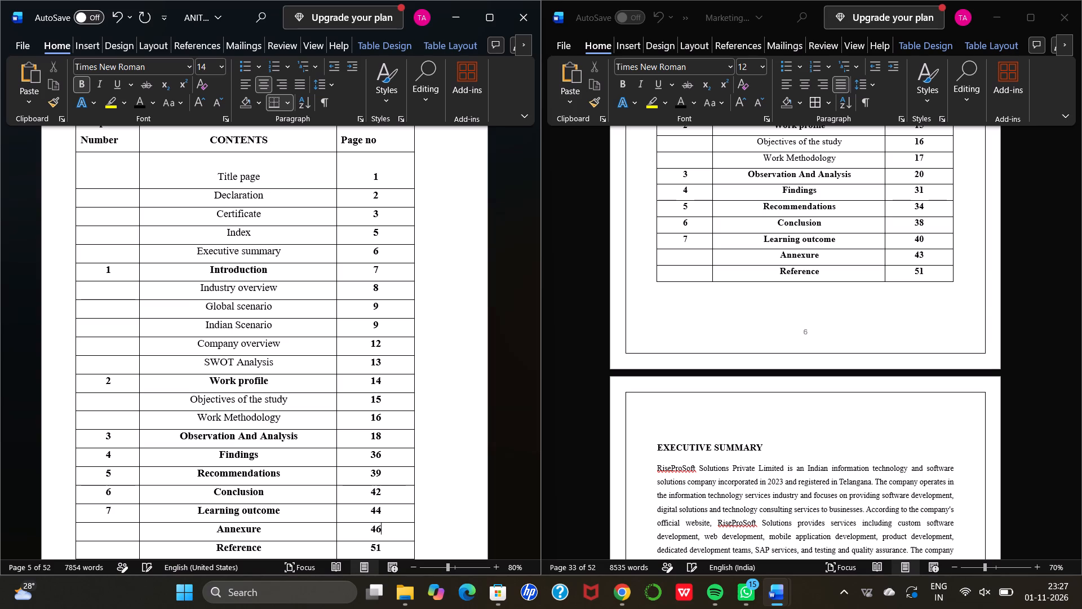
key(Down)
Review the sales report from the Index through the Executive summary and Chapter 1, checking page numbers, headings and table captions.
scroll(393, 473, down, 1)
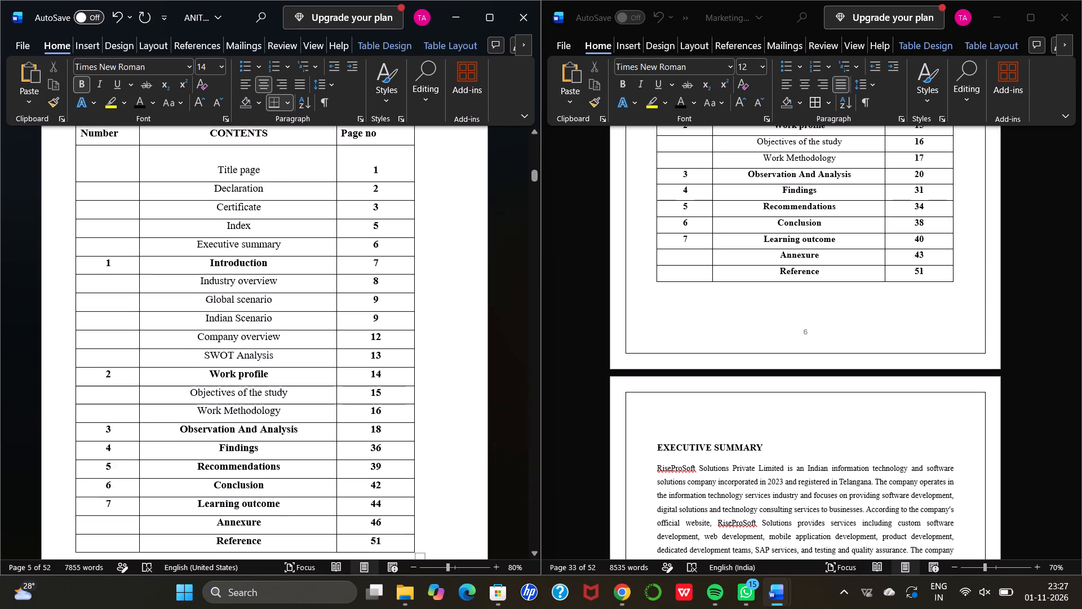
scroll(393, 473, down, 2)
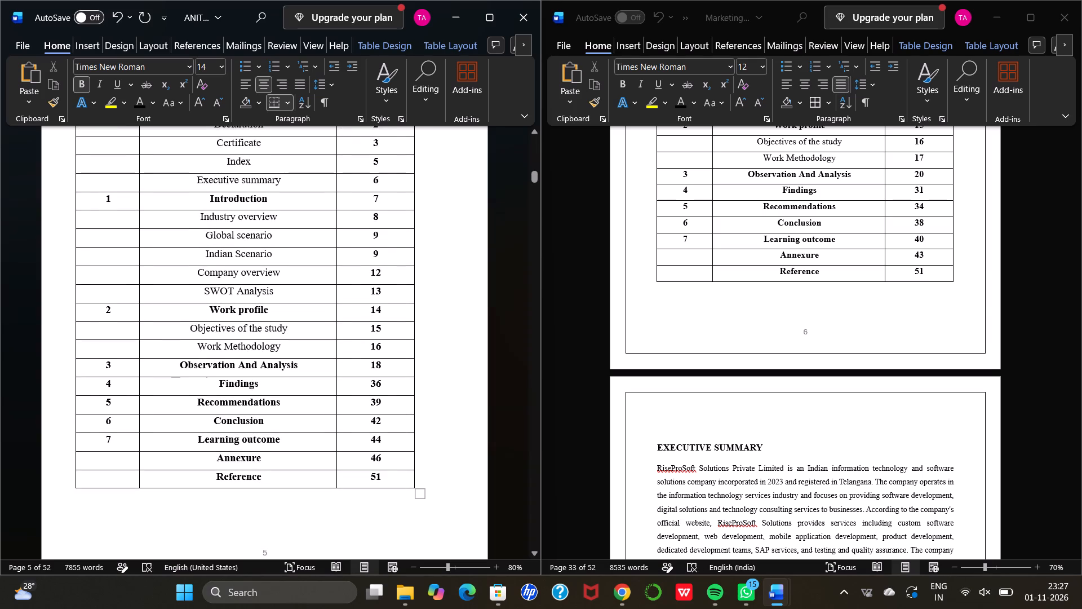
scroll(395, 461, down, 6)
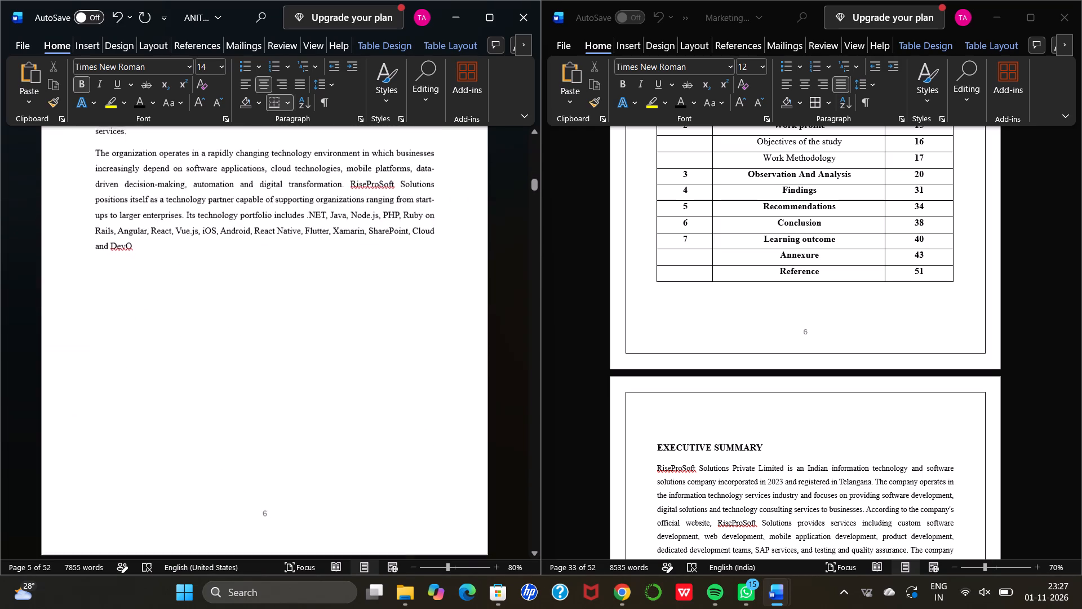
scroll(395, 461, down, 6)
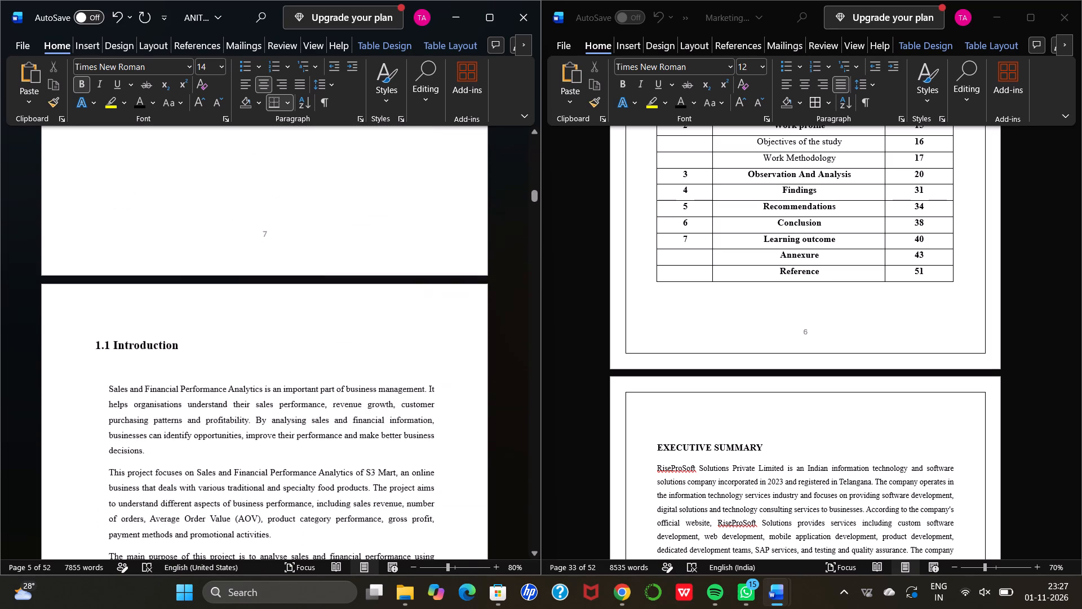
scroll(395, 461, down, 5)
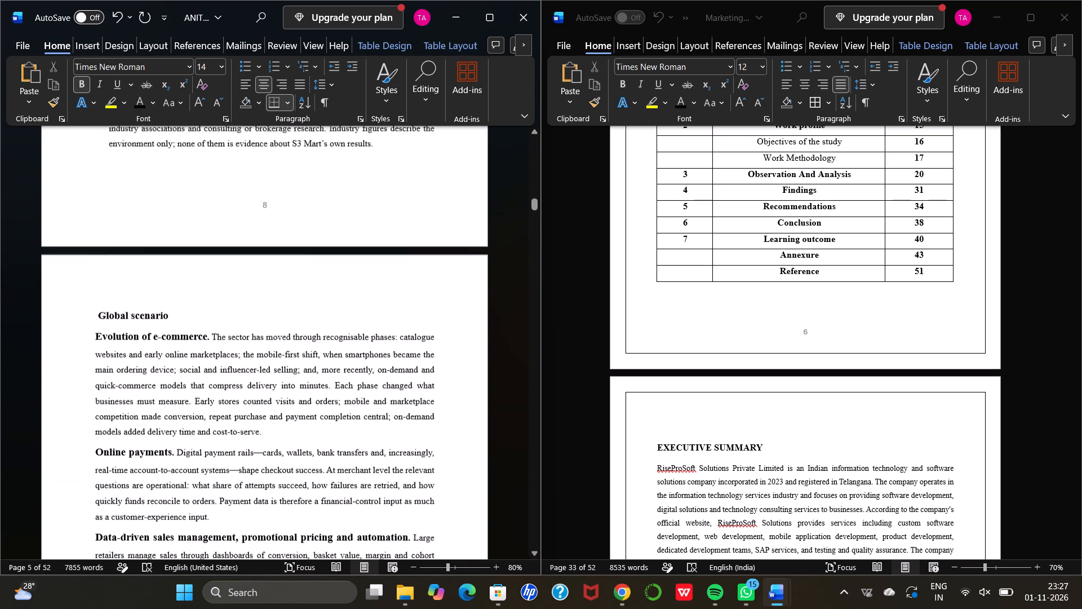
scroll(395, 461, down, 4)
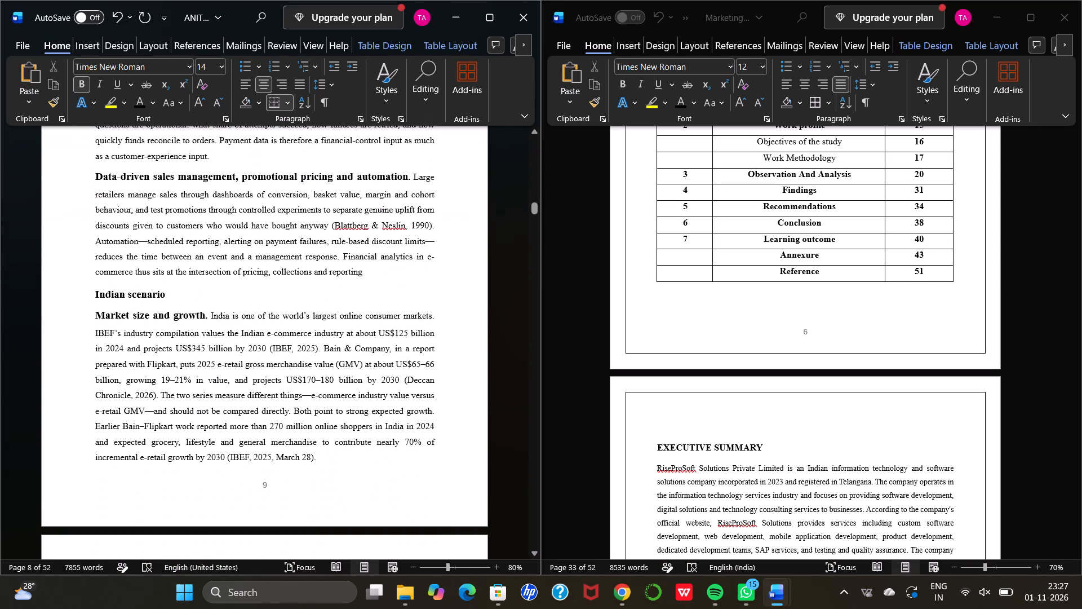
scroll(395, 461, down, 4)
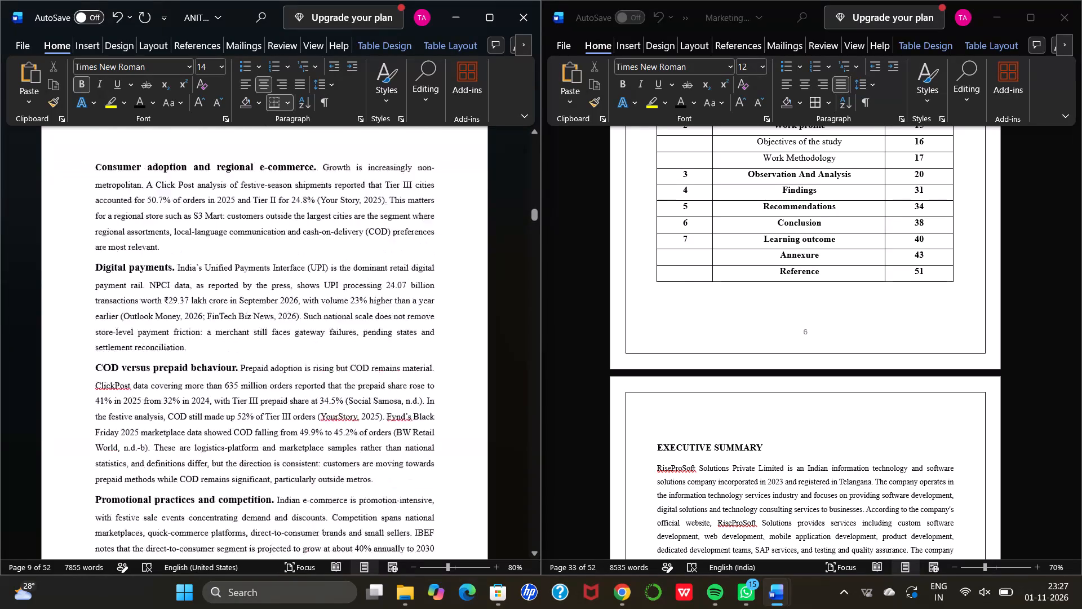
scroll(395, 461, down, 6)
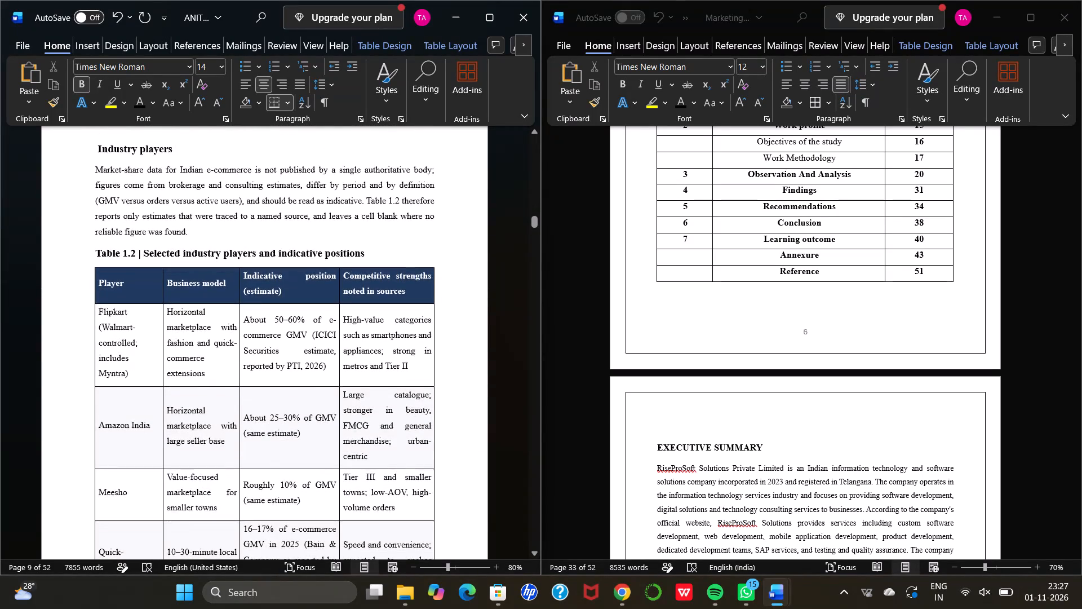
scroll(395, 461, down, 5)
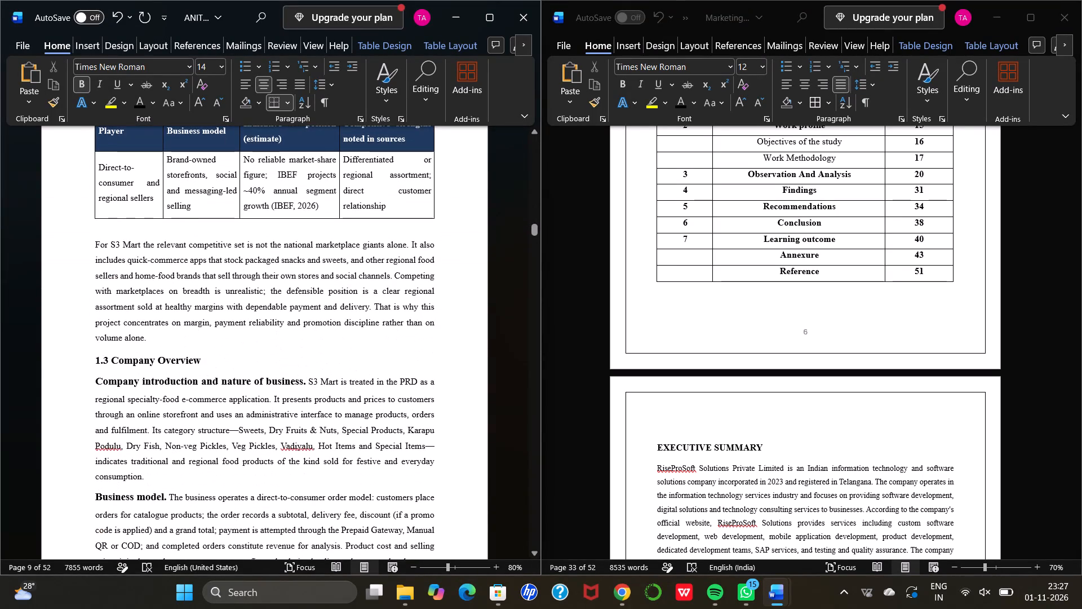
drag(280, 346, 238, 265)
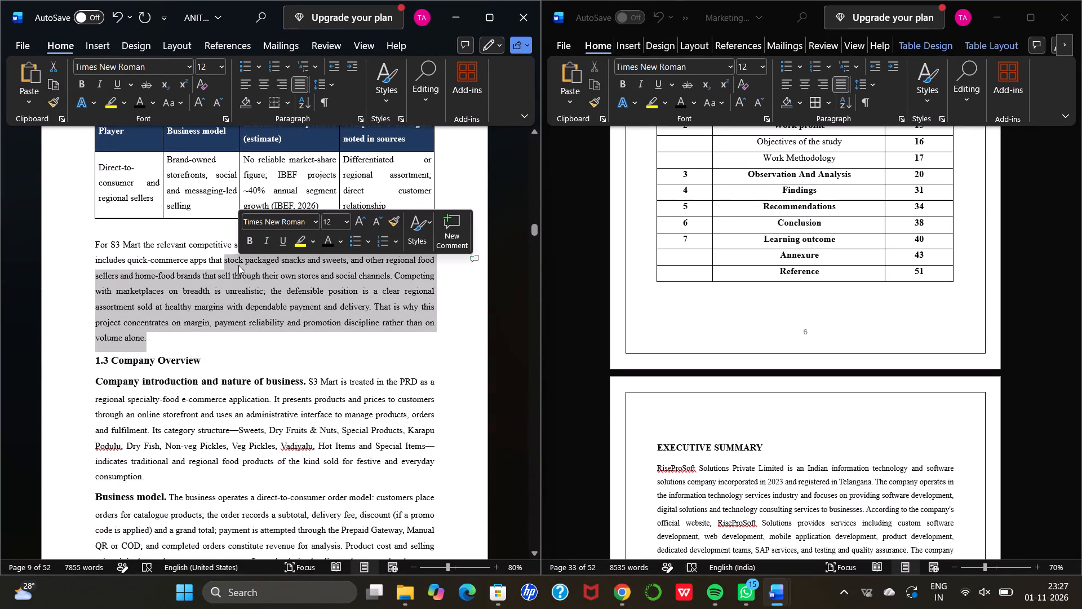
click(296, 347)
scroll(305, 321, down, 1)
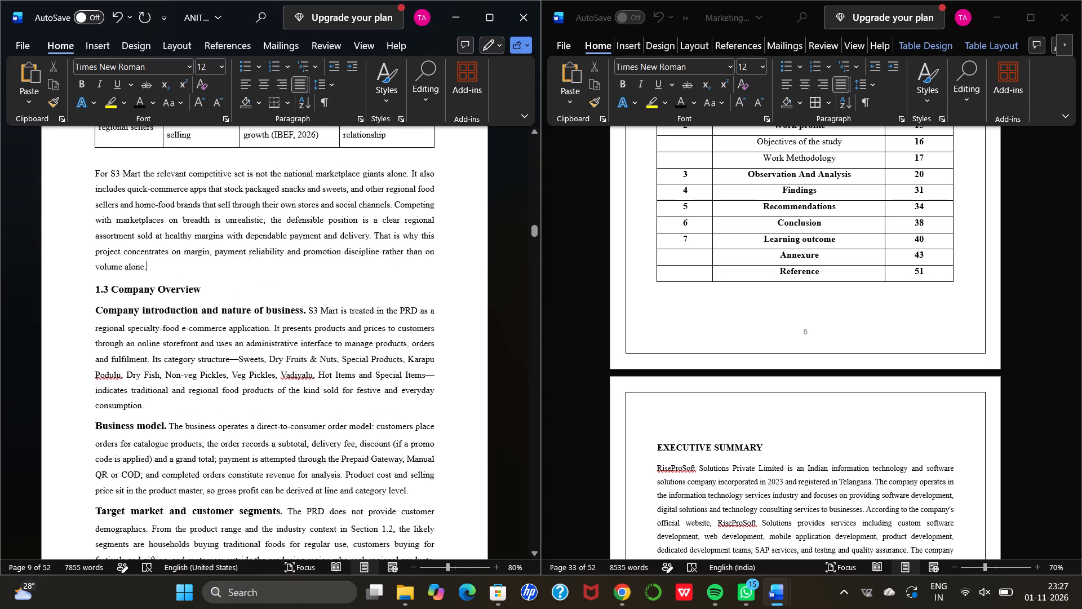
scroll(305, 321, down, 4)
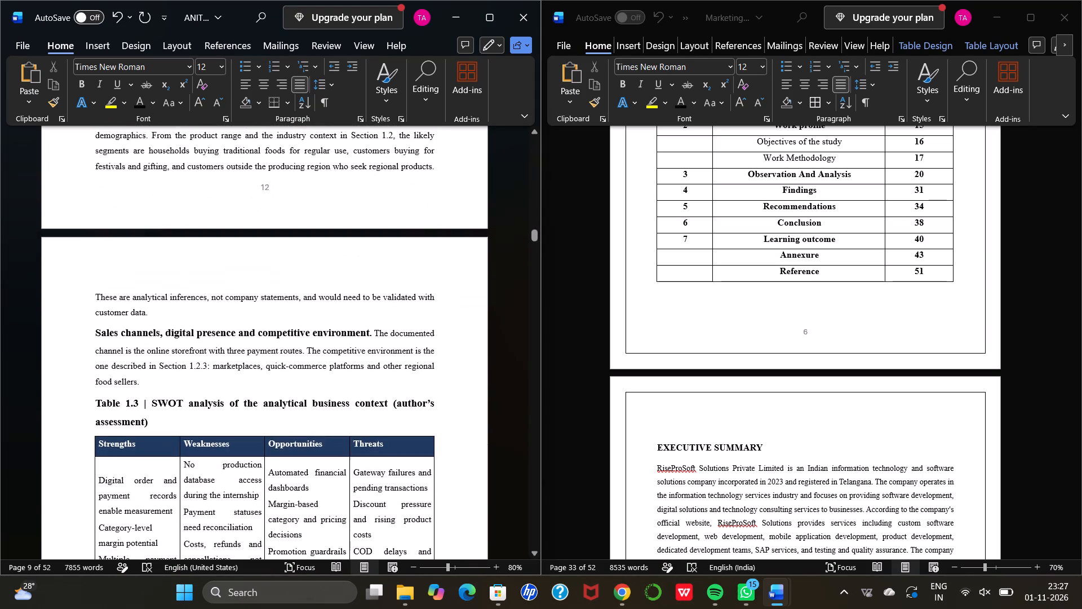
scroll(305, 321, down, 6)
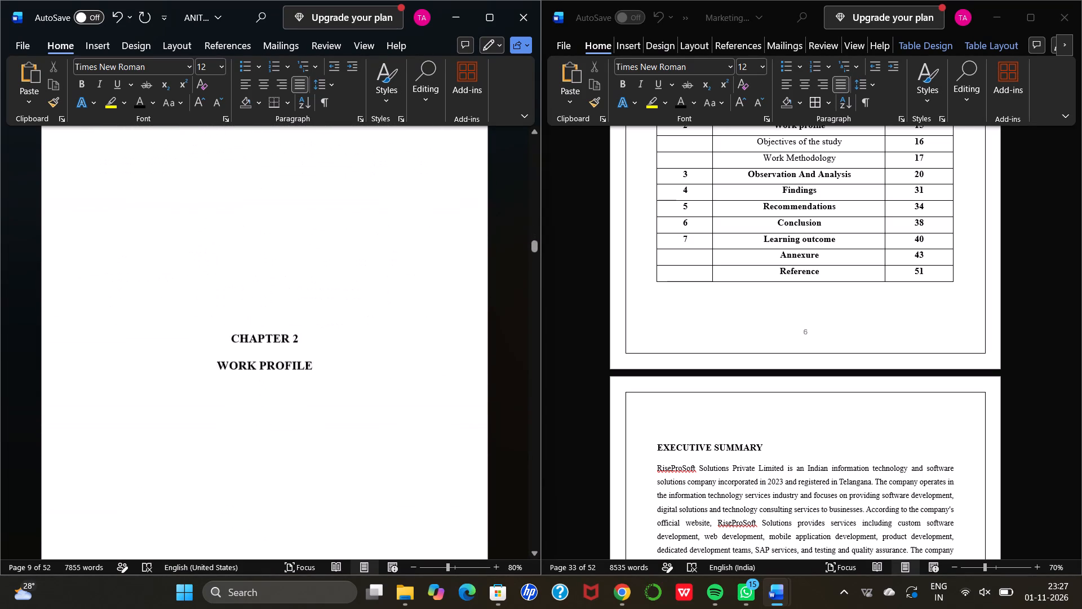
Review Chapter 2, Work Profile, in the sales report, checking its section headings, figure and table captions, and page numbers.
scroll(305, 321, down, 5)
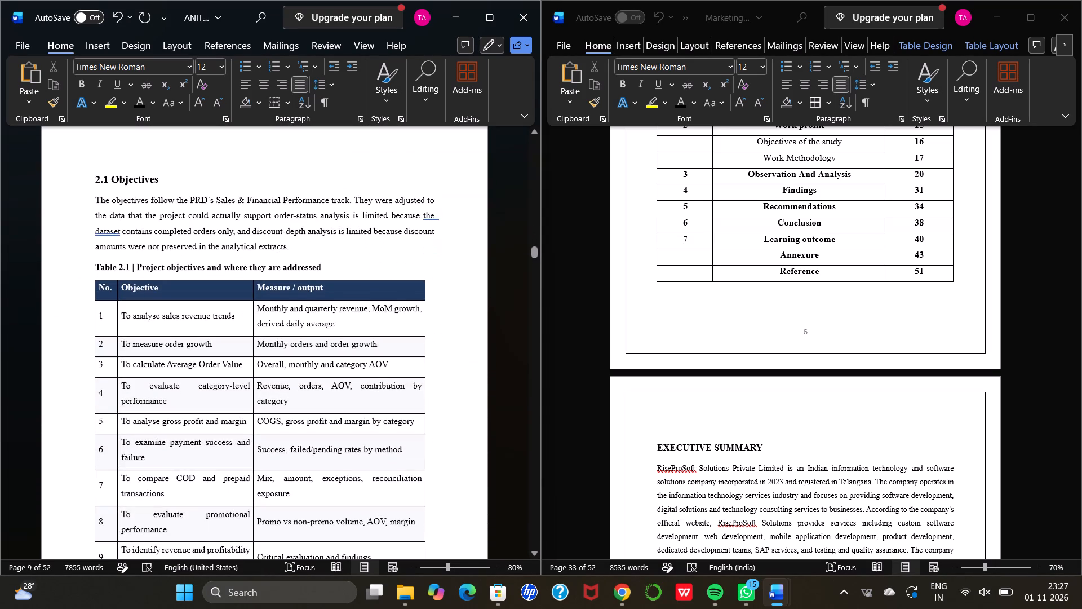
scroll(305, 321, down, 5)
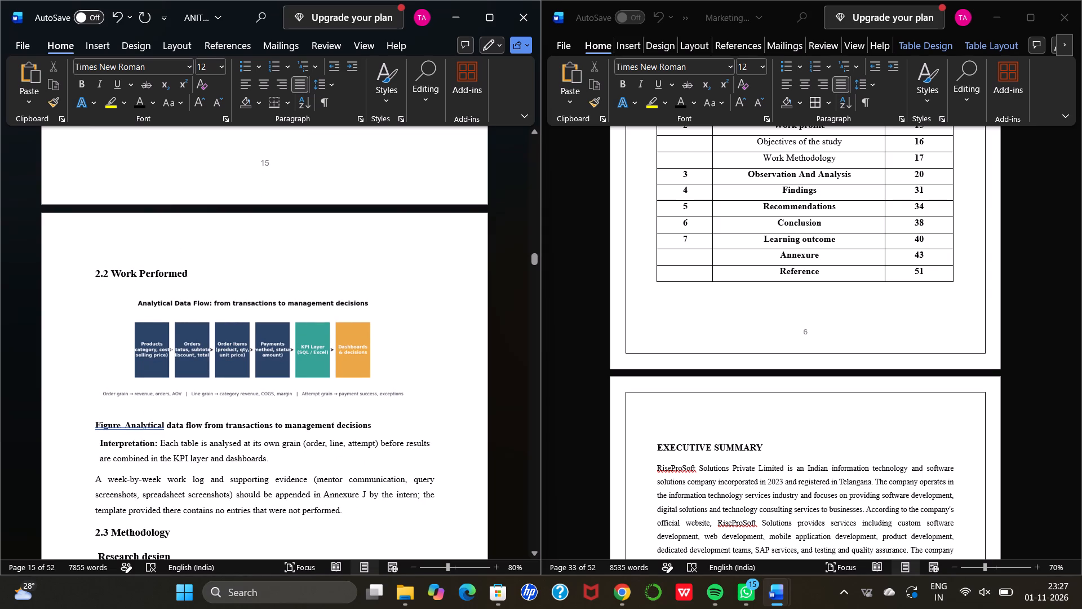
scroll(405, 394, down, 1)
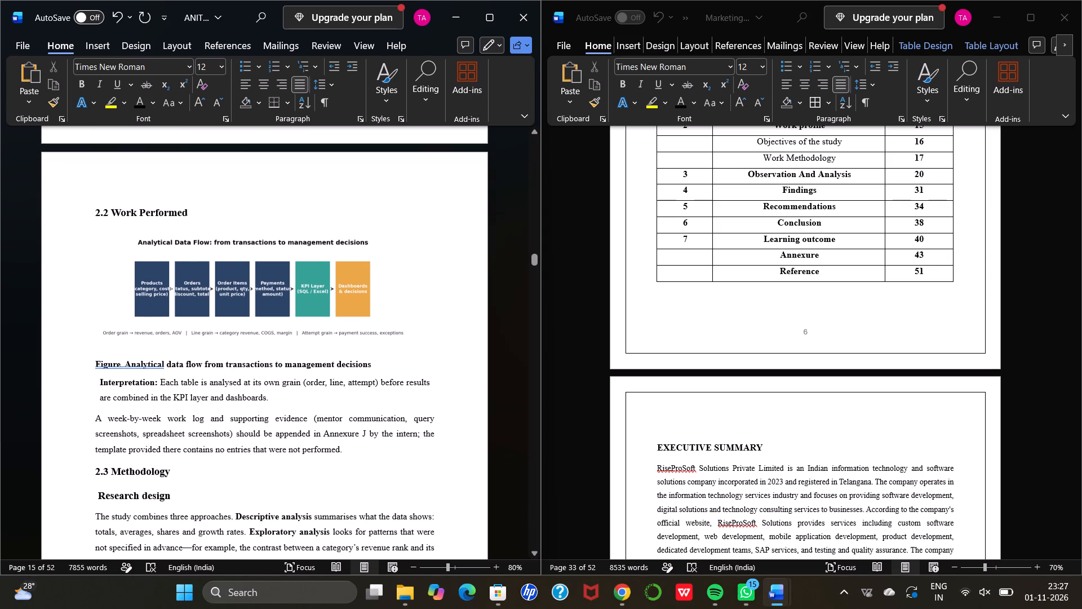
scroll(405, 394, down, 5)
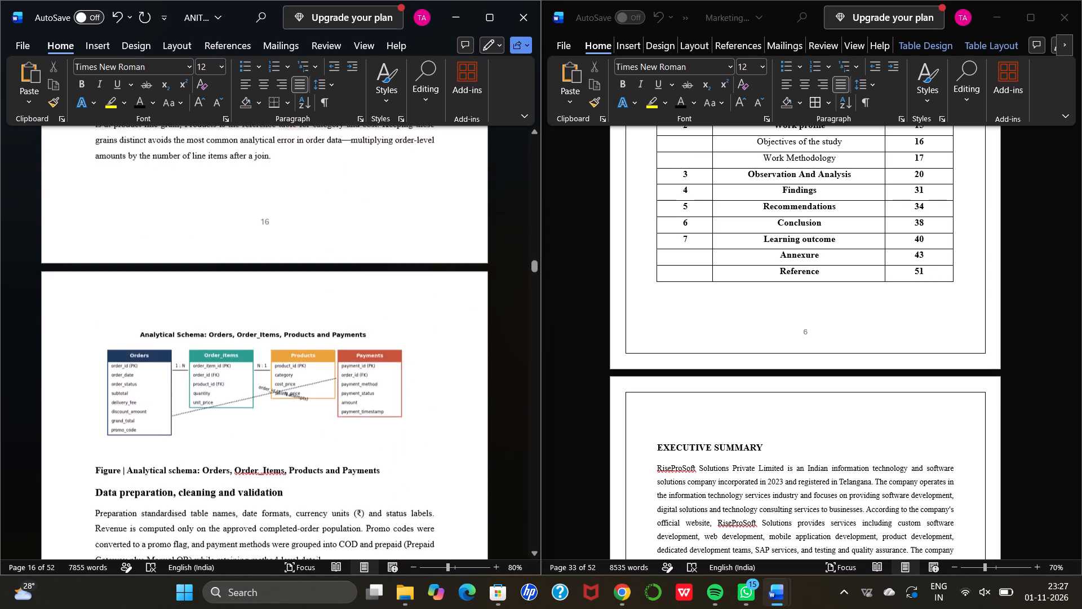
scroll(405, 394, down, 4)
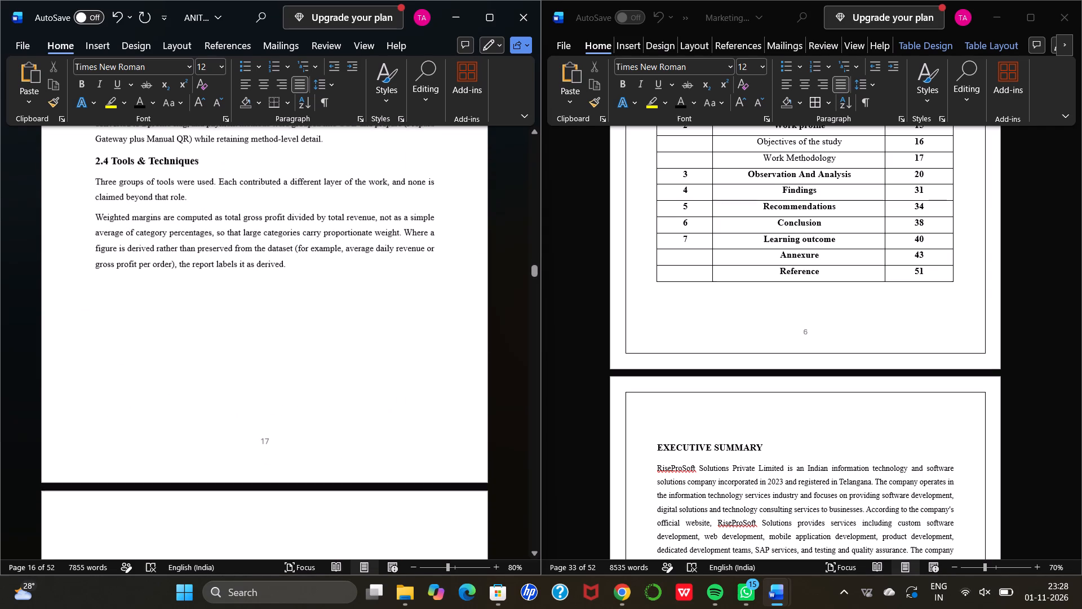
scroll(405, 394, down, 7)
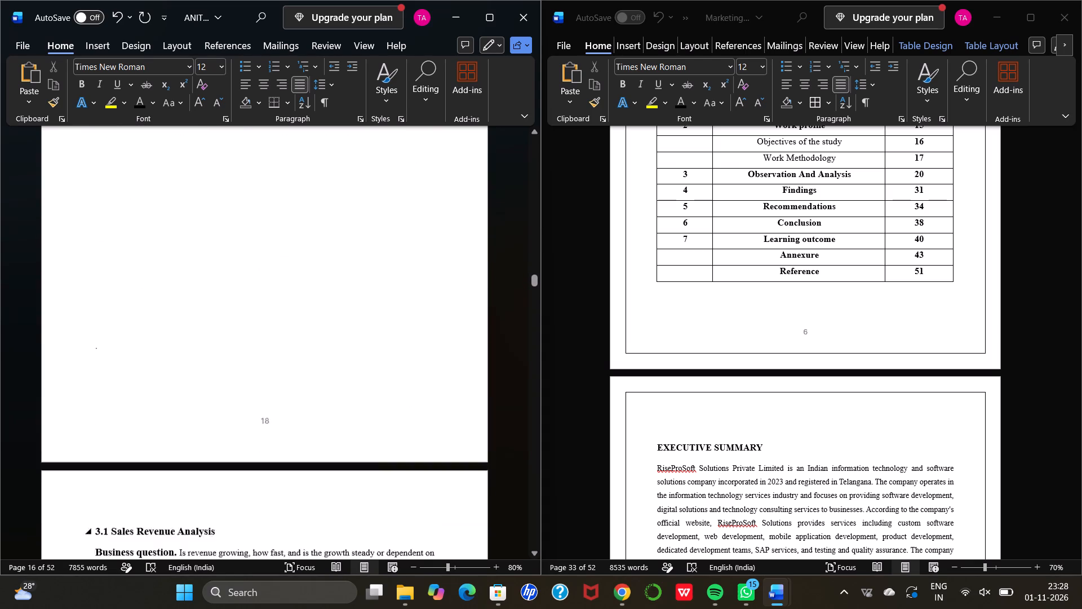
Review Chapter 3 of the sales report from 3.1 Sales Revenue Analysis to the dashboards, checking figure captions, interpretations and layout.
scroll(405, 394, down, 4)
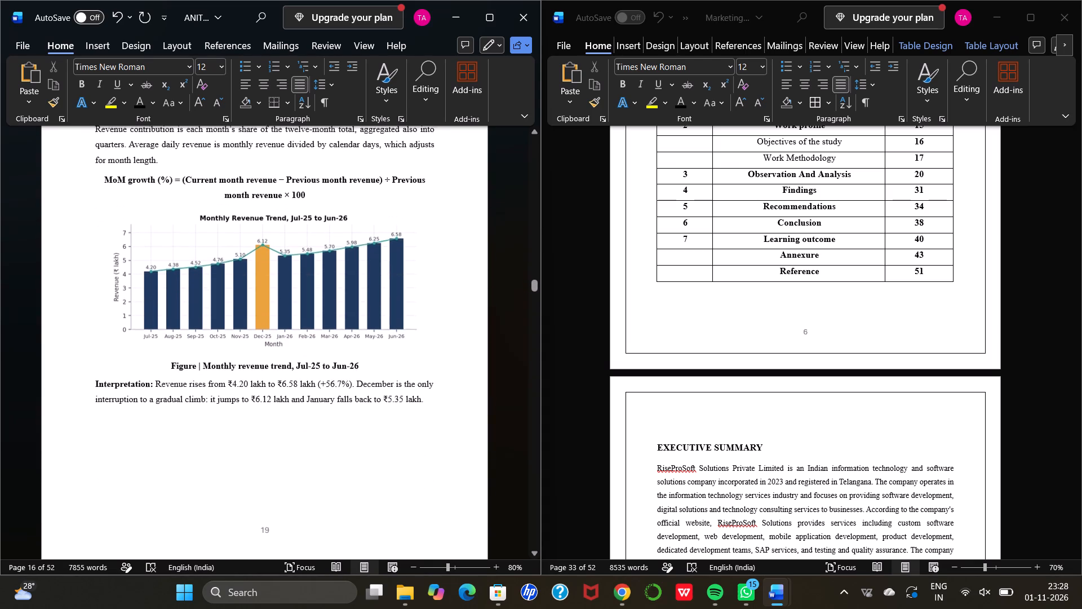
scroll(405, 394, down, 3)
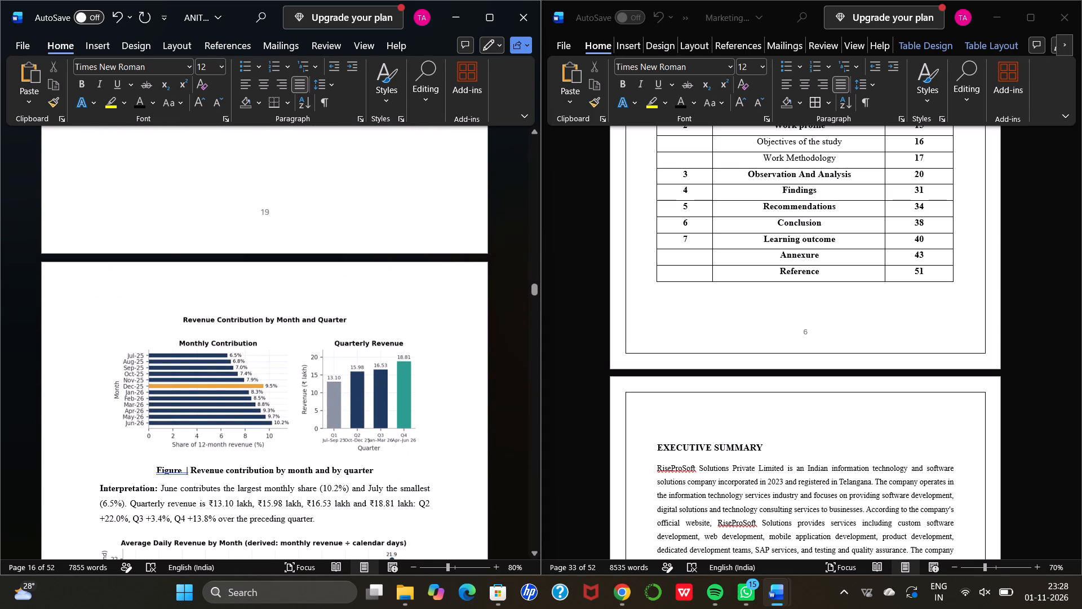
scroll(405, 394, down, 5)
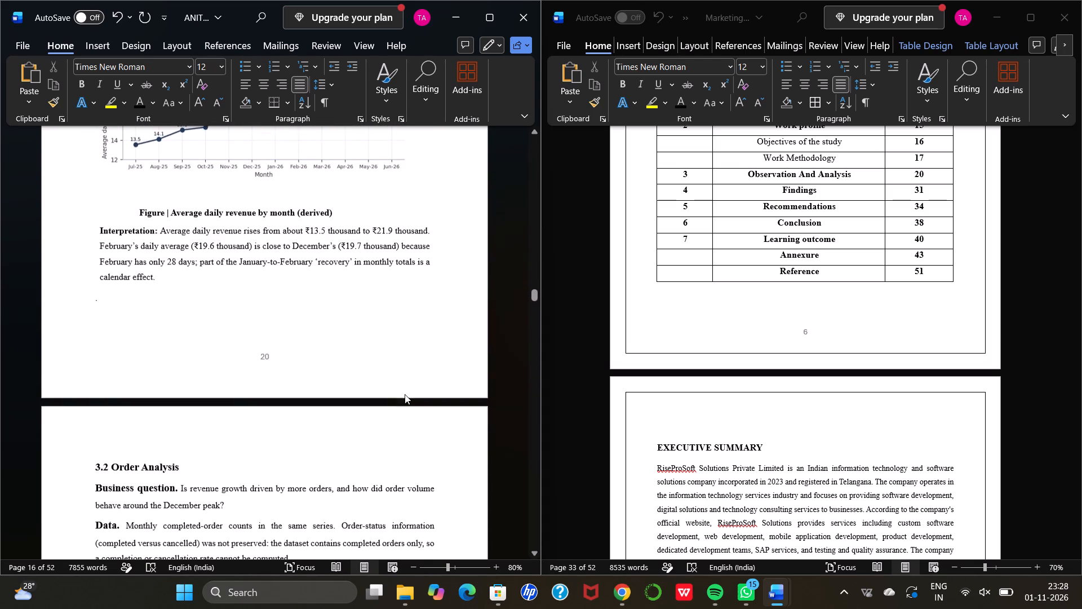
scroll(405, 394, down, 8)
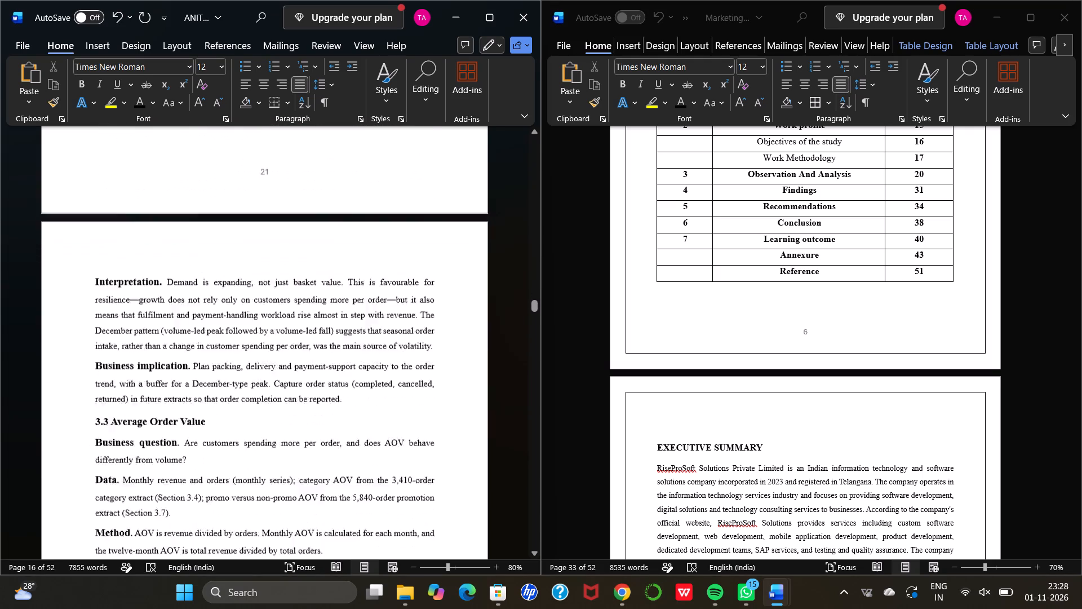
scroll(405, 394, down, 3)
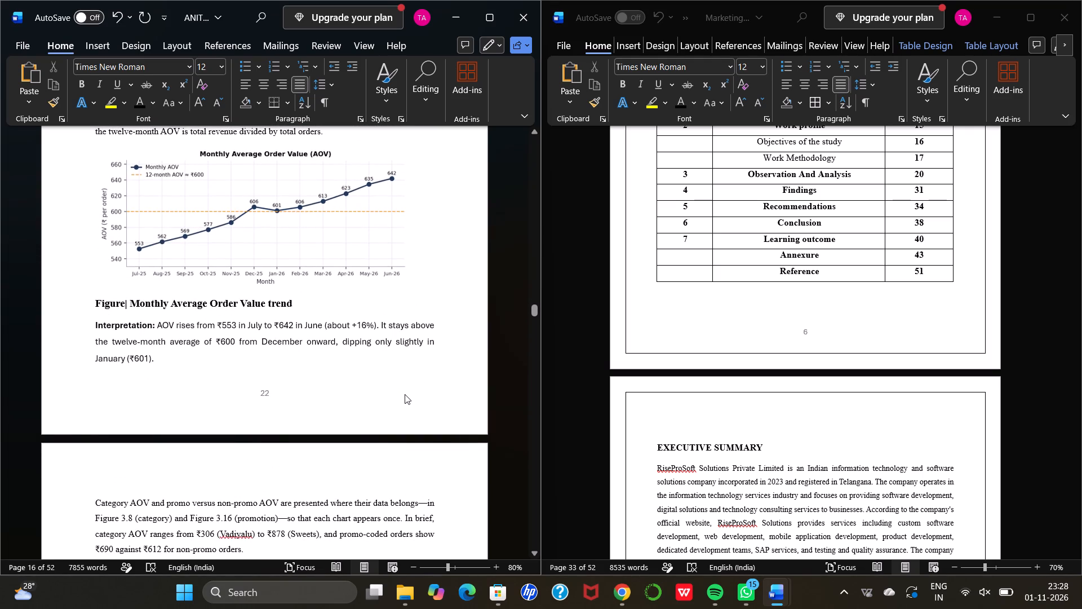
scroll(405, 394, down, 6)
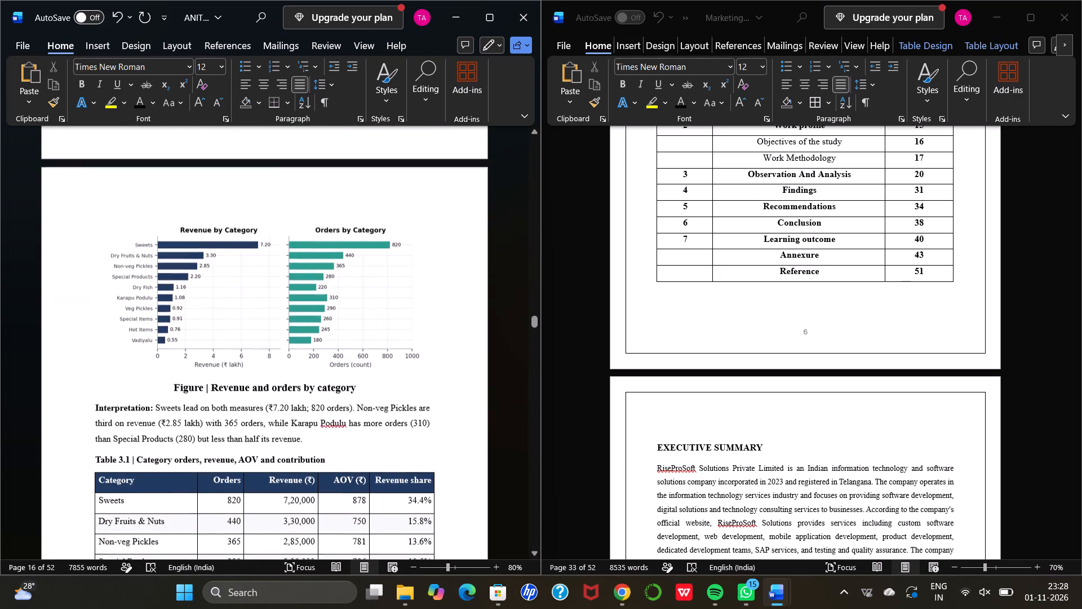
scroll(405, 394, down, 8)
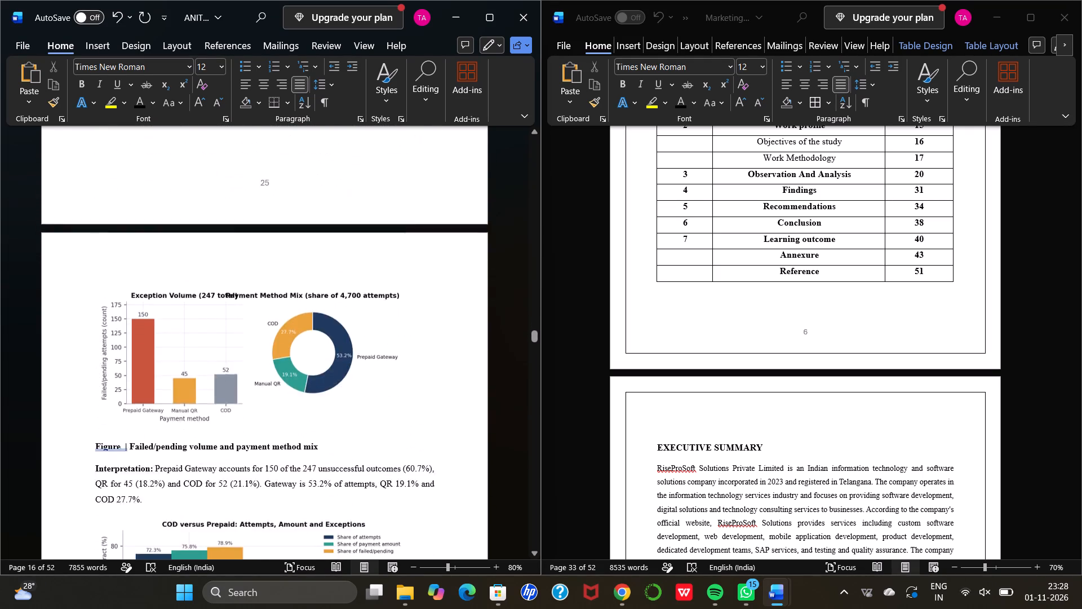
scroll(405, 394, down, 10)
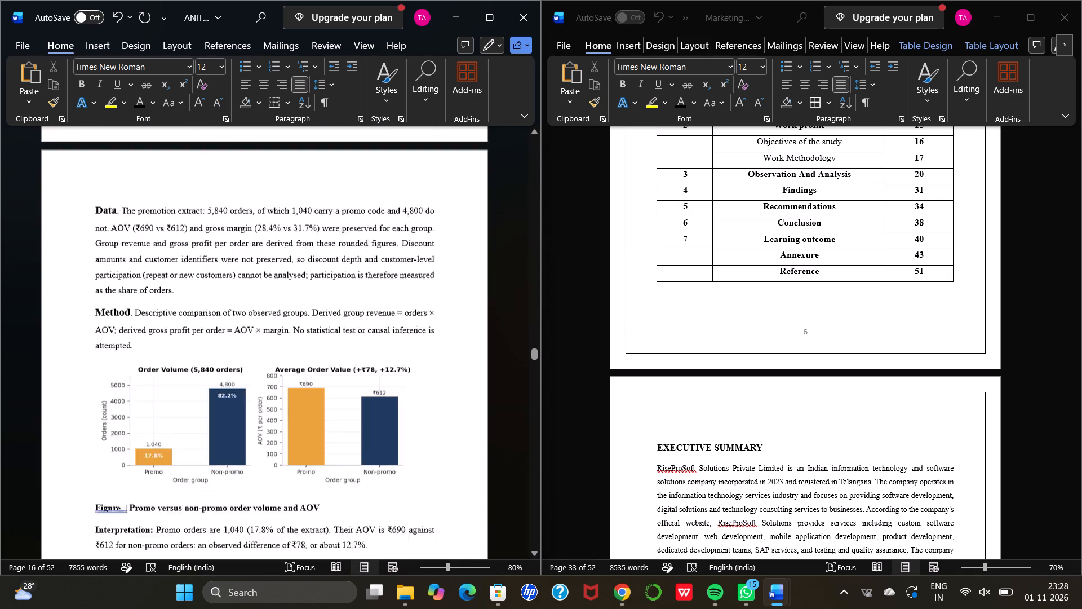
scroll(405, 394, down, 9)
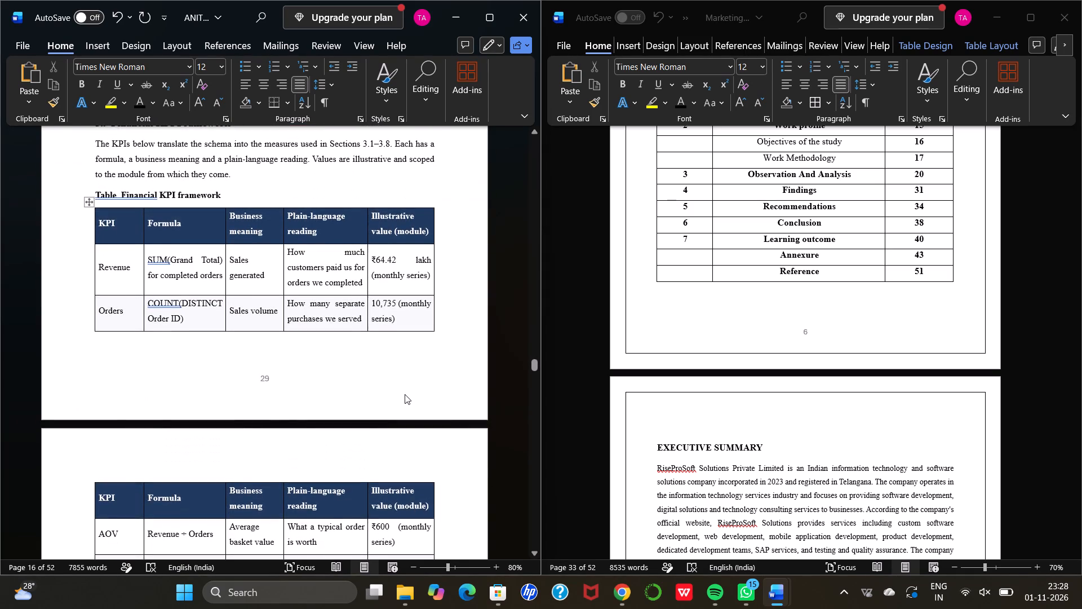
scroll(405, 394, down, 10)
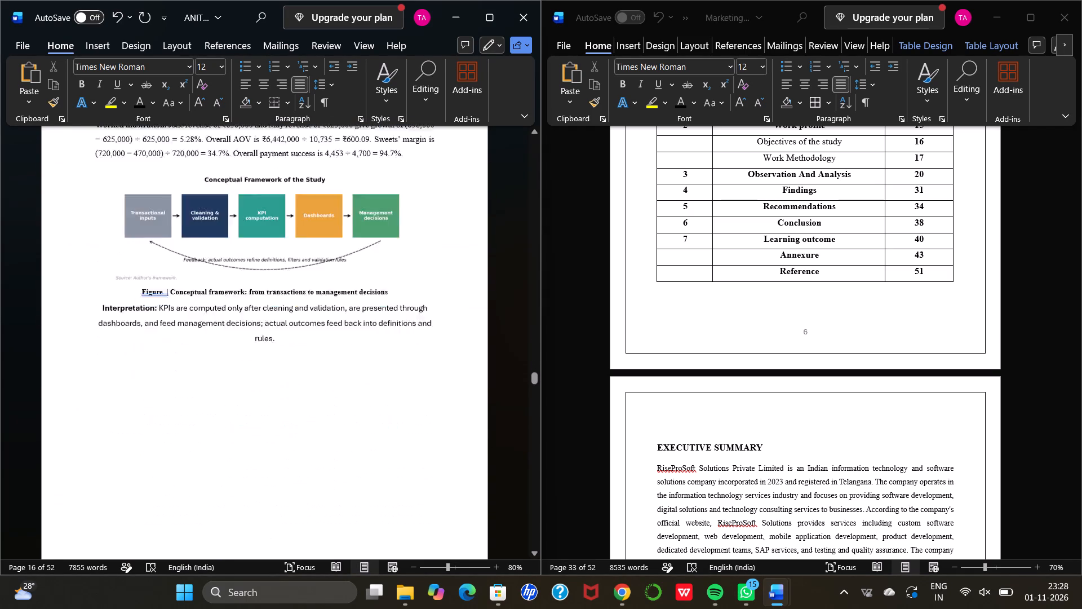
scroll(405, 394, down, 11)
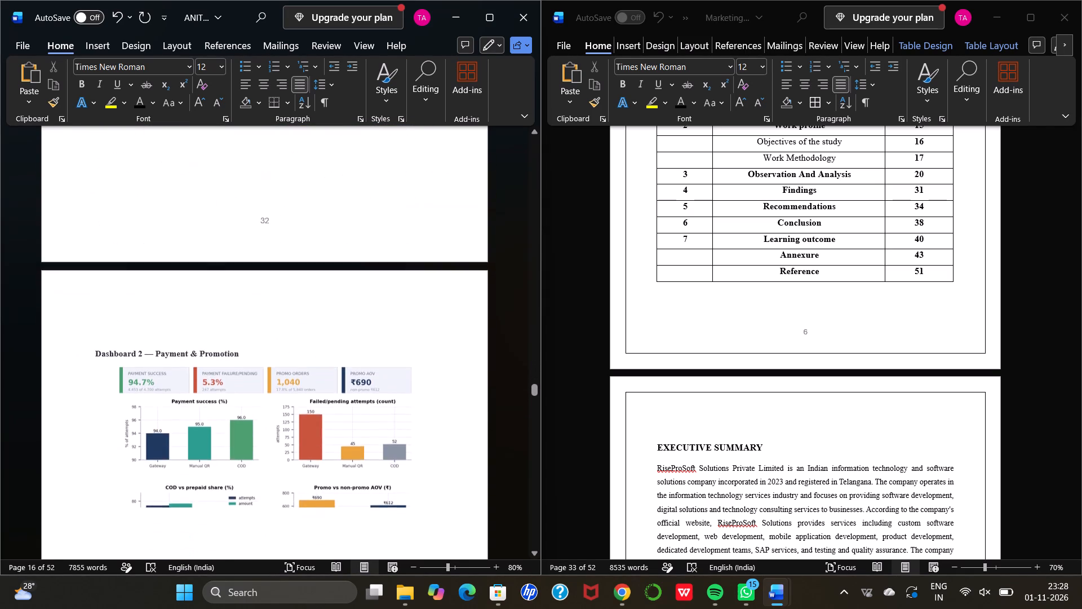
scroll(405, 394, down, 8)
Set the font colour of the Interpretation label beneath the Dashboard 3 charts to black.
scroll(405, 394, up, 1)
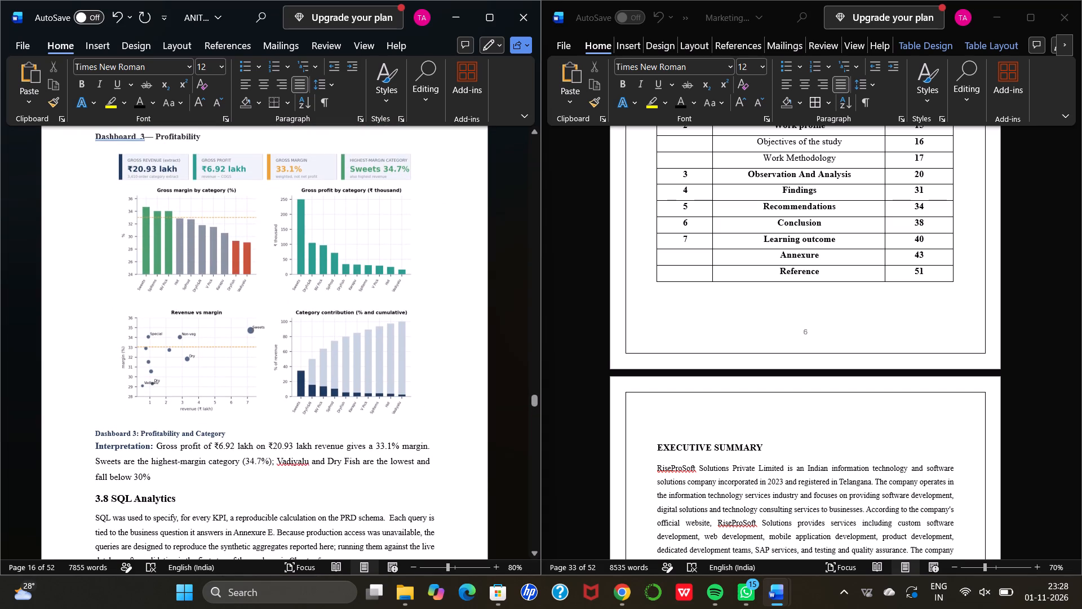
drag(233, 433, 102, 417)
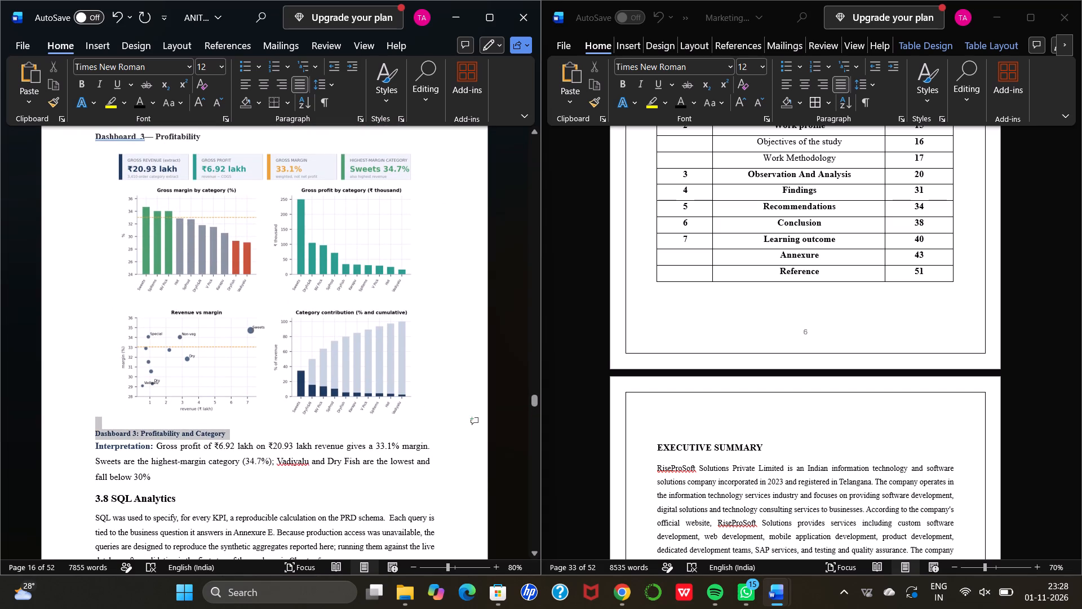
drag(102, 417, 100, 444)
click(189, 427)
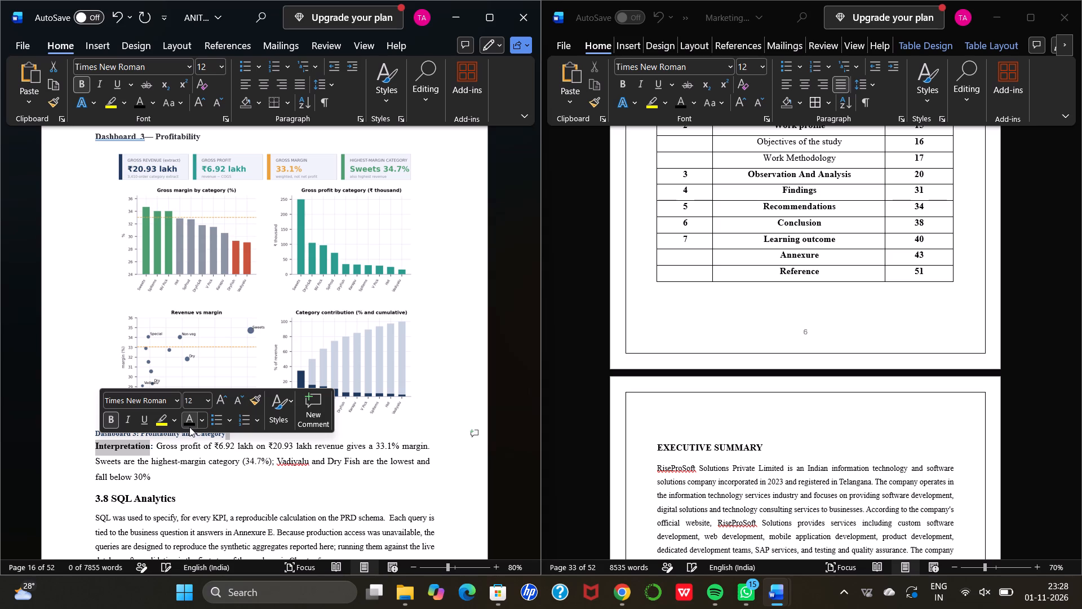
Set the font colour of the Dashboard 3: Profitability and Category caption to black.
click(236, 435)
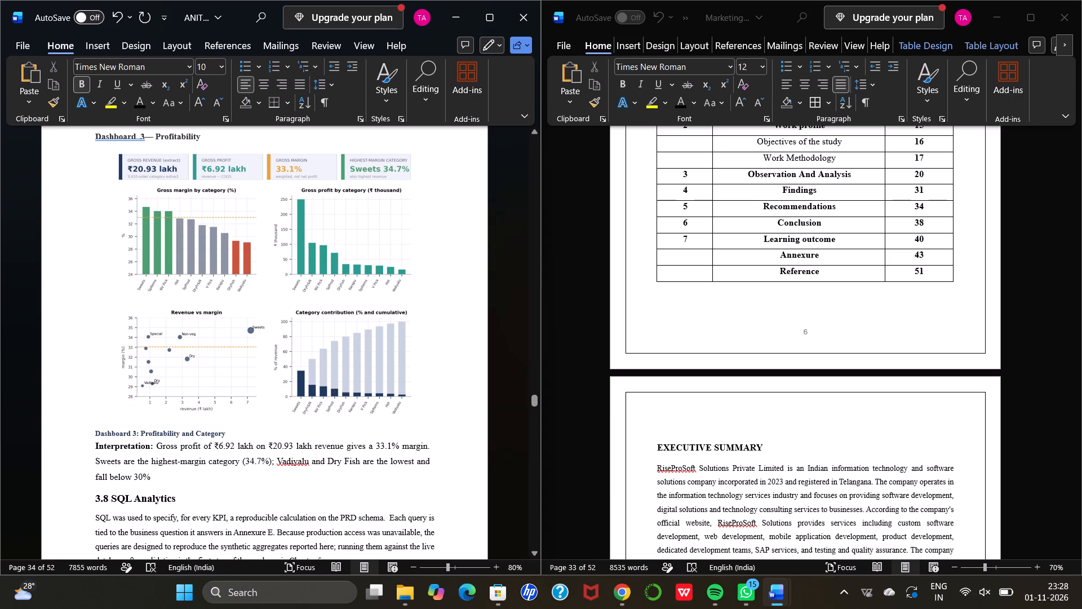
drag(224, 431, 101, 429)
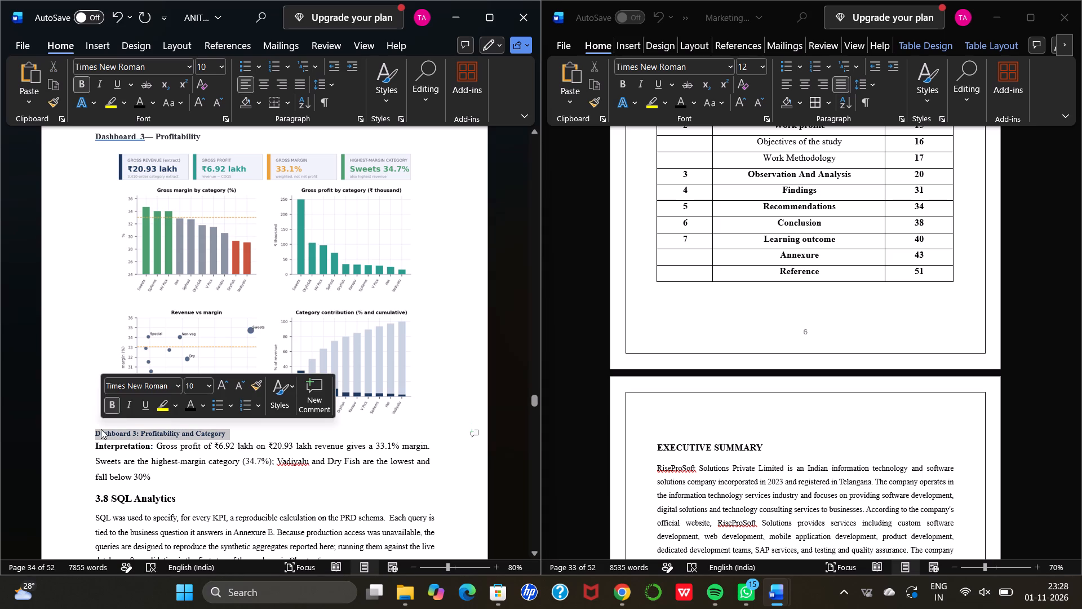
click(190, 409)
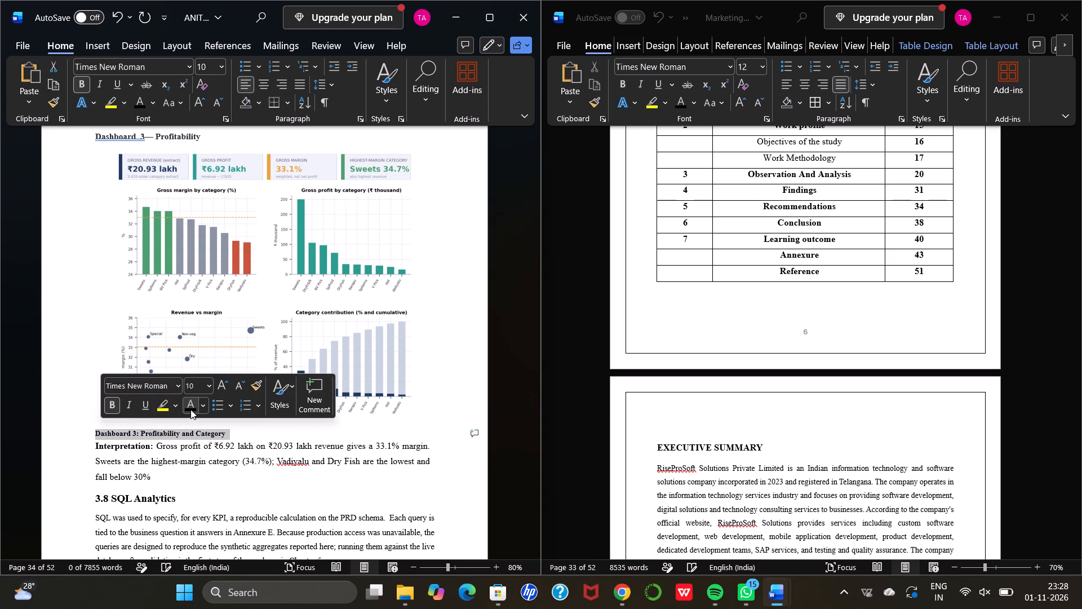
Set the Dashboard 2: Payment and Promotion caption and the Interpretation label beneath it to black.
scroll(190, 409, up, 6)
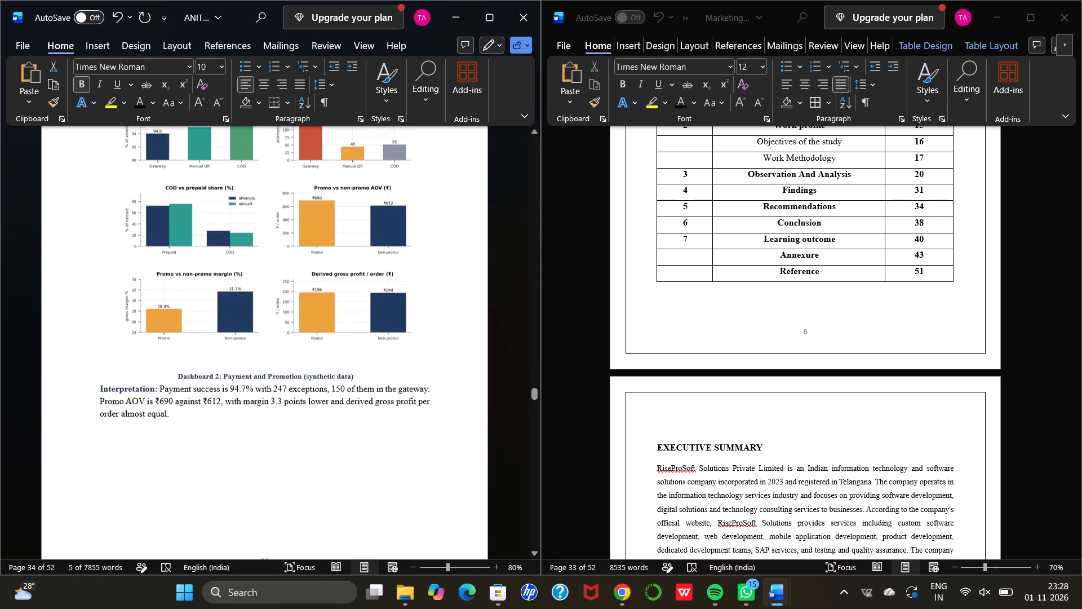
drag(358, 372, 312, 380)
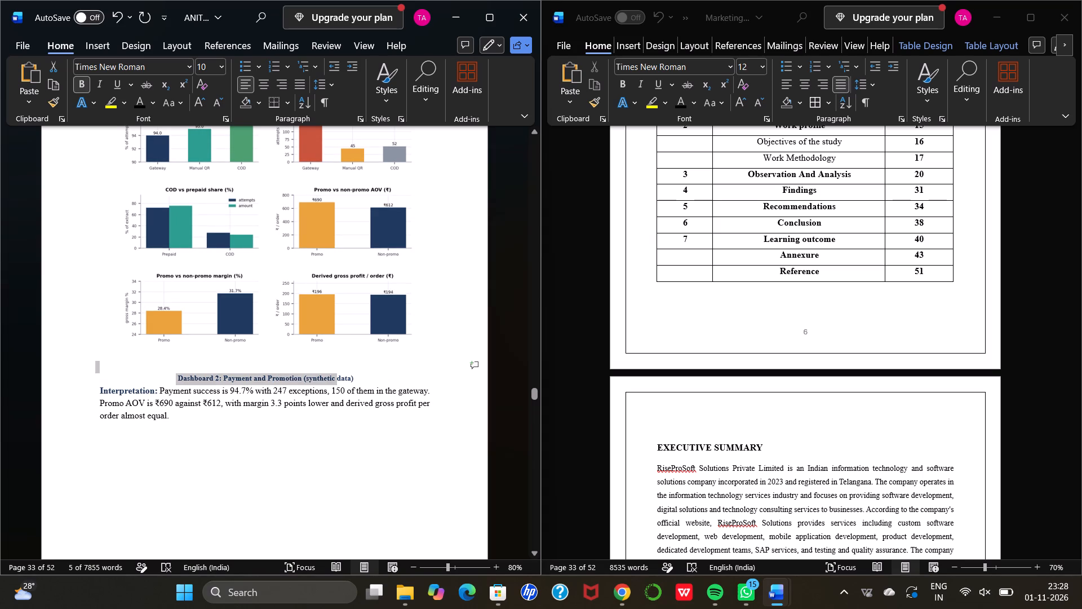
drag(312, 380, 360, 377)
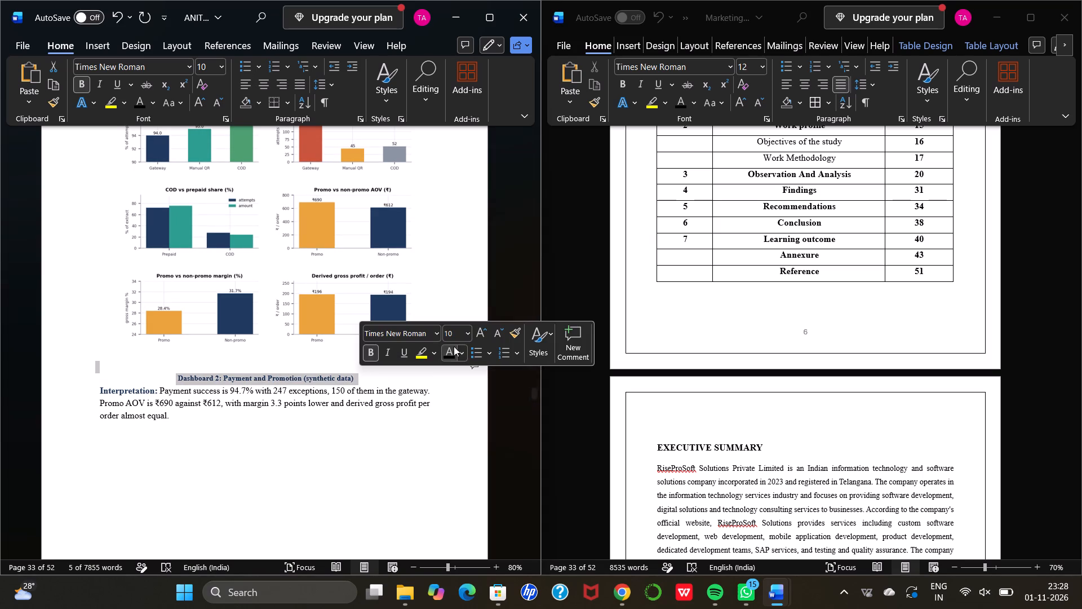
click(450, 350)
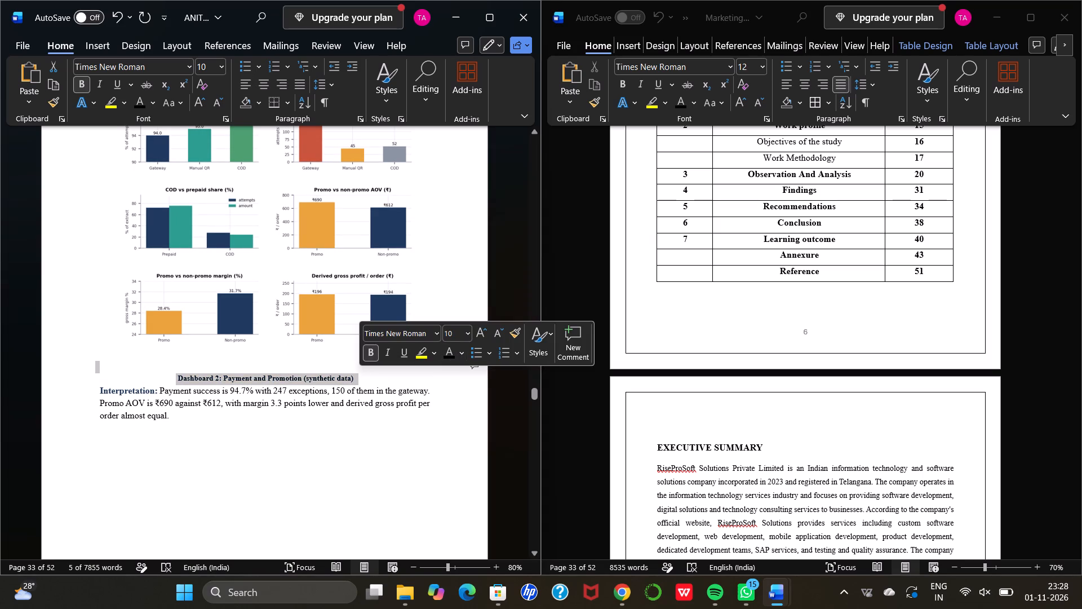
drag(155, 390, 99, 390)
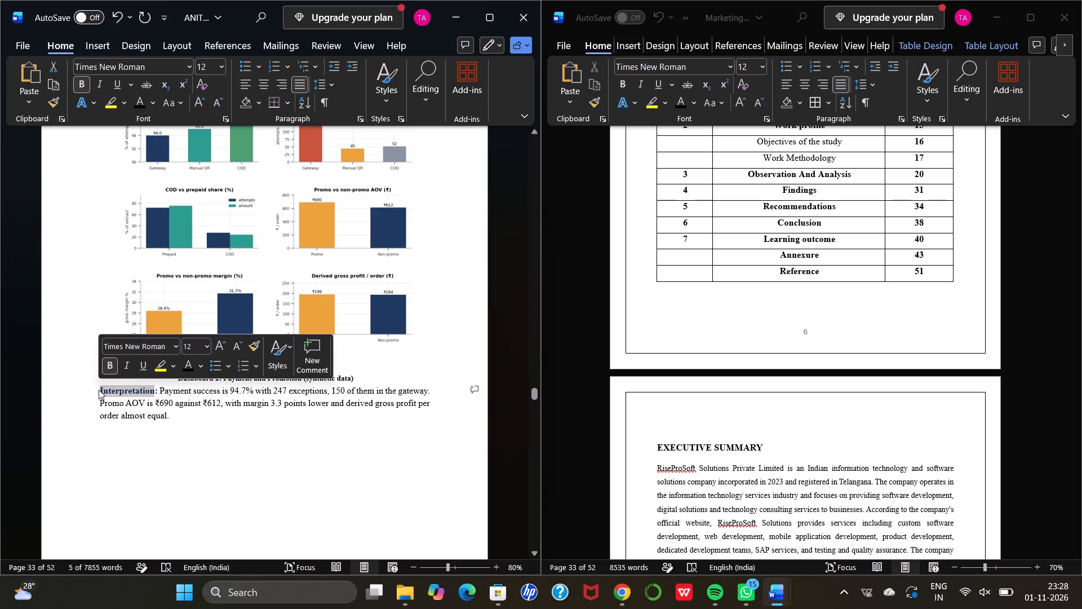
click(185, 372)
Check the caption and Interpretation label colours around Dashboard 1, the conceptual framework figure and the KPI formula table.
scroll(198, 454, up, 4)
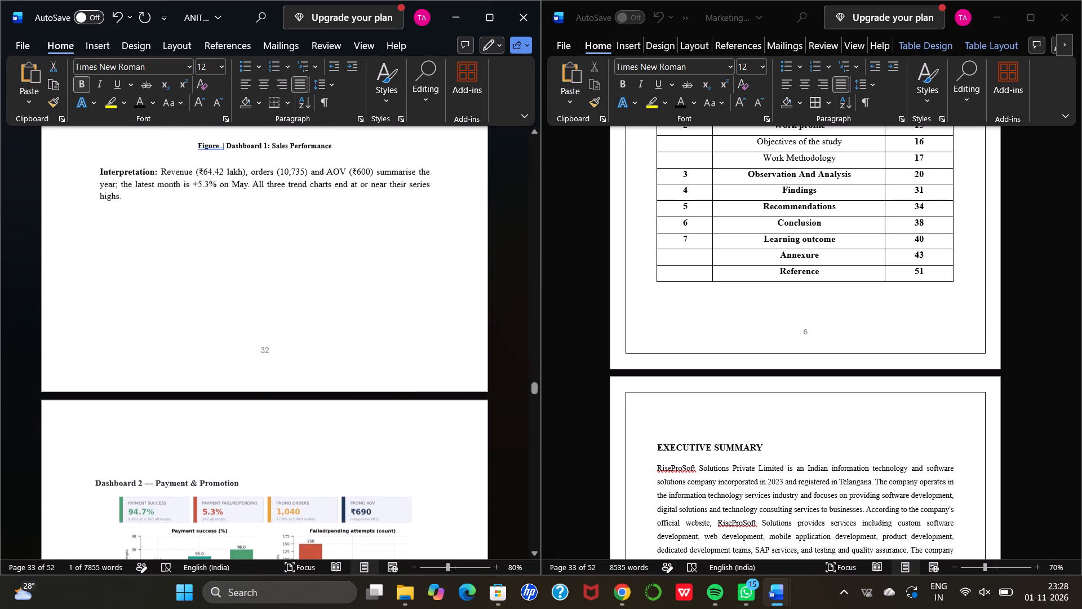
scroll(198, 454, up, 1)
scroll(197, 395, up, 2)
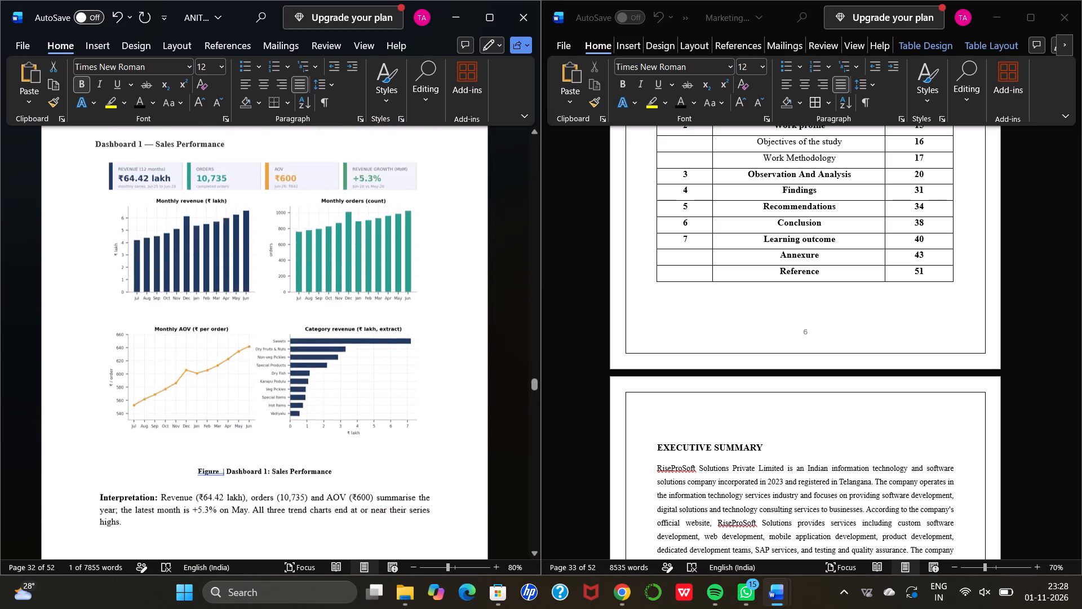
scroll(197, 395, up, 4)
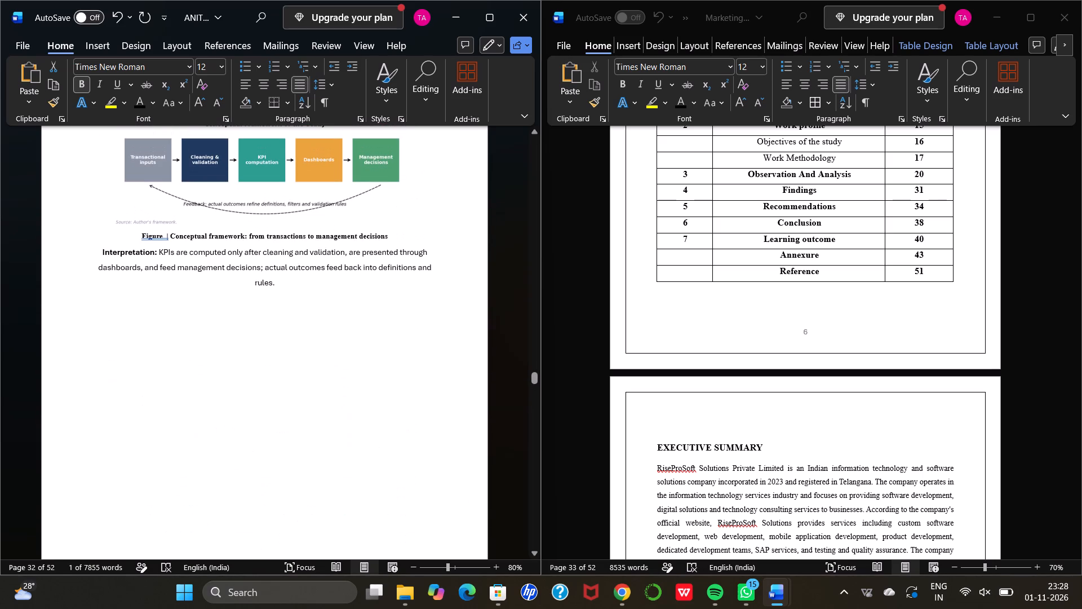
scroll(197, 395, up, 7)
scroll(197, 395, down, 4)
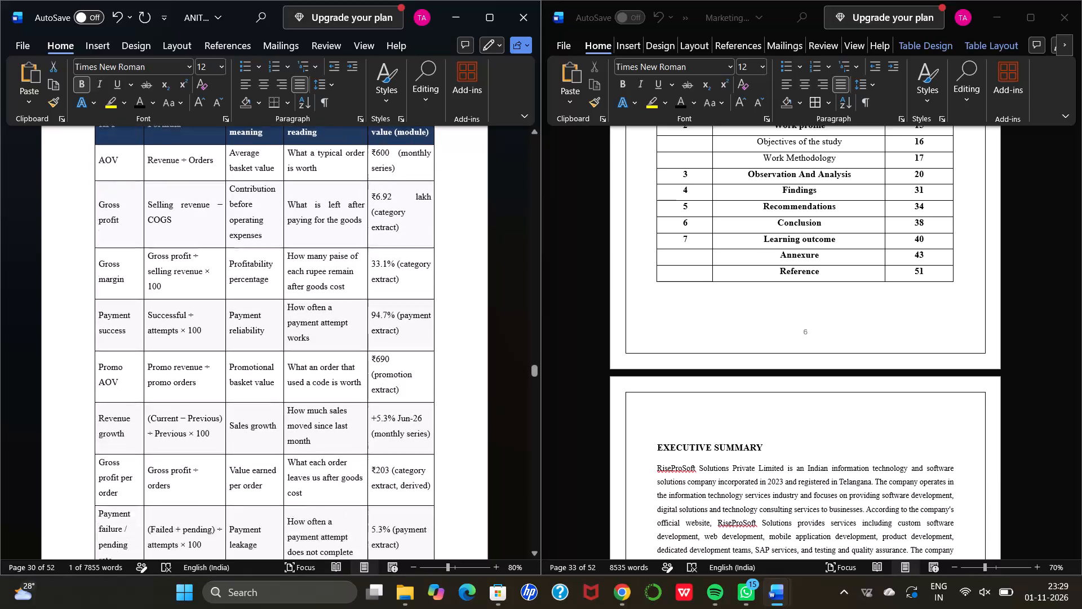
scroll(197, 395, down, 12)
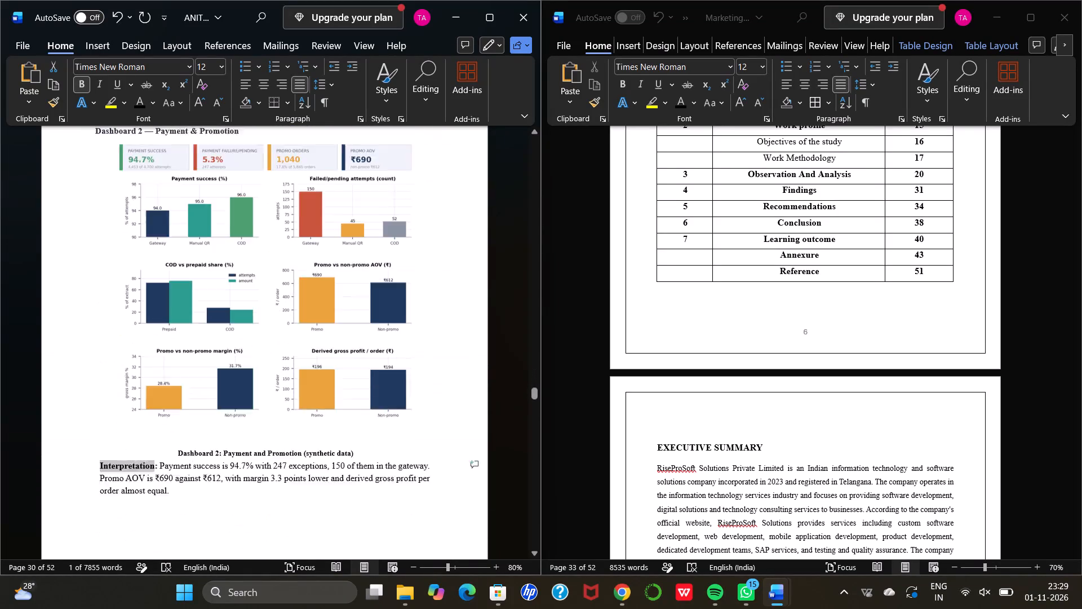
Review the sales report from Dashboard 3 through Findings, Recommendations and Conclusion to Learning Outcomes, checking headings, captions and page numbers.
scroll(197, 395, down, 8)
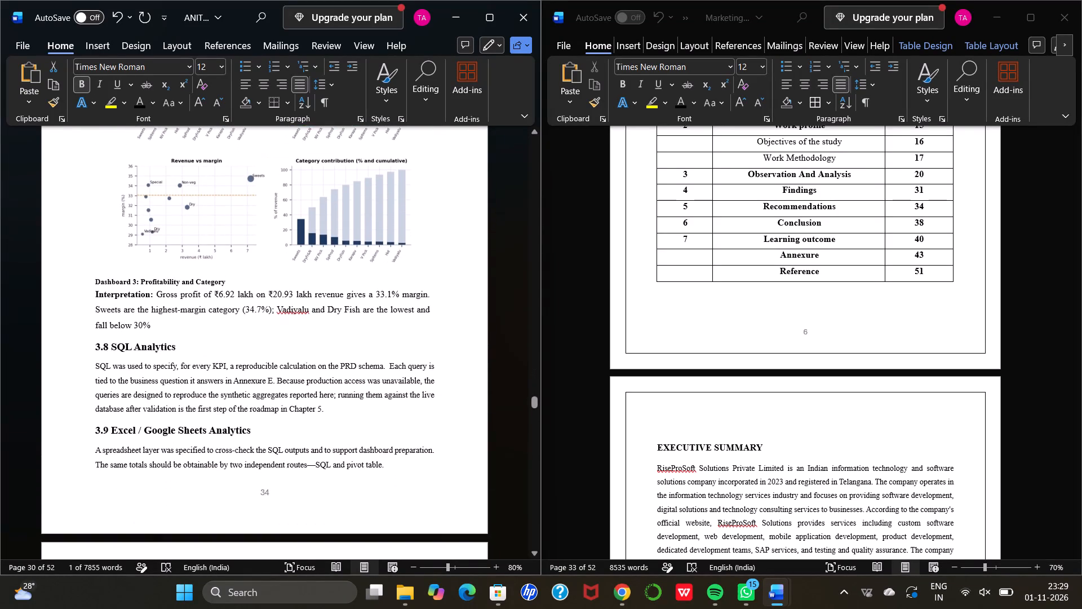
scroll(197, 395, down, 9)
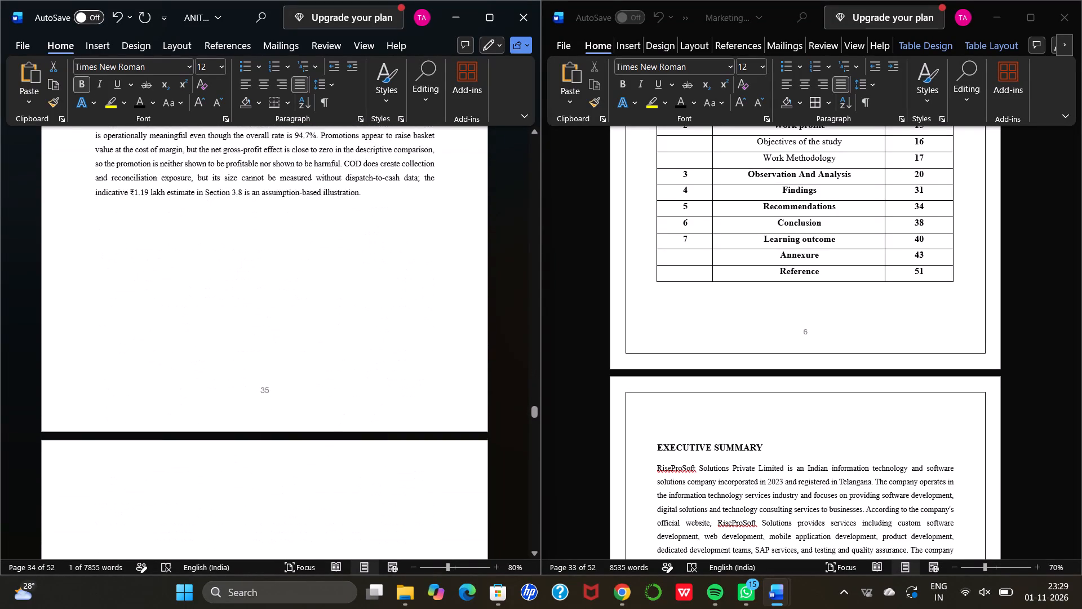
scroll(197, 395, down, 12)
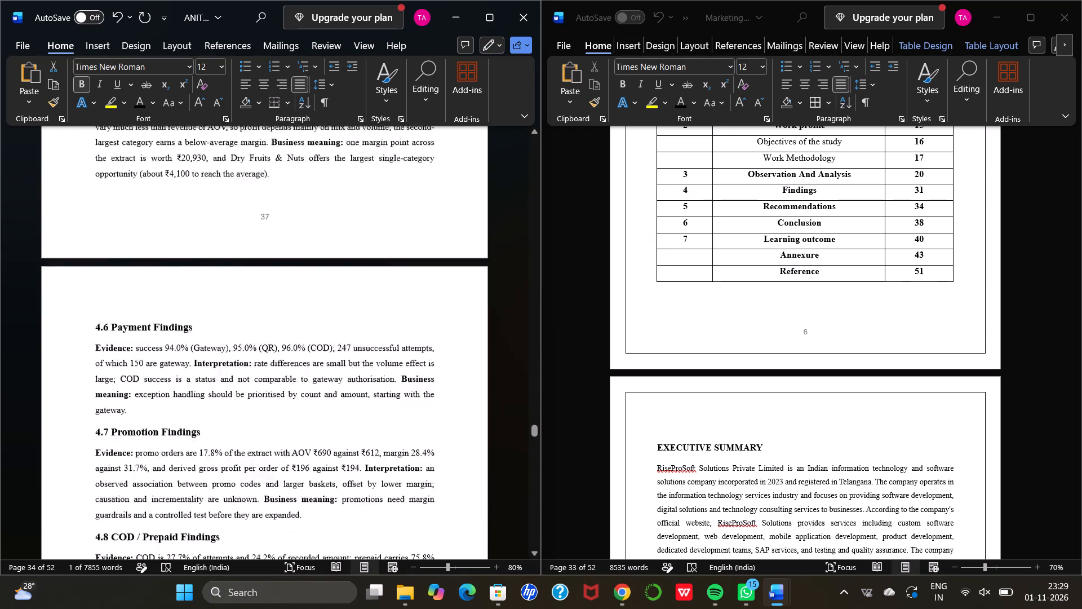
scroll(197, 395, down, 11)
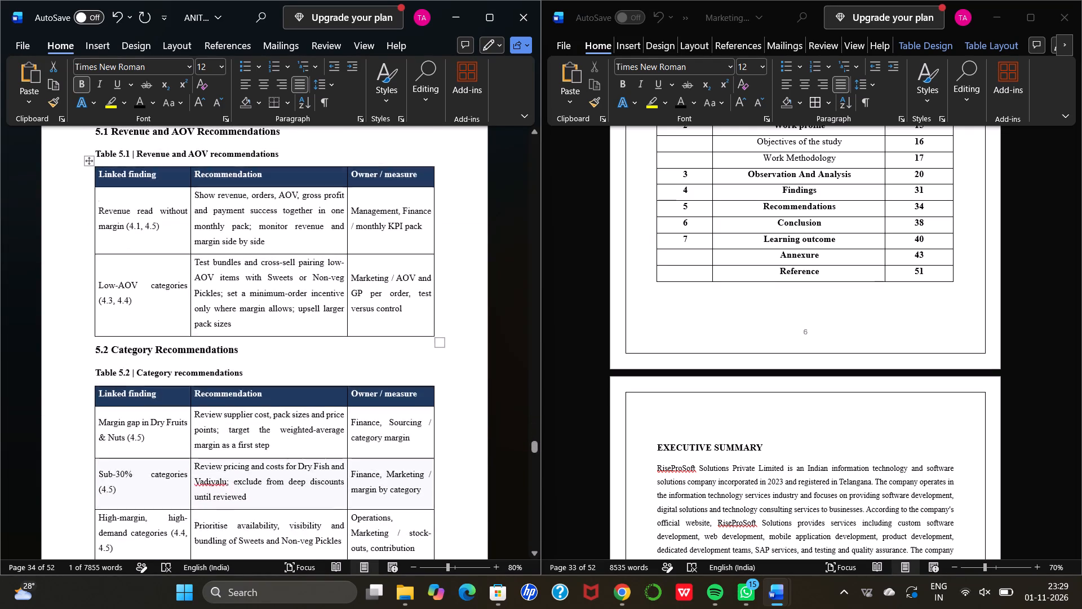
scroll(197, 395, down, 10)
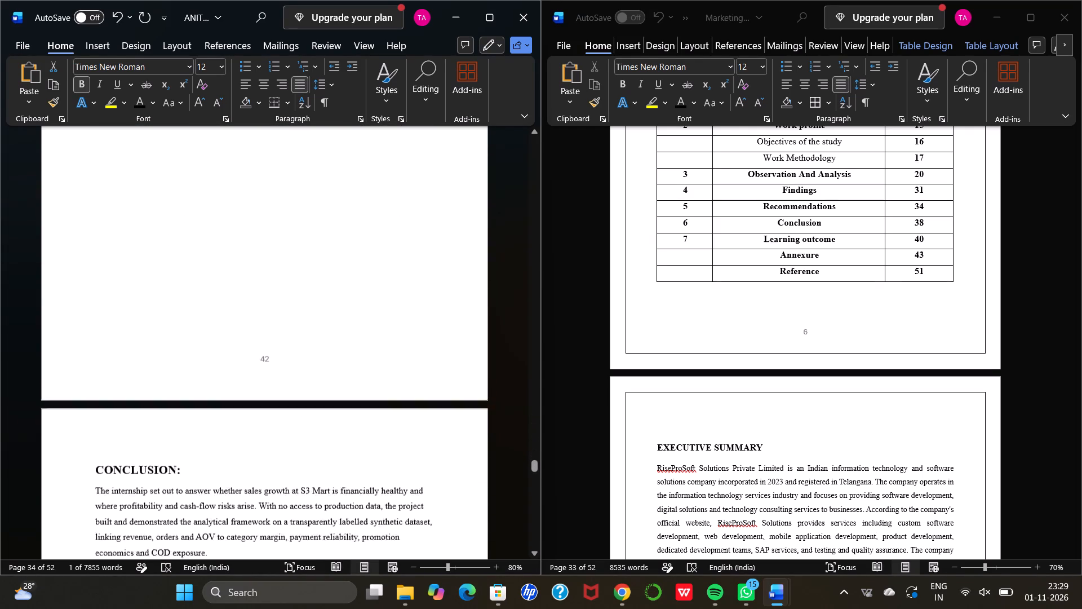
scroll(197, 395, down, 9)
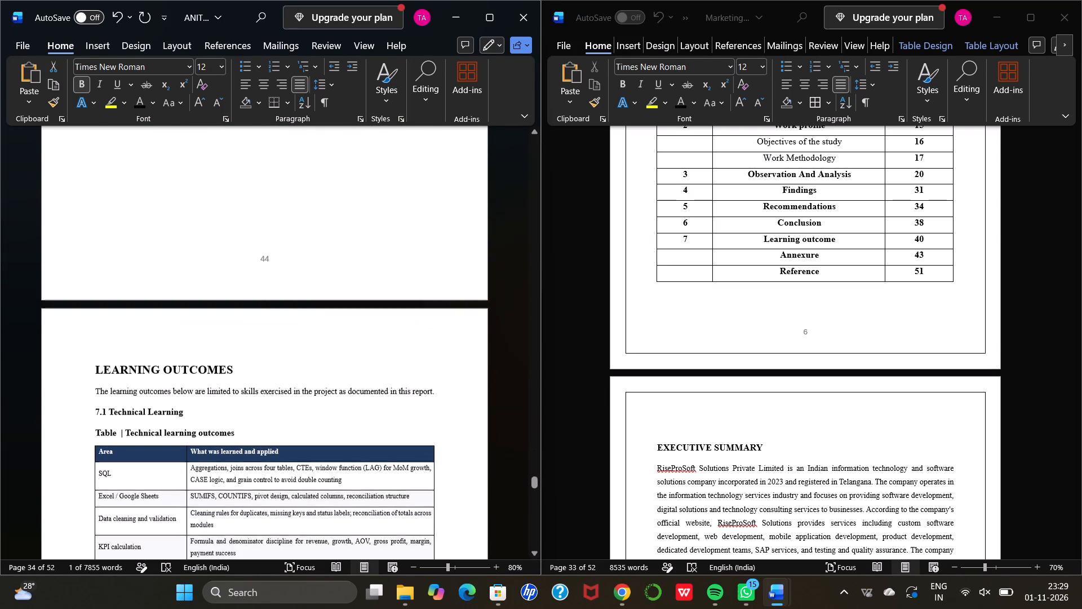
Review the remaining sales report pages, from the learning outcomes tables through the abbreviations, SQL queries and references to the evaluation form.
scroll(197, 395, down, 18)
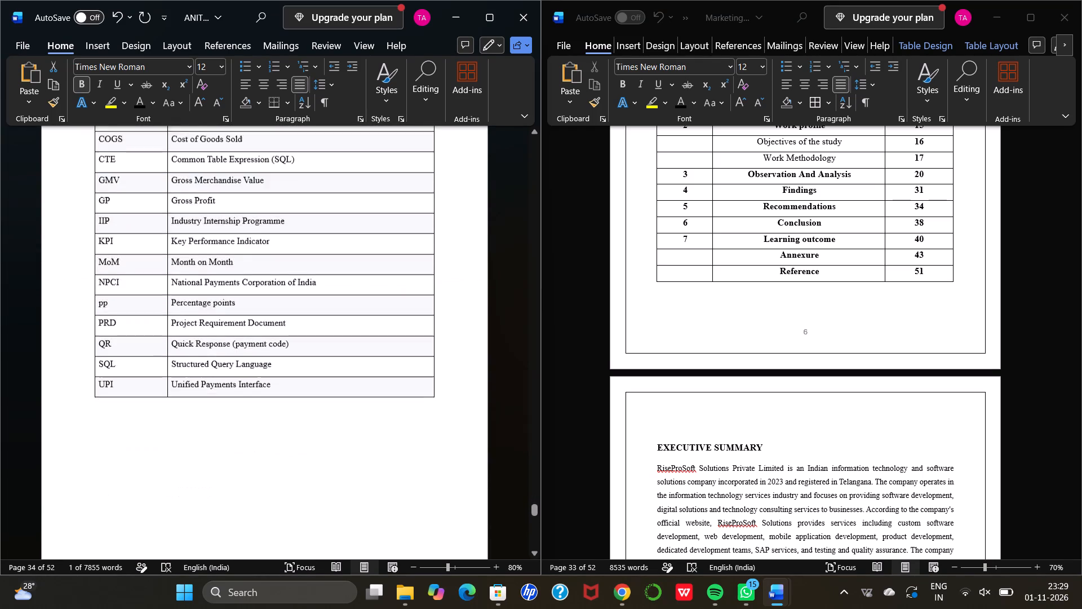
scroll(197, 395, down, 8)
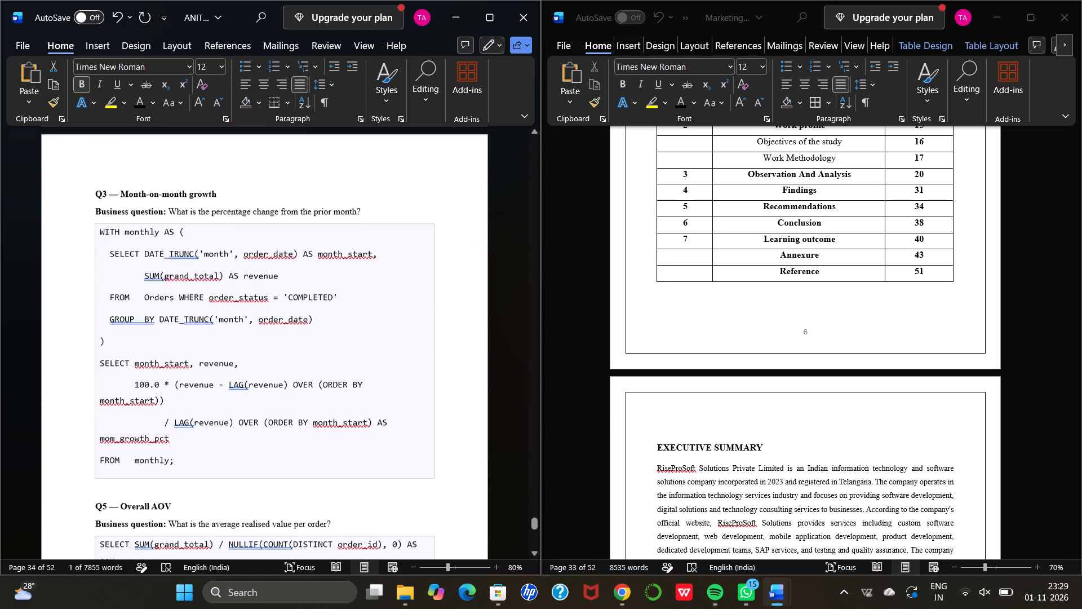
scroll(197, 395, down, 7)
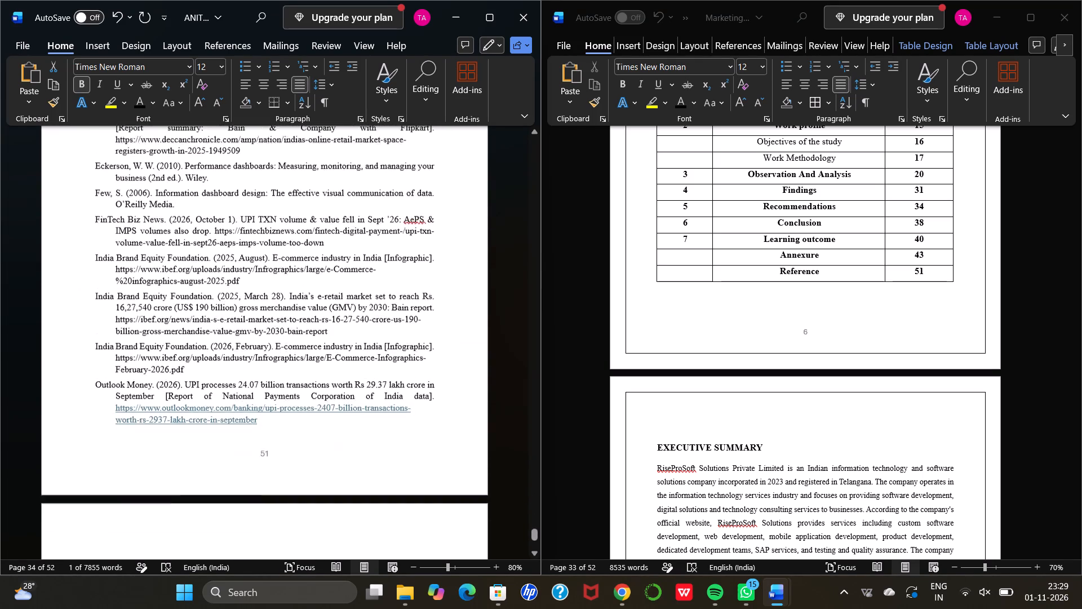
scroll(197, 395, down, 11)
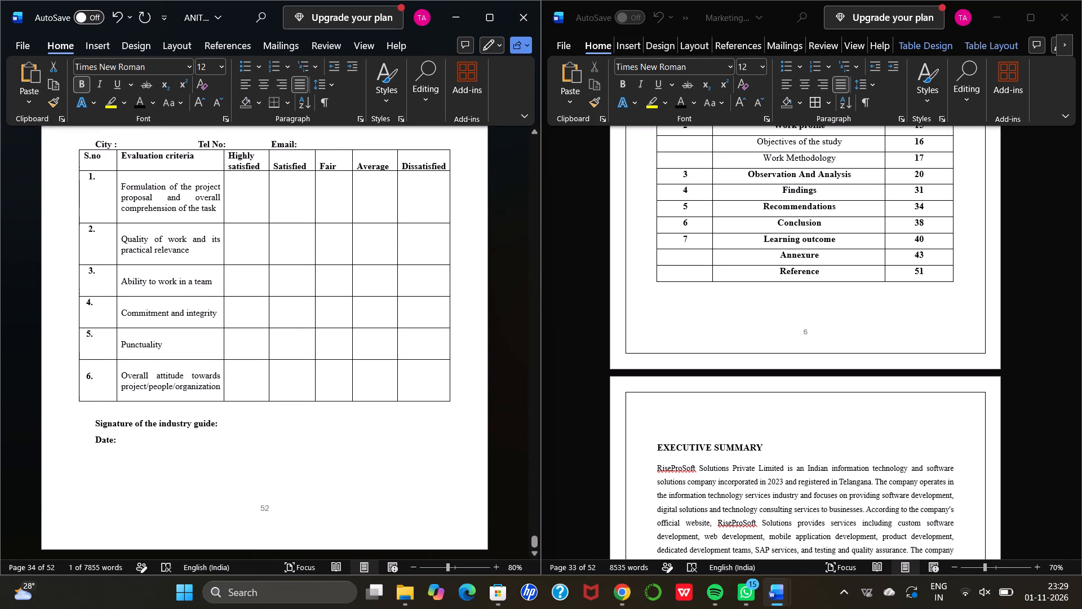
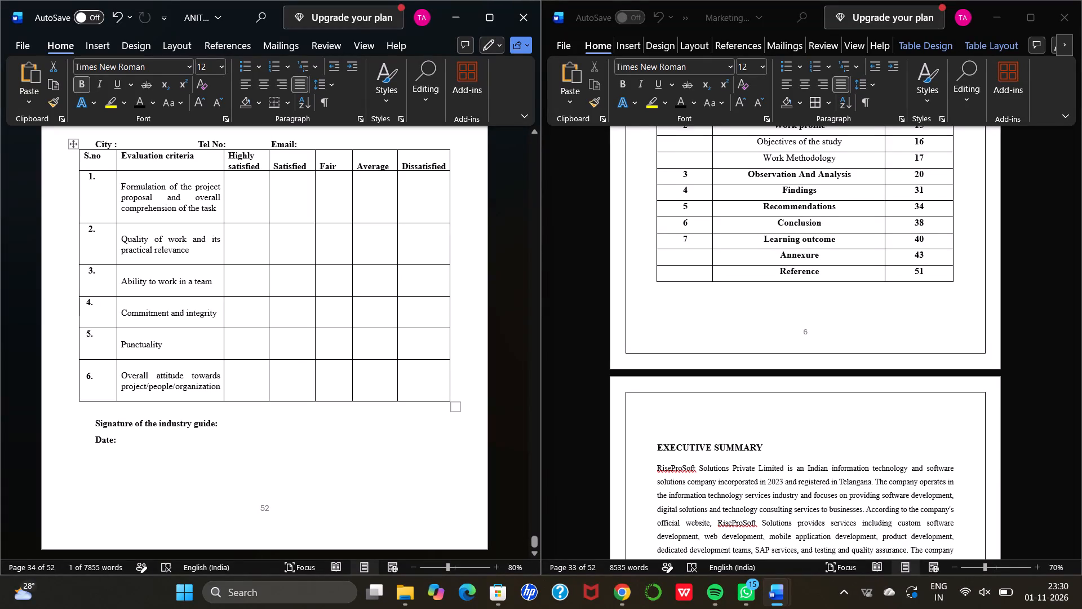
Save the sales report.
key(ctrl+s)
click(256, 454)
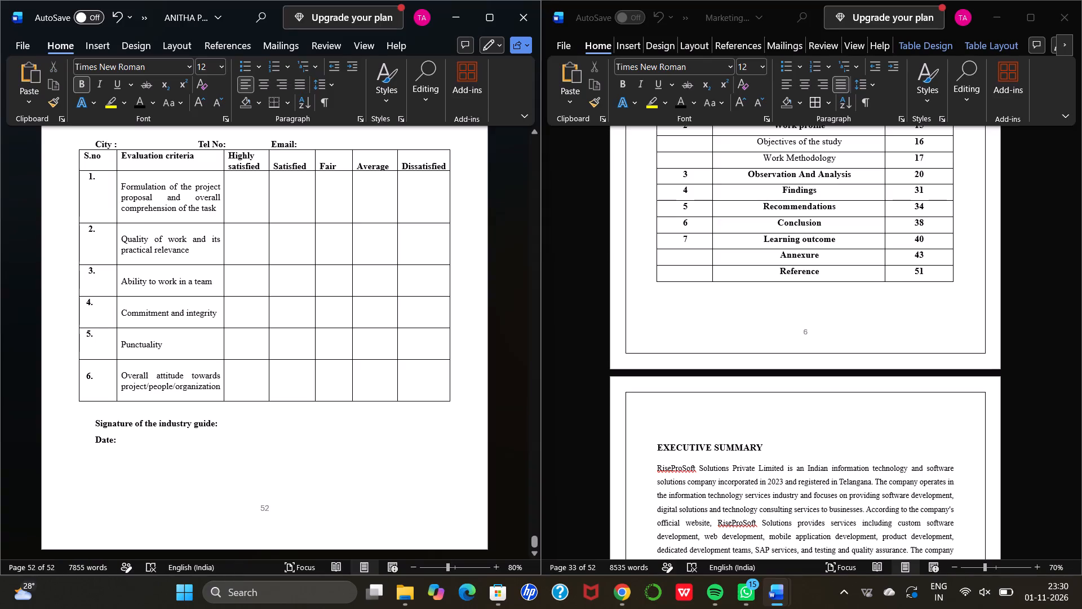
key(ctrl+s)
Start saving a copy of the sales report in the Documents folder and clear its suggested file name.
click(25, 50)
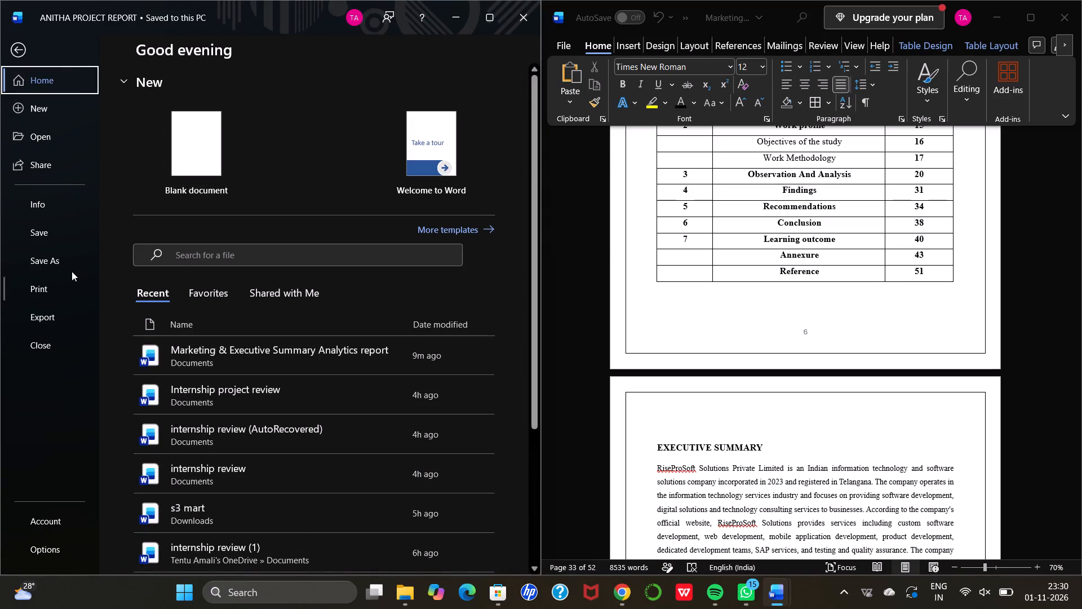
click(69, 262)
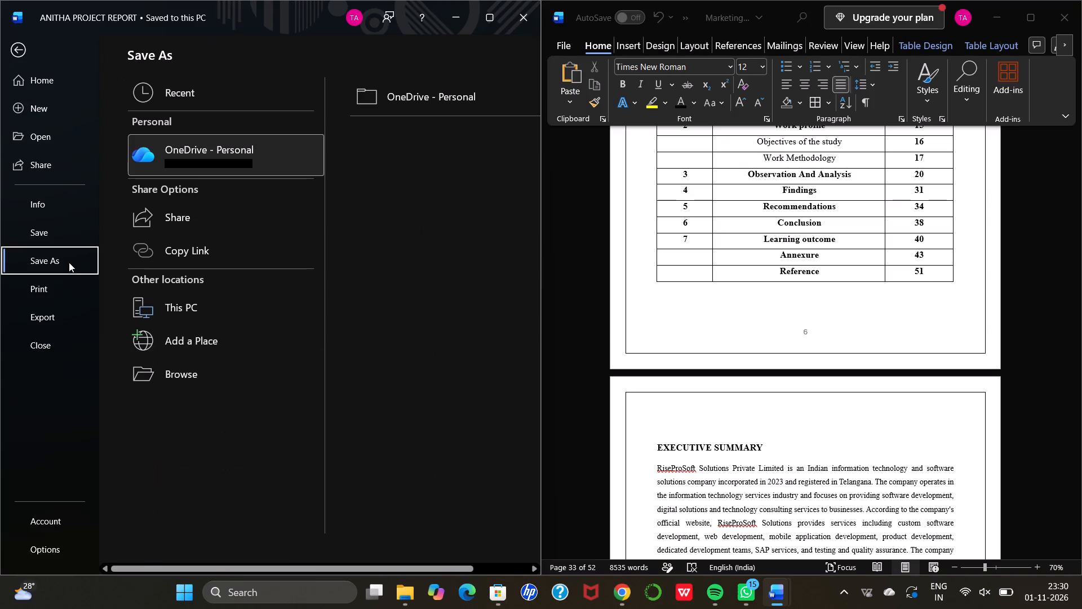
click(230, 314)
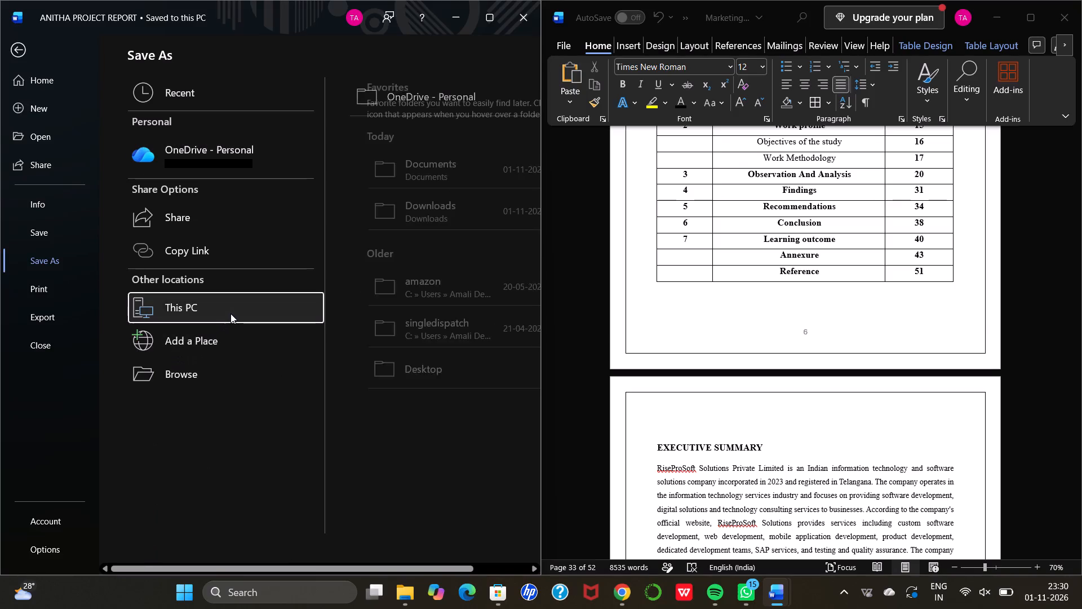
click(431, 171)
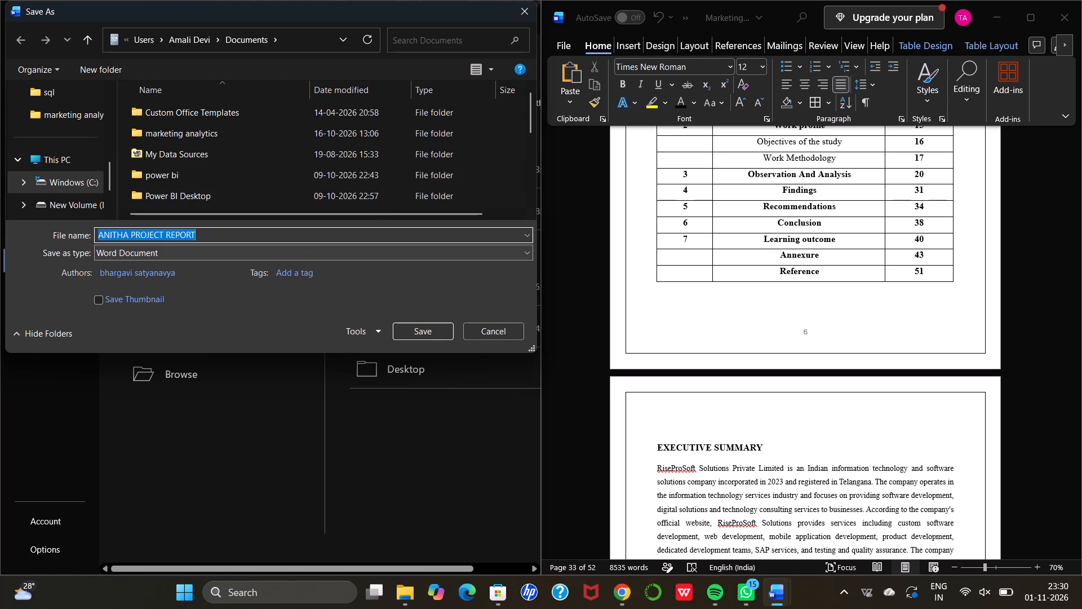
key(BackSpace)
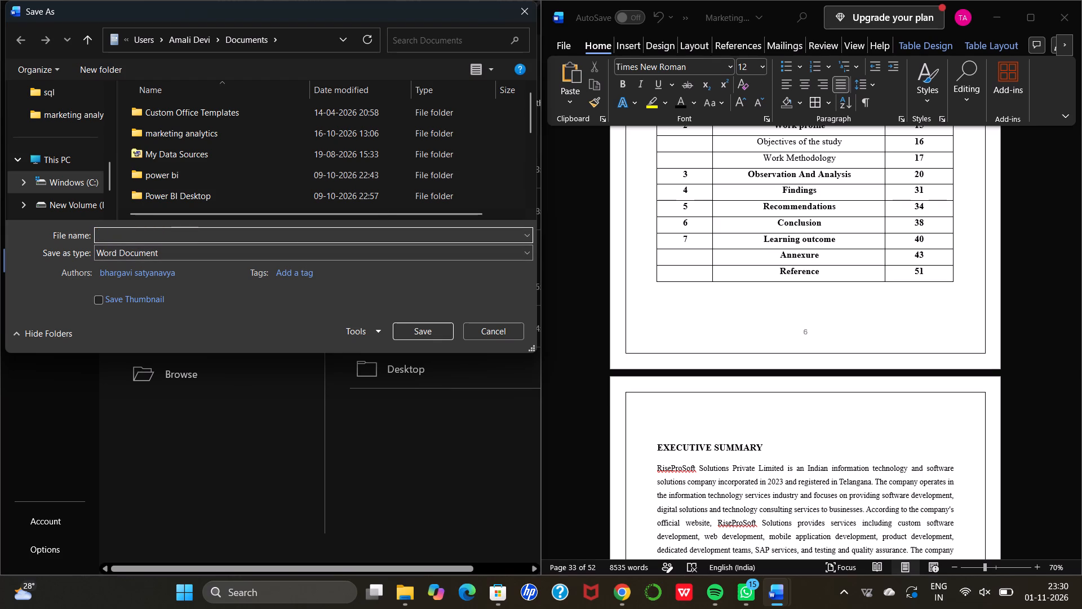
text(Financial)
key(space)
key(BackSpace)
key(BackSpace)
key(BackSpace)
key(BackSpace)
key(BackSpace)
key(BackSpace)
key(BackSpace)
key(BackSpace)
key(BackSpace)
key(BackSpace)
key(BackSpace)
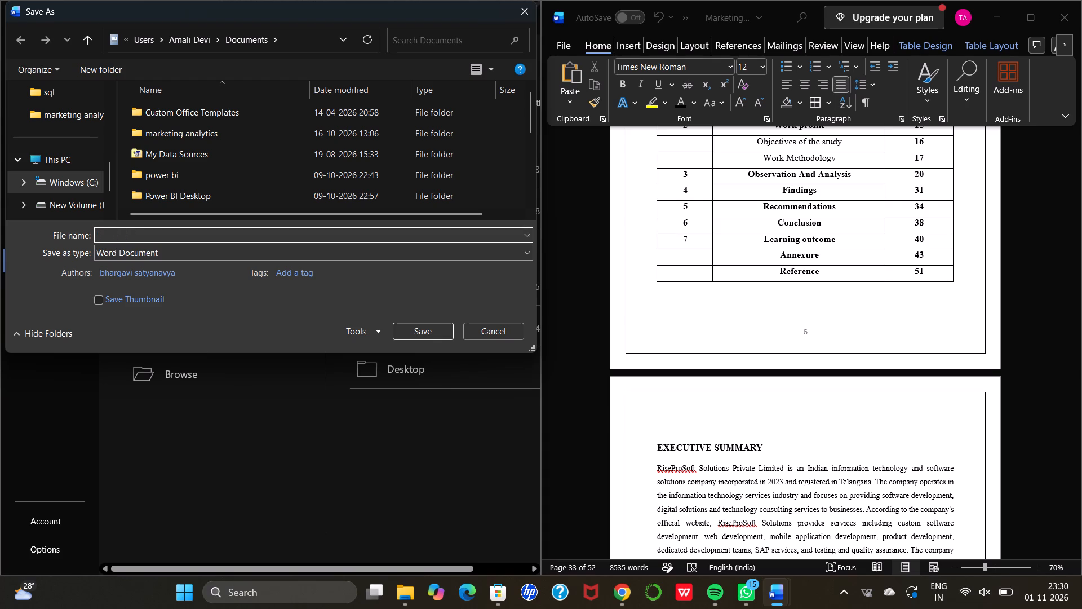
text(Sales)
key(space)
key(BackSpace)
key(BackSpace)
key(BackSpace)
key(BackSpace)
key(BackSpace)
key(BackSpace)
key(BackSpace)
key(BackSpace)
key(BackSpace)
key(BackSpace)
Enter a new file name beginning with "Financial" for the sales report's copy.
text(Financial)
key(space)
Complete the file name as "Financial Performance Analytics" and save the report copy as a Word document in the Documents folder.
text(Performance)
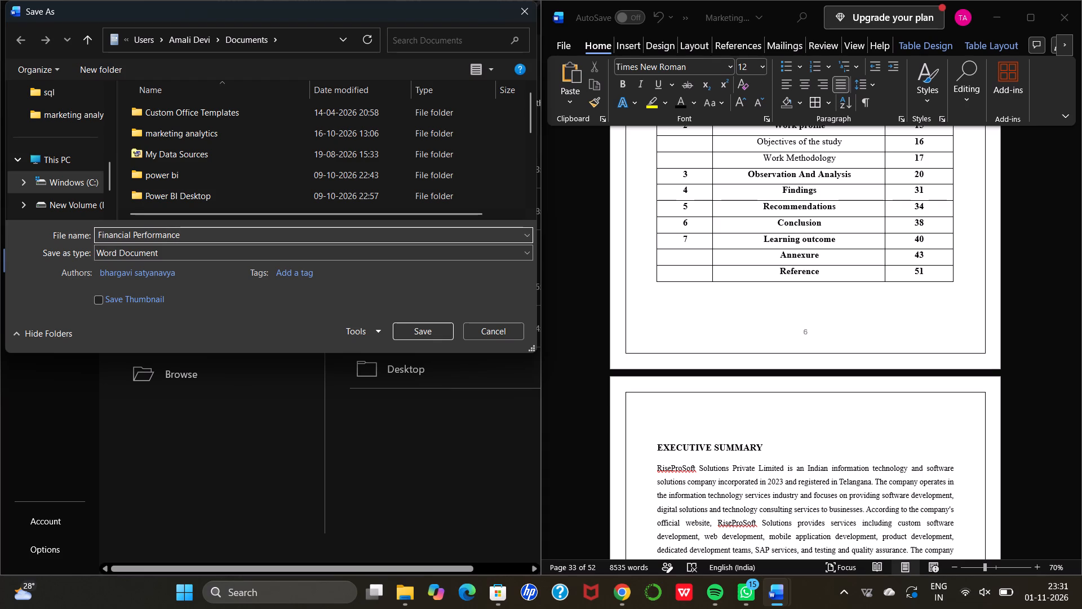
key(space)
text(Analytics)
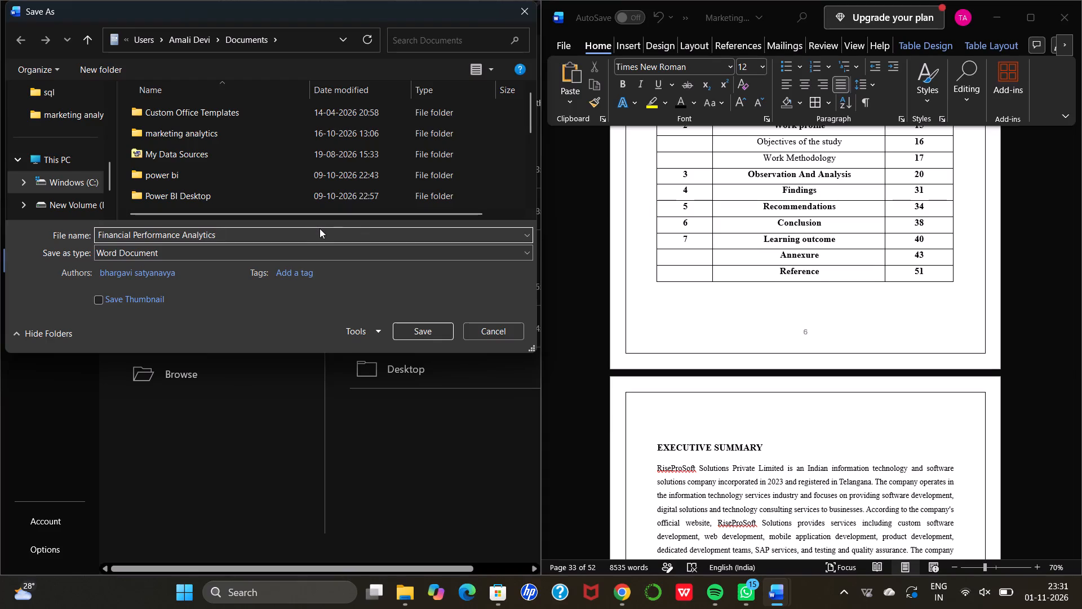
click(427, 330)
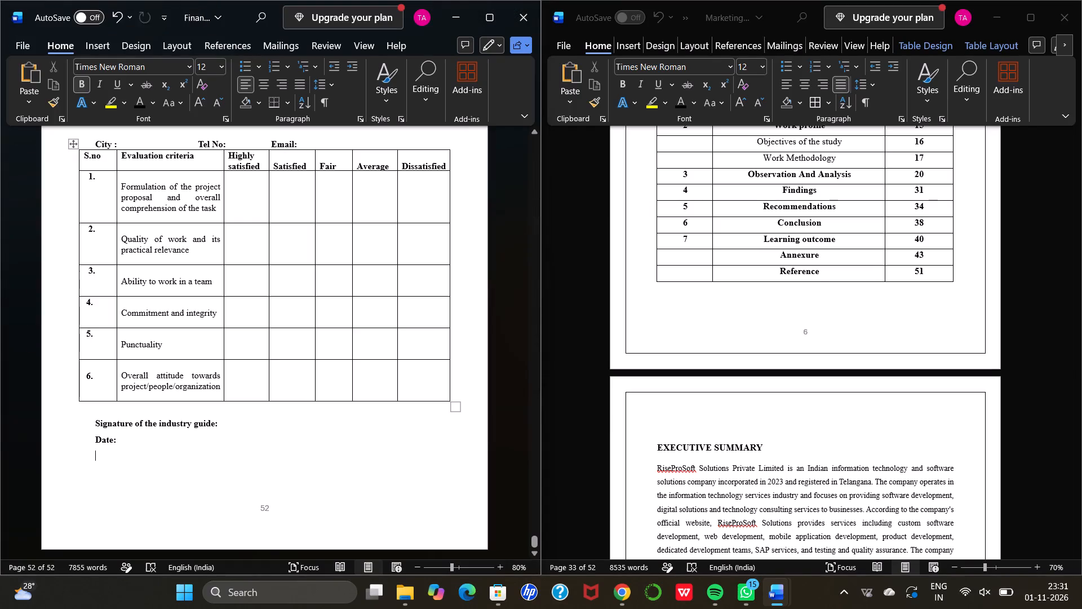
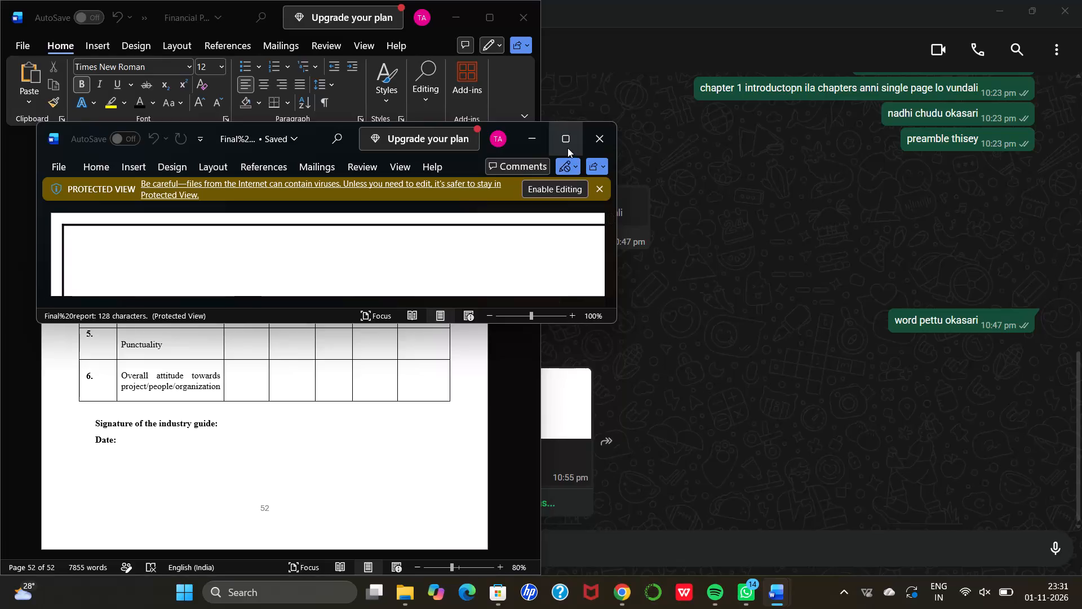
Show the Final report document full screen and enable editing on it.
click(567, 148)
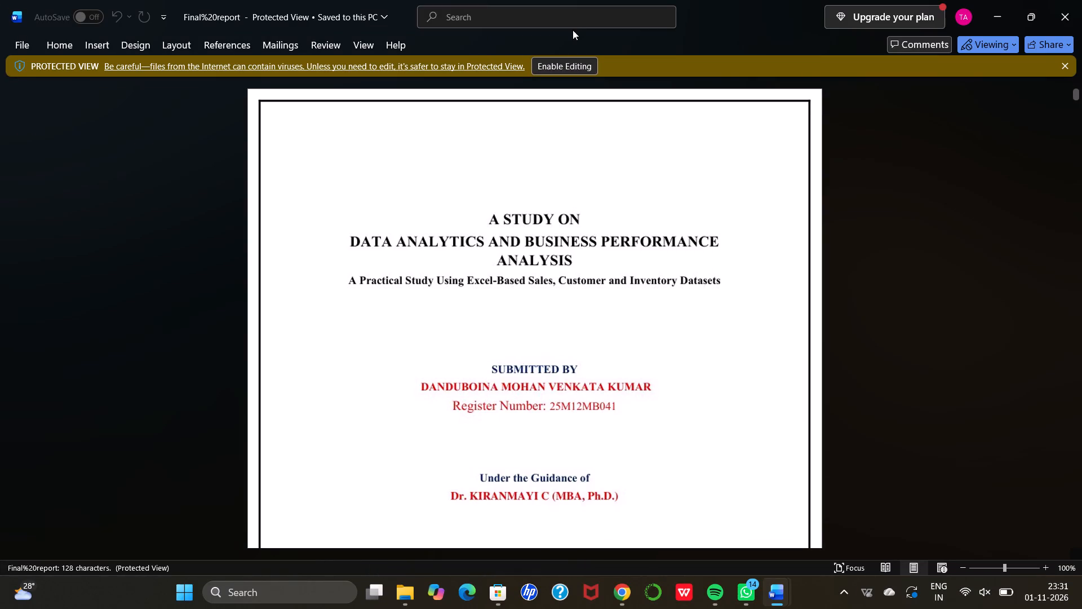
click(567, 62)
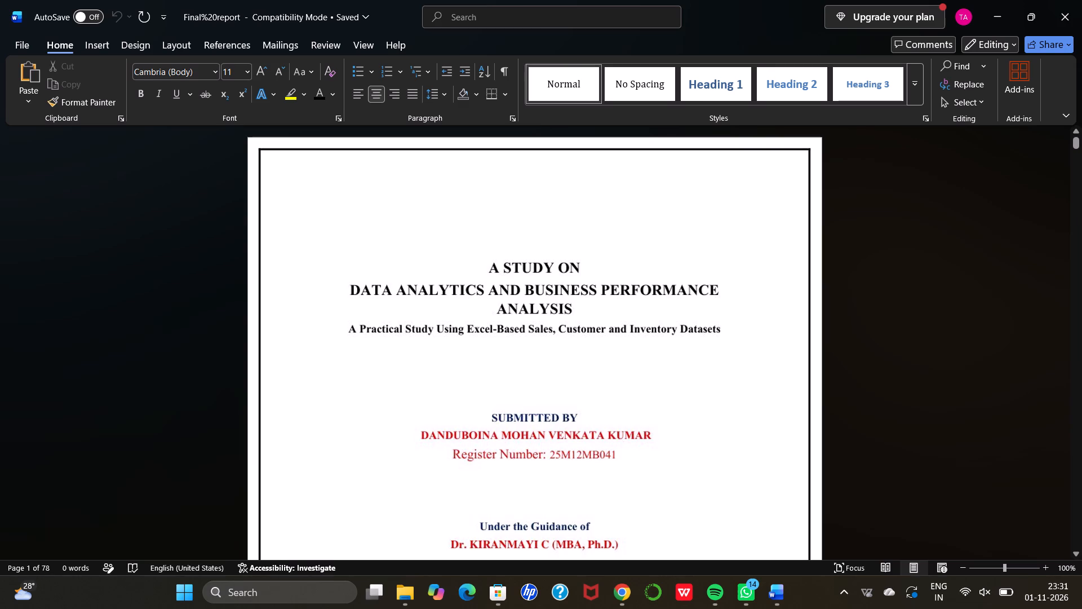
Review the data analytics final report's front matter from the title page through the declaration and acknowledgement to the Table of Contents.
scroll(549, 273, down, 1)
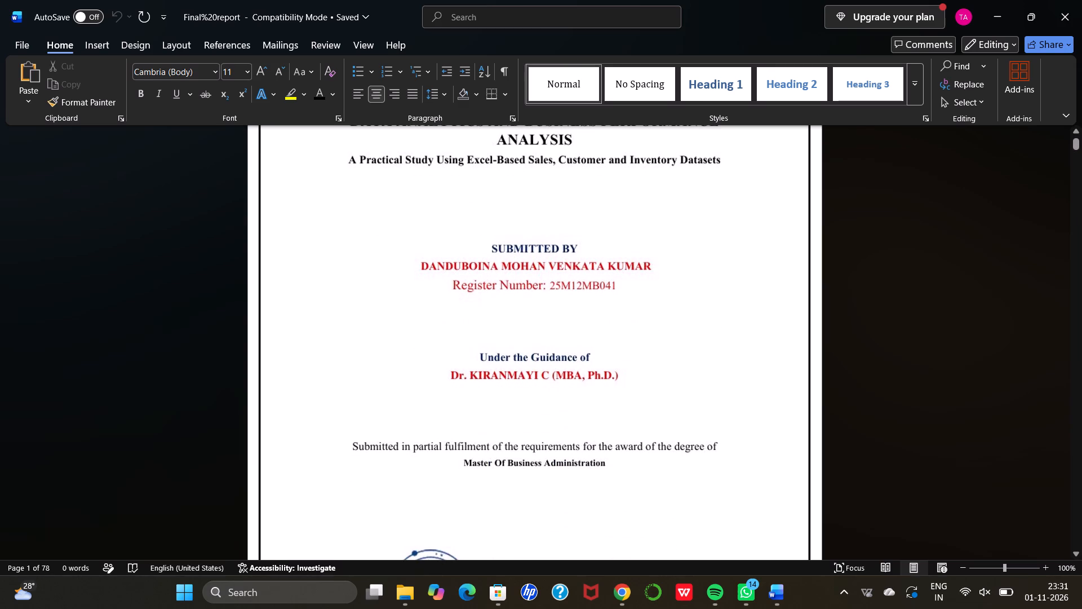
scroll(550, 368, down, 6)
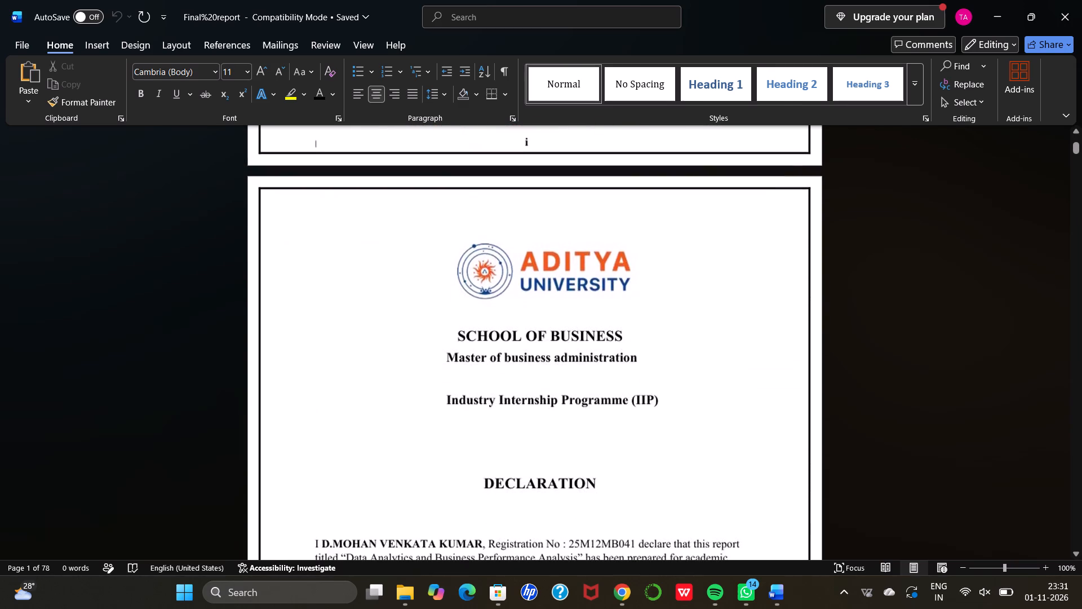
scroll(550, 368, down, 2)
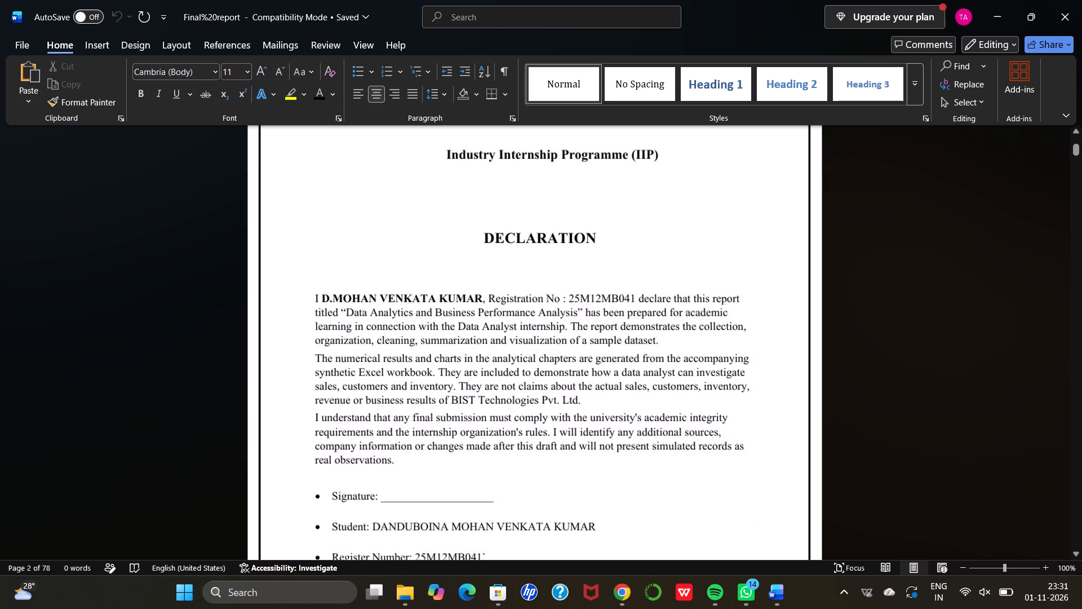
scroll(487, 299, down, 2)
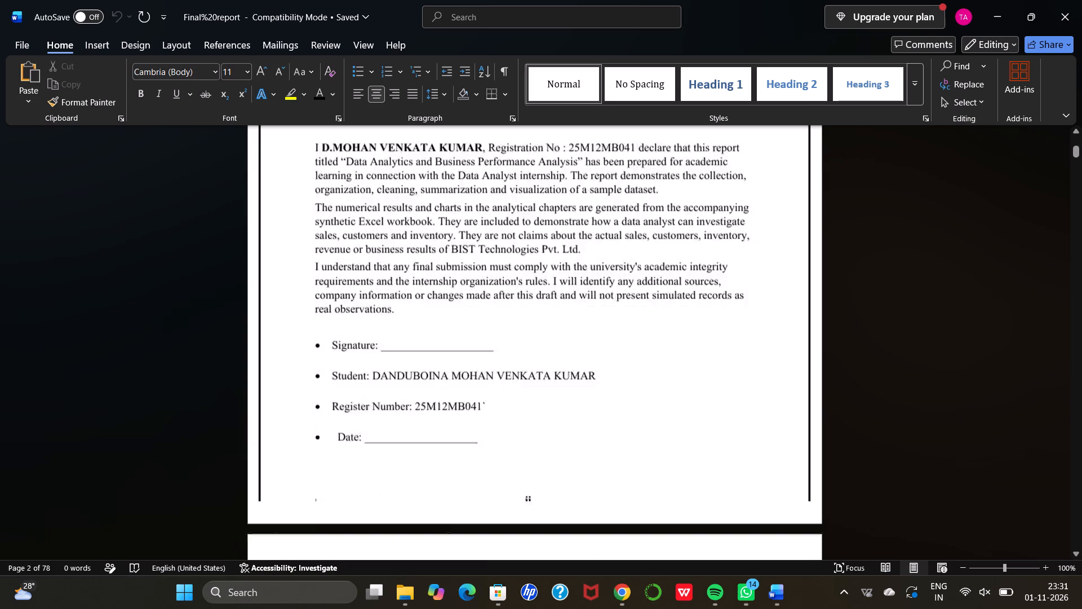
scroll(487, 299, down, 2)
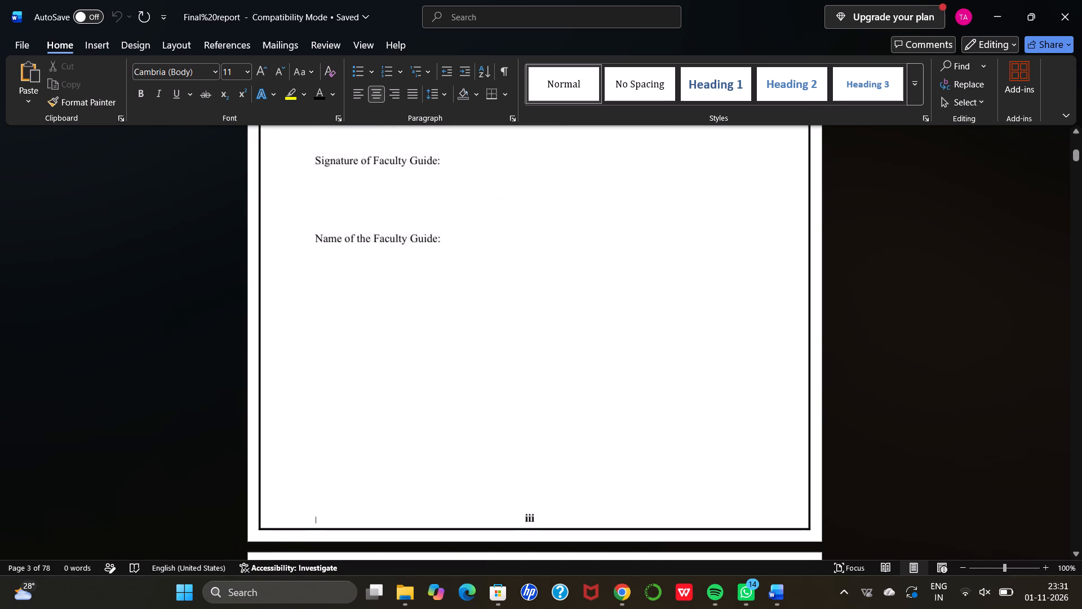
scroll(440, 238, down, 4)
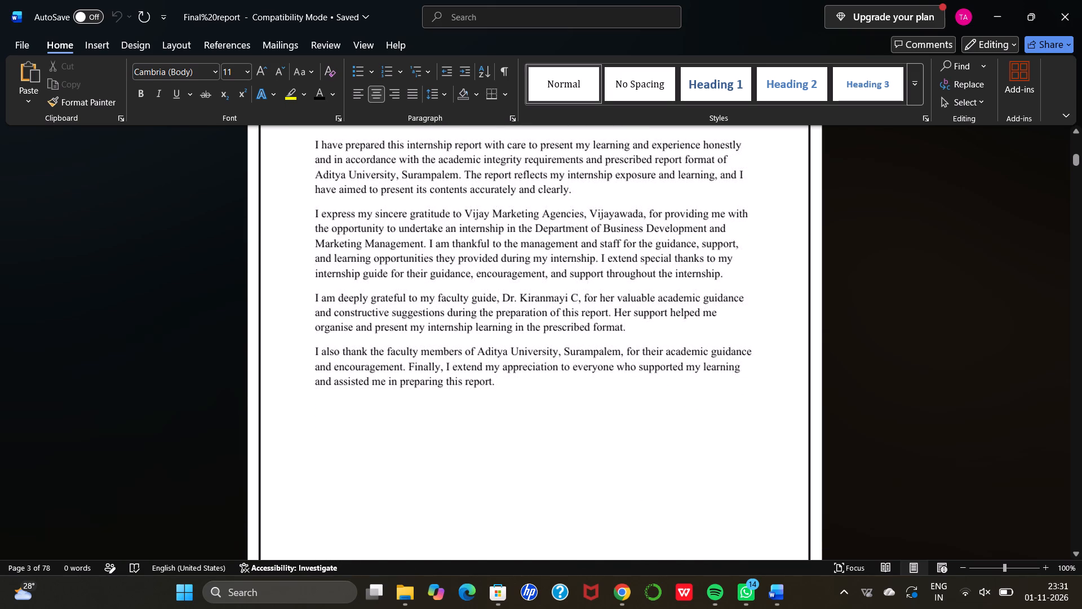
scroll(482, 304, down, 7)
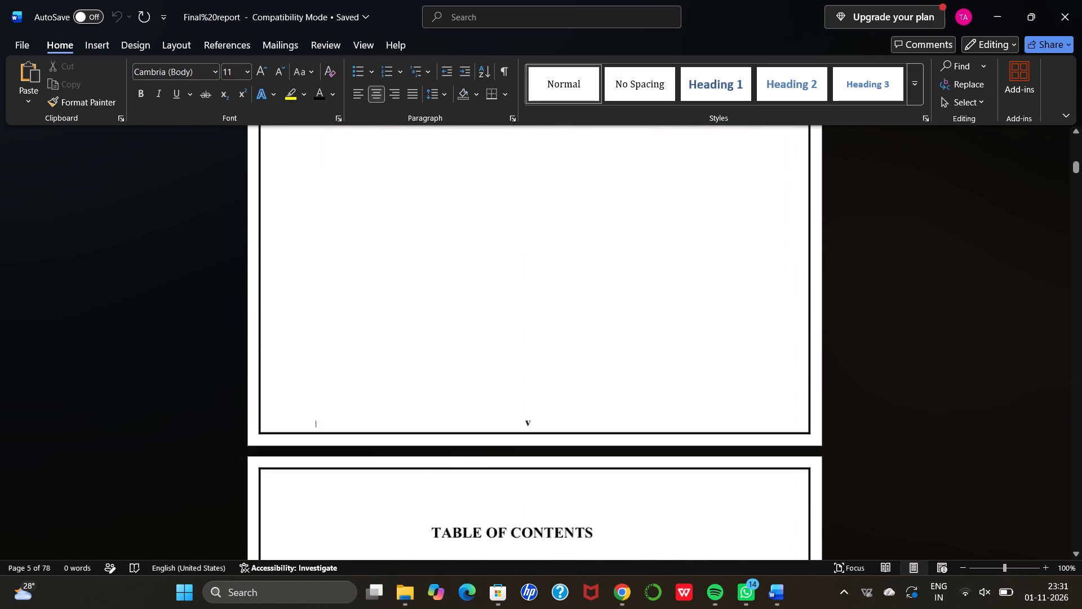
scroll(482, 304, down, 2)
click(482, 304)
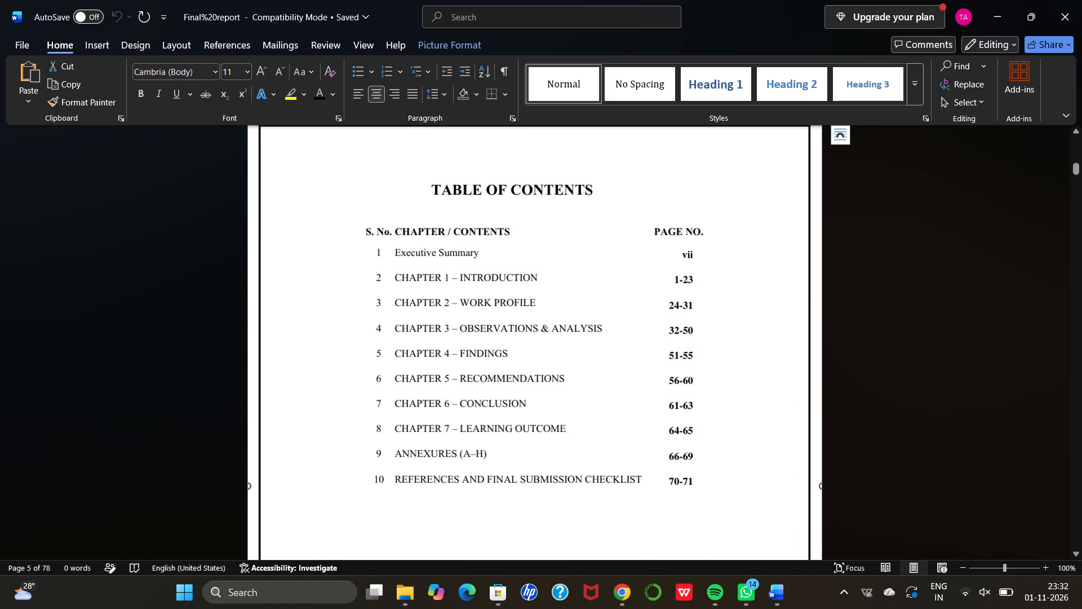
Examine the Executive Summary and the opening page of Chapter 1: Introduction, checking whether their page content can be selected as text.
scroll(482, 304, down, 2)
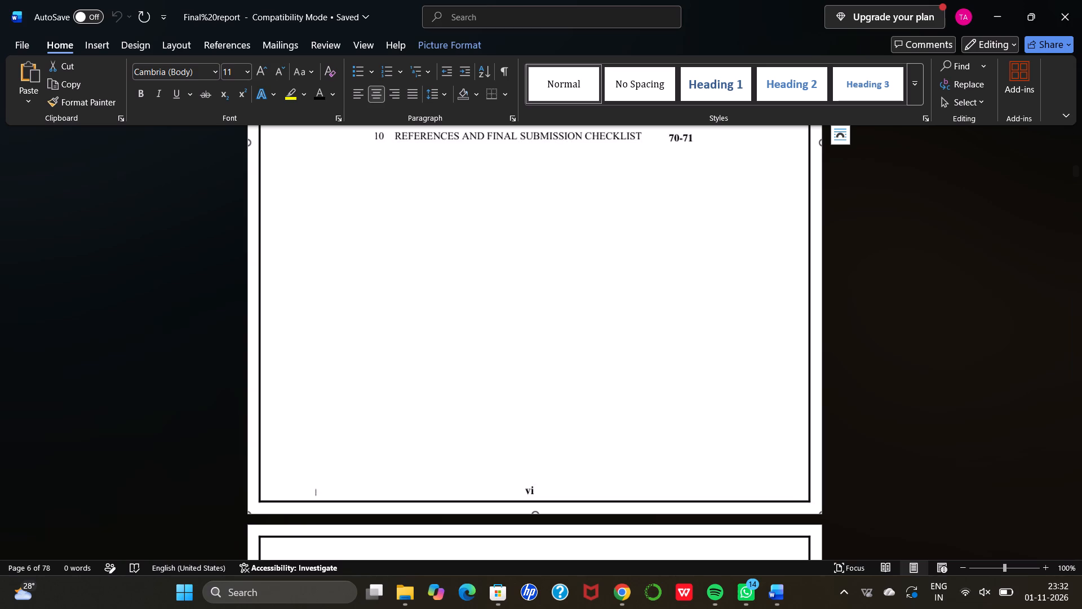
scroll(482, 304, down, 3)
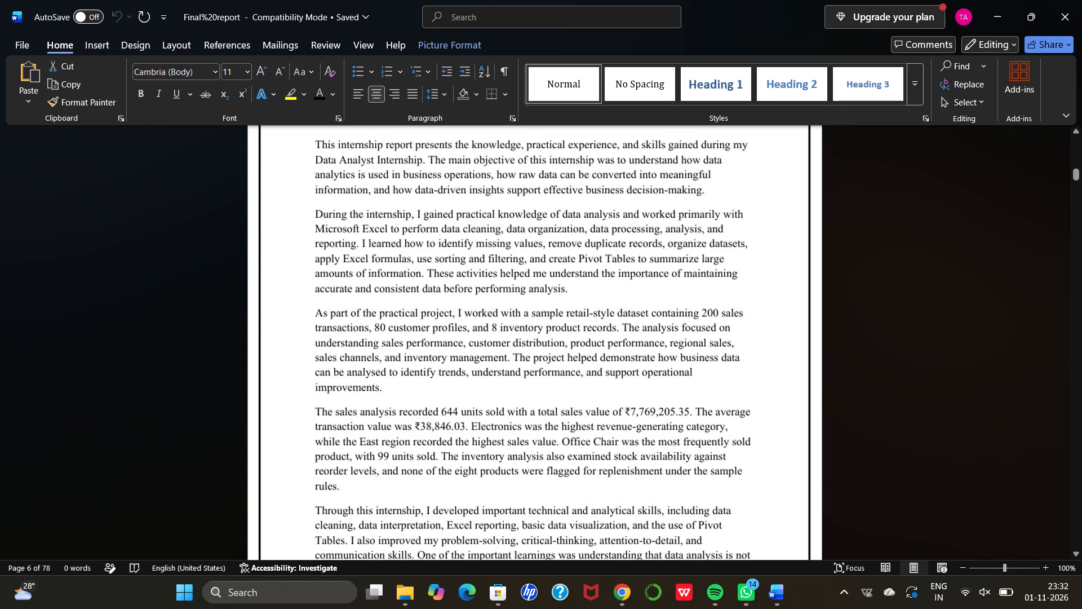
click(482, 304)
scroll(619, 280, down, 9)
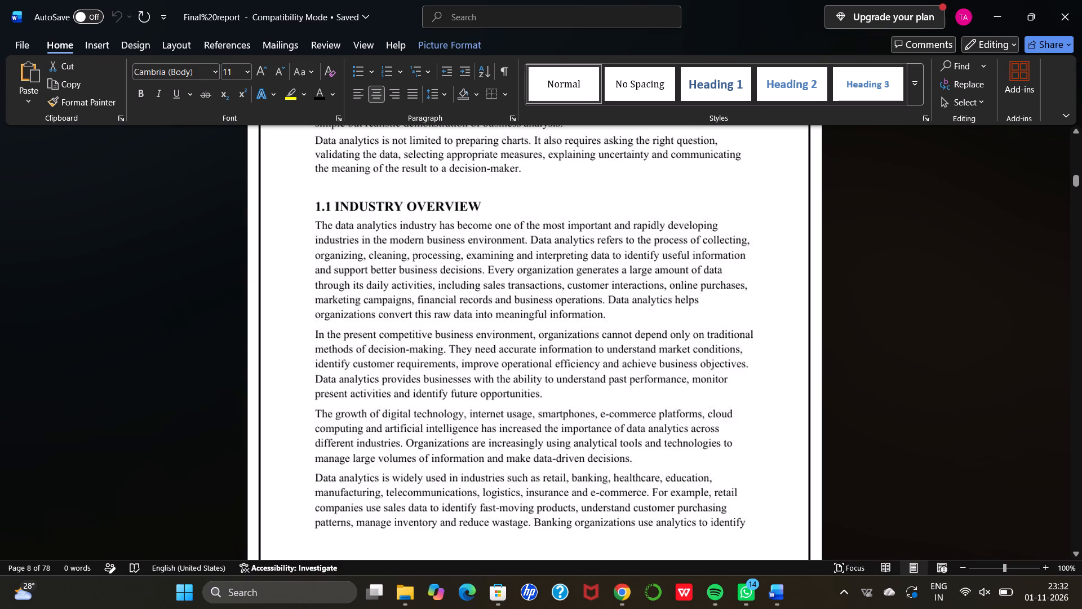
scroll(514, 331, up, 2)
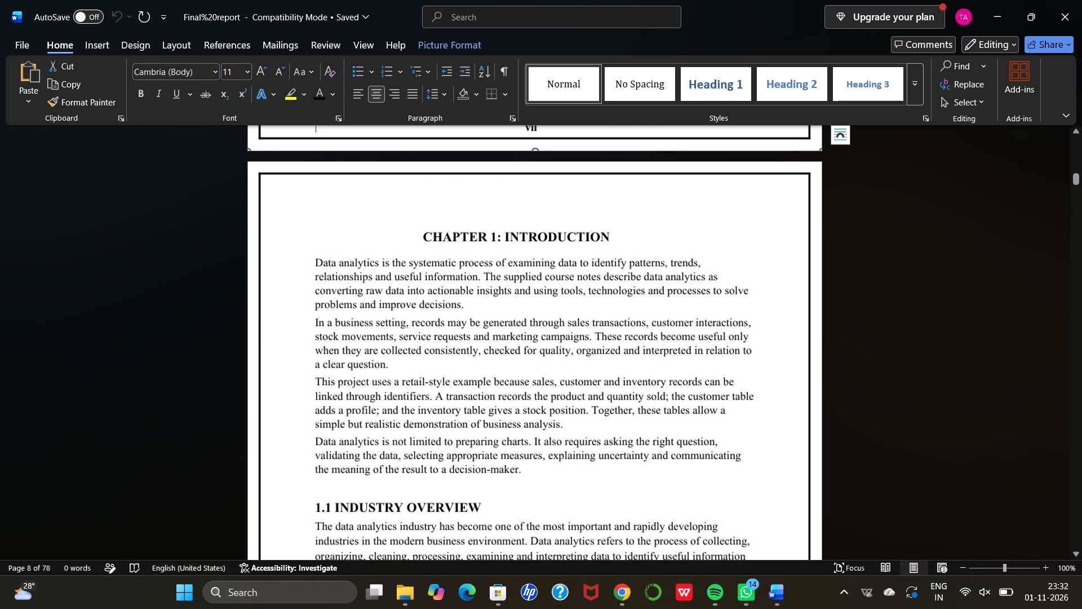
drag(513, 348, 529, 351)
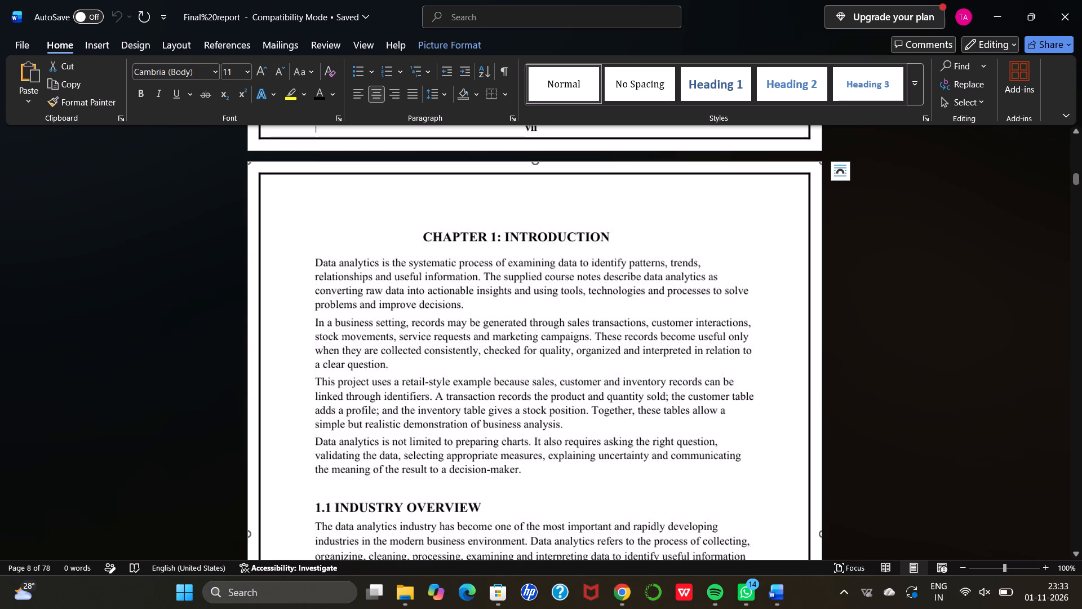
Review Chapter 1 of the data analytics final report, from the introduction through the global industry scenario to the start of the Indian scenario.
triple_click(530, 392)
click(530, 392)
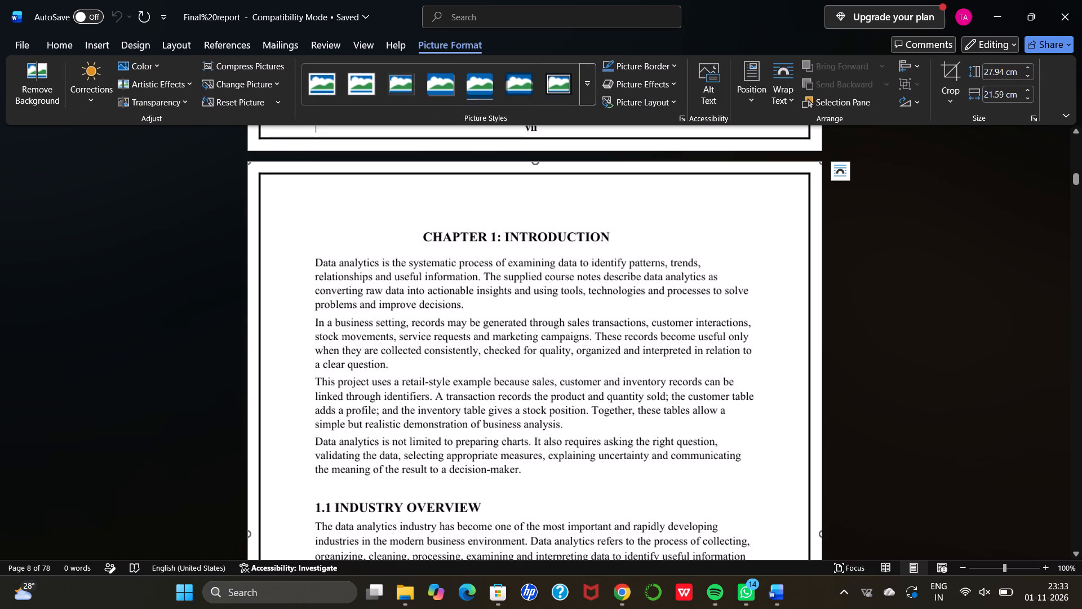
click(617, 373)
scroll(617, 373, down, 5)
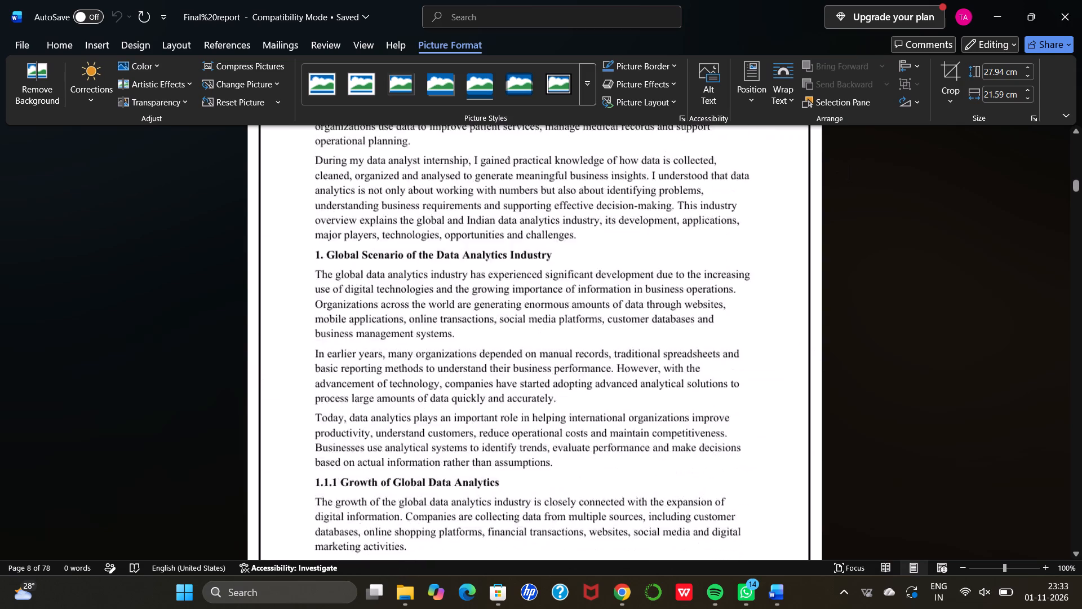
scroll(617, 373, down, 5)
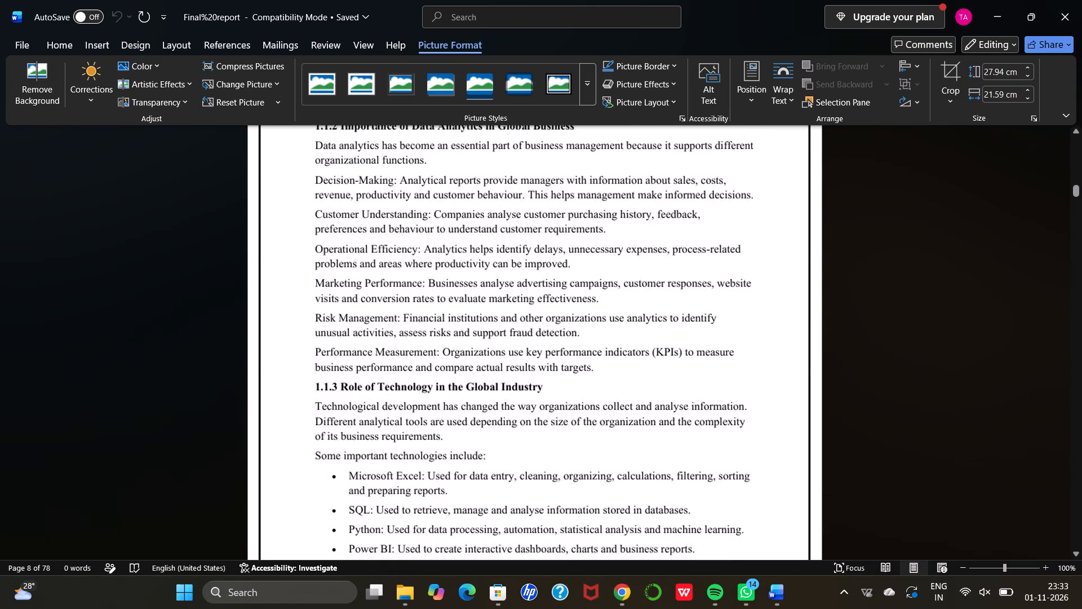
scroll(617, 373, down, 1)
scroll(543, 336, down, 2)
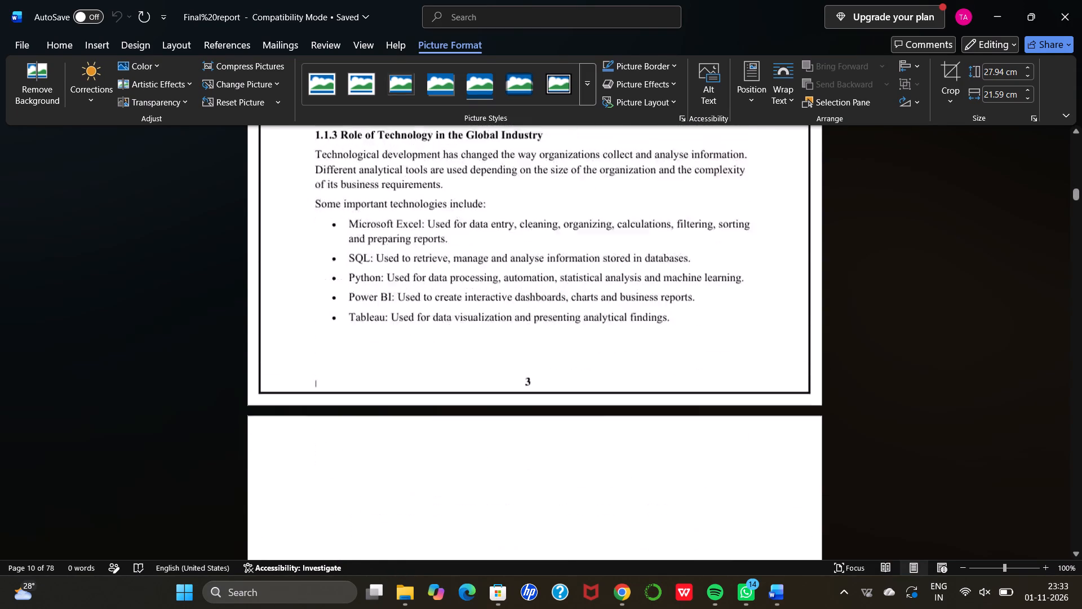
scroll(543, 336, down, 6)
scroll(543, 336, down, 18)
scroll(543, 336, down, 20)
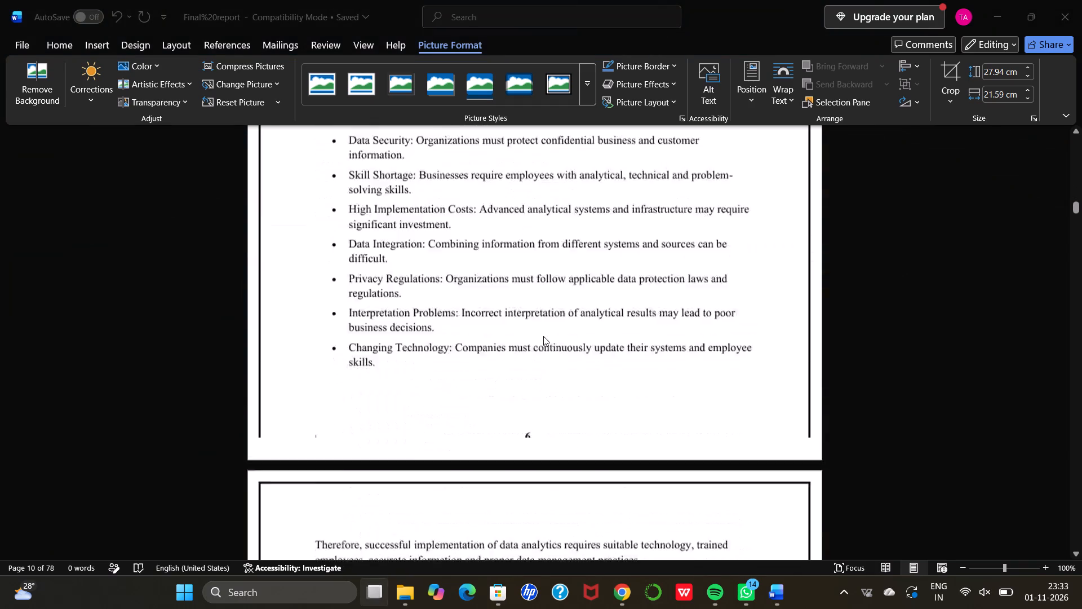
scroll(543, 336, up, 2)
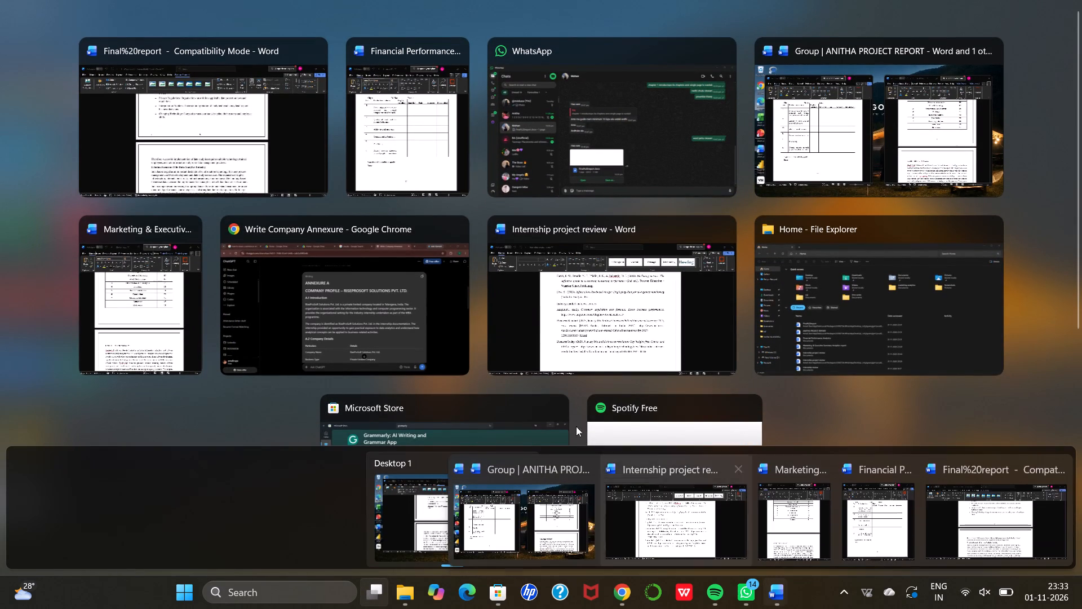
click(272, 152)
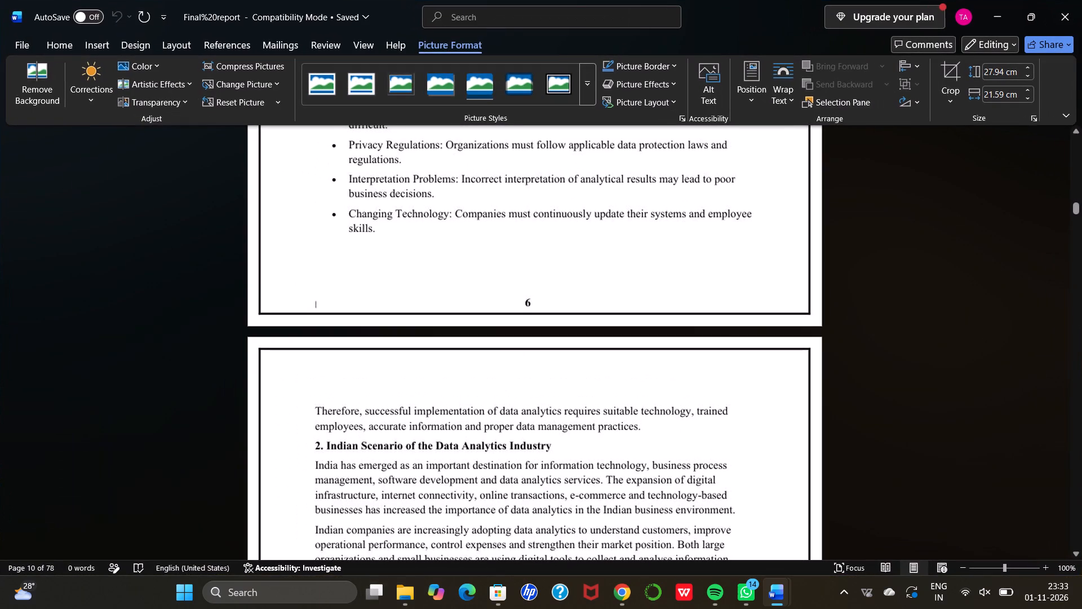
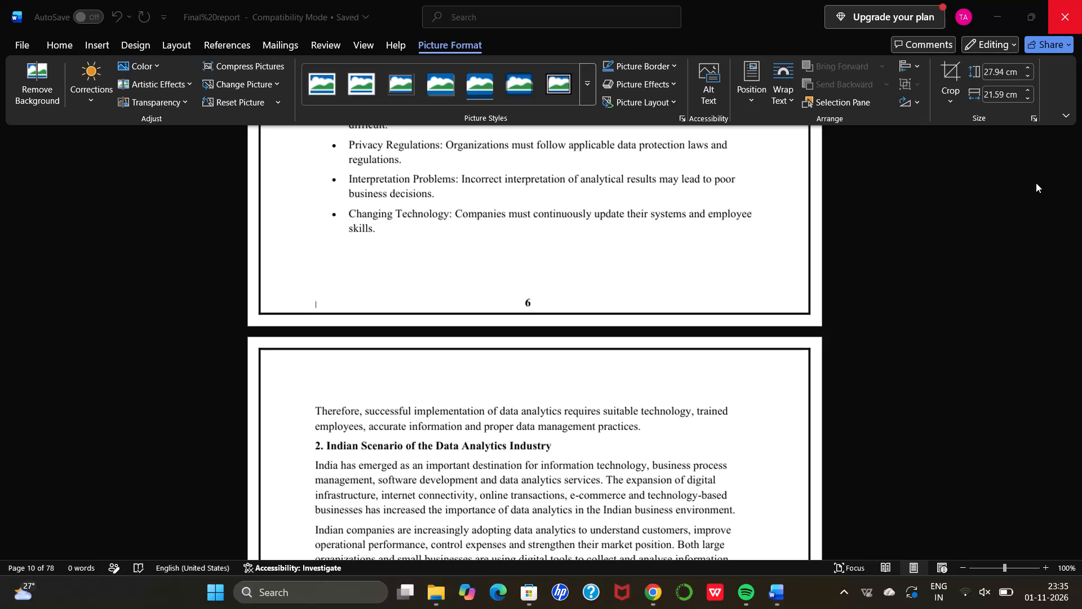
Close the data analytics Final report document.
click(1063, 19)
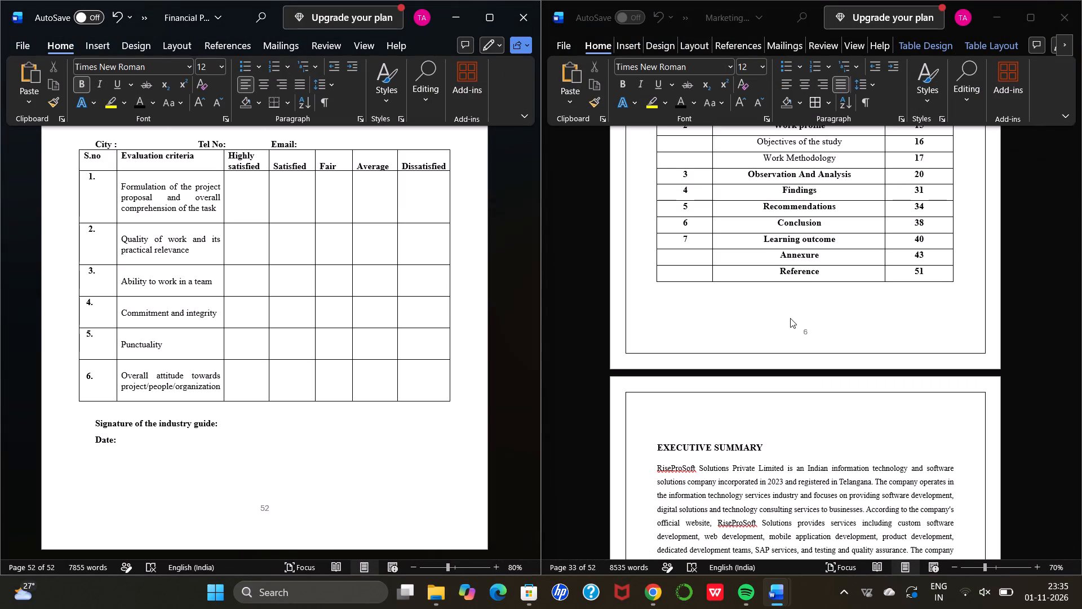
Open the Documents folder in File Explorer and look through its saved report files.
click(436, 585)
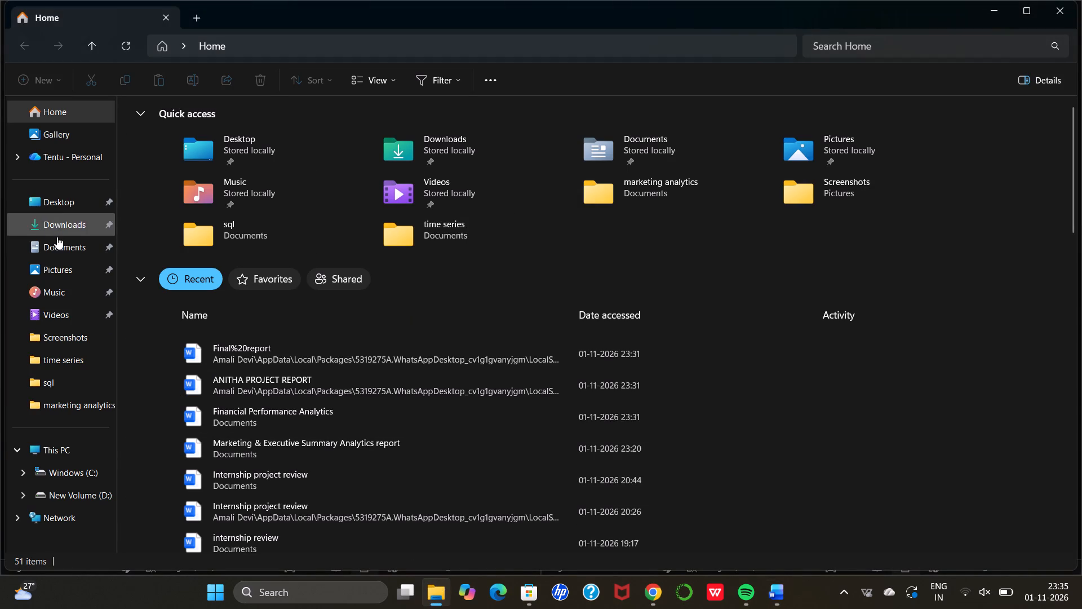
click(60, 257)
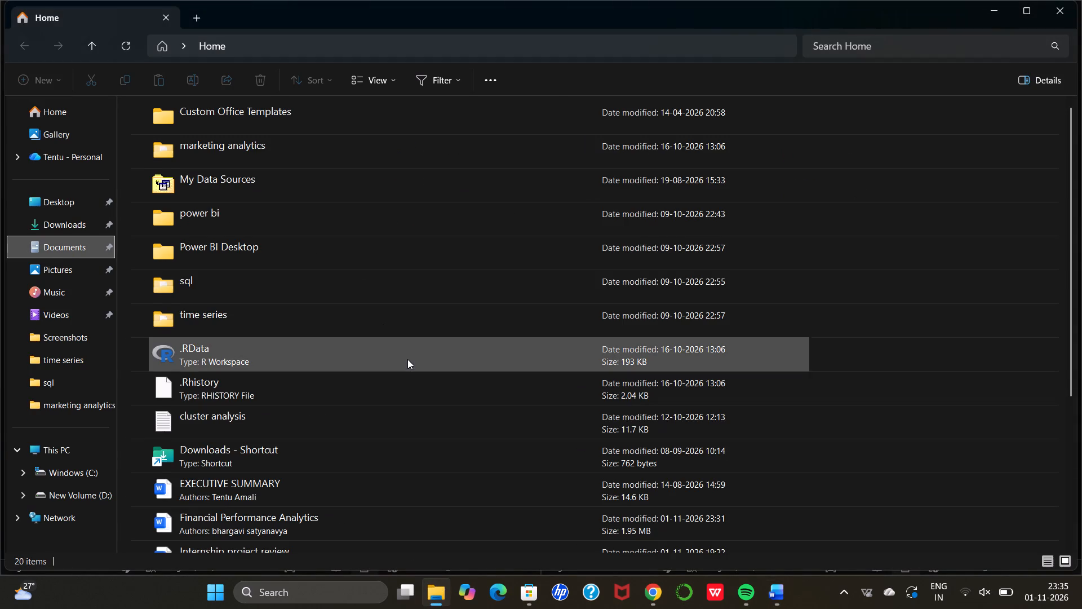
scroll(407, 359, down, 2)
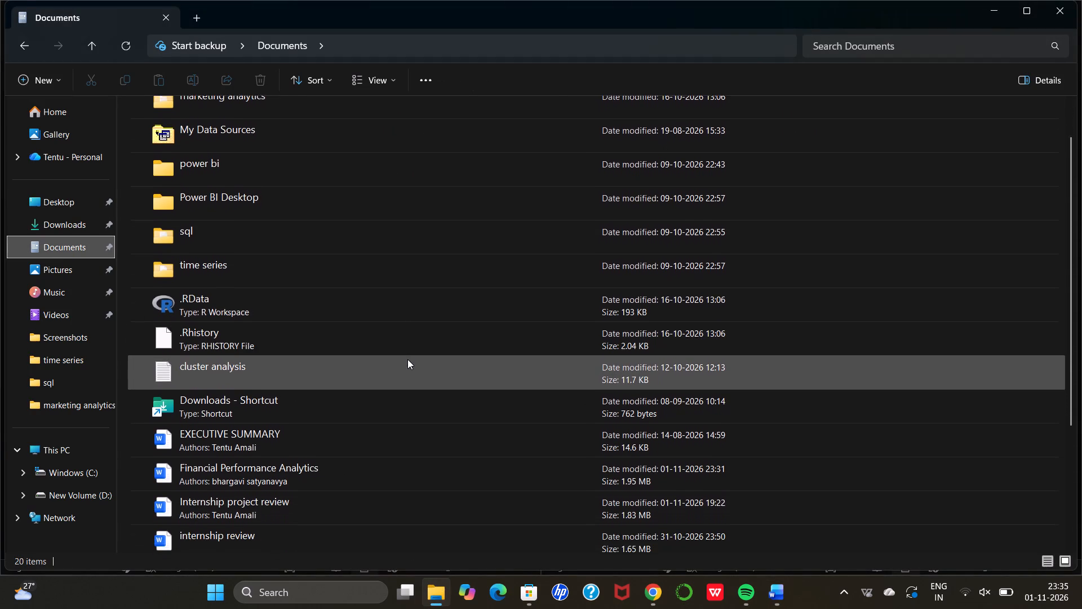
scroll(407, 359, down, 2)
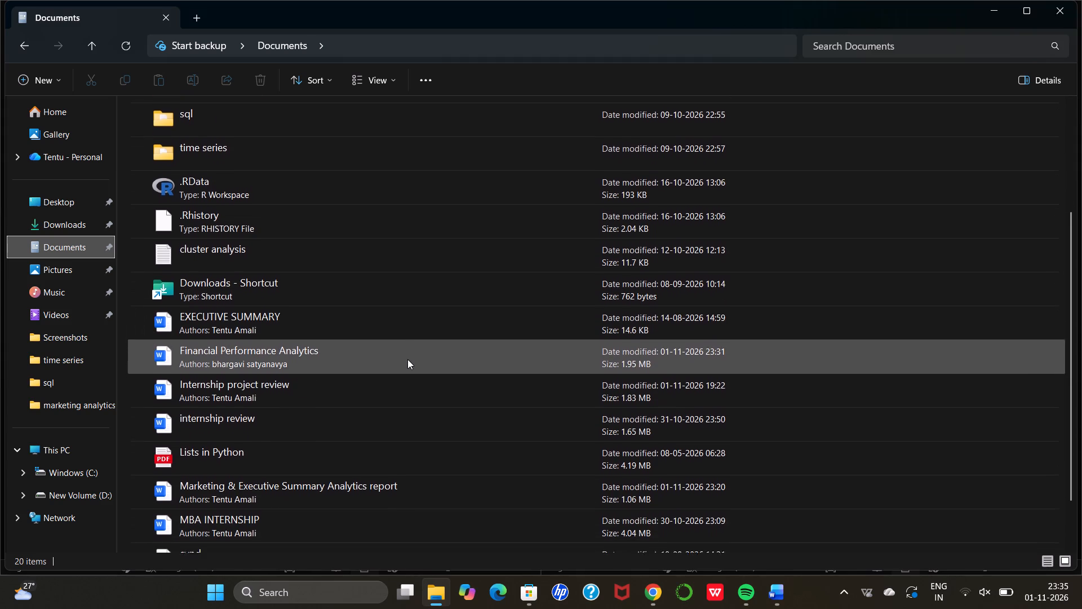
scroll(407, 359, down, 2)
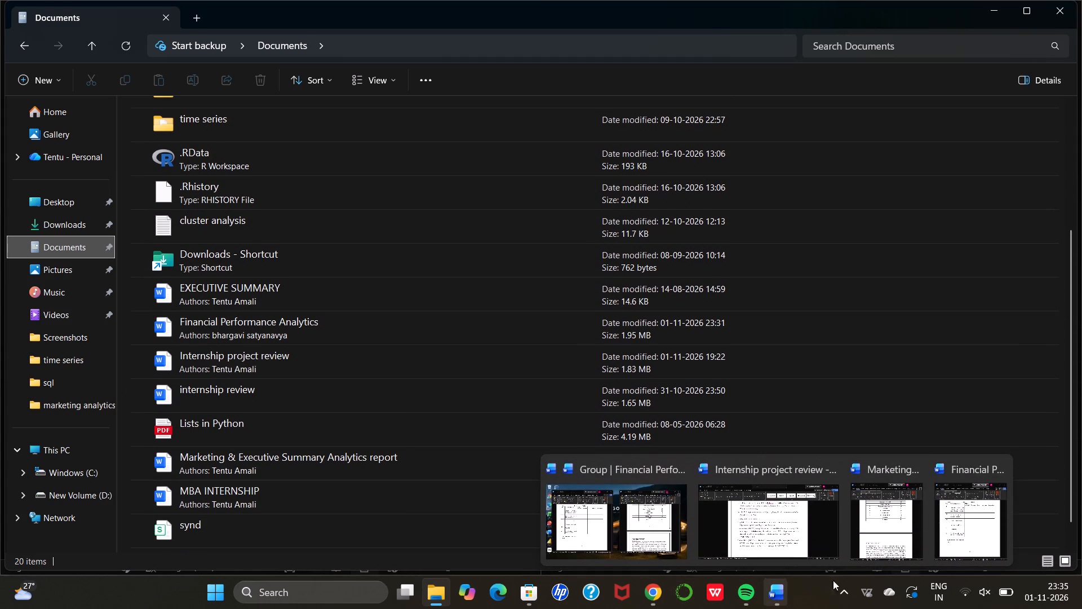
Switch from File Explorer back to the open report documents in Word.
click(920, 538)
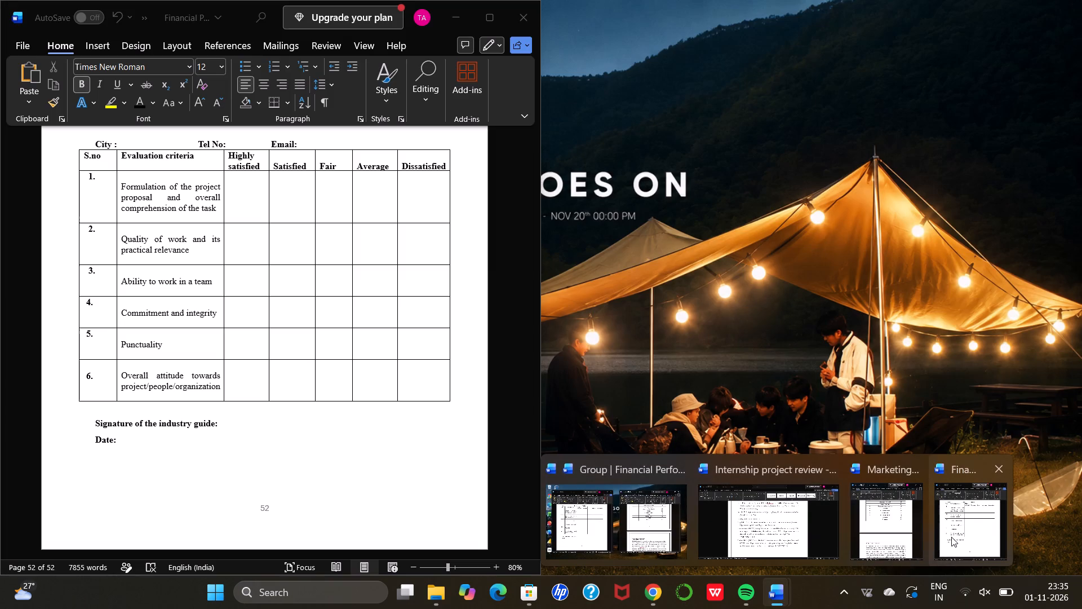
Export the Marketing & Executive Summary Analytics report as a PDF in the Documents folder, keeping its file name and standard optimization.
click(951, 537)
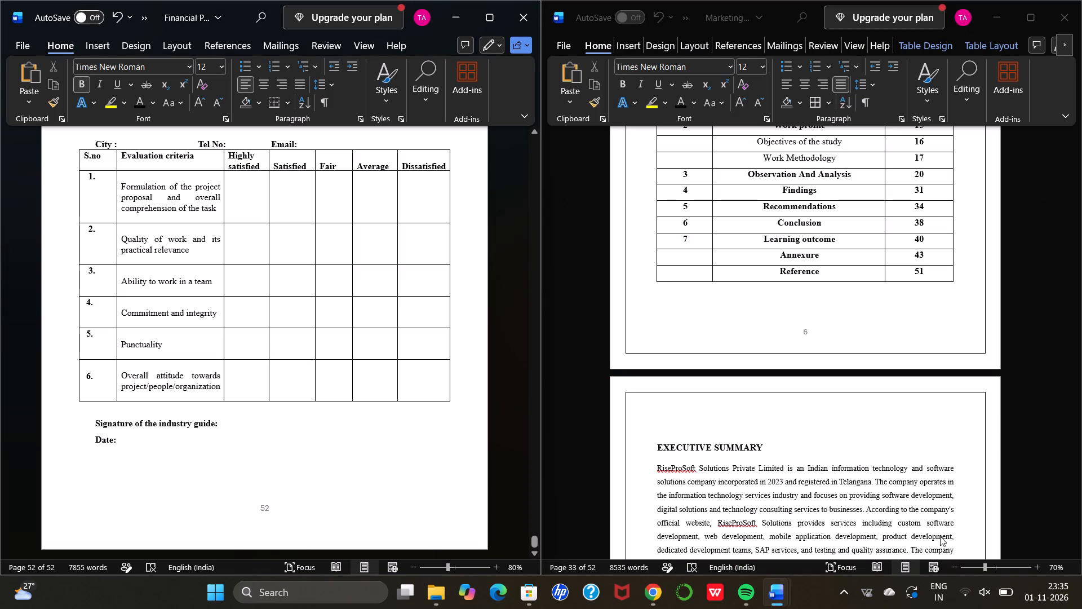
click(567, 48)
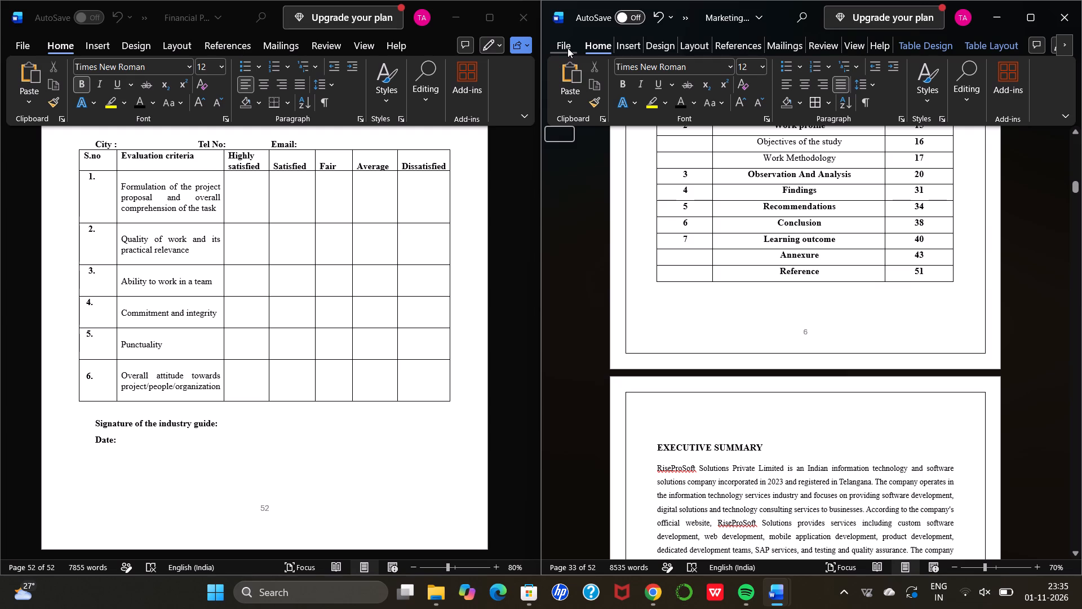
click(567, 48)
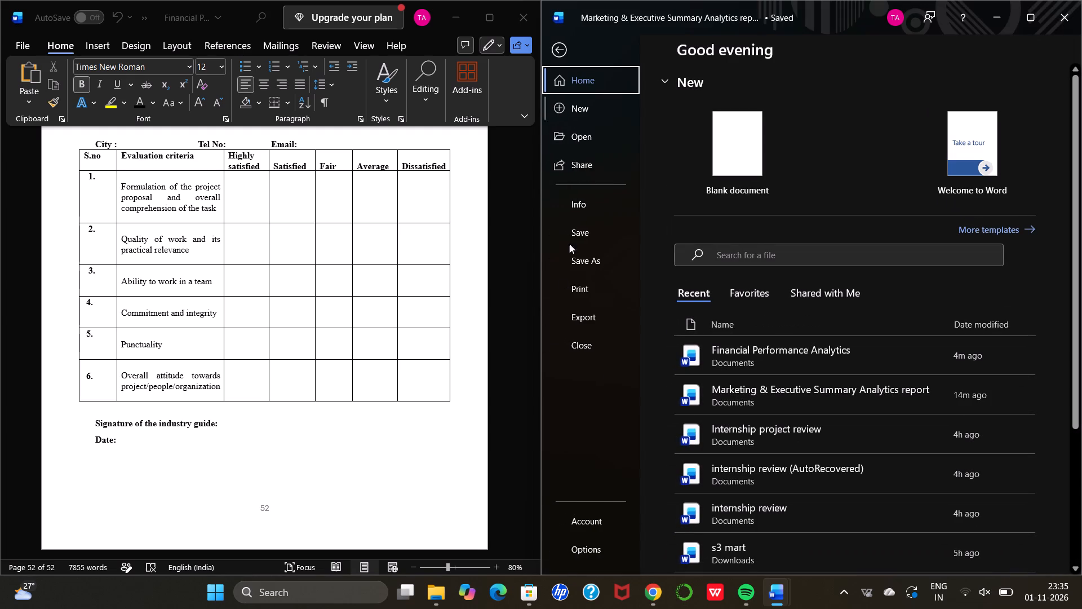
click(567, 315)
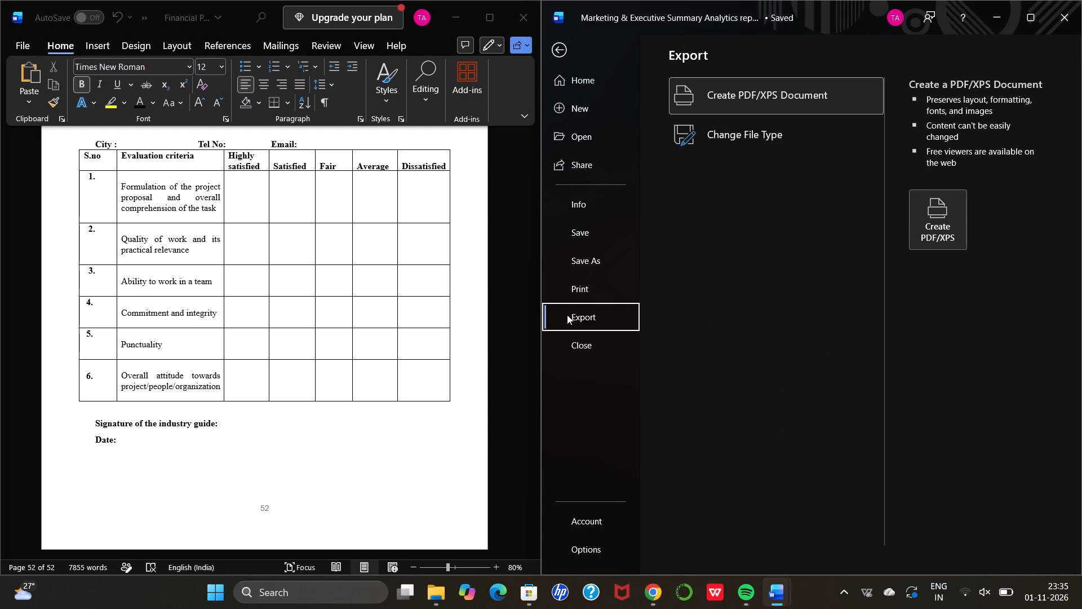
click(781, 96)
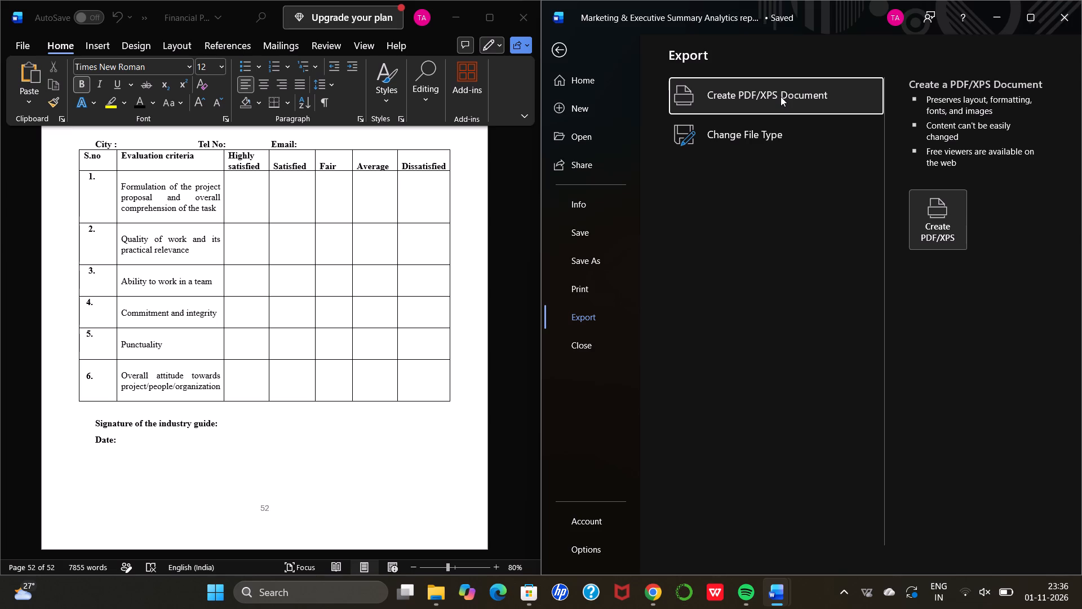
click(945, 222)
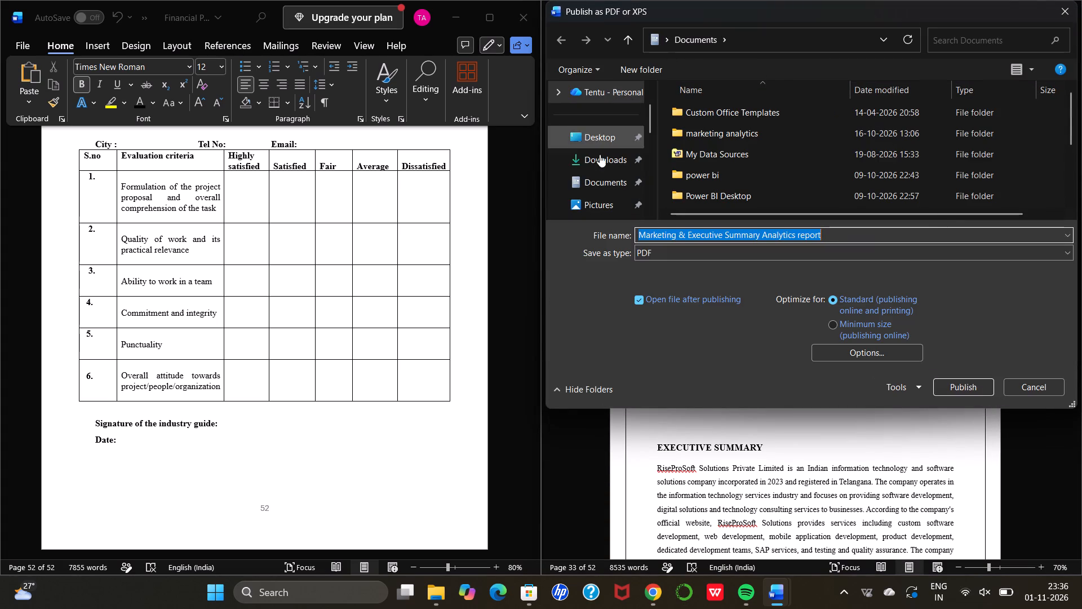
click(590, 180)
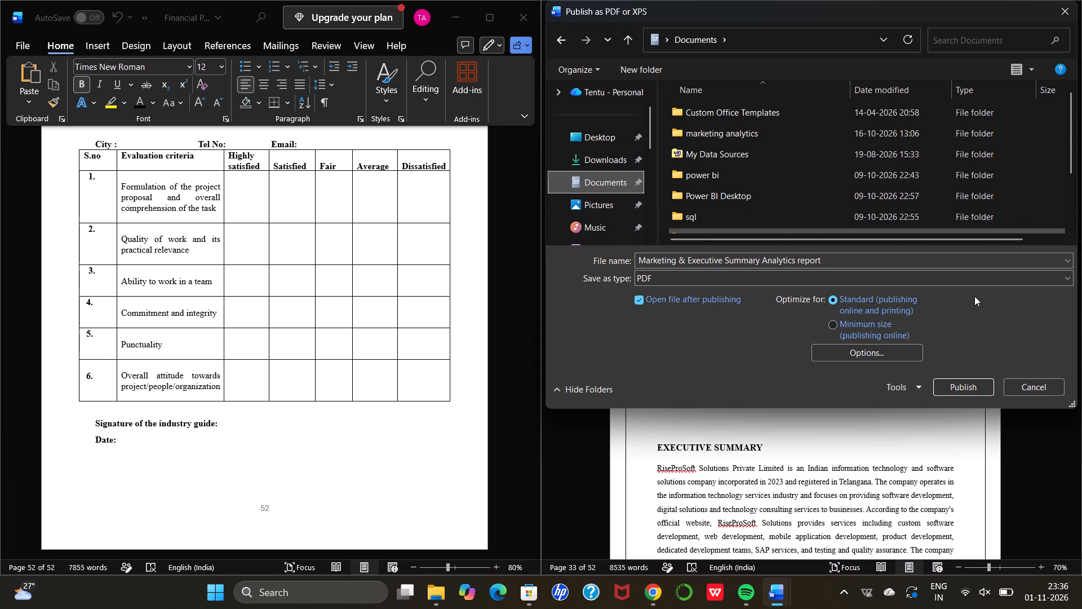
click(972, 391)
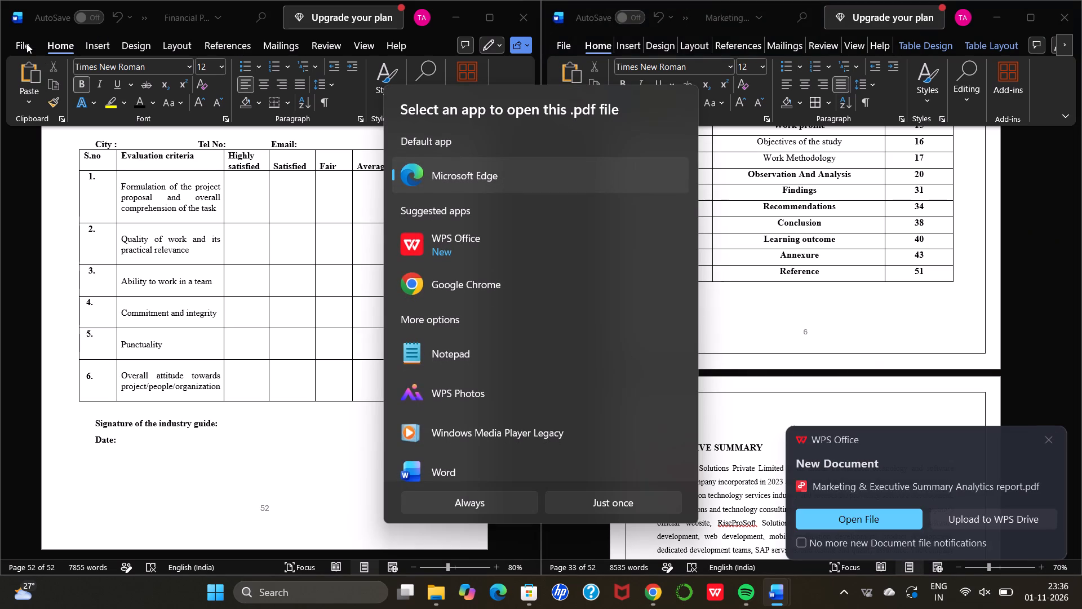
click(336, 460)
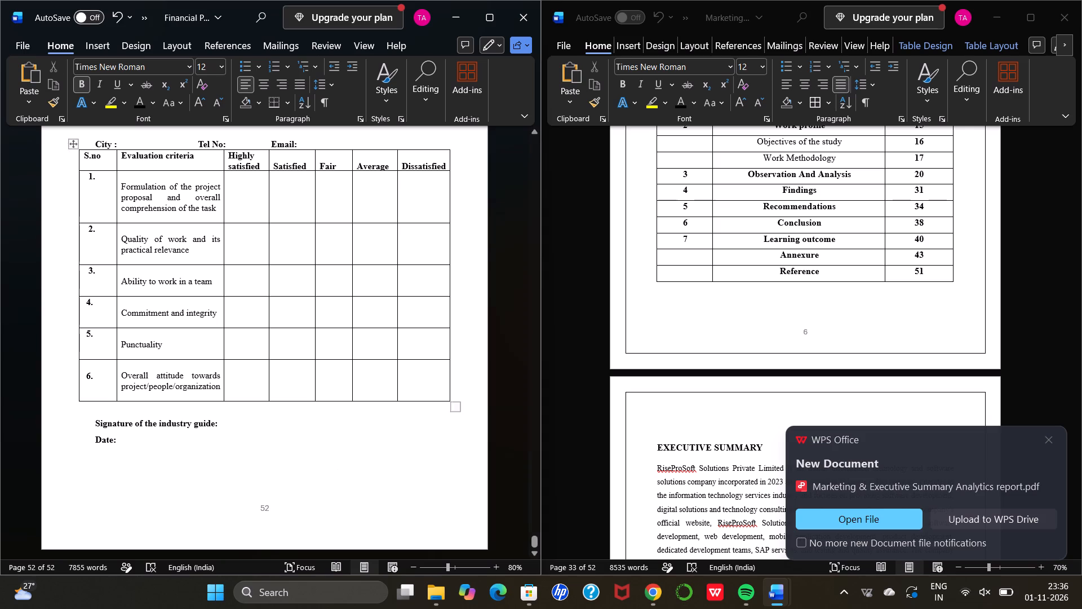
Export the Financial Performance Analytics report as a PDF in the Documents folder, keeping its file name and standard optimization.
click(24, 43)
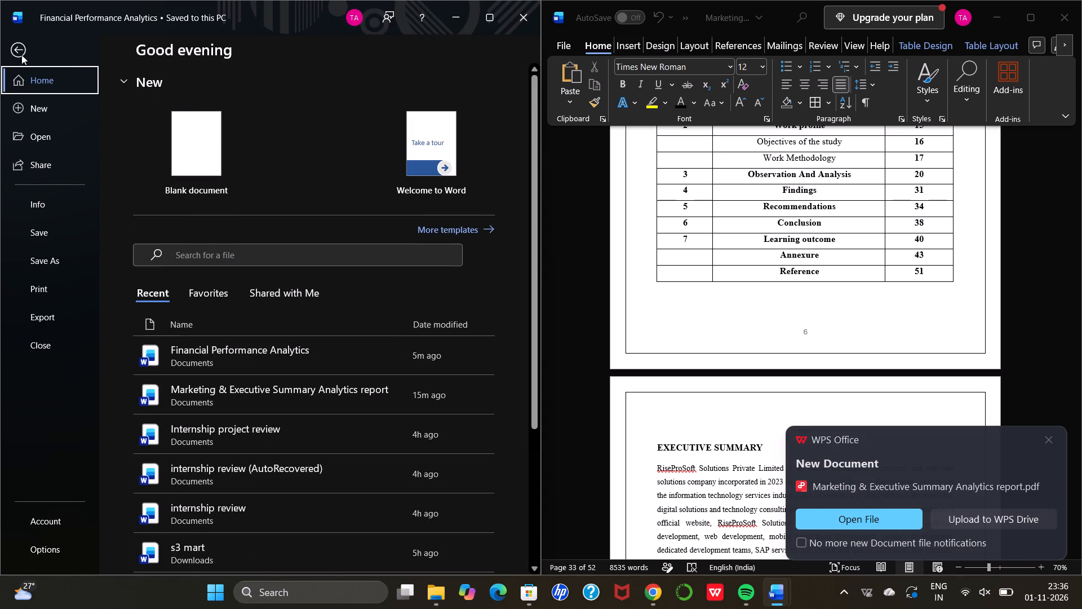
click(34, 320)
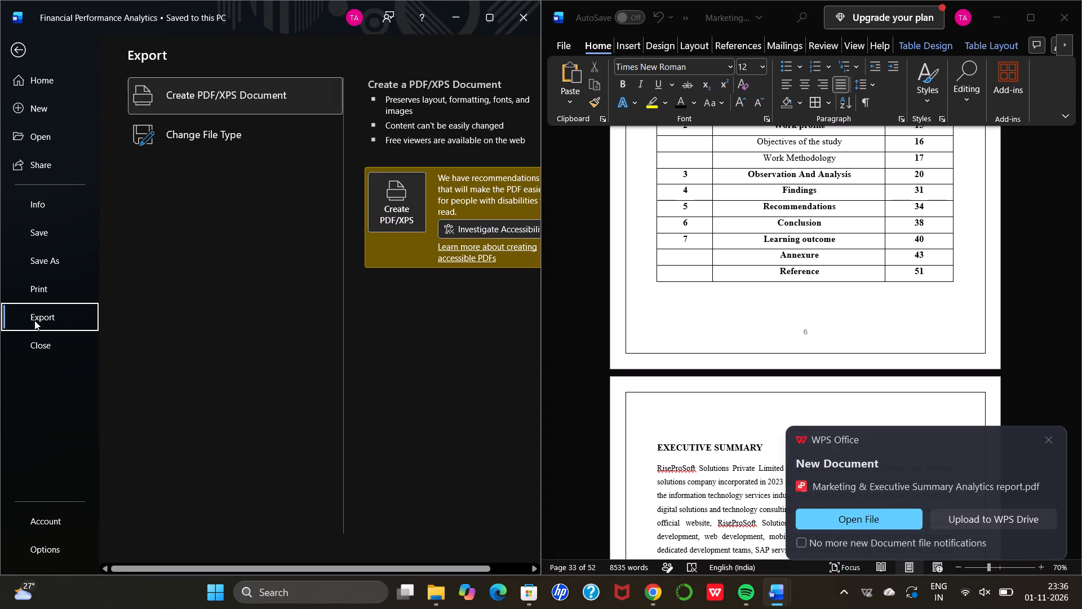
click(383, 236)
click(397, 214)
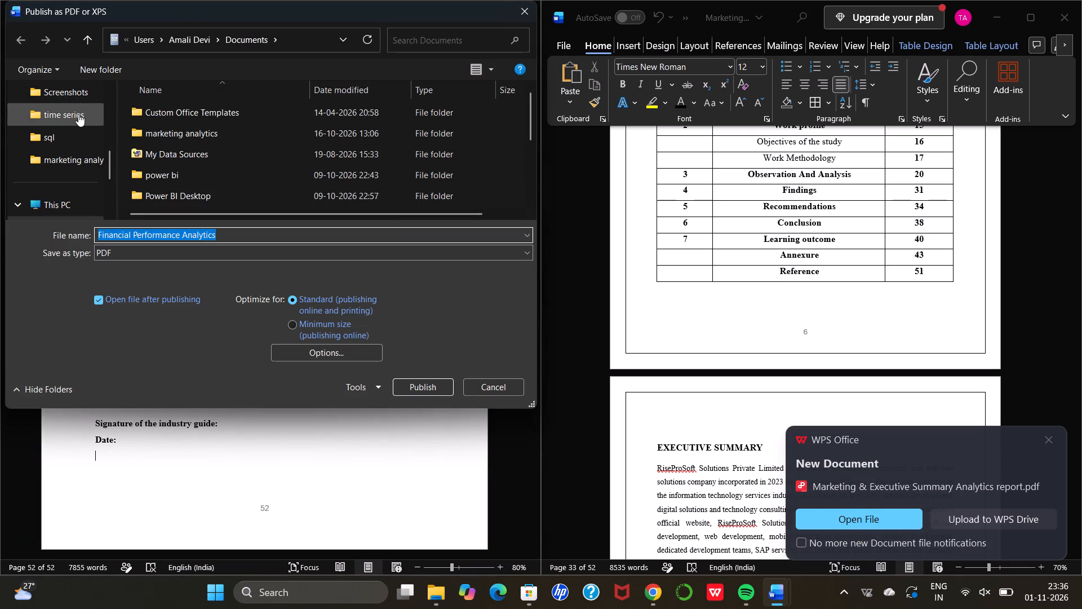
scroll(78, 114, down, 1)
scroll(78, 114, up, 1)
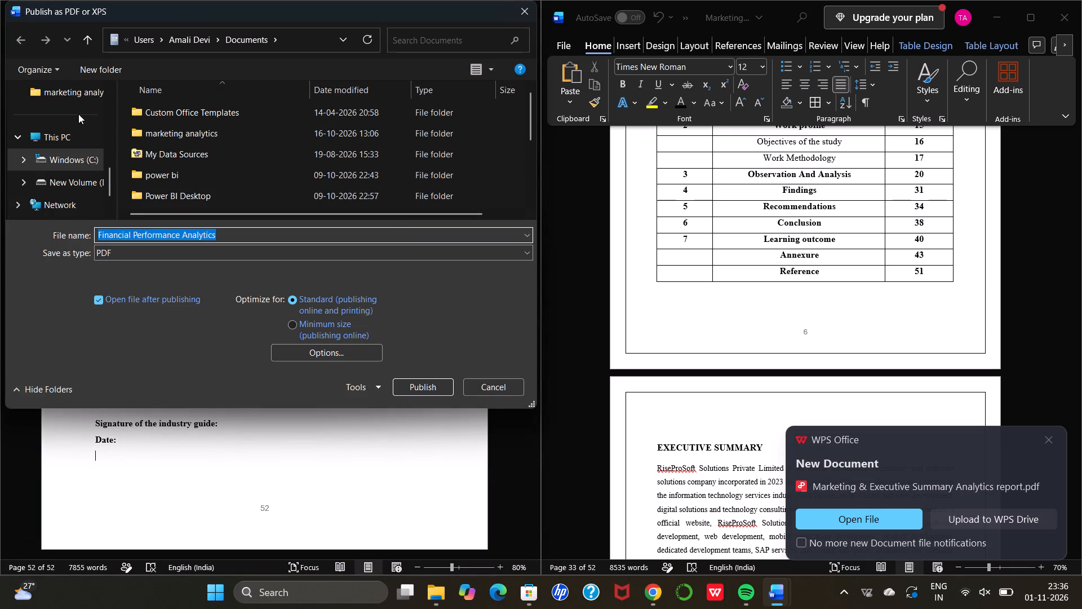
scroll(78, 114, up, 1)
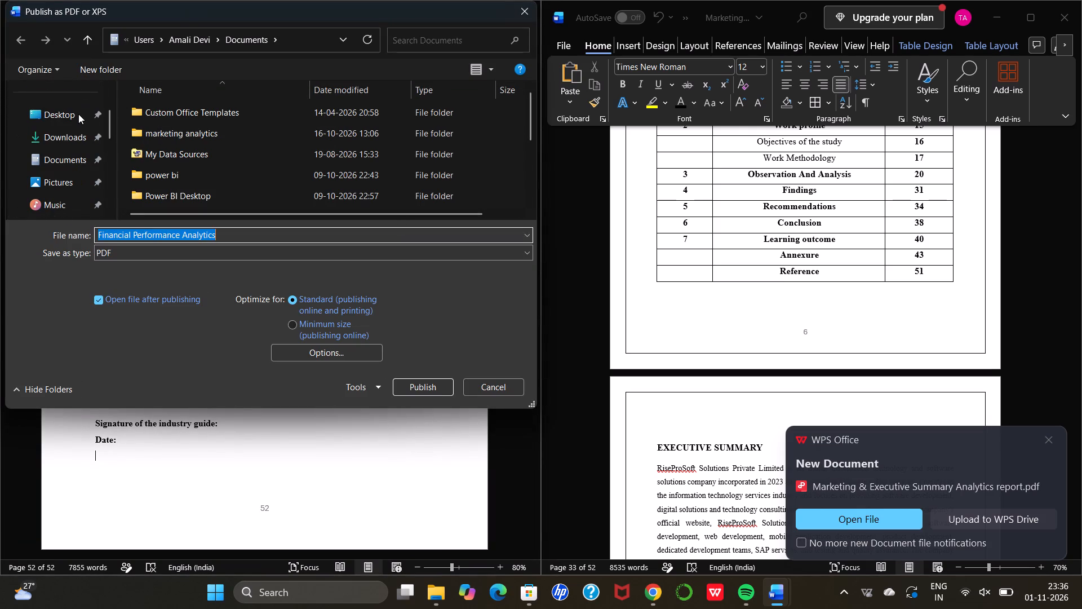
click(62, 153)
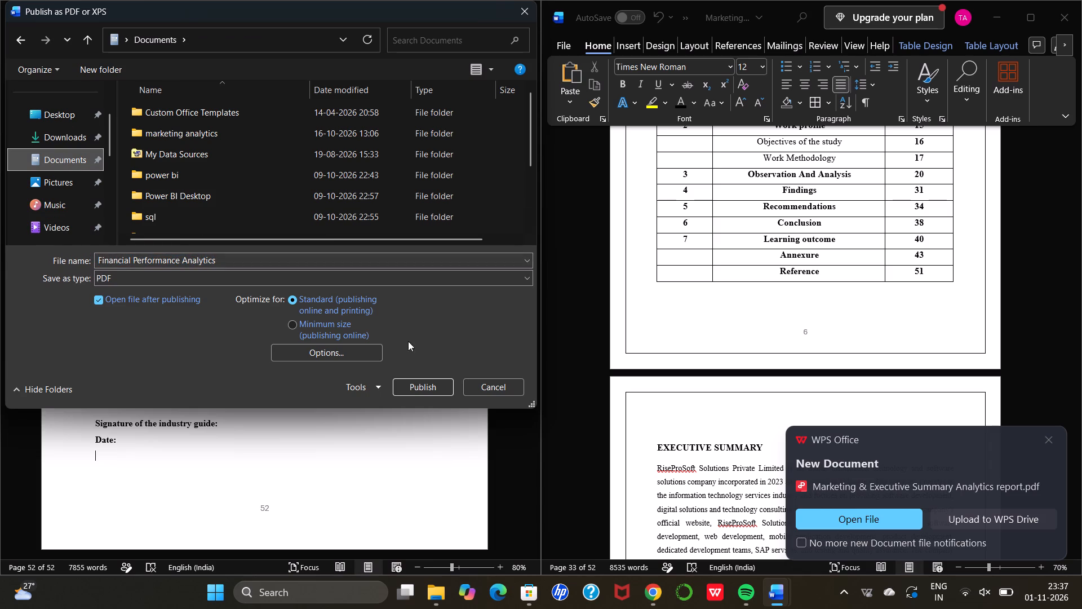
click(414, 387)
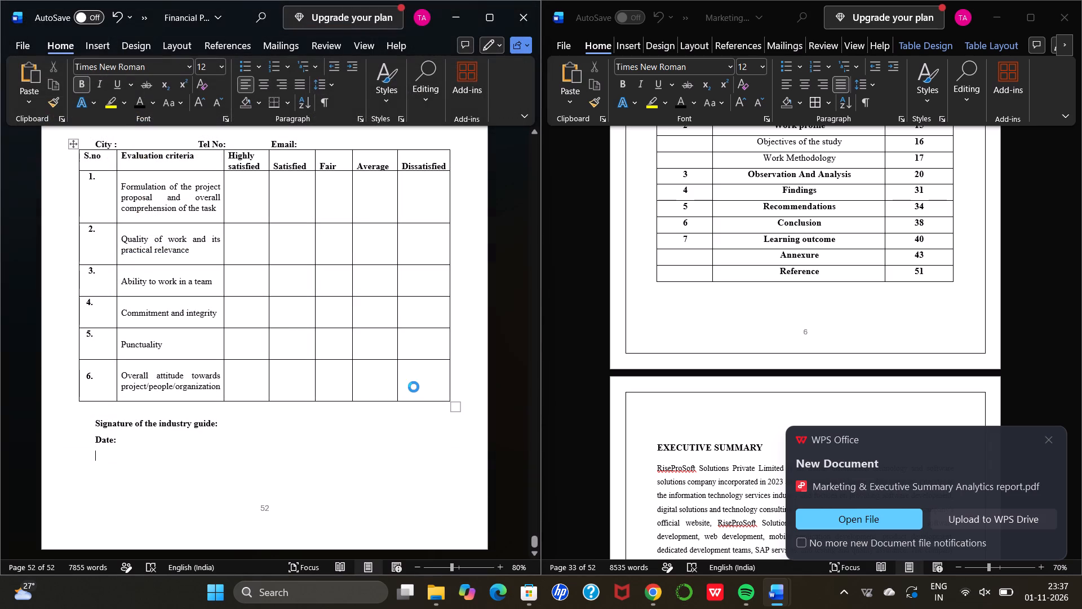
Switch to File Explorer and open the Marketing & Executive Summary Analytics report PDF from Documents in Microsoft Edge, just once.
click(431, 606)
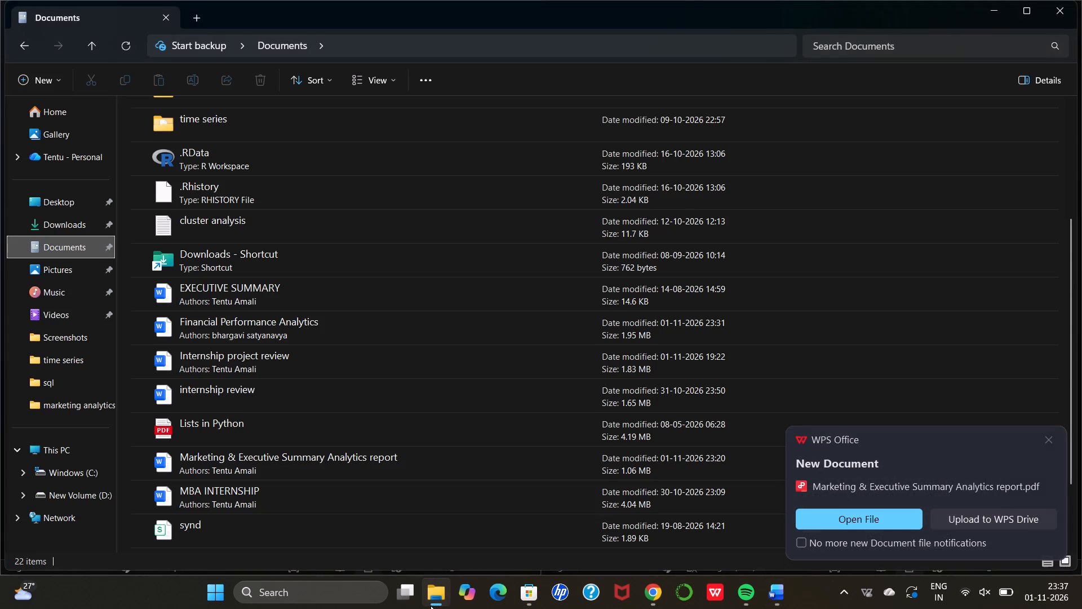
scroll(419, 494, down, 3)
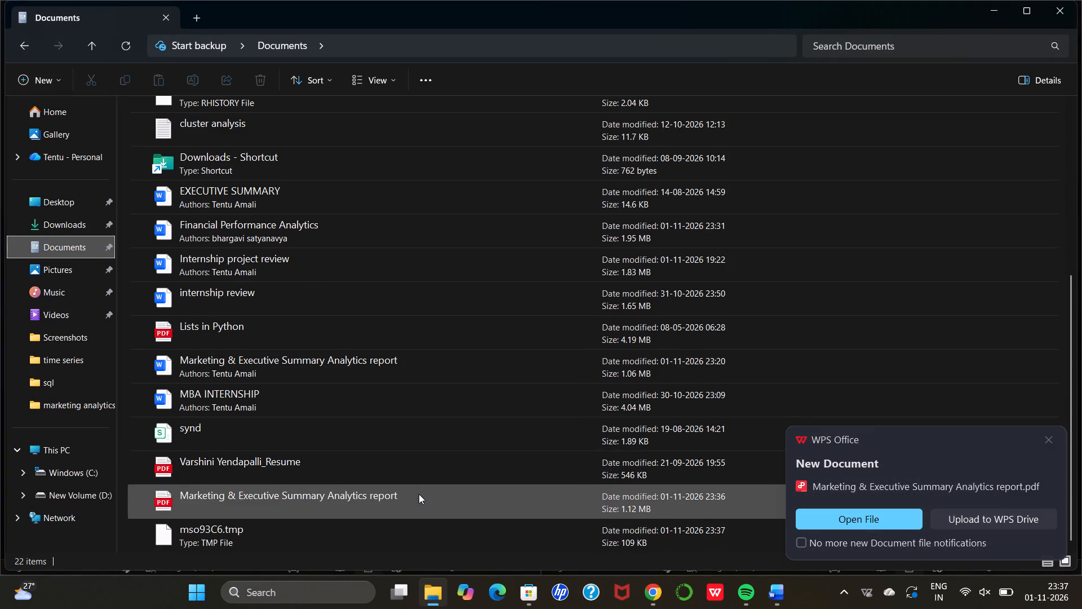
scroll(419, 494, down, 3)
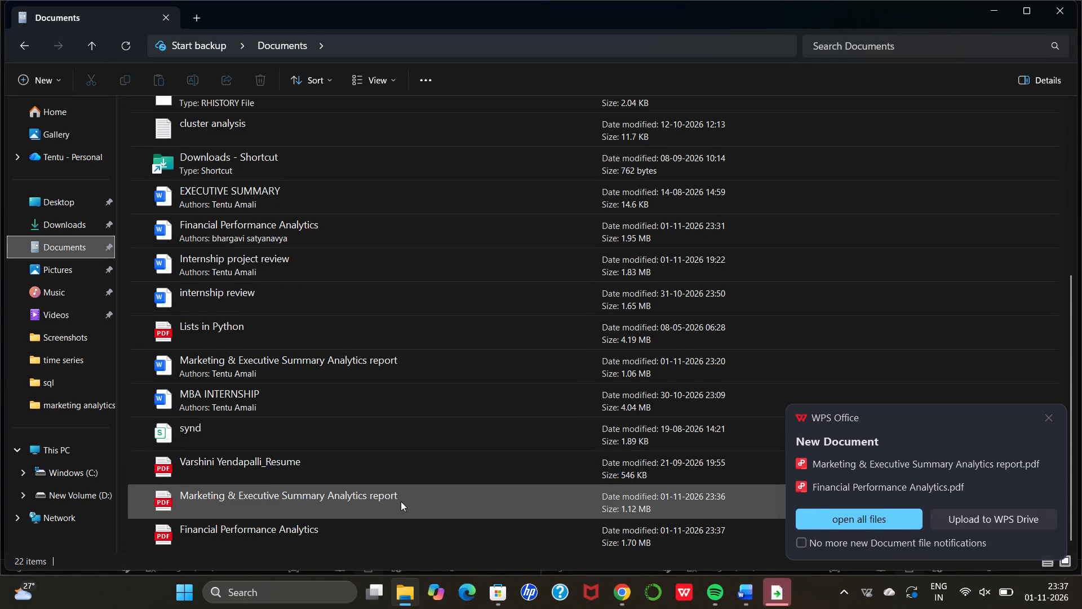
double_click(393, 497)
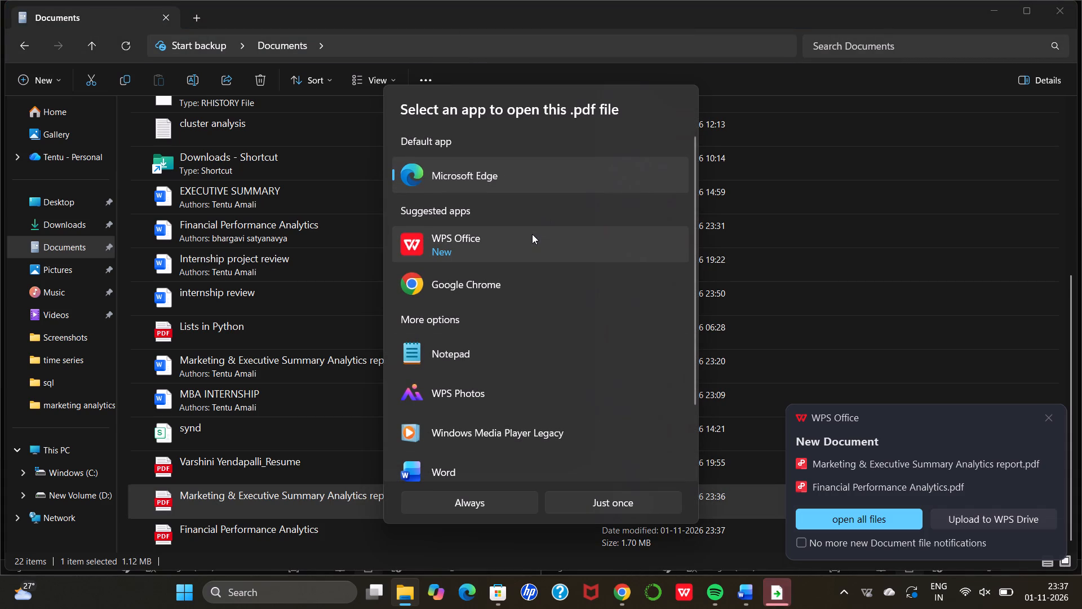
click(587, 505)
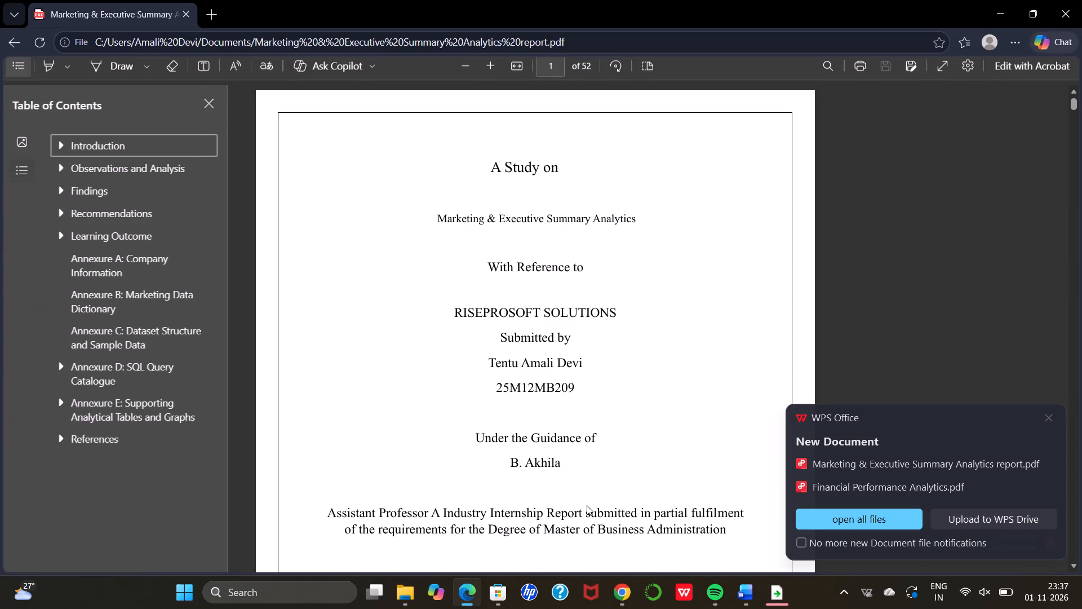
click(1051, 418)
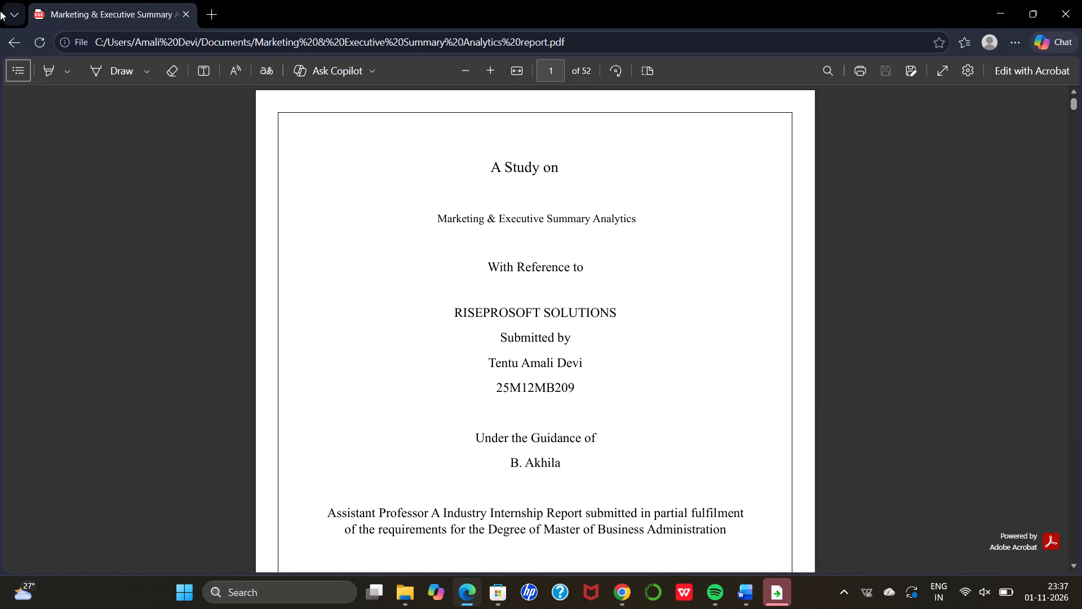
Review the exported marketing report's front matter from the title page through the declaration, certificates and acknowledgement to the Index page.
click(17, 68)
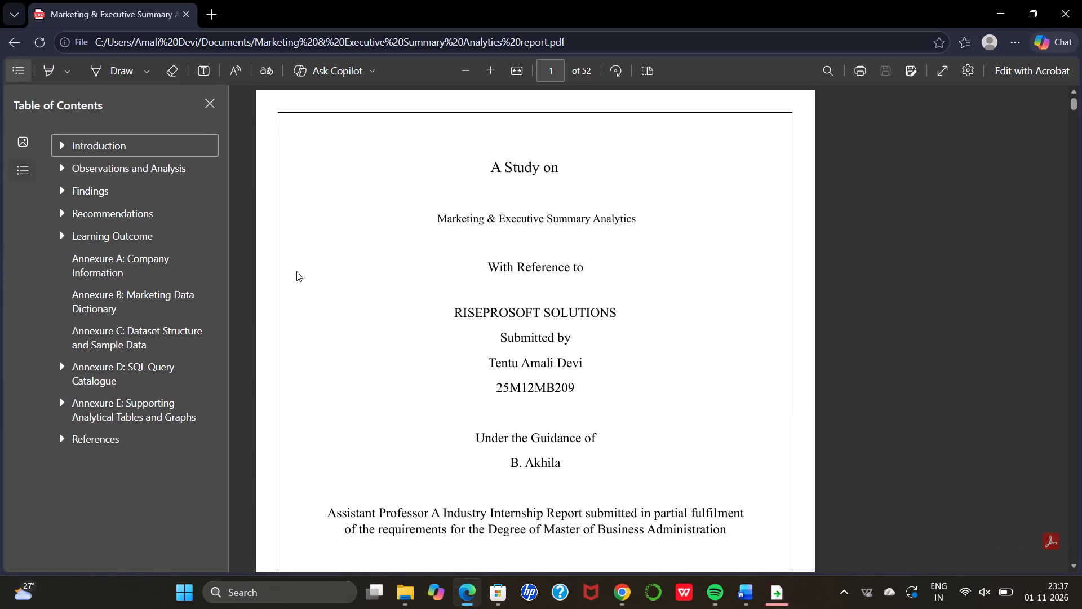
scroll(296, 271, down, 2)
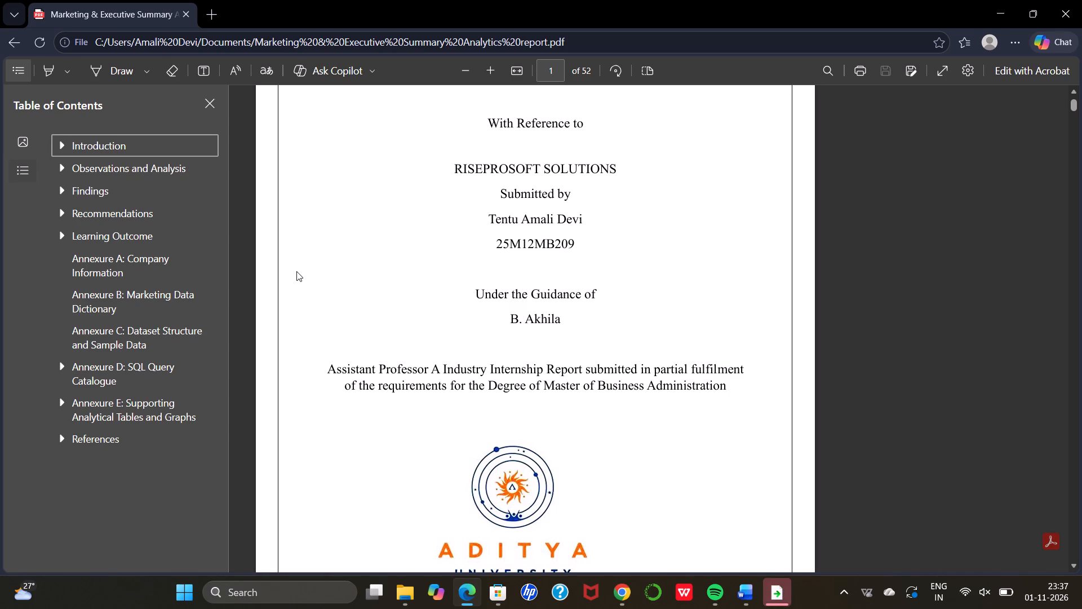
scroll(296, 271, down, 4)
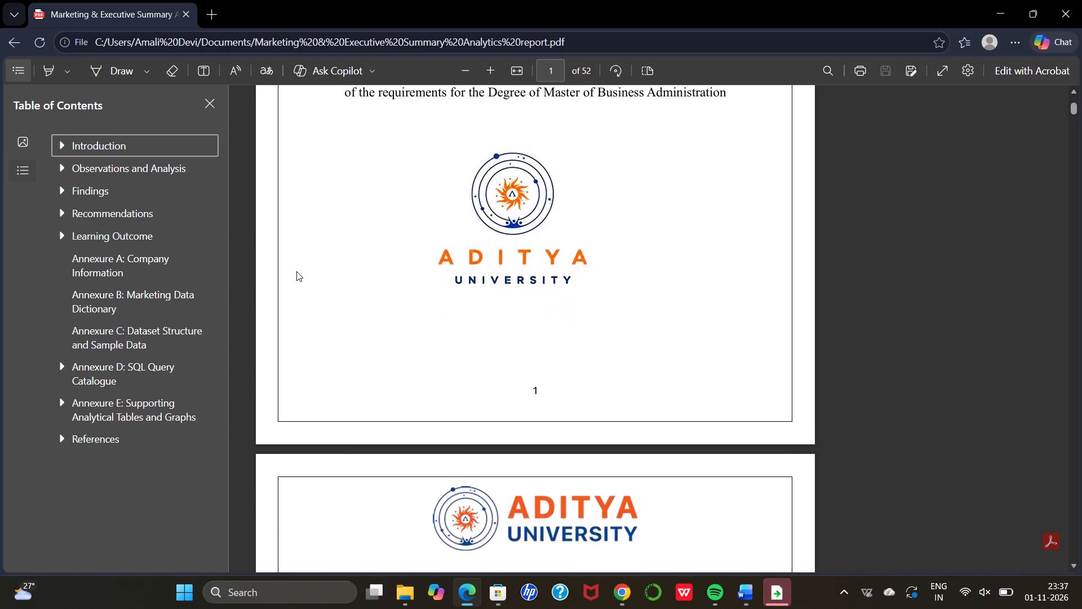
scroll(296, 271, down, 3)
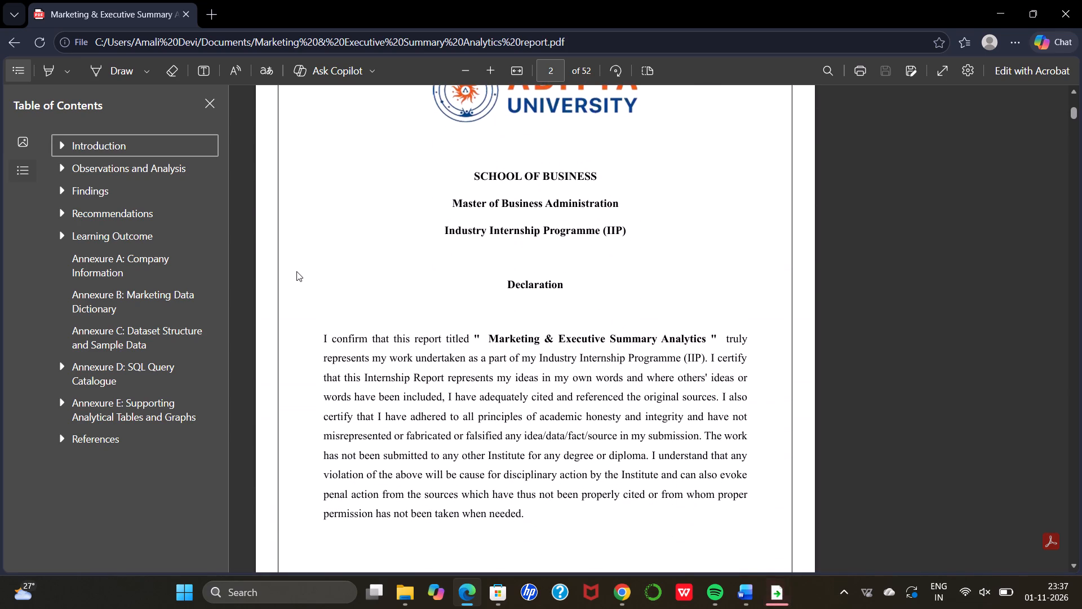
scroll(296, 271, down, 7)
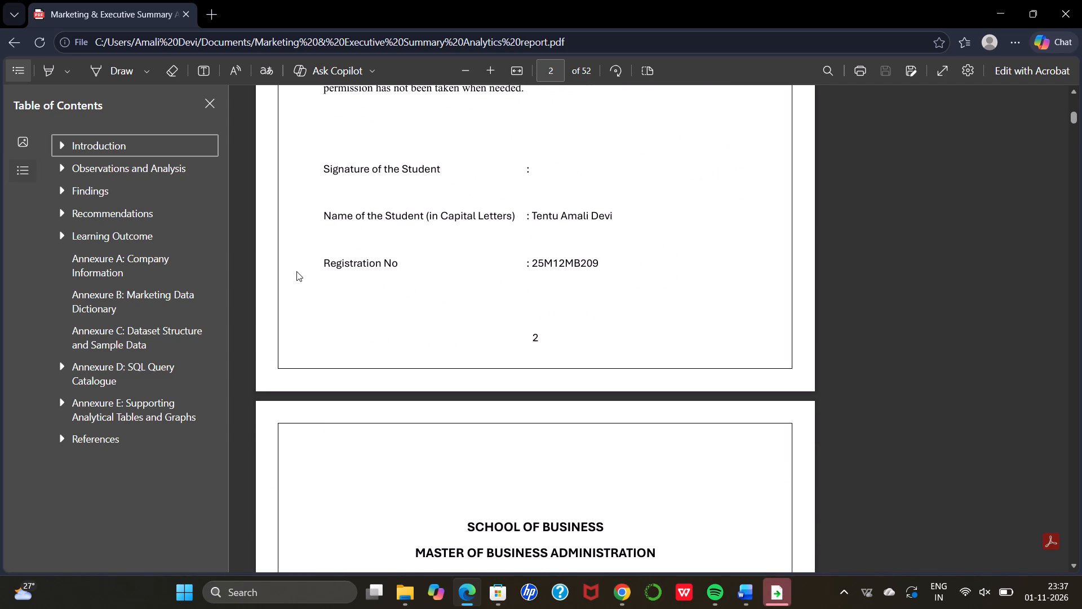
scroll(296, 271, down, 2)
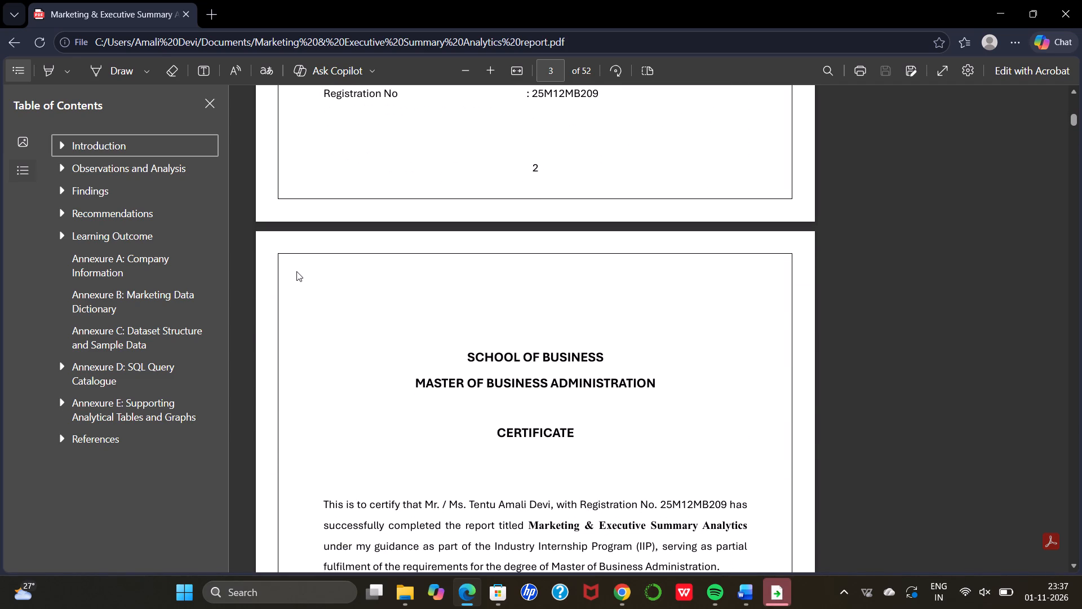
scroll(296, 271, down, 3)
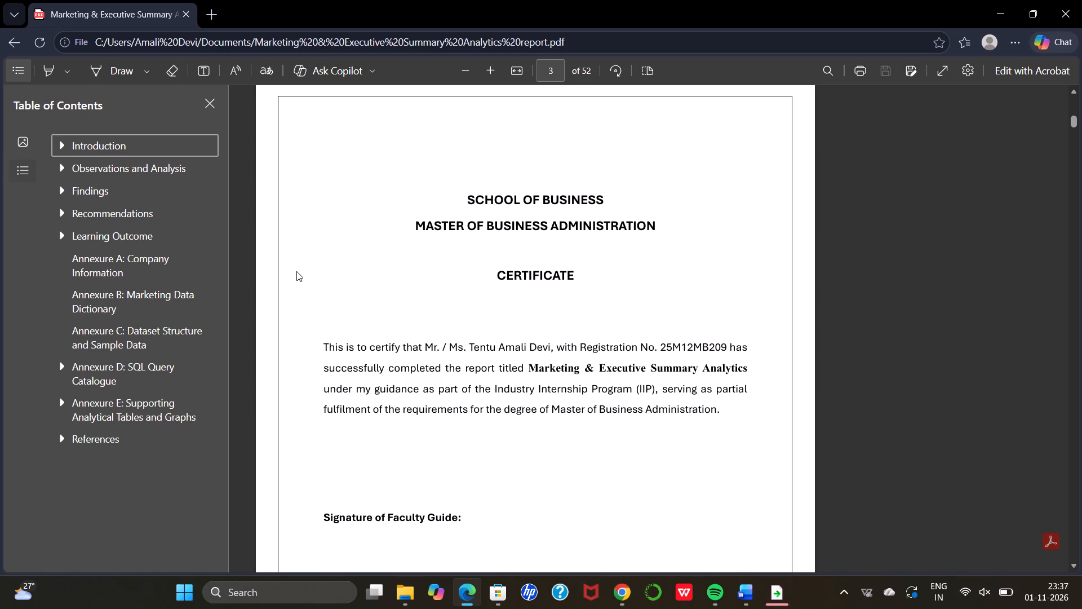
scroll(296, 271, down, 2)
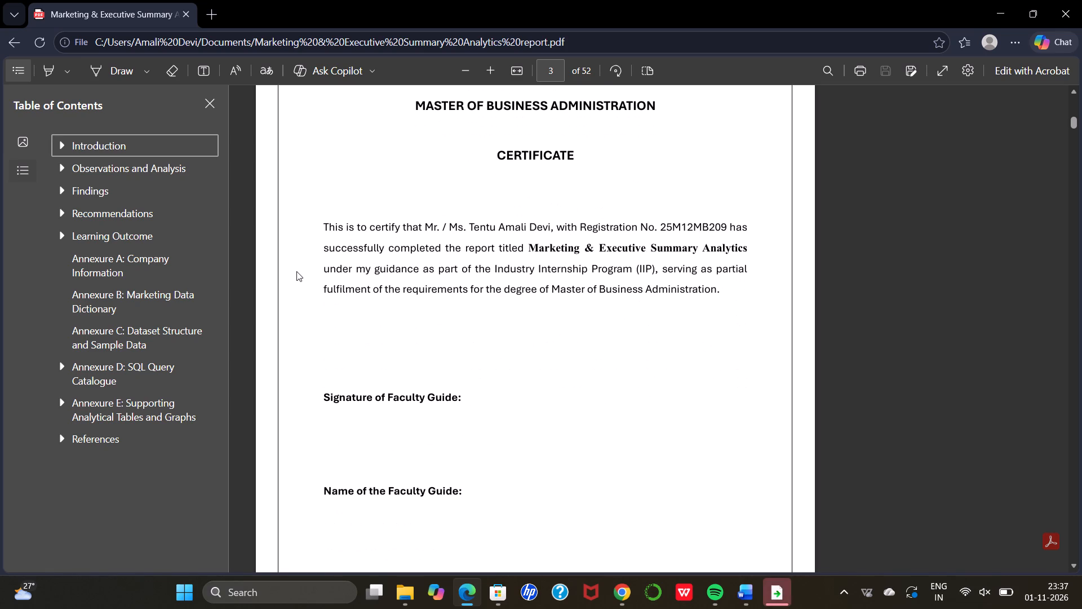
scroll(296, 271, down, 4)
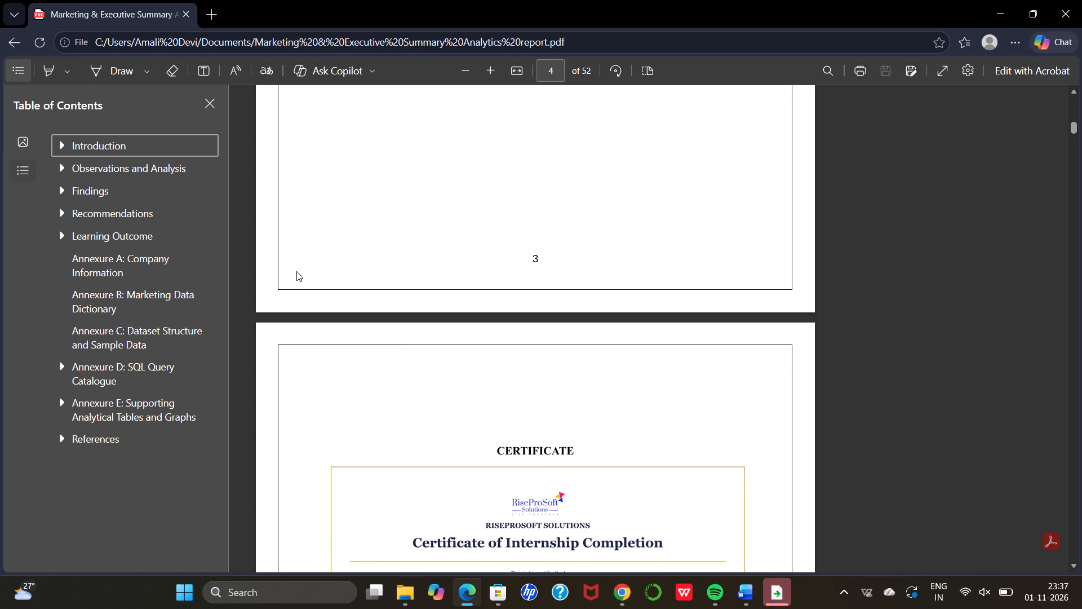
scroll(296, 271, down, 9)
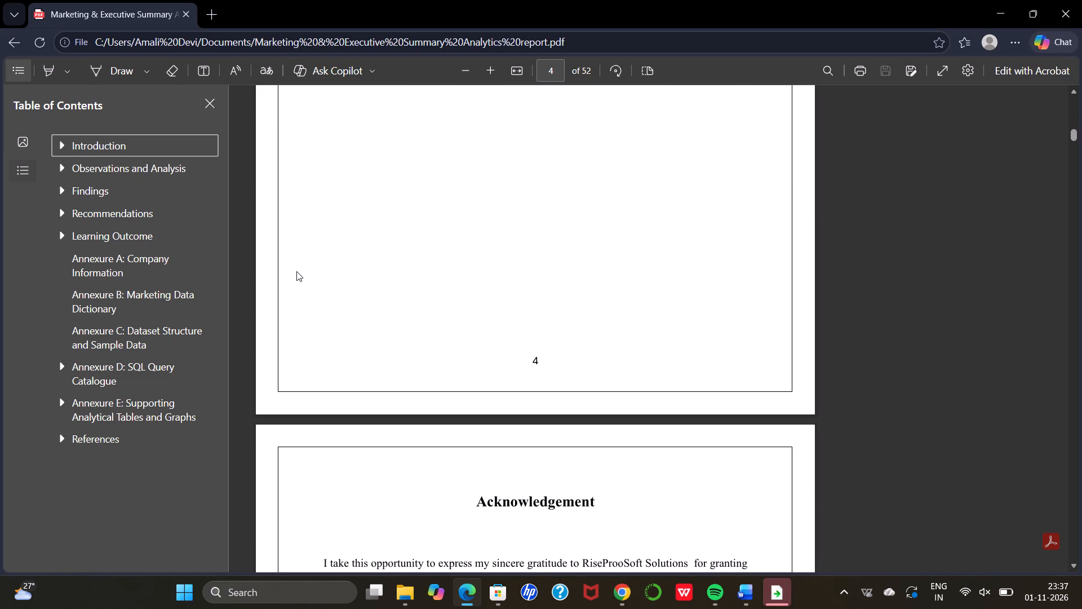
scroll(296, 271, down, 2)
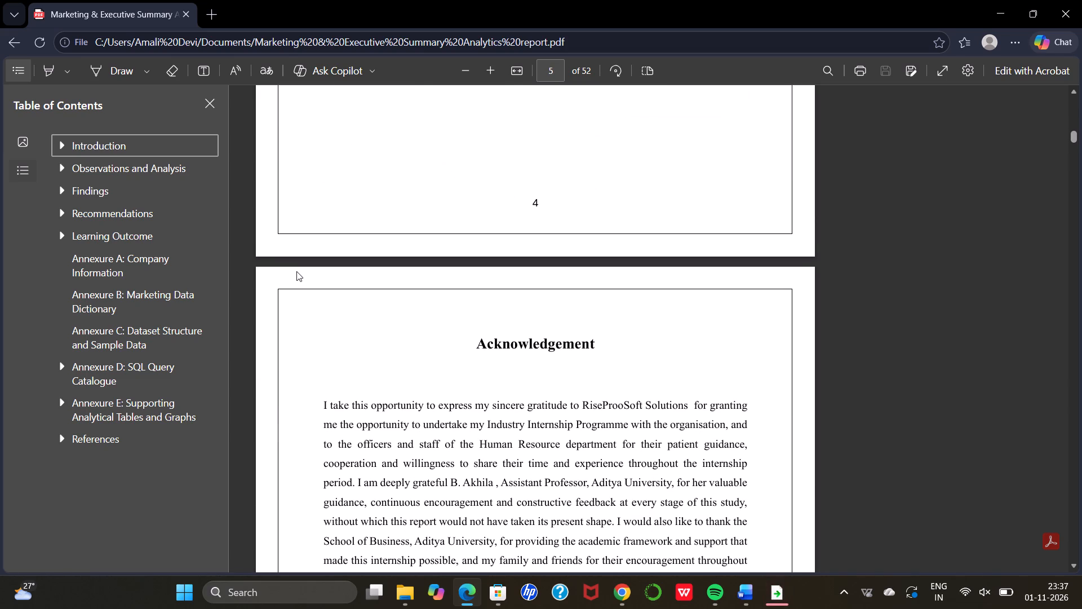
scroll(296, 271, down, 9)
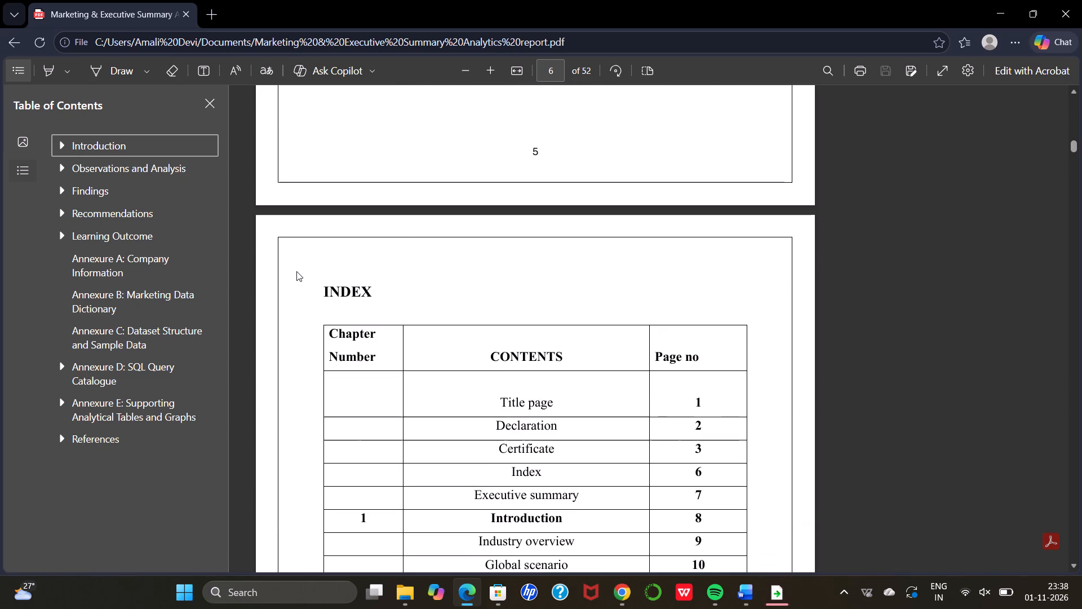
Review the Index table and the Executive Summary page of the exported marketing report for layout and page numbering.
scroll(296, 271, down, 5)
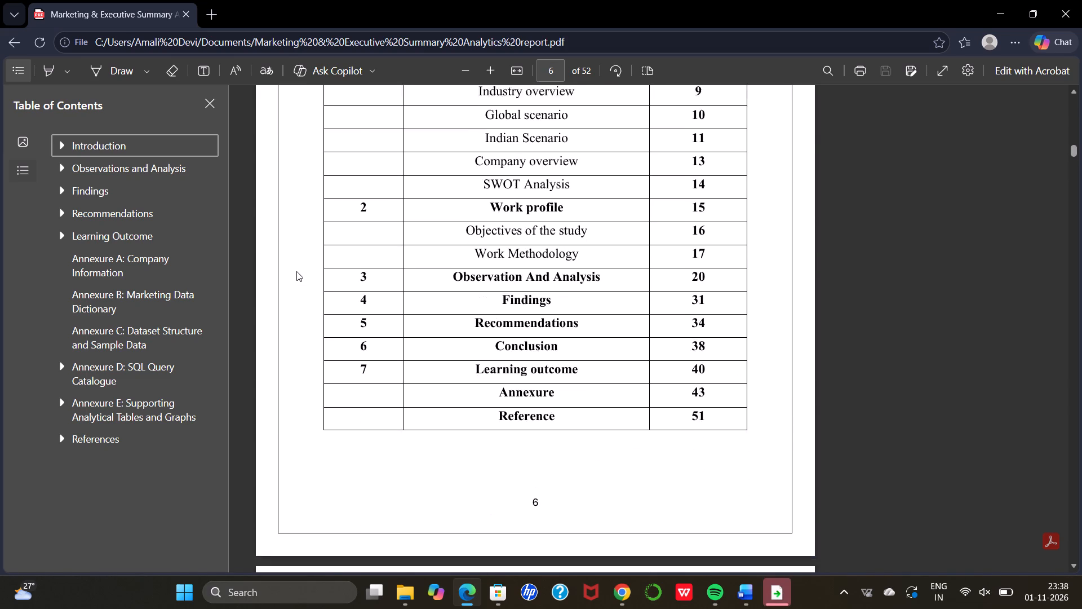
scroll(296, 271, down, 8)
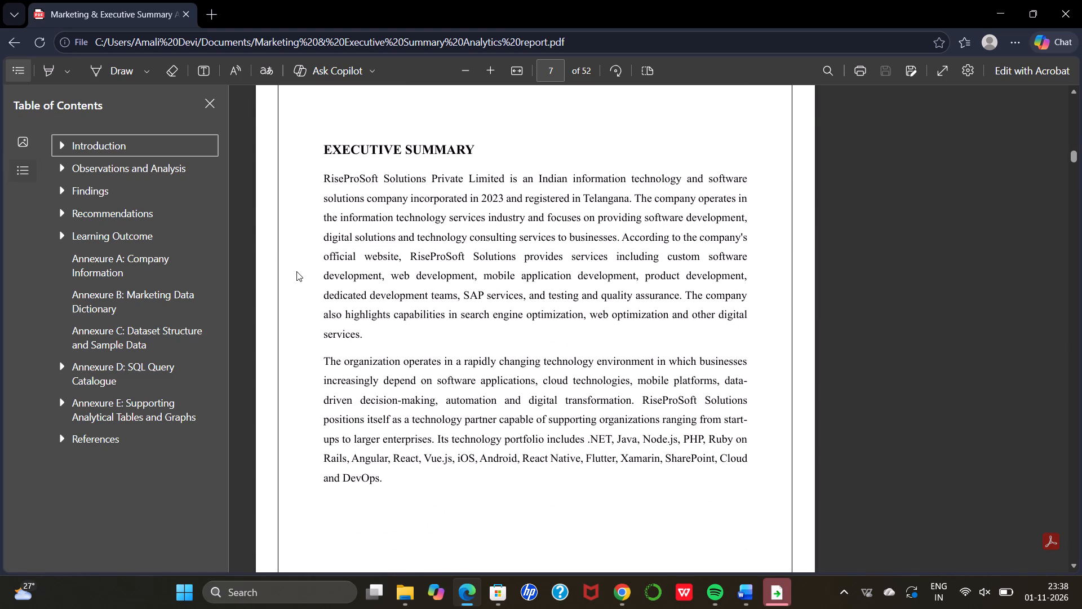
scroll(296, 271, down, 7)
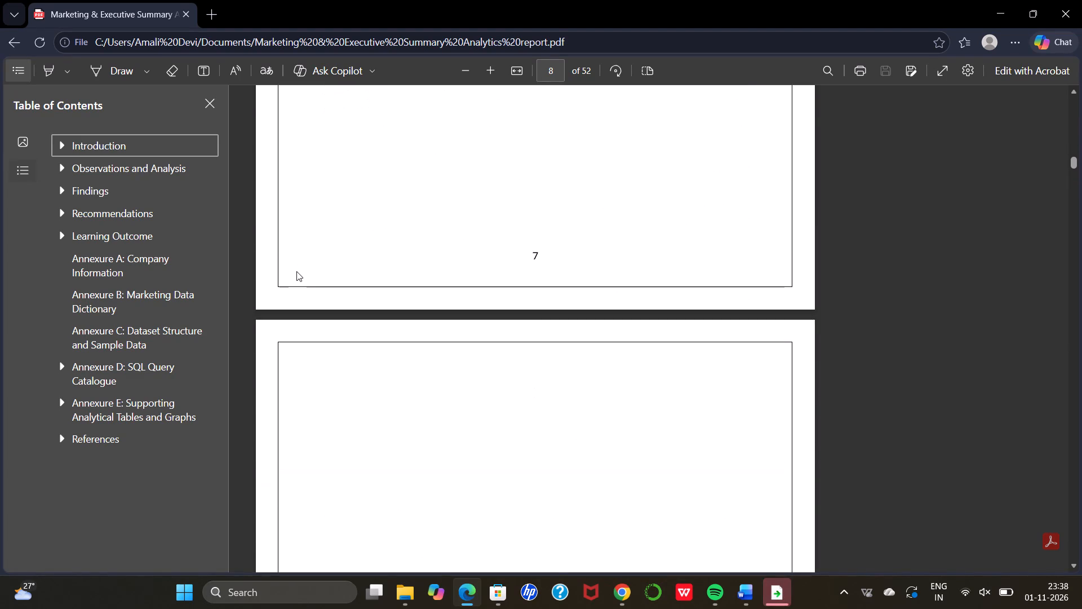
scroll(296, 271, up, 6)
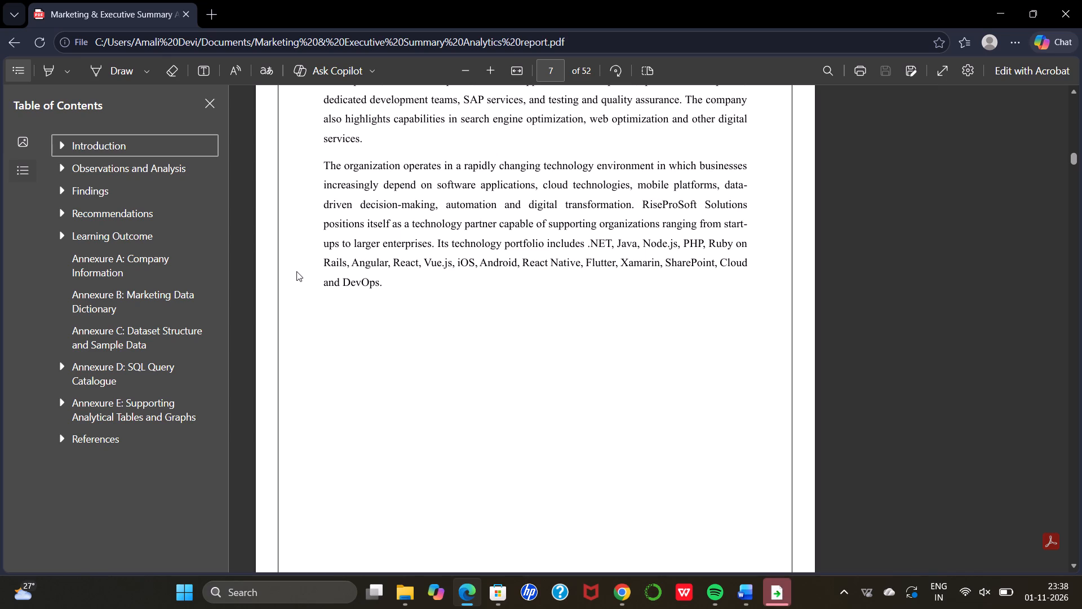
scroll(296, 271, down, 4)
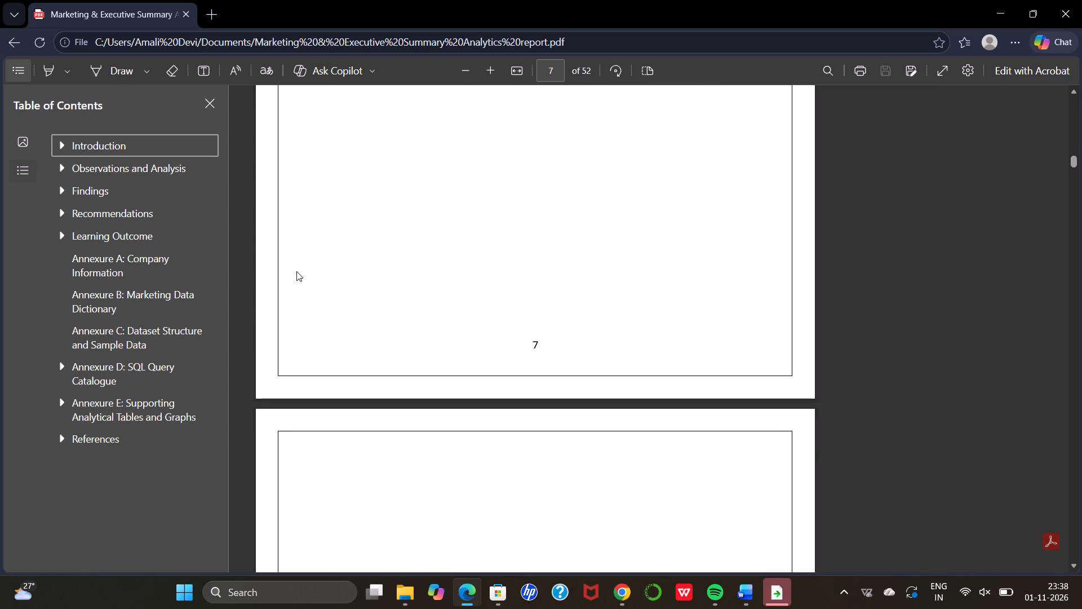
Review Chapter 1 from its title page through the Introduction, Global Scenario and the India e-commerce estimates chart in Figure 1.1.
scroll(296, 271, down, 10)
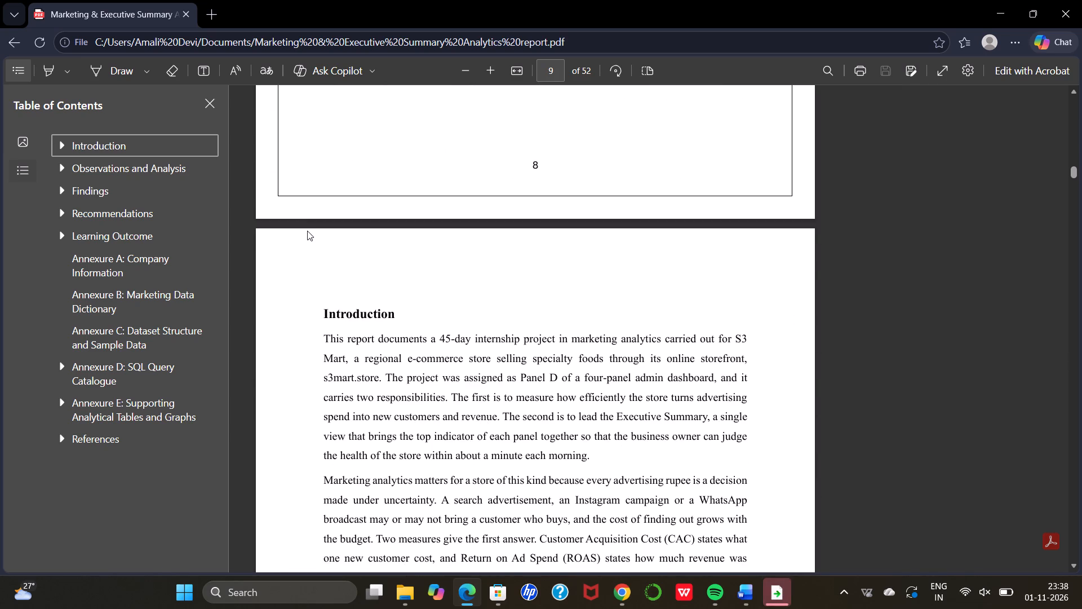
scroll(307, 231, down, 11)
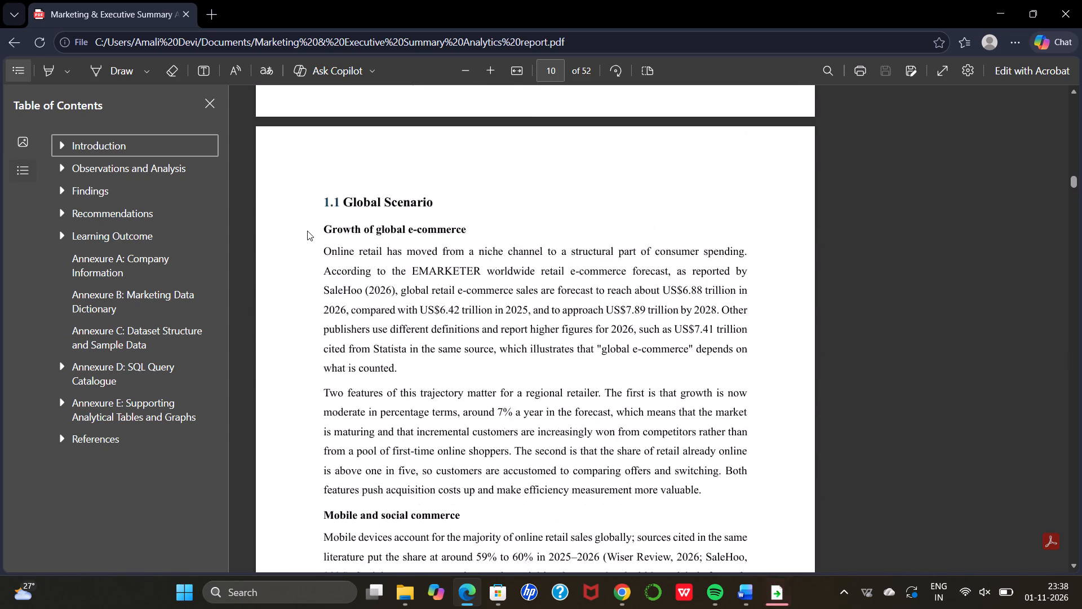
scroll(307, 231, down, 9)
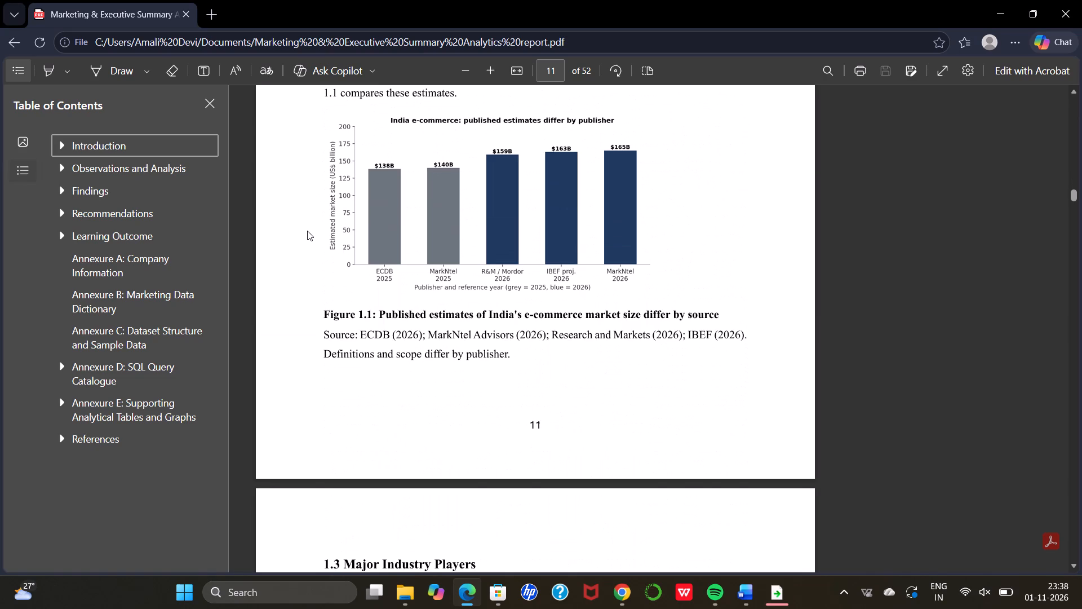
scroll(307, 231, down, 4)
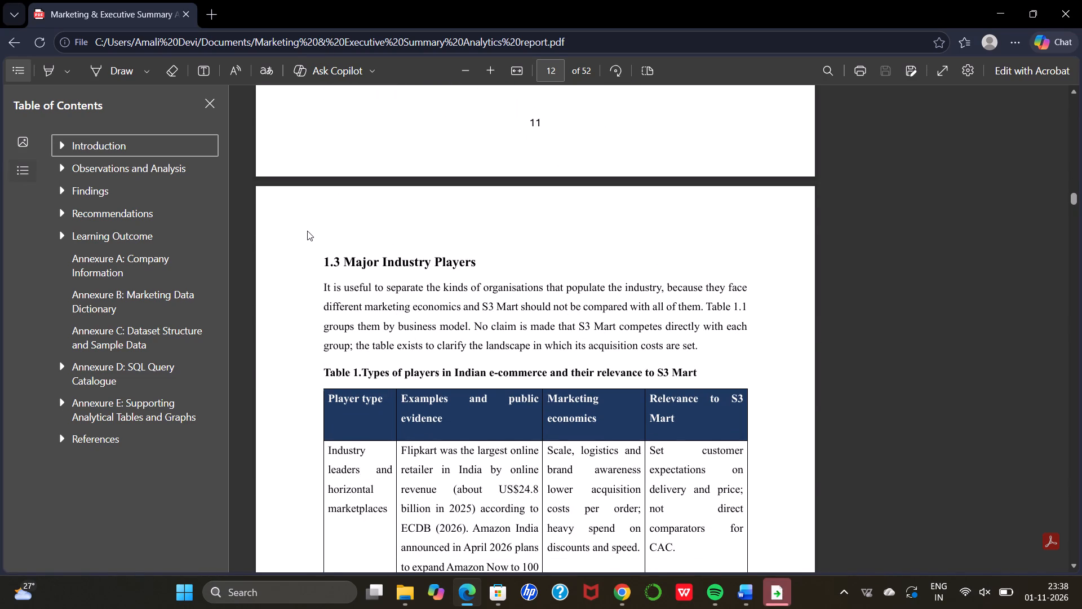
Check section 1.3 Major Industry Players, including how its player-type table runs across pages 12 and 13.
scroll(504, 246, down, 1)
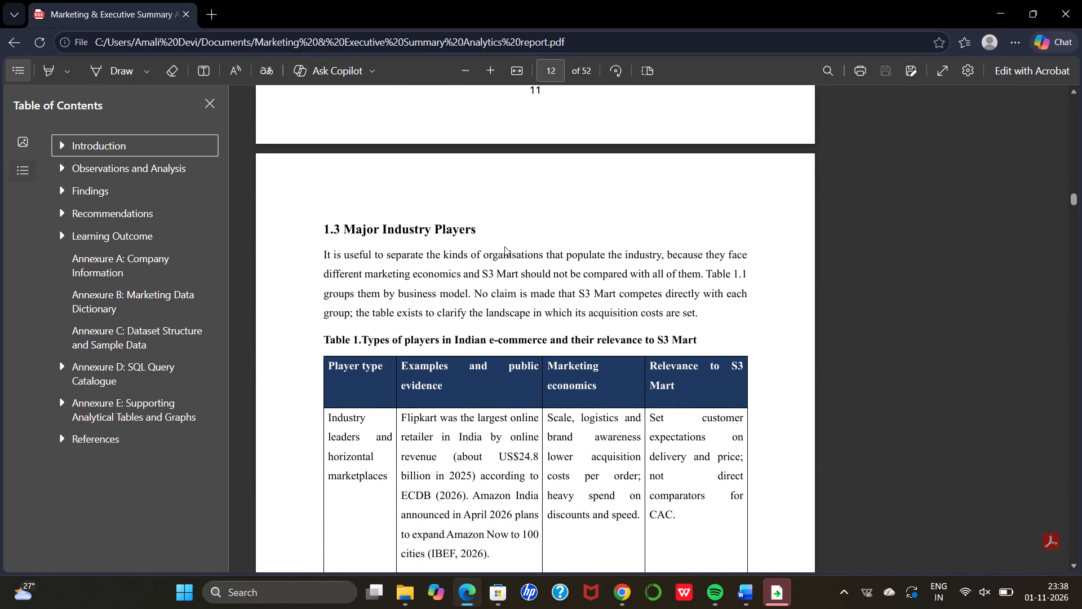
scroll(504, 246, down, 5)
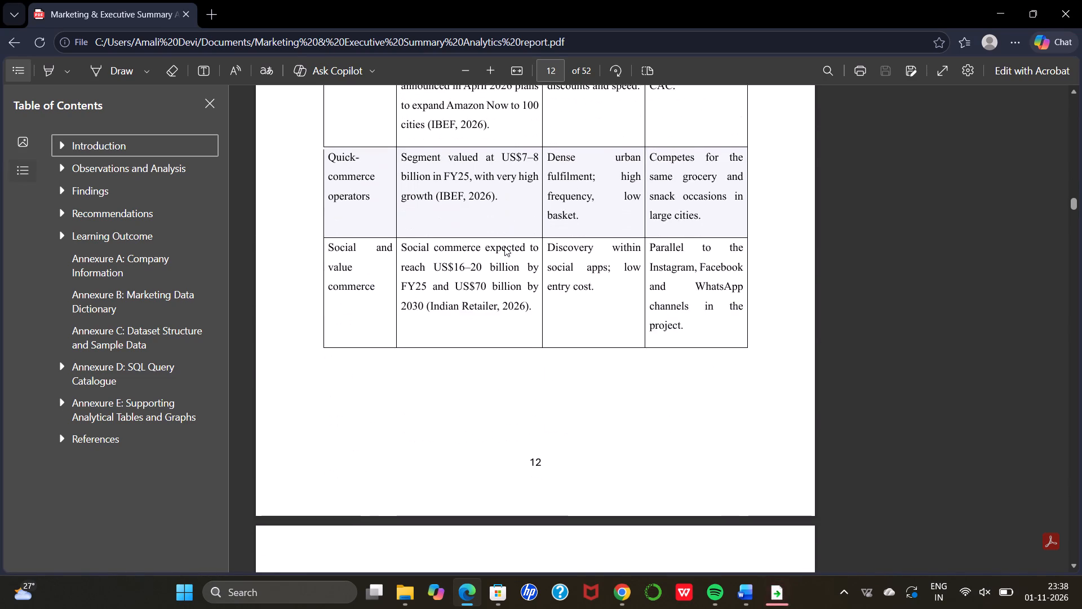
scroll(504, 246, down, 7)
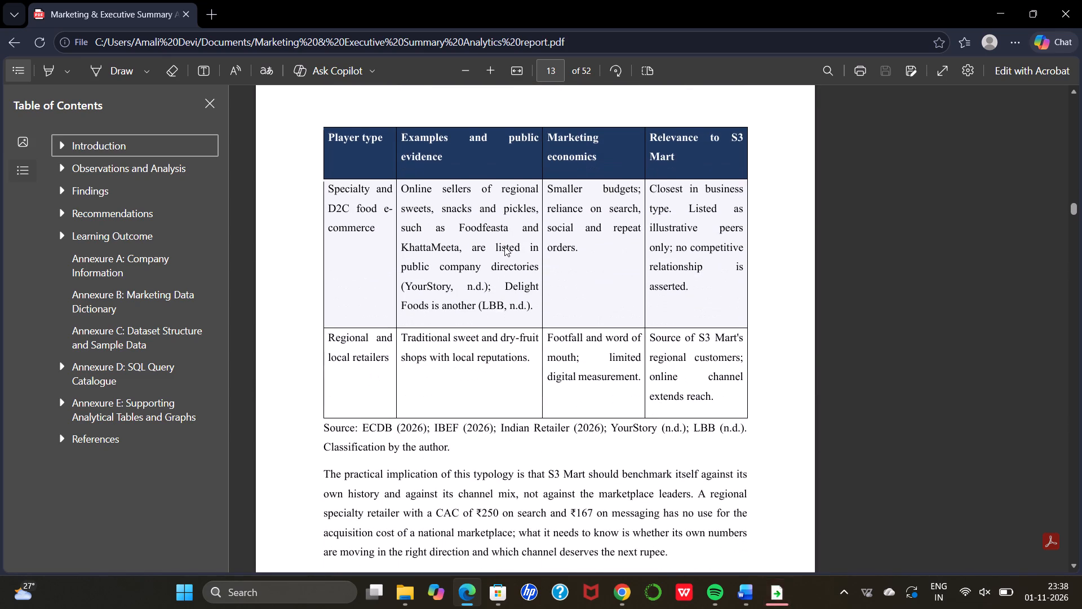
scroll(508, 233, down, 2)
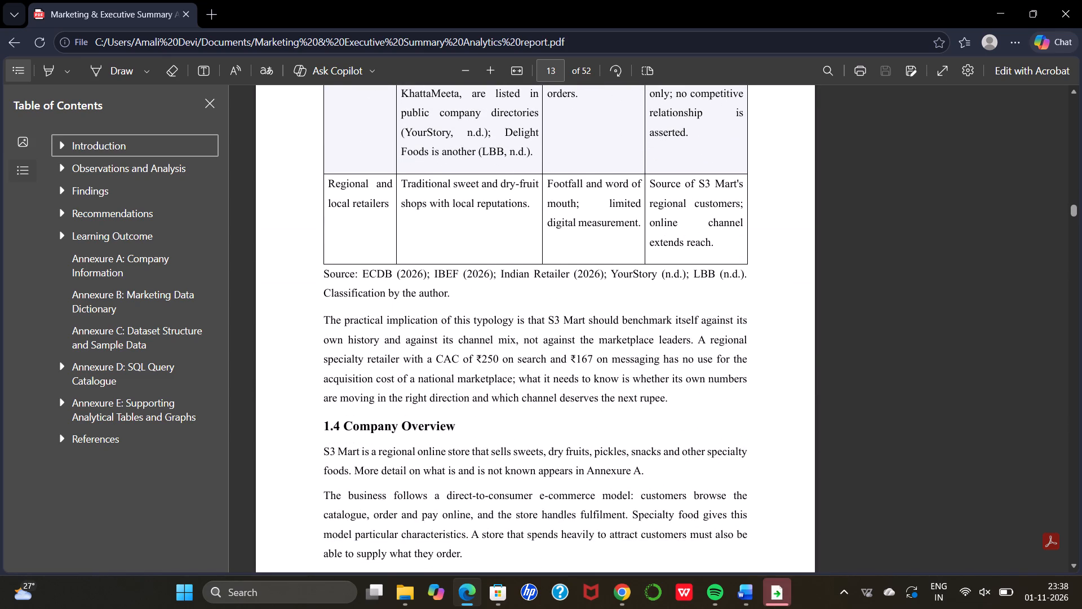
Check section 1.4 Company Overview and the SWOT table with its closing paragraph on pages 13 and 14.
scroll(508, 233, down, 4)
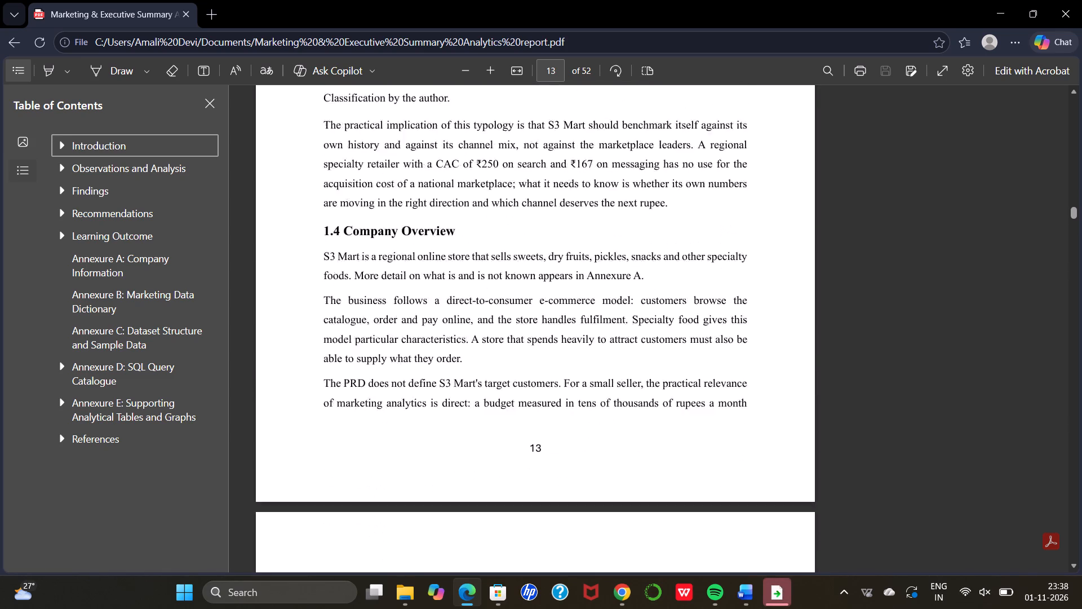
scroll(508, 233, down, 6)
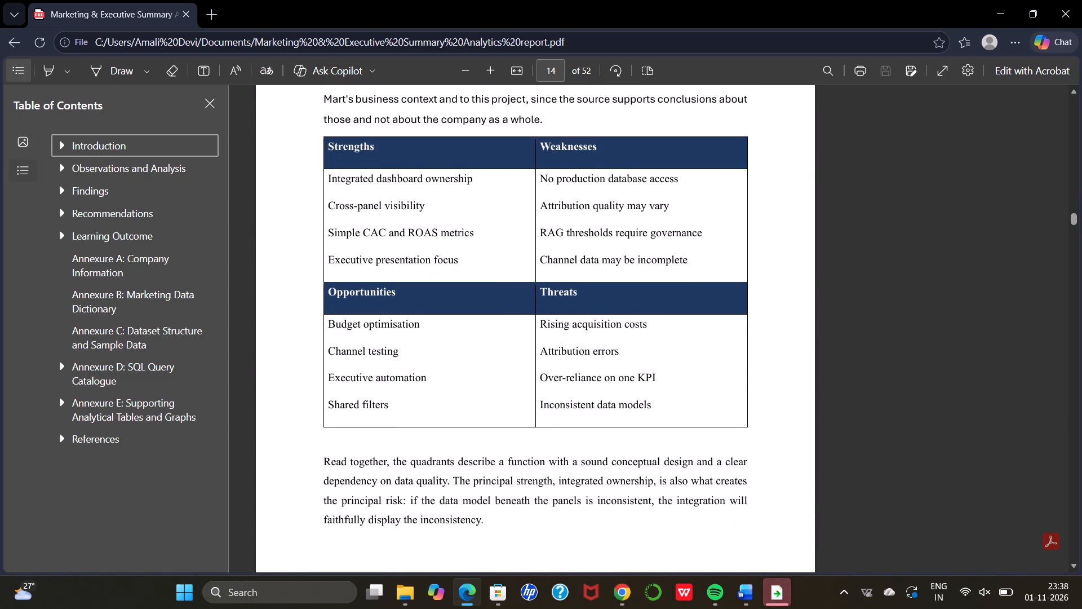
scroll(508, 233, down, 5)
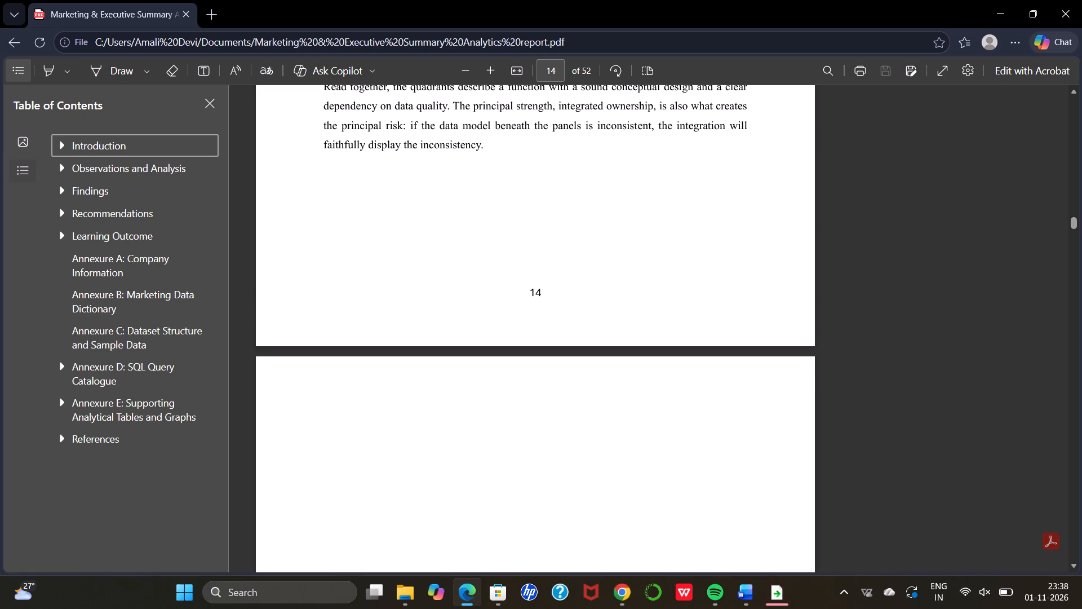
Review the Chapter 2 Work Profile title page and the internship objectives table in section 2.1, through page 17.
scroll(508, 233, down, 4)
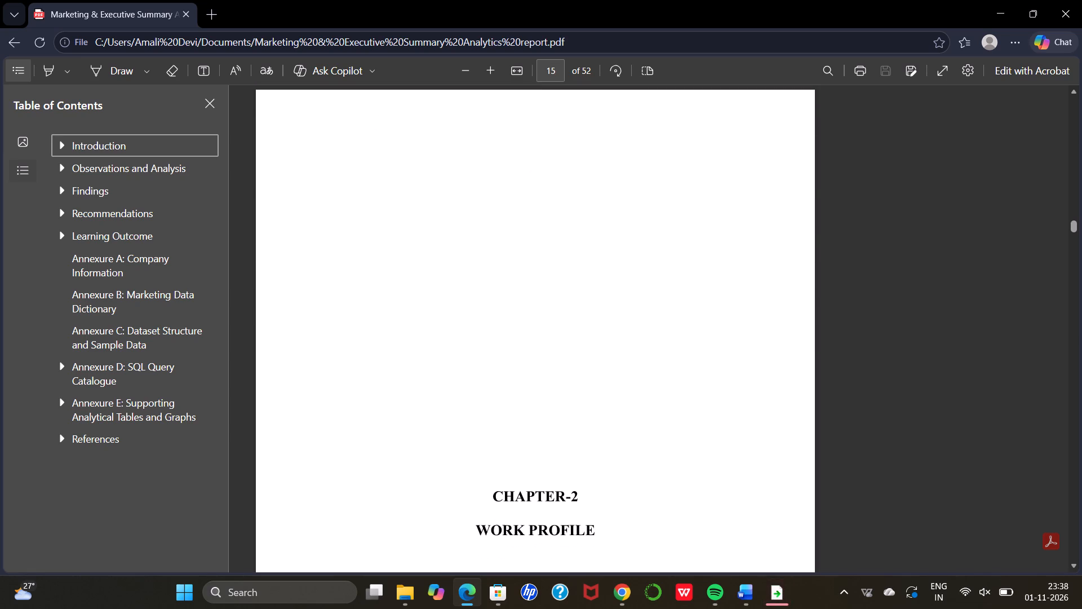
scroll(508, 233, down, 9)
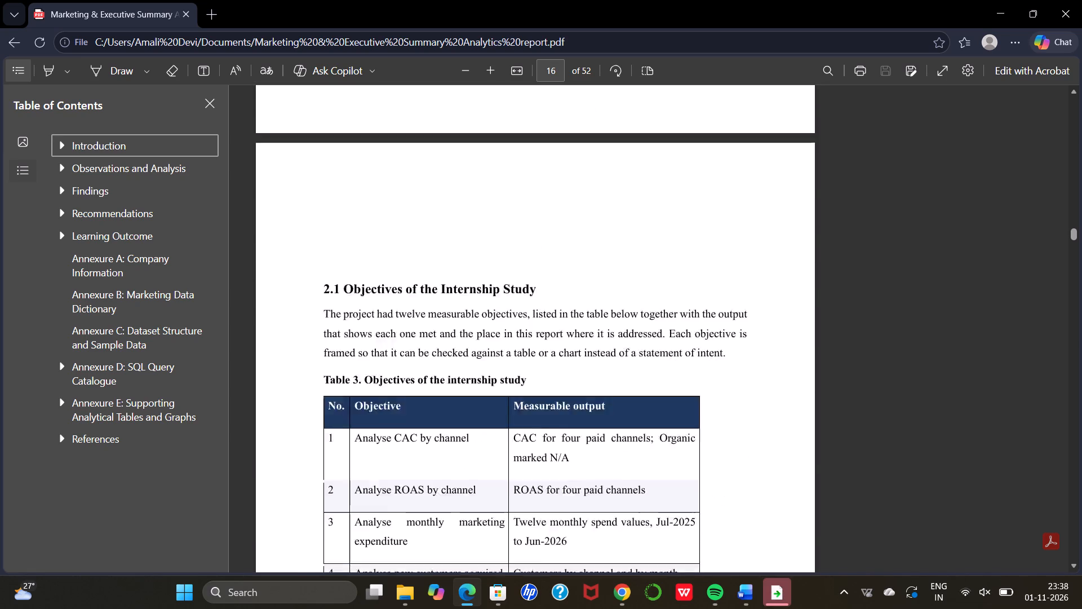
scroll(508, 233, down, 3)
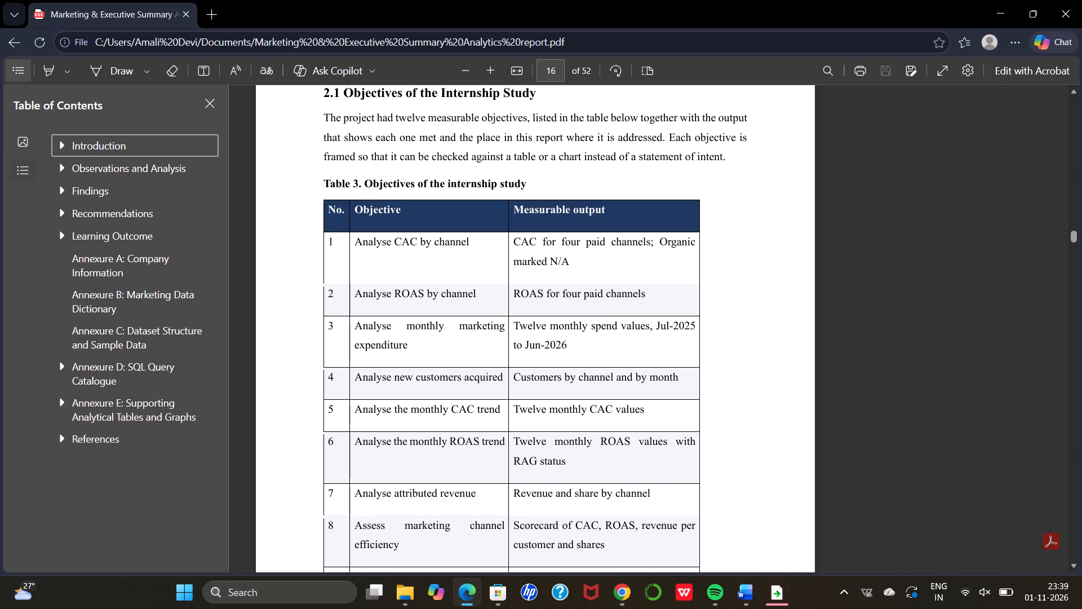
scroll(508, 233, down, 1)
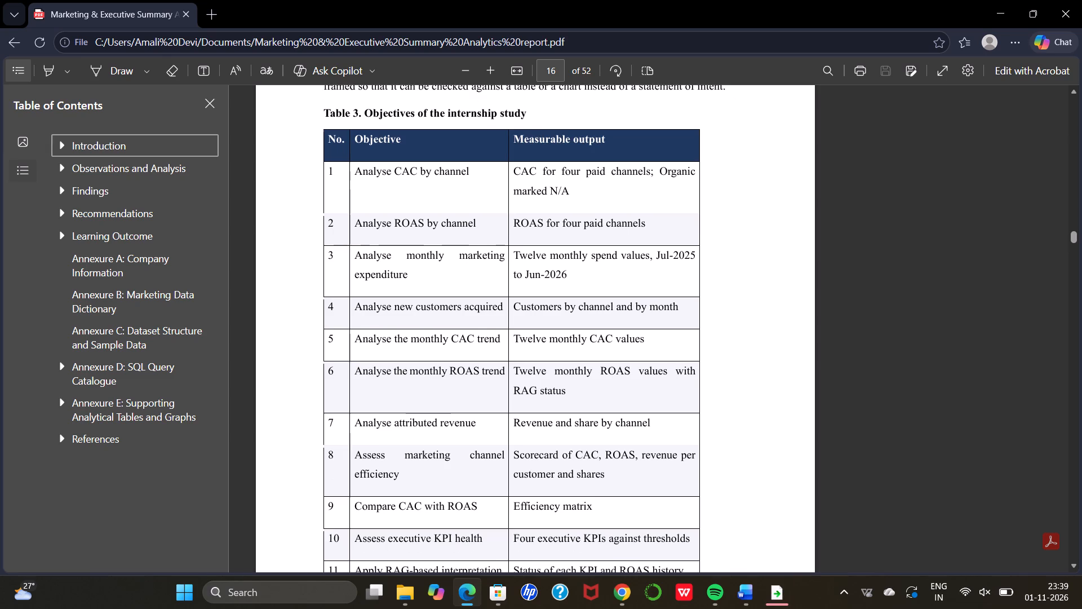
scroll(508, 233, down, 6)
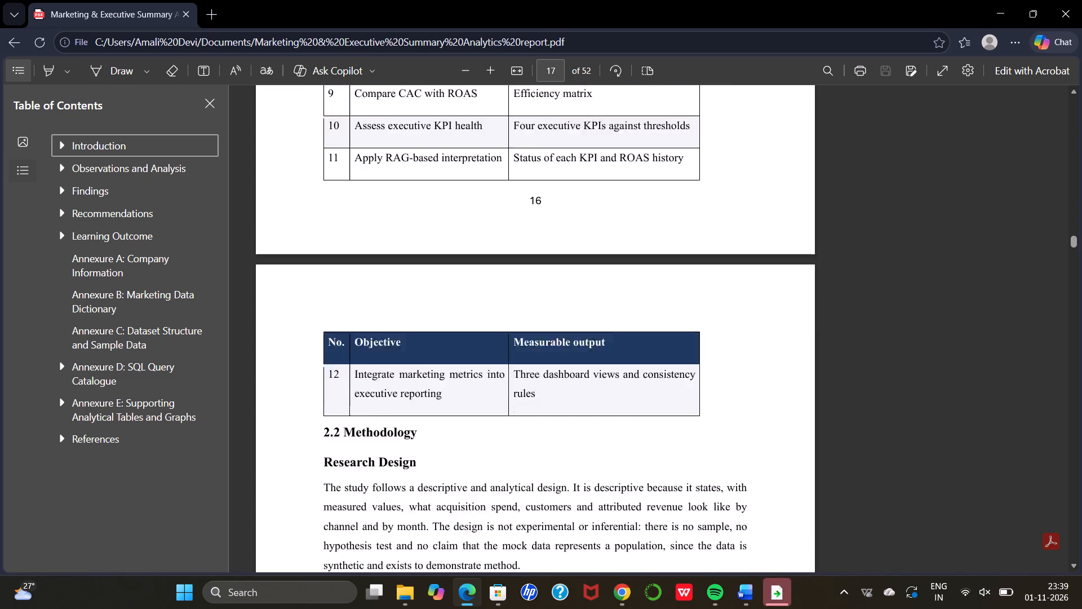
Review the 2.2 Methodology section on pages 17 to 19, from Research Design through Derived Measures.
scroll(508, 233, down, 6)
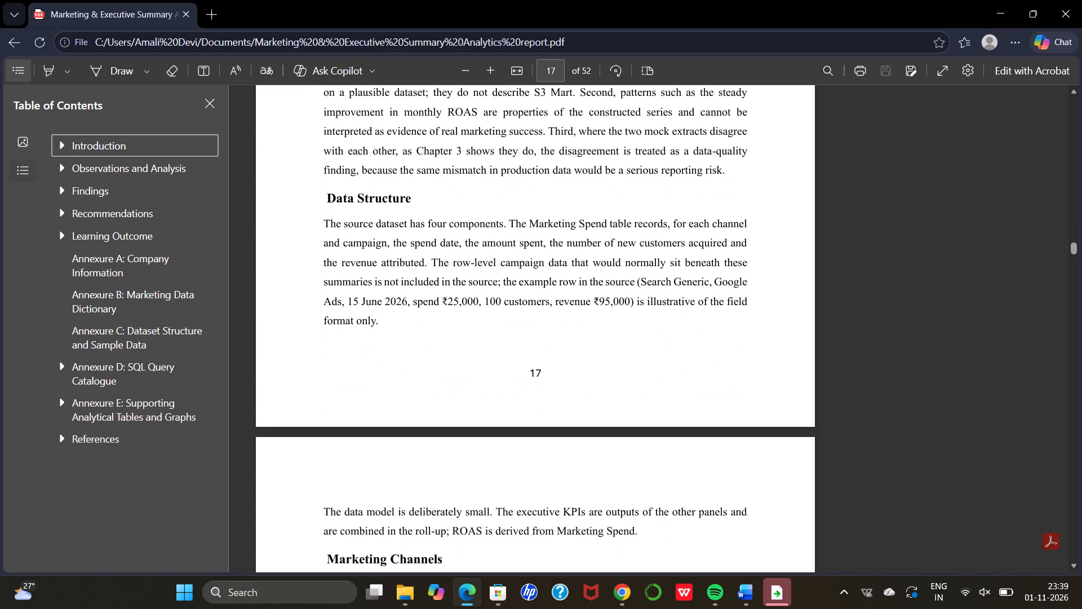
scroll(508, 233, down, 8)
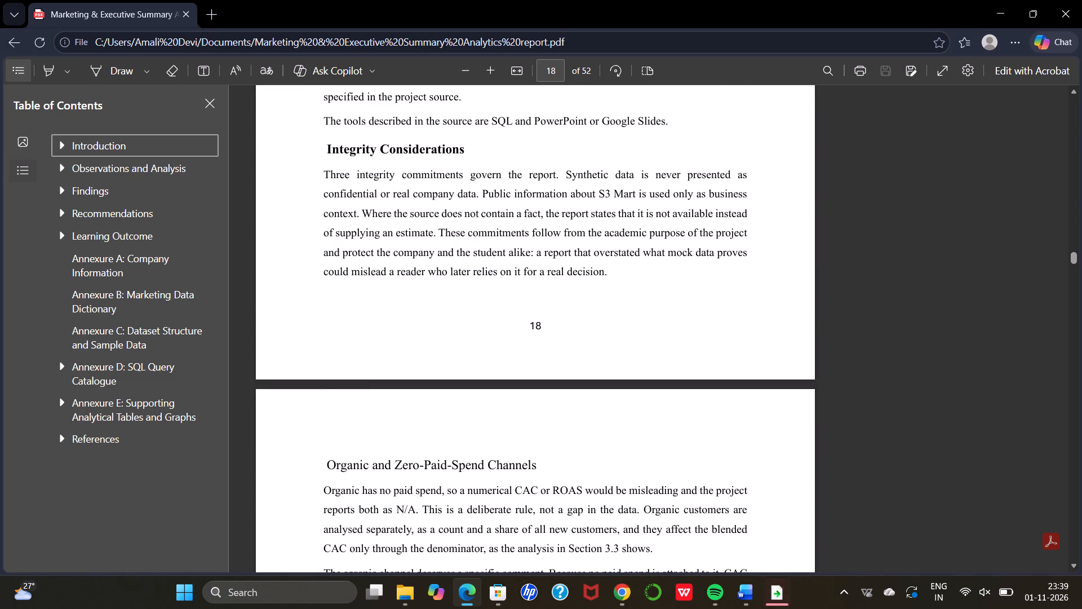
scroll(508, 233, down, 2)
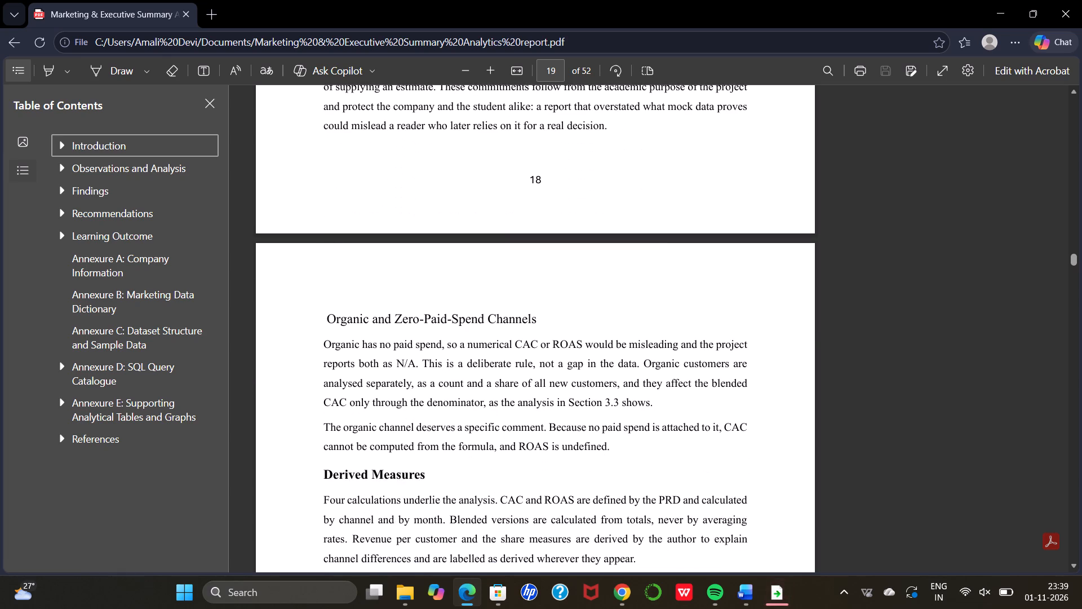
scroll(508, 233, down, 3)
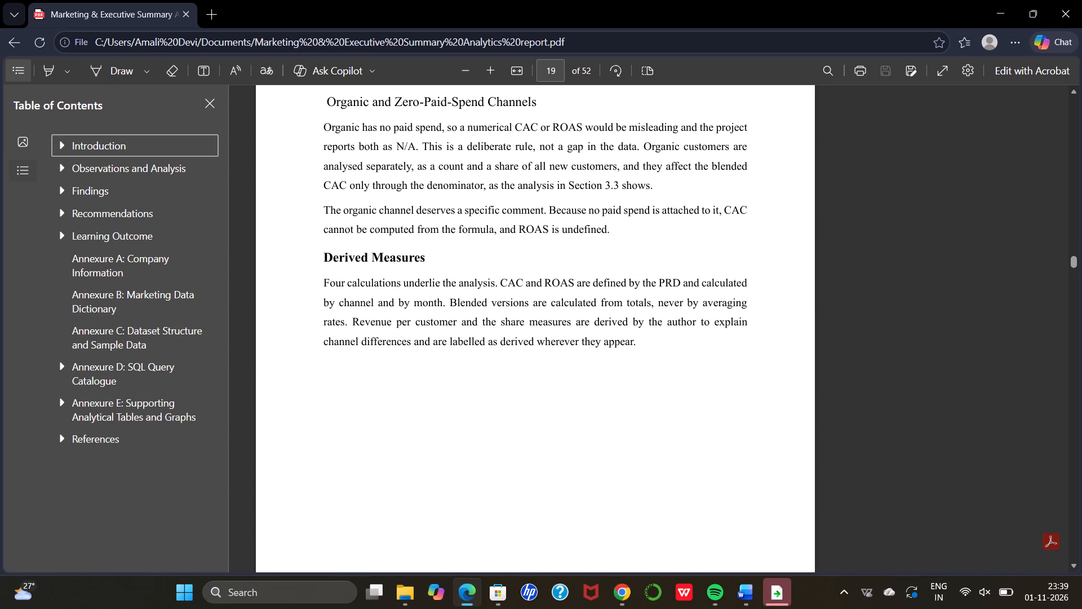
Review Chapter 3 Observation and Analysis from its title page through the reconciliation table in section 3.2 on page 24.
scroll(508, 233, down, 11)
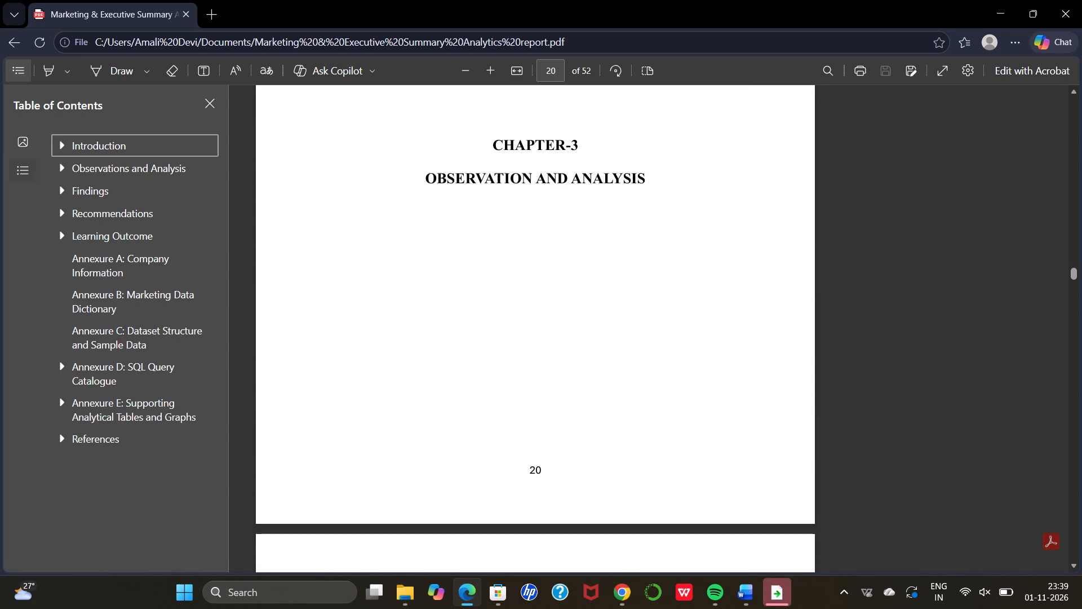
scroll(508, 233, down, 9)
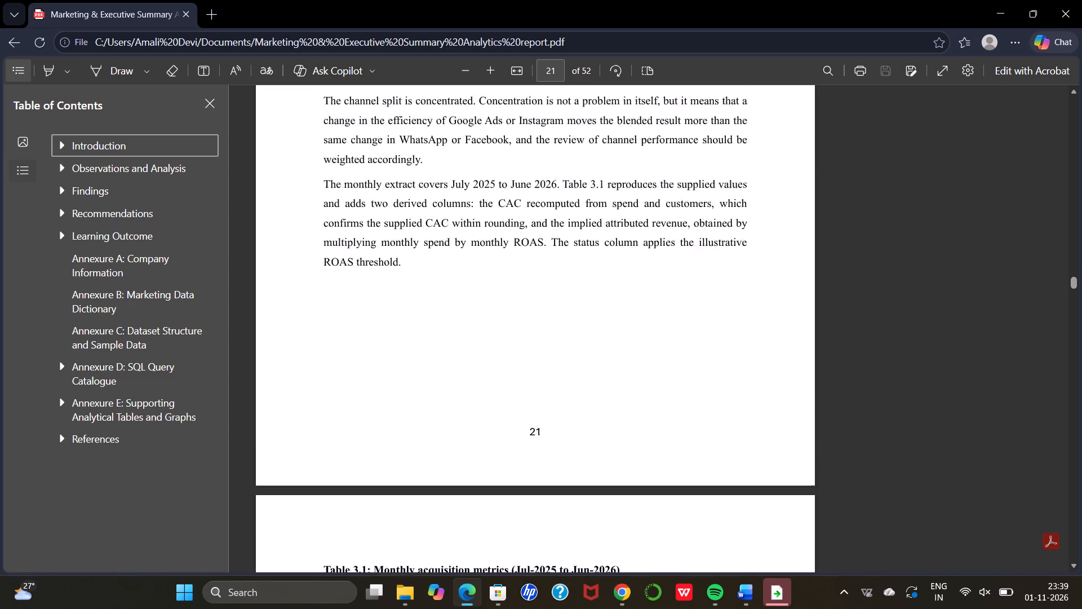
scroll(508, 233, down, 17)
scroll(508, 233, down, 4)
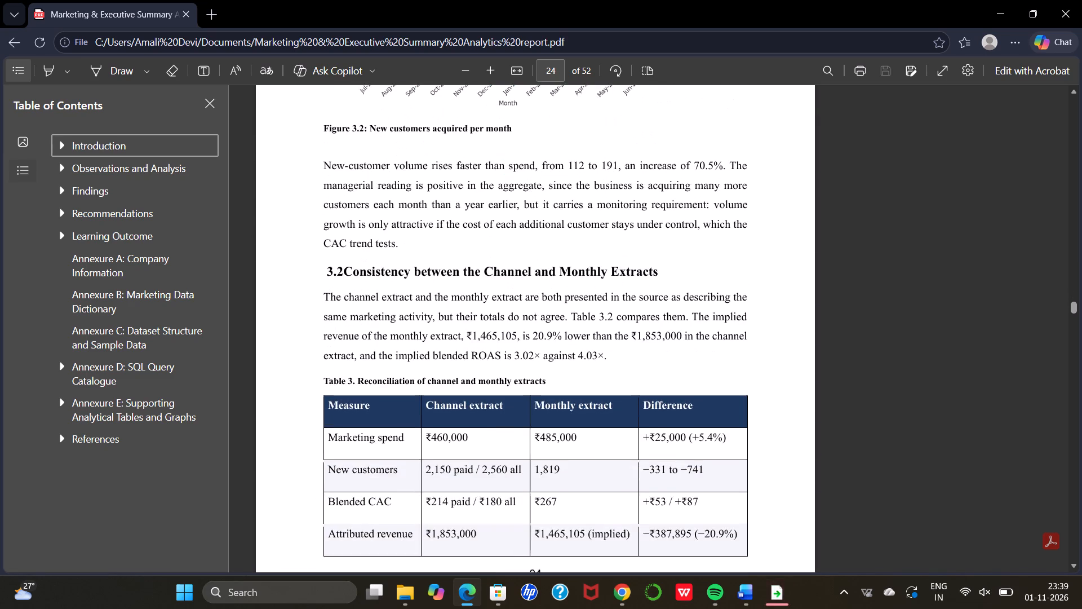
Examine the tables, charts and text of sections 3.3 CAC by Channel and 3.4 ROAS by Channel on pages 25 to 27.
scroll(508, 233, down, 8)
scroll(508, 233, right, 2)
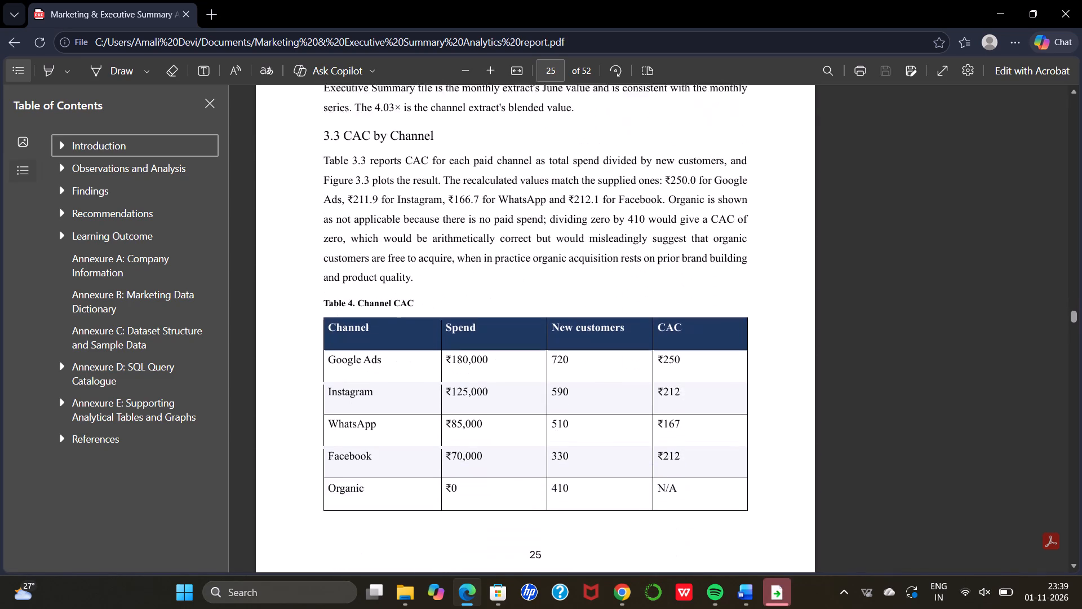
scroll(508, 233, right, 2)
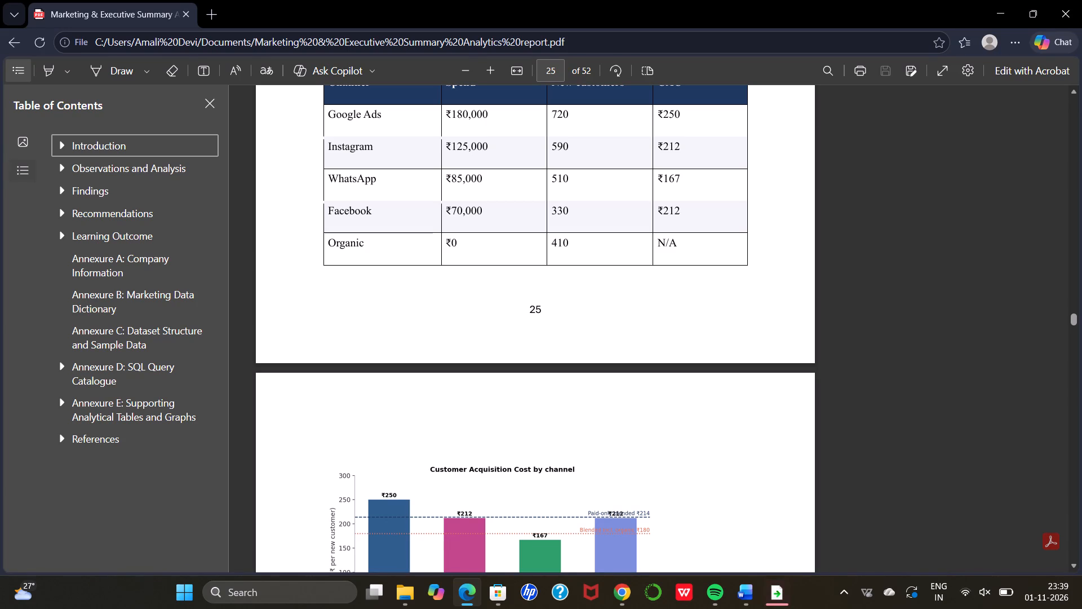
scroll(508, 233, down, 3)
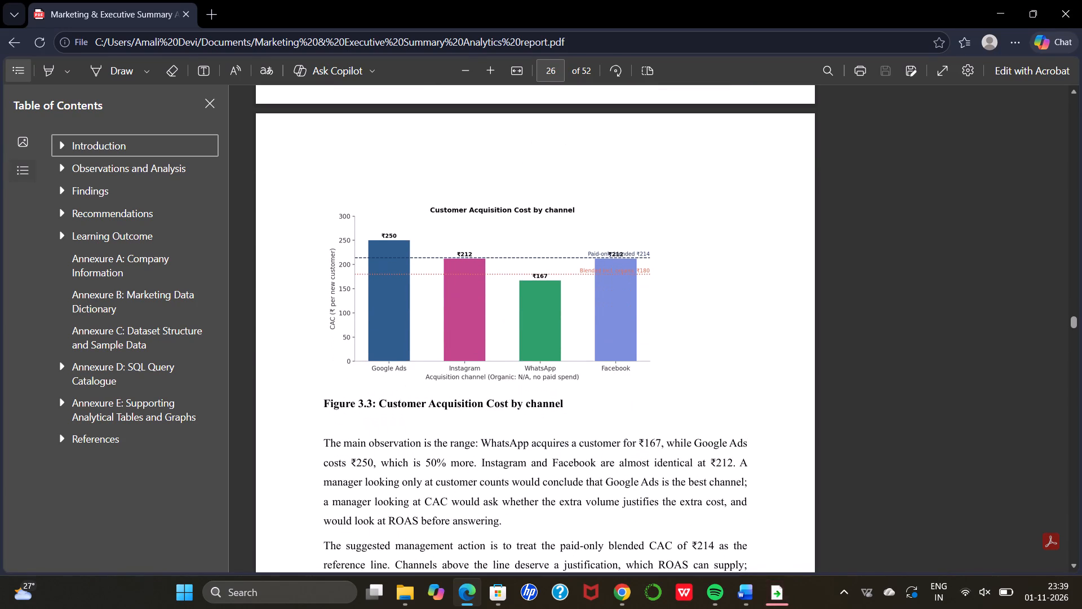
scroll(506, 226, down, 7)
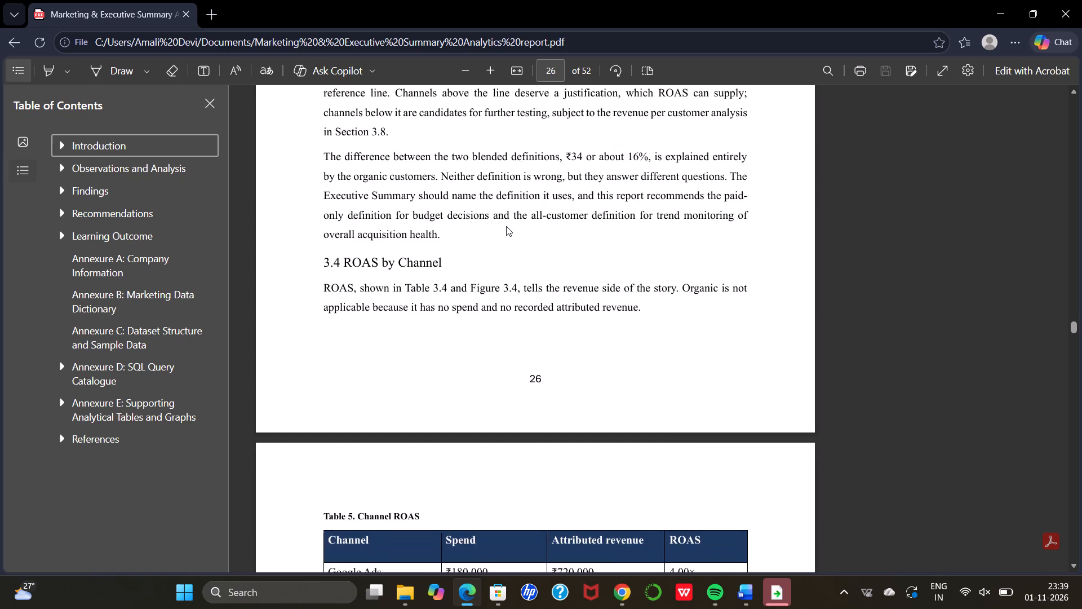
scroll(506, 226, down, 3)
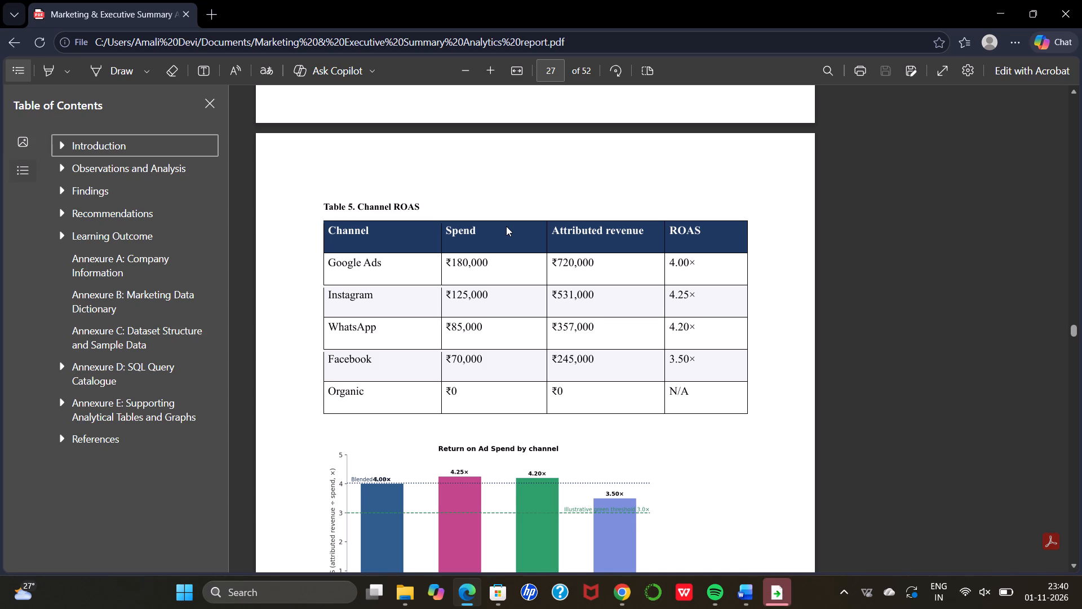
scroll(506, 226, down, 4)
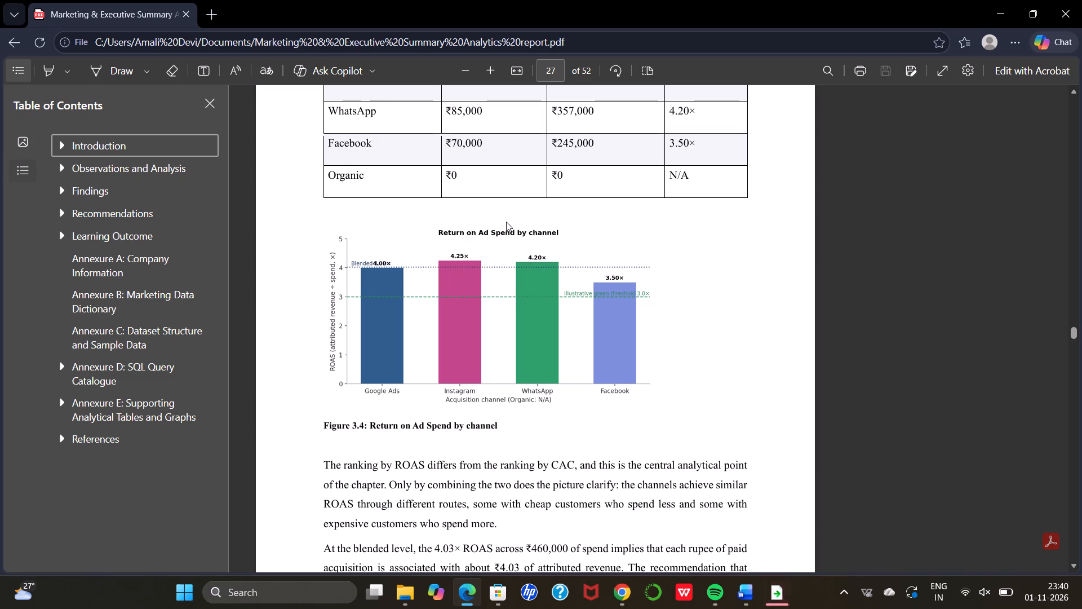
scroll(506, 222, down, 5)
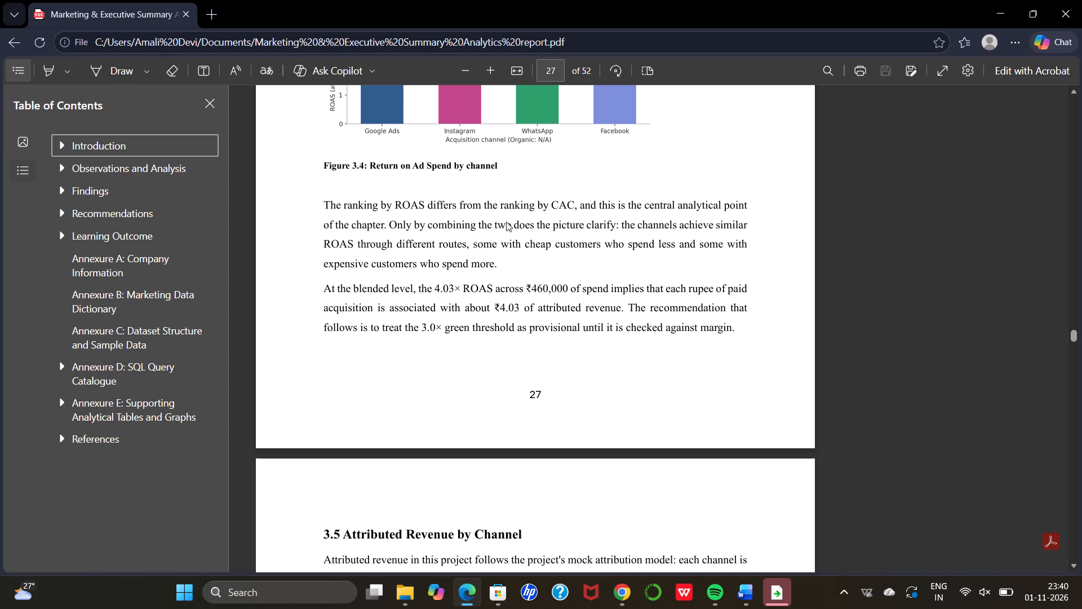
Review the rest of Chapter 3 in the marketing report, from section 3.5 Attributed Revenue by Channel on page 28 through page 31.
scroll(505, 217, down, 1)
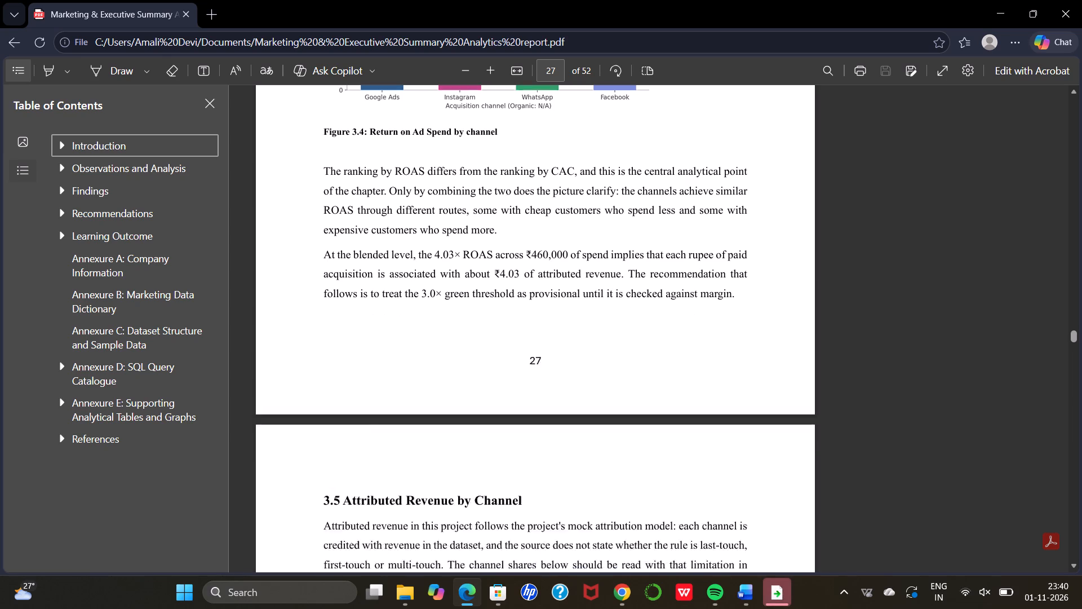
scroll(505, 217, down, 8)
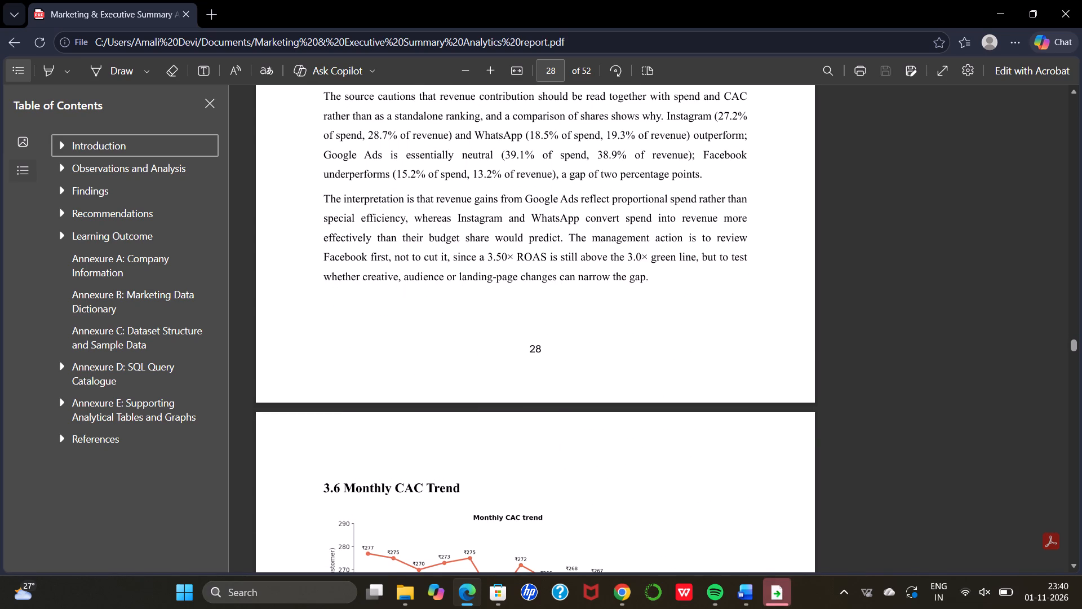
scroll(505, 217, down, 10)
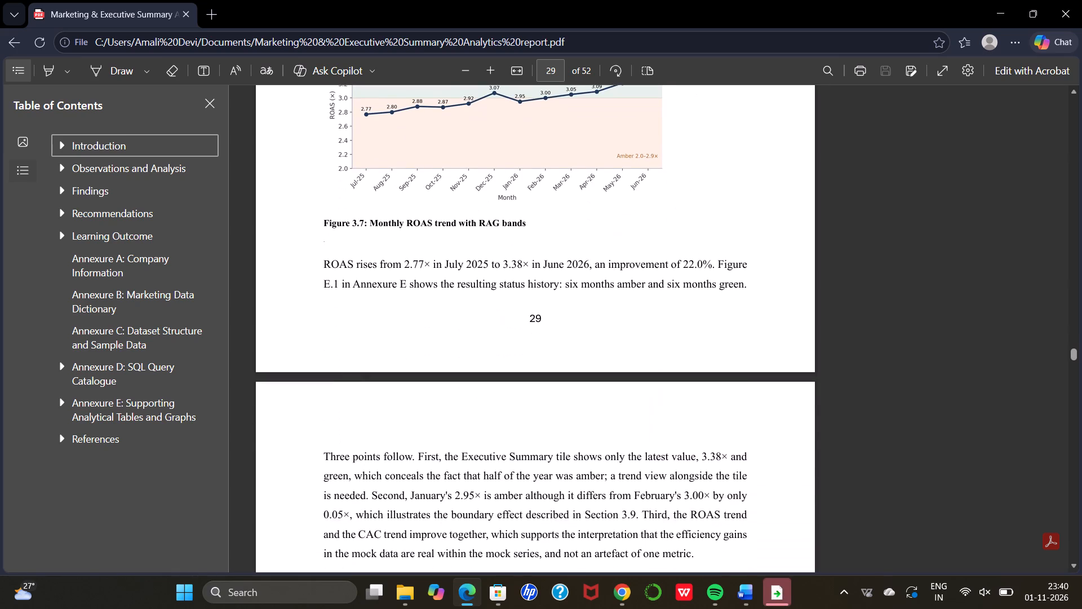
scroll(505, 217, down, 6)
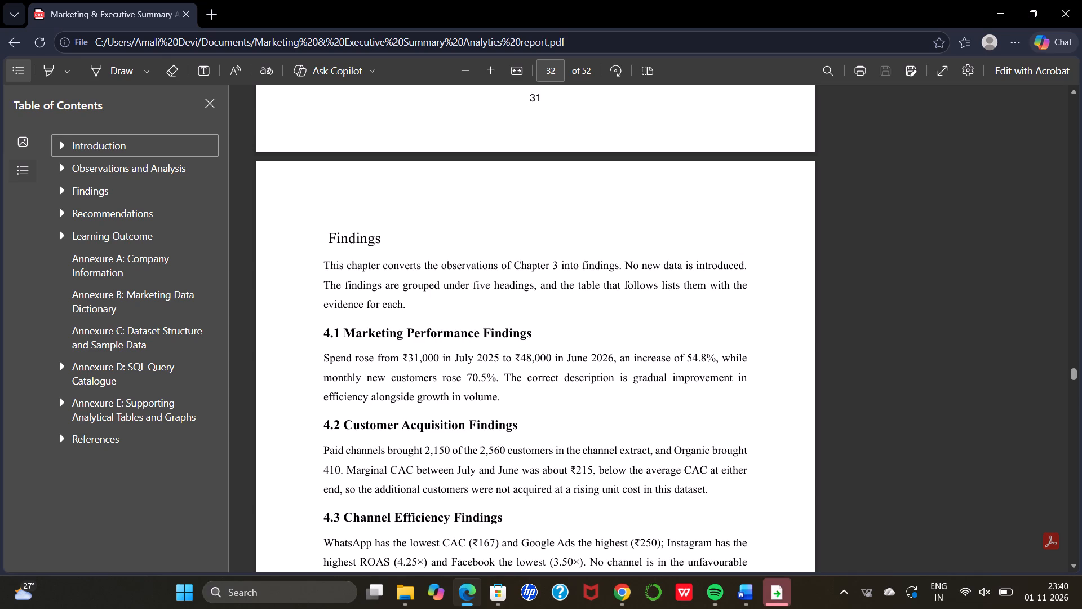
Review Chapter 4 Findings from page 32, sections 4.1 to 4.5, through to the Chapter 5 title page on page 34.
scroll(505, 217, down, 6)
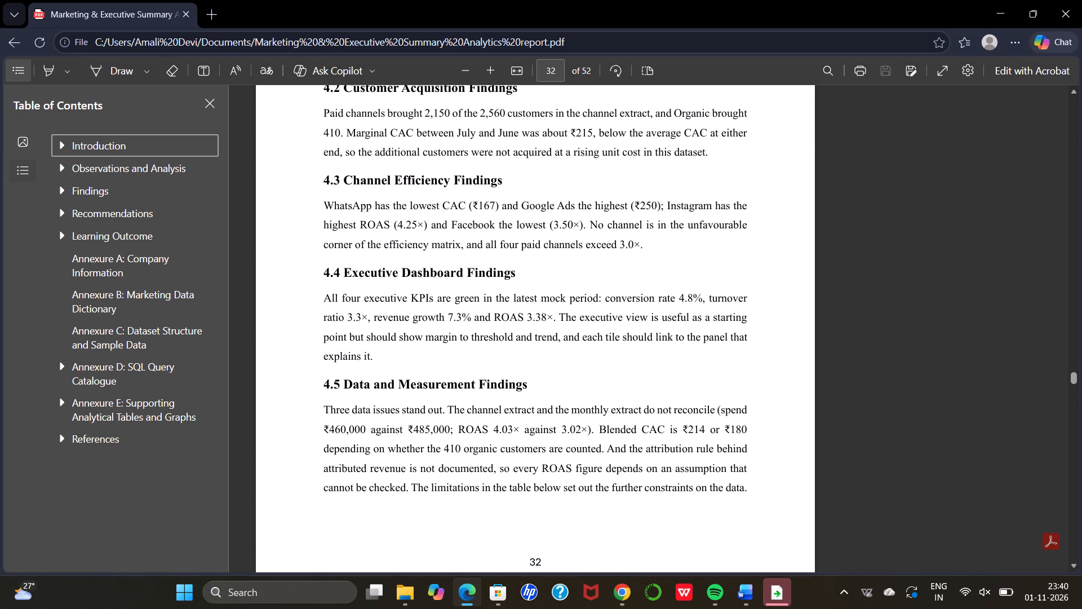
scroll(505, 217, down, 12)
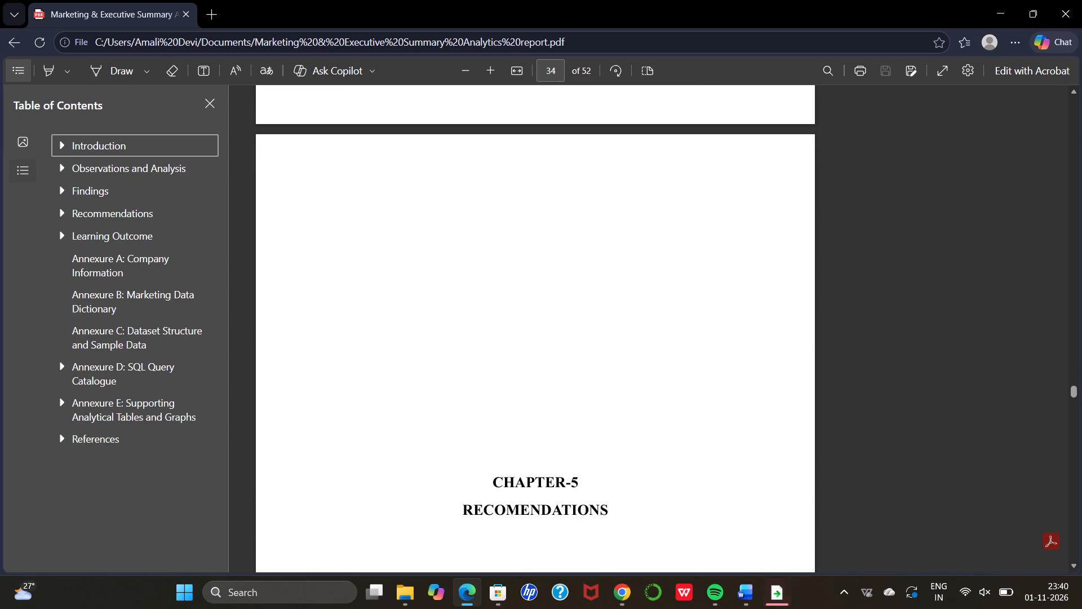
Skim the marketing report from the Chapter 5 title page on page 34 through the closing discussion on page 39.
scroll(505, 217, right, 10)
scroll(505, 217, right, 17)
scroll(505, 217, right, 19)
scroll(505, 217, left, 1)
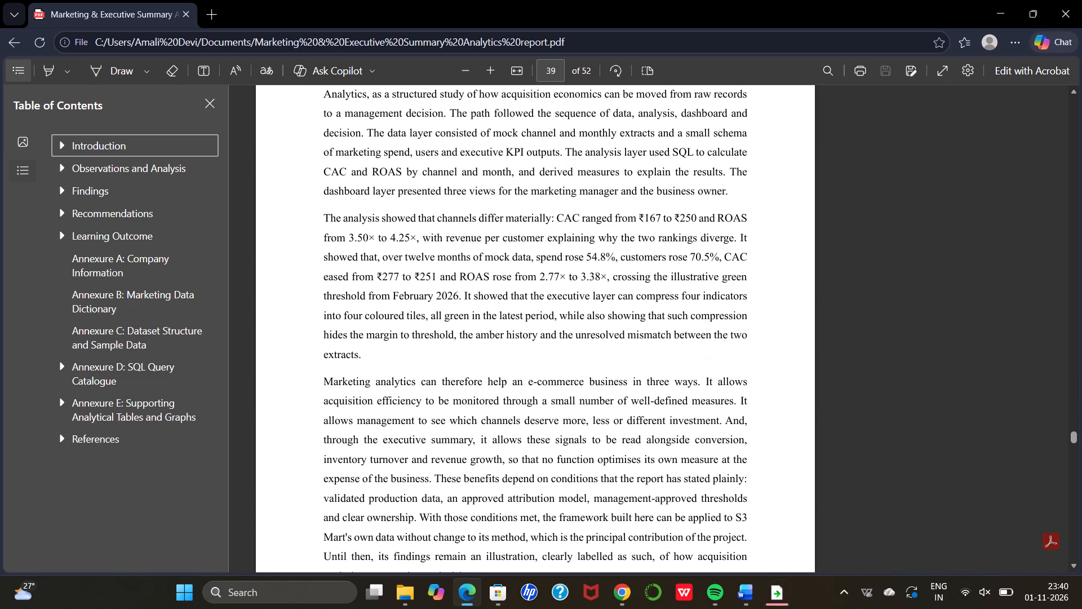
scroll(505, 217, down, 6)
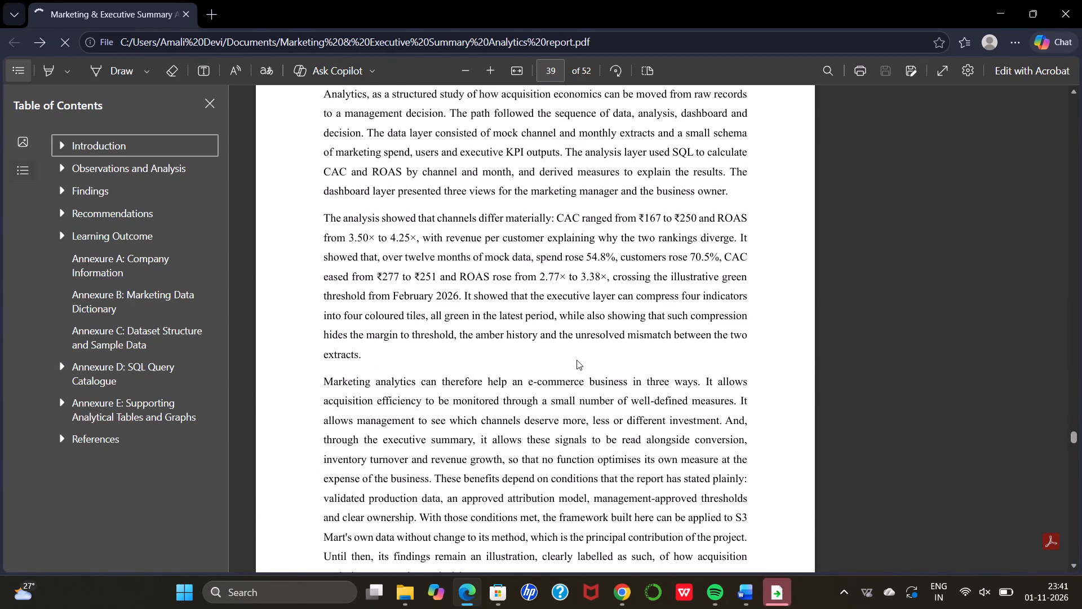
scroll(577, 360, down, 5)
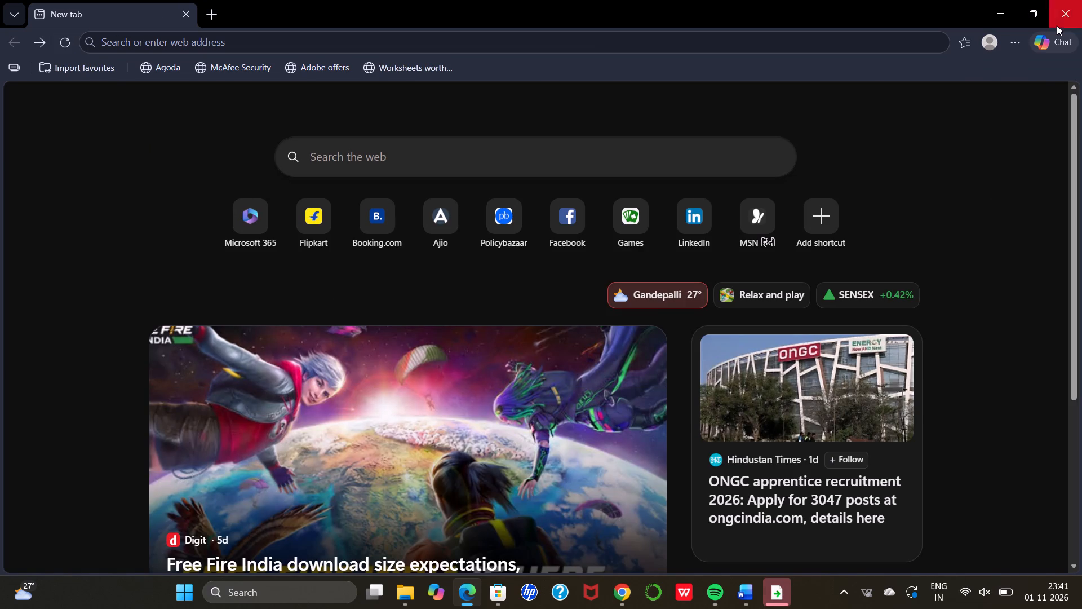
Close the browser window used for the marketing report and dismiss the pending app selection for opening the .pdf file.
click(1057, 25)
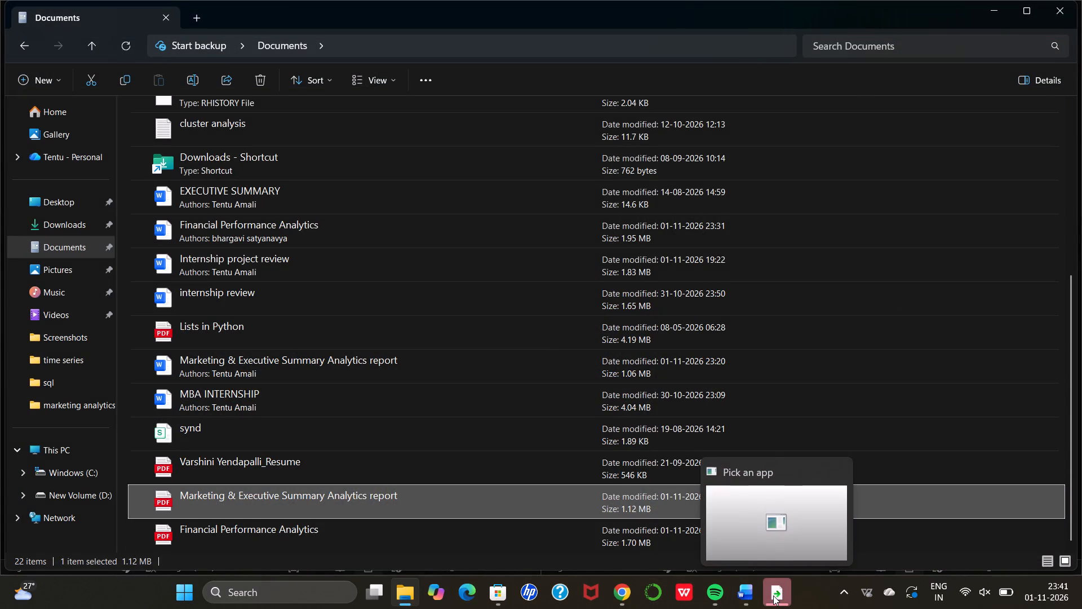
click(783, 537)
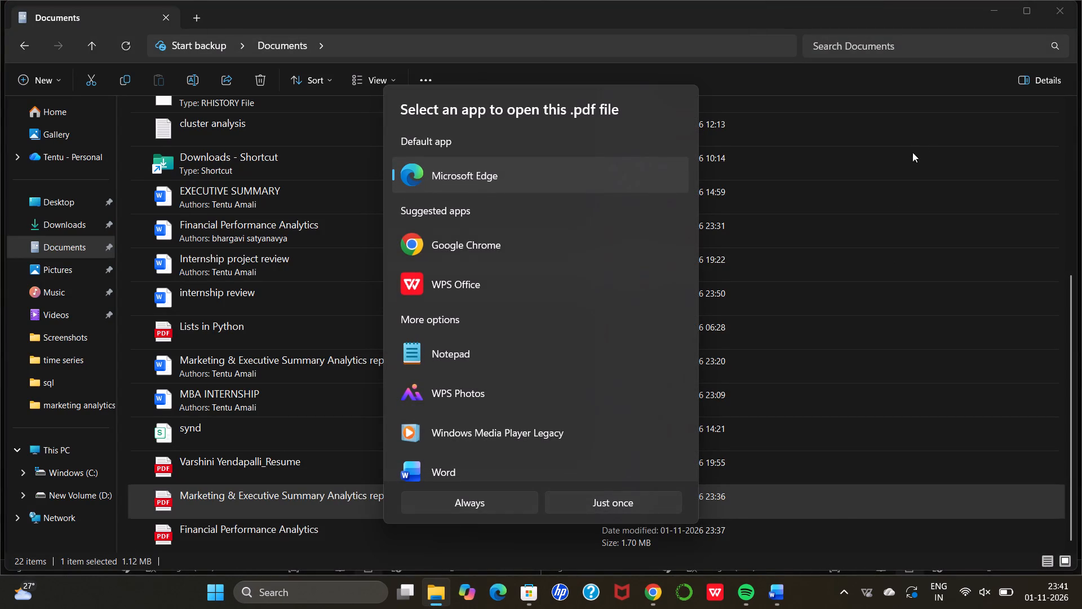
click(952, 23)
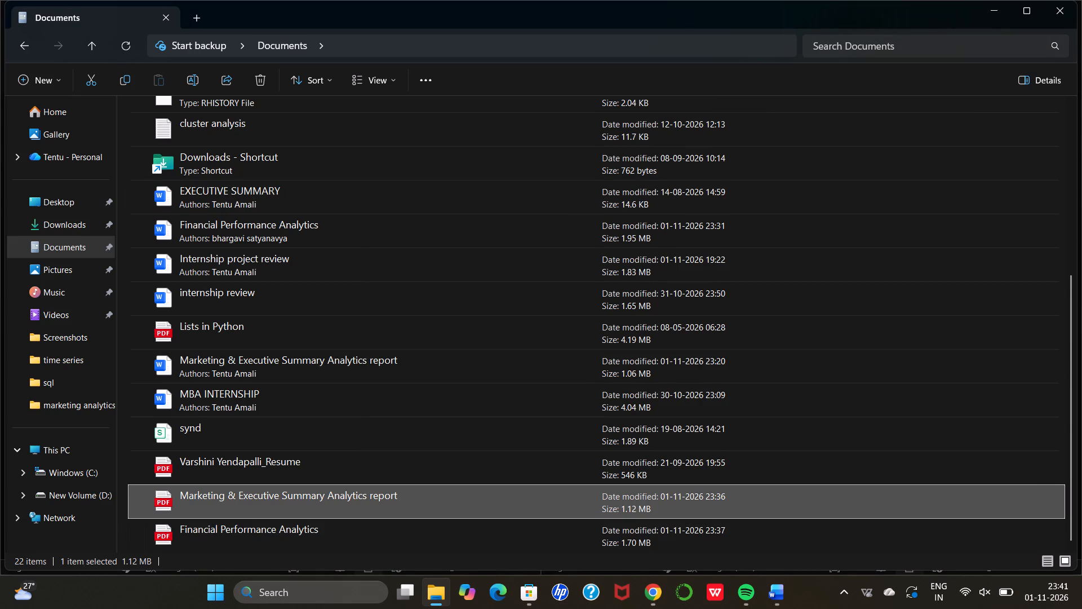
Bring up the Windows Start overview of pinned and recent apps.
click(215, 592)
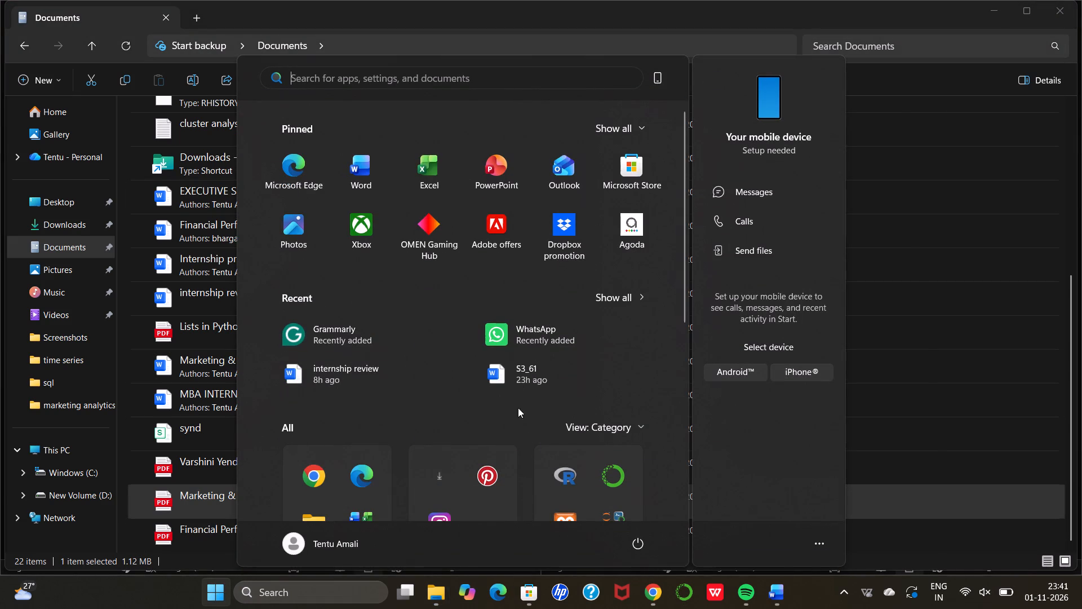
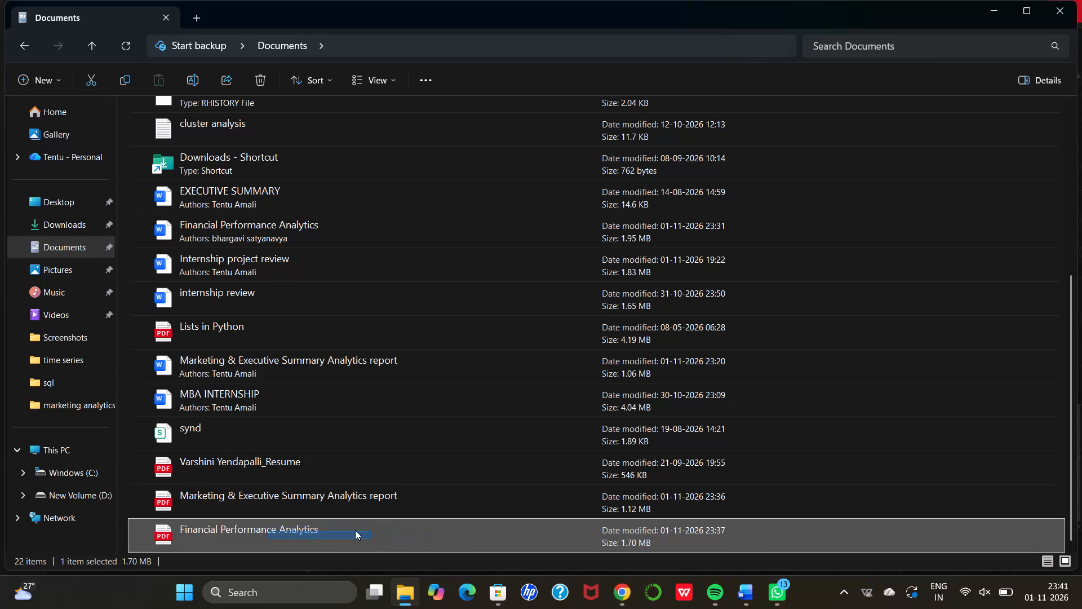
Select the Financial Performance Analytics PDF in the Documents folder and start moving it over to WhatsApp for sharing.
click(341, 535)
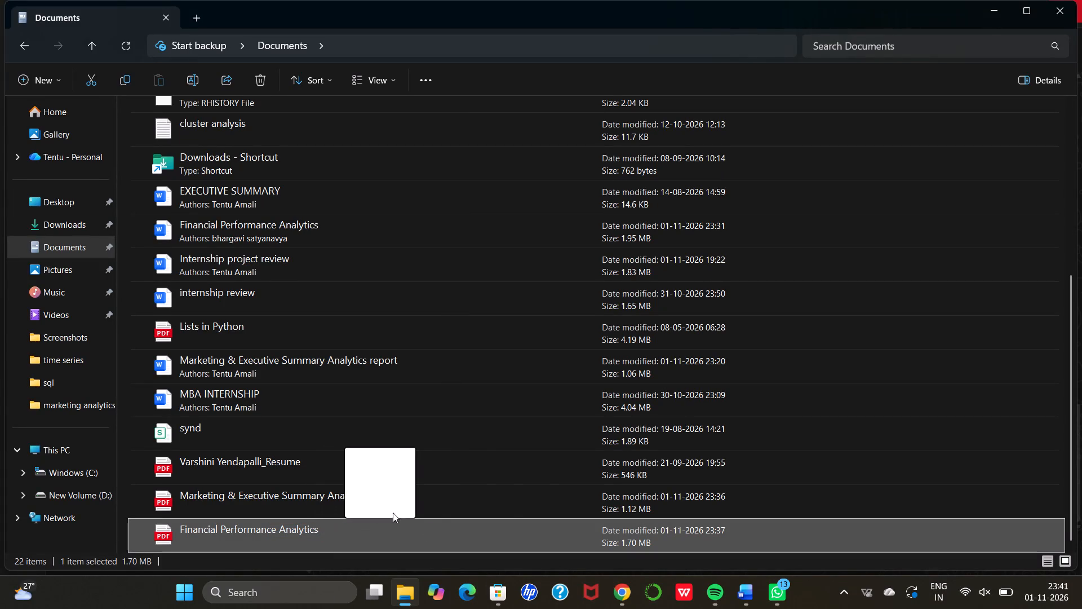
scroll(607, 554, right, 1)
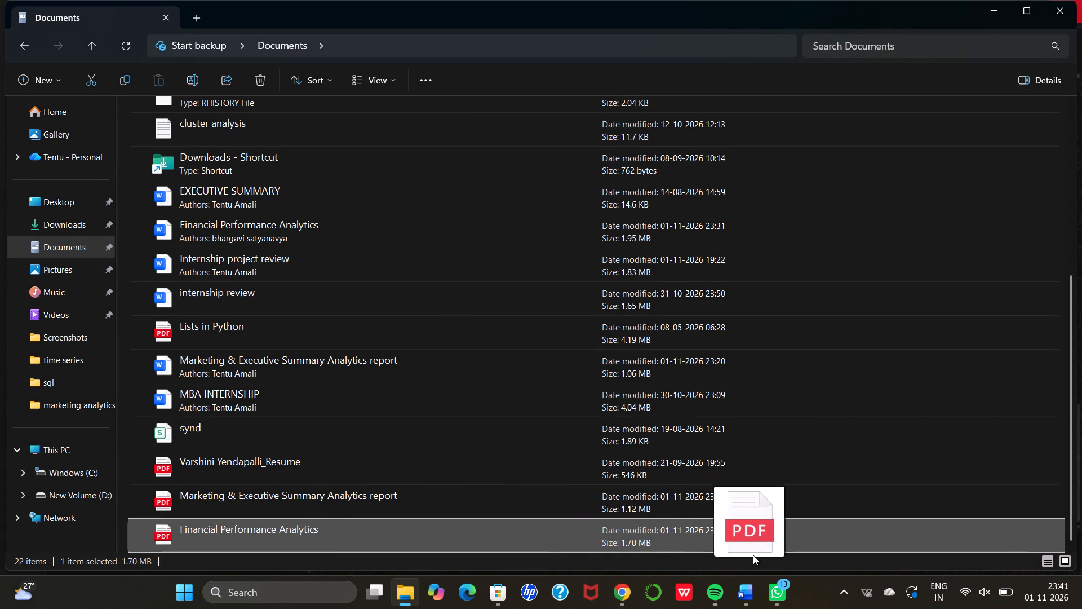
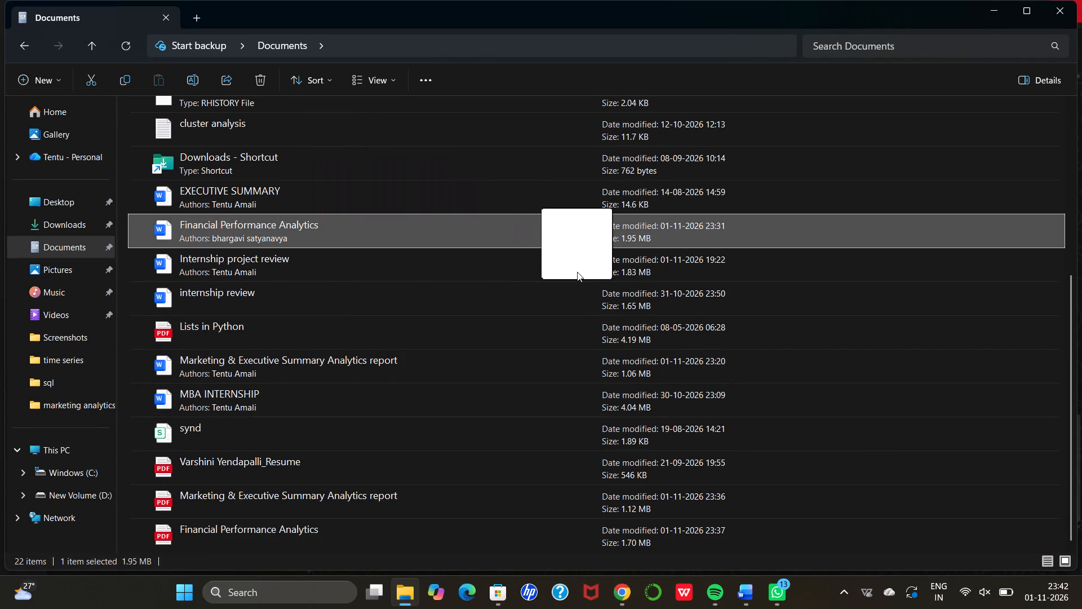
Bring the selected Financial Performance Analytics Word document from the Documents folder over to WhatsApp for sharing.
scroll(620, 310, right, 1)
scroll(667, 344, up, 1)
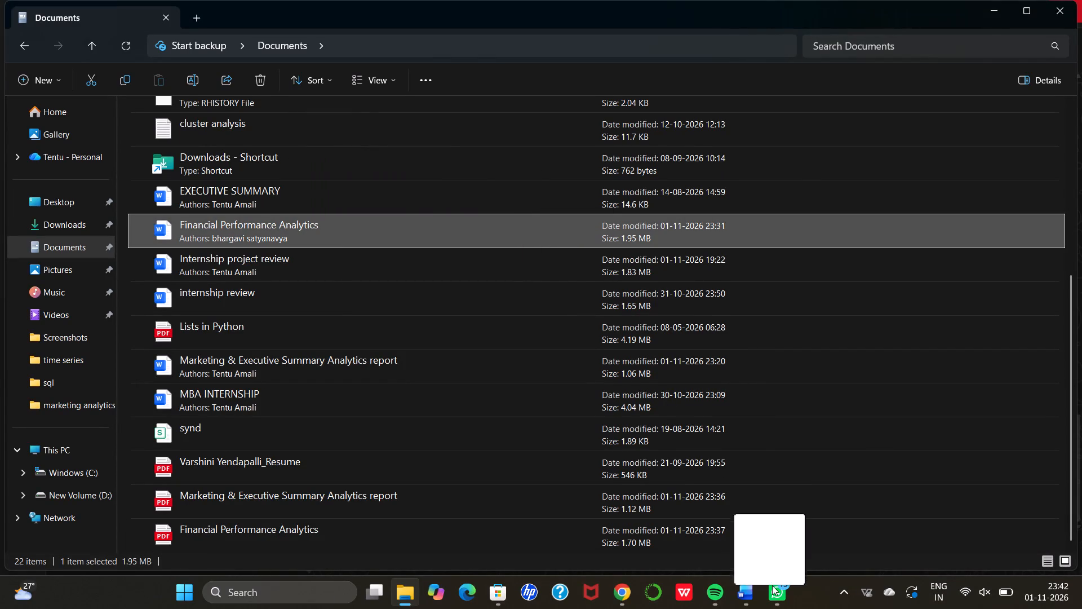
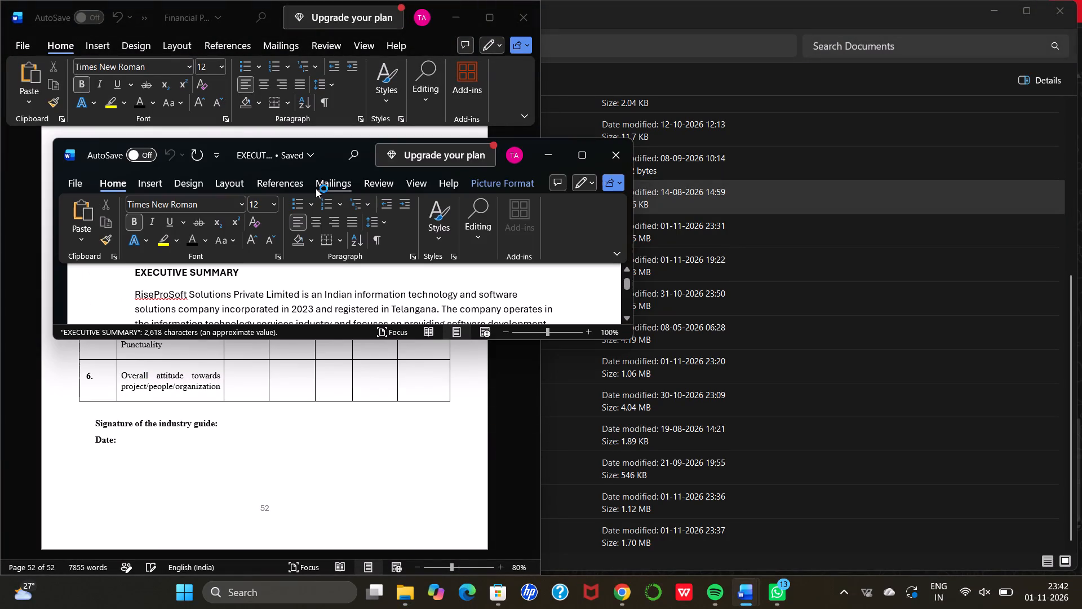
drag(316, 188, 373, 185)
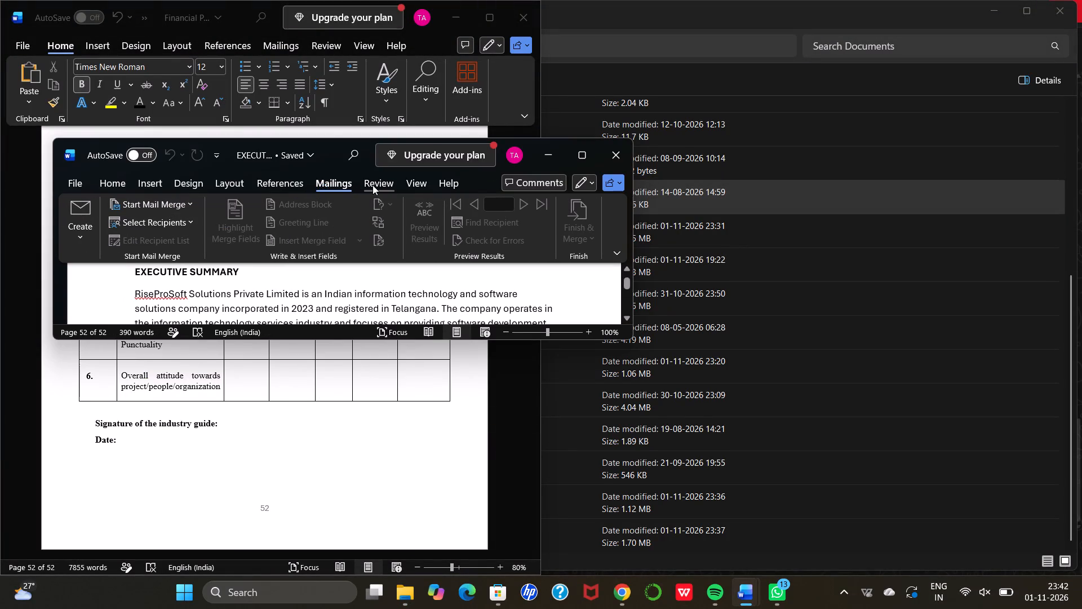
Close the EXECUTIVE SUMMARY document window.
click(609, 155)
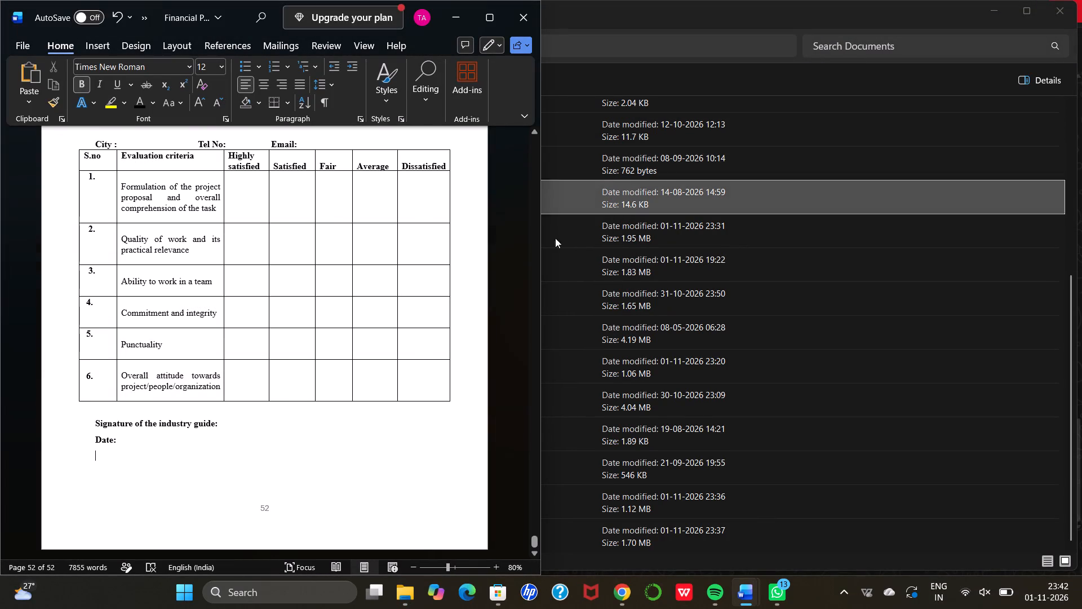
Select the Marketing & Executive Summary Analytics report Word document in the Documents folder and start moving it over to WhatsApp for sharing.
click(410, 599)
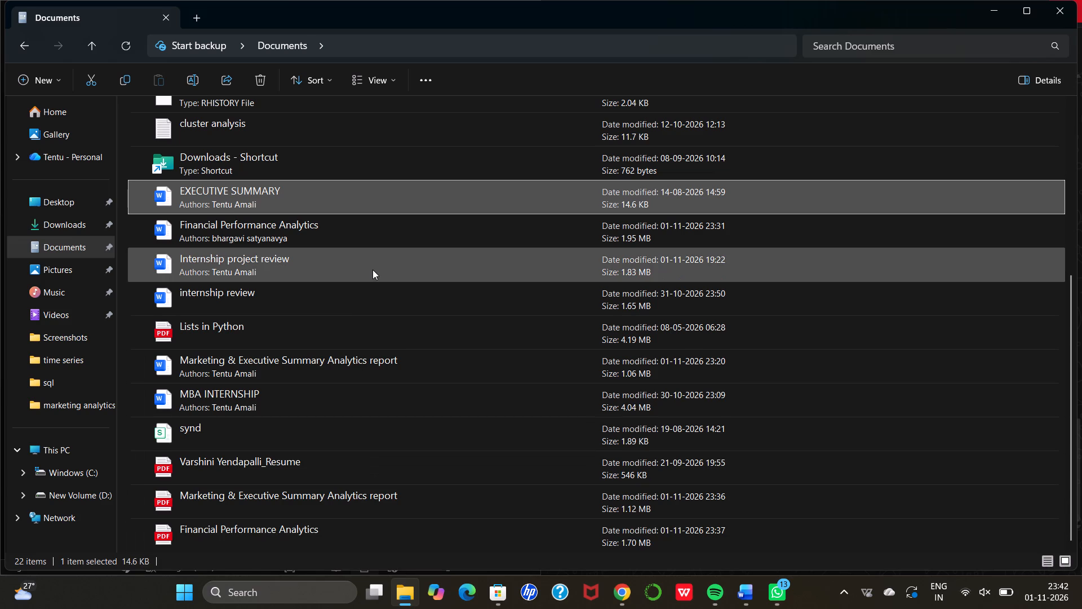
drag(331, 369, 340, 354)
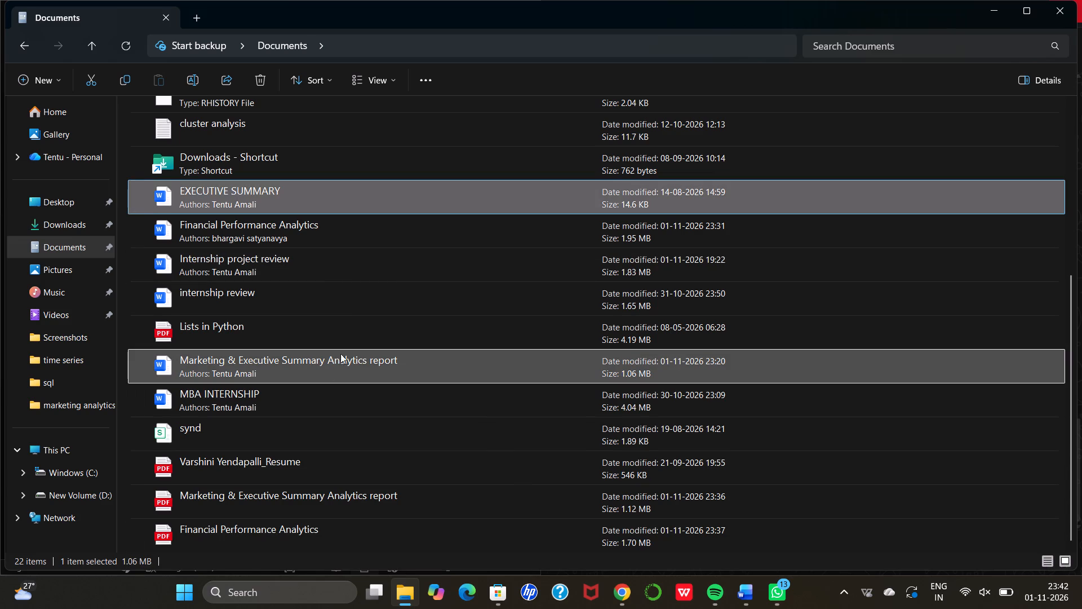
drag(340, 354, 452, 370)
click(452, 370)
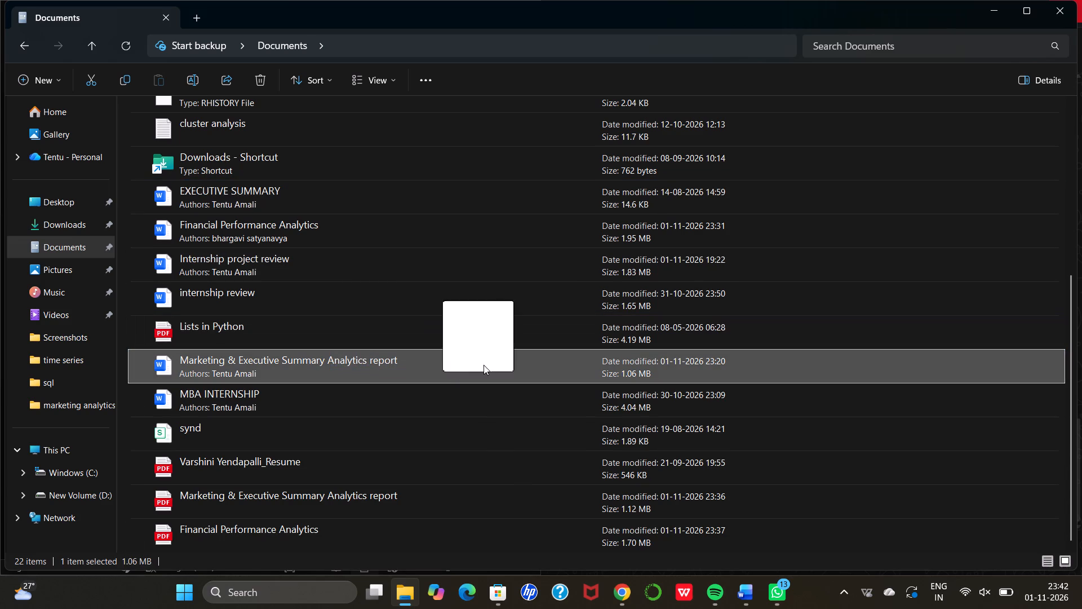
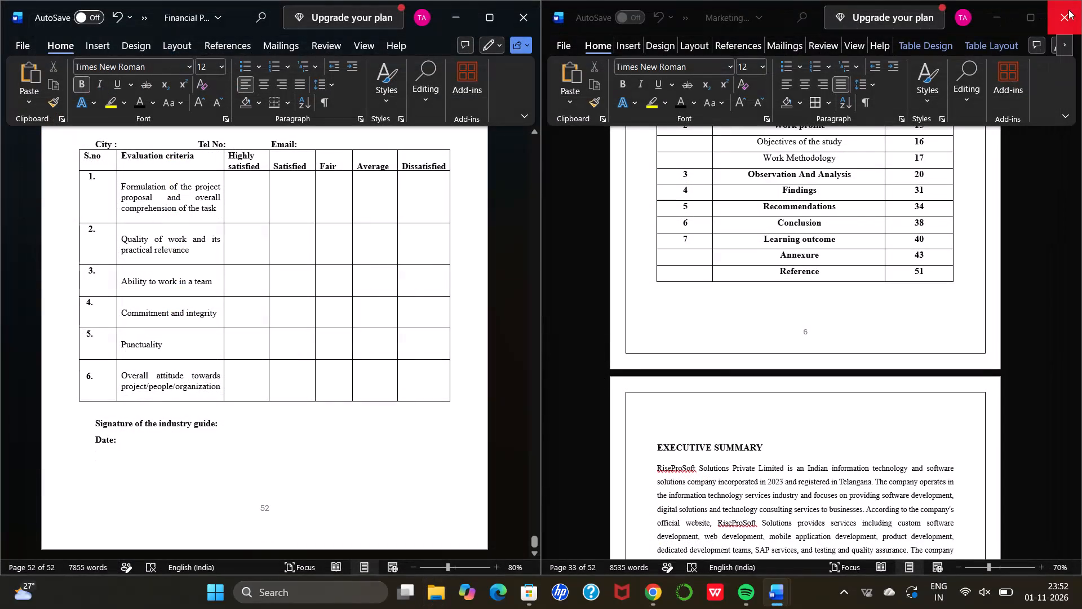
Close the Marketing report document that is open beside the Financial Performance Analytics report.
click(1066, 13)
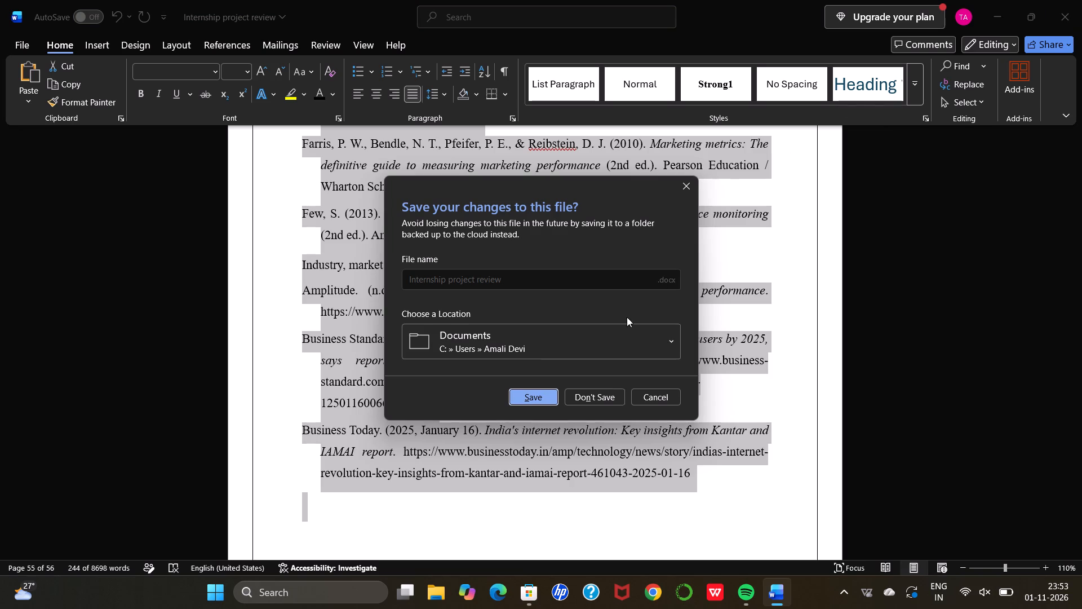
click(592, 402)
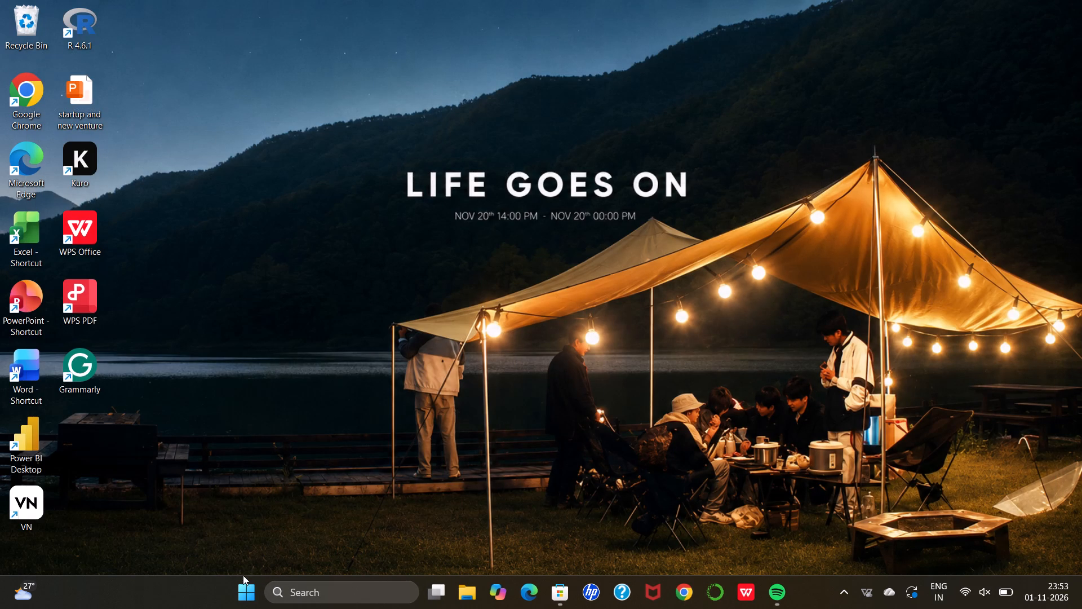
Shut down the computer.
click(242, 581)
click(634, 539)
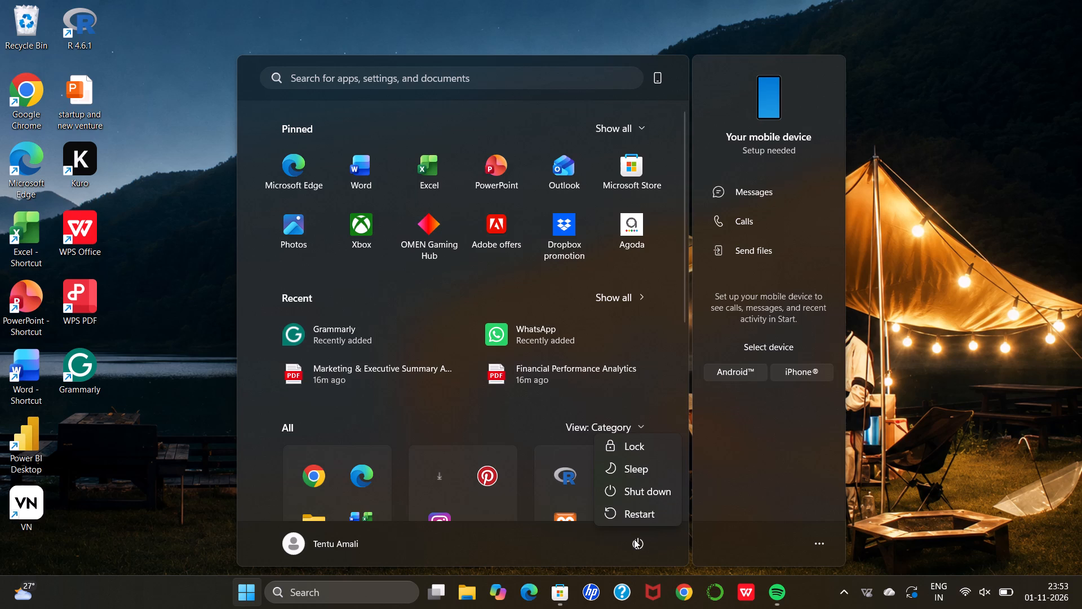
click(648, 498)
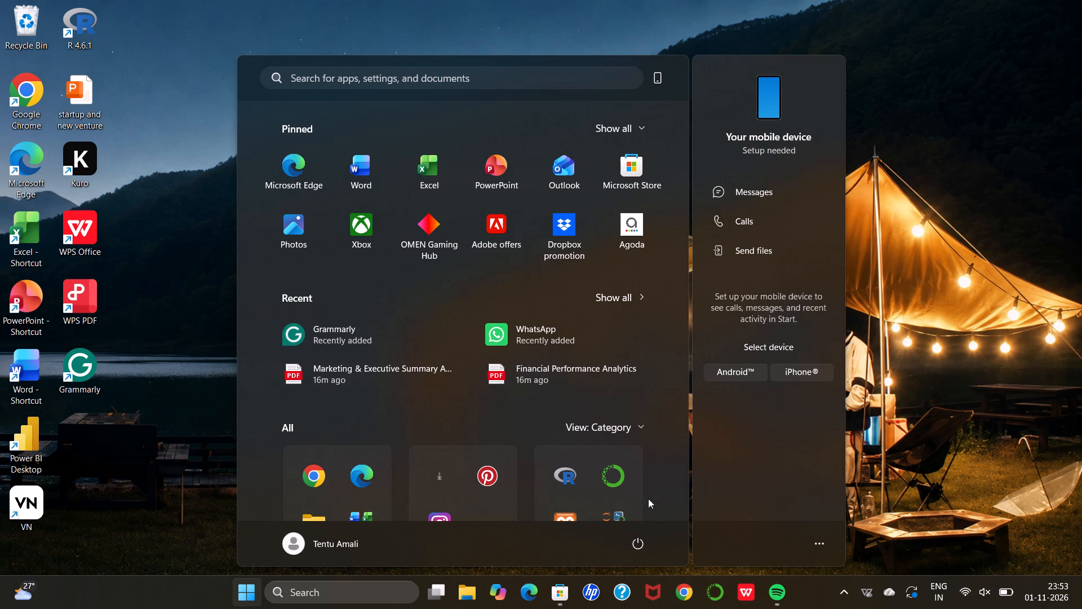